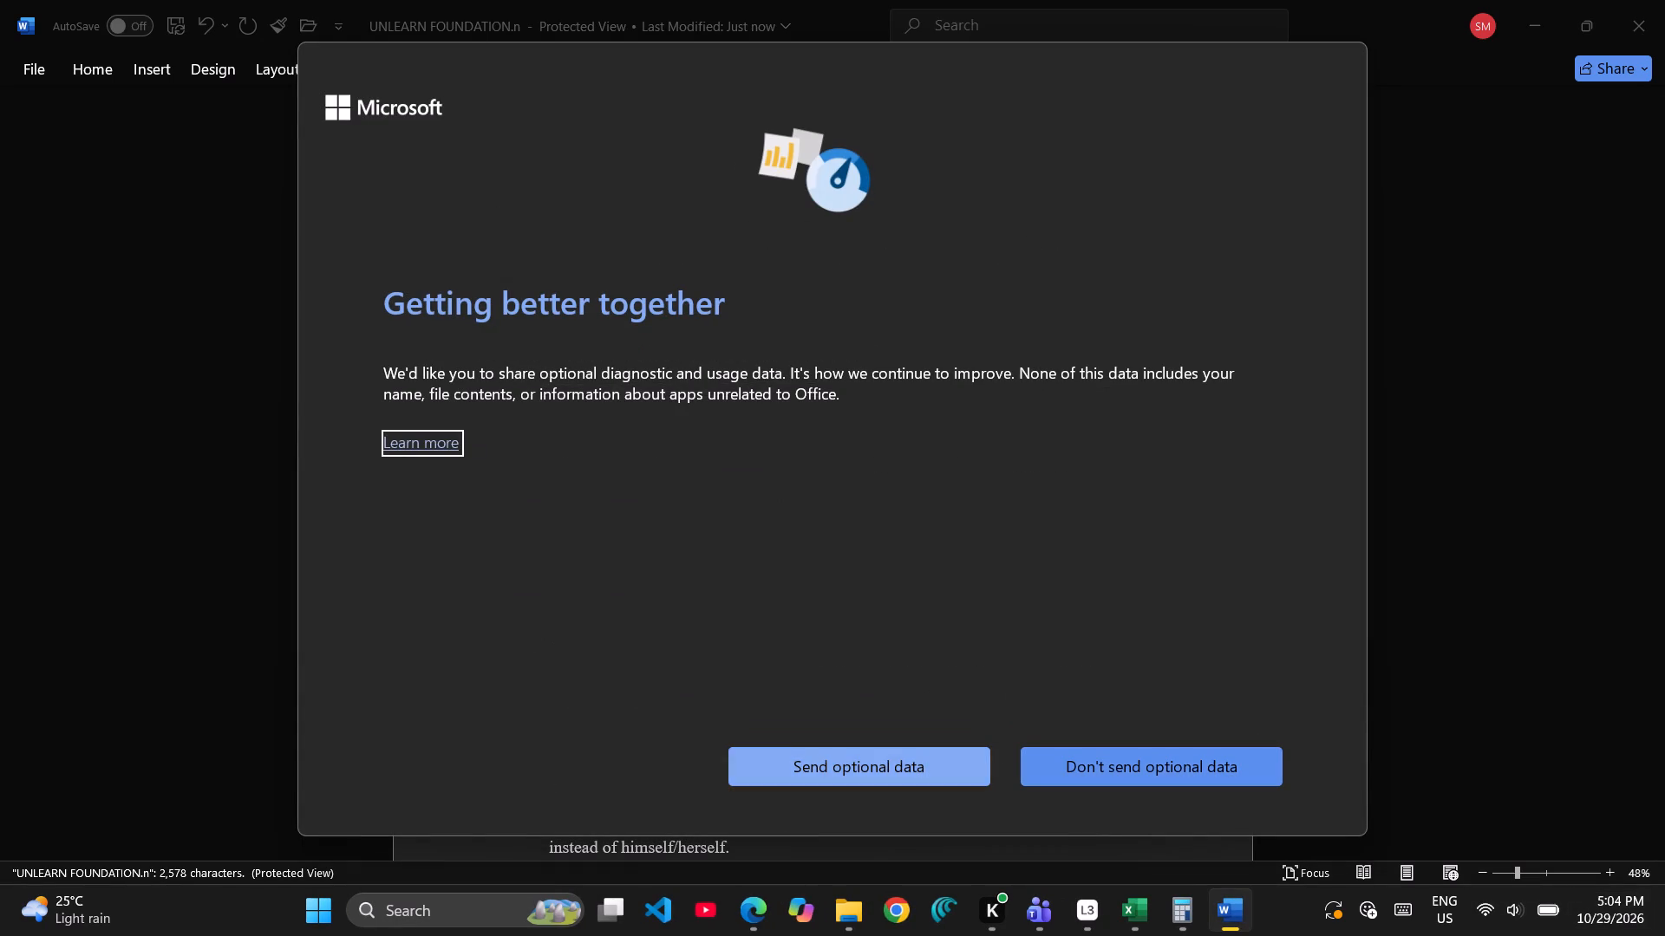
# Agree to send optional diagnostic data and finish the privacy introduction.
pyautogui.click(1031, 745)
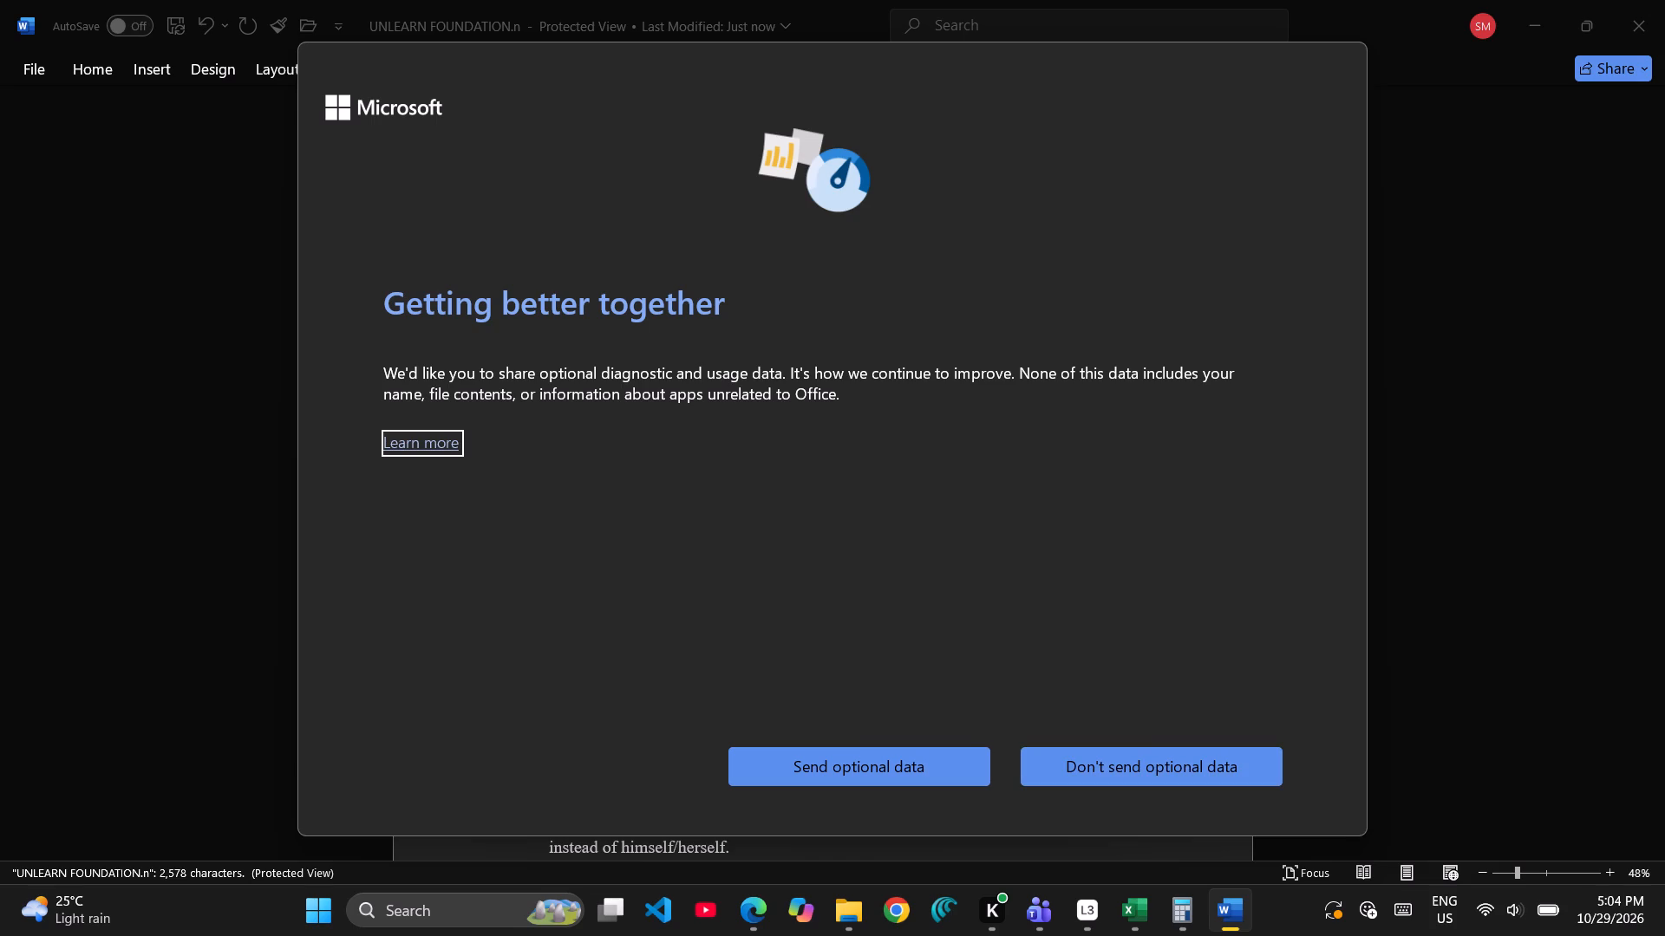
pyautogui.click(915, 761)
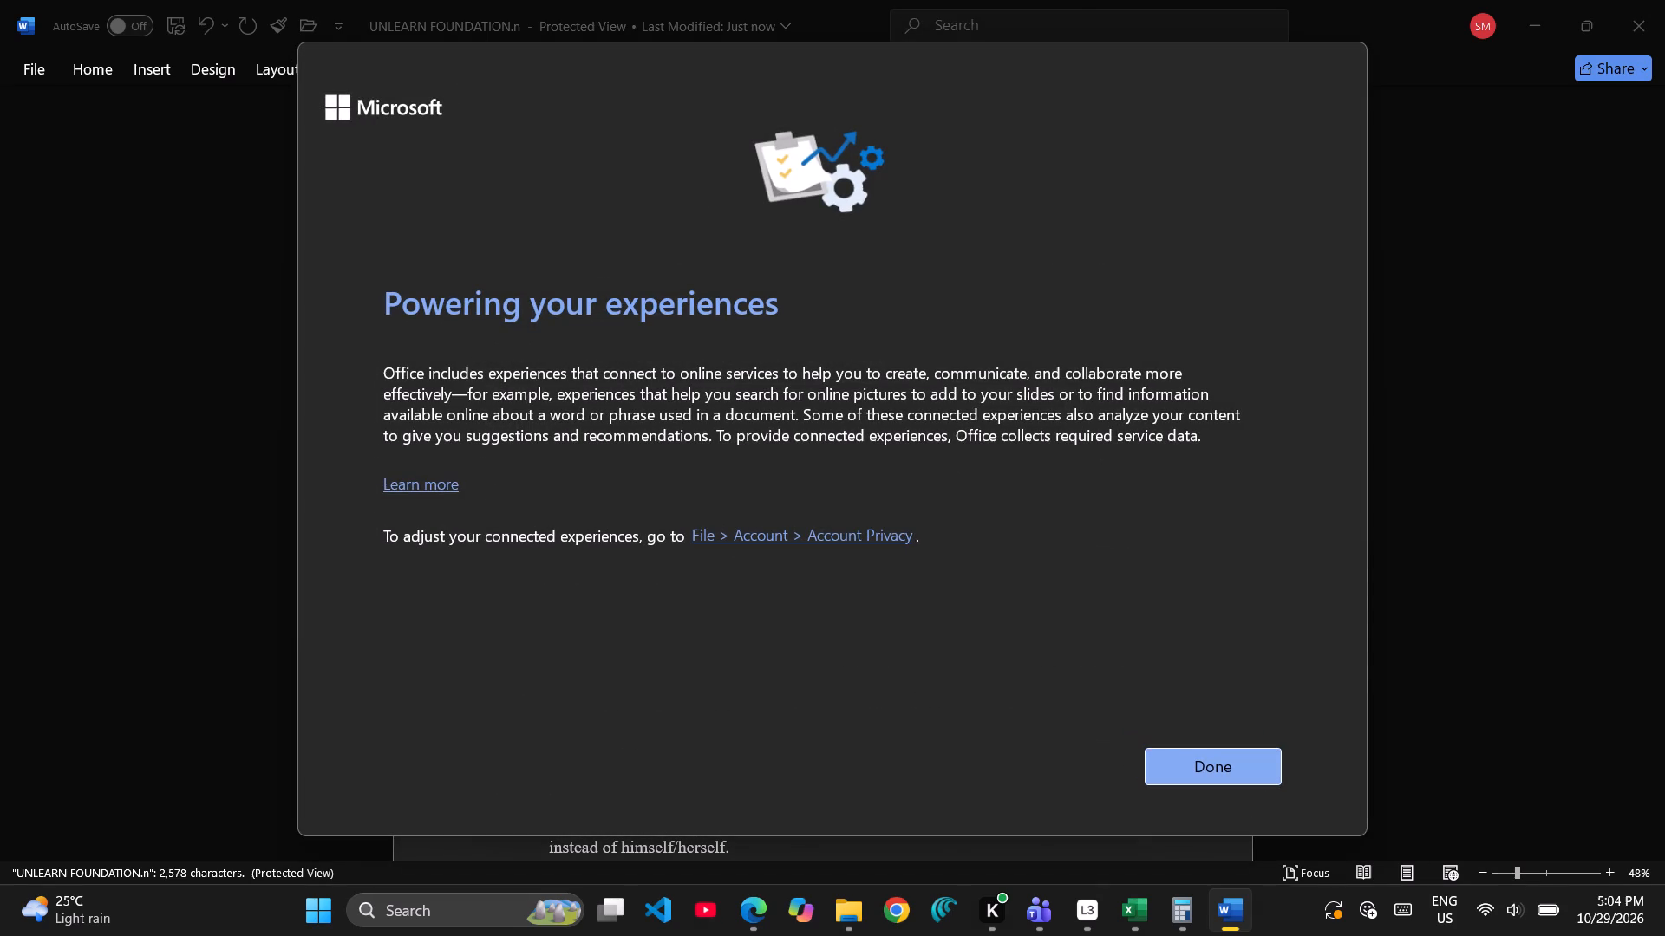
pyautogui.click(1156, 754)
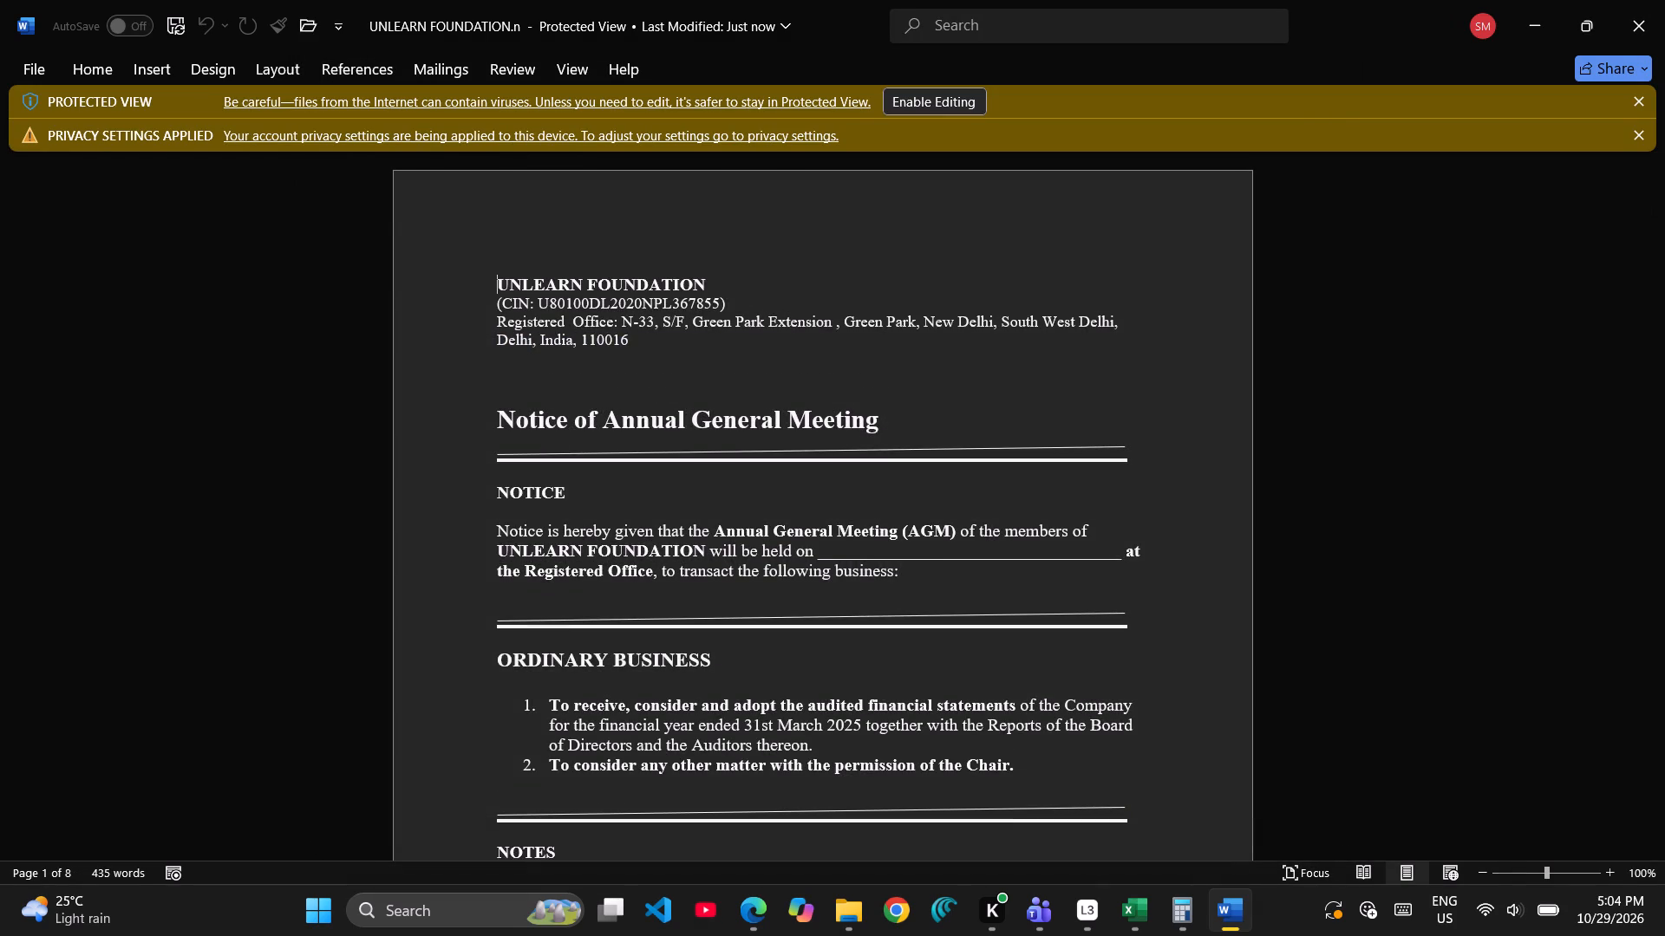
# Enable editing of the protected Annual General Meeting notice and place the cursor in its CIN line.
pyautogui.click(943, 101)
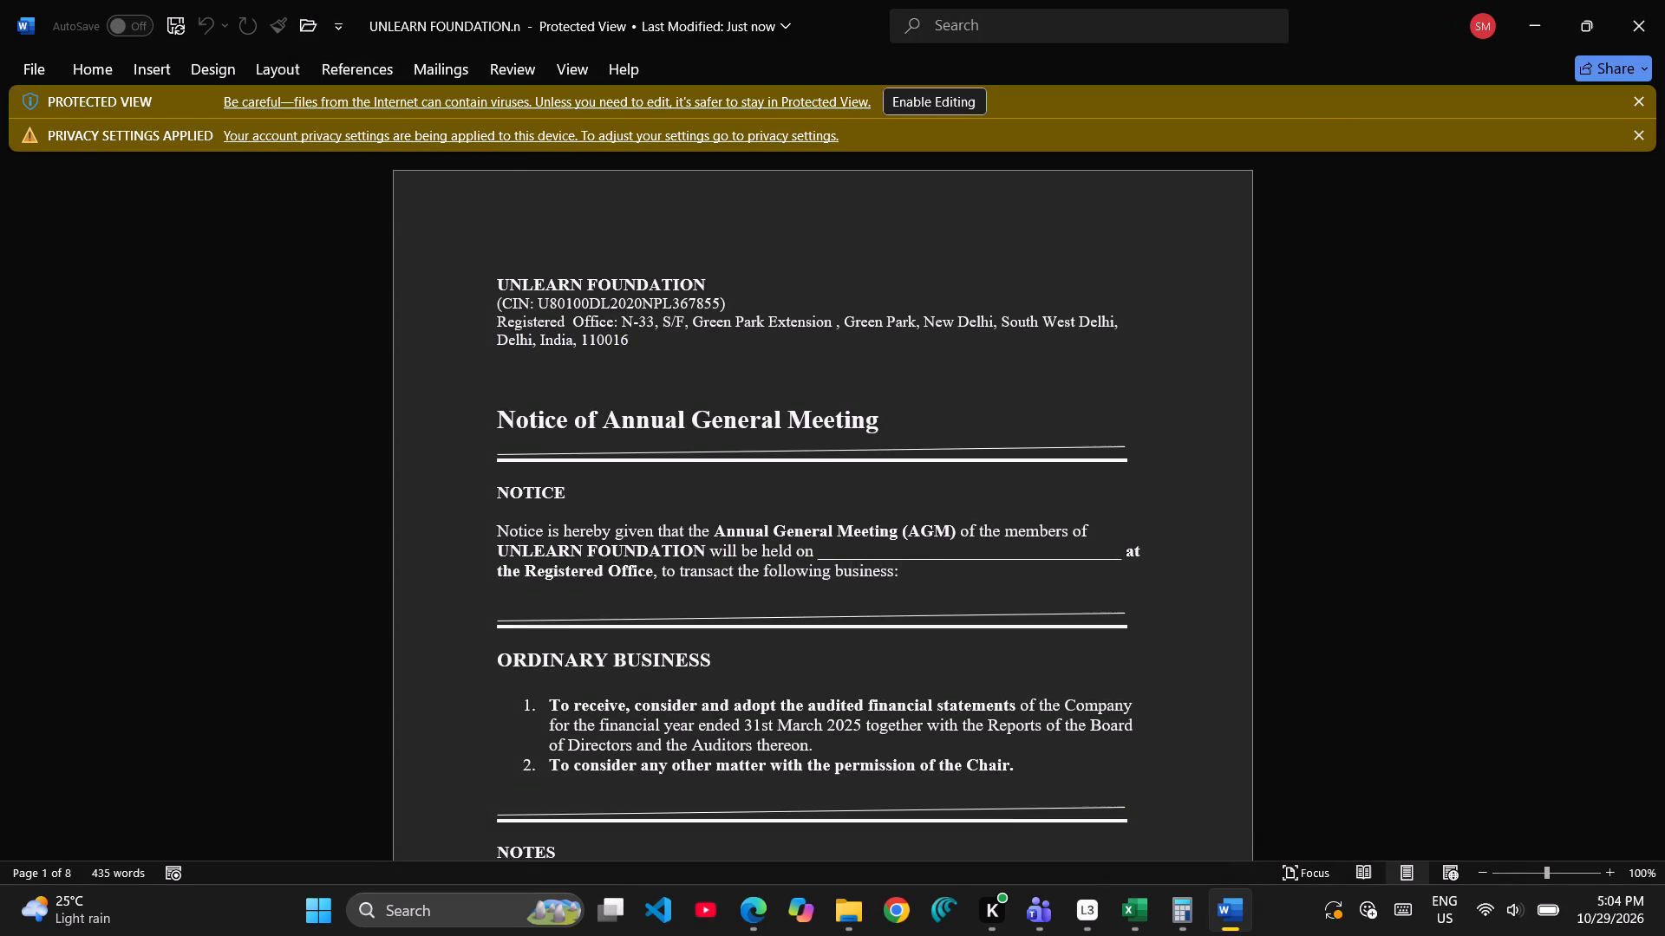
pyautogui.click(943, 101)
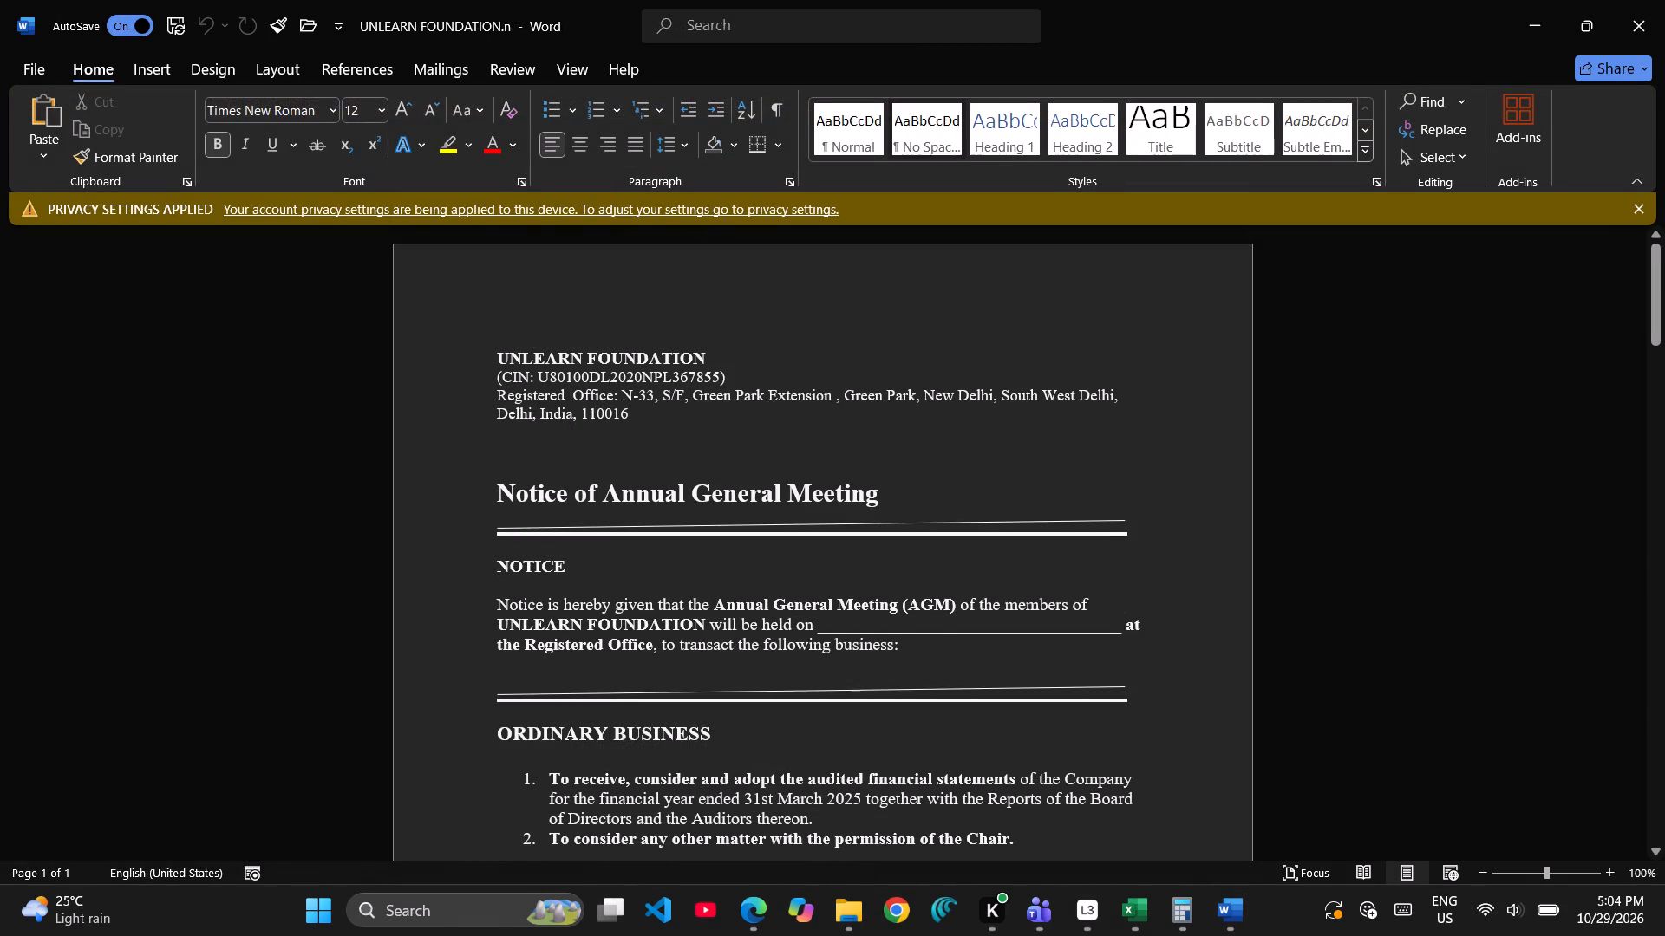
pyautogui.click(537, 381)
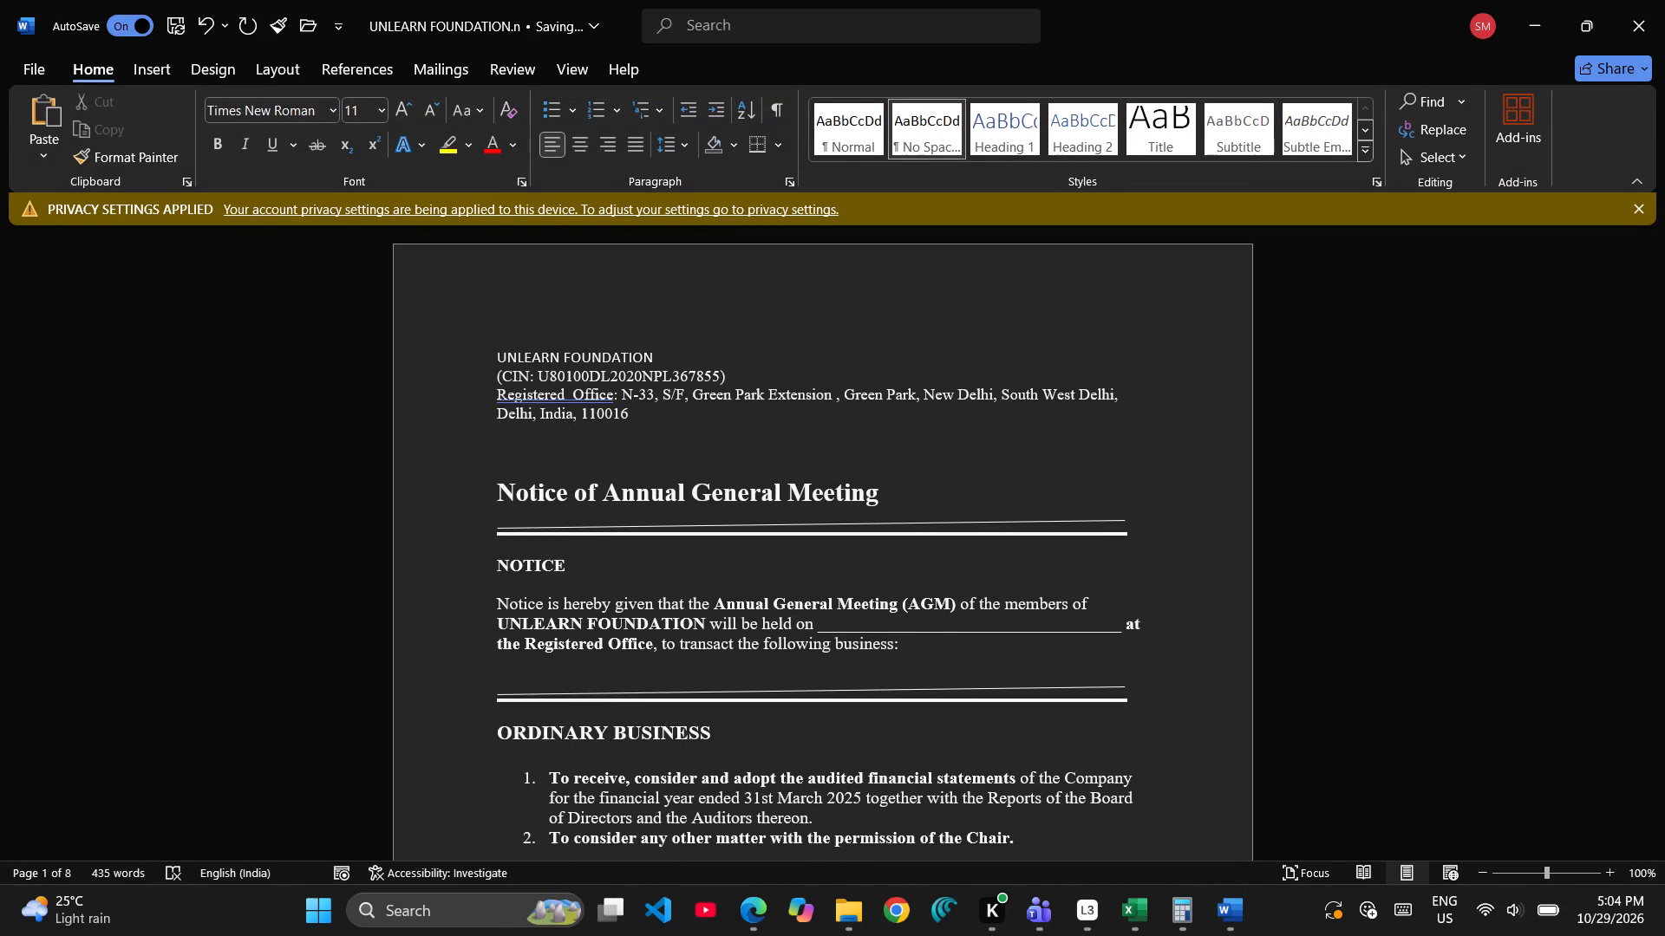
# Turn off AutoSave for the document and dismiss the notice about saved changes.
pyautogui.click(141, 22)
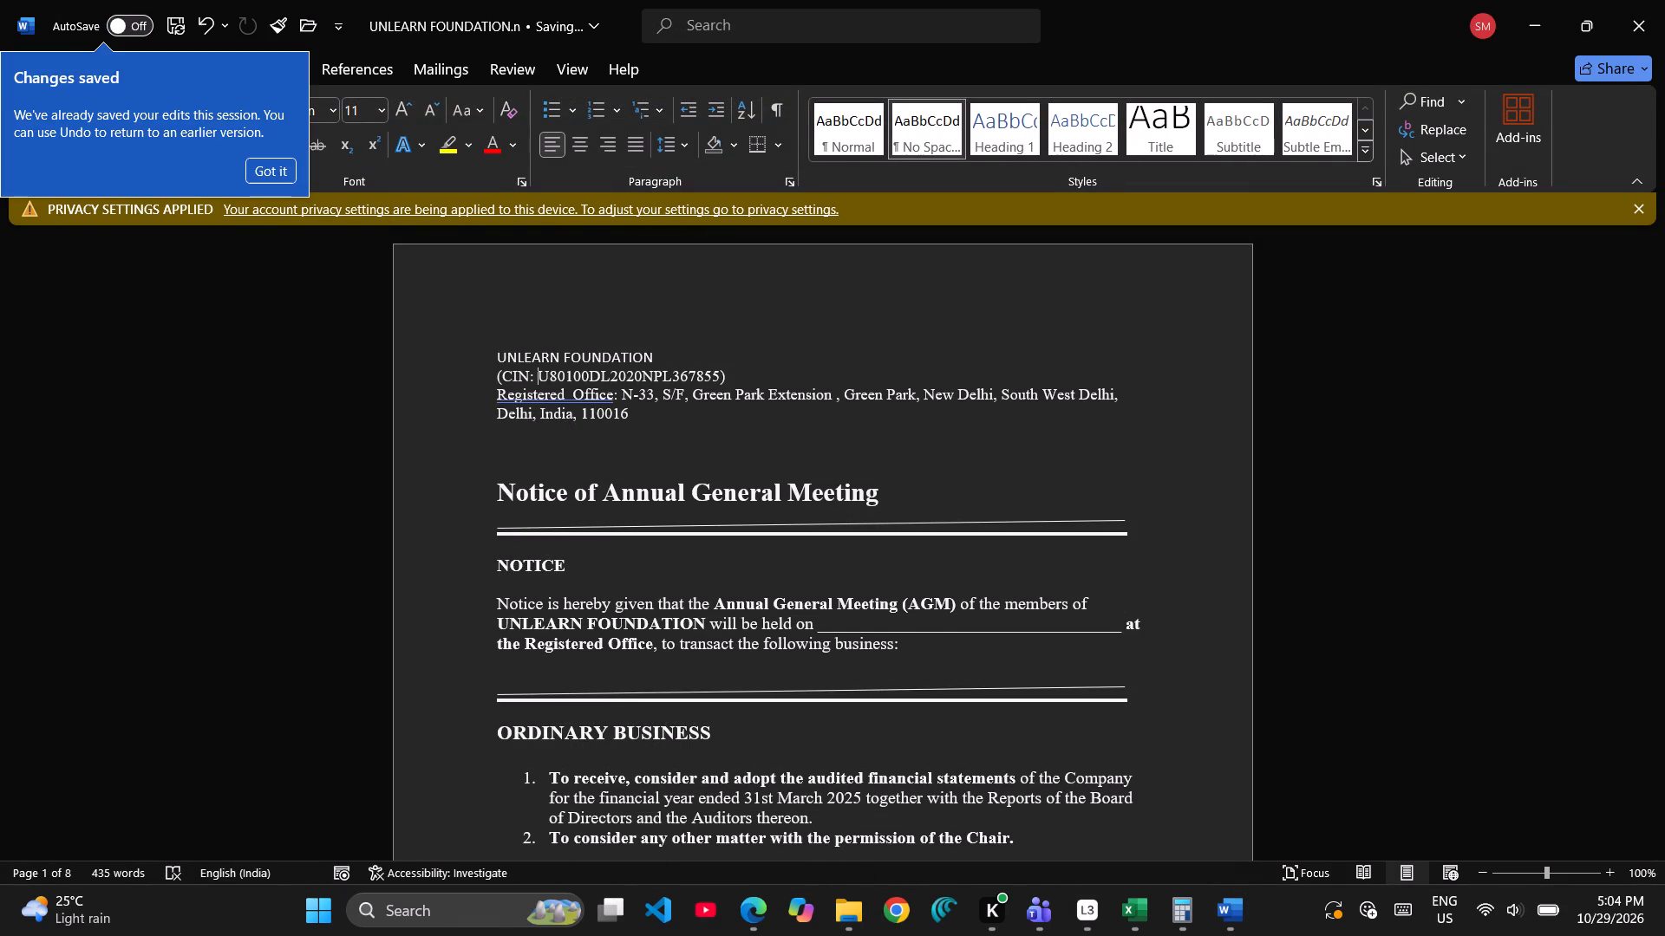
pyautogui.click(260, 185)
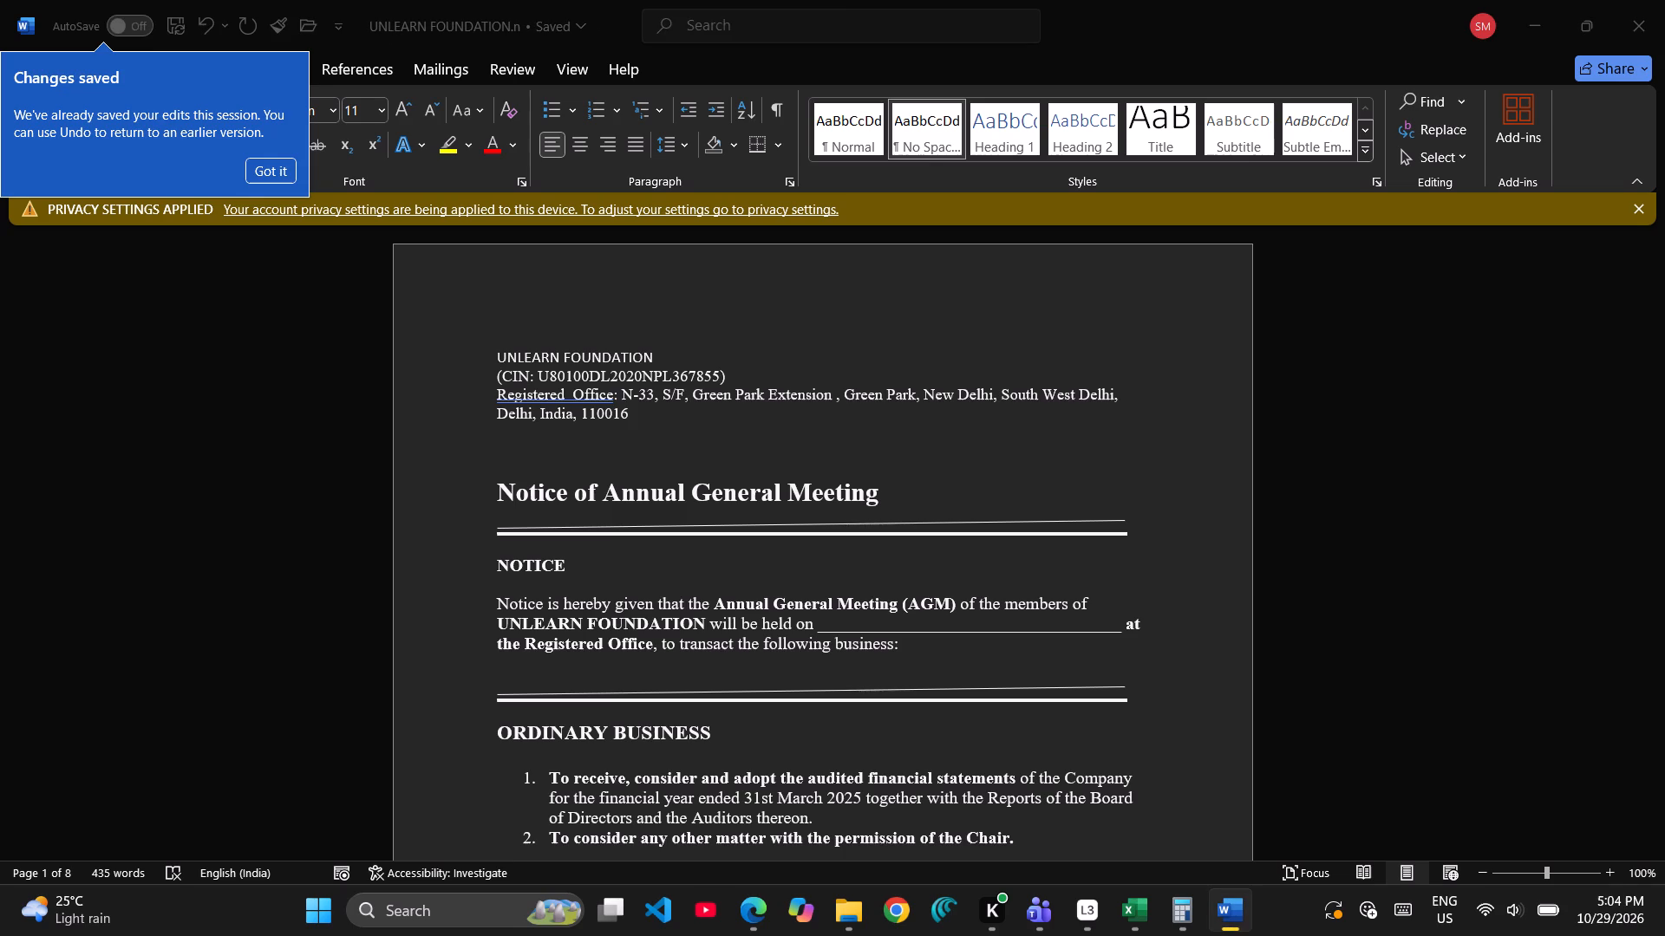
pyautogui.click(263, 163)
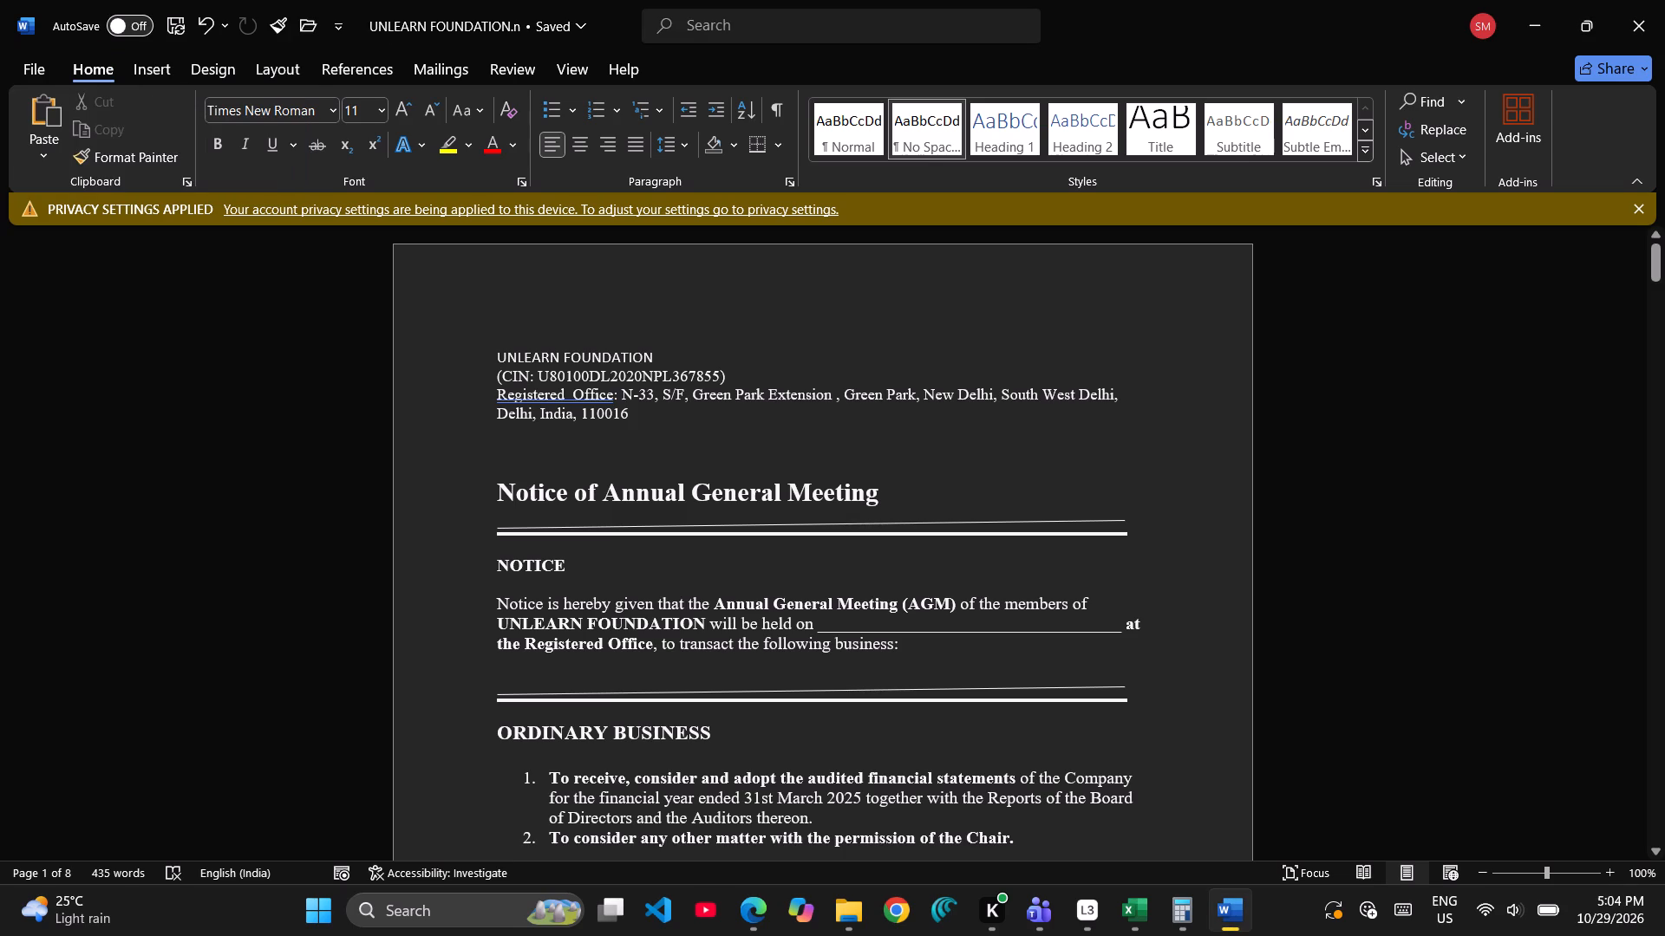
# Open the program options and view the Display settings for page display, formatting marks and printing.
pyautogui.click(29, 74)
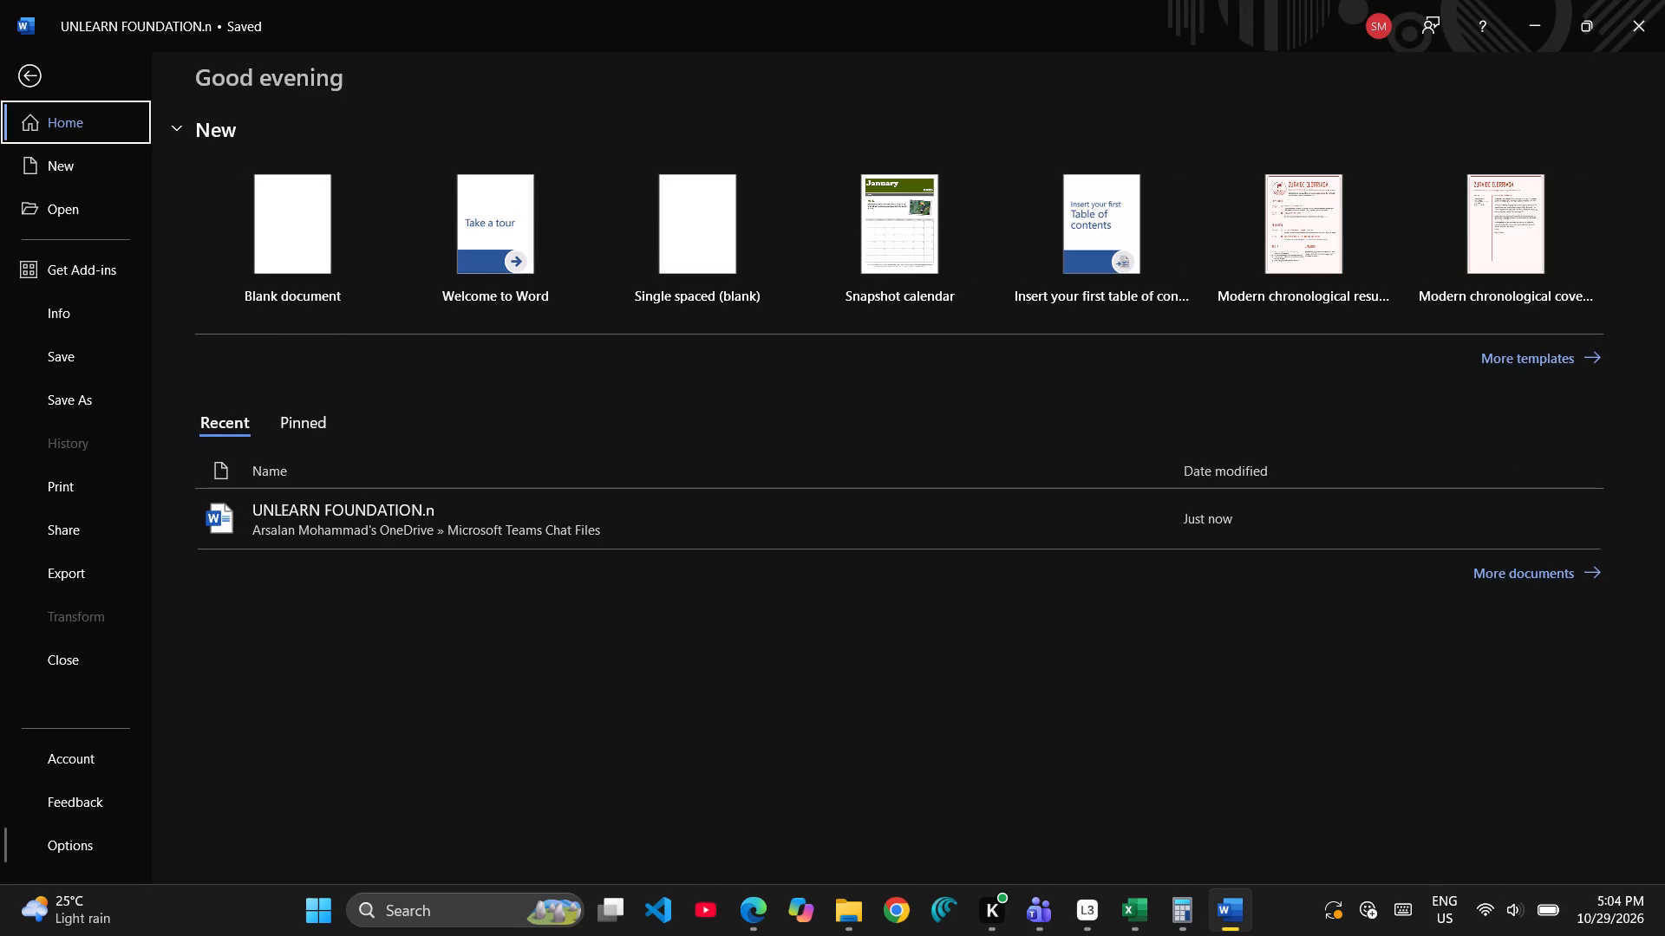
pyautogui.click(68, 838)
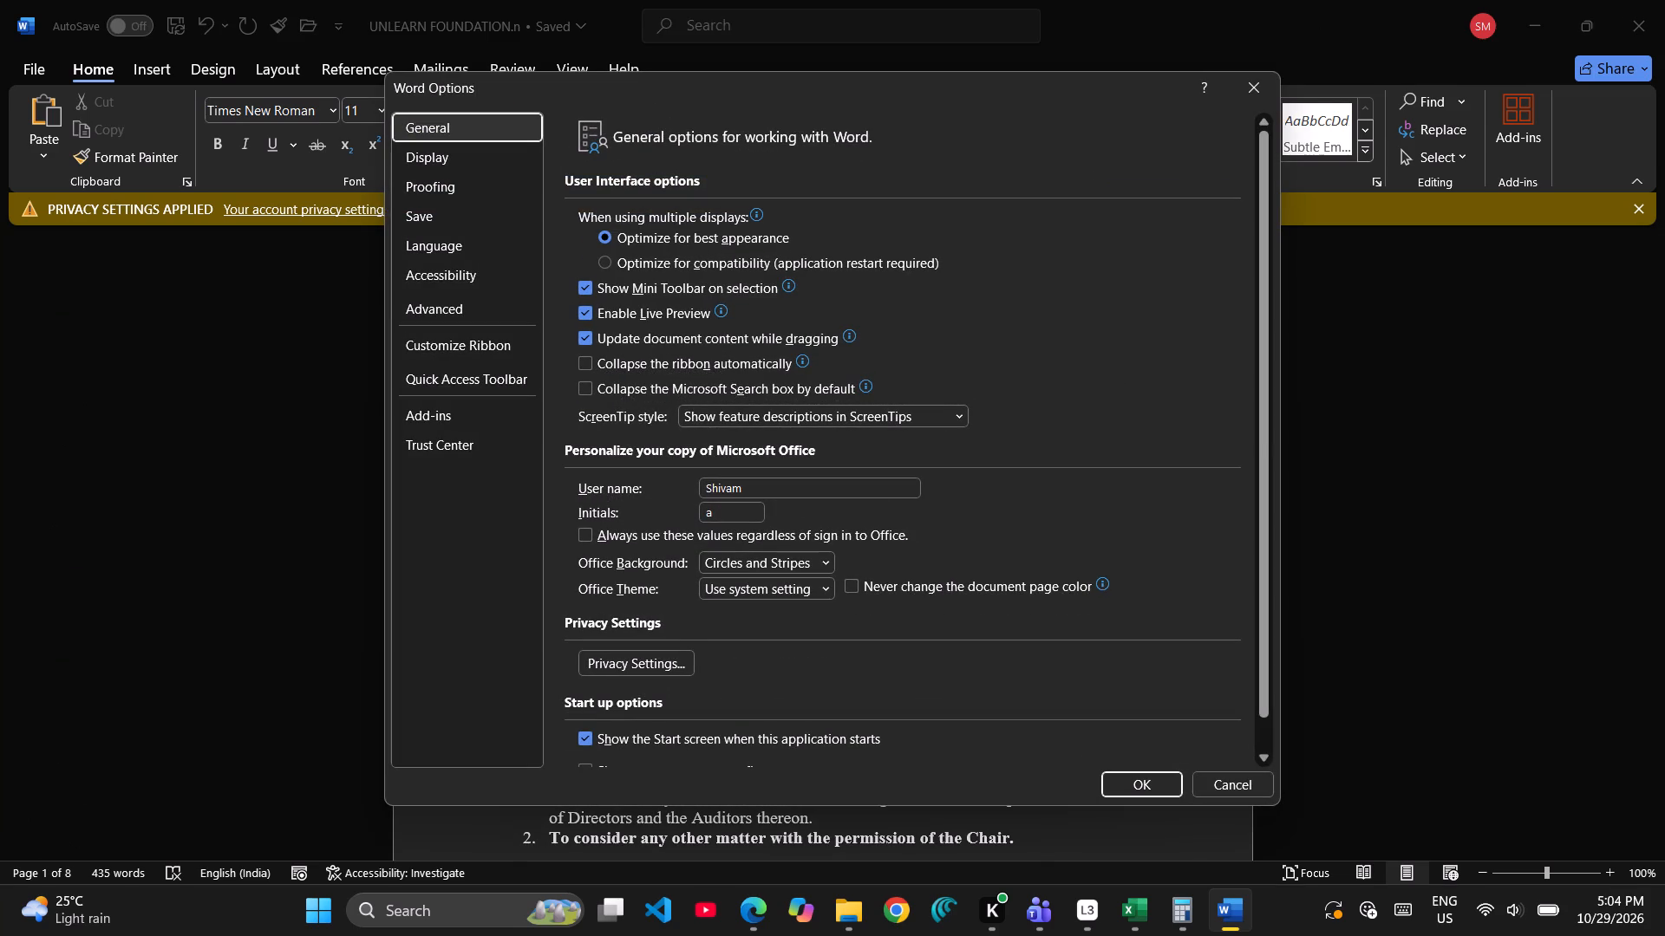
pyautogui.click(489, 150)
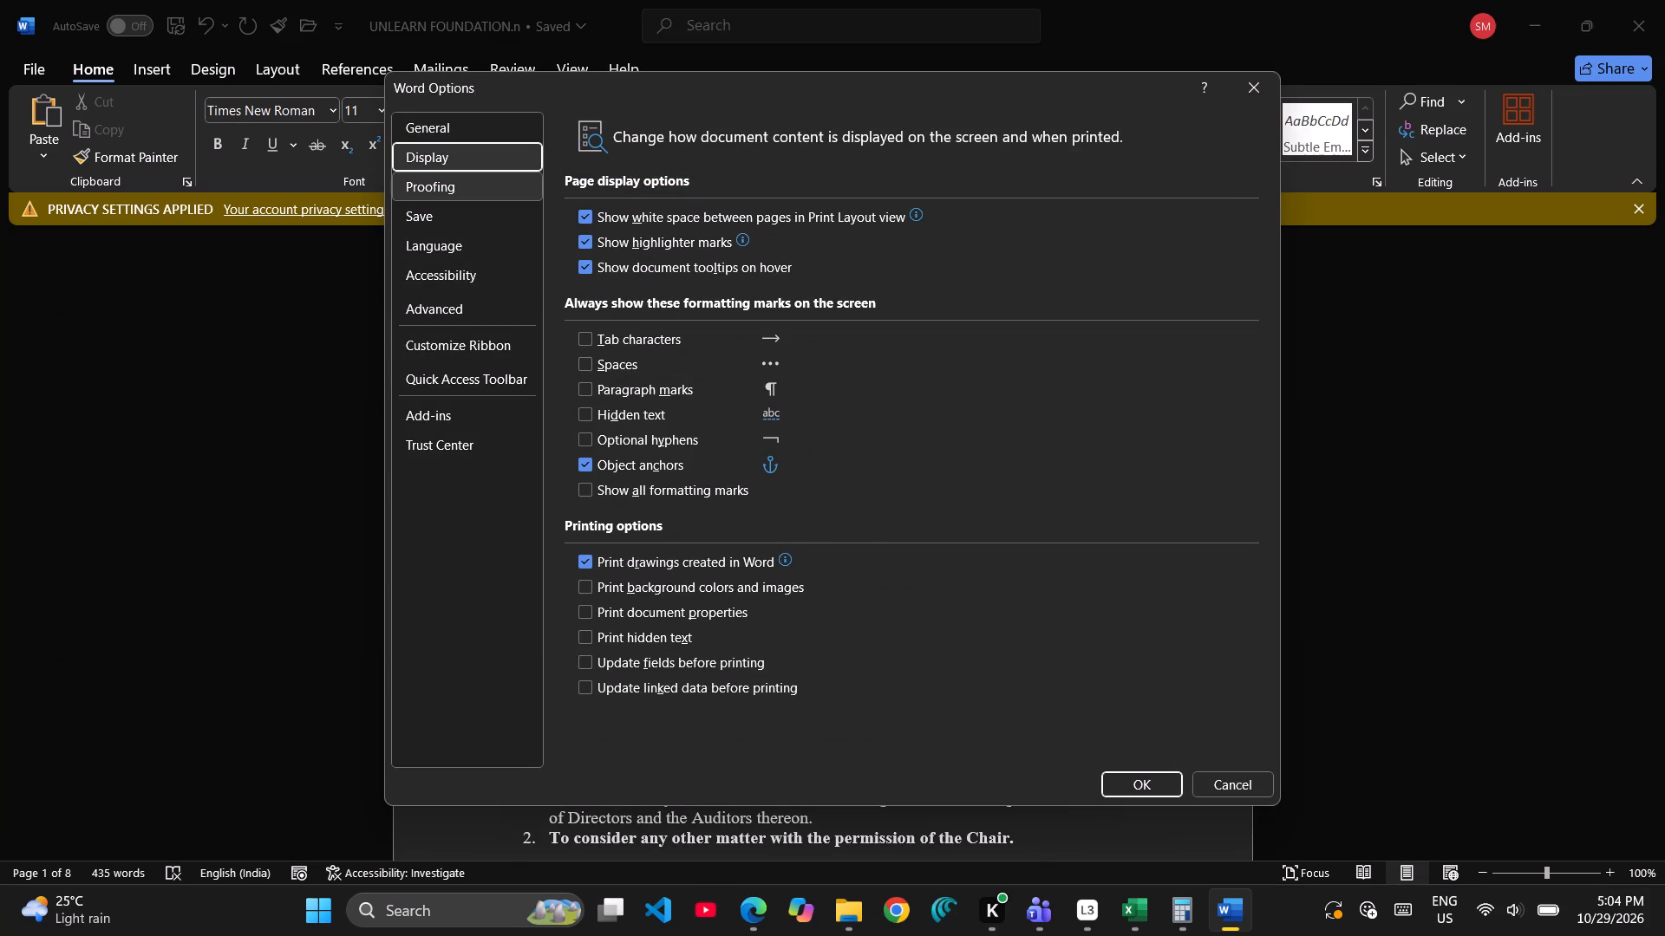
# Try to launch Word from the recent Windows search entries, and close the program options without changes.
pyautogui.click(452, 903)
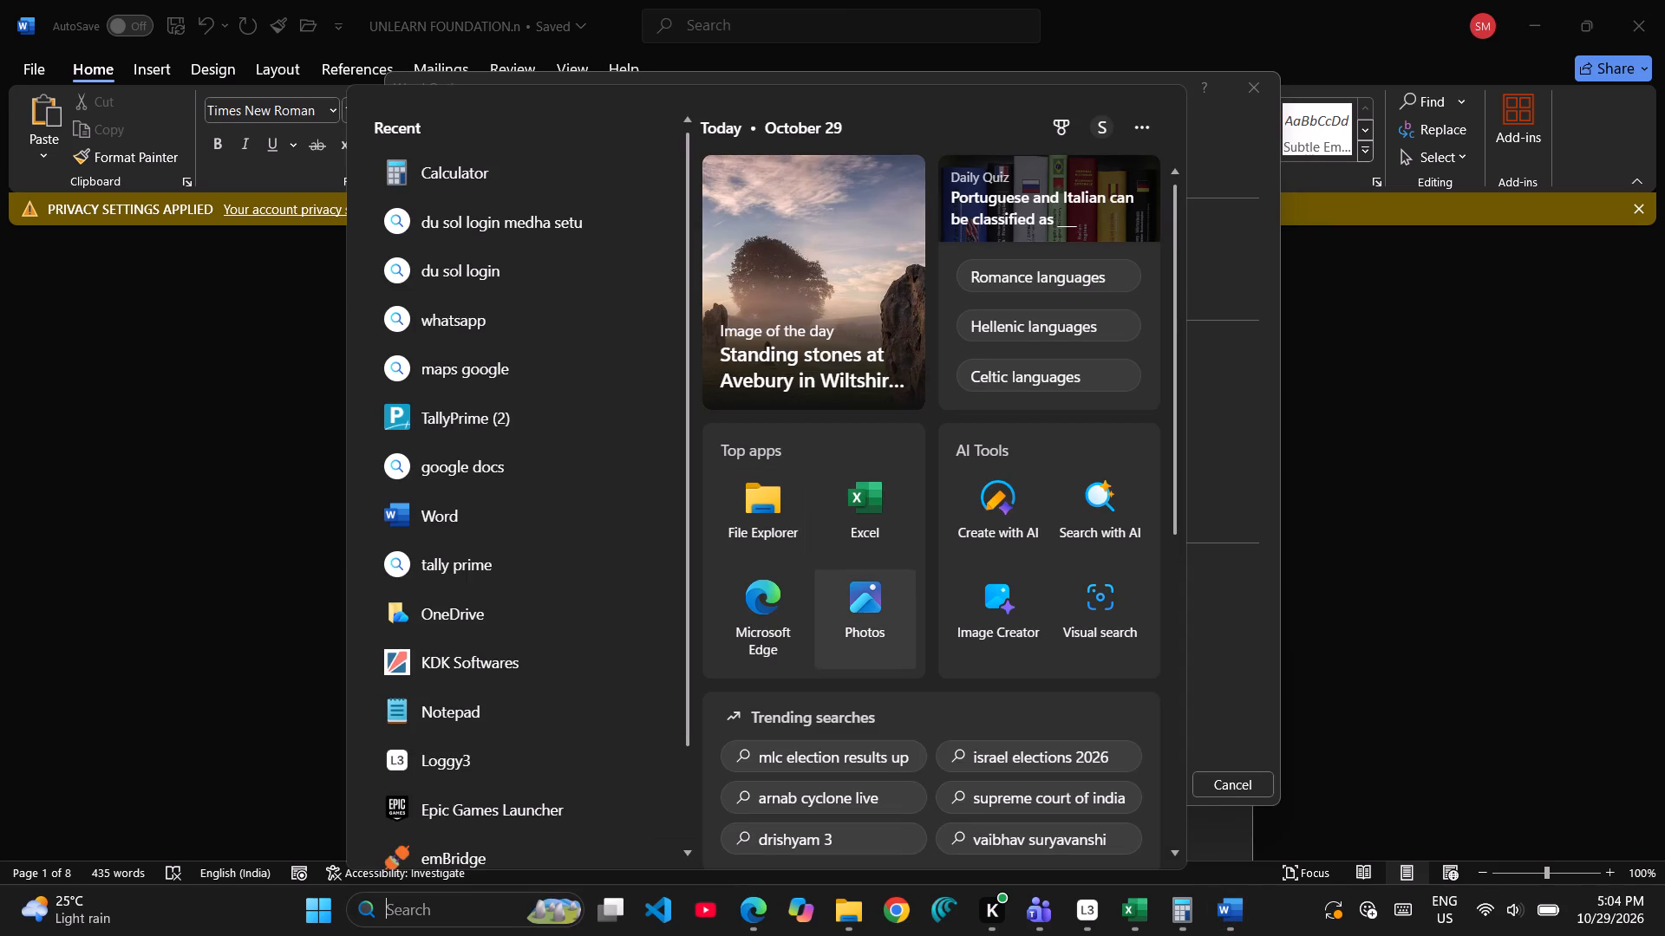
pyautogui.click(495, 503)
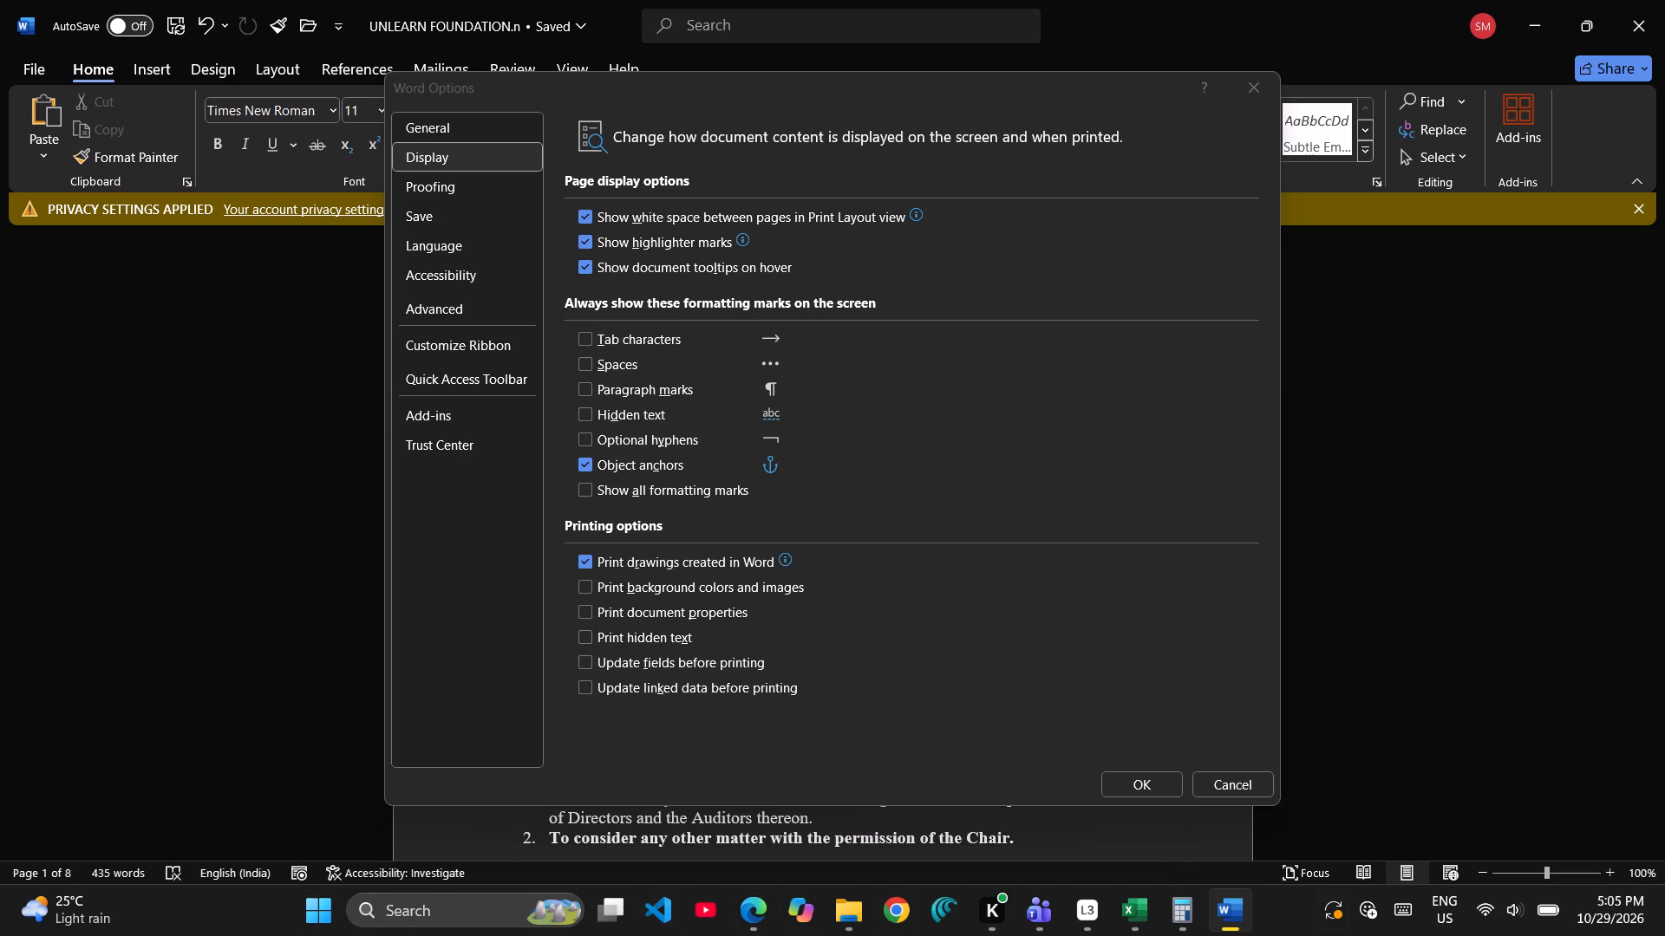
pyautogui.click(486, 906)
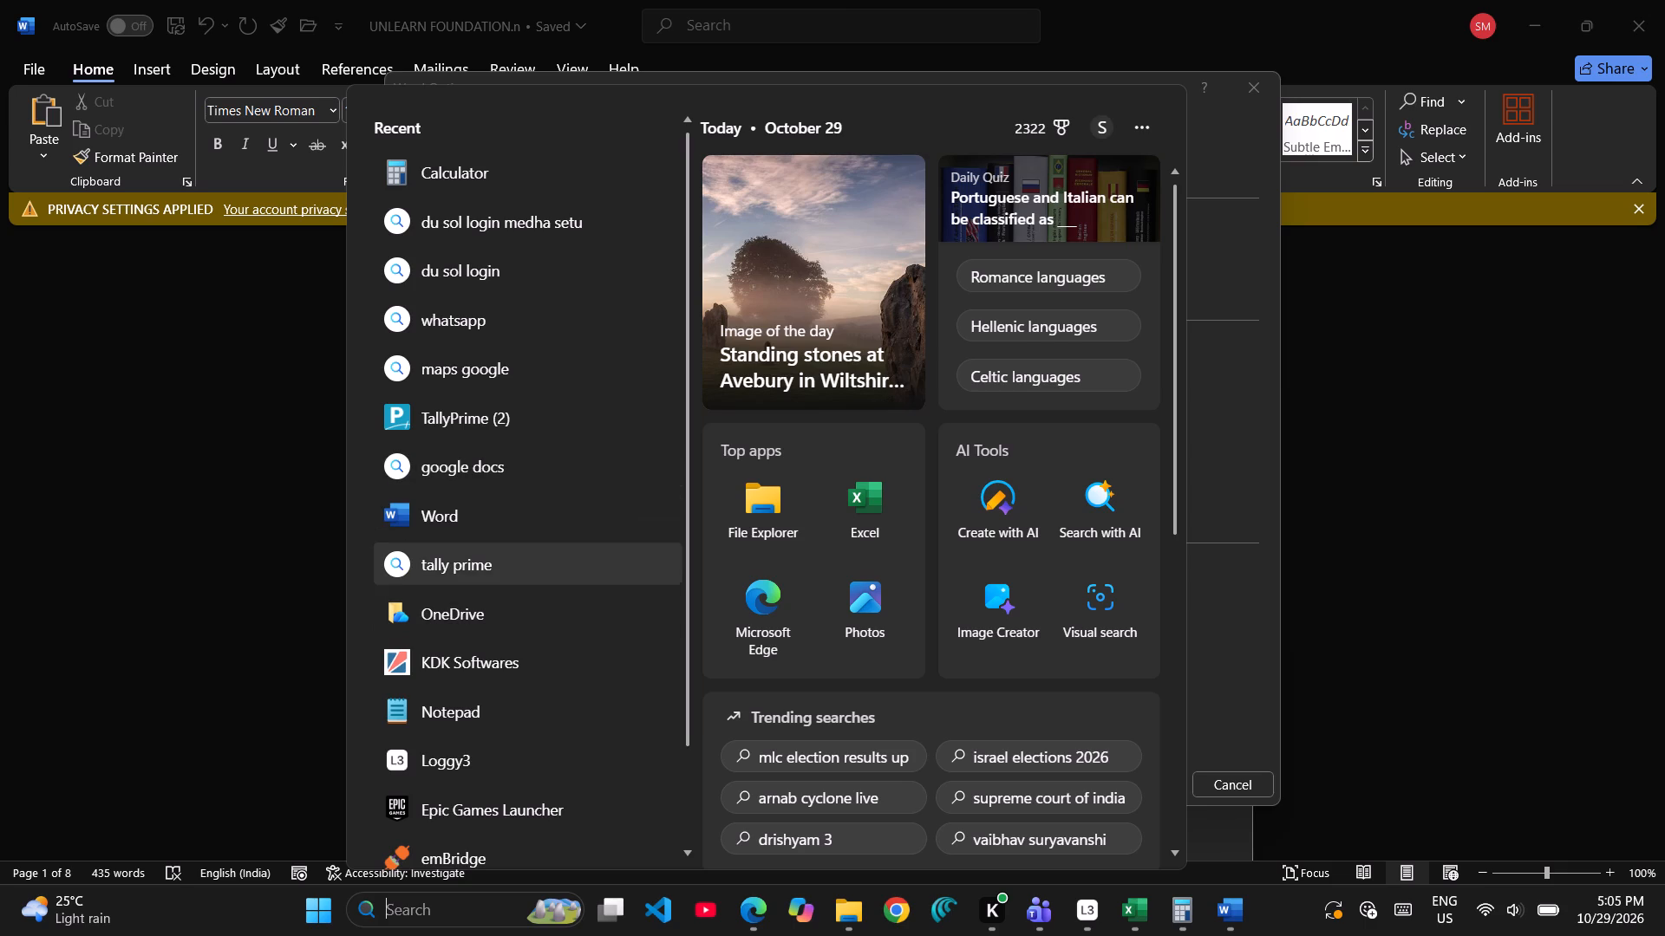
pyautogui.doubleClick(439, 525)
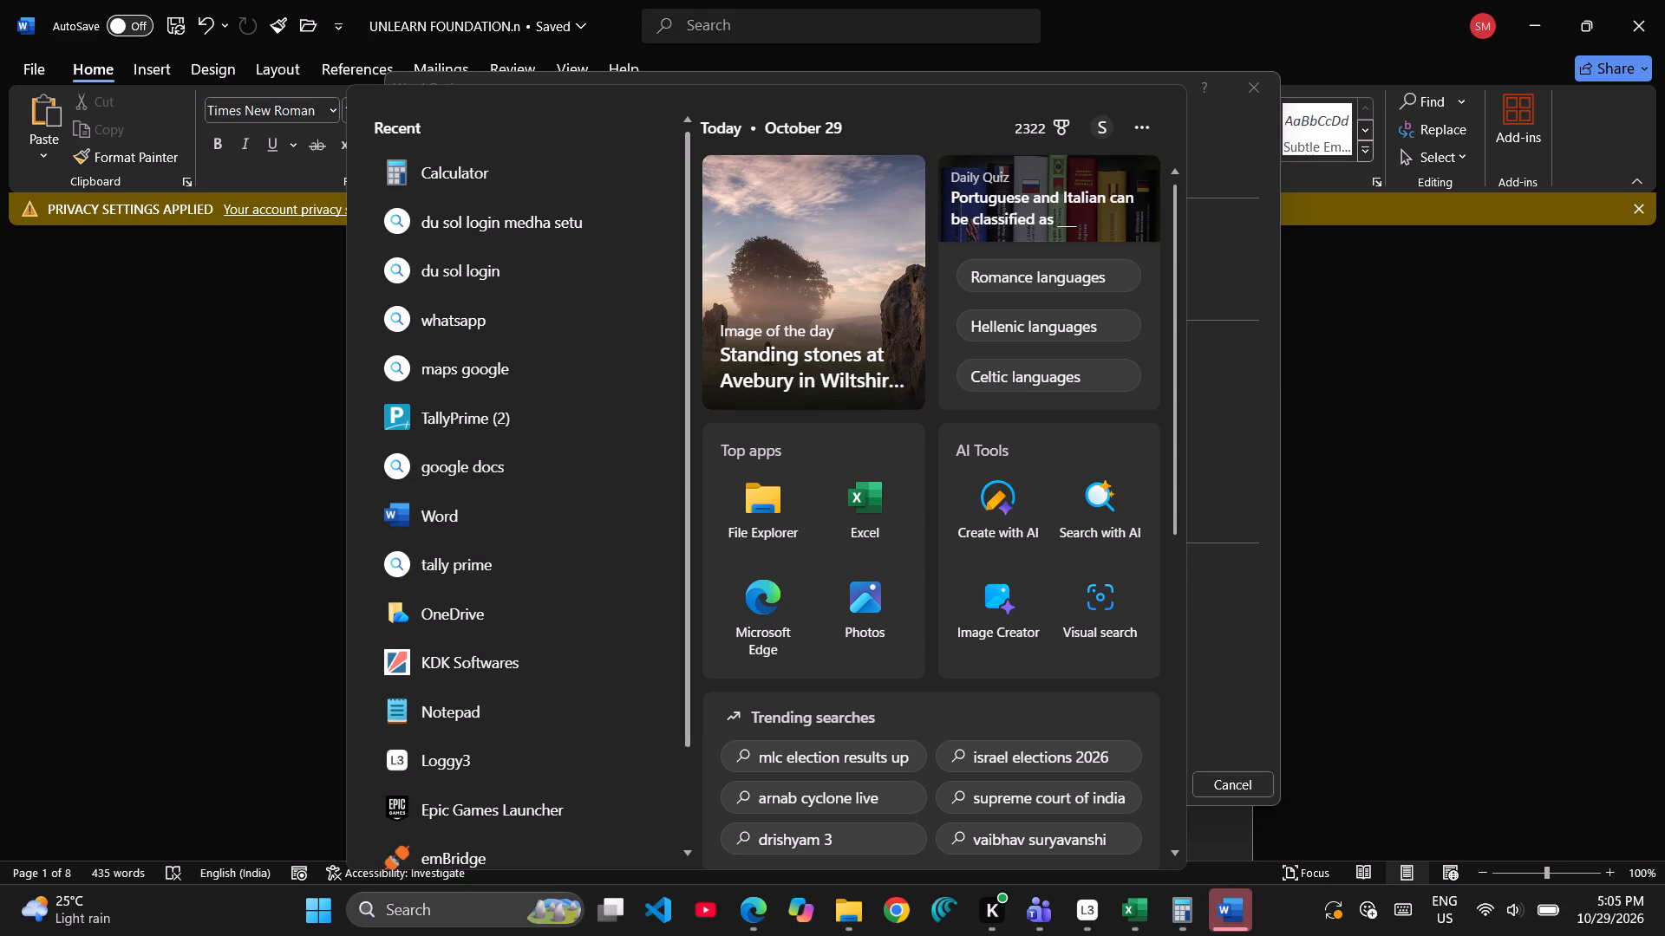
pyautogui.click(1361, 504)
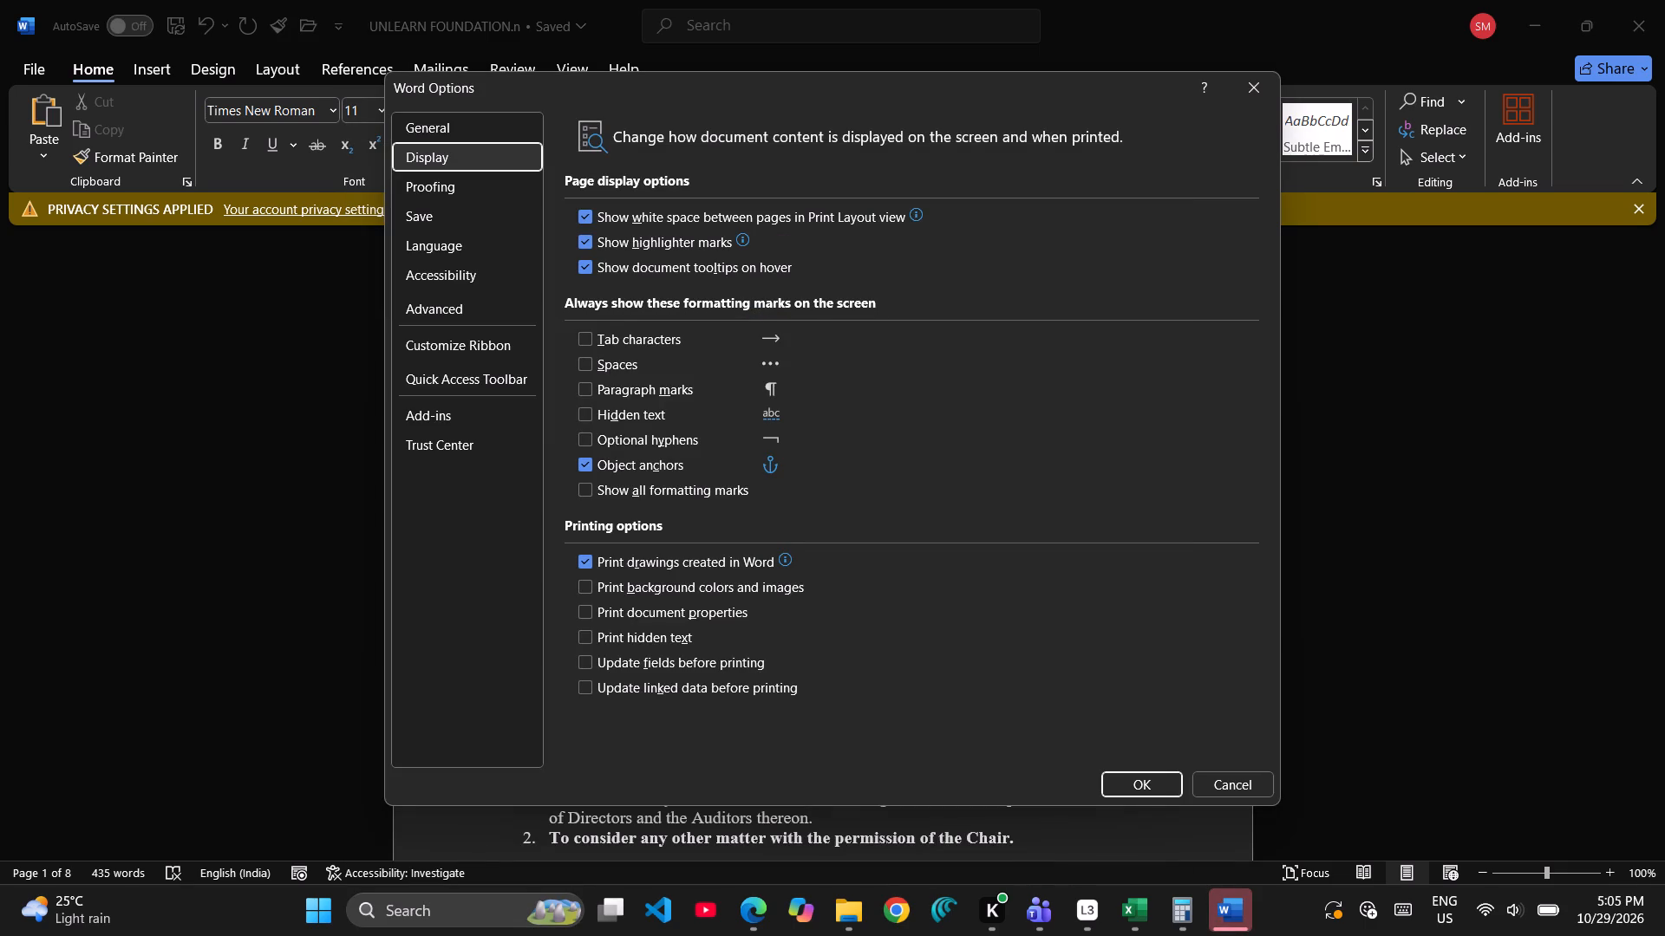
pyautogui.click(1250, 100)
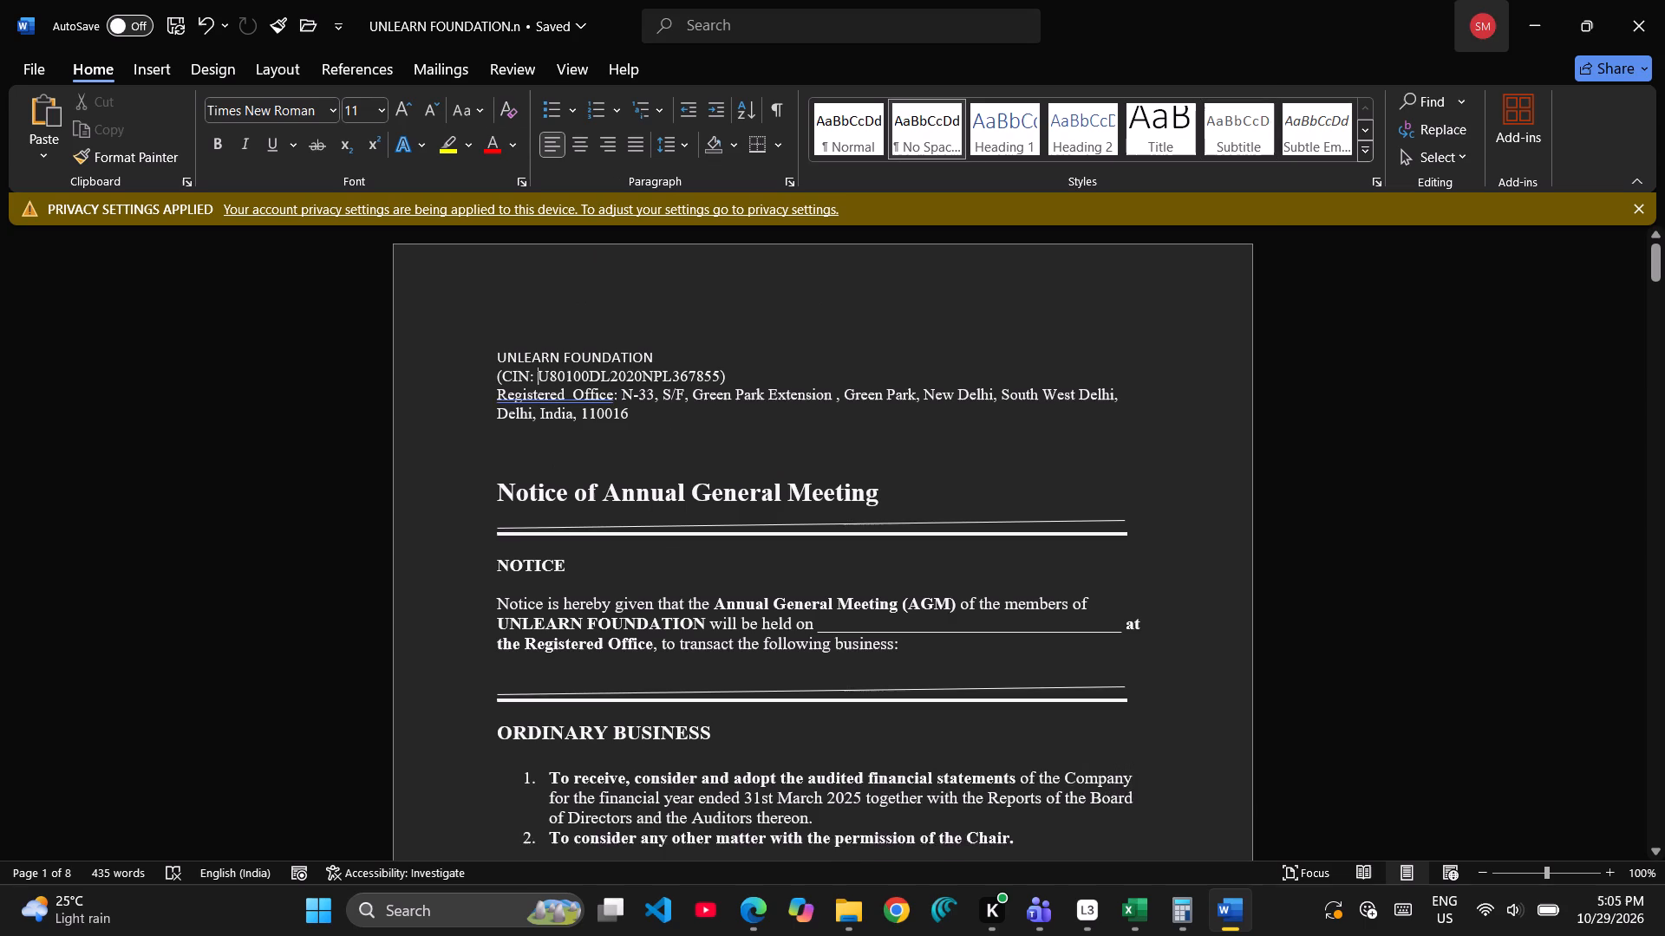
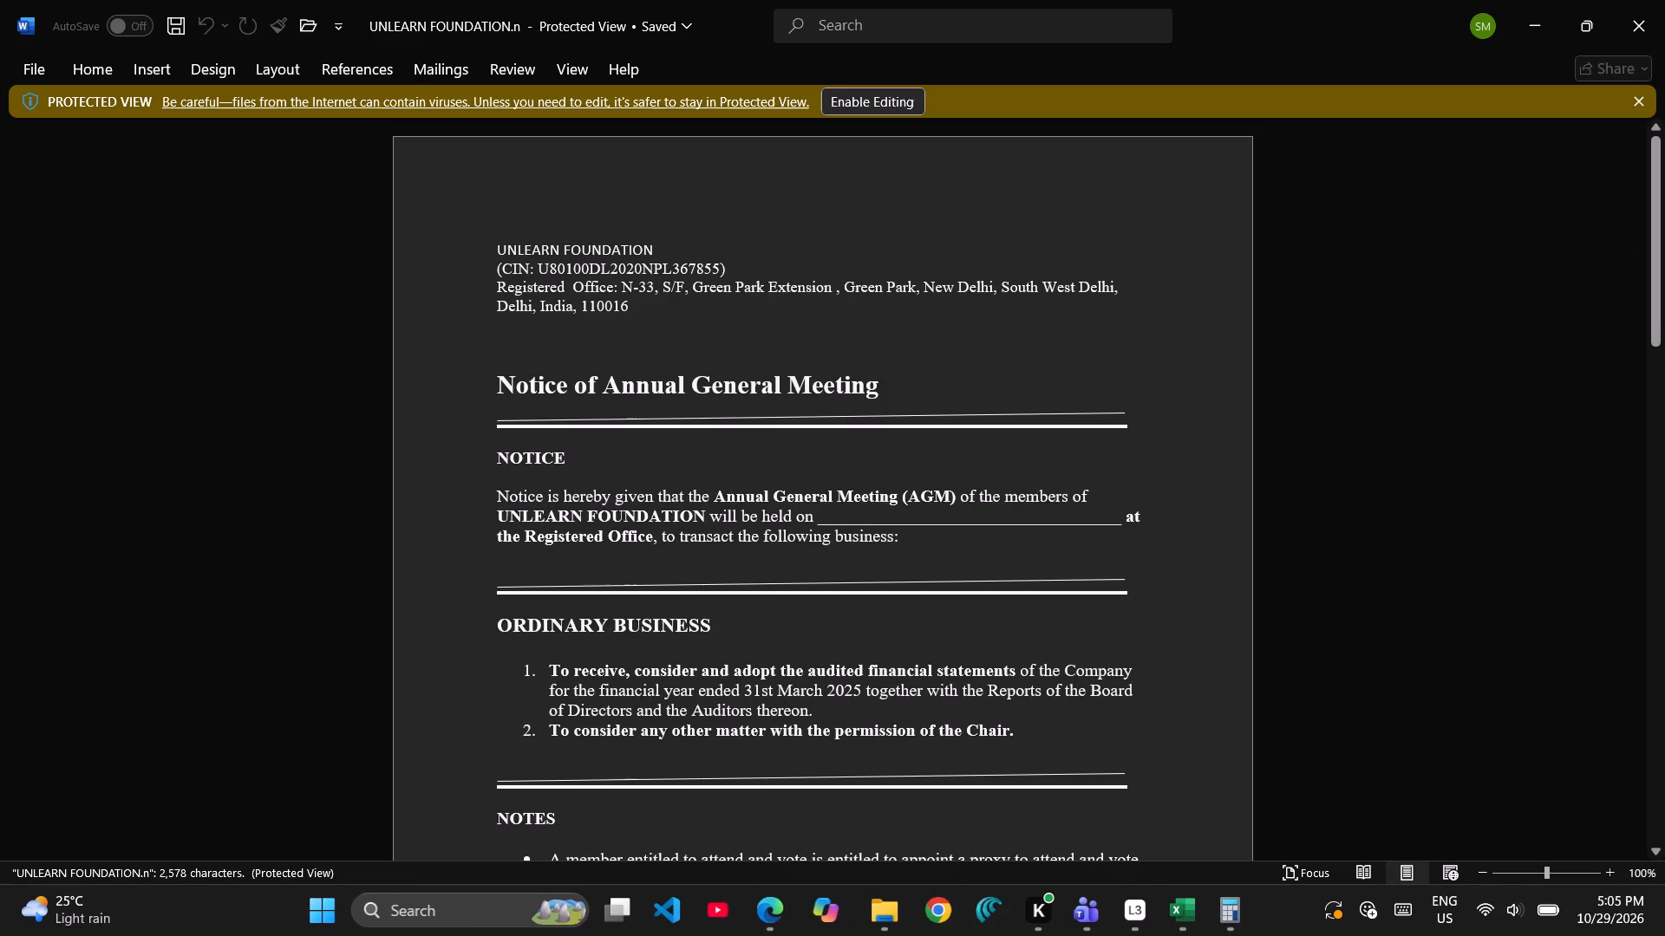
# Enable editing of the protected UNLEARN FOUNDATION Annual General Meeting notice.
pyautogui.click(853, 98)
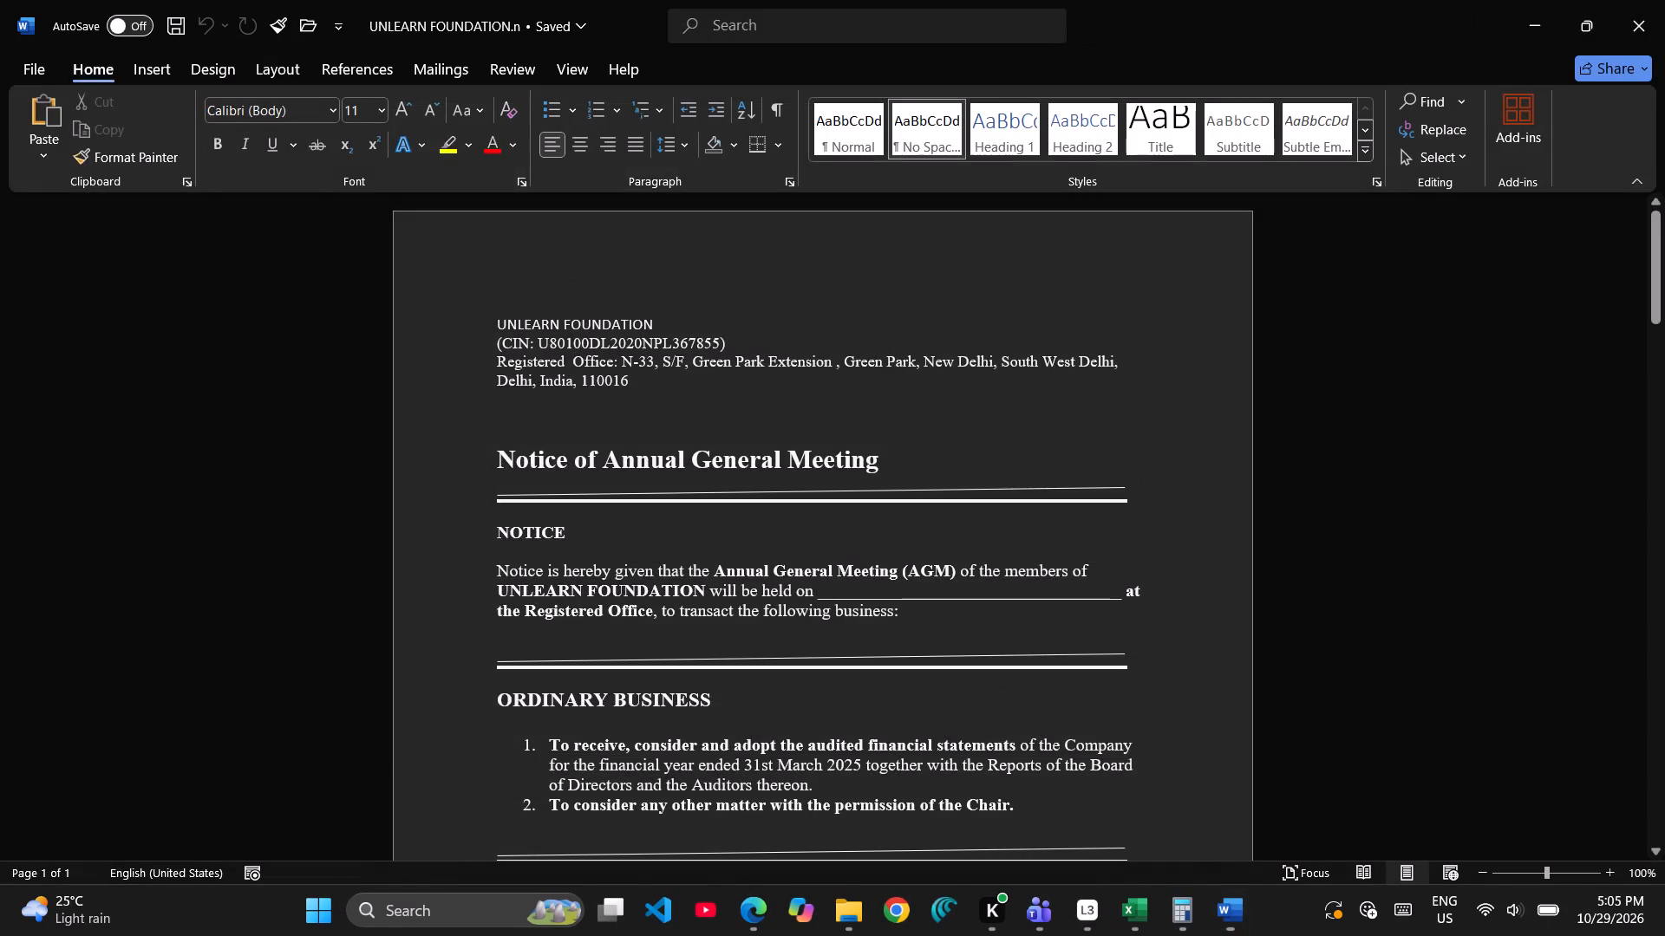
# Set the Office theme to White in the general program options, keeping the Circles and Stripes background, and apply it.
pyautogui.click(31, 66)
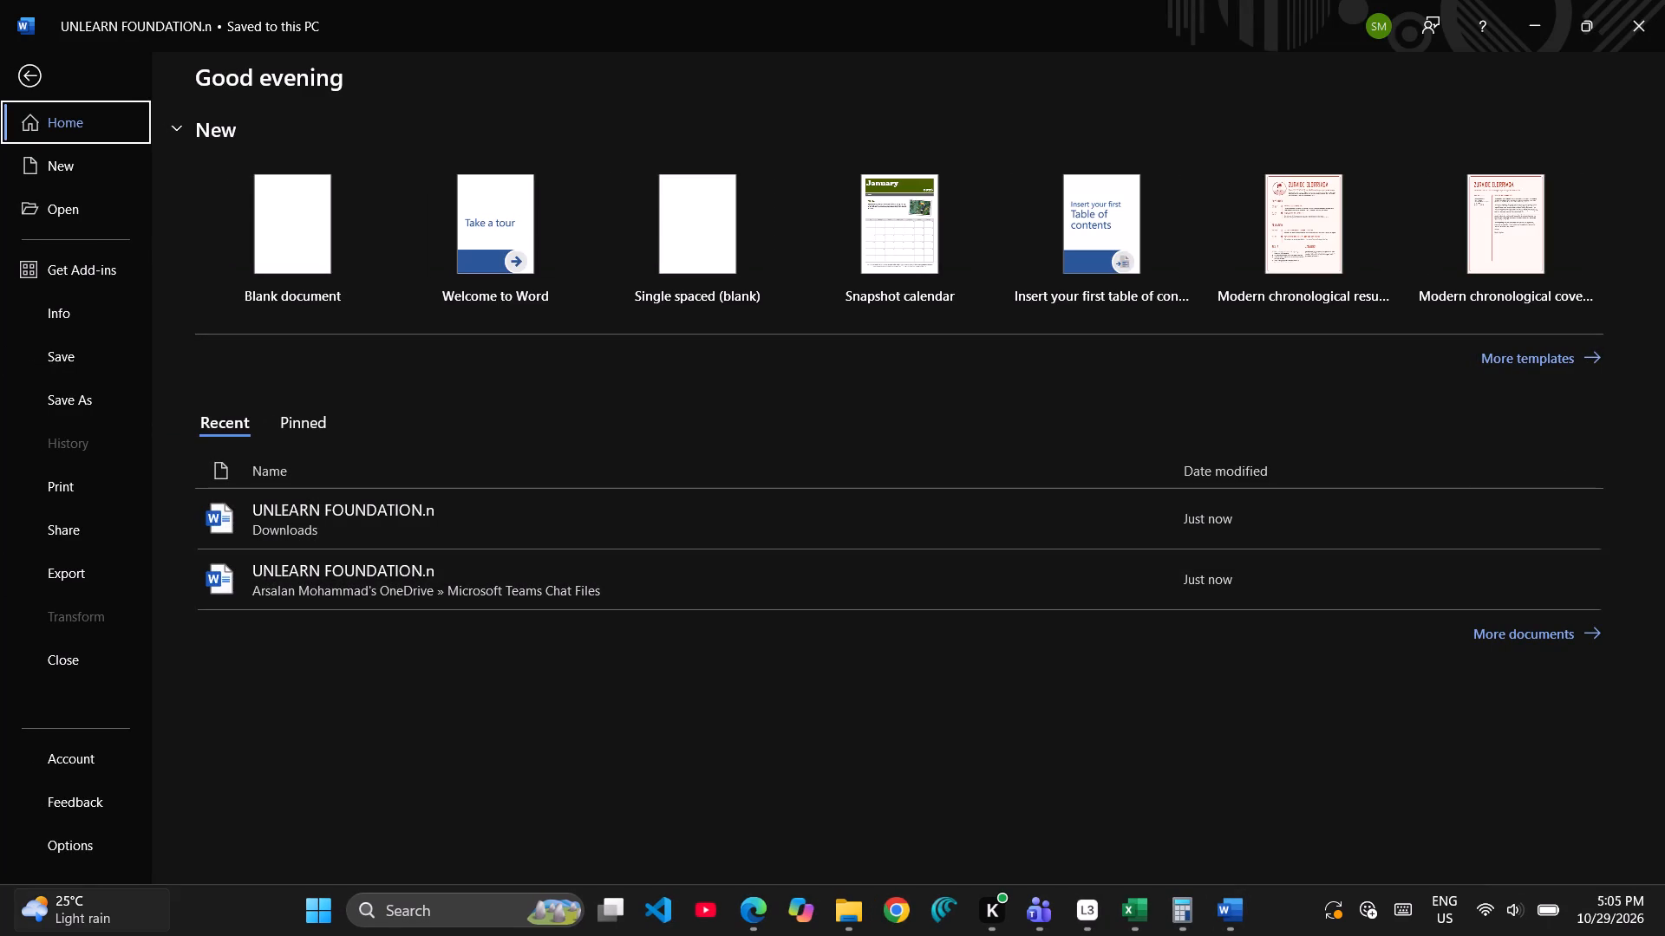
pyautogui.click(75, 850)
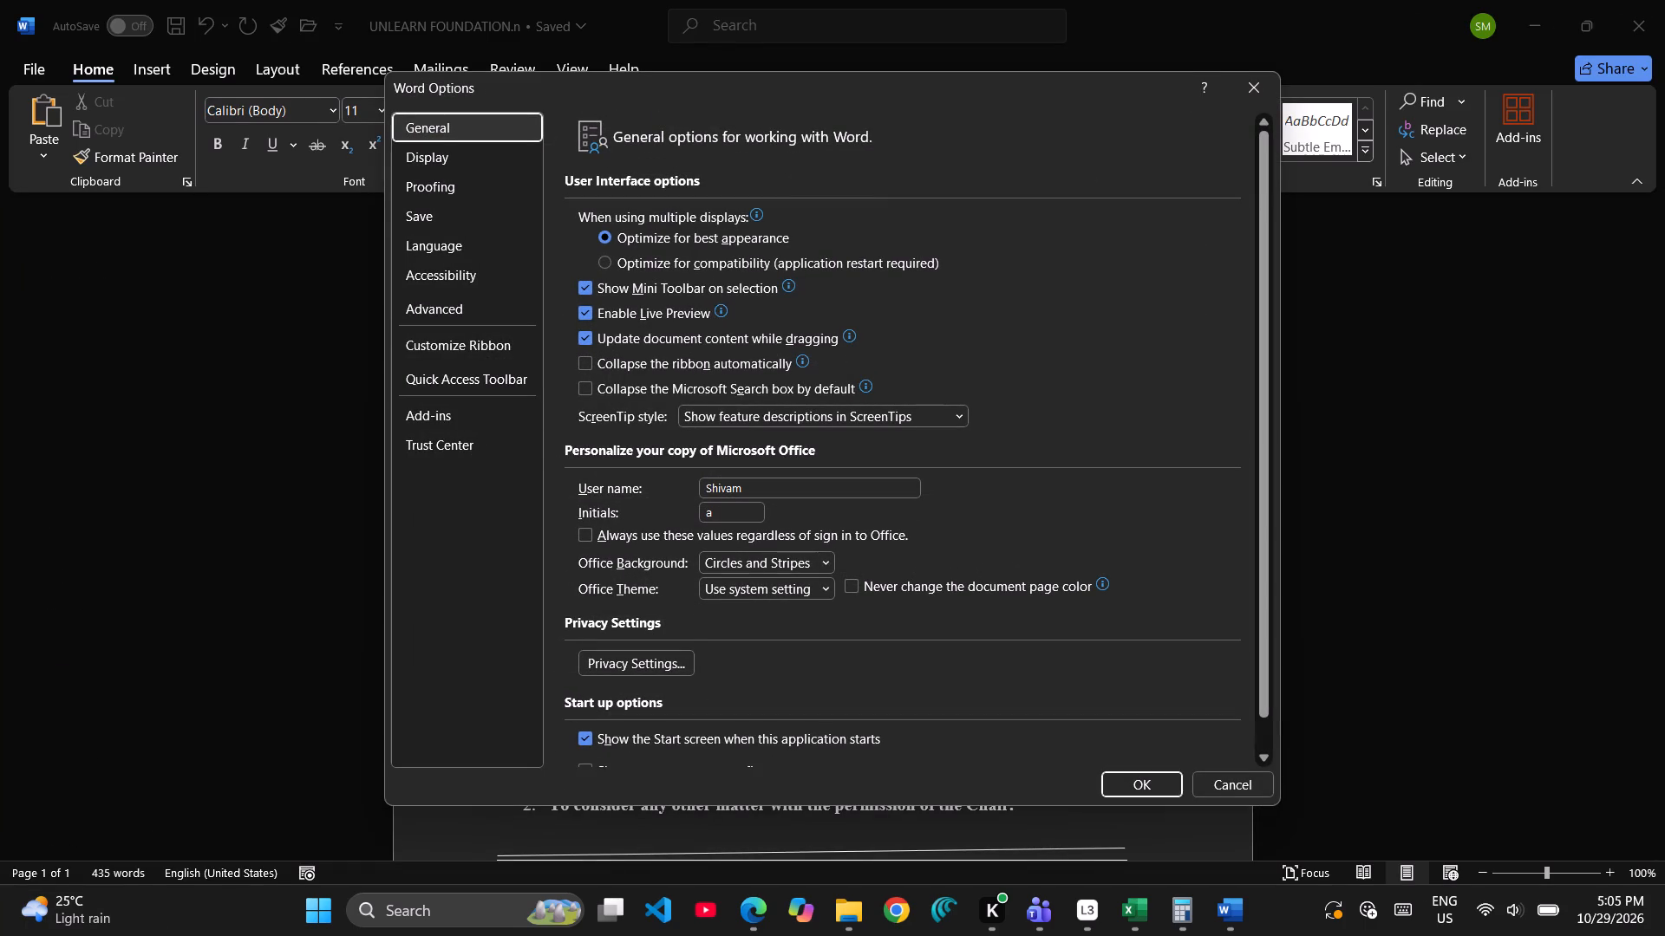
pyautogui.click(779, 580)
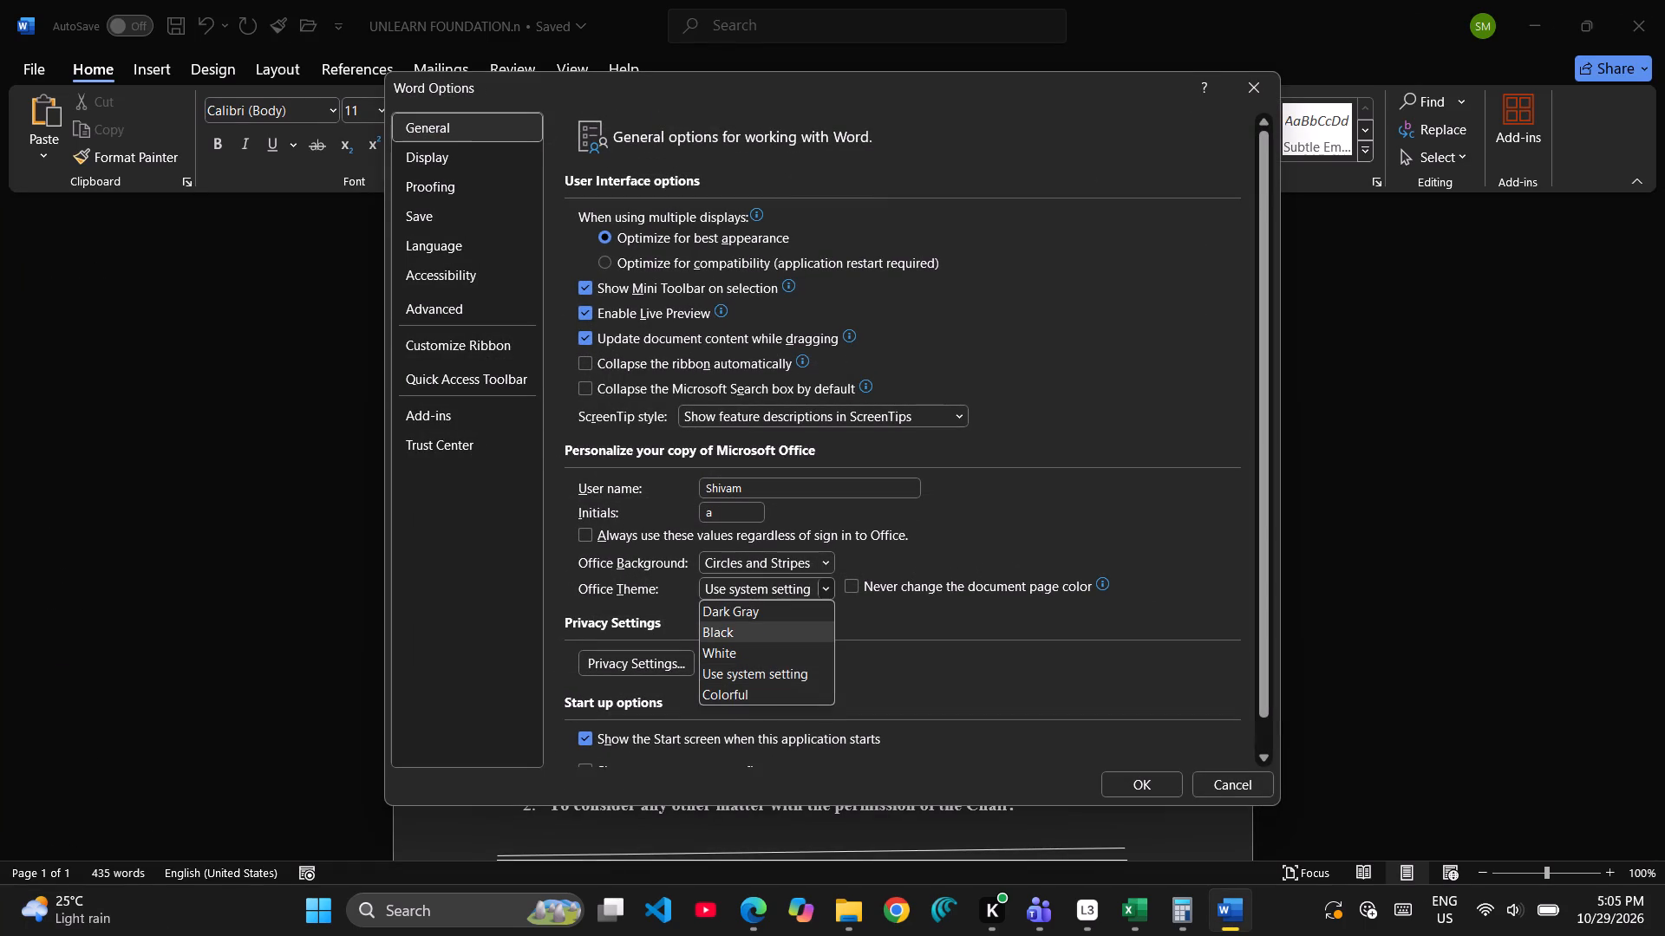
pyautogui.click(775, 633)
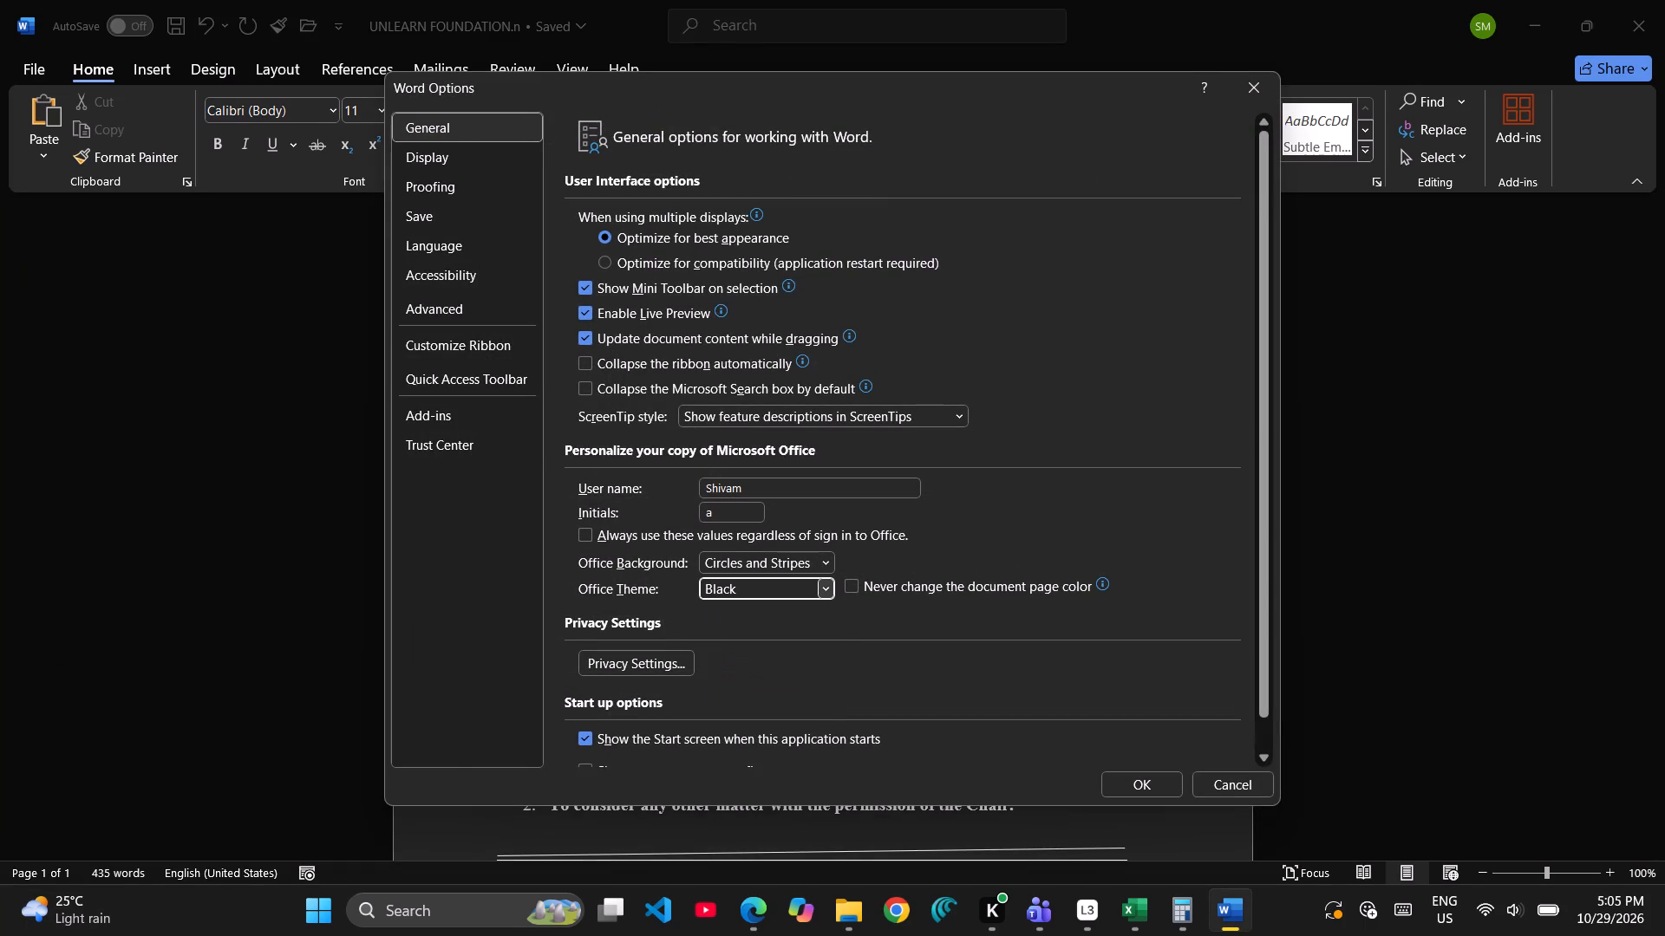
pyautogui.click(799, 591)
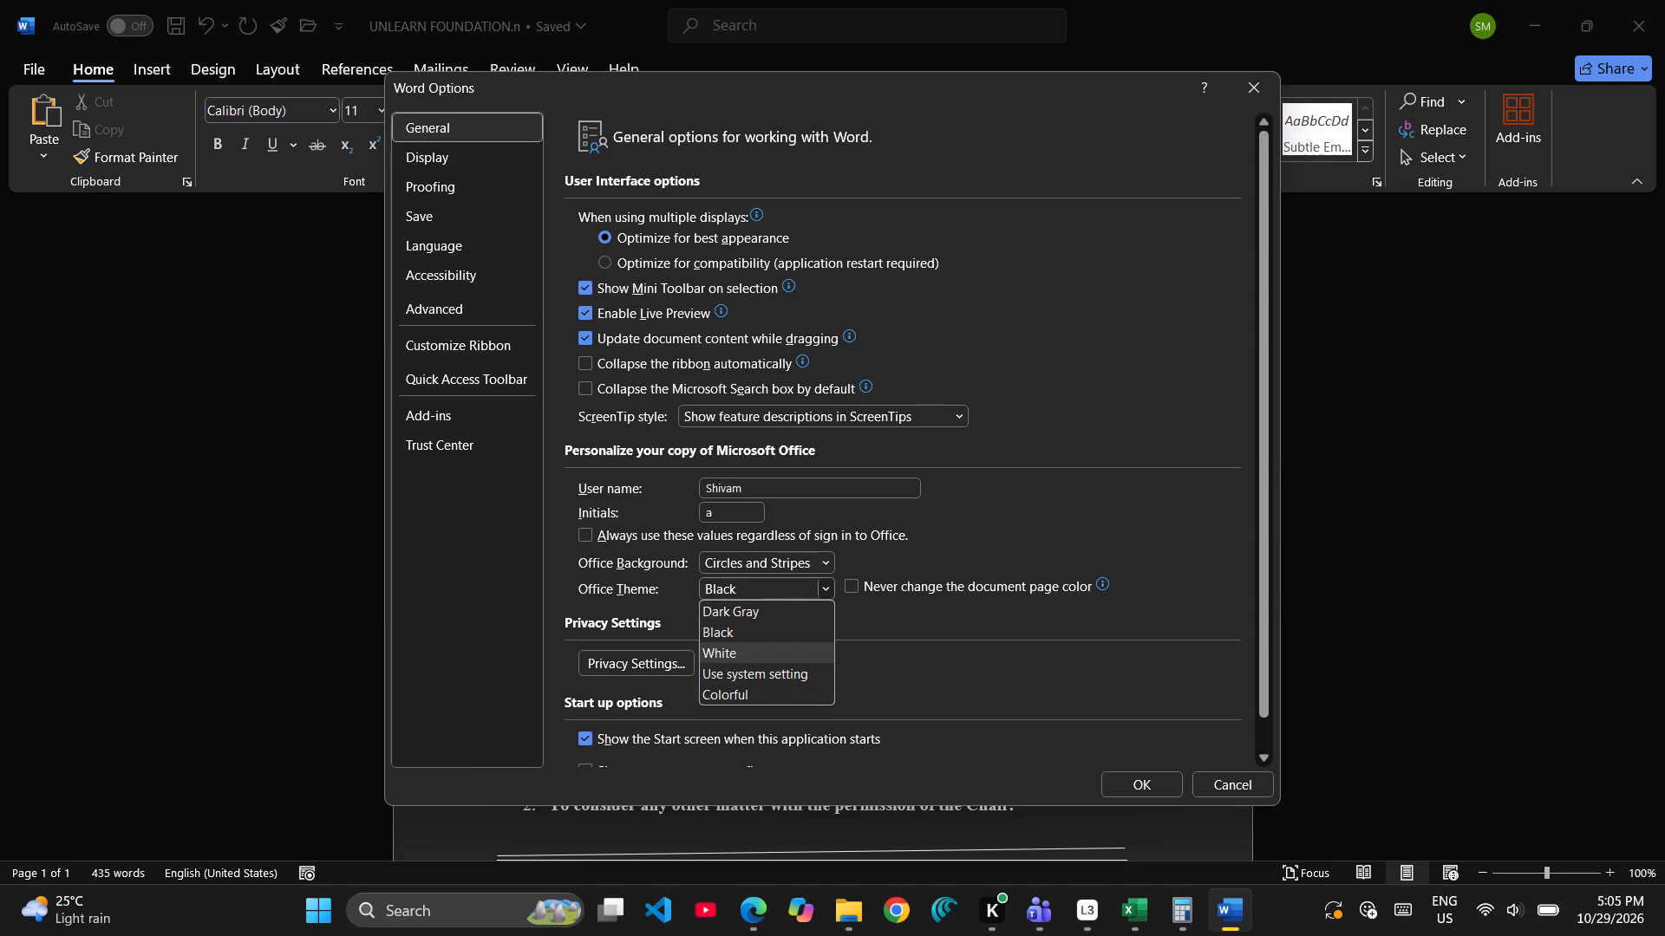
pyautogui.click(787, 657)
pyautogui.click(787, 562)
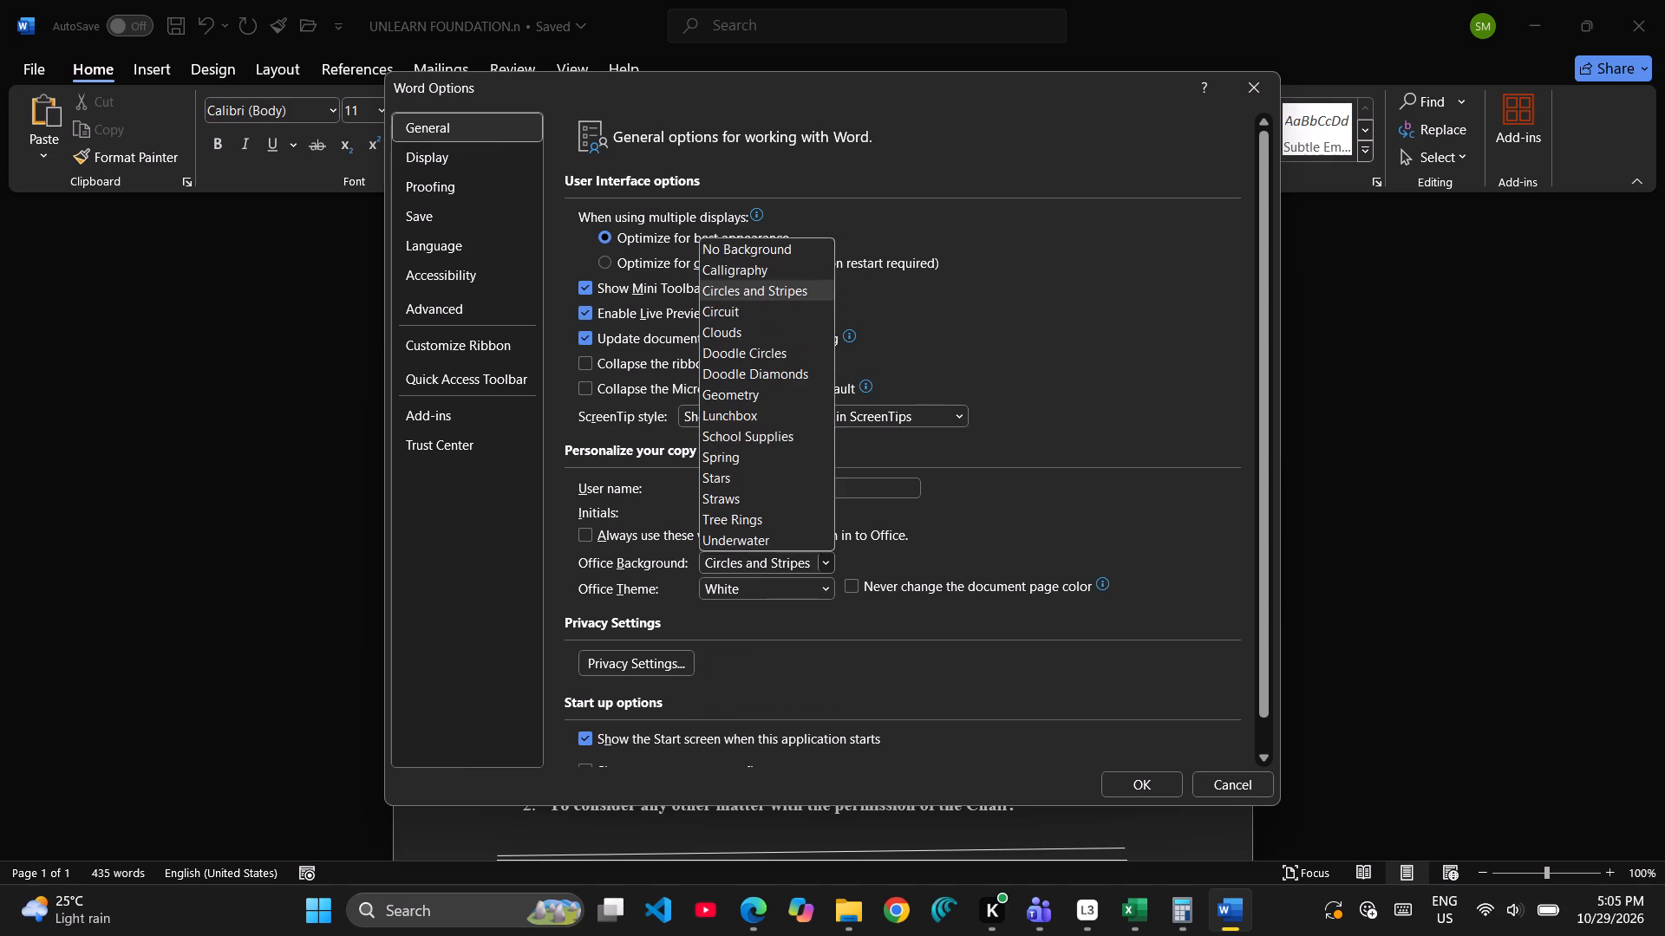
pyautogui.moveTo(787, 562); pyautogui.dragTo(833, 617)
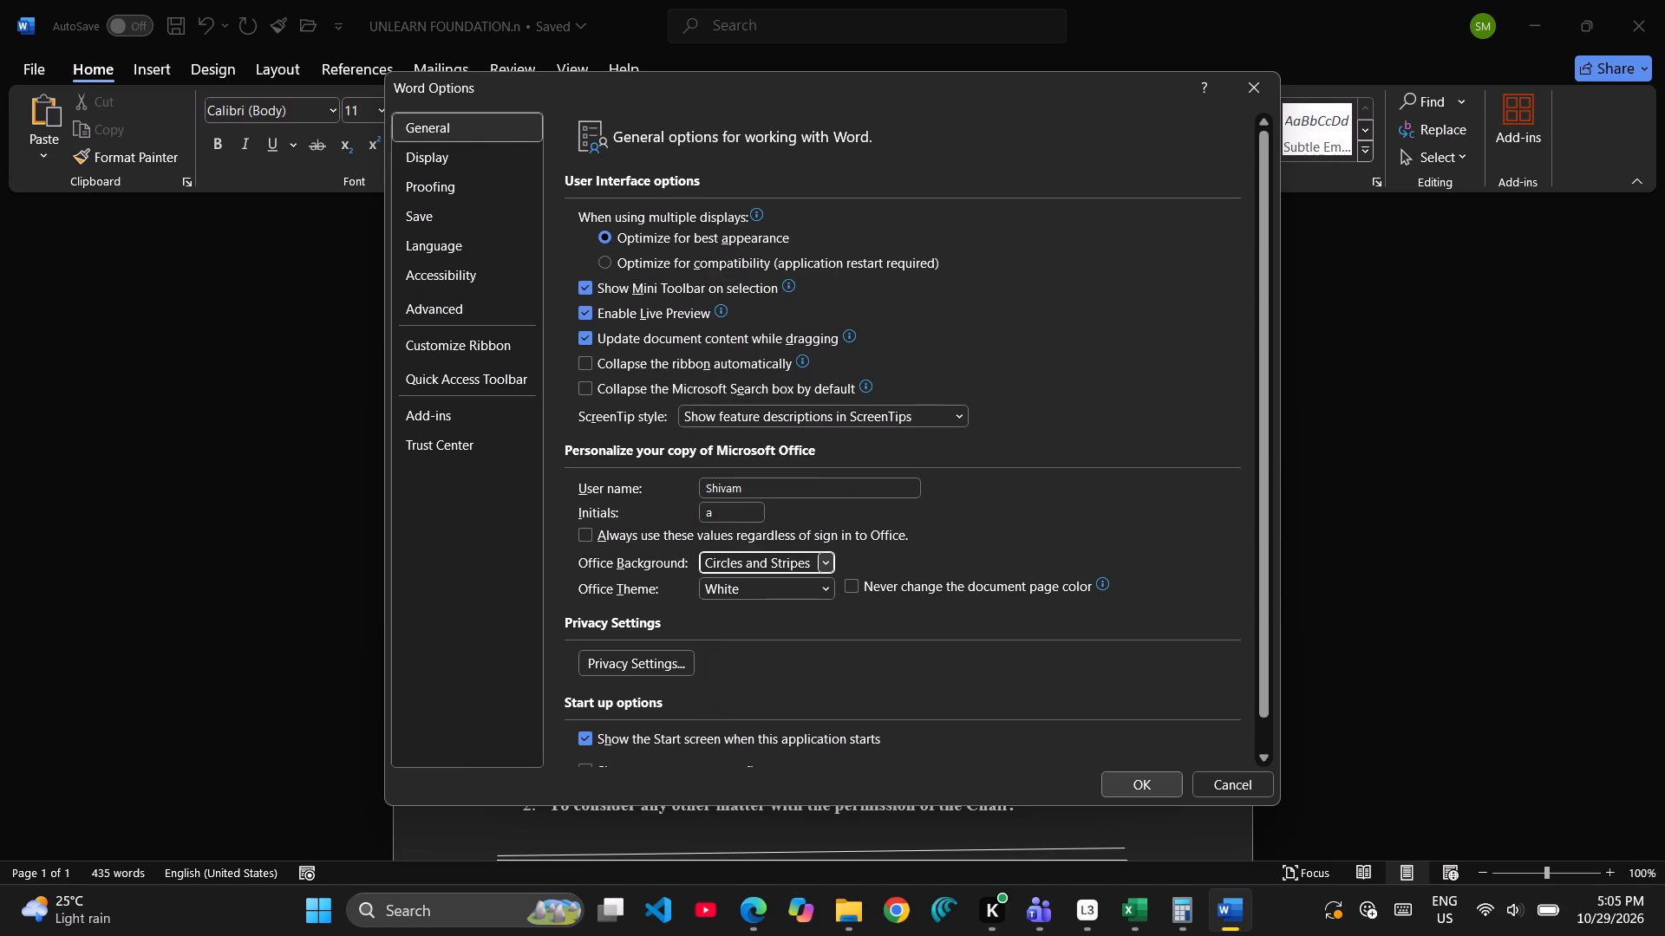
pyautogui.click(1154, 792)
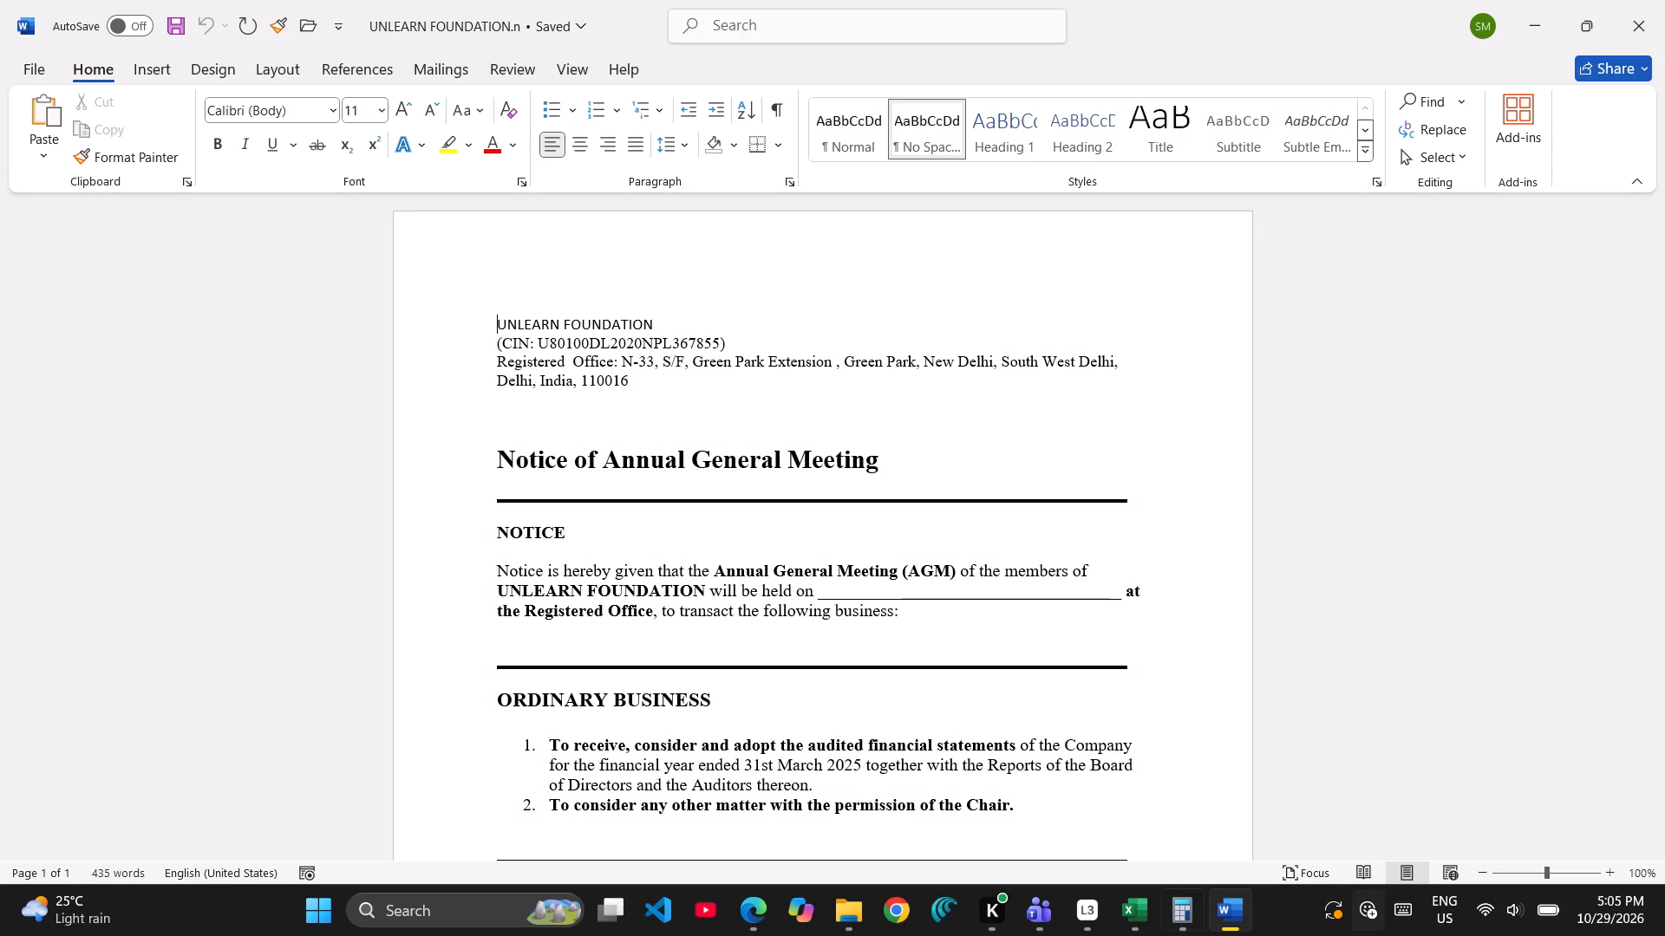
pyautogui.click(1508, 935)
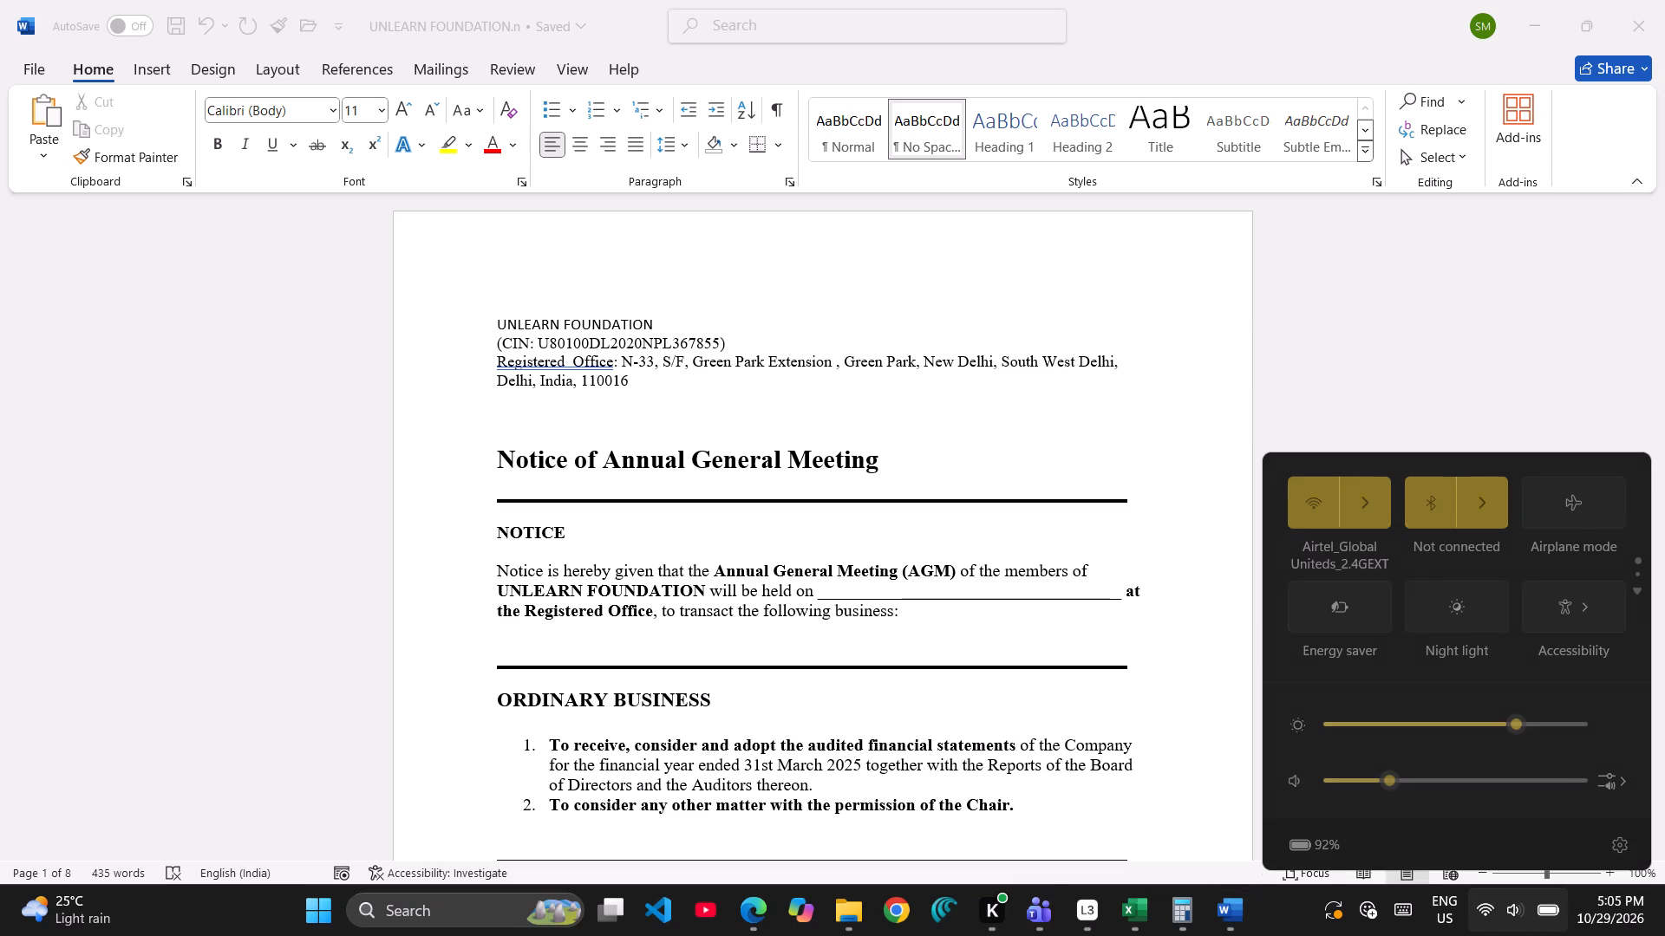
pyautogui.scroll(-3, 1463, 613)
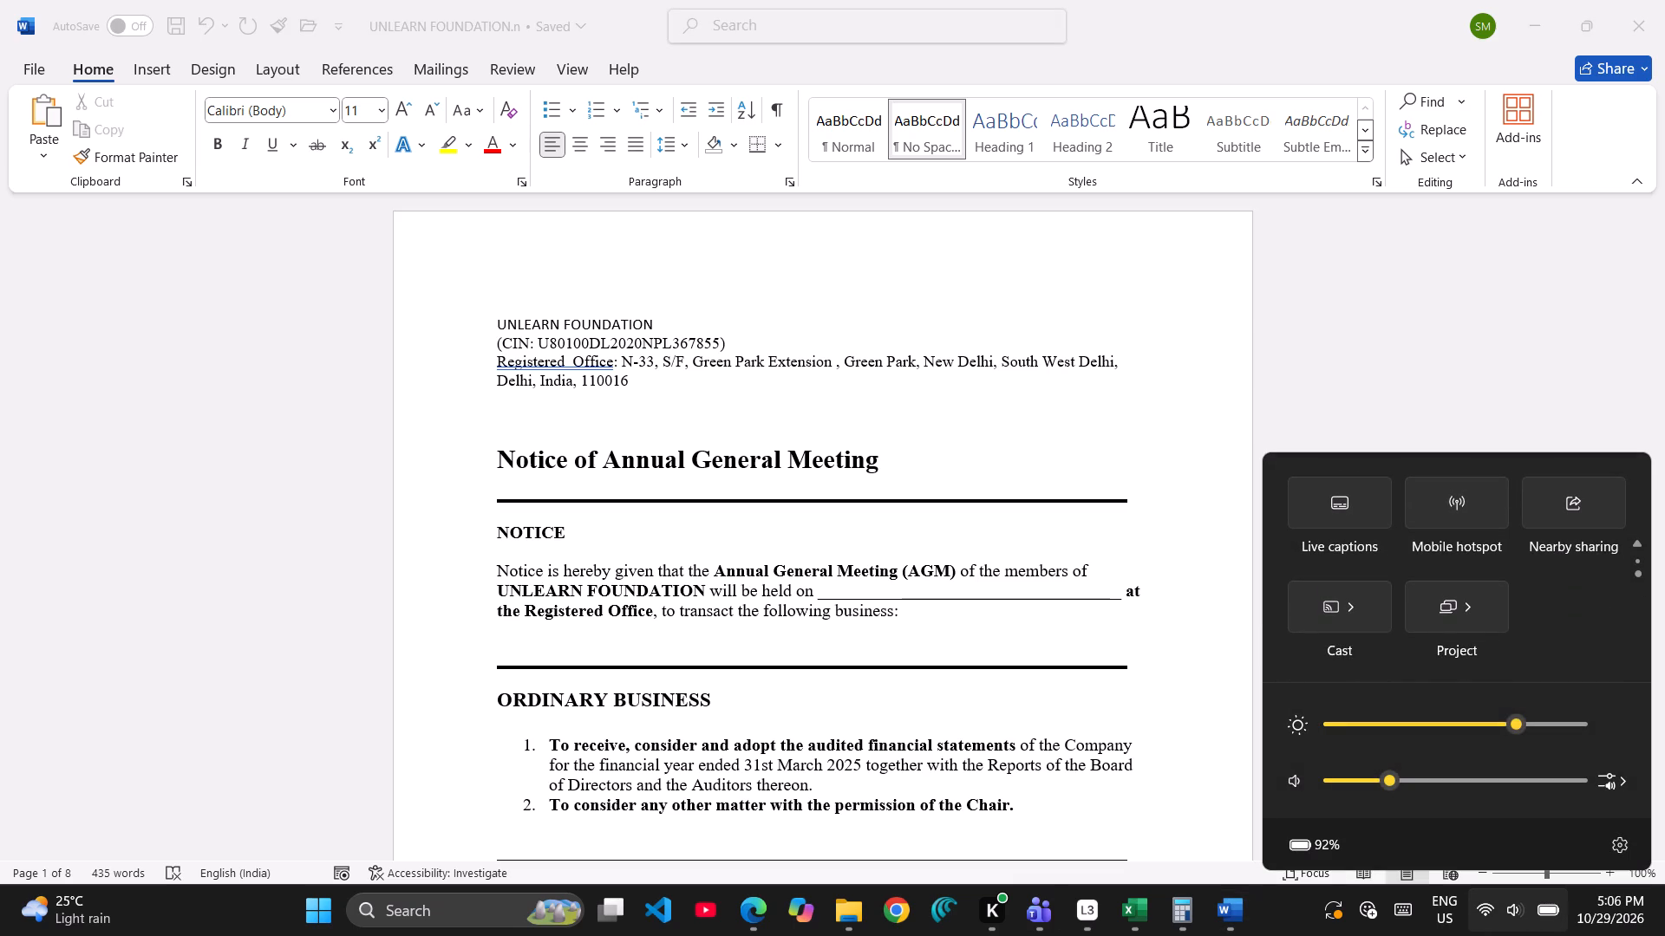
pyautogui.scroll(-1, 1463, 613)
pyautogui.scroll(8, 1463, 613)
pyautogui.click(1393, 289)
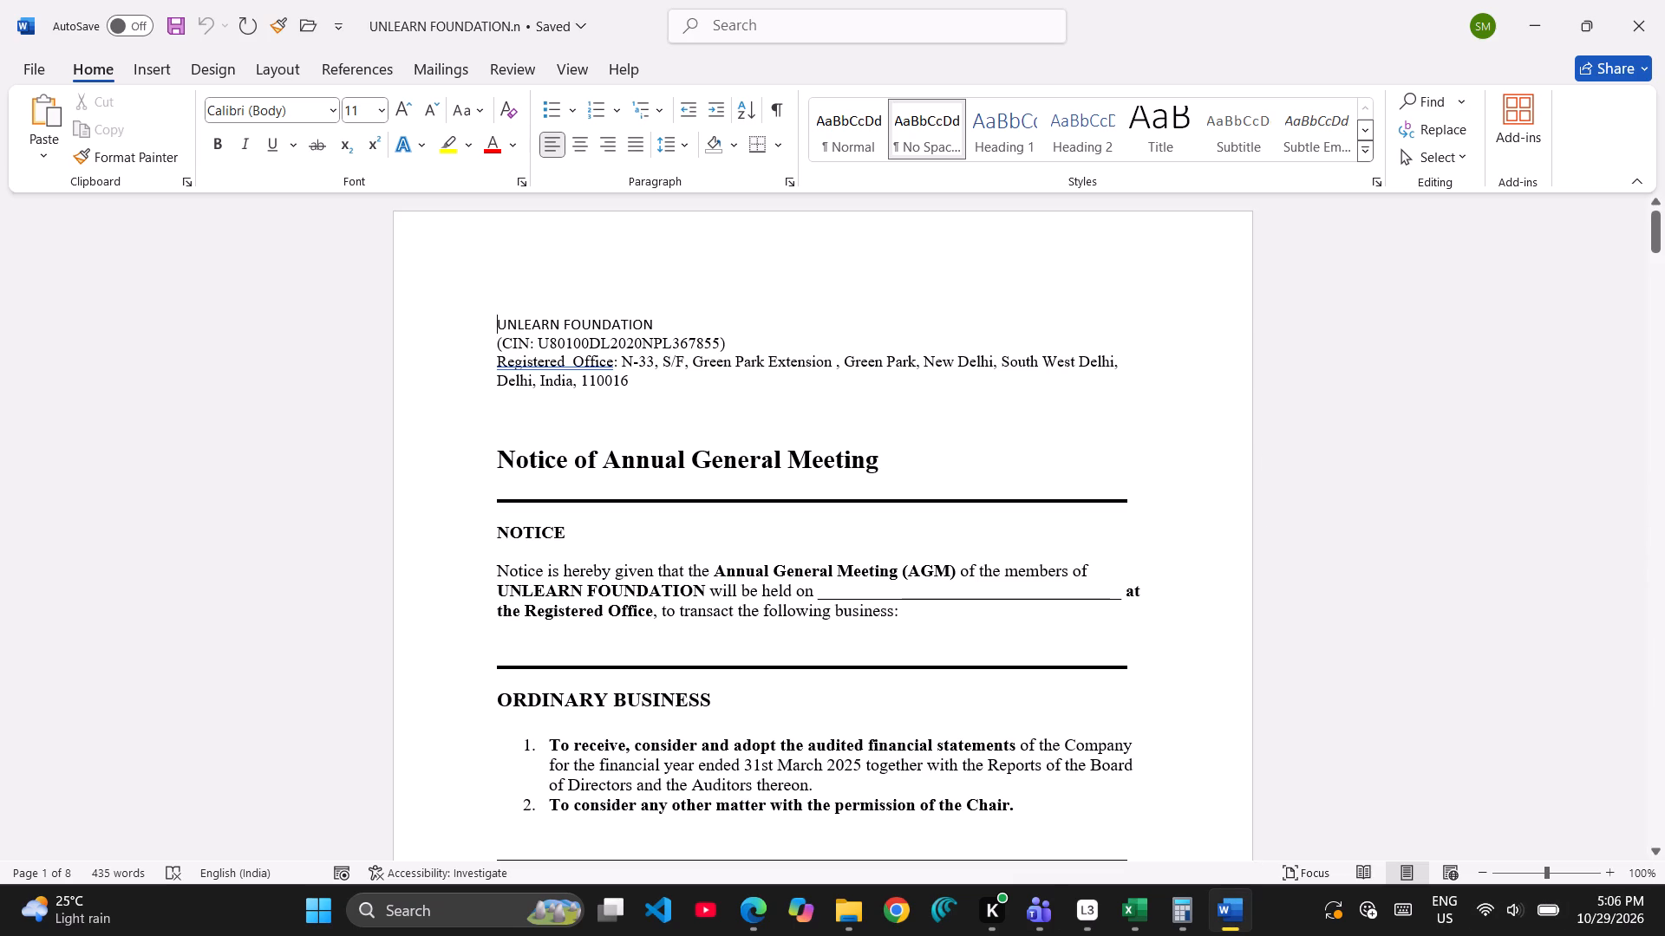
# Look through the document's pages, from the notice and explanatory statement to the minutes, ending on the blank page after the QUORUM section.
pyautogui.scroll(-9, 709, 429)
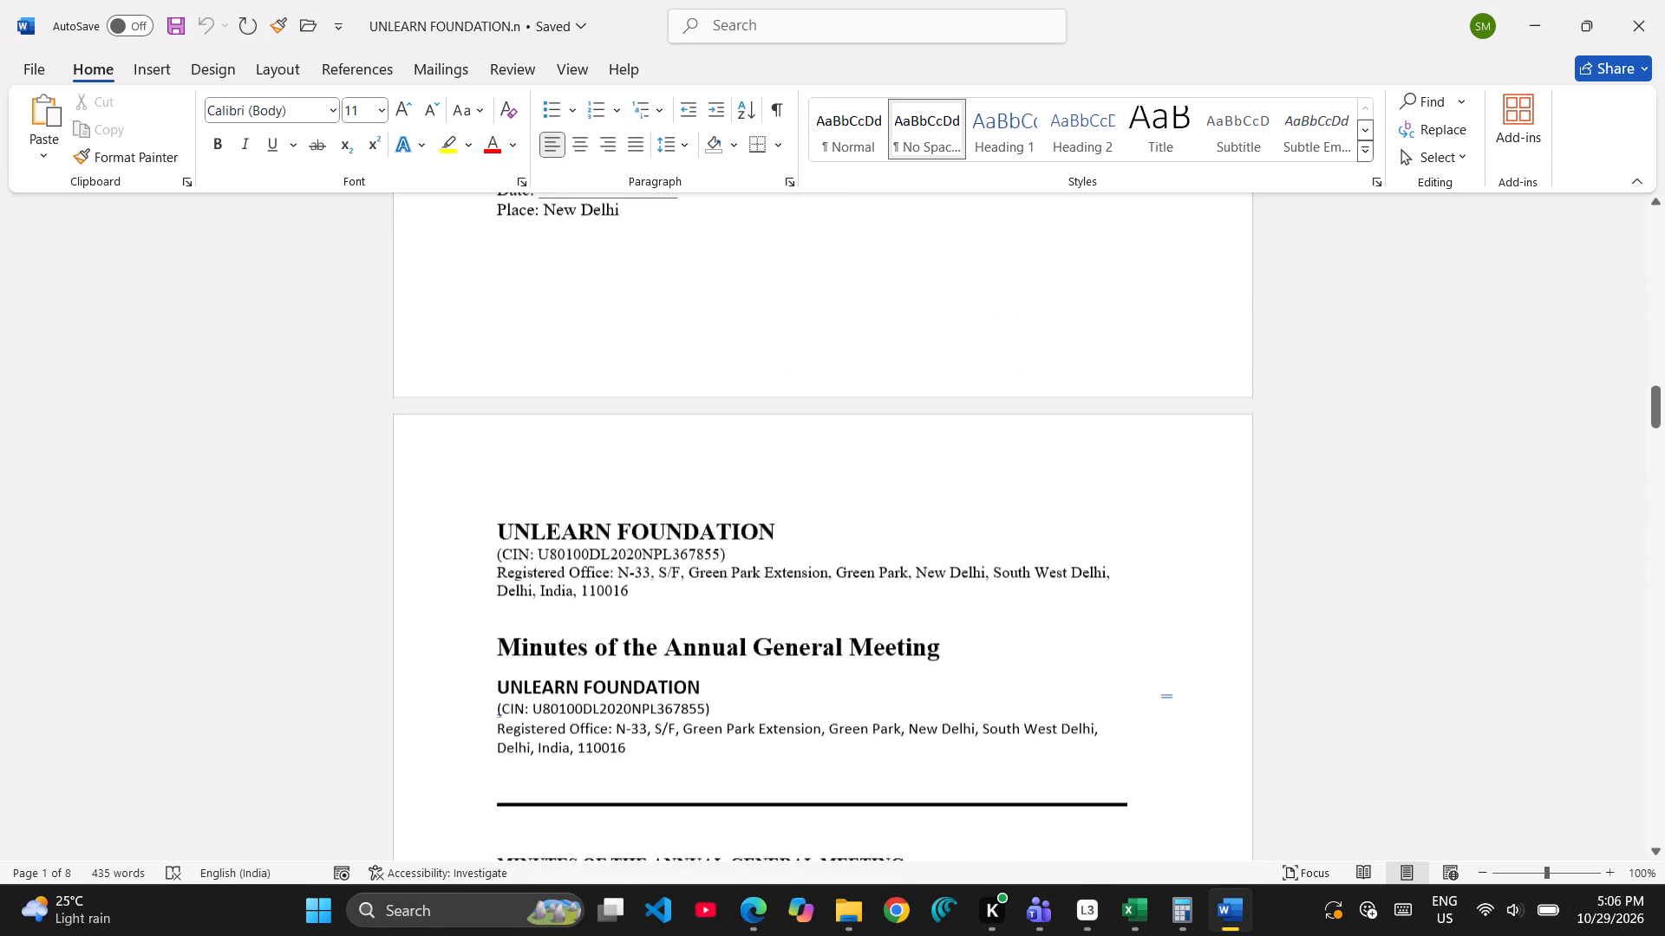
pyautogui.scroll(-5, 709, 429)
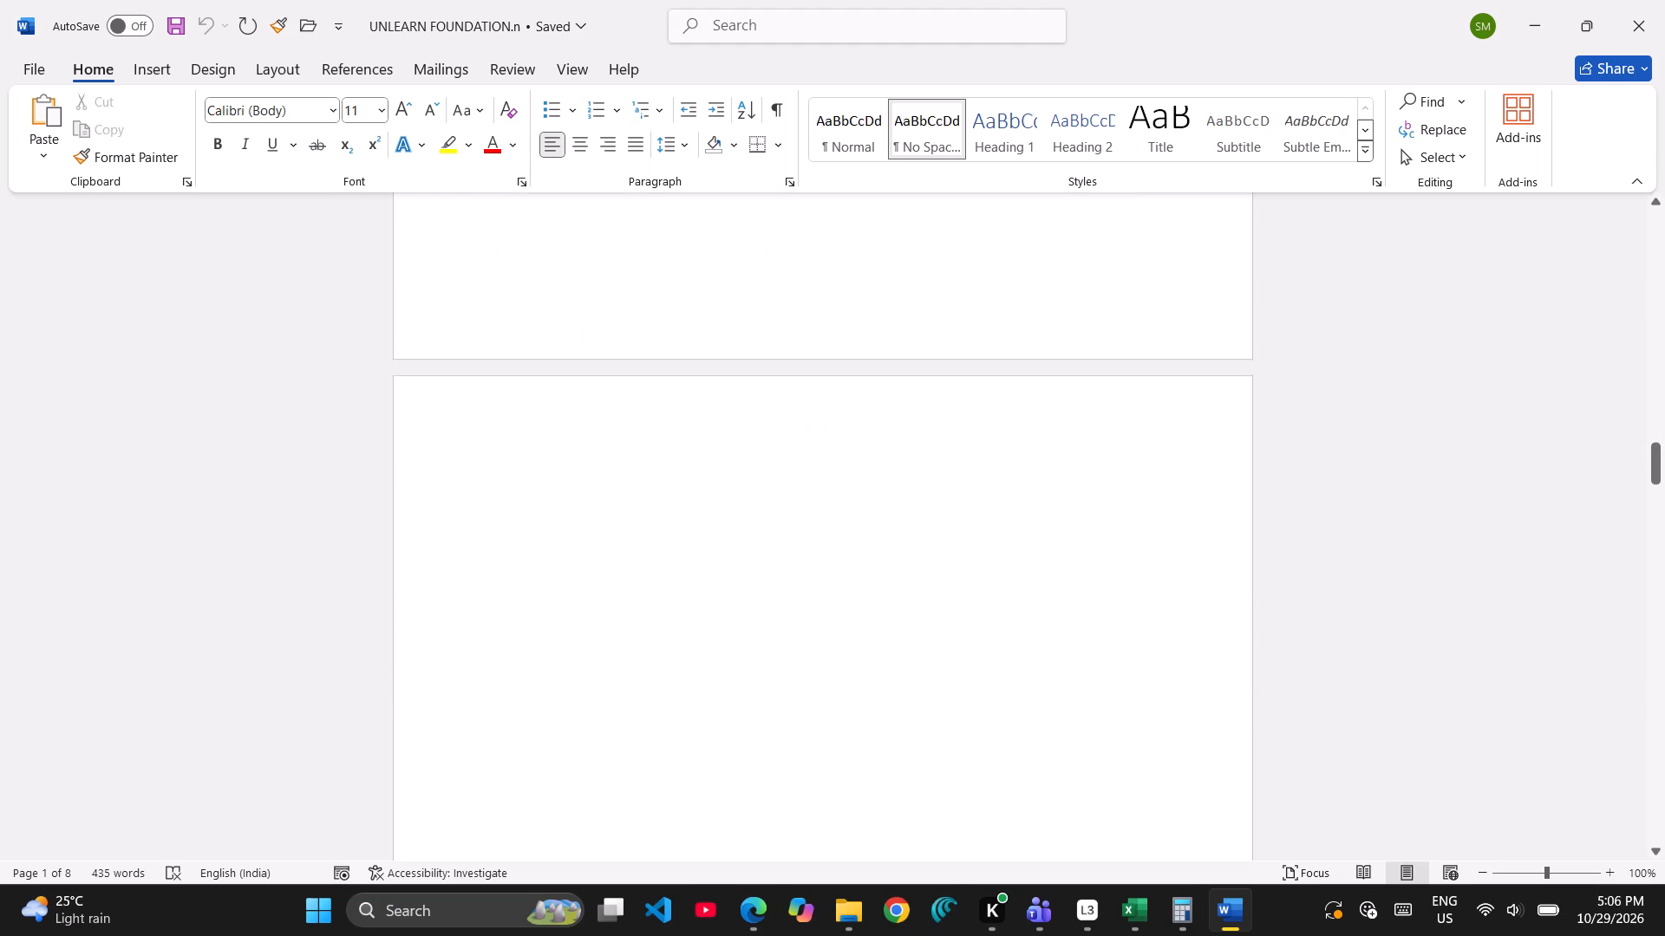
pyautogui.scroll(-3, 709, 429)
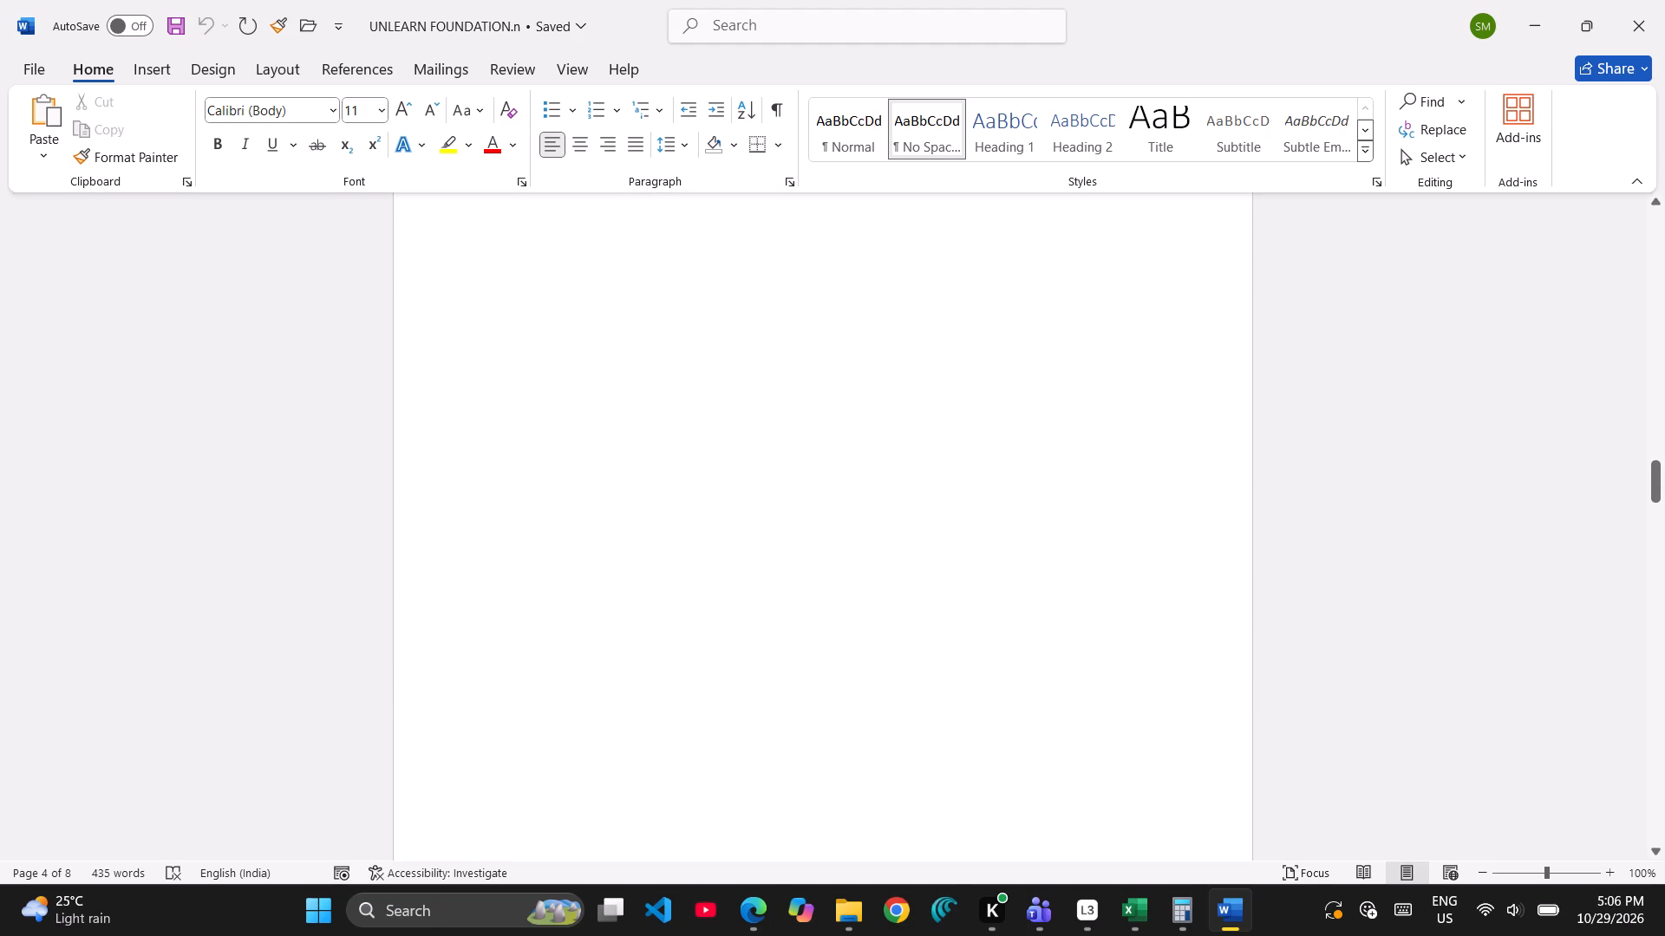
pyautogui.hscroll(1, 709, 429)
pyautogui.scroll(-13, 709, 429)
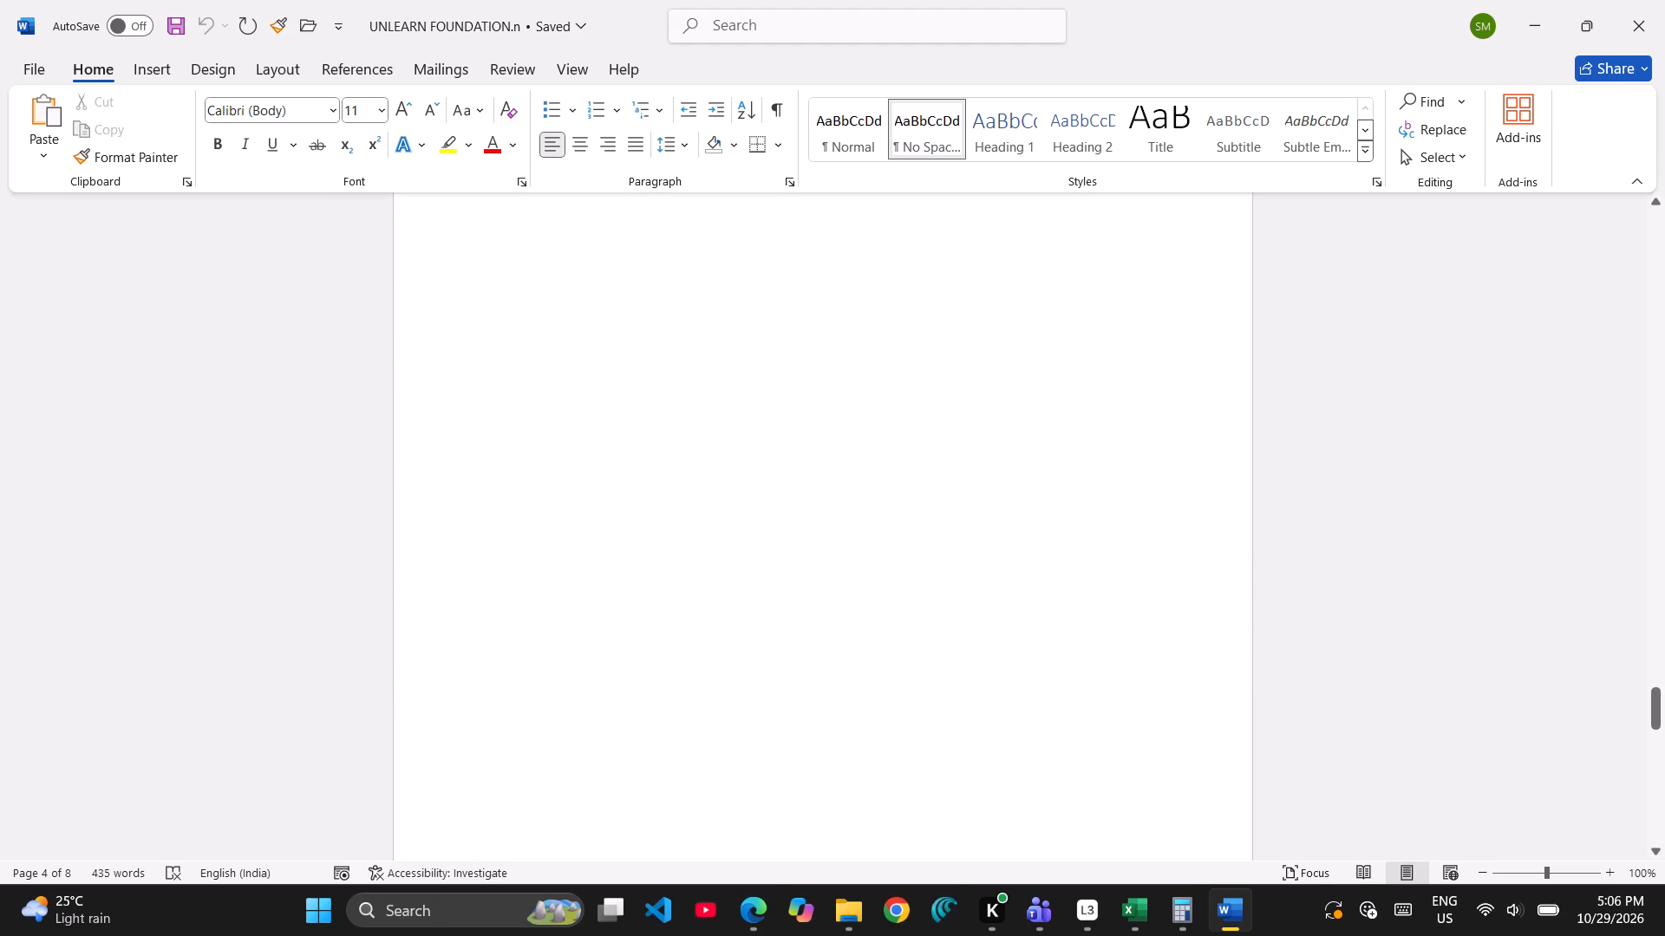
pyautogui.scroll(14, 709, 429)
pyautogui.scroll(-3, 709, 429)
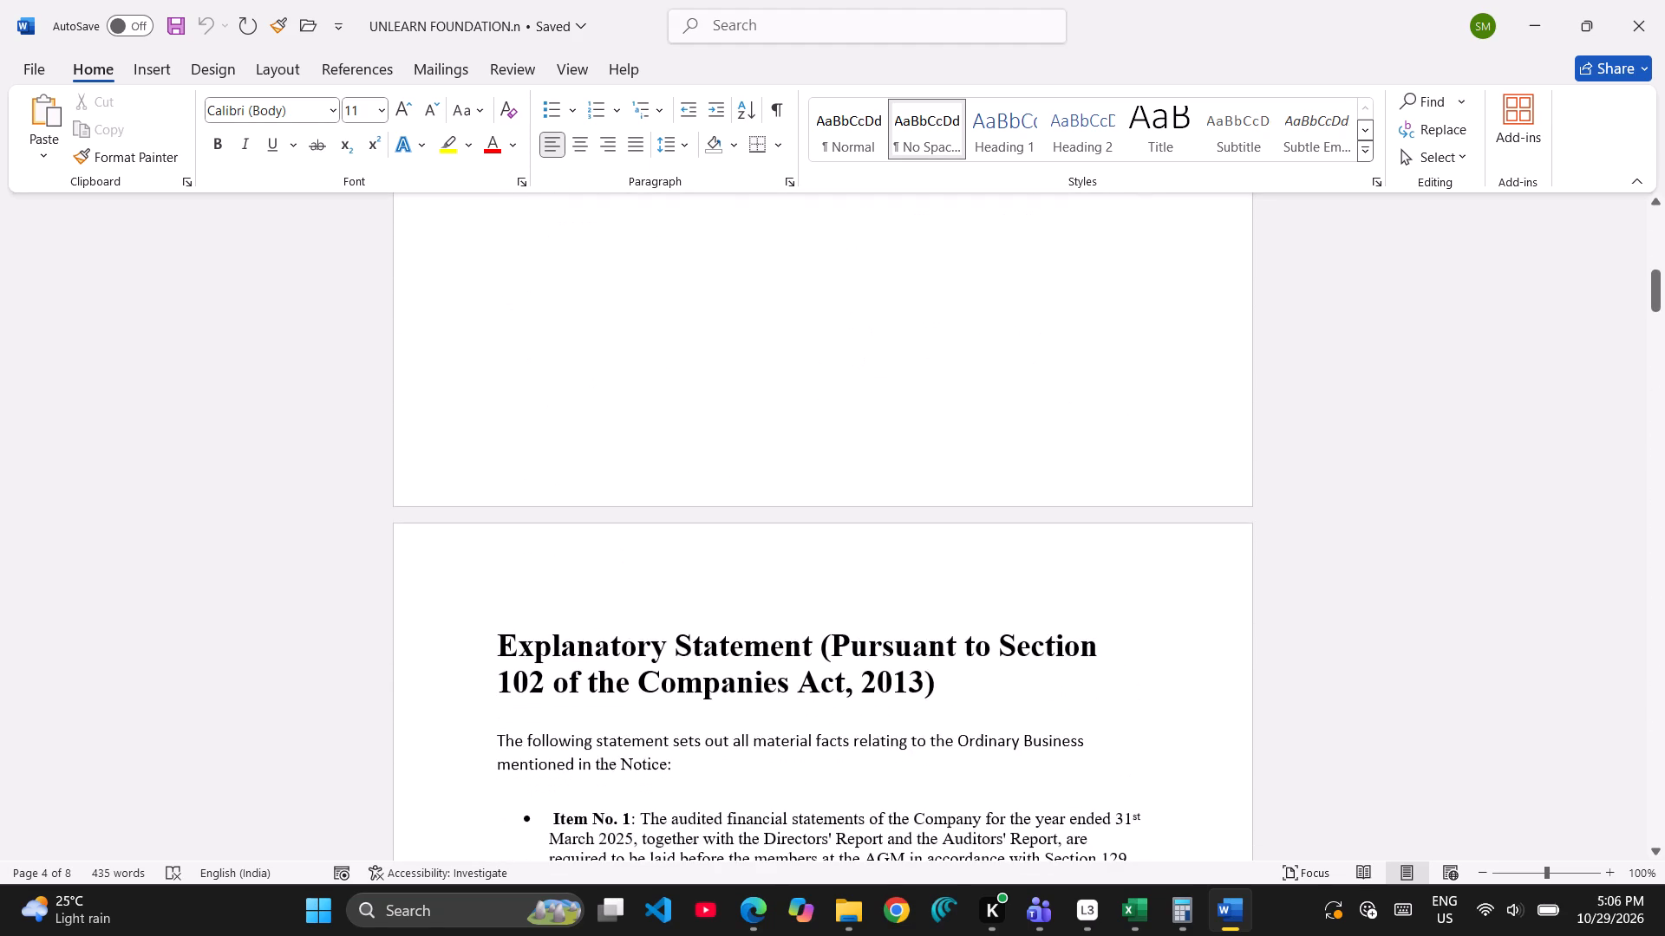
pyautogui.scroll(-5, 709, 429)
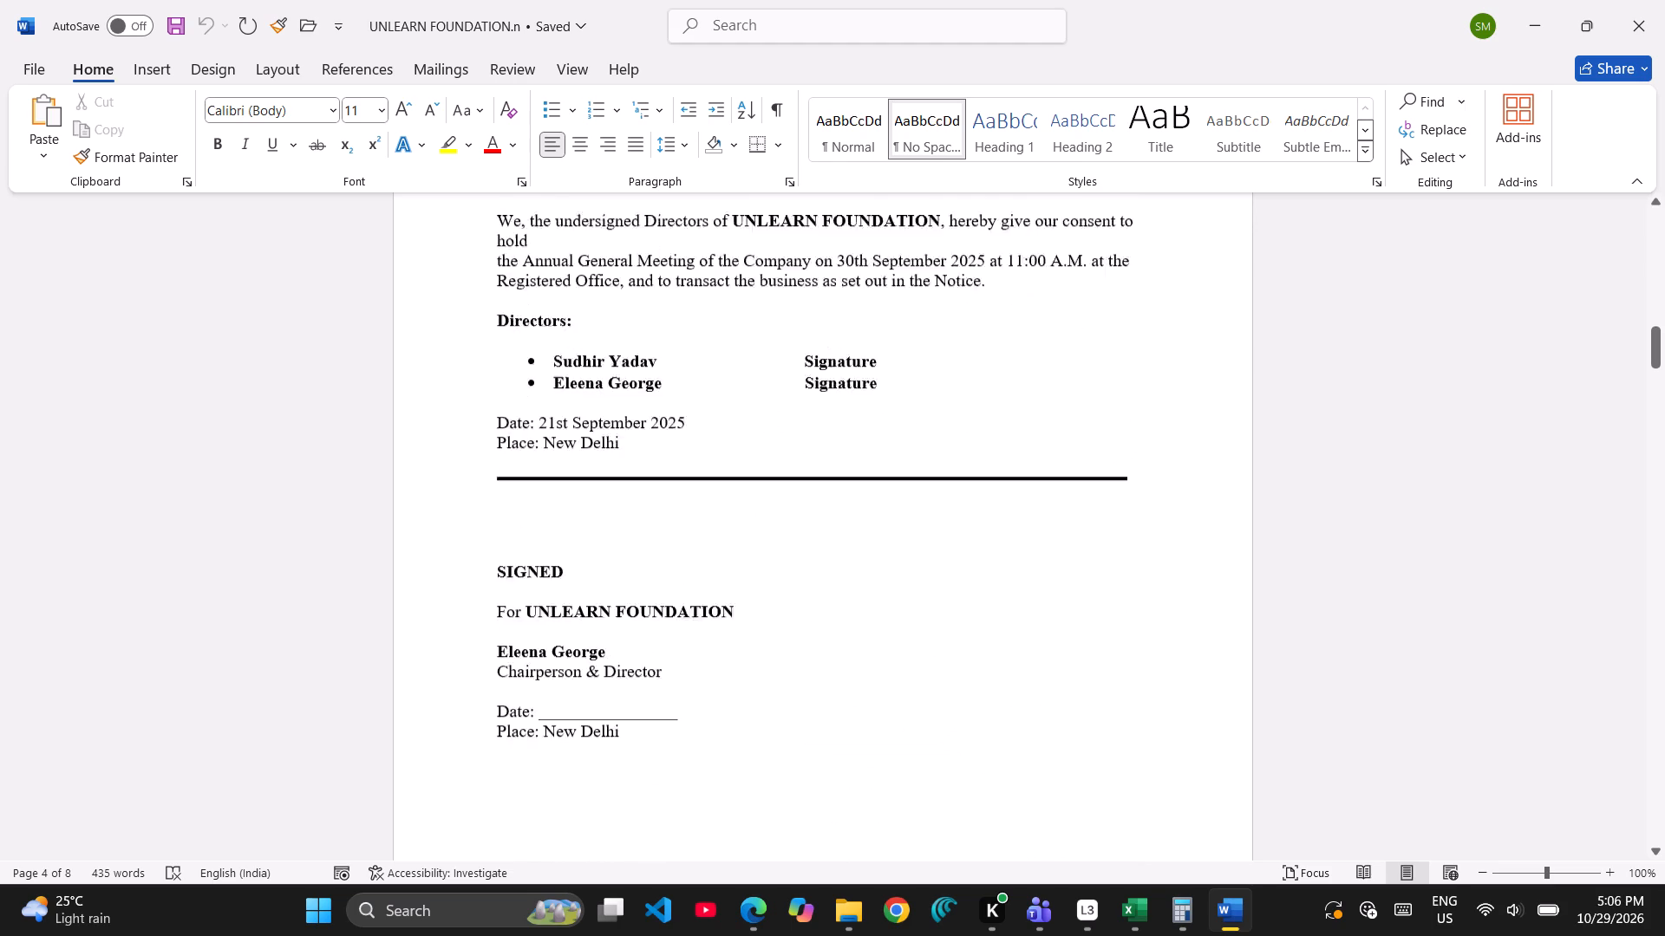
pyautogui.scroll(-7, 709, 429)
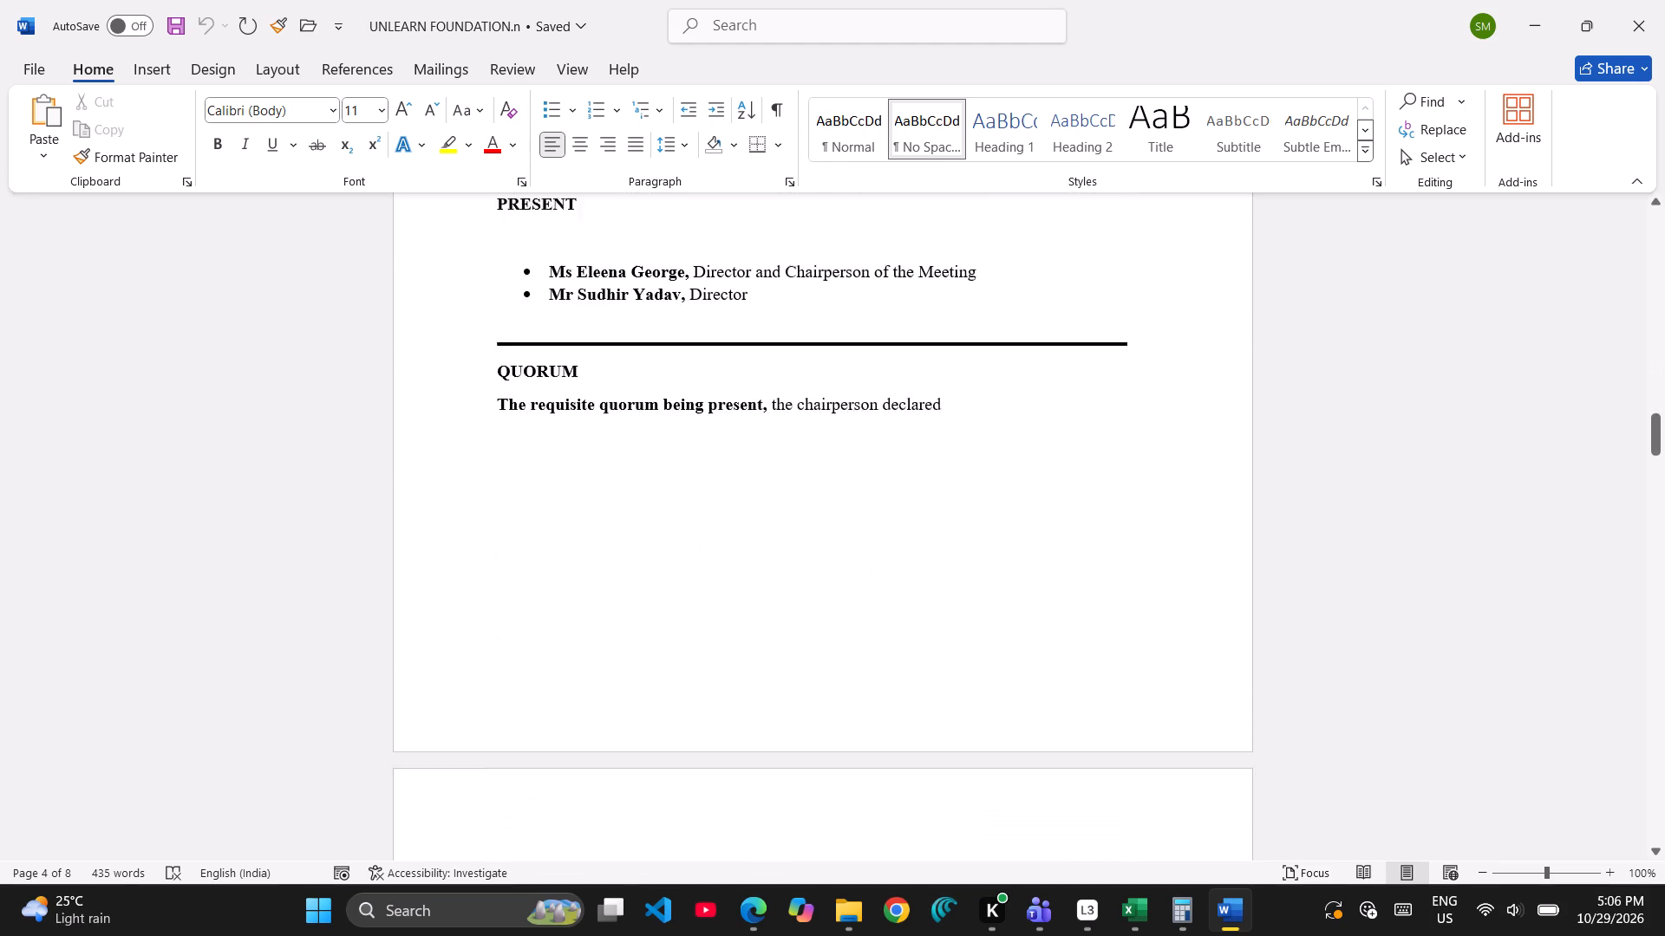
pyautogui.scroll(-3, 709, 429)
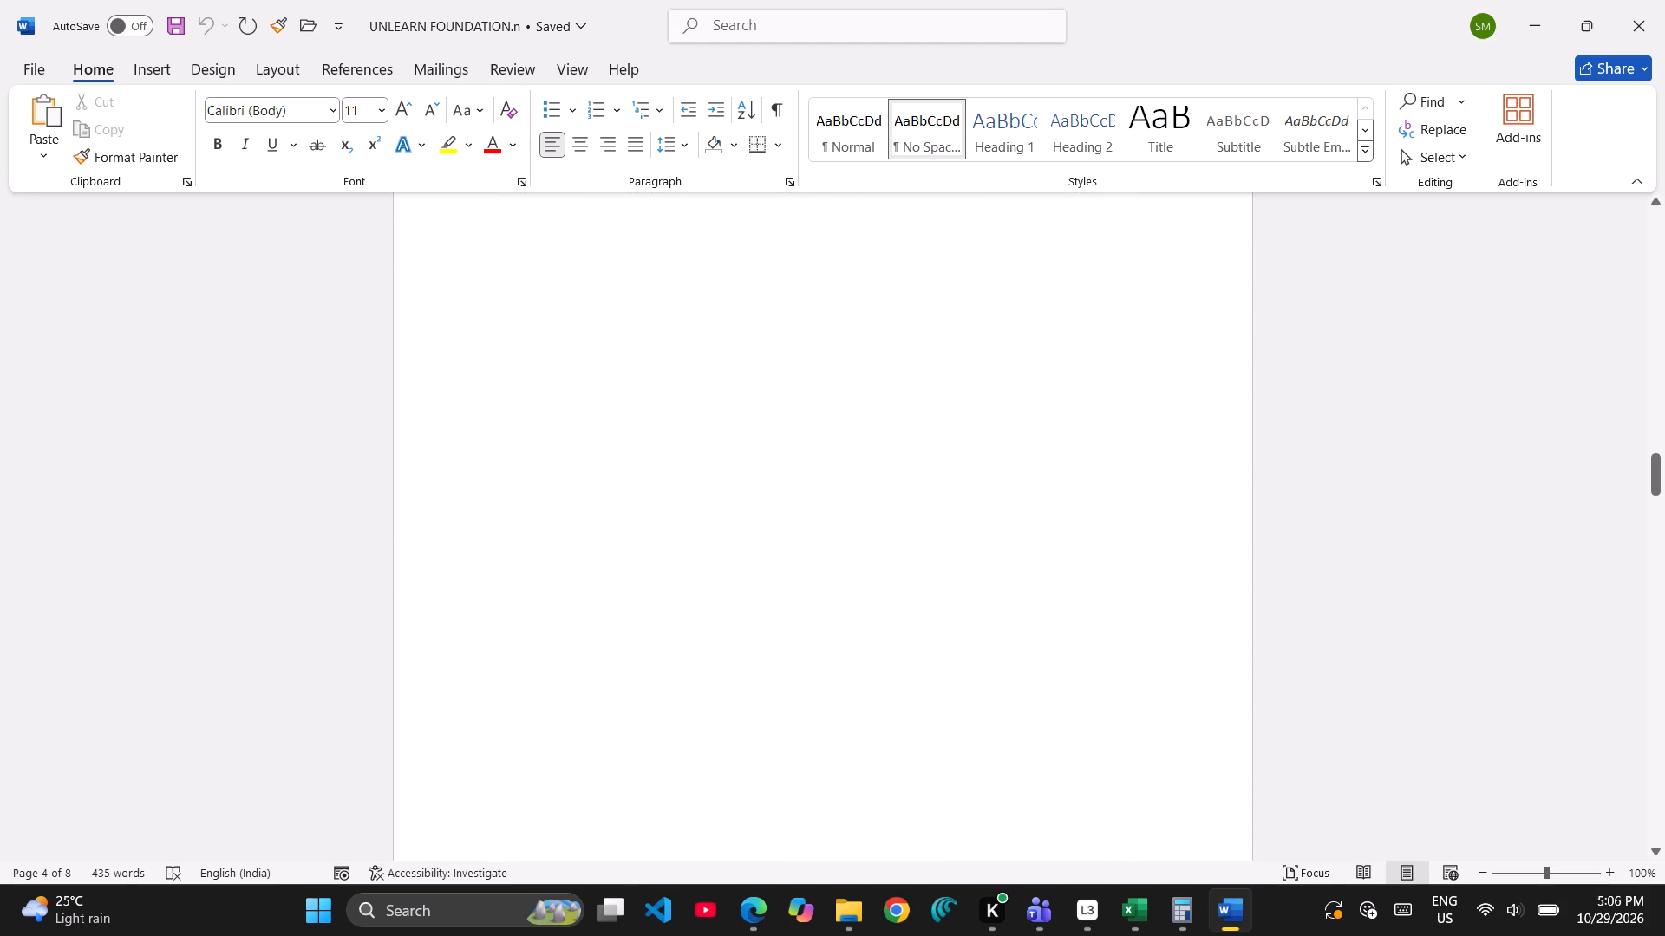
pyautogui.scroll(1, 705, 394)
pyautogui.click(575, 376)
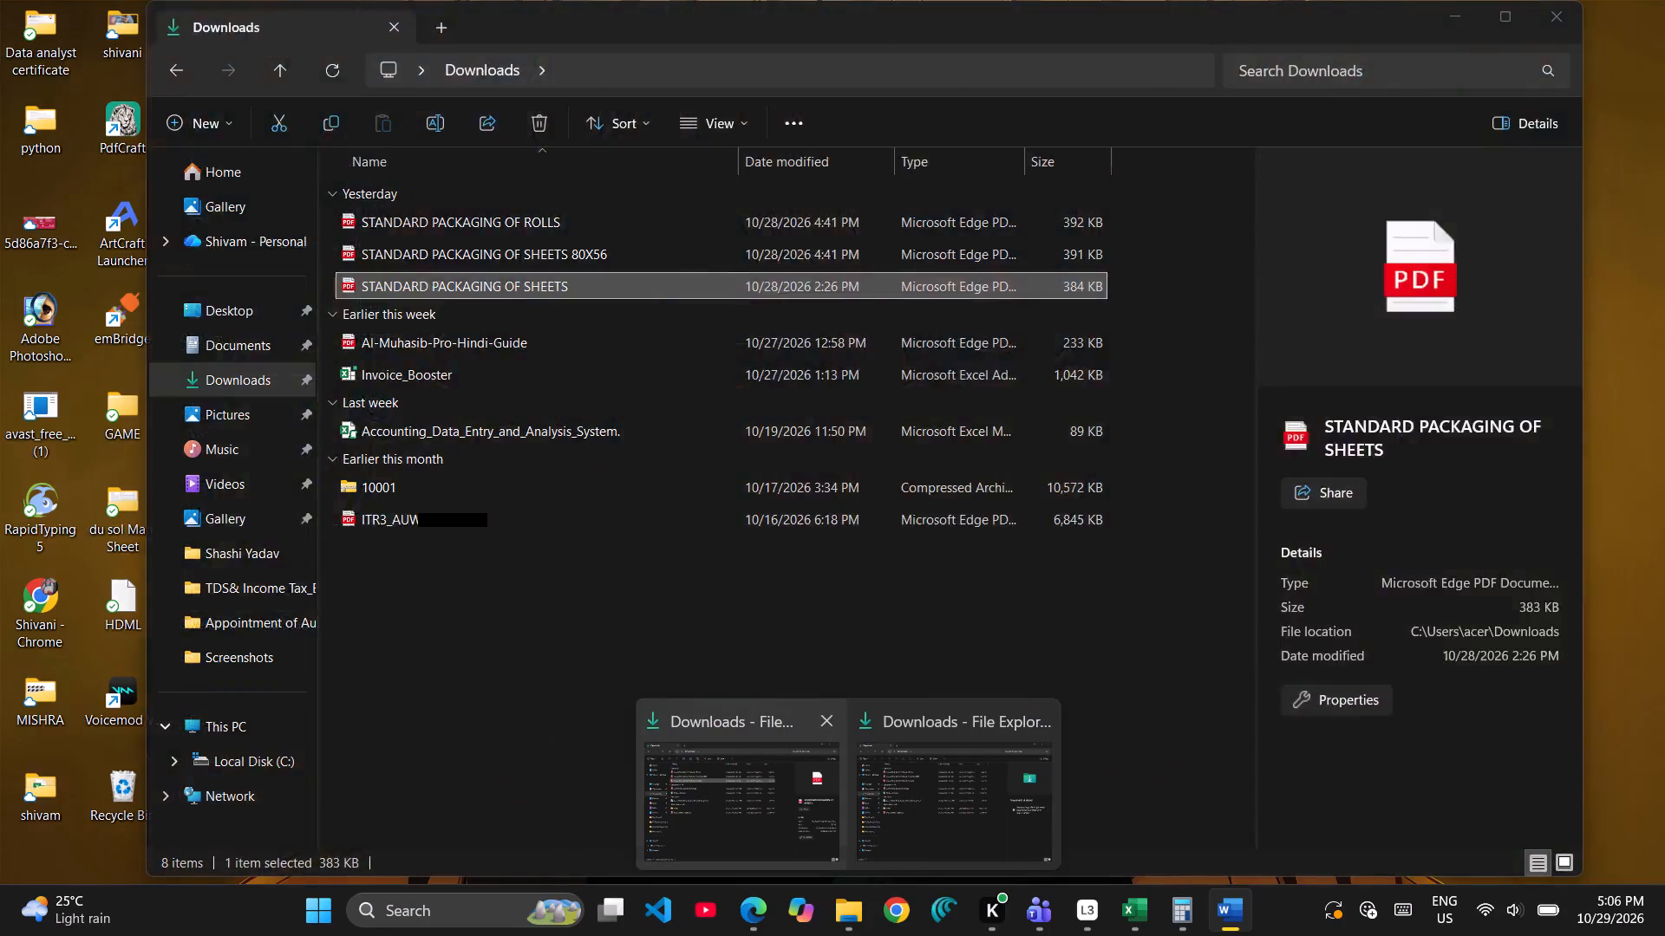
# Switch to the Microsoft Teams chat window.
pyautogui.click(1028, 920)
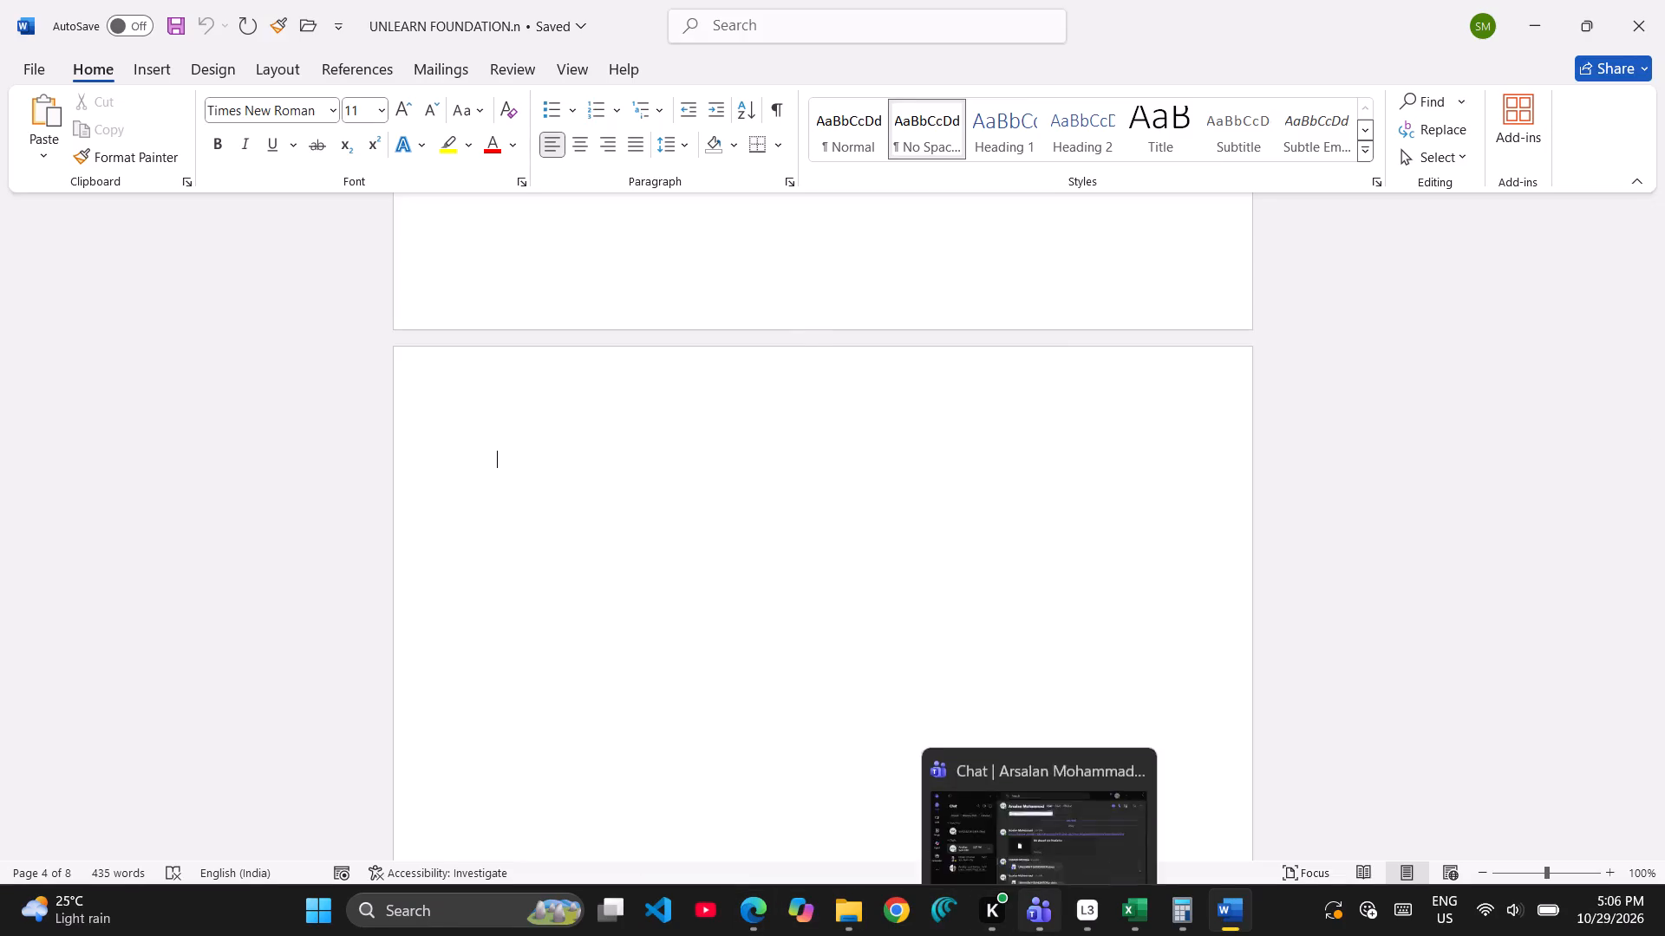
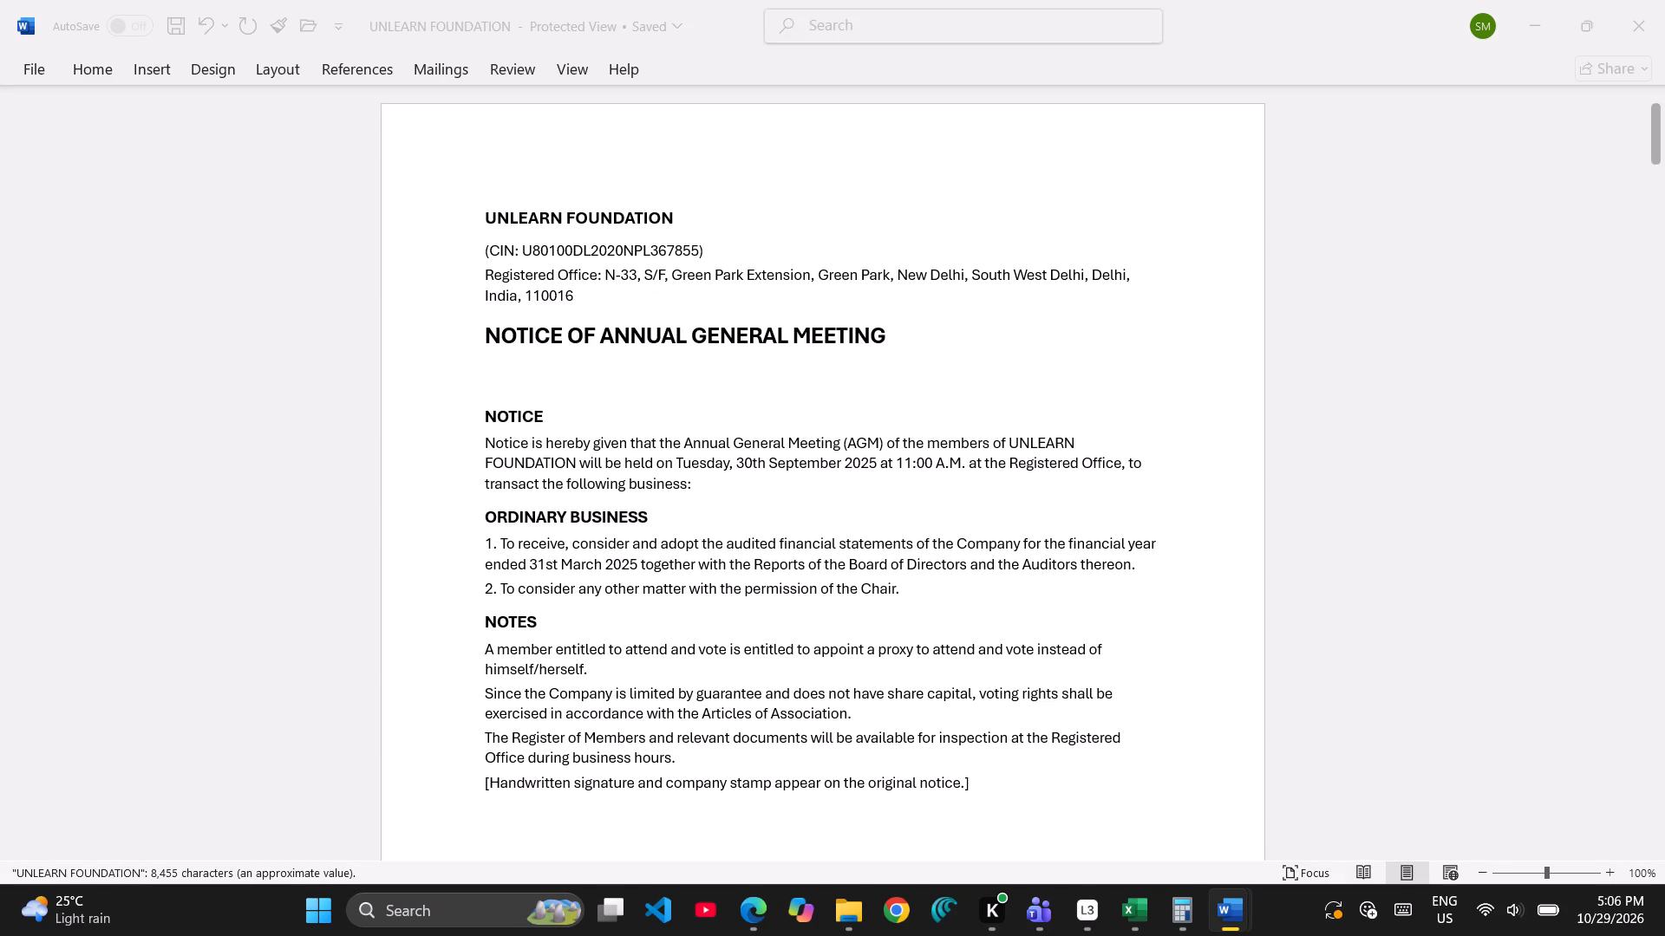
# Look through the complete UNLEARN FOUNDATION document, from the meeting notice and minutes to the certified extract and Directors' Report.
pyautogui.scroll(-3, 694, 601)
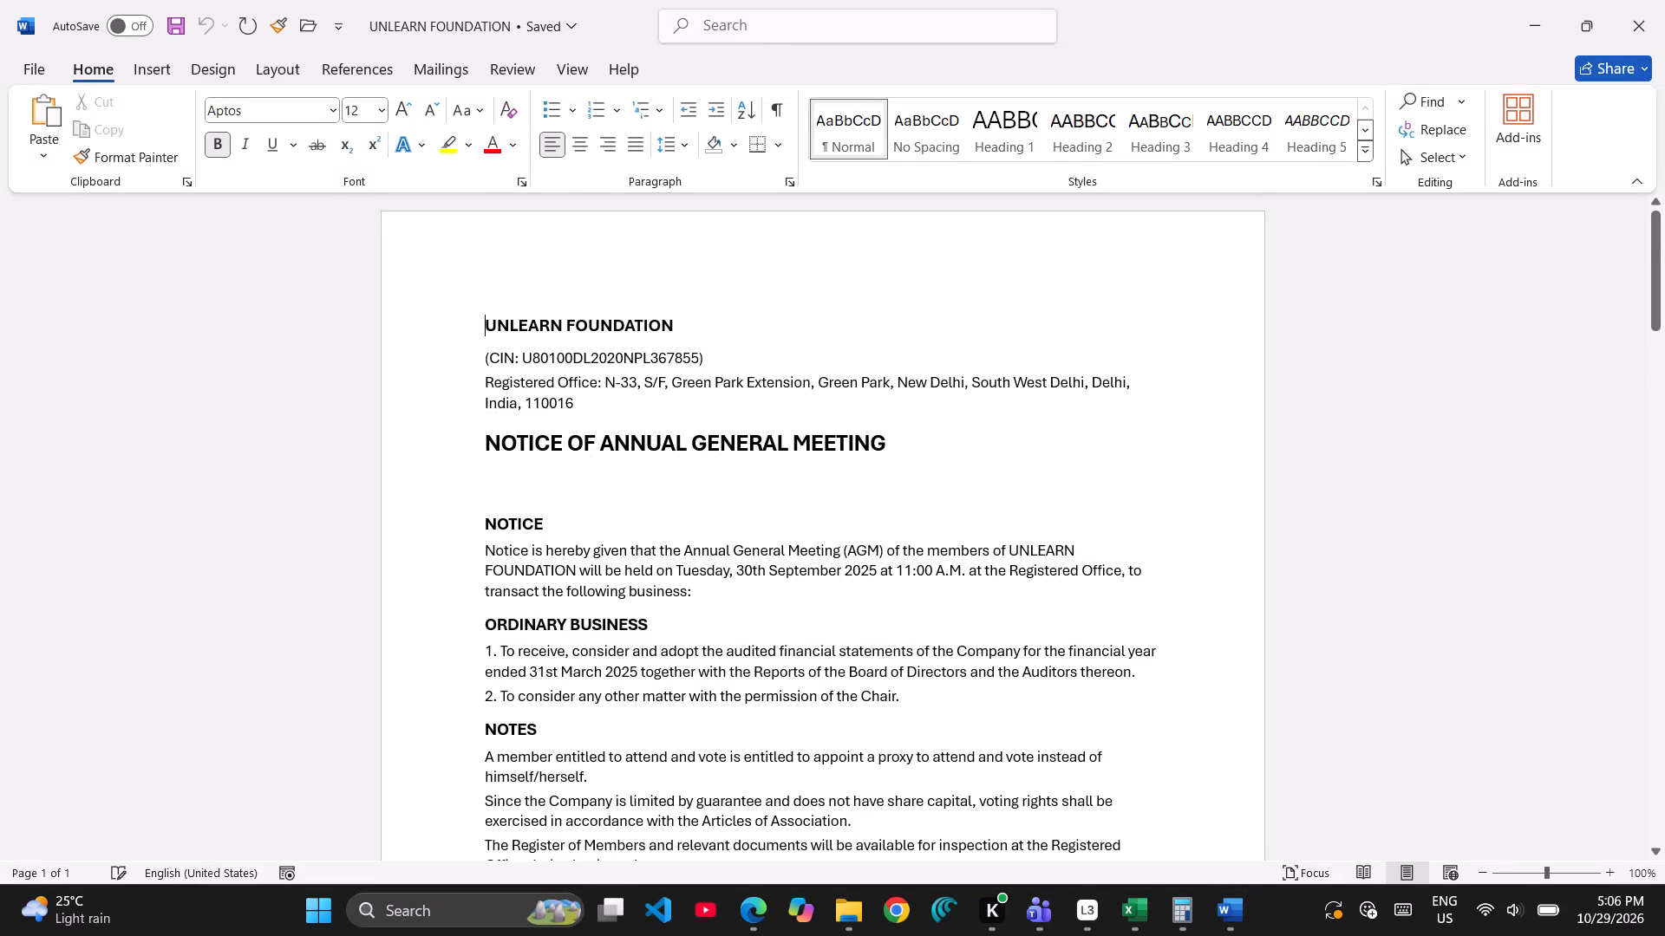
pyautogui.scroll(-10, 694, 601)
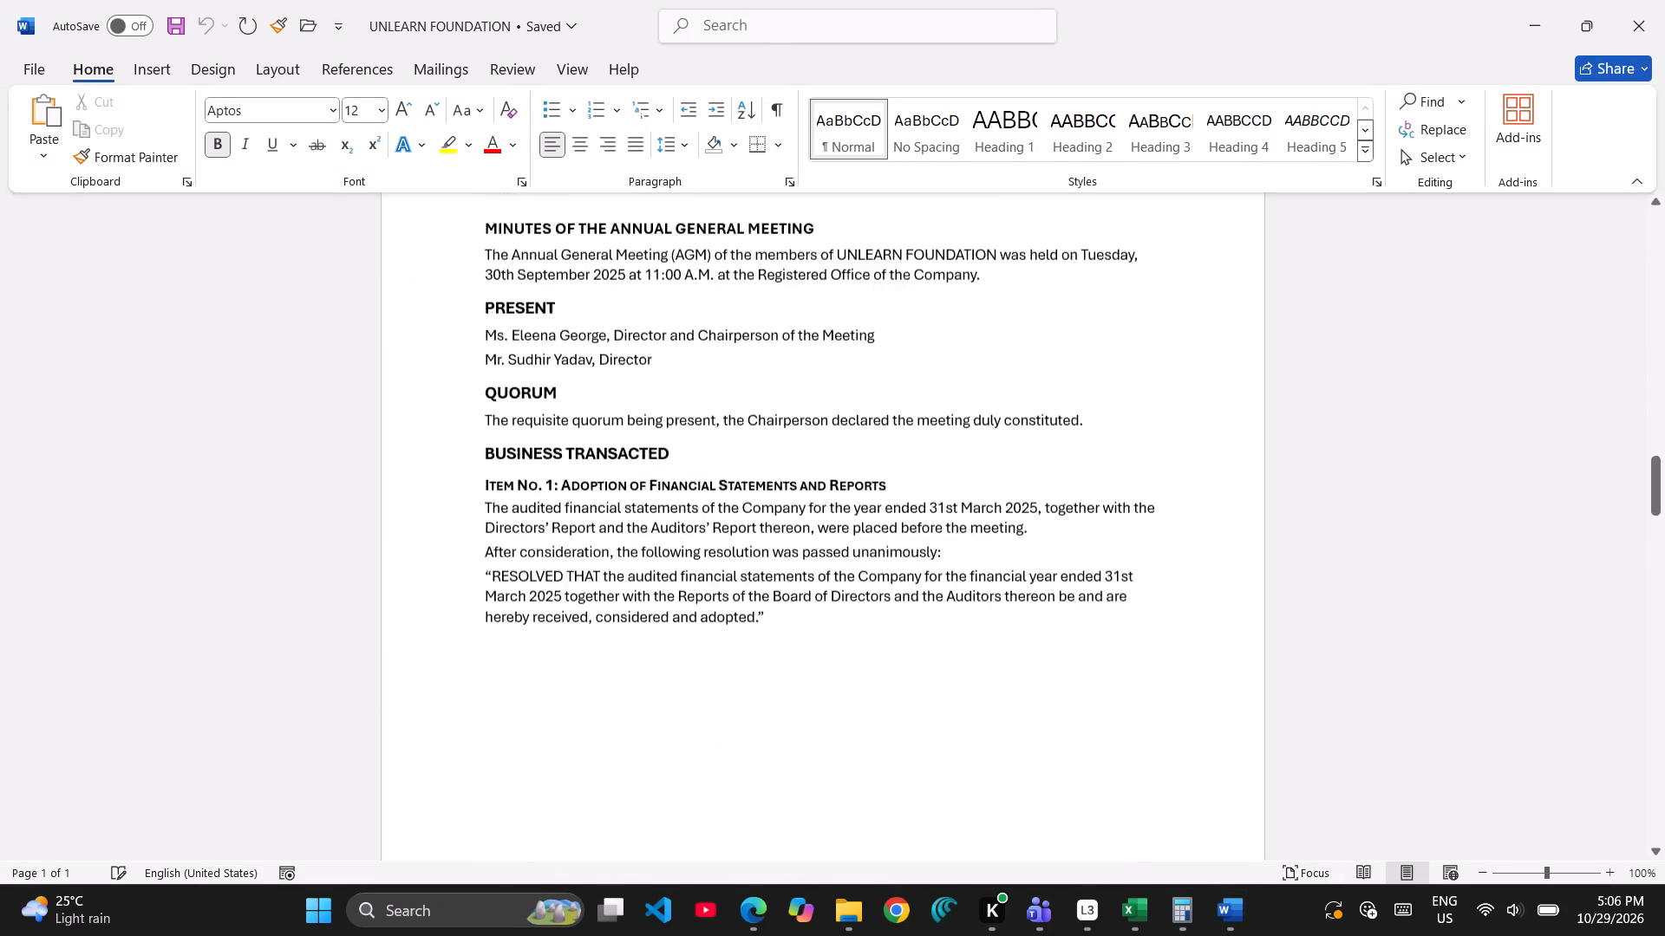
pyautogui.scroll(-5, 694, 601)
pyautogui.click(694, 601)
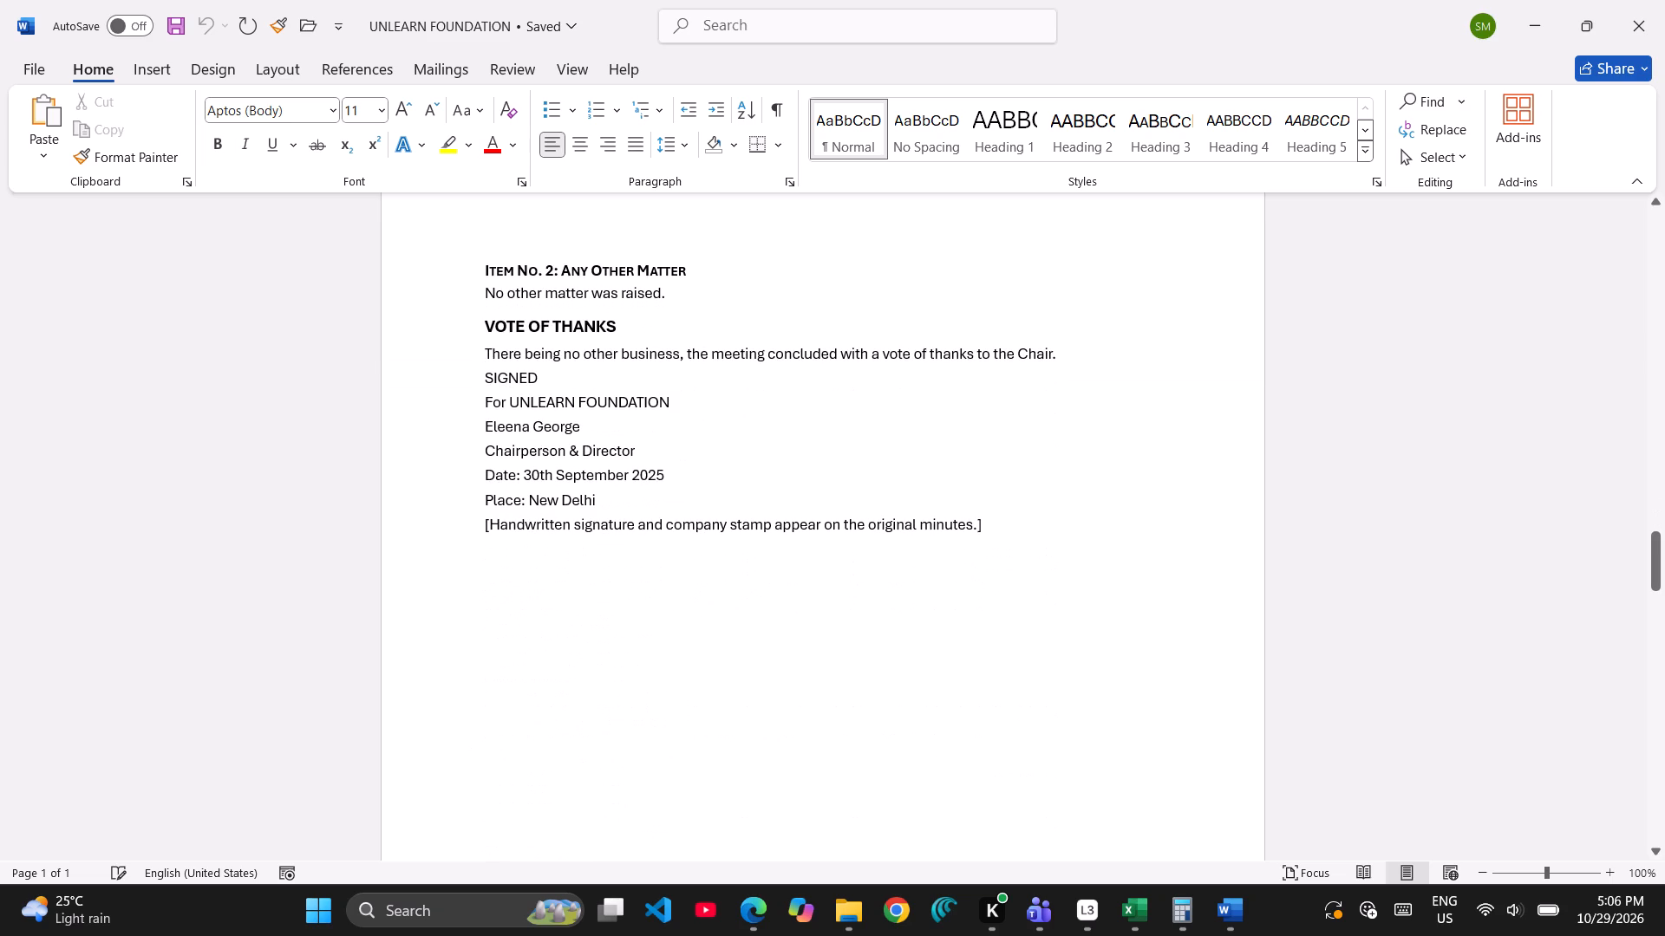
pyautogui.click(659, 566)
pyautogui.scroll(-20, 659, 566)
pyautogui.scroll(-8, 659, 566)
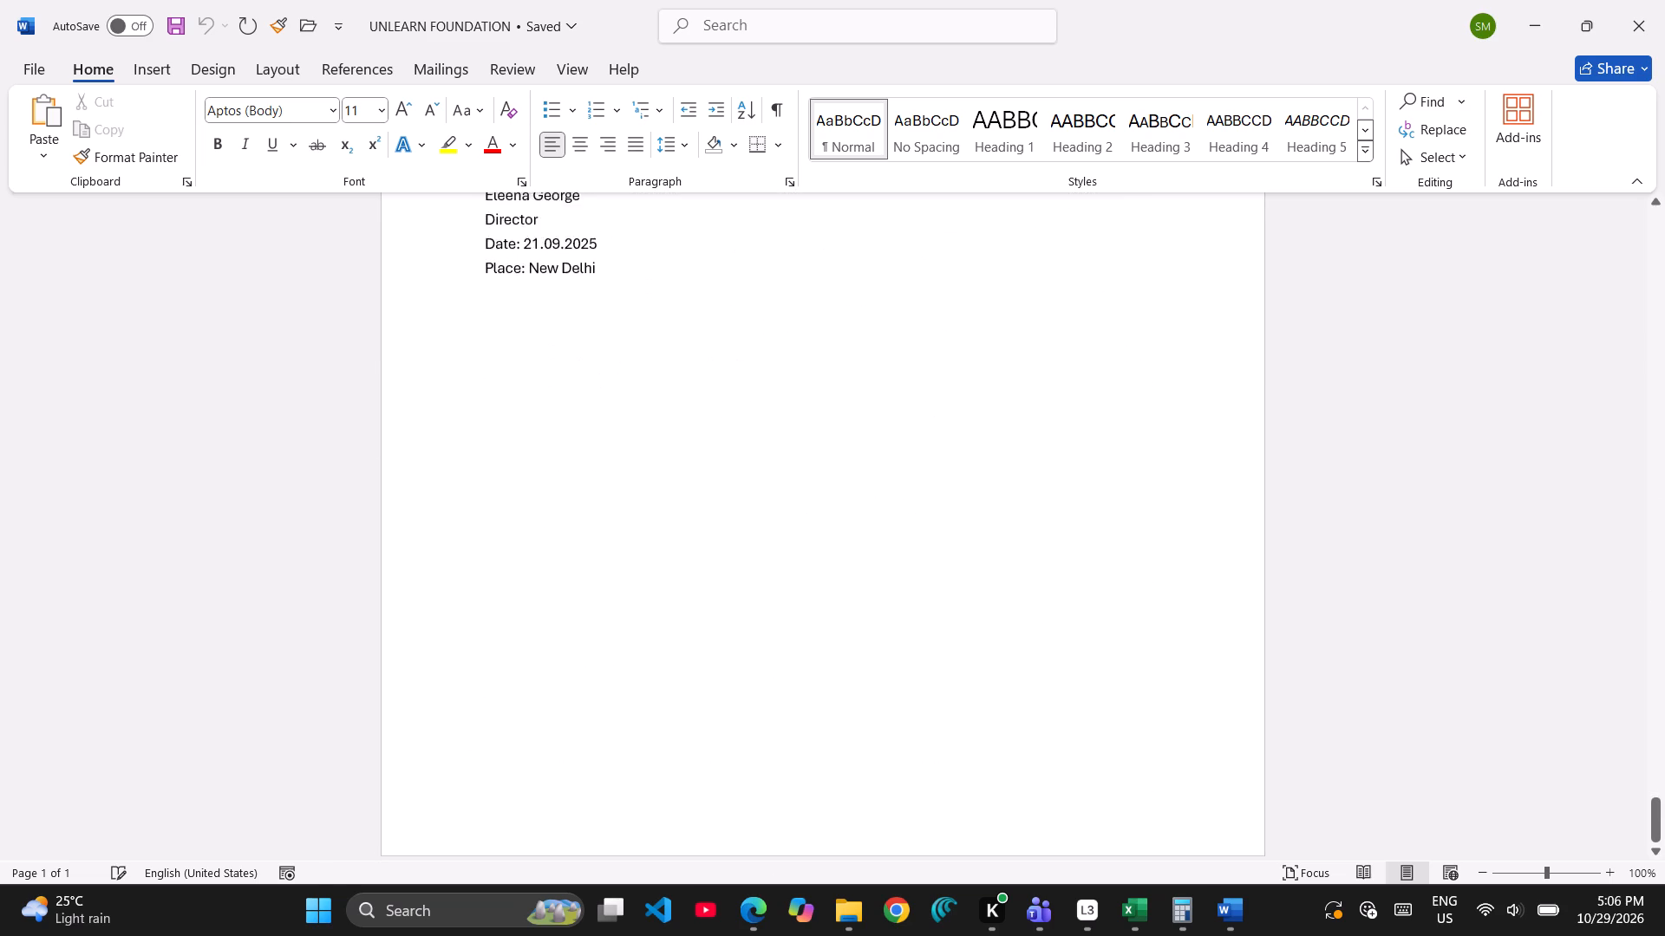
pyautogui.hscroll(-1, 659, 566)
pyautogui.keyDown('ctrl'); pyautogui.scroll(-5, 659, 566); pyautogui.keyUp('ctrl')
pyautogui.scroll(5, 659, 566)
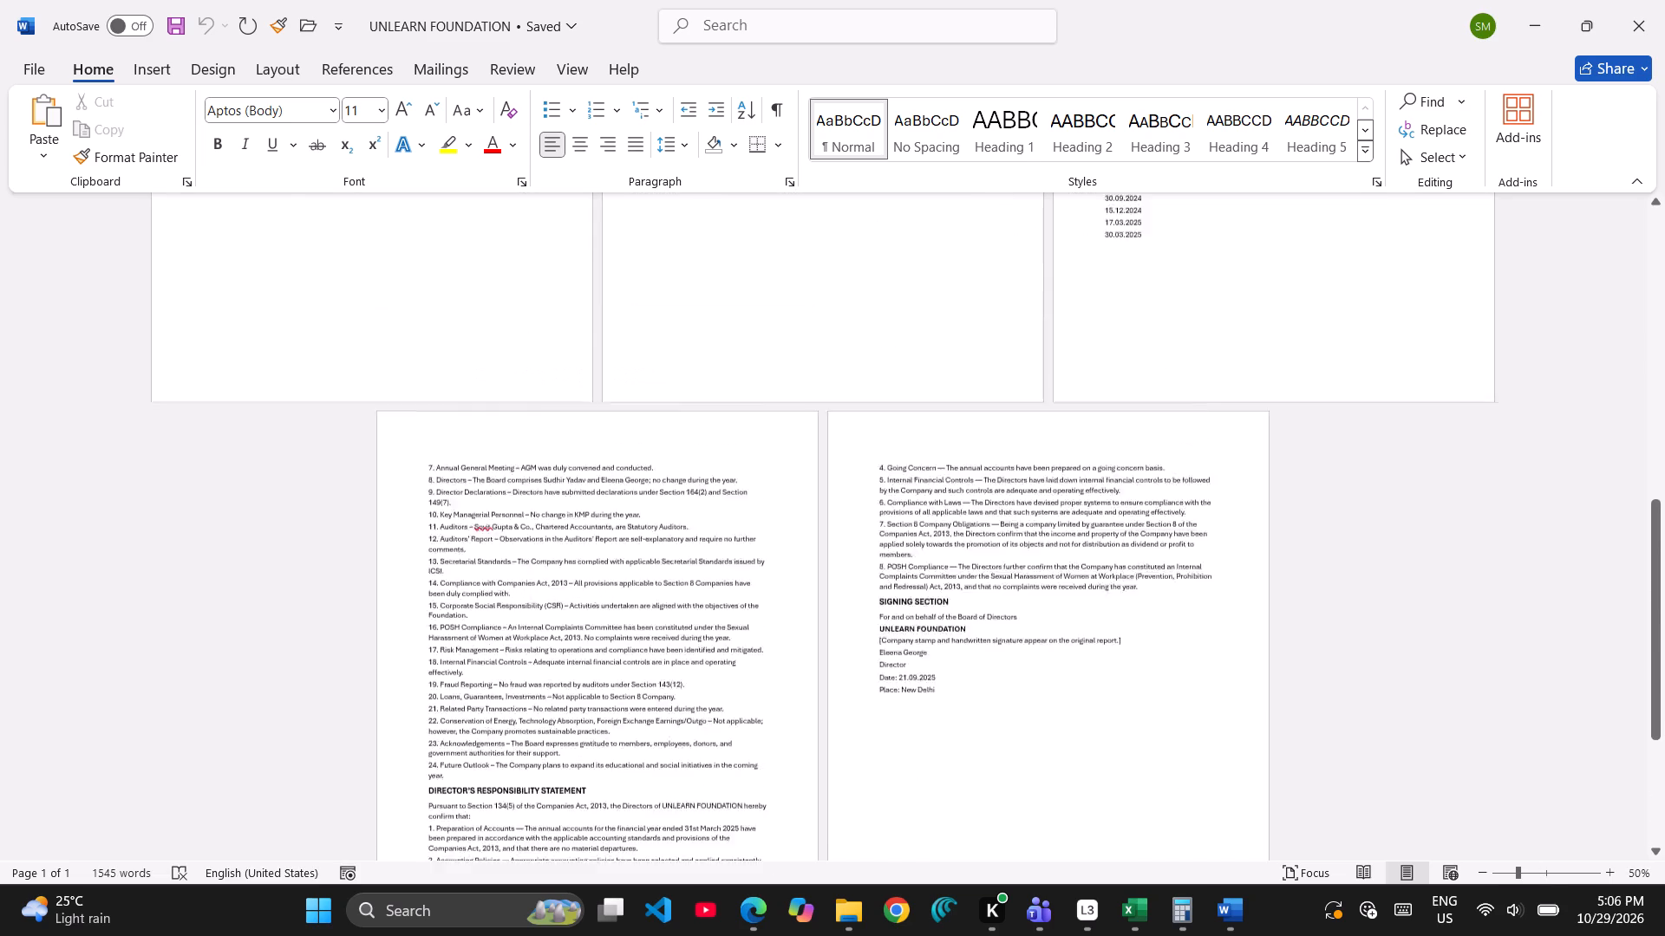
pyautogui.scroll(13, 659, 566)
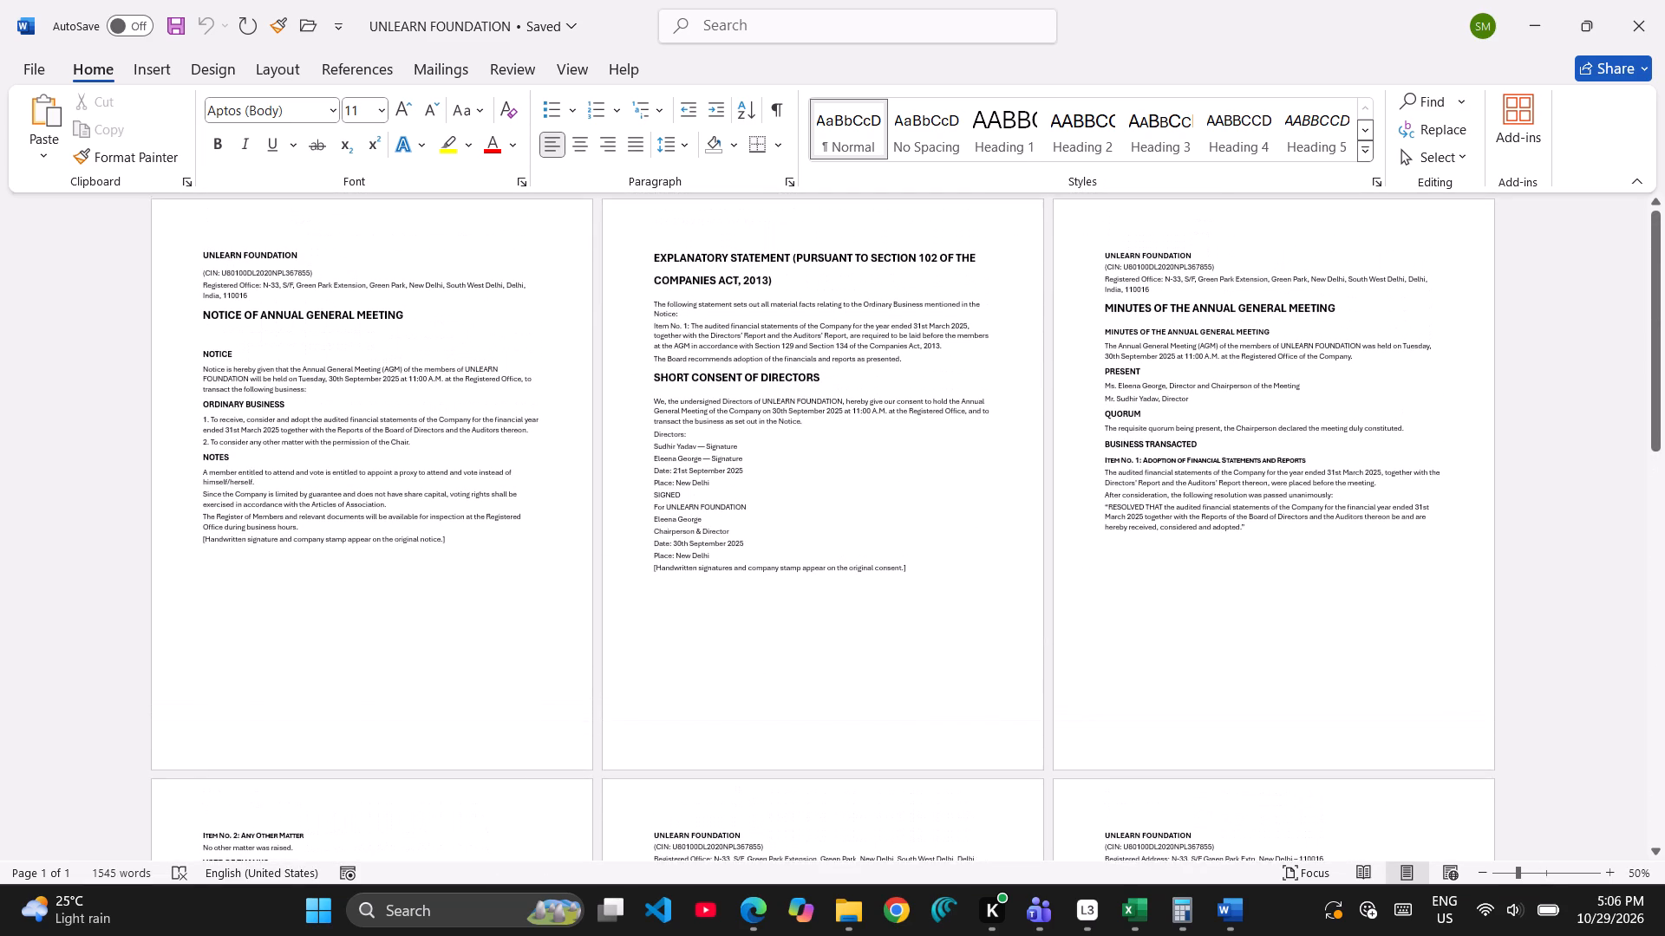
pyautogui.scroll(1, 659, 566)
pyautogui.scroll(-3, 659, 566)
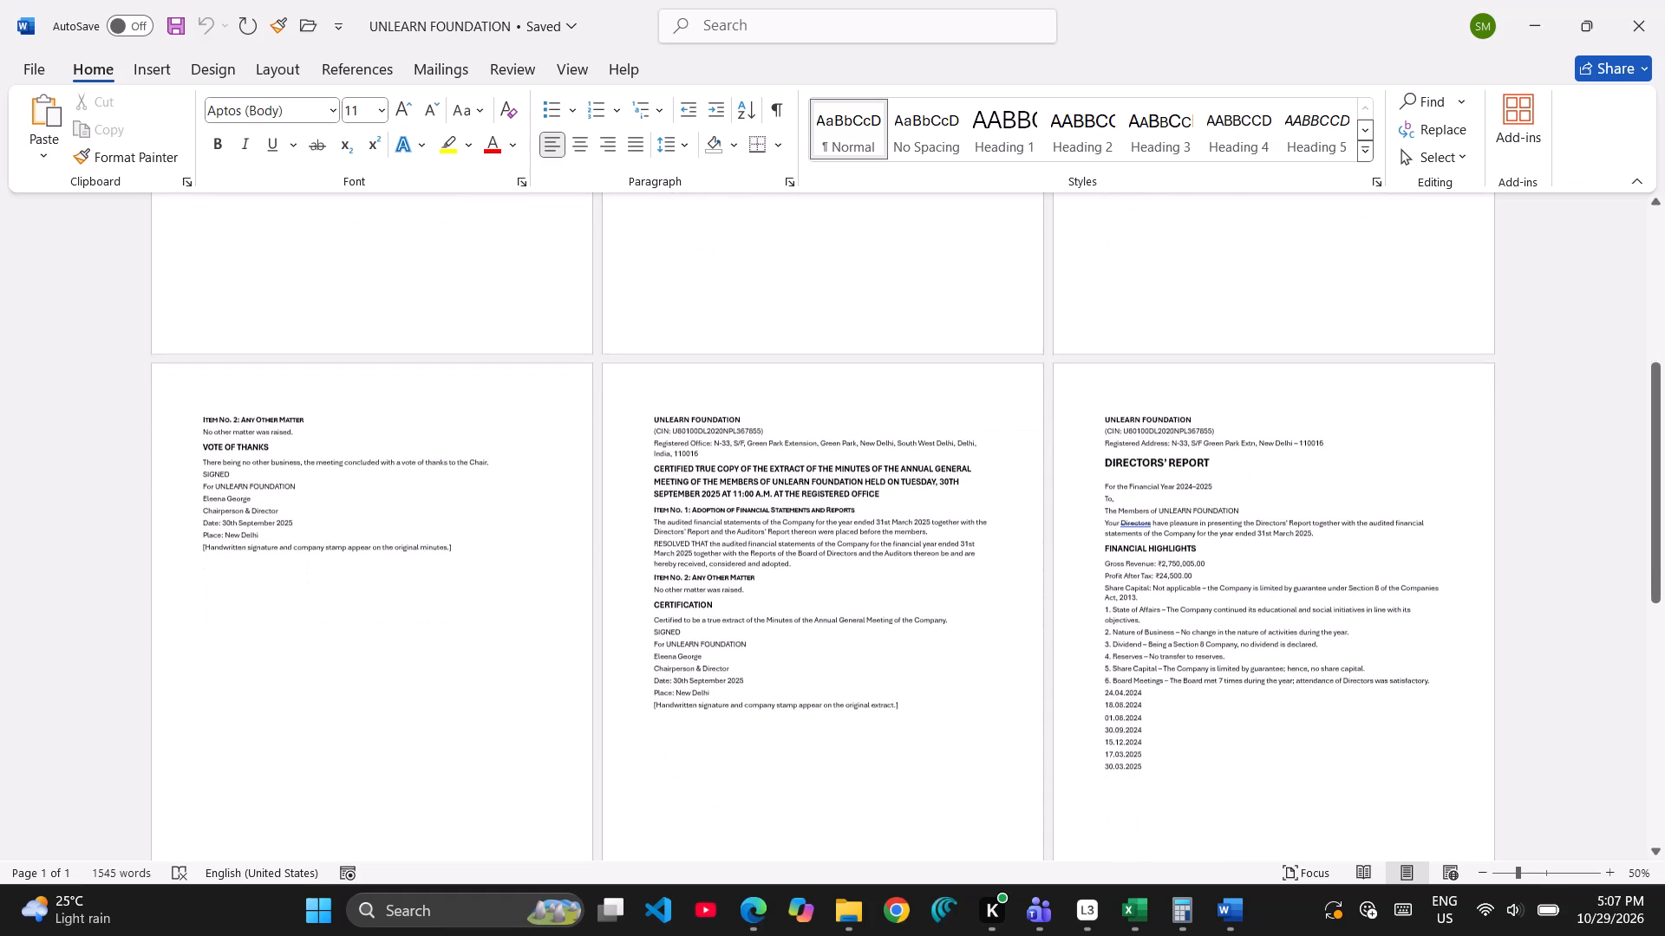
pyautogui.scroll(-2, 659, 566)
pyautogui.click(677, 562)
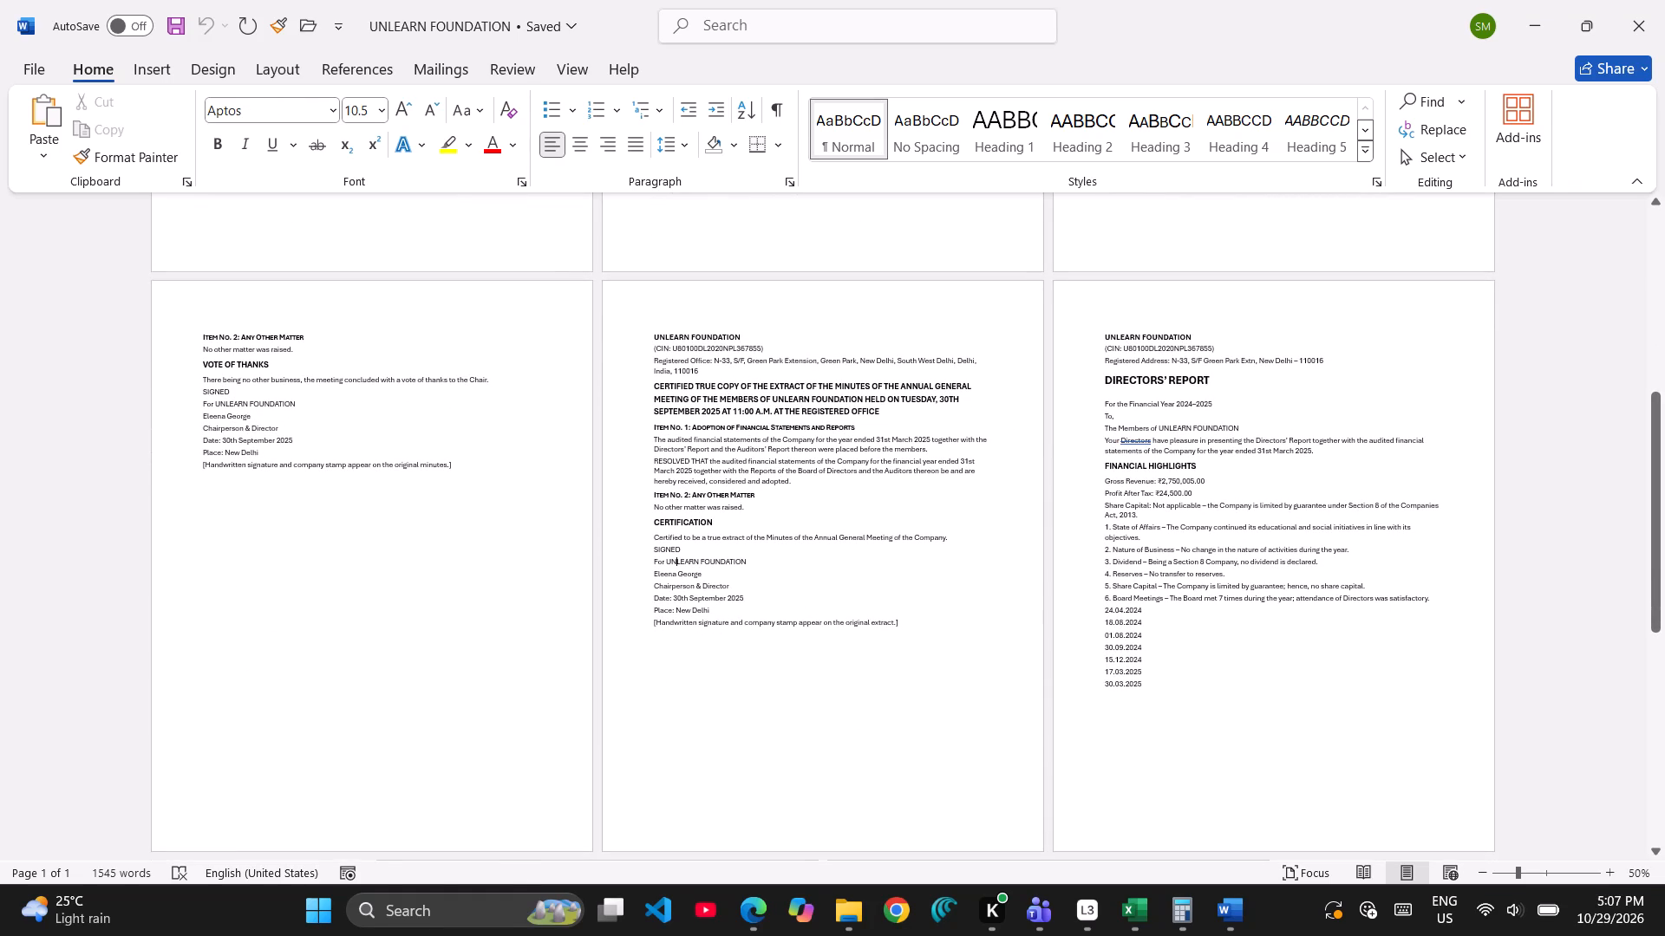
pyautogui.click(688, 443)
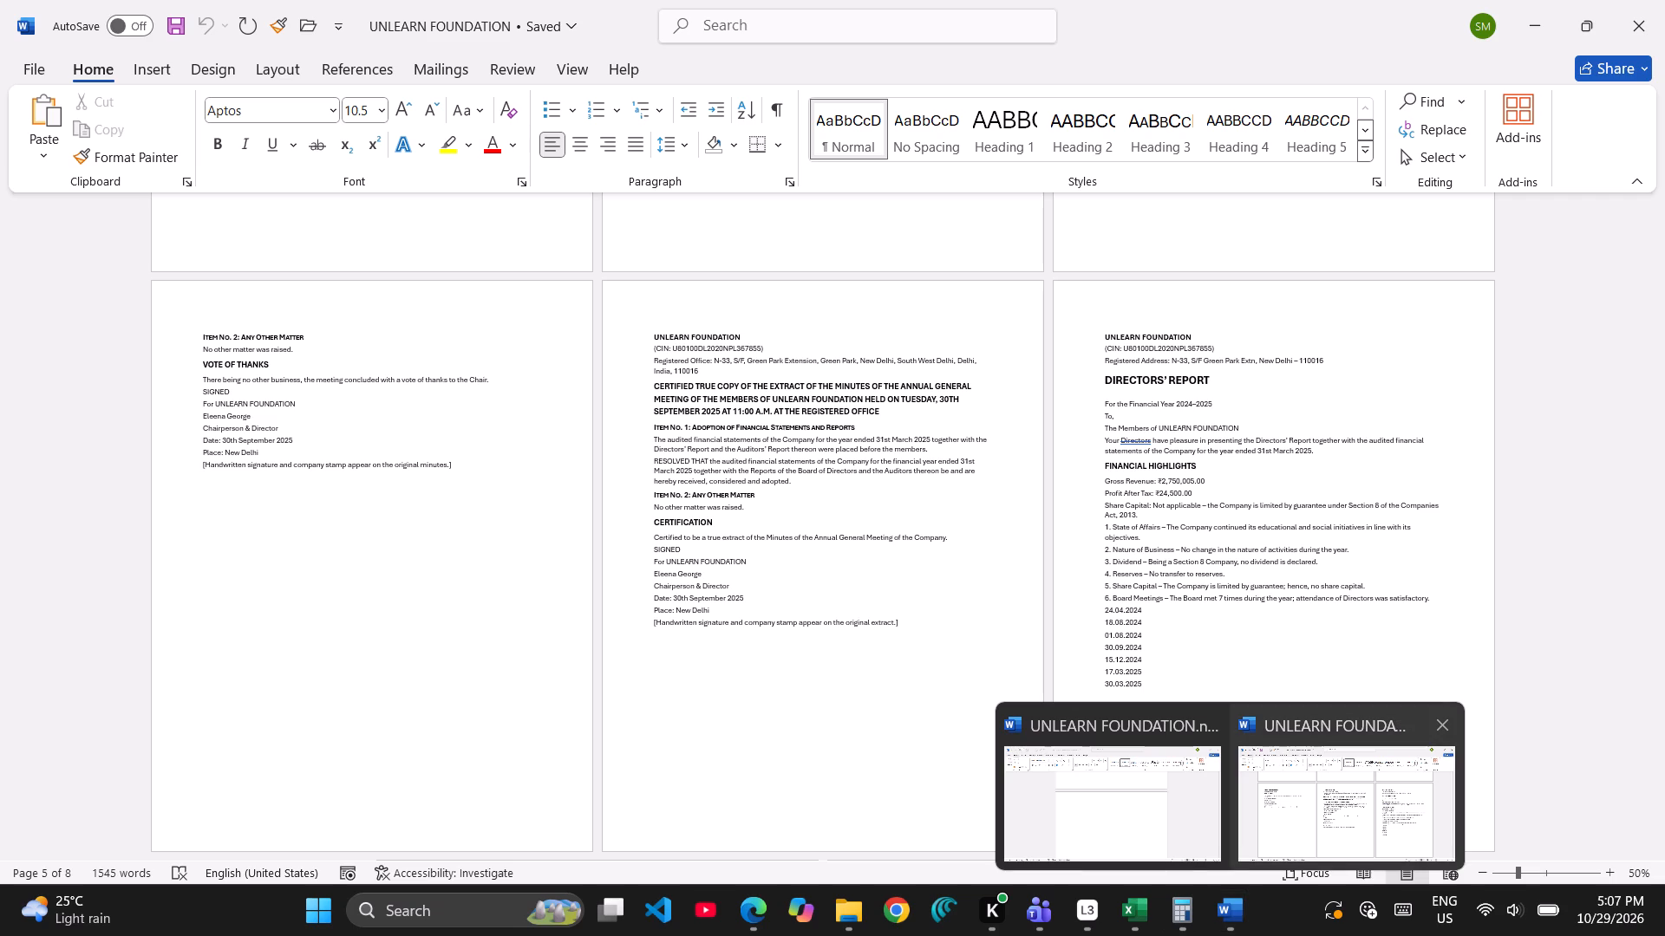
# Arrange the UNLEARN FOUNDATION.n draft and the complete UNLEARN FOUNDATION document side by side, with the draft on the left half.
pyautogui.click(1189, 800)
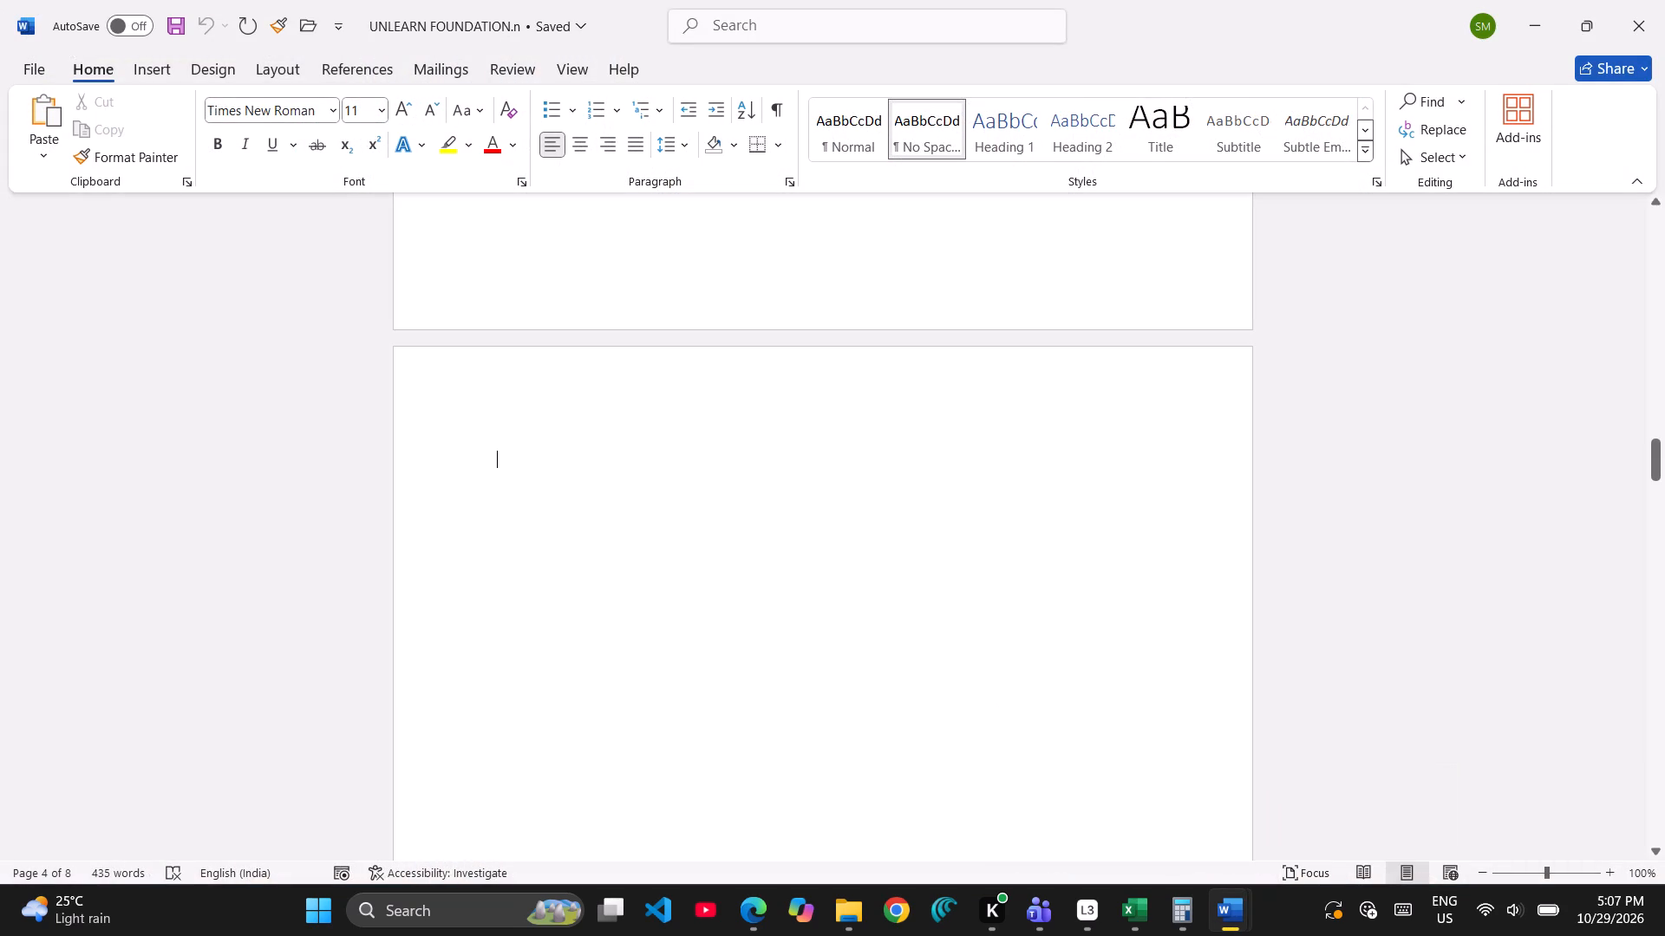
pyautogui.click(1244, 325)
pyautogui.press('alt+super+Left')
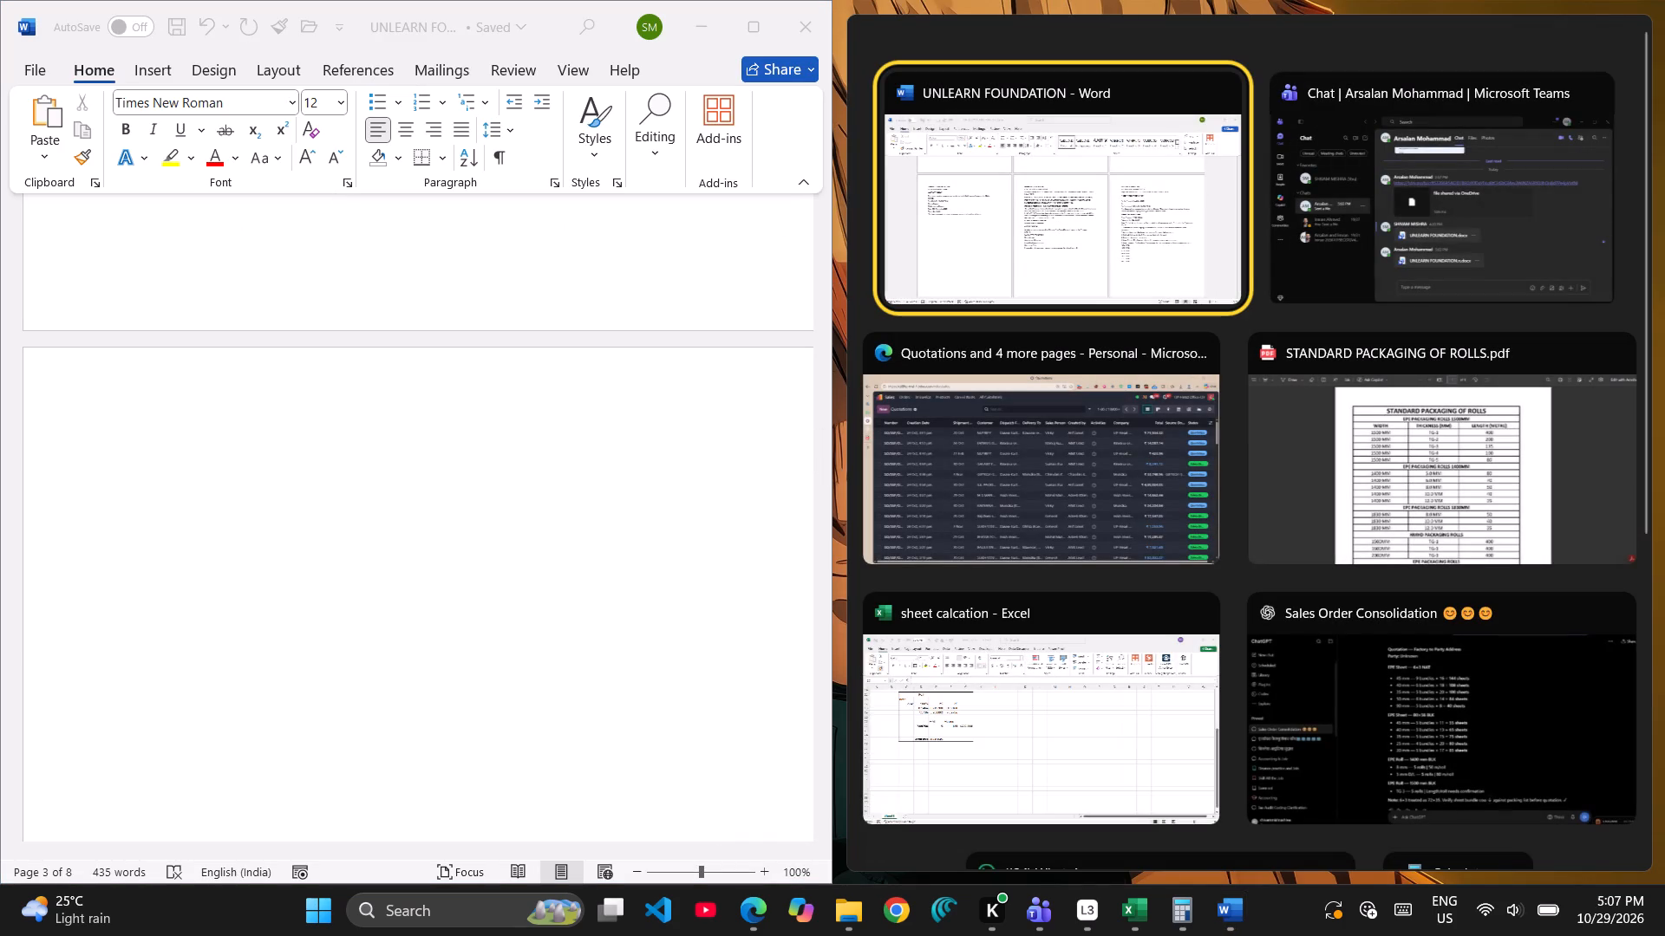
pyautogui.click(1196, 174)
# Copy the BUSINESS TRANSACTED section, through the end of the Item No. 1 resolution, from the minutes in the complete document.
pyautogui.scroll(10, 993, 504)
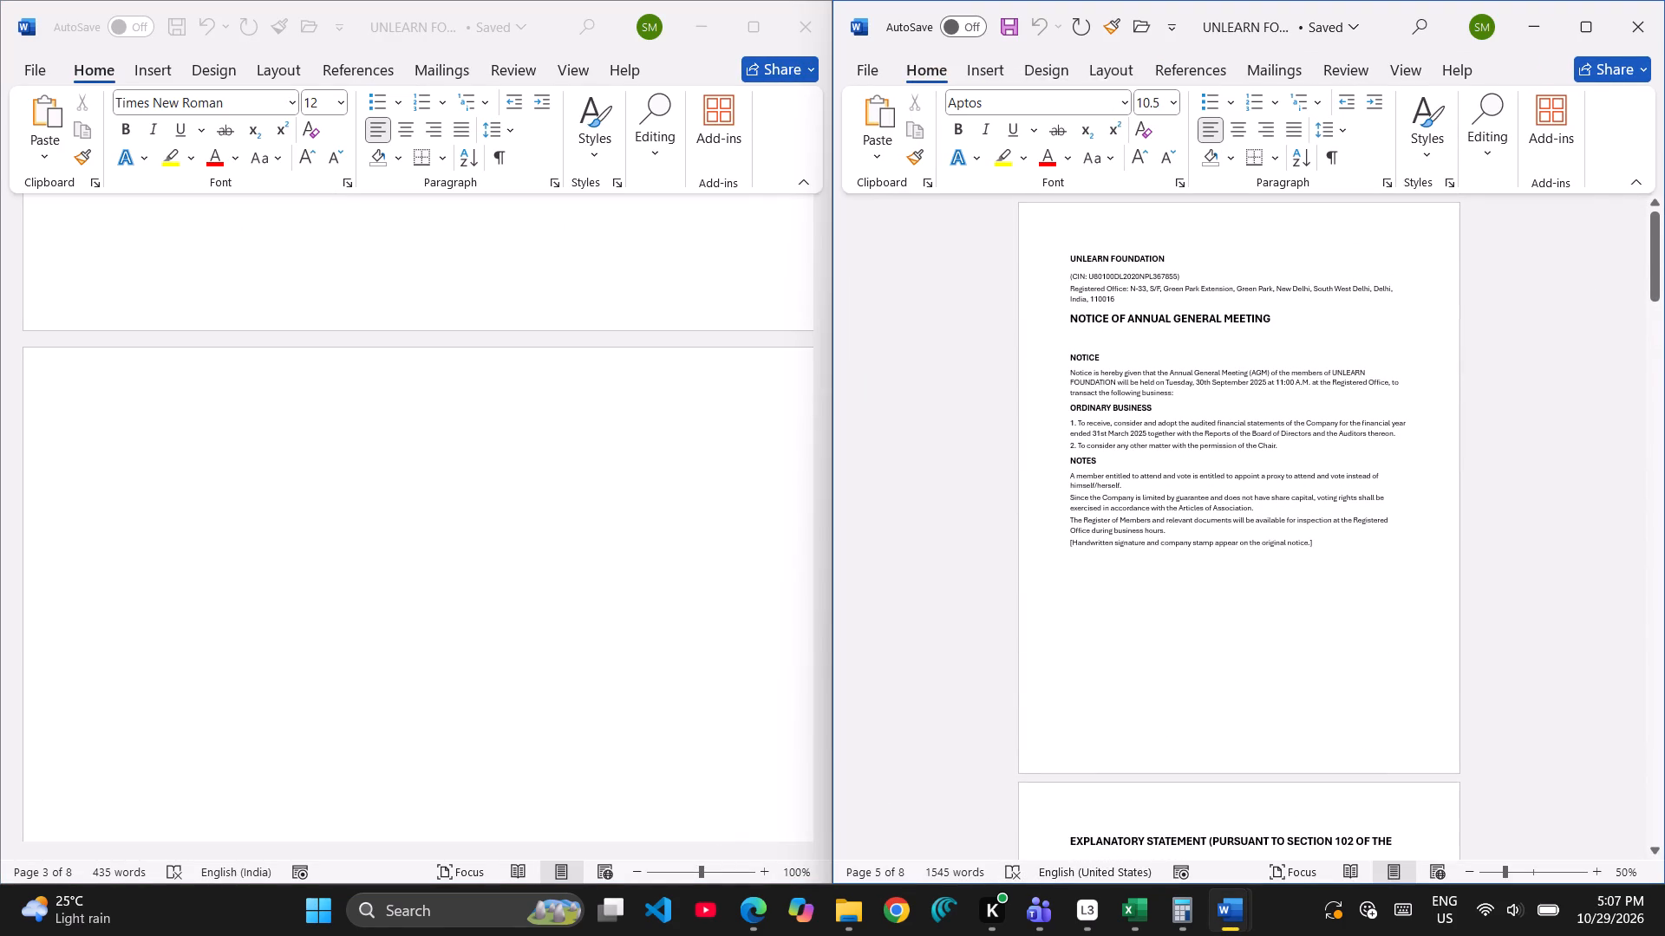
pyautogui.scroll(1, 993, 504)
pyautogui.scroll(2, 1093, 482)
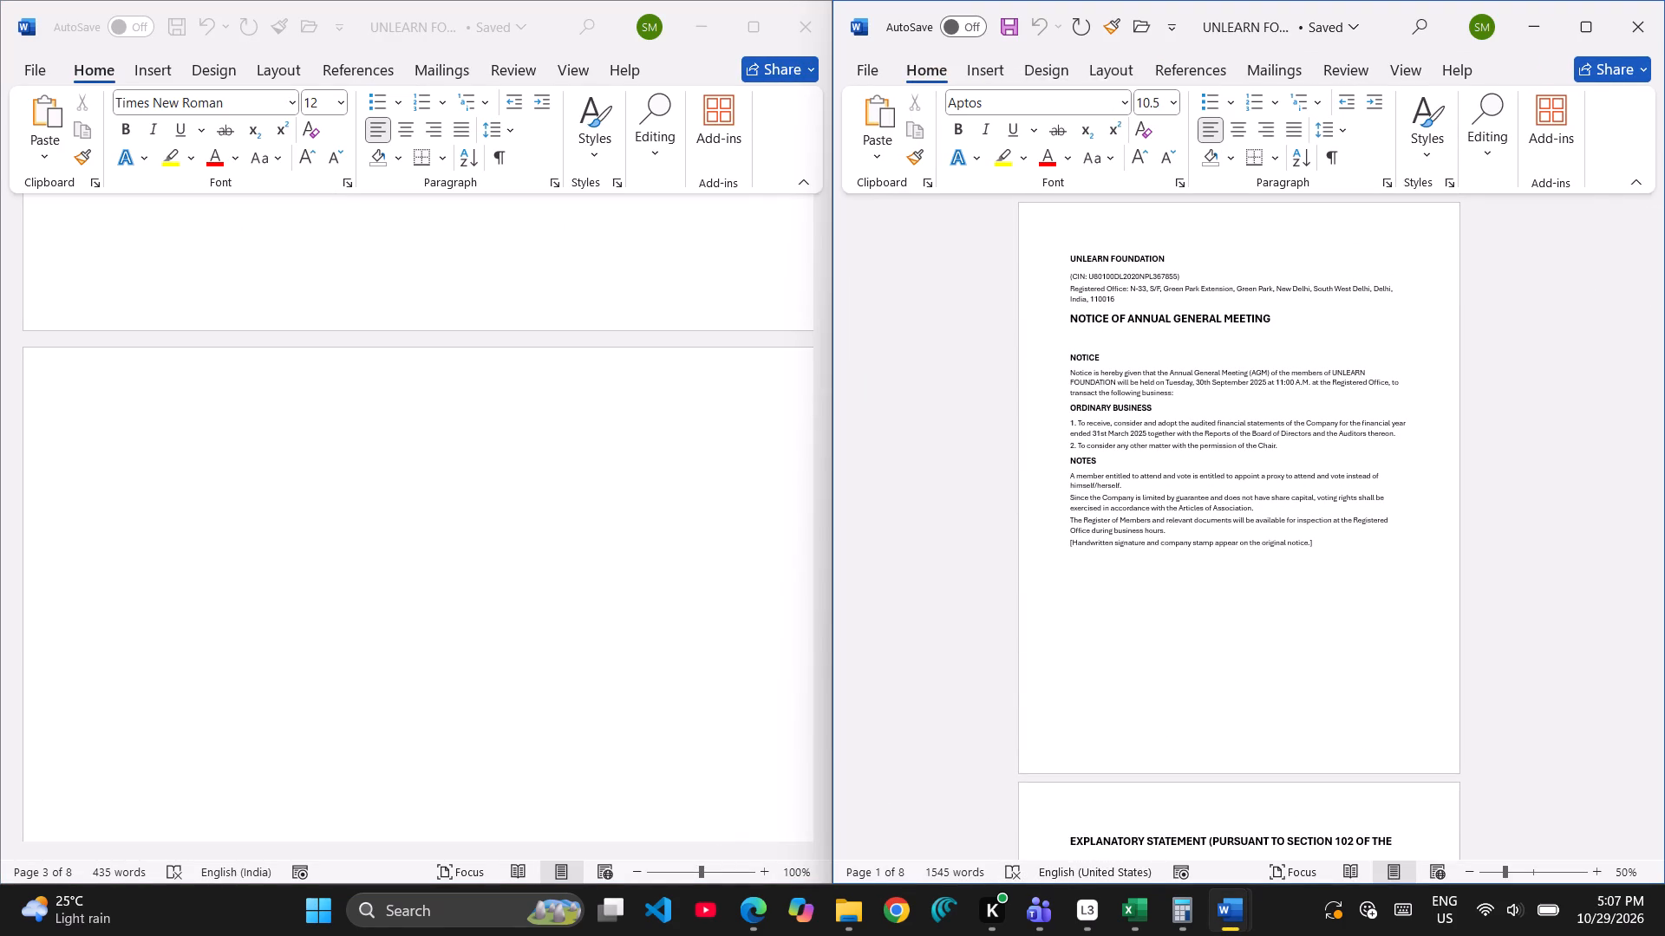
pyautogui.scroll(6, 191, 477)
pyautogui.keyDown('ctrl'); pyautogui.scroll(-1, 191, 477); pyautogui.keyUp('ctrl')
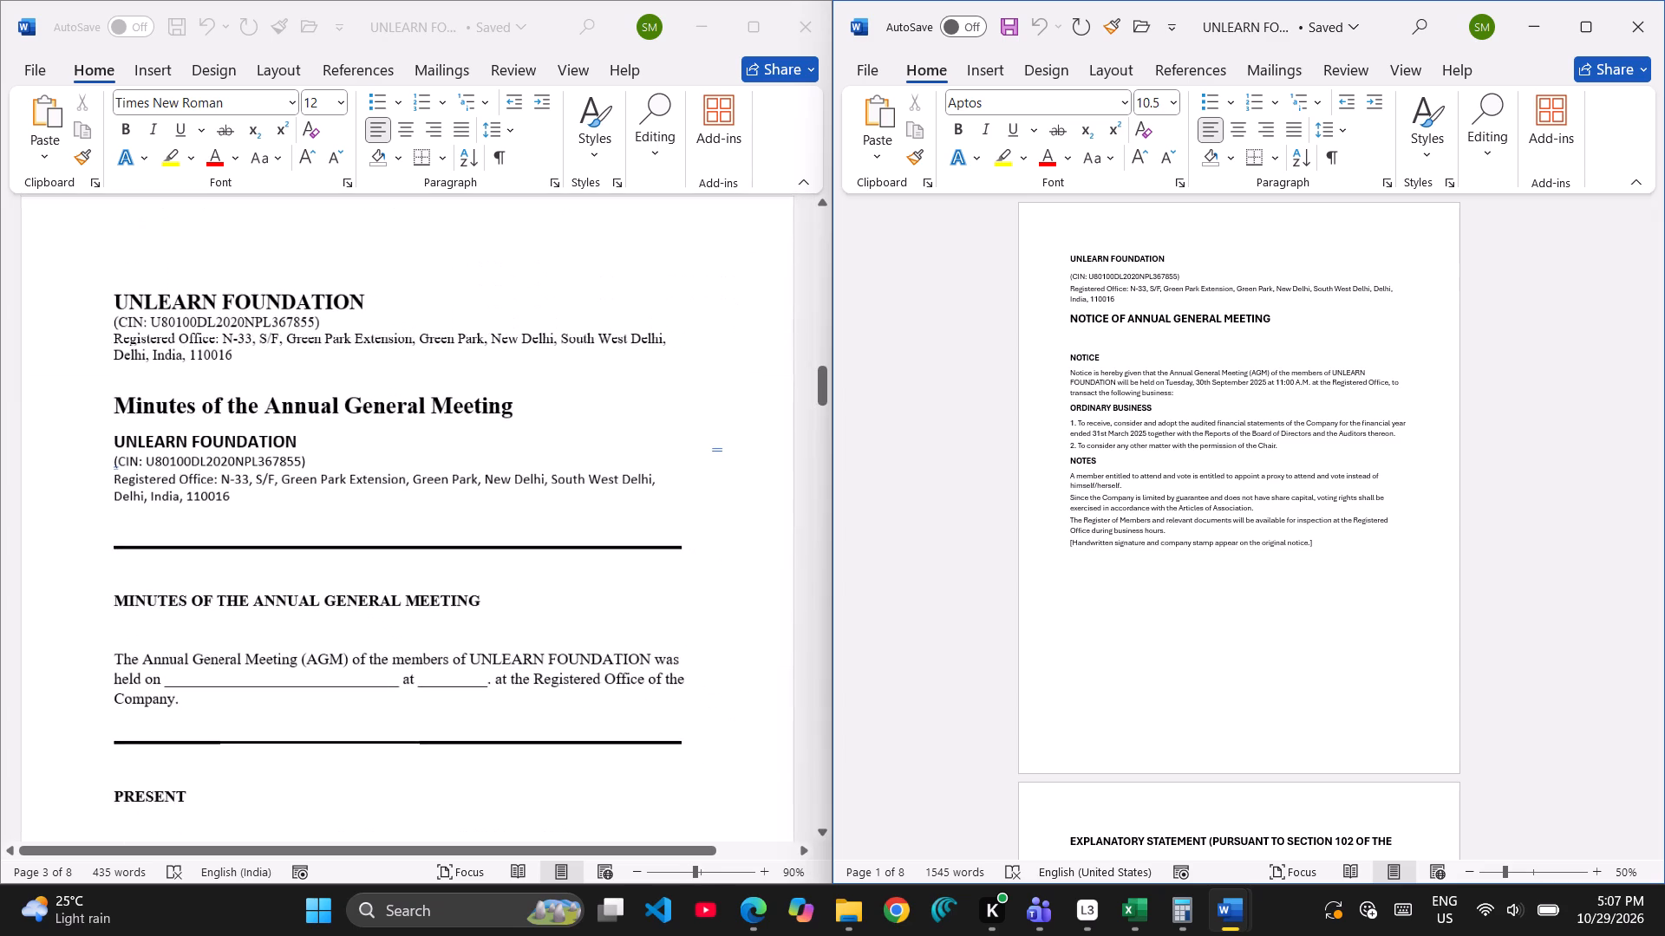
pyautogui.keyDown('ctrl'); pyautogui.scroll(-2, 191, 477); pyautogui.keyUp('ctrl')
pyautogui.scroll(-1, 478, 548)
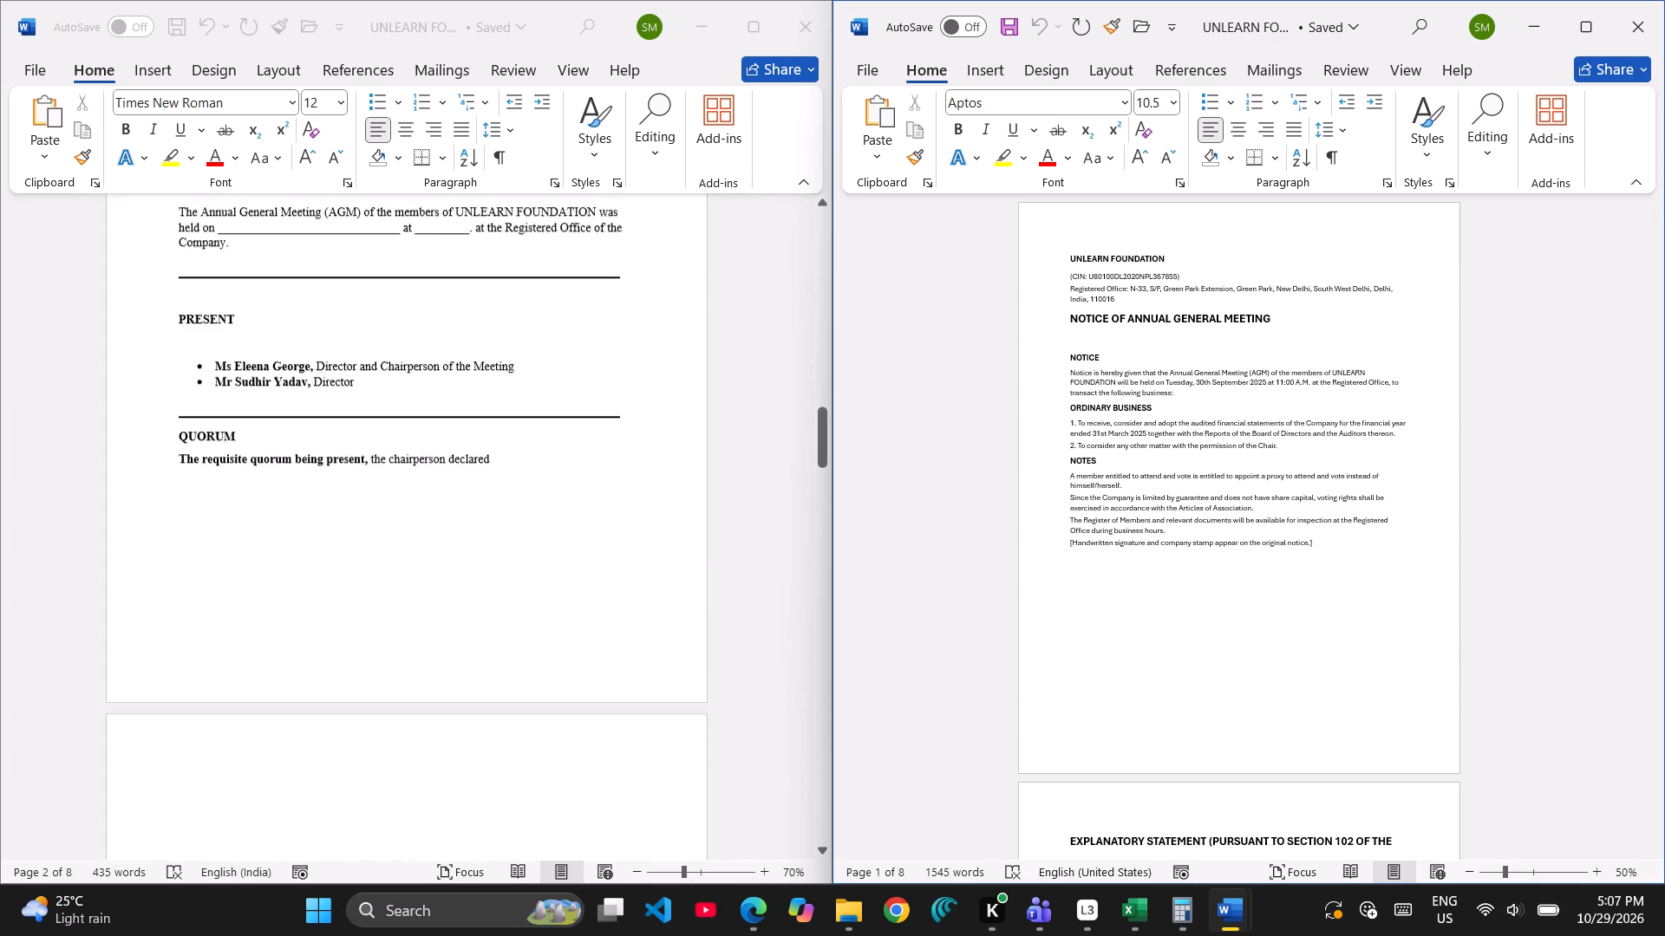
pyautogui.scroll(-1, 478, 548)
pyautogui.scroll(-1, 1062, 587)
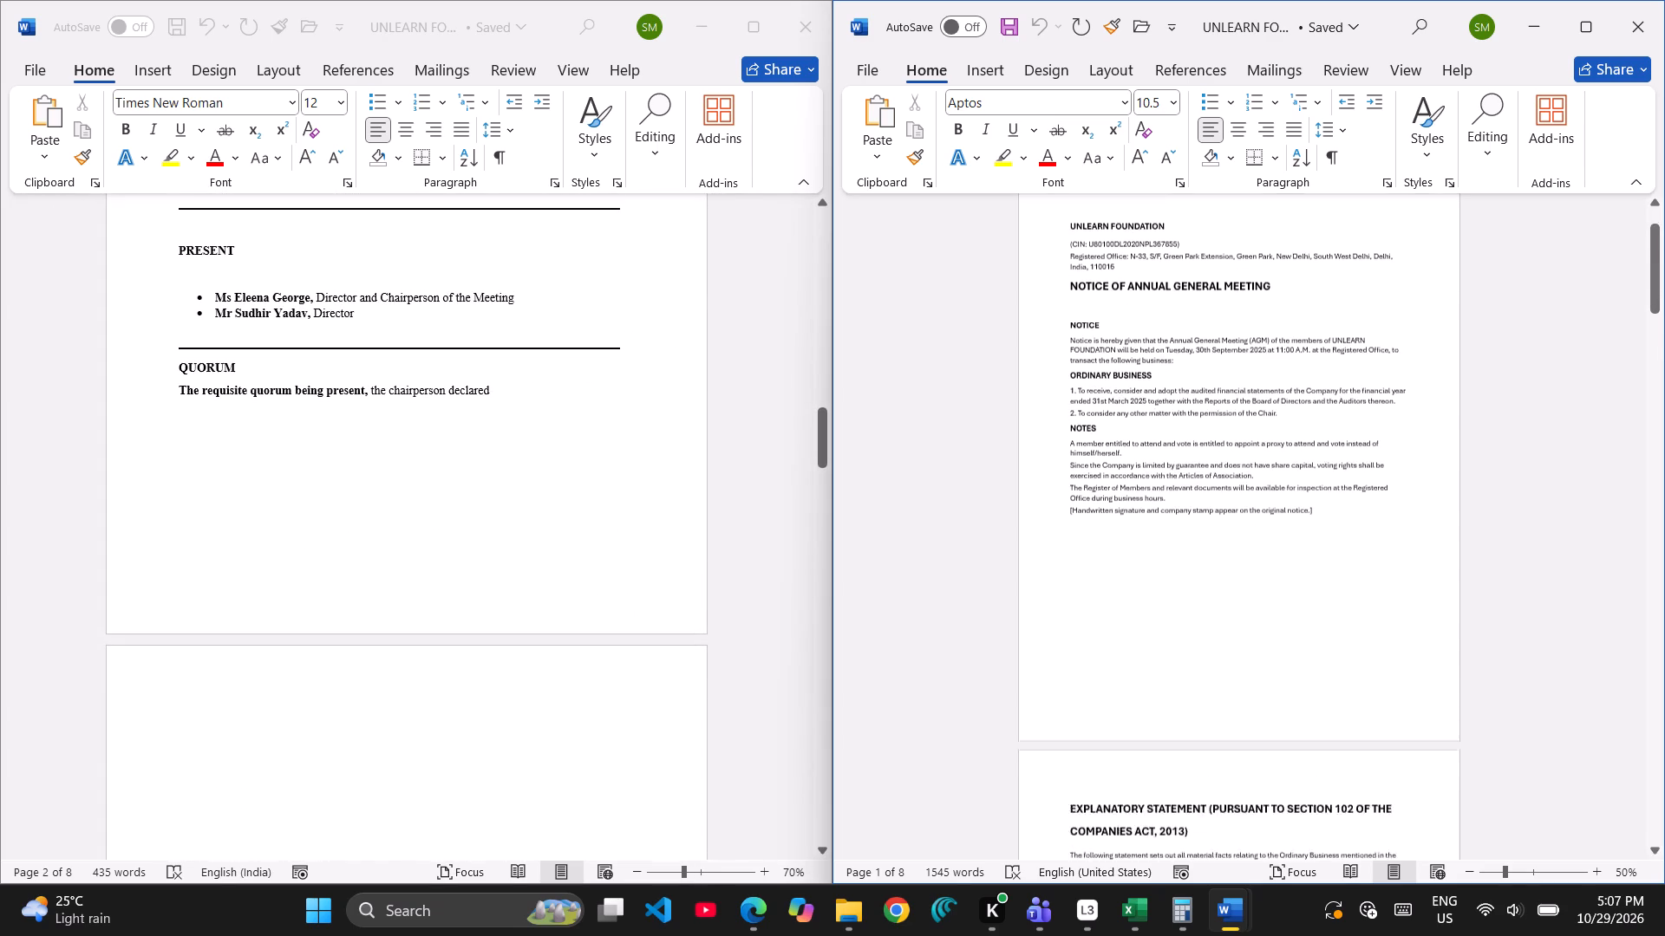
pyautogui.scroll(-5, 1062, 587)
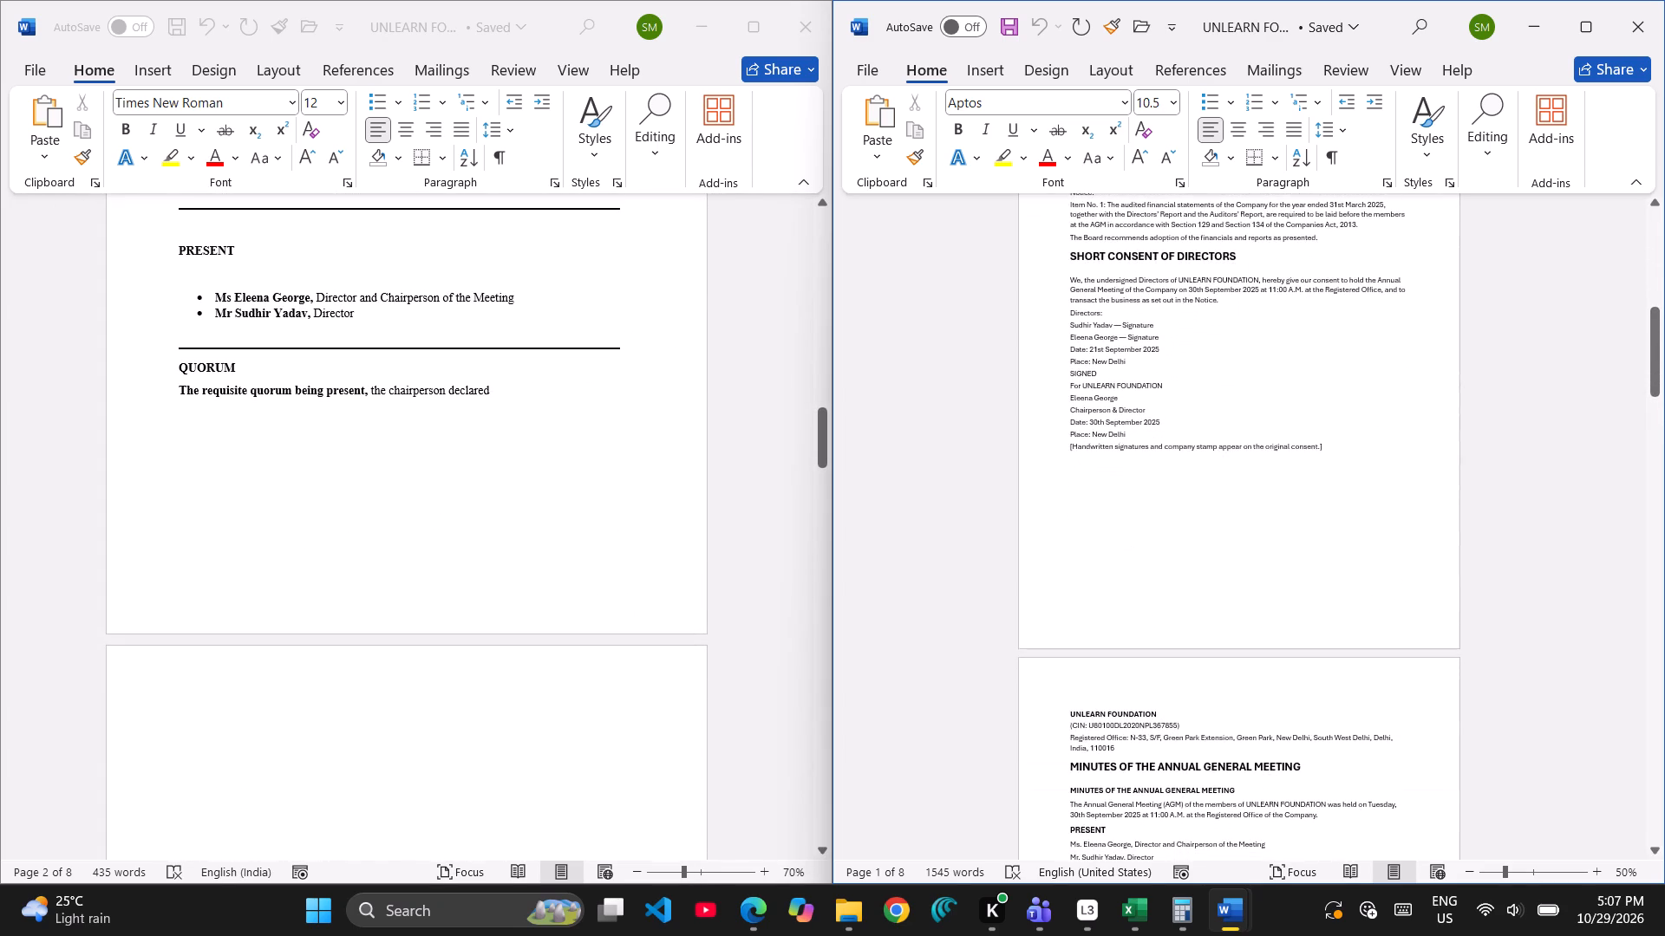
pyautogui.scroll(-4, 1062, 587)
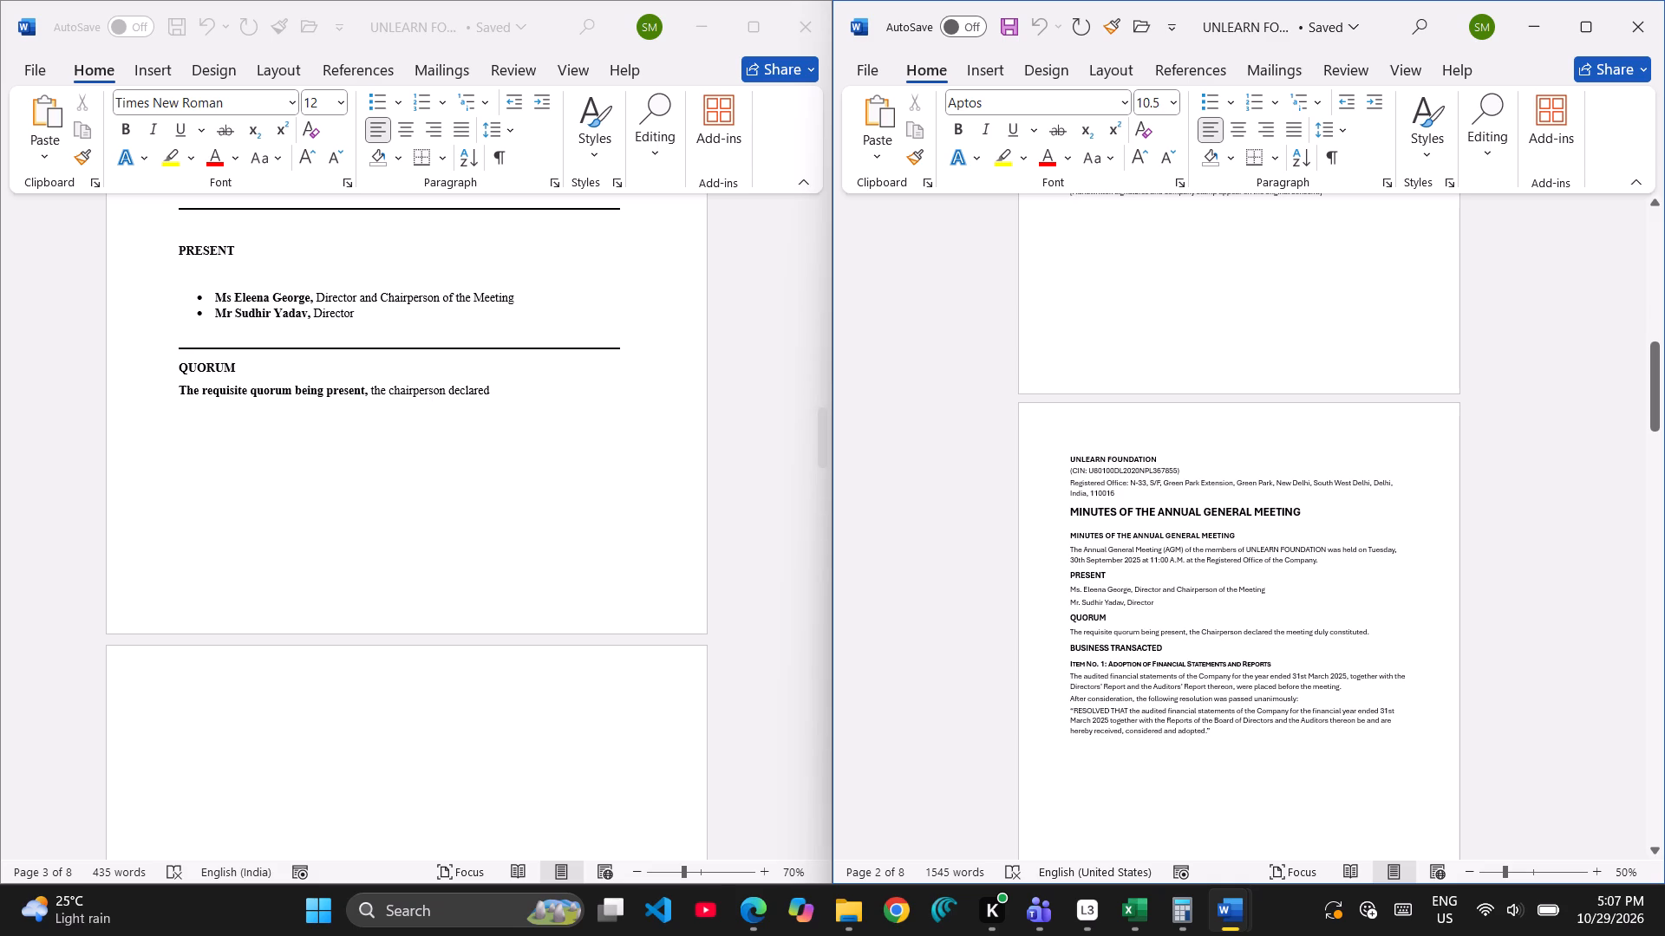
pyautogui.scroll(-1, 1062, 587)
pyautogui.moveTo(1072, 648); pyautogui.dragTo(1159, 663)
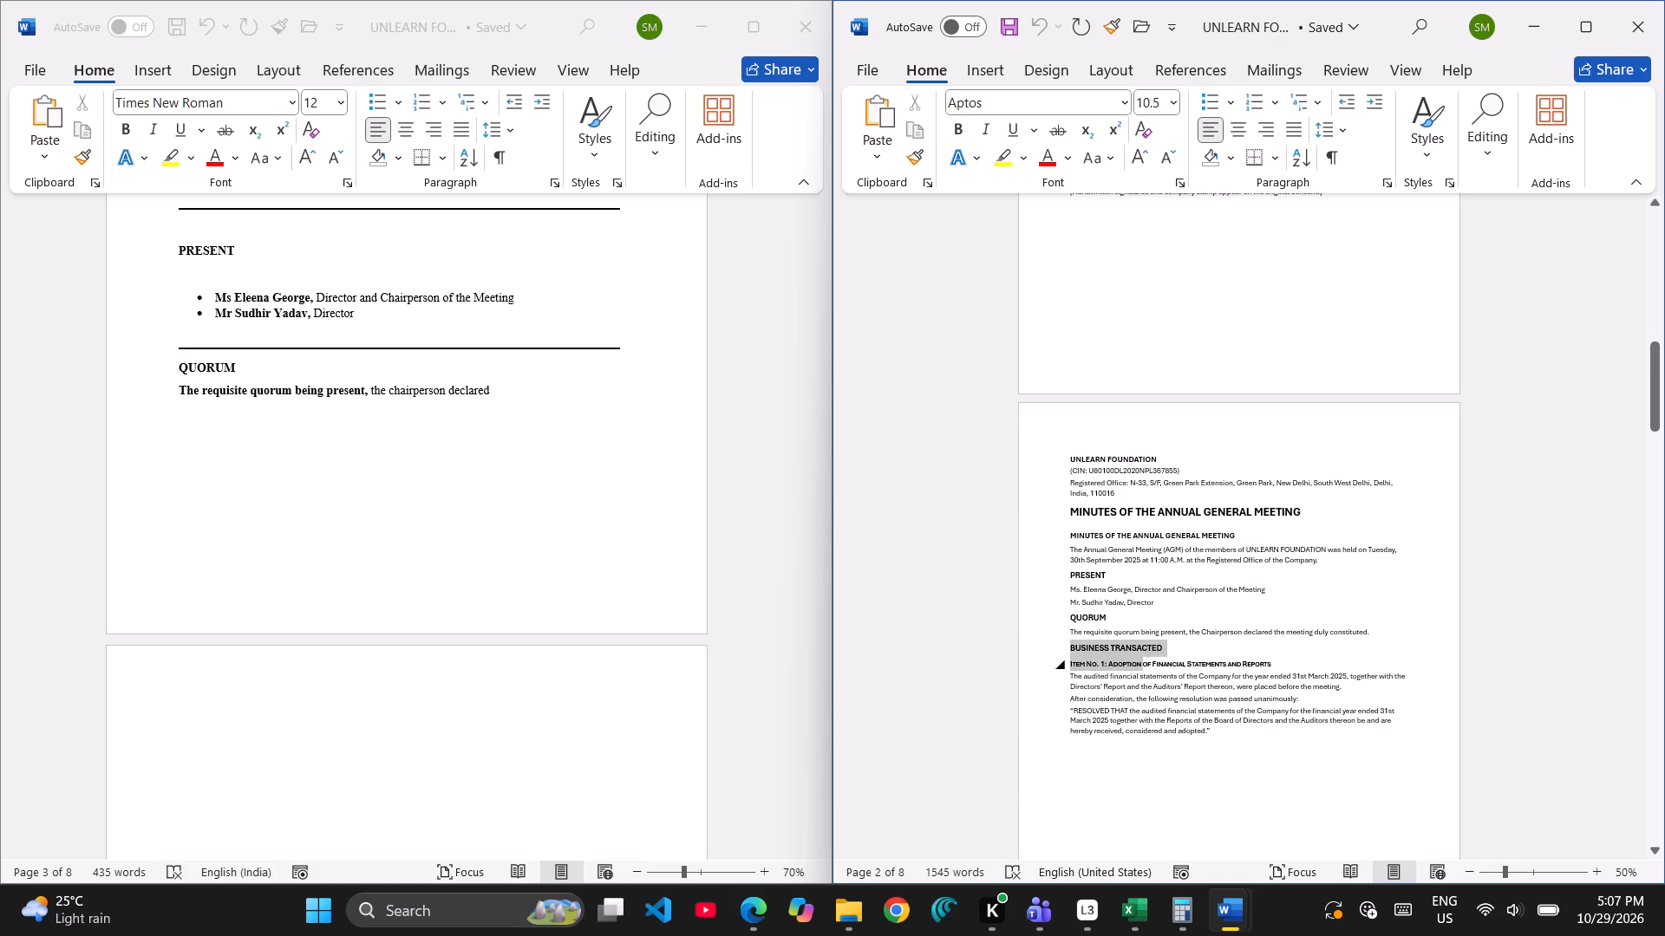
pyautogui.moveTo(1159, 663); pyautogui.dragTo(1226, 730)
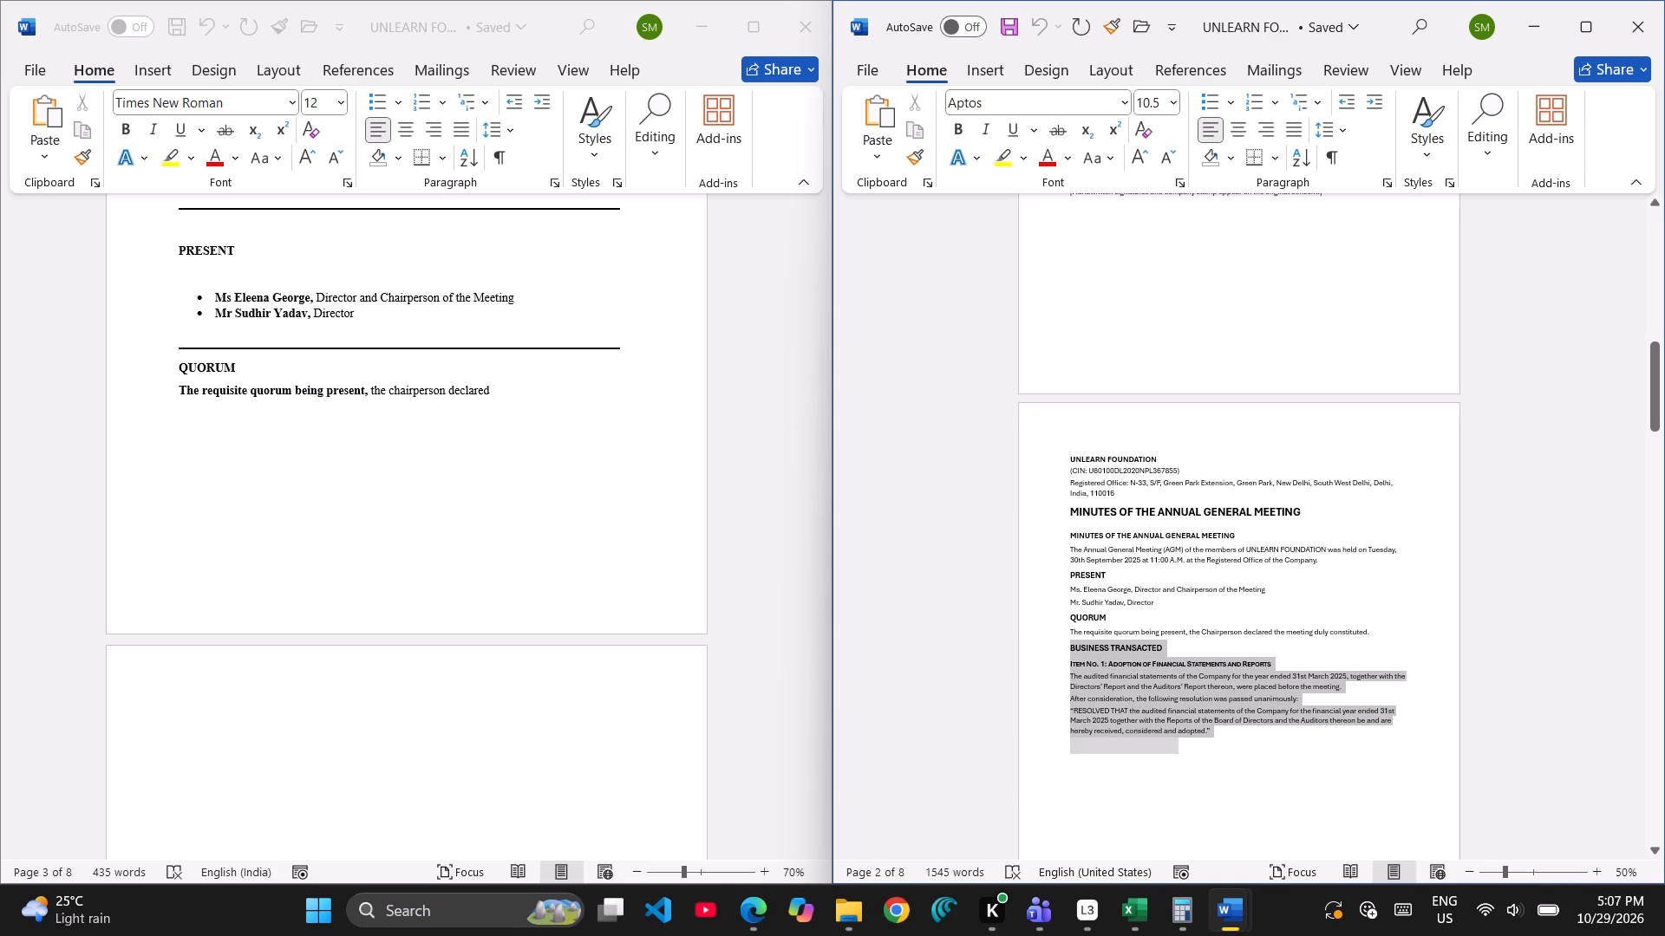
pyautogui.moveTo(1226, 730); pyautogui.dragTo(1225, 734)
pyautogui.hotkey('ctrl', 'c')
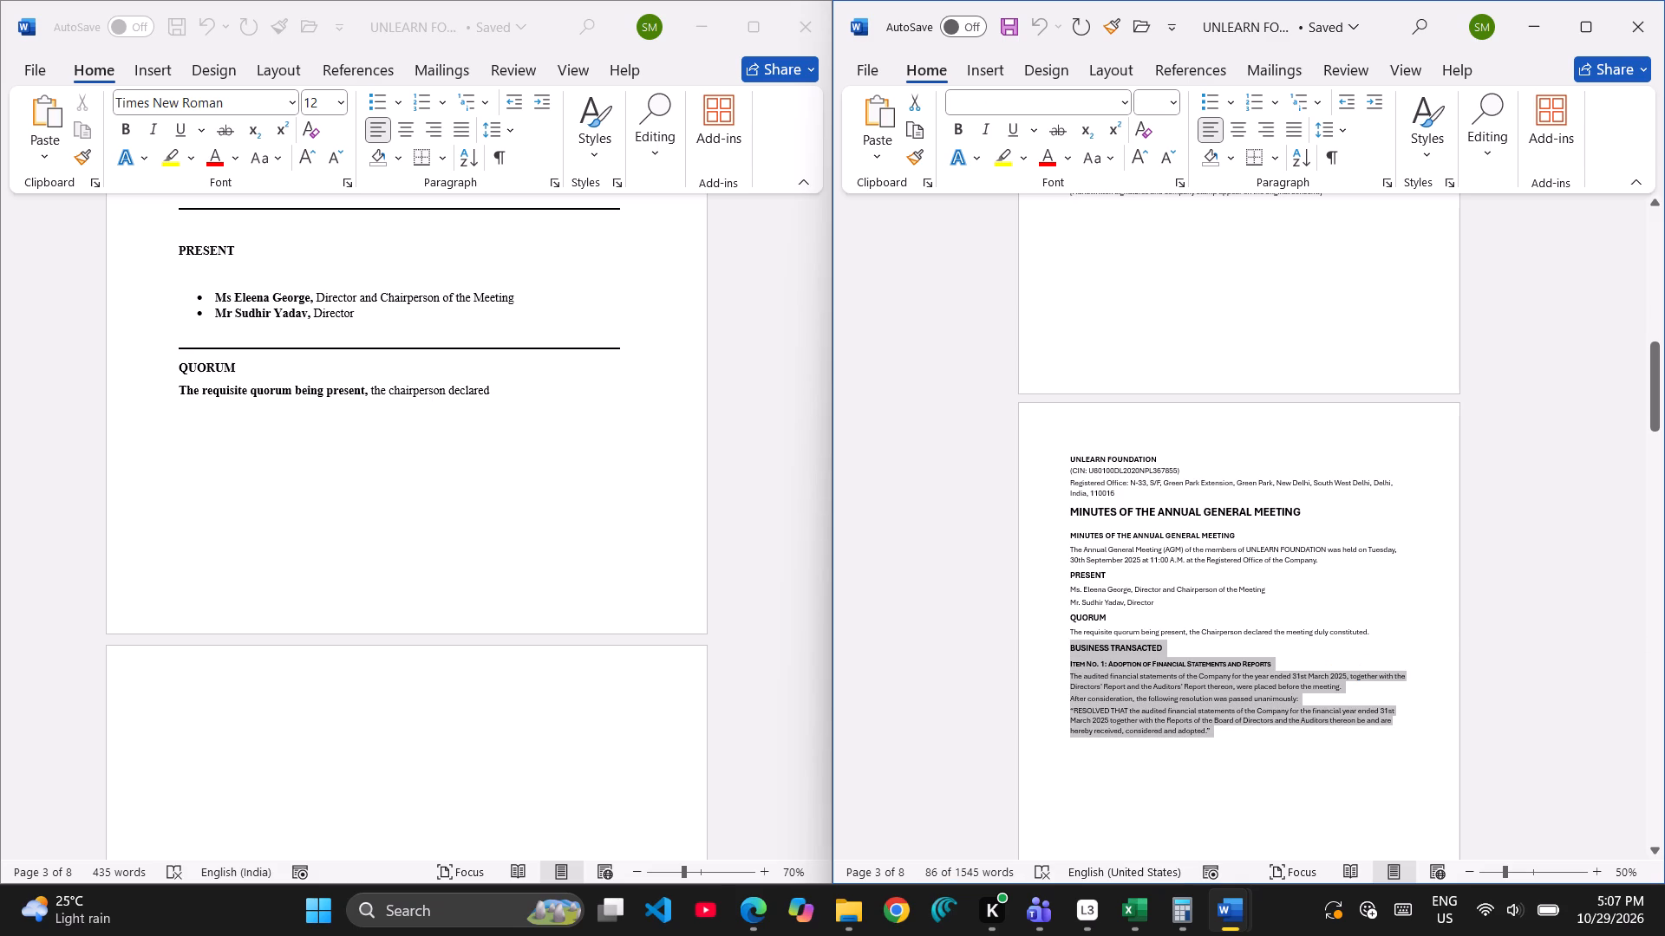
# Paste the copied BUSINESS TRANSACTED section below the quorum sentence in the draft's minutes.
pyautogui.click(165, 442)
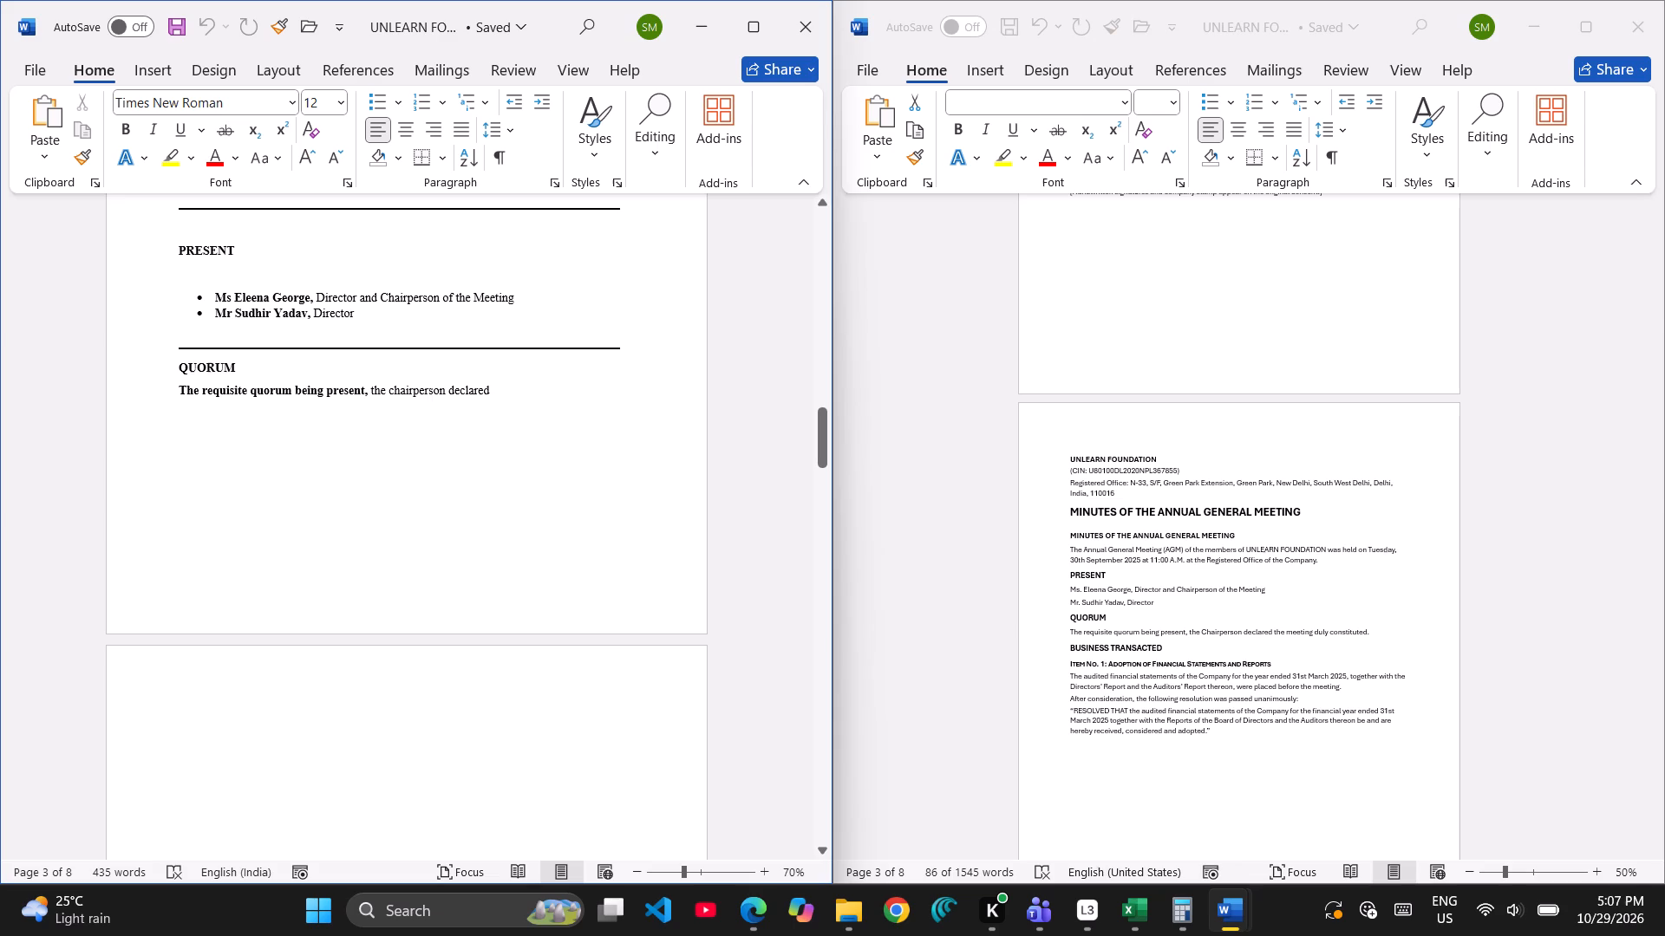
pyautogui.click(175, 440)
pyautogui.click(185, 442)
pyautogui.press('Up')
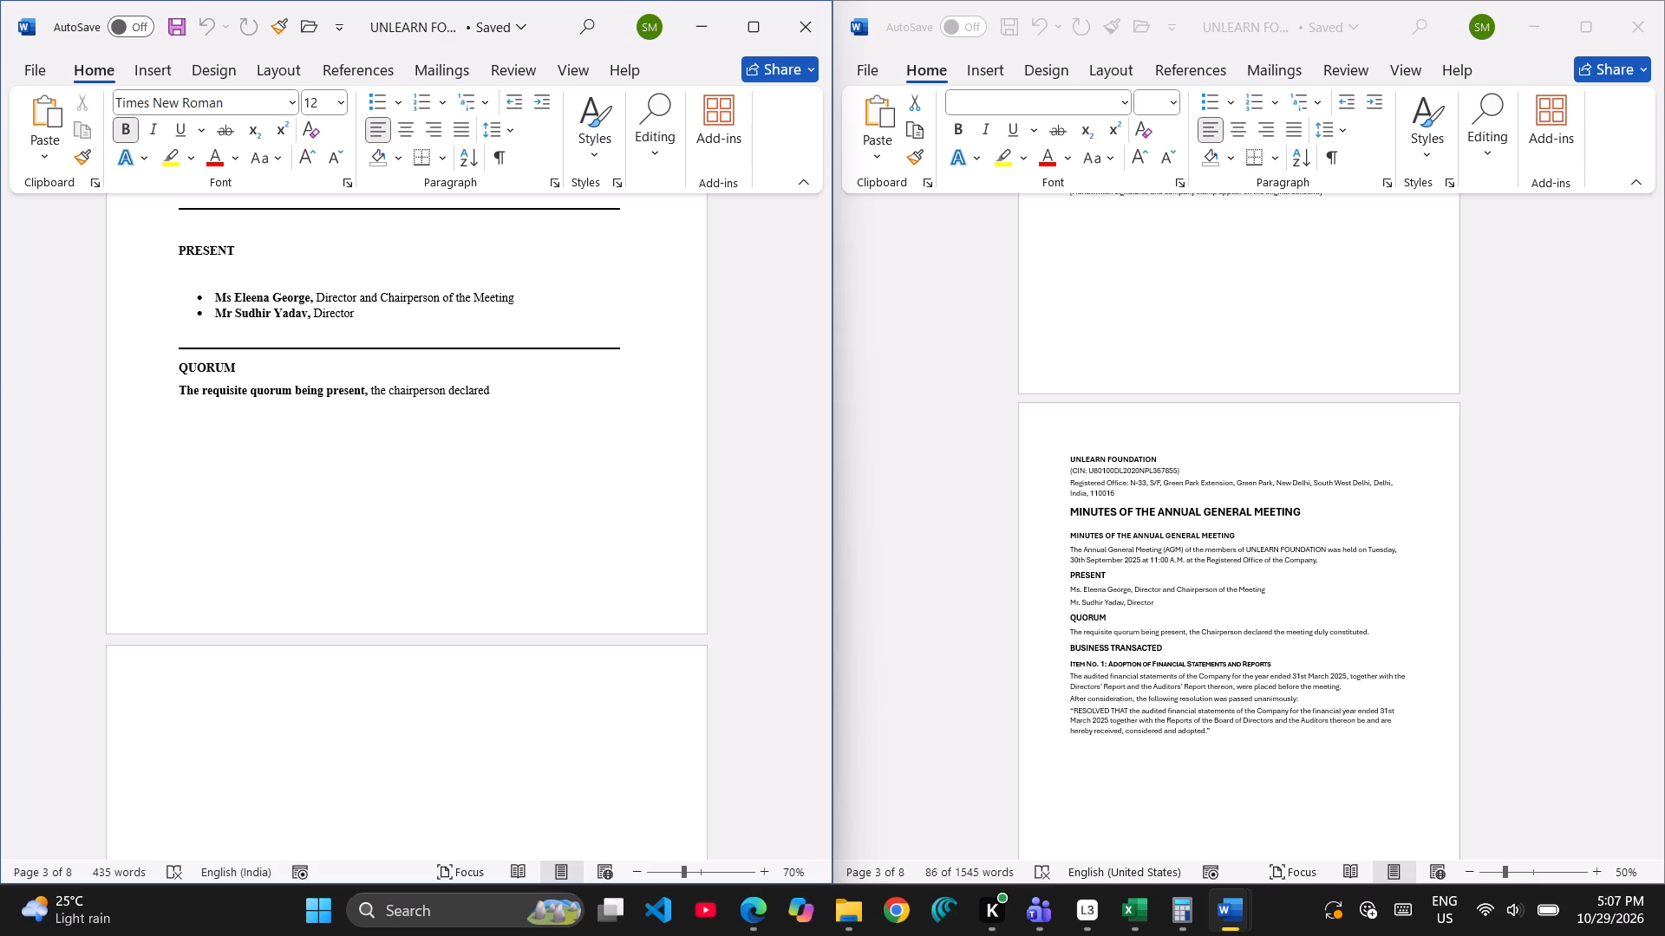
pyautogui.hotkey('ctrl', 'v')
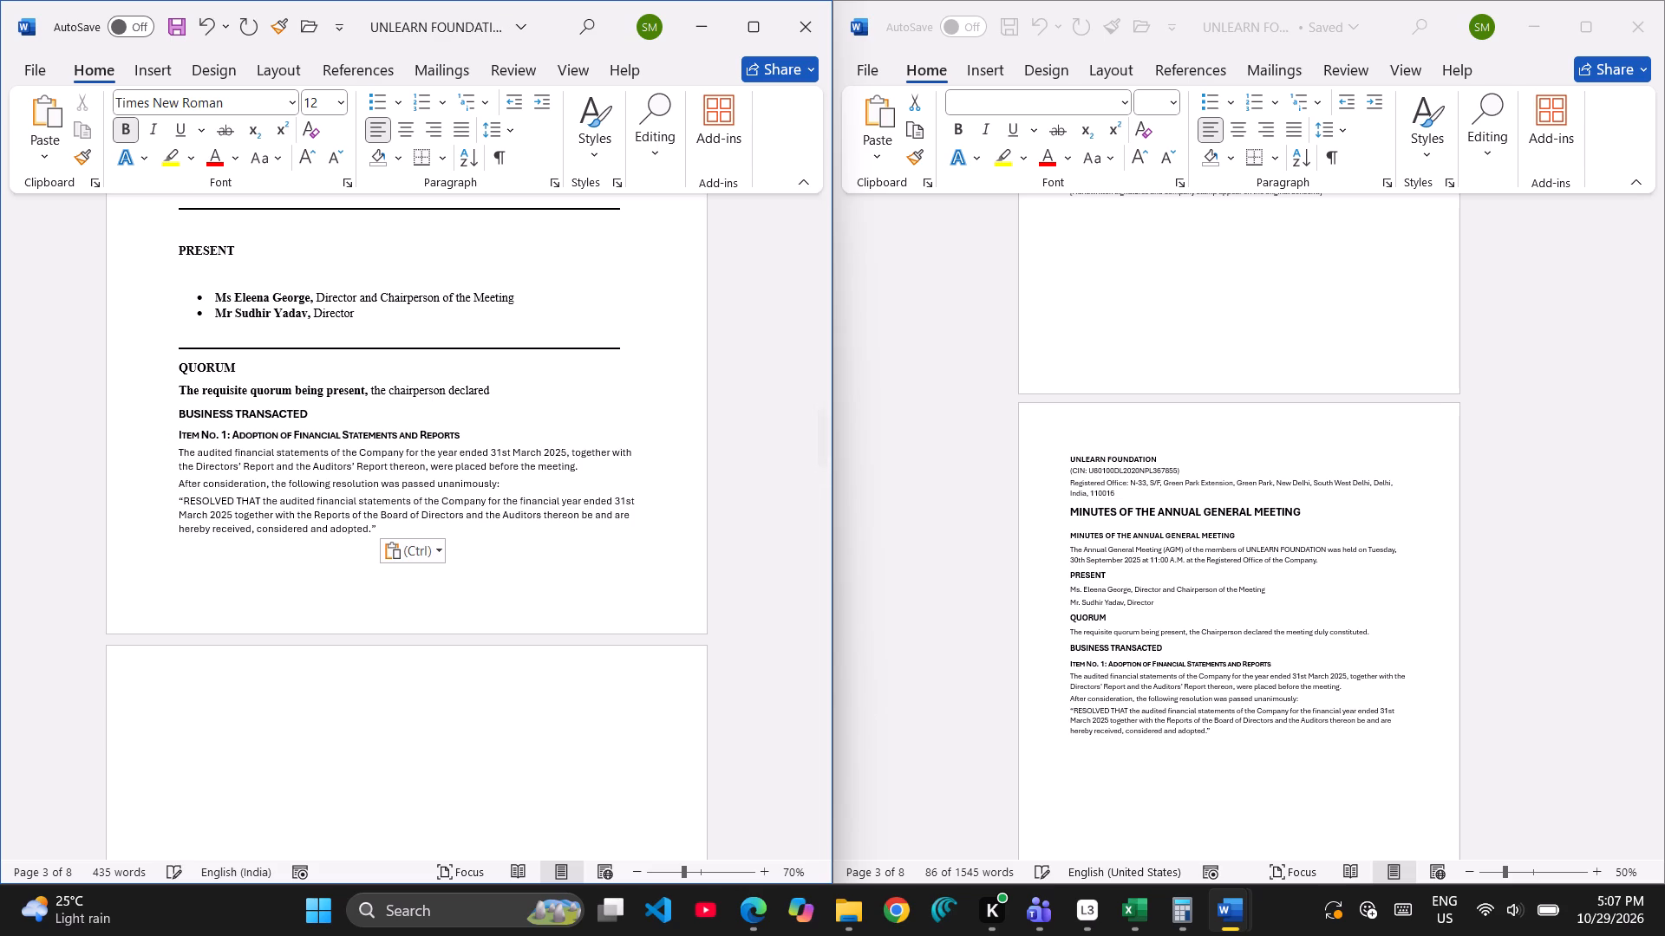
# Copy the full sentence under QUORUM, "The requisite quorum being present, the Chairperson declared the meeting duly constituted.", from the complete document.
pyautogui.click(1073, 629)
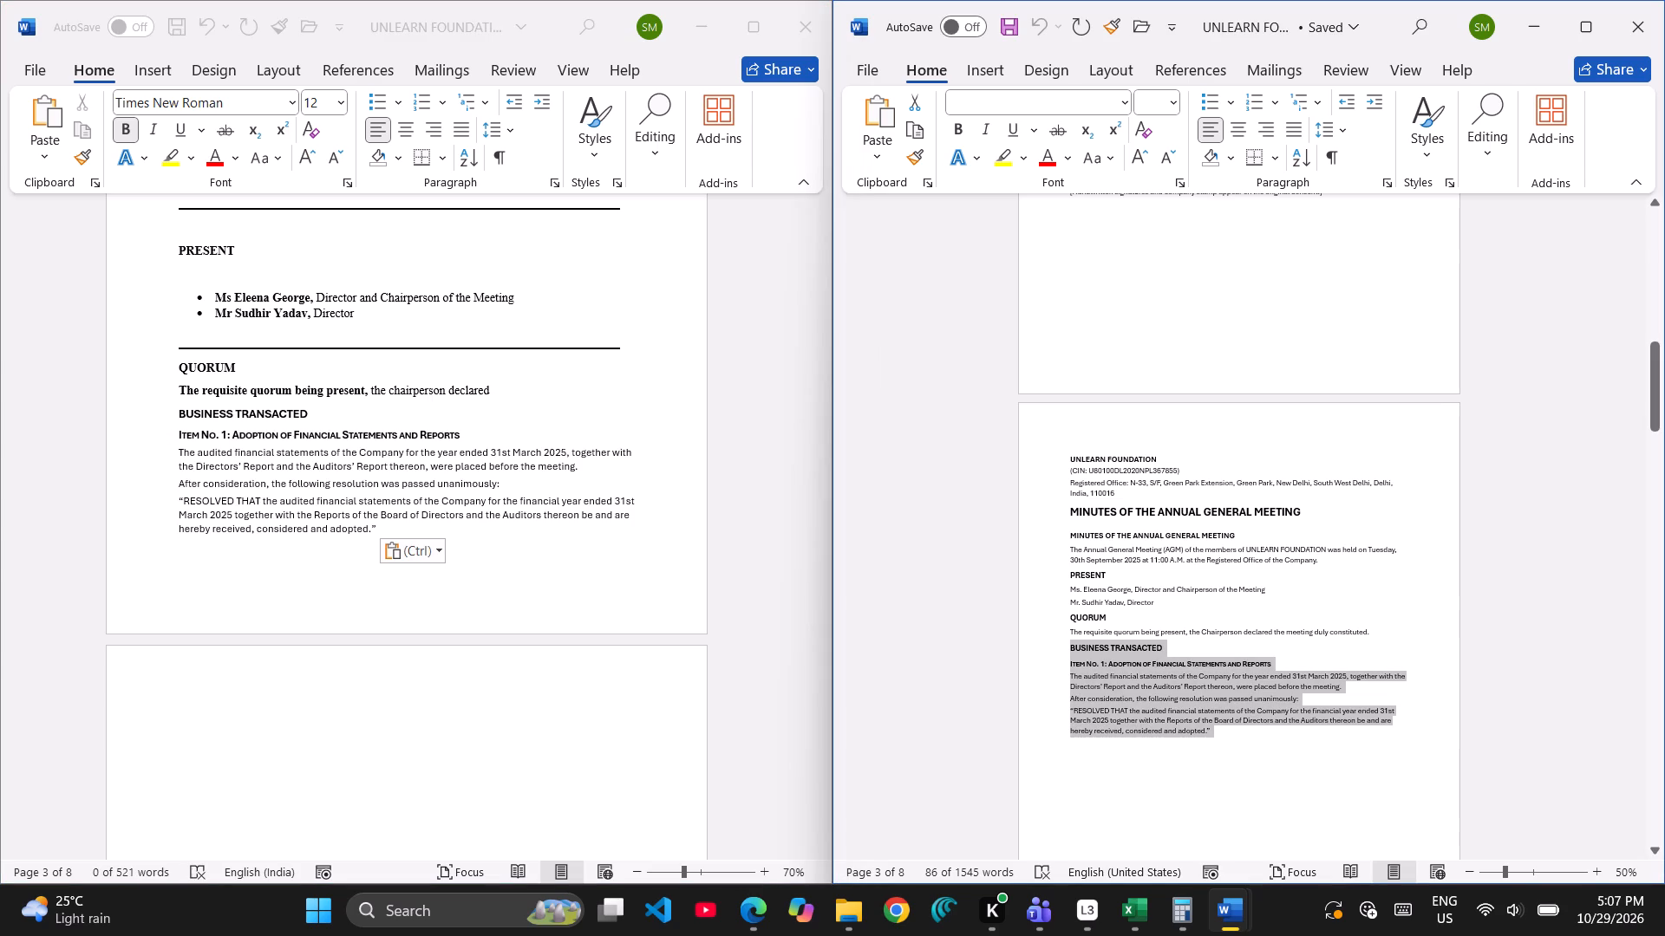
pyautogui.press('Up')
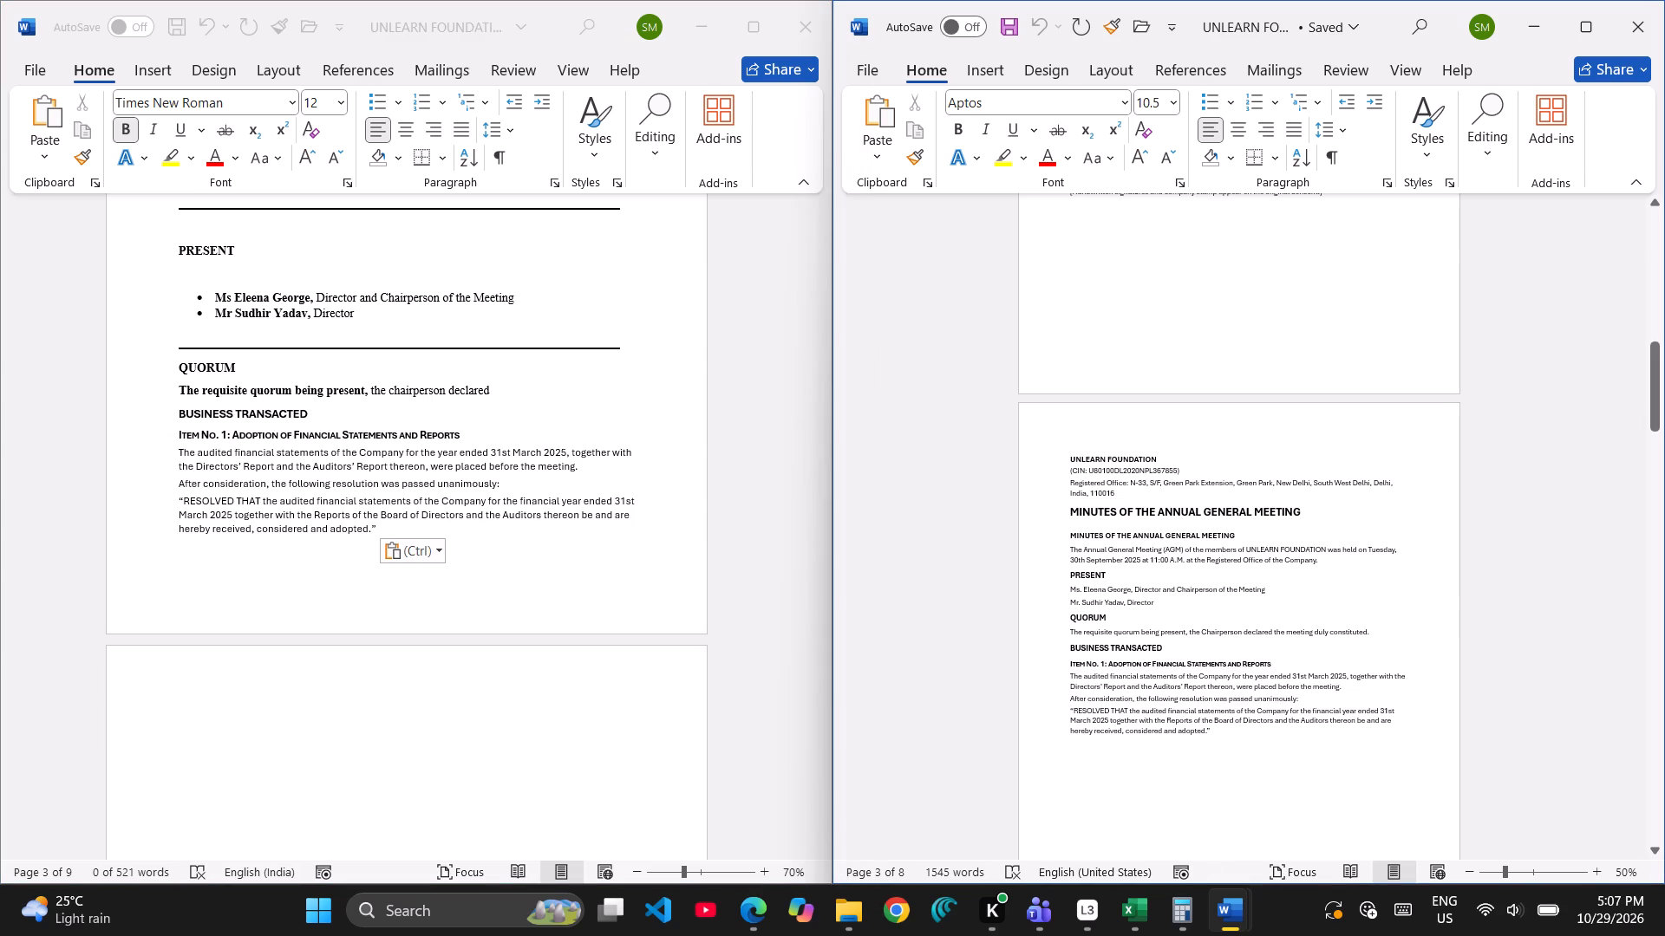
pyautogui.hotkey('ctrl', 'shift', 'Right')
pyautogui.hotkey('ctrl', 'shift', 'Right')
pyautogui.hotkey('ctrl', 'shift', 'Right')
pyautogui.hotkey('ctrl', 'shift', 'Right')
pyautogui.hotkey('ctrl', 'shift', 'Right')
pyautogui.hotkey('ctrl', 'shift', 'Right')
pyautogui.hotkey('ctrl', 'shift', 'Right')
pyautogui.hotkey('ctrl', 'shift', 'Right')
pyautogui.hotkey('ctrl', 'shift', 'Right')
pyautogui.hotkey('ctrl', 'shift', 'Right')
pyautogui.hotkey('ctrl', 'shift', 'Right')
pyautogui.hotkey('ctrl', 'shift', 'Right')
pyautogui.hotkey('ctrl', 'shift', 'Right')
pyautogui.hotkey('ctrl', 'shift', 'Right')
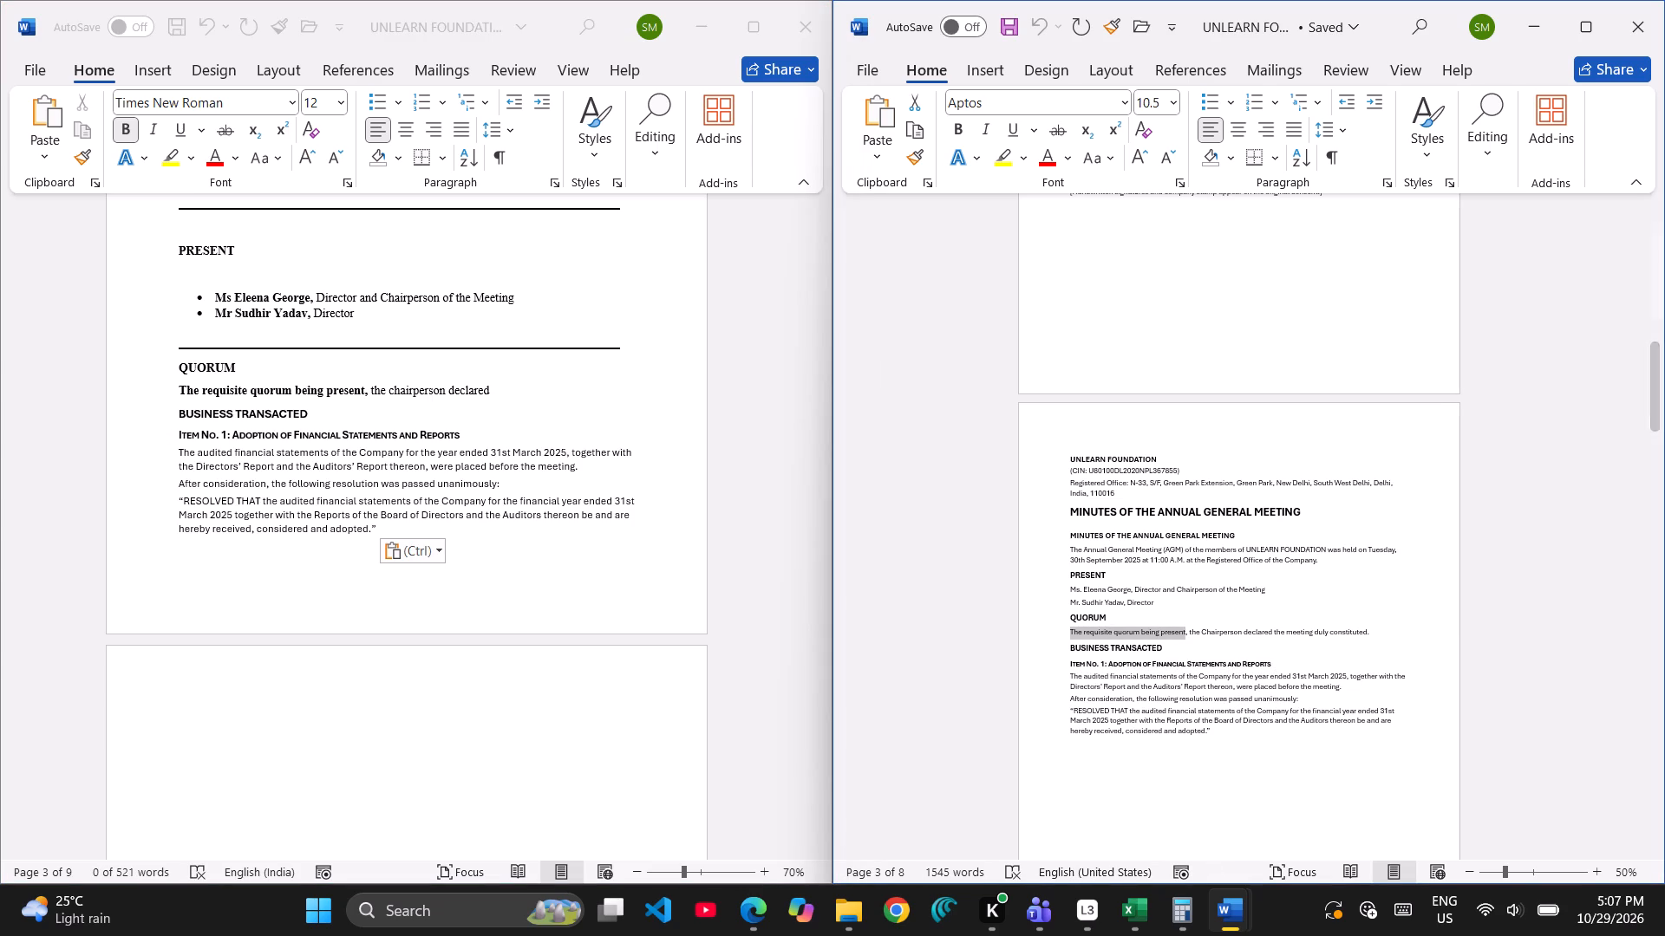
pyautogui.hotkey('ctrl', 'c')
pyautogui.press('Left')
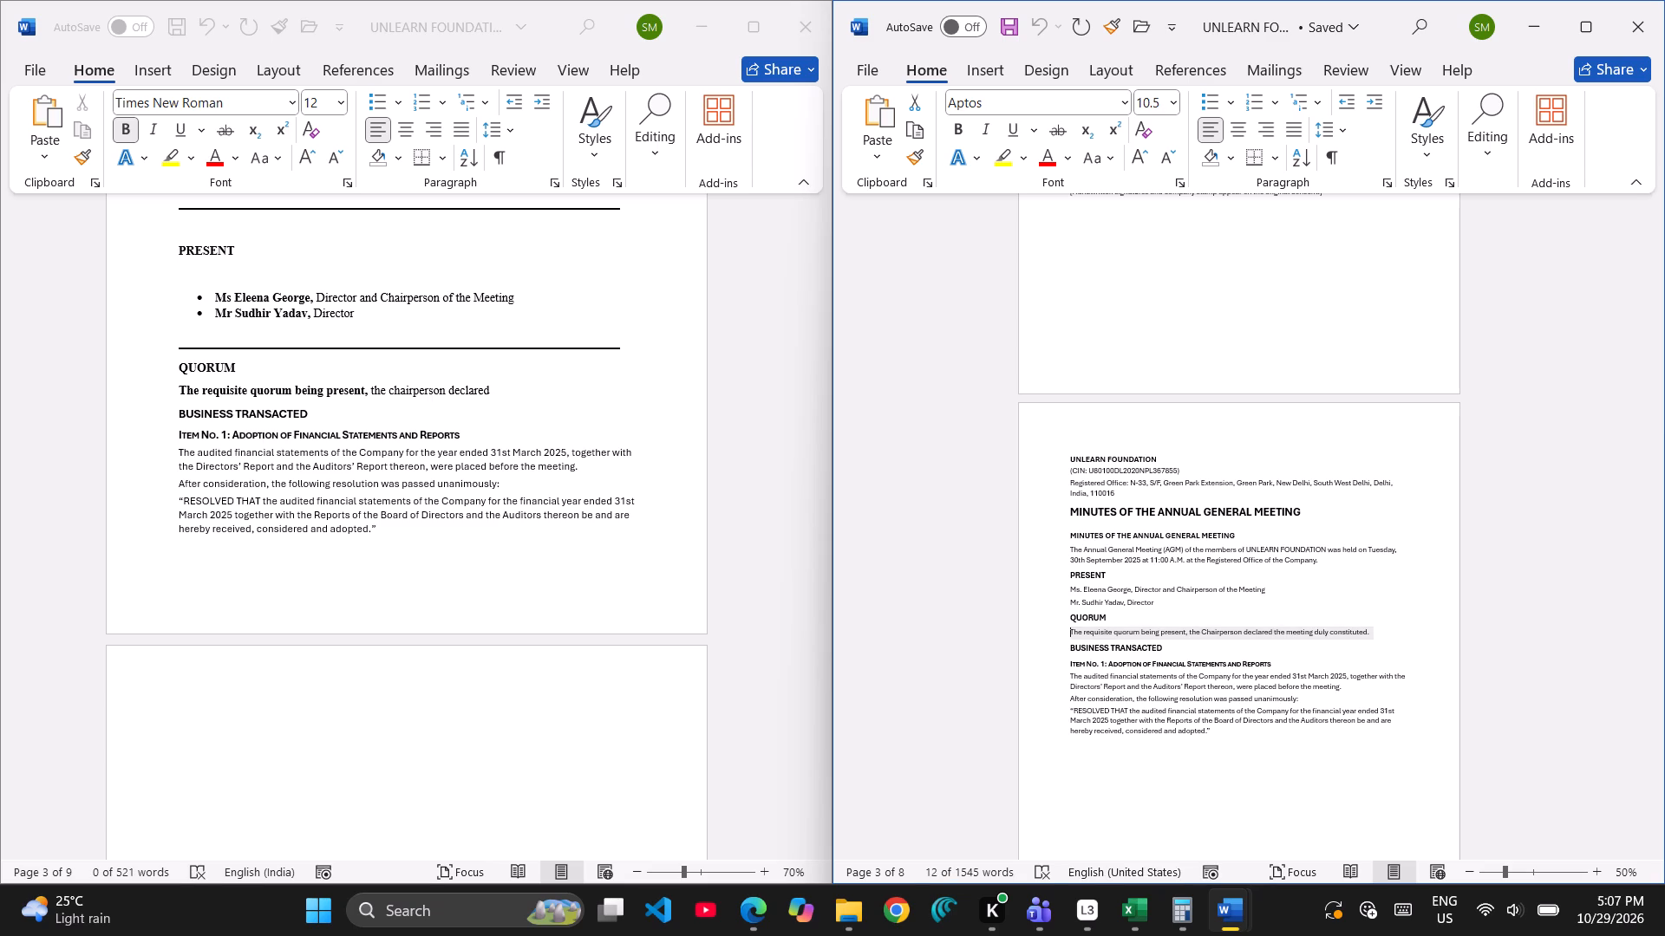
pyautogui.press('Left')
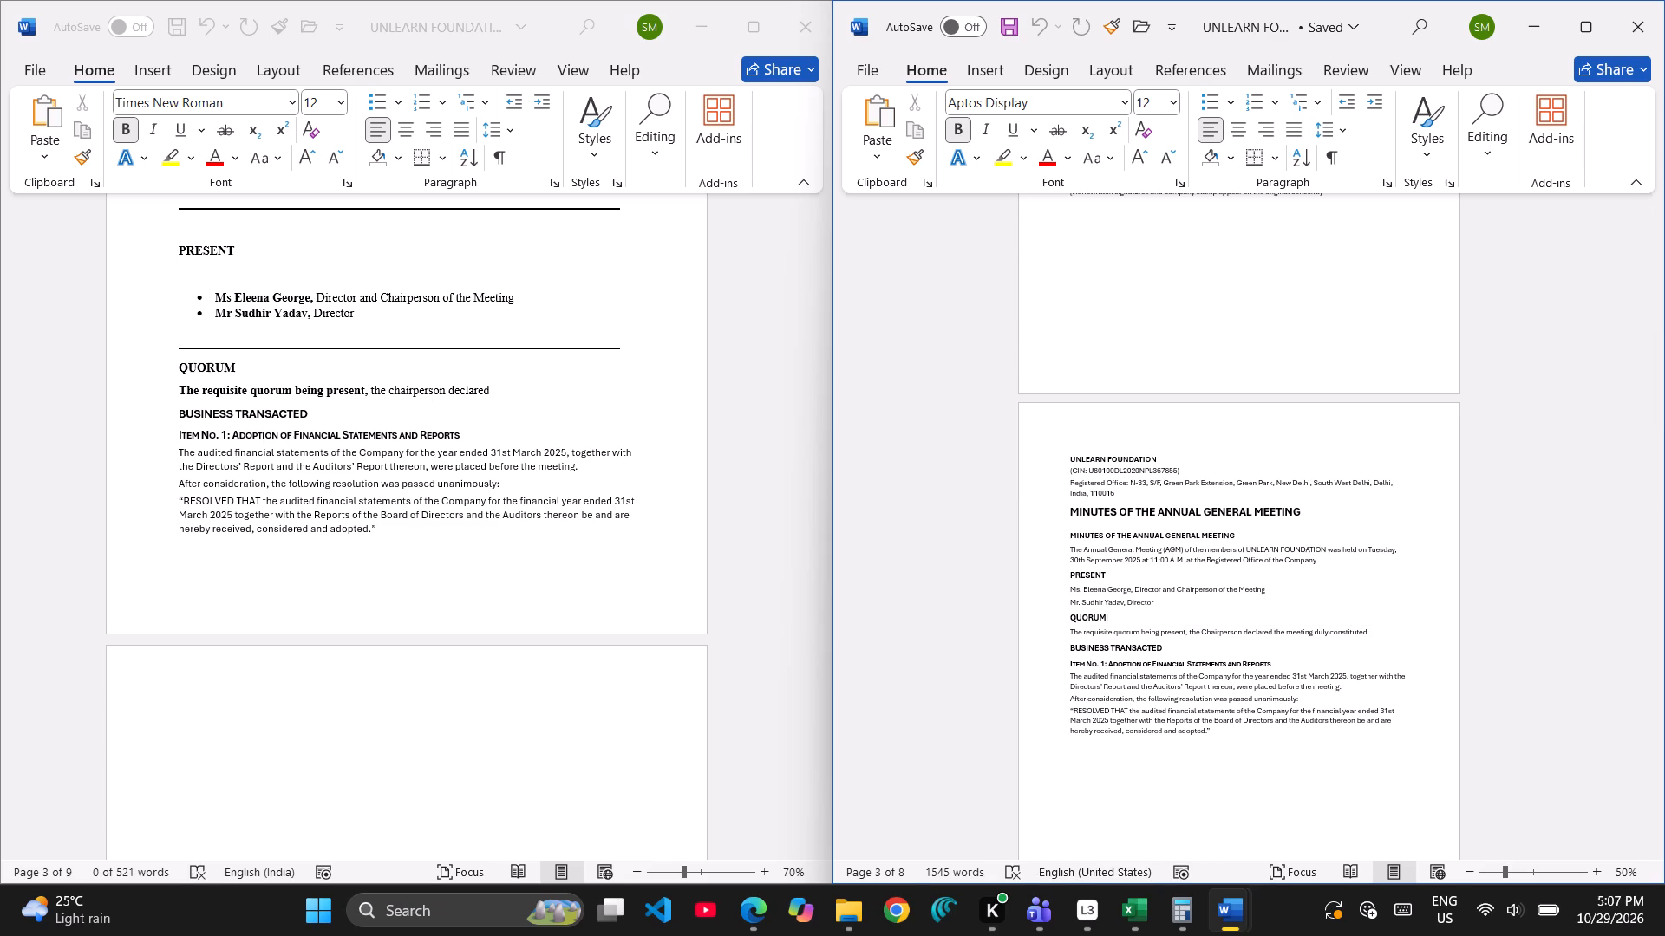
# Replace the incomplete quorum sentence under QUORUM in the draft with the full sentence copied from the complete document.
pyautogui.click(496, 384)
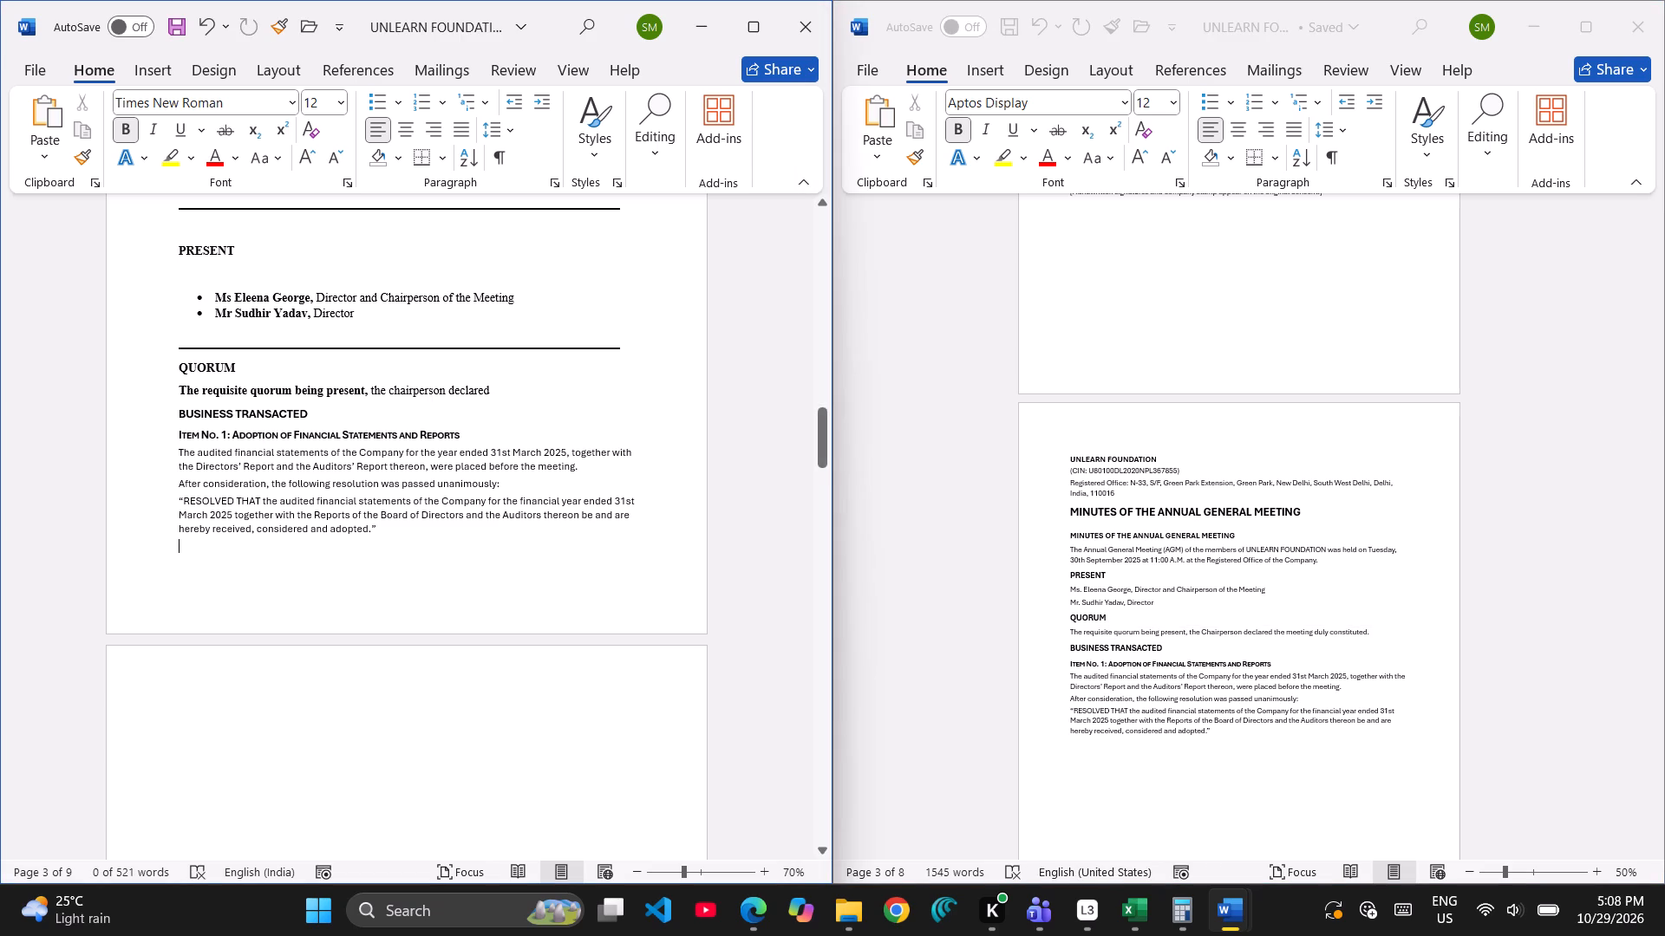
pyautogui.press('Up')
pyautogui.press('Up')
pyautogui.press('Up')
pyautogui.press('Up')
pyautogui.press('Up')
pyautogui.press('Up')
pyautogui.press('Up')
pyautogui.press('Up')
pyautogui.press('Up')
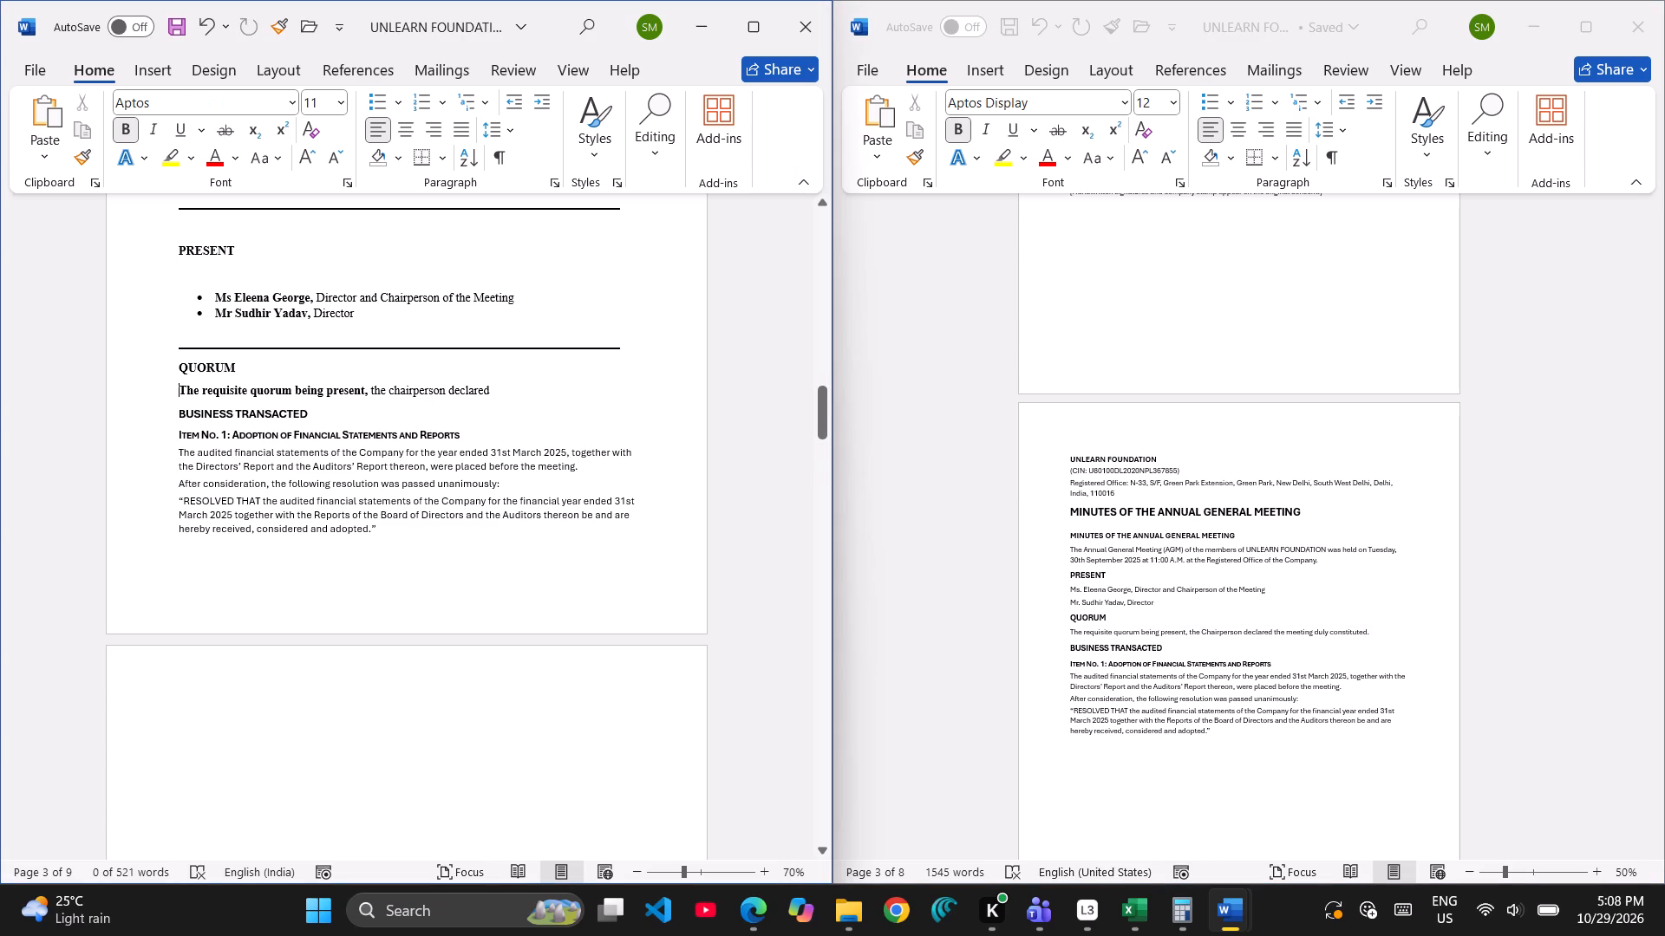
pyautogui.hotkey('shift', 'Right')
pyautogui.hotkey('shift', 'Right')
pyautogui.hotkey('shift', 'Right')
pyautogui.hotkey('shift', 'Right')
pyautogui.hotkey('shift', 'Right')
pyautogui.hotkey('shift', 'Right')
pyautogui.hotkey('shift', 'Right')
pyautogui.hotkey('shift', 'Right')
pyautogui.hotkey('shift', 'Right')
pyautogui.hotkey('shift', 'Right')
pyautogui.hotkey('shift', 'Right')
pyautogui.hotkey('shift', 'Right')
pyautogui.hotkey('shift', 'Right')
pyautogui.hotkey('shift', 'Right')
pyautogui.hotkey('shift', 'Right')
pyautogui.hotkey('shift', 'Right')
pyautogui.hotkey('shift', 'Right')
pyautogui.hotkey('shift', 'Right')
pyautogui.hotkey('shift', 'Right')
pyautogui.hotkey('shift', 'Right')
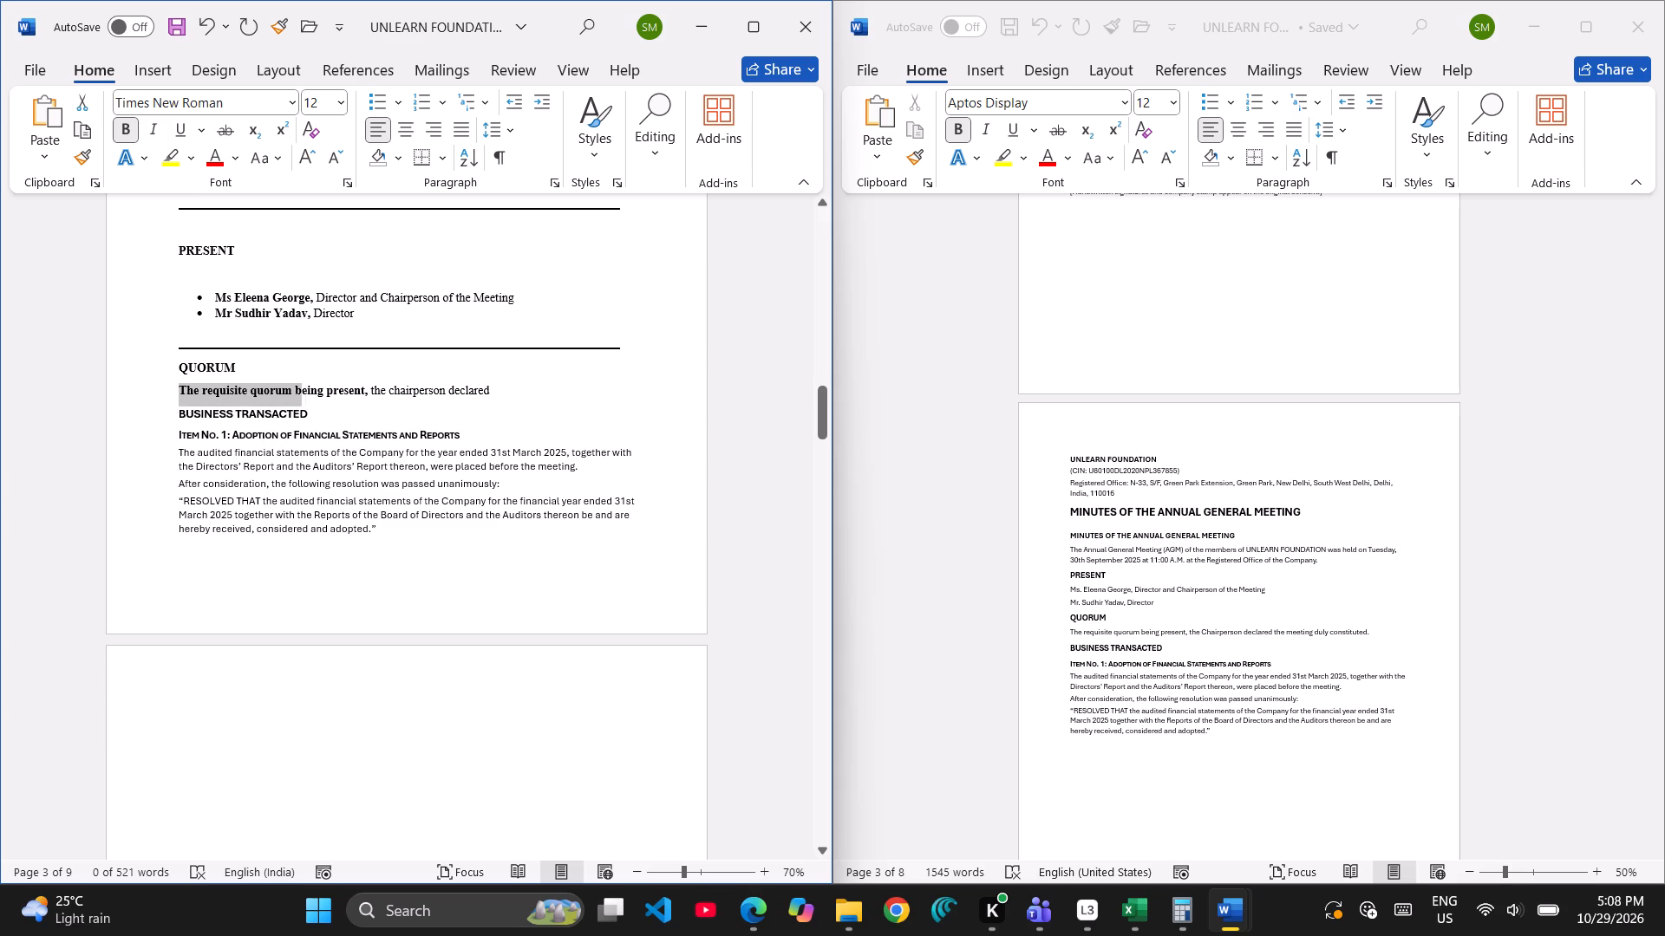
pyautogui.hotkey('ctrl', 'shift', 'Right')
pyautogui.hotkey('ctrl', 'shift', 'Right')
pyautogui.hotkey('ctrl', 'shift', 'Right')
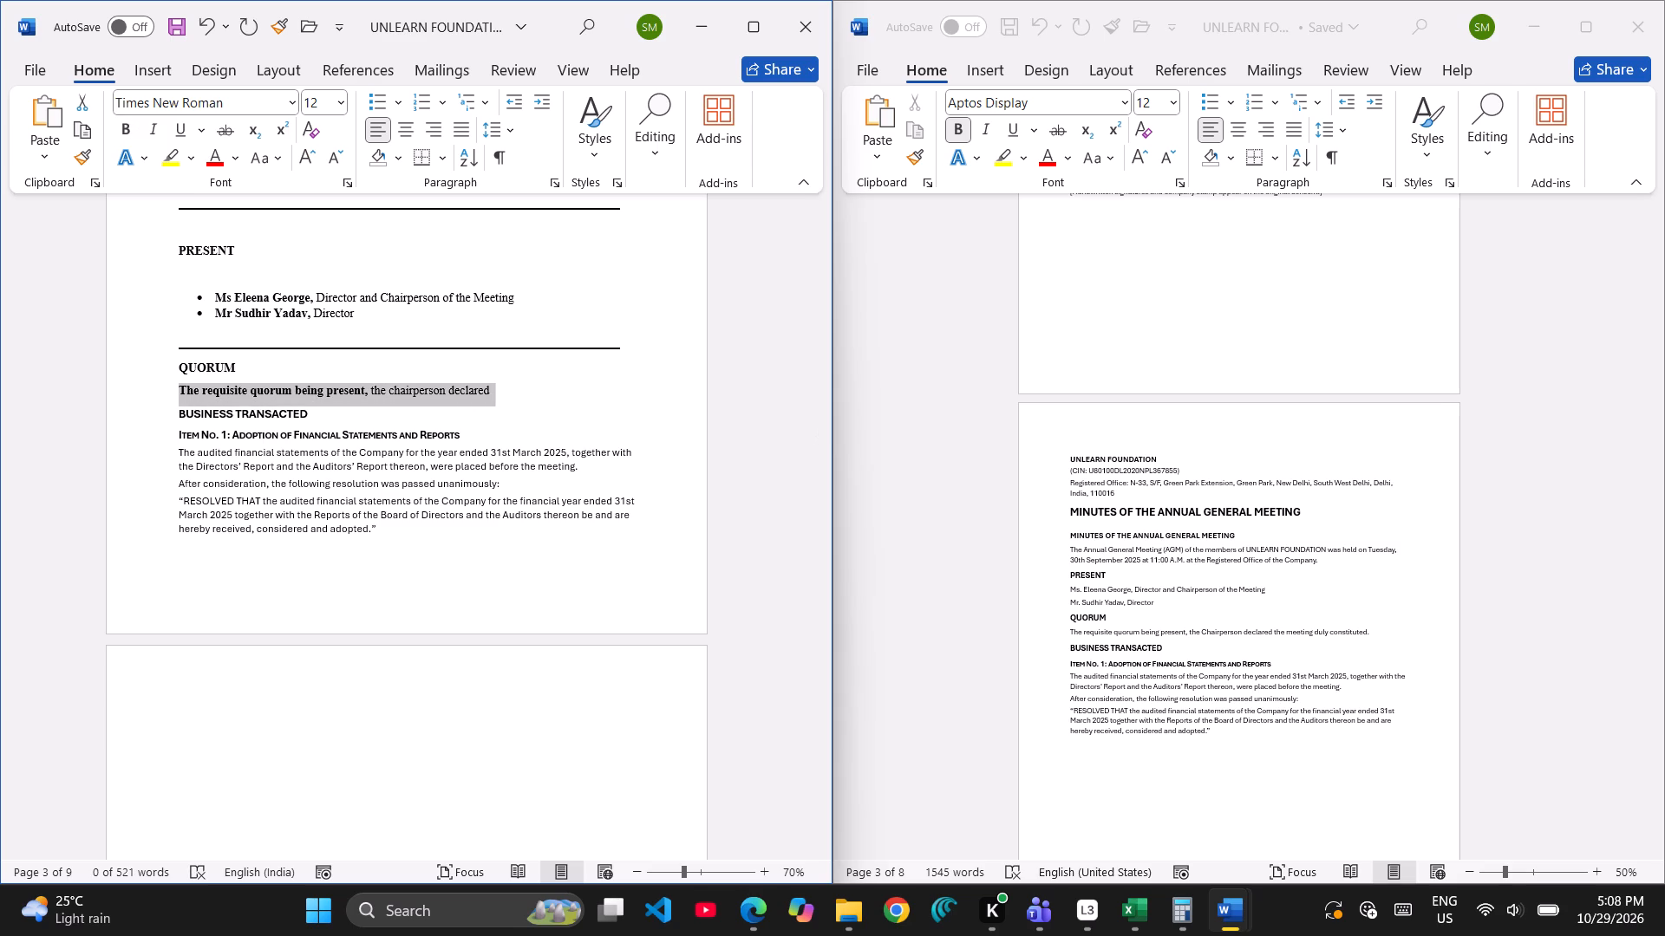
pyautogui.hotkey('ctrl', 'v')
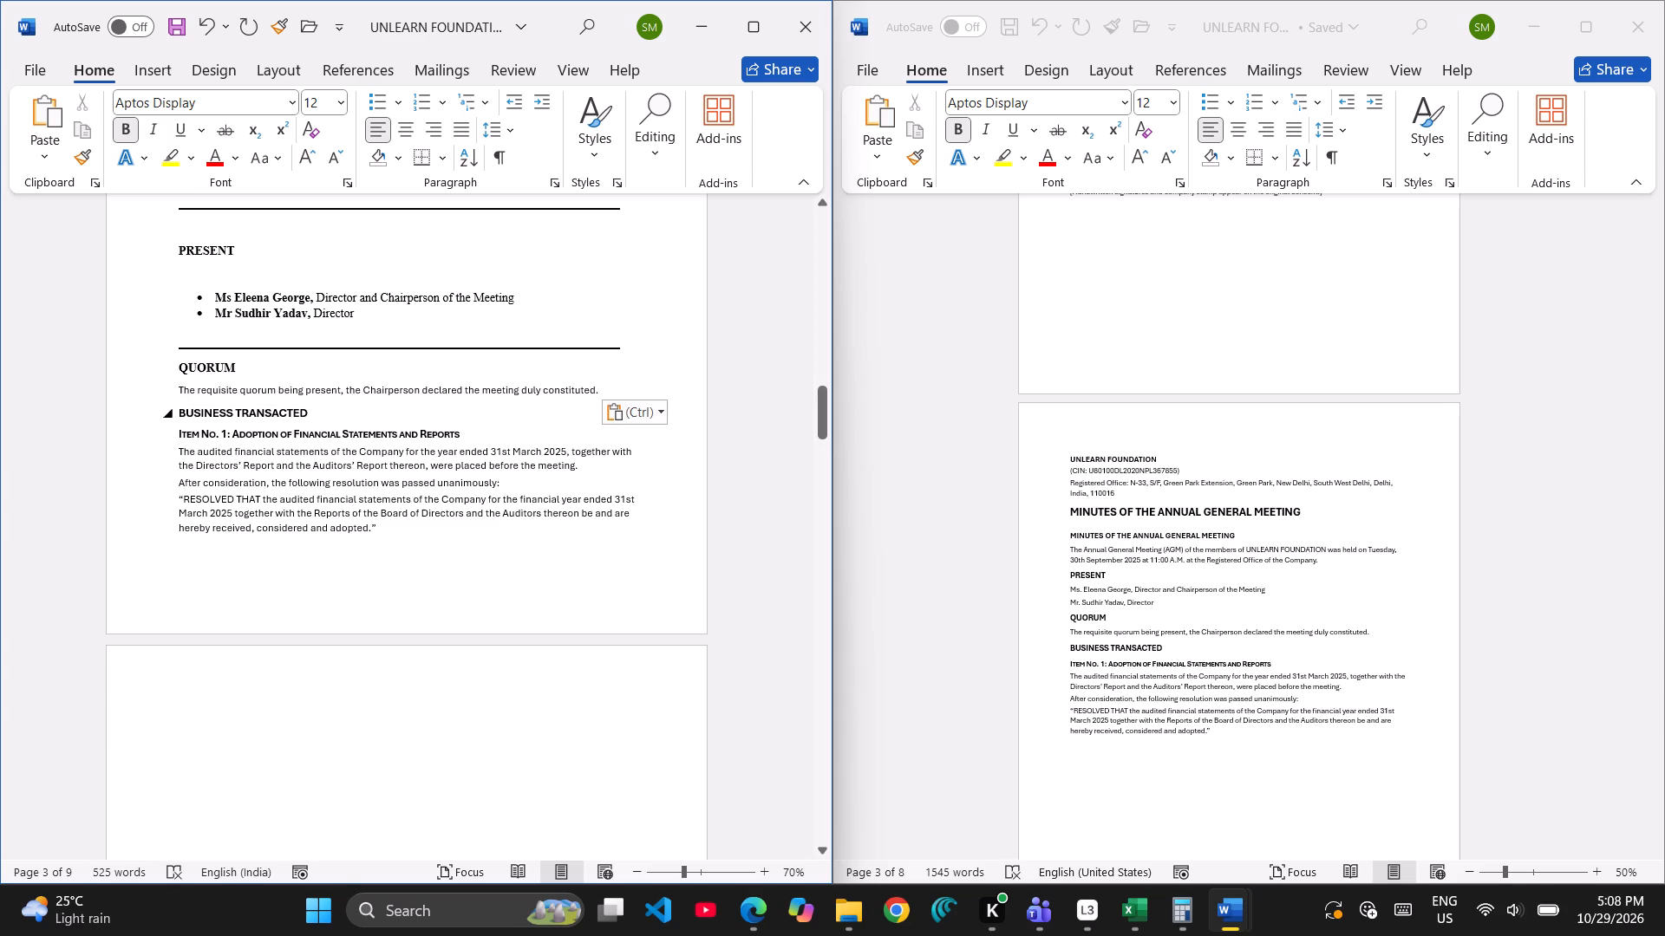
# Copy the formatting of the second director's bulleted line under PRESENT onto the quorum sentence with Format Painter.
pyautogui.click(314, 314)
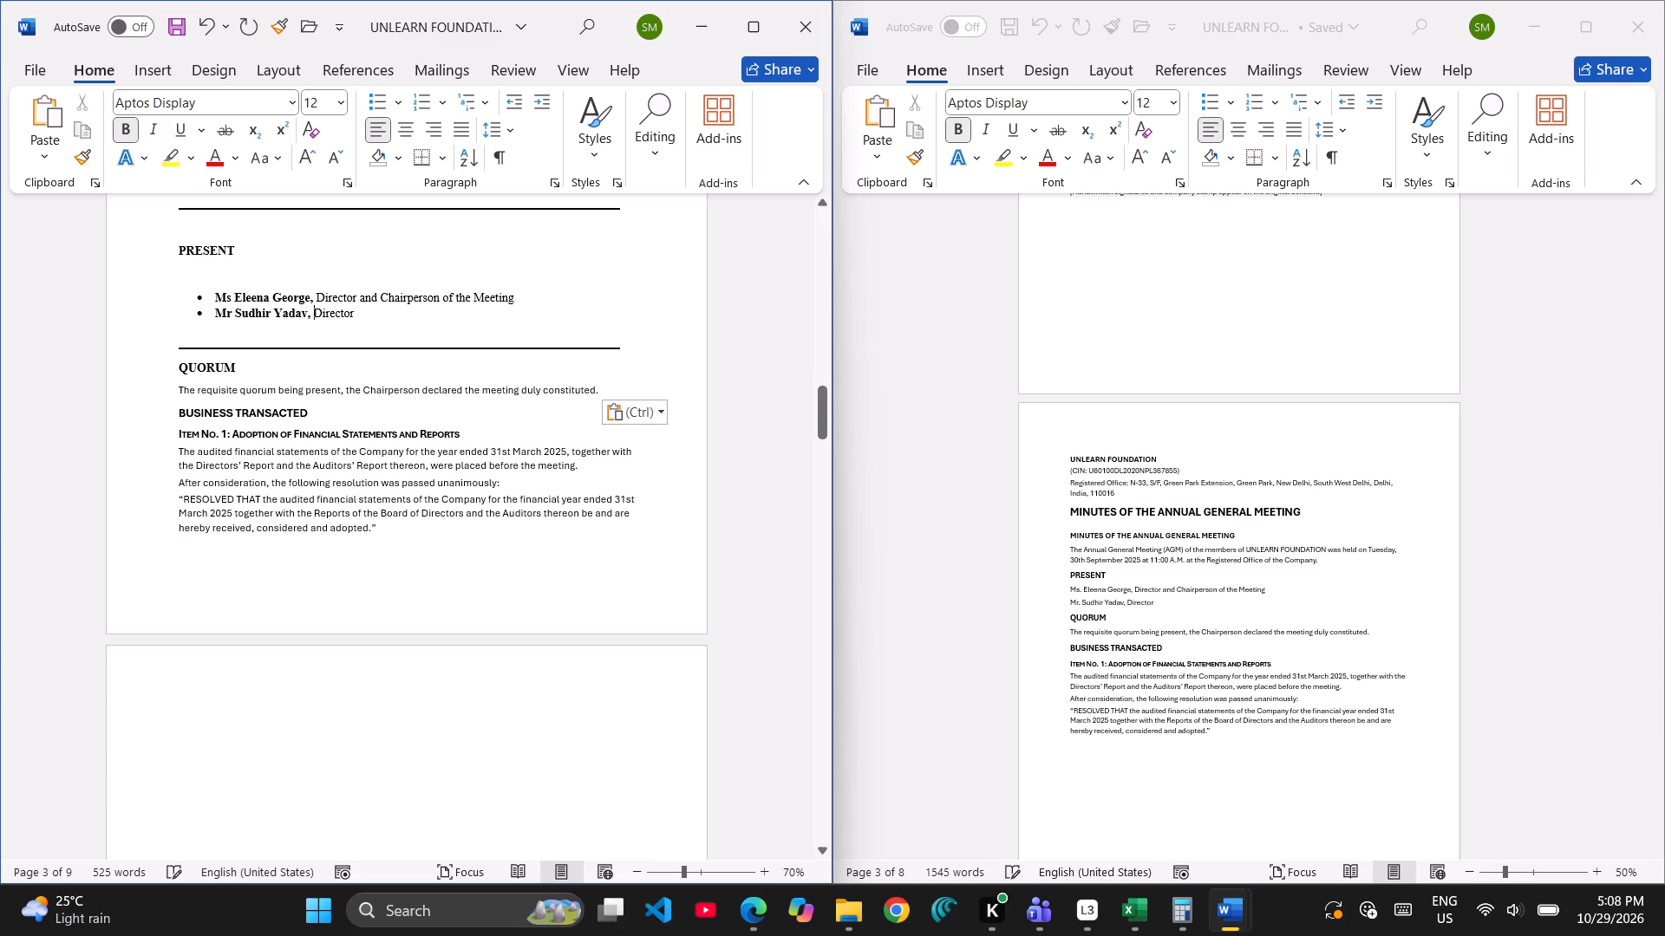
pyautogui.click(92, 159)
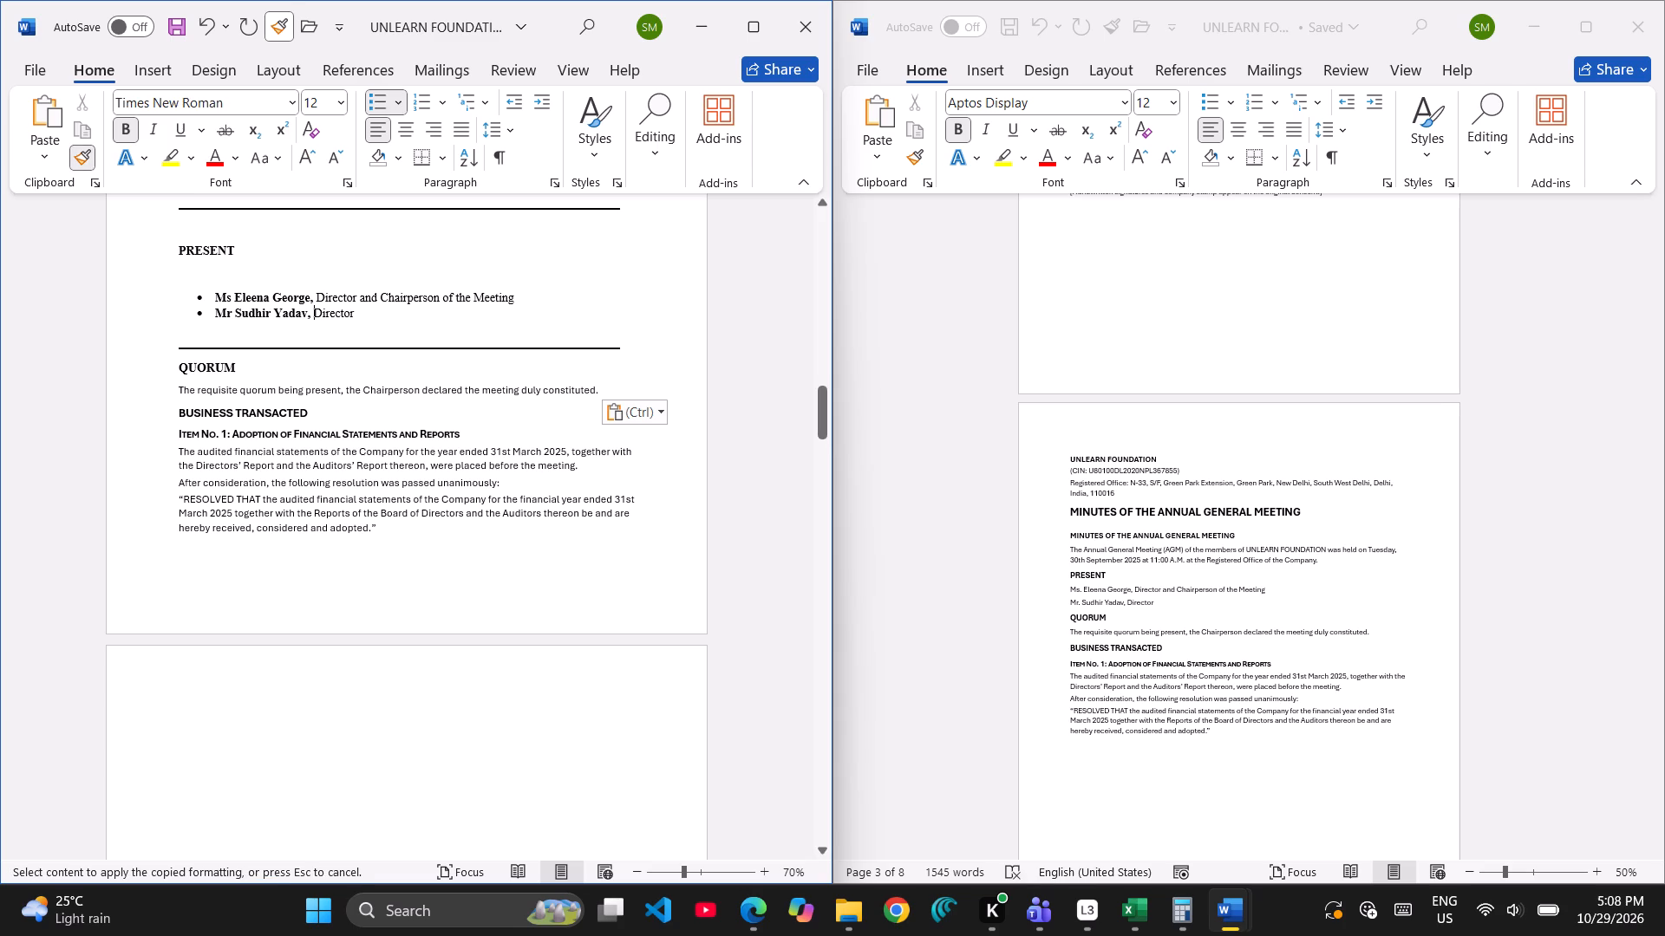
pyautogui.moveTo(176, 388); pyautogui.dragTo(570, 389)
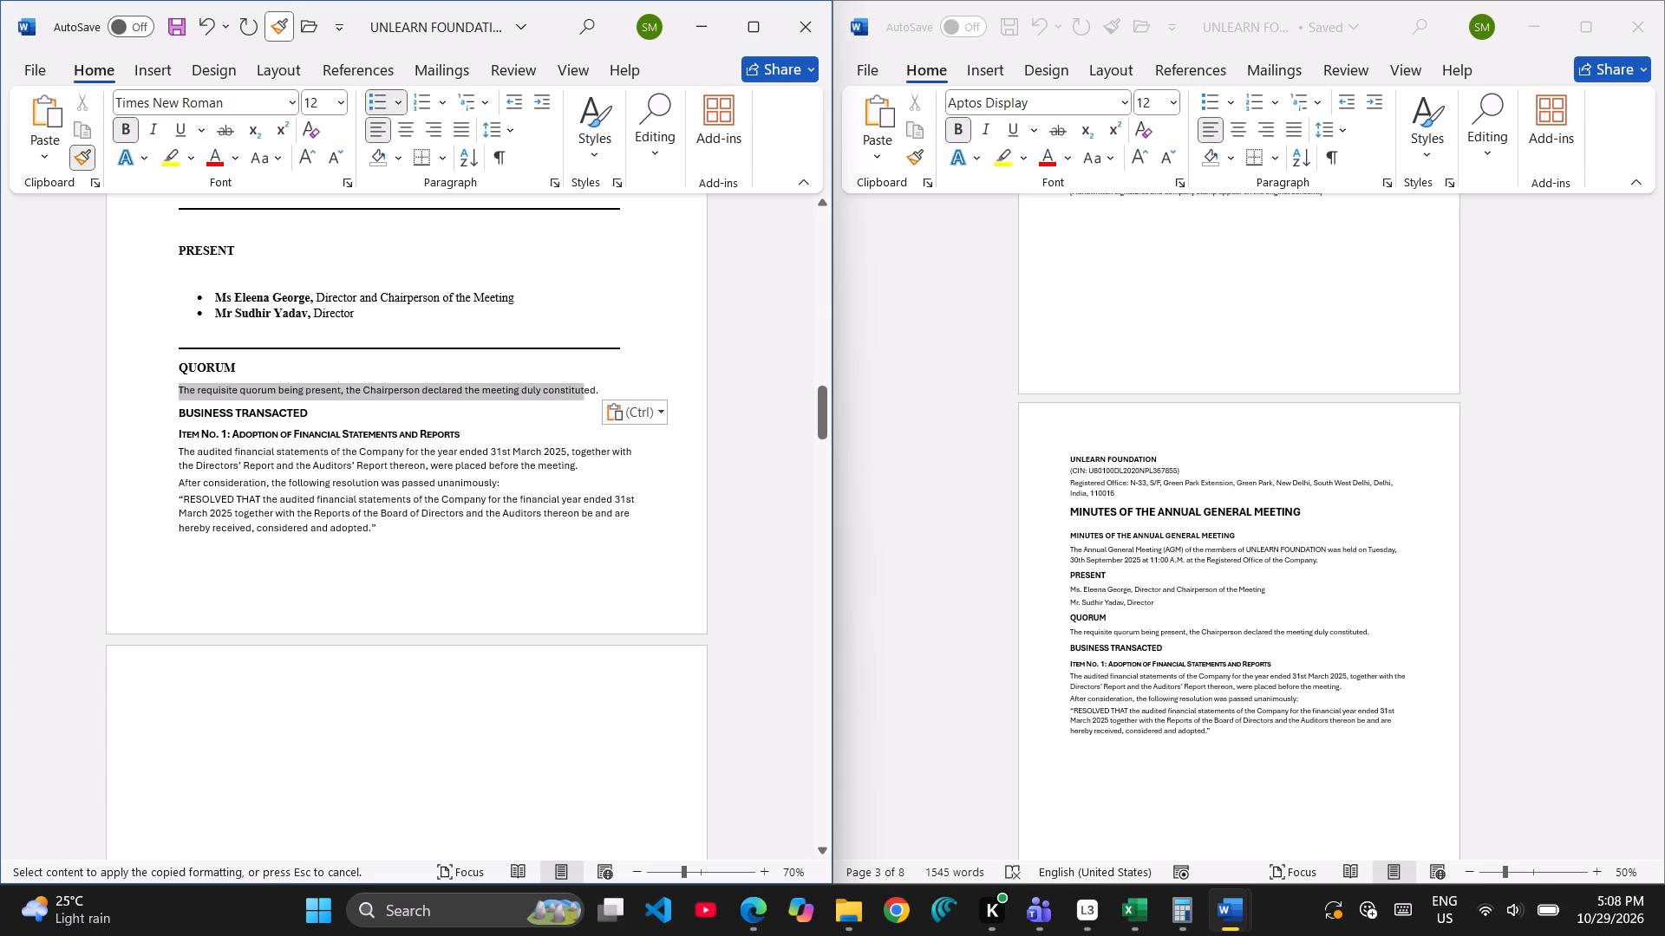
pyautogui.moveTo(570, 389); pyautogui.dragTo(598, 388)
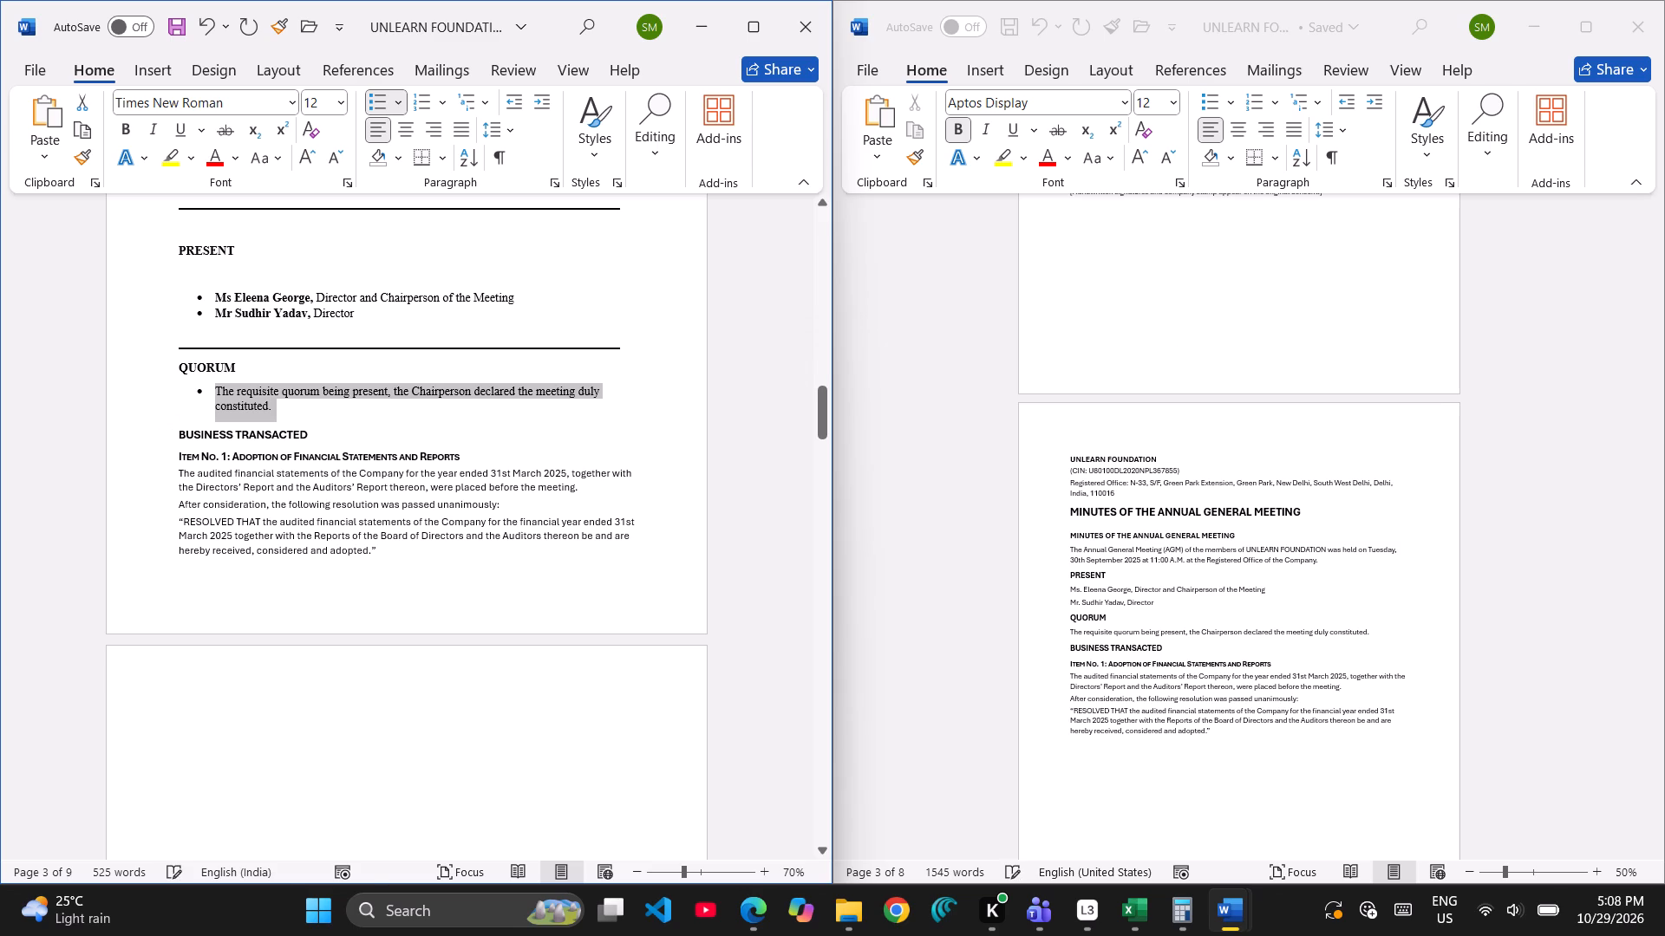
# Remove the bullet from the quorum sentence in the draft.
pyautogui.click(206, 381)
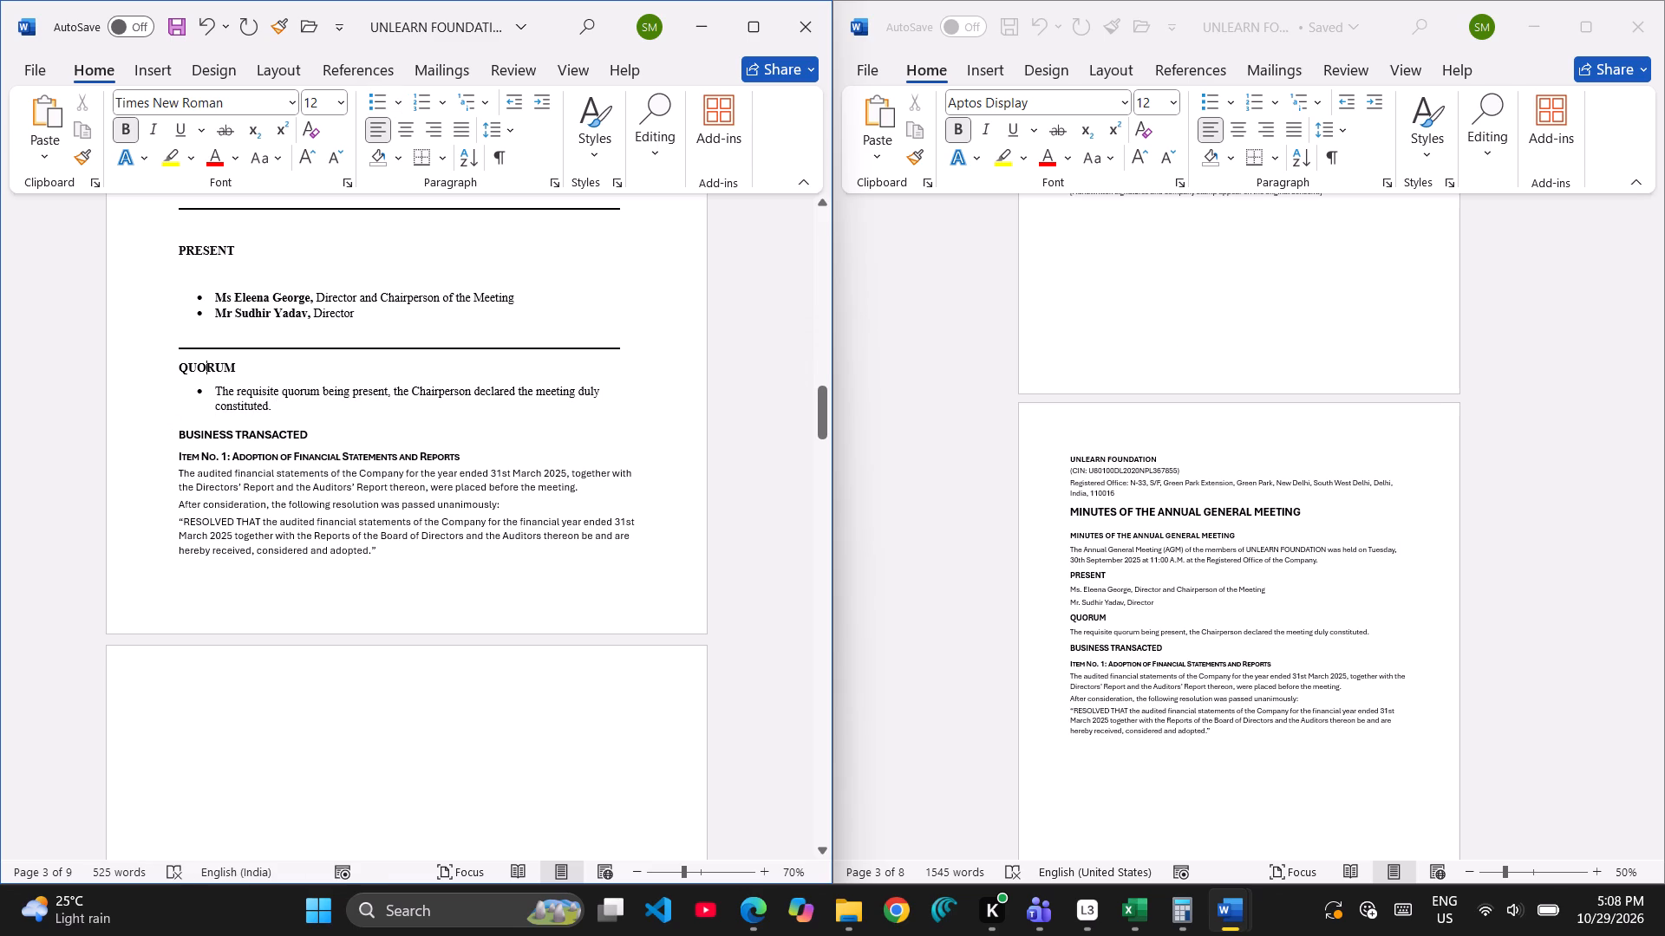
pyautogui.click(260, 401)
pyautogui.click(208, 393)
pyautogui.click(383, 106)
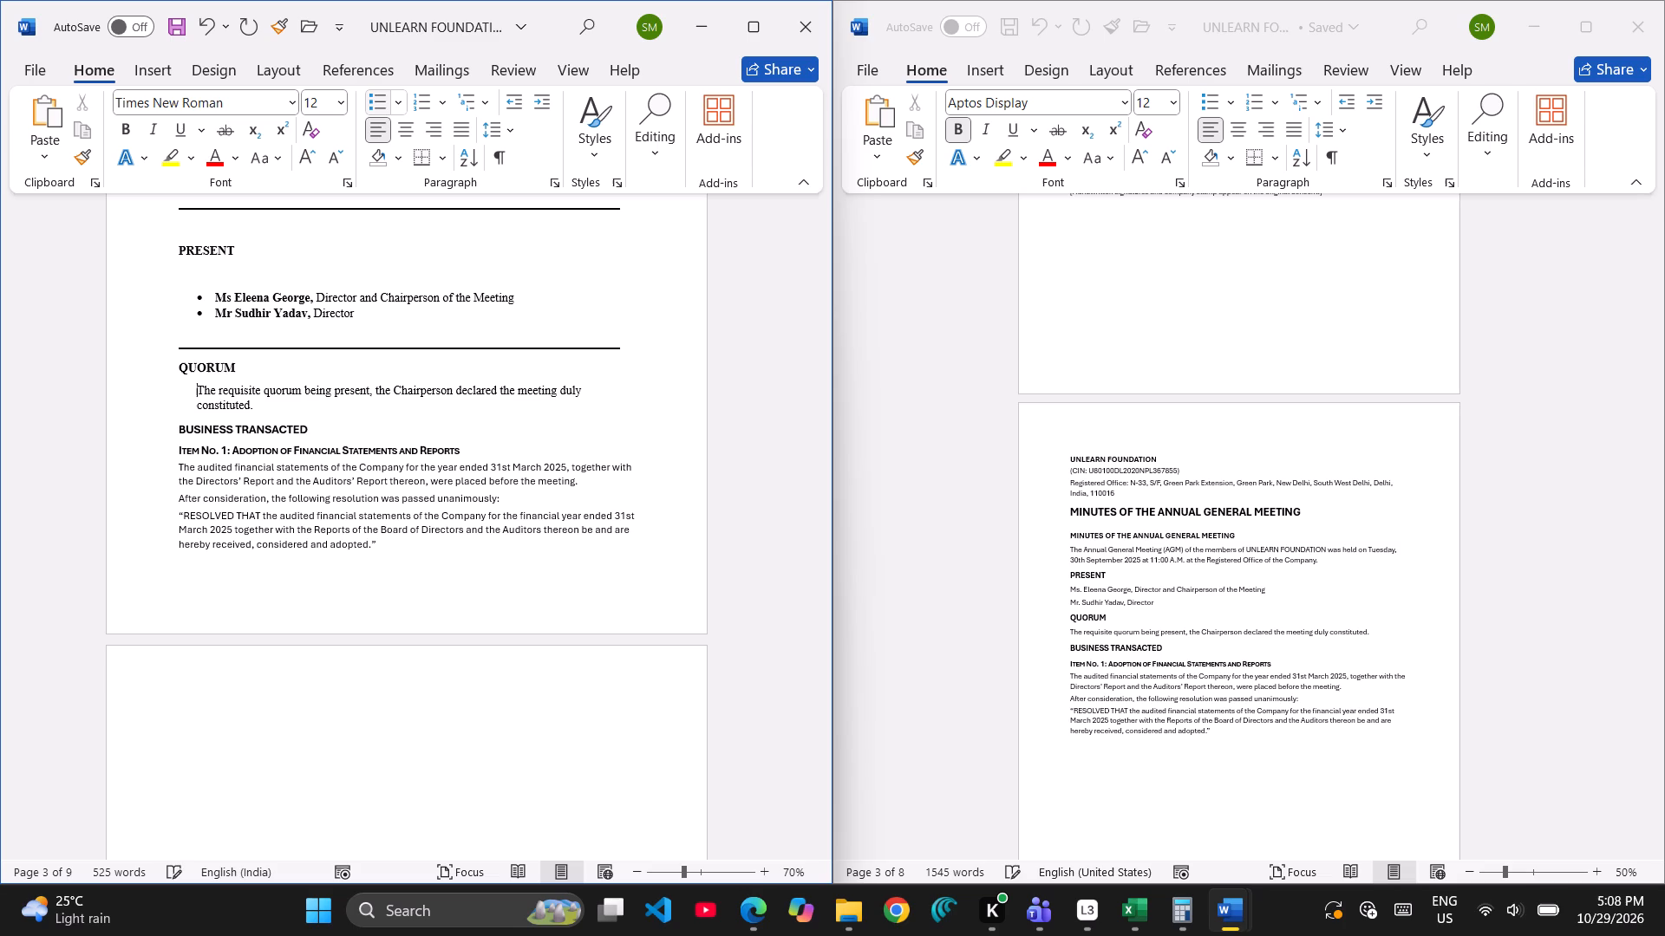
# Apply the QUORUM heading's formatting to the BUSINESS TRANSACTED heading in the draft with Format Painter.
pyautogui.click(180, 433)
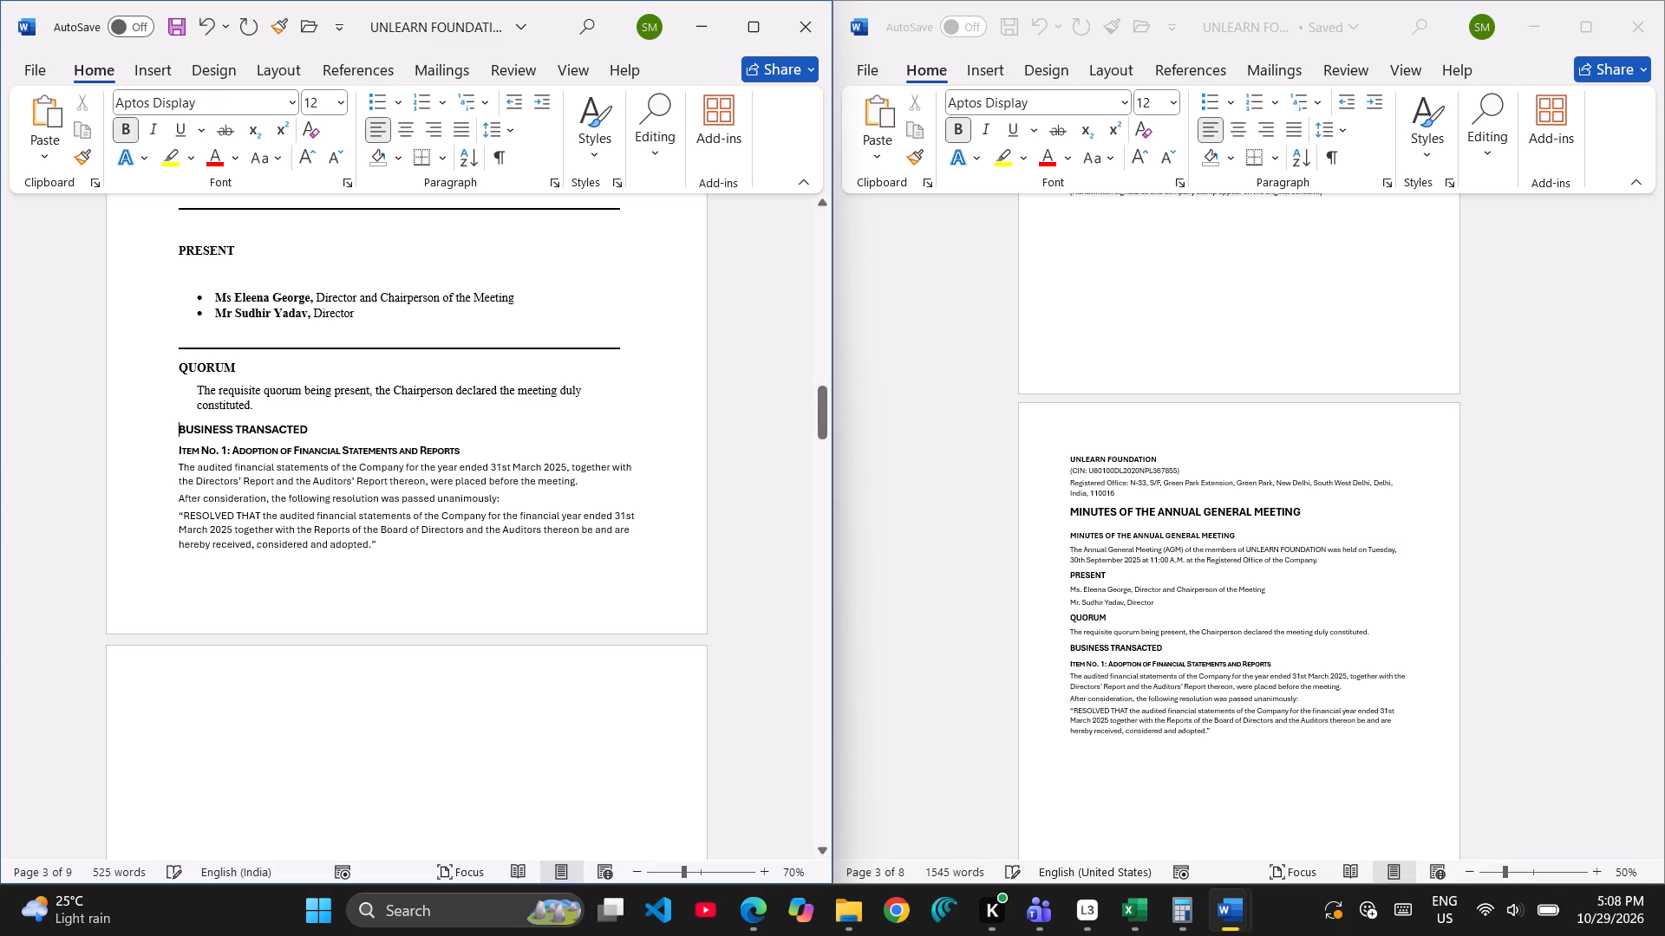
pyautogui.click(177, 363)
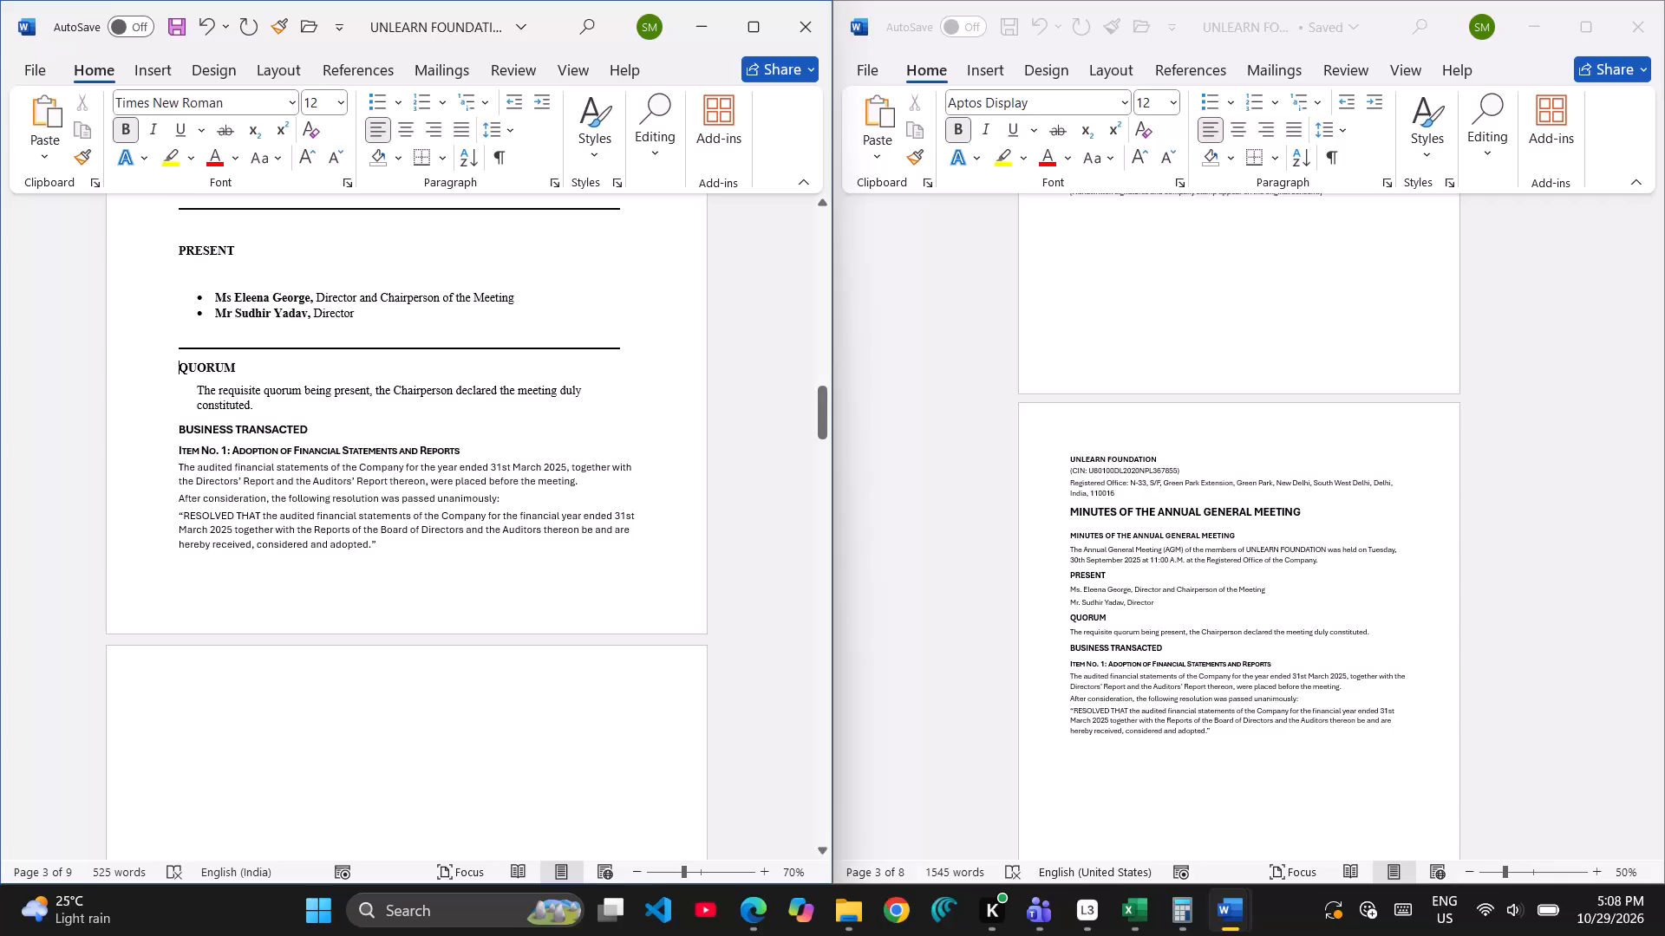
pyautogui.press('Right')
pyautogui.click(76, 157)
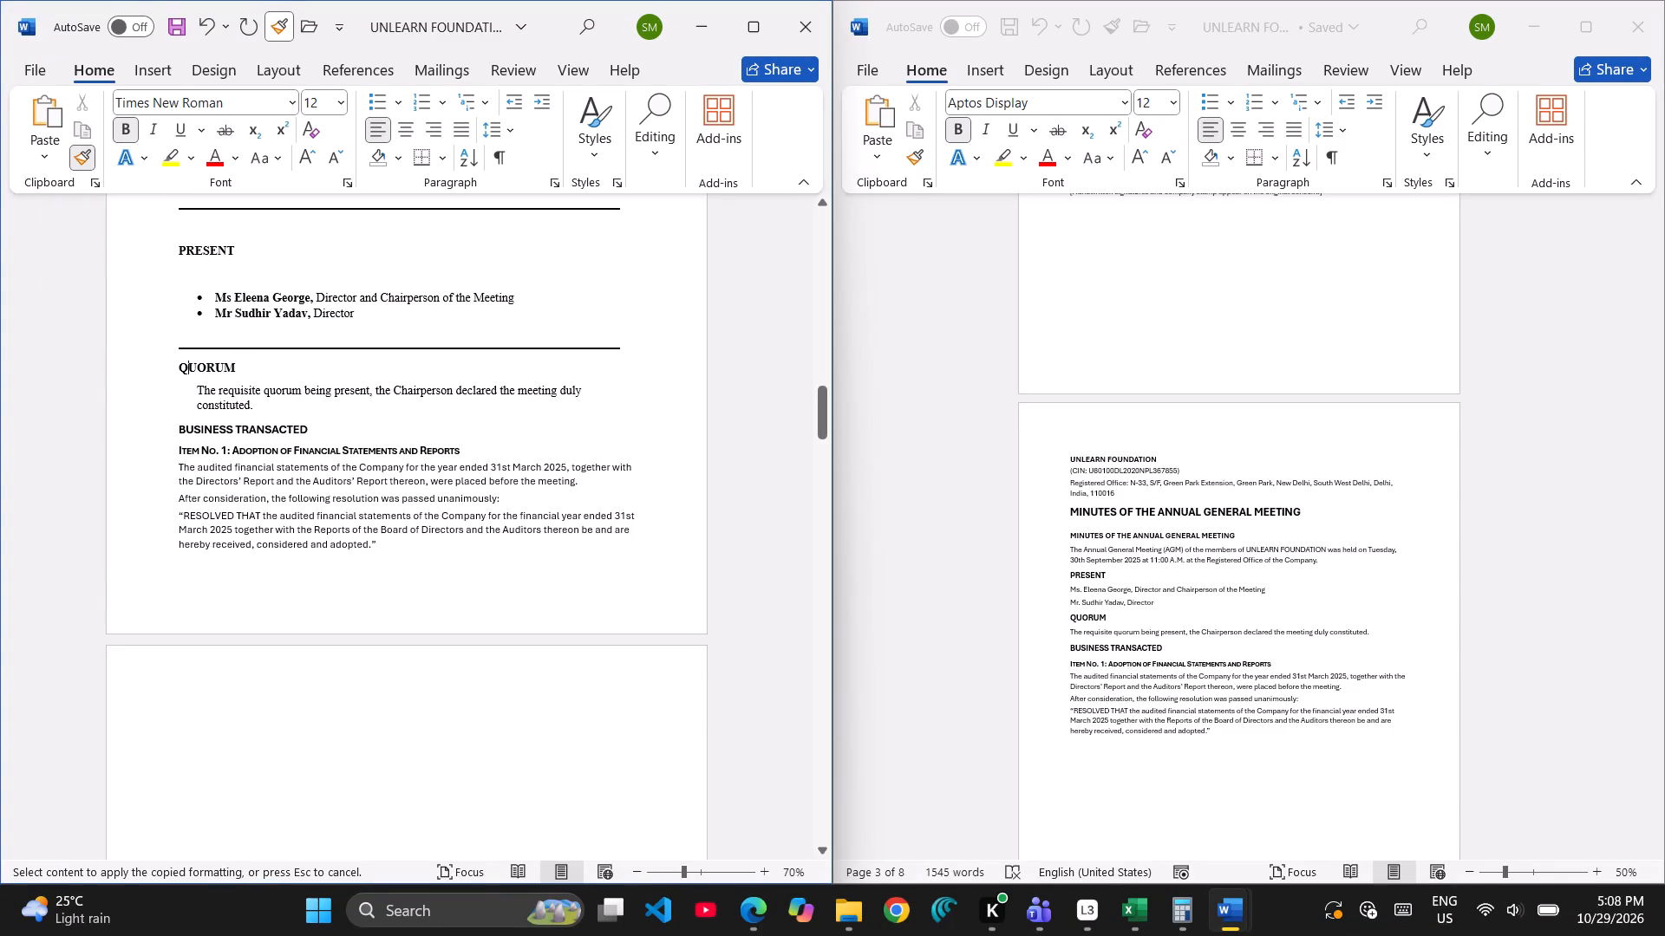
pyautogui.moveTo(175, 428); pyautogui.dragTo(244, 432)
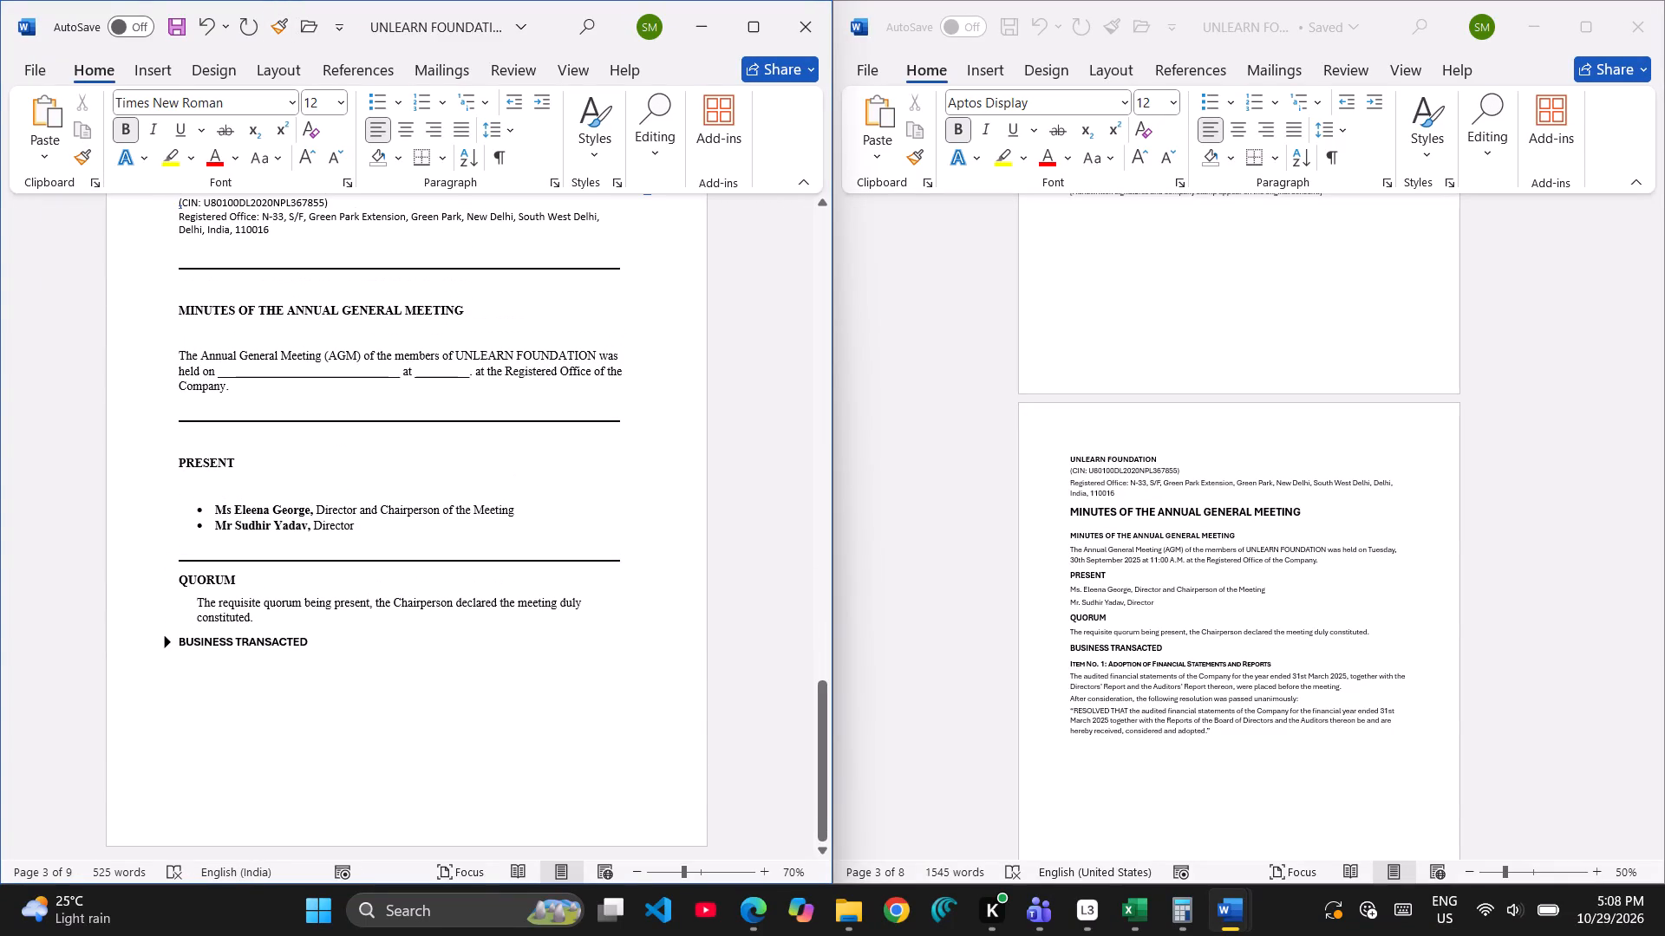
pyautogui.click(165, 644)
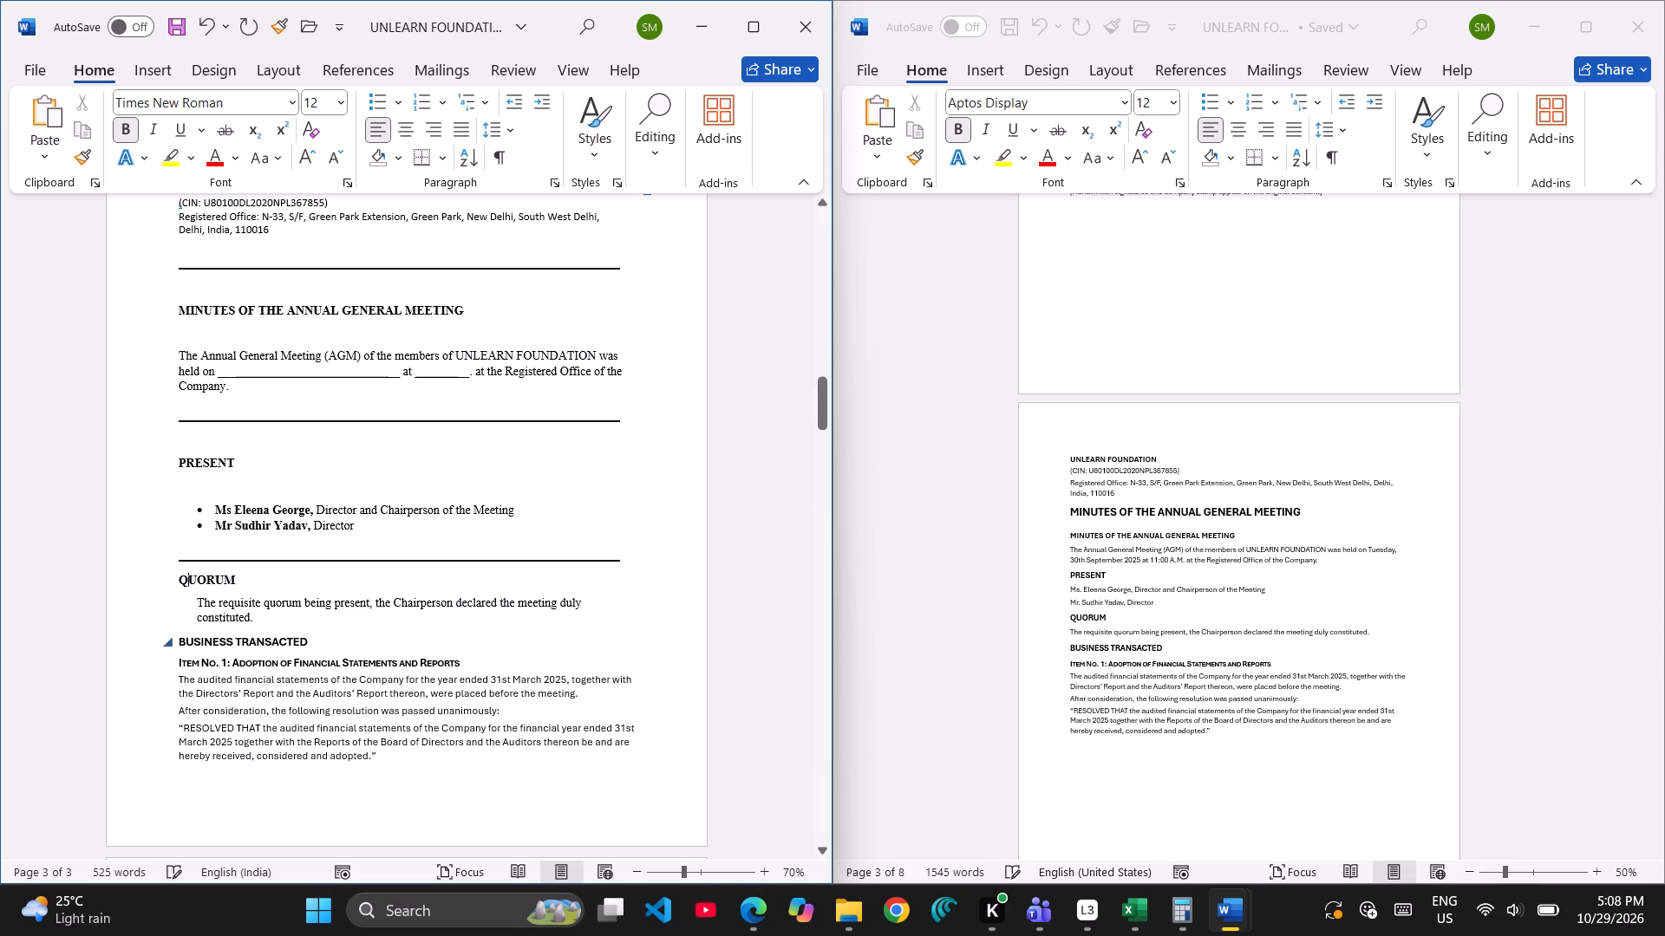
pyautogui.click(88, 160)
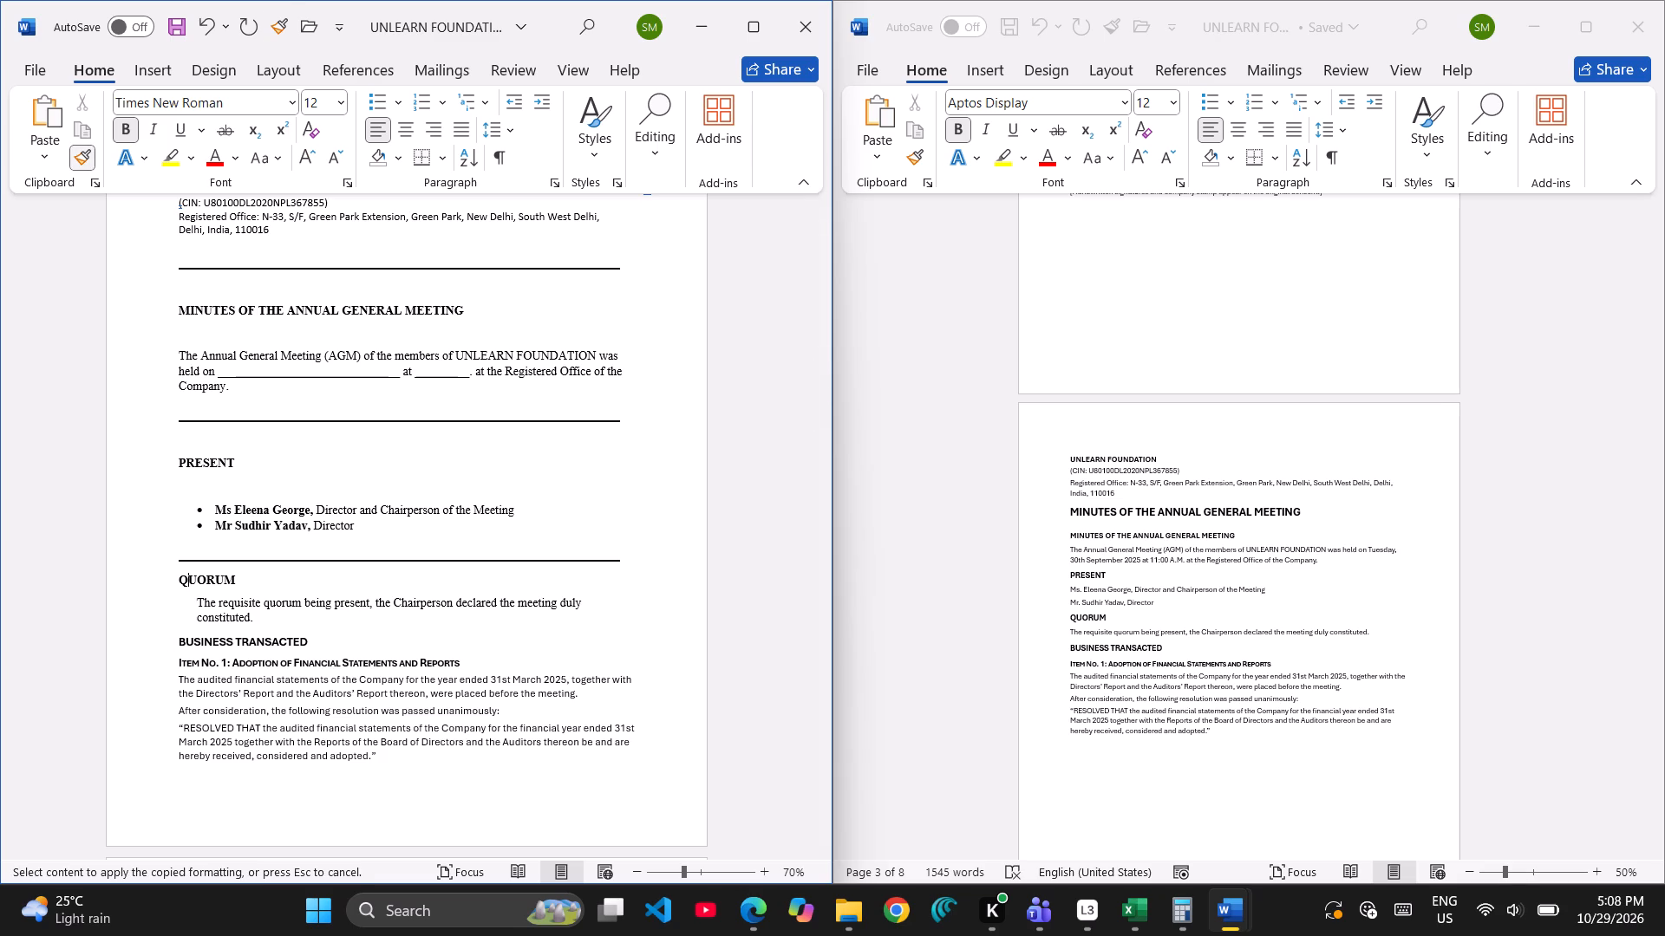
pyautogui.moveTo(181, 642); pyautogui.dragTo(294, 645)
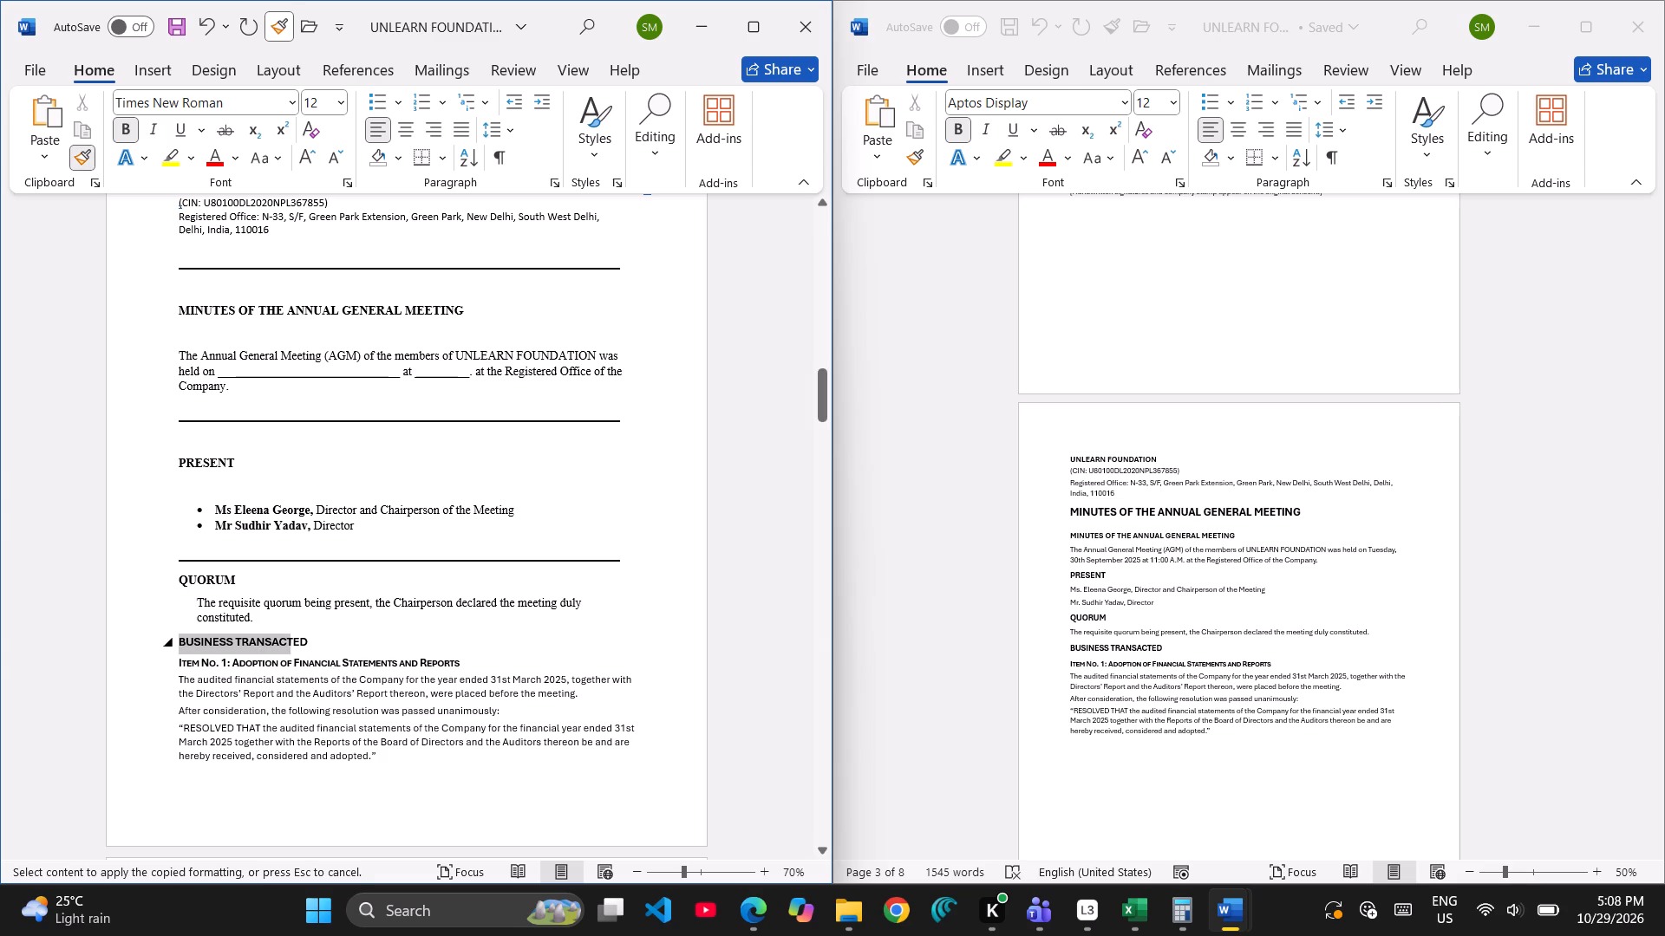
pyautogui.moveTo(294, 645); pyautogui.dragTo(331, 645)
pyautogui.click(329, 645)
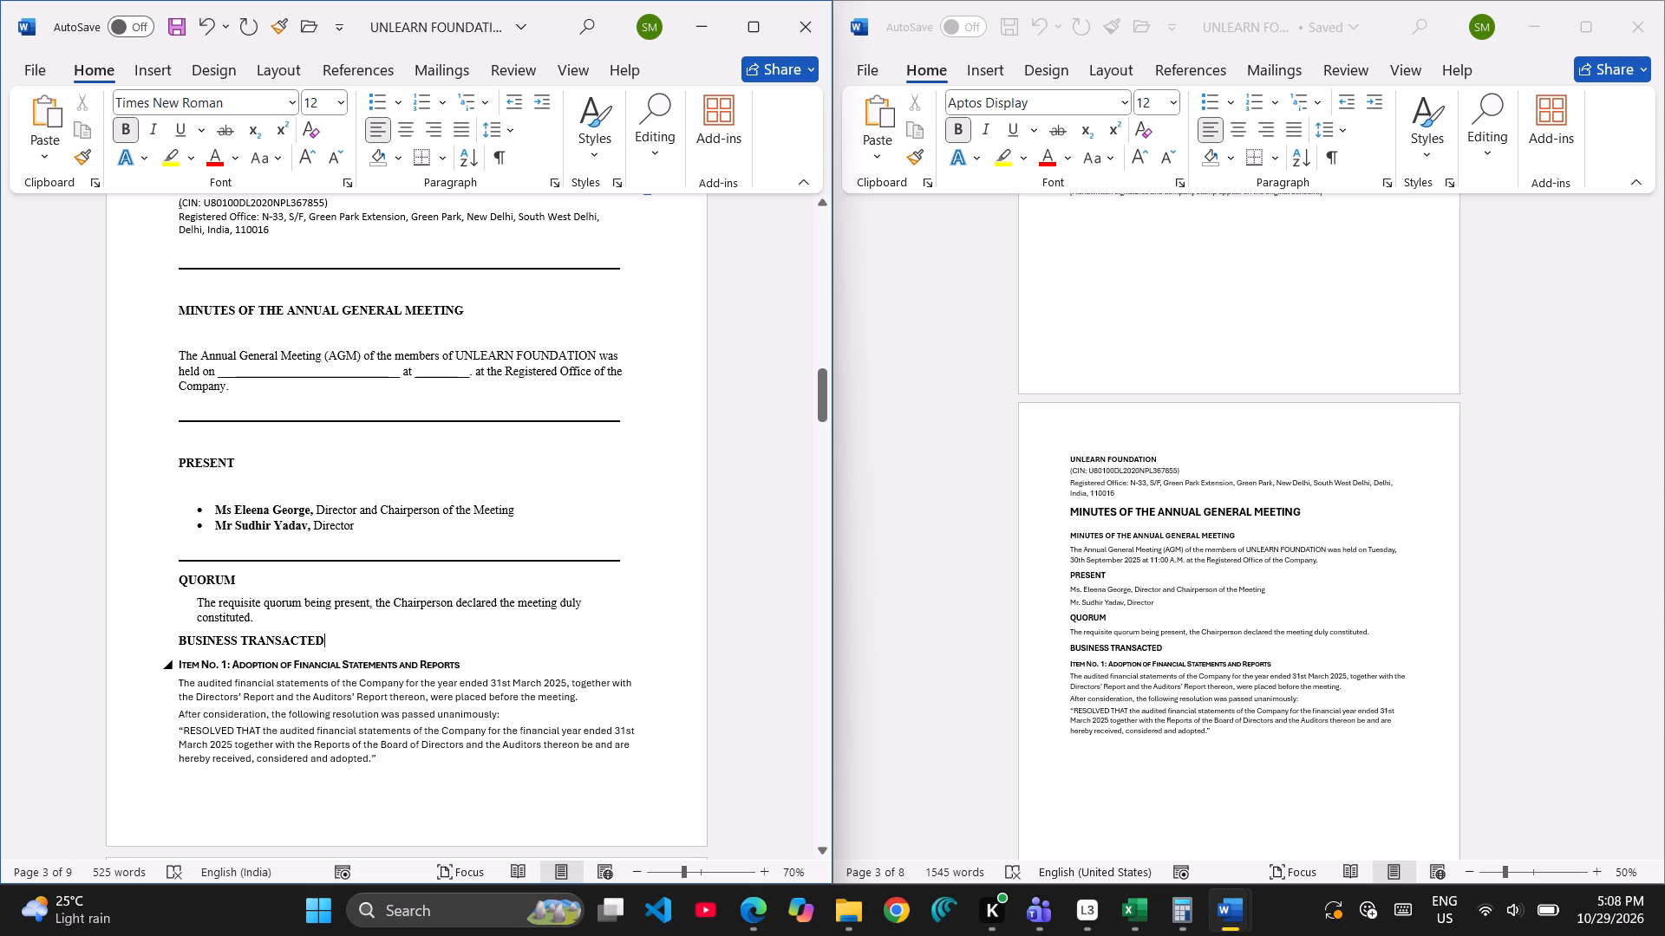
# Apply the quorum sentence's formatting to the Item No. 1 body paragraphs, from "The audited financial statements" through the end of the resolution.
pyautogui.moveTo(200, 602); pyautogui.dragTo(236, 607)
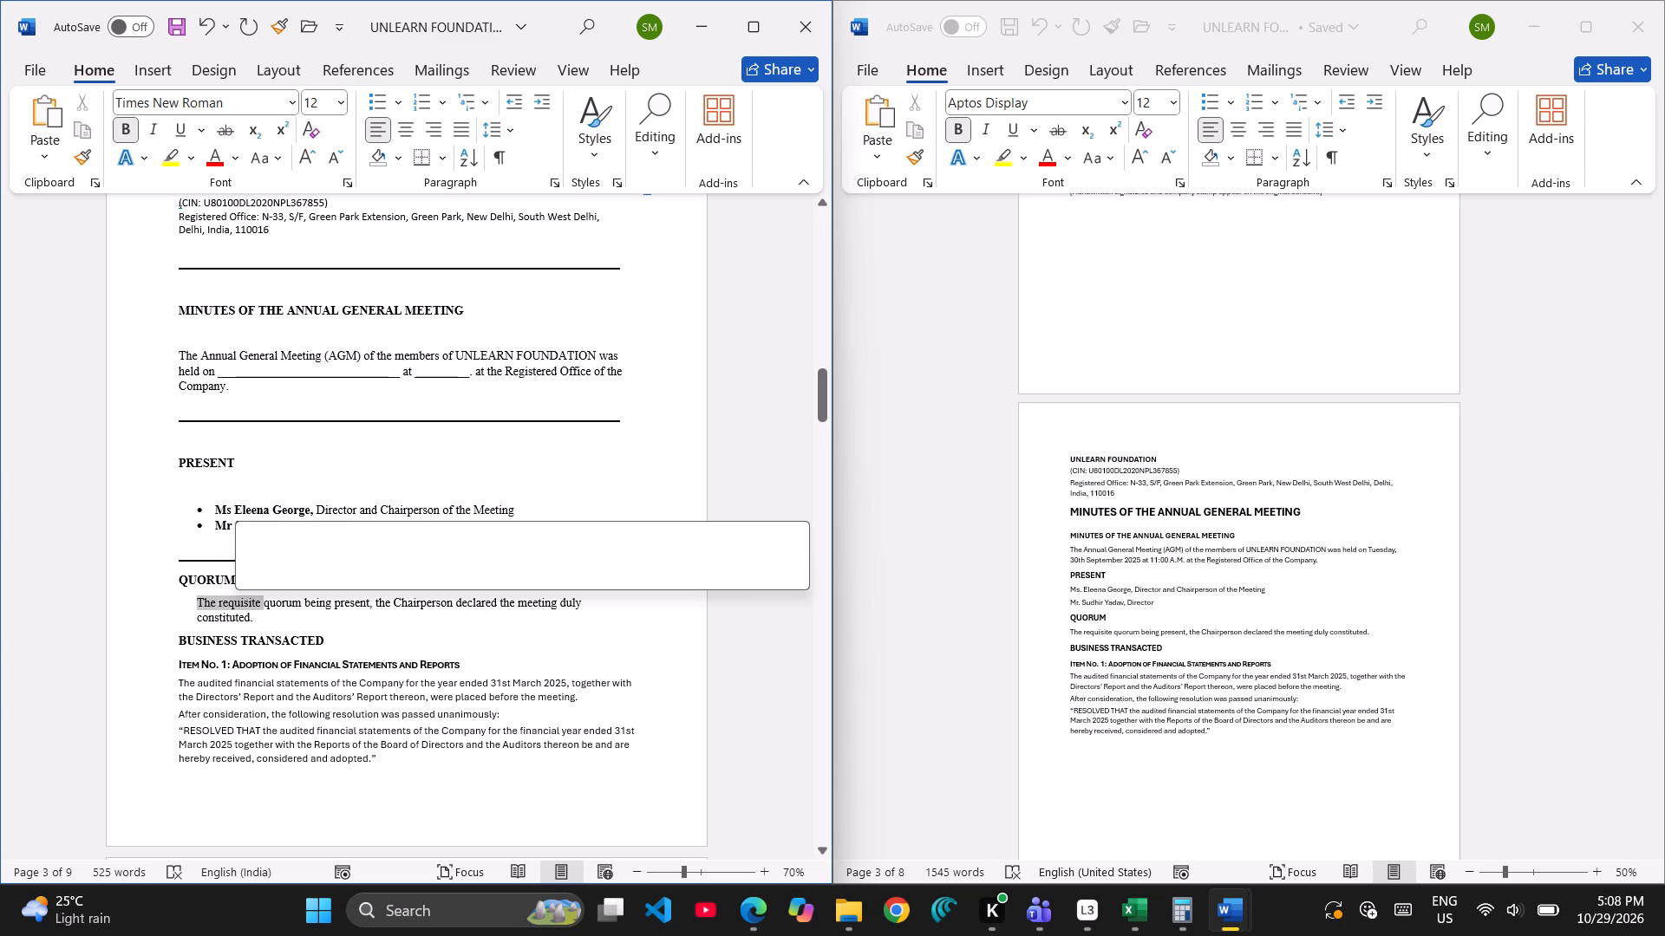
pyautogui.click(81, 156)
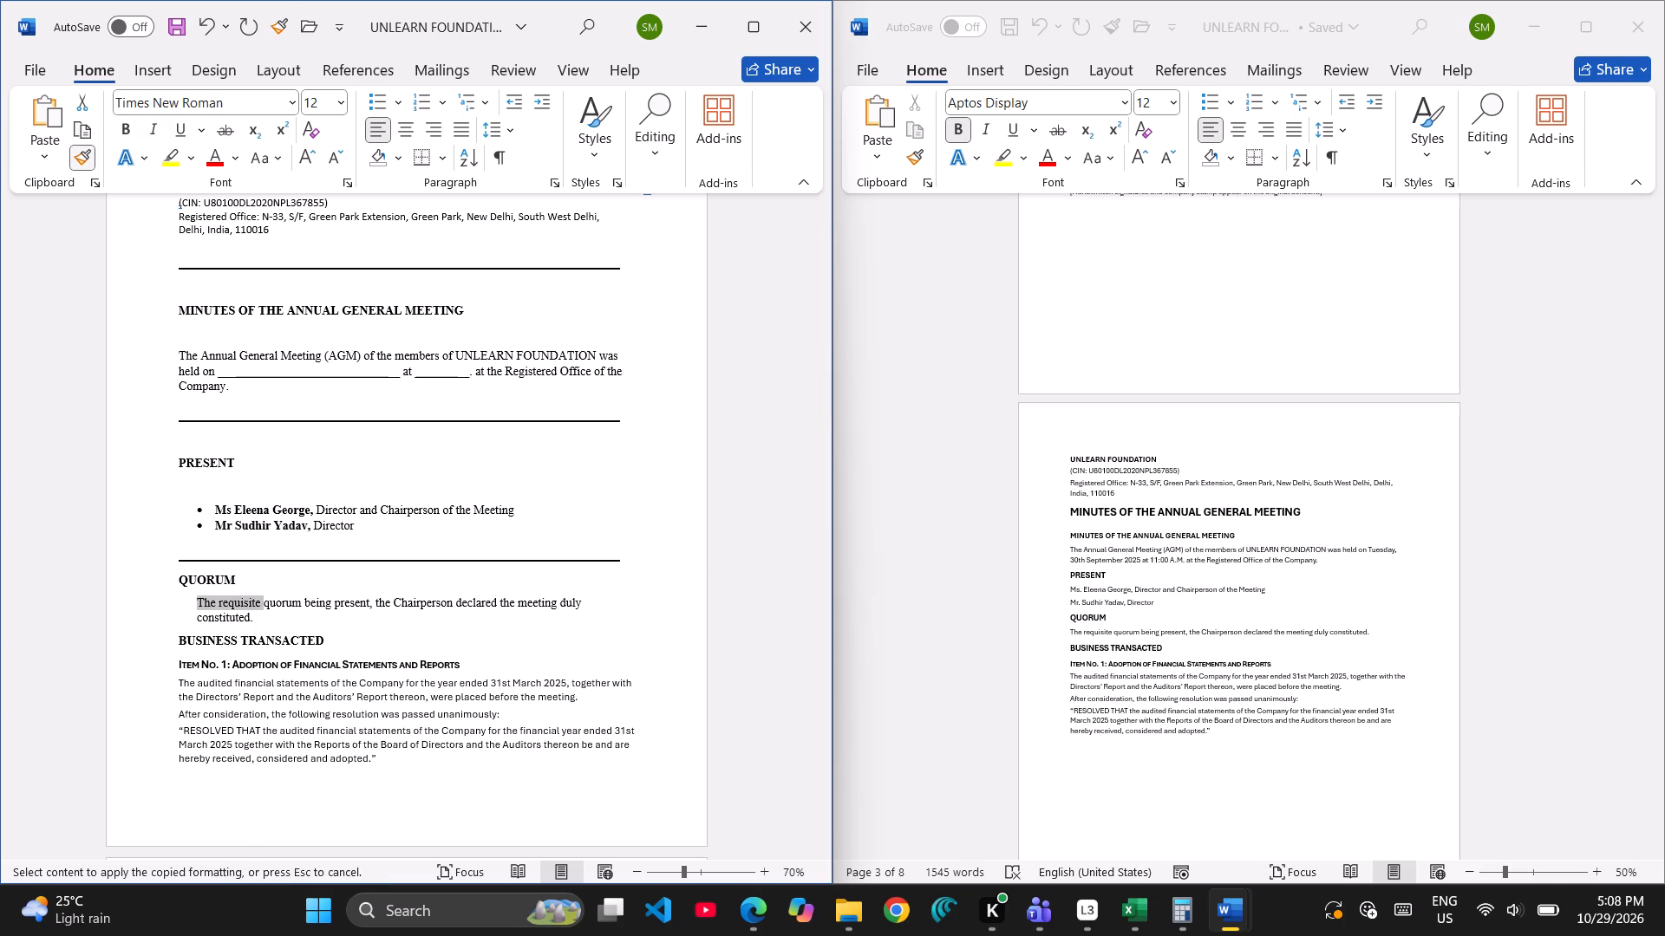
pyautogui.moveTo(176, 679); pyautogui.dragTo(268, 720)
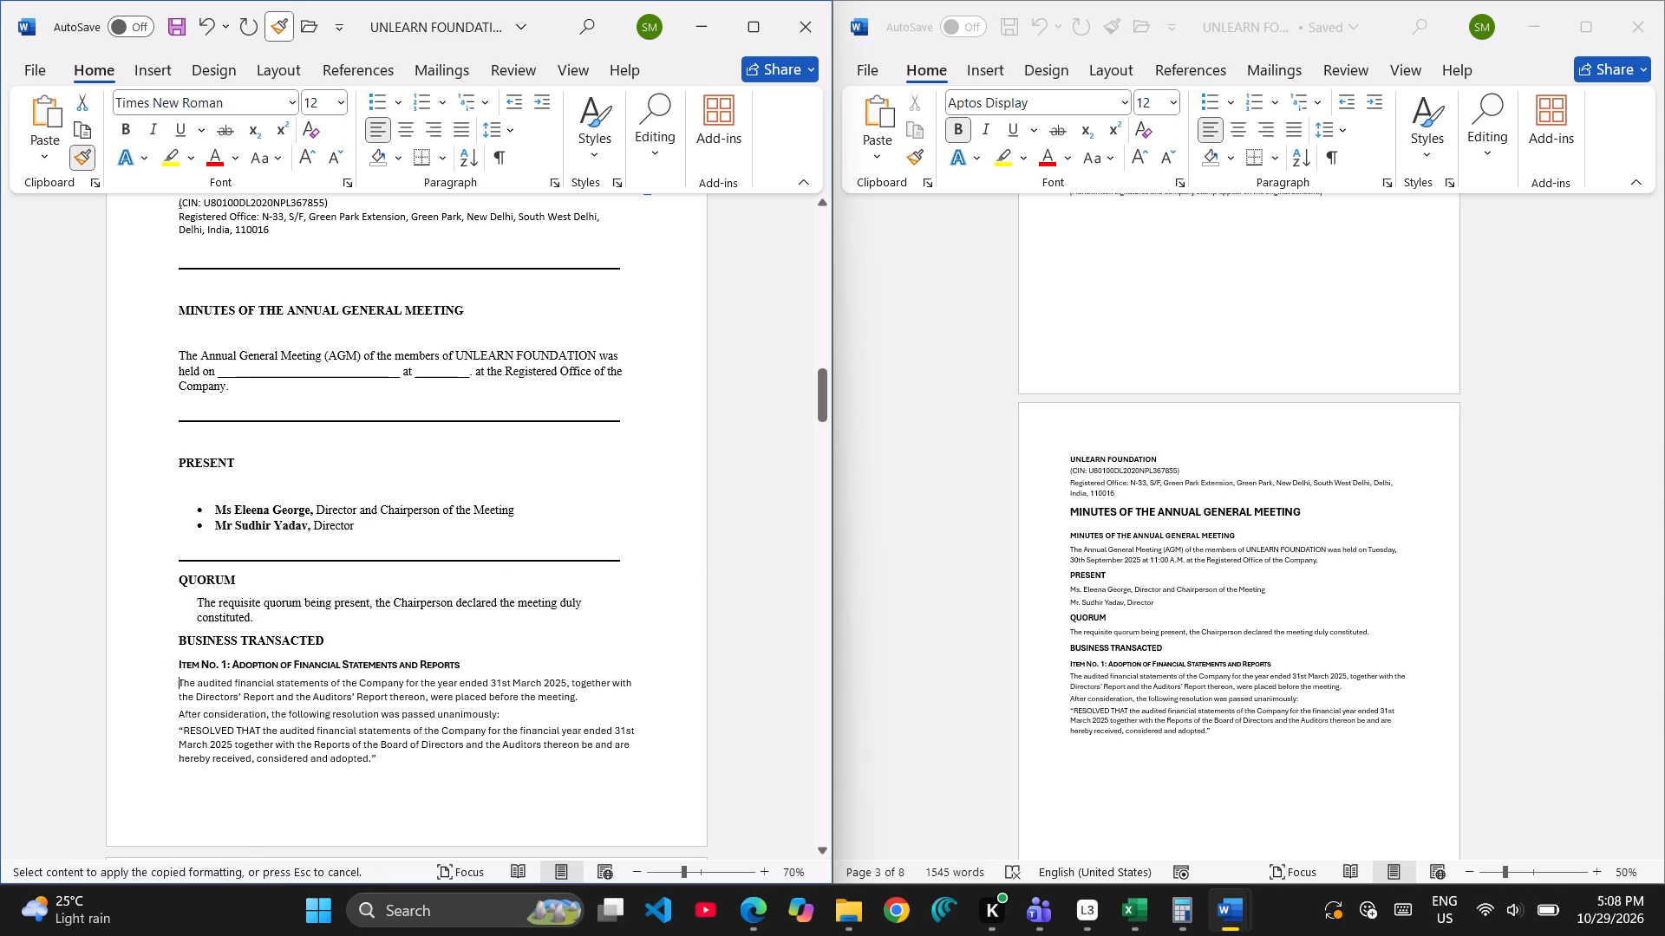
pyautogui.moveTo(268, 720); pyautogui.dragTo(390, 773)
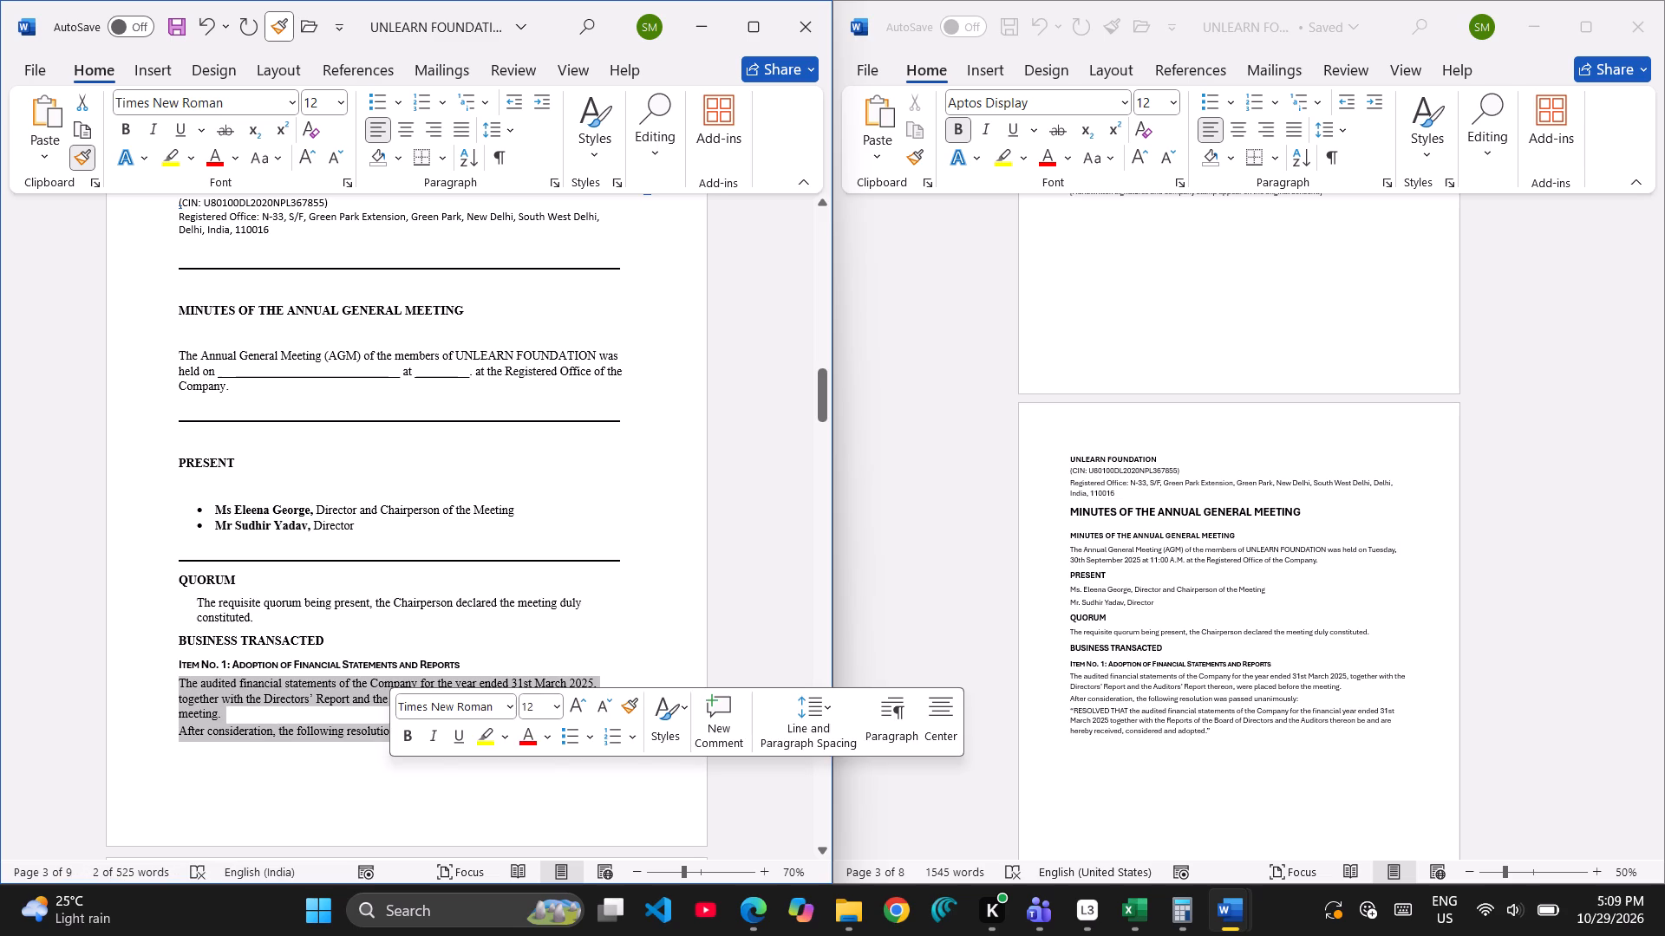
pyautogui.scroll(-1, 482, 603)
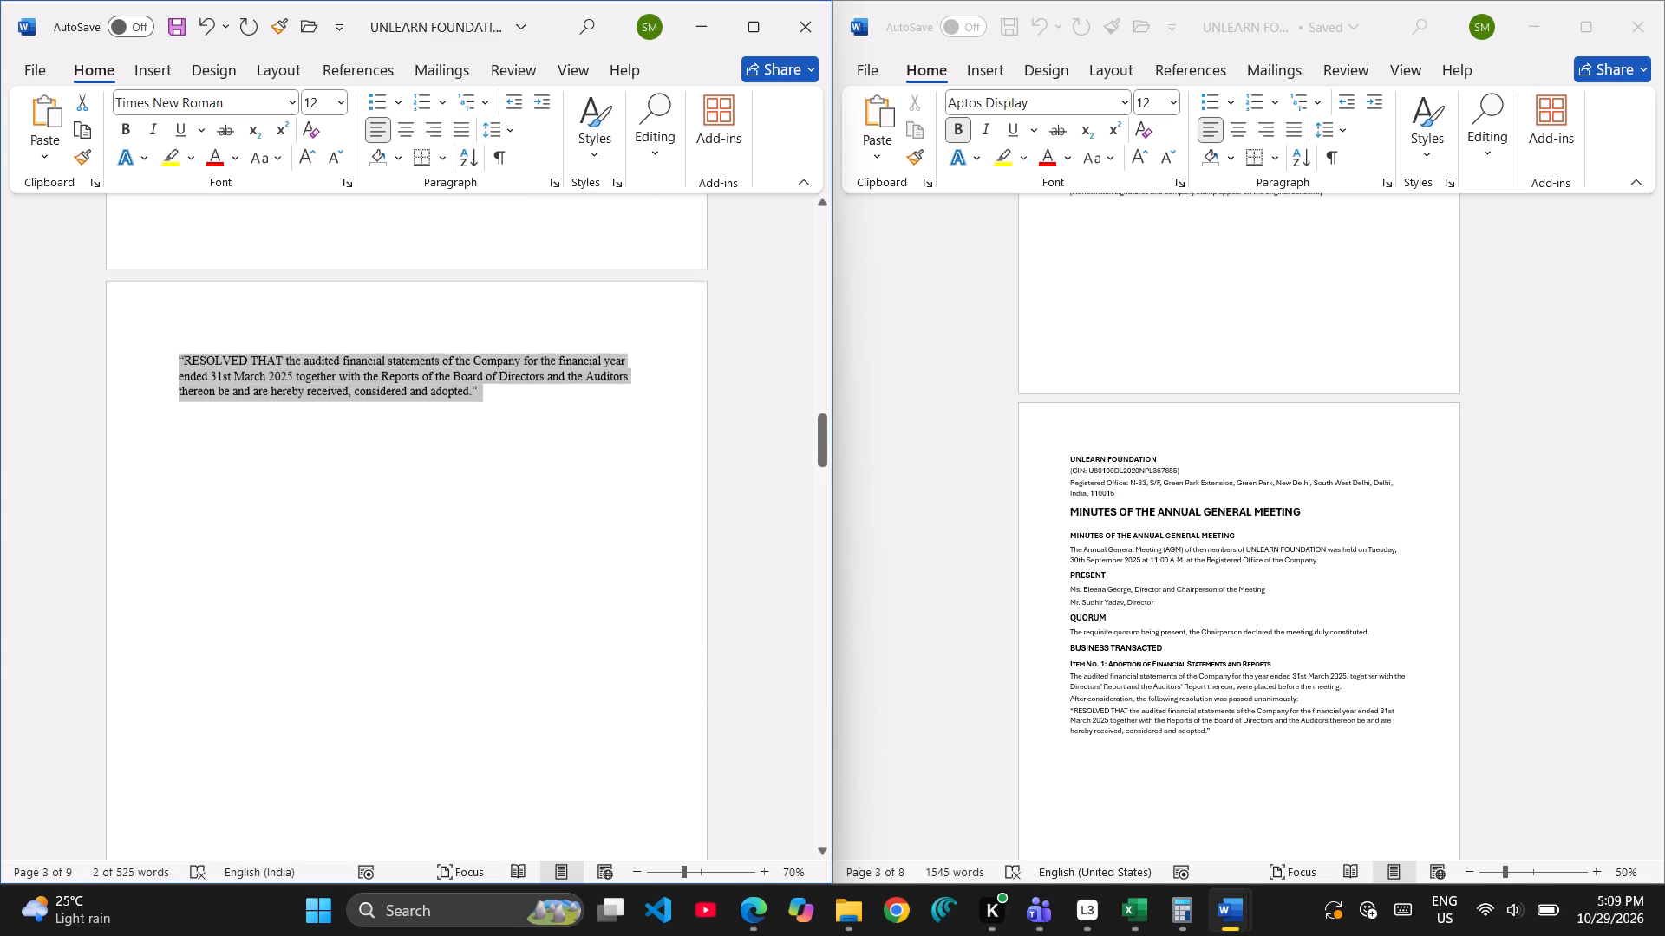
pyautogui.scroll(-1, 482, 603)
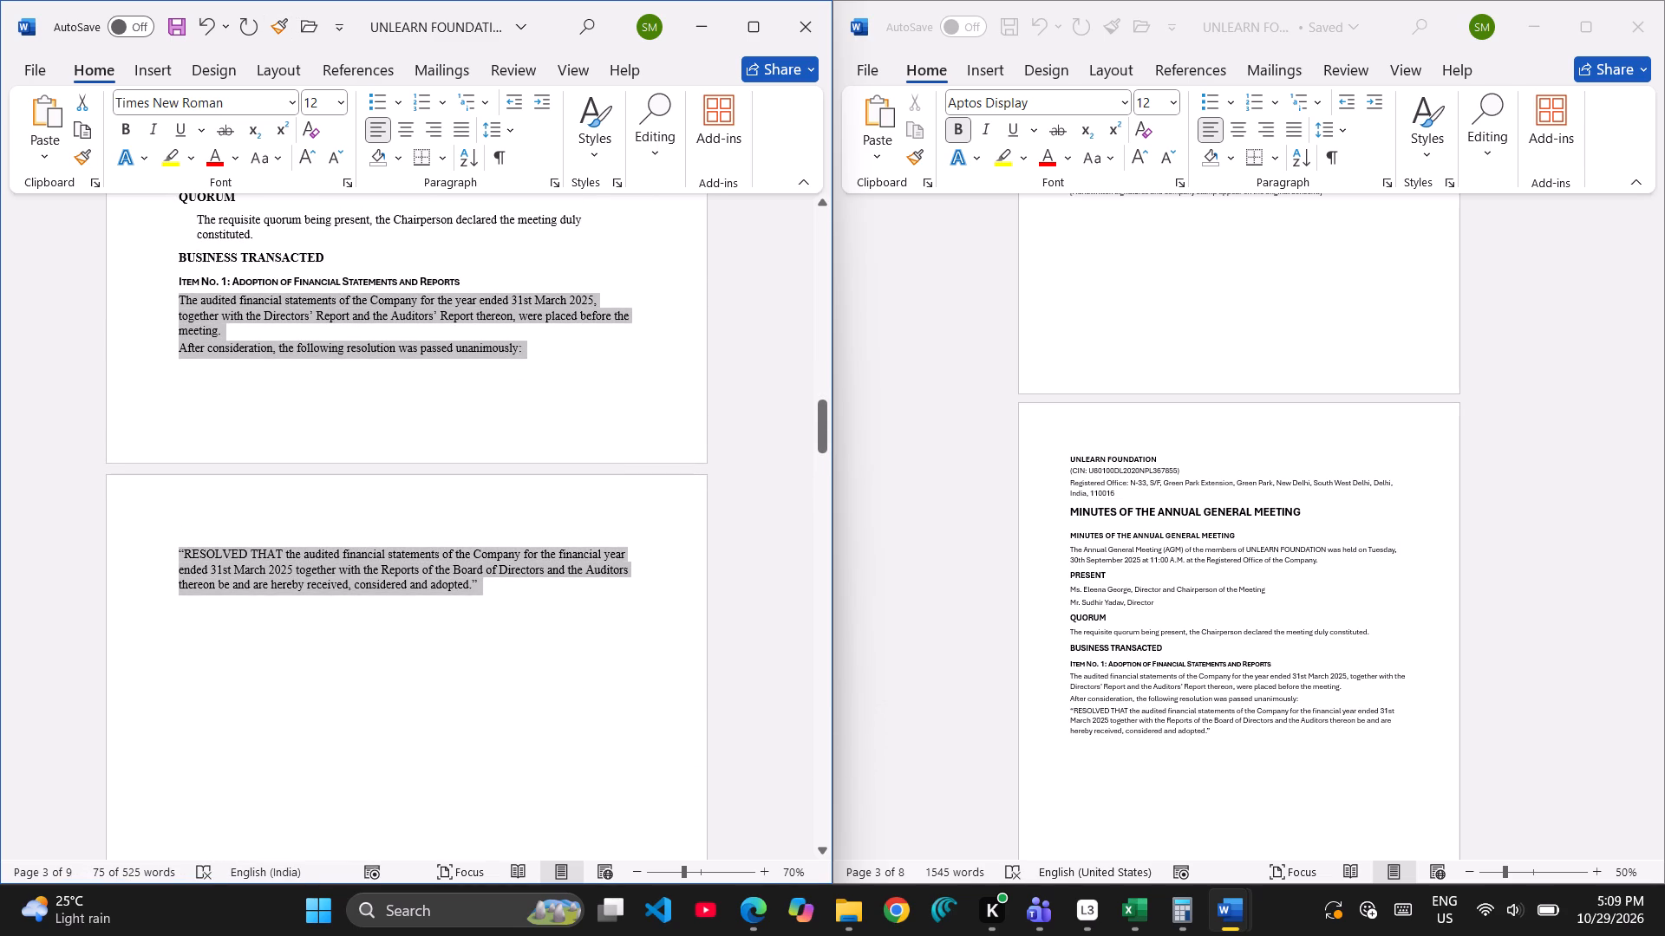
pyautogui.scroll(-1, 482, 603)
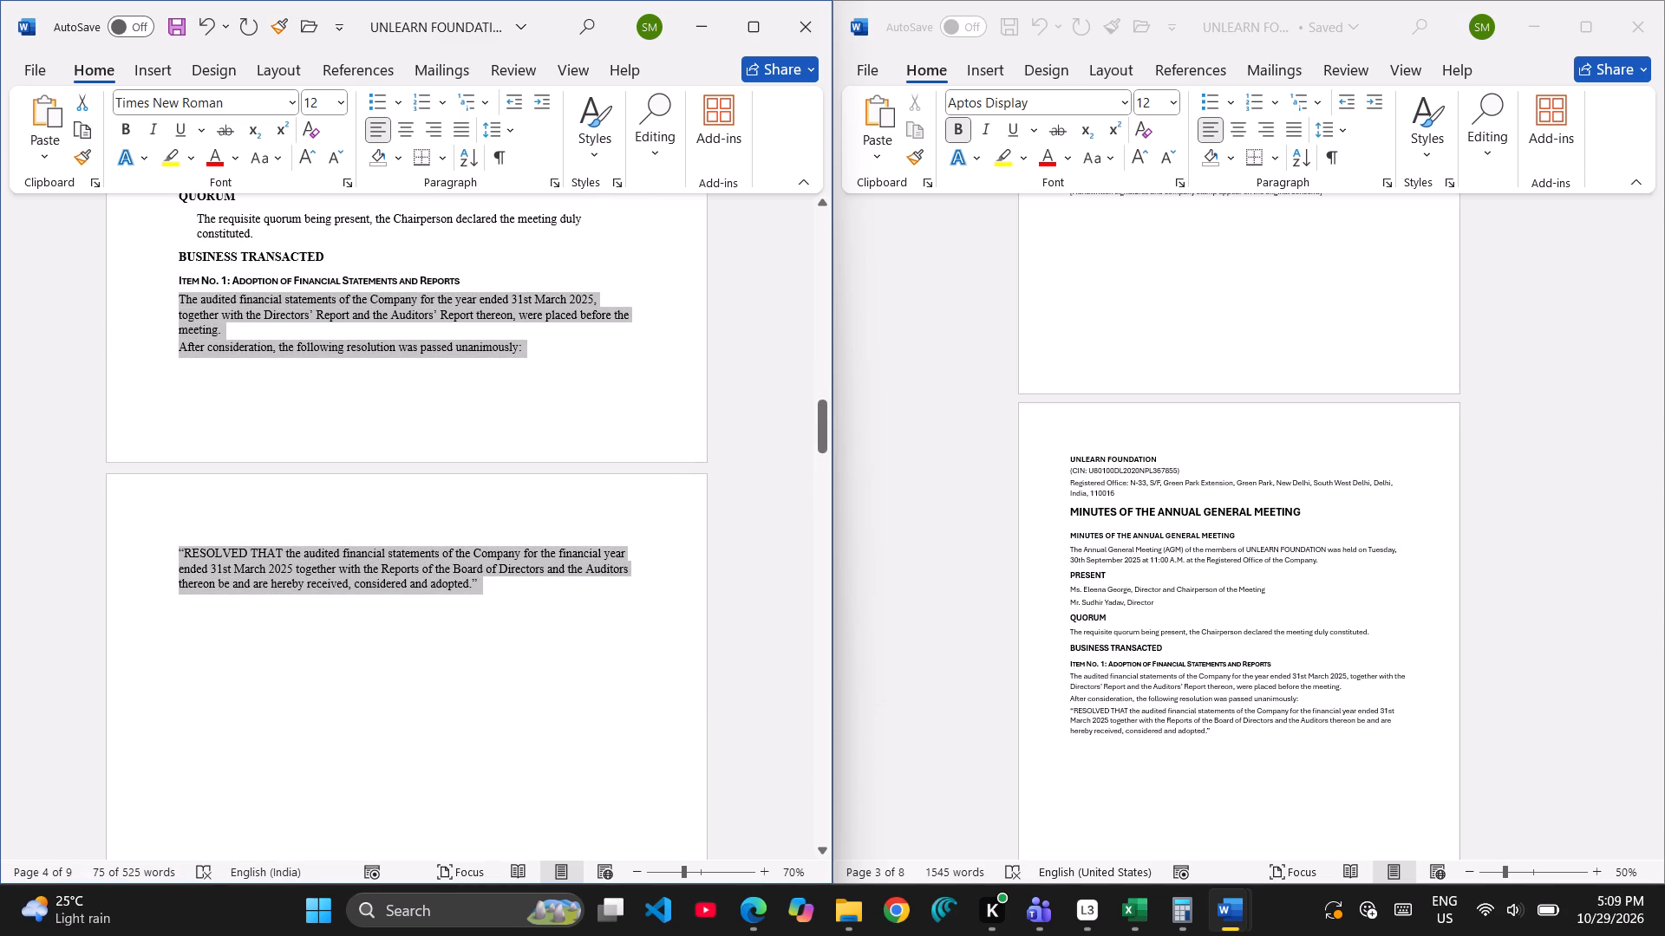
pyautogui.click(197, 392)
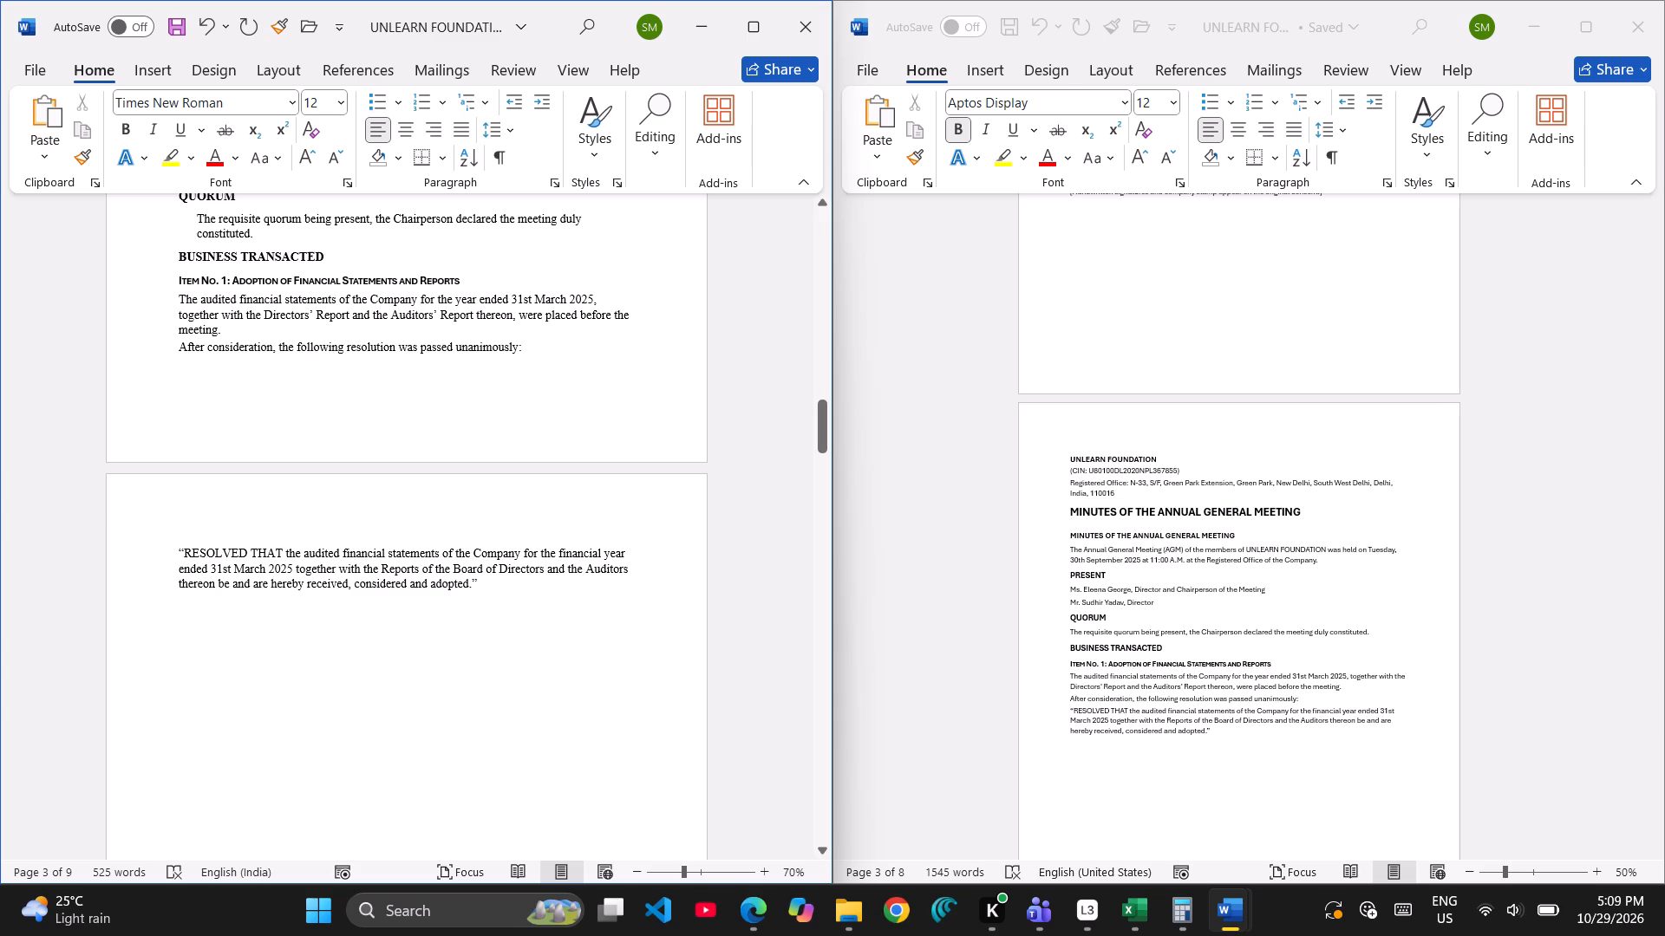
pyautogui.click(180, 344)
# Delete the blank line between the horizontal rule and the PRESENT heading in the draft minutes.
pyautogui.scroll(2, 269, 331)
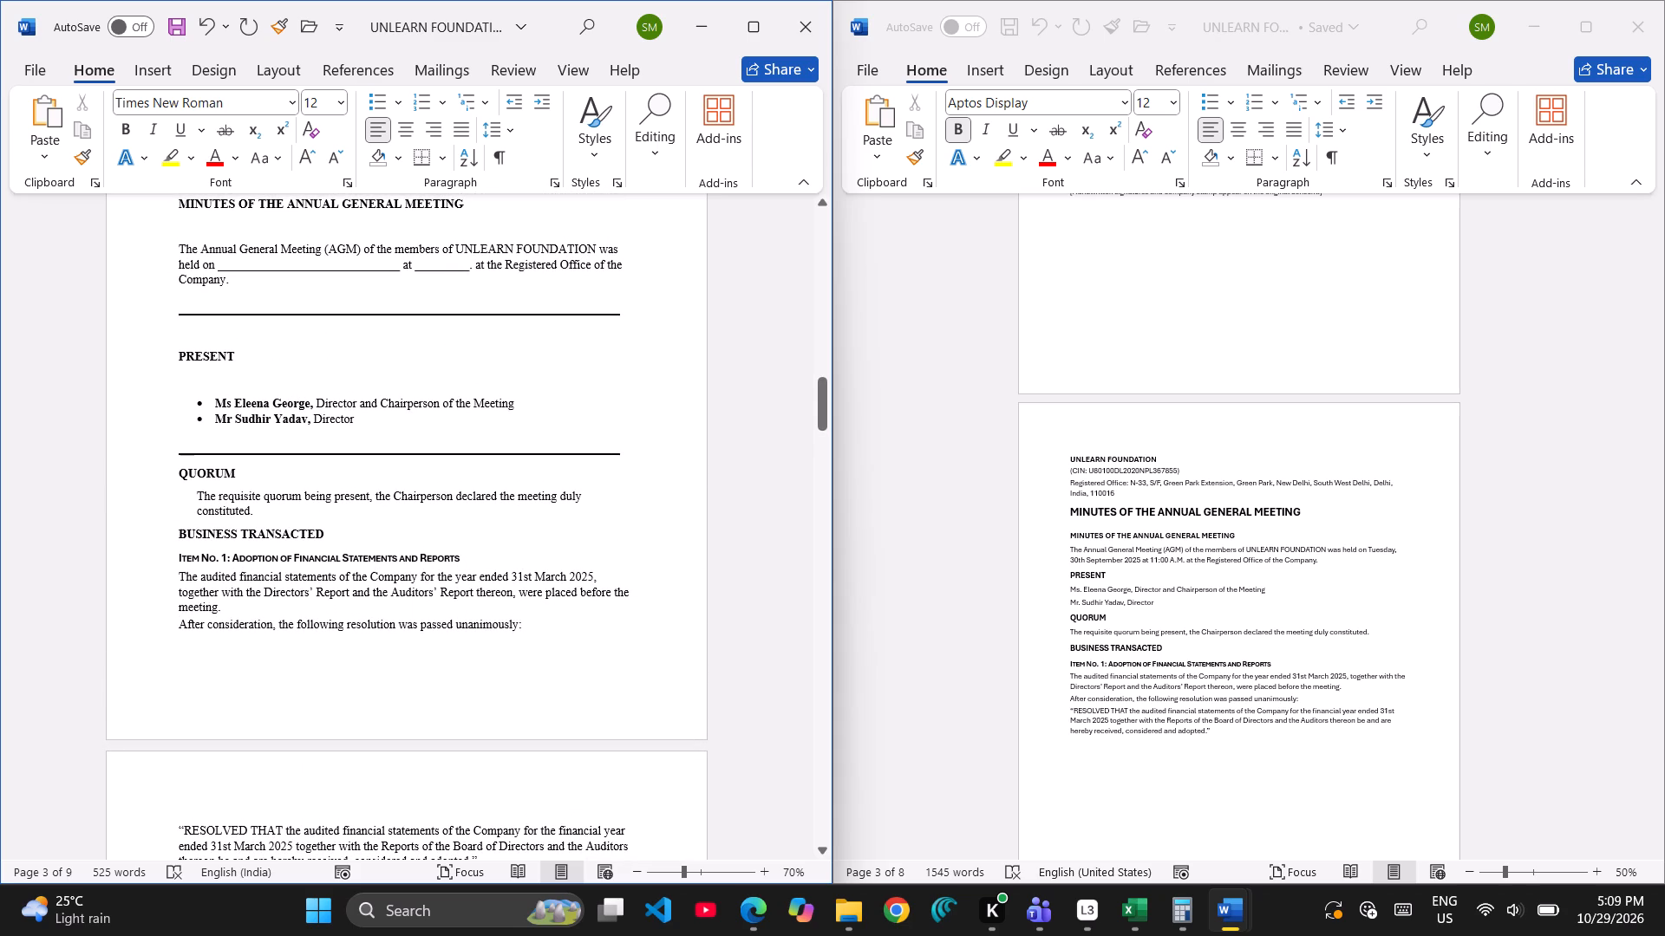
pyautogui.click(192, 338)
pyautogui.press('Down')
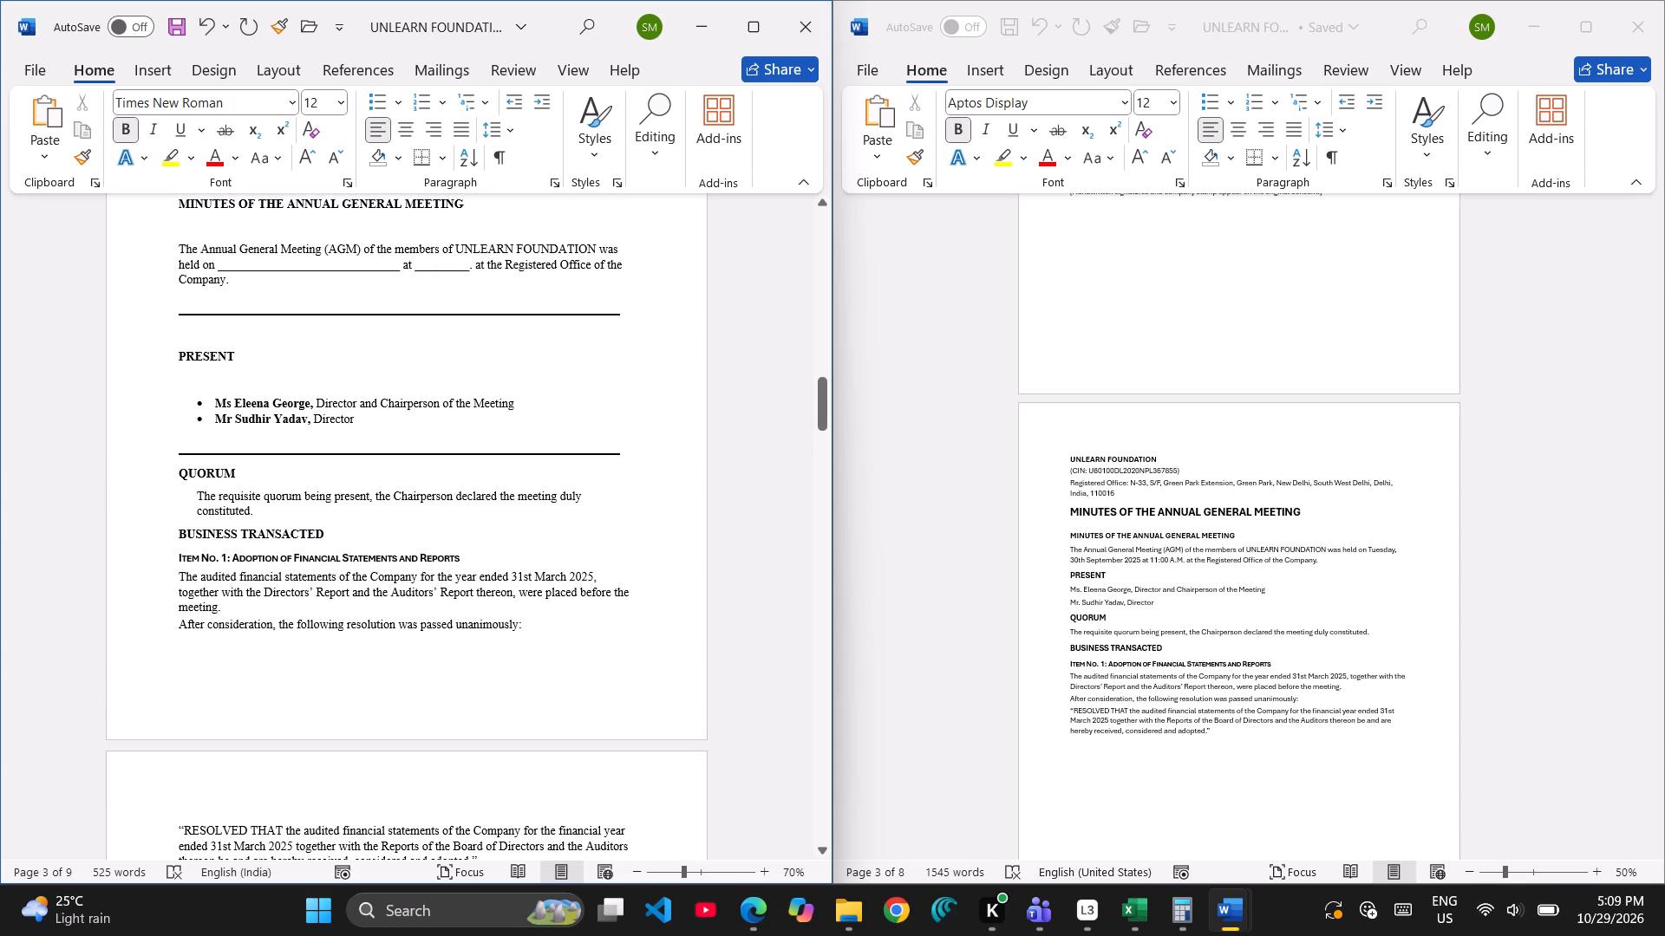
pyautogui.press('BackSpace')
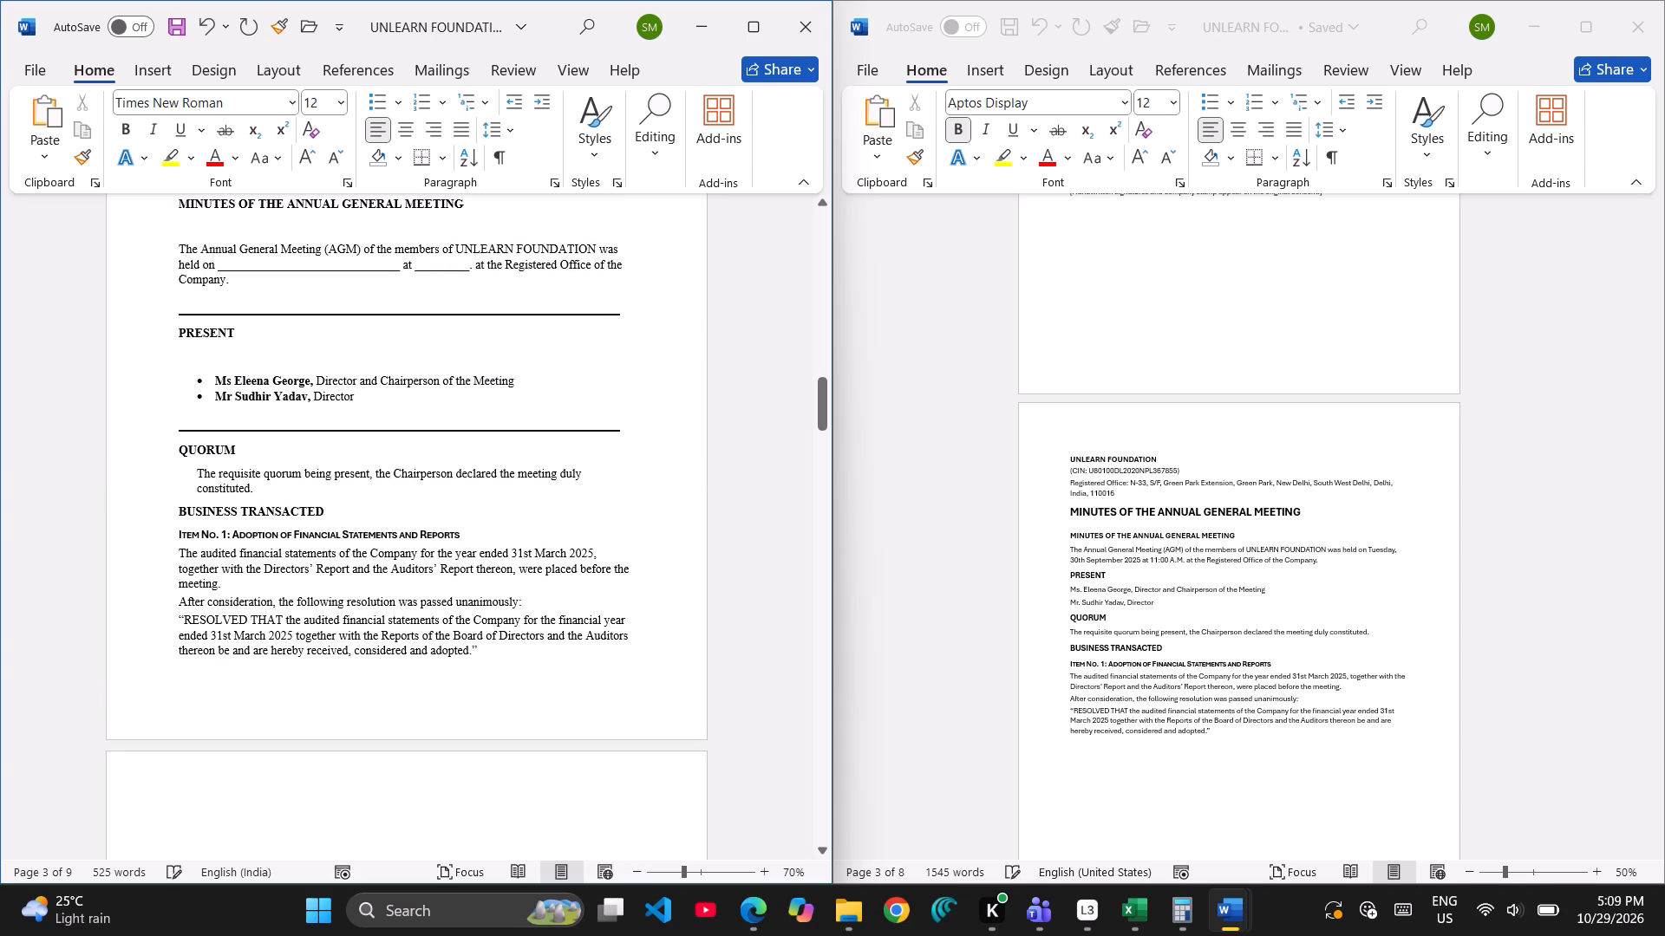
# Remove the first director's bullet and delete the blank line between that entry and the PRESENT heading.
pyautogui.click(192, 375)
pyautogui.click(192, 375)
pyautogui.press('BackSpace')
pyautogui.press('BackSpace')
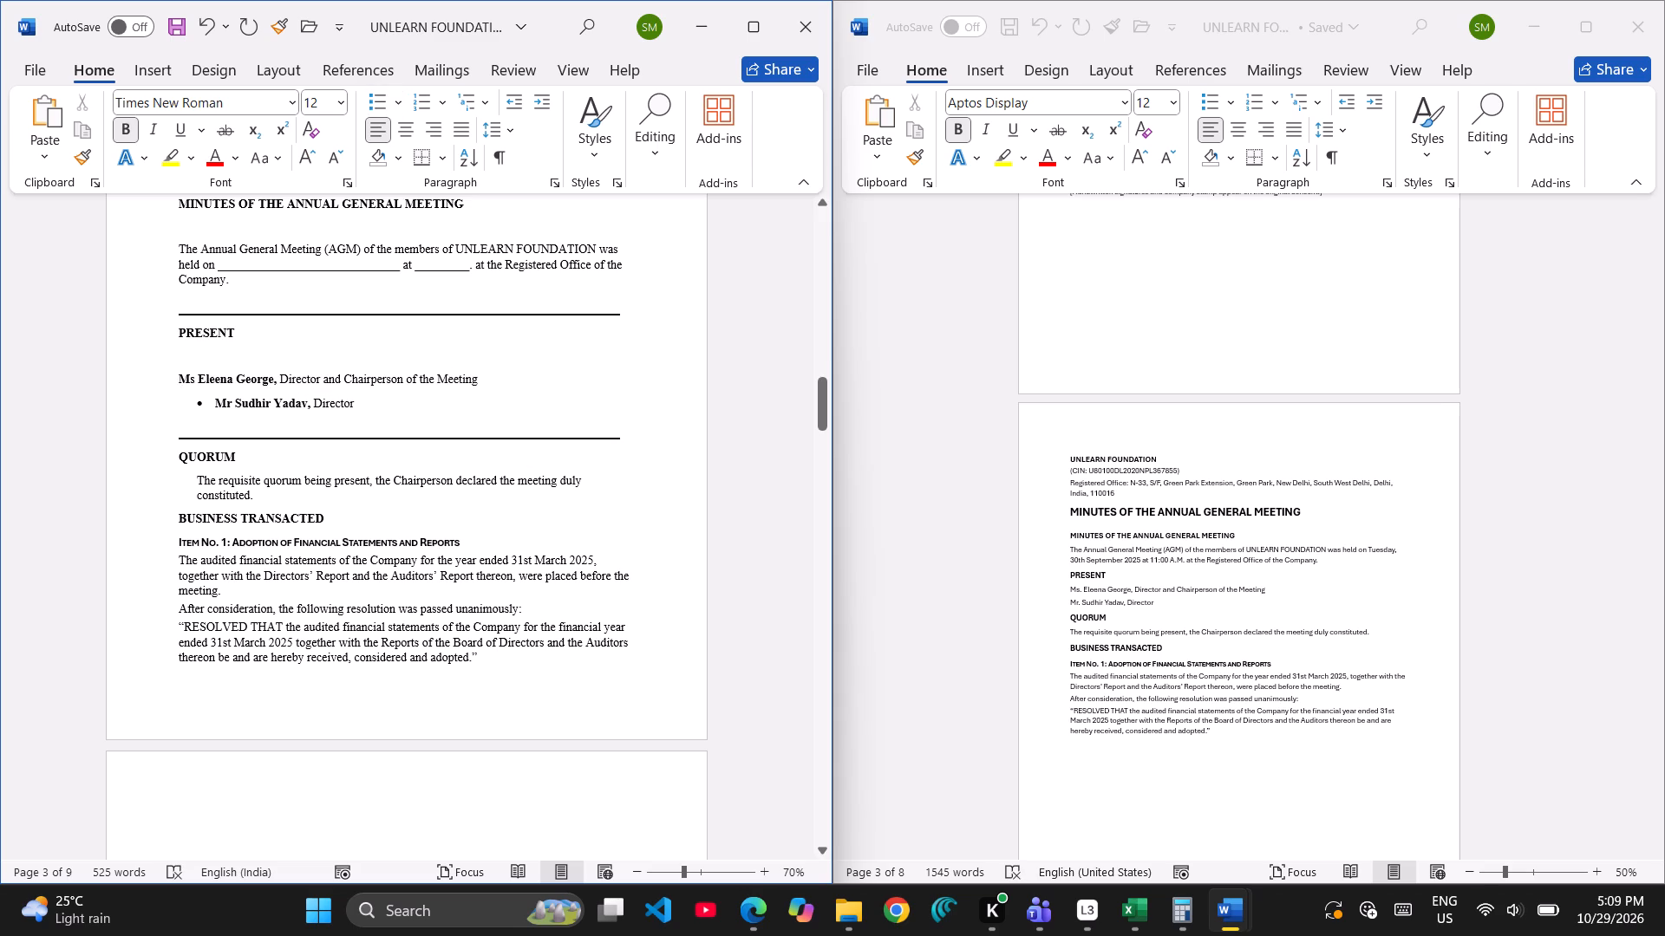
pyautogui.press('BackSpace')
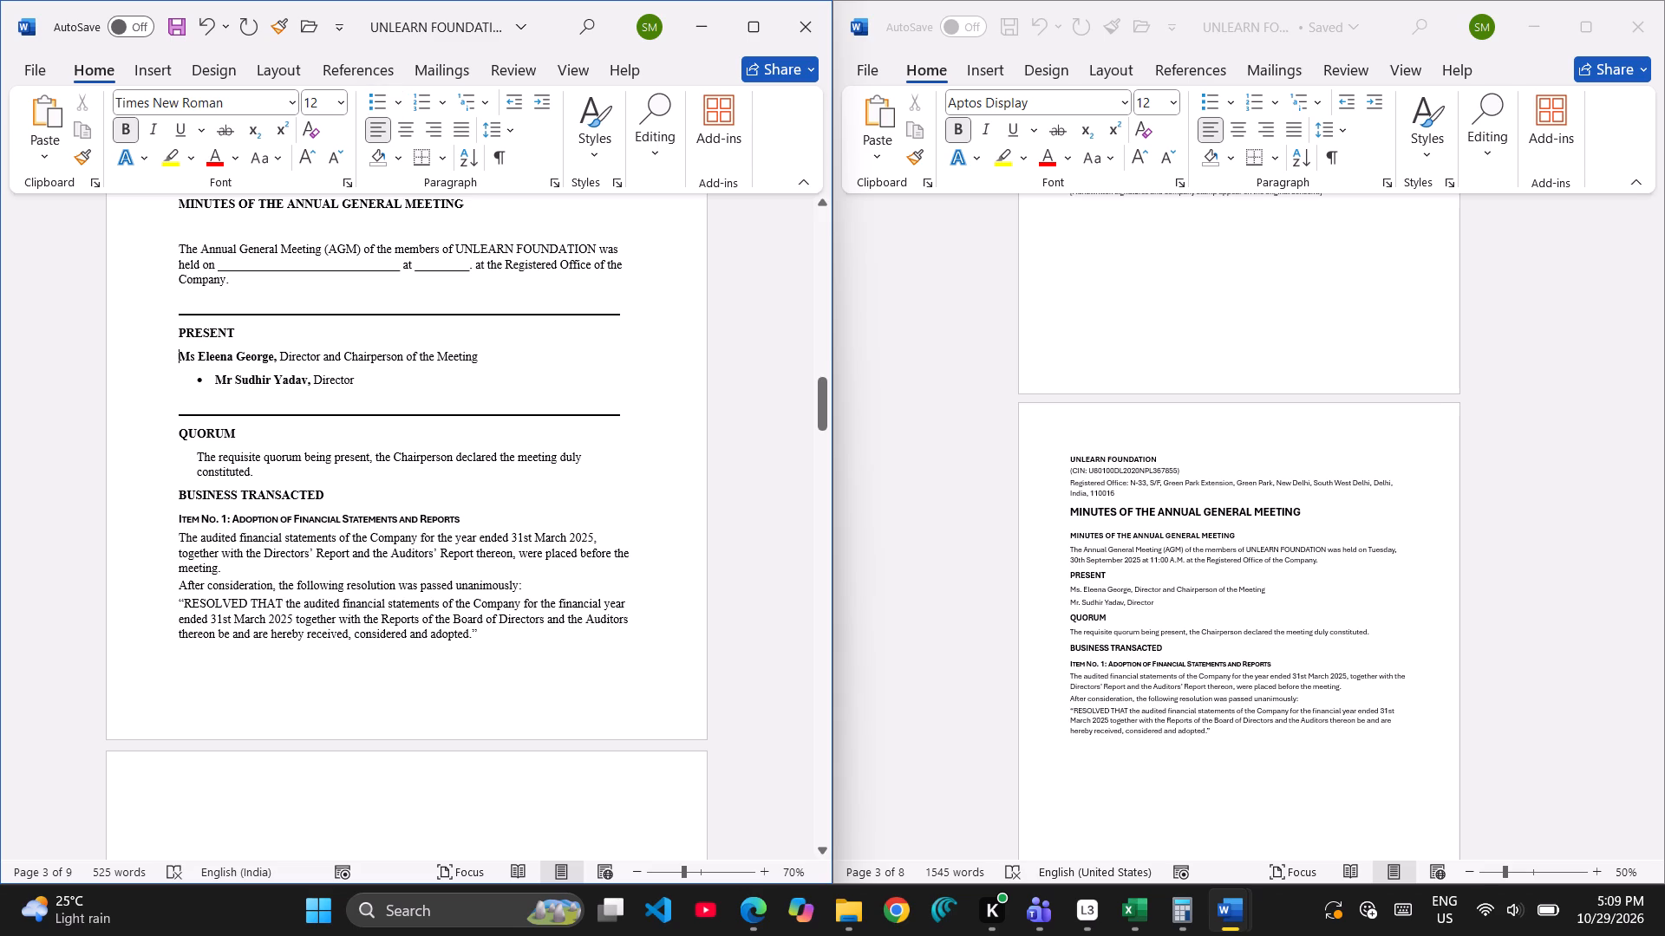
# Clear the second director's bullet and indent, and format both director lines under PRESENT as one bulleted list.
pyautogui.click(195, 379)
pyautogui.press('BackSpace')
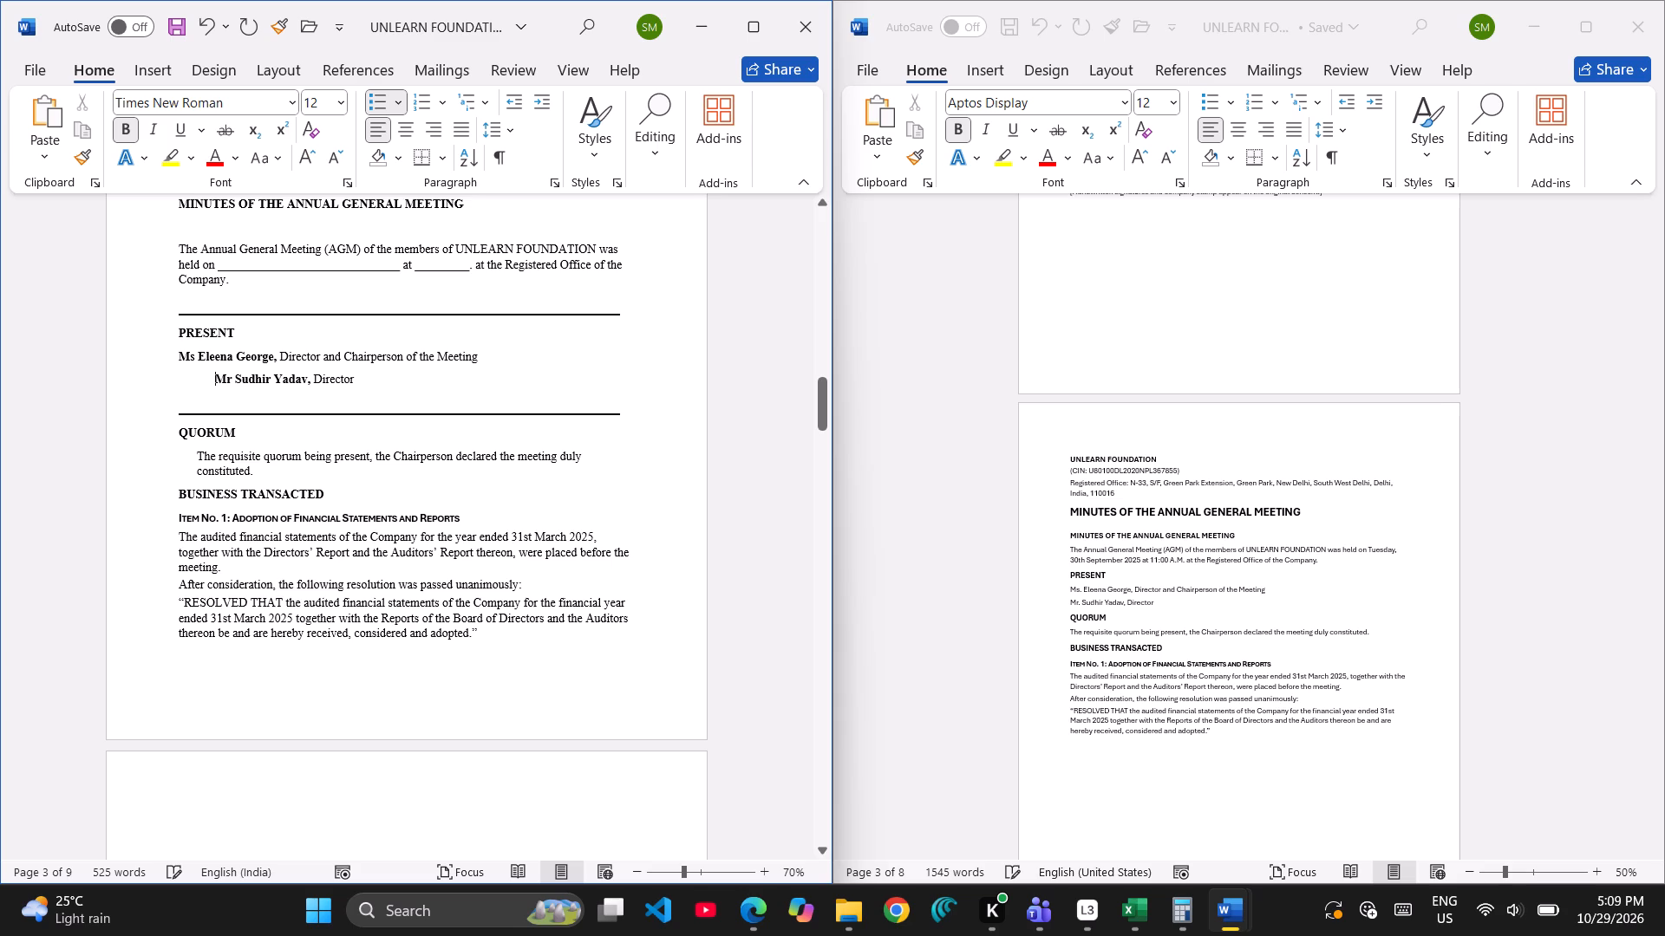
pyautogui.press('BackSpace')
pyautogui.moveTo(174, 354); pyautogui.dragTo(349, 396)
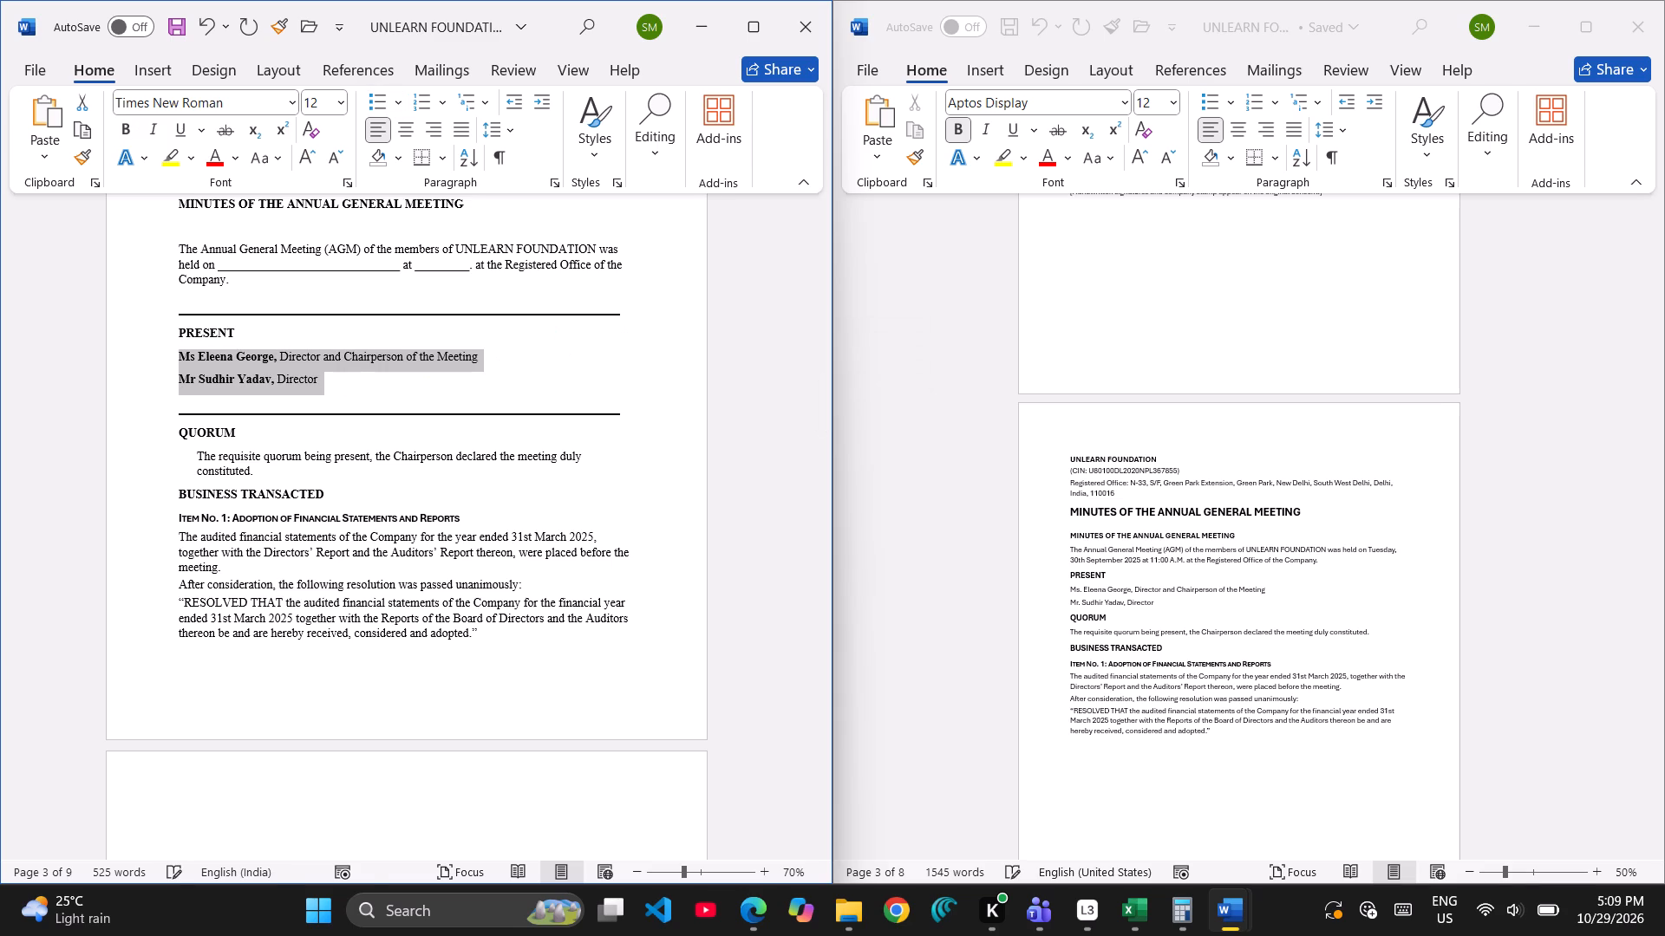
pyautogui.click(382, 107)
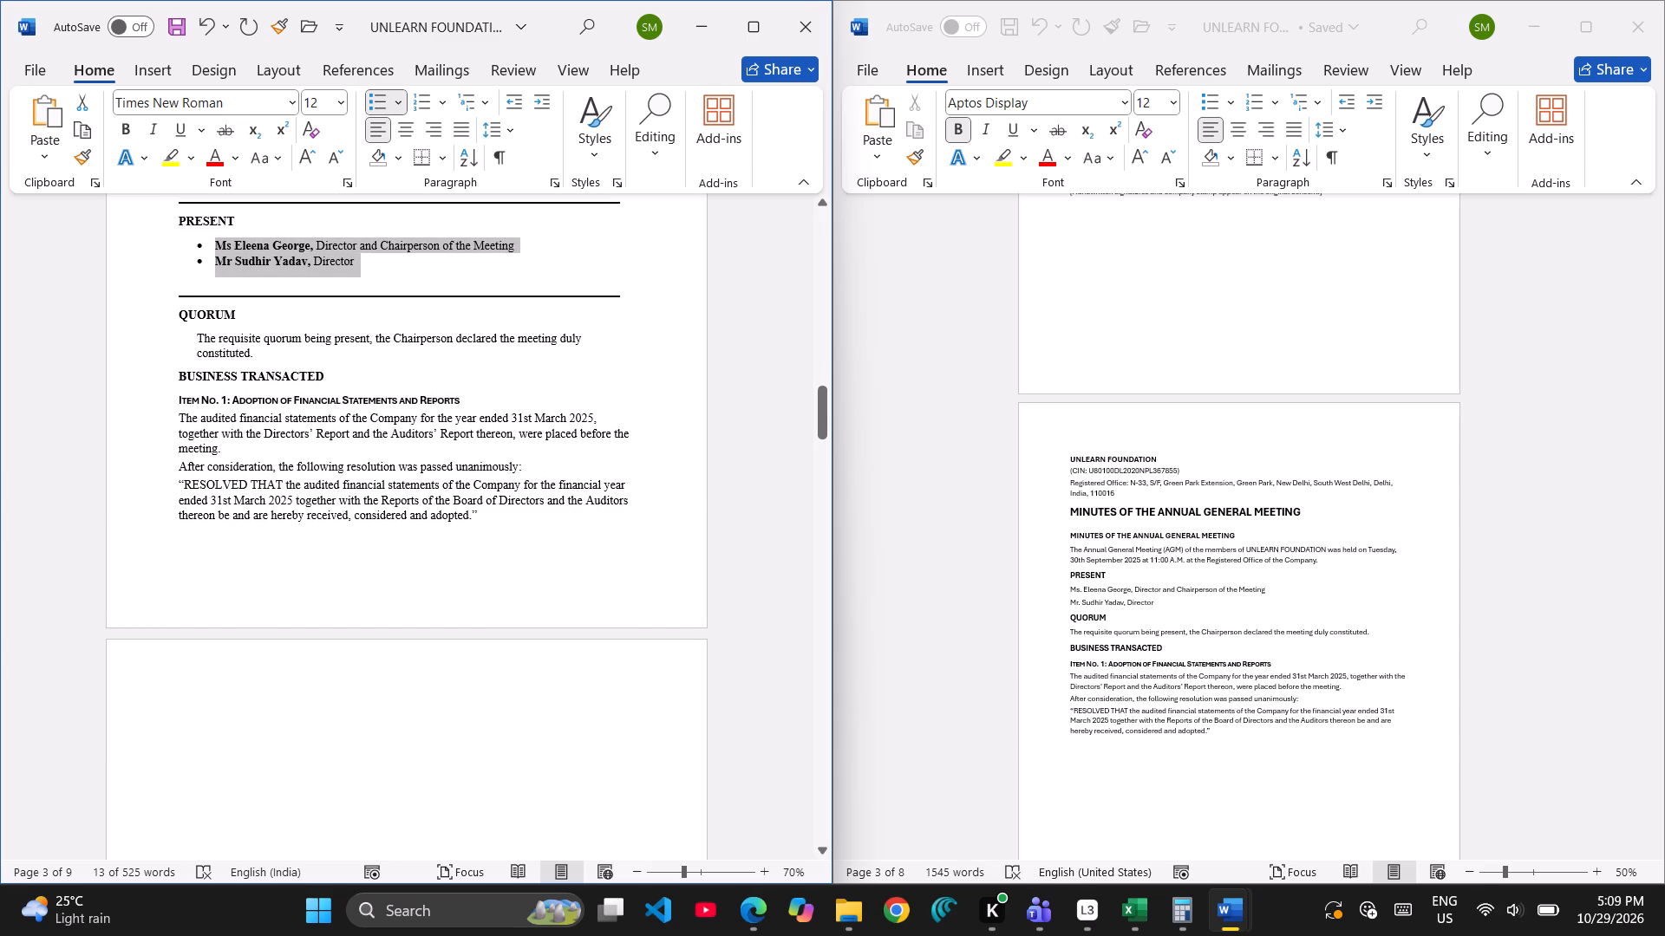
# Copy the source minutes' text from the "Item No. 2: Any Other Matter" heading through the bracketed handwritten signature and company stamp note.
pyautogui.click(177, 419)
pyautogui.scroll(-2, 1120, 584)
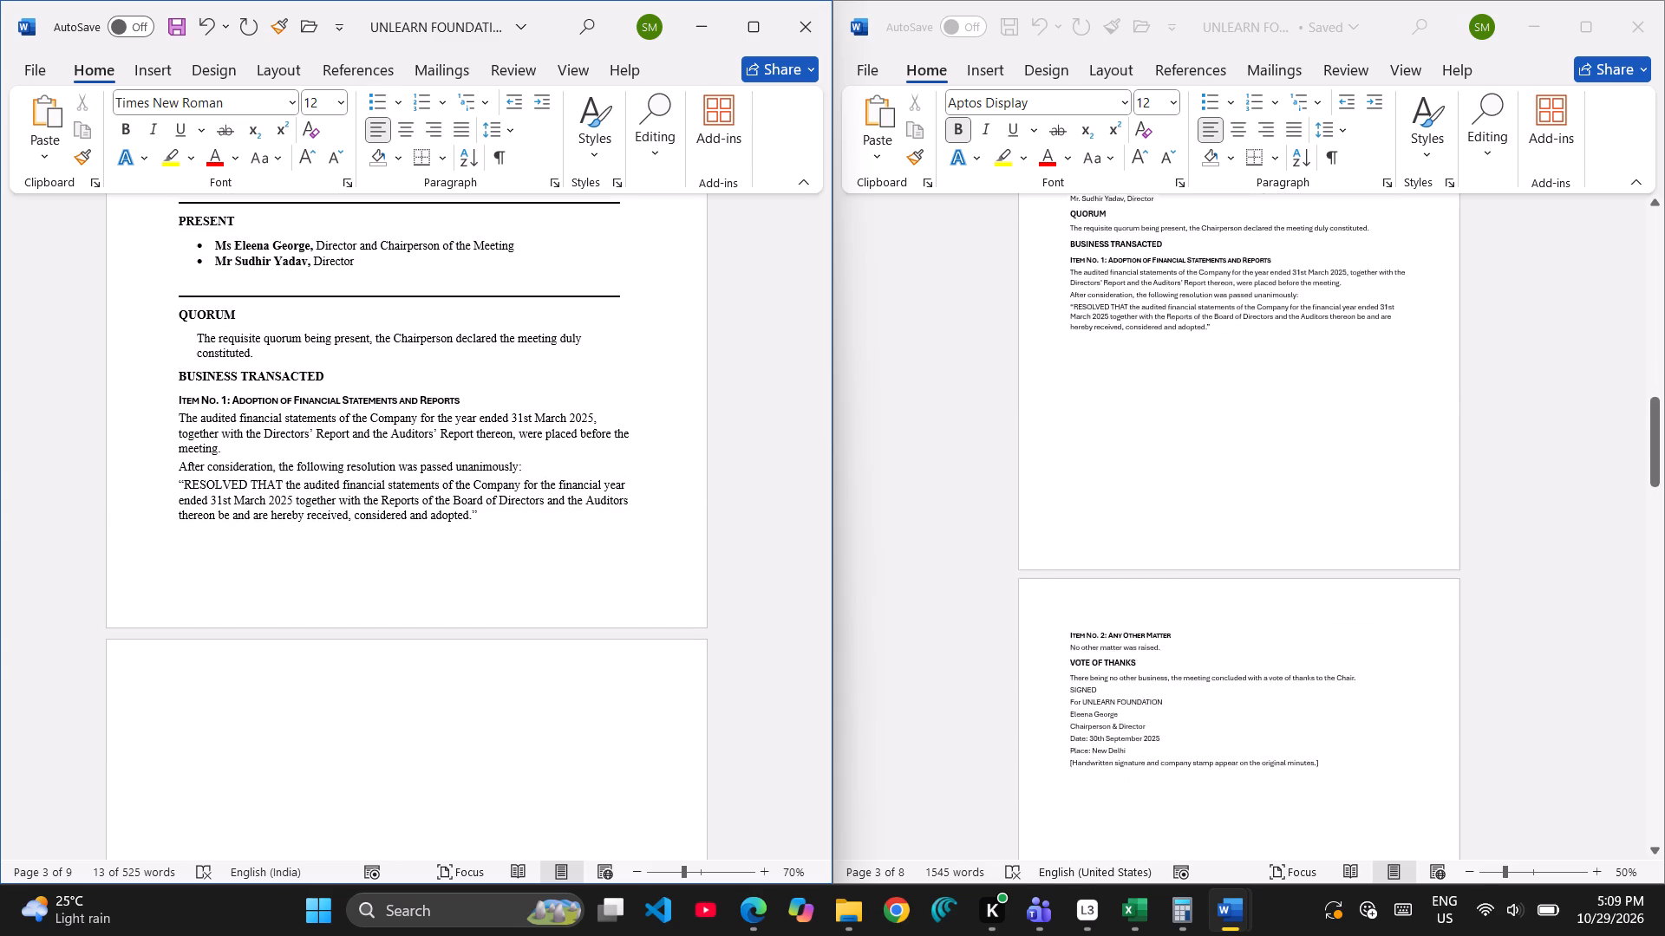
pyautogui.scroll(-2, 1120, 584)
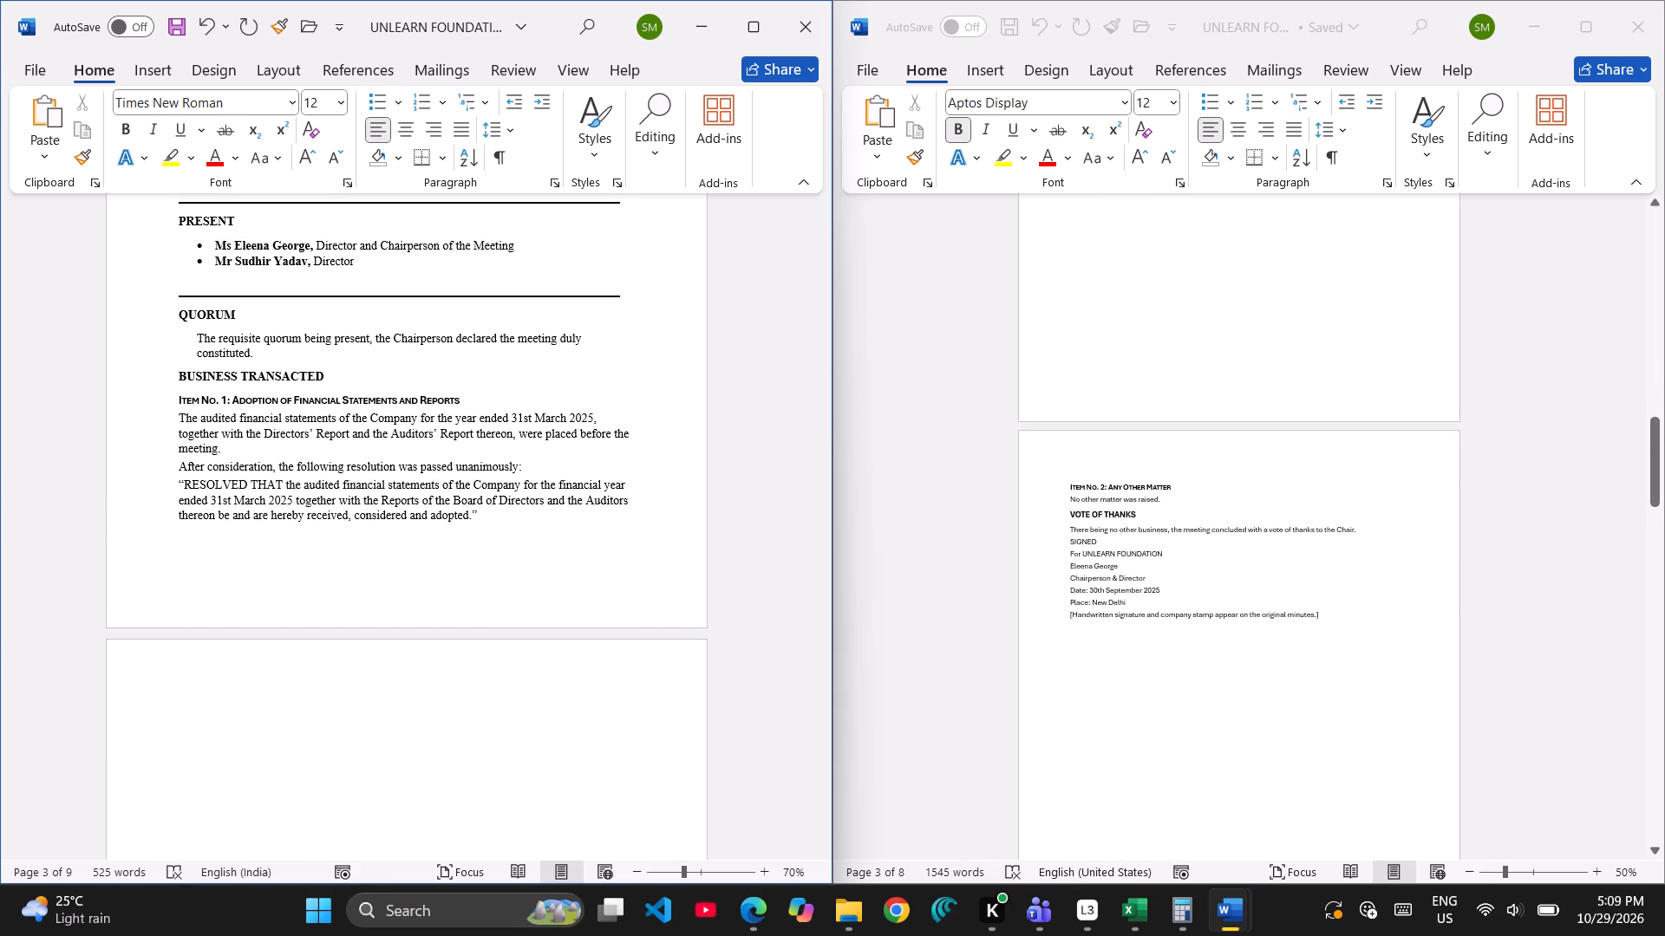
pyautogui.click(1069, 487)
pyautogui.moveTo(1069, 487); pyautogui.dragTo(1269, 605)
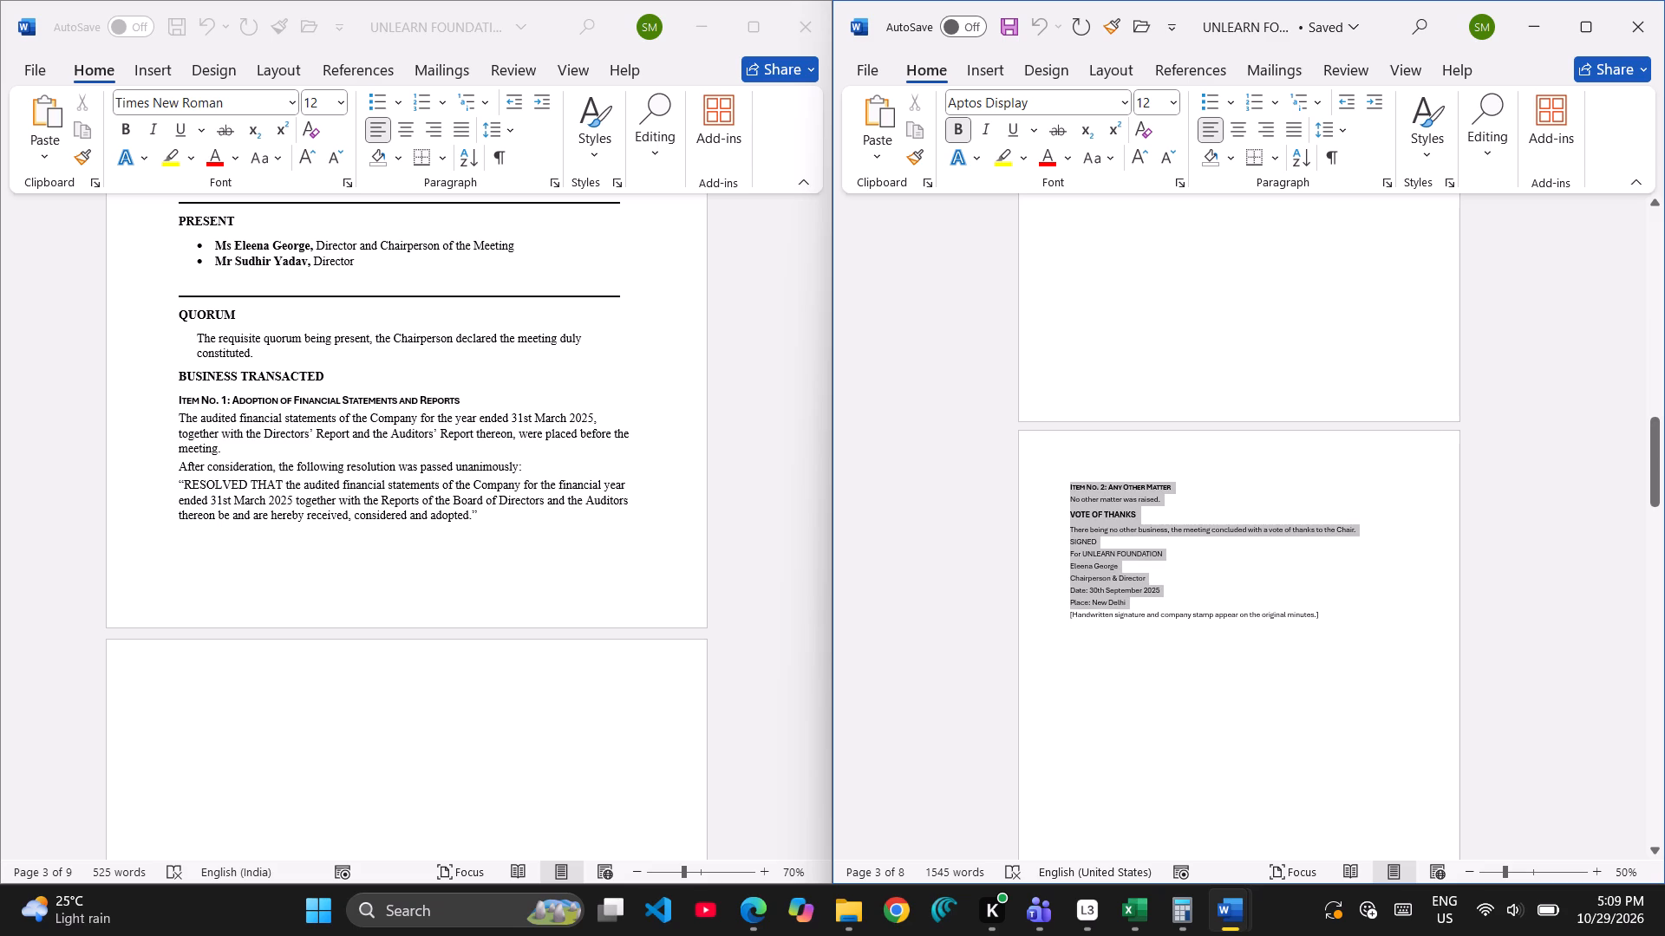
pyautogui.moveTo(1269, 605); pyautogui.dragTo(1339, 615)
pyautogui.hotkey('ctrl', 'c')
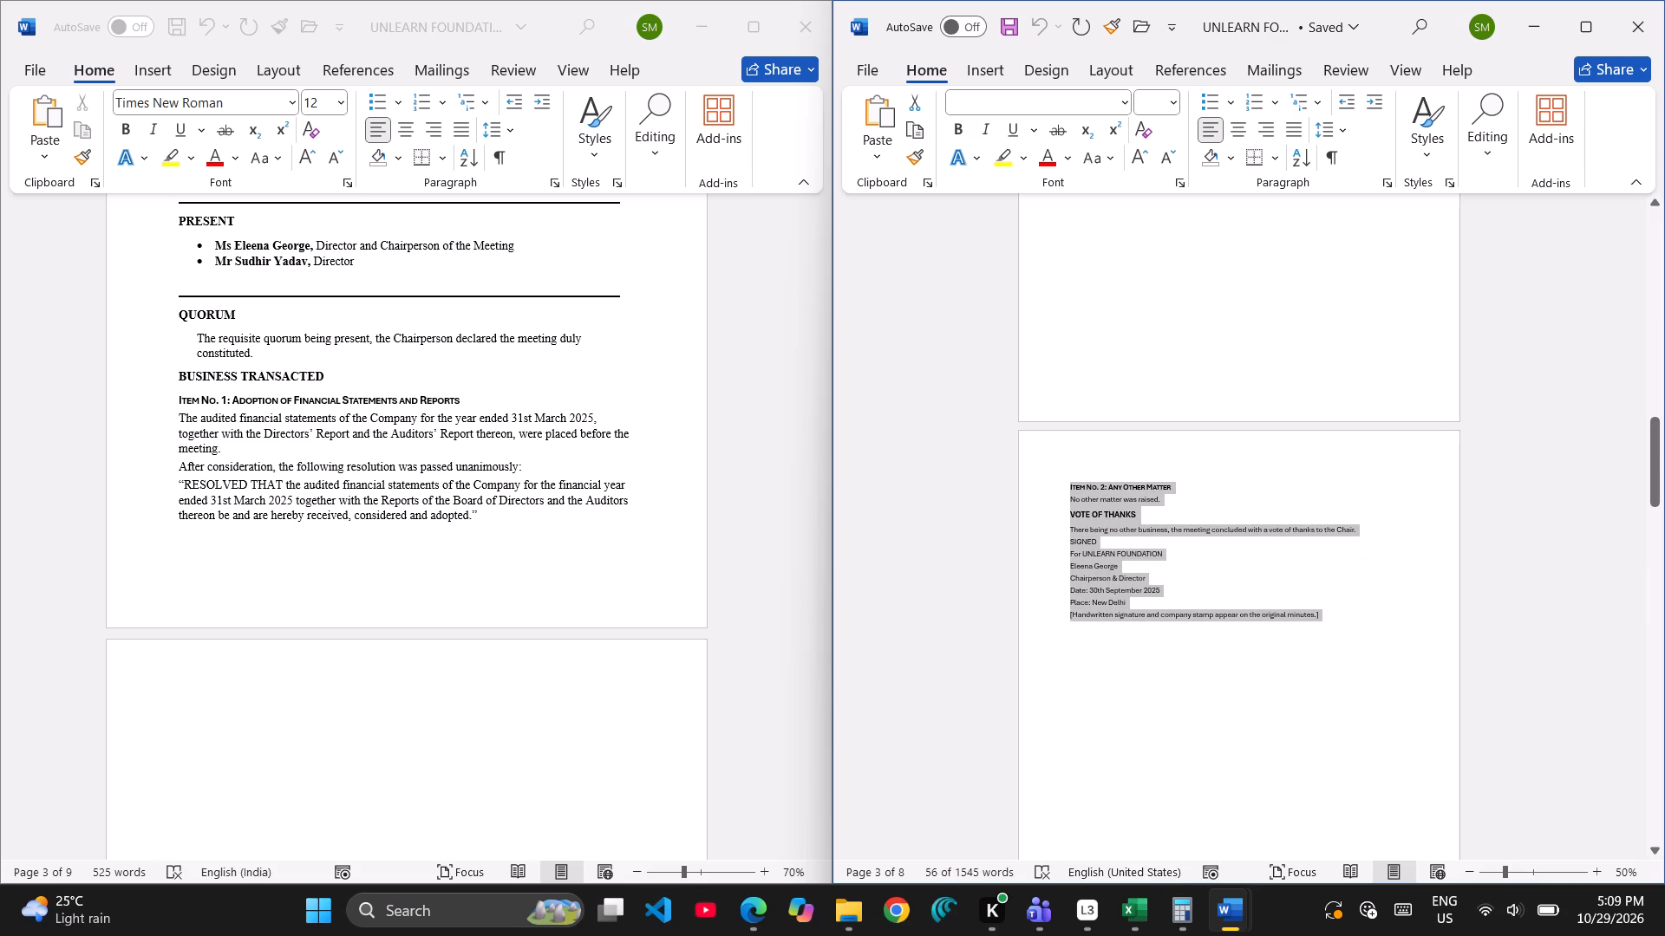
# Paste the copied Item No. 2 through signature note text at the start of the draft's blank page 4.
pyautogui.click(205, 677)
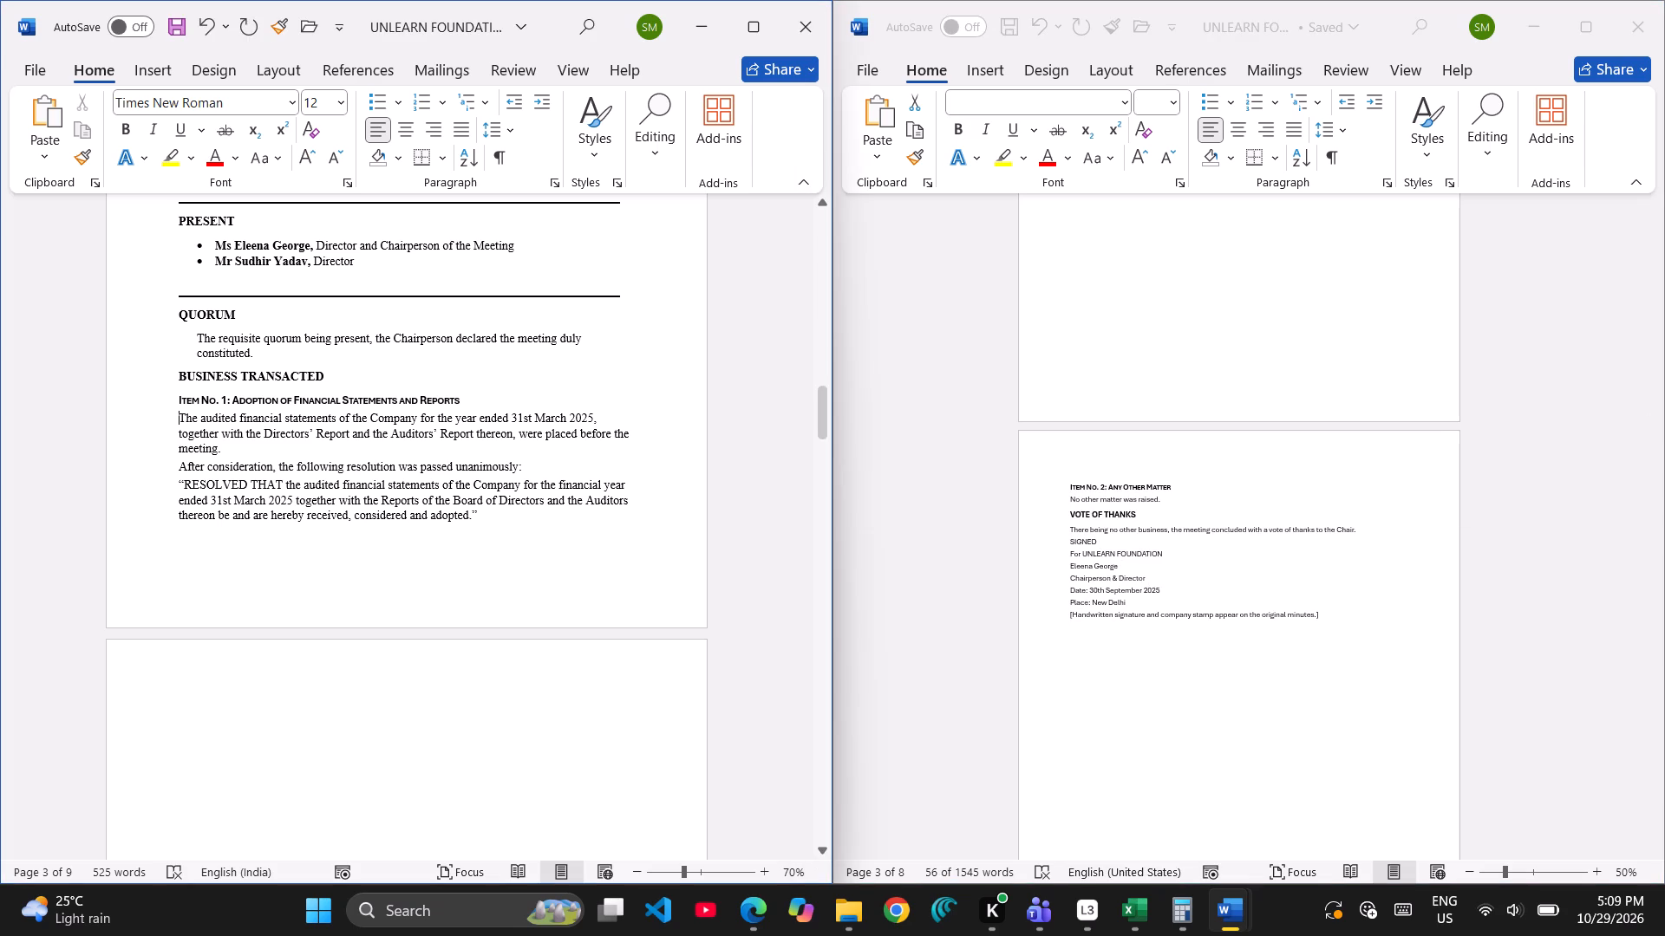
pyautogui.click(185, 673)
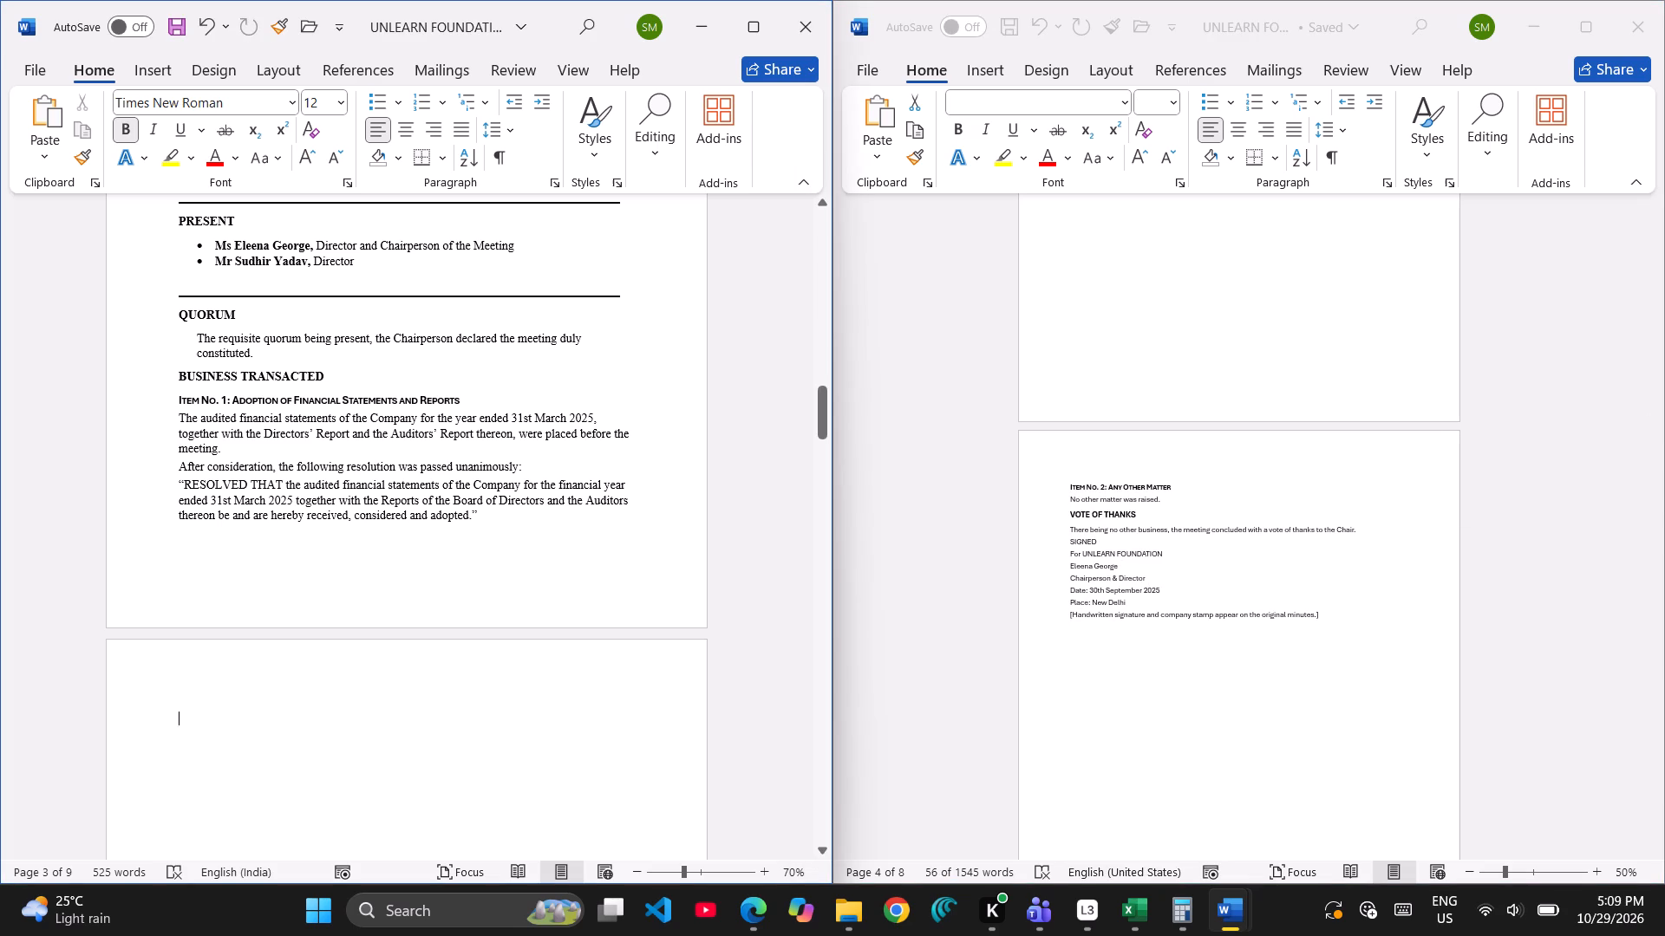
pyautogui.hotkey('ctrl', 'v')
# Apply the BUSINESS TRANSACTED heading's formatting to the "Item No. 2: Any Other Matter" heading in the draft with Format Painter.
pyautogui.hscroll(-1, 185, 673)
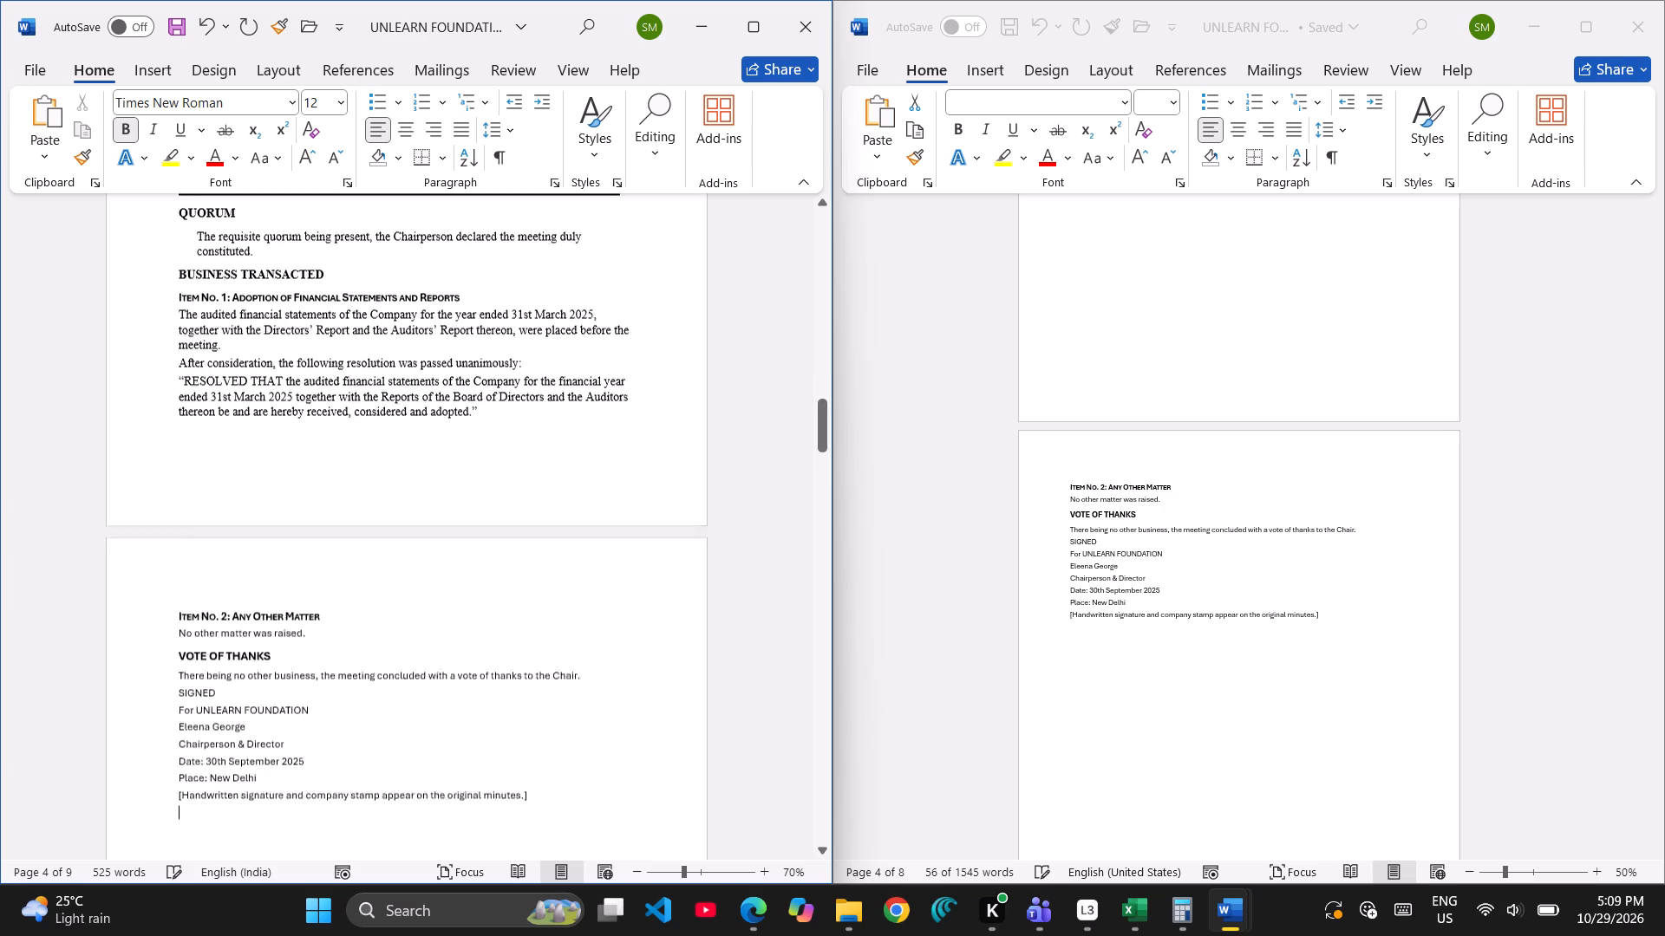
pyautogui.hscroll(-1, 185, 673)
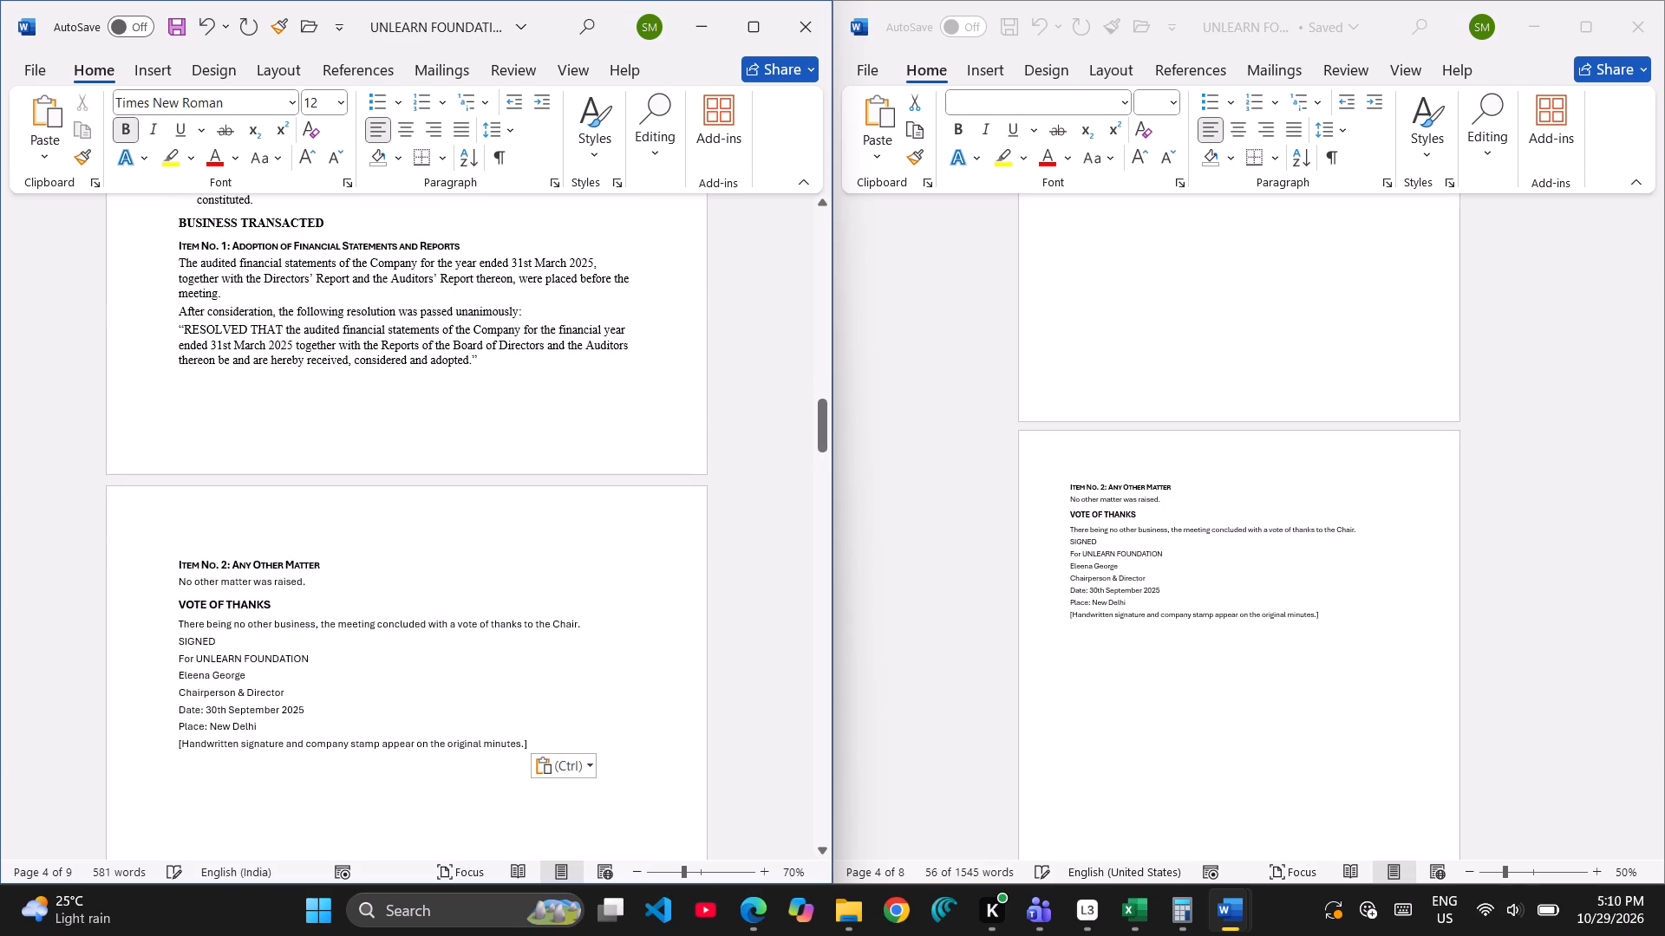
pyautogui.click(177, 227)
pyautogui.hotkey('shift', 'Right')
pyautogui.hotkey('shift', 'Right')
pyautogui.hotkey('shift', 'Right')
pyautogui.hotkey('shift', 'Right')
pyautogui.hotkey('shift', 'Right')
pyautogui.hotkey('shift', 'Right')
pyautogui.hotkey('shift', 'Right')
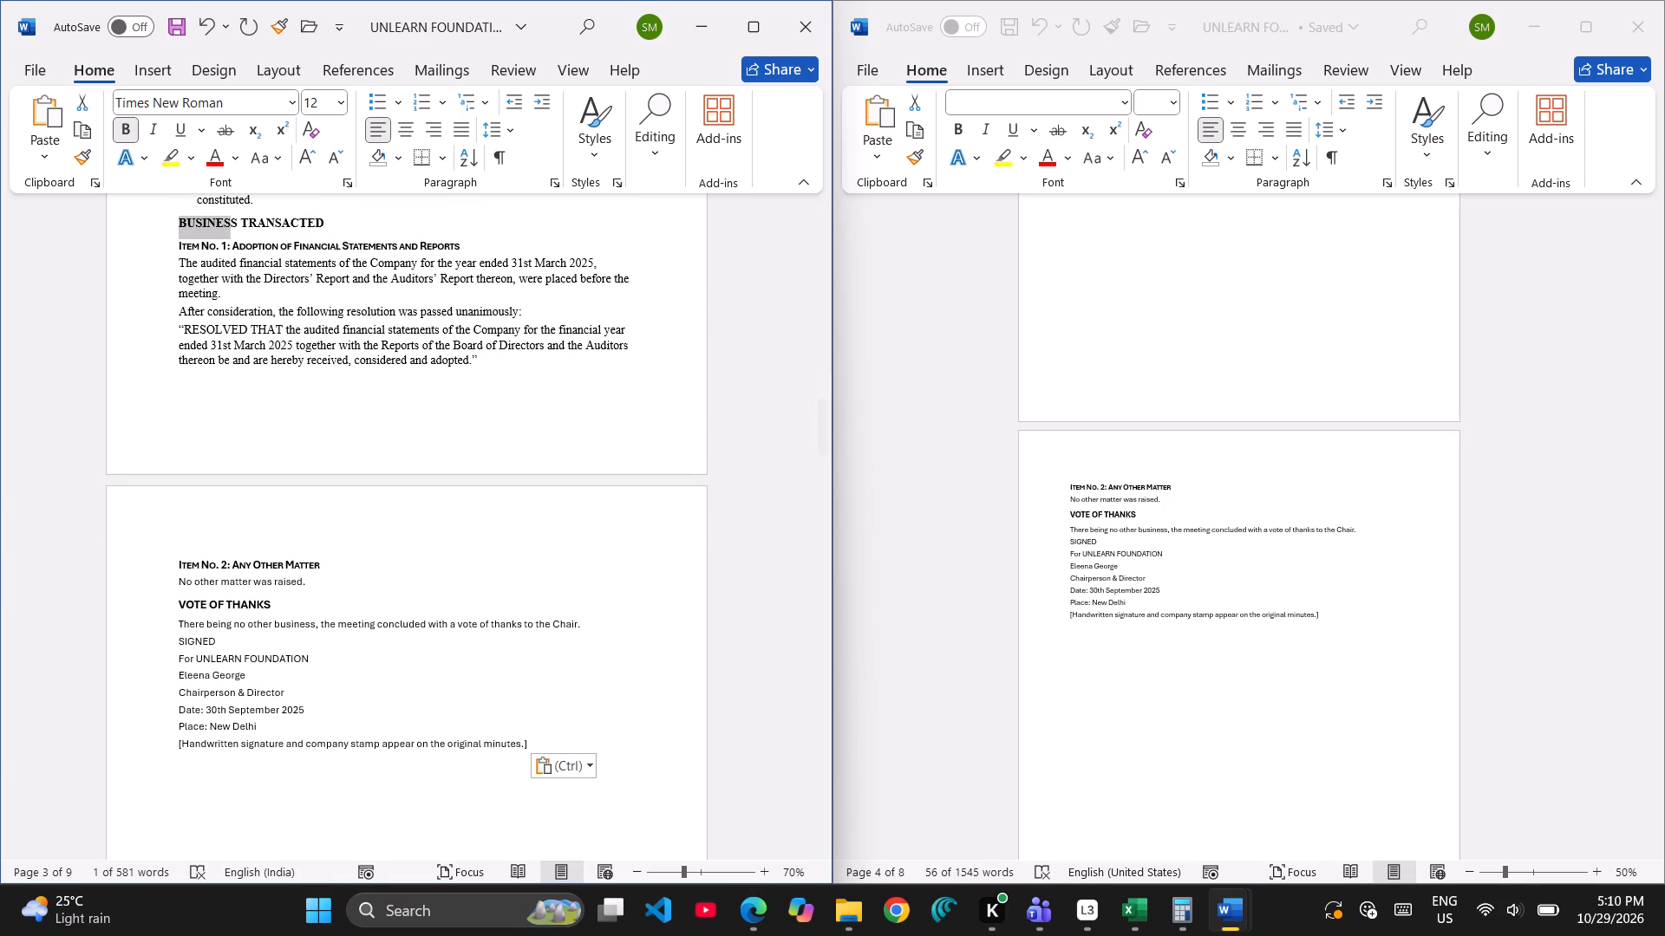
pyautogui.click(92, 160)
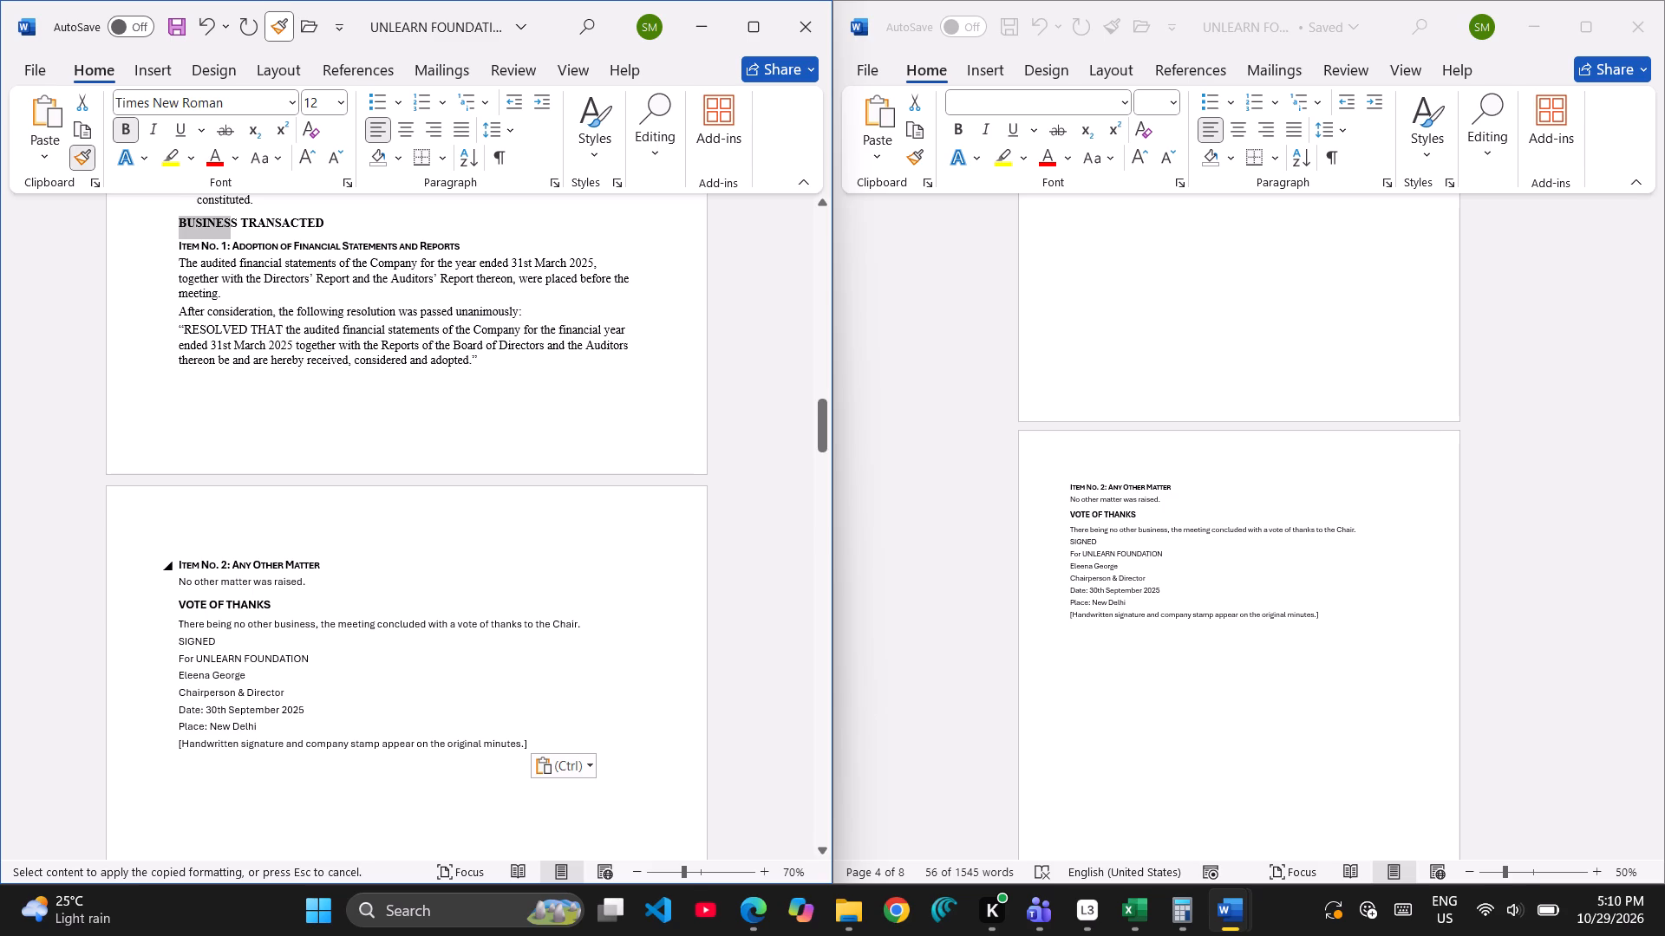
pyautogui.moveTo(179, 567); pyautogui.dragTo(314, 574)
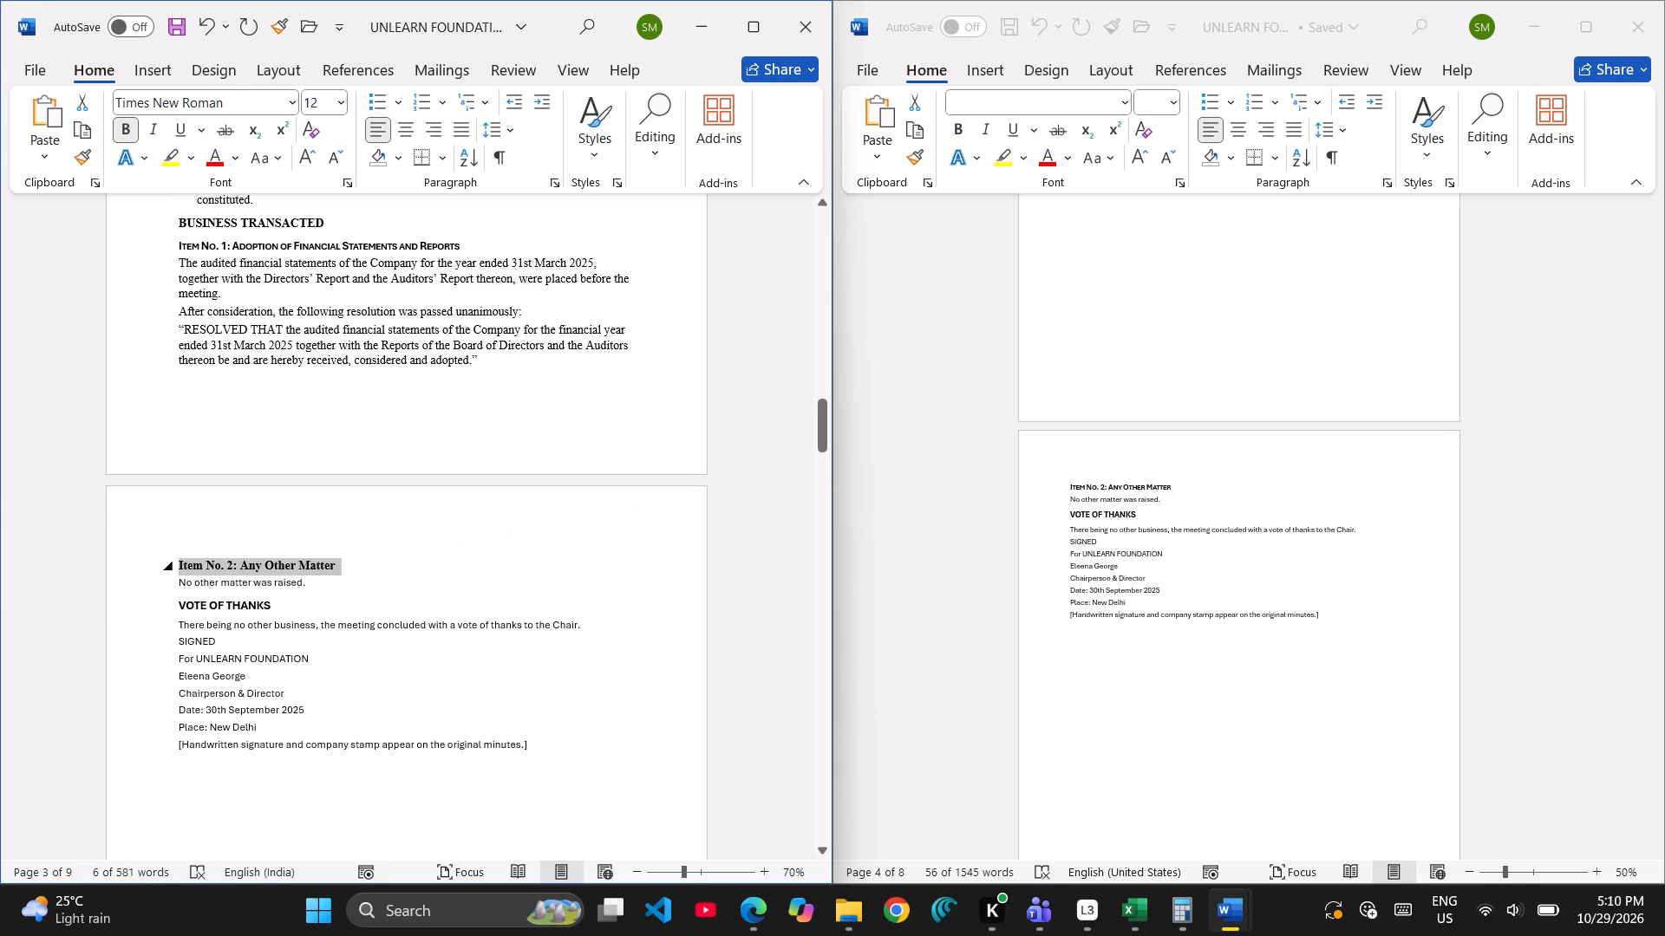
# Apply the resolution paragraph's body formatting to the "No other matter was raised." line in the draft with Format Painter.
pyautogui.moveTo(177, 356); pyautogui.dragTo(223, 357)
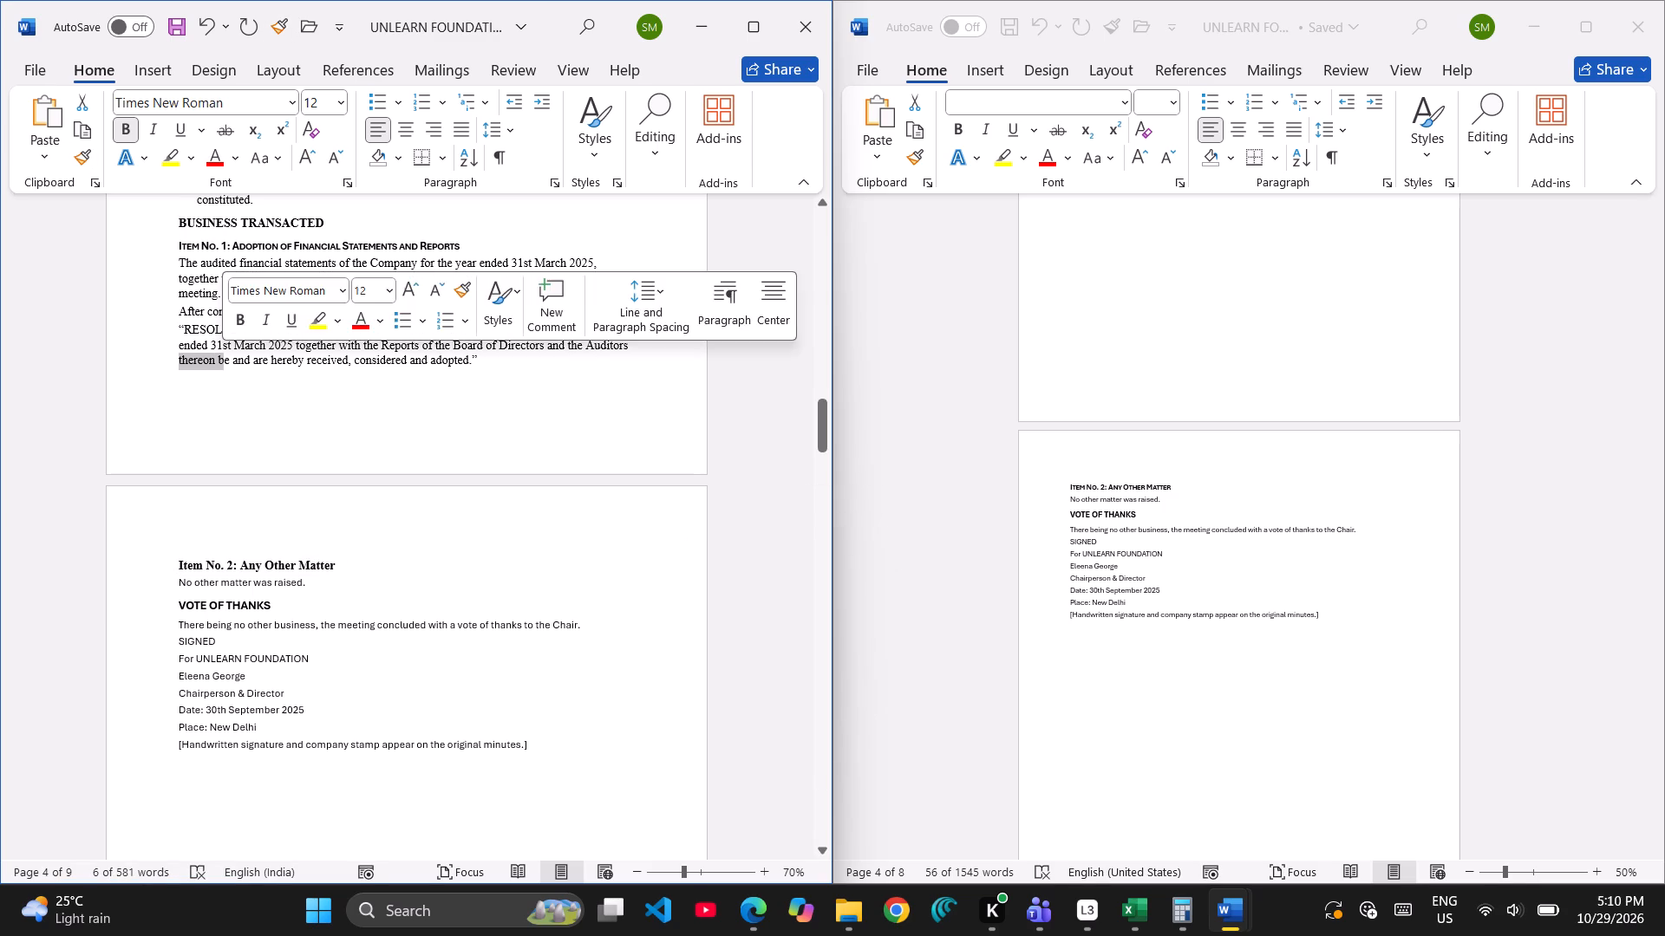
pyautogui.click(85, 162)
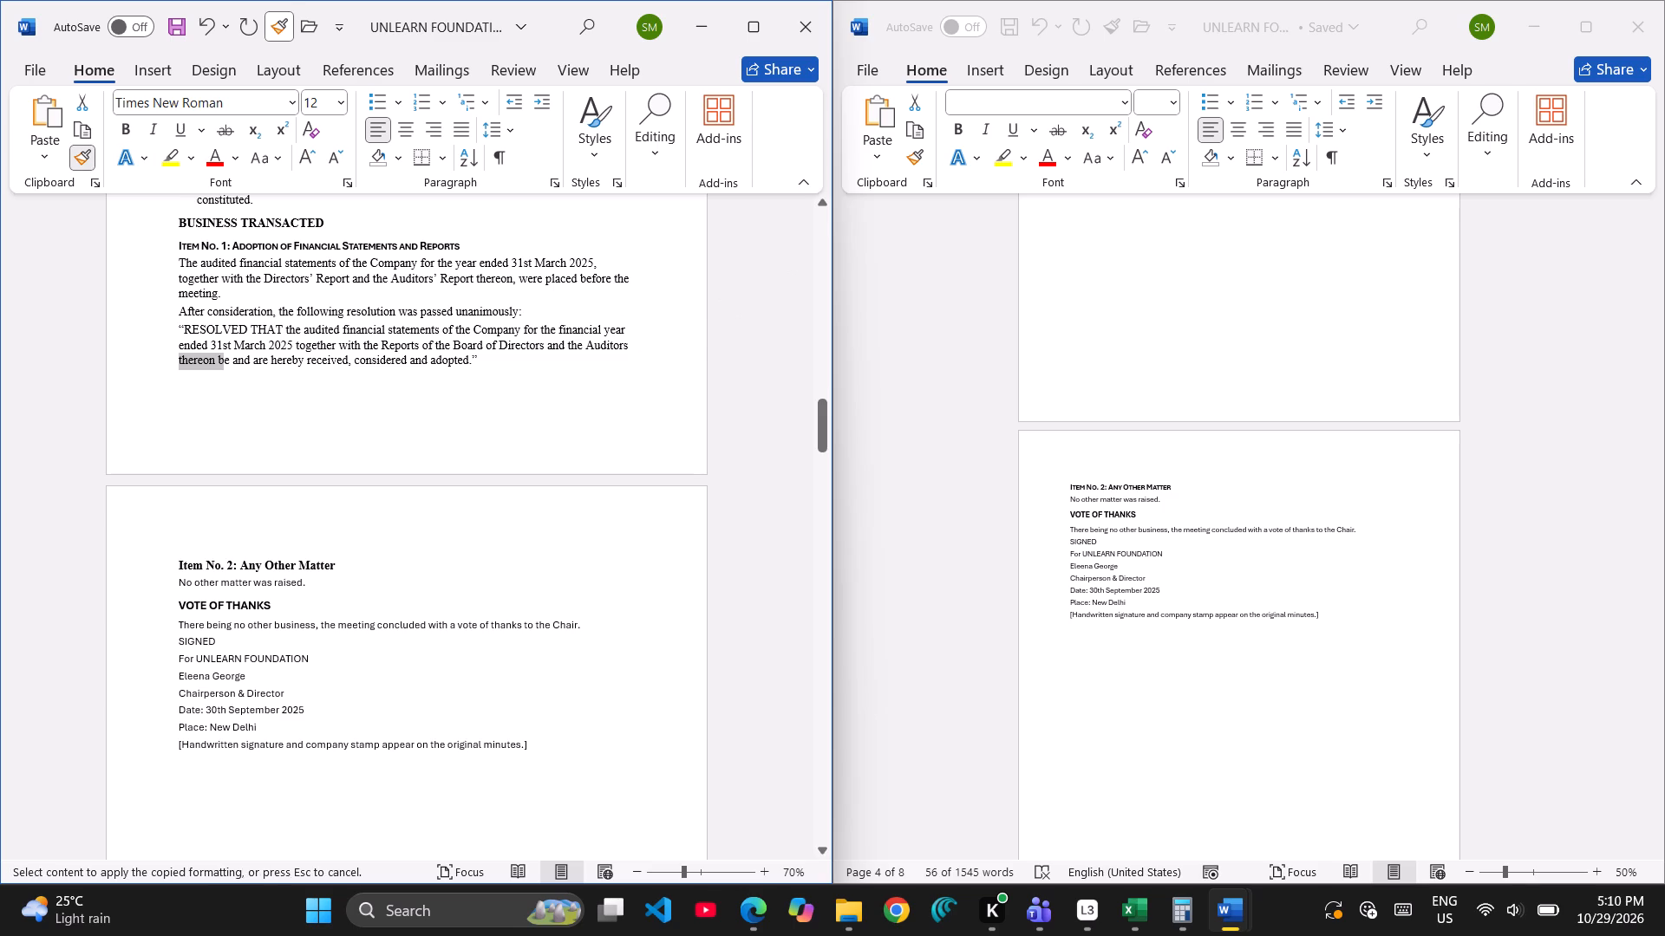
pyautogui.moveTo(175, 582); pyautogui.dragTo(310, 594)
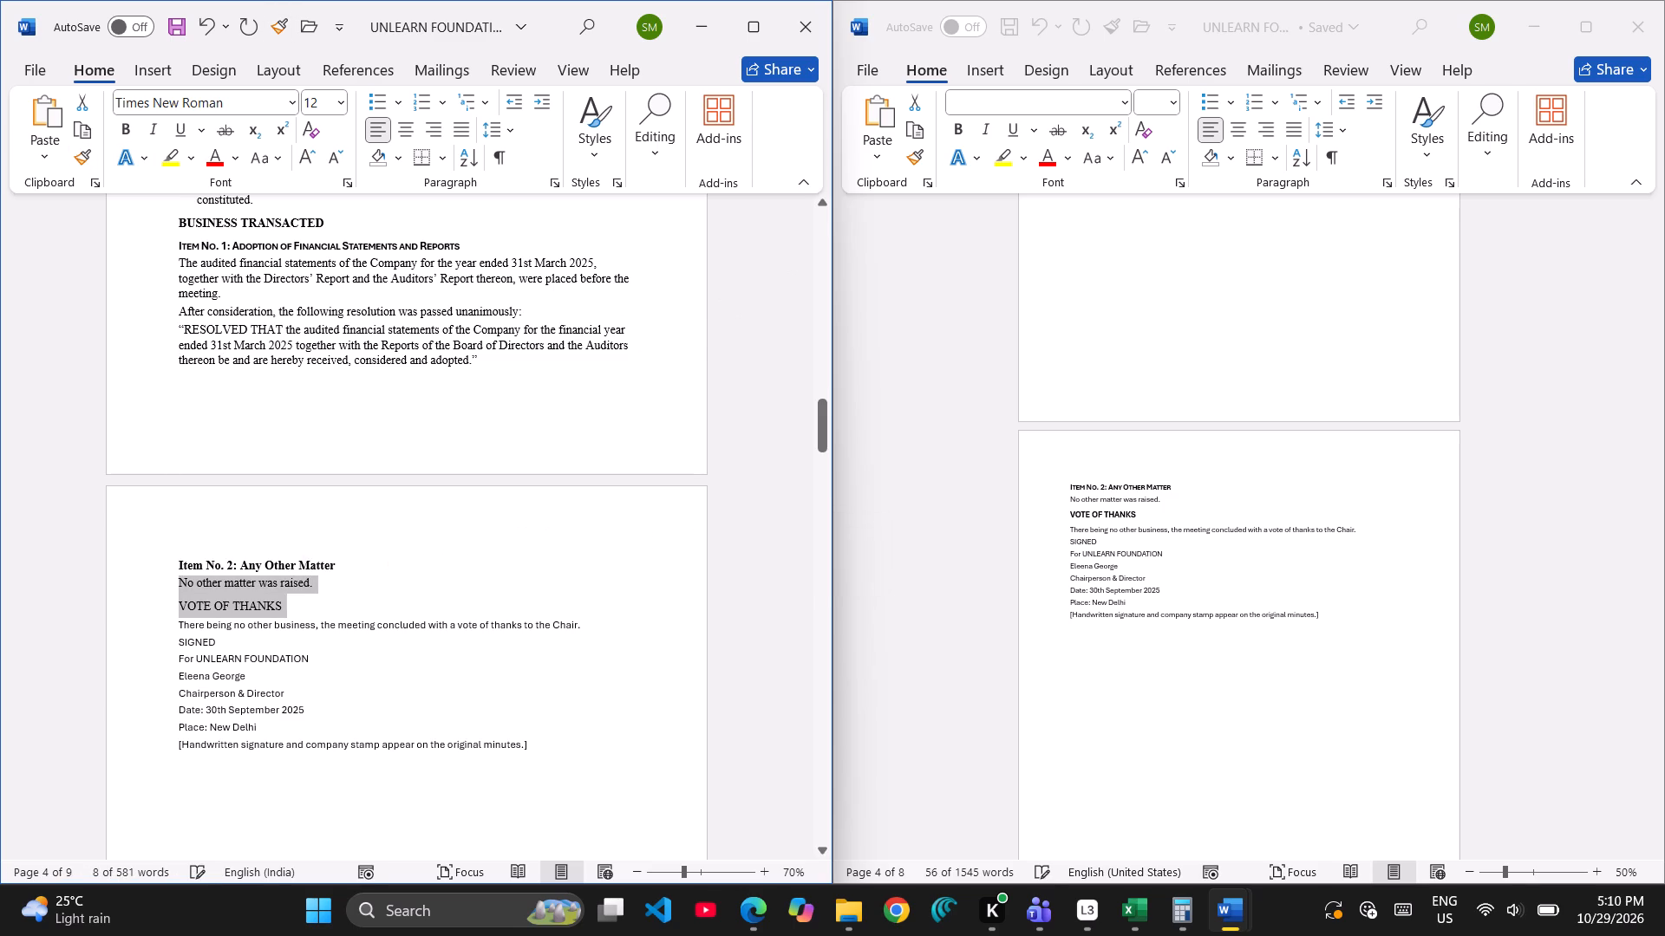
# Apply the Item No. 2 heading's formatting to the VOTE OF THANKS heading in the draft with Format Painter.
pyautogui.moveTo(178, 556); pyautogui.dragTo(200, 556)
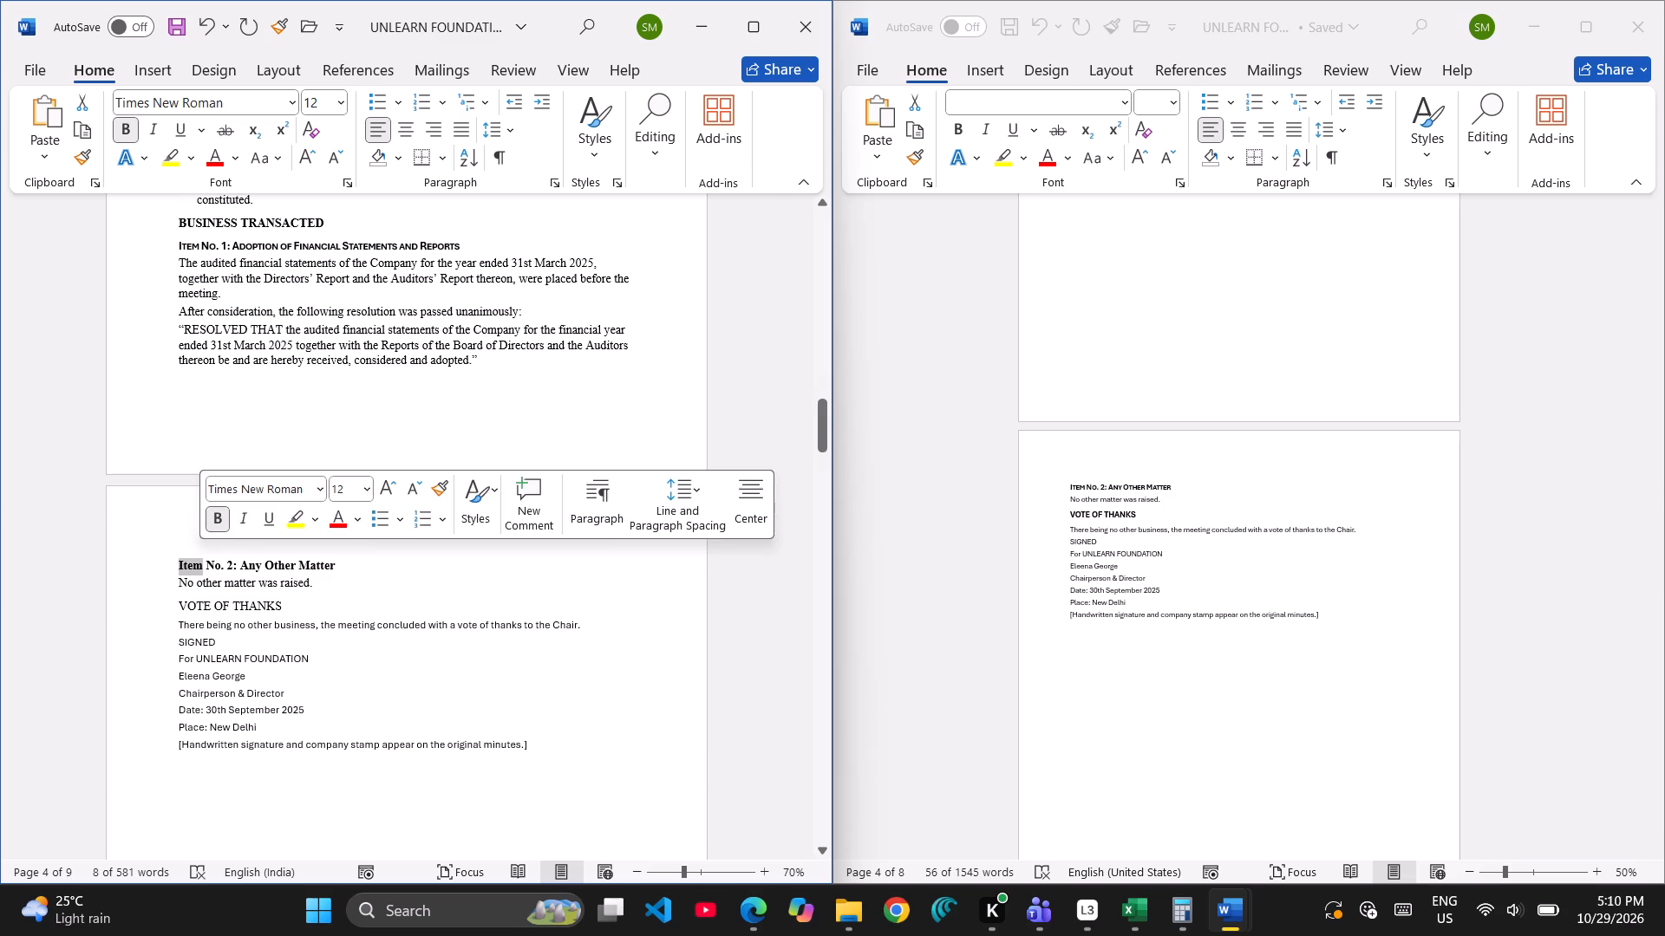
pyautogui.click(88, 164)
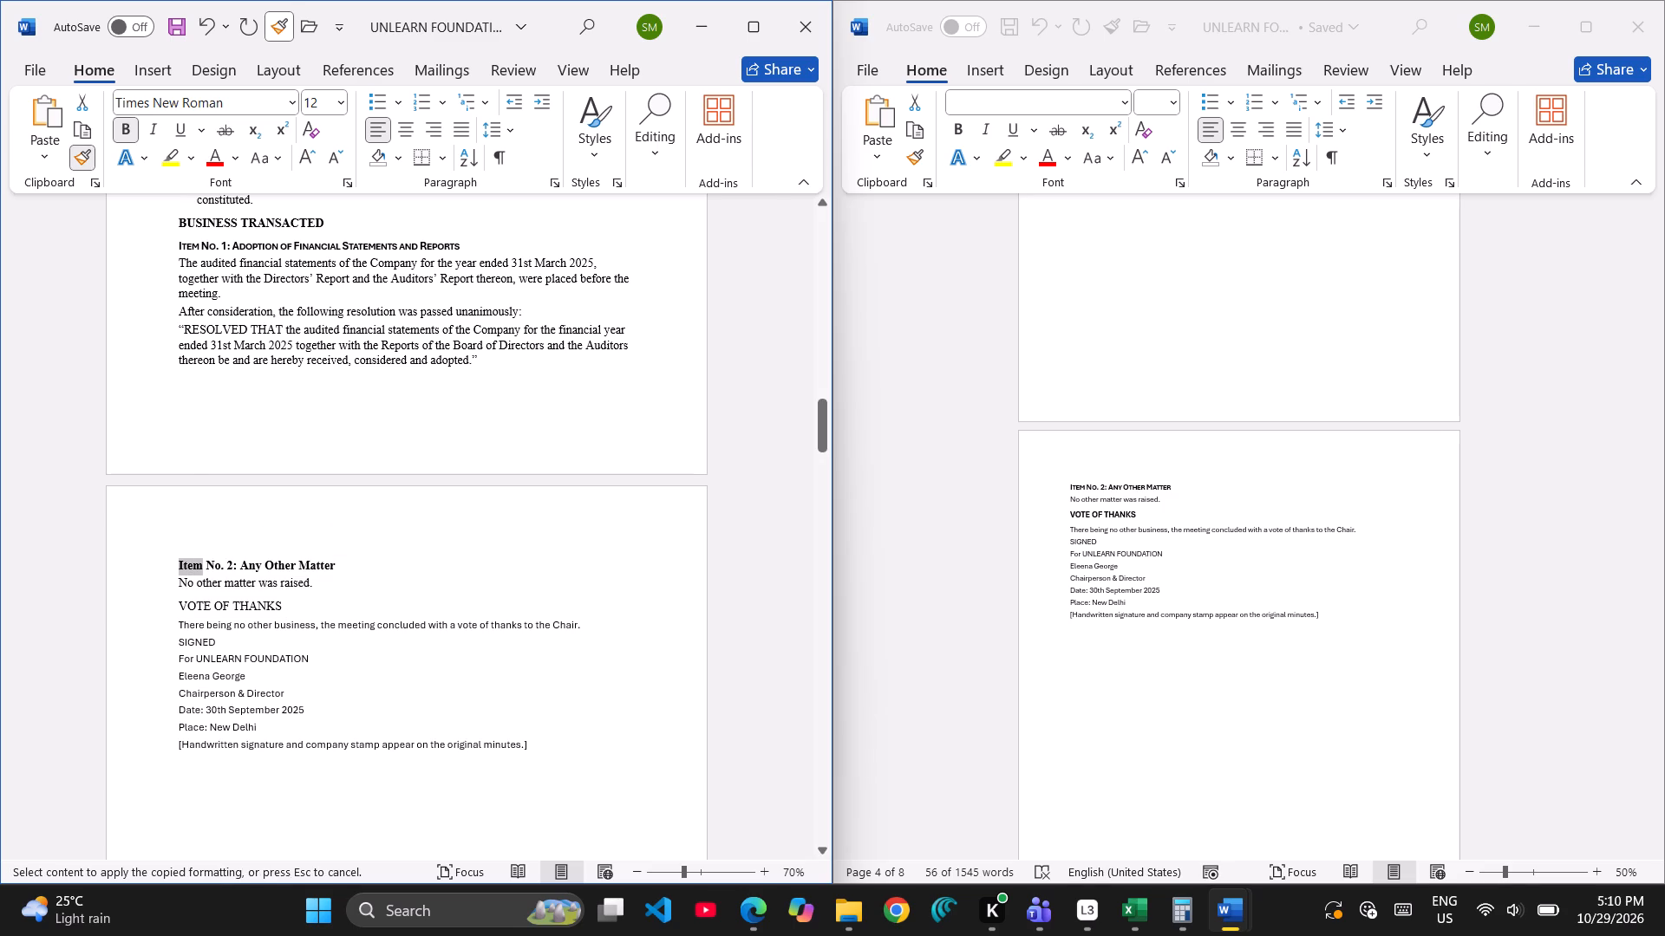
pyautogui.moveTo(179, 601); pyautogui.dragTo(250, 608)
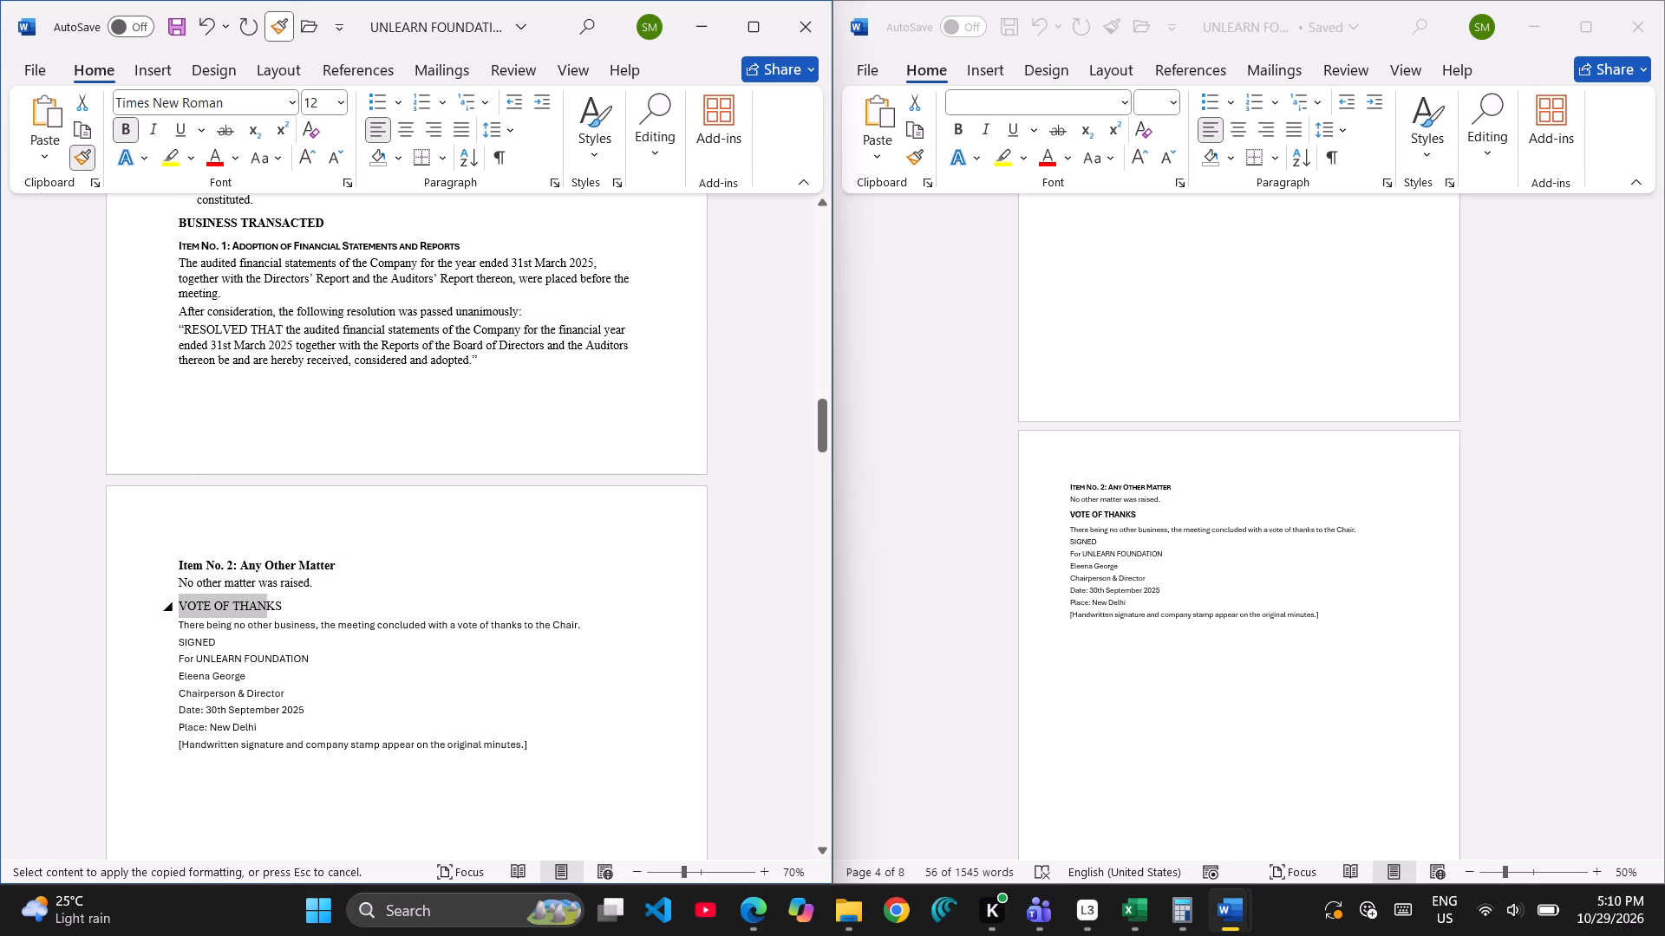
pyautogui.moveTo(250, 608); pyautogui.dragTo(281, 611)
pyautogui.click(173, 627)
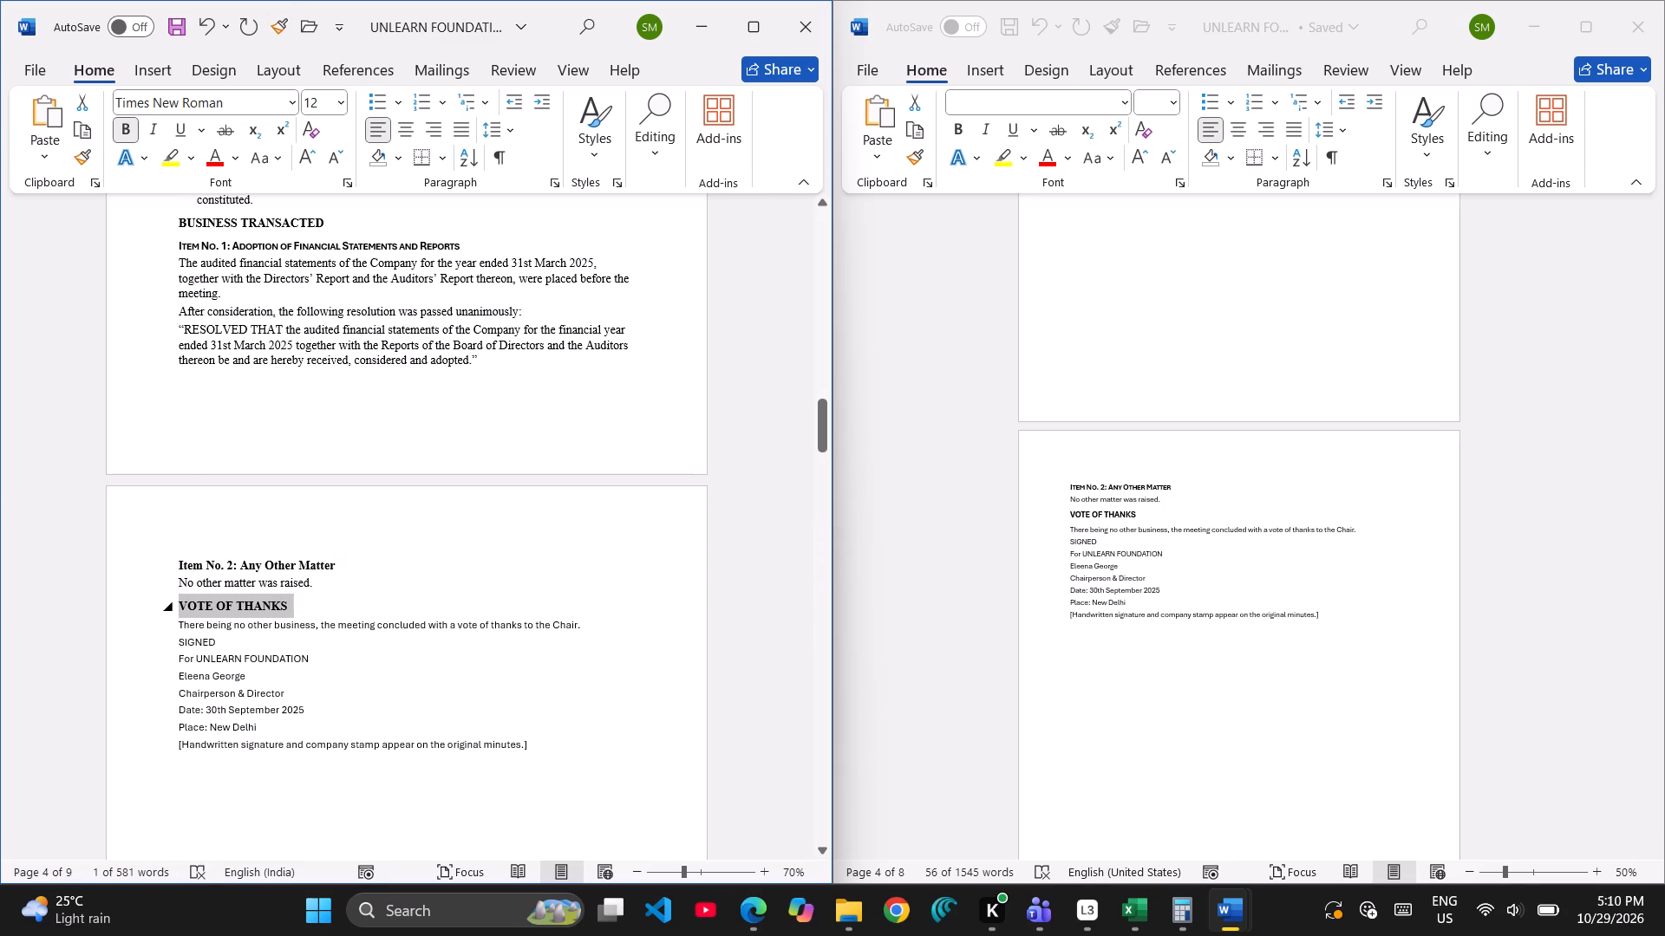
# Apply the "No other matter was raised." line's formatting to the text from "There being no other business" through the bracketed signature note.
pyautogui.moveTo(178, 582); pyautogui.dragTo(195, 582)
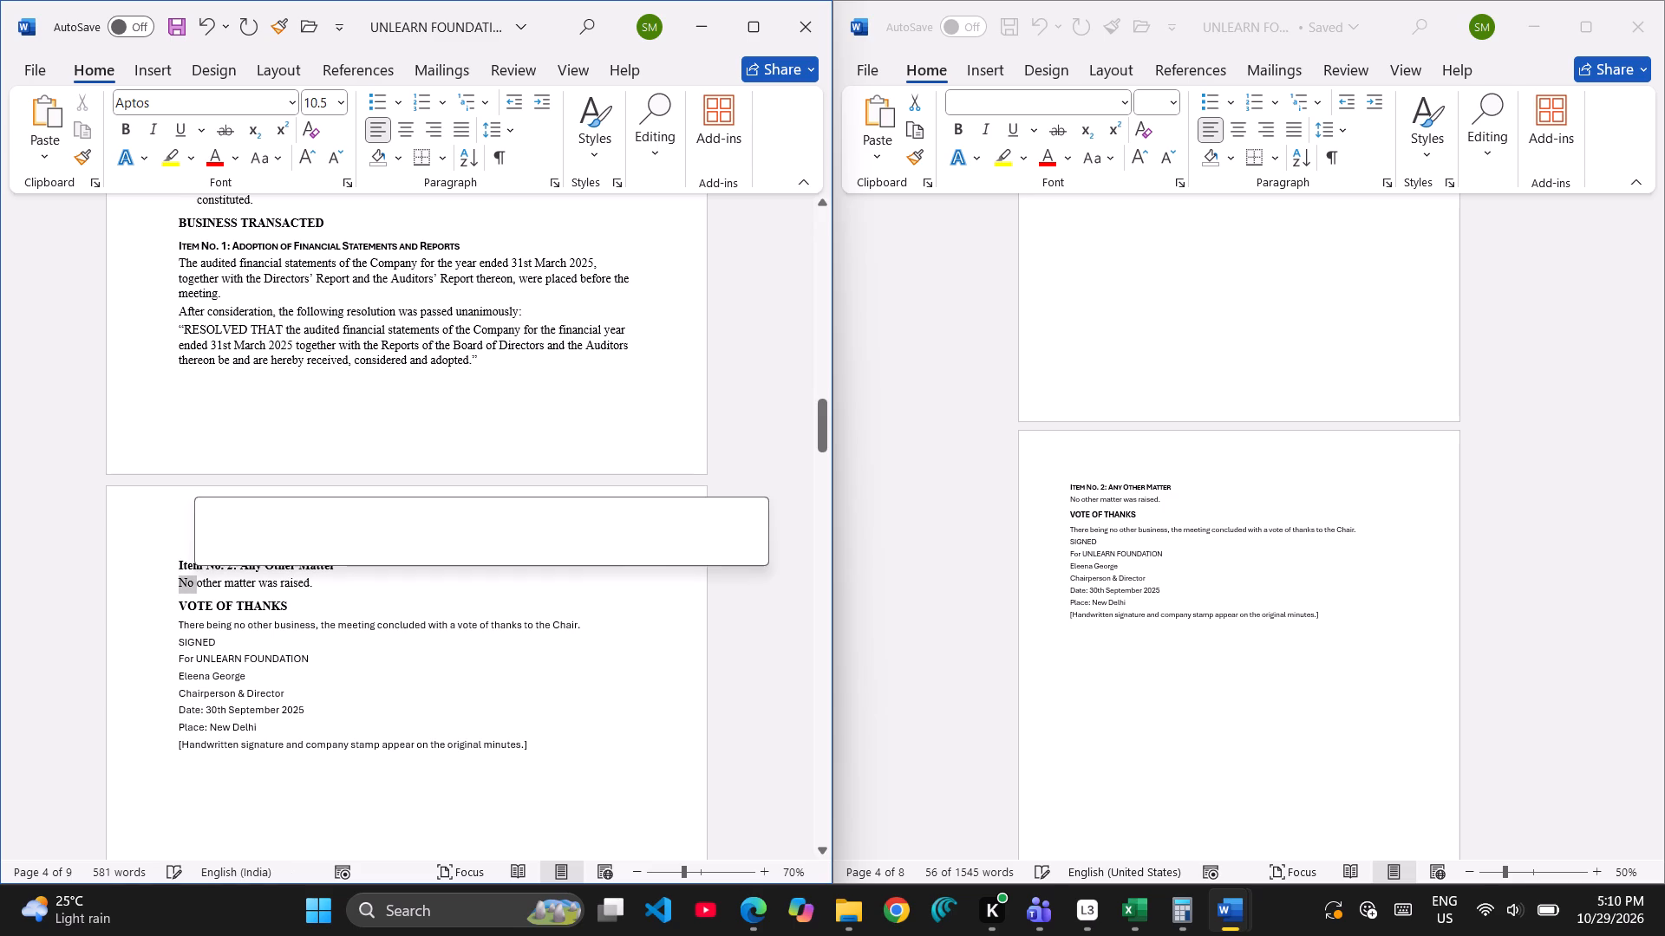
pyautogui.click(80, 158)
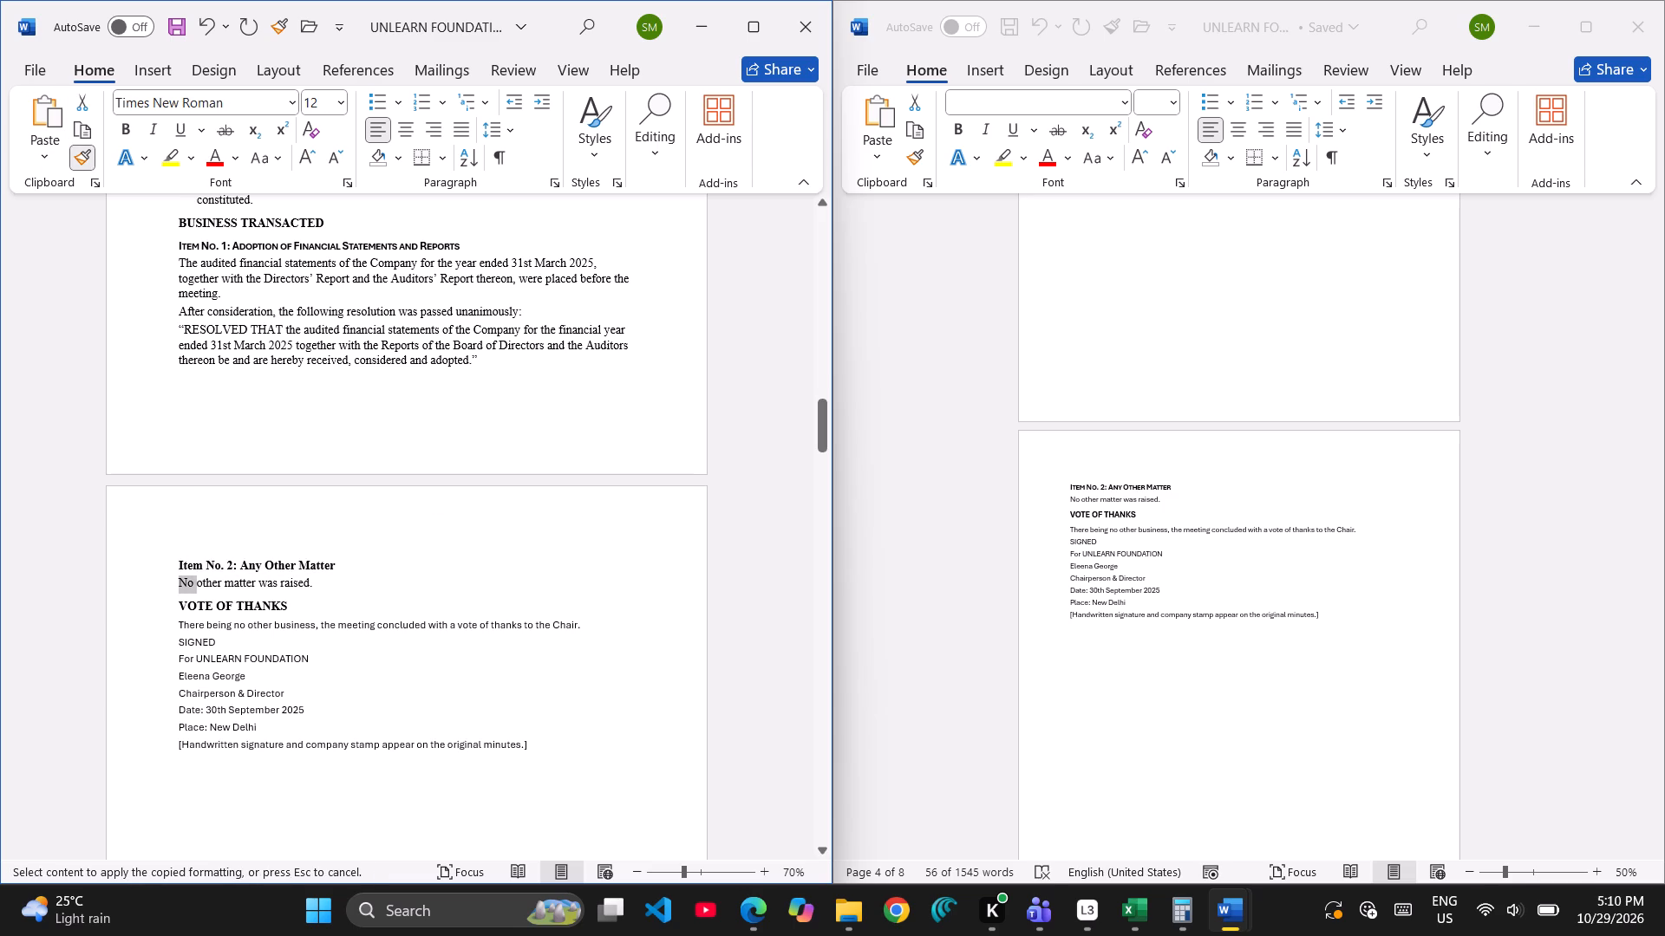
pyautogui.moveTo(182, 624); pyautogui.dragTo(289, 671)
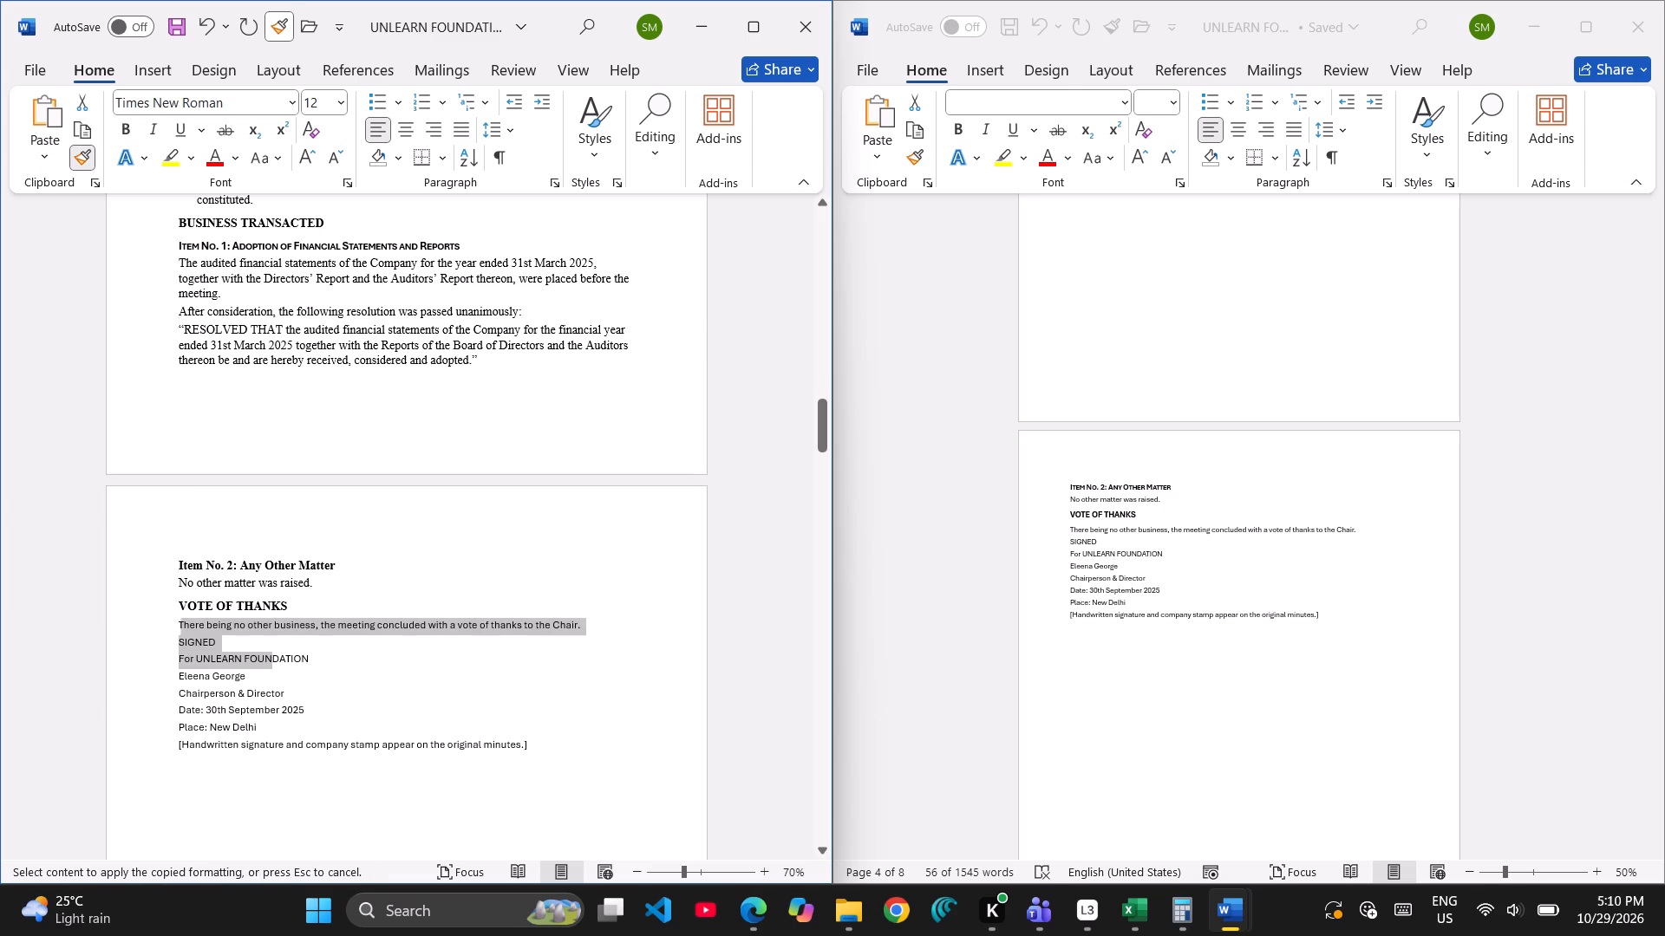
pyautogui.moveTo(289, 671); pyautogui.dragTo(545, 744)
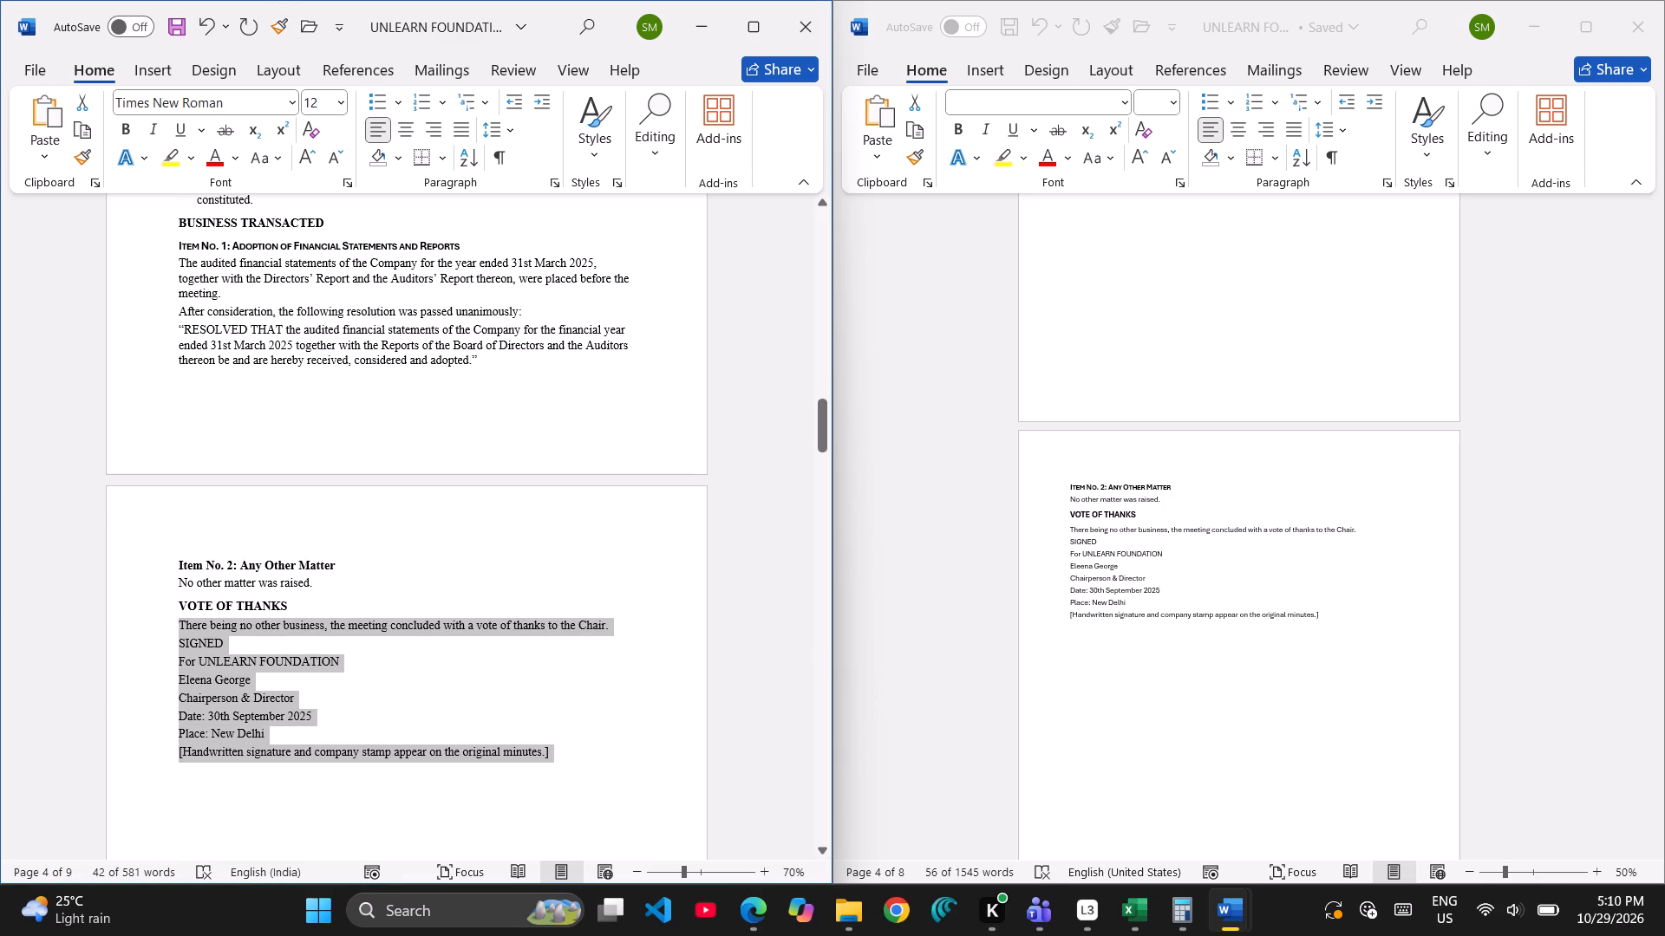
pyautogui.click(364, 678)
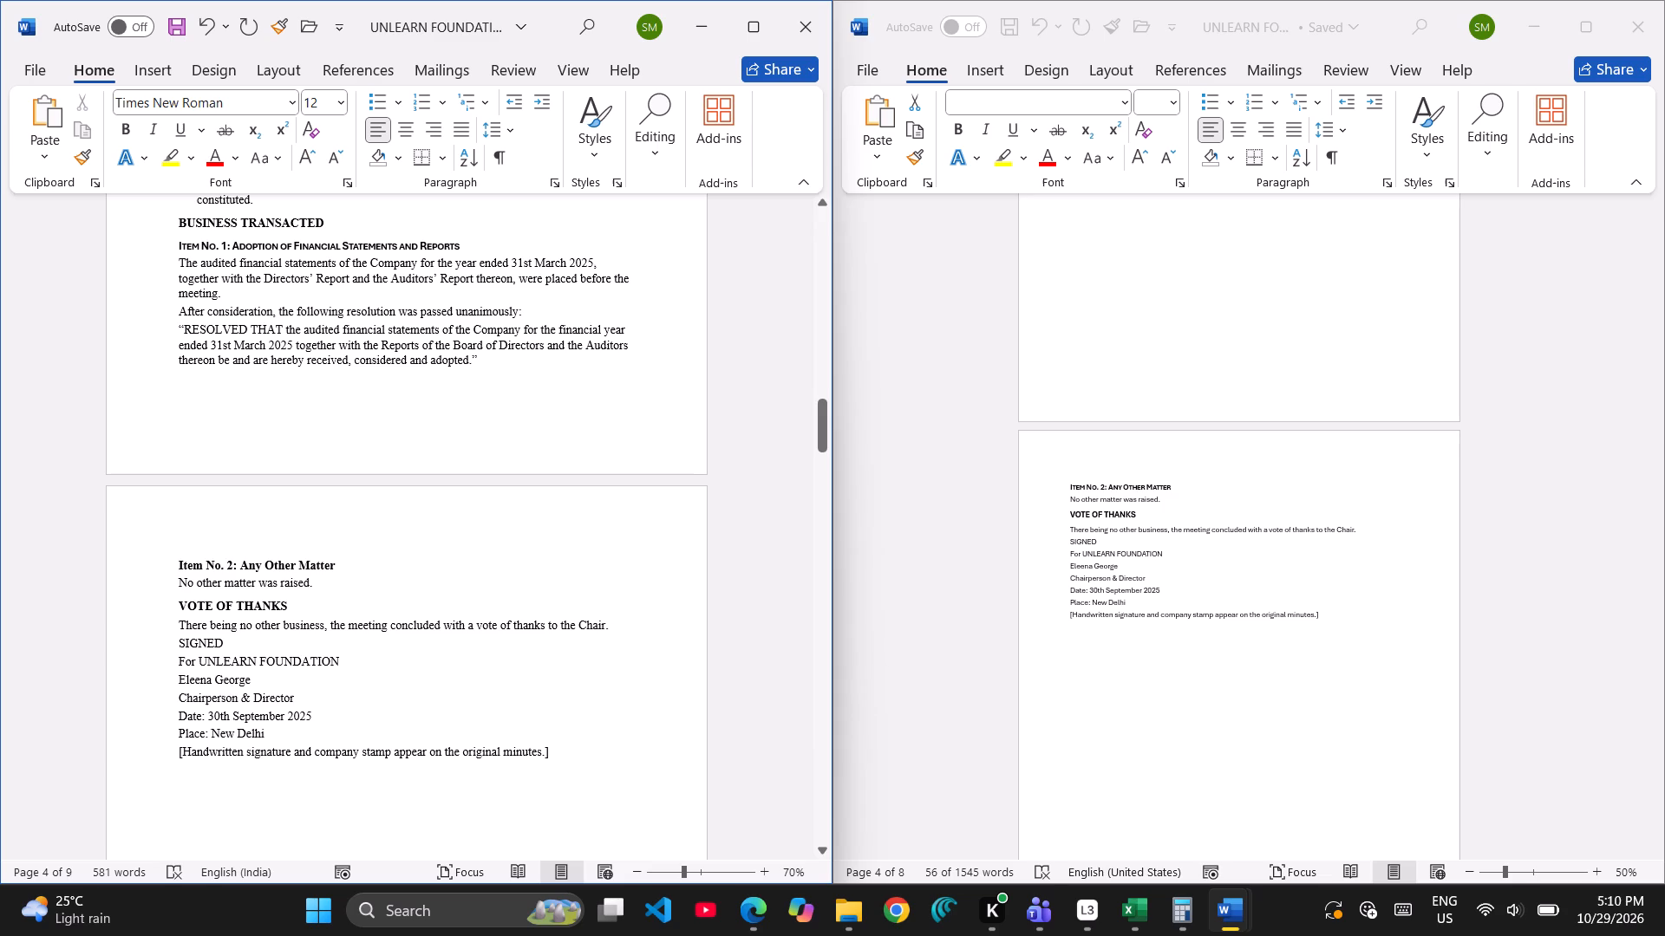
# Copy the entire certified true copy extract page, from UNLEARN FOUNDATION through the bracketed signature and stamp note, in the complete document.
pyautogui.scroll(-2, 1190, 712)
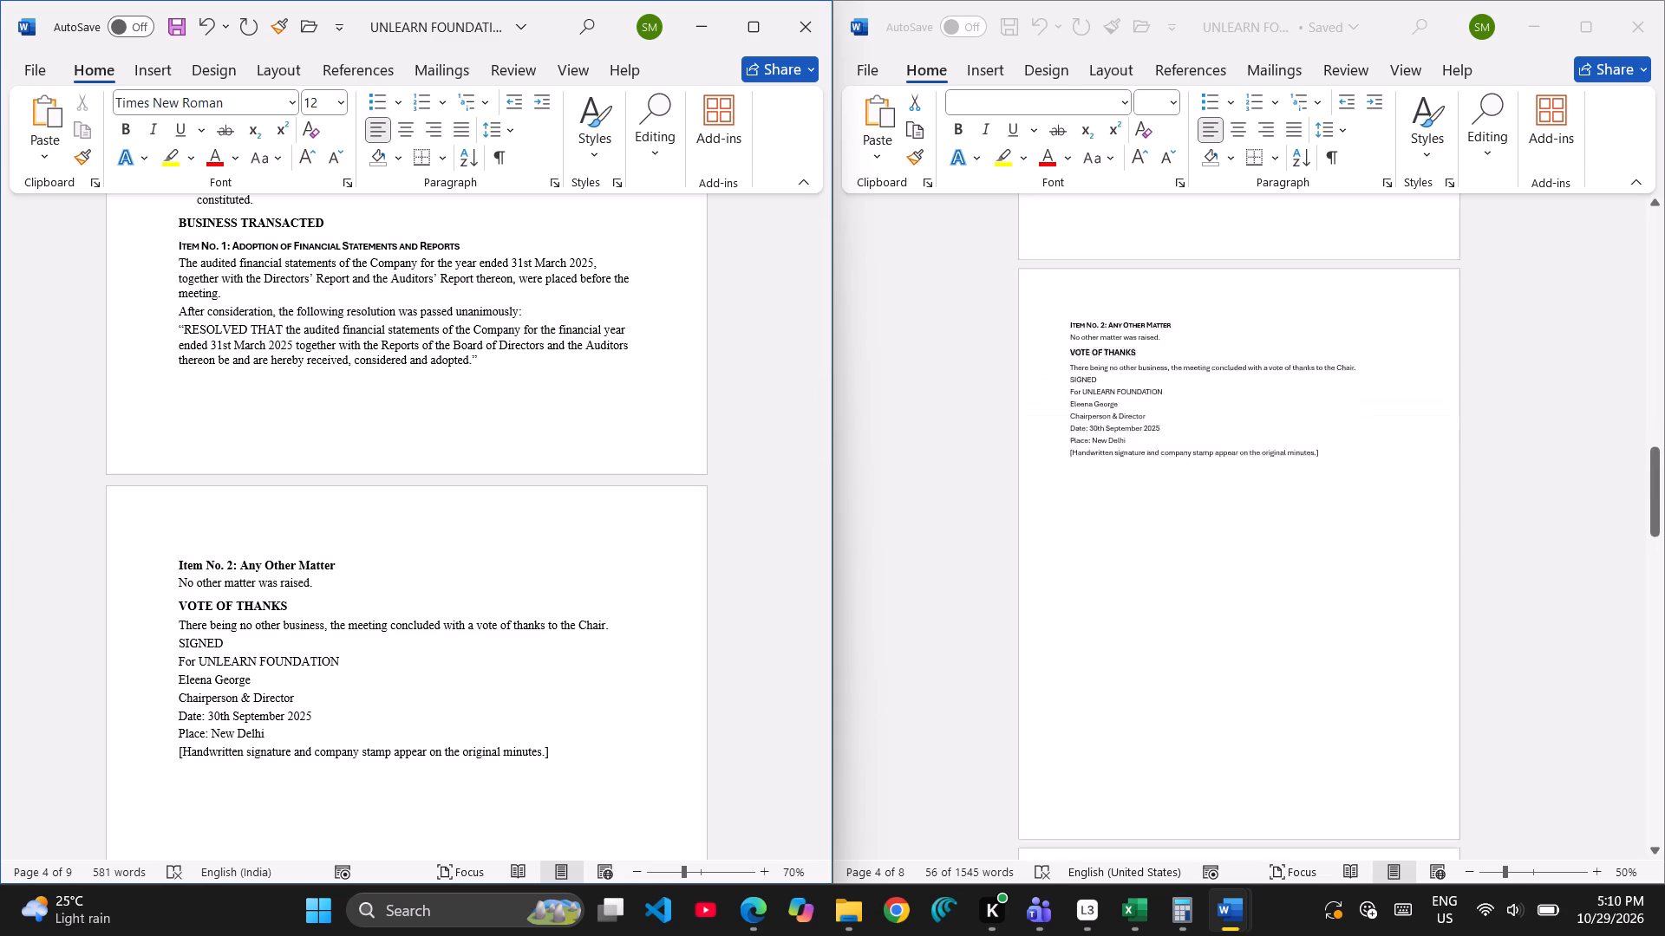
pyautogui.scroll(-5, 1190, 712)
pyautogui.rightClick(1190, 712)
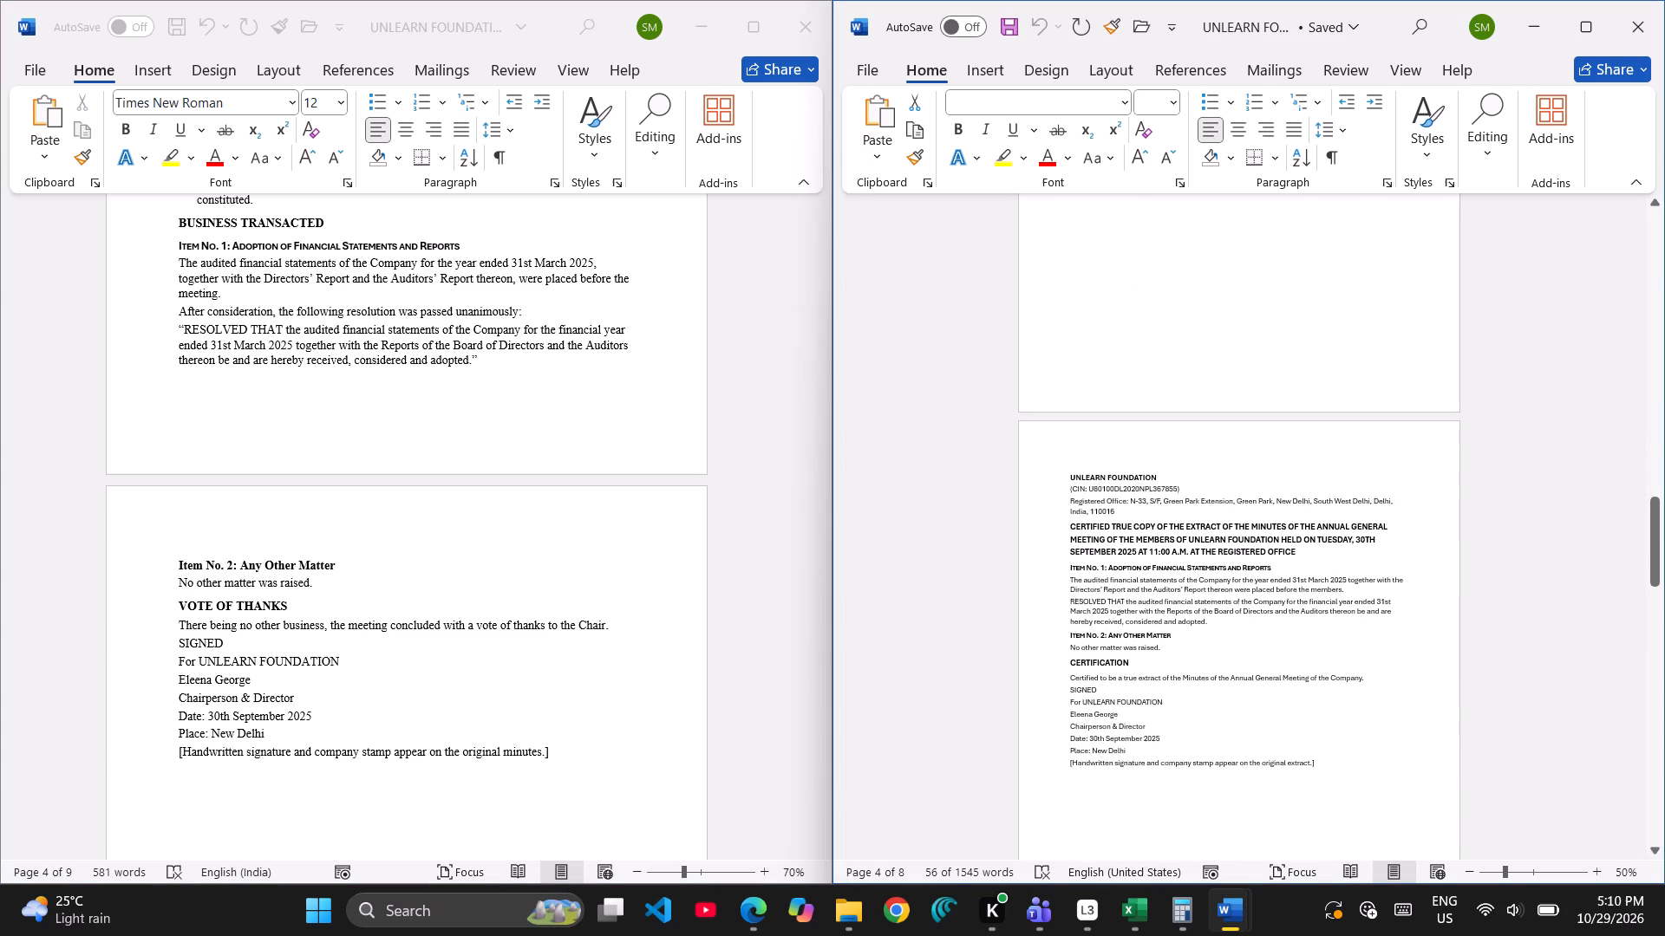
pyautogui.click(1153, 699)
pyautogui.click(1153, 699)
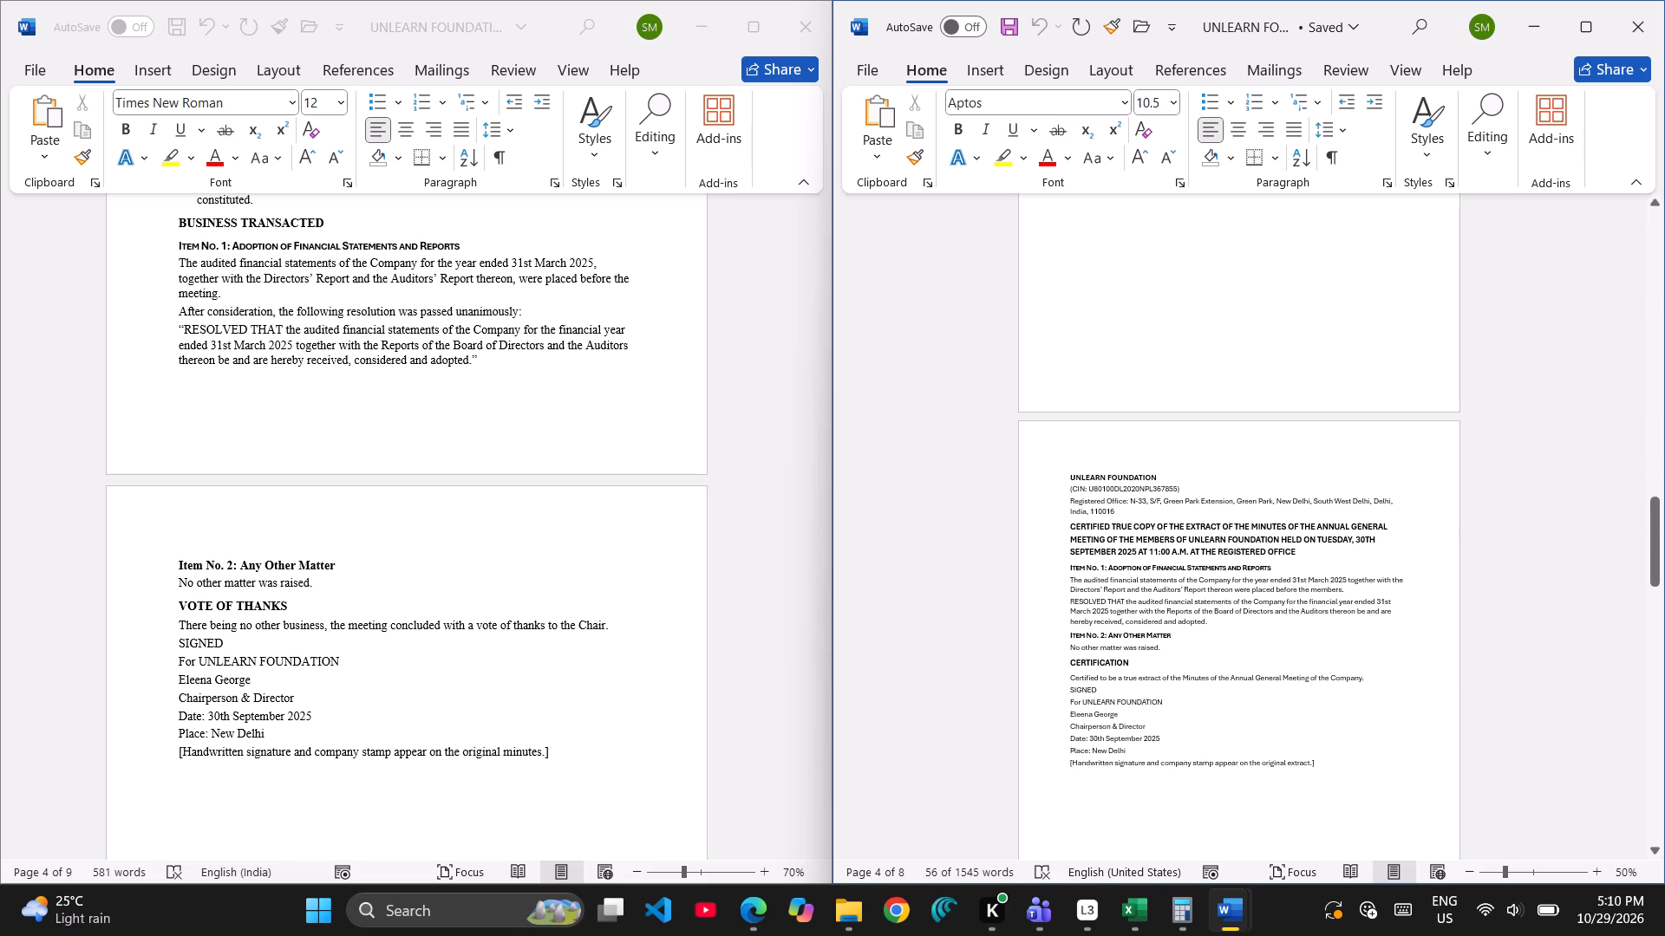
pyautogui.click(1153, 699)
pyautogui.click(1100, 700)
pyautogui.scroll(-1, 1114, 656)
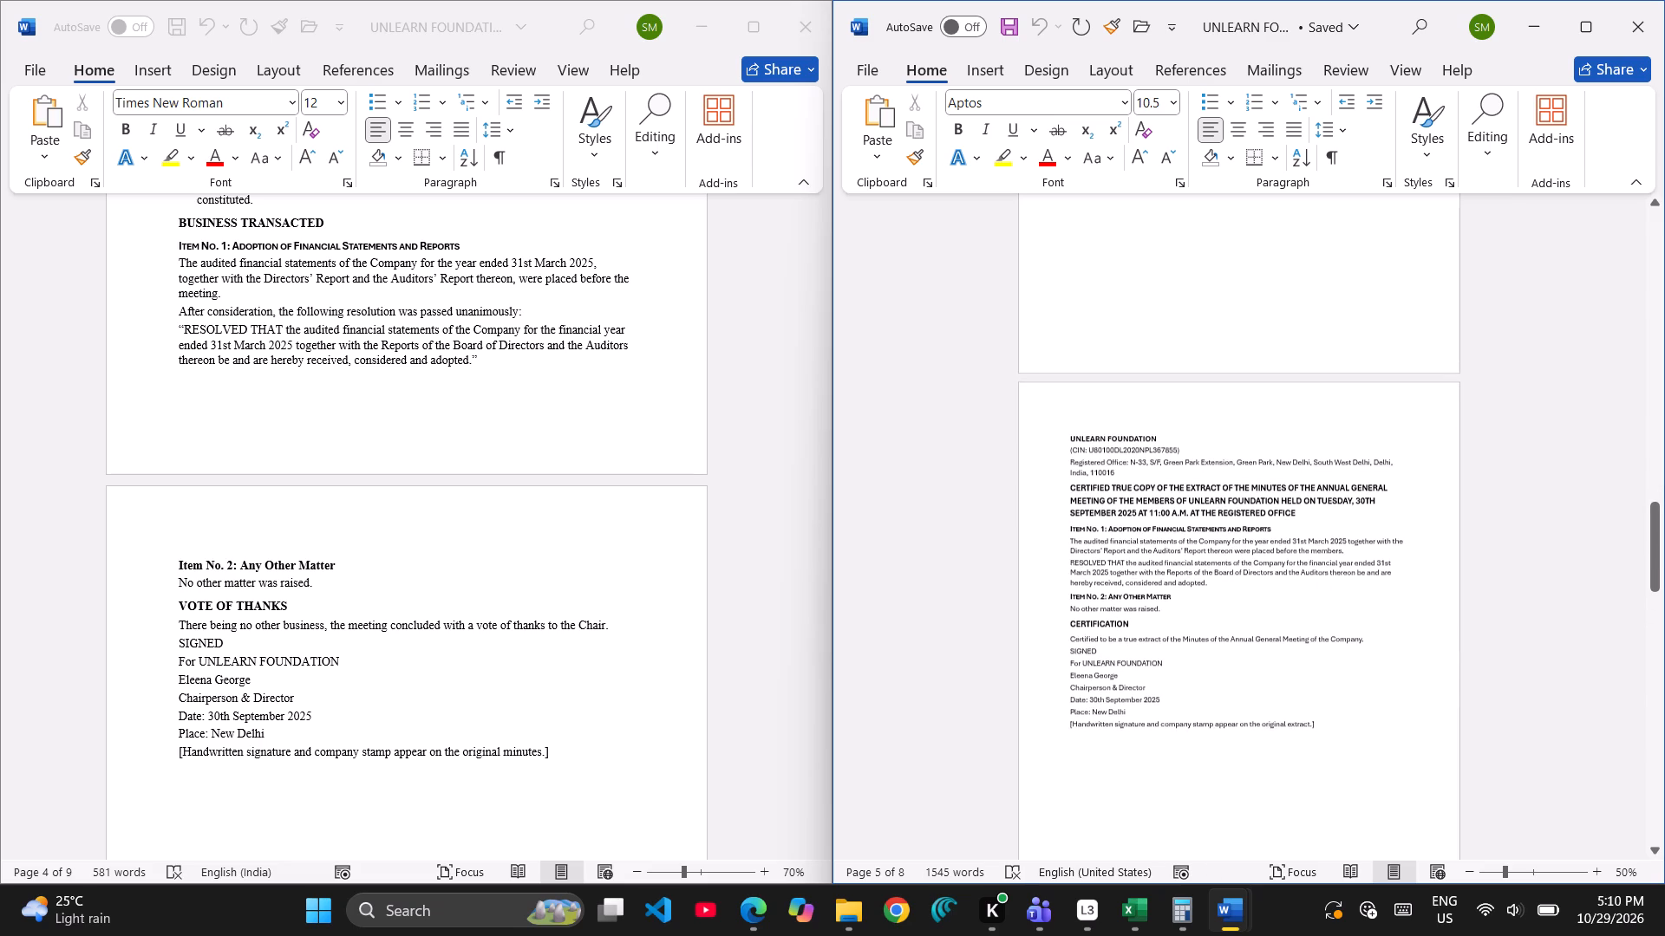
pyautogui.scroll(-1, 1114, 656)
pyautogui.moveTo(1071, 430); pyautogui.dragTo(1076, 432)
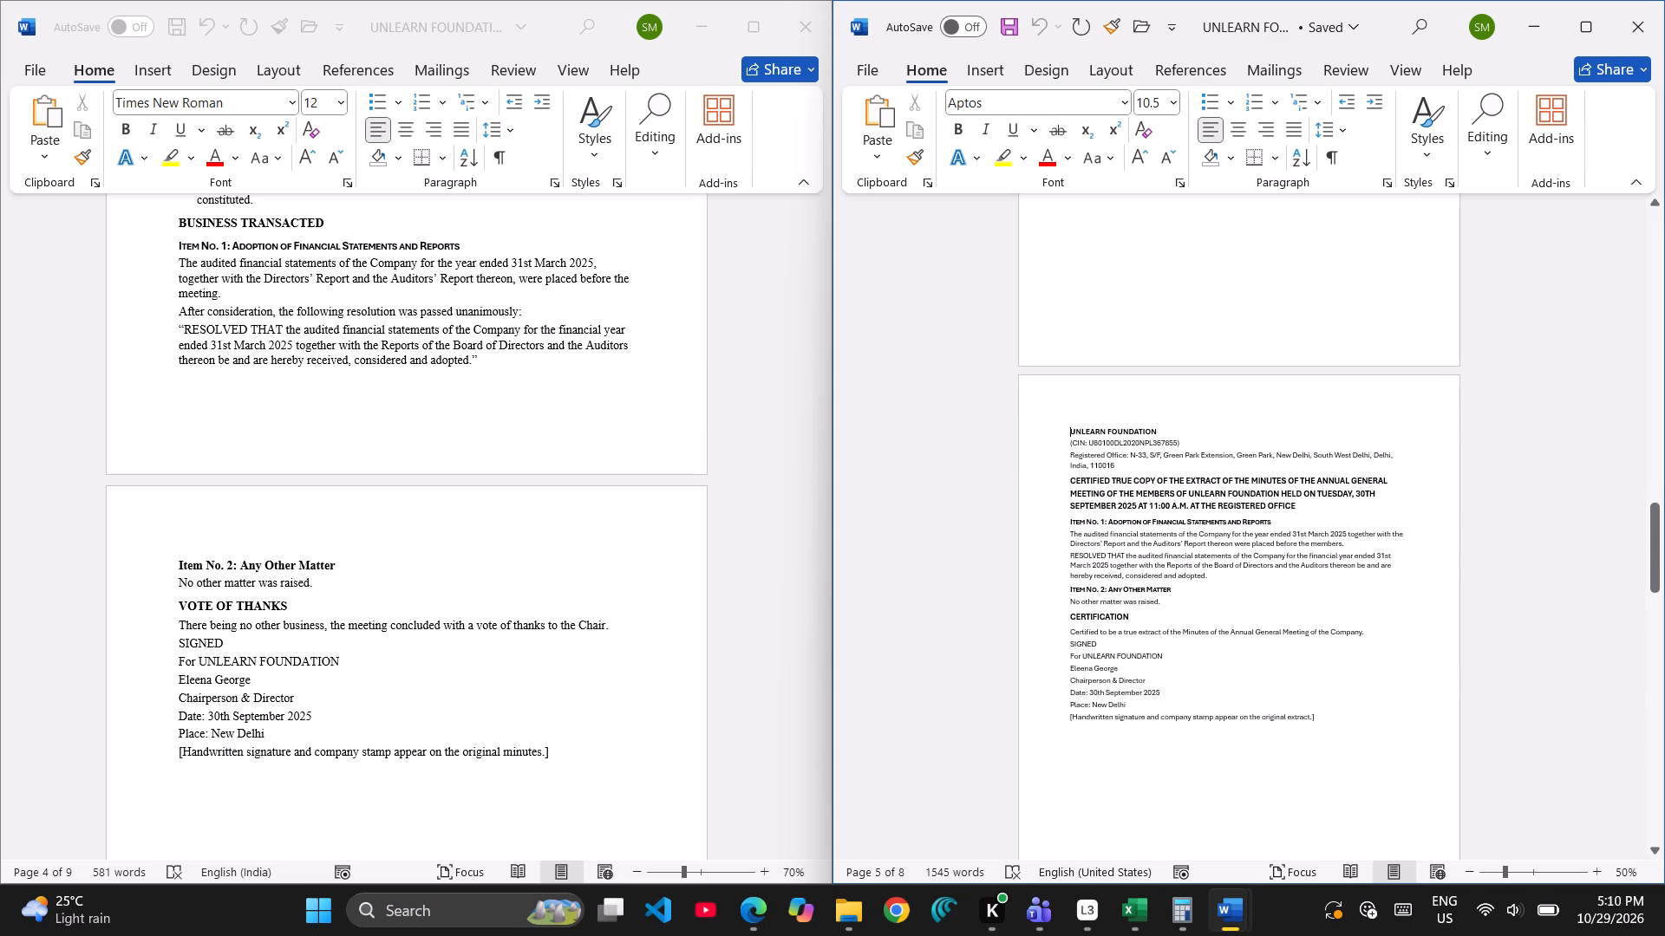
pyautogui.moveTo(1076, 432); pyautogui.dragTo(1323, 736)
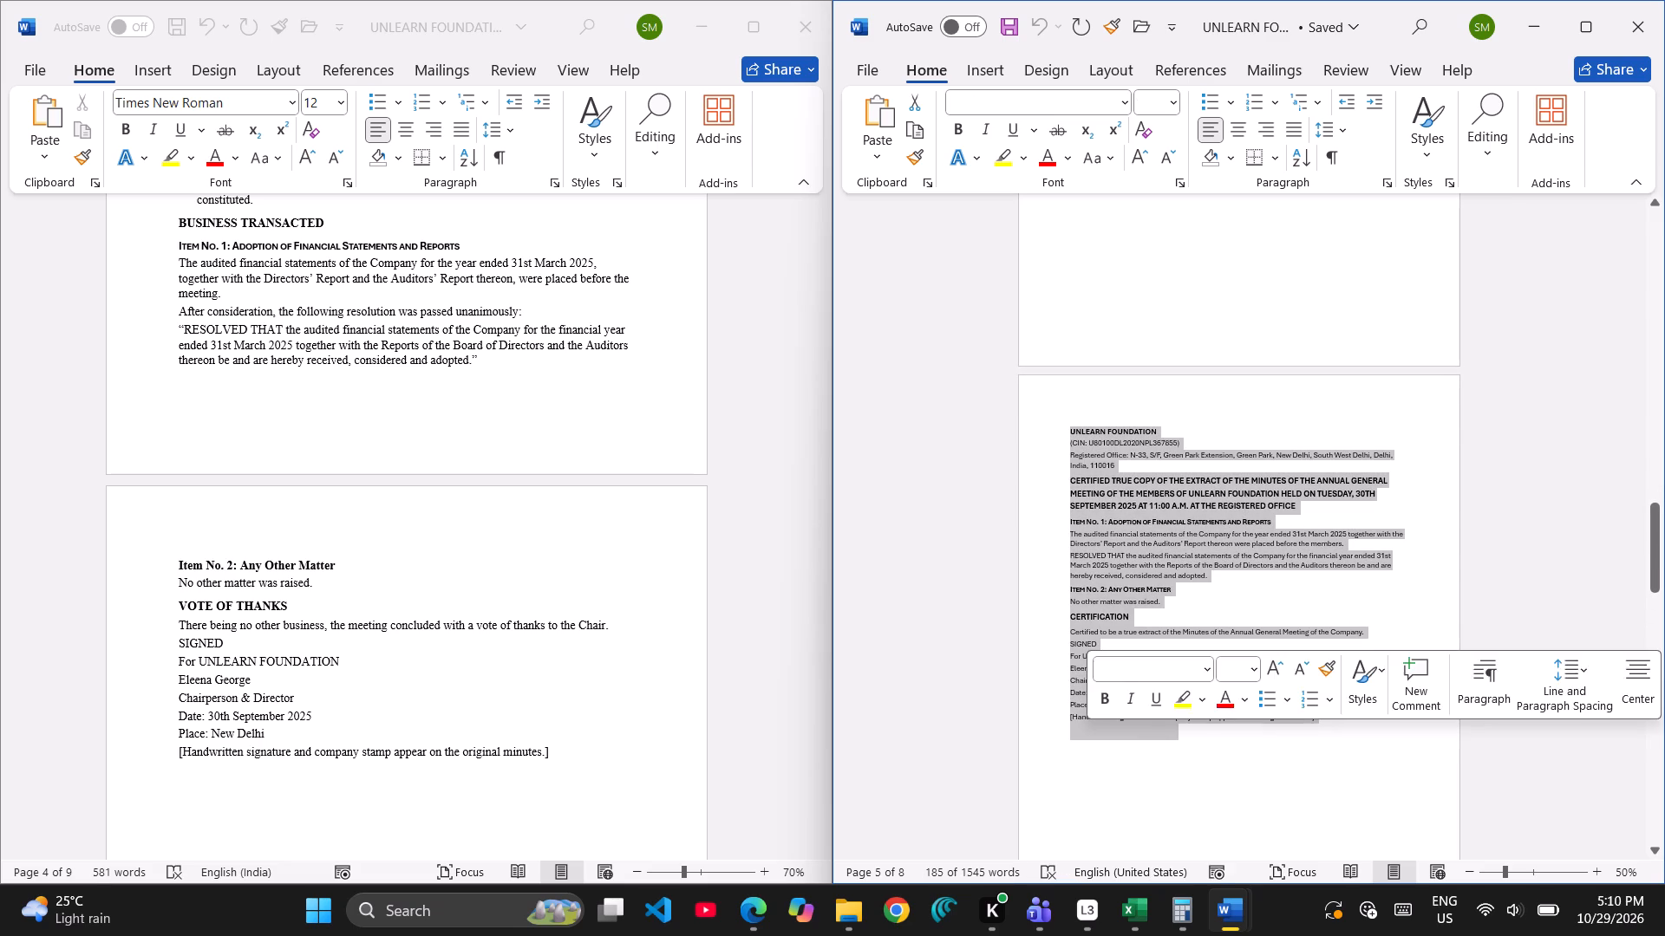
pyautogui.hotkey('ctrl', 'c')
# Paste the certified true copy extract onto the draft's blank page following the Annual General Meeting minutes.
pyautogui.scroll(-2, 271, 559)
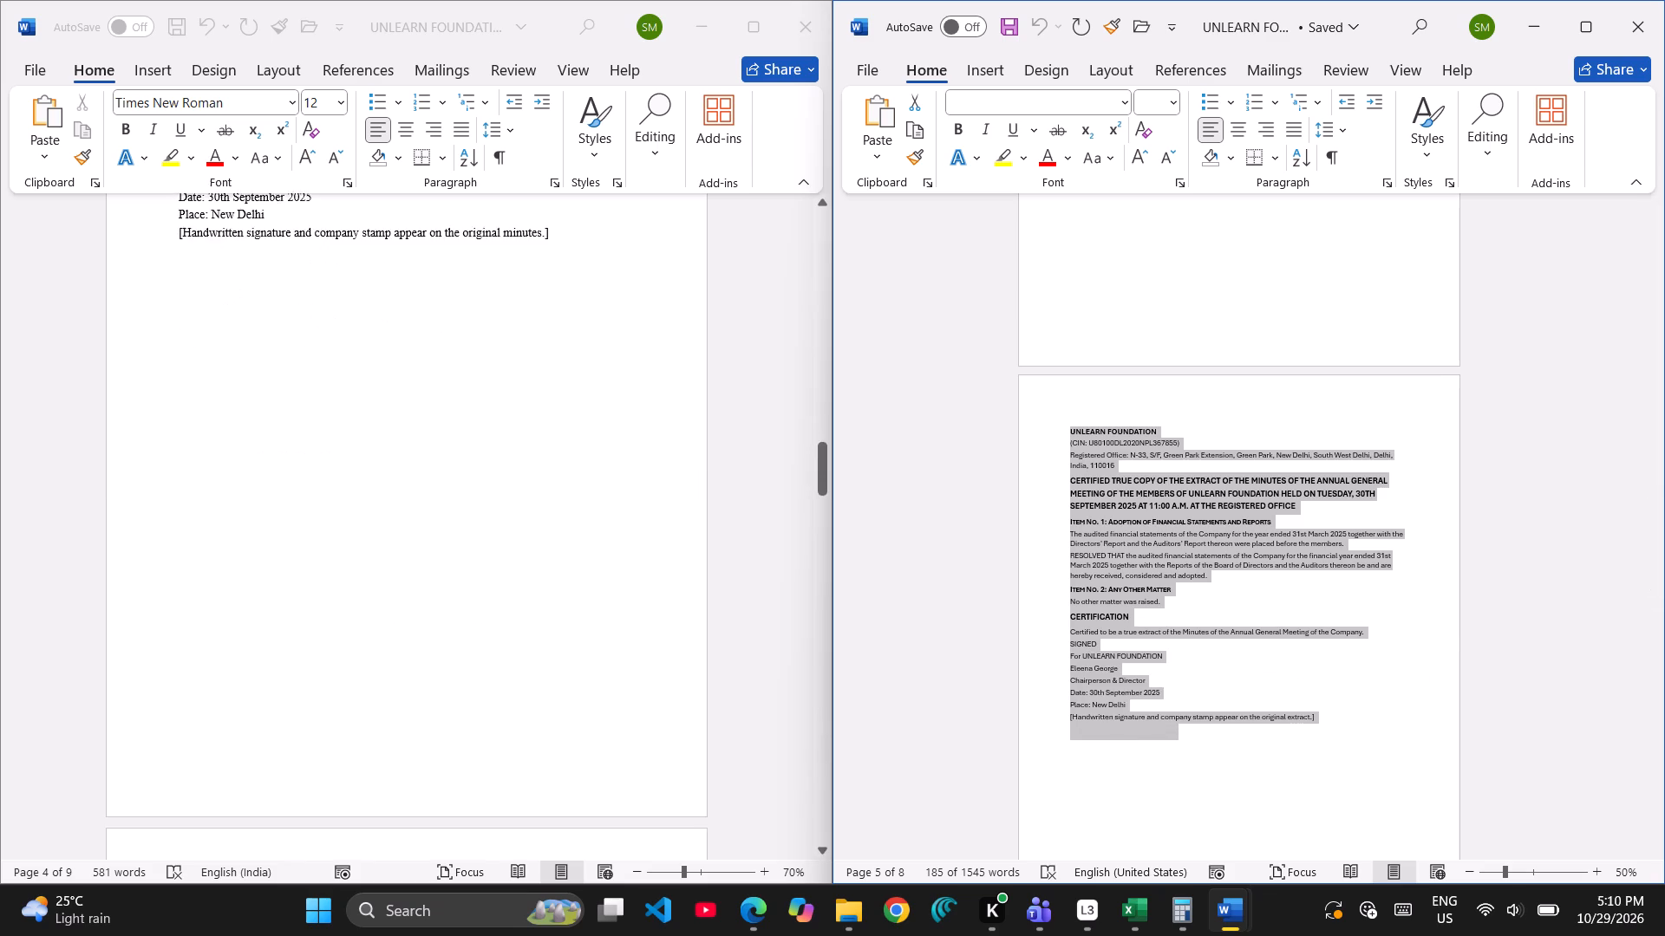
pyautogui.scroll(-4, 271, 559)
pyautogui.click(193, 370)
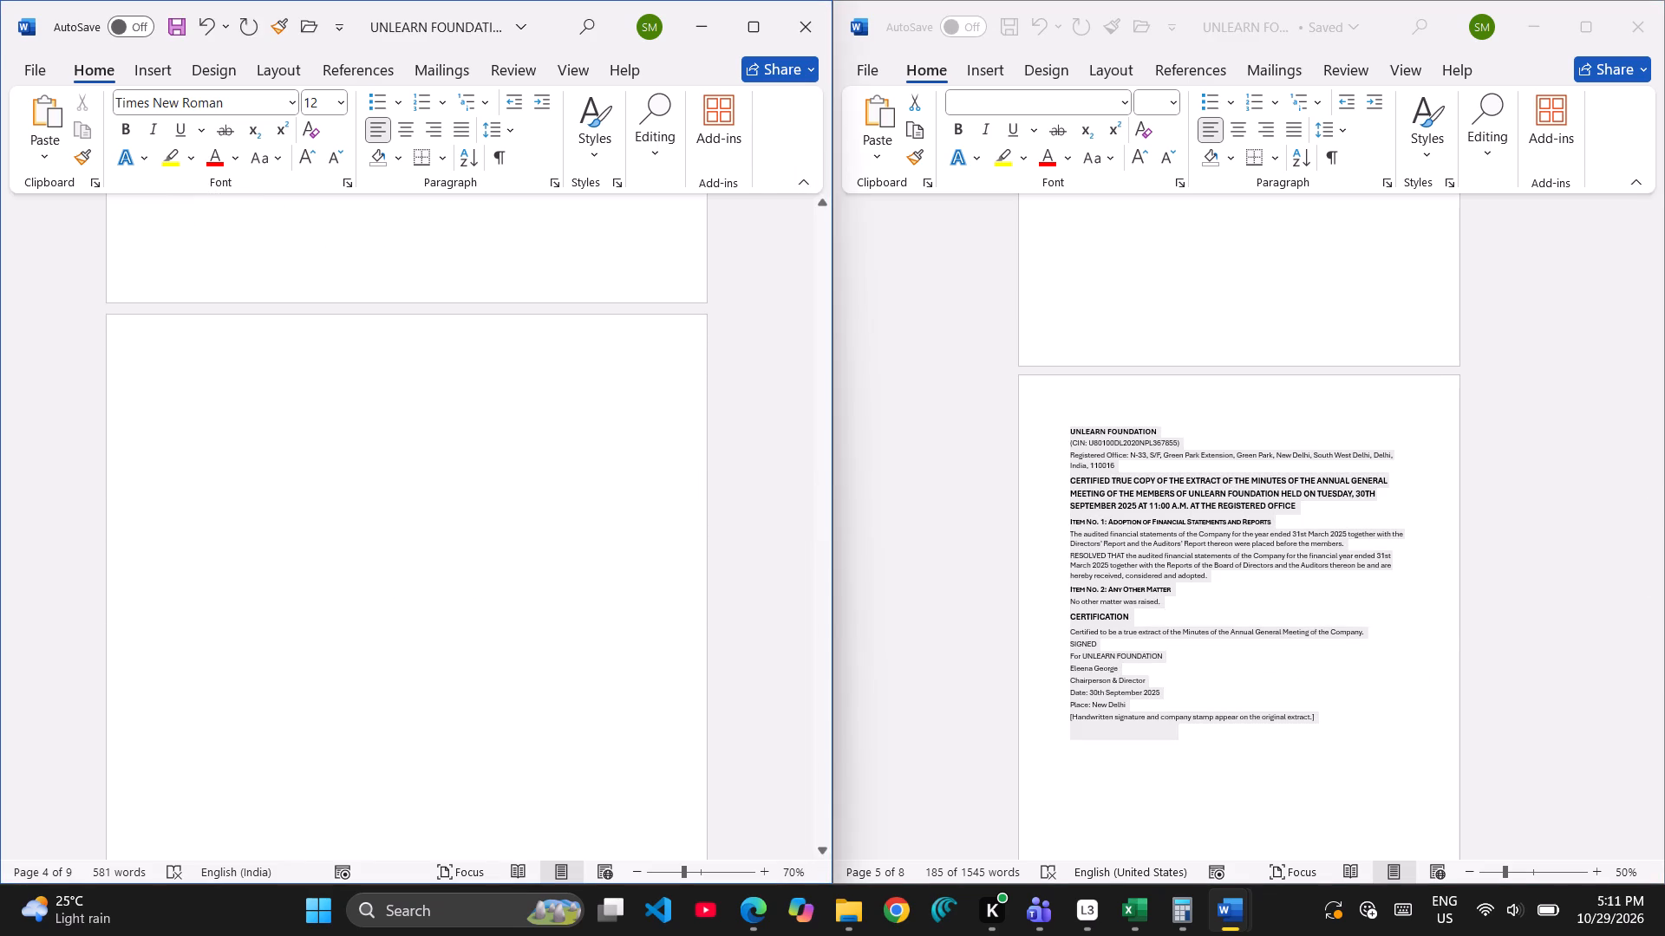
pyautogui.click(191, 371)
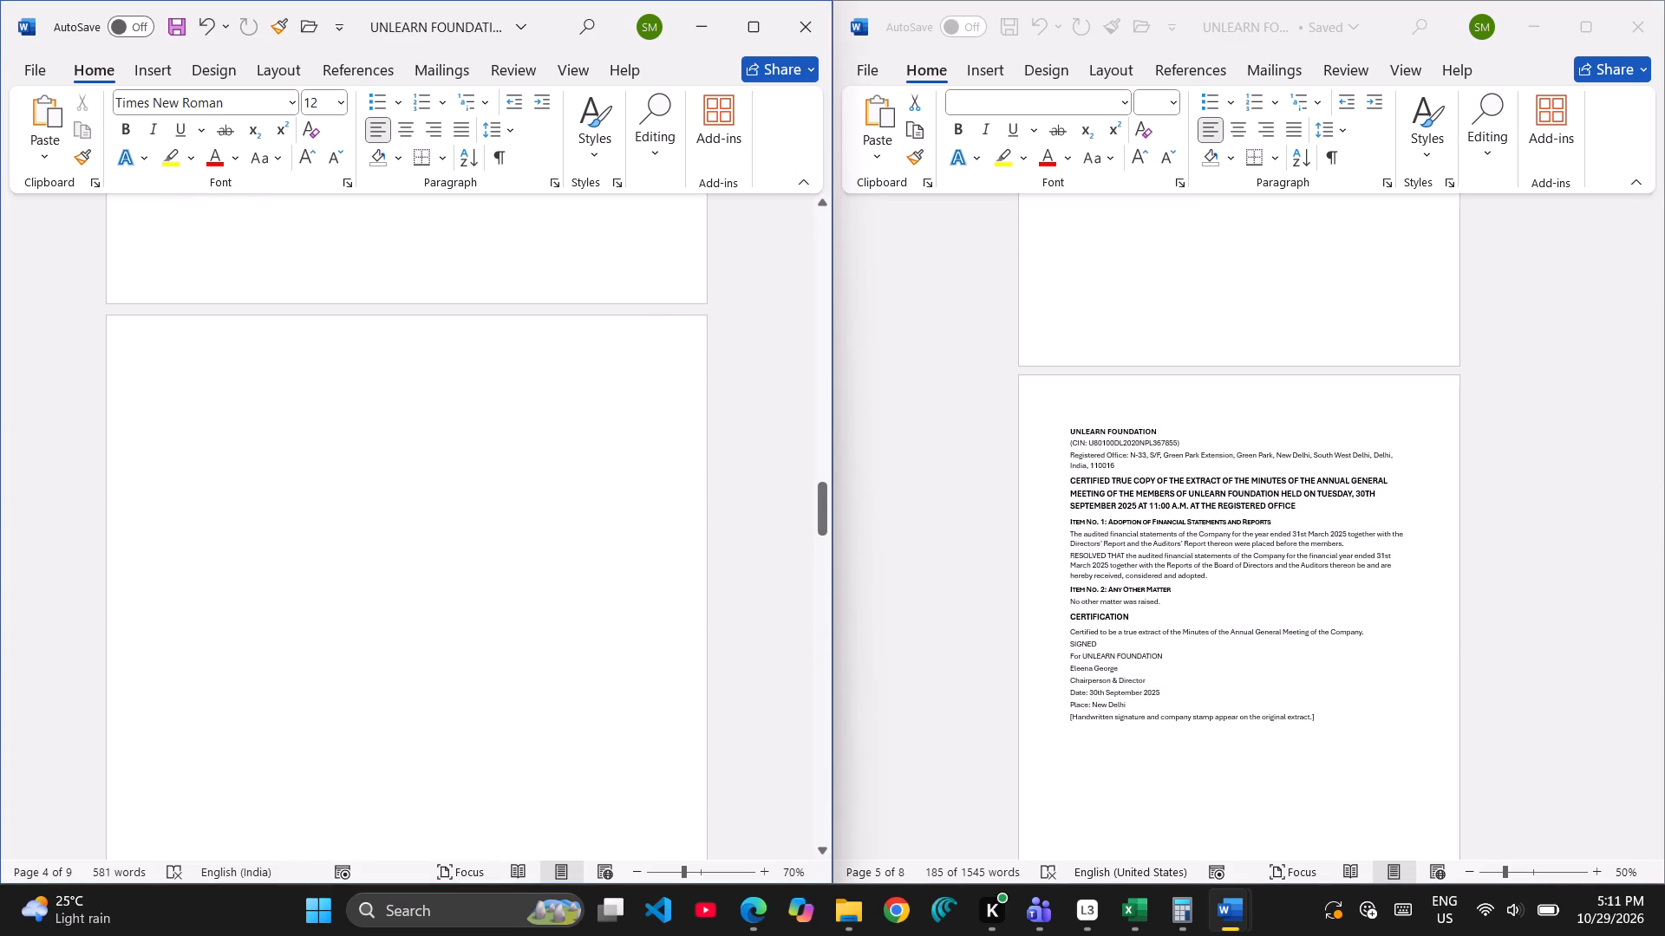
pyautogui.hotkey('ctrl', 'v')
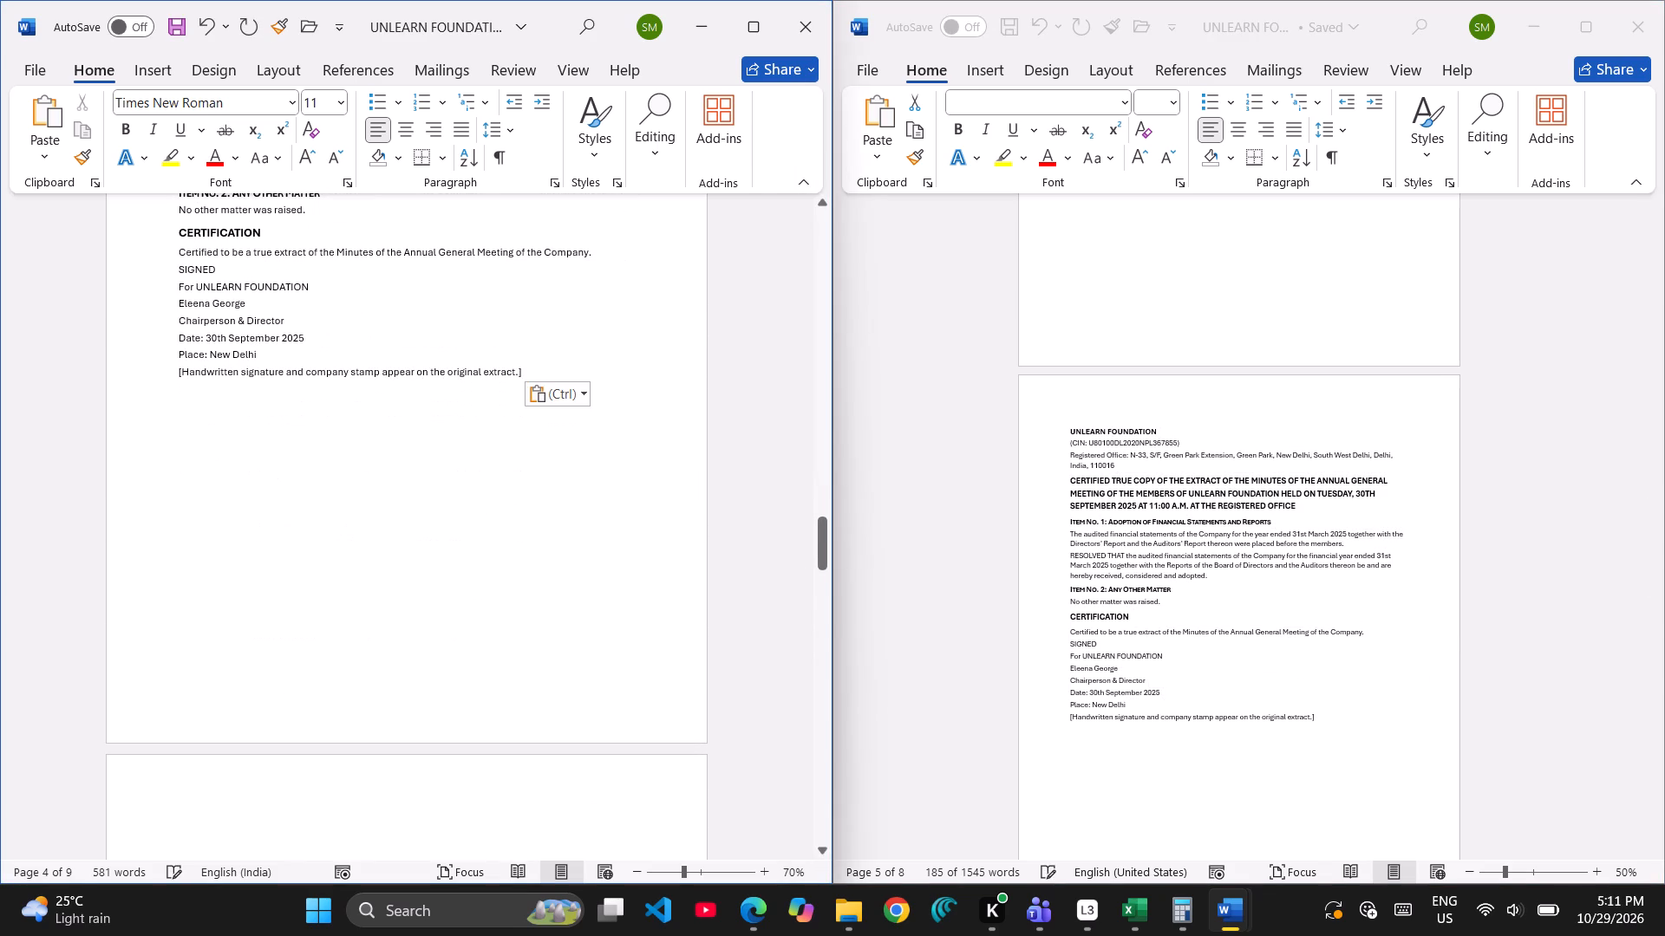
pyautogui.scroll(3, 271, 343)
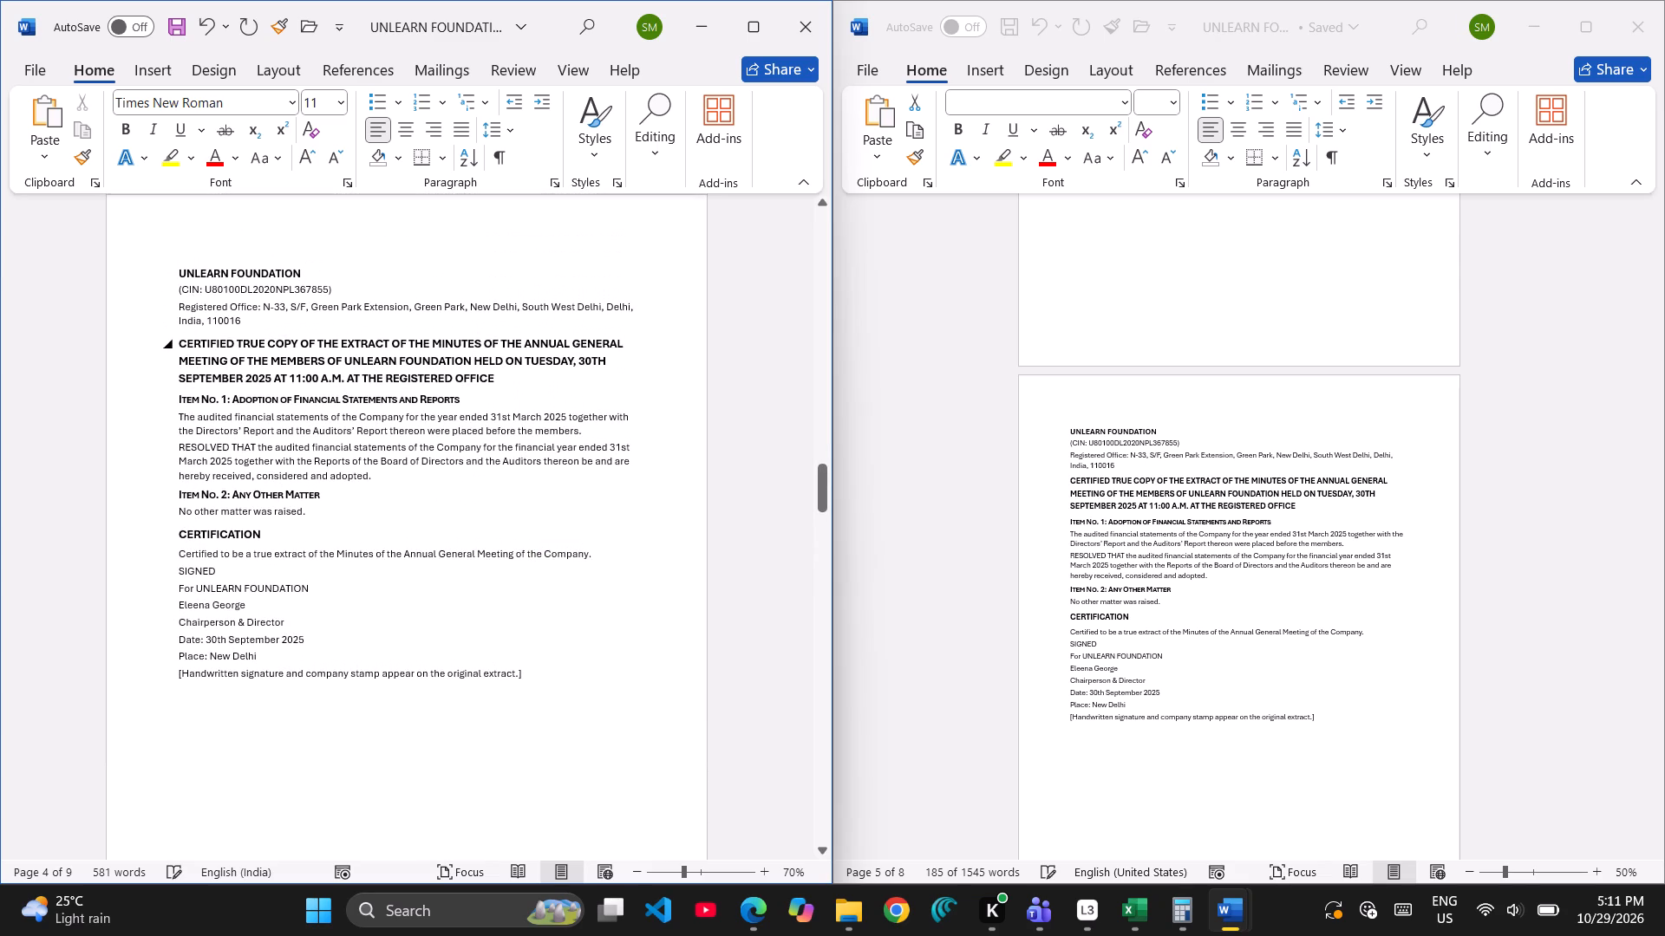
pyautogui.scroll(1, 271, 343)
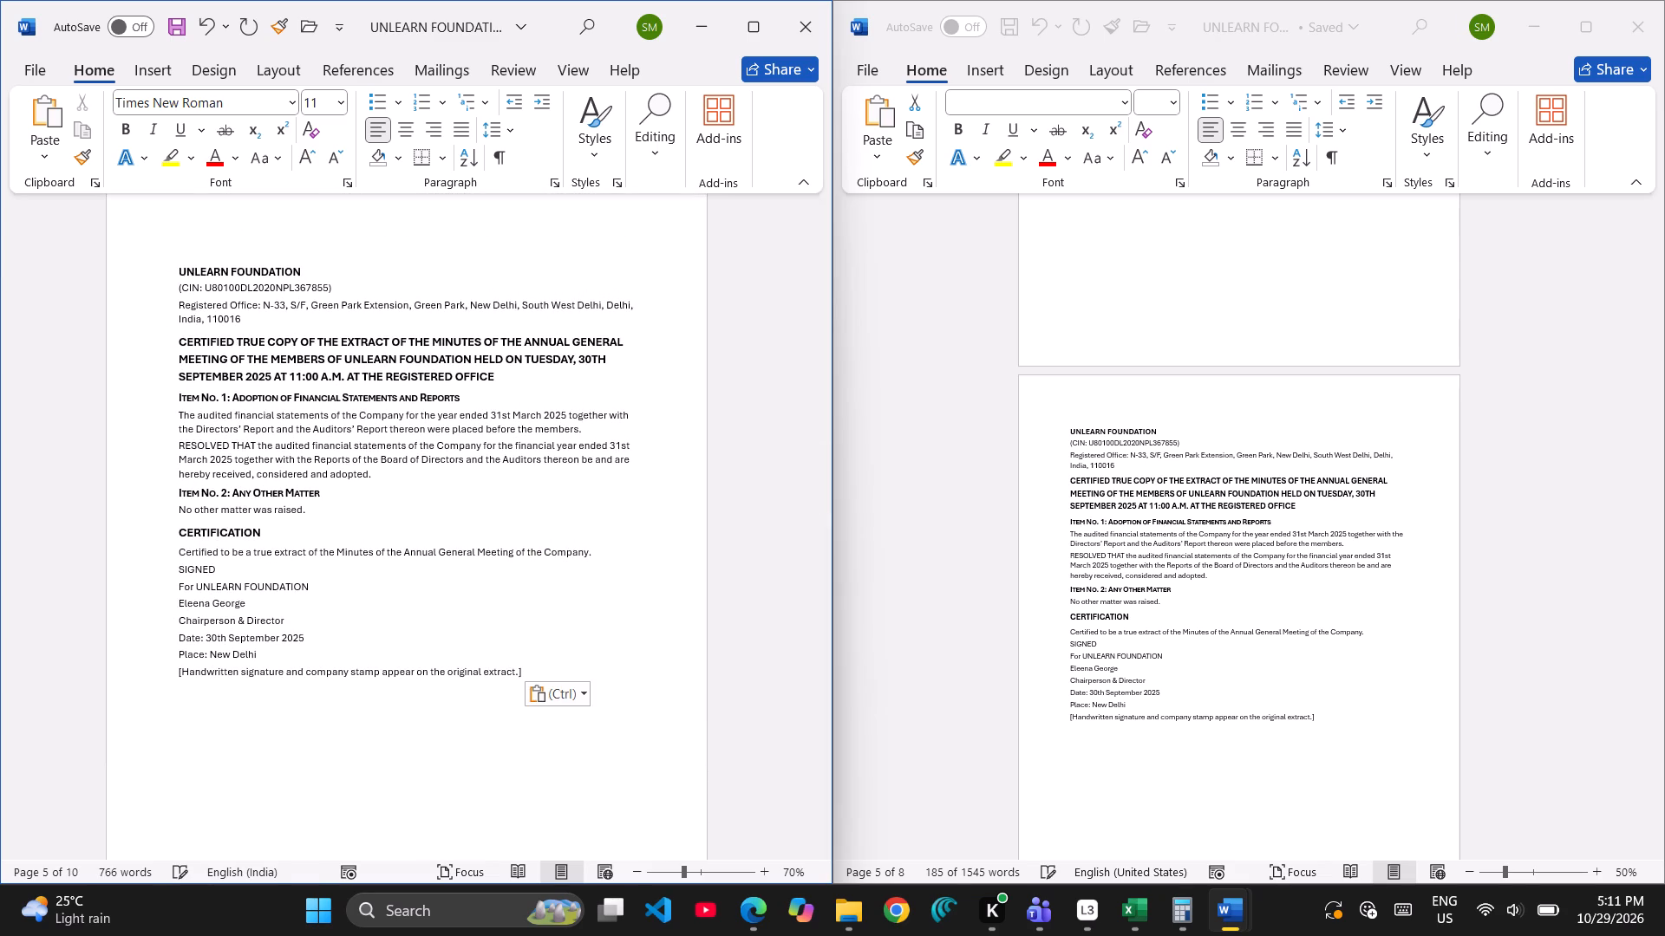
# Copy the Directors' Report's first page, from the UNLEARN FOUNDATION header through the meeting date 30.03.2025, in the complete document.
pyautogui.scroll(-5, 1113, 584)
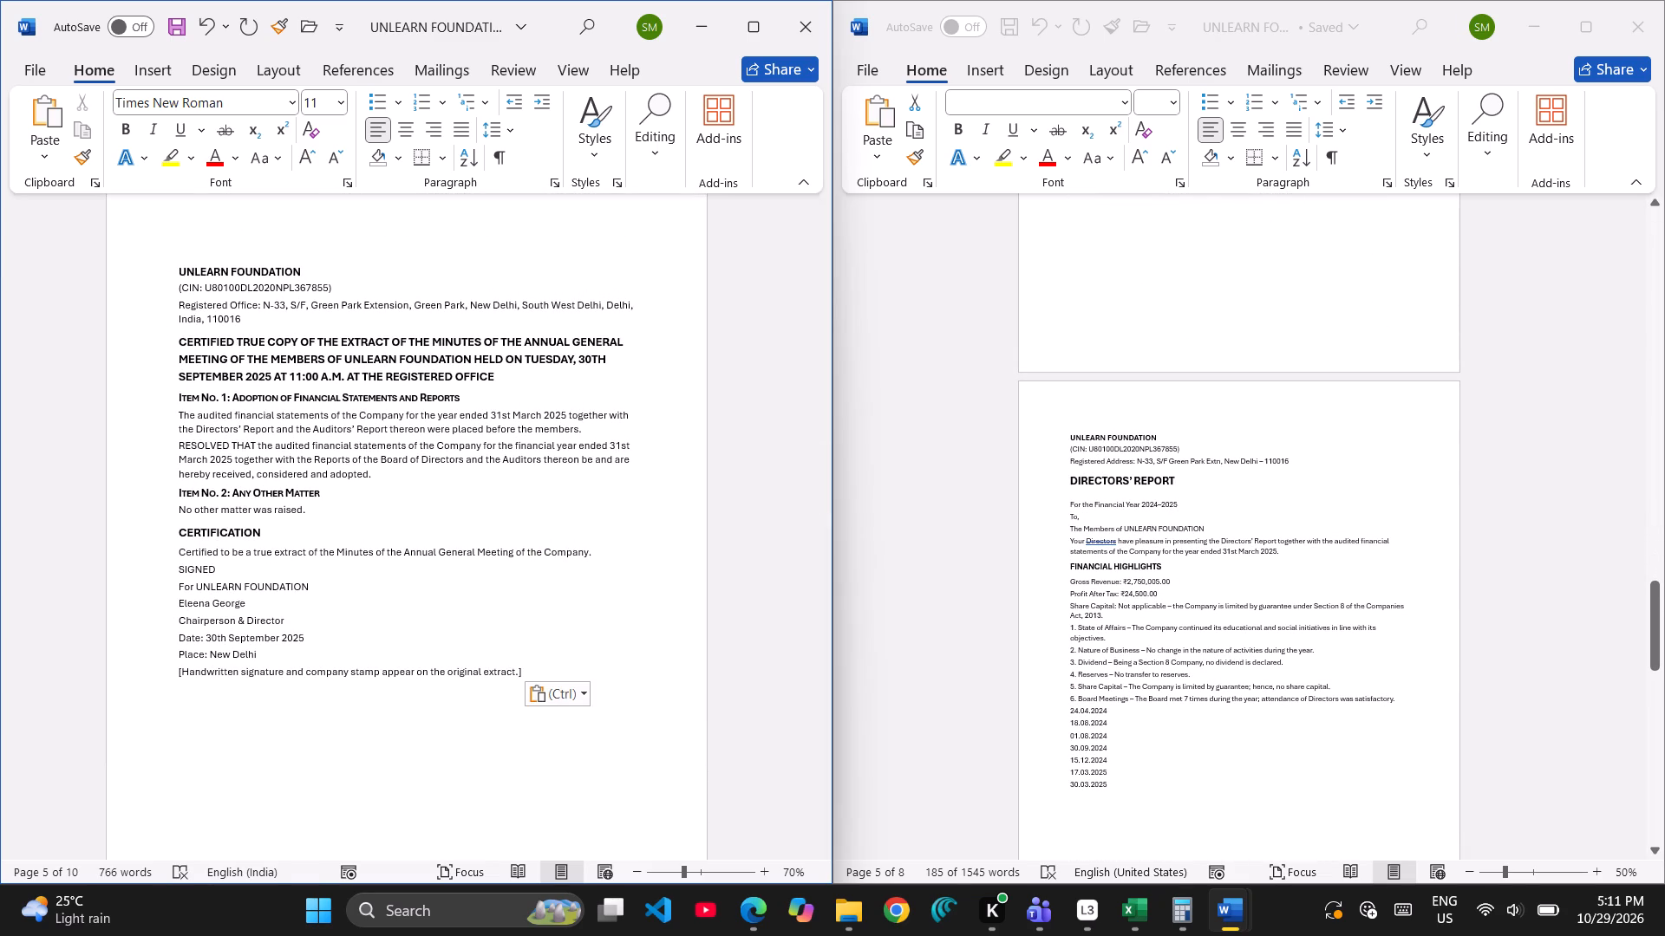
pyautogui.moveTo(1070, 438); pyautogui.dragTo(1164, 577)
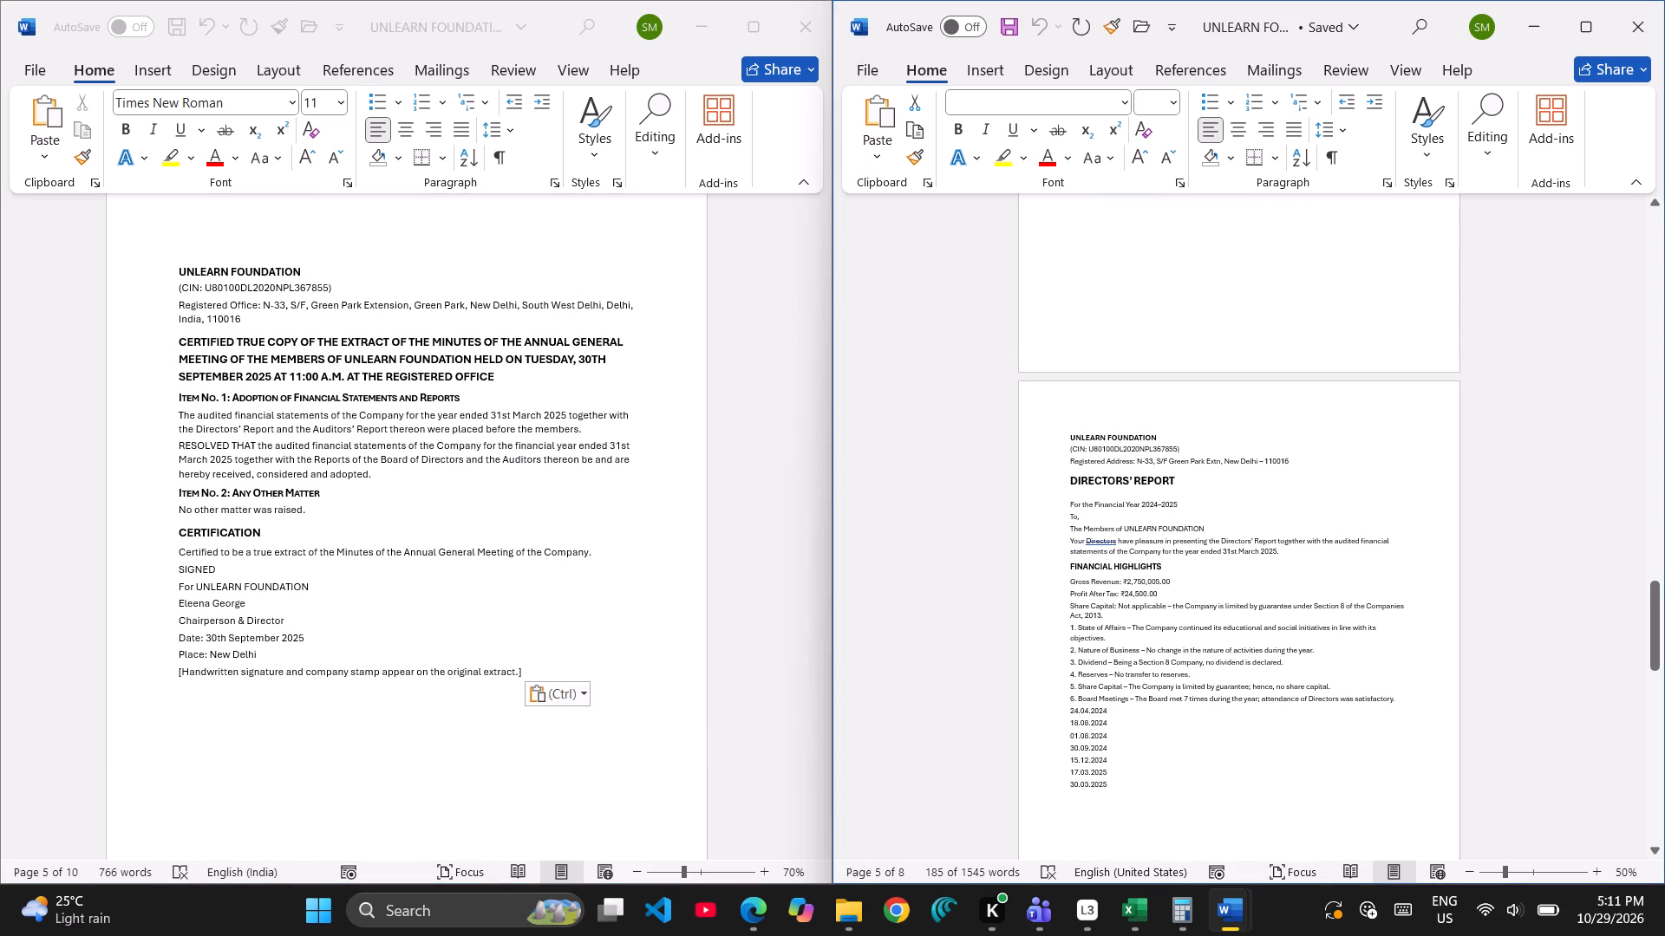
pyautogui.click(1068, 439)
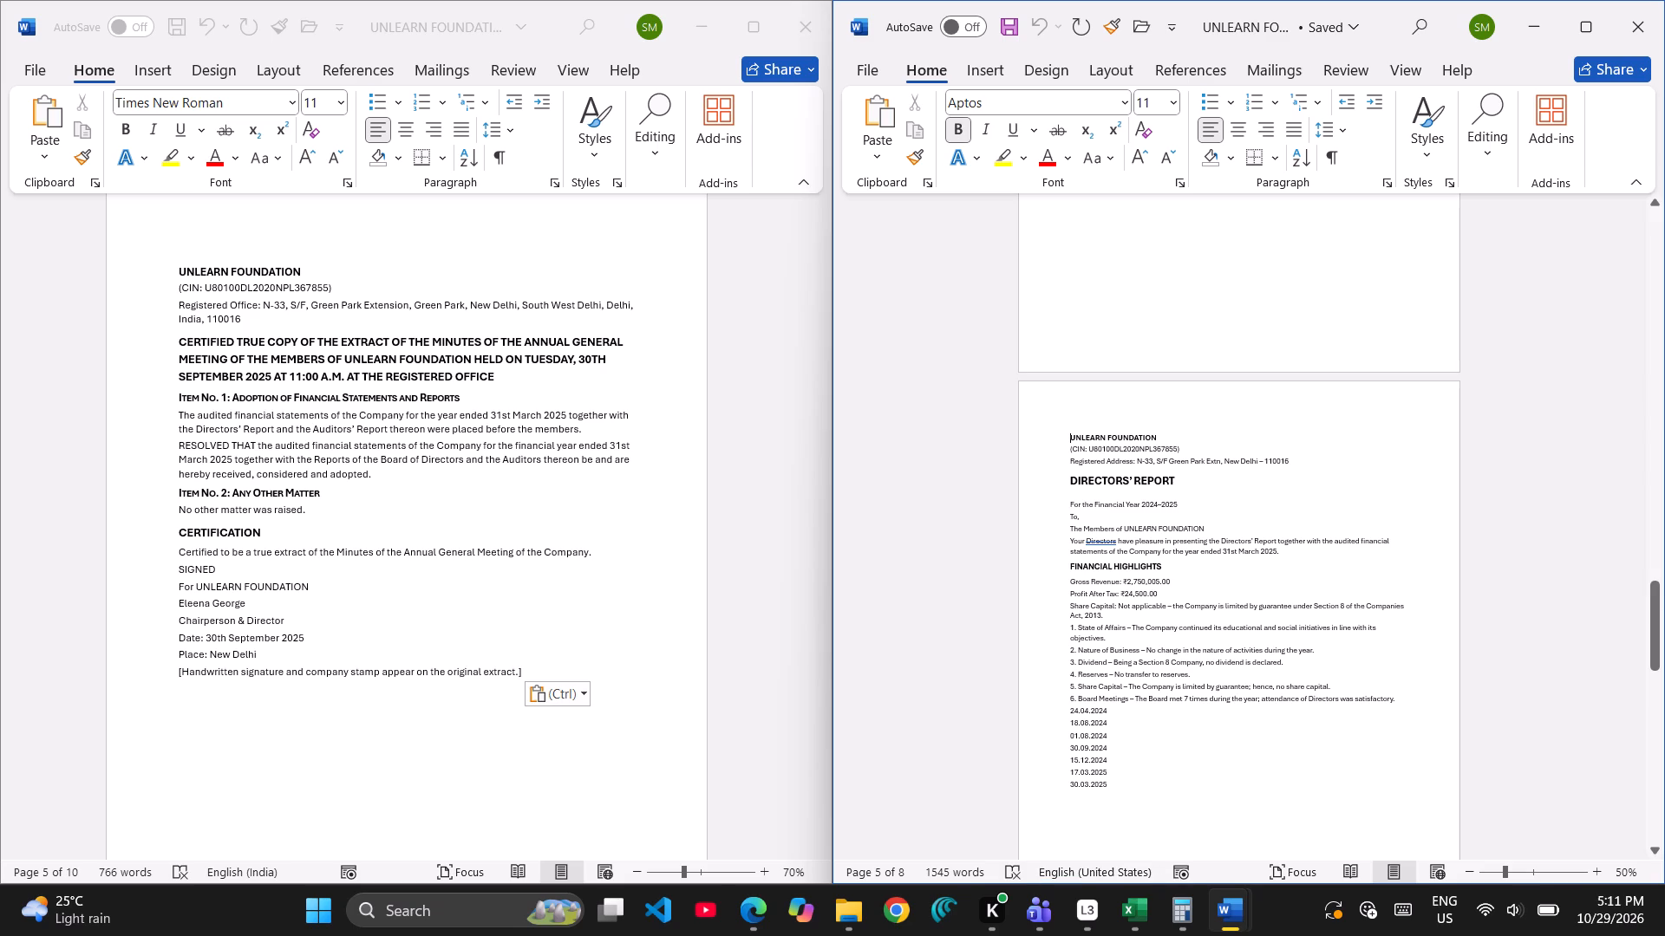
pyautogui.hotkey('ctrl', 'shift', 'Down')
pyautogui.hotkey('ctrl', 'shift', 'Down')
pyautogui.hotkey('ctrl', 'shift', 'Down')
pyautogui.hotkey('ctrl', 'shift', 'Down')
pyautogui.hotkey('ctrl', 'shift', 'Down')
pyautogui.hotkey('ctrl', 'shift', 'Down')
pyautogui.hotkey('ctrl', 'shift', 'Down')
pyautogui.hotkey('ctrl', 'shift', 'Down')
pyautogui.hotkey('ctrl', 'shift', 'Down')
pyautogui.hotkey('ctrl', 'shift', 'Down')
pyautogui.hotkey('ctrl', 'shift', 'Down')
pyautogui.hotkey('ctrl', 'shift', 'Down')
pyautogui.hotkey('ctrl', 'shift', 'Down')
pyautogui.hotkey('ctrl', 'shift', 'Down')
pyautogui.hotkey('ctrl', 'shift', 'Down')
pyautogui.hotkey('ctrl', 'shift', 'Down')
pyautogui.hotkey('ctrl', 'shift', 'Down')
pyautogui.hotkey('ctrl', 'shift', 'Down')
pyautogui.hotkey('ctrl', 'shift', 'Down')
pyautogui.hotkey('ctrl', 'shift', 'Down')
pyautogui.hotkey('ctrl', 'shift', 'Down')
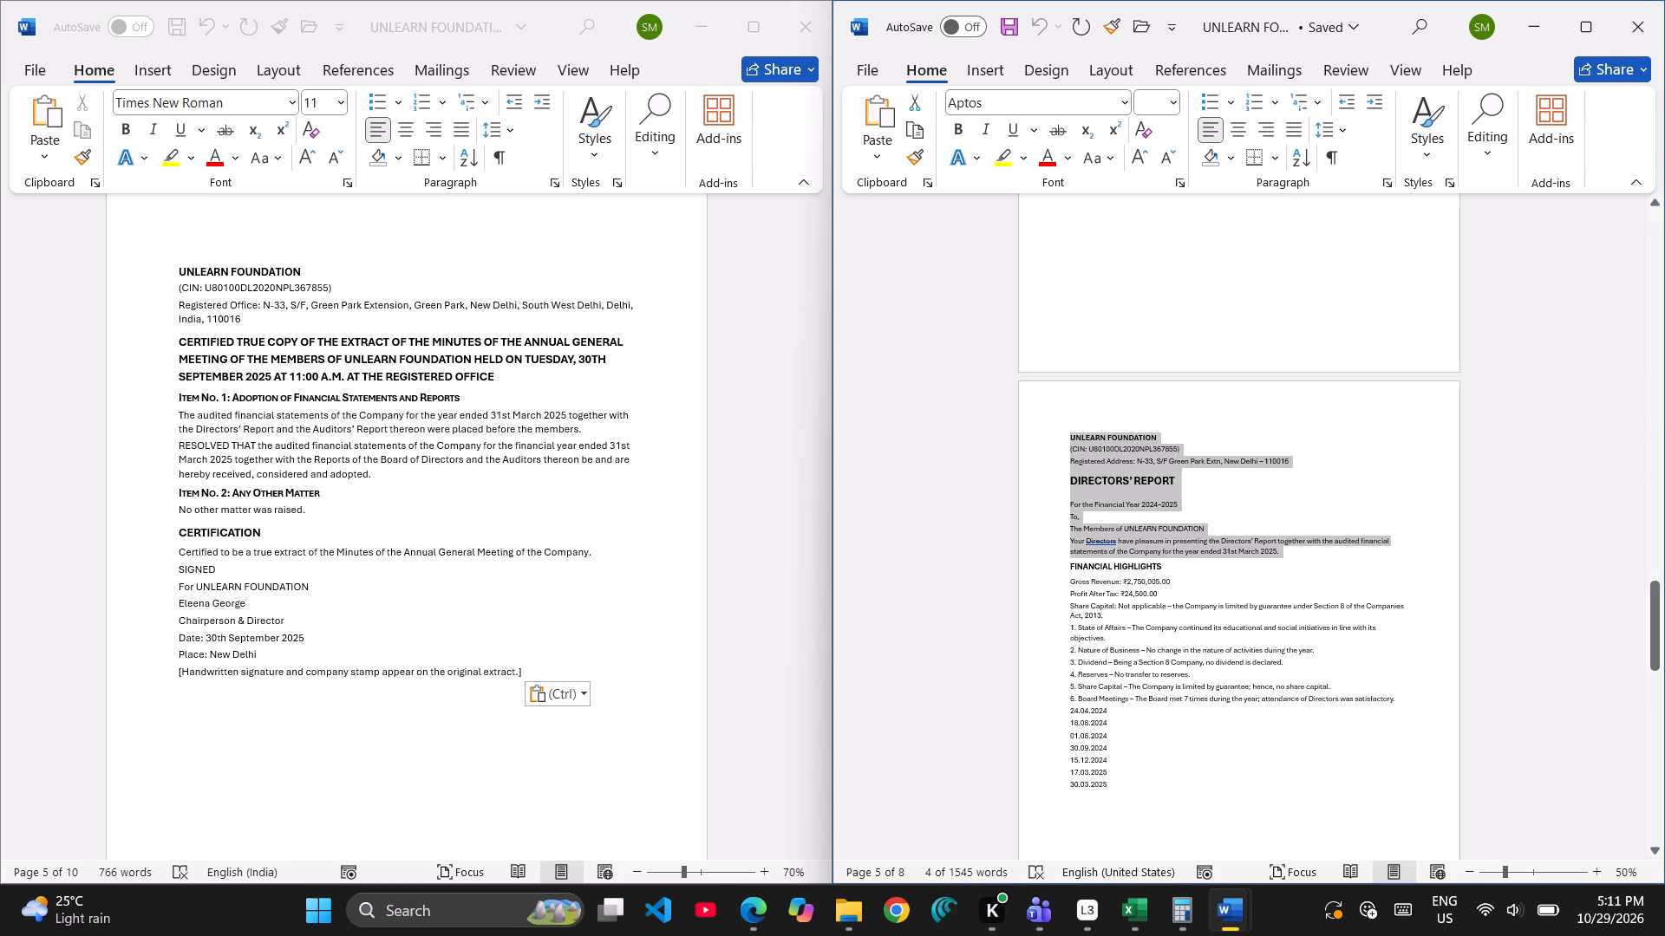
pyautogui.hotkey('ctrl', 'shift', 'Down')
pyautogui.hotkey('ctrl', 'shift', 'Down')
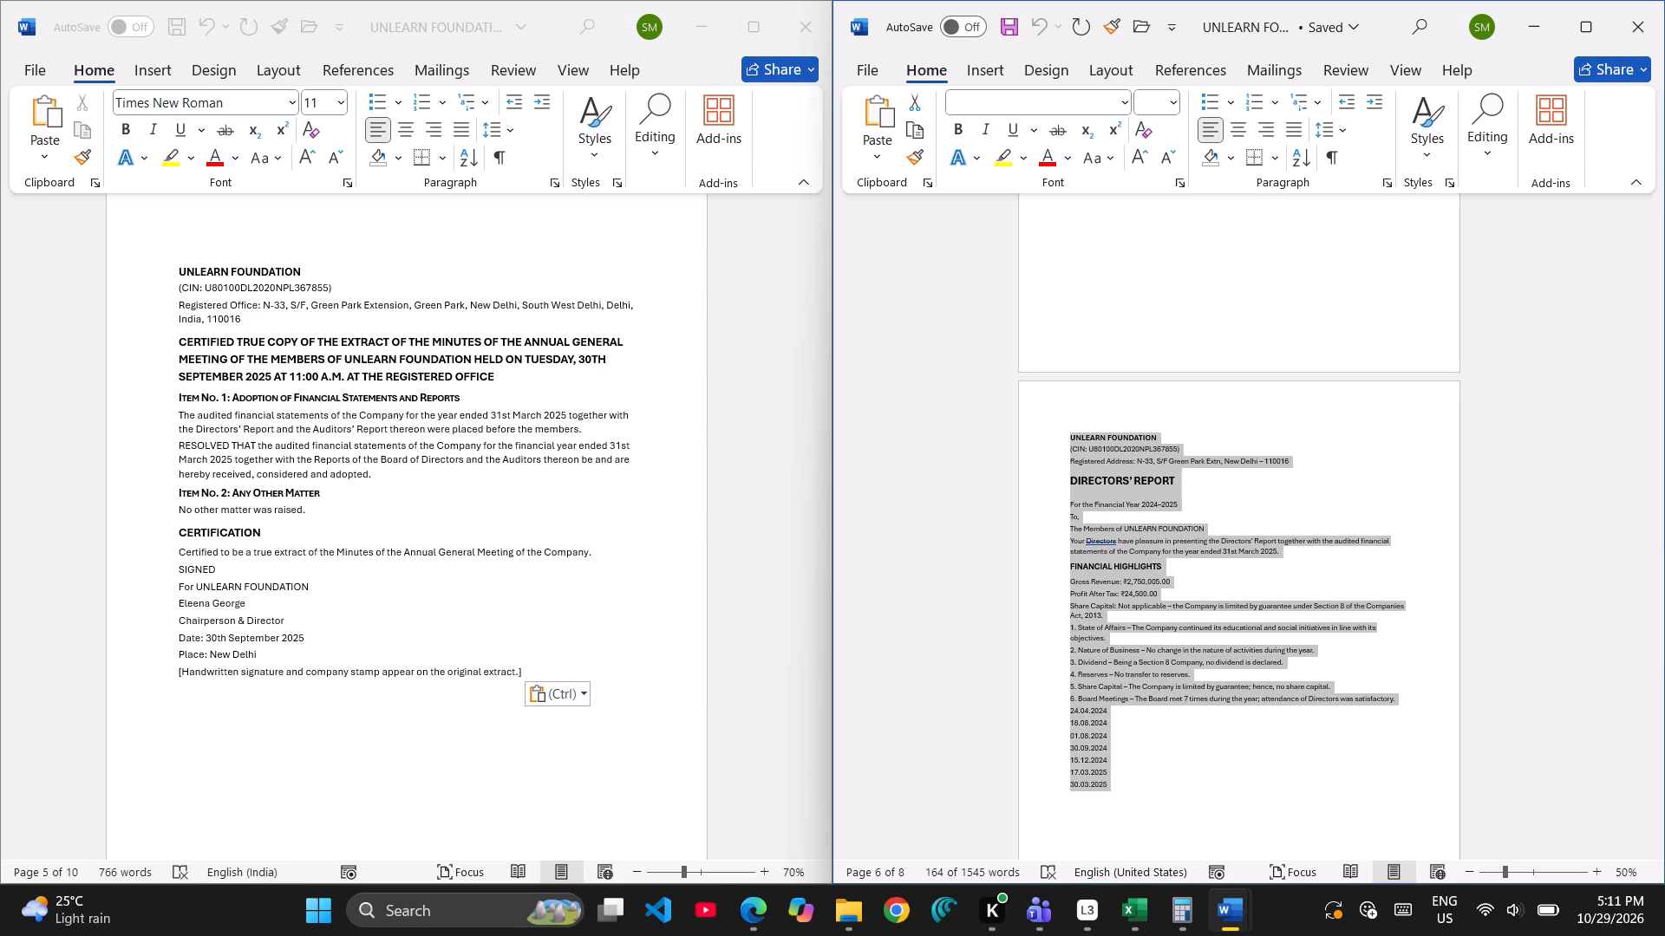
pyautogui.hotkey('ctrl', 'c')
# Paste the copied Directors' Report page onto the draft's blank page following the certified true copy extract.
pyautogui.scroll(-2, 340, 354)
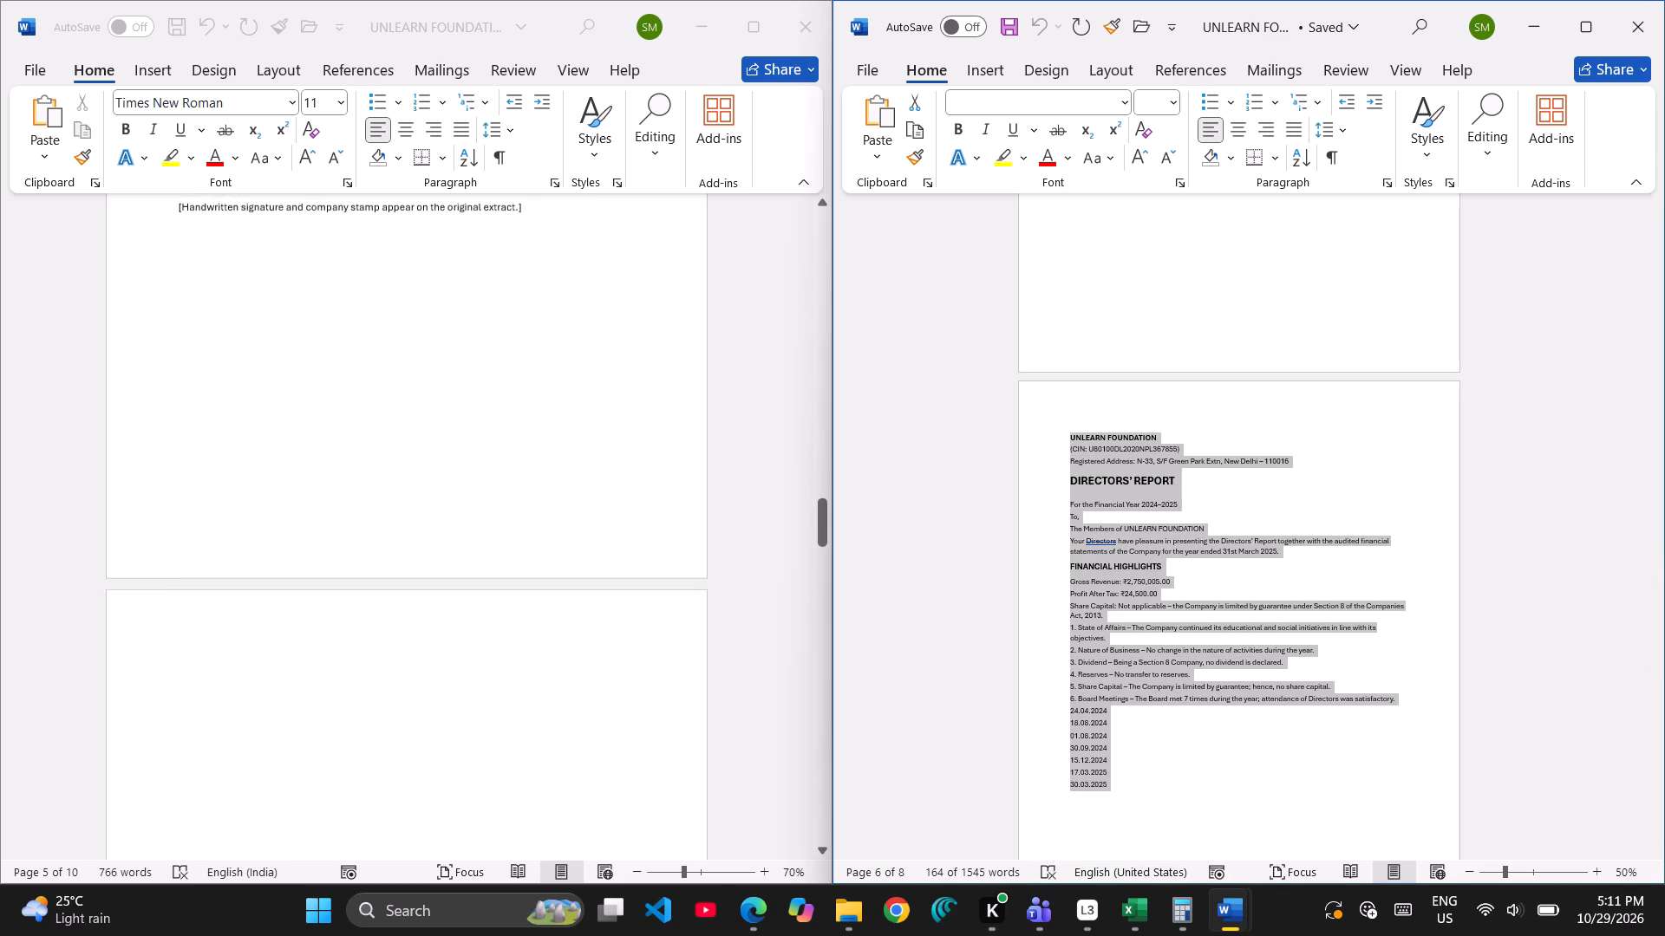
pyautogui.scroll(-2, 340, 354)
pyautogui.click(249, 388)
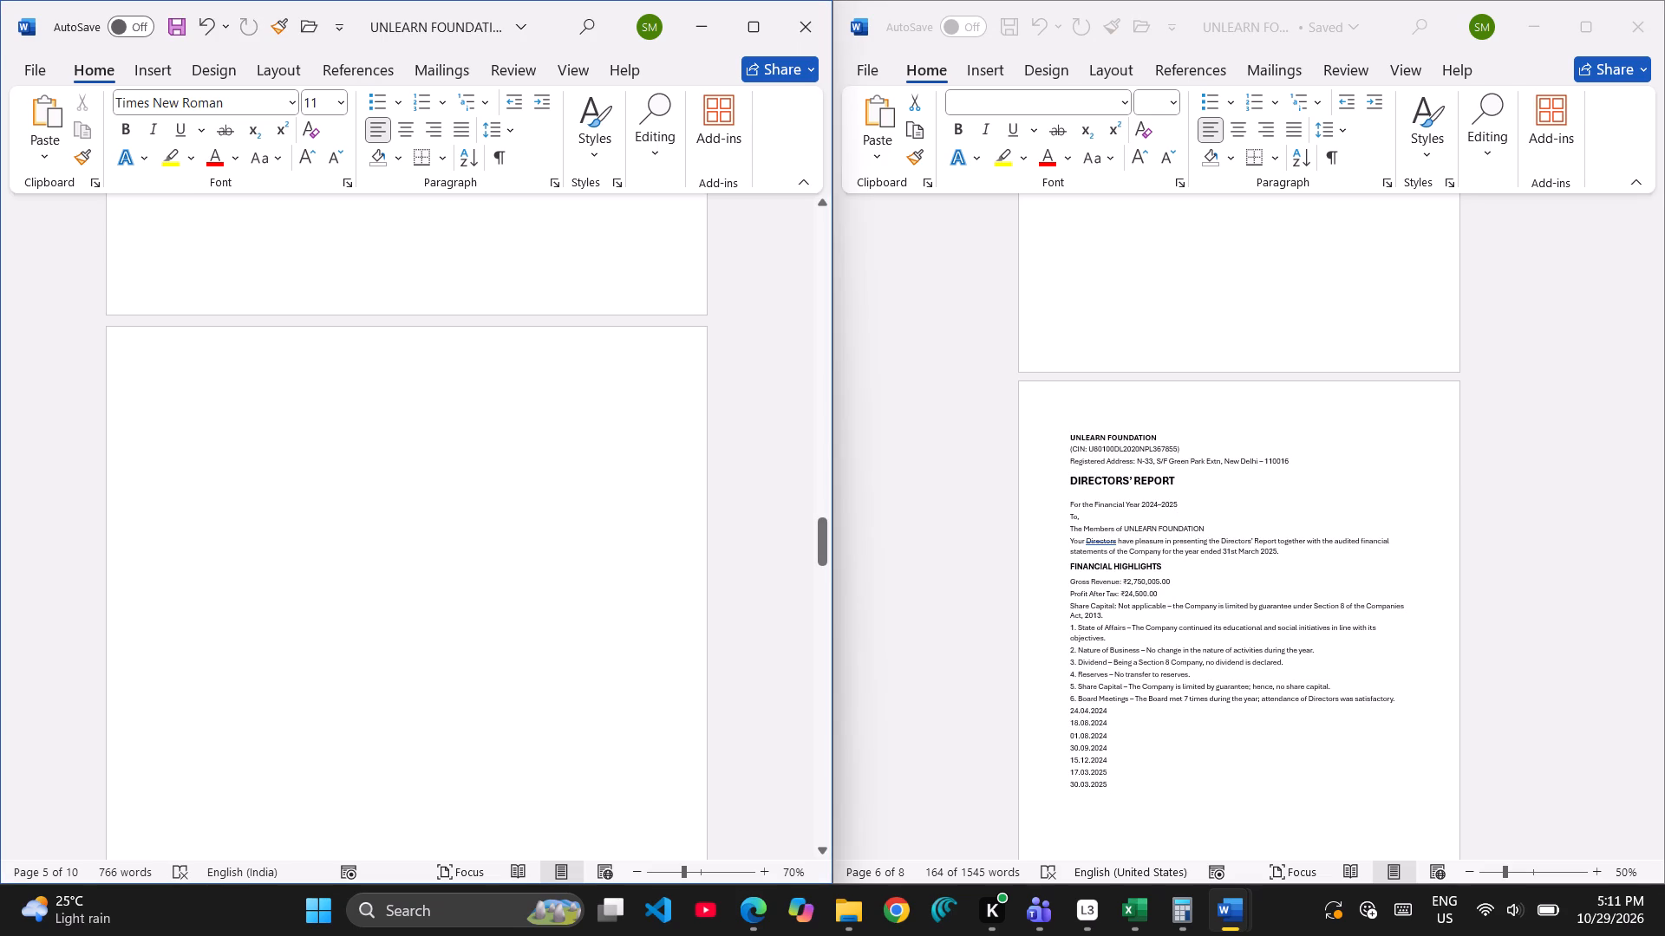
pyautogui.hotkey('ctrl', 'v')
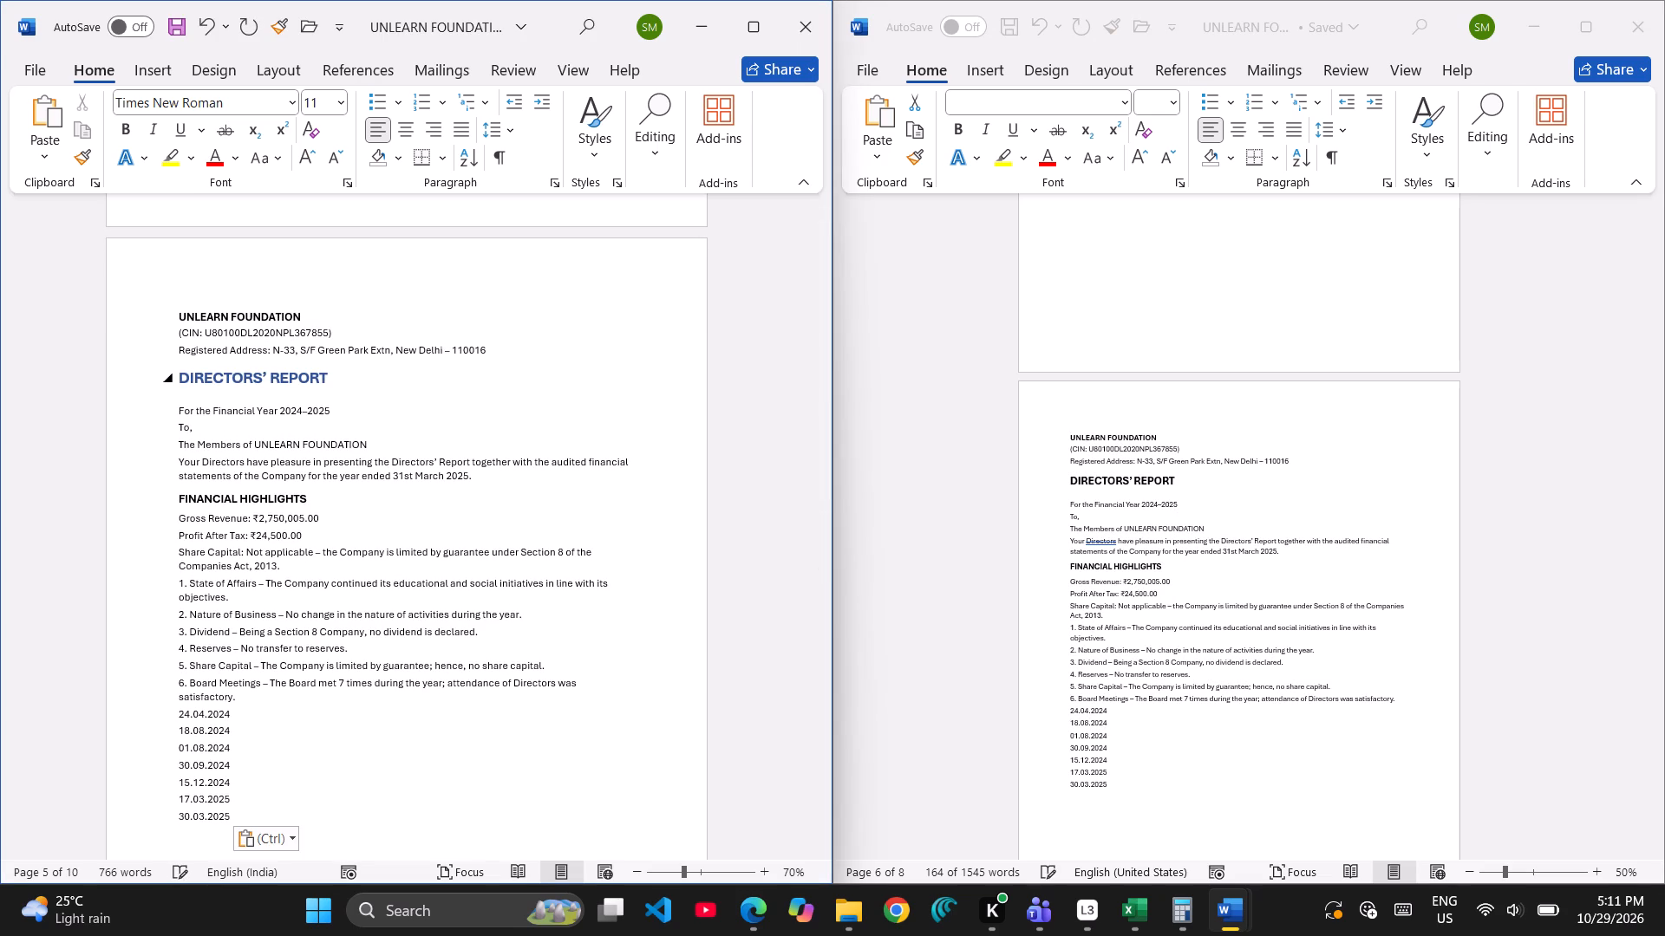
# Copy the rest of the Directors' Report in the complete document, from item 7 Annual General Meeting through Place: New Delhi.
pyautogui.scroll(-5, 1231, 700)
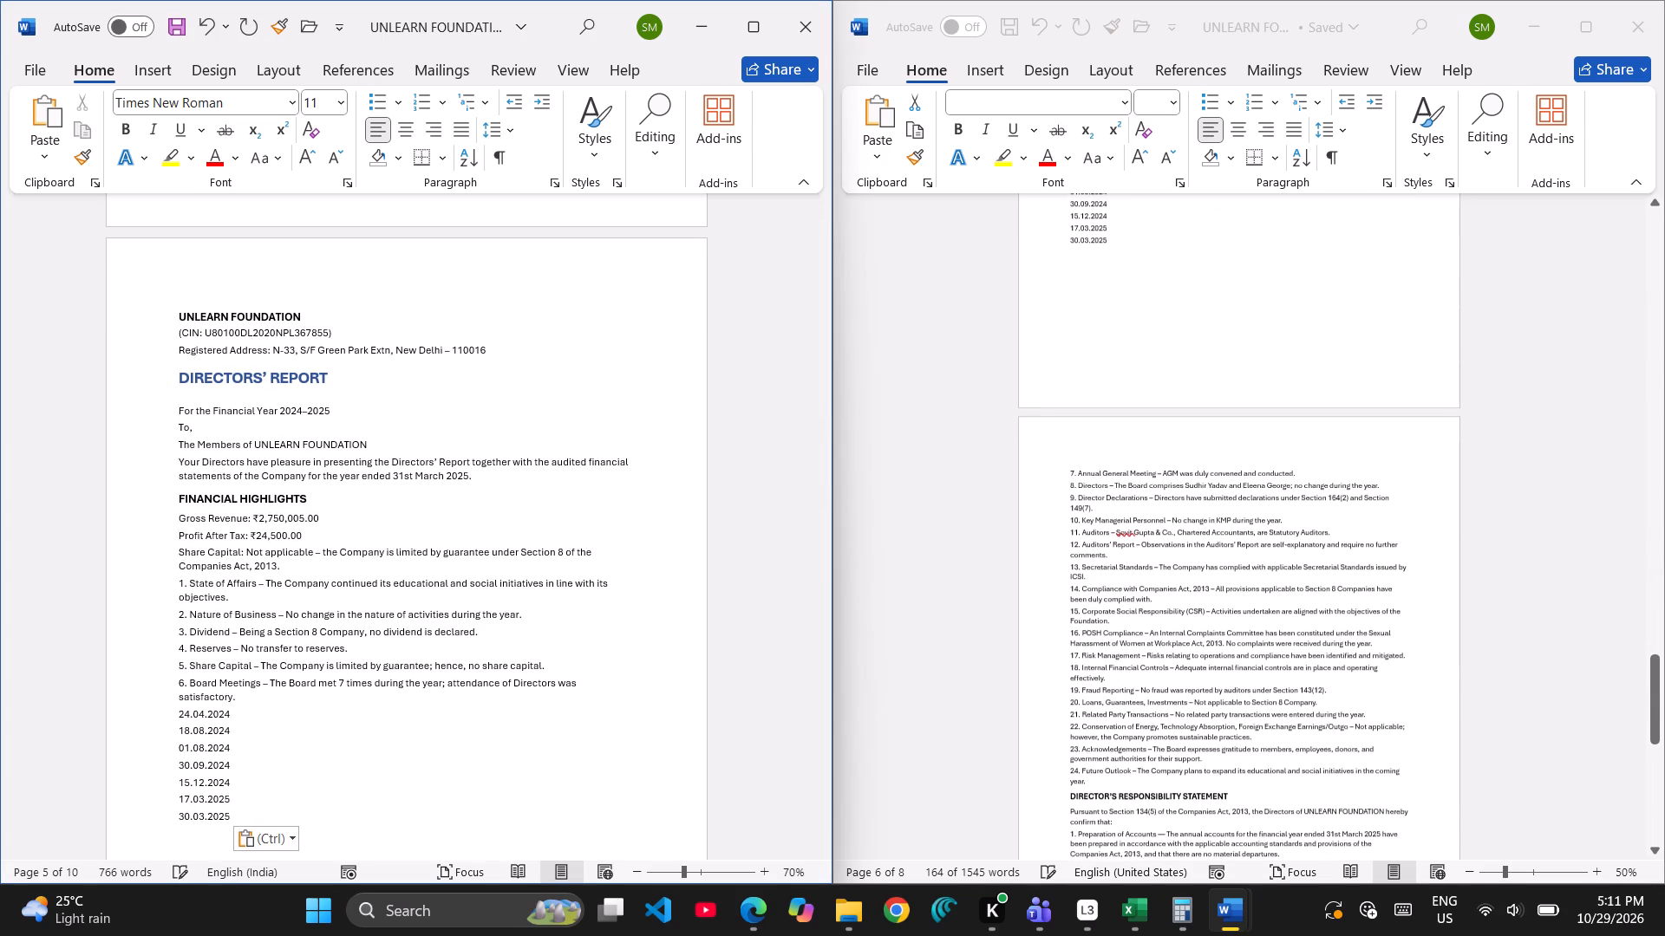
pyautogui.click(1065, 468)
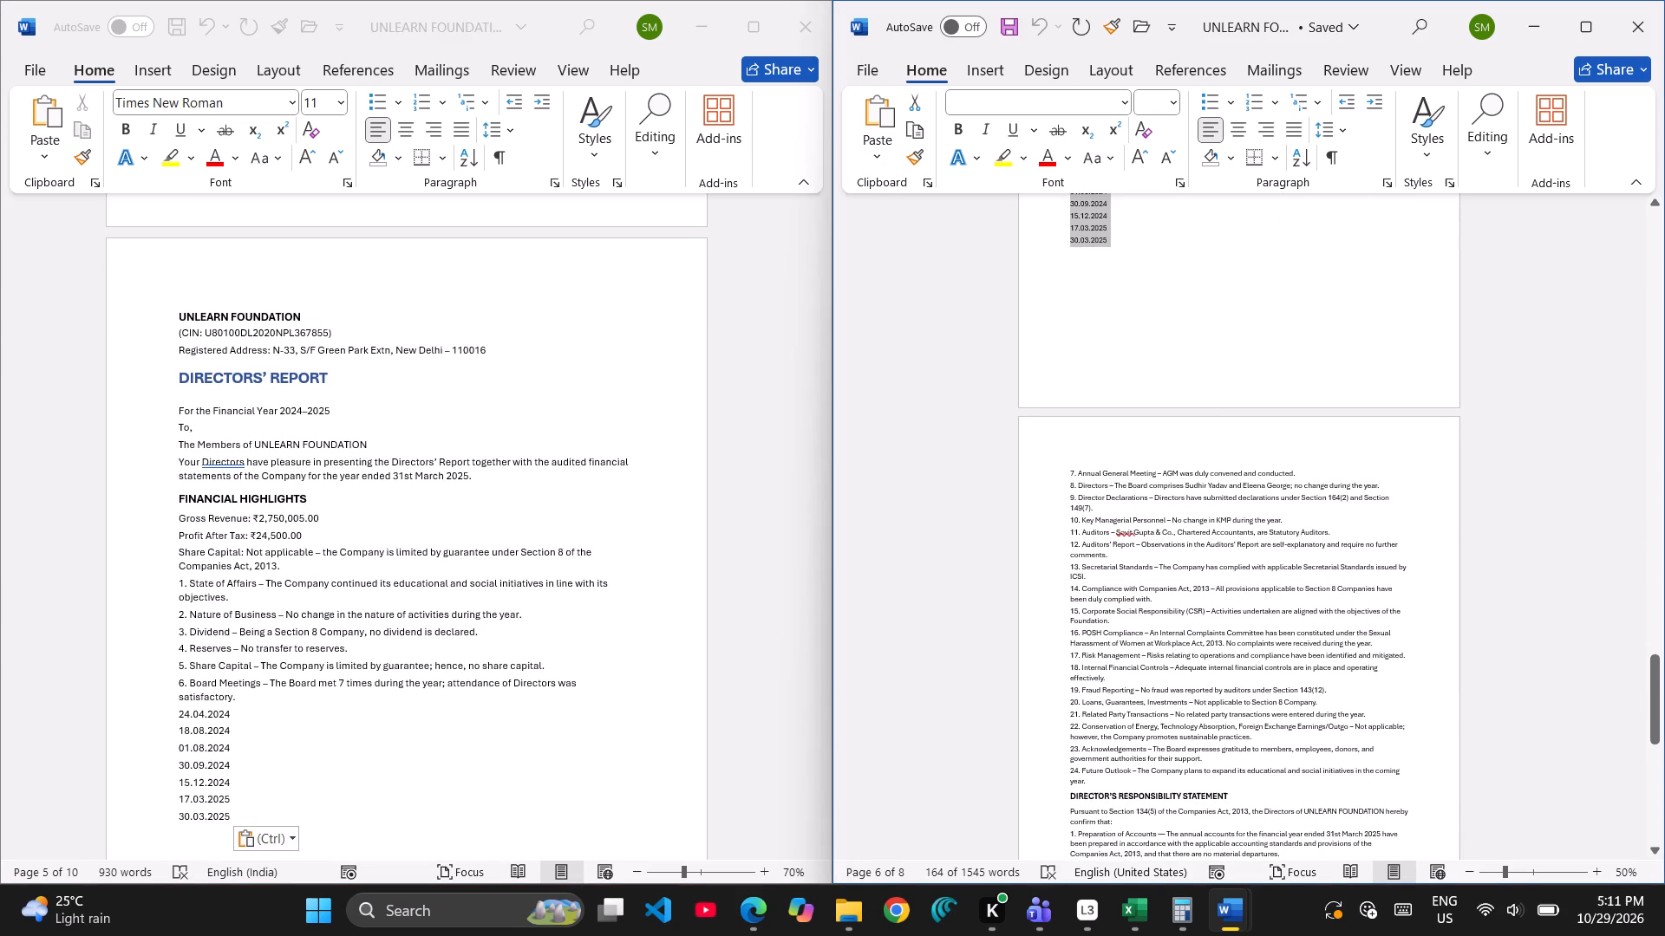
pyautogui.click(1068, 469)
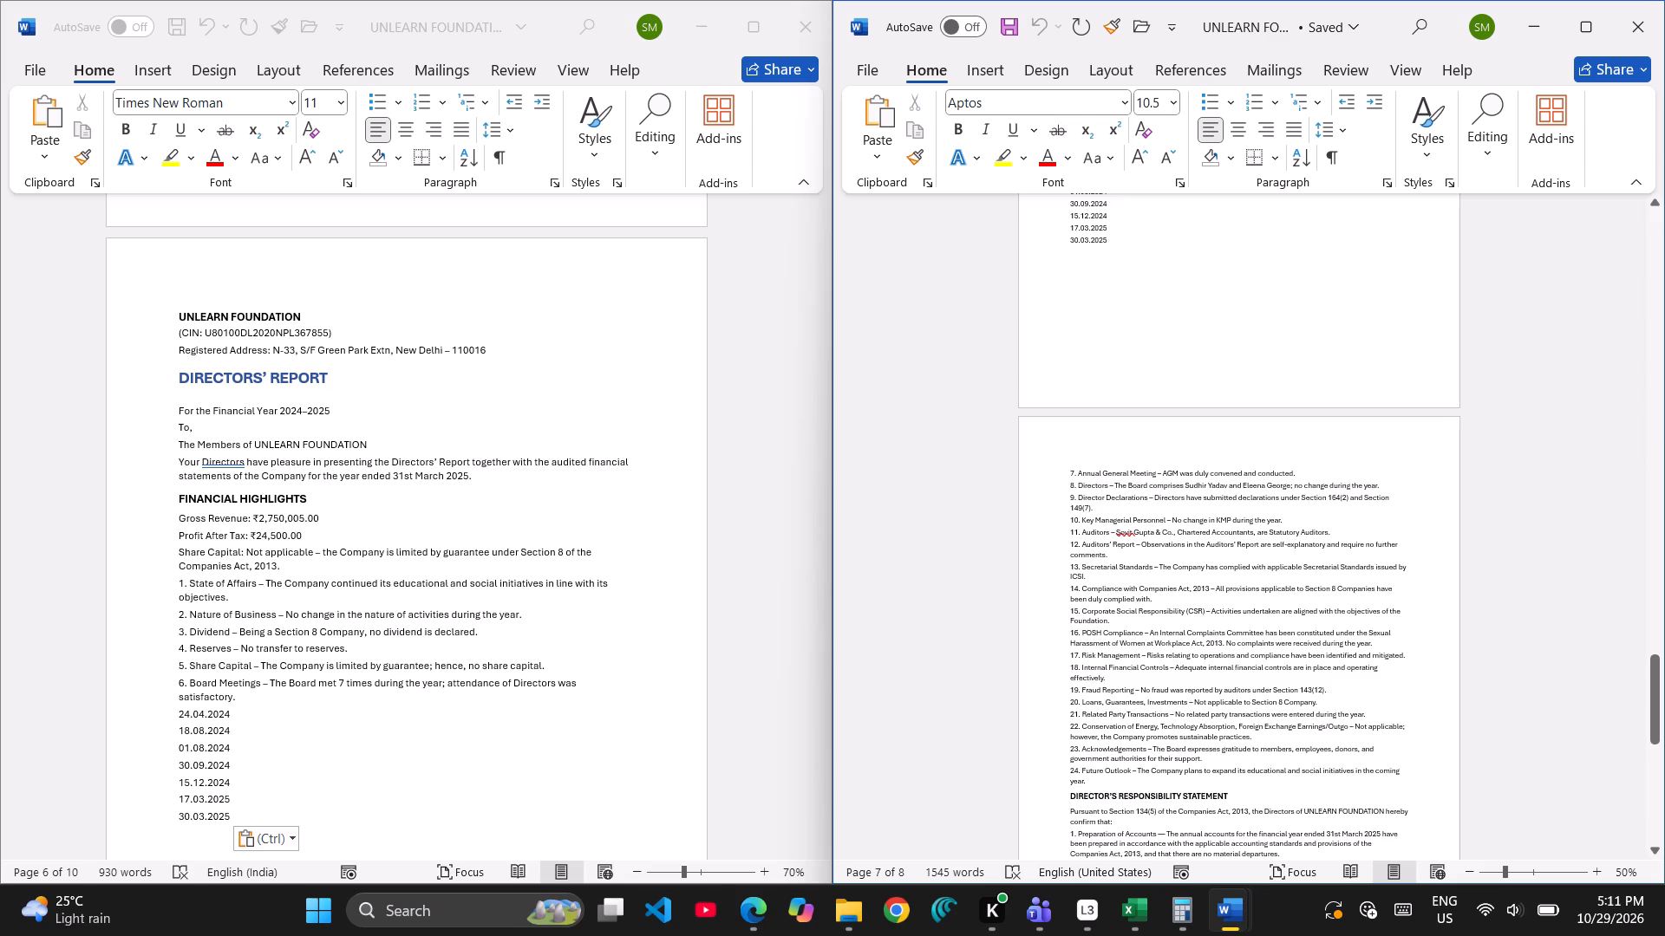
pyautogui.hotkey('ctrl', 'shift', 'Down')
pyautogui.hotkey('ctrl', 'shift', 'Down')
pyautogui.hotkey('ctrl', 'shift', 'Down')
pyautogui.hotkey('ctrl', 'shift', 'Down')
pyautogui.hotkey('ctrl', 'shift', 'Down')
pyautogui.hotkey('ctrl', 'shift', 'Down')
pyautogui.hotkey('ctrl', 'shift', 'Down')
pyautogui.hotkey('ctrl', 'shift', 'Down')
pyautogui.hotkey('ctrl', 'shift', 'Down')
pyautogui.hotkey('ctrl', 'shift', 'Down')
pyautogui.hotkey('ctrl', 'shift', 'Down')
pyautogui.hotkey('ctrl', 'shift', 'Down')
pyautogui.hotkey('ctrl', 'shift', 'Down')
pyautogui.hotkey('ctrl', 'shift', 'Down')
pyautogui.hotkey('ctrl', 'shift', 'Down')
pyautogui.hotkey('ctrl', 'shift', 'Down')
pyautogui.hotkey('ctrl', 'shift', 'Down')
pyautogui.hotkey('ctrl', 'shift', 'Down')
pyautogui.hotkey('ctrl', 'shift', 'Down')
pyautogui.hotkey('ctrl', 'shift', 'Down')
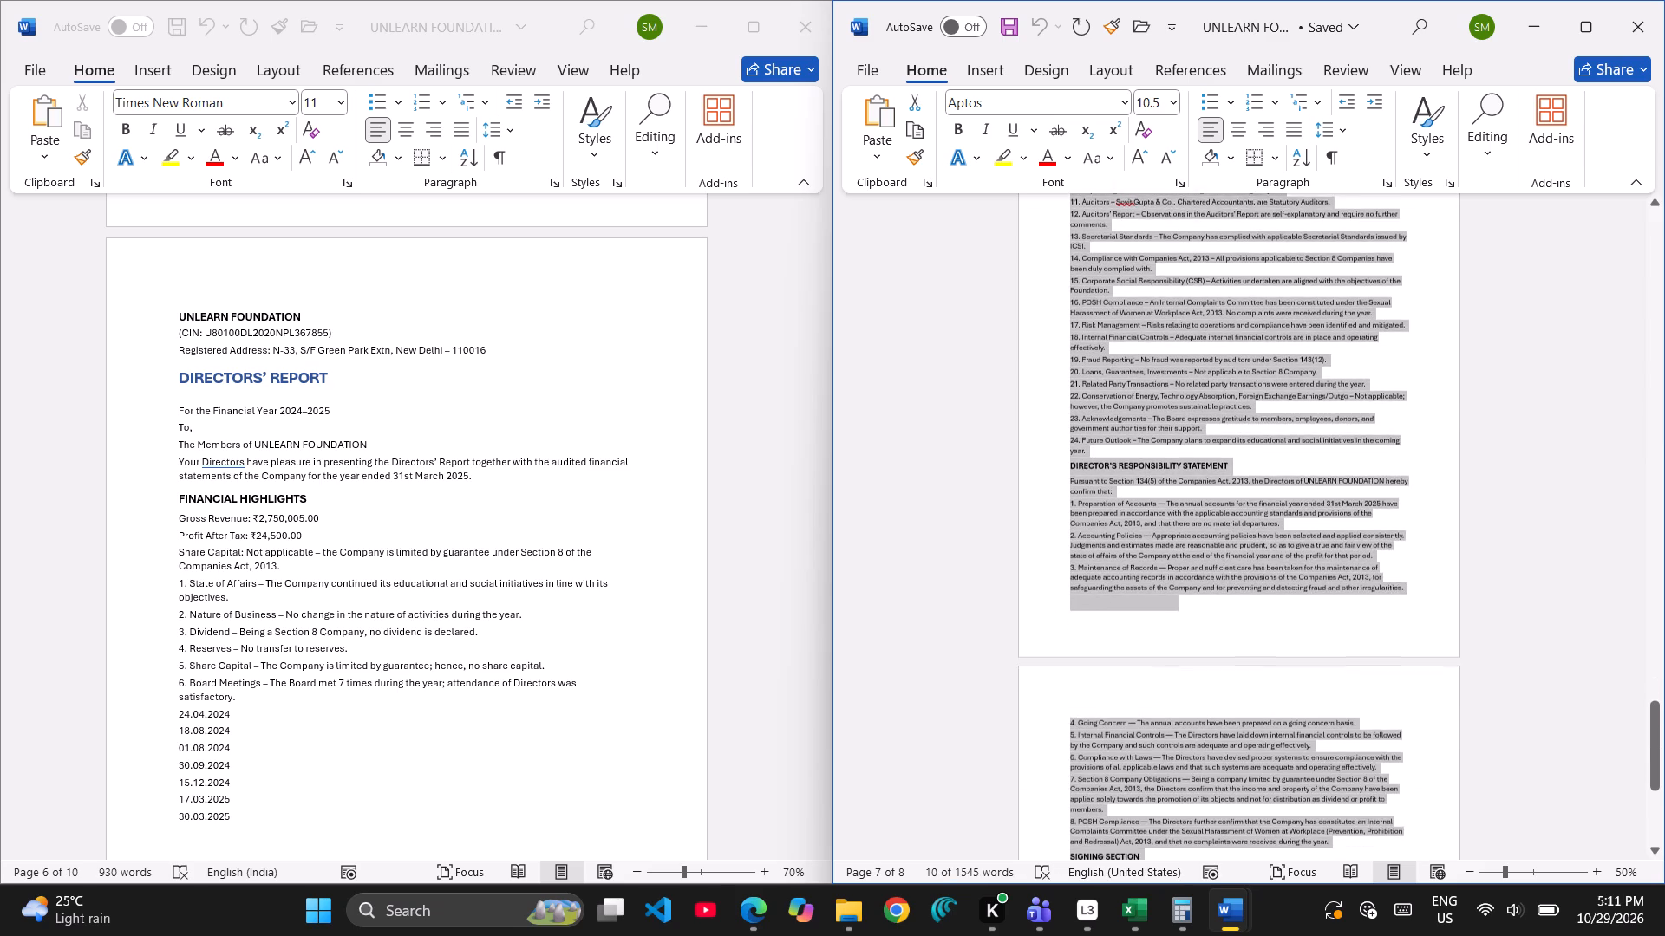
pyautogui.hotkey('ctrl', 'shift', 'Down')
pyautogui.hotkey('ctrl', 'shift', 'Down')
pyautogui.hotkey('ctrl', 'shift', 'Down')
pyautogui.hotkey('ctrl', 'shift', 'Down')
pyautogui.hotkey('ctrl', 'shift', 'Down')
pyautogui.hotkey('ctrl', 'shift', 'Down')
pyautogui.hotkey('ctrl', 'shift', 'Down')
pyautogui.hotkey('ctrl', 'shift', 'Down')
pyautogui.hotkey('ctrl', 'shift', 'Down')
pyautogui.hotkey('ctrl', 'shift', 'Down')
pyautogui.hotkey('ctrl', 'shift', 'Down')
pyautogui.hotkey('ctrl', 'shift', 'Down')
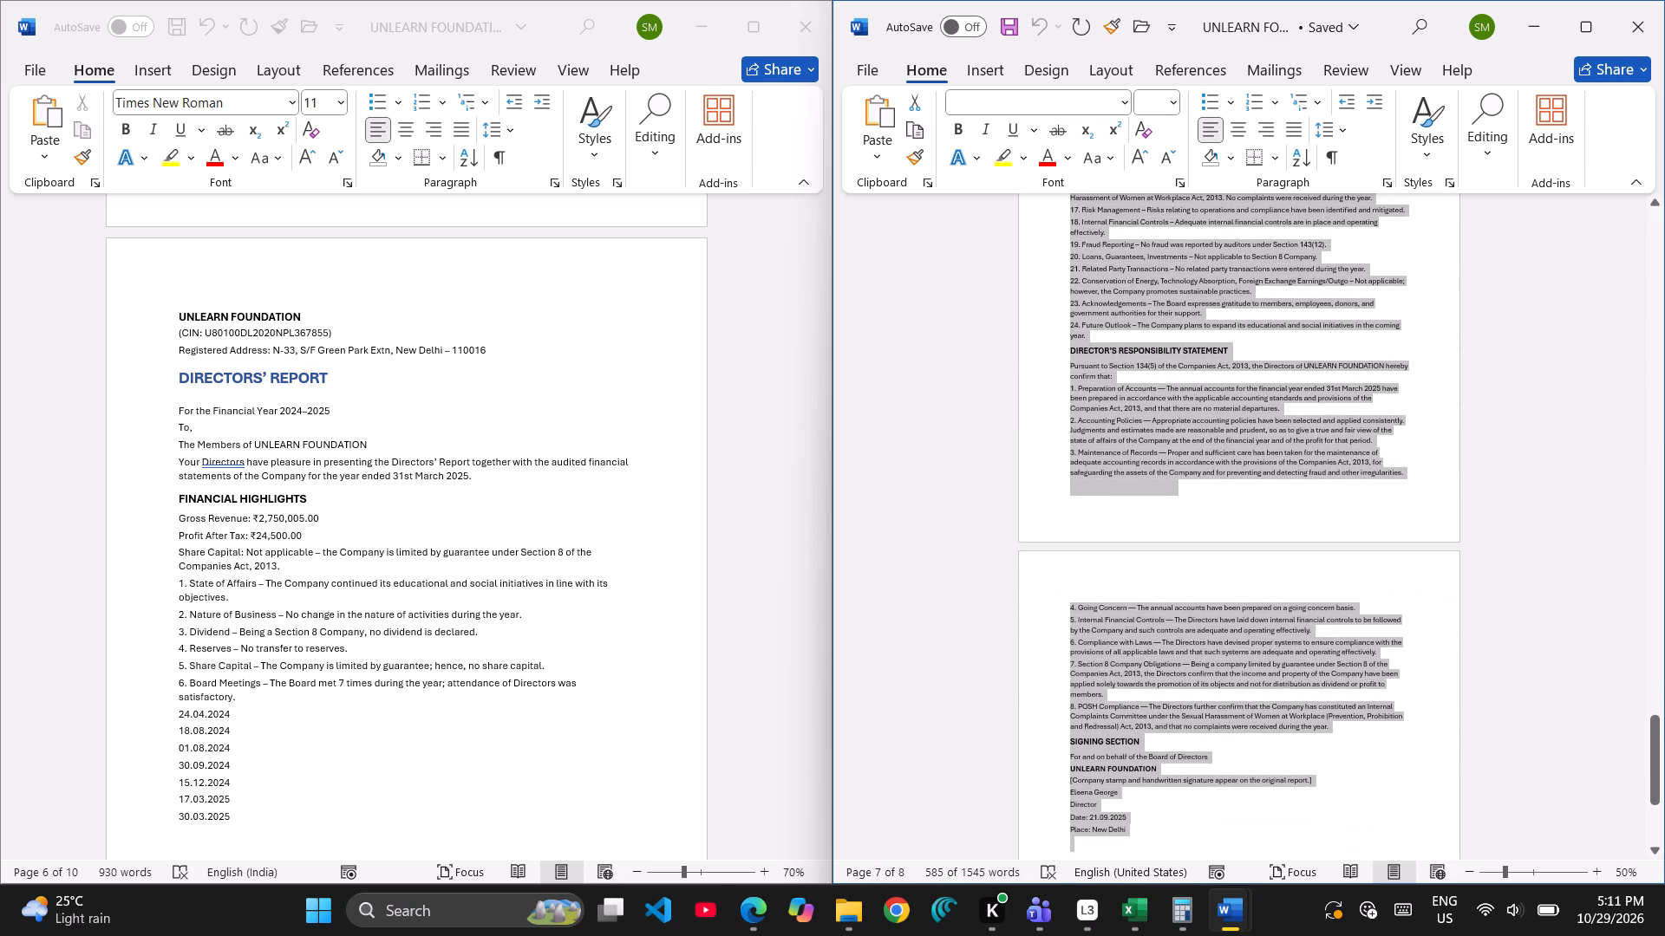
pyautogui.hotkey('ctrl', 'shift', 'Down')
pyautogui.hotkey('ctrl', 'shift', 'Up')
pyautogui.hotkey('ctrl', 'shift', 'Down')
pyautogui.hotkey('ctrl', 'shift', 'Down')
pyautogui.hotkey('ctrl', 'shift', 'Up')
pyautogui.hotkey('ctrl', 'shift', 'Down')
pyautogui.hotkey('ctrl', 'c')
# Paste the remaining Directors' Report text onto the draft's blank page following the report's first page.
pyautogui.scroll(-2, 463, 501)
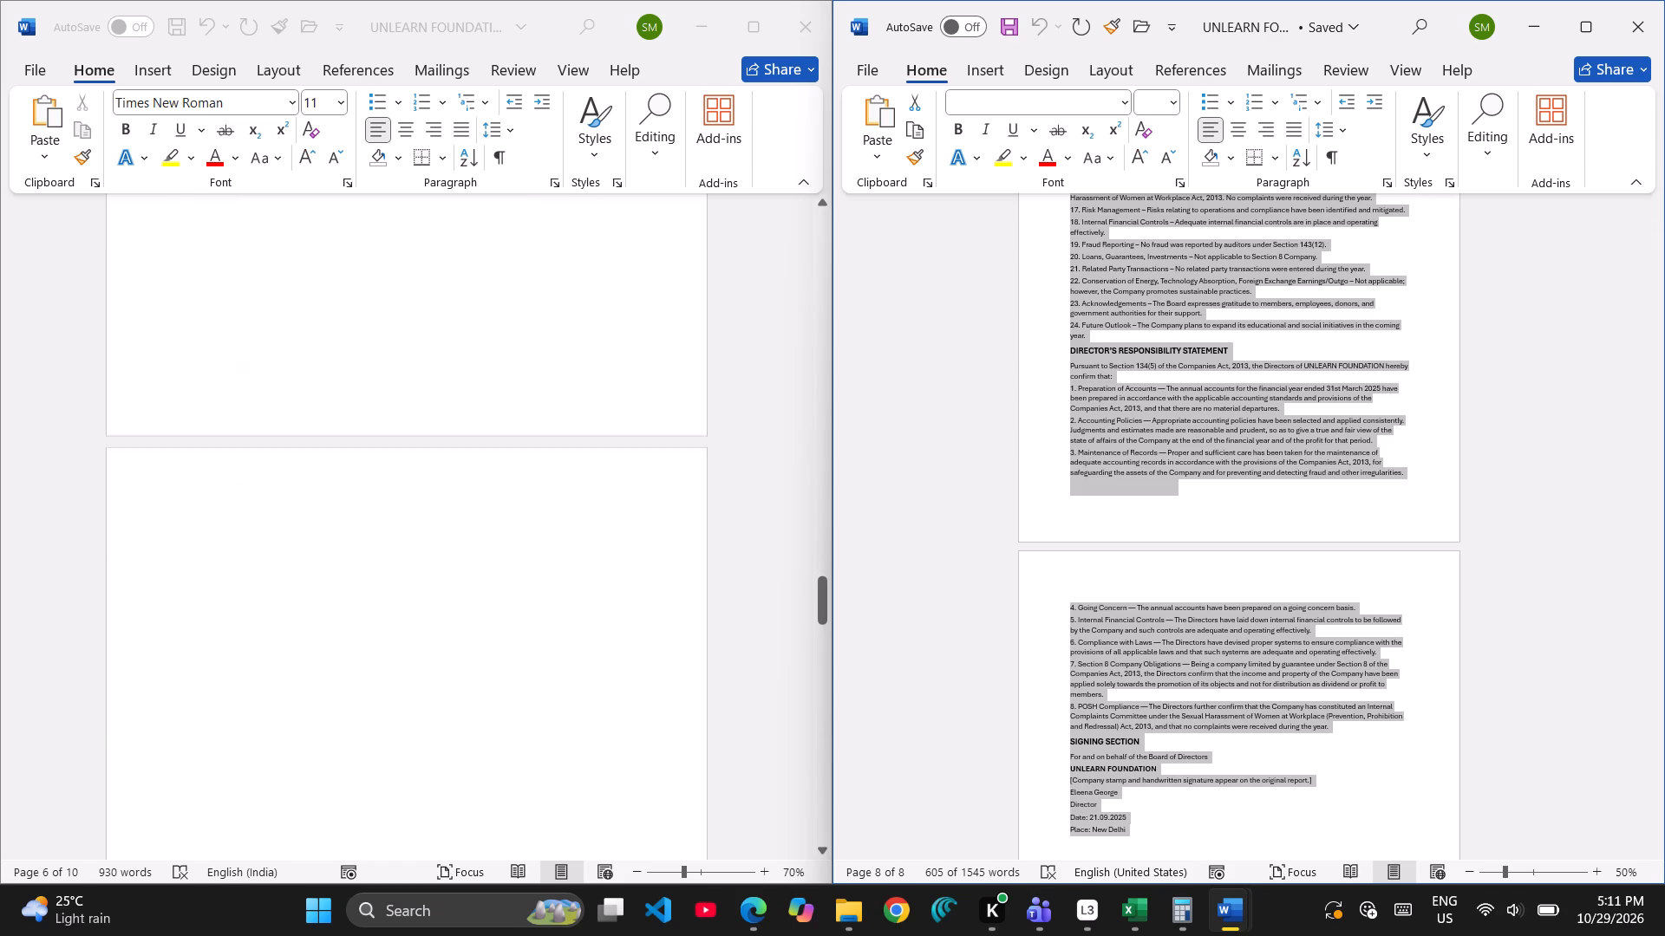
pyautogui.scroll(-1, 463, 501)
pyautogui.click(210, 418)
pyautogui.click(215, 439)
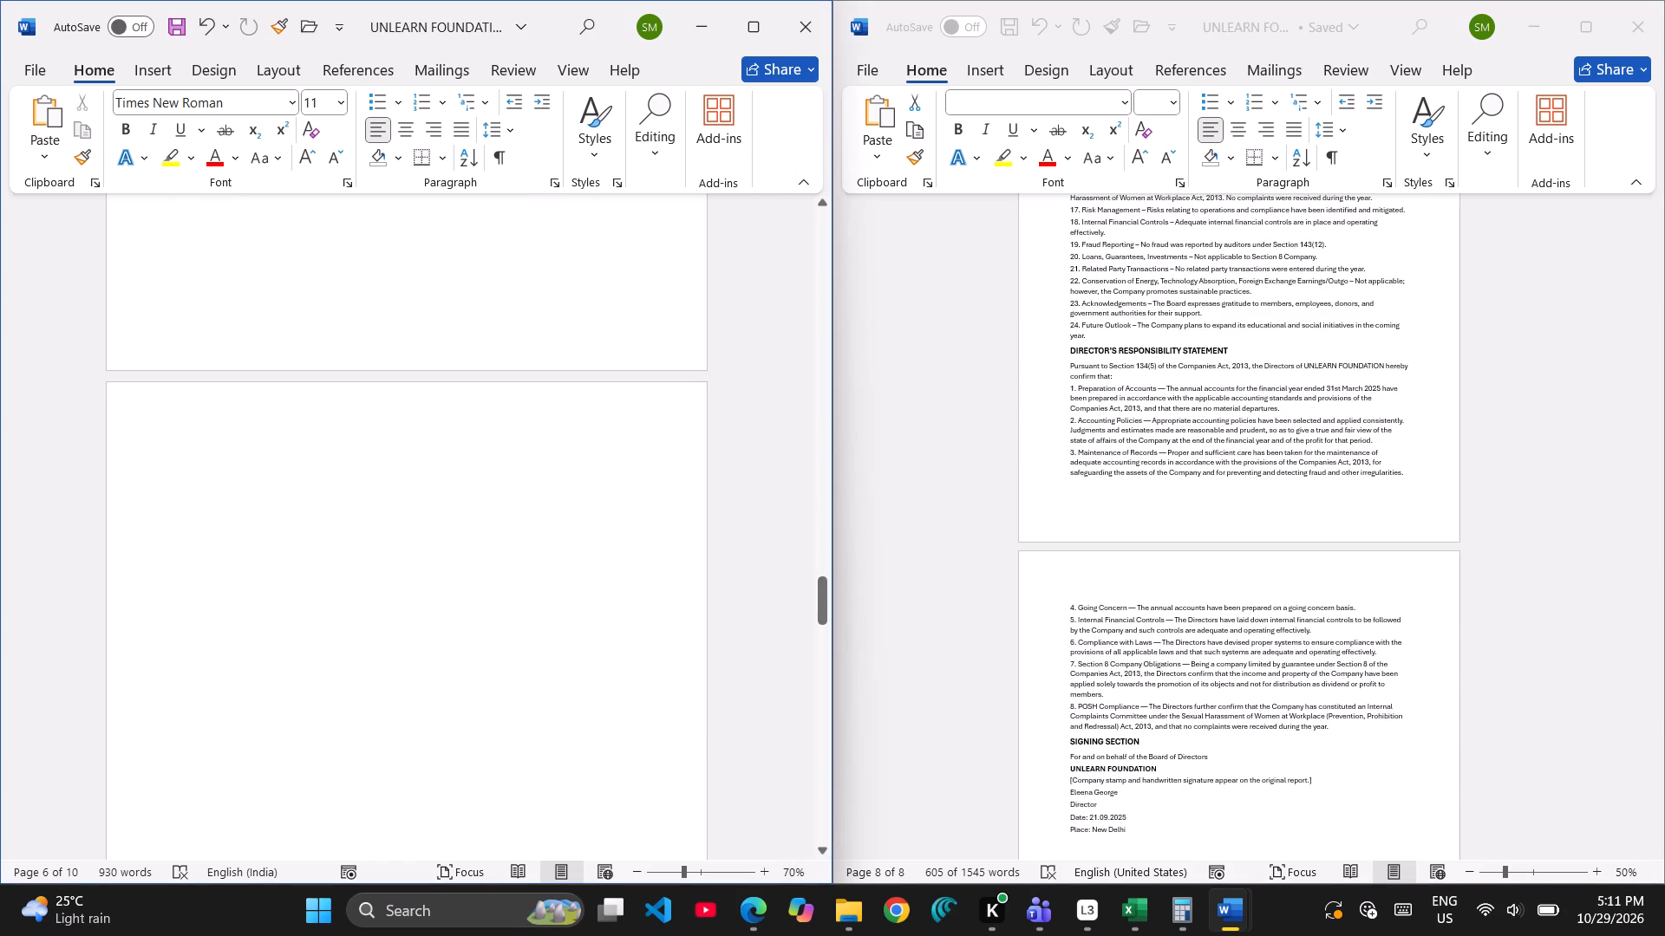
pyautogui.hotkey('ctrl', 'v')
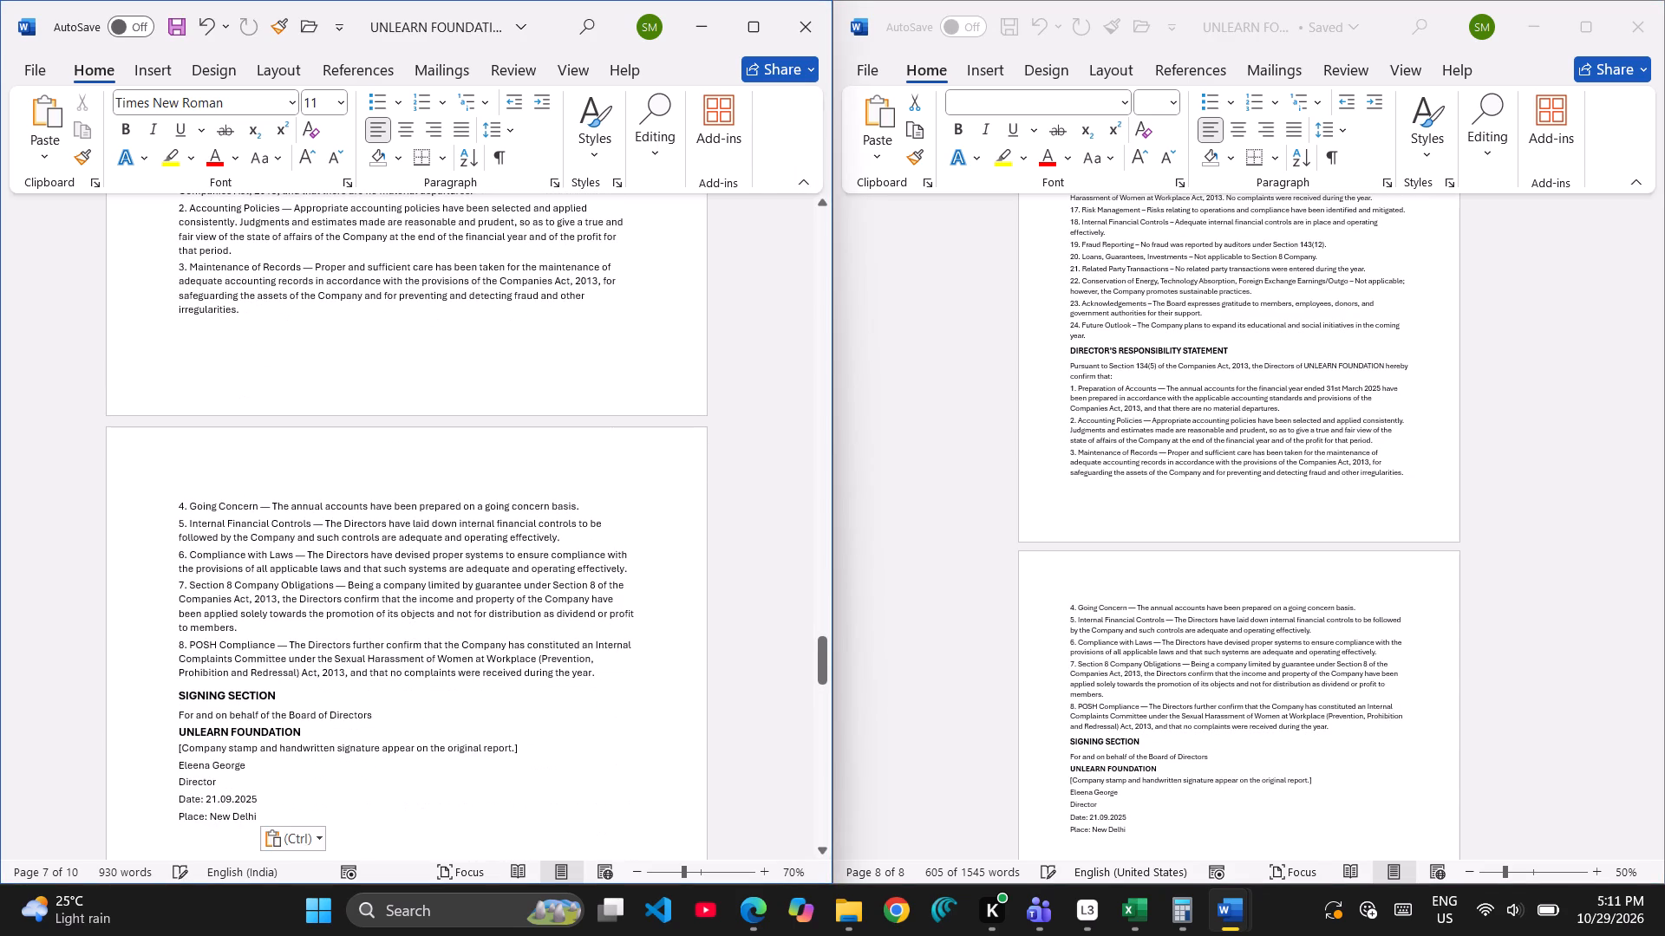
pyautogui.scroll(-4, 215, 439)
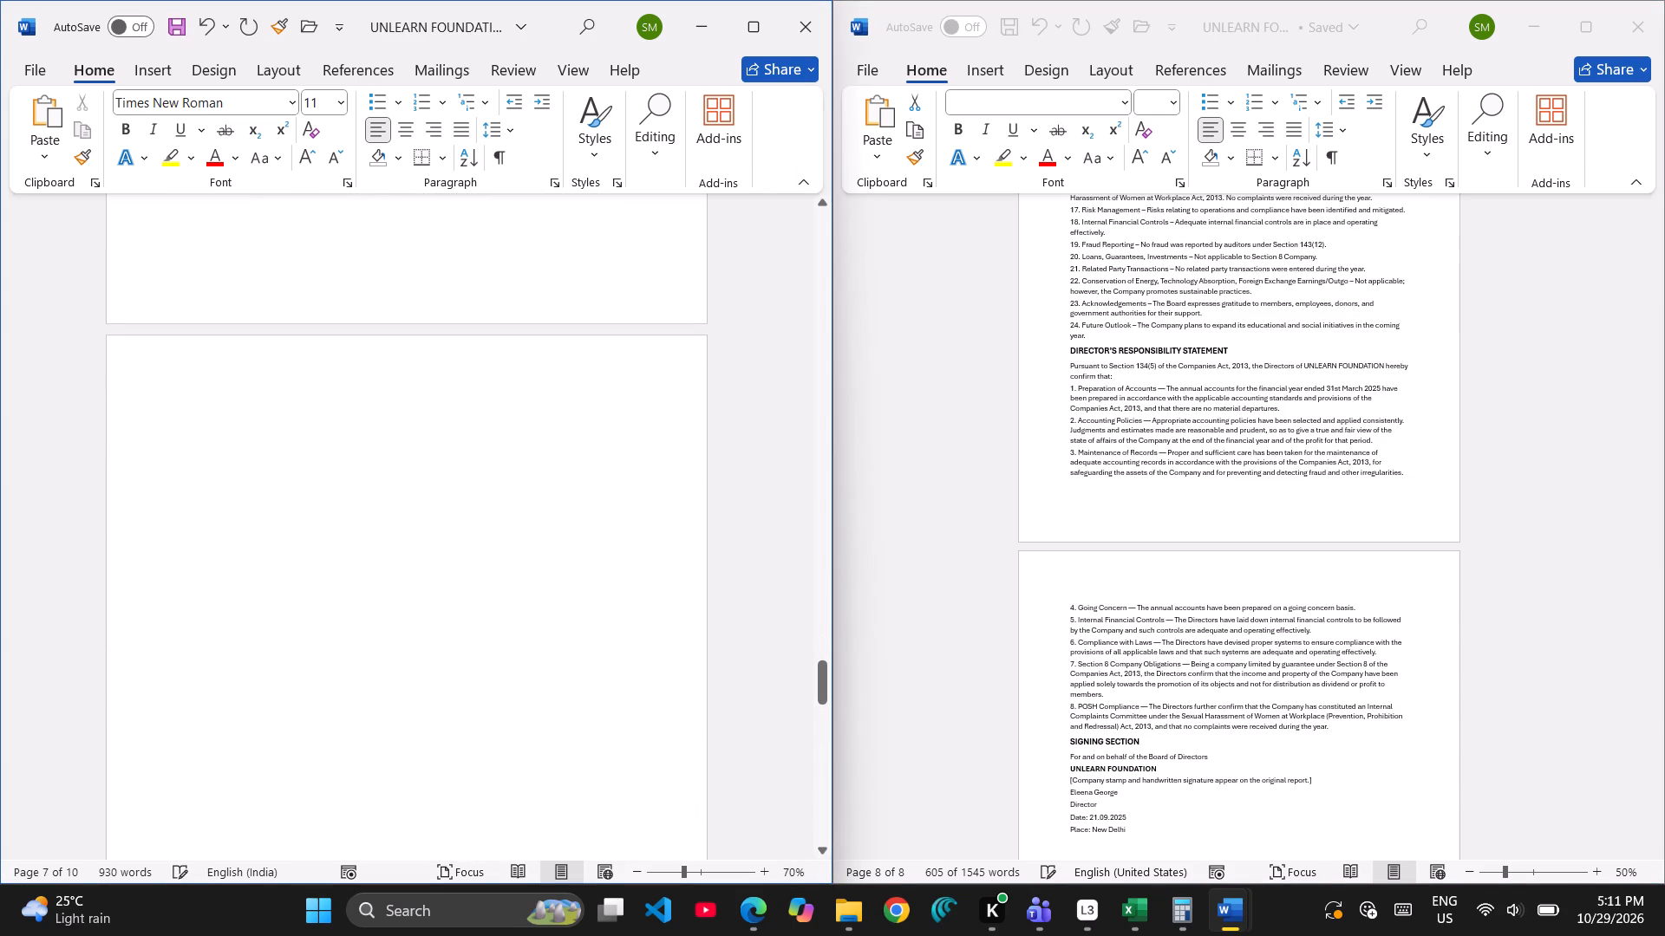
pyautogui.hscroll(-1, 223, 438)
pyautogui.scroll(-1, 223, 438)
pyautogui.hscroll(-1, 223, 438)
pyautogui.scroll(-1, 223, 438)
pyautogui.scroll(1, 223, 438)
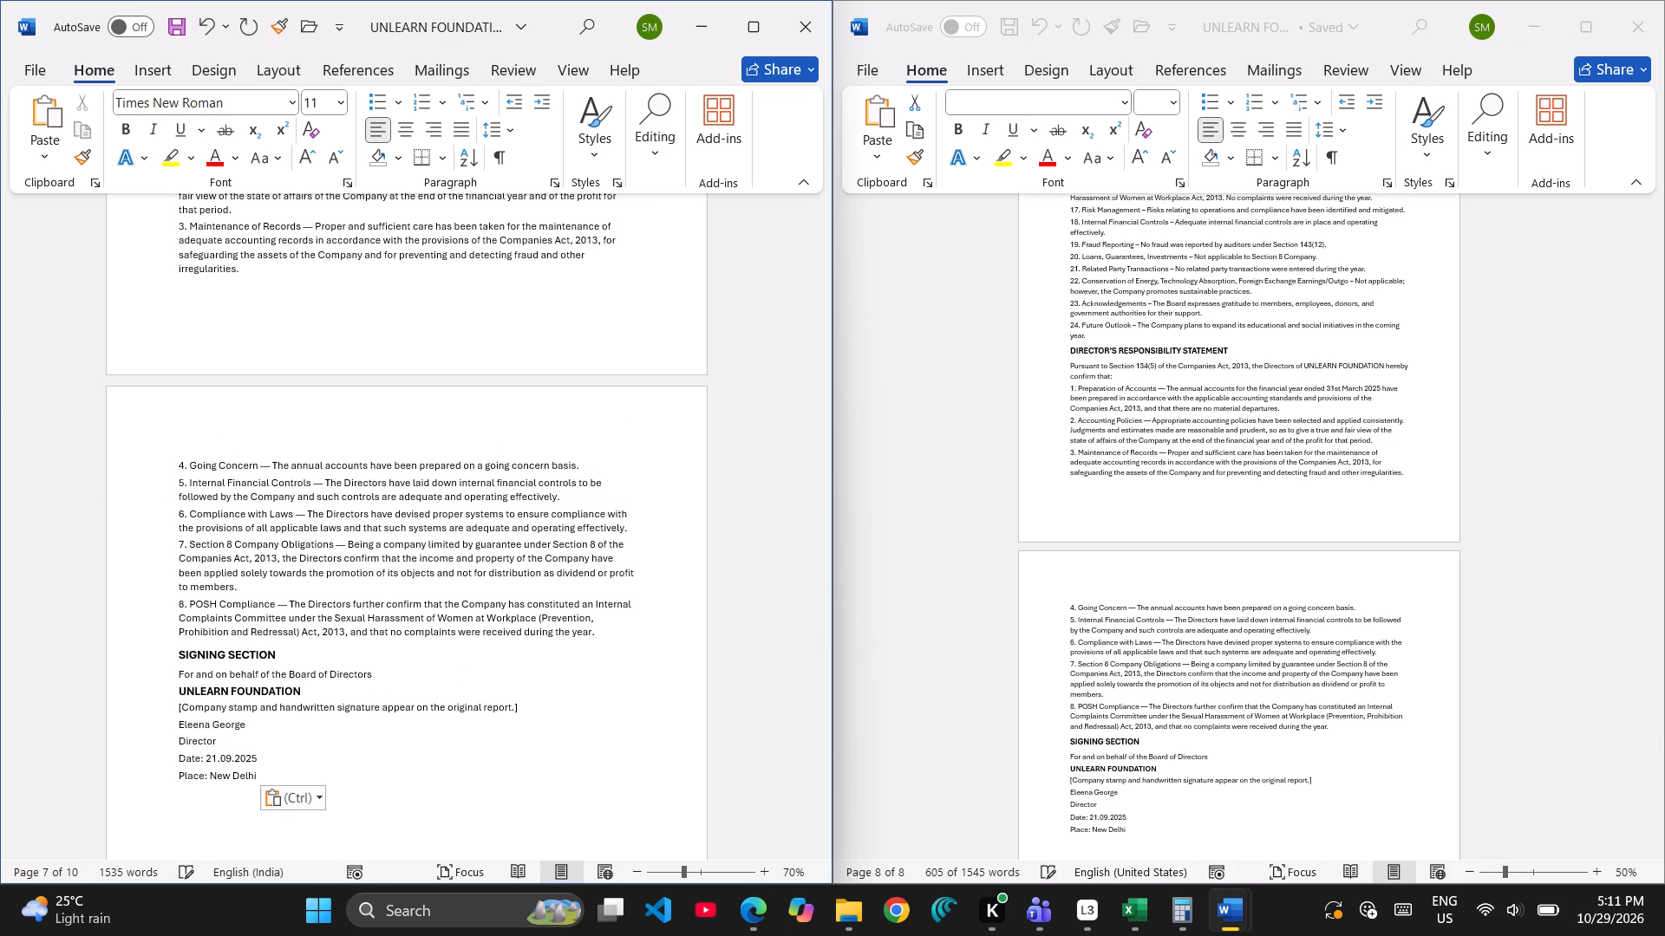
# Minimize the complete document and open the OneDrive file link shared in the Teams chat.
pyautogui.click(1528, 26)
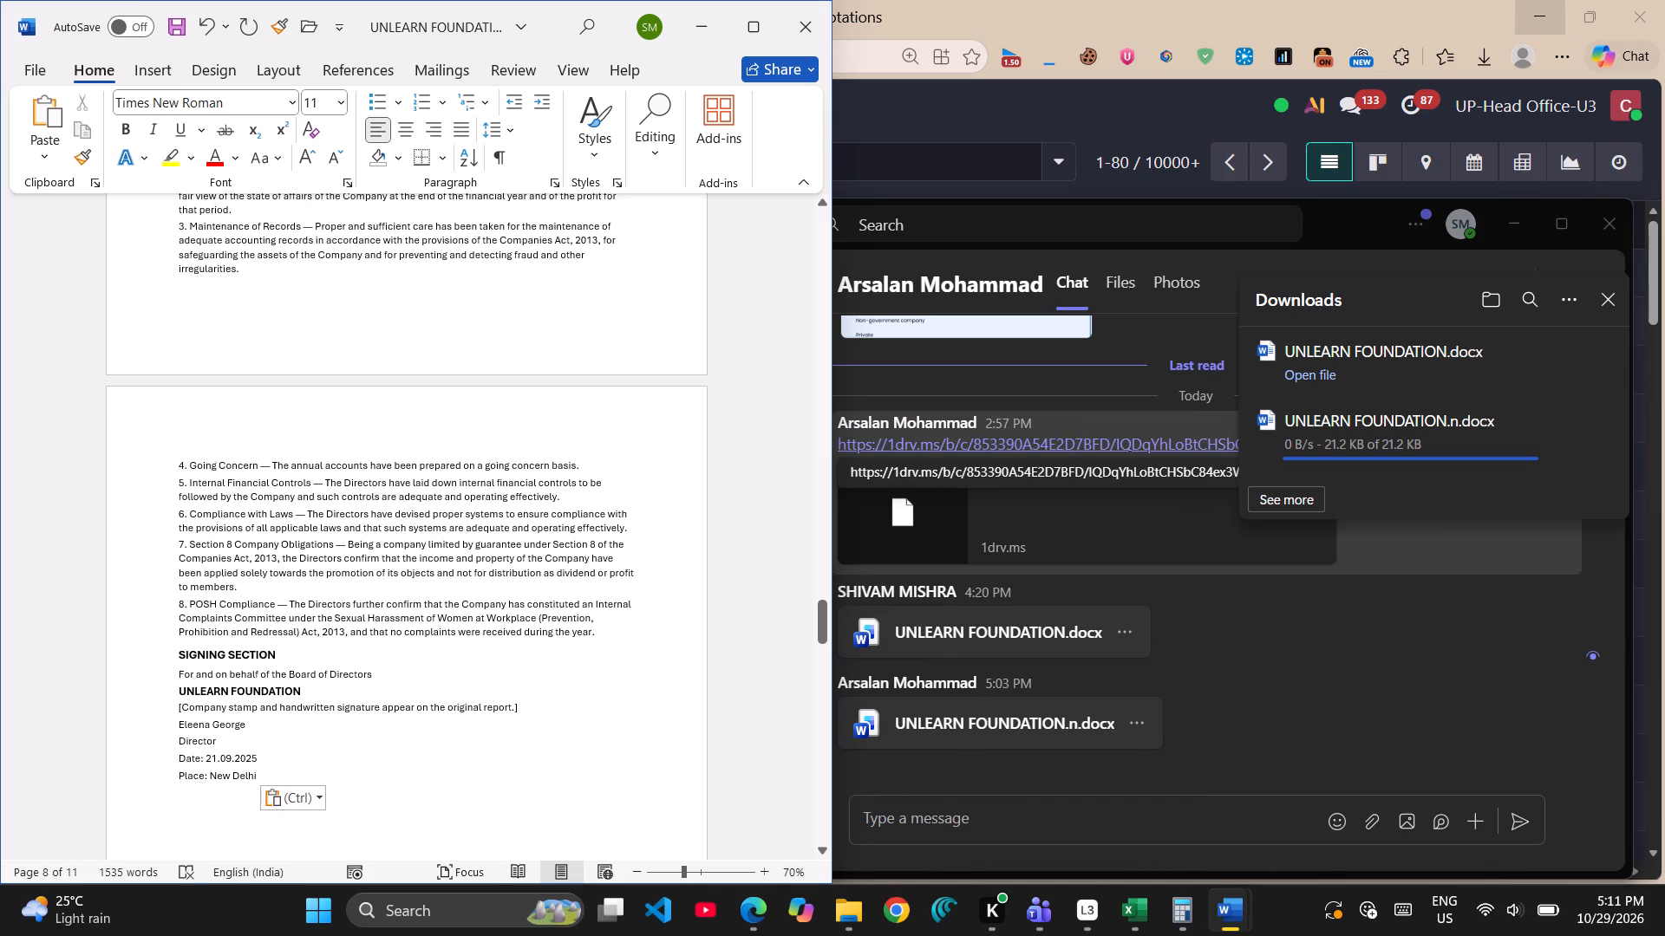
pyautogui.click(973, 442)
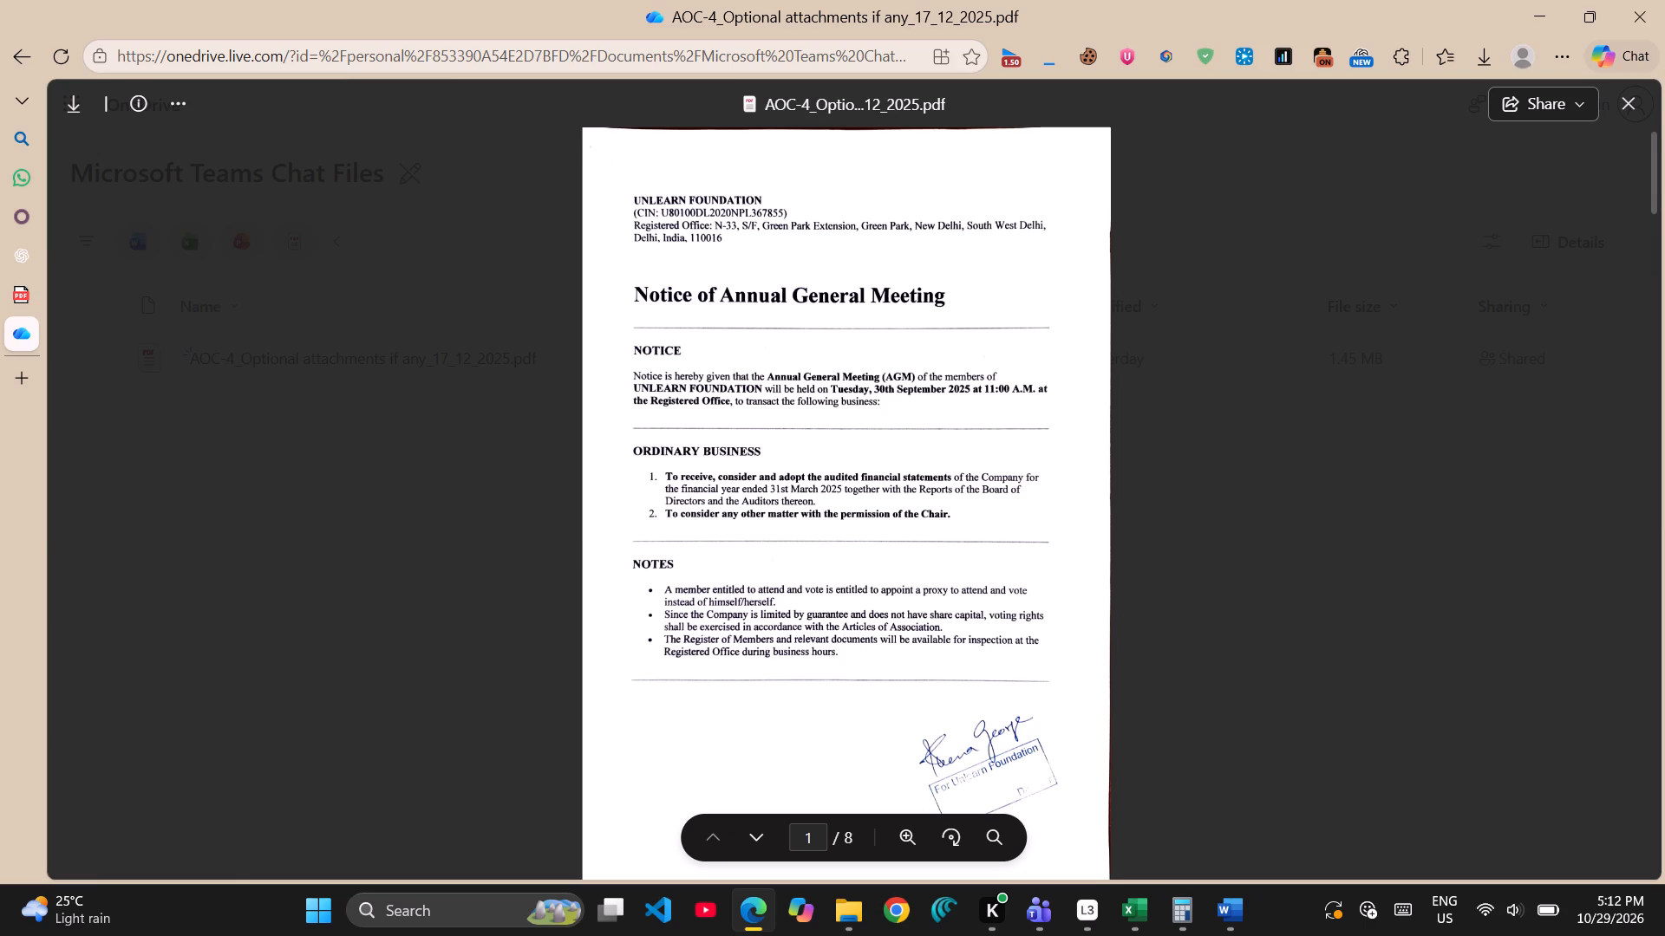
# Download AOC-4_Optional attachments if any_17_12_2025.pdf from OneDrive, save it, and dismiss the downloads list.
pyautogui.click(83, 112)
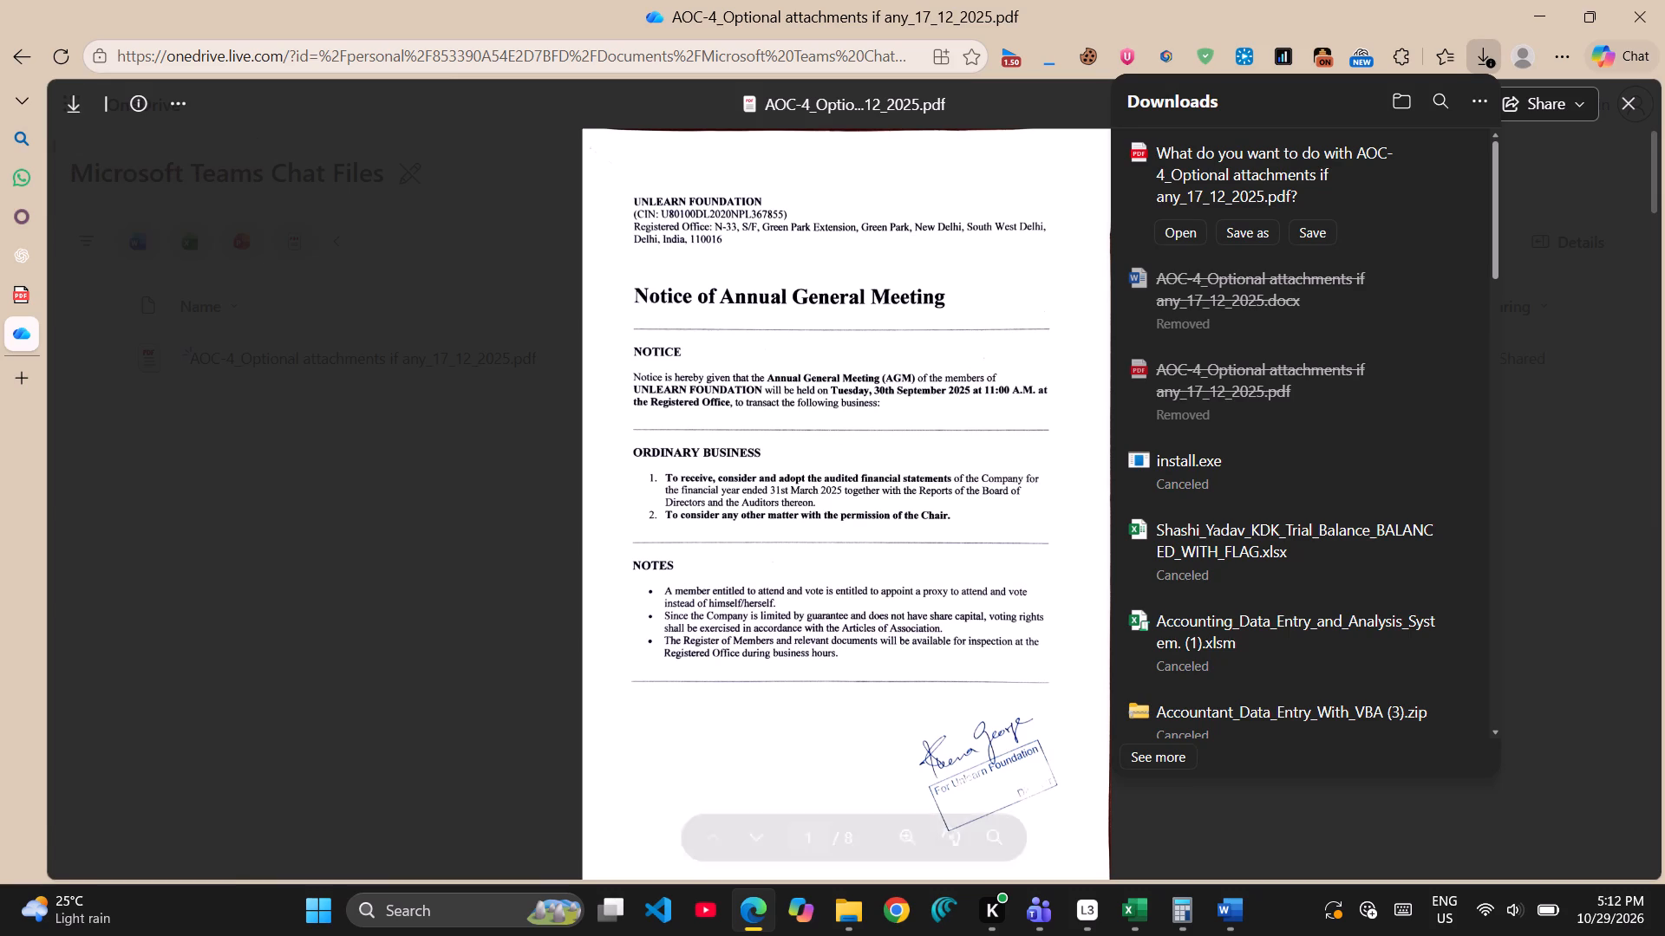
pyautogui.click(1306, 221)
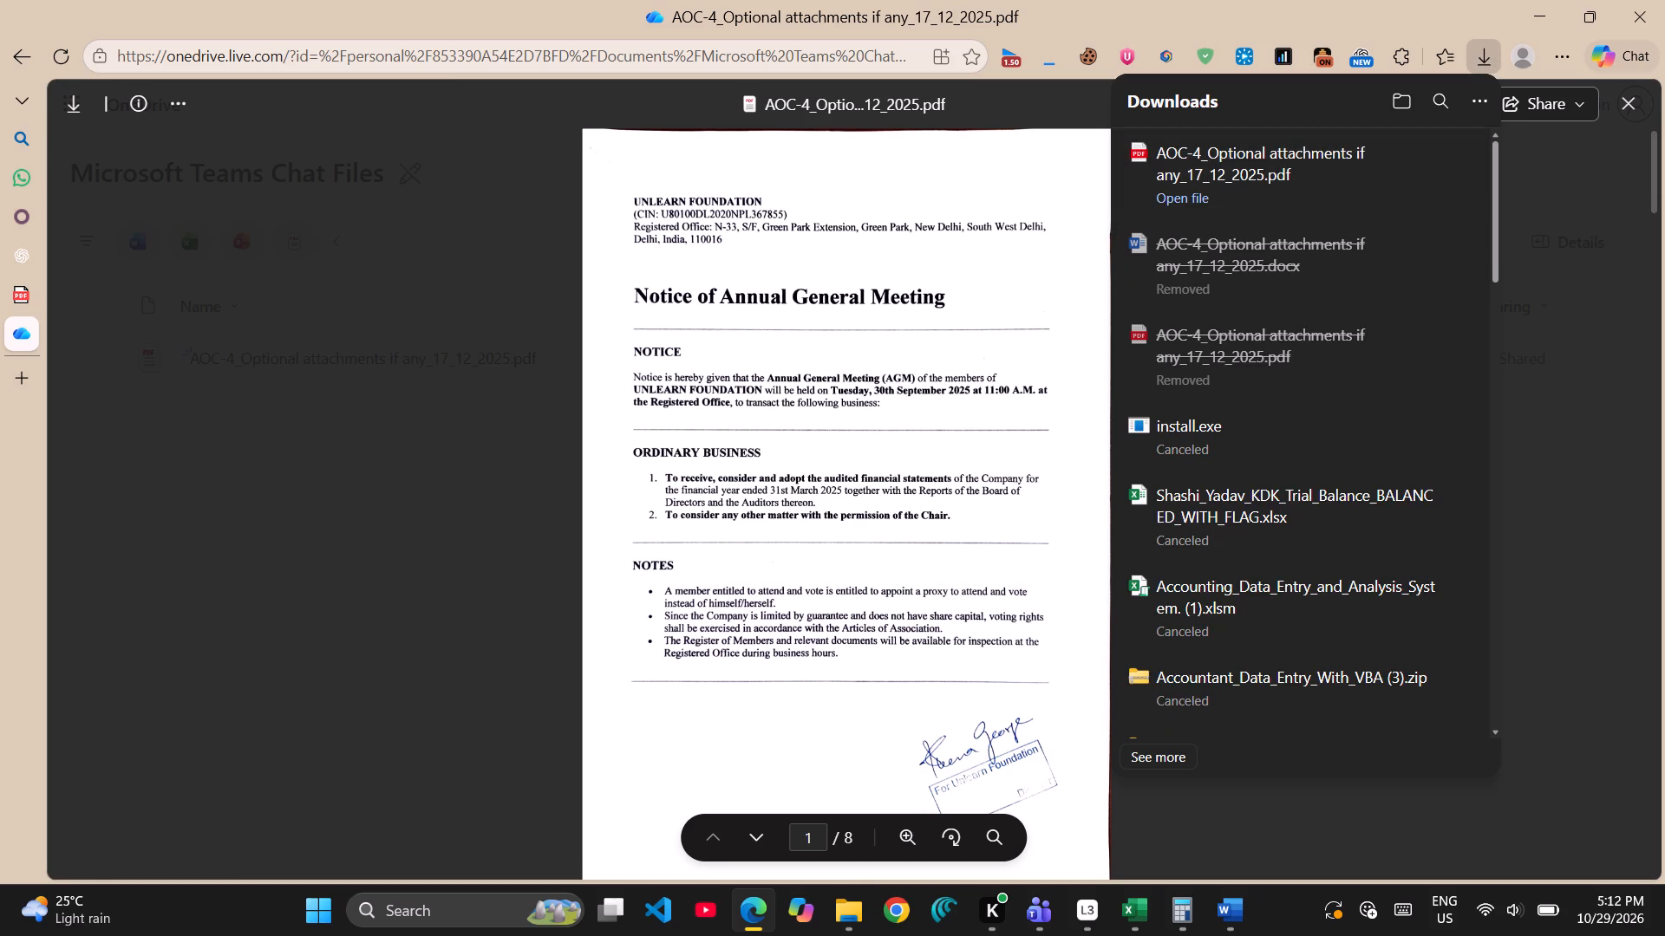
pyautogui.click(1531, 370)
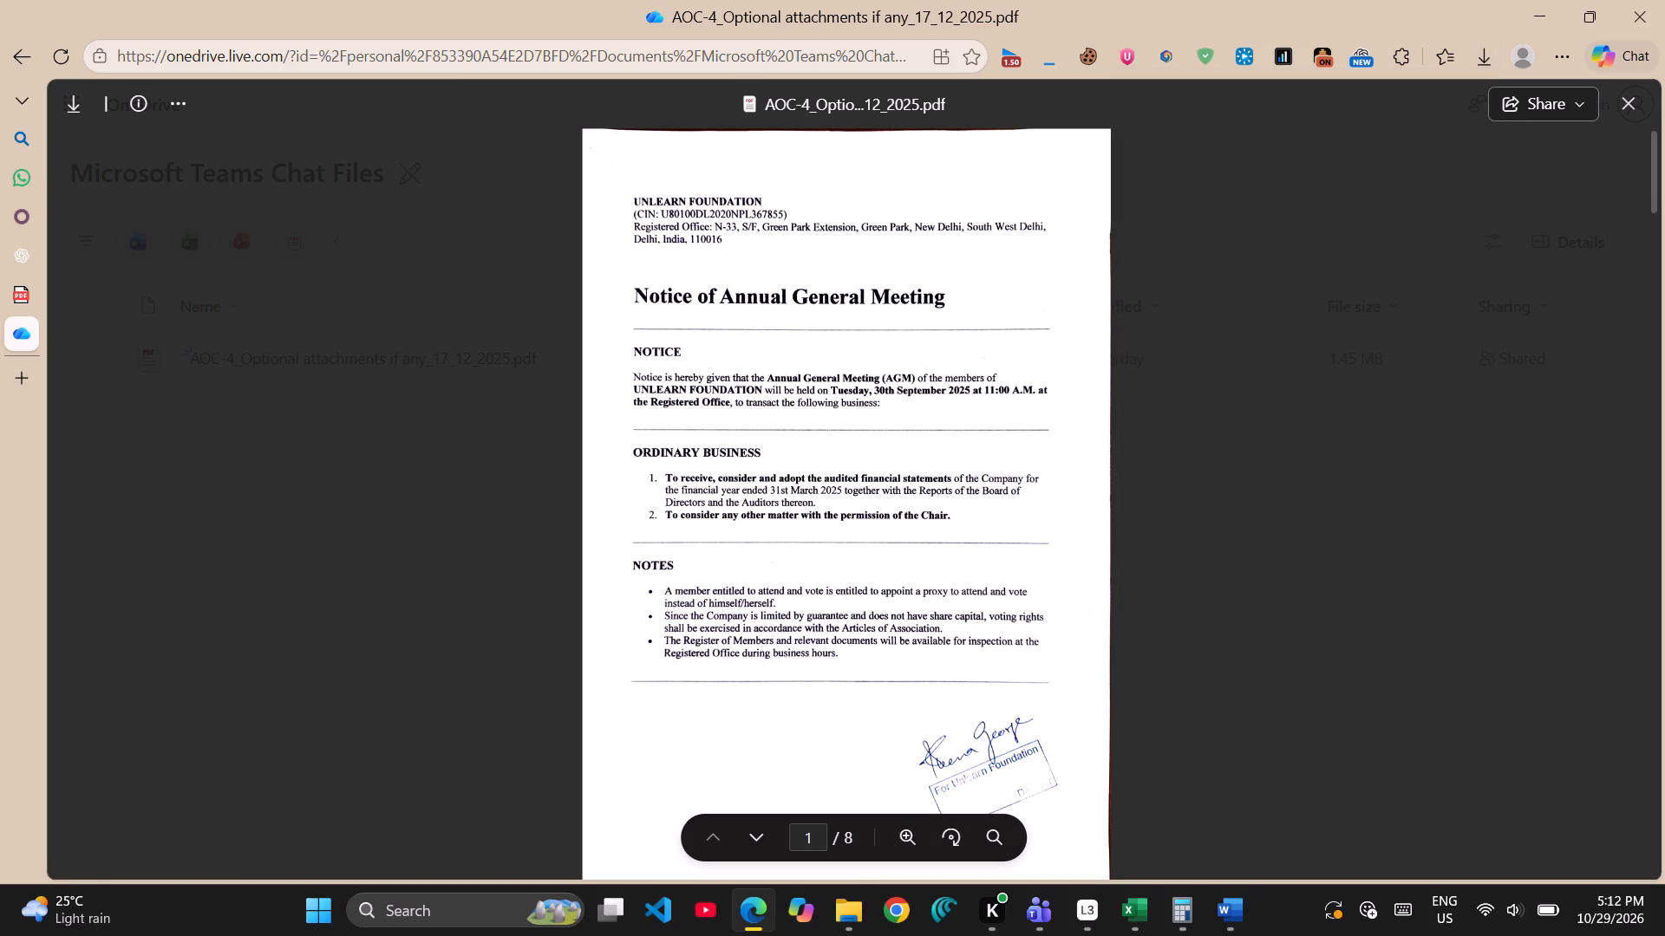
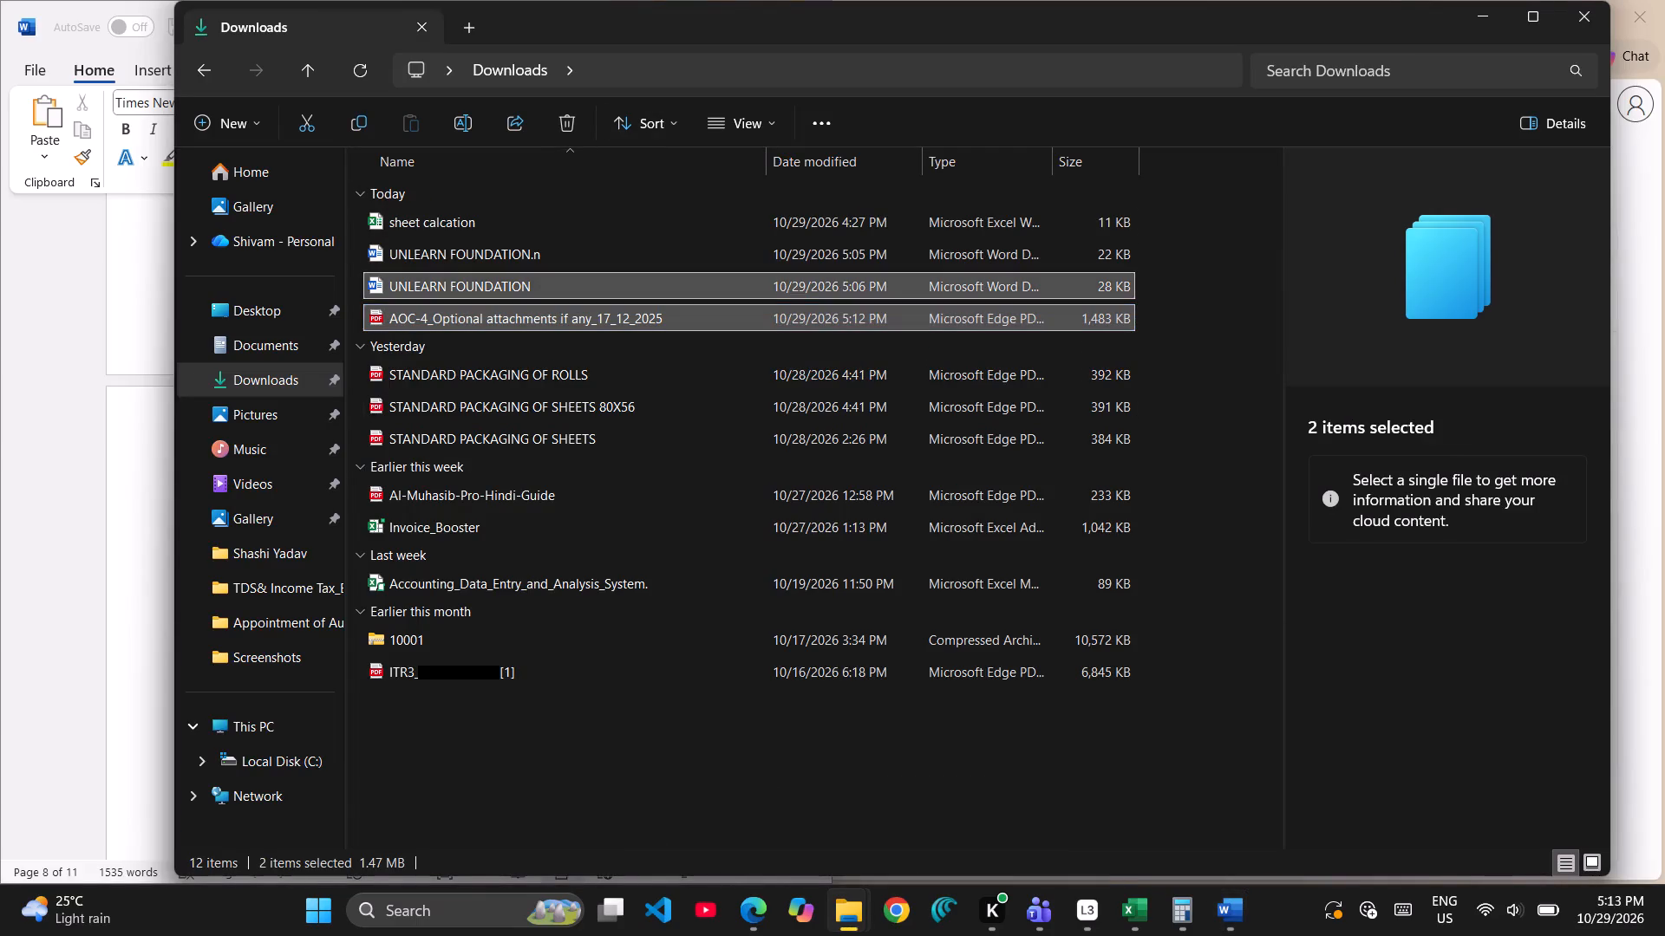
# Open AOC-4_Optional attachments if any_17_12_2025.pdf from Downloads and arrange it side by side with the UNLEARN FOUNDATION draft.
pyautogui.tripleClick(656, 322)
pyautogui.click(656, 322)
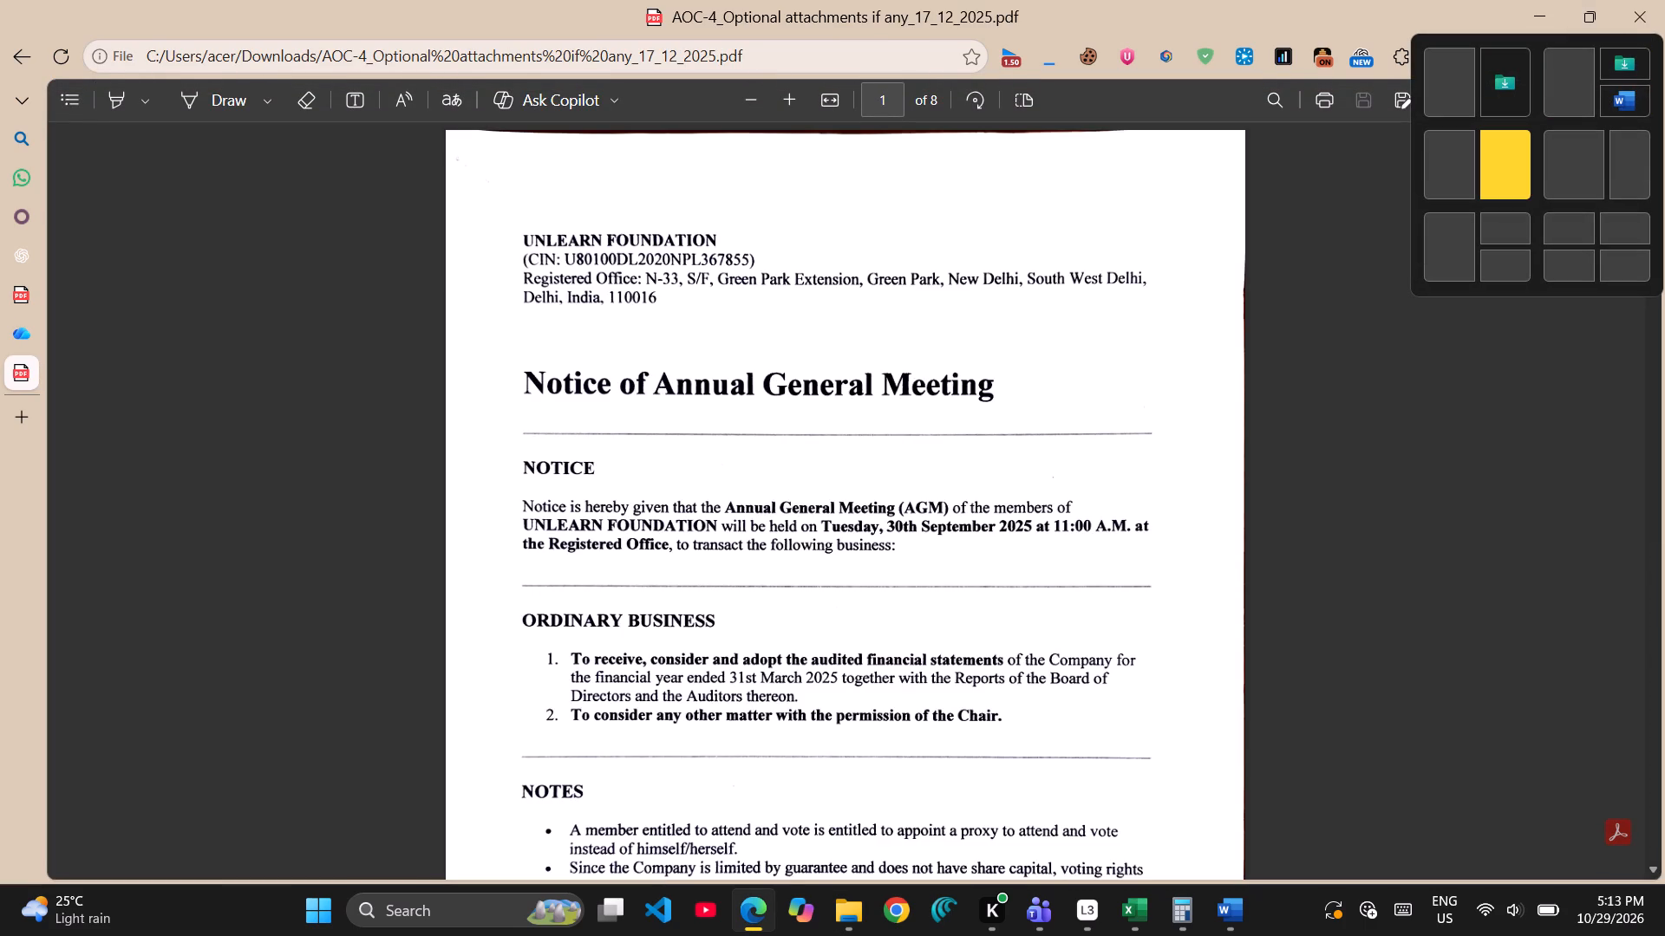
pyautogui.click(1525, 139)
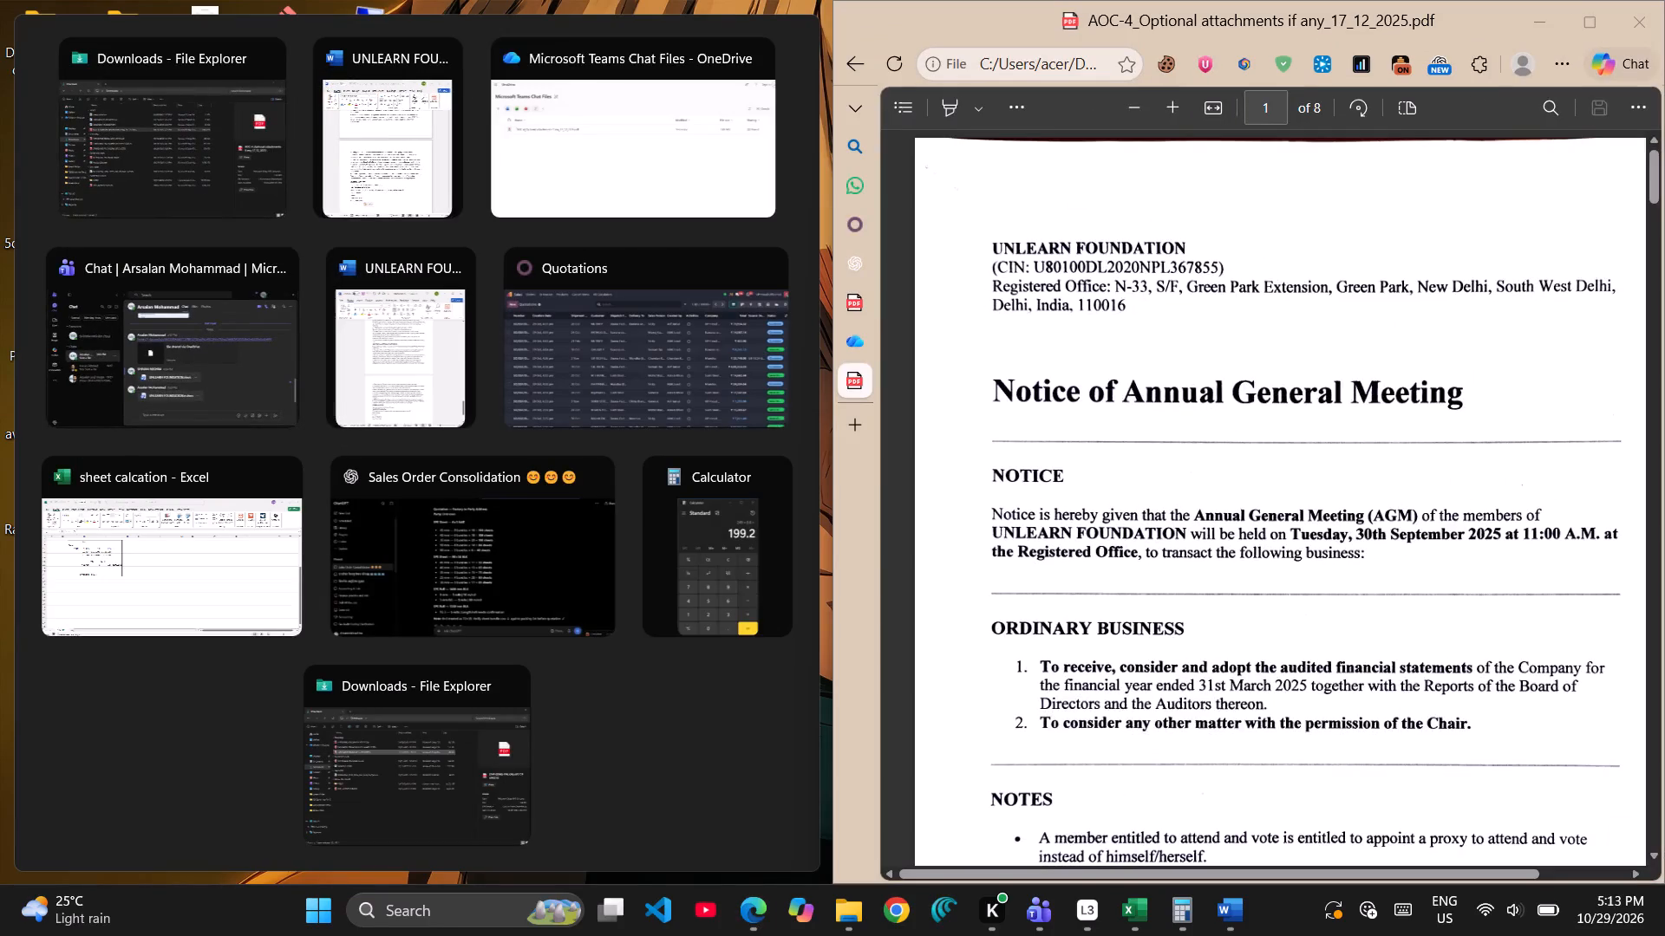
pyautogui.click(436, 169)
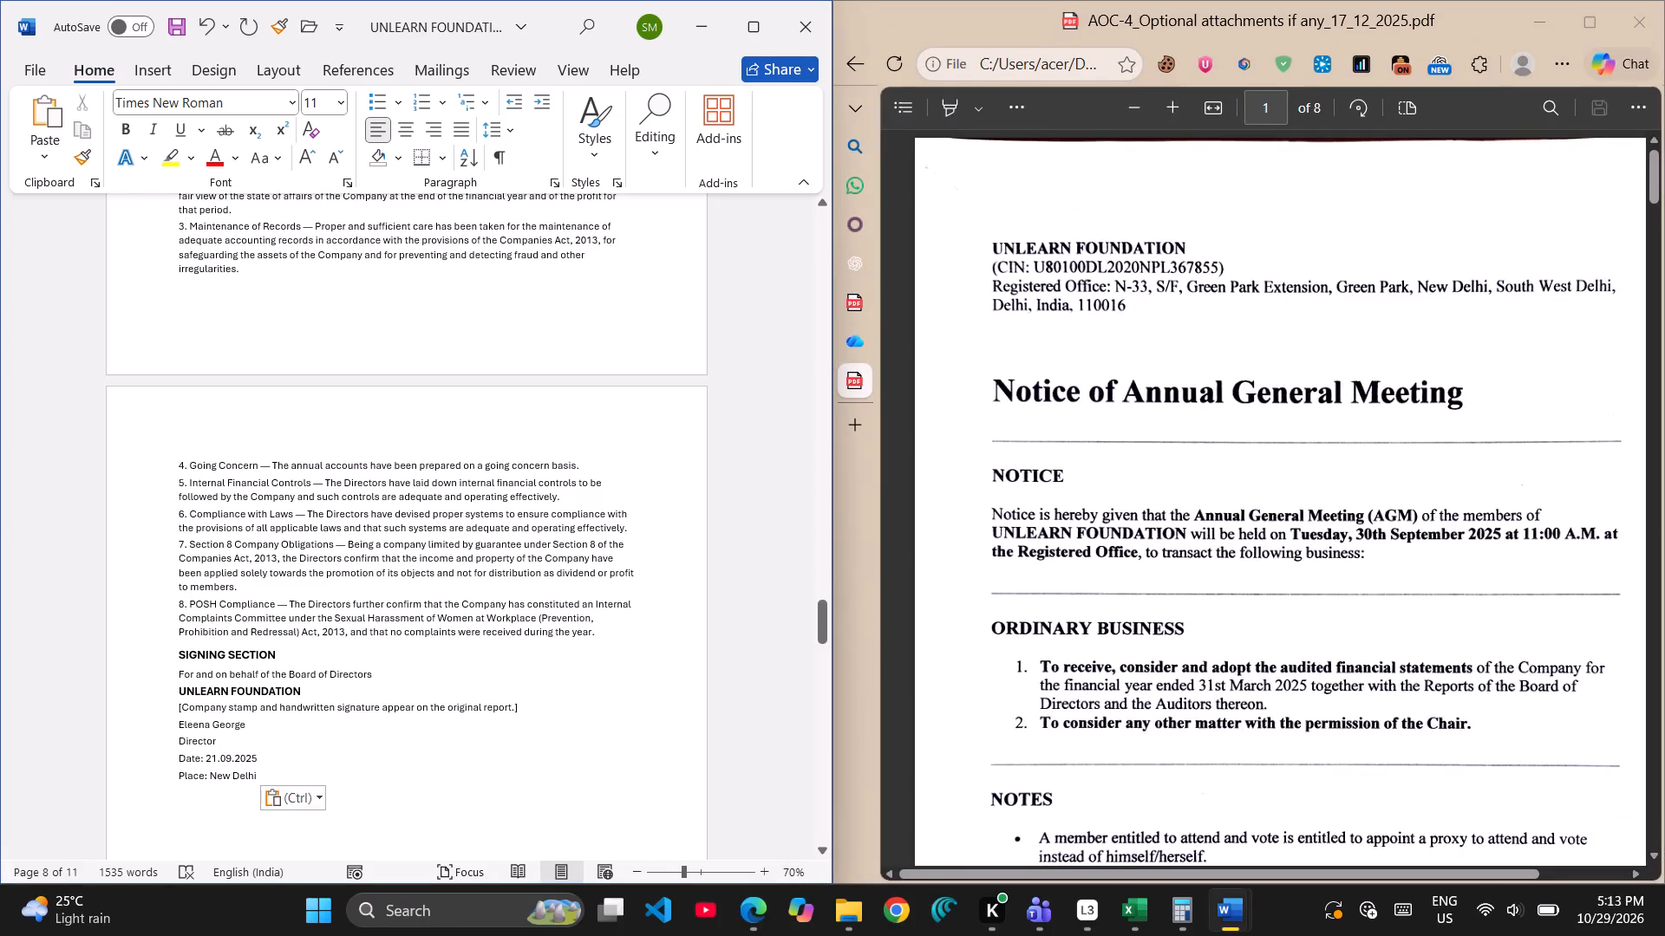
# Compare the draft's Notice of Annual General Meeting and Explanatory Statement pages with the first two pages of the AOC-4 PDF.
pyautogui.scroll(14, 493, 475)
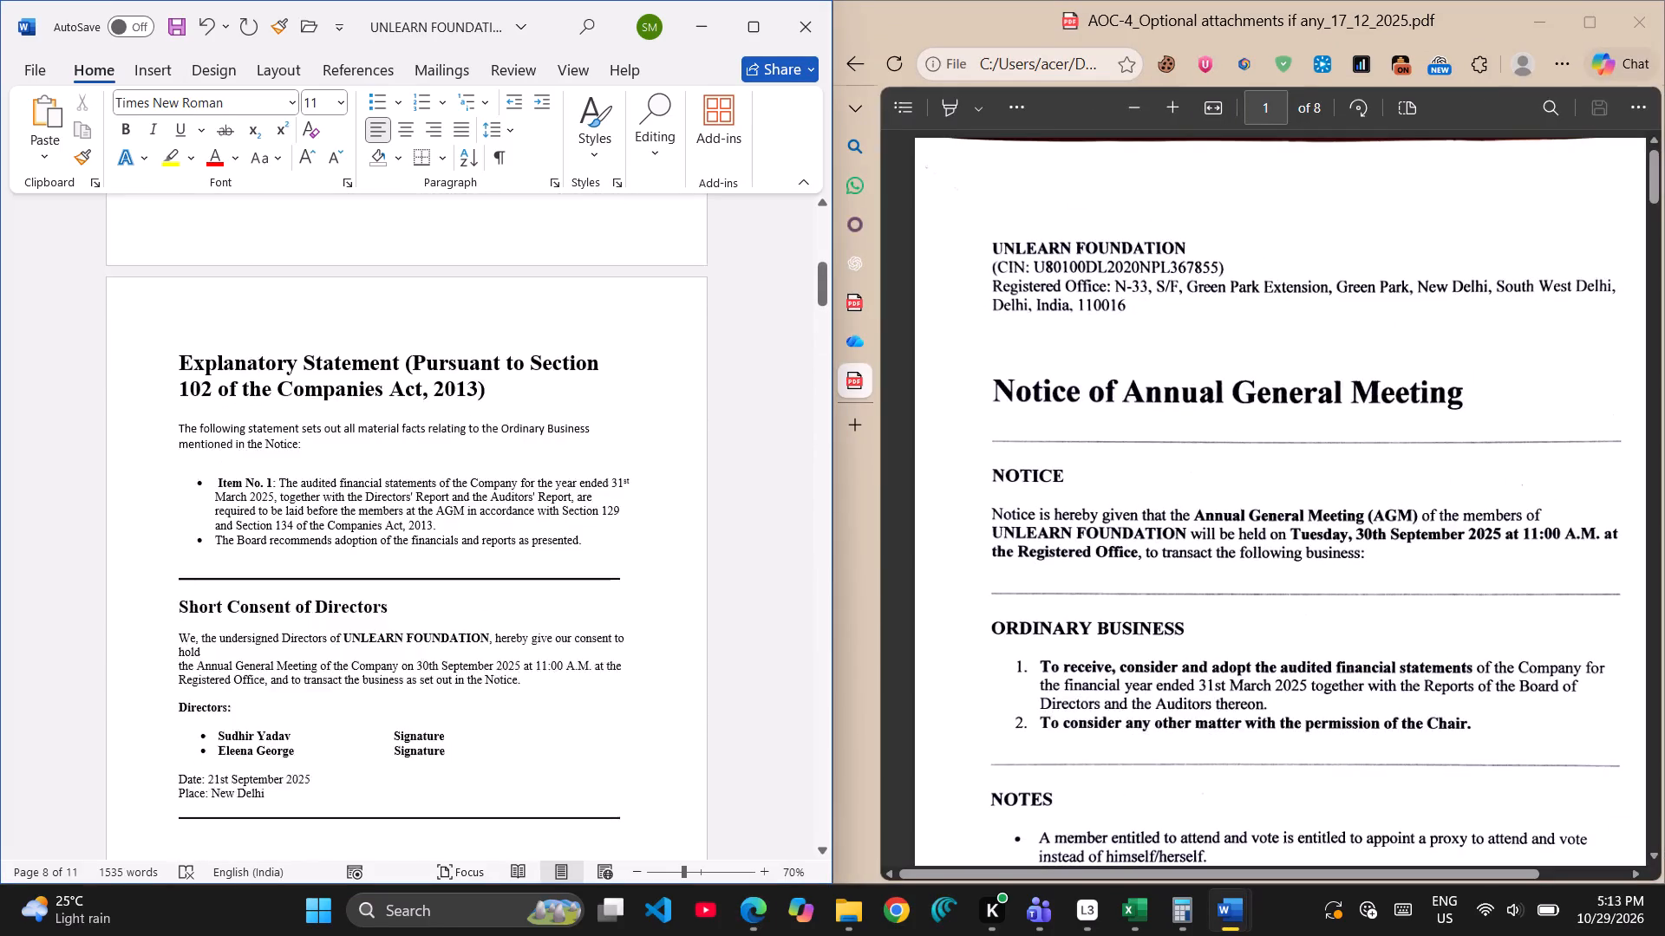
pyautogui.scroll(13, 493, 475)
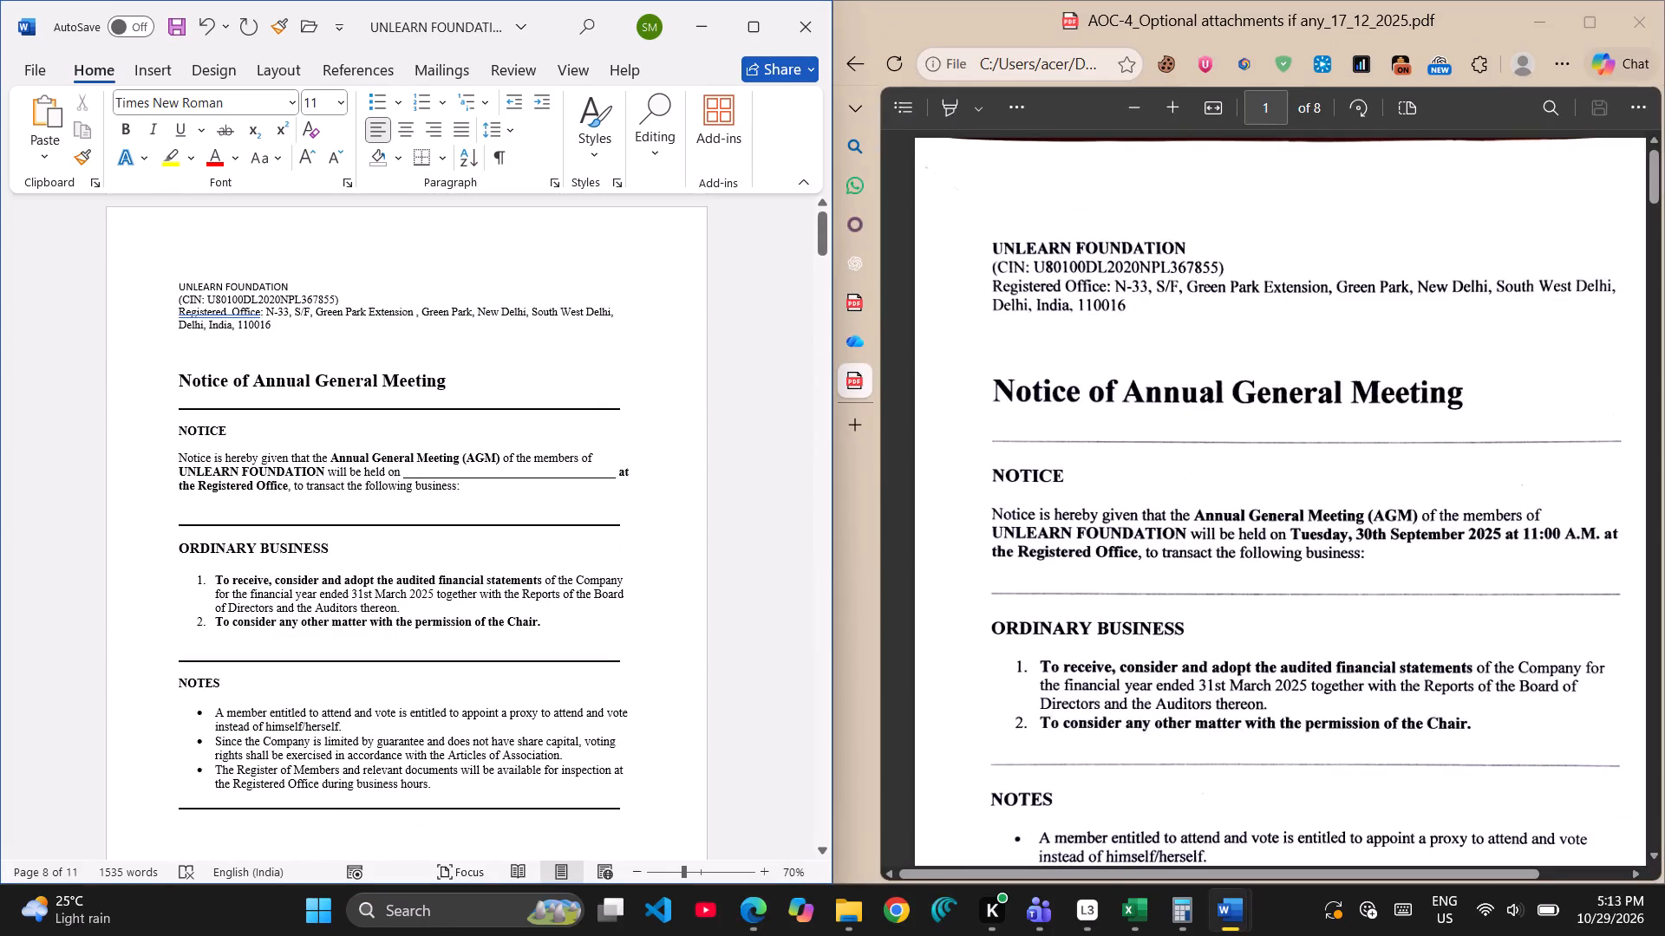
pyautogui.scroll(-2, 1139, 628)
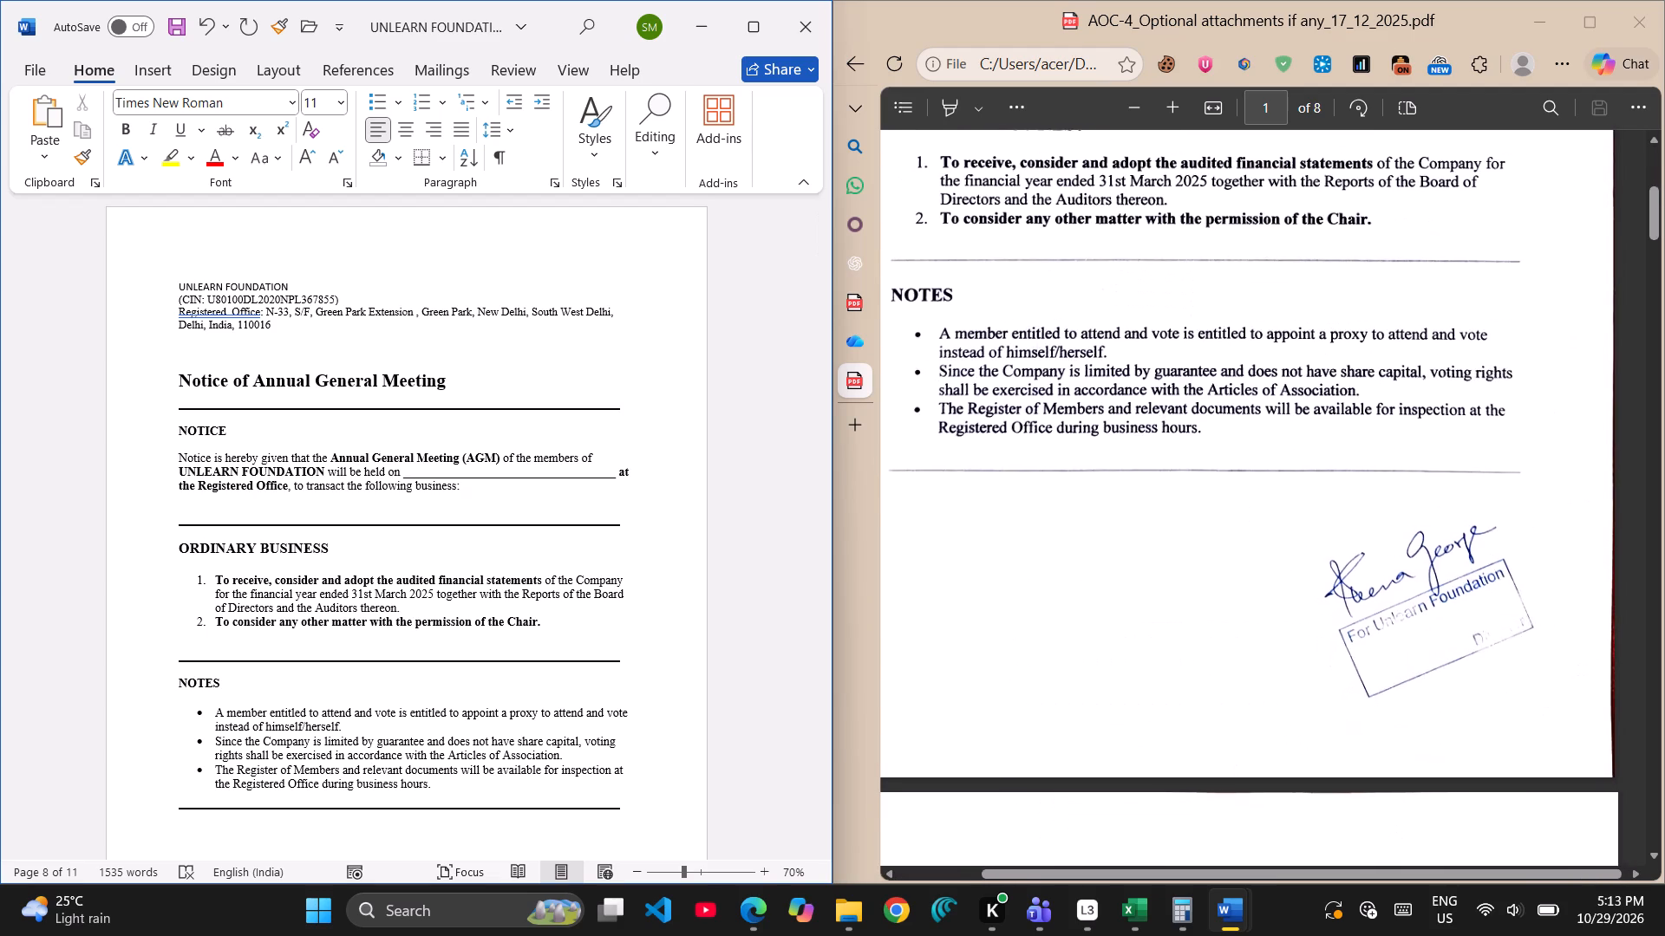
pyautogui.scroll(-3, 1139, 628)
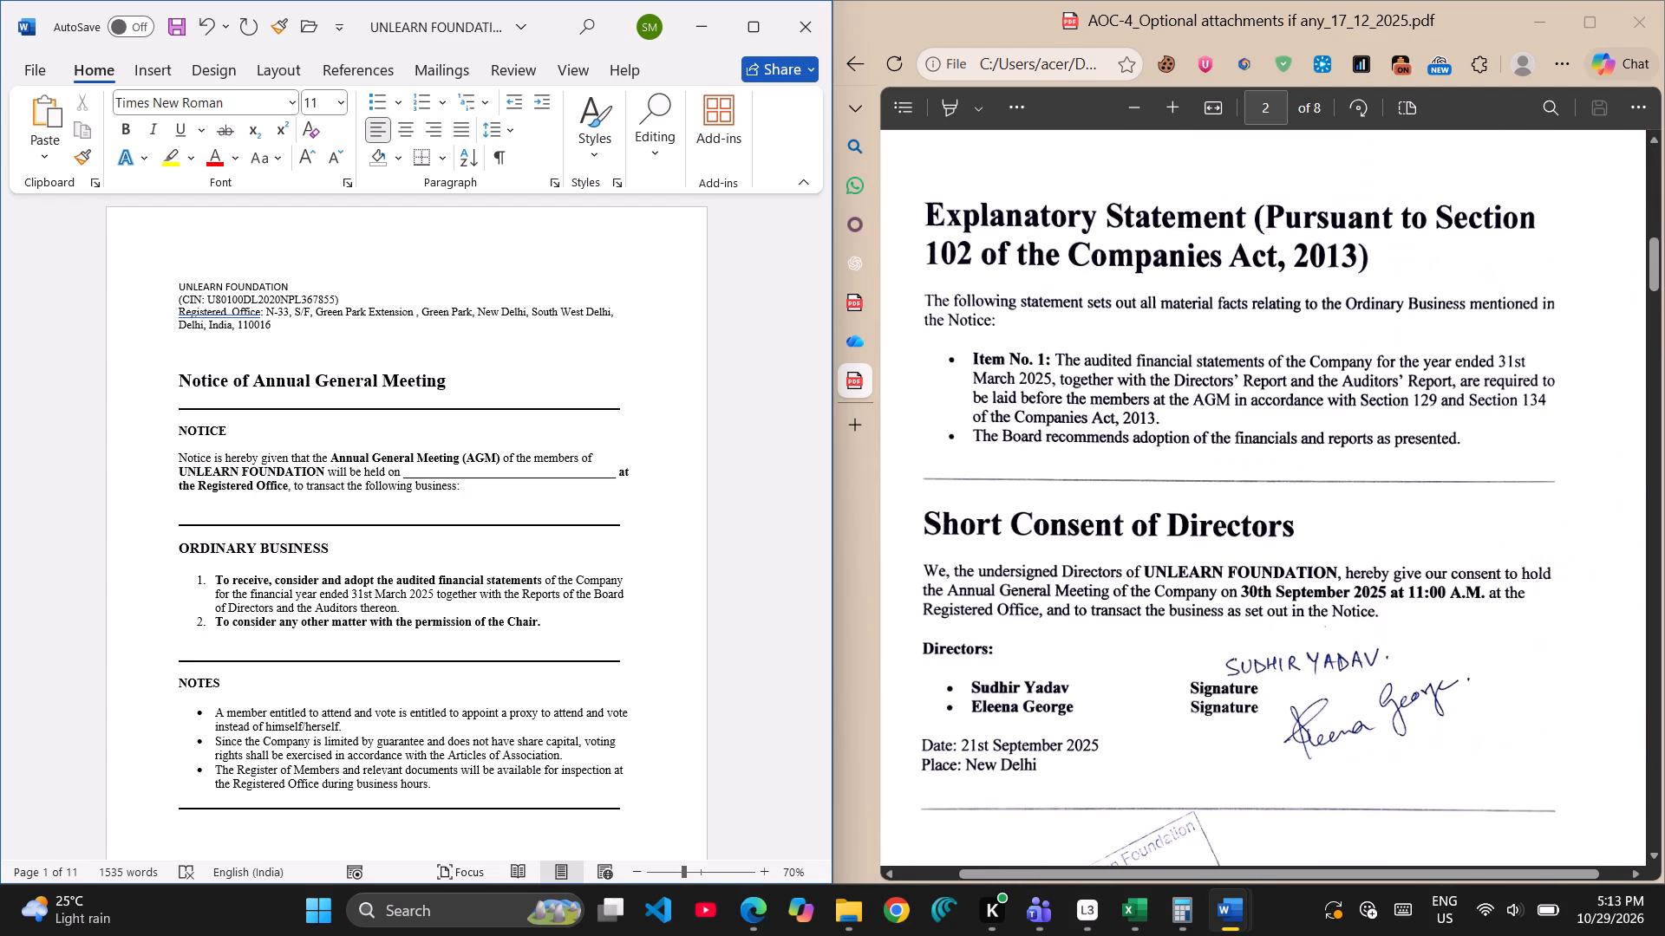
pyautogui.scroll(-1, 1139, 628)
pyautogui.hscroll(1, 1139, 628)
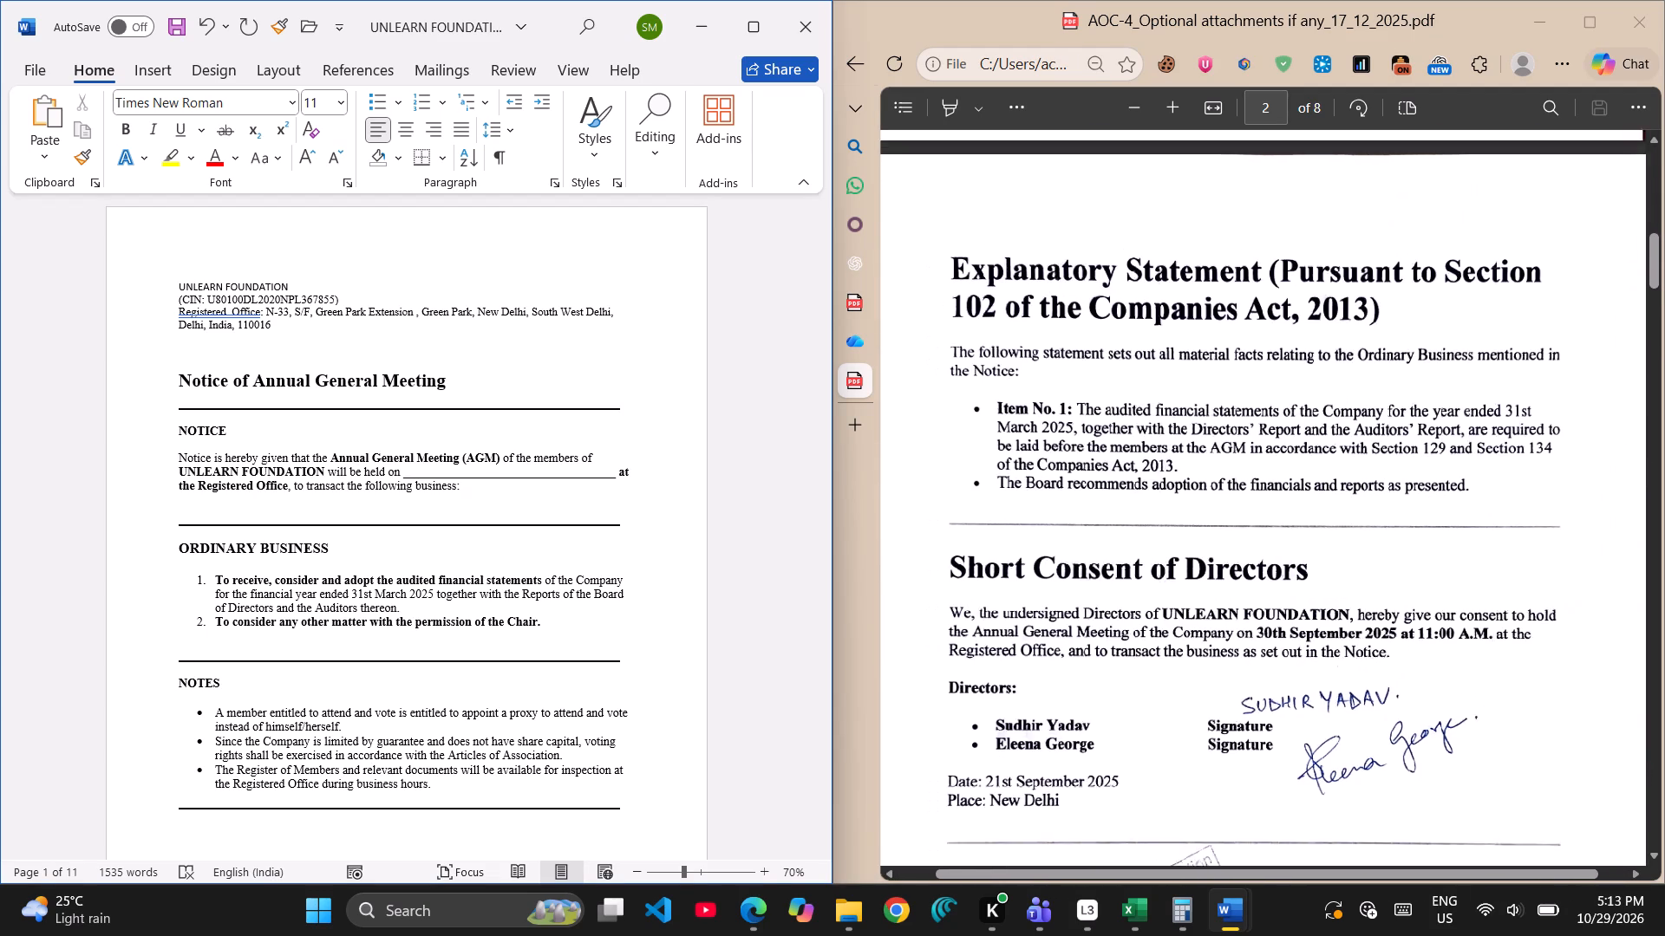
pyautogui.scroll(-1, 1139, 628)
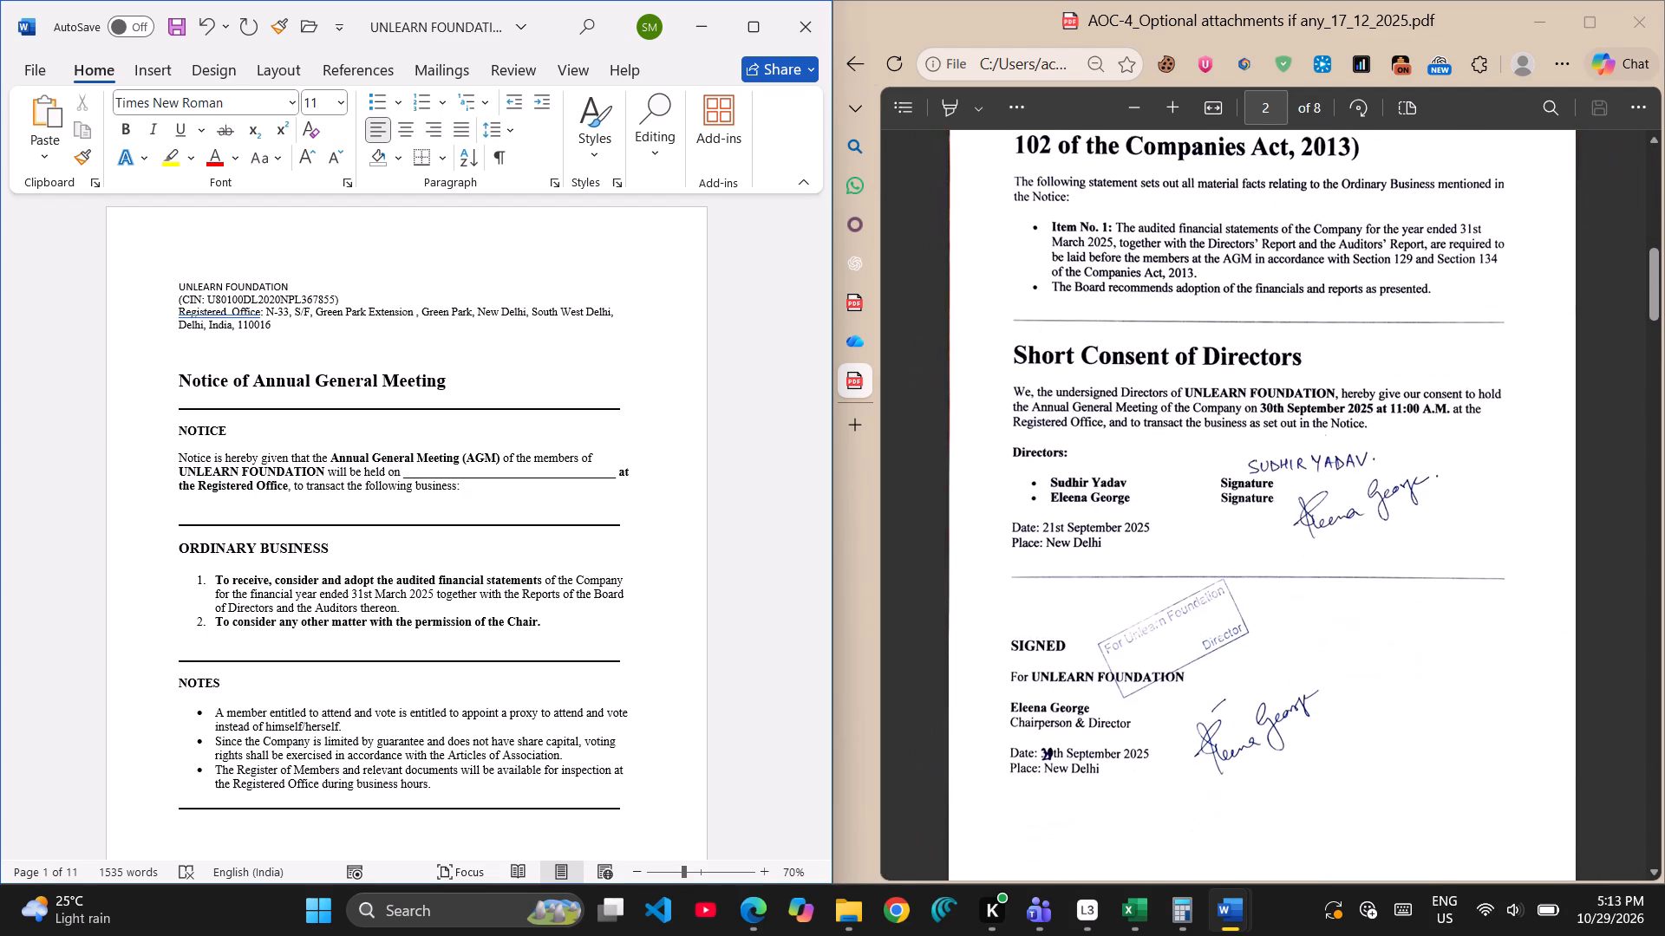
pyautogui.scroll(-1, 1139, 628)
pyautogui.scroll(-3, 312, 498)
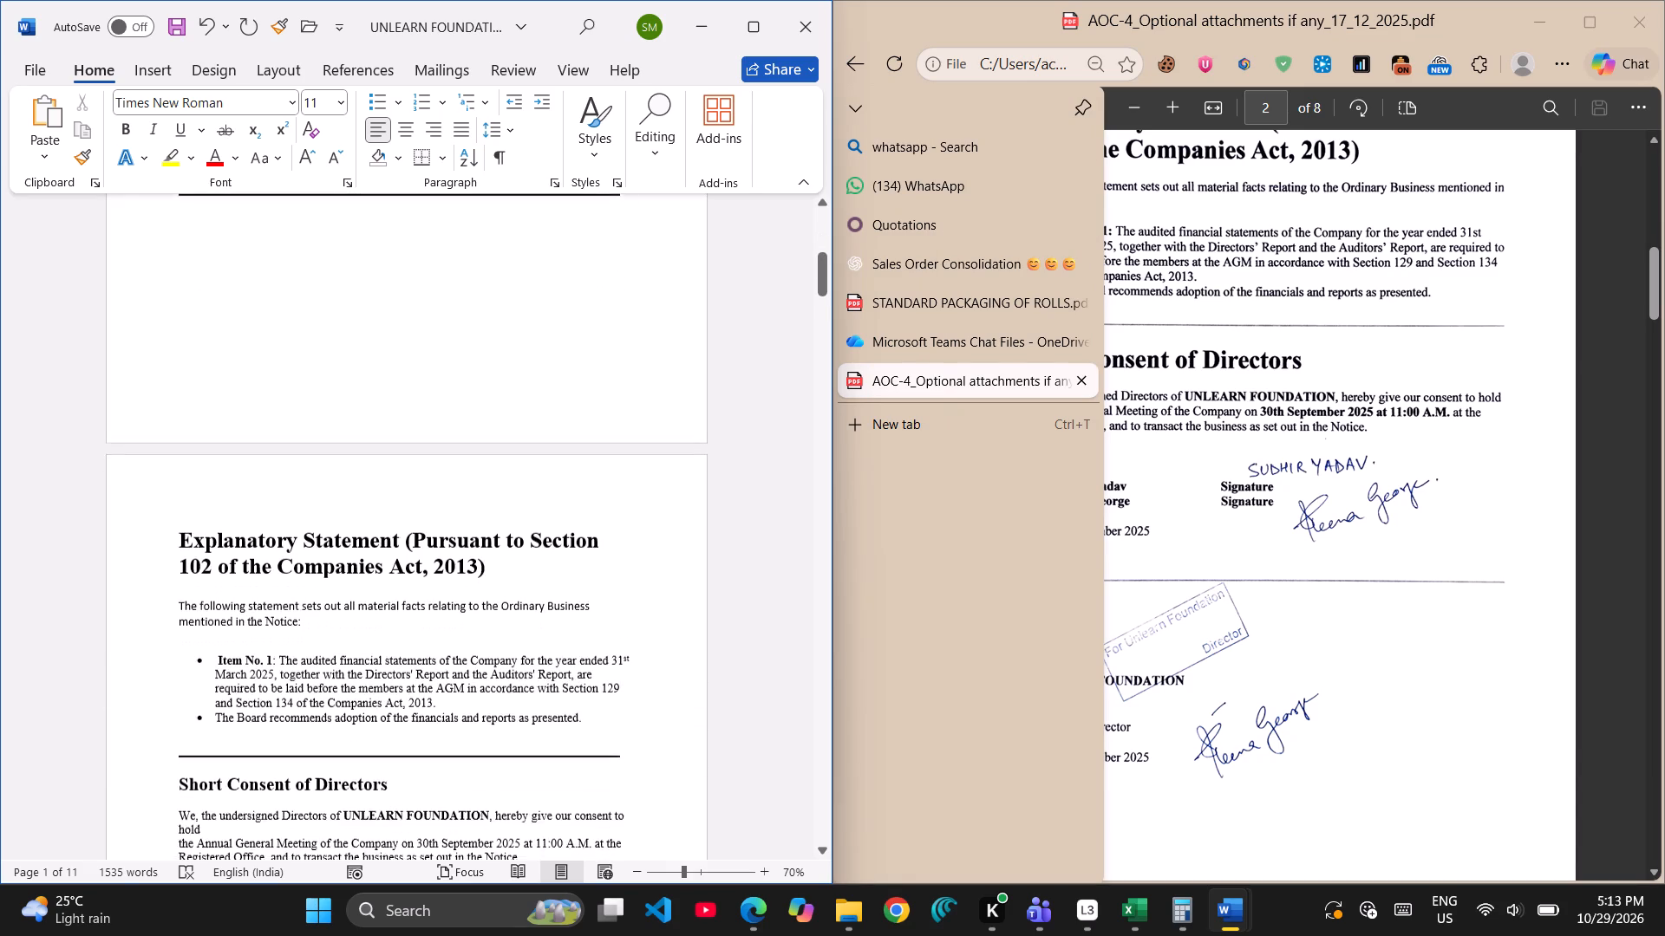
pyautogui.scroll(-3, 312, 498)
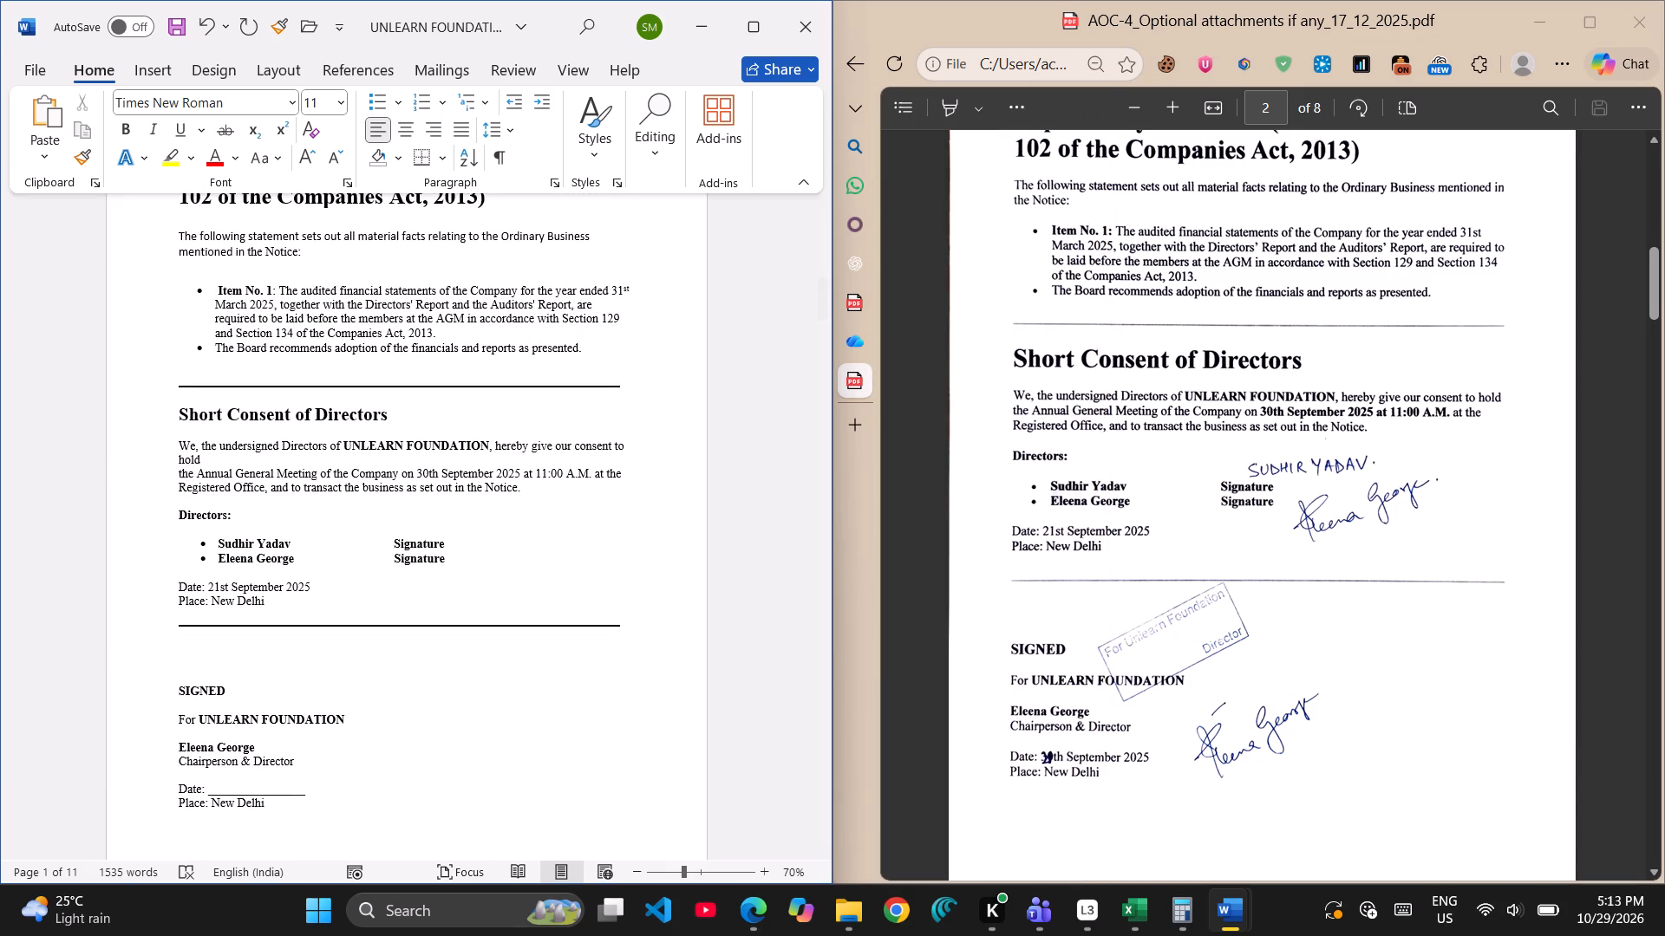
pyautogui.scroll(-1, 200, 582)
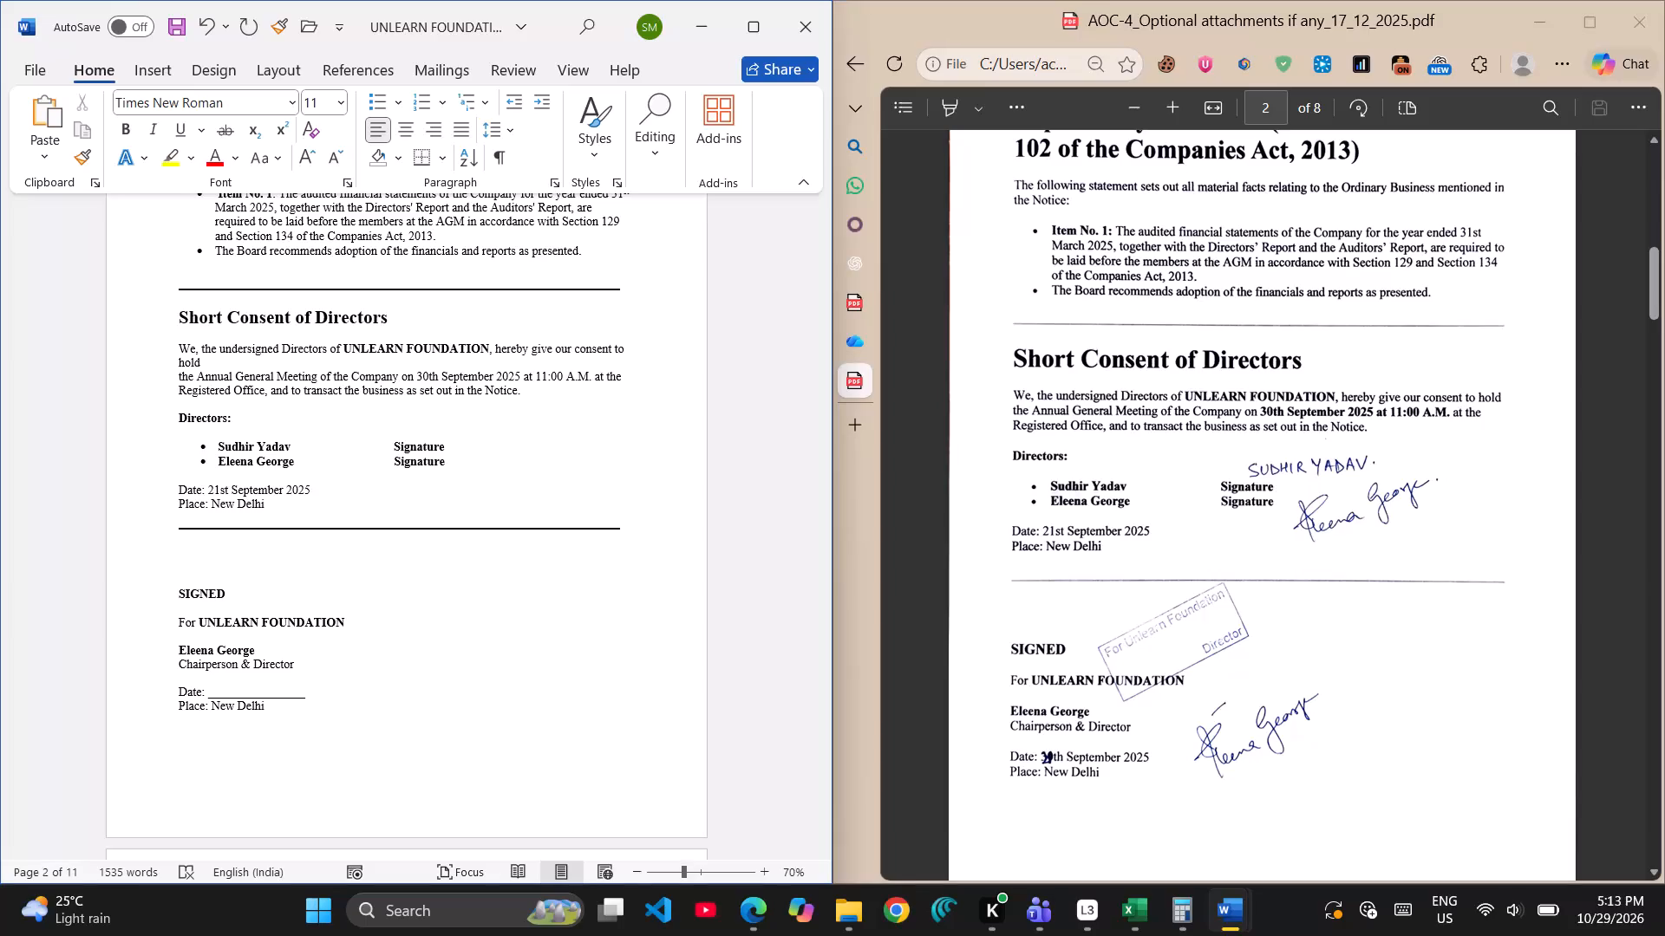
pyautogui.scroll(-2, 1206, 755)
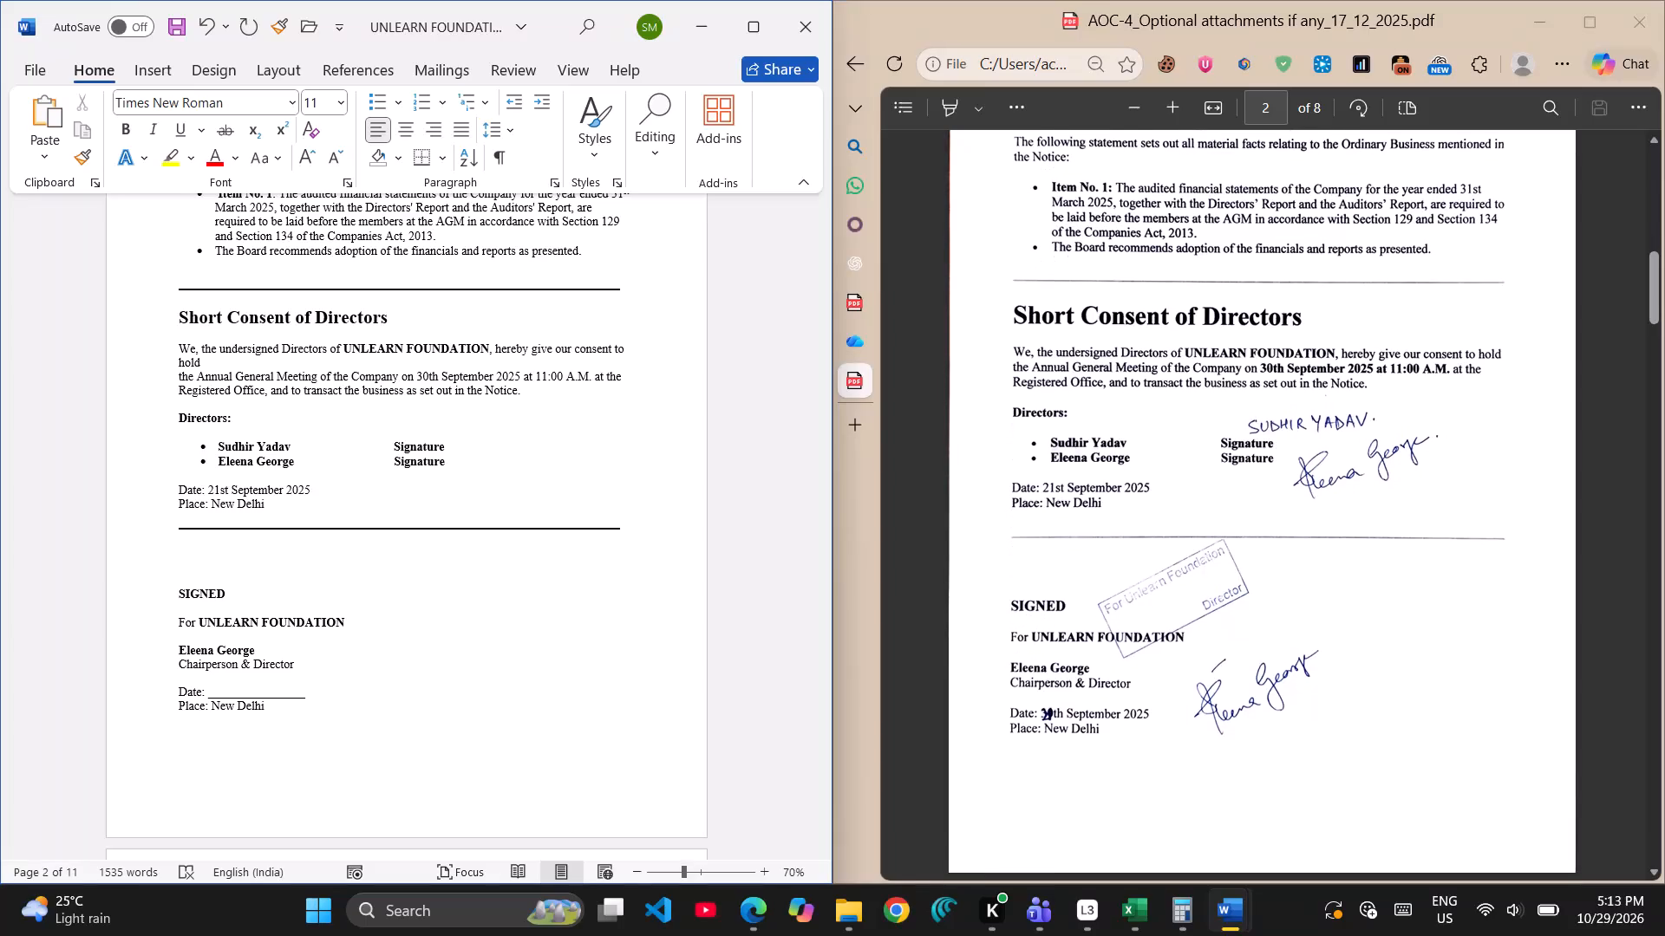
# Set the UNLEARN FOUNDATION heading at the top of the draft's Minutes of the Annual General Meeting page to 14 pt.
pyautogui.scroll(-3, 1206, 755)
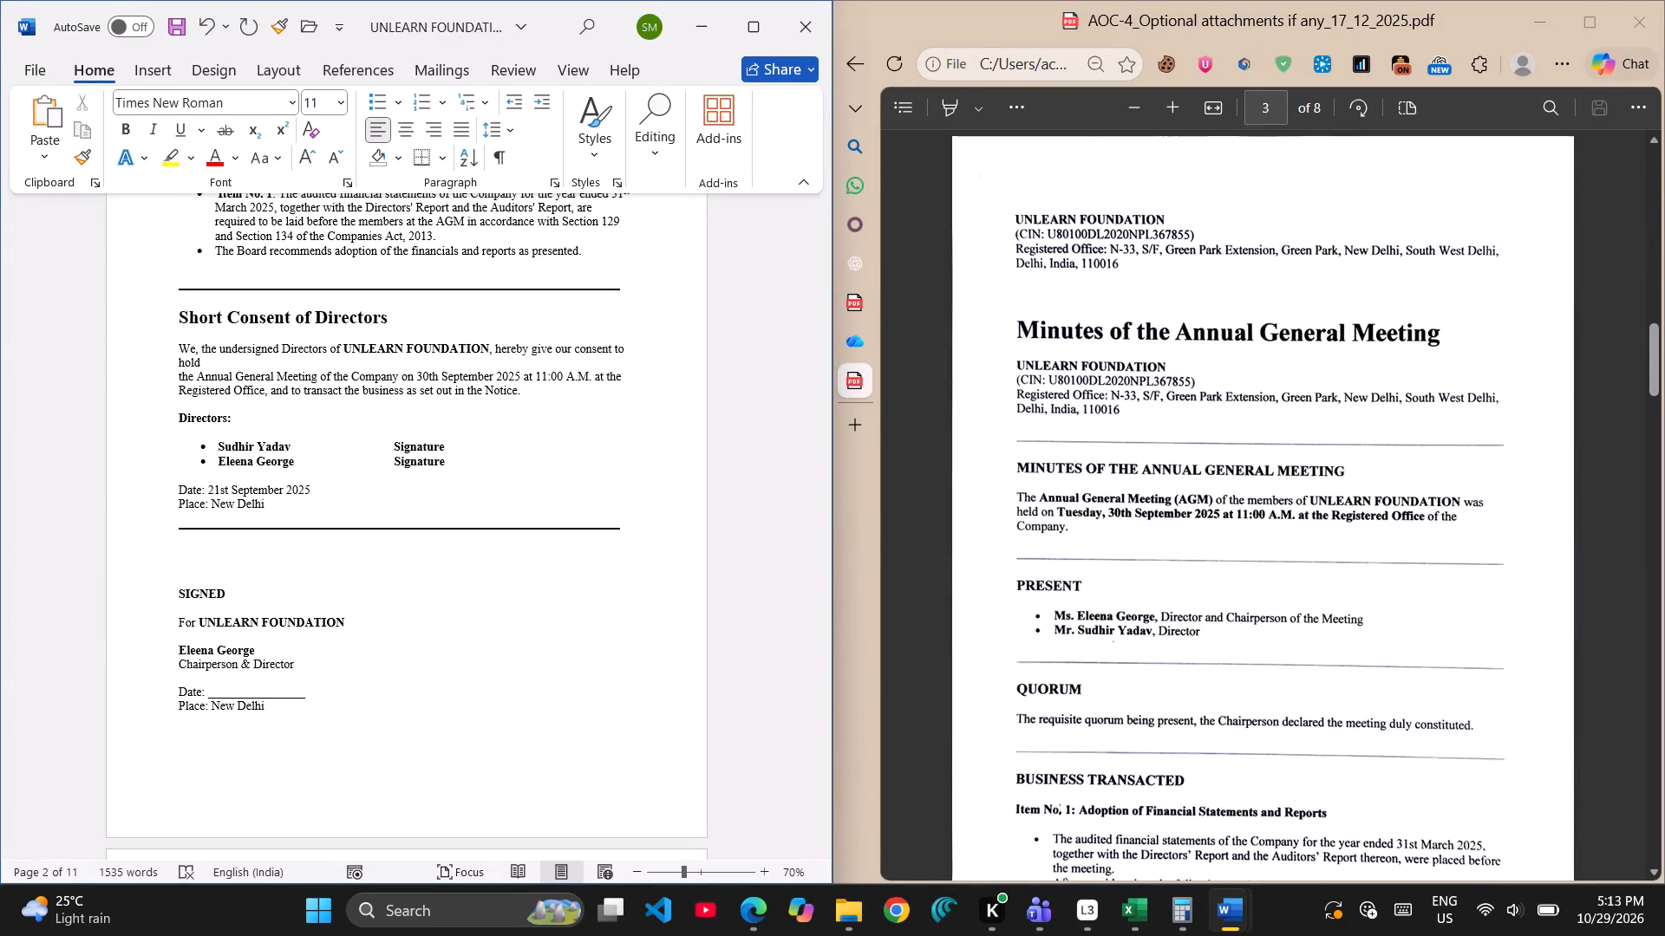
pyautogui.scroll(-2, 1206, 755)
pyautogui.scroll(-1, 338, 542)
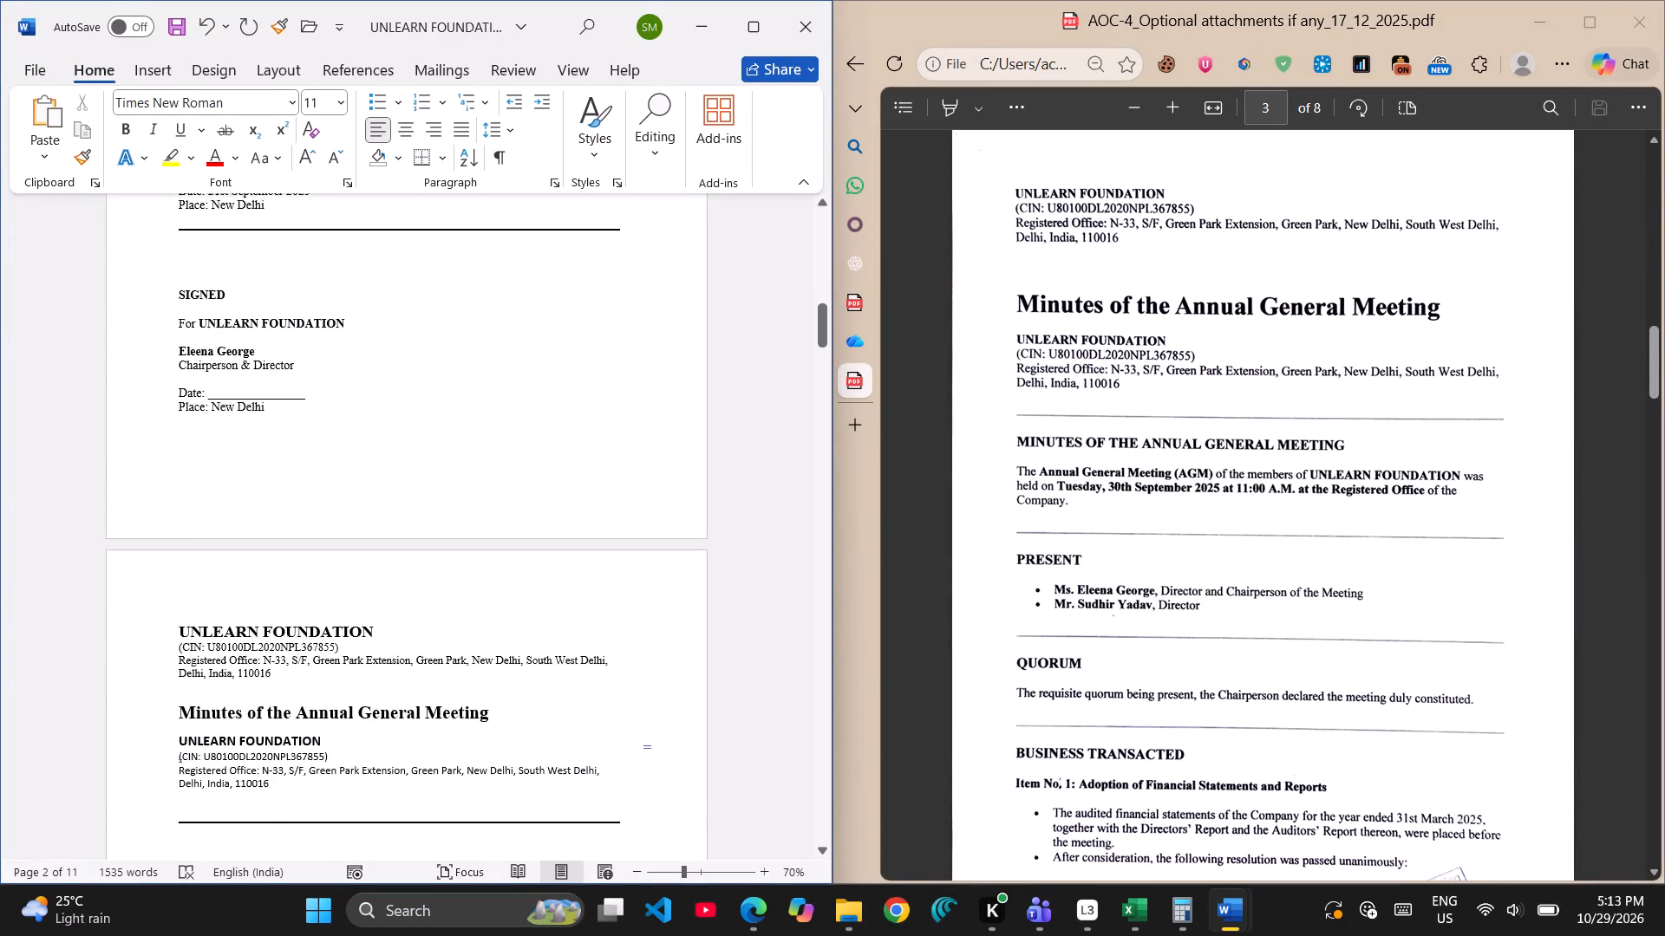
pyautogui.scroll(-3, 338, 542)
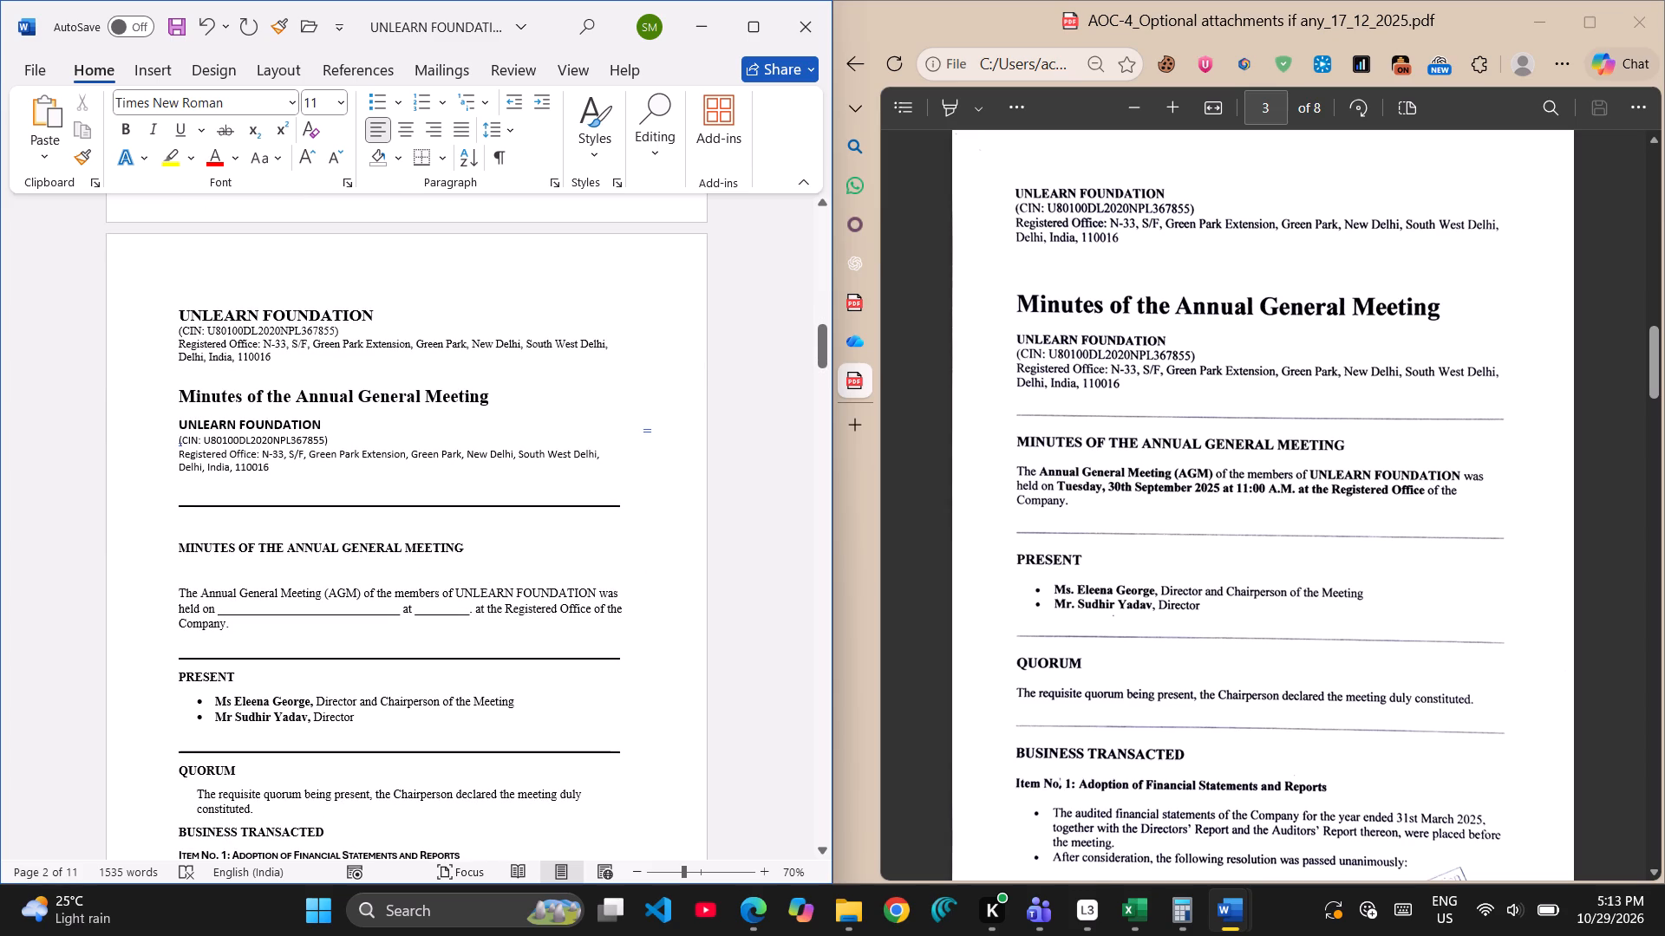
pyautogui.moveTo(177, 312); pyautogui.dragTo(361, 315)
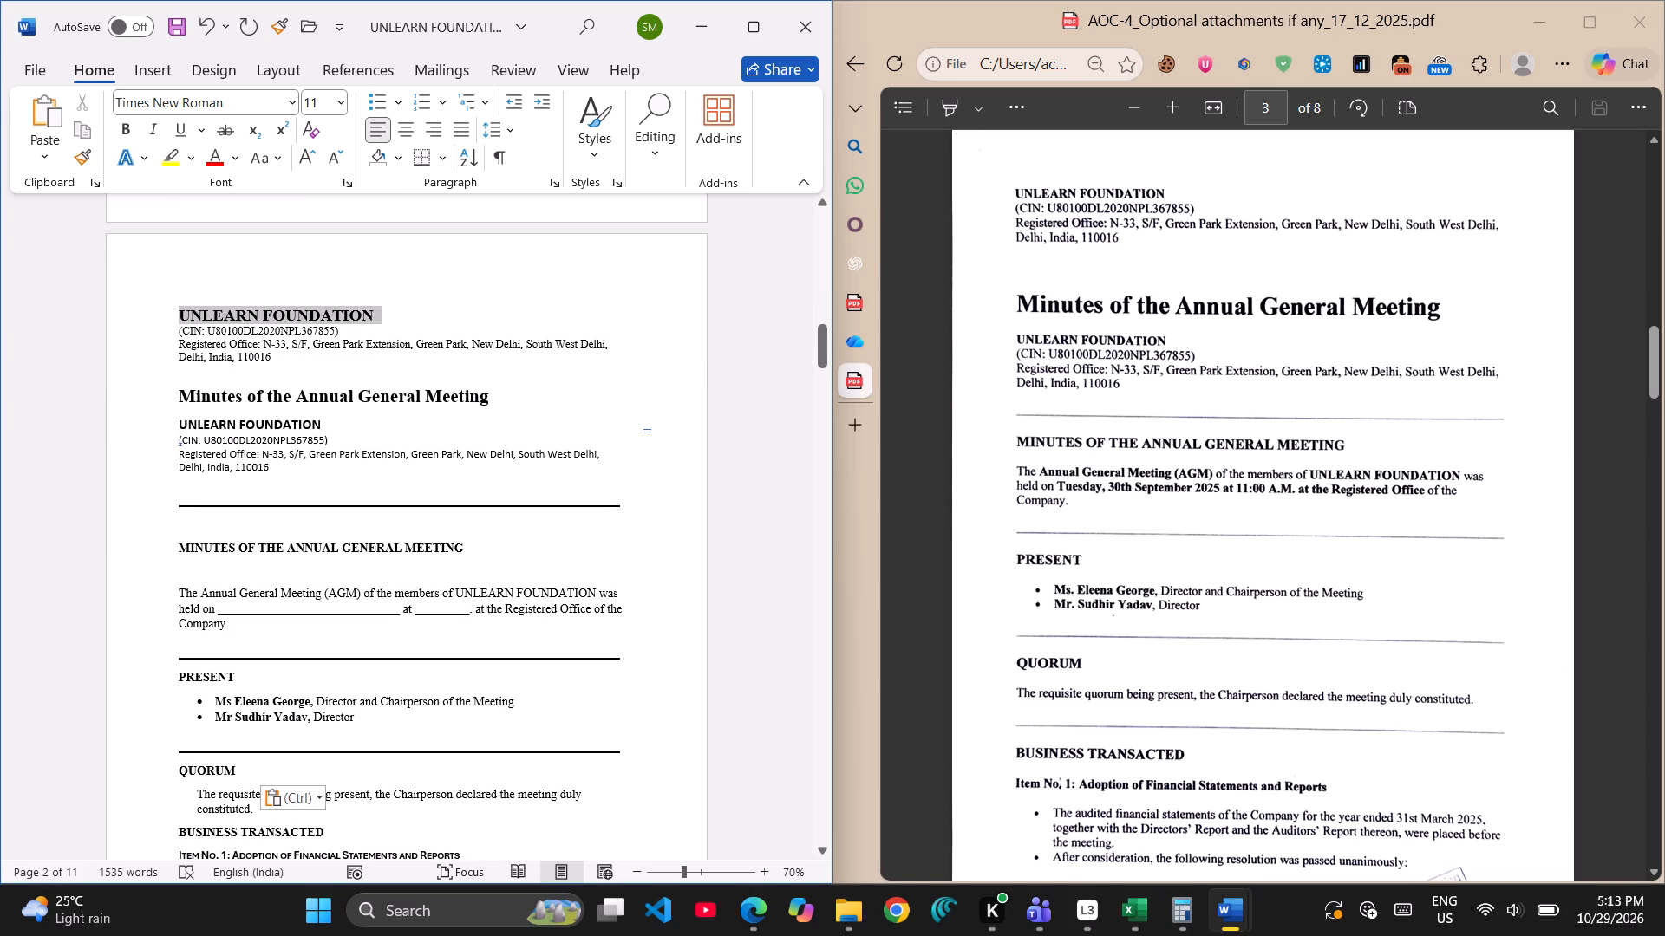
pyautogui.moveTo(361, 315); pyautogui.dragTo(371, 317)
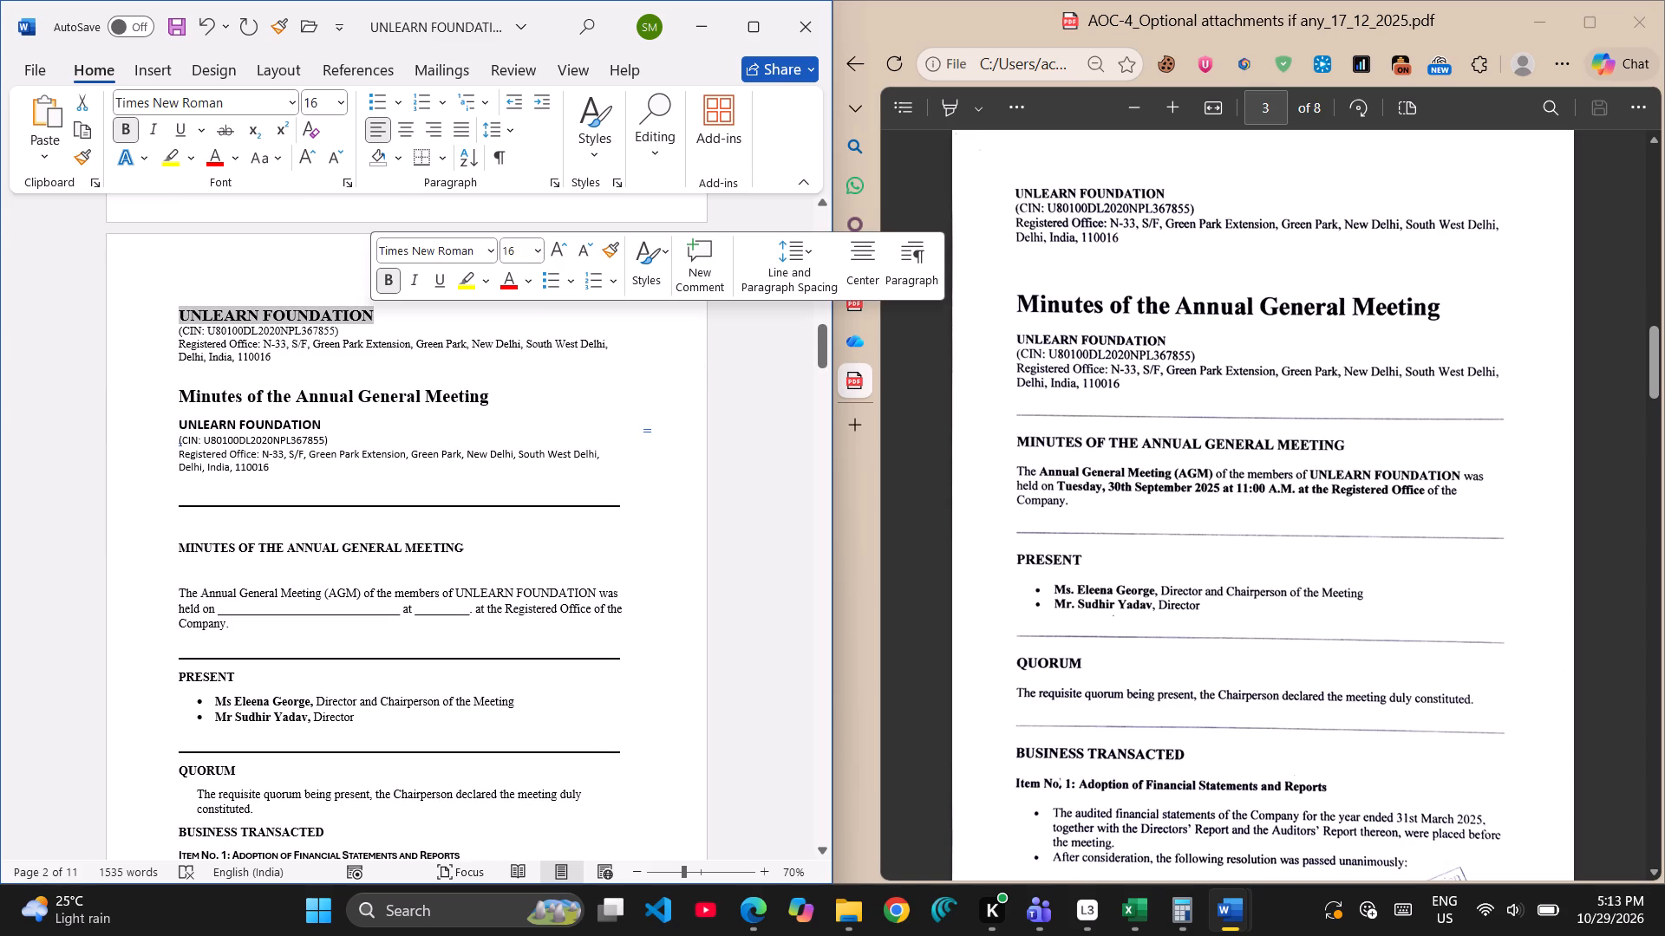
pyautogui.click(586, 244)
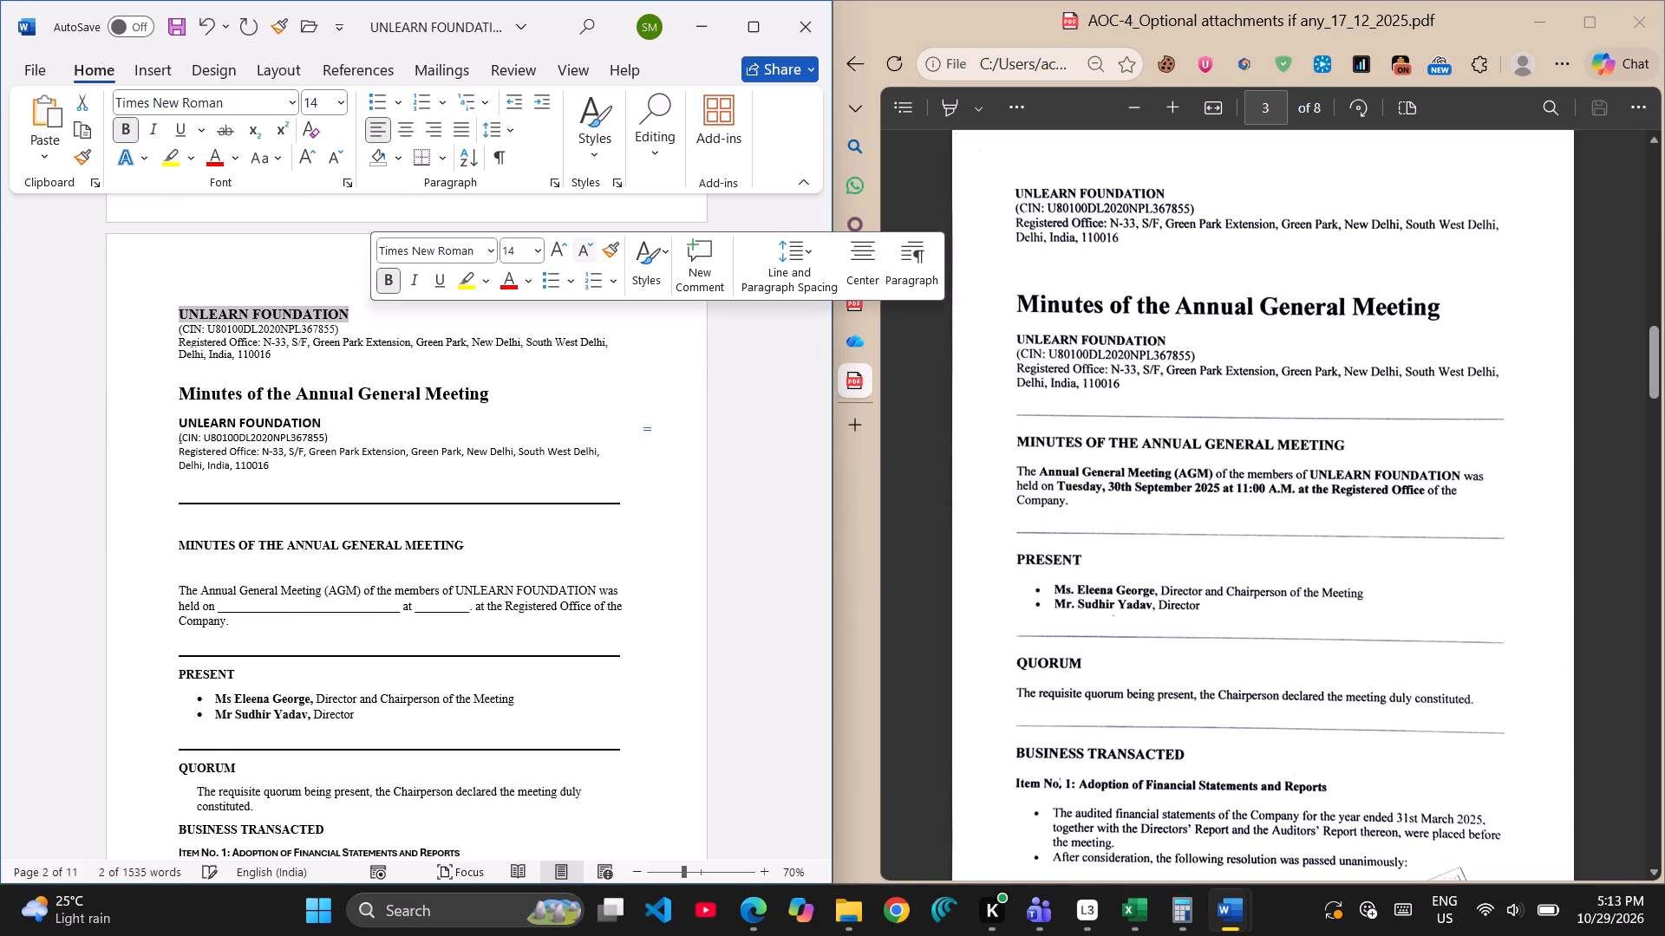
pyautogui.click(586, 244)
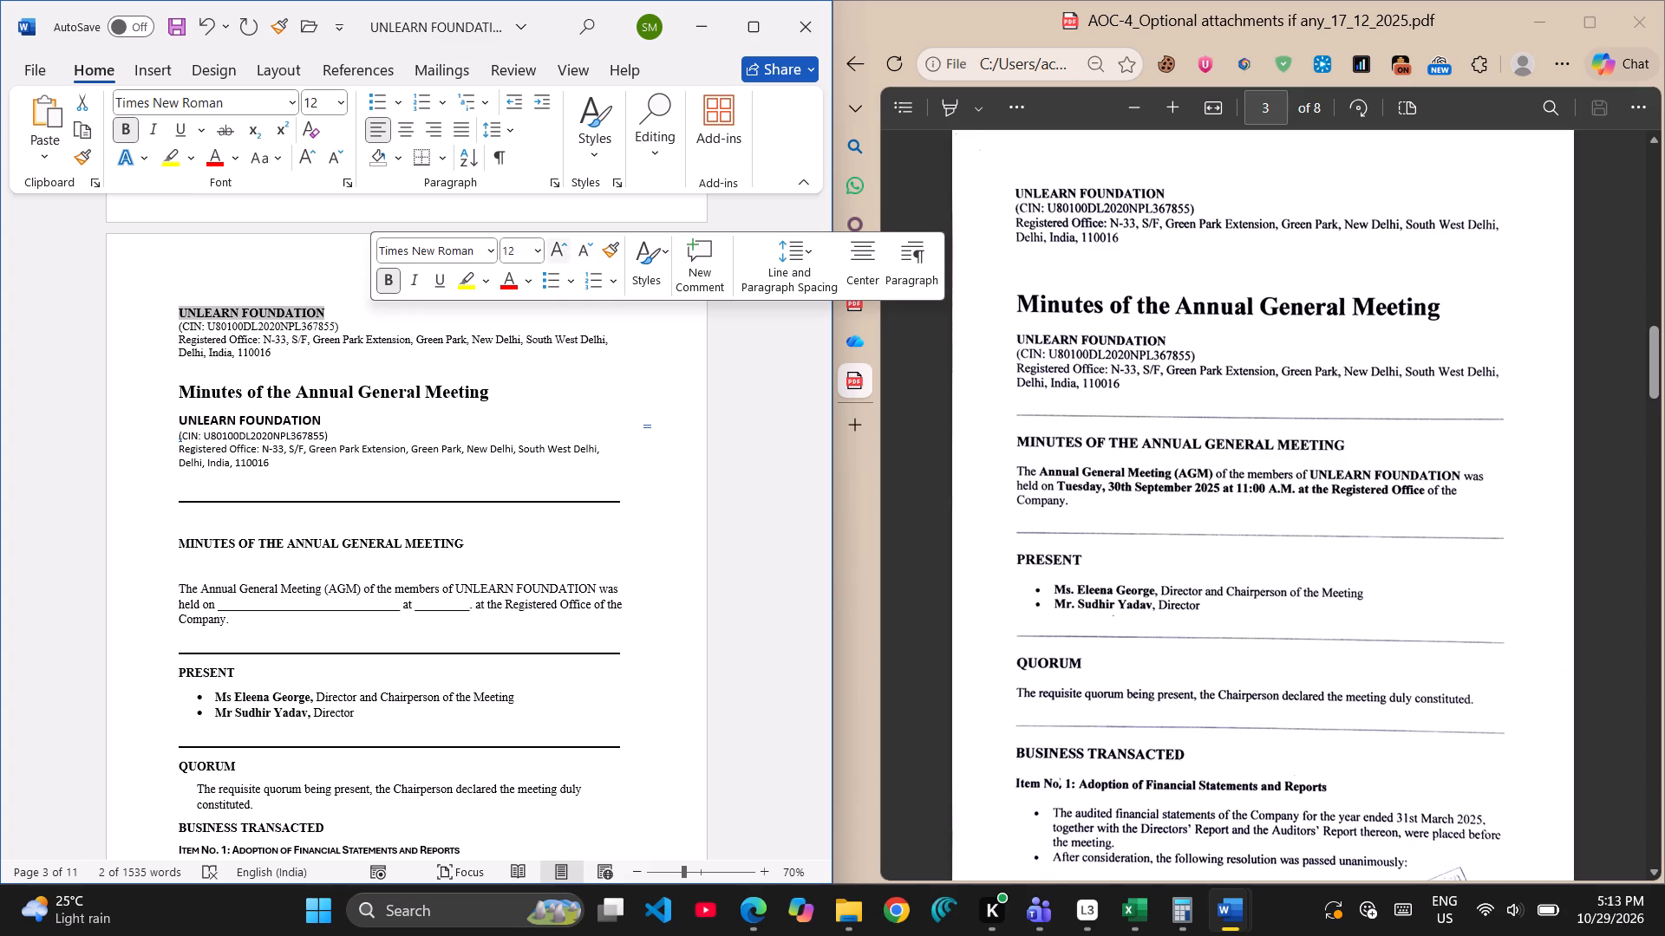
pyautogui.click(554, 244)
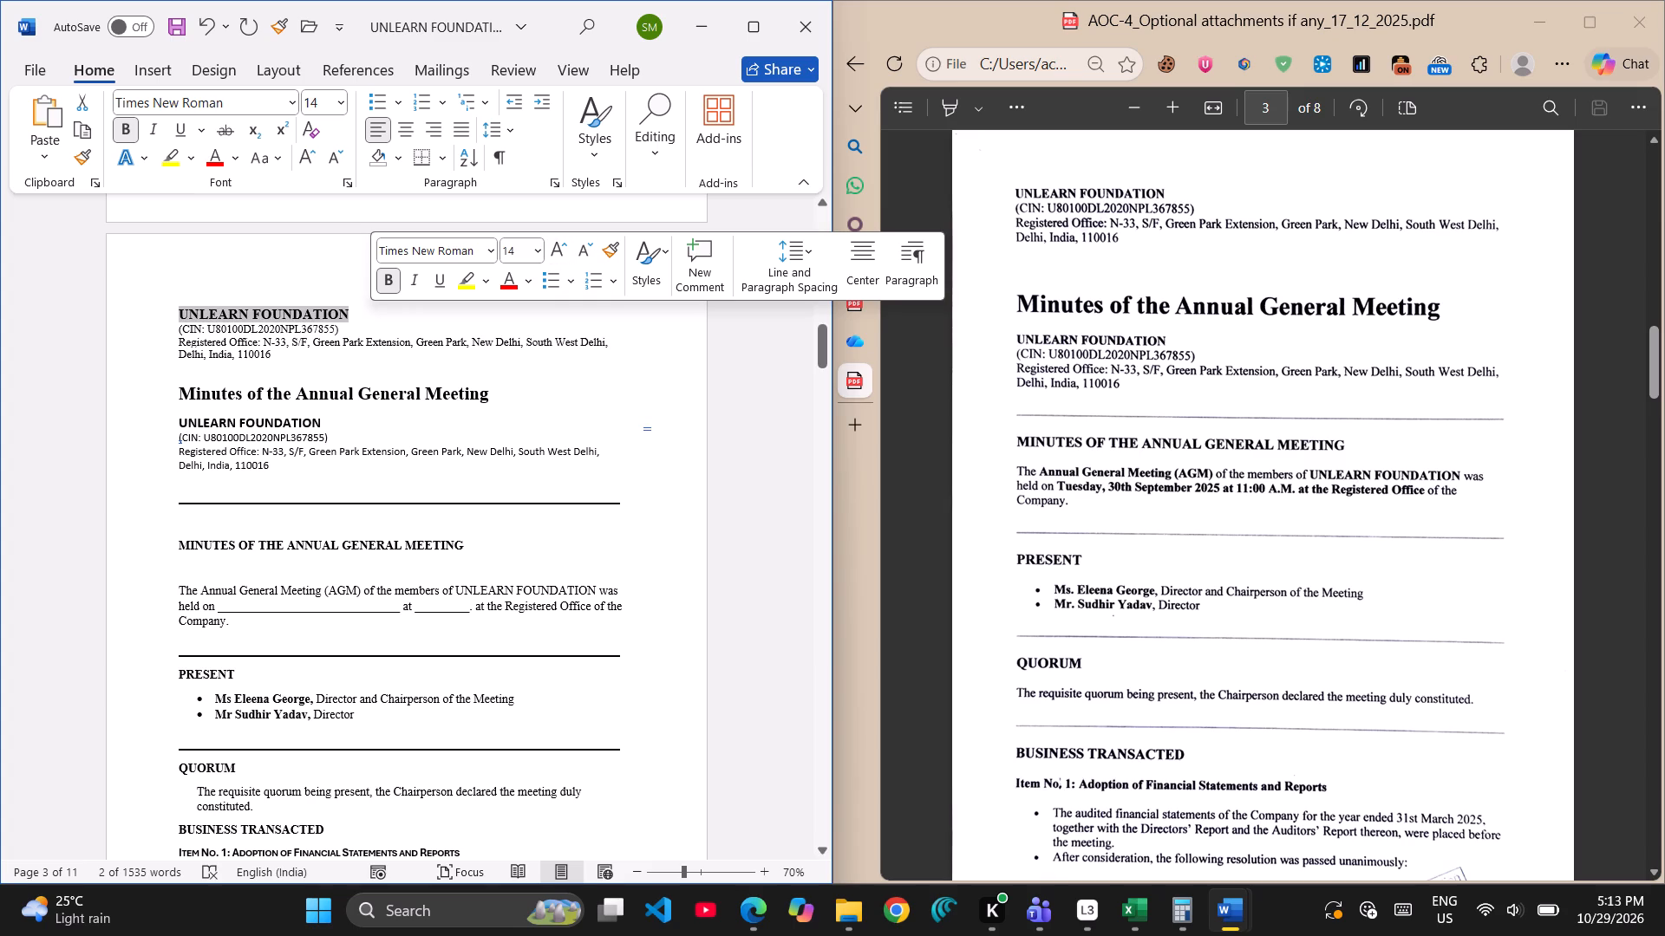
pyautogui.click(456, 332)
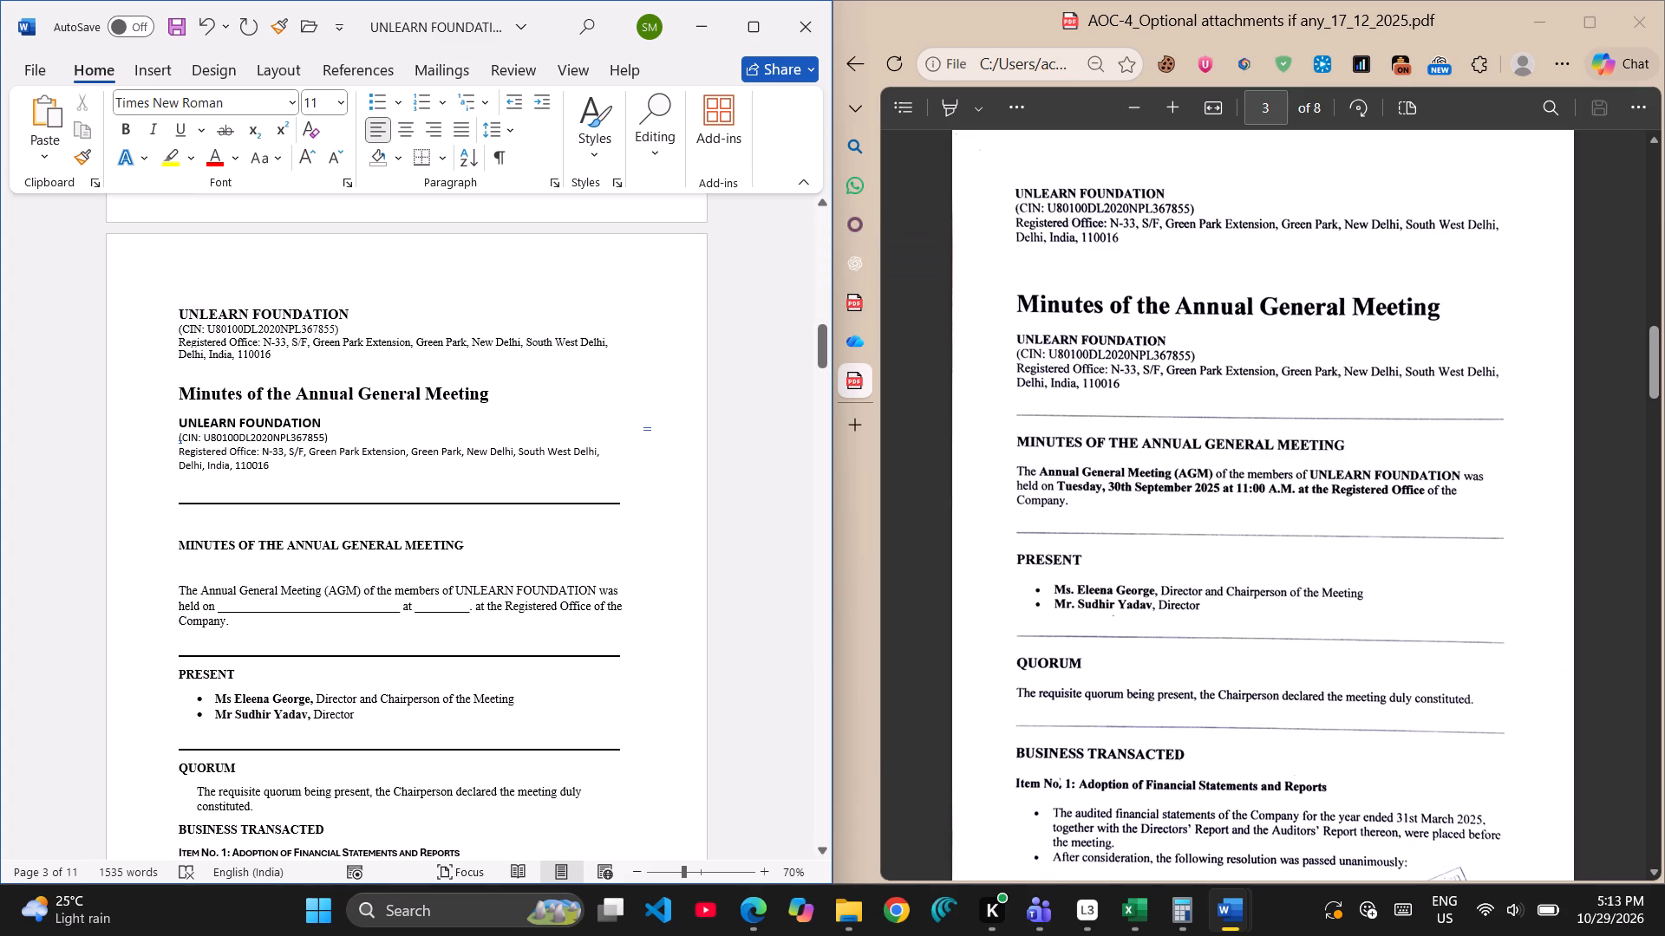
# Compare the draft's minutes, from the meeting details through the RESOLVED THAT paragraph, with the PDF's layout, dividers and page break.
pyautogui.scroll(-1, 227, 536)
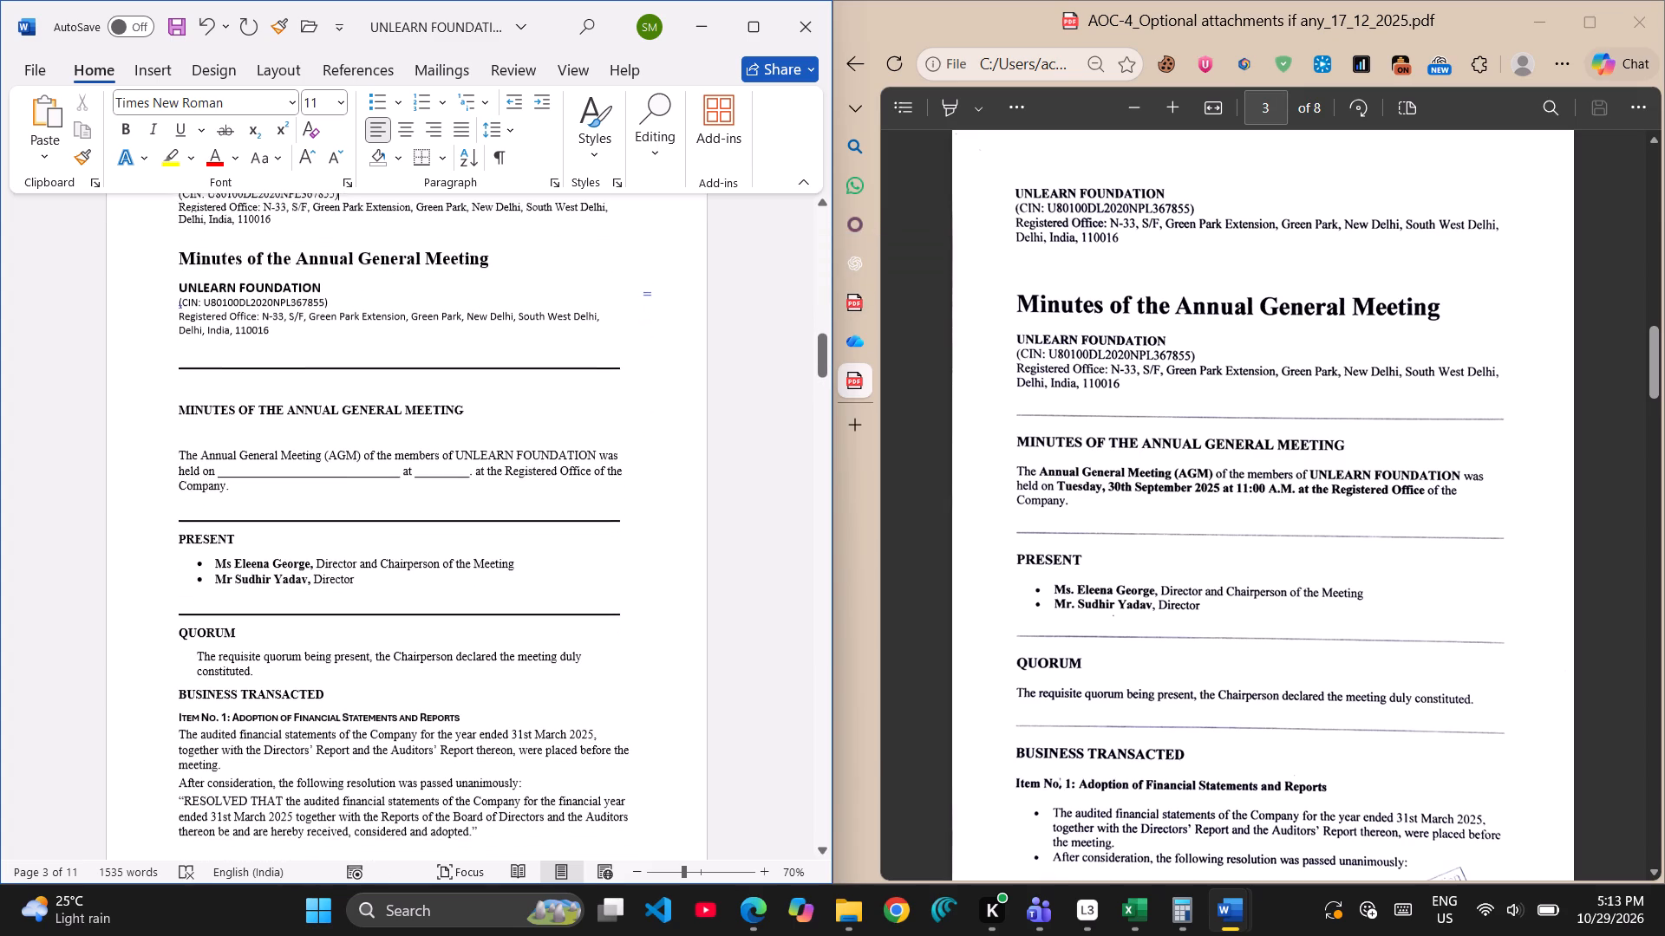
pyautogui.scroll(-1, 227, 536)
pyautogui.scroll(-1, 1229, 743)
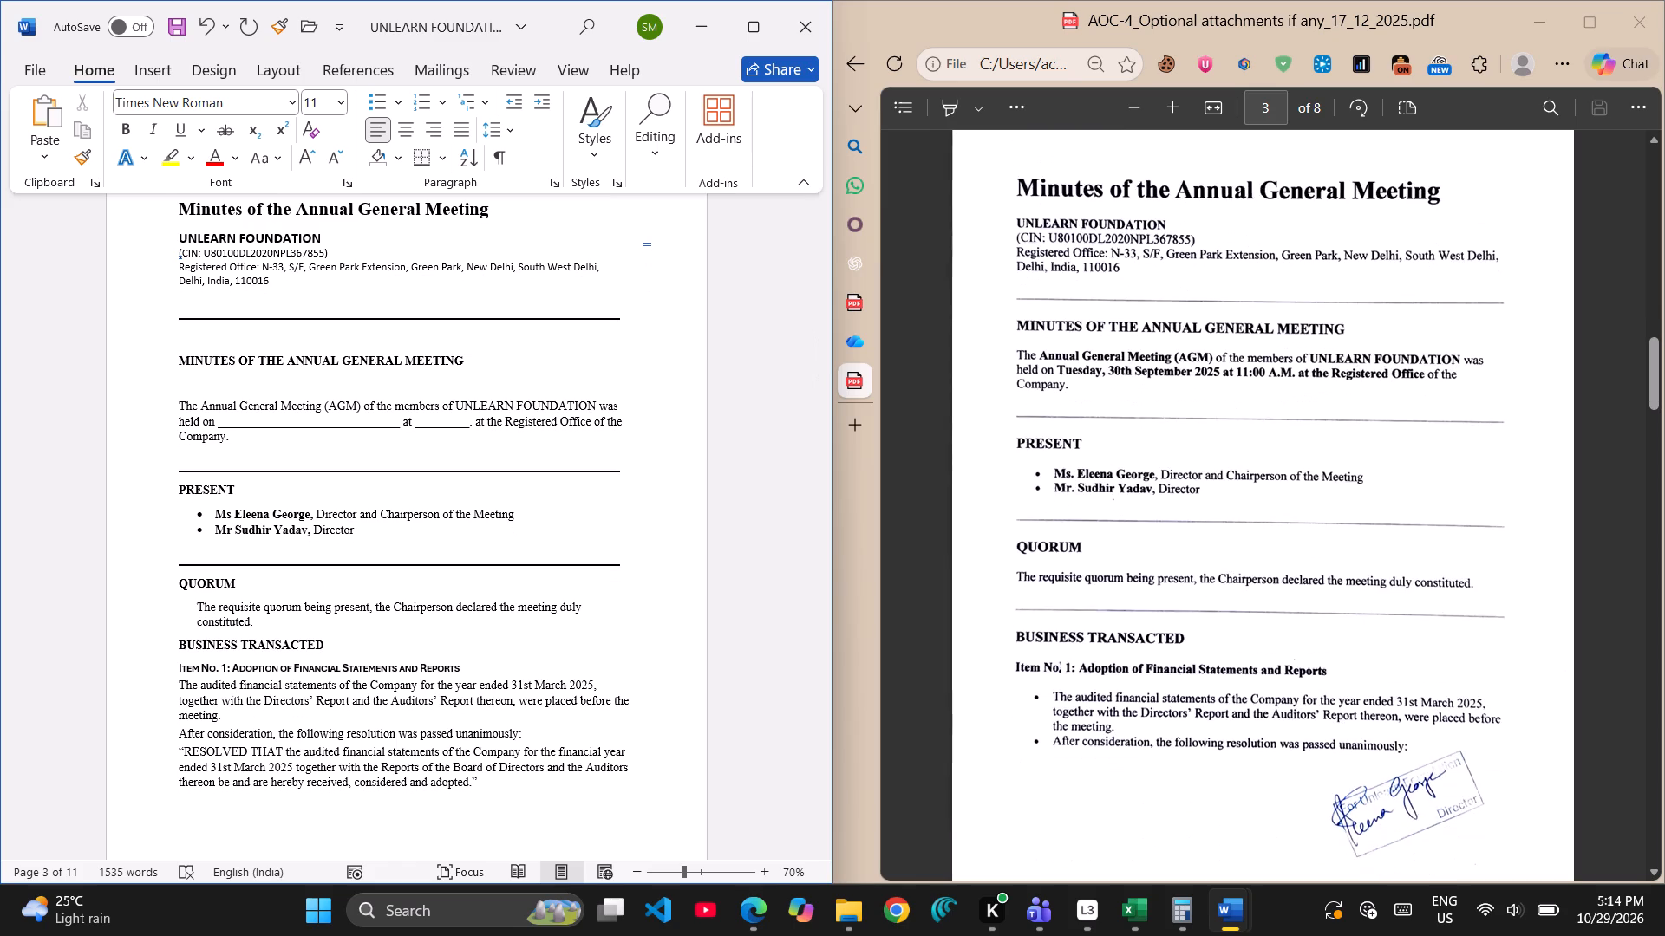
pyautogui.scroll(-2, 1229, 743)
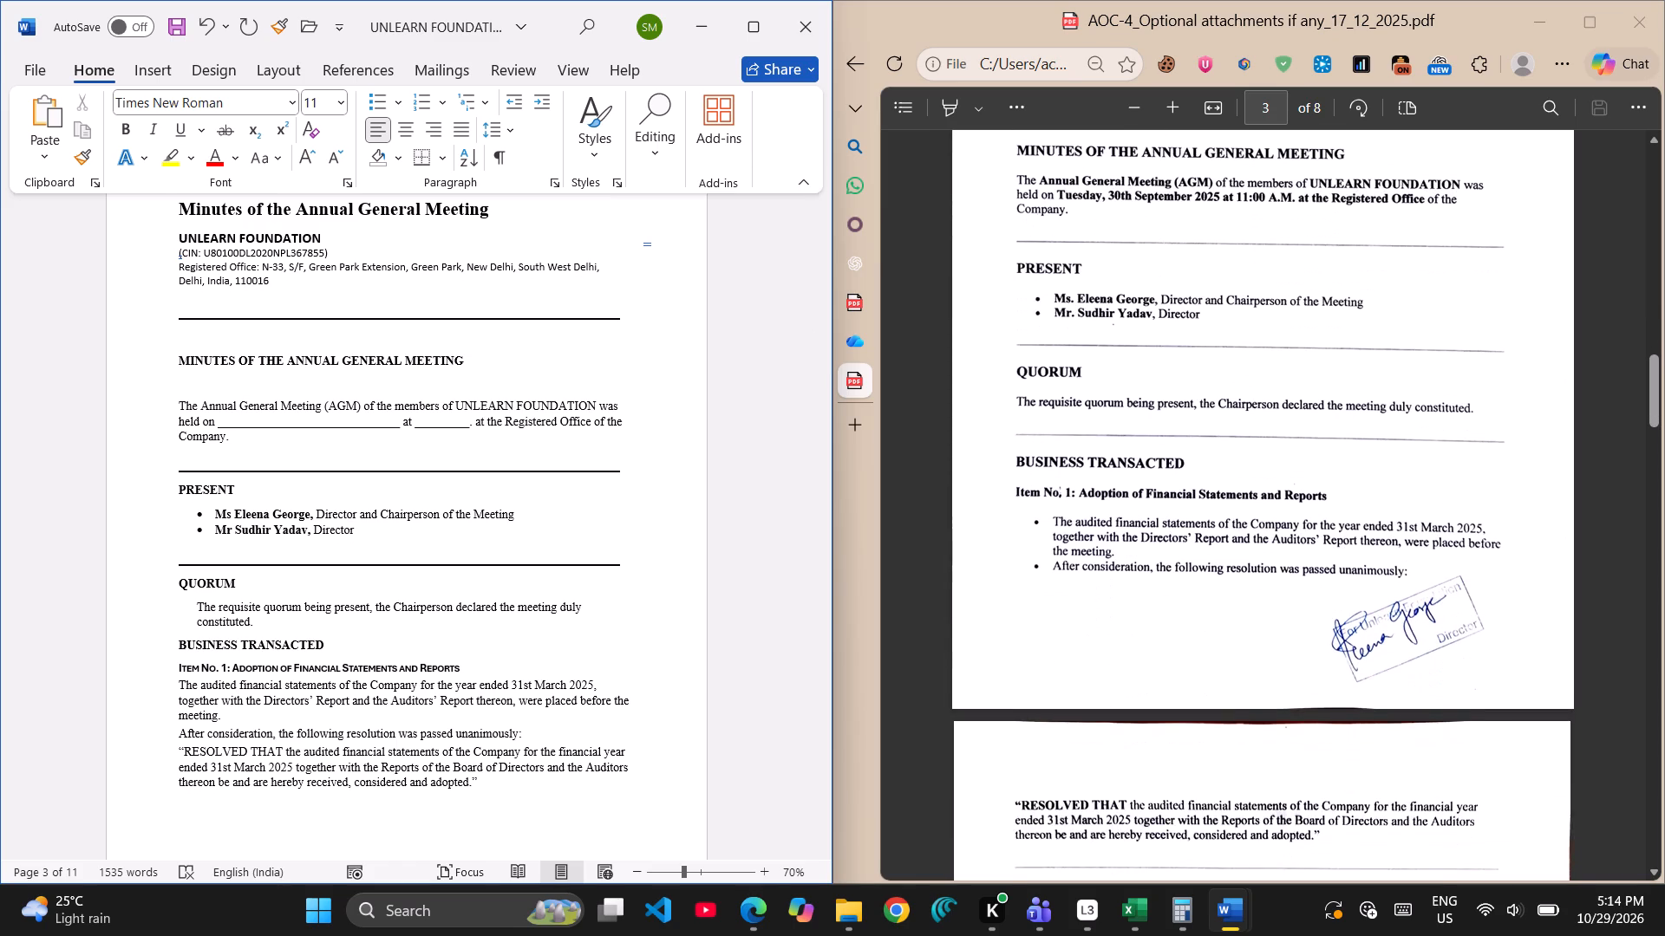
pyautogui.scroll(-2, 1229, 743)
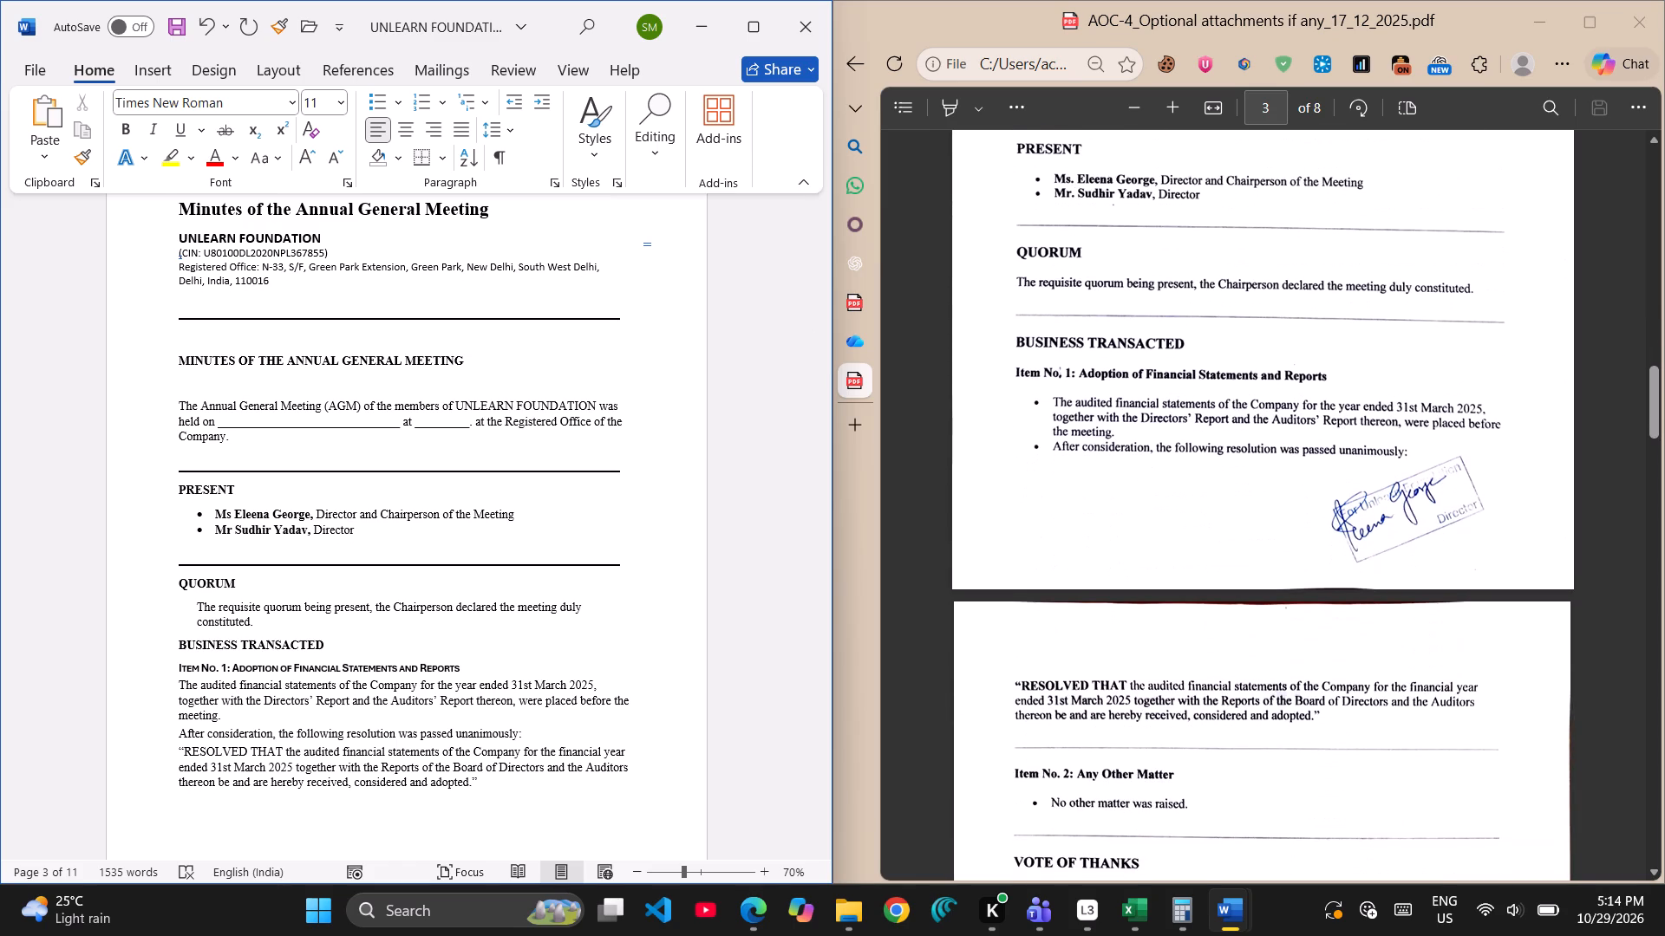
pyautogui.scroll(-1, 1229, 743)
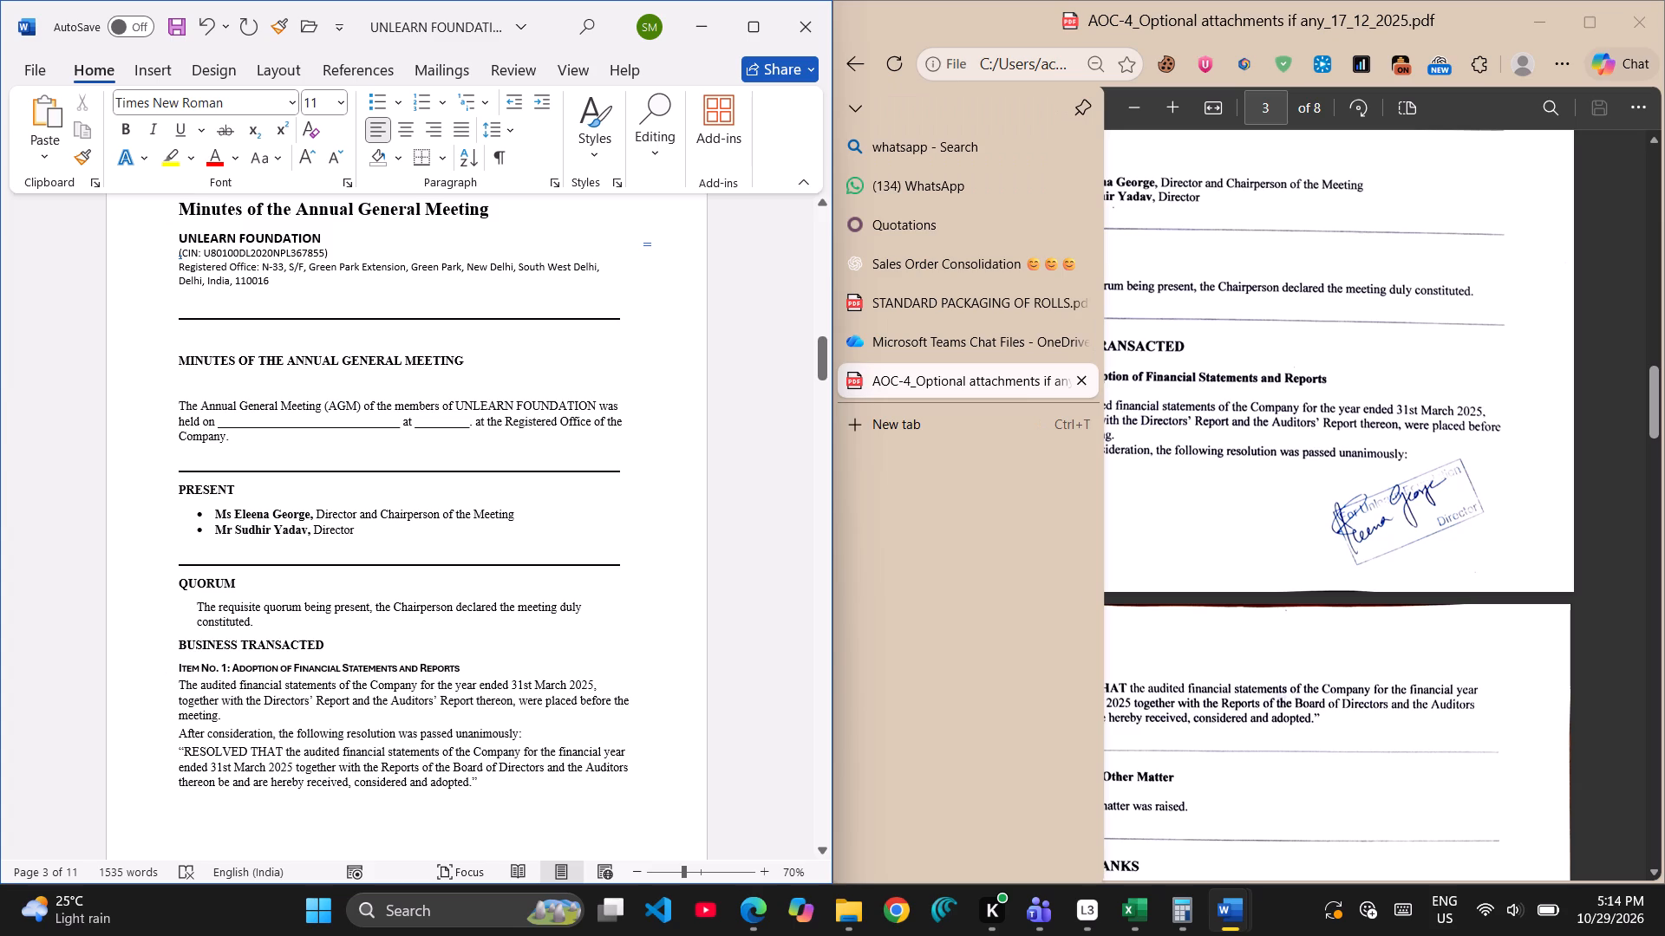
pyautogui.click(175, 752)
pyautogui.scroll(1, 1263, 647)
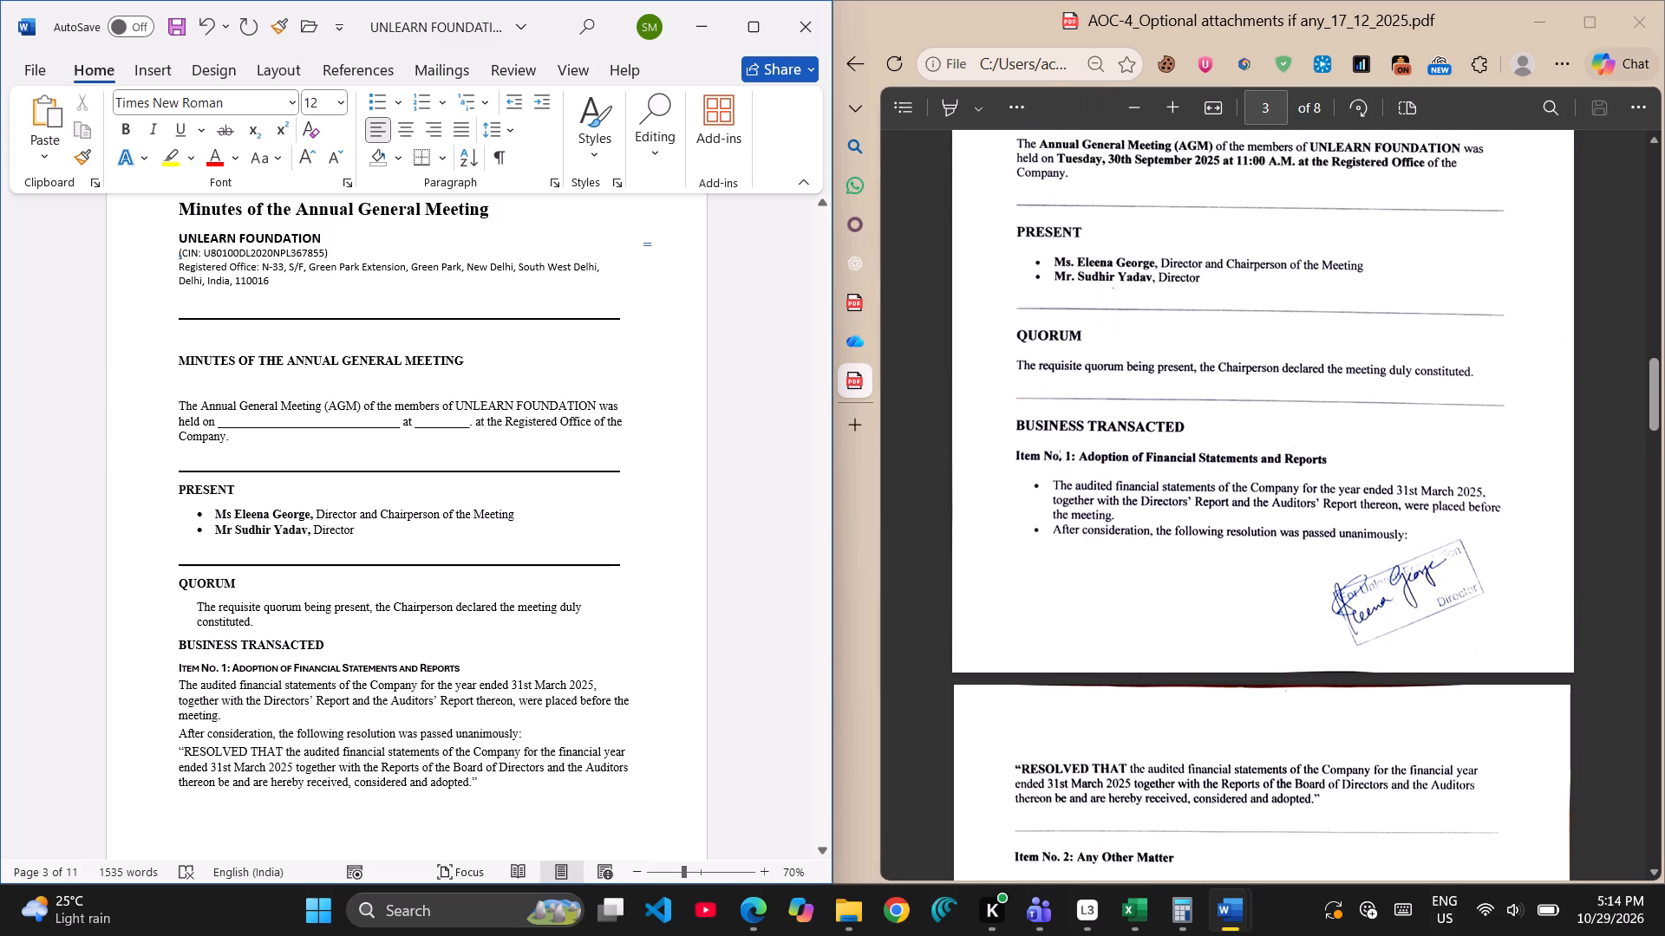
# Duplicate the divider line above QUORUM and place the copy between the QUORUM paragraph and the BUSINESS TRANSACTED heading.
pyautogui.click(362, 556)
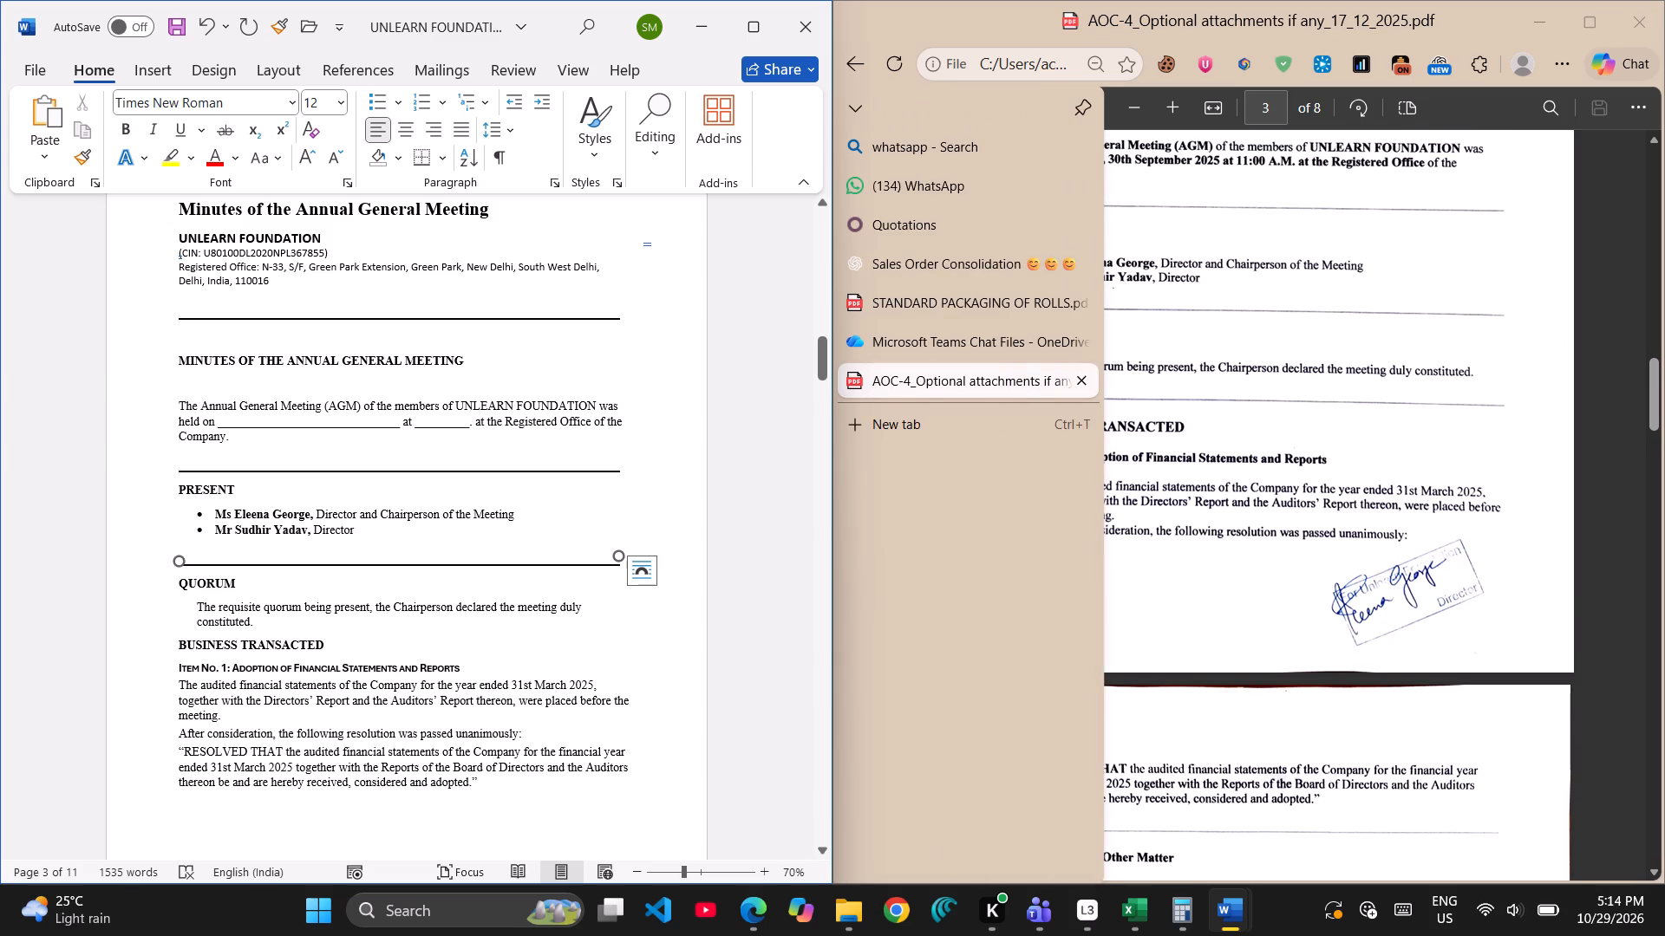
pyautogui.hotkey('ctrl', 'c')
pyautogui.press('Down')
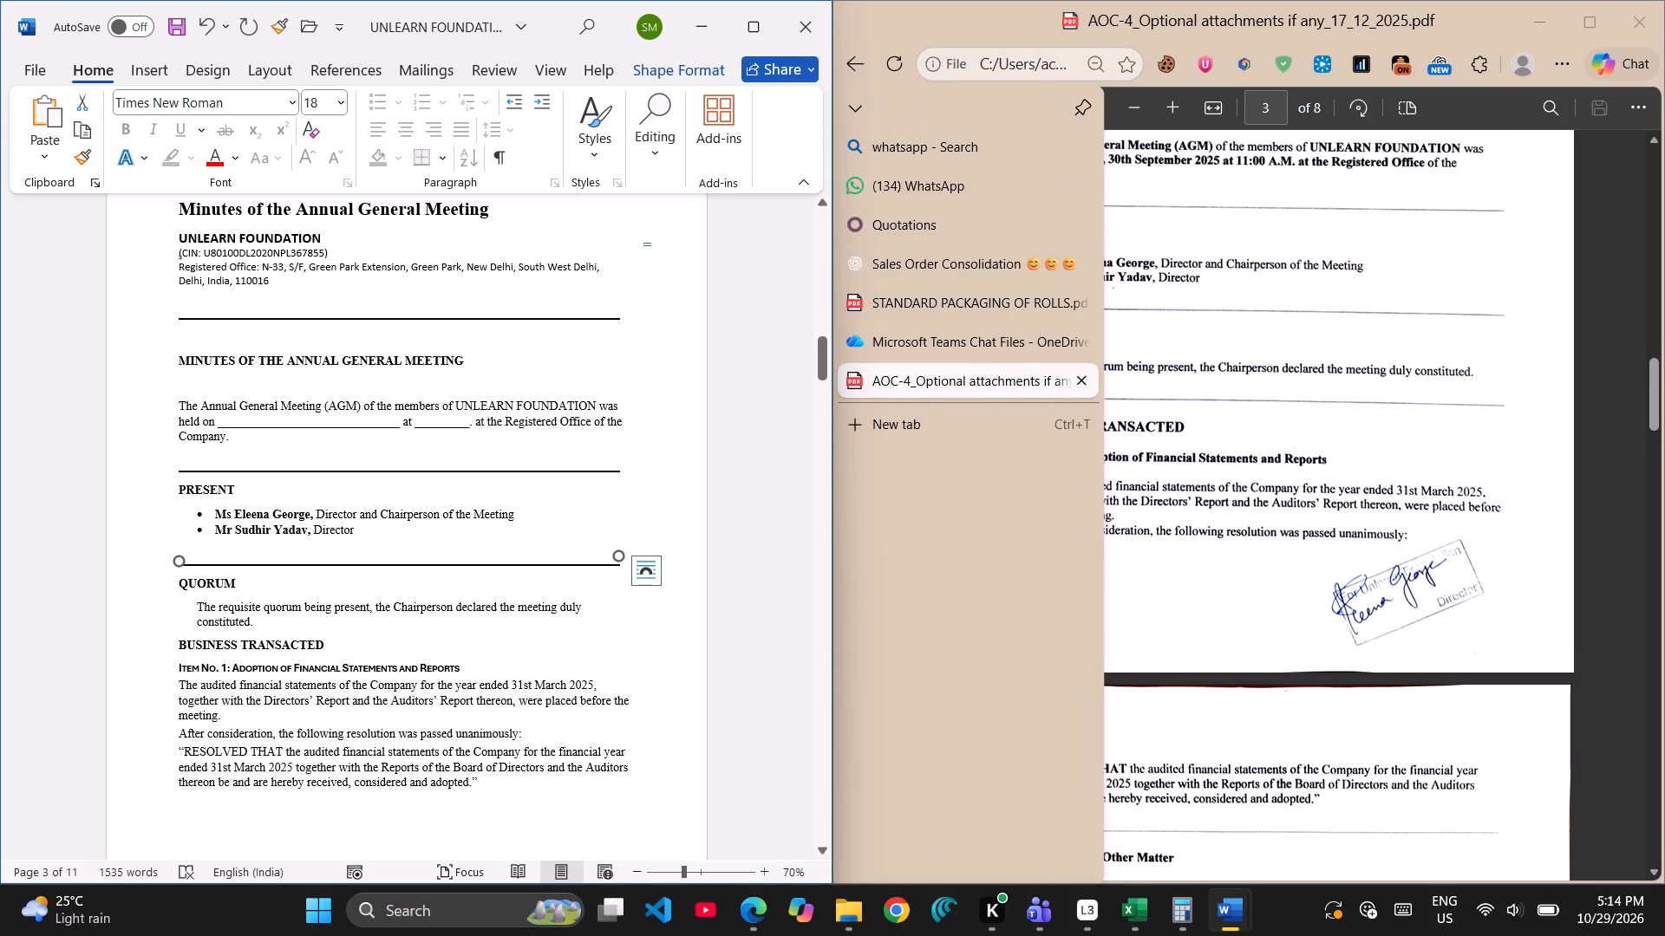
pyautogui.hotkey('ctrl', 'v')
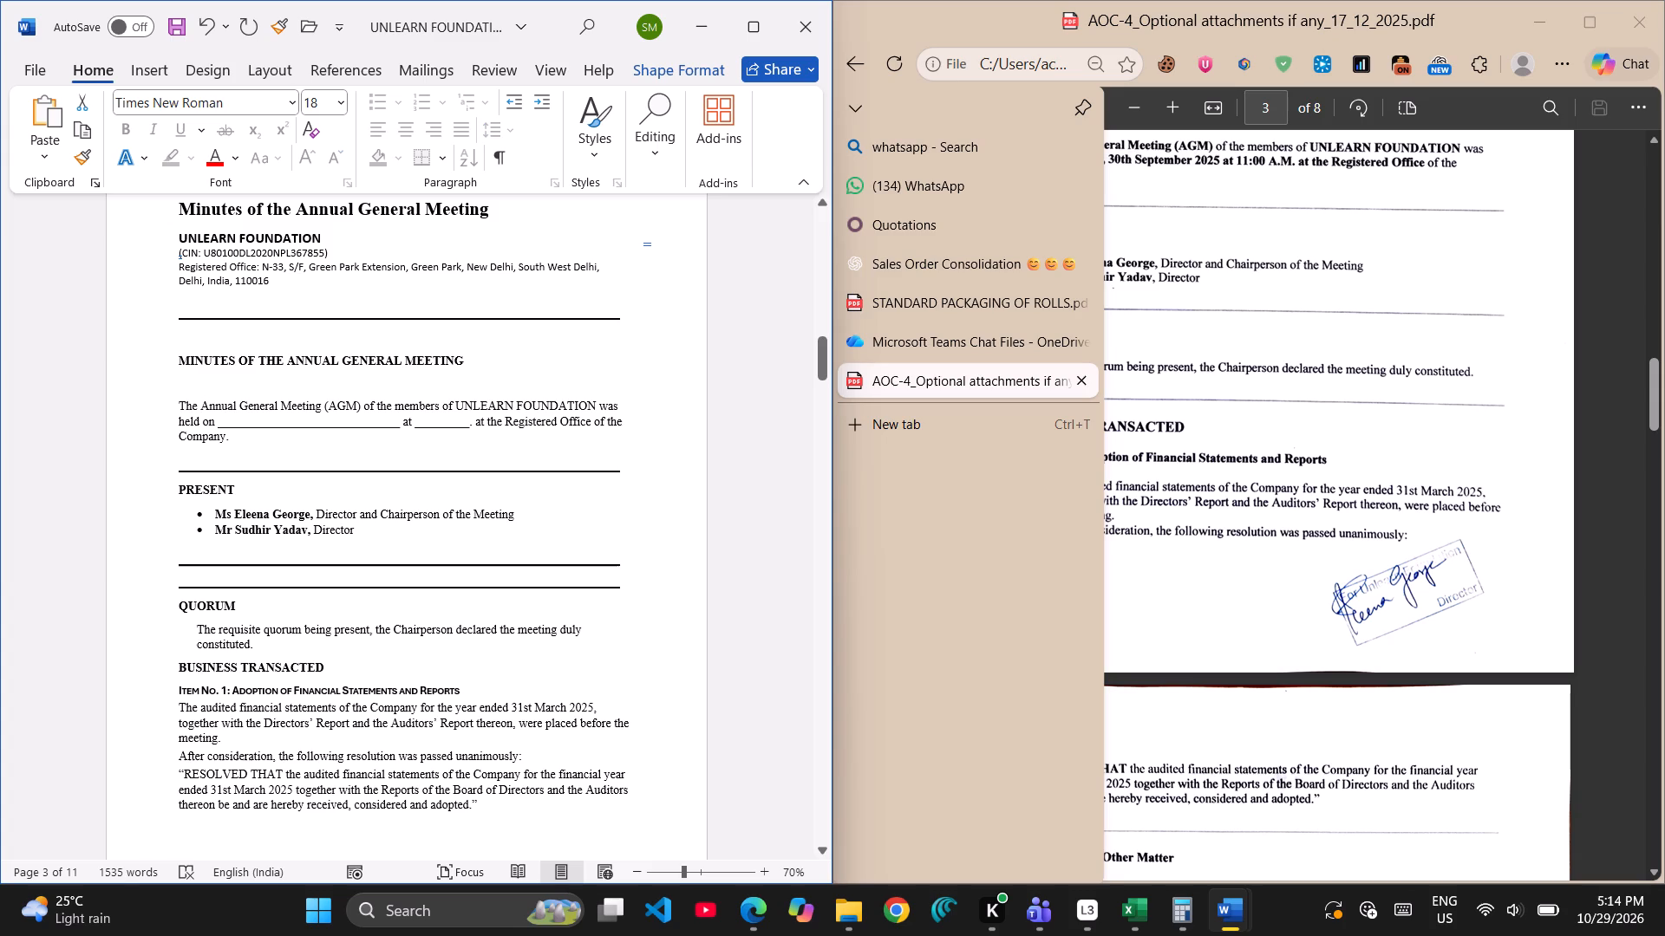
pyautogui.click(361, 589)
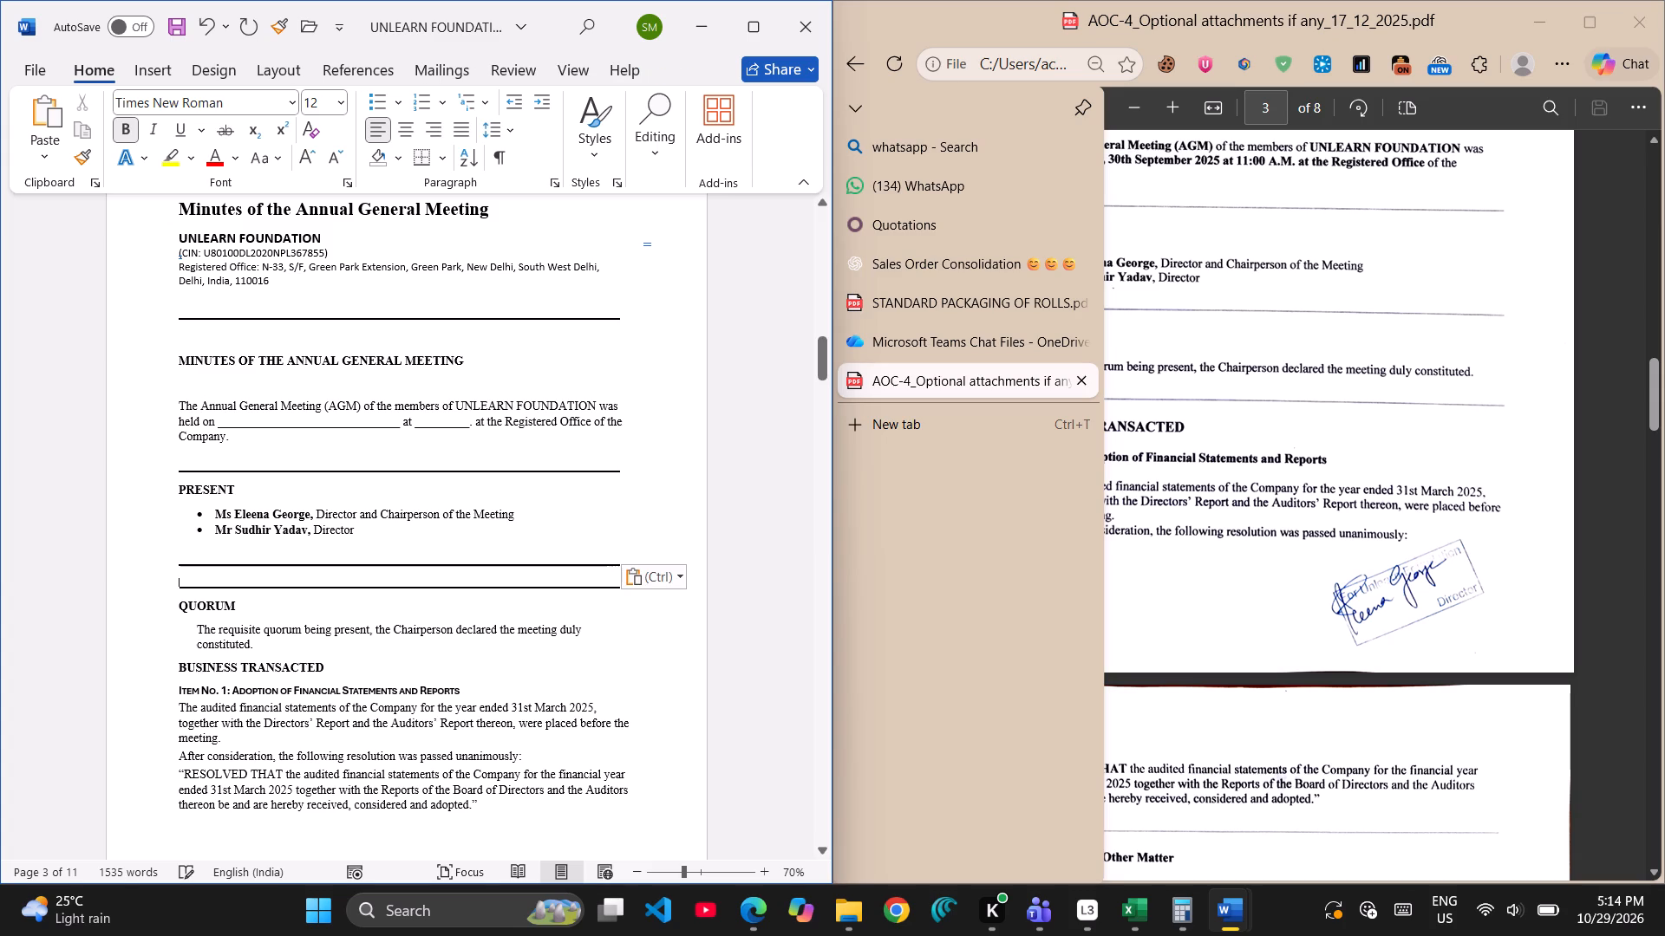
pyautogui.moveTo(361, 589); pyautogui.dragTo(377, 679)
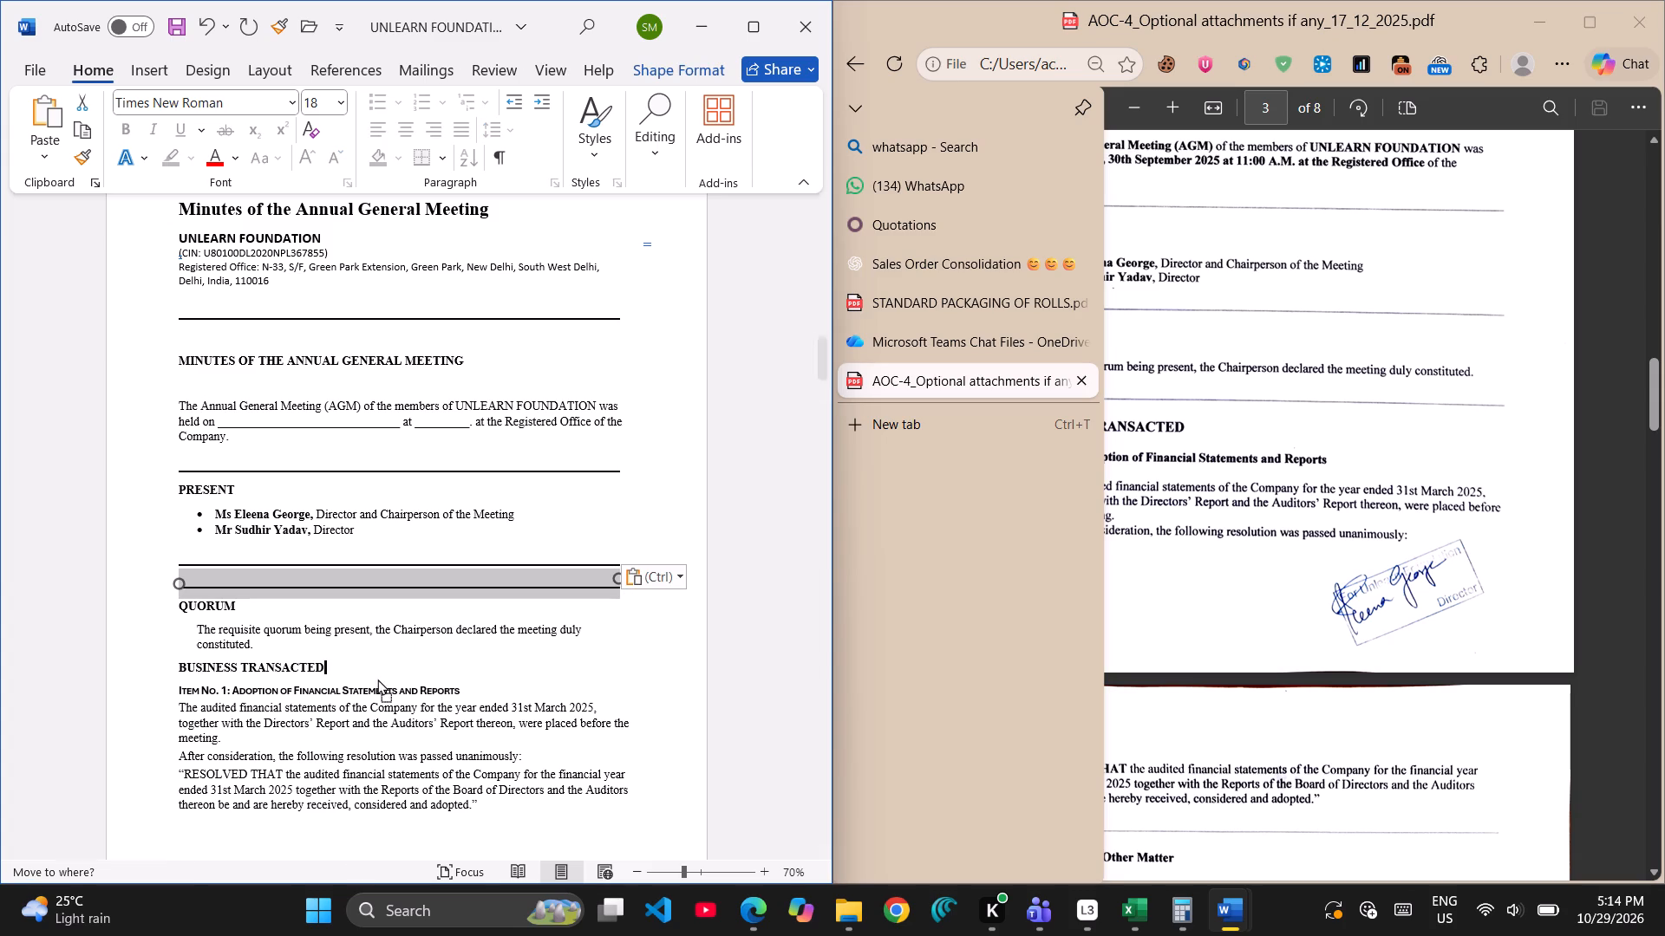
pyautogui.moveTo(377, 679); pyautogui.dragTo(337, 653)
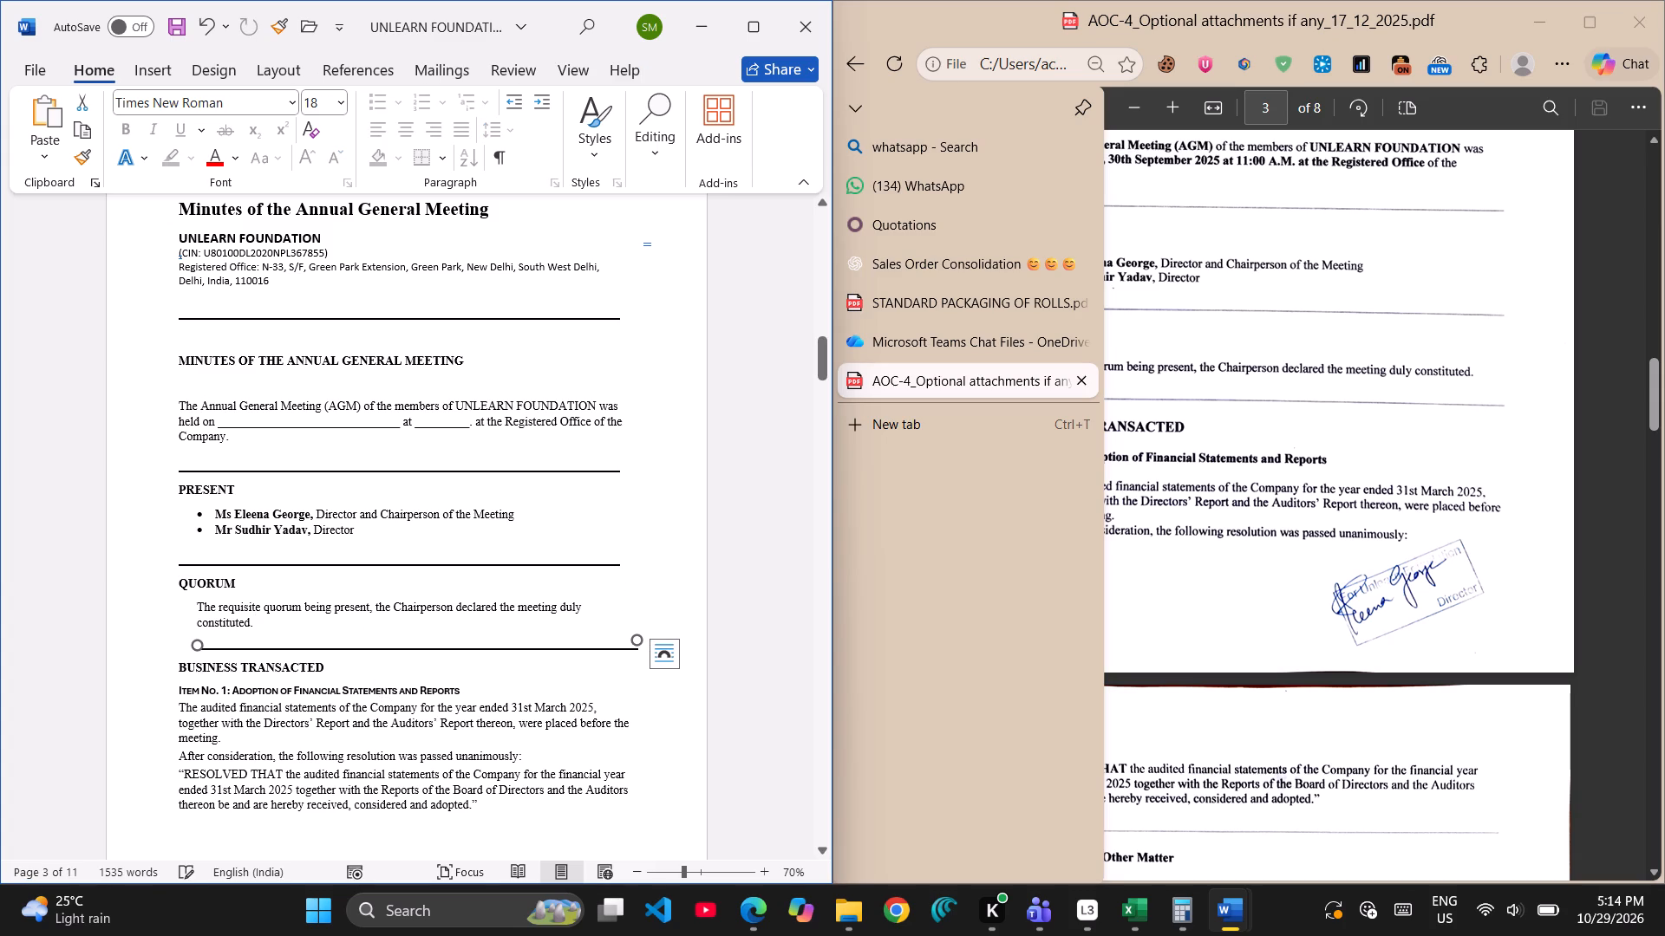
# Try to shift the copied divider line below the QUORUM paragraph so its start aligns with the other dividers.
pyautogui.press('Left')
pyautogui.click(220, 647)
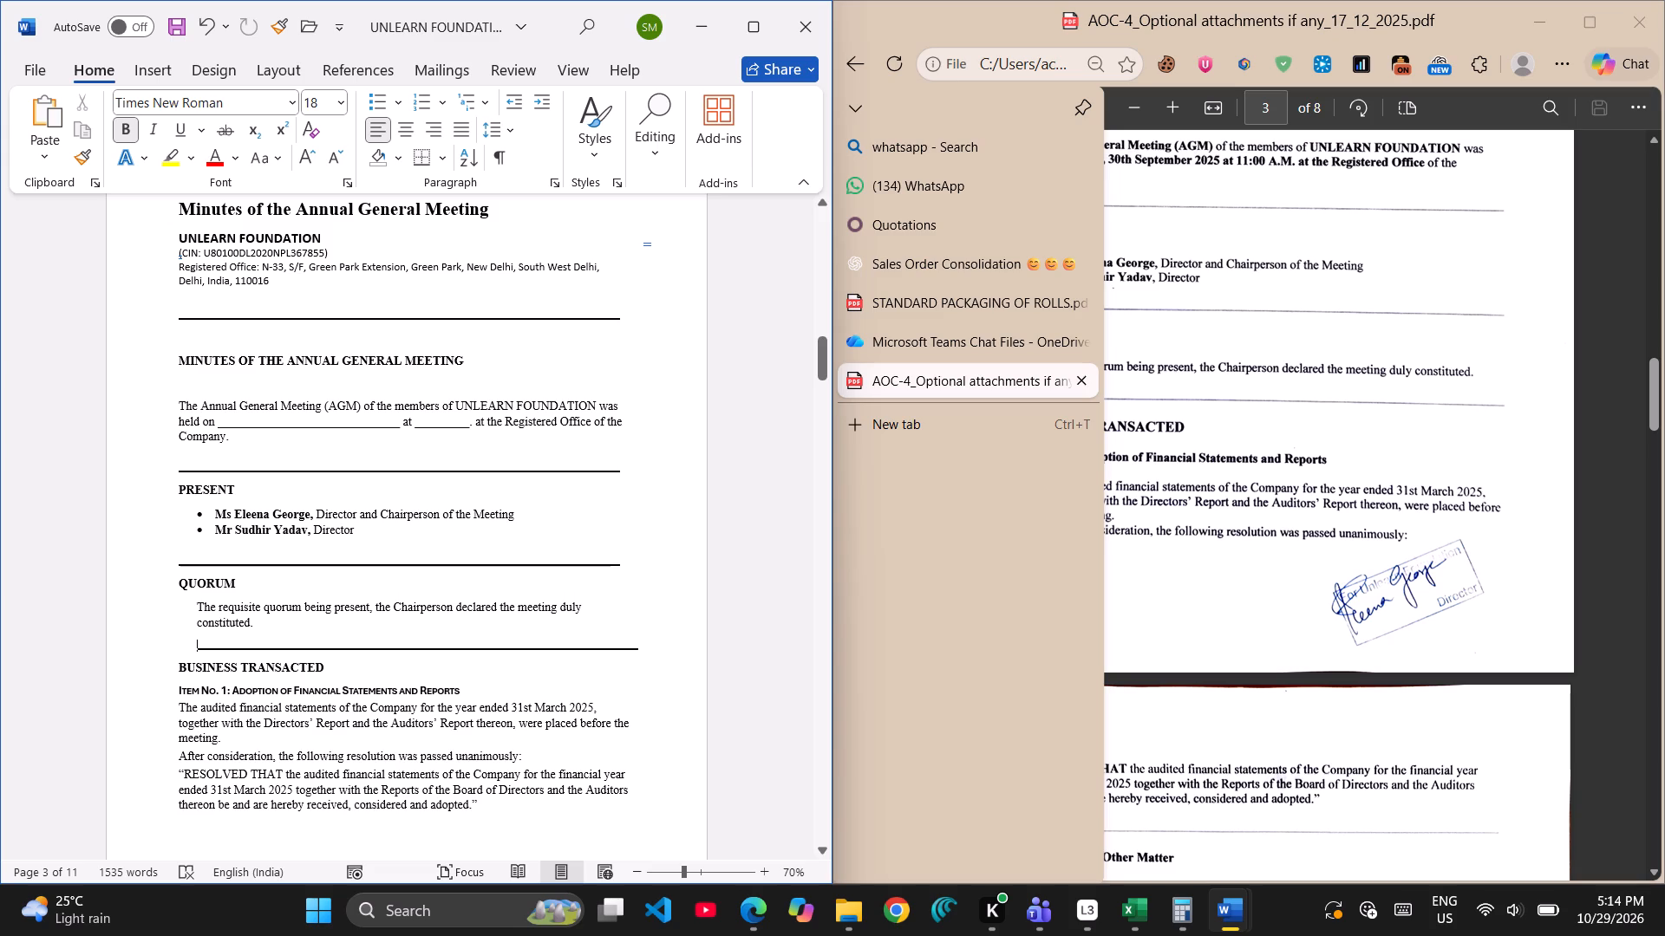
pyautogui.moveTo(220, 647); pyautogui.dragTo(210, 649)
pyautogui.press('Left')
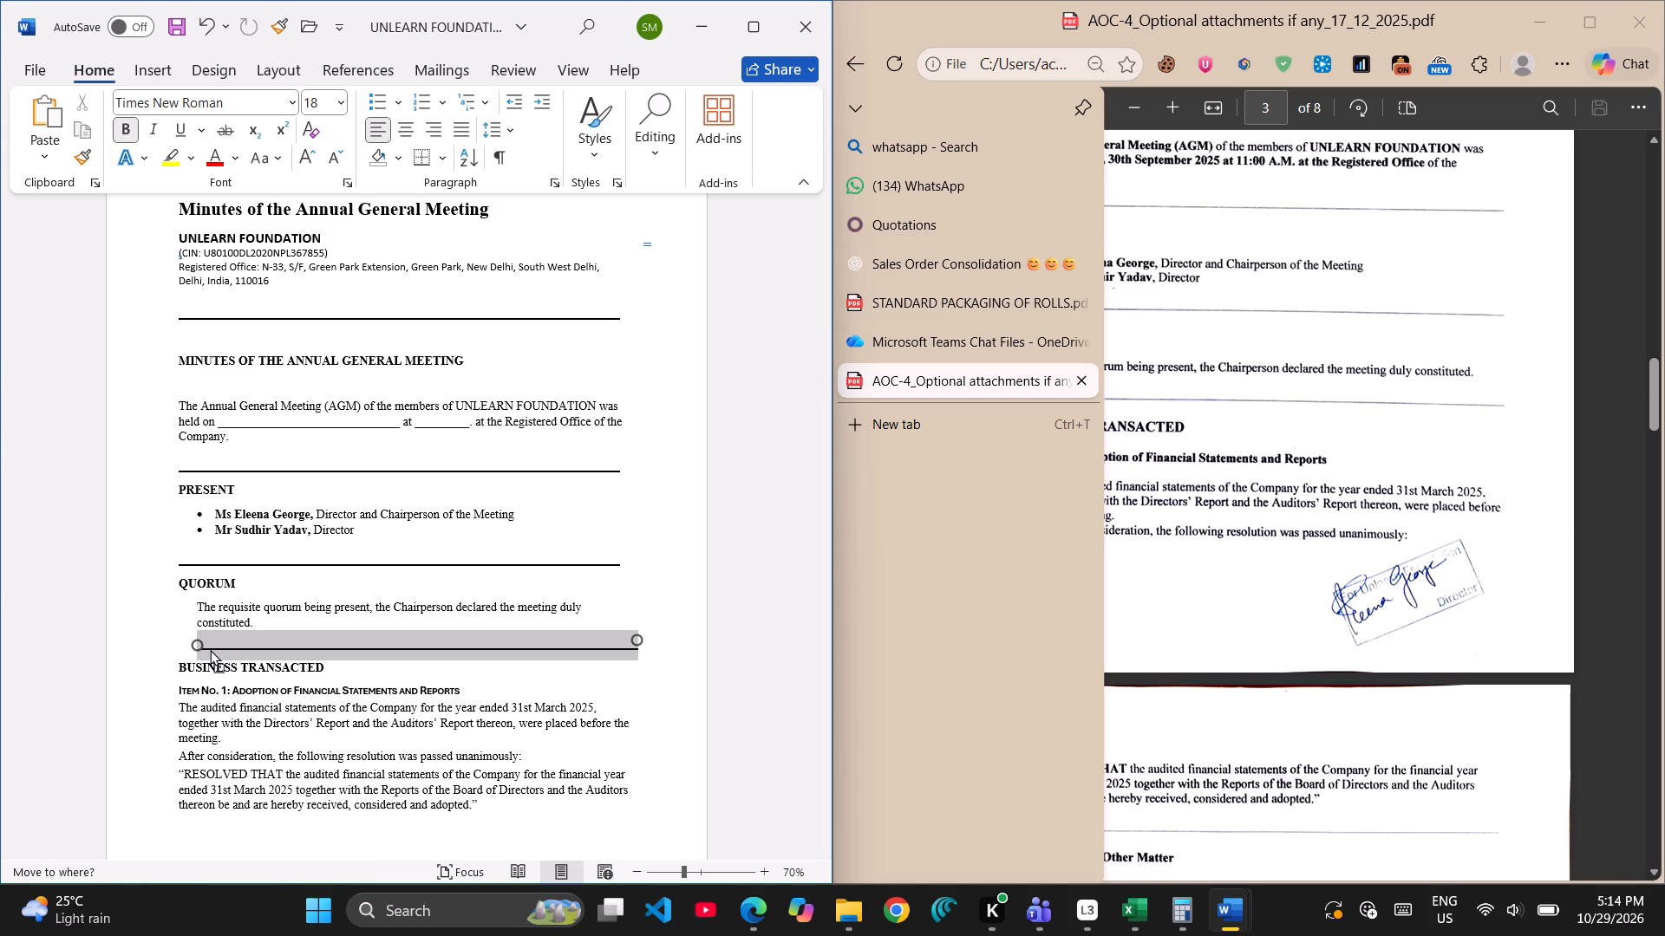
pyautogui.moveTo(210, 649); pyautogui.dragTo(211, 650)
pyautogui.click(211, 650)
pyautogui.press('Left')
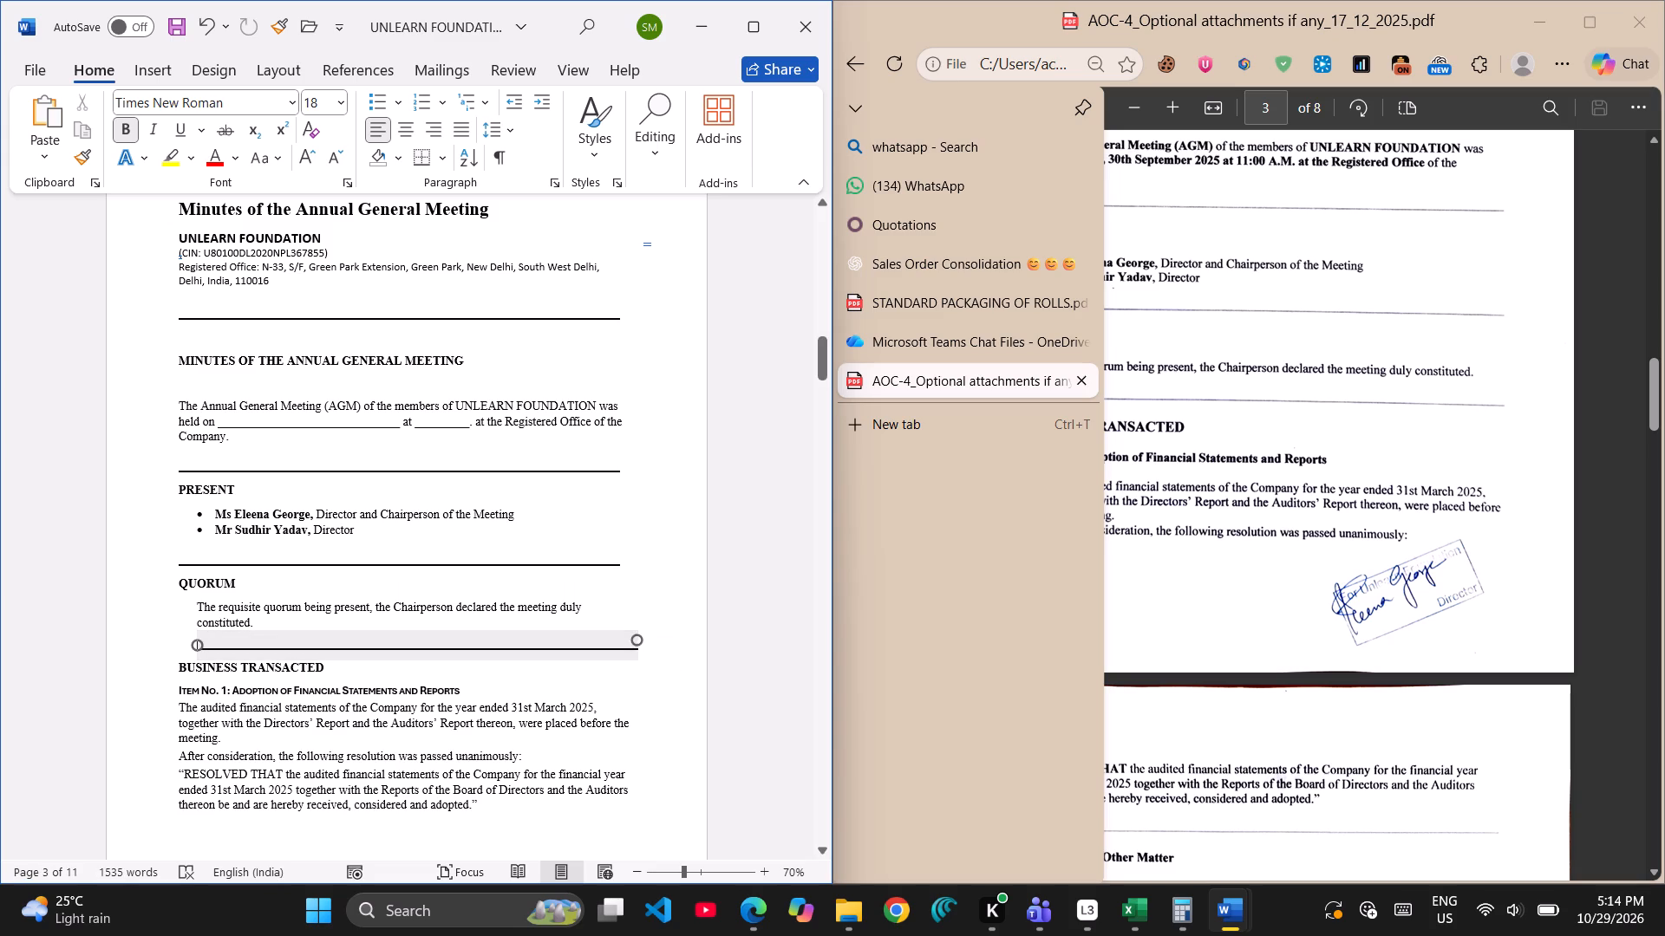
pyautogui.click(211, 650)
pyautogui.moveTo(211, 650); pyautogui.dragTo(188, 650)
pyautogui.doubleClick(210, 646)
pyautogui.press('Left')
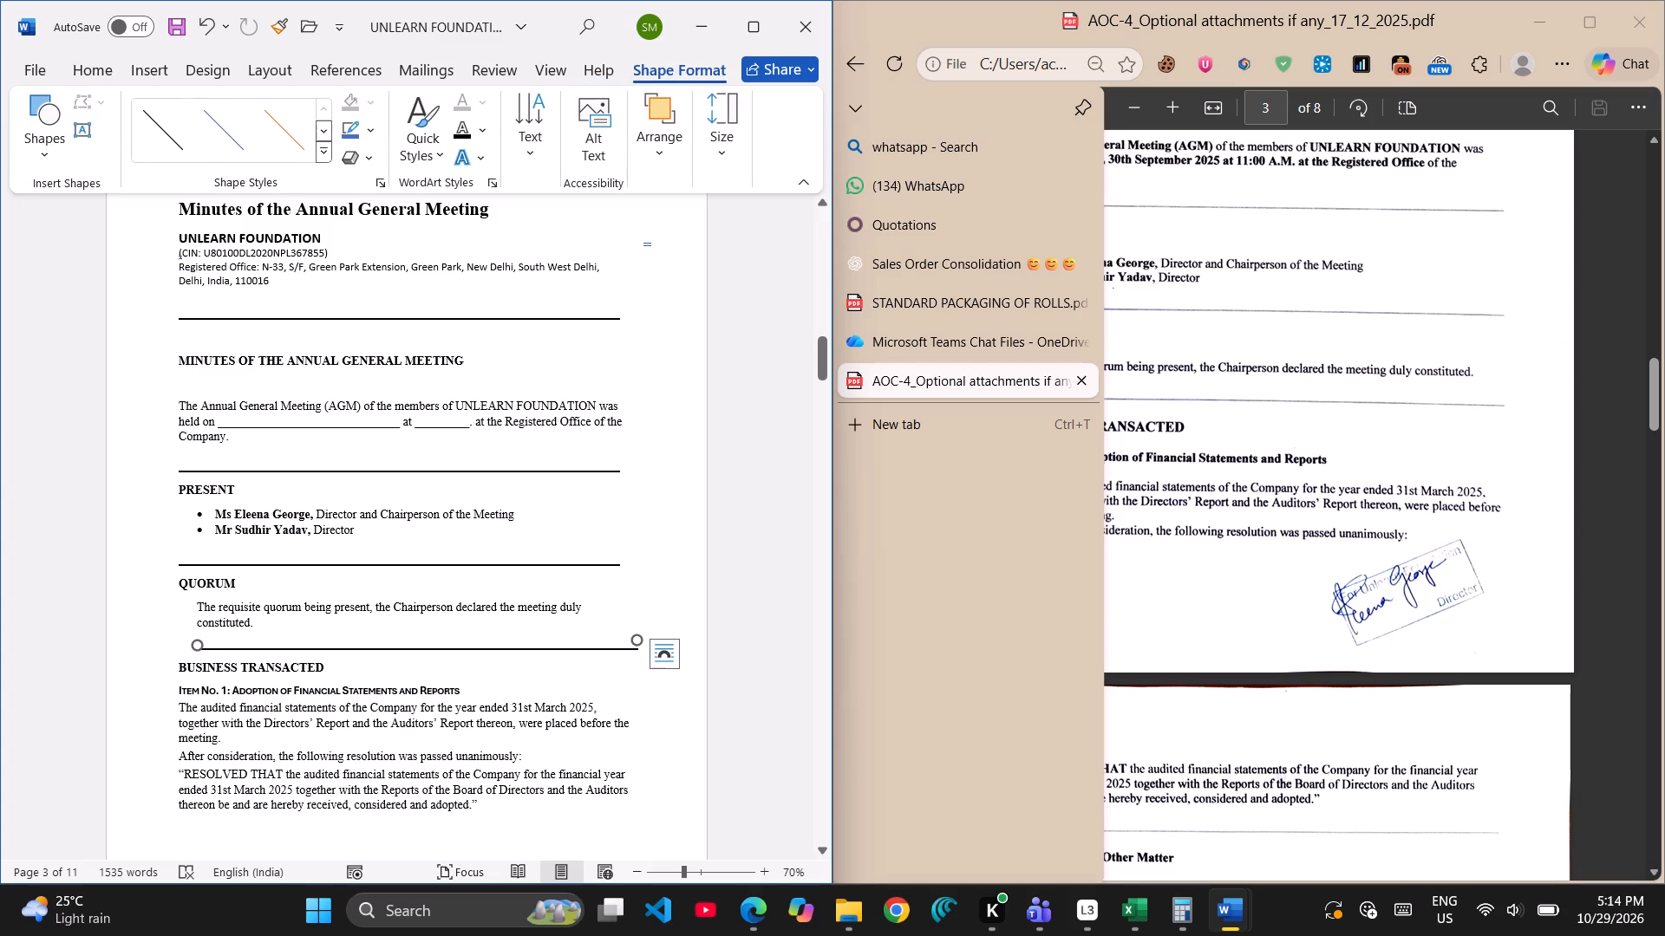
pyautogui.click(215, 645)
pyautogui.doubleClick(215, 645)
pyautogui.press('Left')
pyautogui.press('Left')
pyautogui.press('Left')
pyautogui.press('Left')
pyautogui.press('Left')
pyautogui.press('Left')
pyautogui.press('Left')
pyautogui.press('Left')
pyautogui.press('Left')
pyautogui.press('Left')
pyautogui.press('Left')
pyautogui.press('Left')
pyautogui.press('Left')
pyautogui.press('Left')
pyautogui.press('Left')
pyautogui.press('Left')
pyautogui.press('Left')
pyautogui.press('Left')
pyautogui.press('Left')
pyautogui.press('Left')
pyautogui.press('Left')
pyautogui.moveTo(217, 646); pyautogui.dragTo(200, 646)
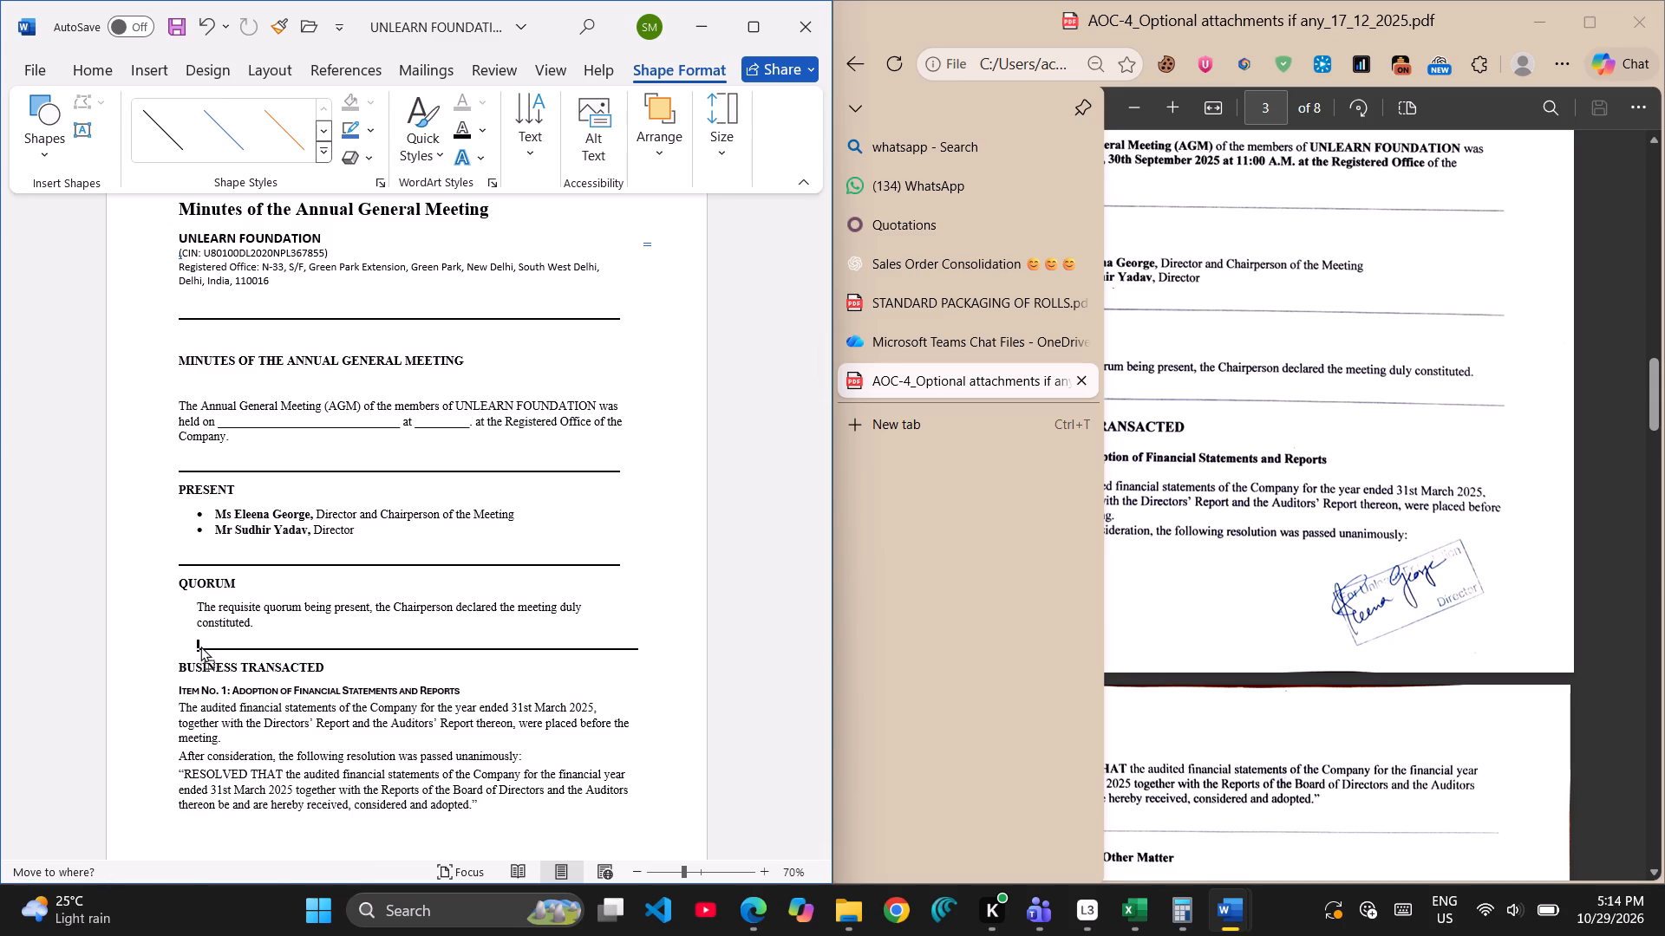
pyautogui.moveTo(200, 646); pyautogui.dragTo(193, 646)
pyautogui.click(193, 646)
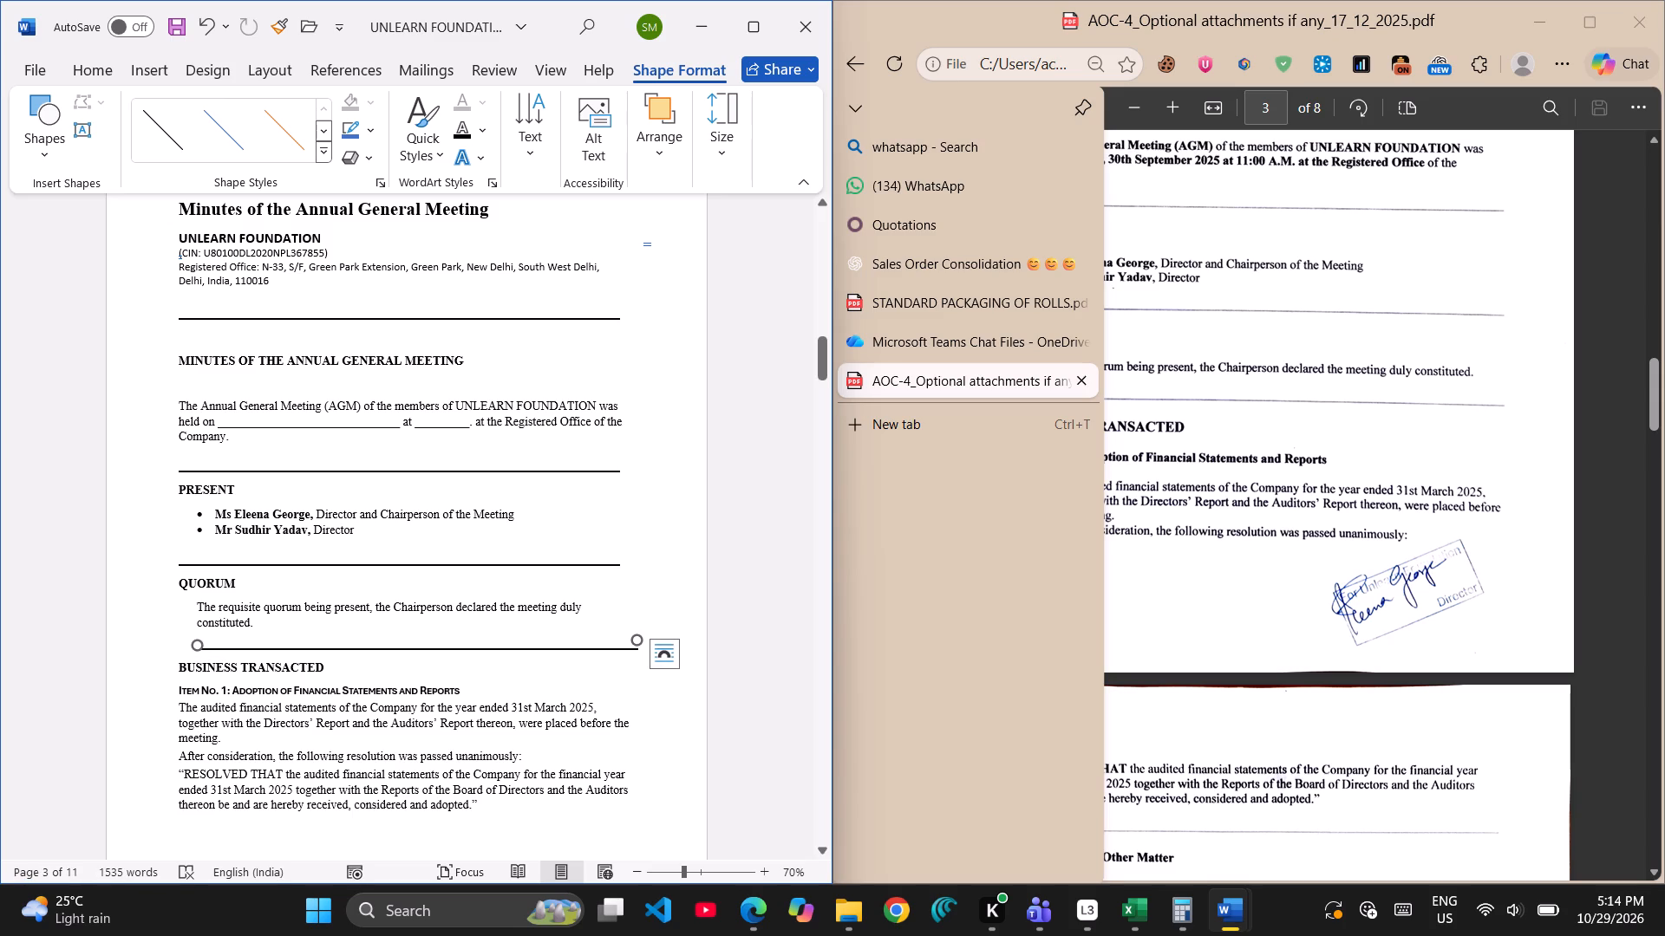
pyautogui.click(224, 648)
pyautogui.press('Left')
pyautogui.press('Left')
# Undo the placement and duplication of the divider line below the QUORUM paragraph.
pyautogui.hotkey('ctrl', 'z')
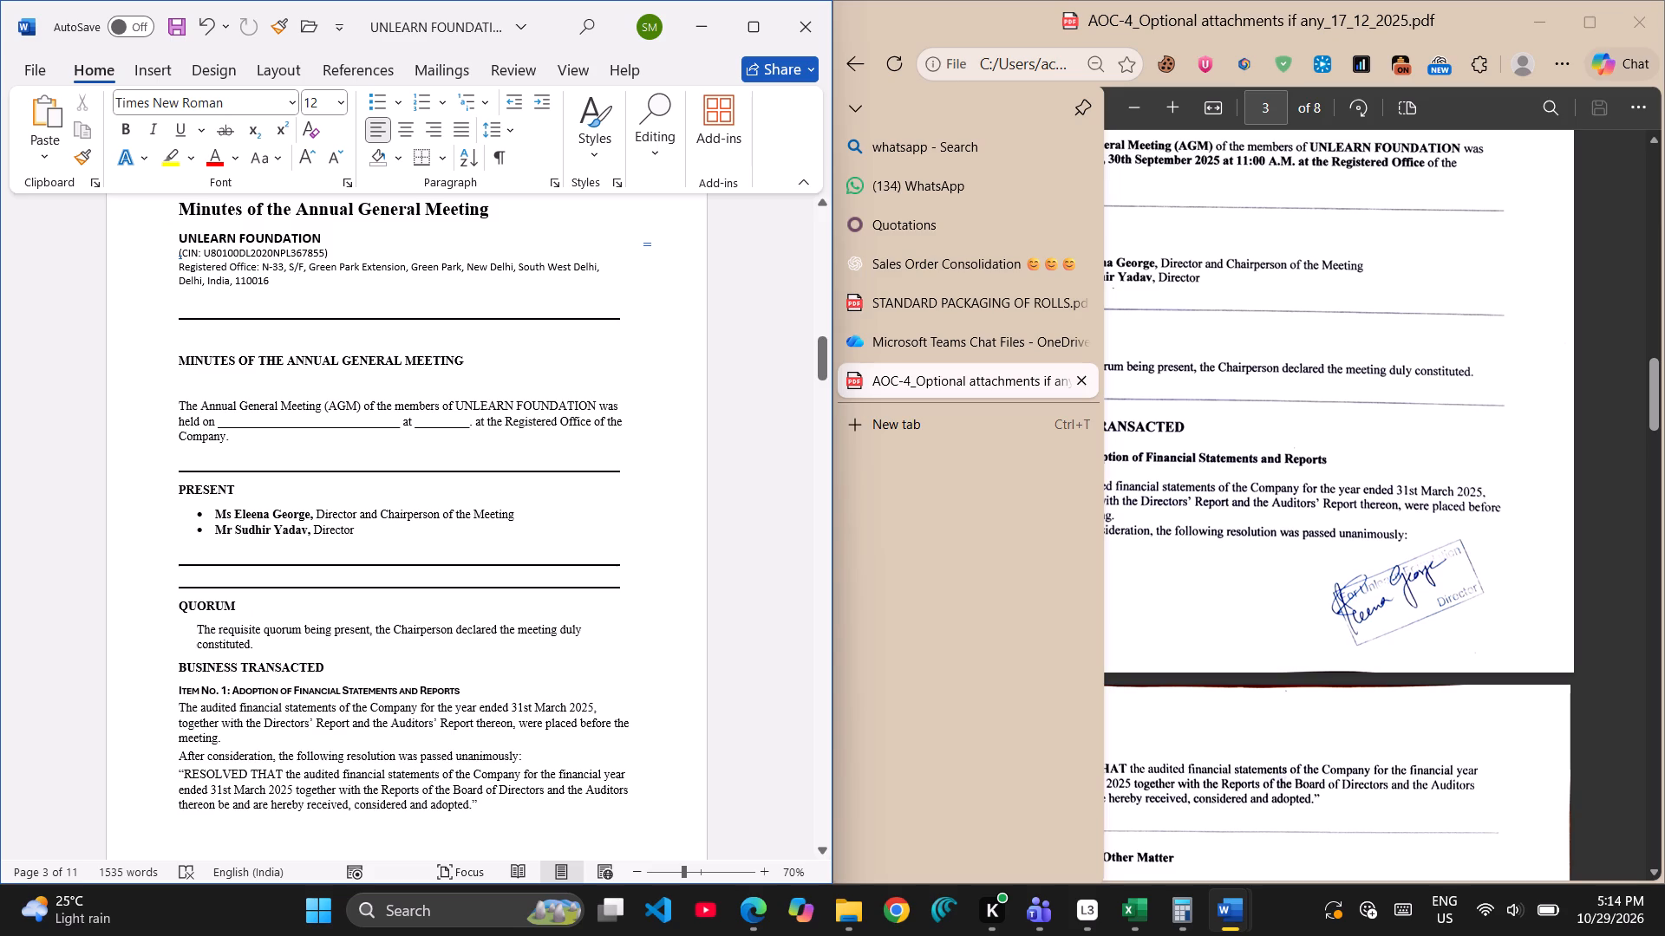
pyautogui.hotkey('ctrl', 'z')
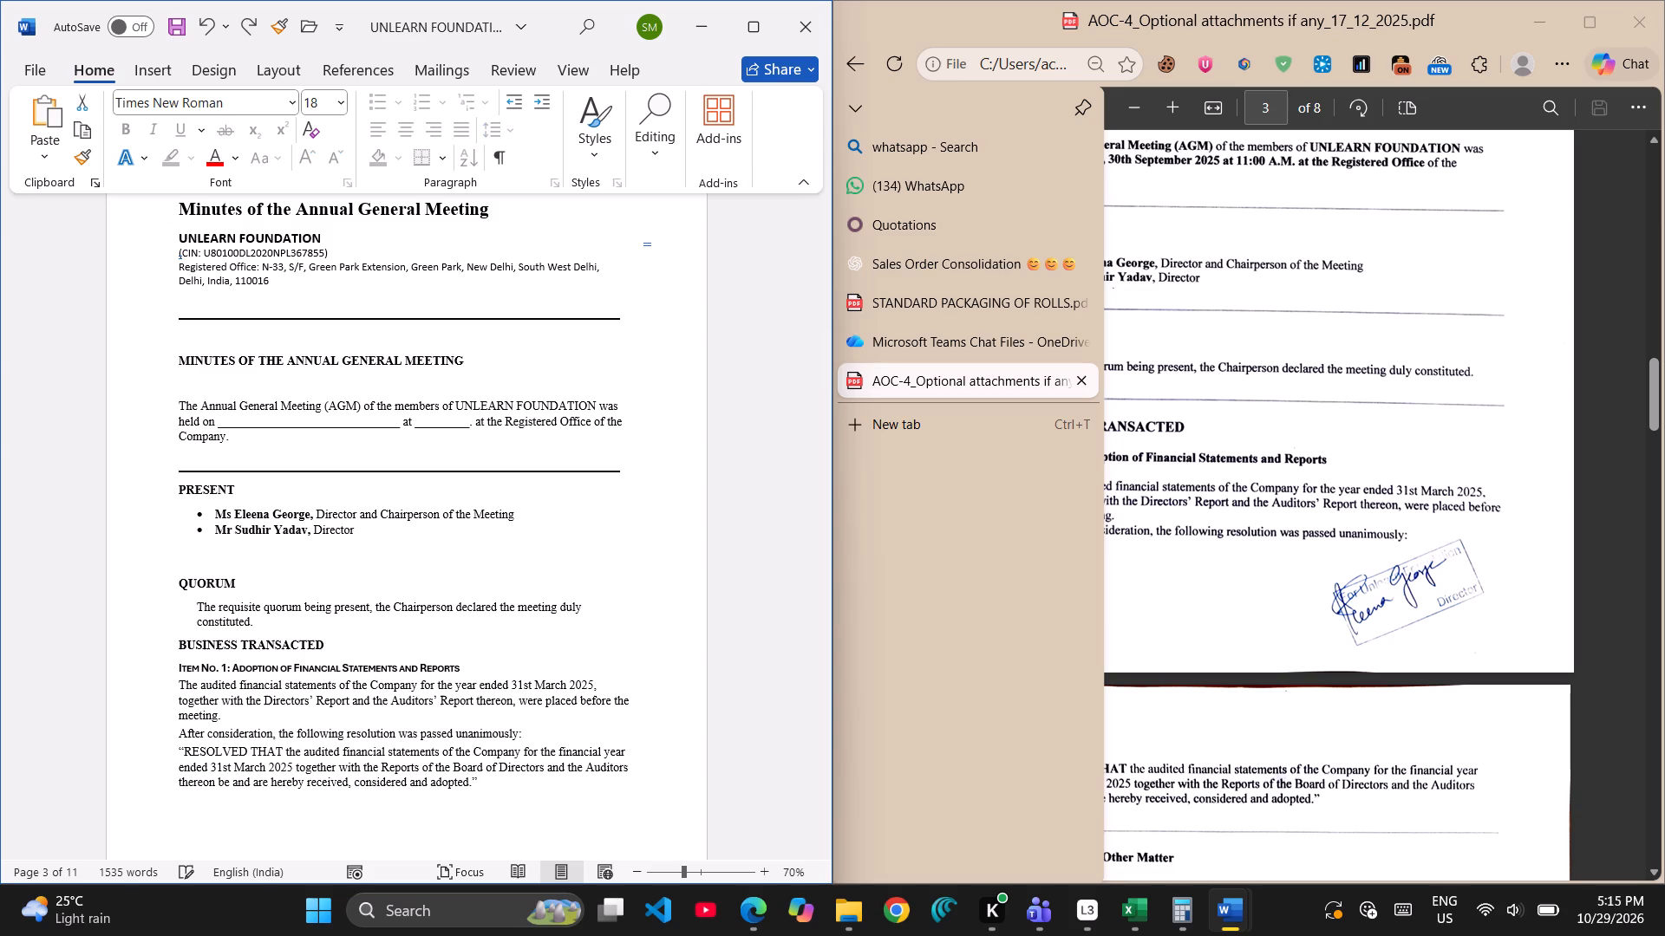
# Paste the copied divider line at the start of the BUSINESS TRANSACTED heading so it sits directly above that heading.
pyautogui.click(181, 629)
pyautogui.click(181, 629)
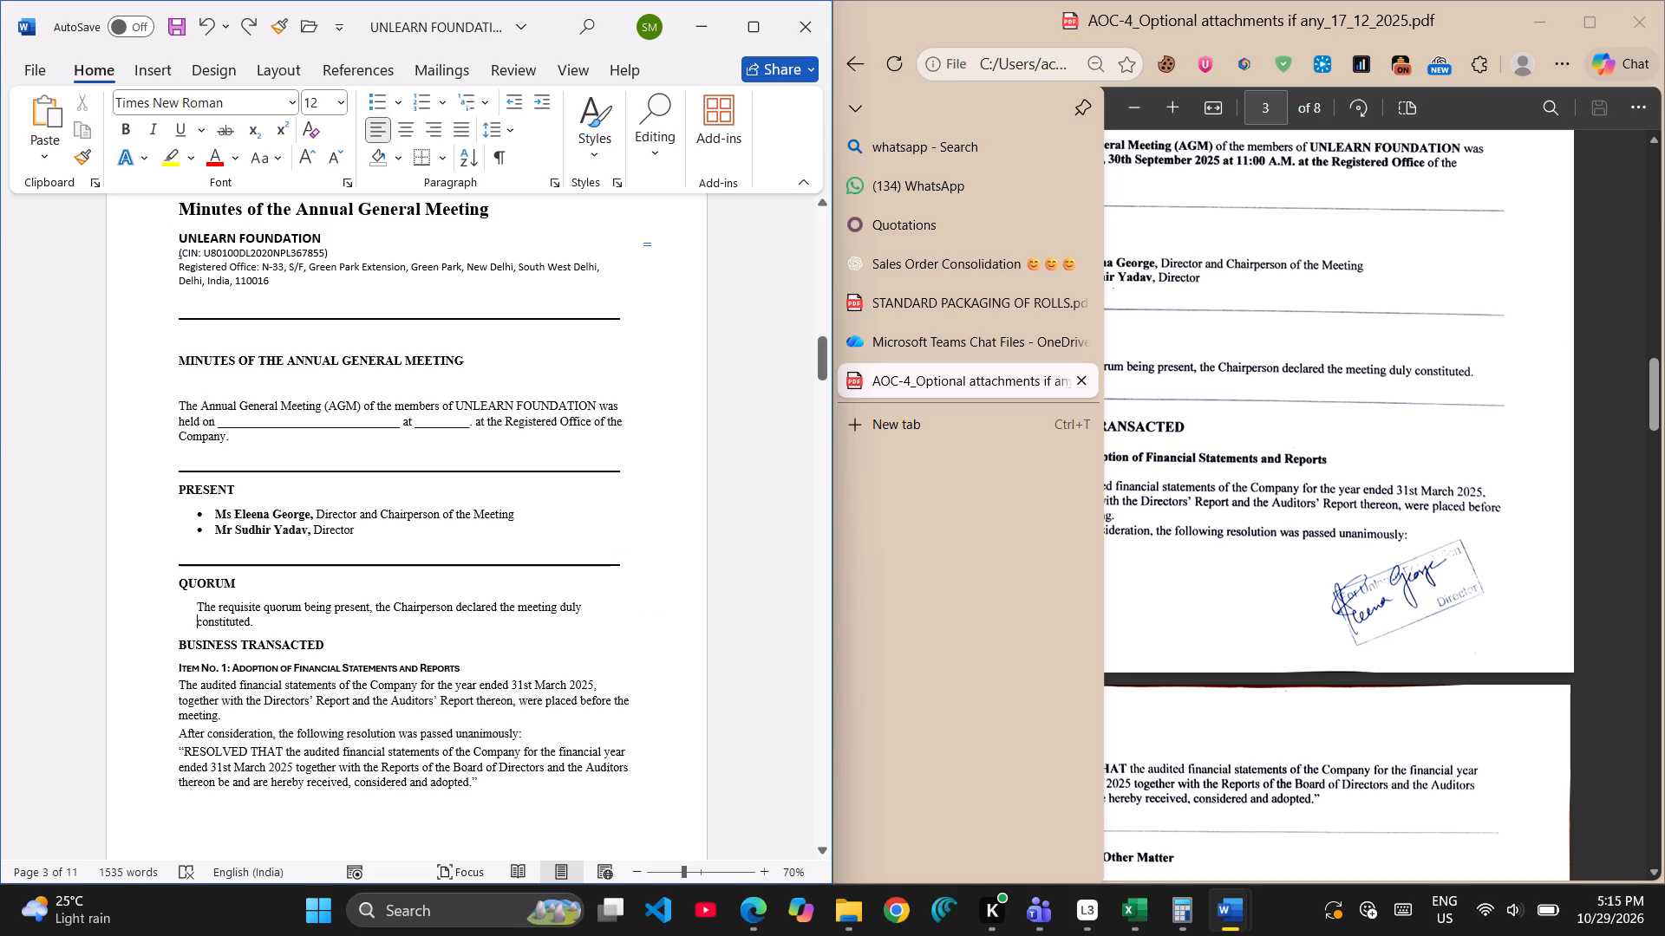
pyautogui.press('Return')
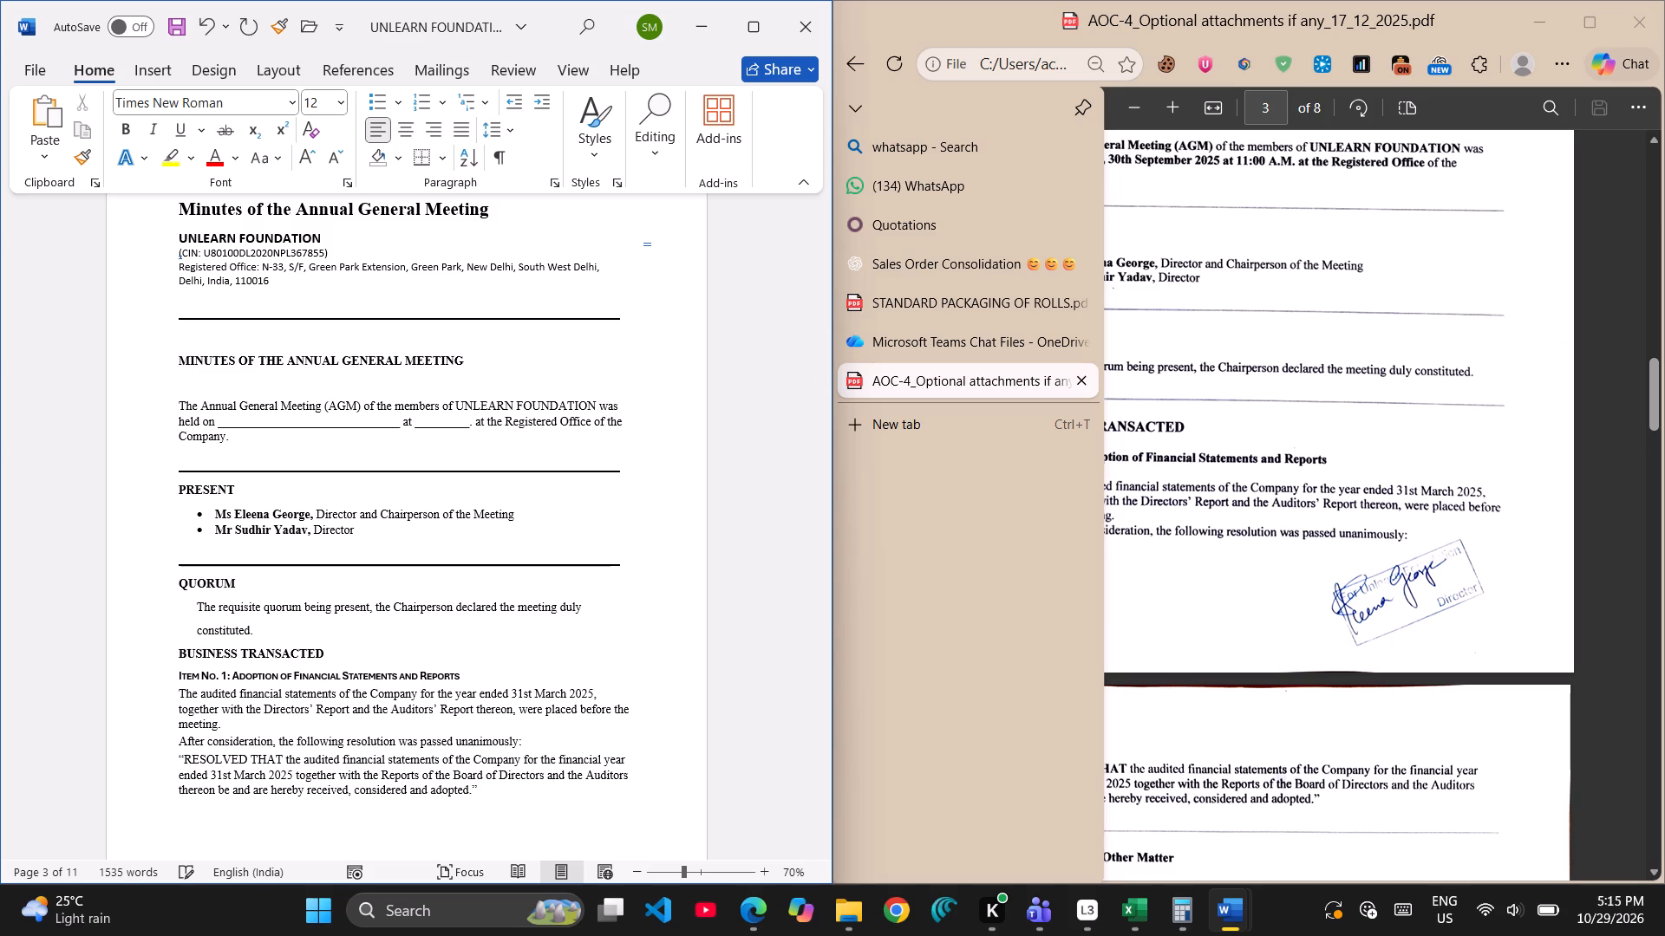
pyautogui.press('BackSpace')
pyautogui.press('BackSpace')
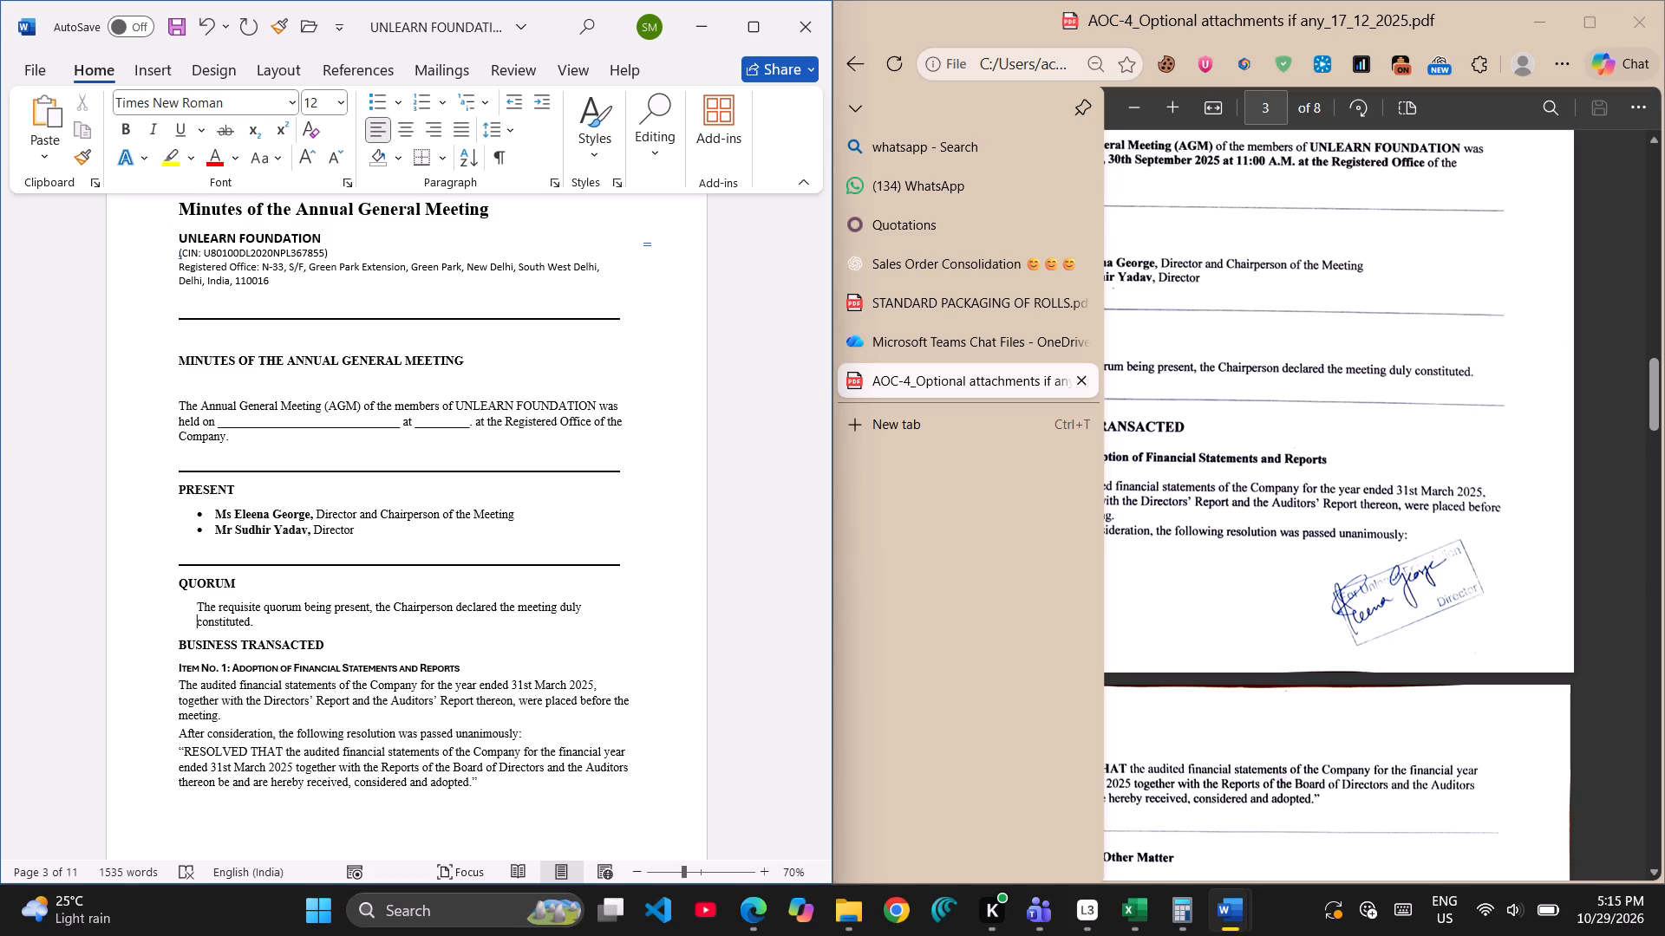
pyautogui.press('Down')
pyautogui.press('Left')
pyautogui.press('Left')
pyautogui.hotkey('ctrl', 'v')
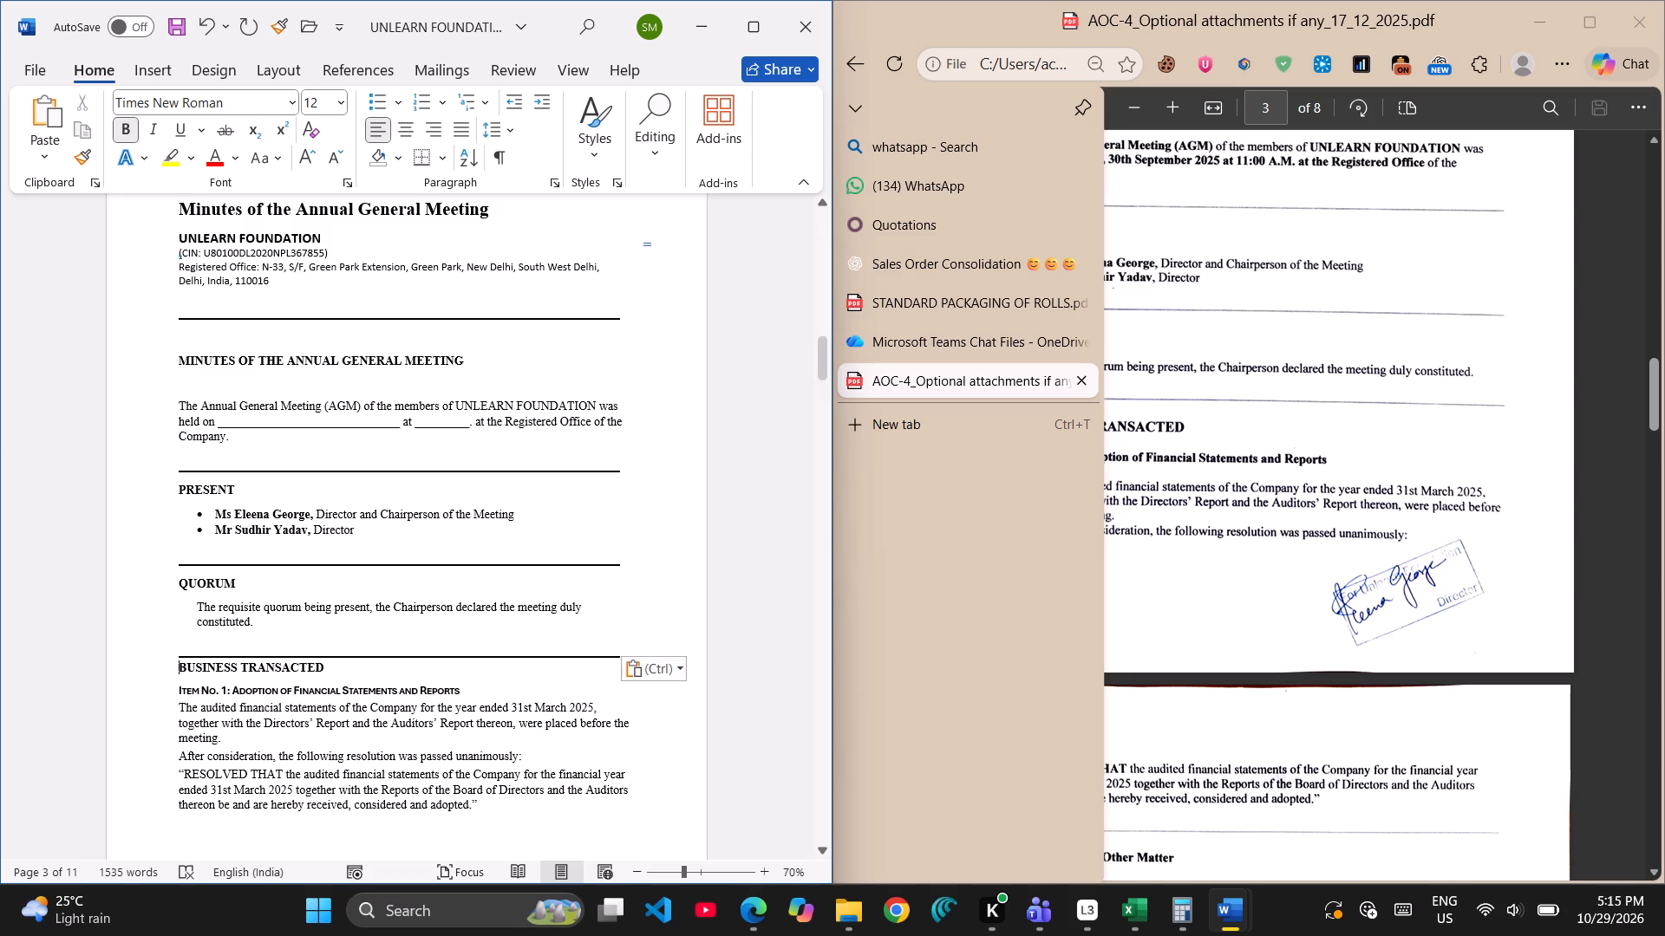
# Set the "Item No. 1: Adoption of Financial Statements and Reports" heading in the minutes to 14 pt.
pyautogui.click(1126, 599)
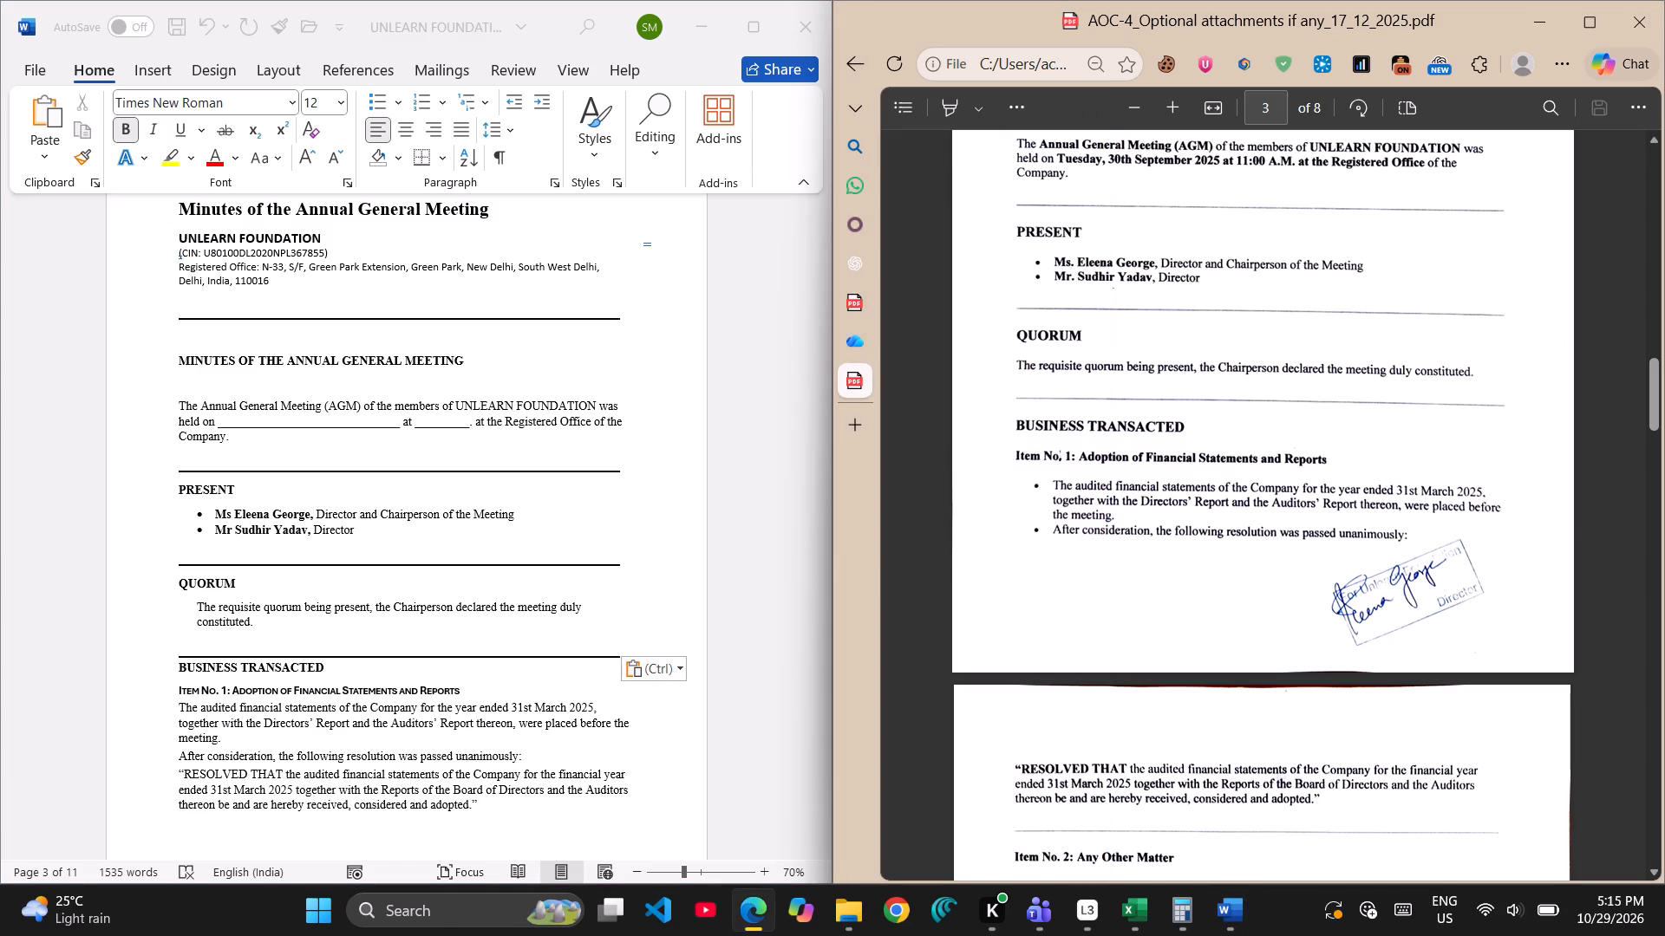
pyautogui.click(195, 620)
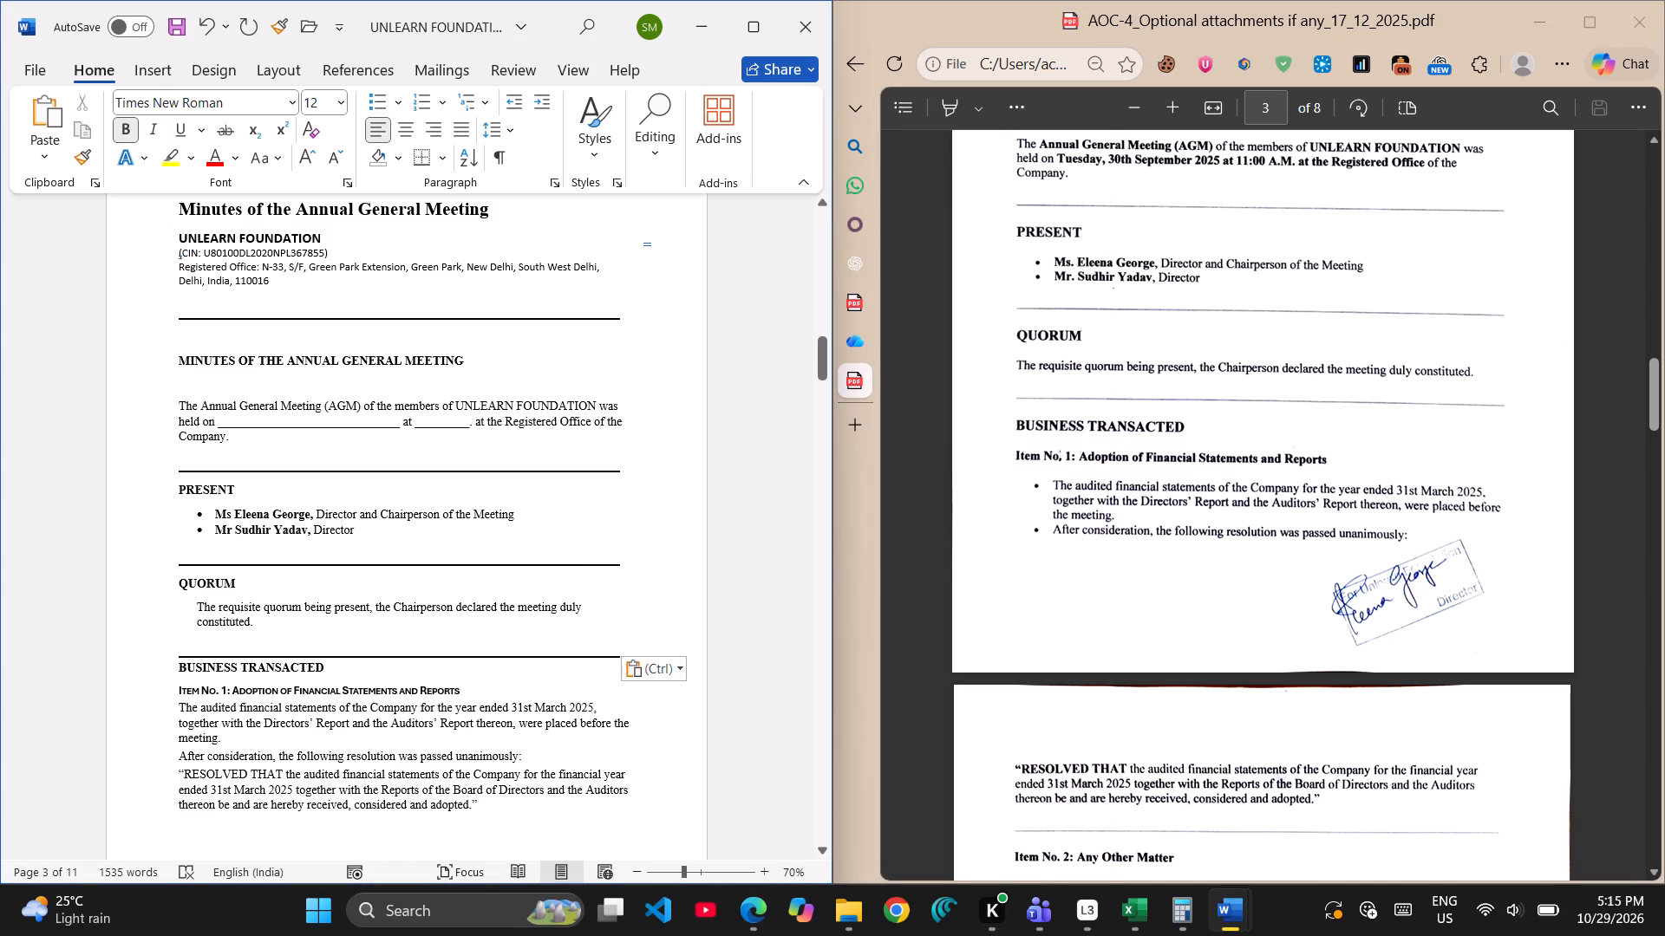
pyautogui.moveTo(182, 692); pyautogui.dragTo(456, 686)
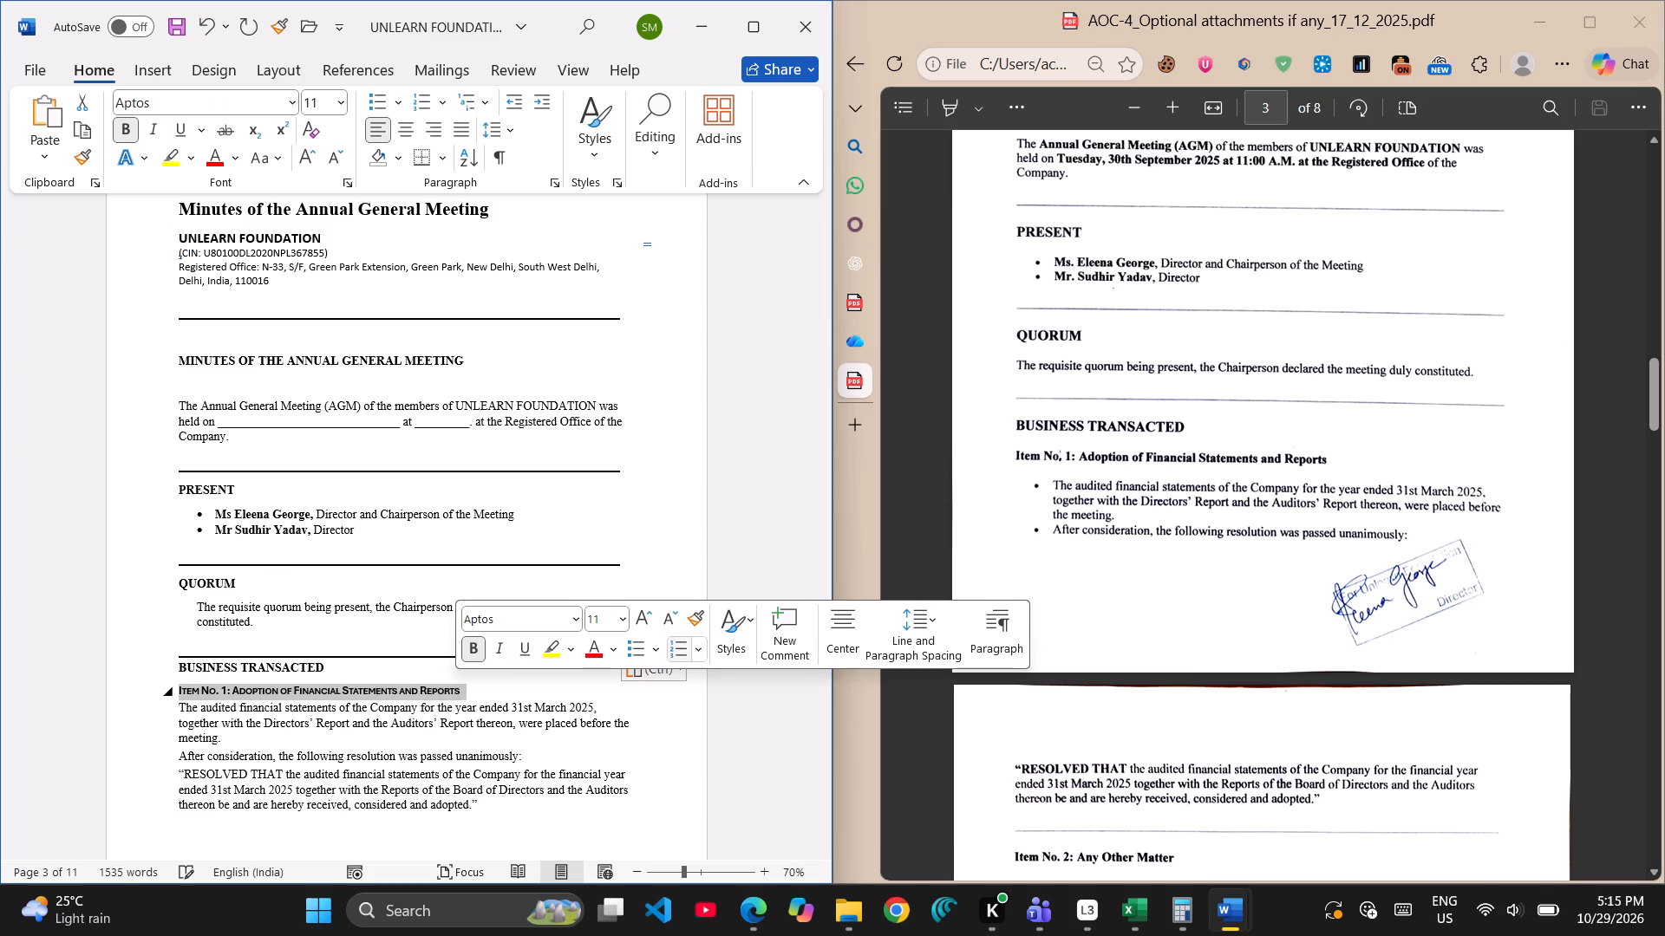
pyautogui.click(671, 628)
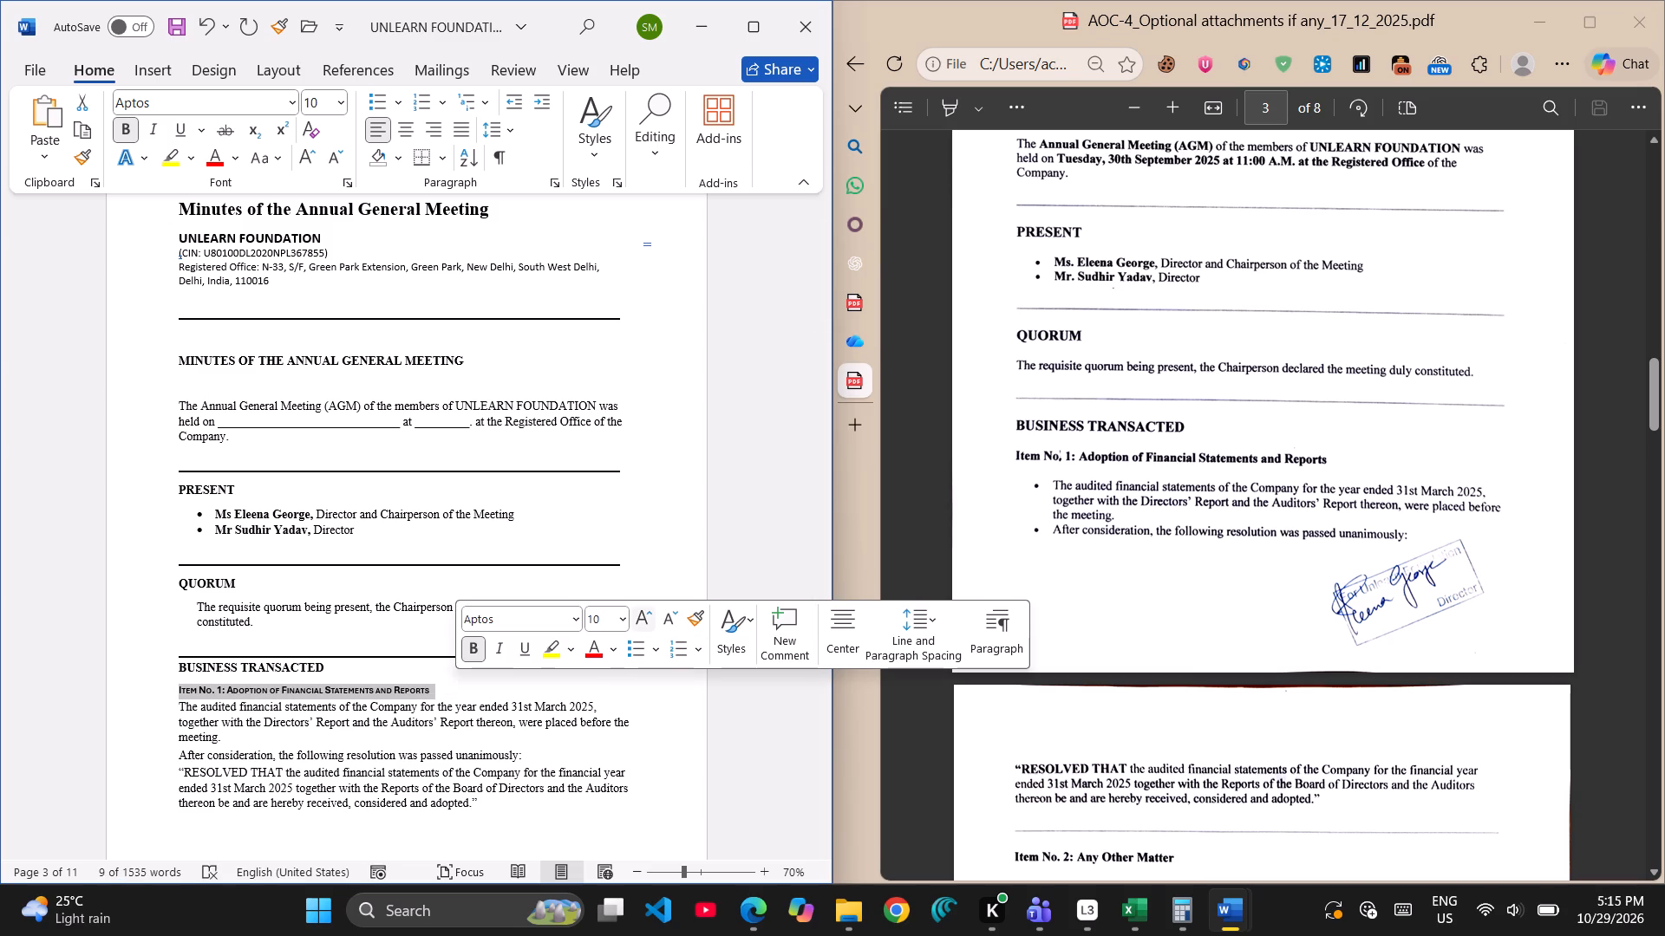
pyautogui.click(632, 614)
pyautogui.click(632, 614)
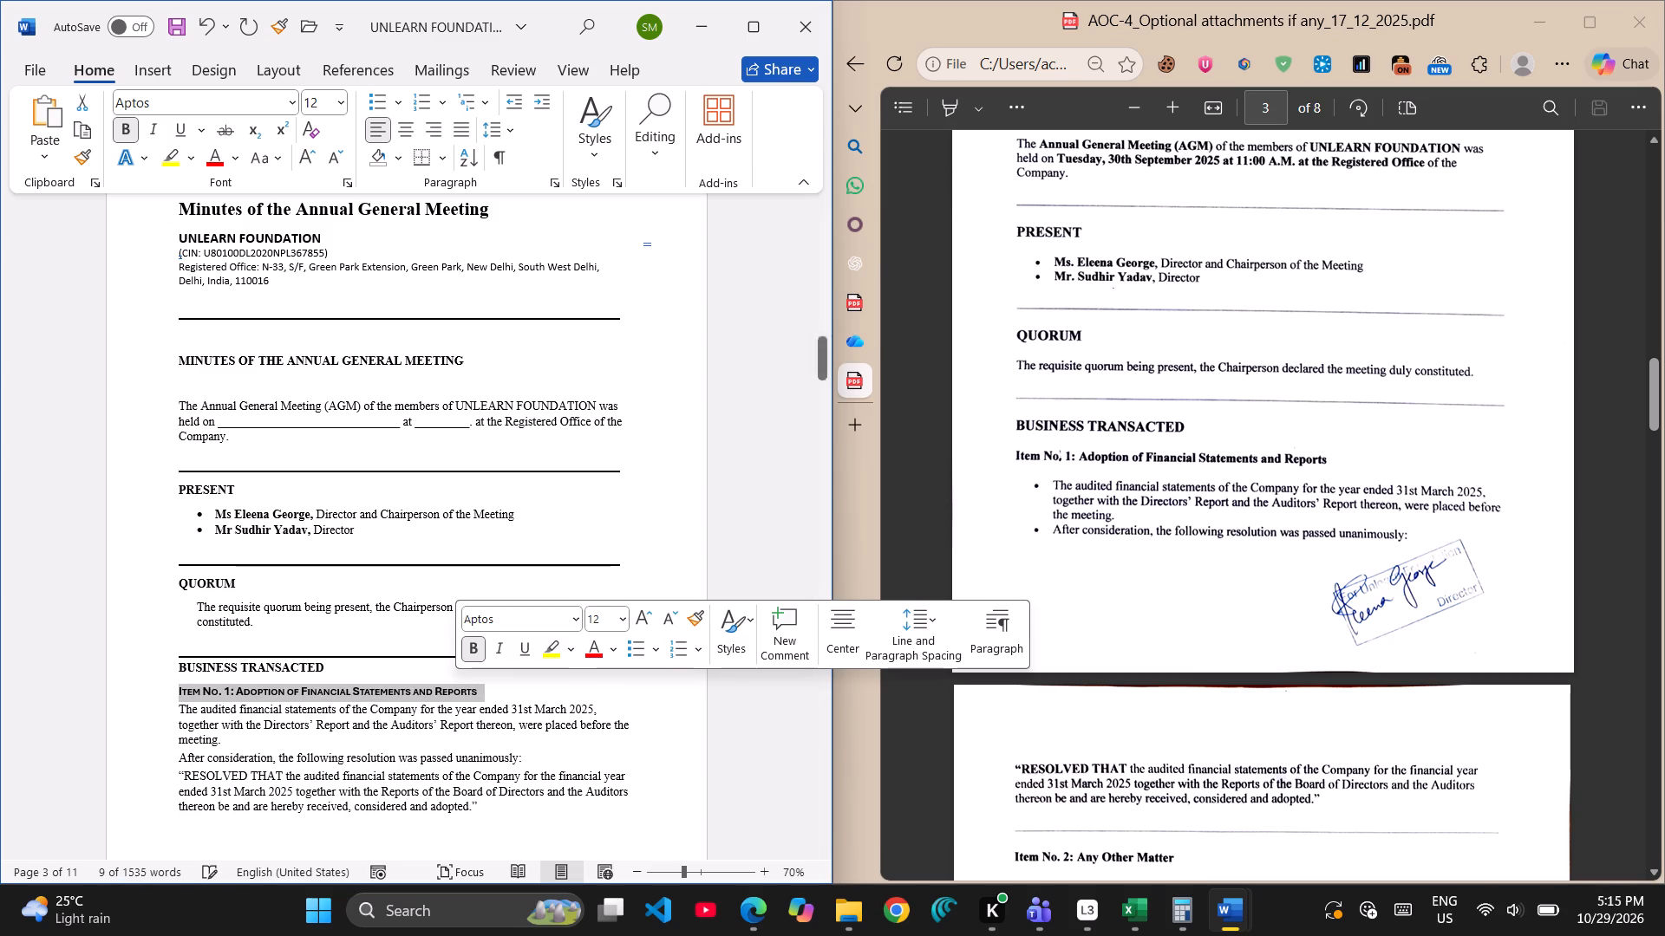
pyautogui.click(643, 618)
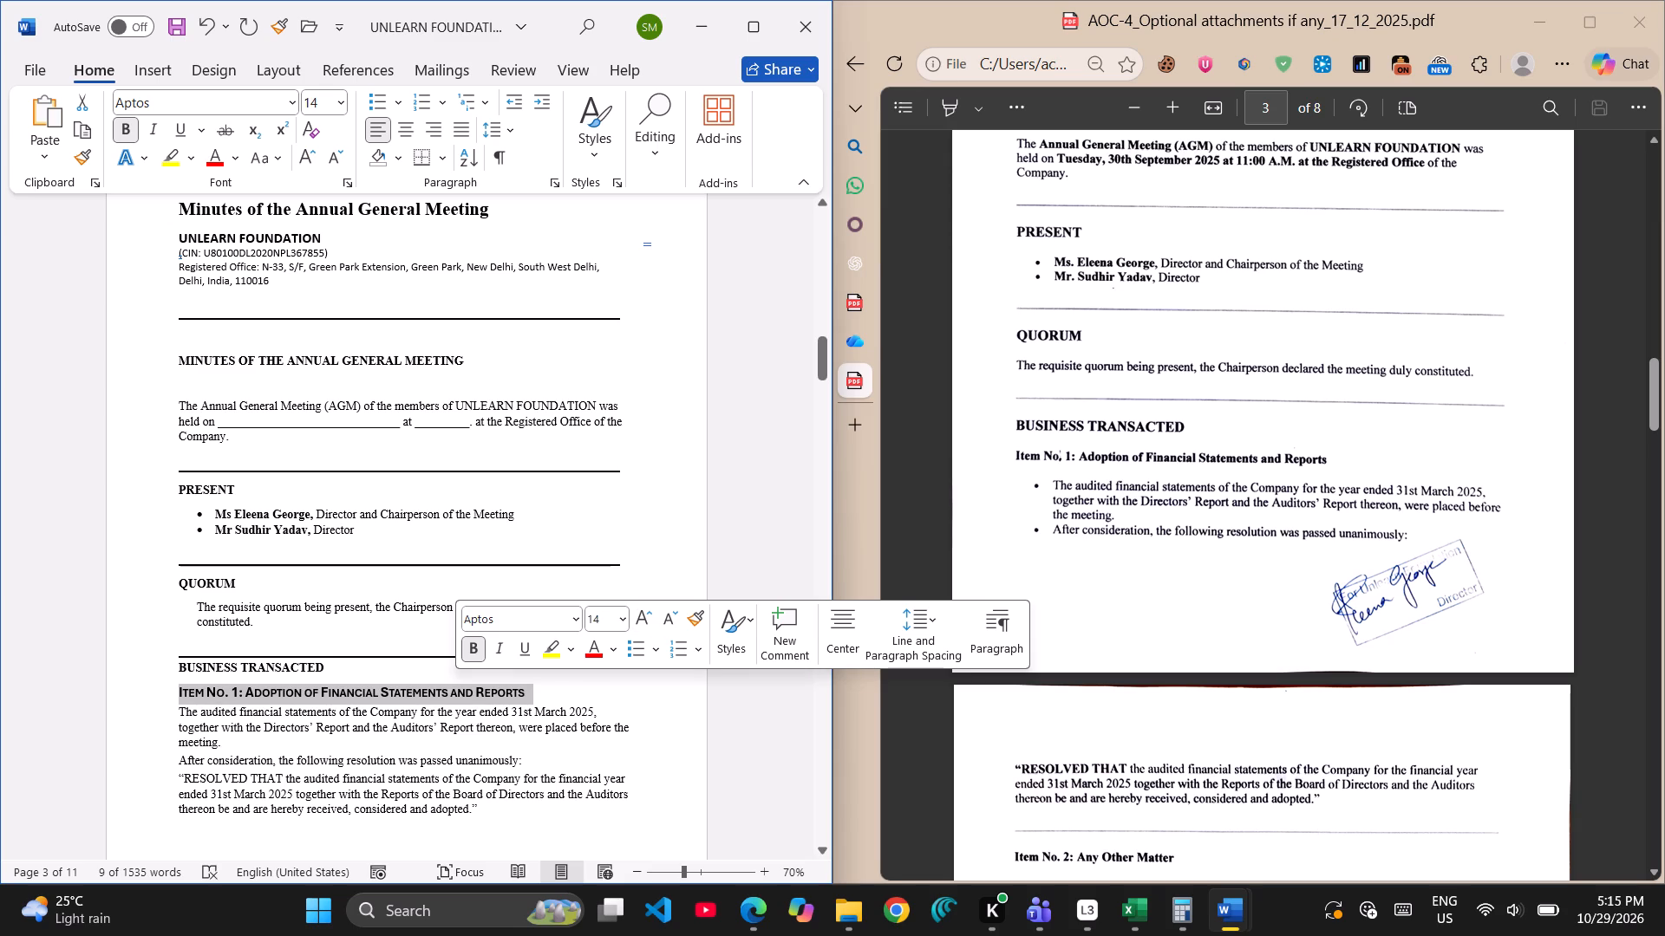
pyautogui.click(591, 708)
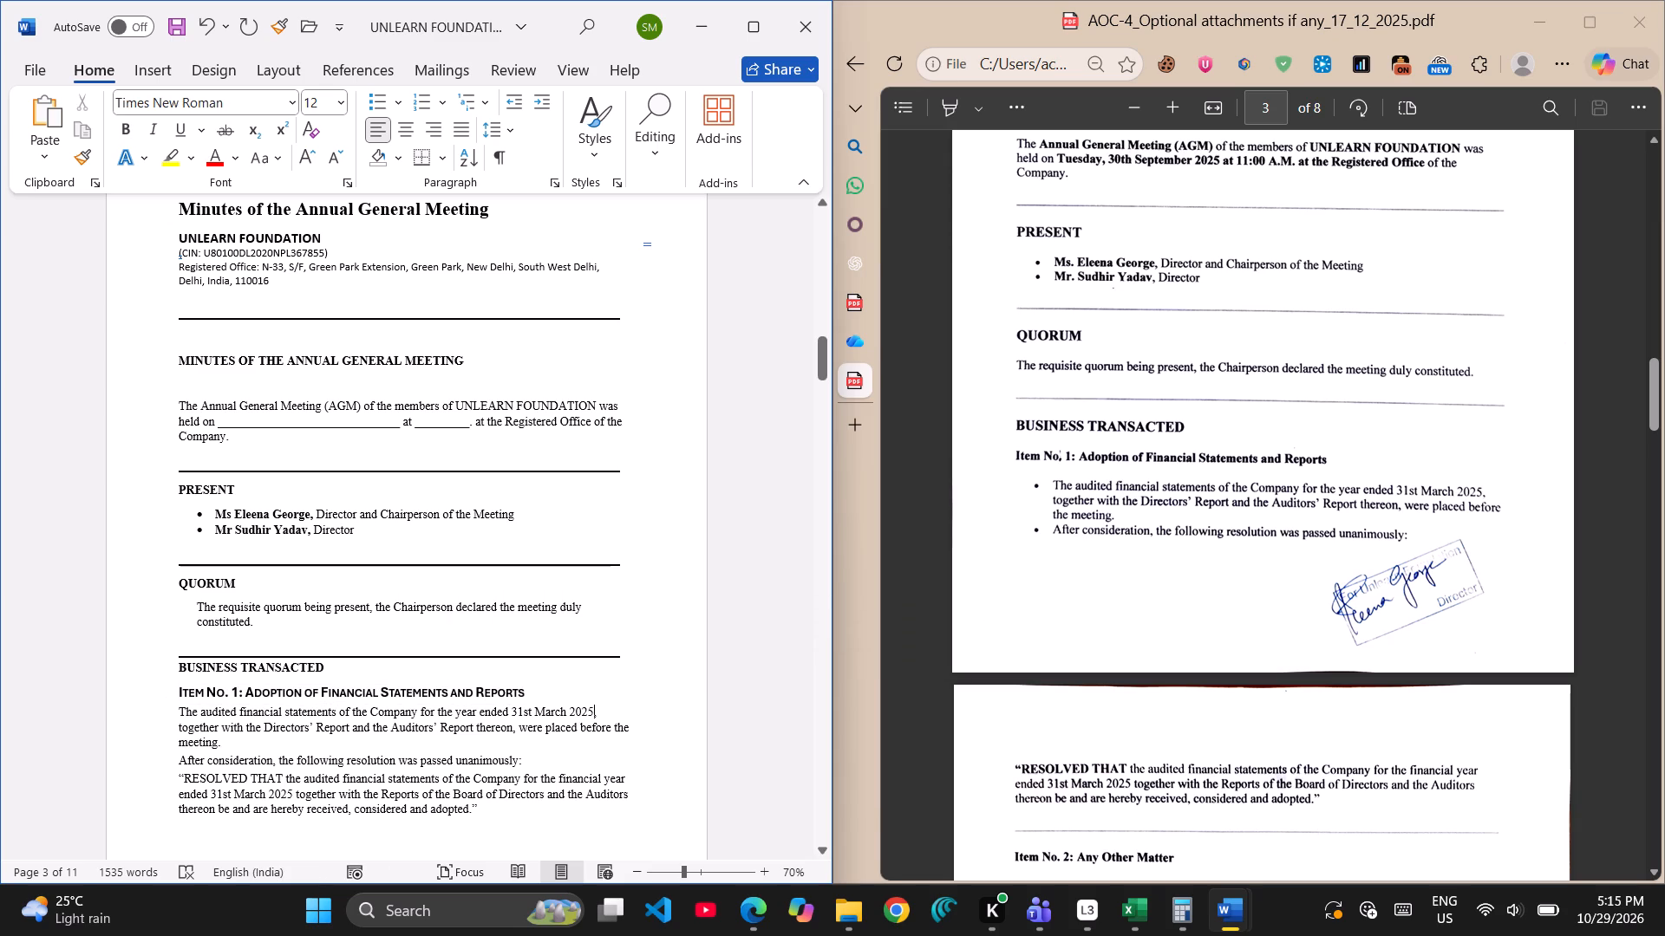
# Format the two paragraphs under Item No. 1, from "The audited financial statements" to "passed unanimously:", as a bulleted list.
pyautogui.scroll(-1, 281, 700)
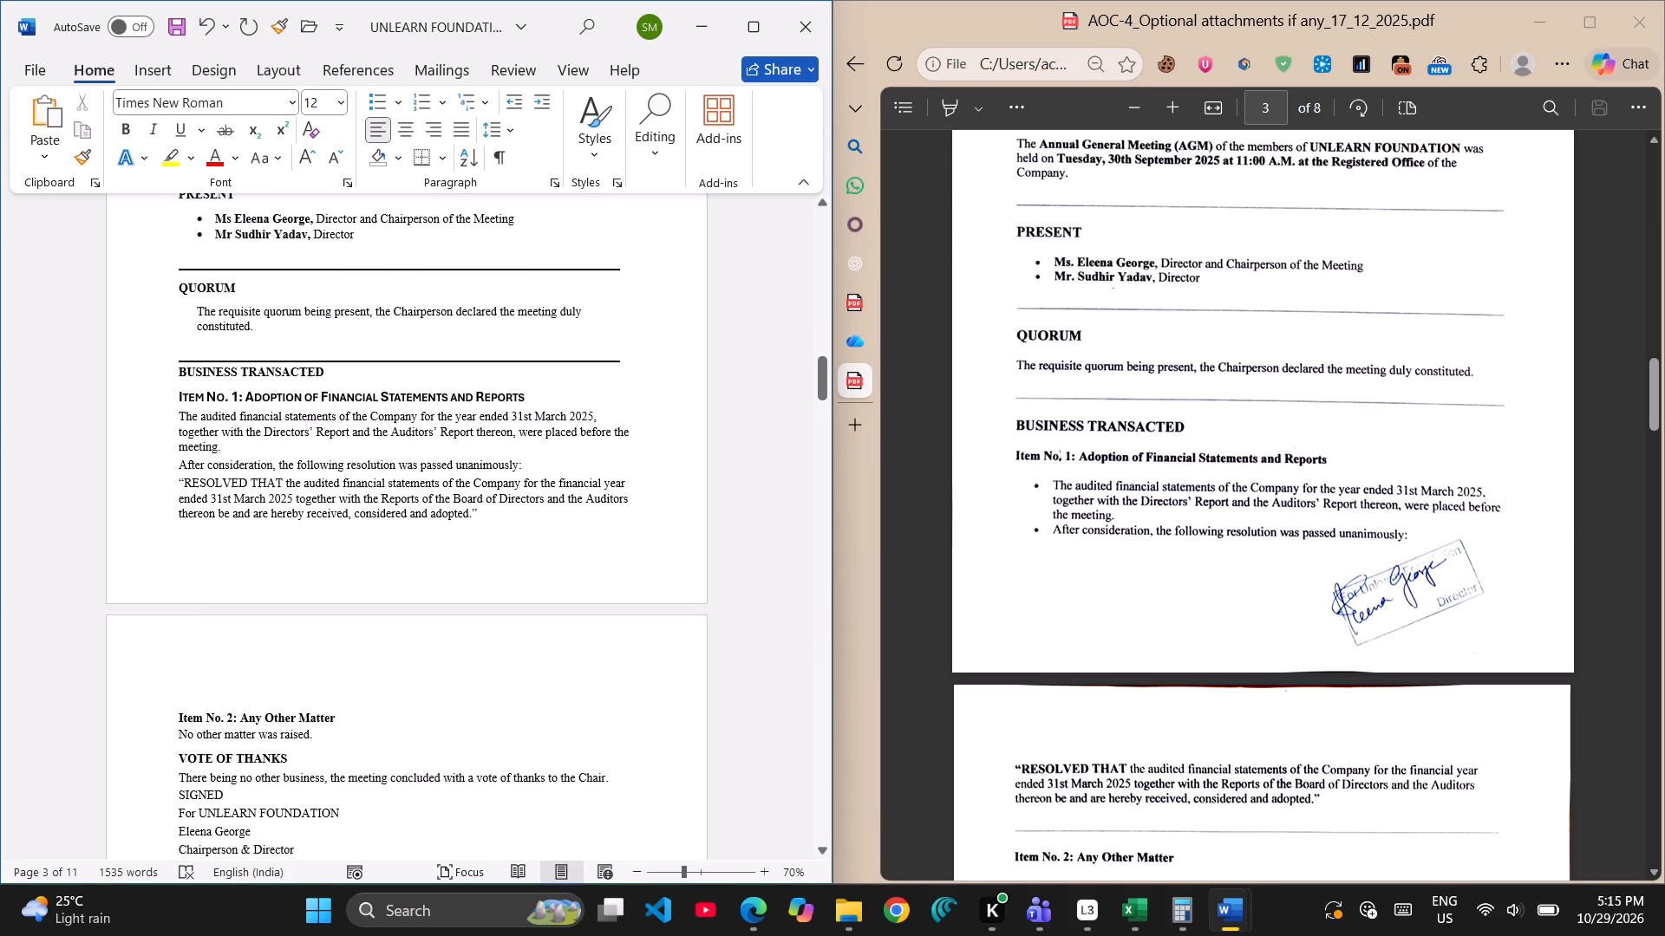
pyautogui.scroll(-3, 281, 700)
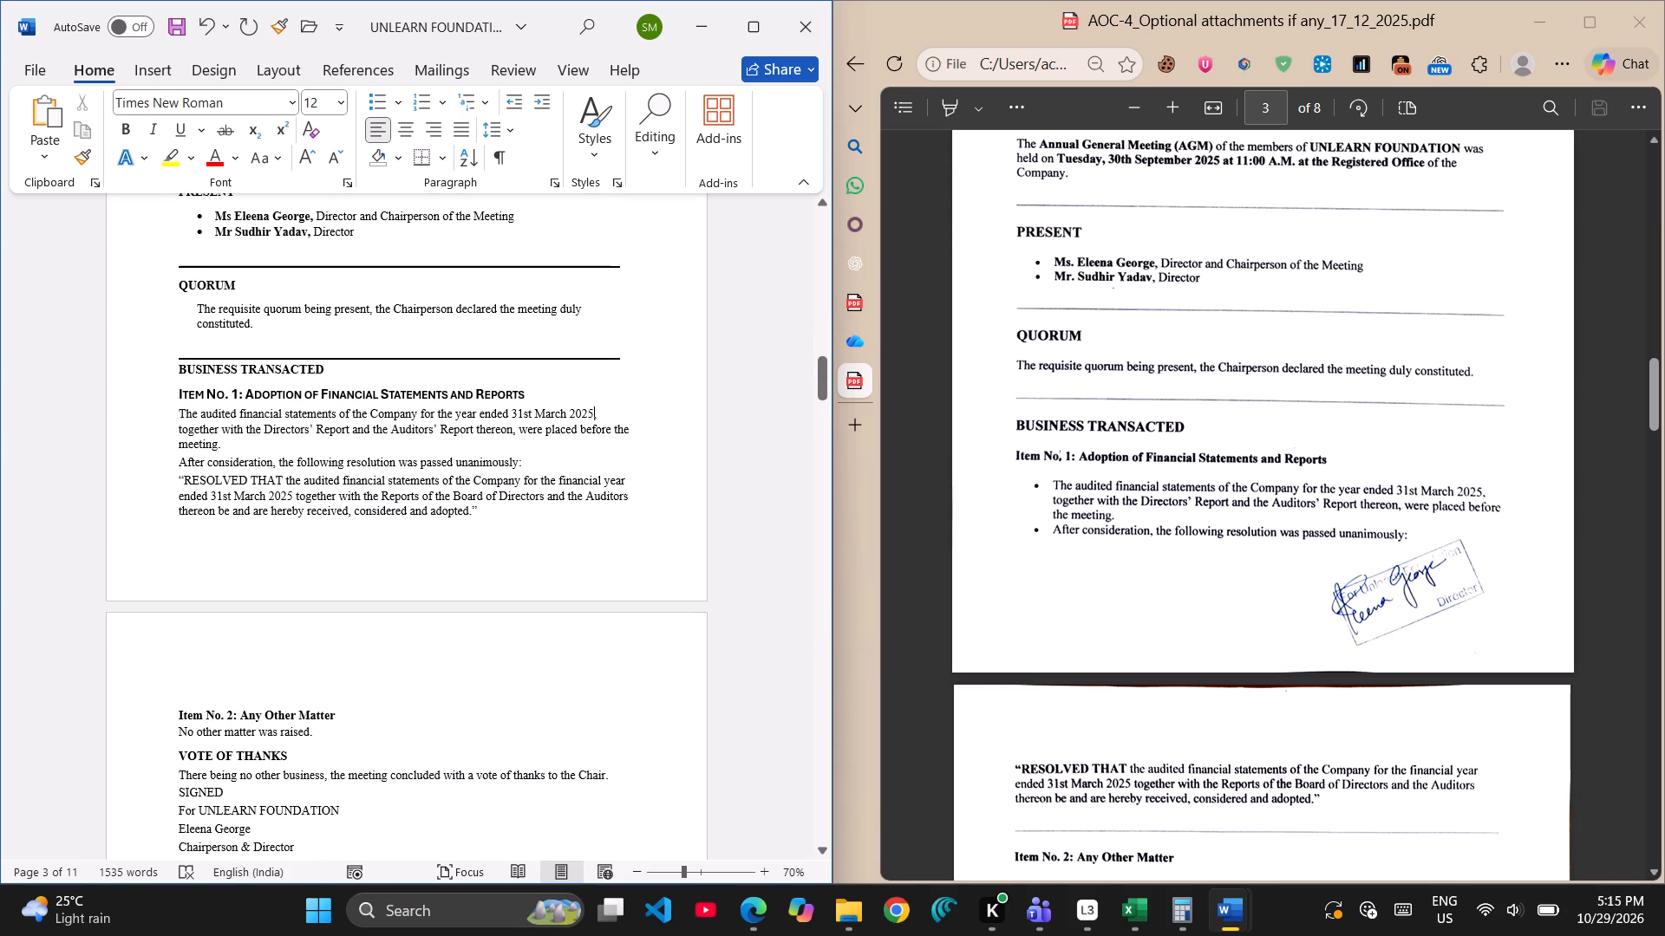
pyautogui.scroll(-1, 281, 700)
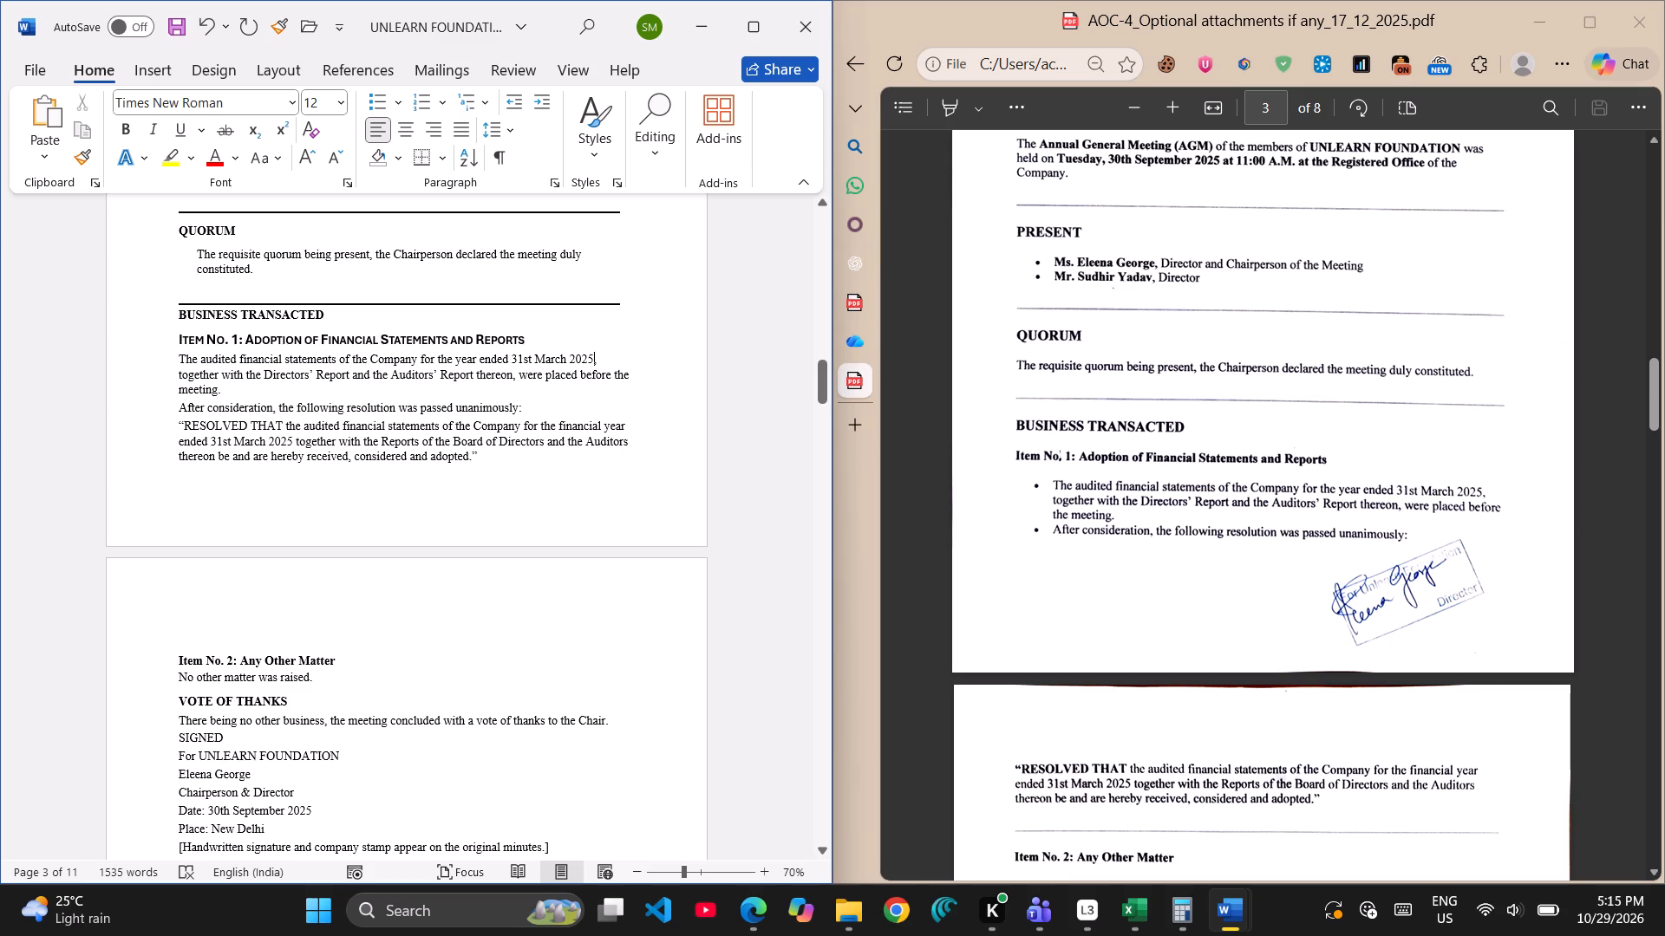
pyautogui.moveTo(180, 359); pyautogui.dragTo(518, 411)
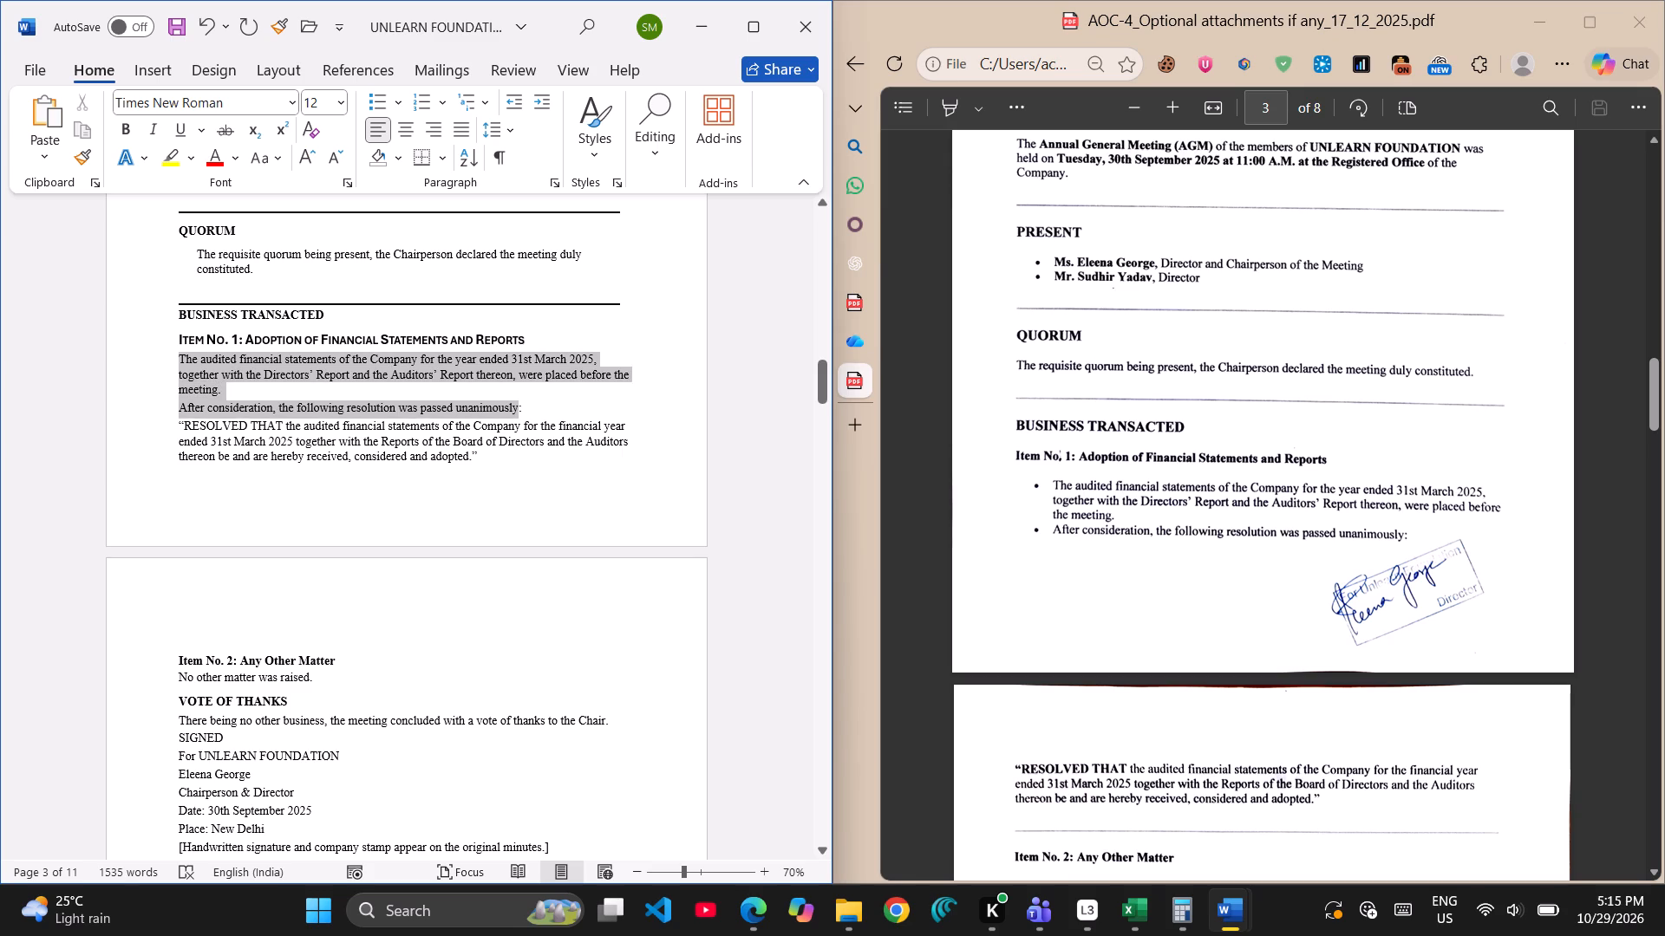
pyautogui.moveTo(518, 411); pyautogui.dragTo(523, 410)
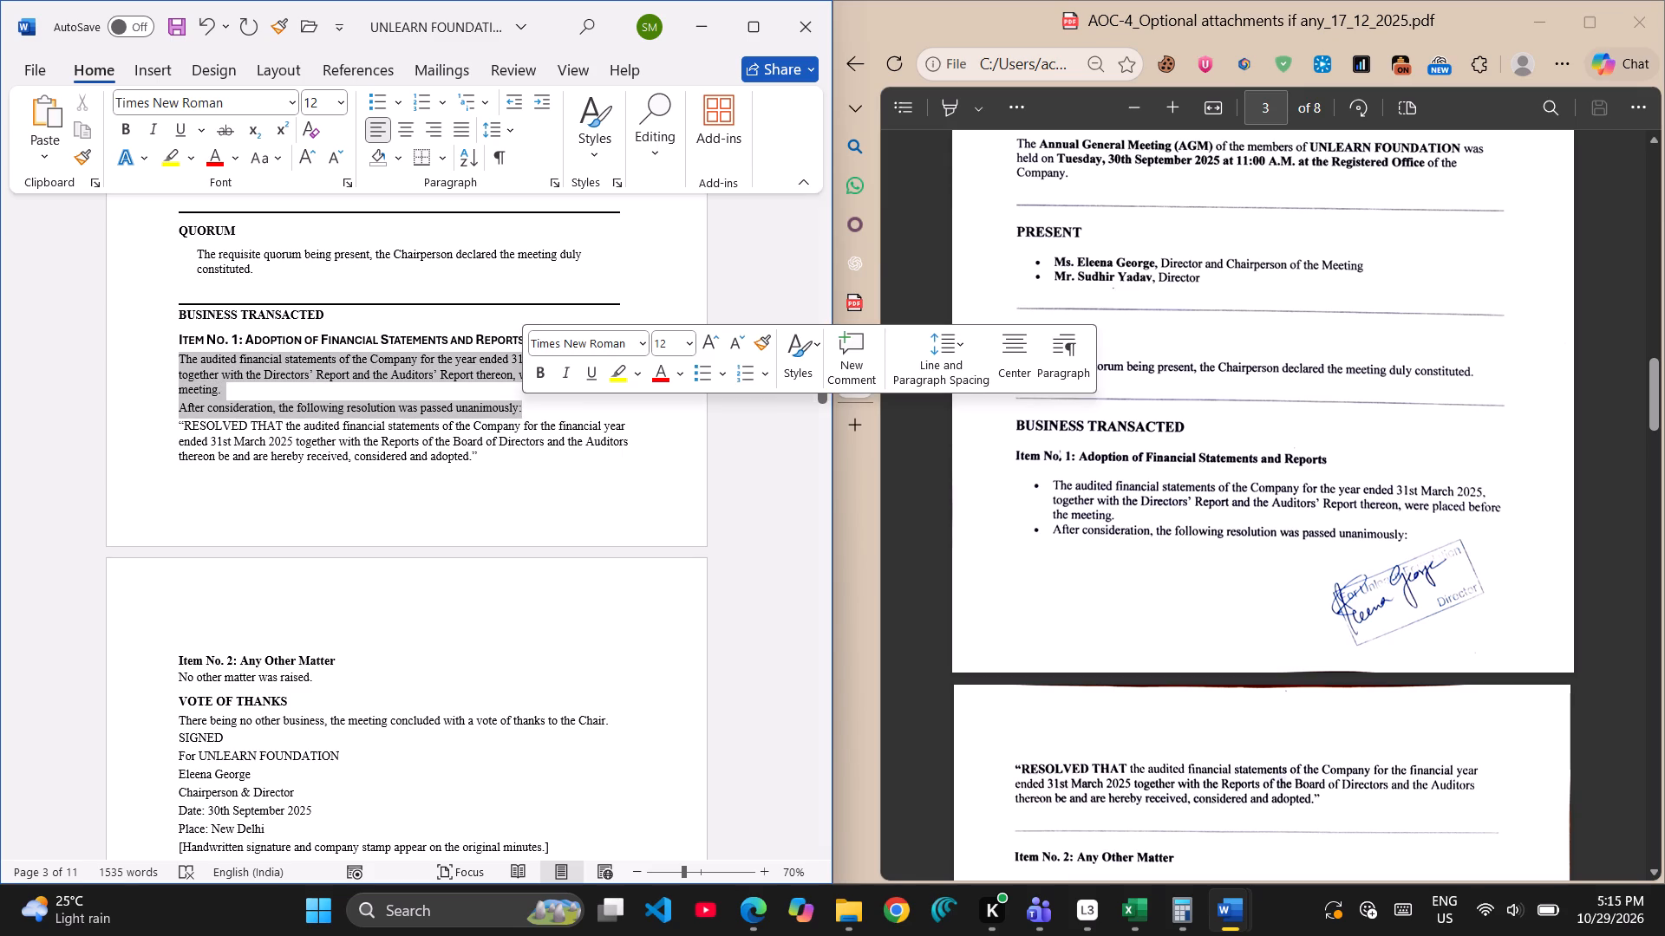
pyautogui.click(699, 378)
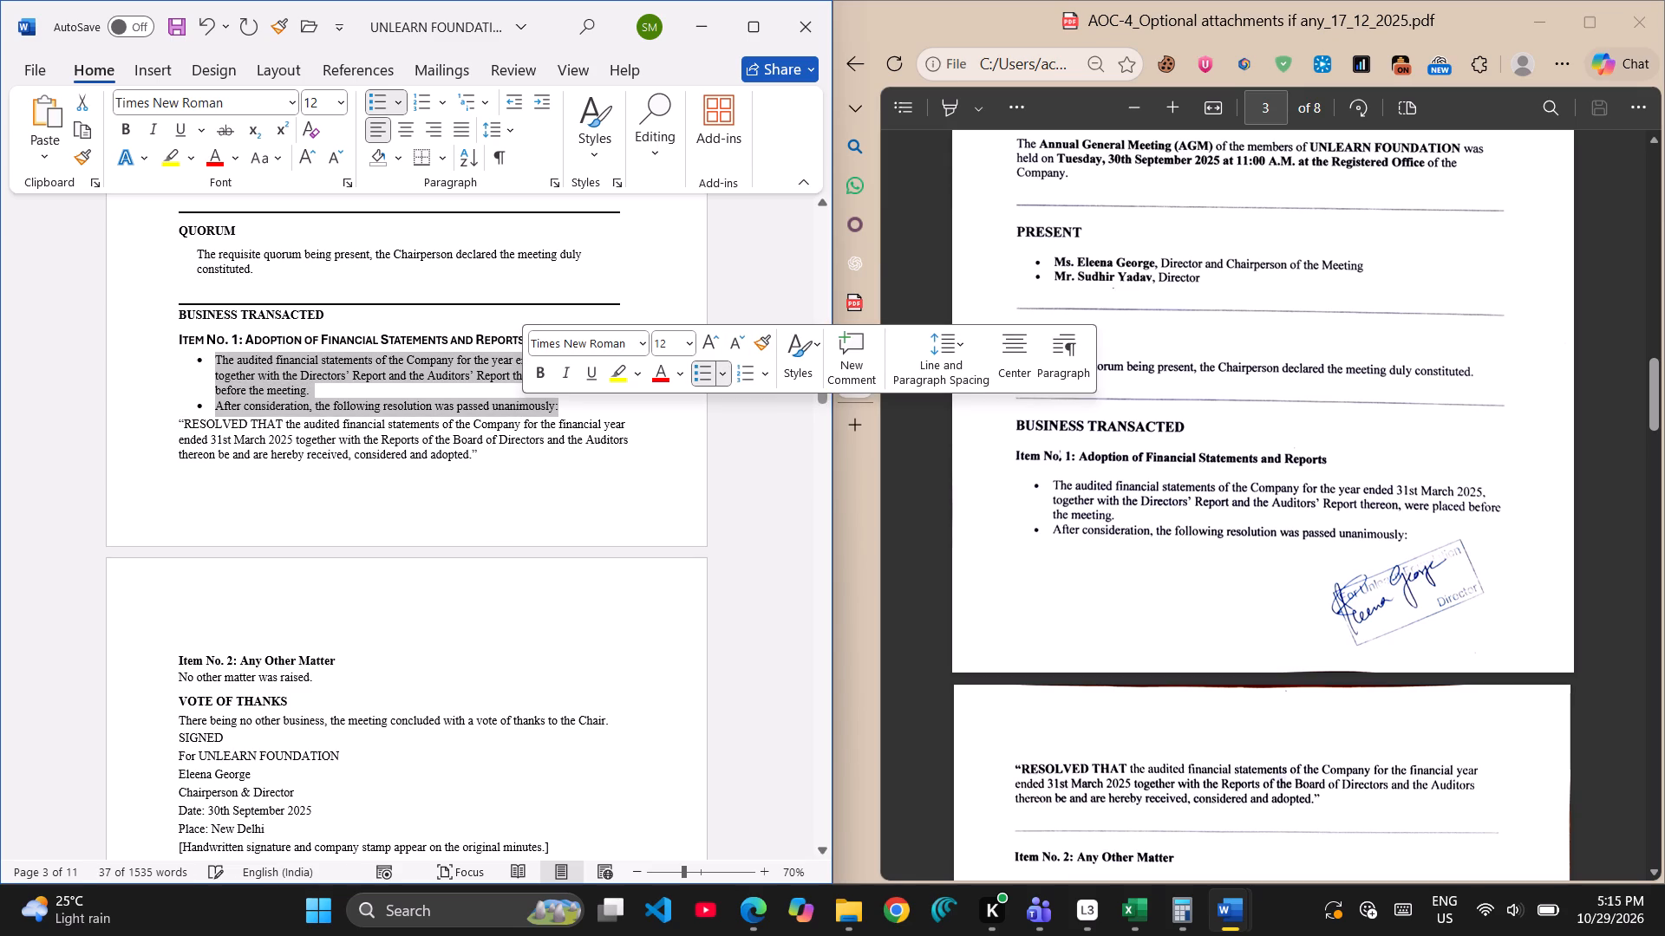
pyautogui.click(553, 501)
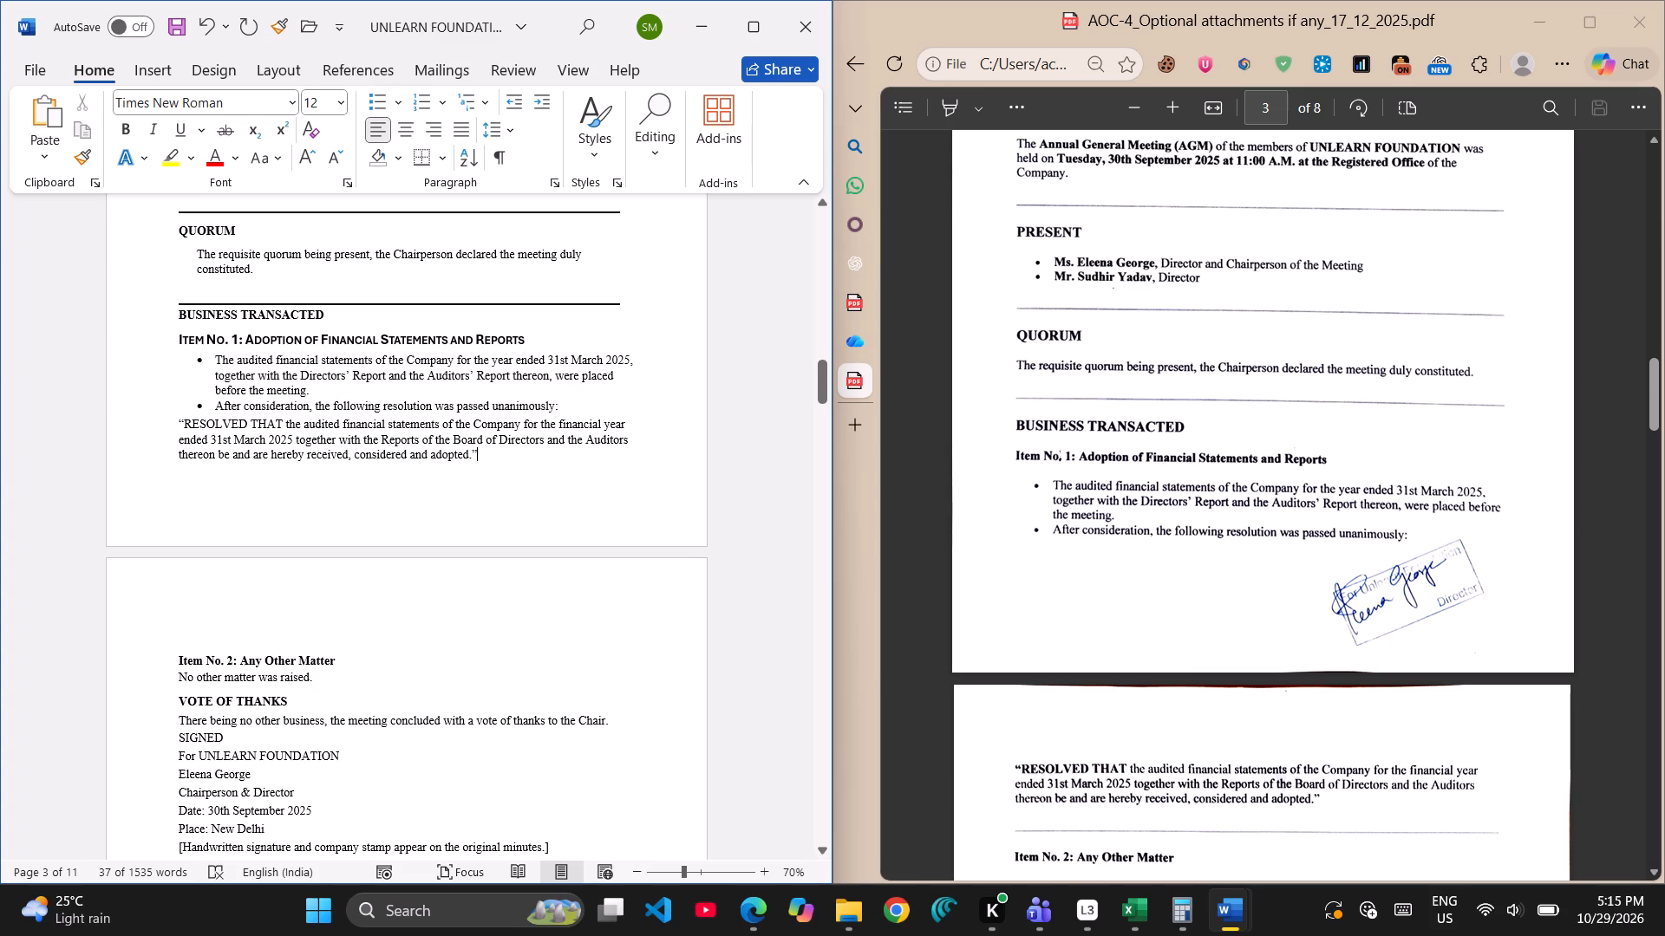
# Indent the whole "RESOLVED THAT" paragraph under Item No. 1 so it aligns with the text of the bullets above.
pyautogui.click(179, 423)
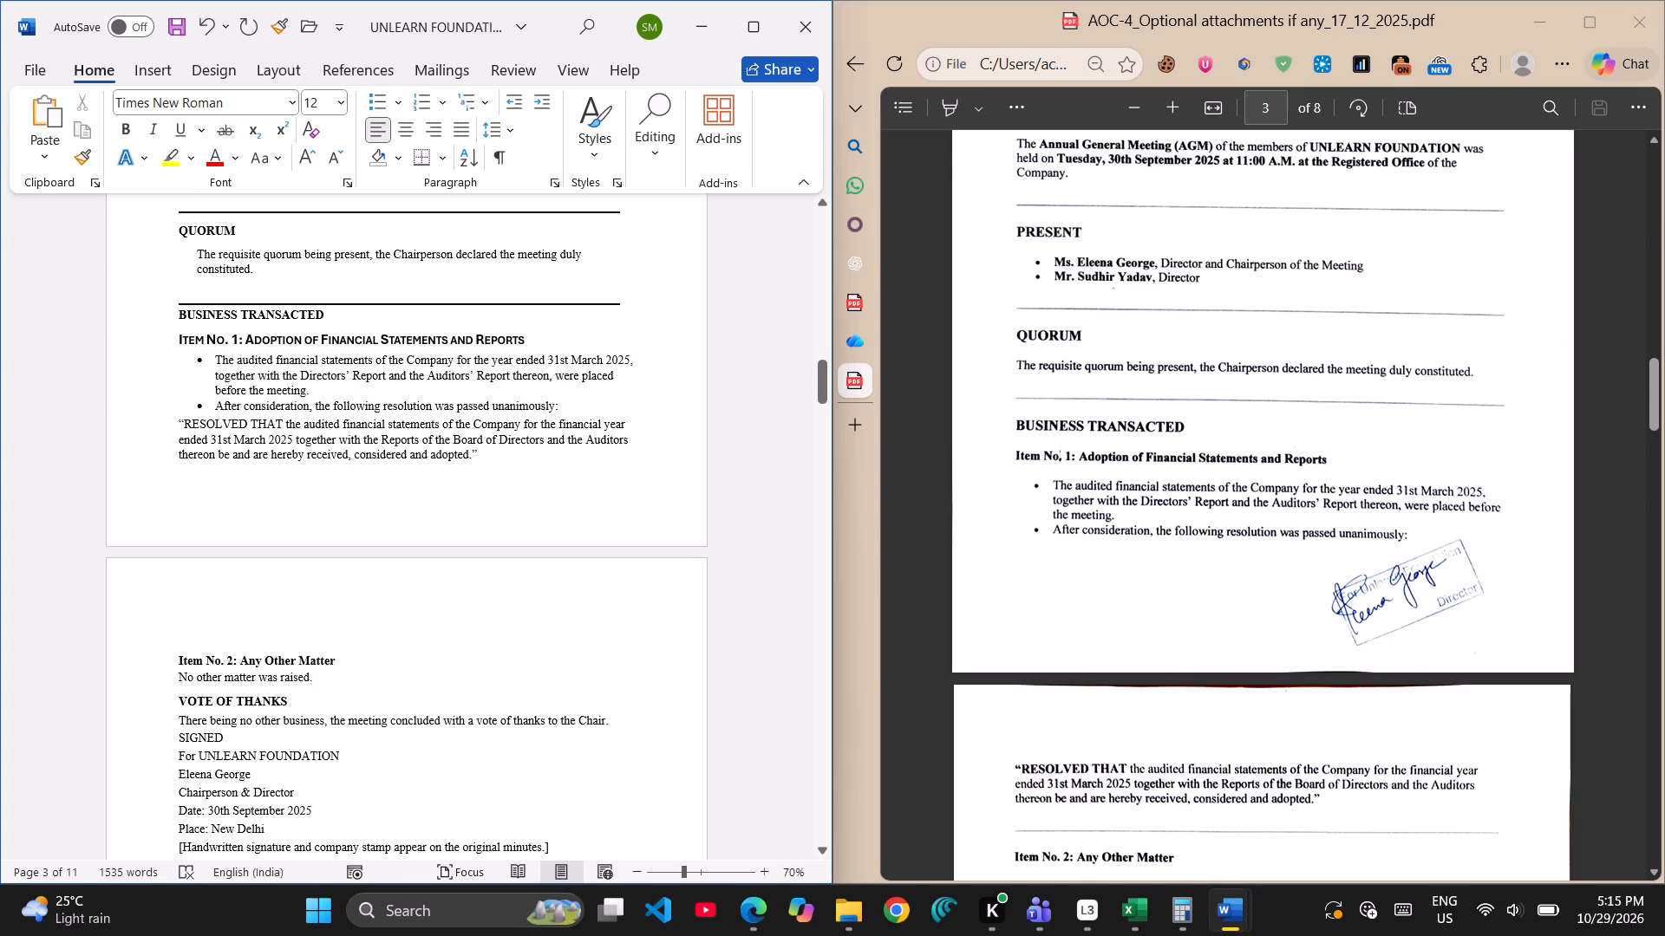
pyautogui.press('Tab')
pyautogui.press('Tab')
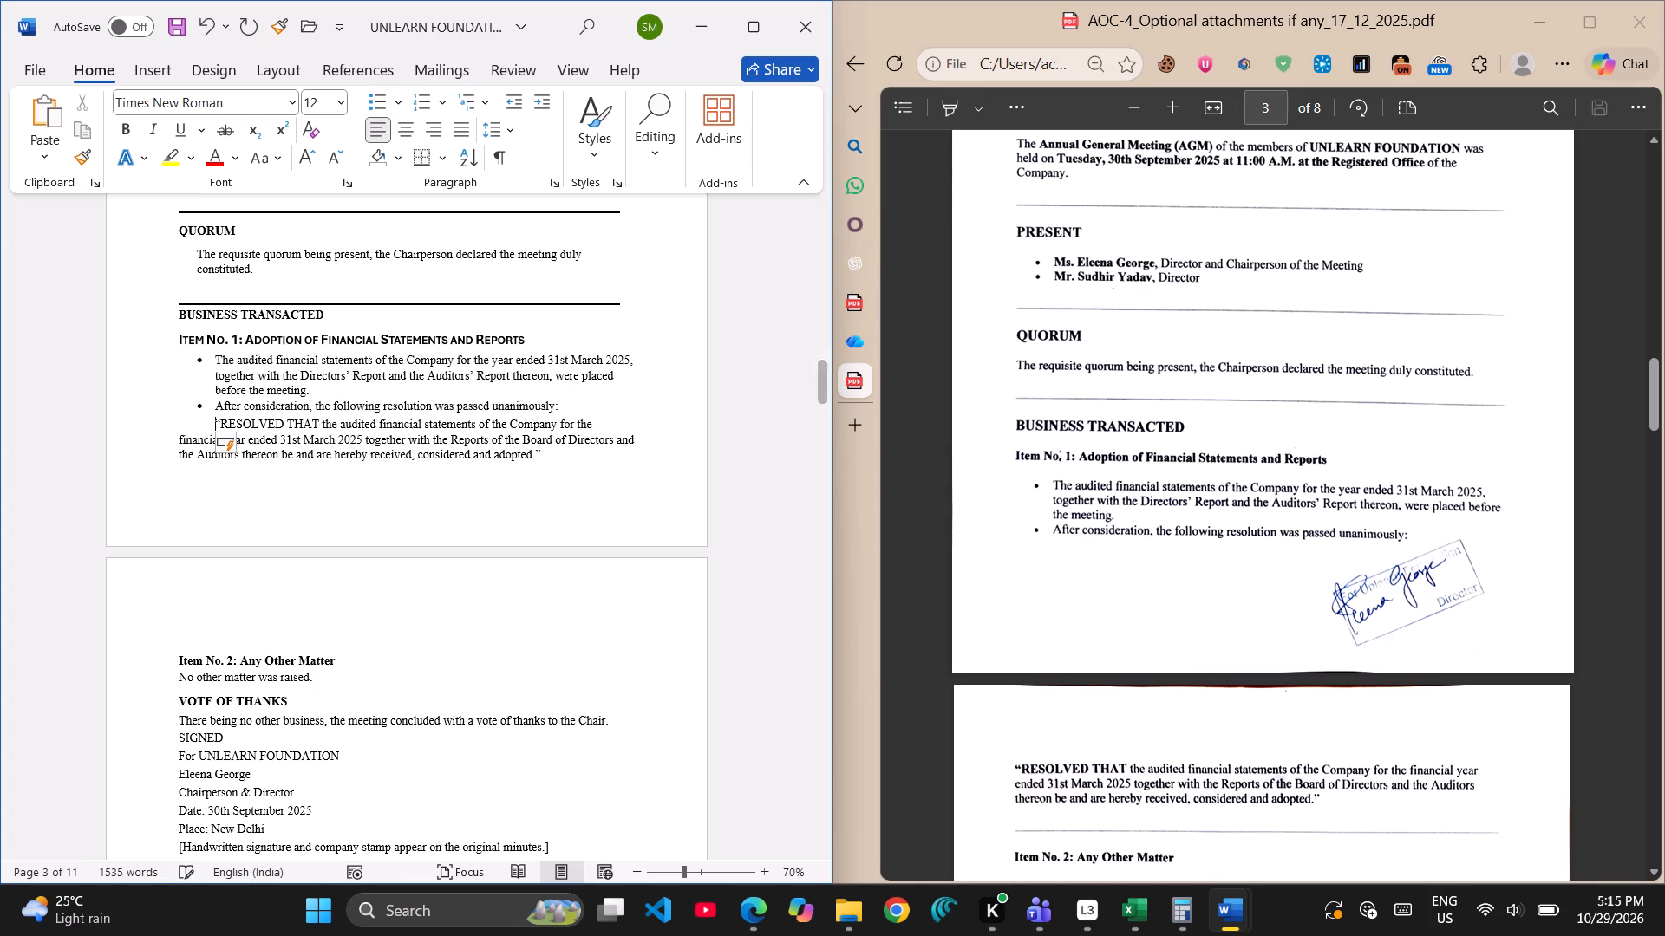
pyautogui.press('Tab')
pyautogui.press('BackSpace')
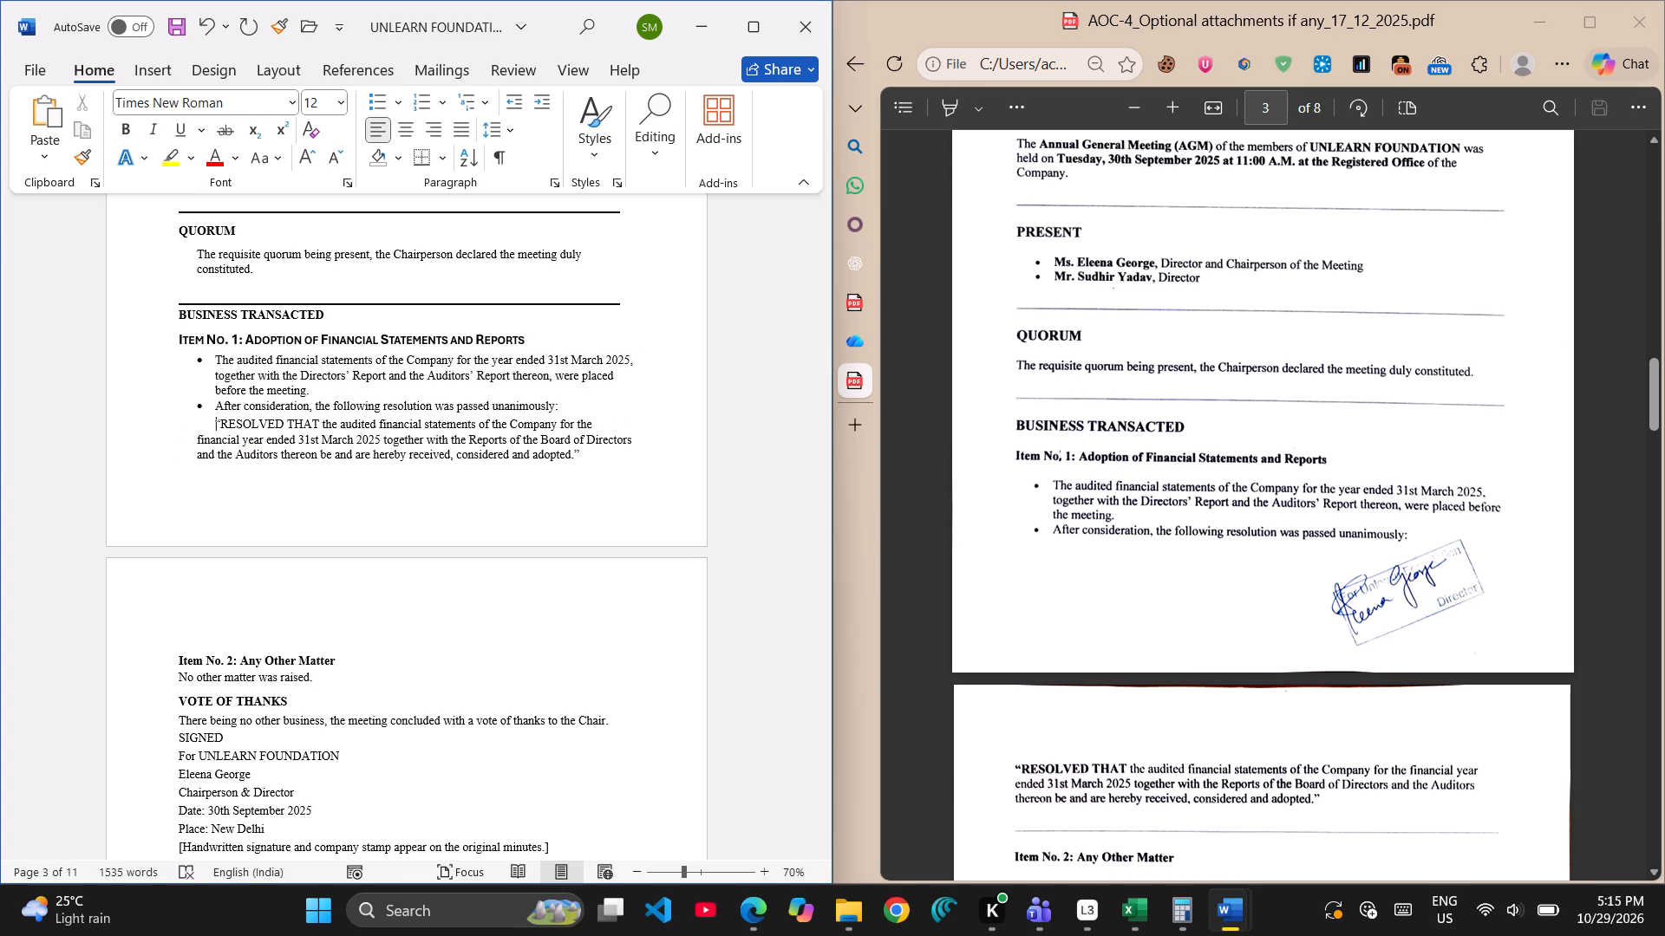
pyautogui.press('Down')
pyautogui.press('Left')
pyautogui.press('Left')
pyautogui.press('Left')
pyautogui.press('Tab')
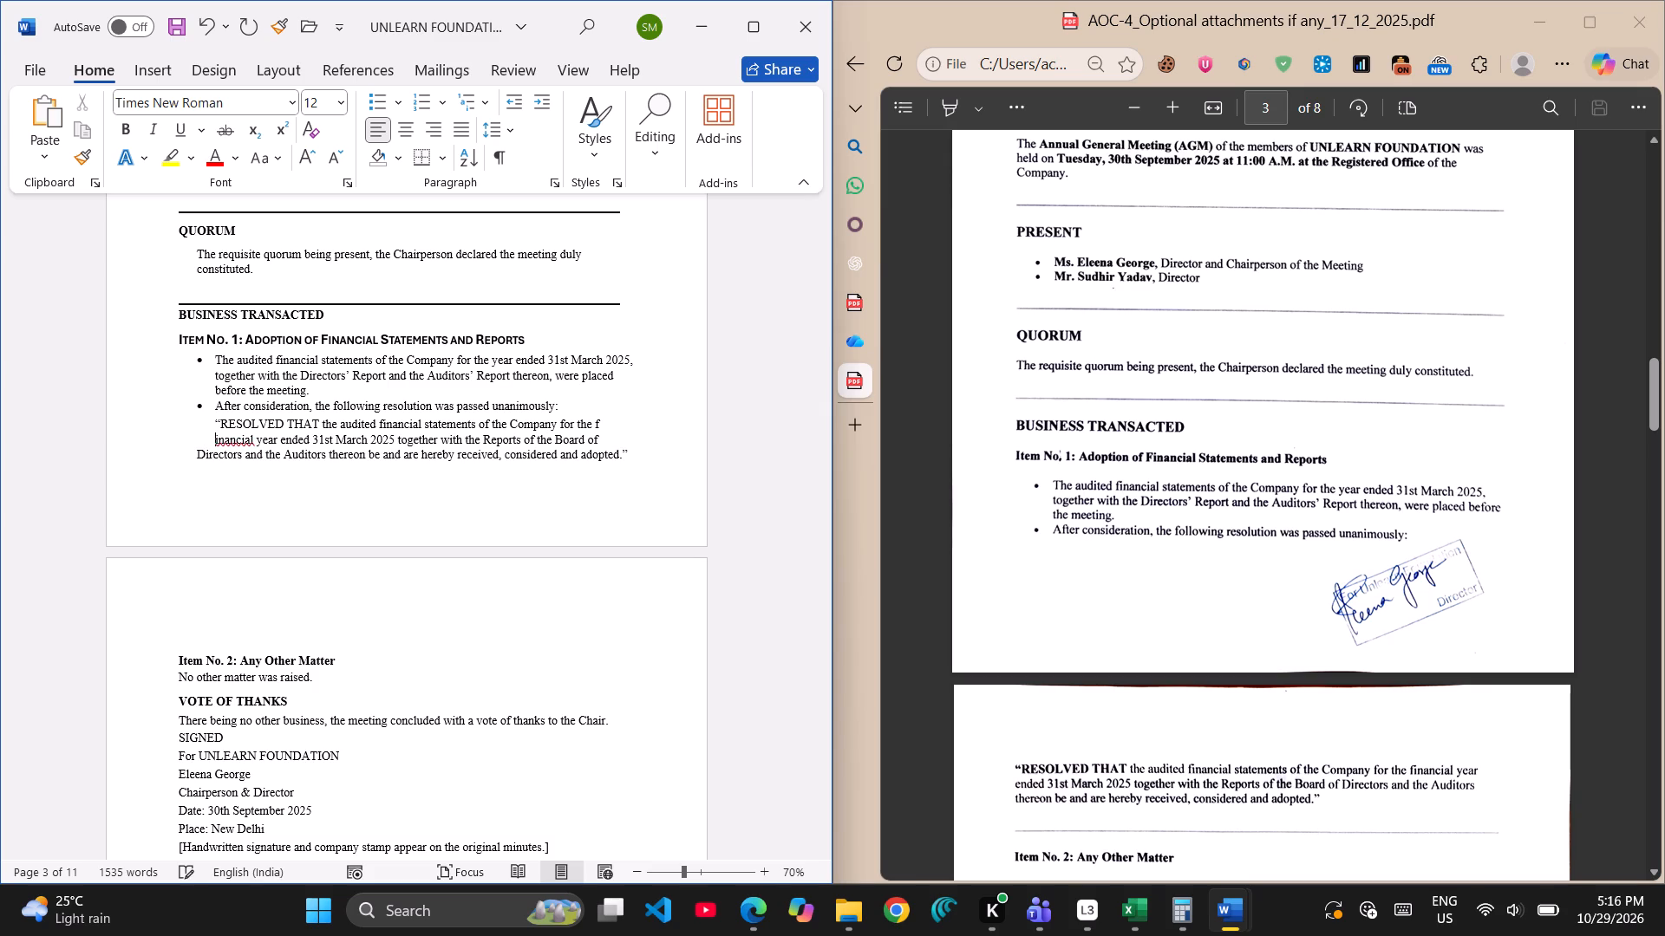
pyautogui.press('BackSpace')
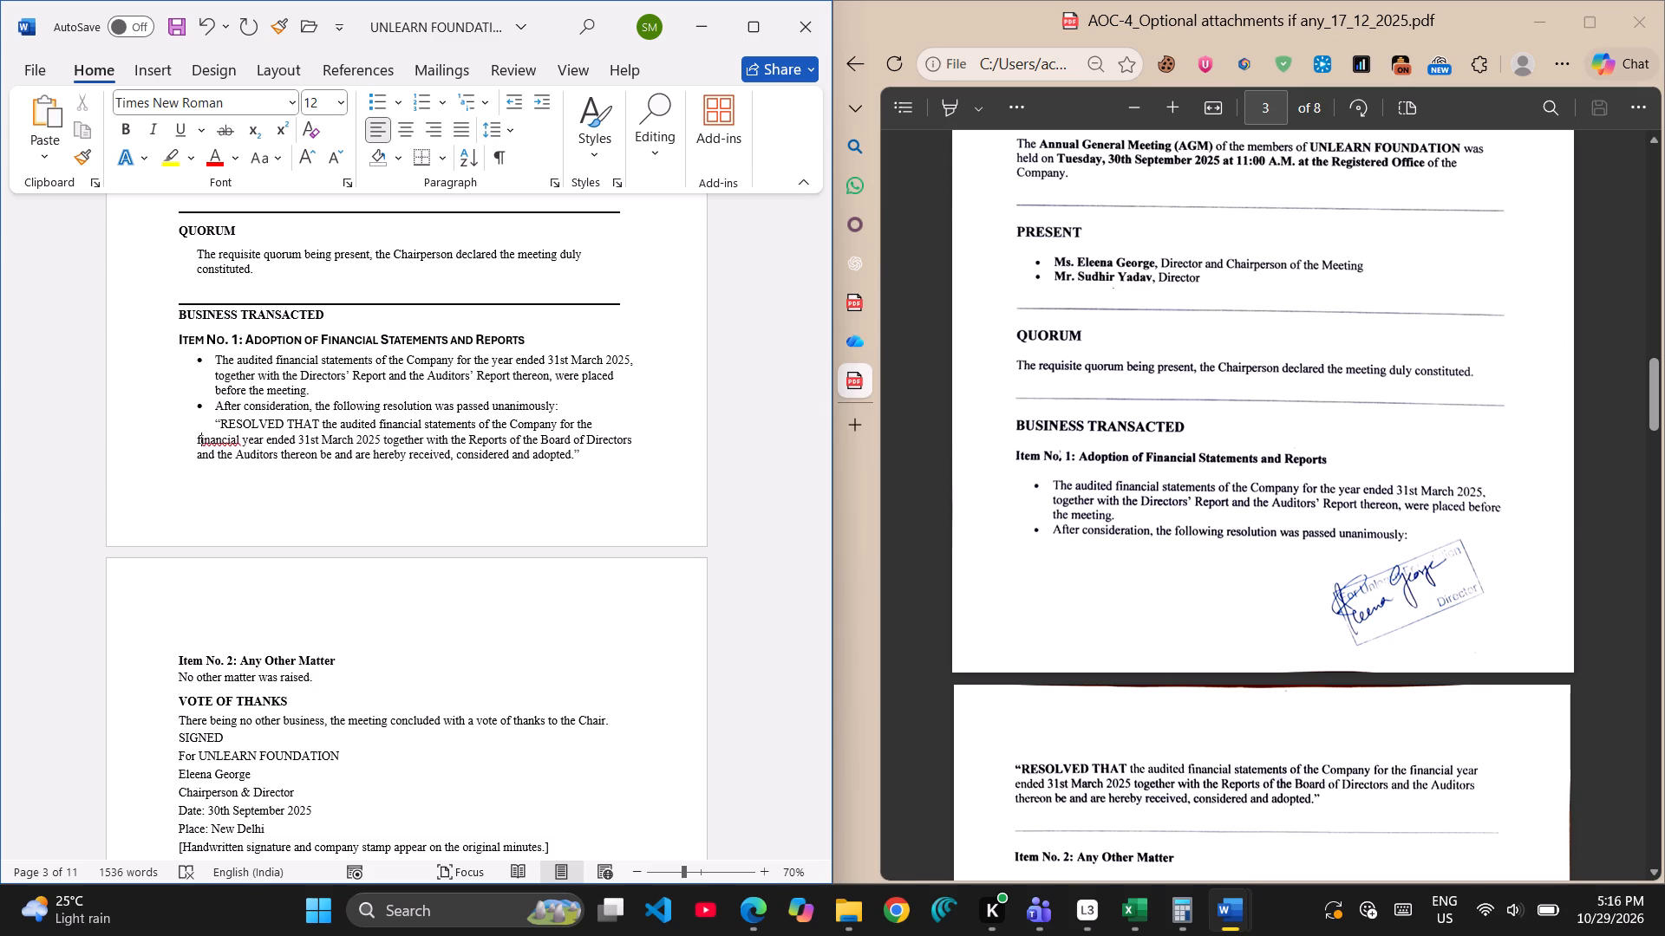
pyautogui.press('Left')
pyautogui.press('Tab')
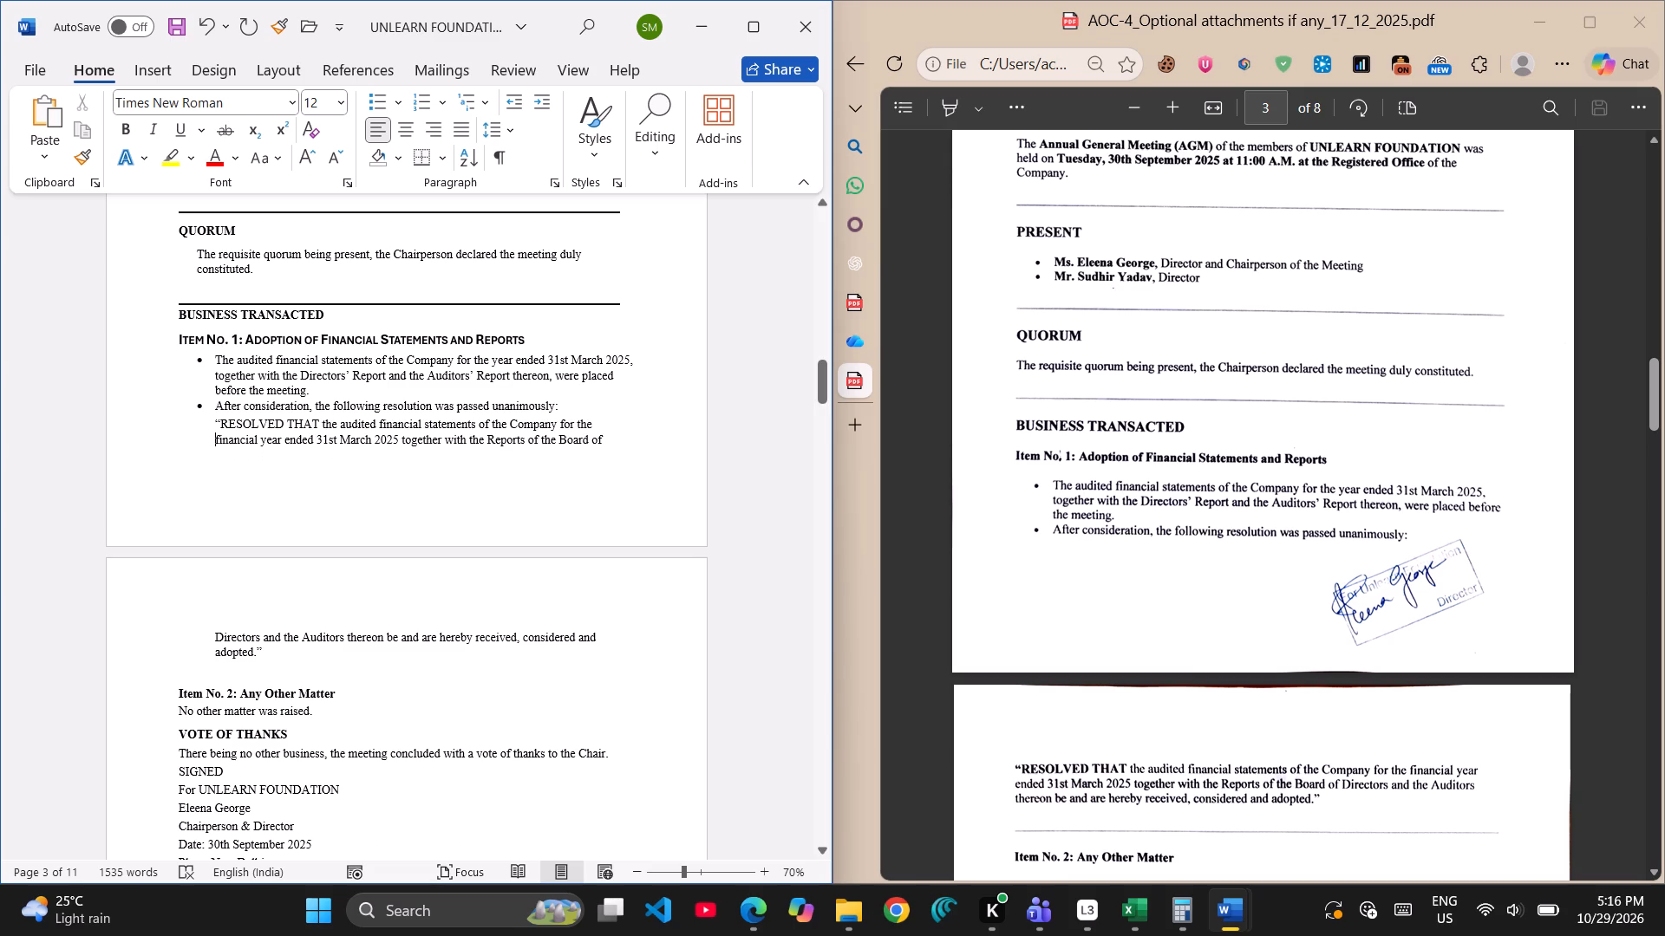
# Copy the divider line above BUSINESS TRANSACTED into the blank line directly above the "Item No. 2: Any Other Matter" heading.
pyautogui.click(271, 305)
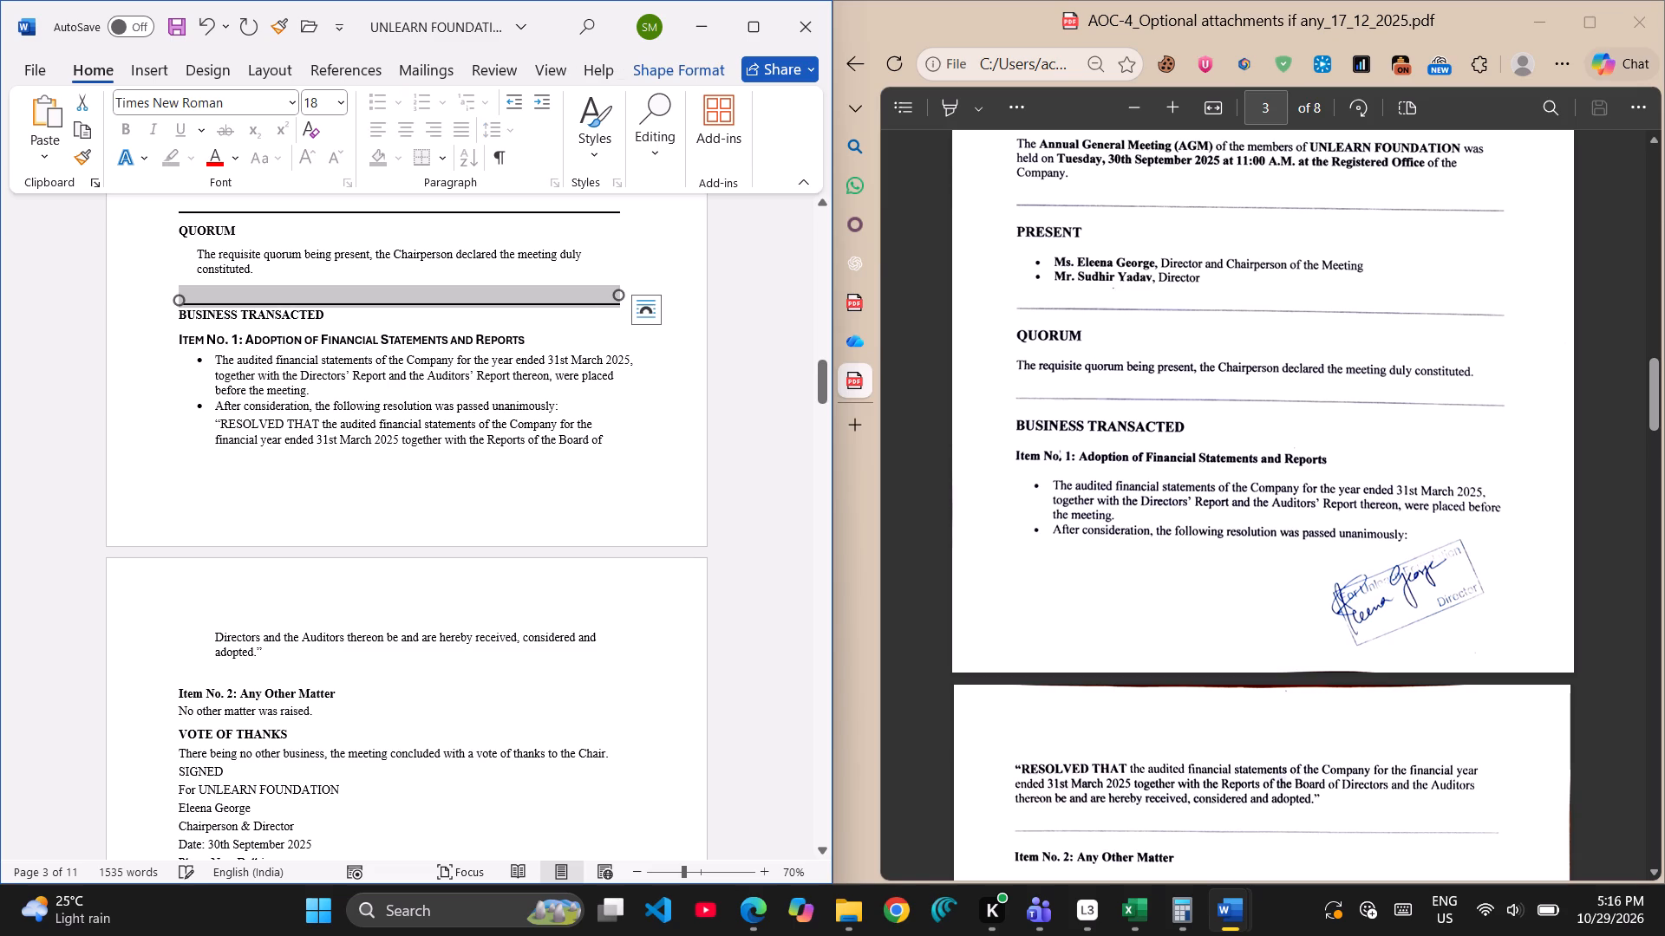
pyautogui.hotkey('ctrl', 'c')
pyautogui.click(177, 673)
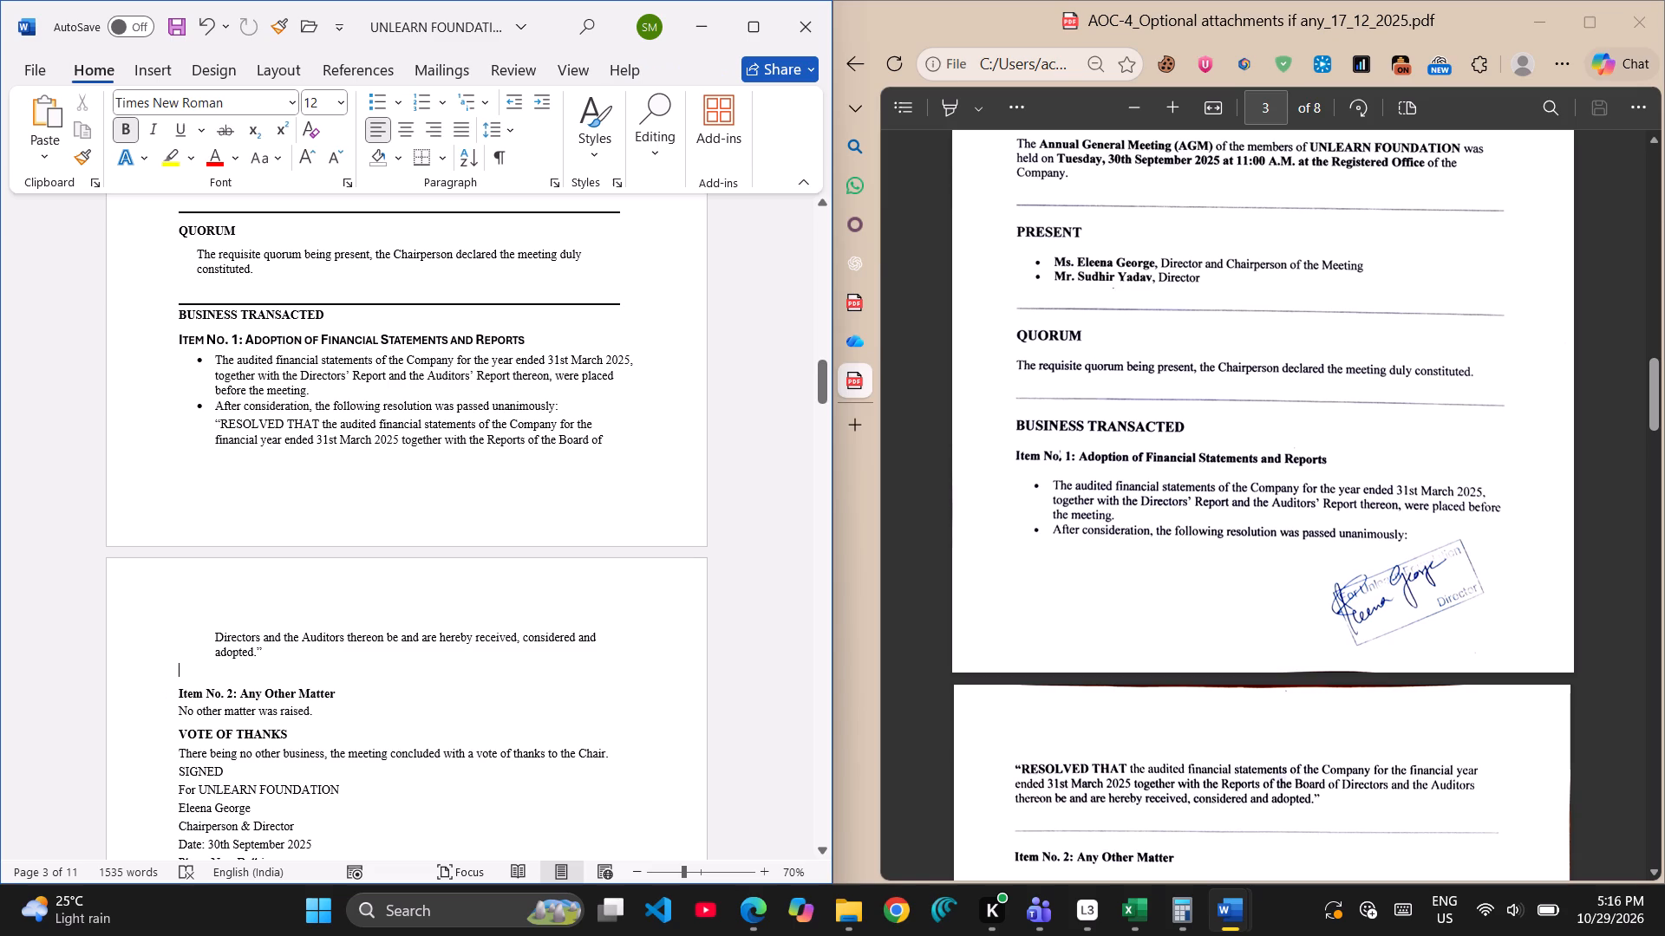
pyautogui.hotkey('ctrl', 'v')
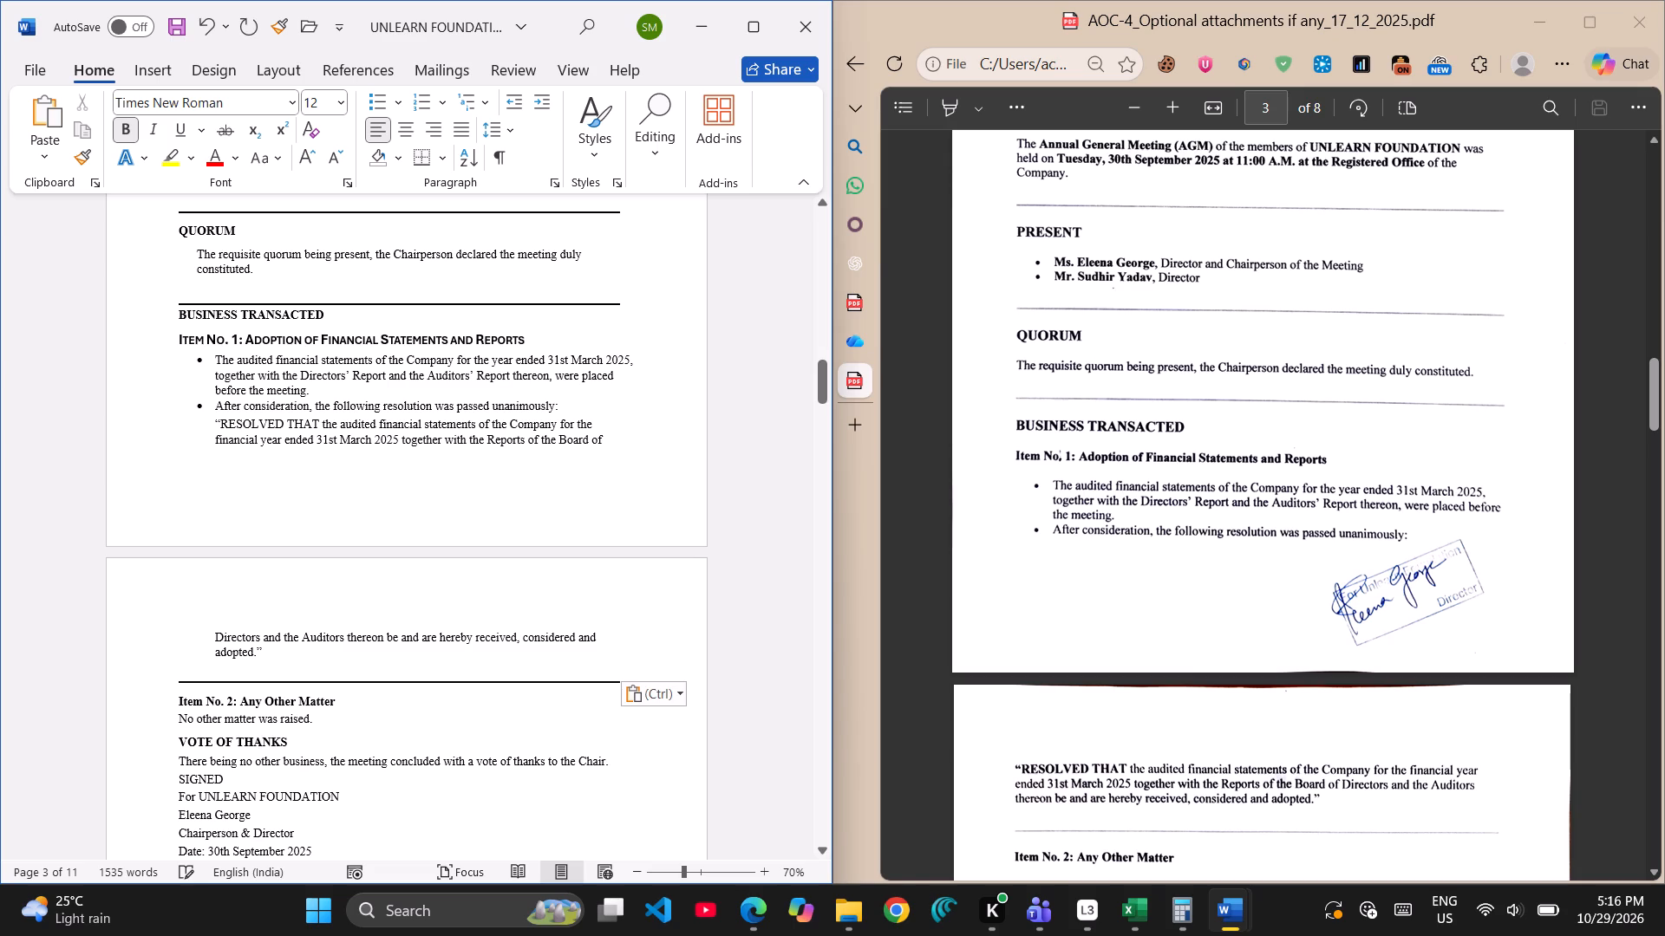
# Copy the divider line above Item No. 2 into a new blank line directly above the VOTE OF THANKS heading.
pyautogui.scroll(-1, 1181, 780)
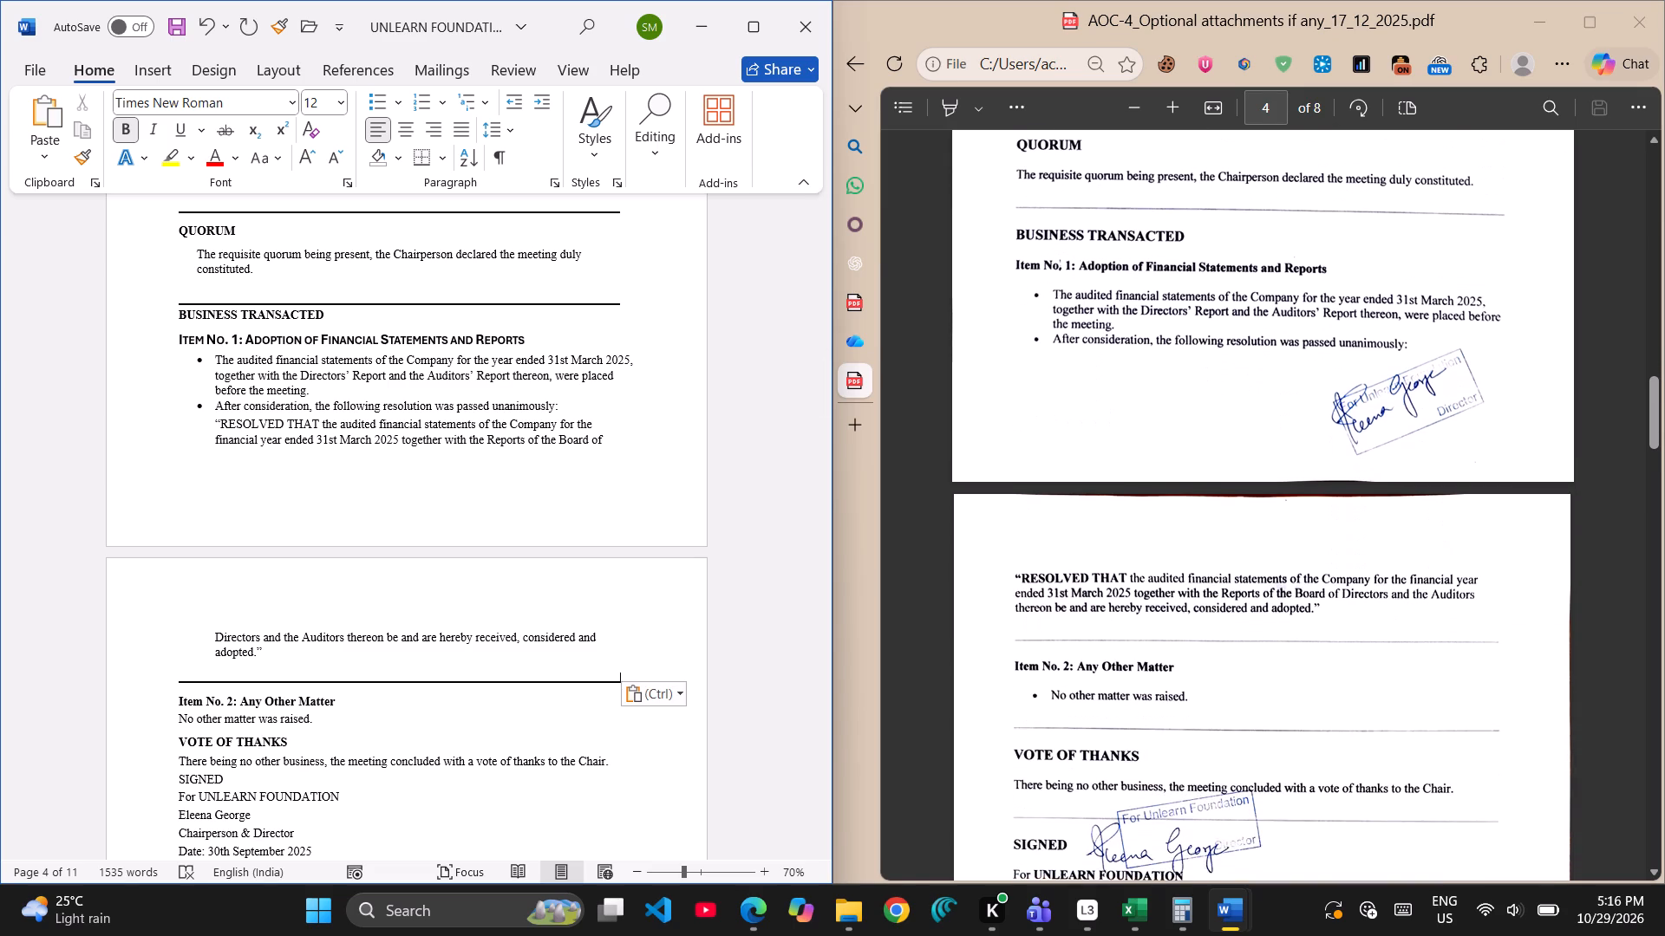
pyautogui.scroll(-2, 1181, 780)
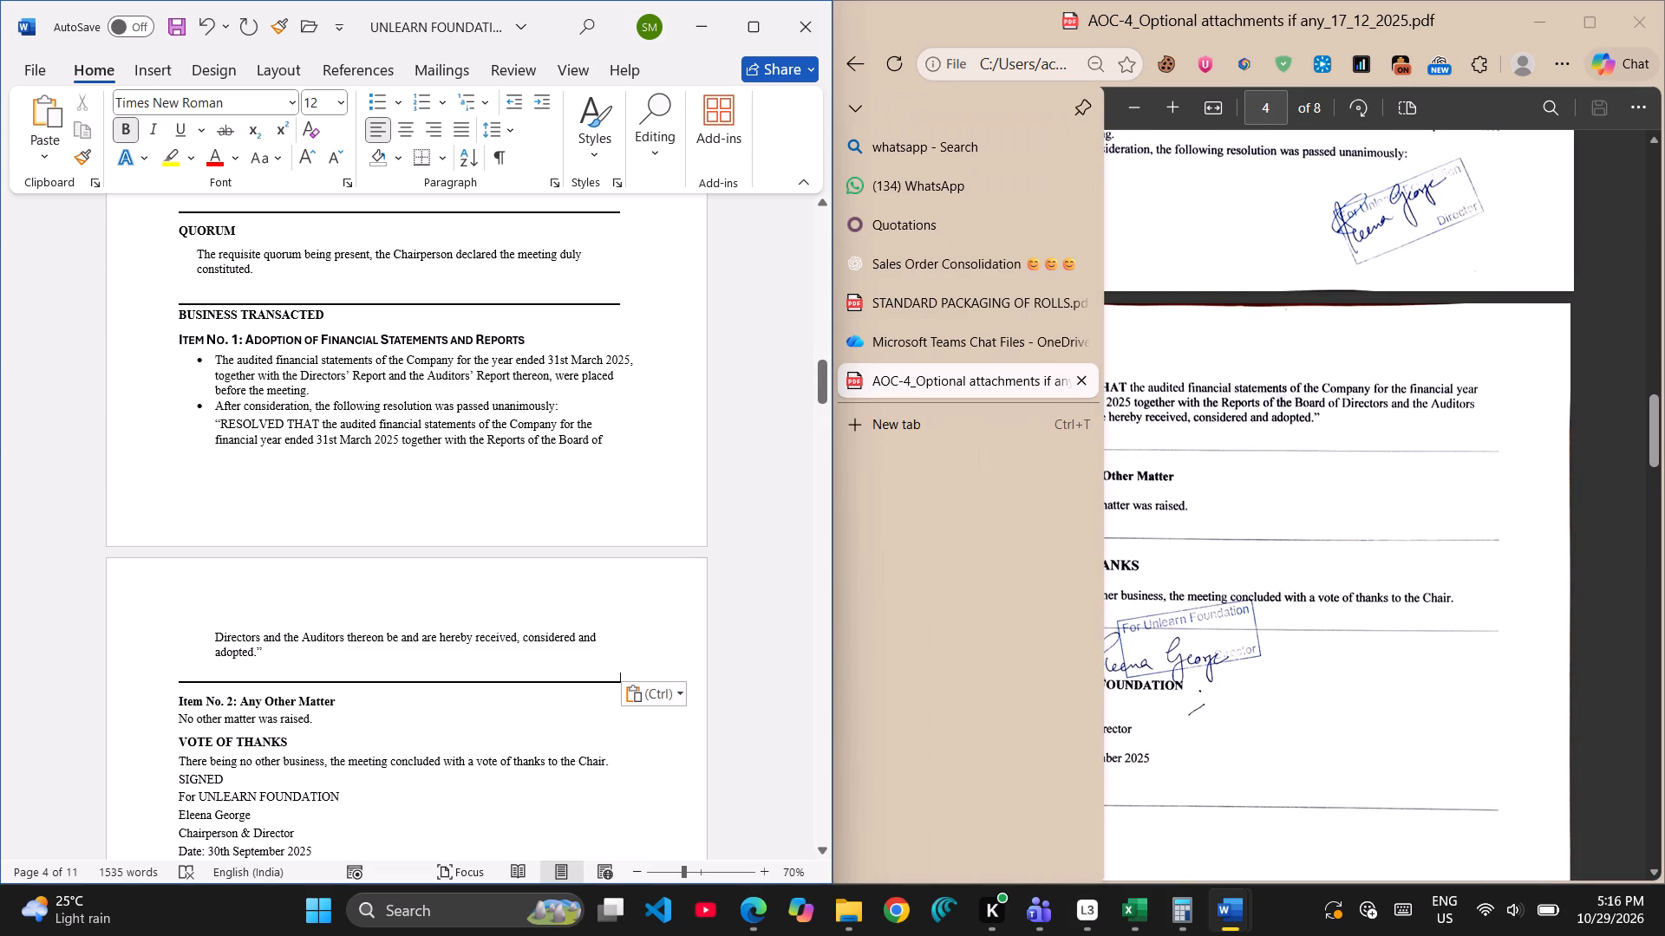
pyautogui.scroll(-1, 286, 487)
pyautogui.click(270, 476)
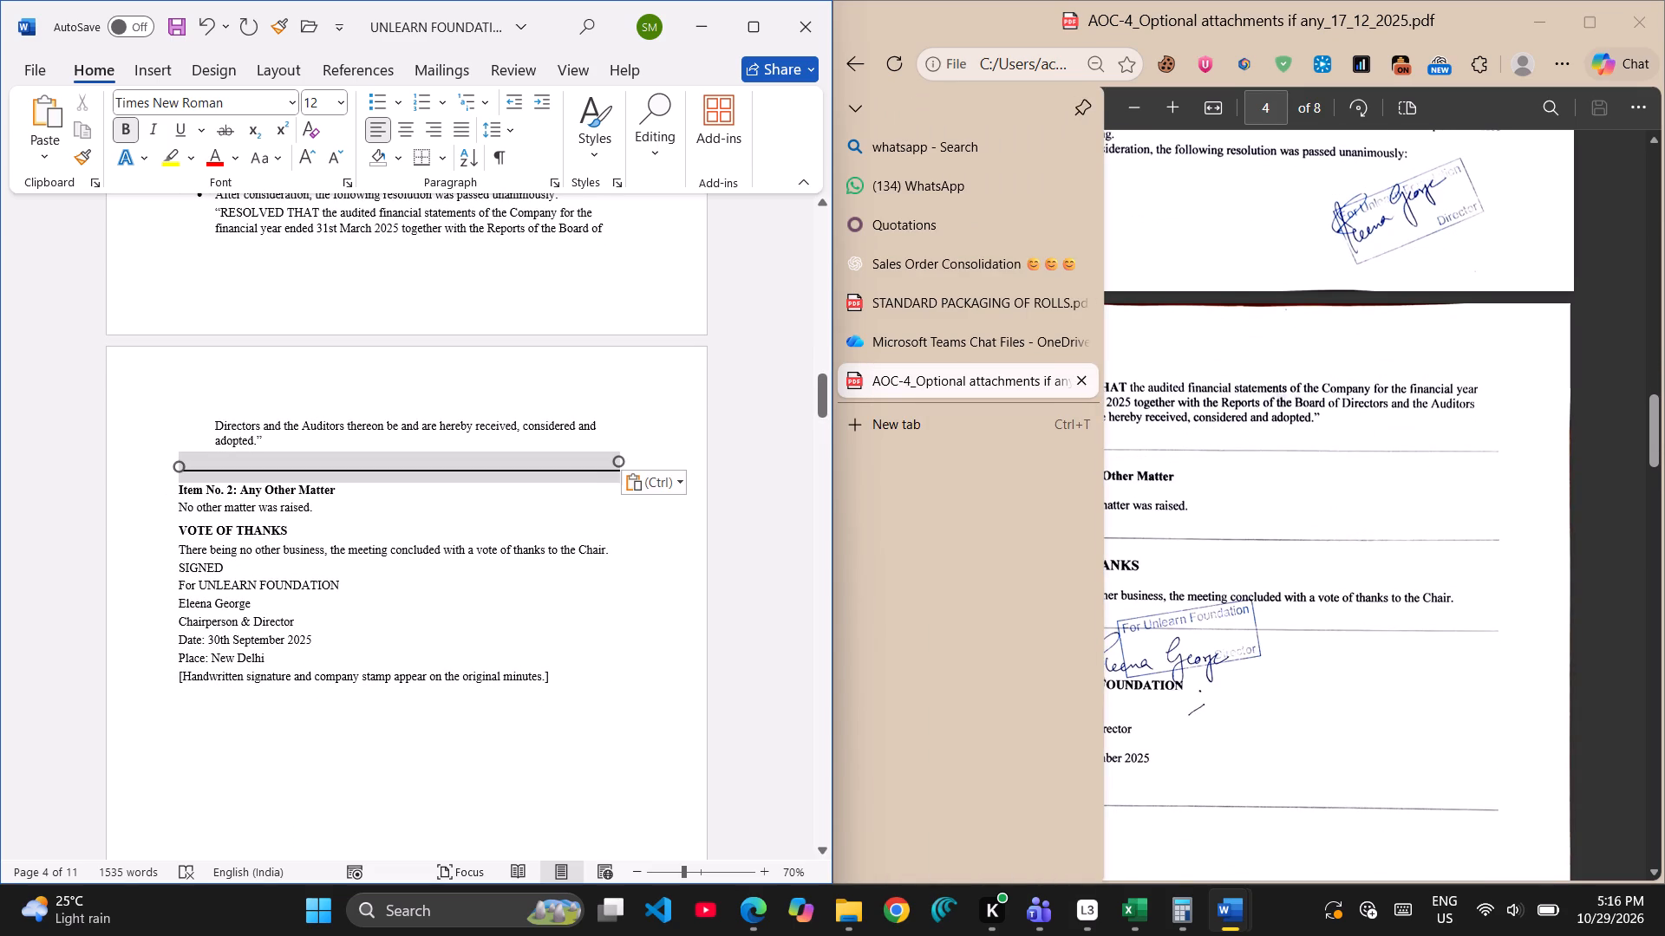
pyautogui.hotkey('ctrl', 'c')
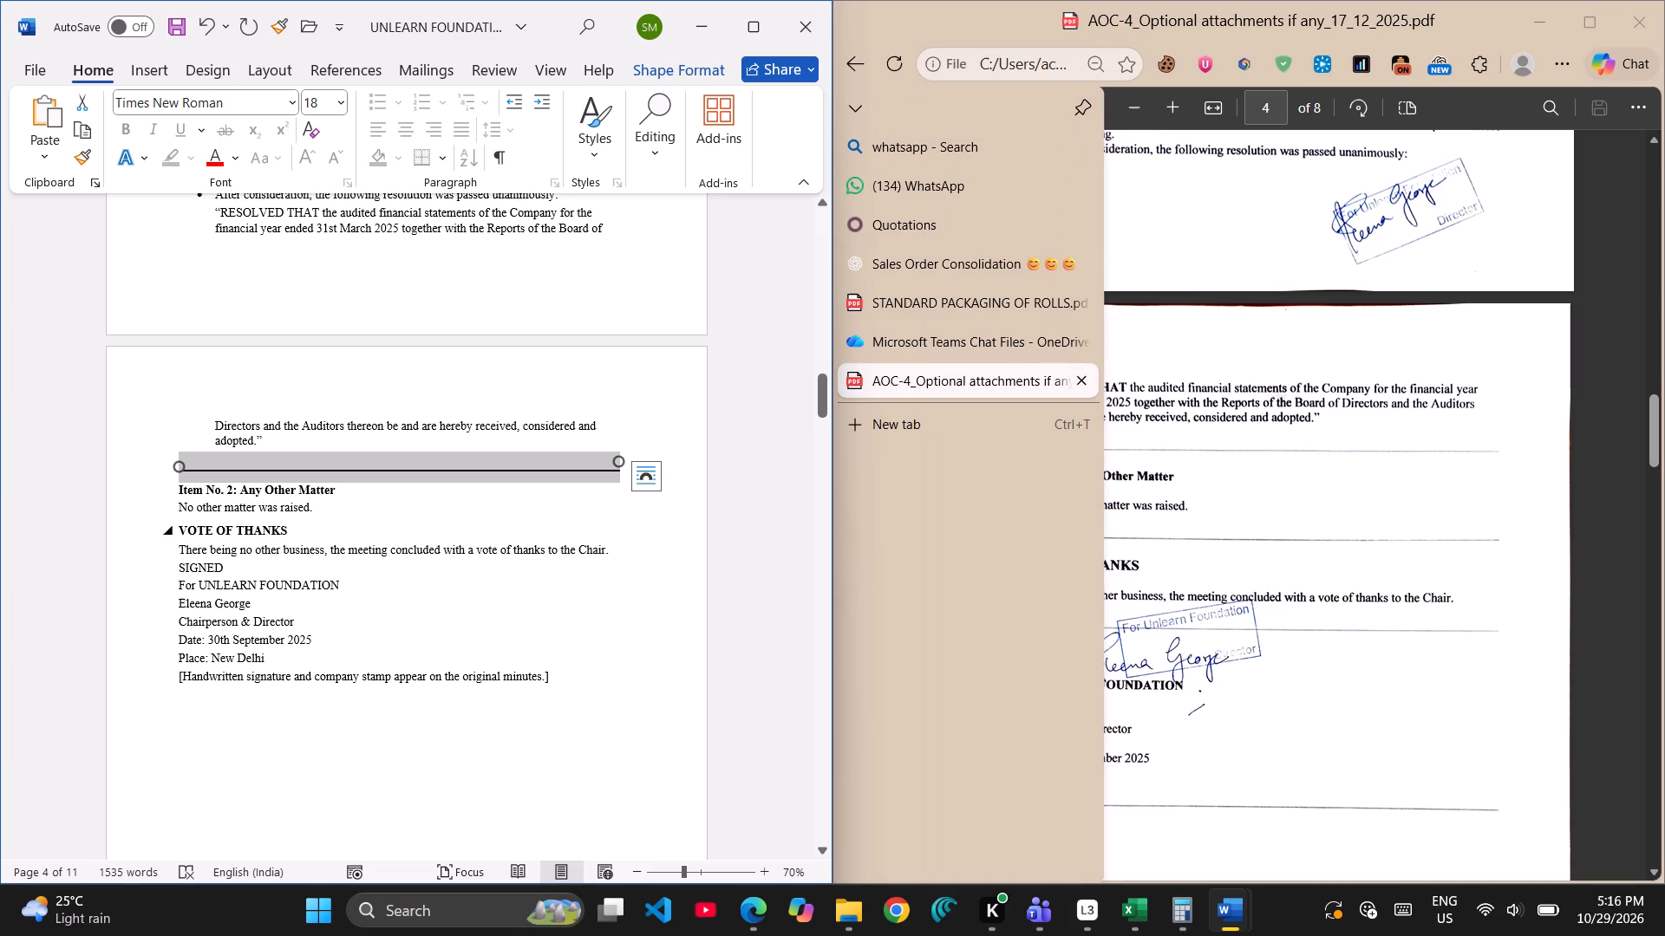
pyautogui.click(168, 517)
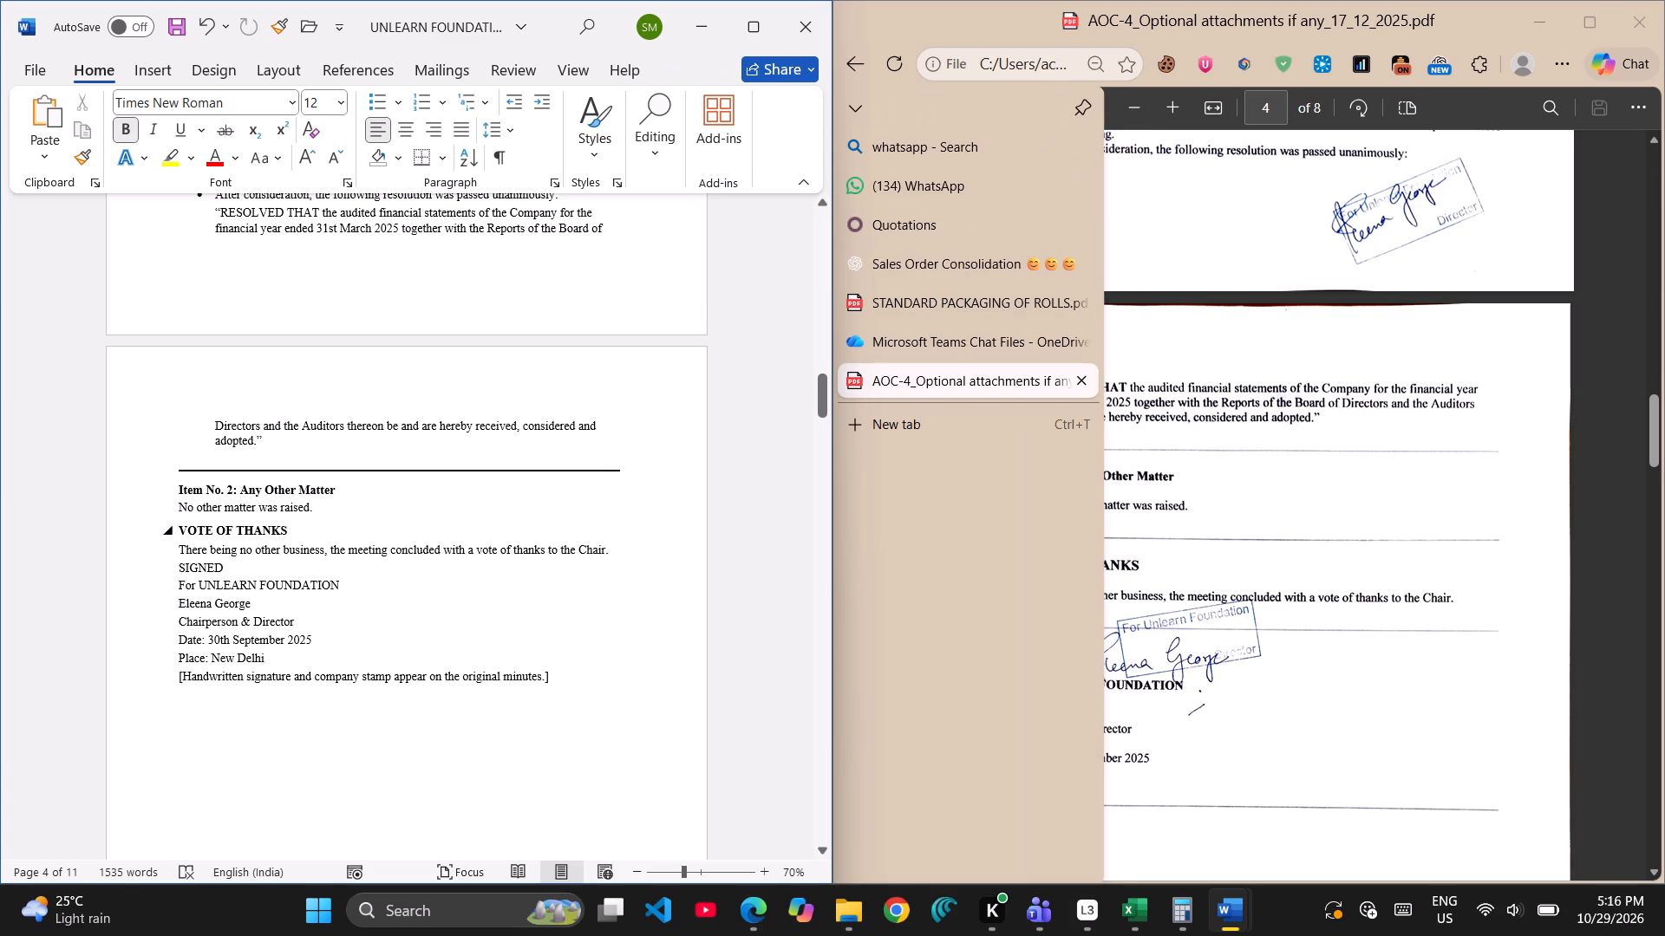
pyautogui.press('Return')
pyautogui.press('Up')
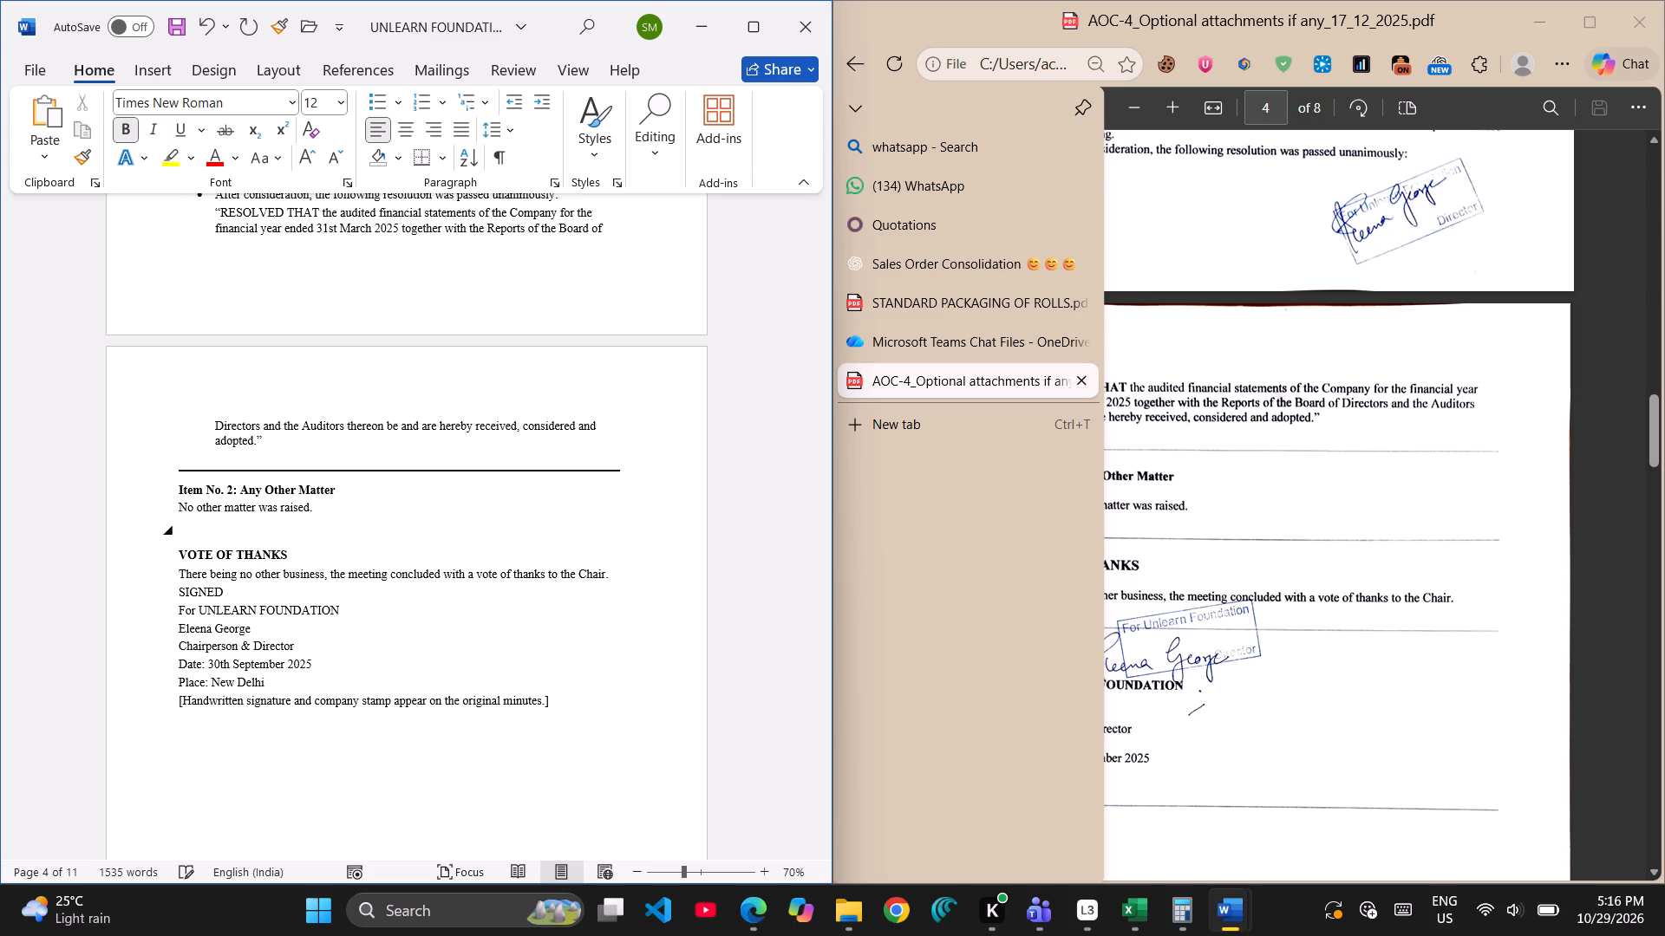
pyautogui.hotkey('ctrl', 'v')
# Format "No other matter was raised." under Item No. 2 as a bulleted item.
pyautogui.moveTo(173, 510); pyautogui.dragTo(176, 510)
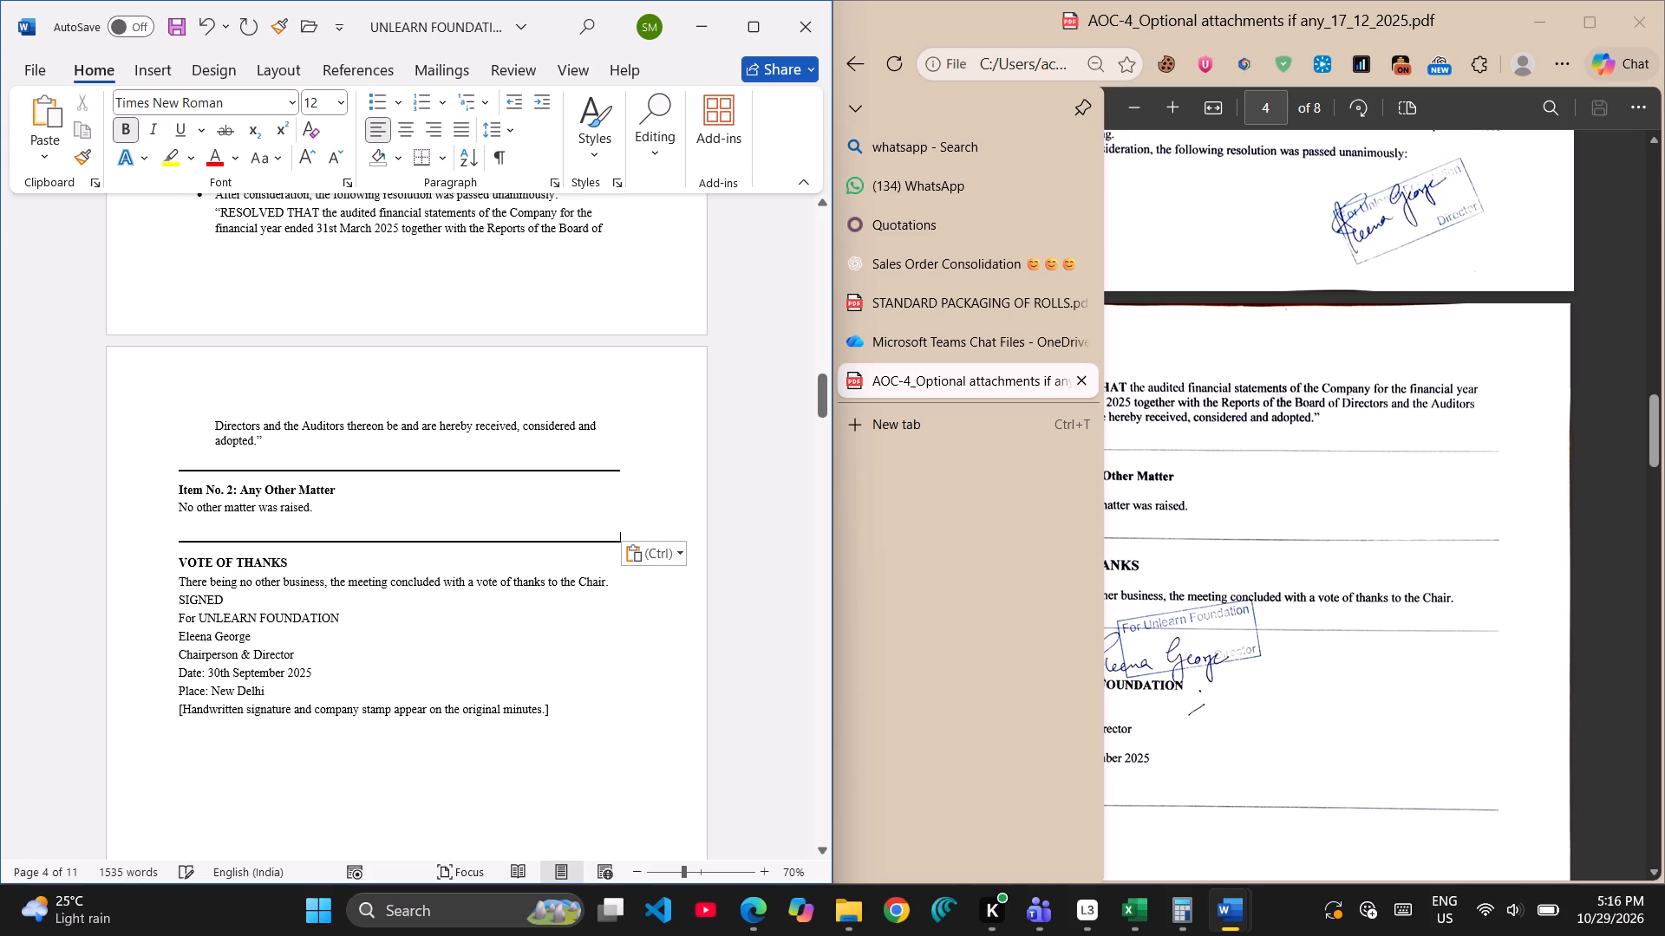
pyautogui.moveTo(176, 510); pyautogui.dragTo(350, 521)
pyautogui.click(381, 92)
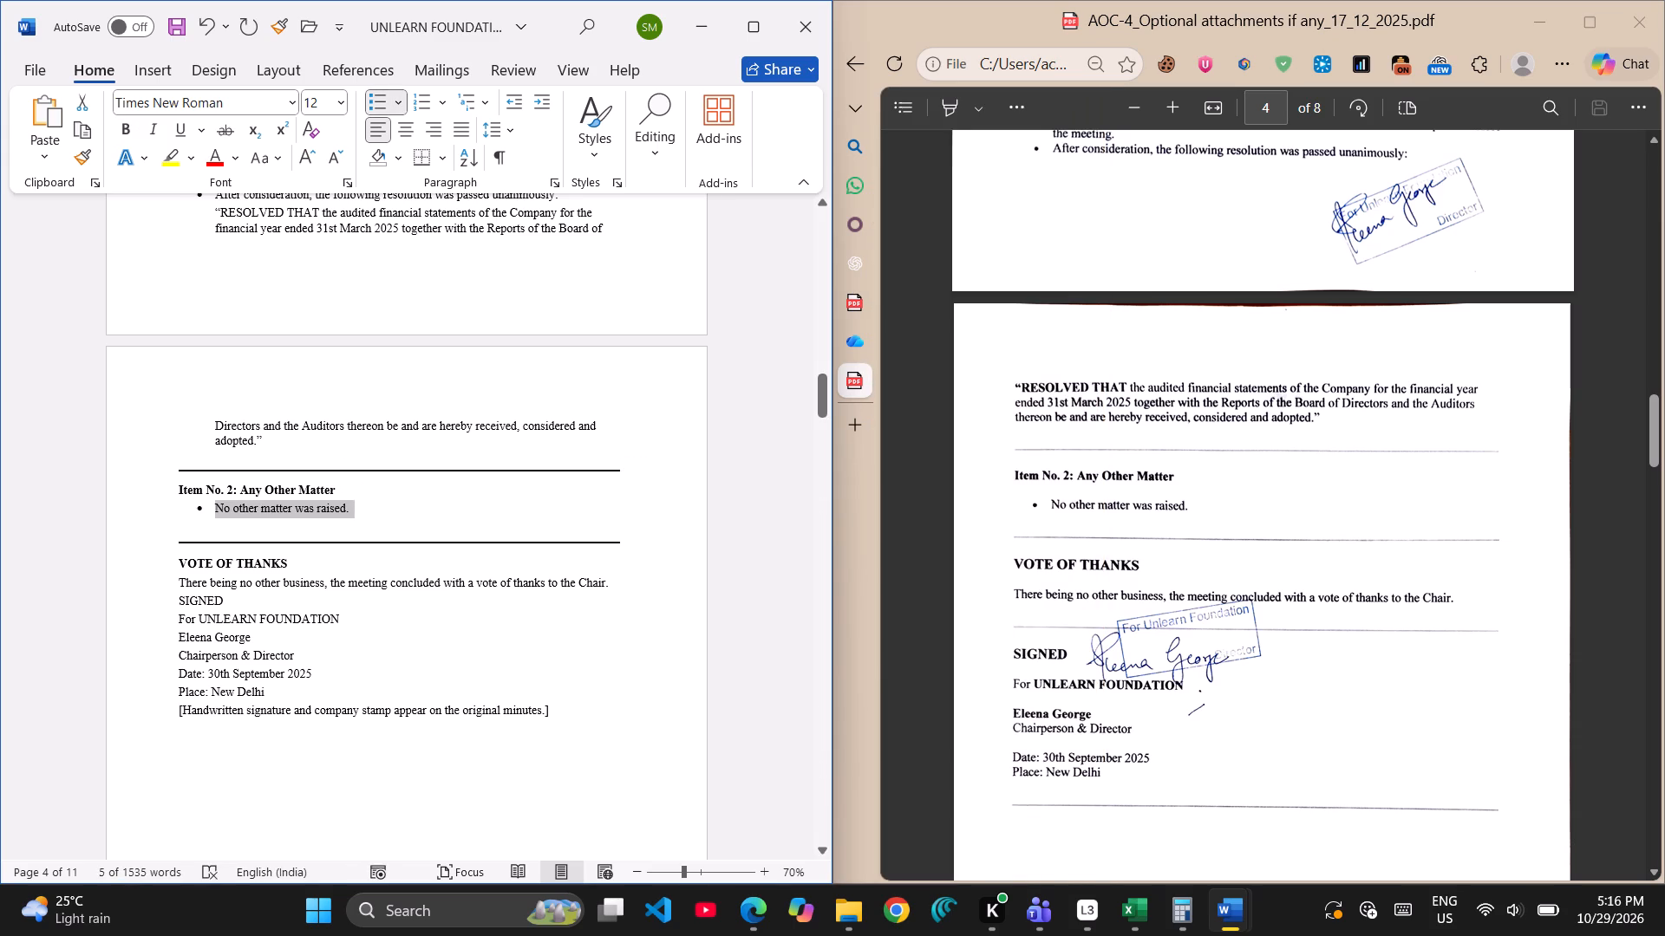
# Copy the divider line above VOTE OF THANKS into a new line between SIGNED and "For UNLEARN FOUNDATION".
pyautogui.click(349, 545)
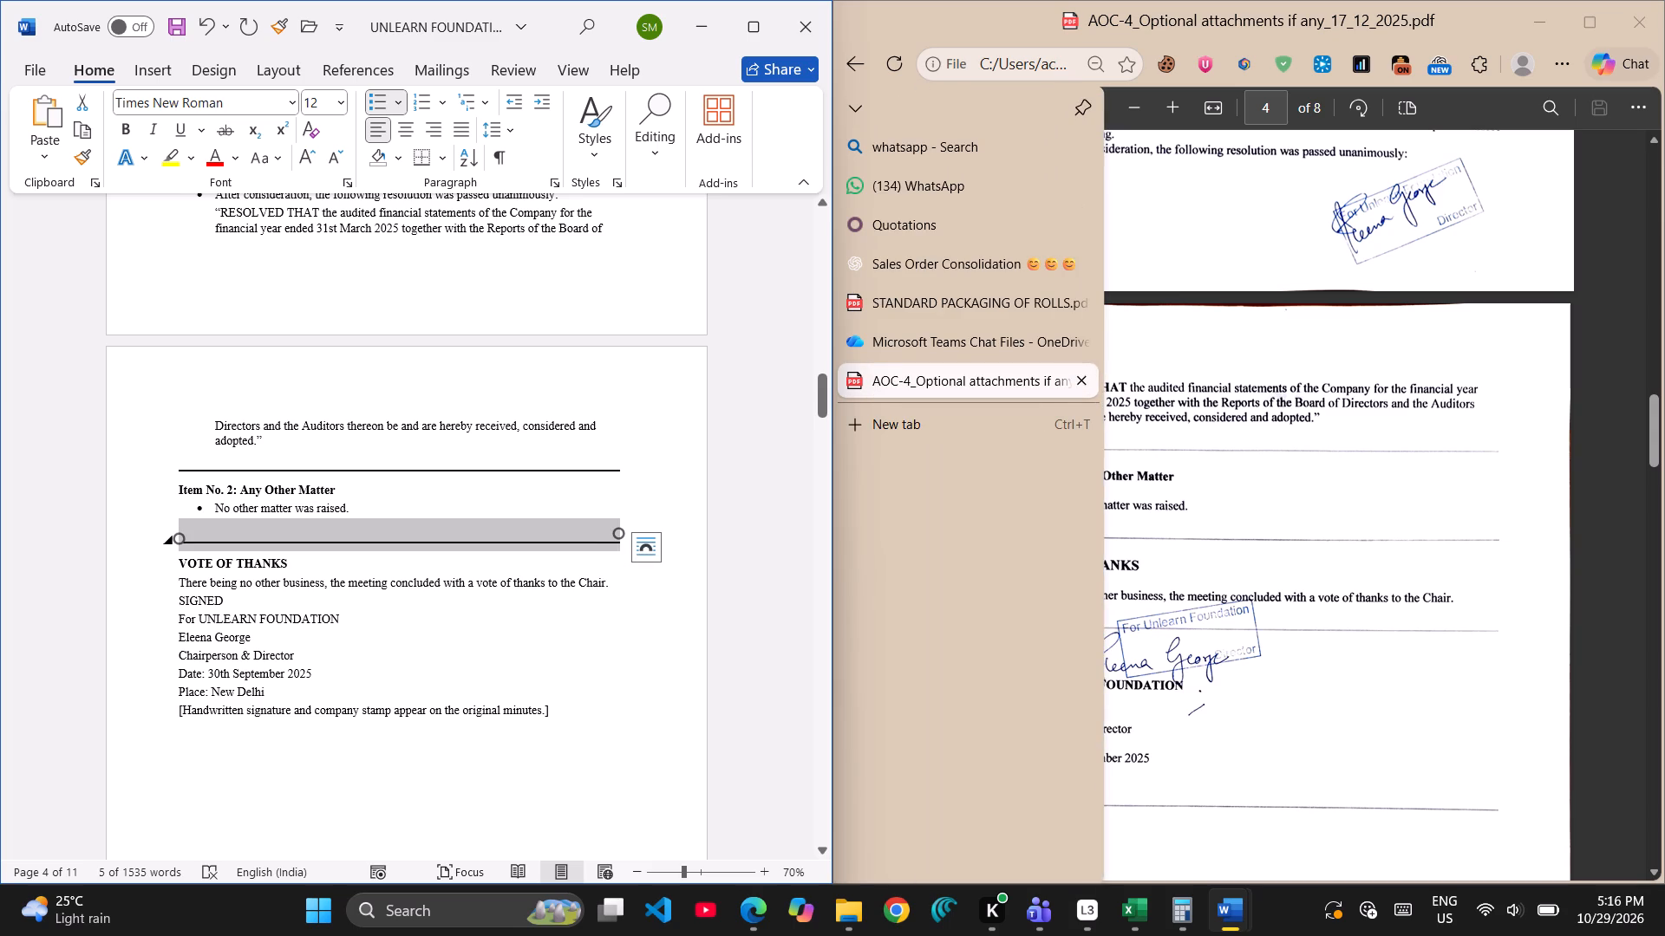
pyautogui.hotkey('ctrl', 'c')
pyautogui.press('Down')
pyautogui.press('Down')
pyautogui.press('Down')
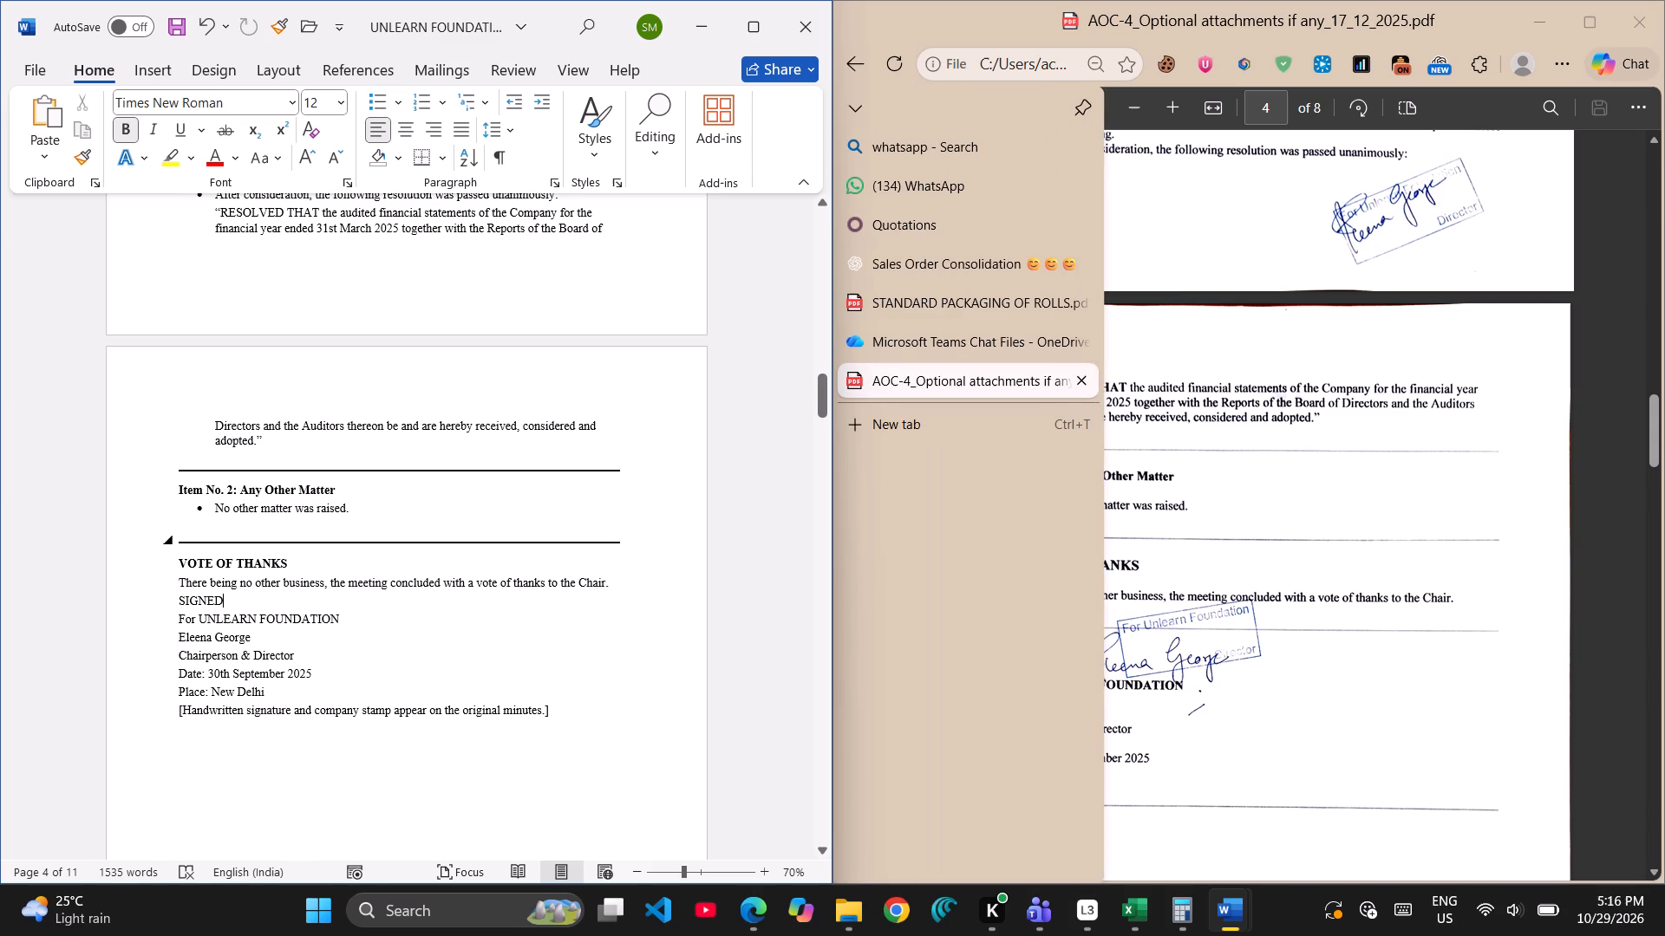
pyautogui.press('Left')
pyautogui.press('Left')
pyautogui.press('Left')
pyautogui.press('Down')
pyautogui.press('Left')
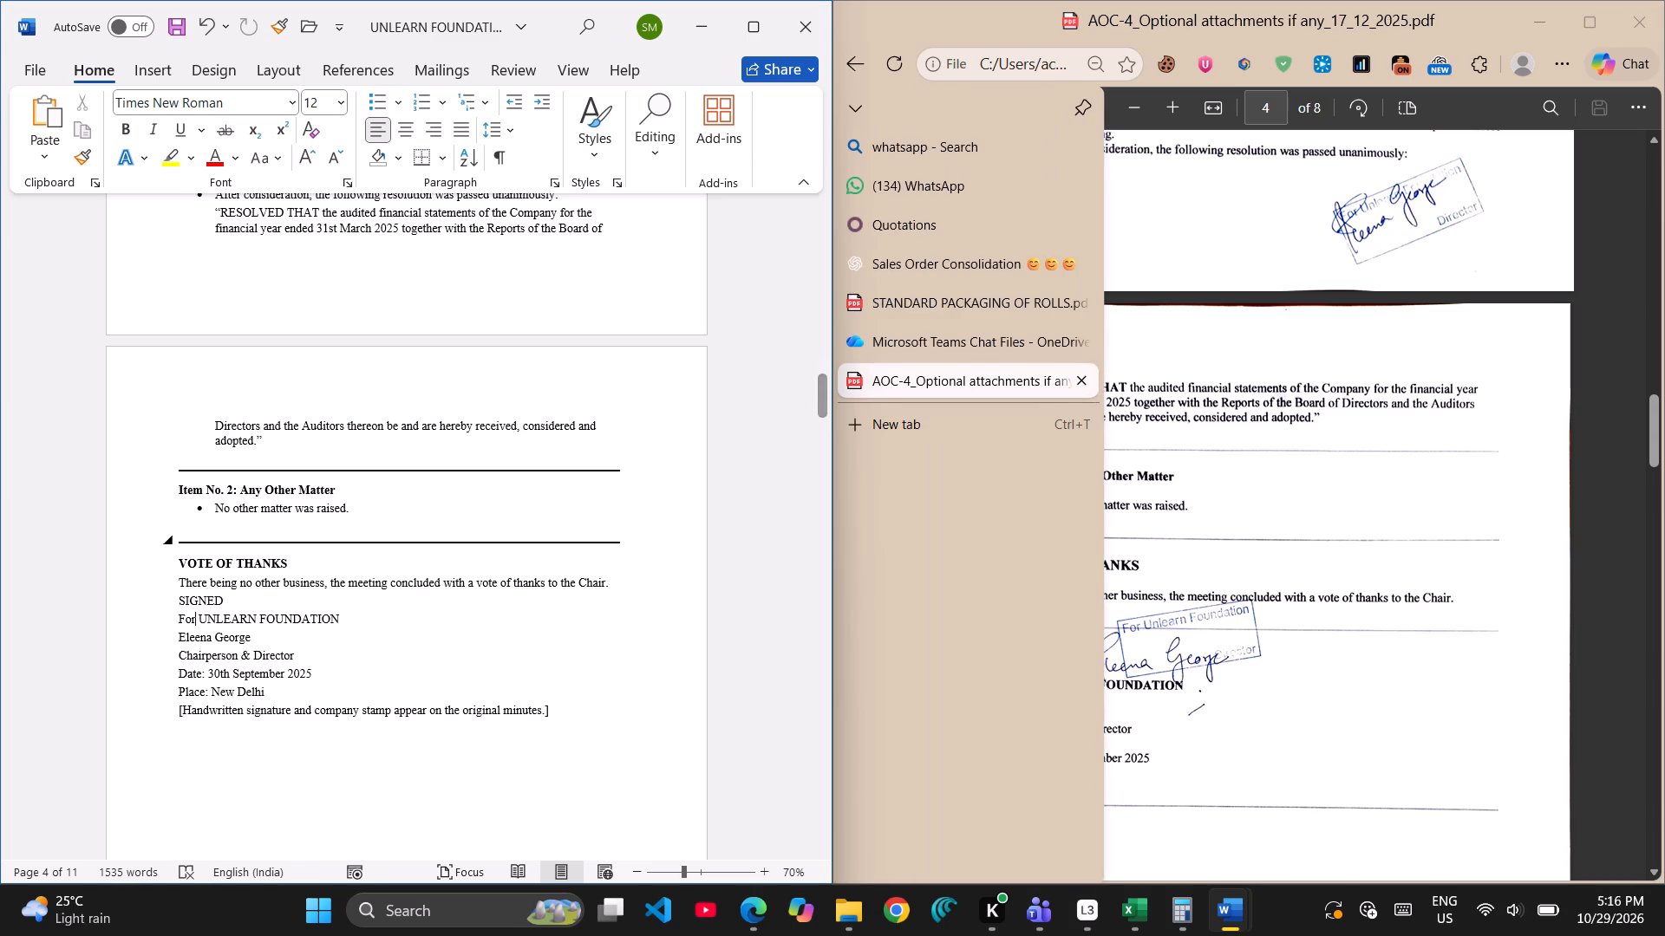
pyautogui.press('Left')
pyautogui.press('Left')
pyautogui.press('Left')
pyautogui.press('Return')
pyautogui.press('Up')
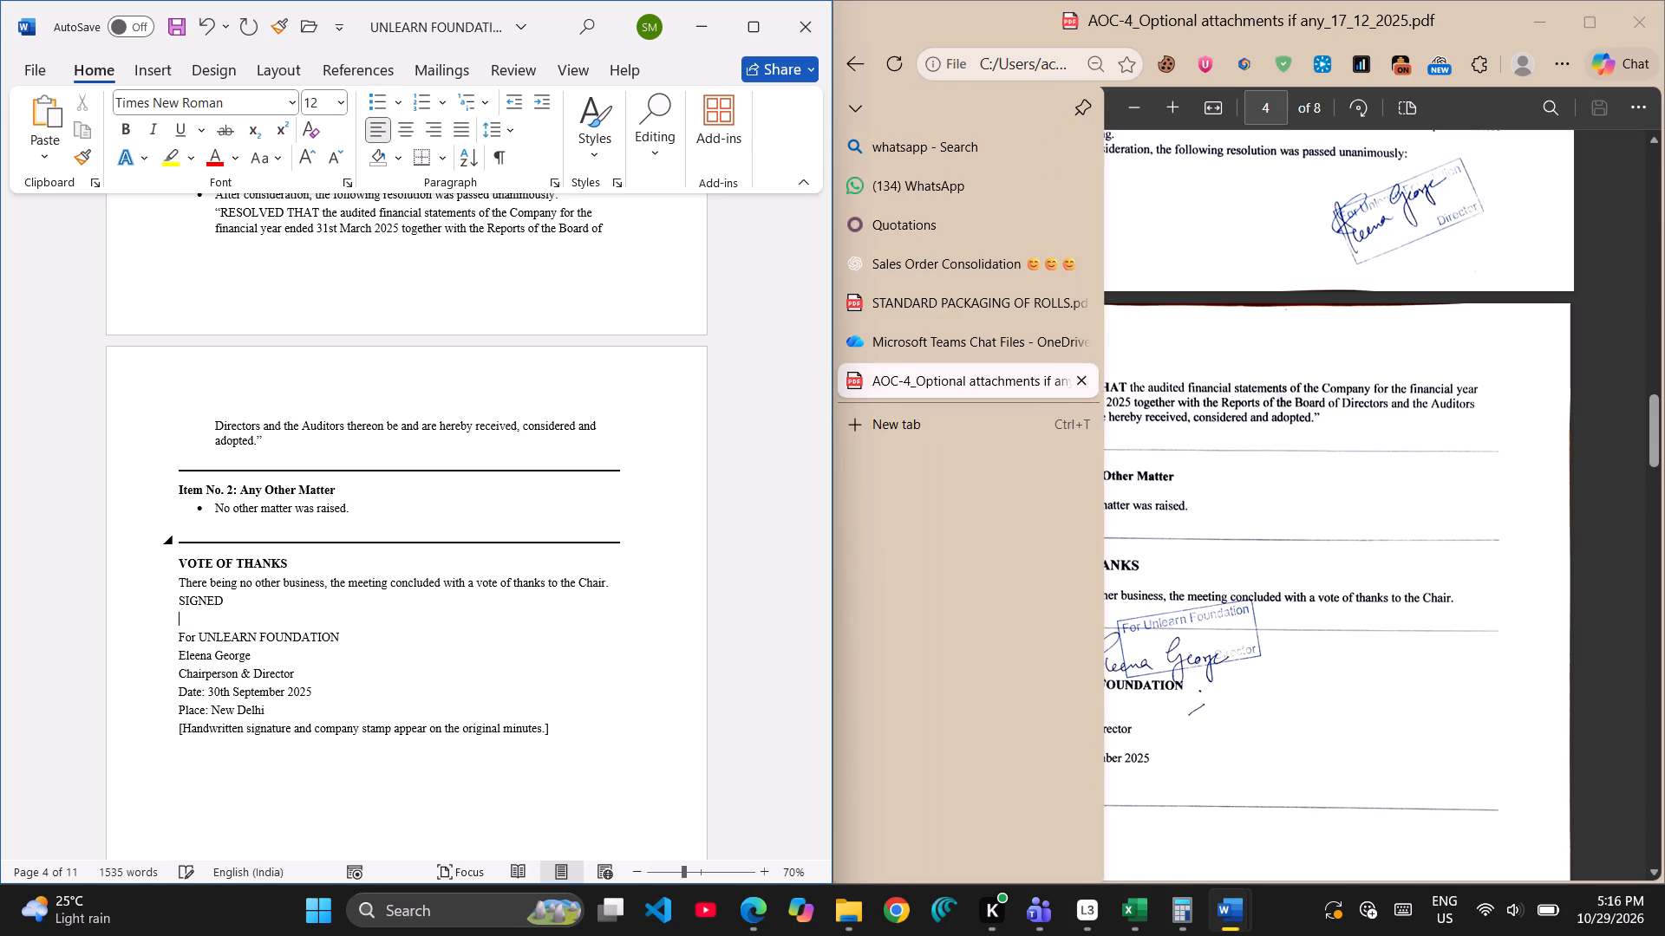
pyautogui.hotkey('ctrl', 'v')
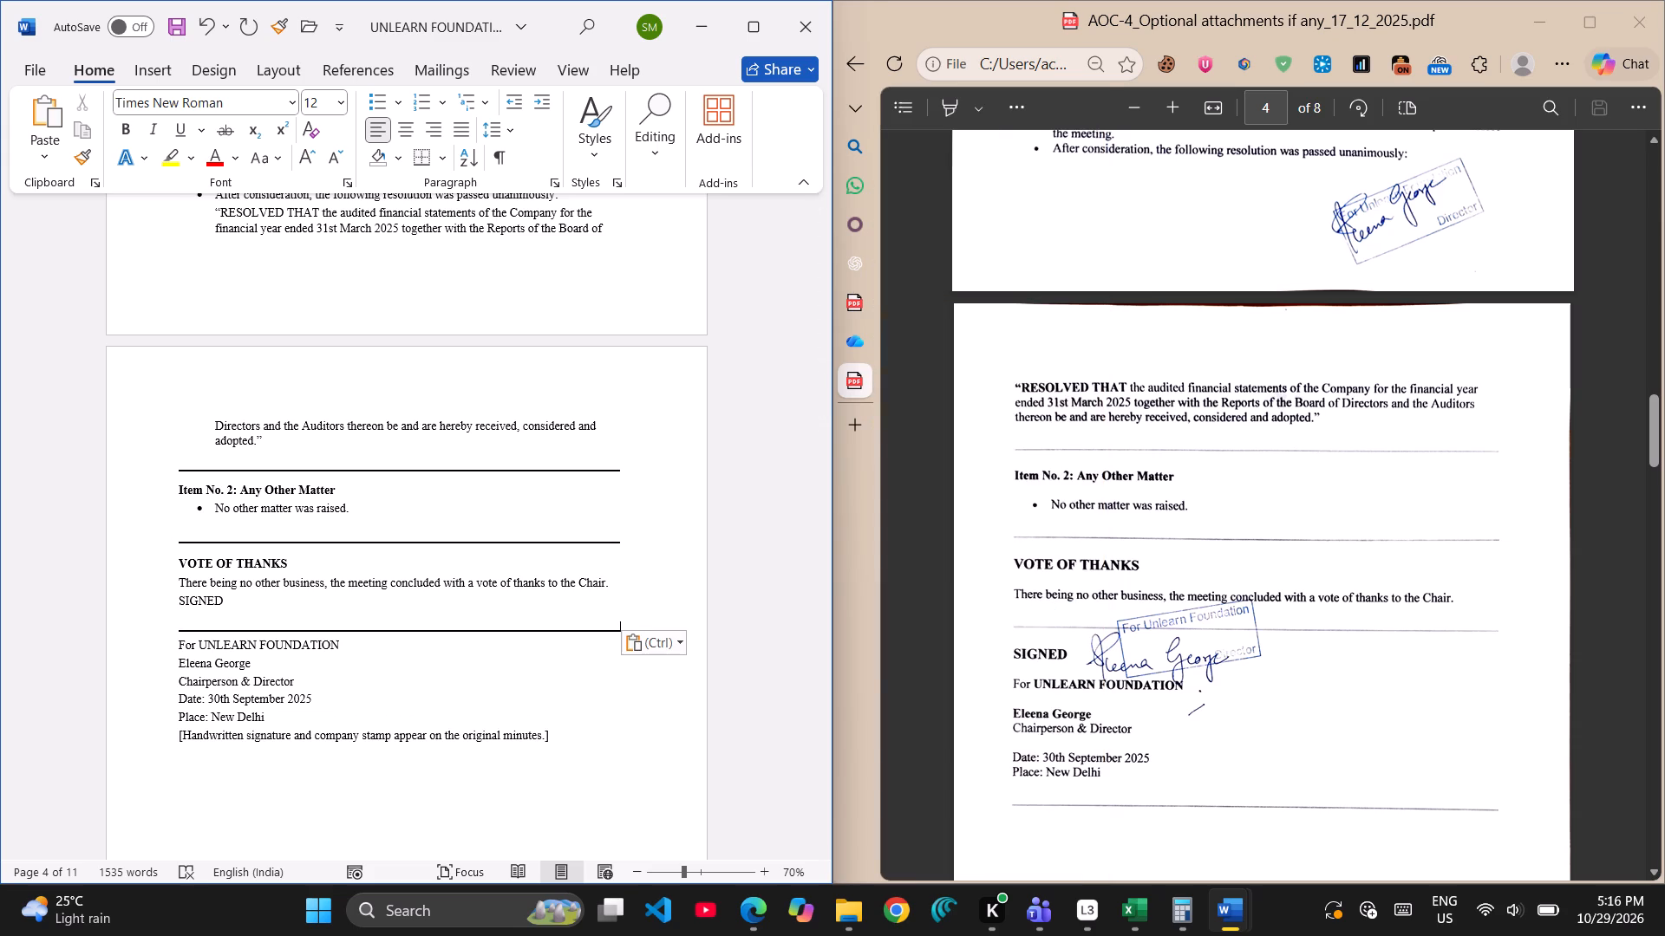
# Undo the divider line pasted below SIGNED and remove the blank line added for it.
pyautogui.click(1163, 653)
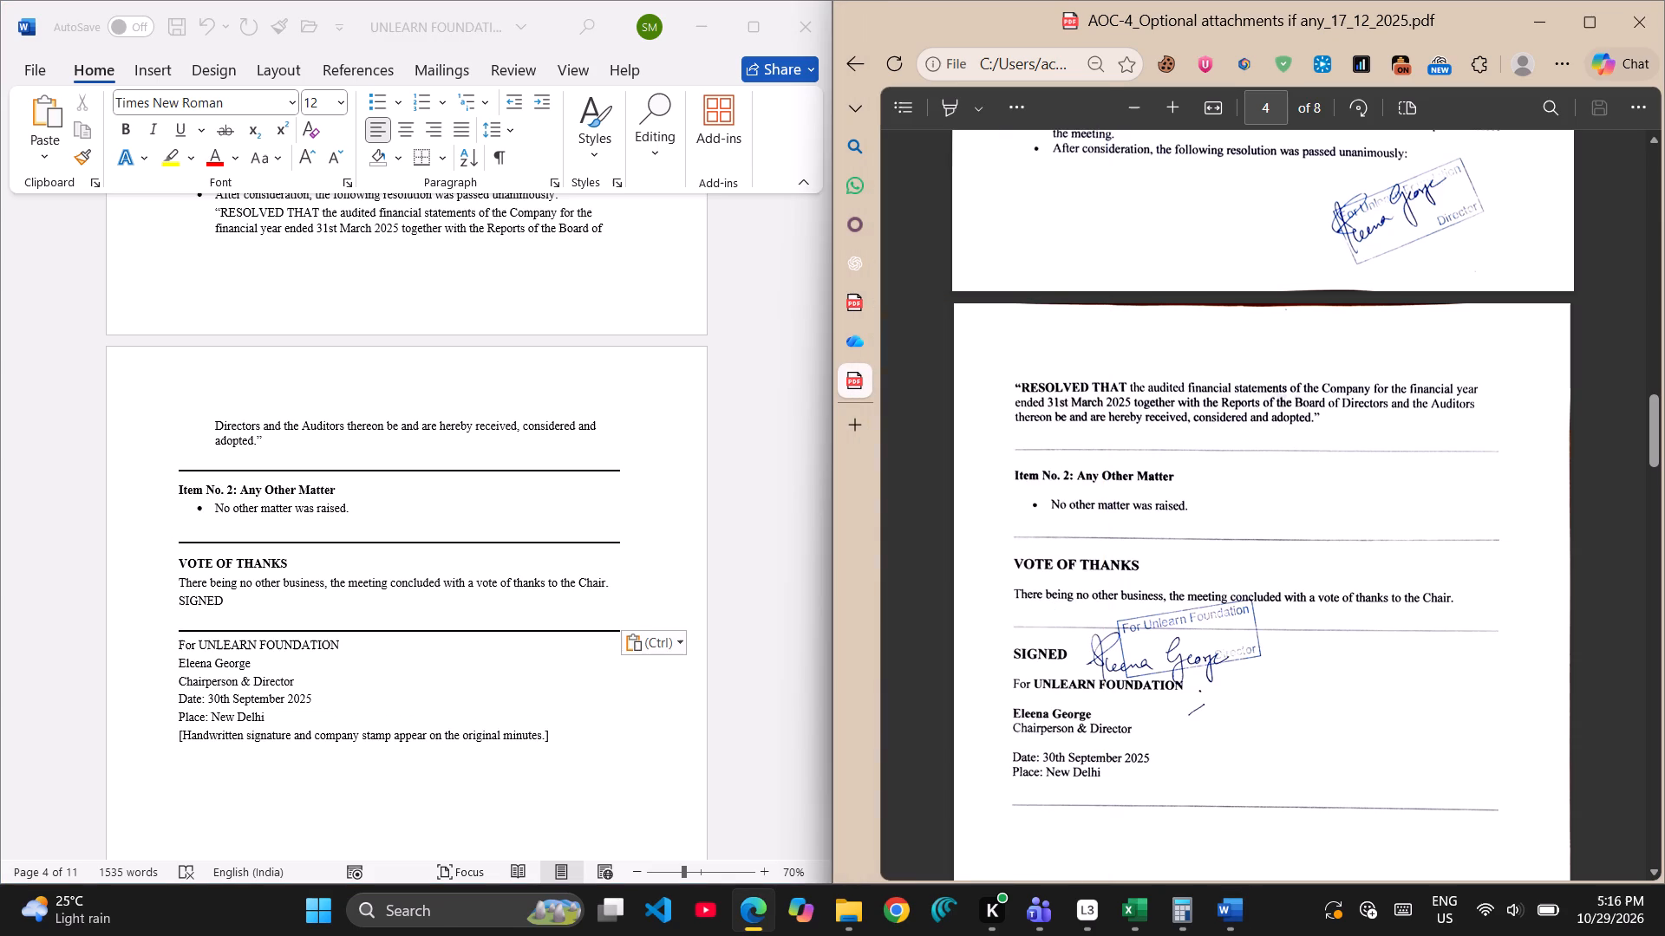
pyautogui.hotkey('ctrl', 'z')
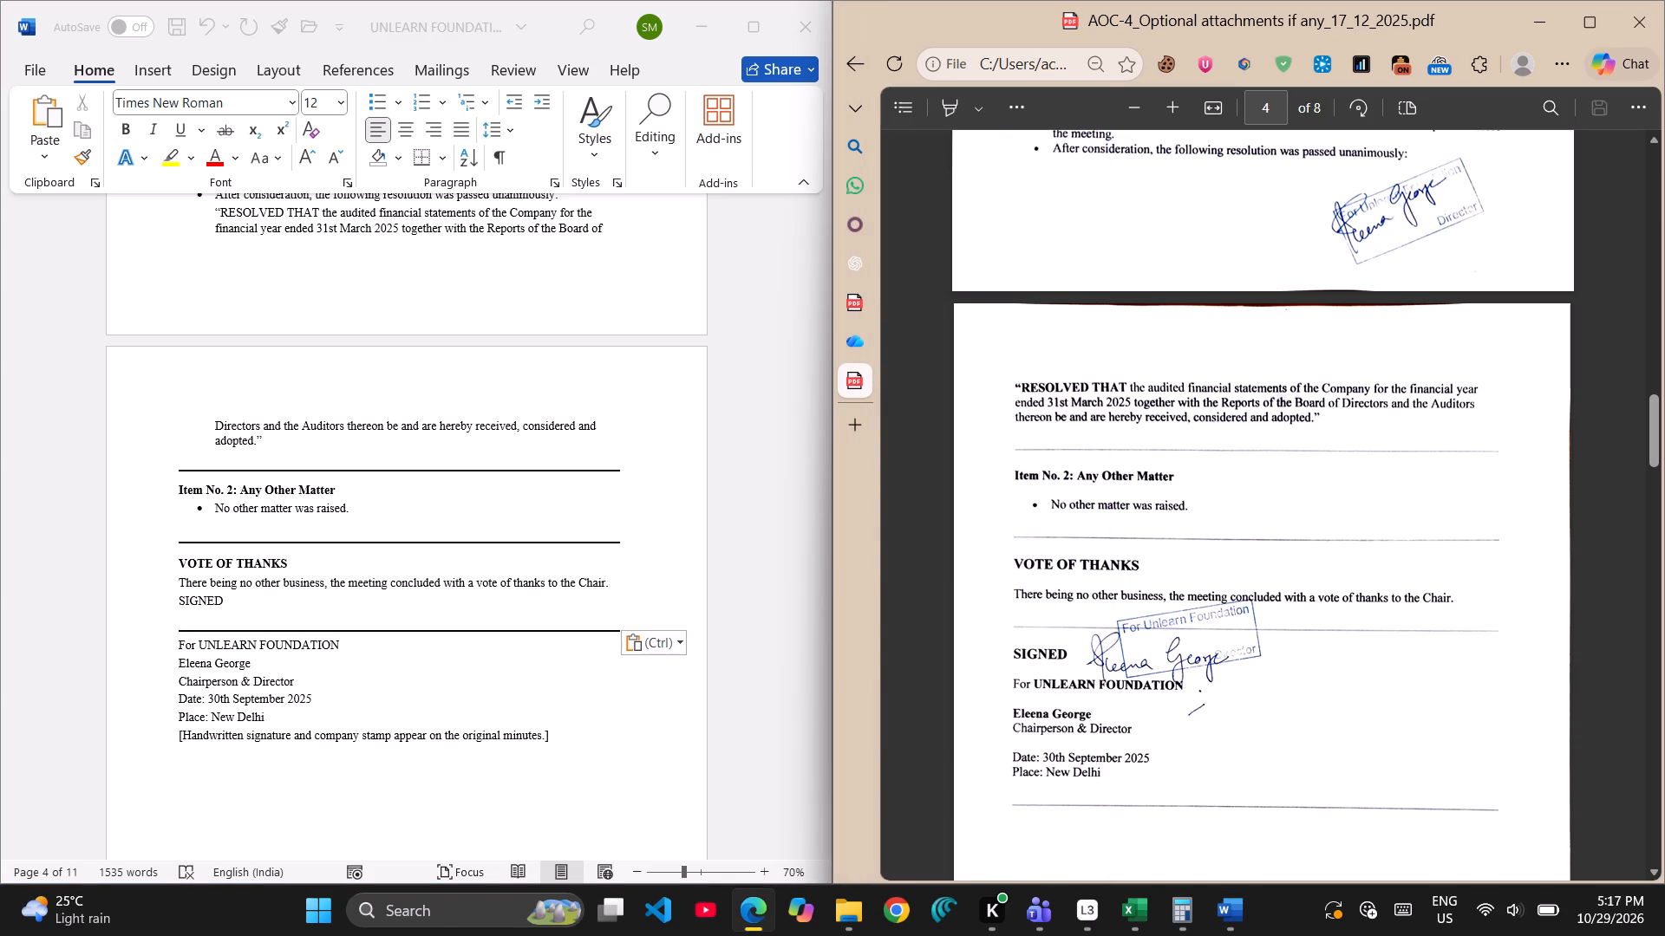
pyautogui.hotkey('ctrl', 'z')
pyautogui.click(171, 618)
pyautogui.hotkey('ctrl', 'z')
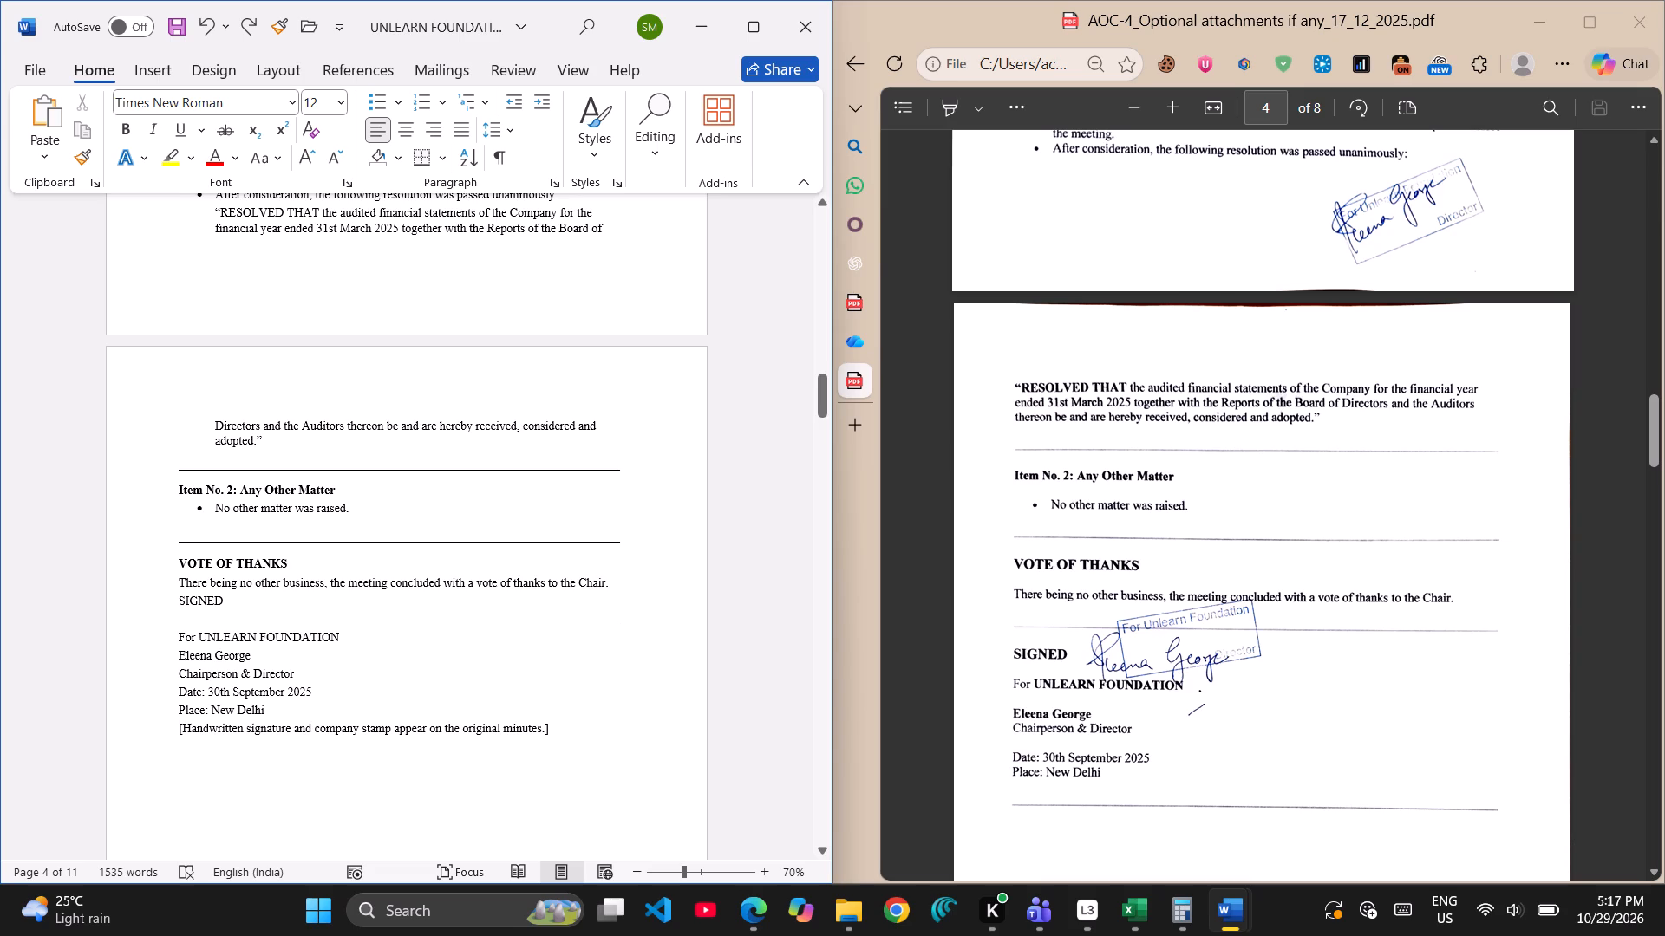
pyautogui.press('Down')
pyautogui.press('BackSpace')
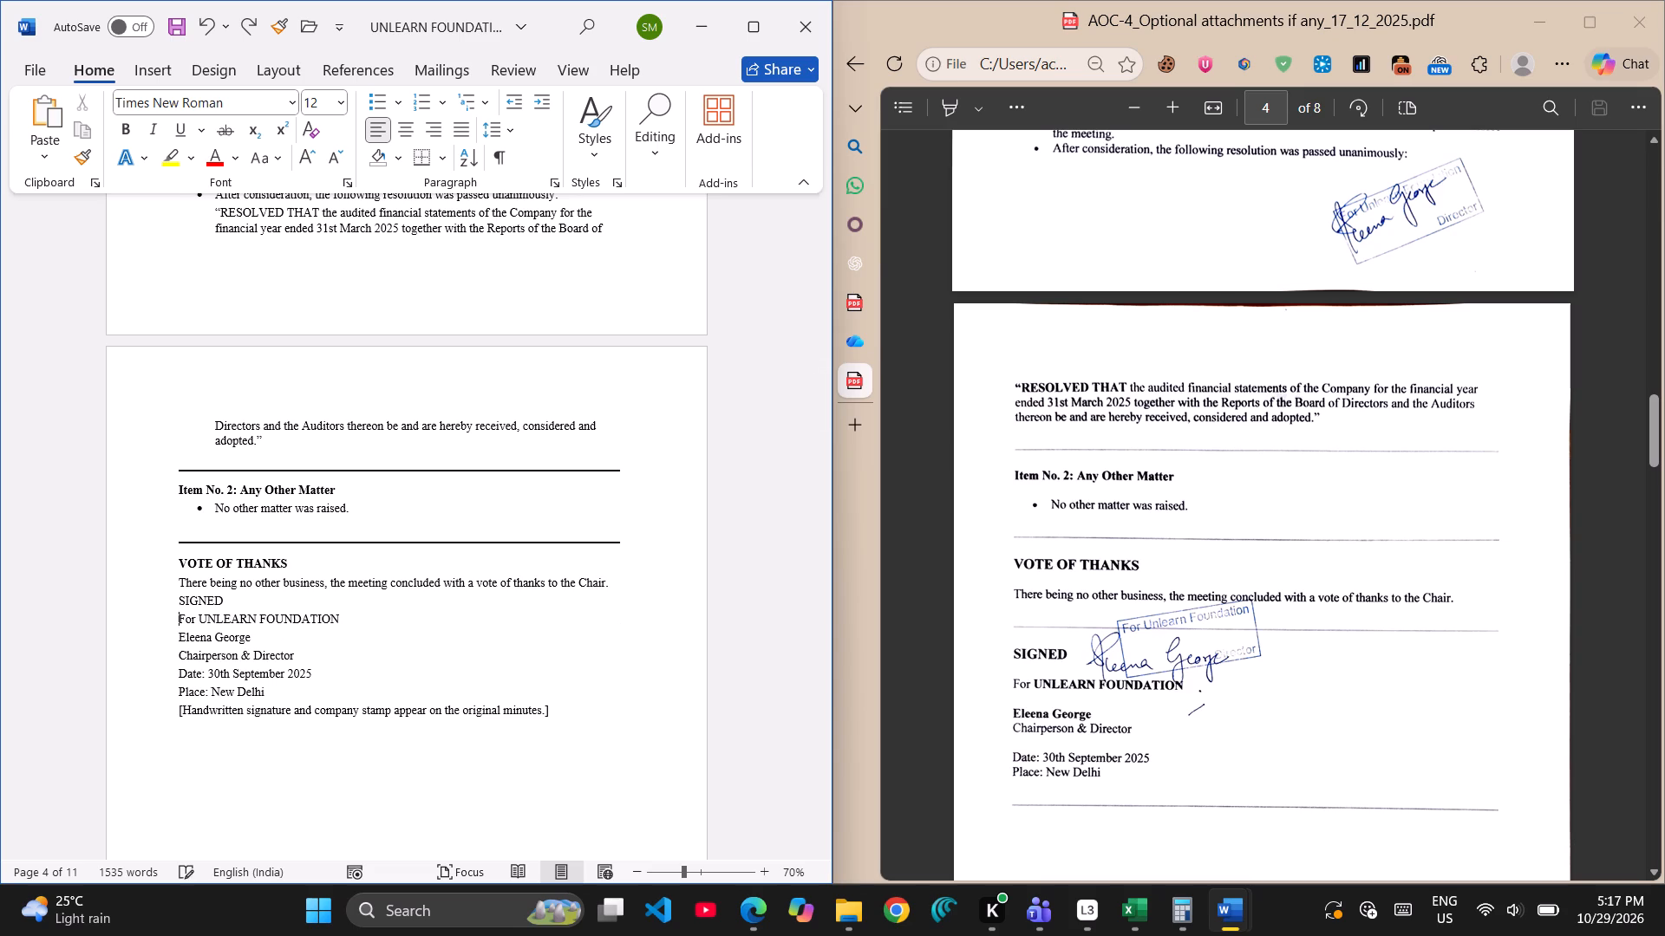
# Add a blank line directly above SIGNED in the minutes and paste the copied divider line there.
pyautogui.press('Up')
pyautogui.press('Return')
pyautogui.press('Up')
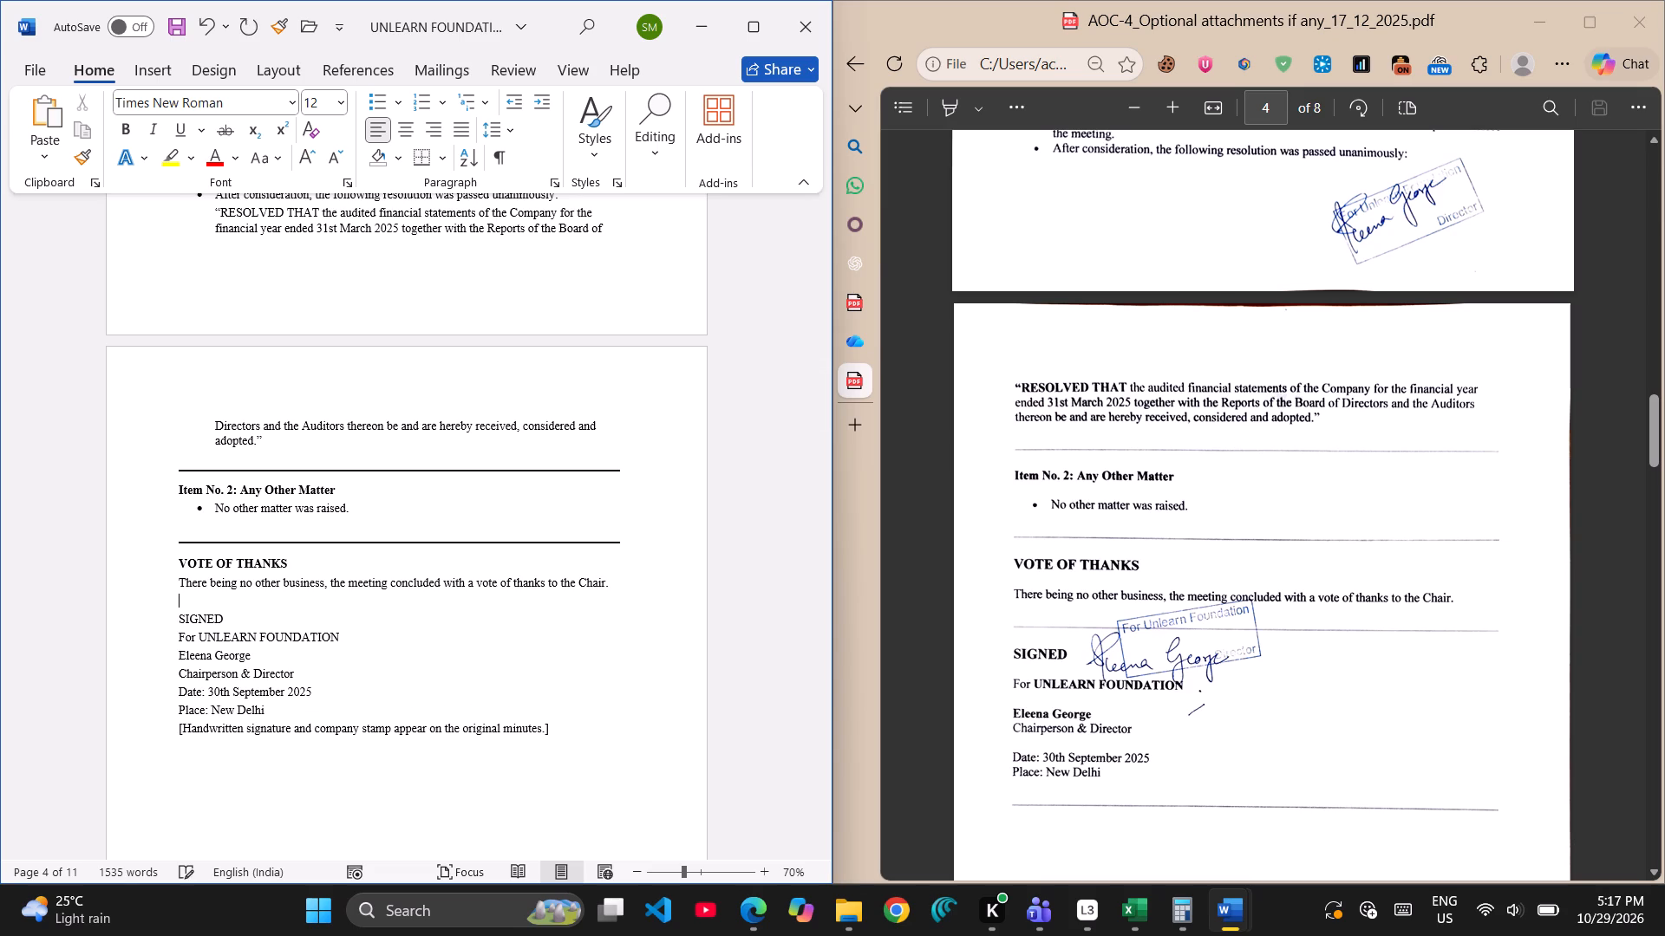
pyautogui.hotkey('ctrl', 'v')
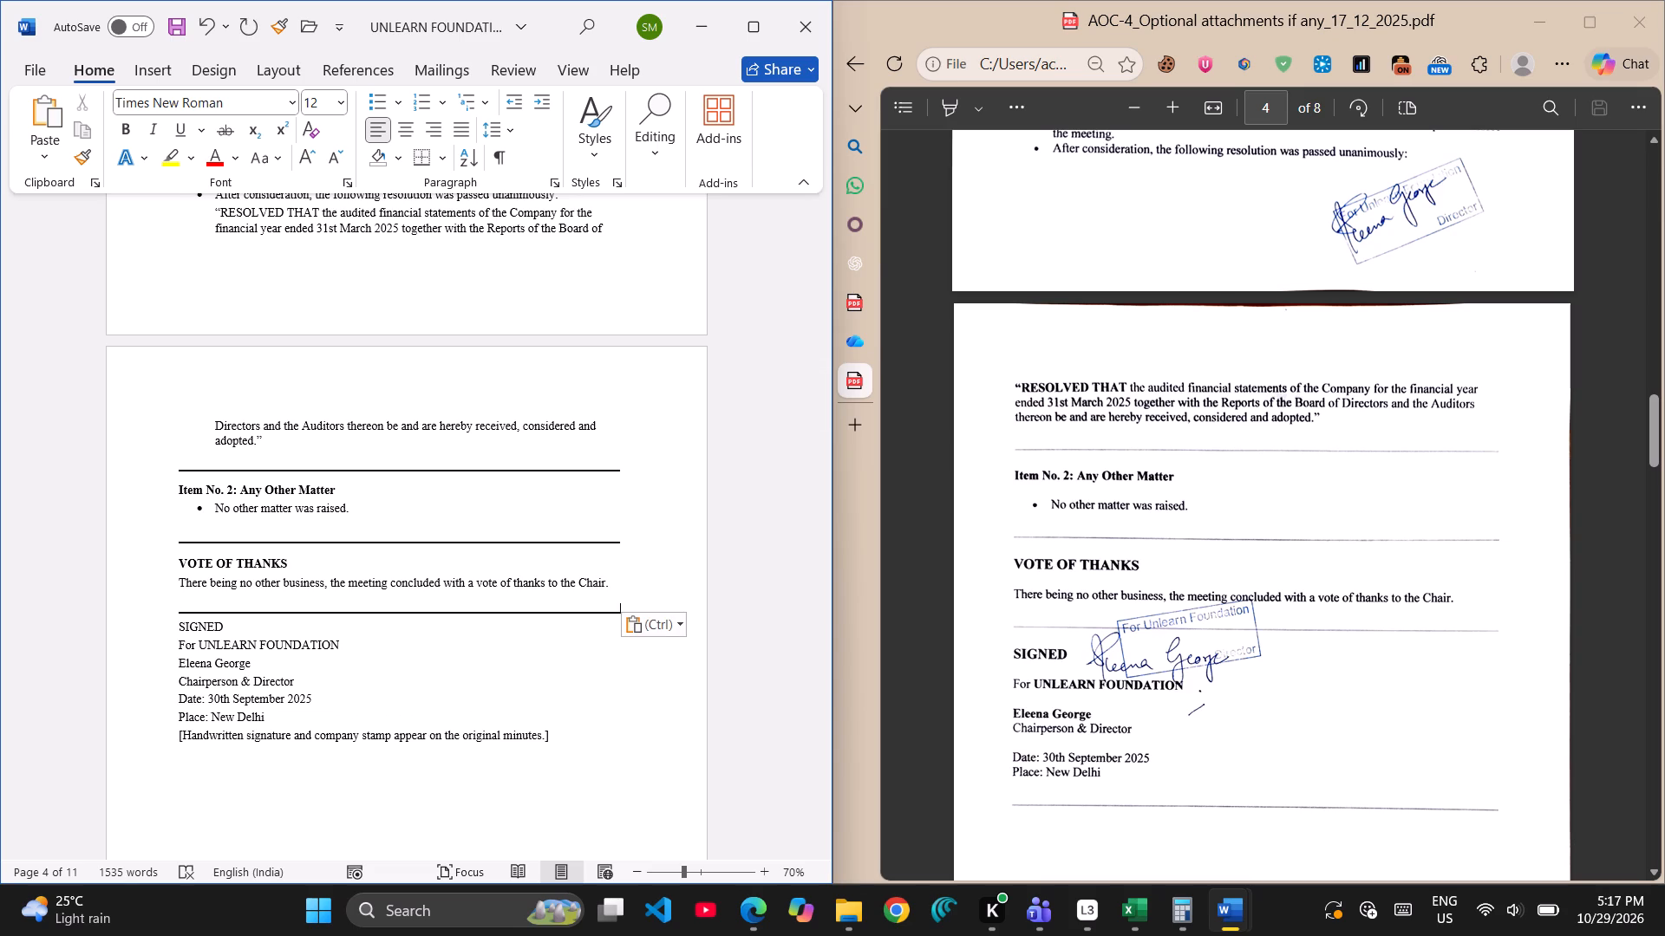
# Make the SIGNED and "For UNLEARN FOUNDATION" lines of the minutes' signature block bold.
pyautogui.press('Down')
pyautogui.hotkey('shift', 'Left')
pyautogui.hotkey('shift', 'Left')
pyautogui.hotkey('shift', 'Left')
pyautogui.hotkey('shift', 'Left')
pyautogui.hotkey('shift', 'Left')
pyautogui.hotkey('shift', 'Left')
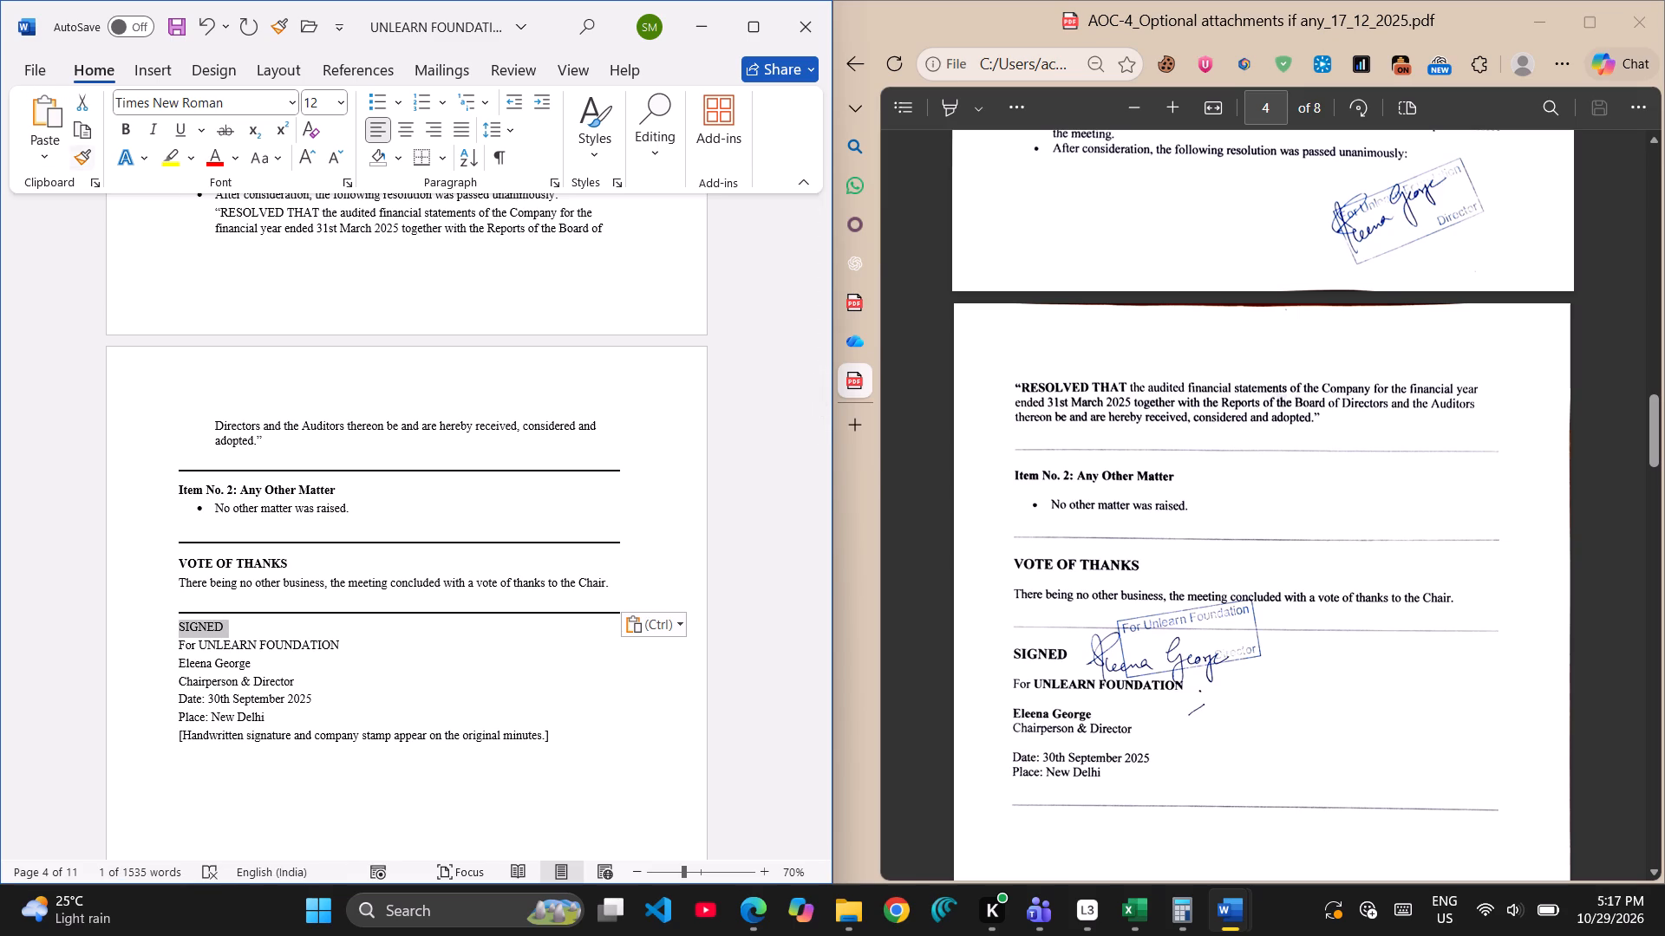
pyautogui.click(116, 133)
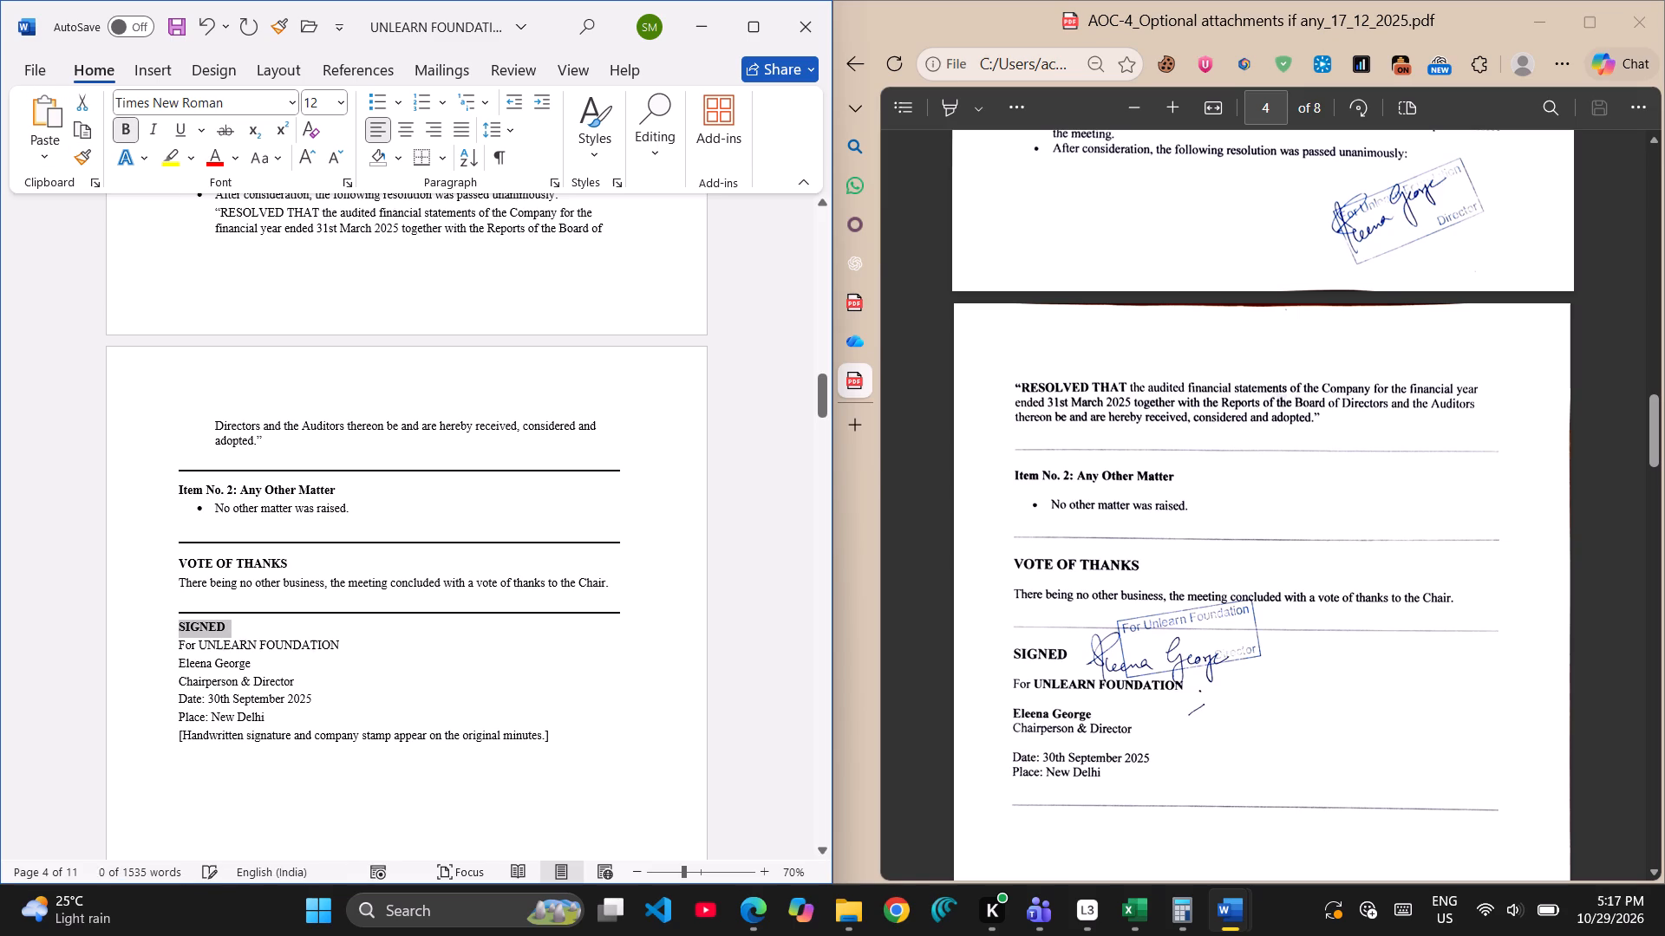
pyautogui.moveTo(178, 645); pyautogui.dragTo(339, 649)
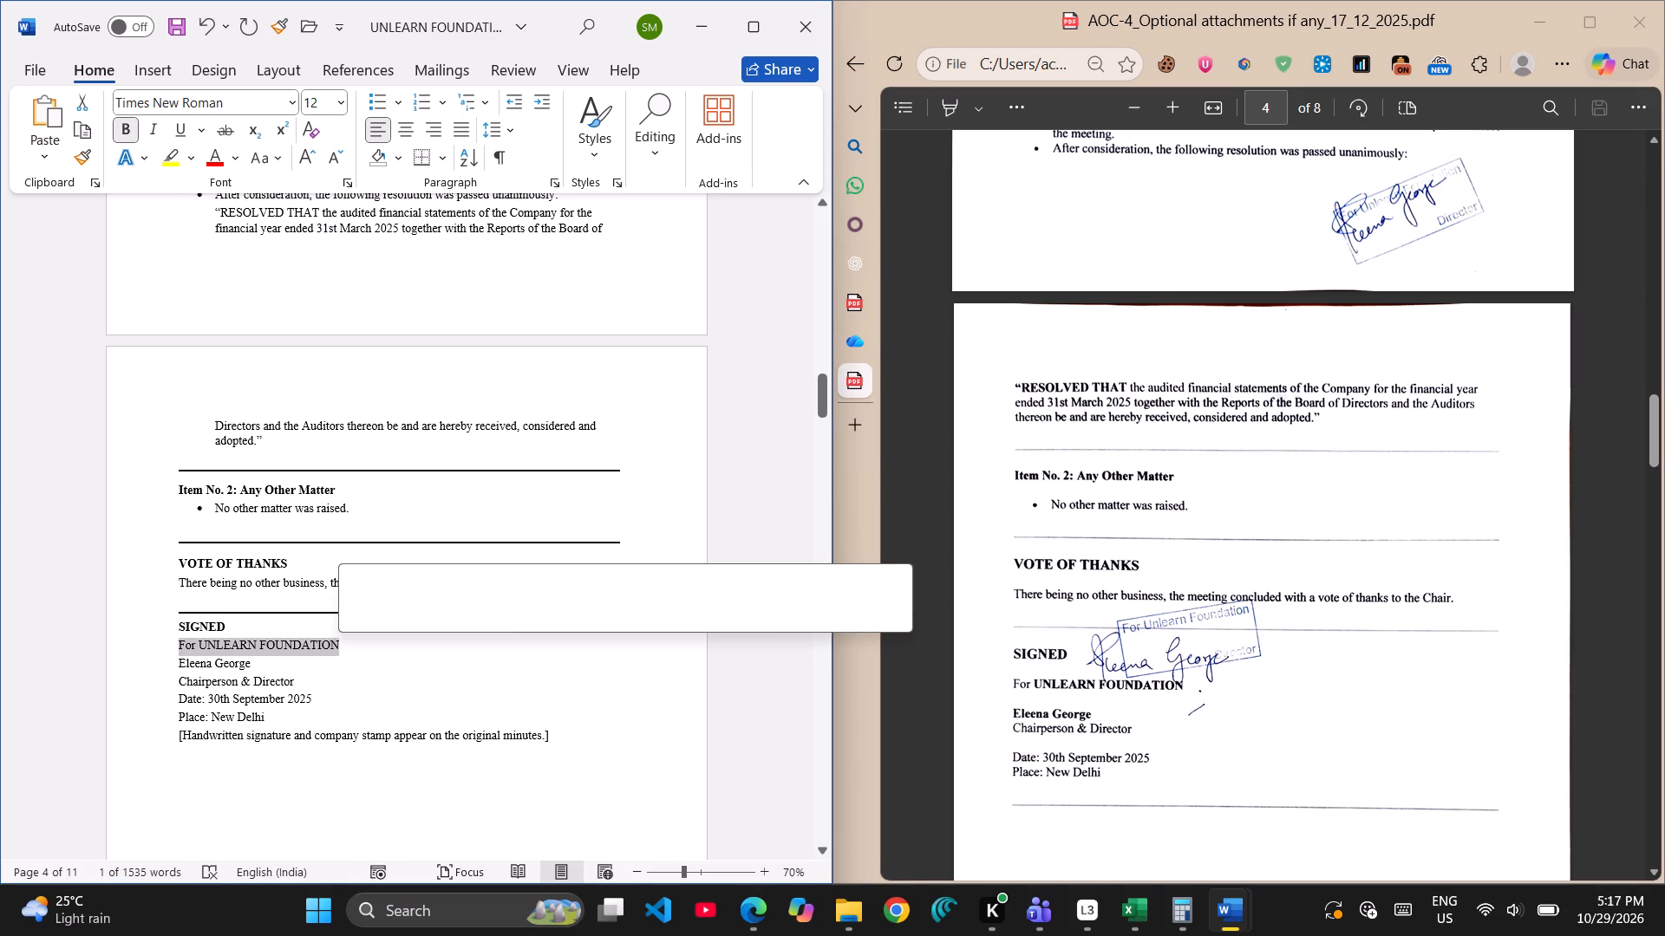
pyautogui.click(124, 131)
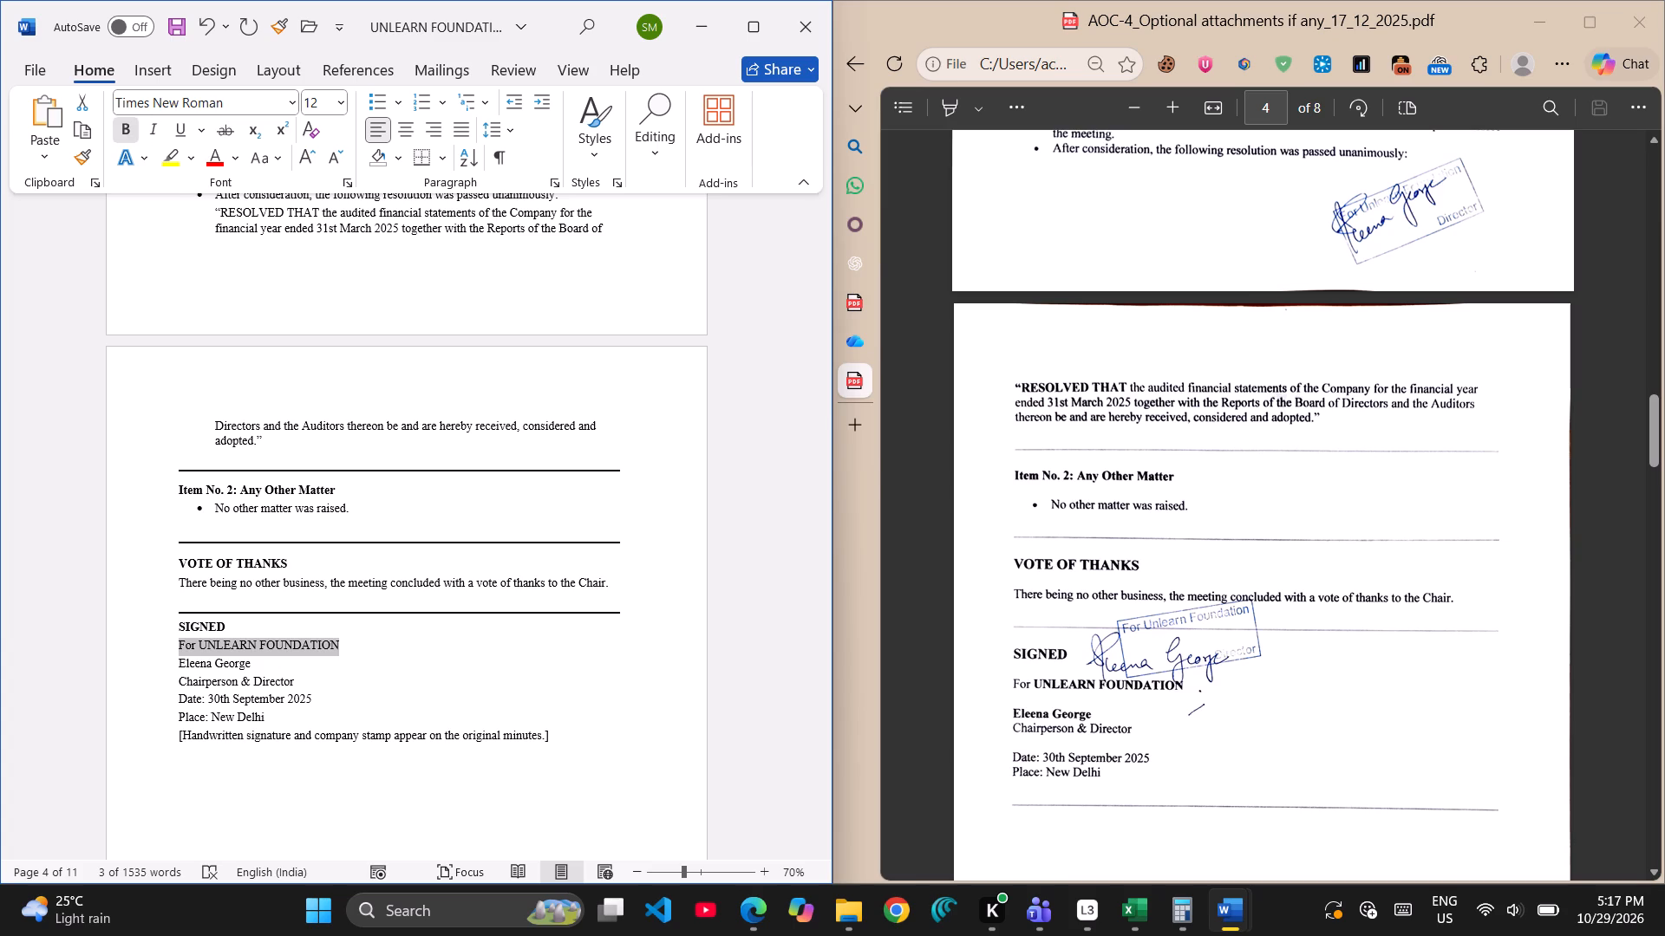
pyautogui.scroll(-1, 380, 593)
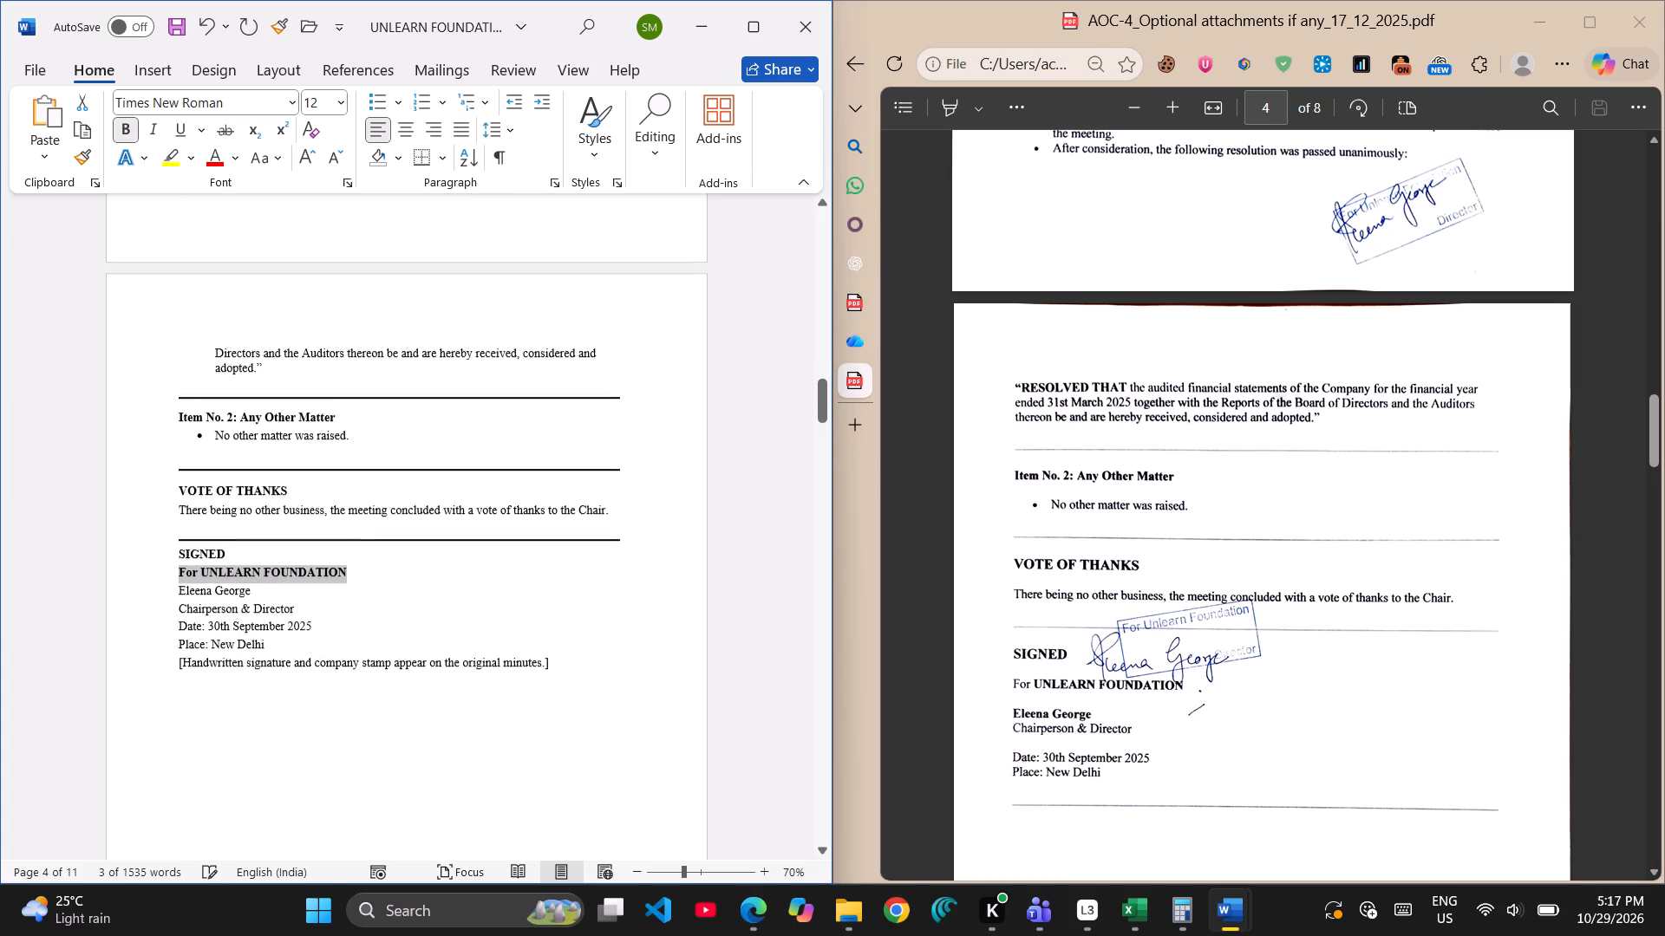
# Insert a blank line below SIGNED and another below "For UNLEARN FOUNDATION" in the minutes' signature block.
pyautogui.click(177, 557)
pyautogui.press('Return')
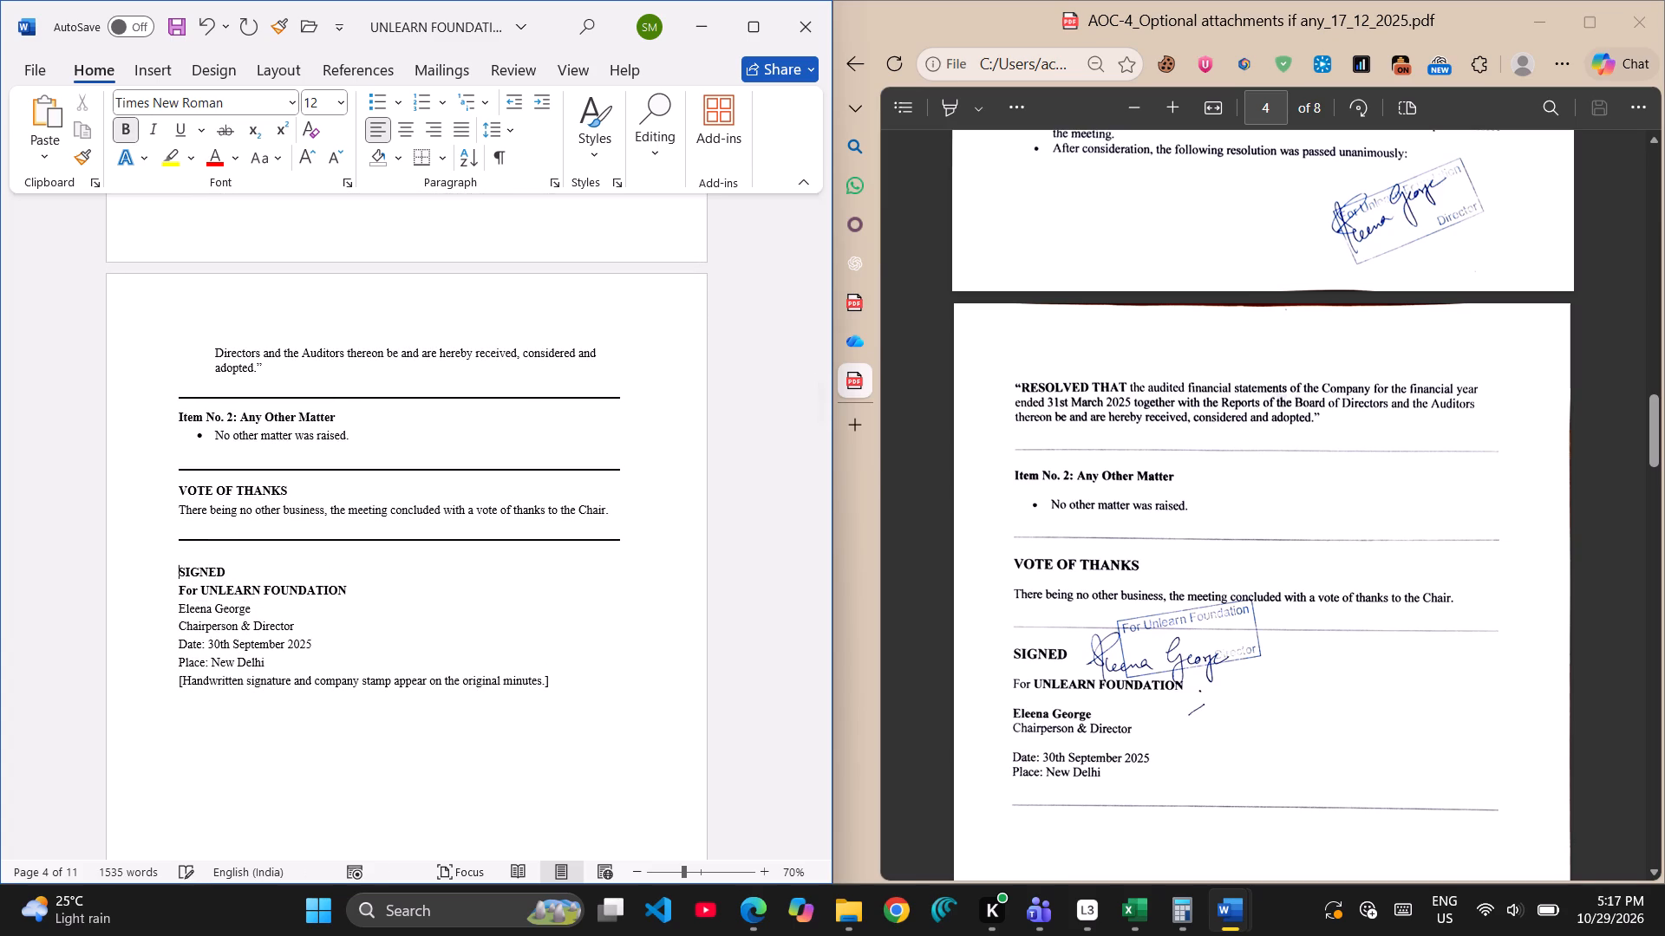
pyautogui.press('BackSpace')
pyautogui.press('Down')
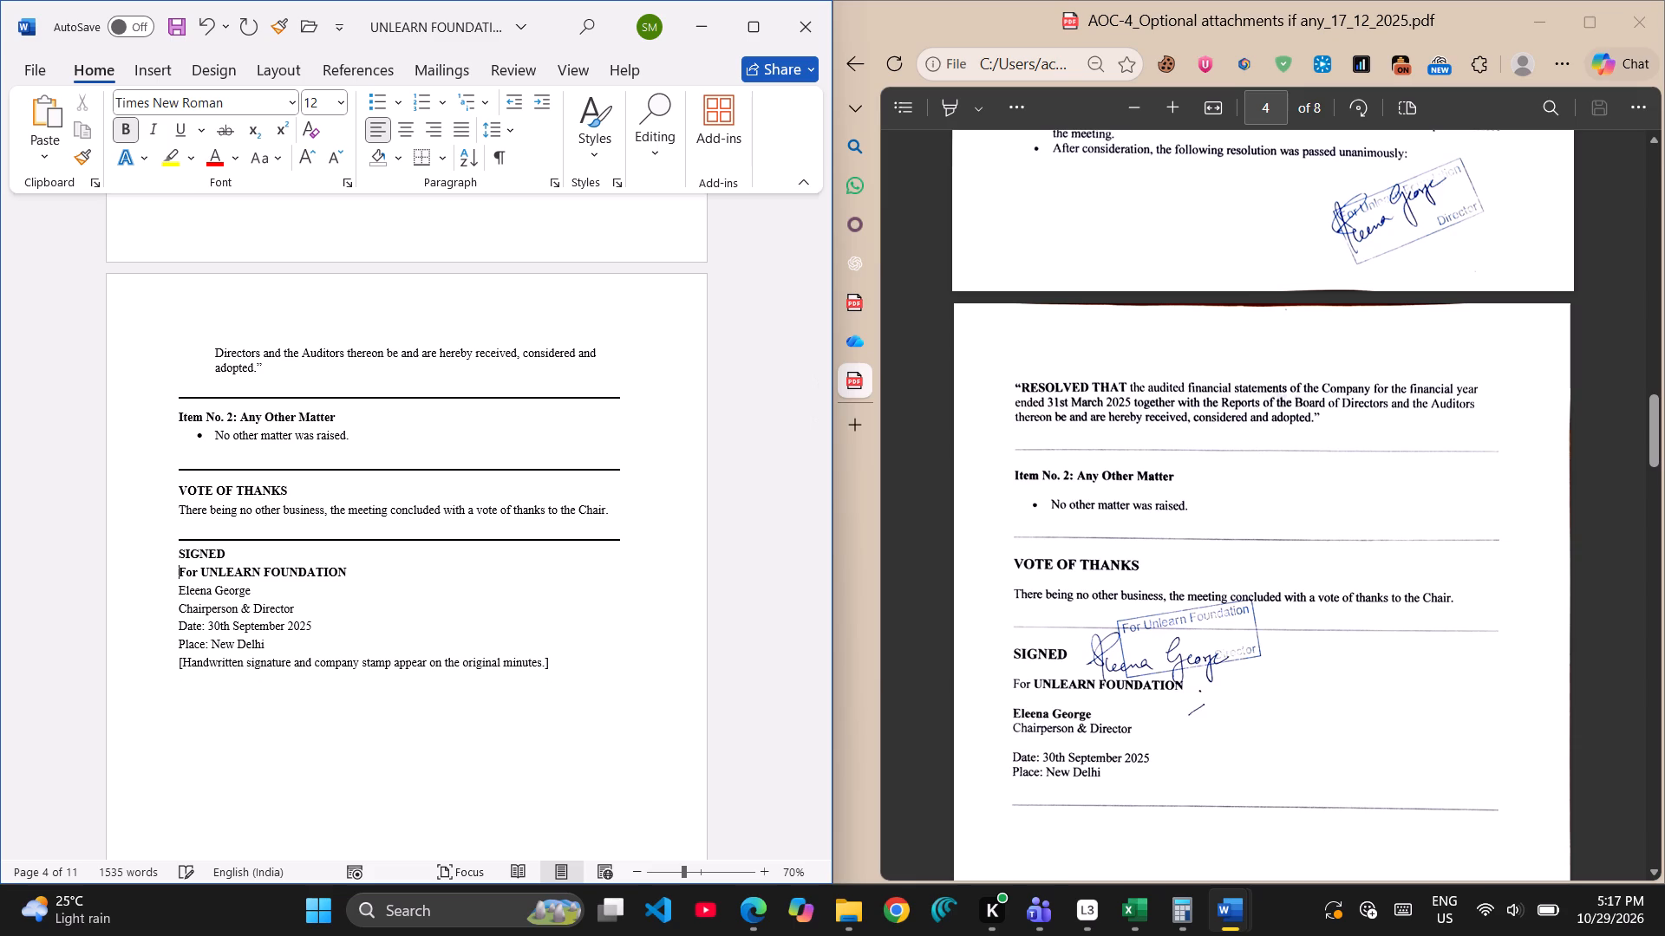
pyautogui.press('Return')
pyautogui.press('Down')
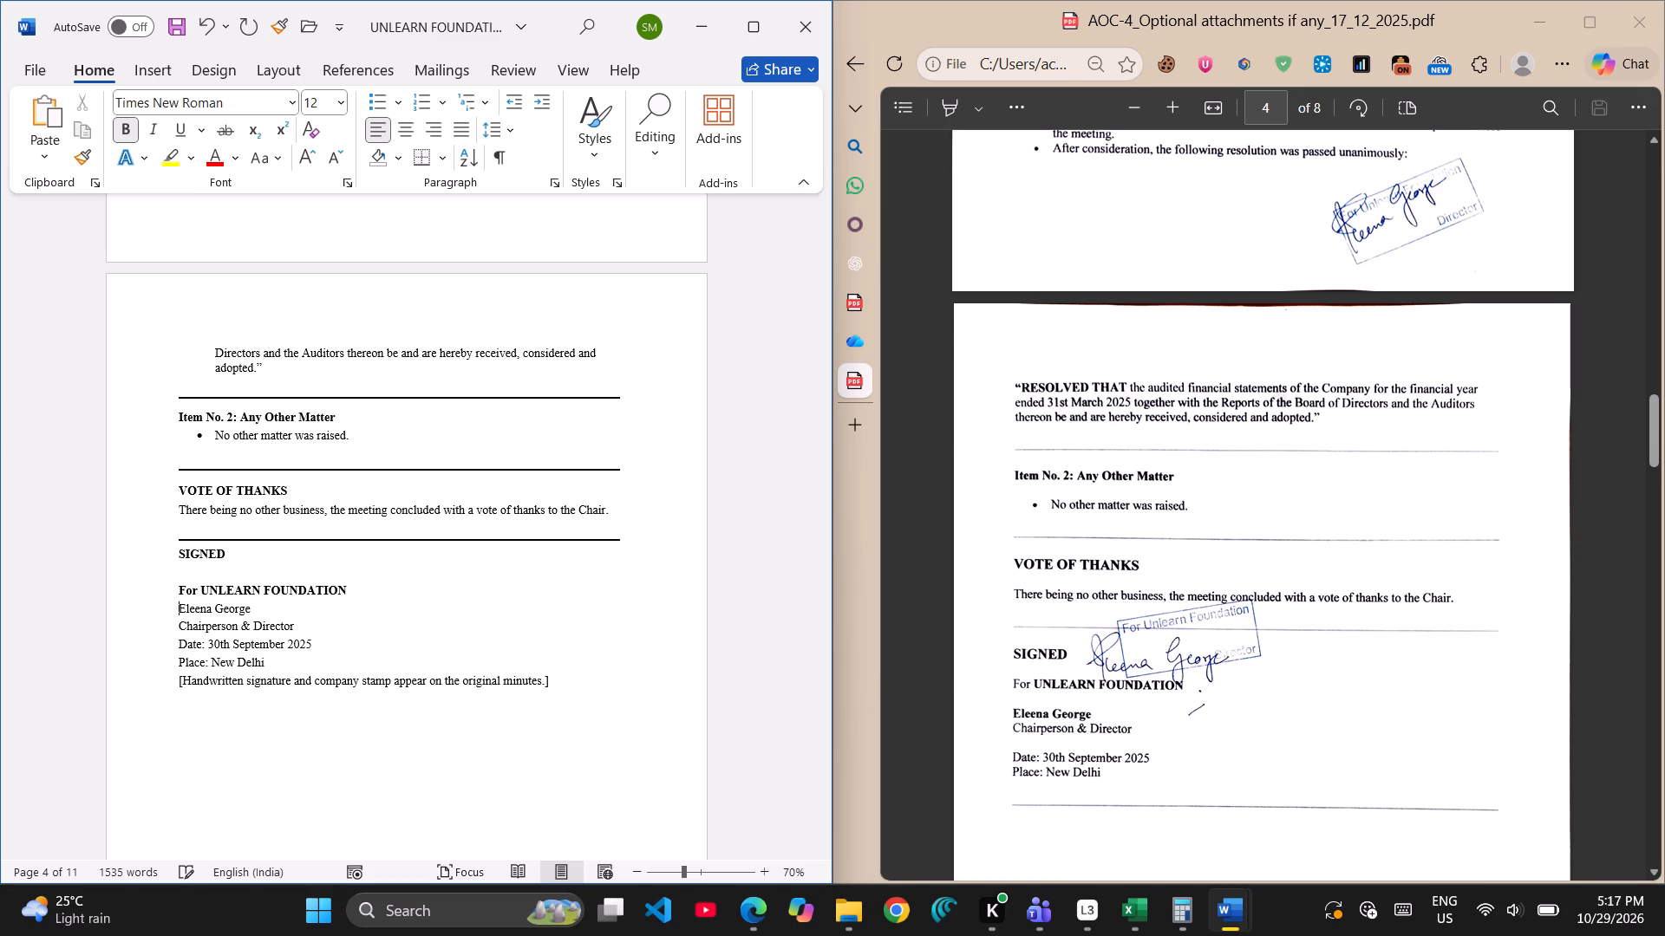
pyautogui.press('Return')
# Make the signatory's name above "Chairperson & Director" bold in the minutes' signature block.
pyautogui.press('Down')
pyautogui.press('Up')
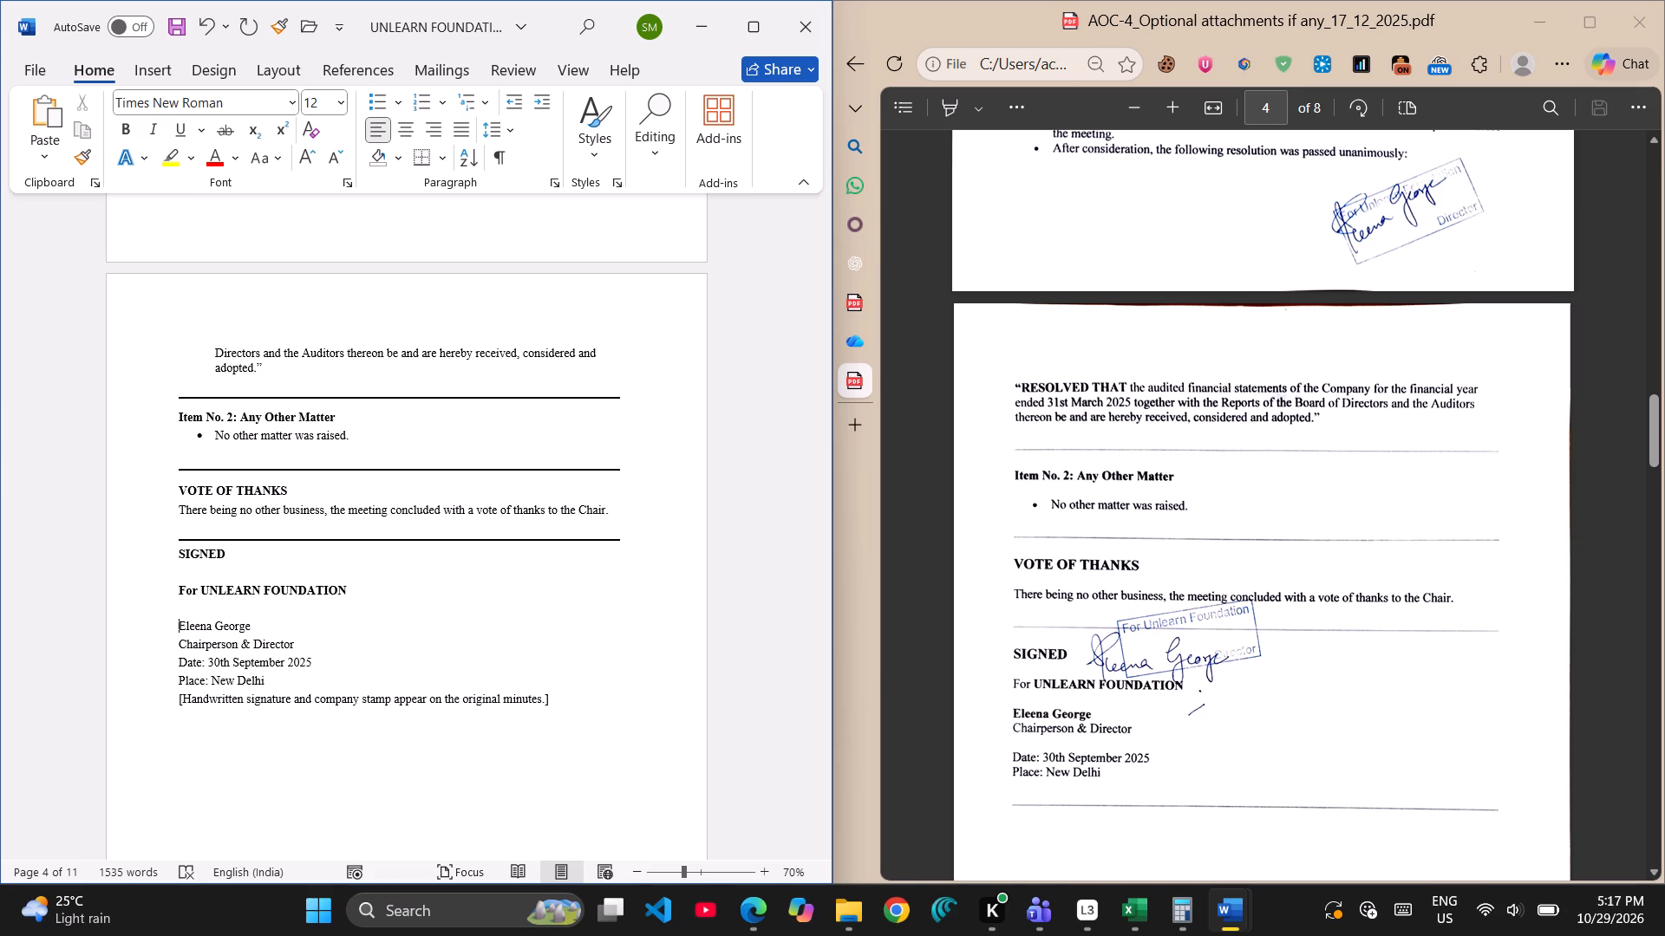
pyautogui.hotkey('shift', 'Right')
pyautogui.hotkey('ctrl', 'shift', 'Right')
pyautogui.hotkey('ctrl', 'shift', 'Right')
pyautogui.hotkey('ctrl', 'shift', 'Right')
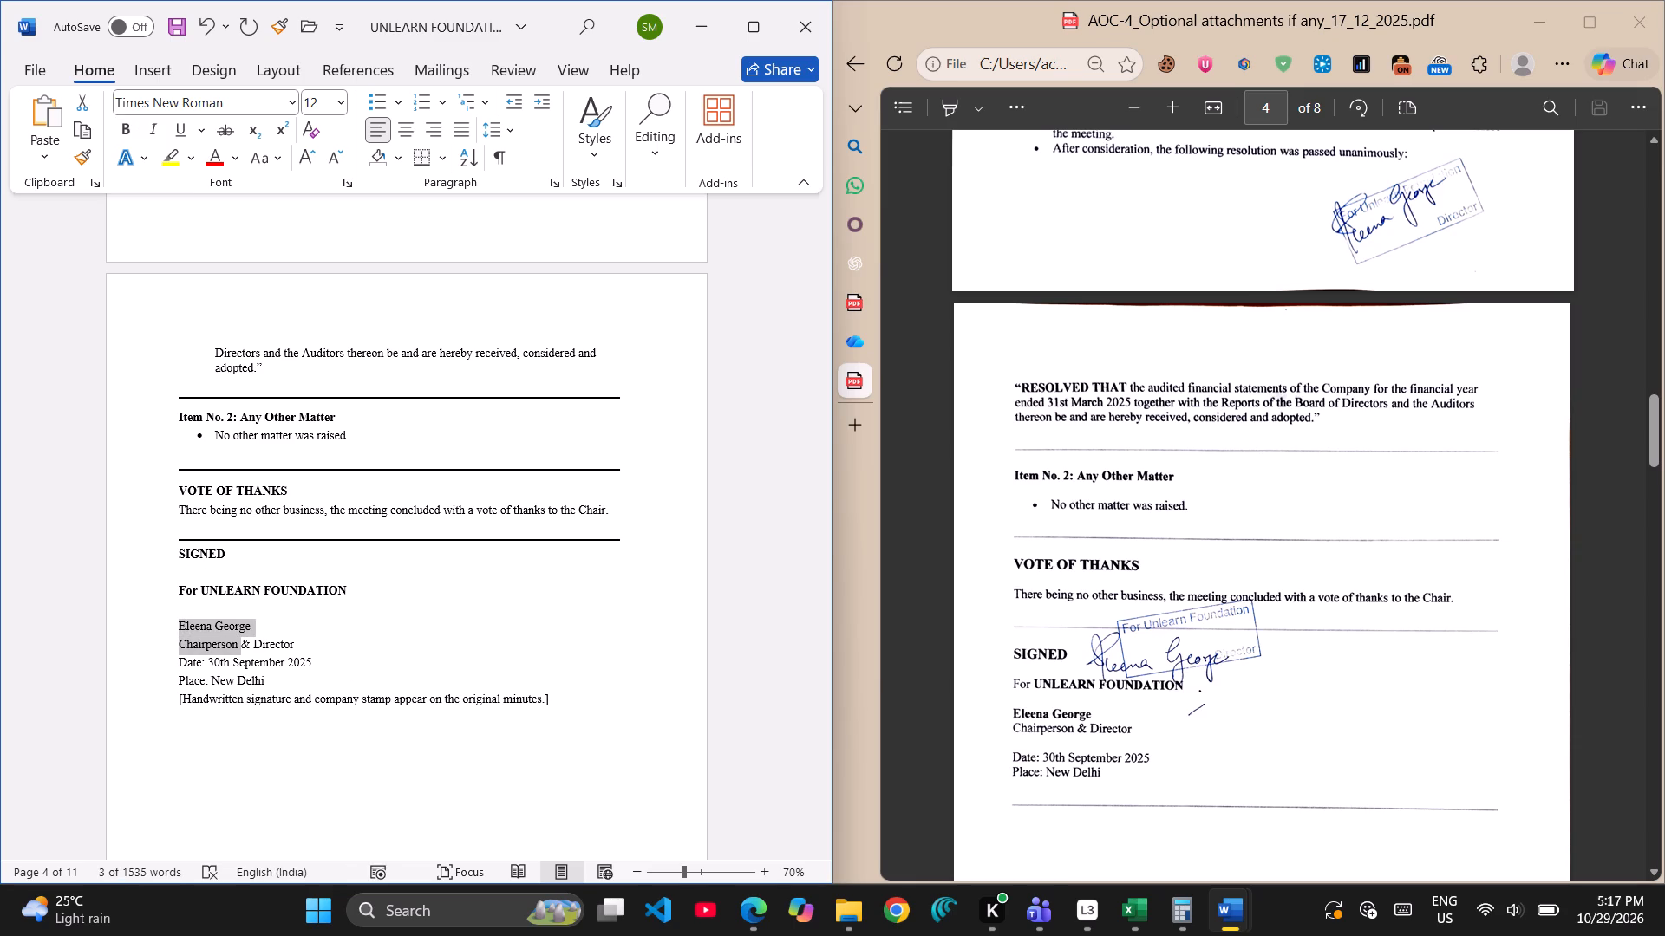
pyautogui.hotkey('ctrl', 'shift', 'Left')
pyautogui.hotkey('ctrl', 'b')
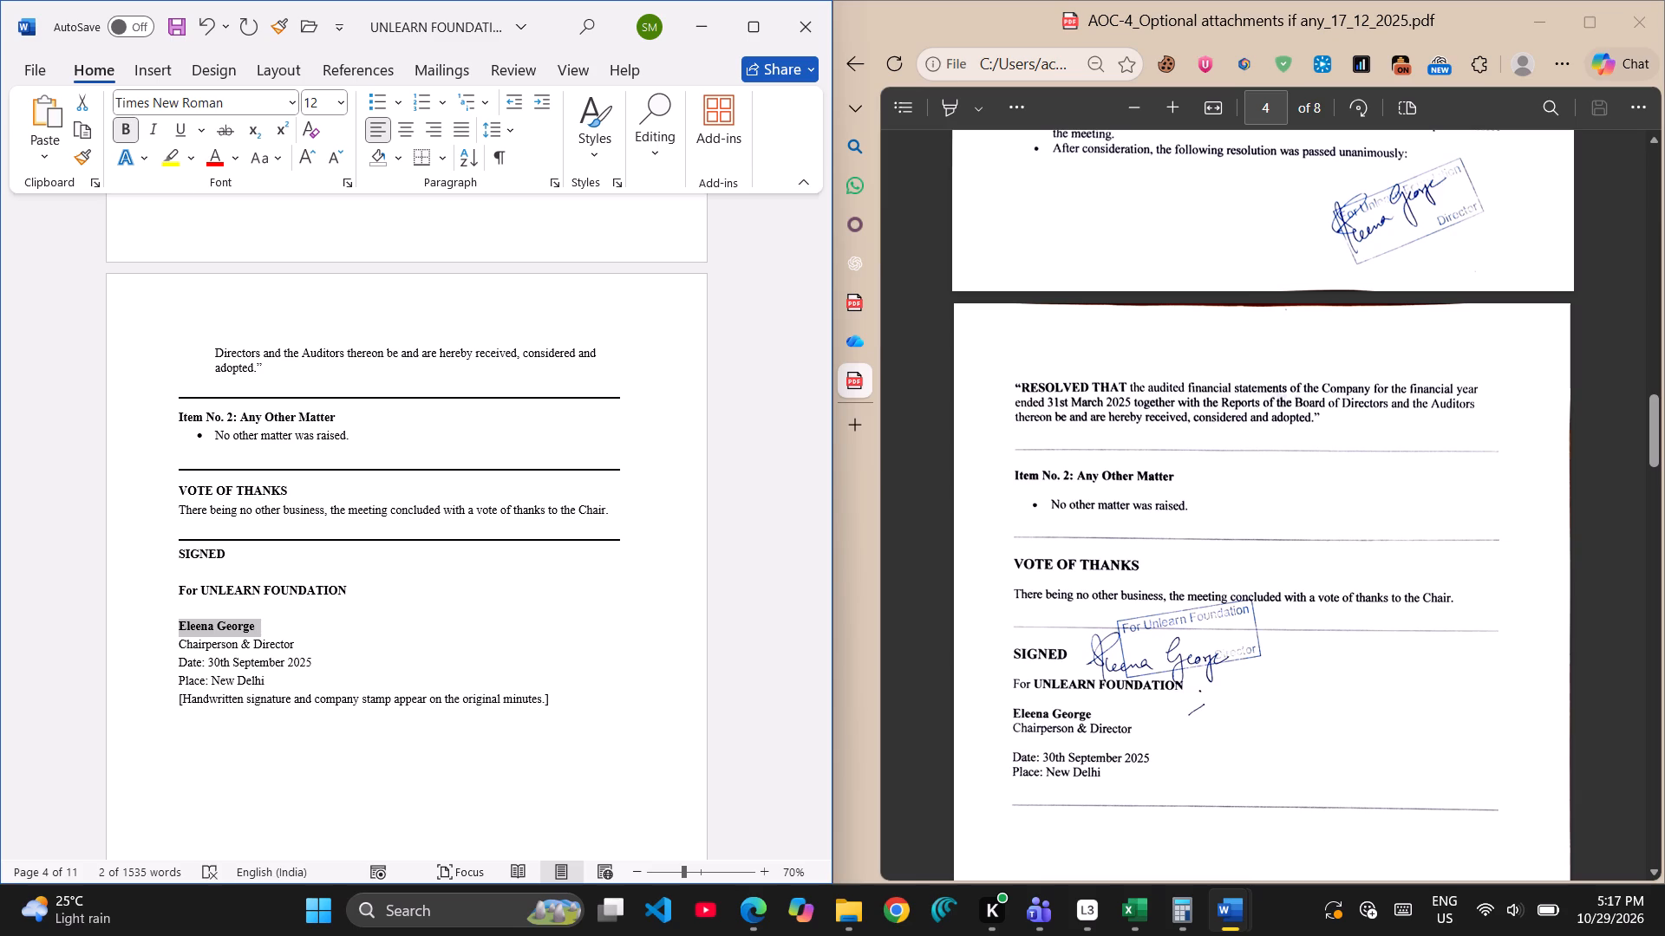
# Insert a blank line between "Chairperson & Director" and the Date line of the minutes' signature block.
pyautogui.press('Down')
pyautogui.press('Left')
pyautogui.press('Left')
pyautogui.press('Left')
pyautogui.press('Left')
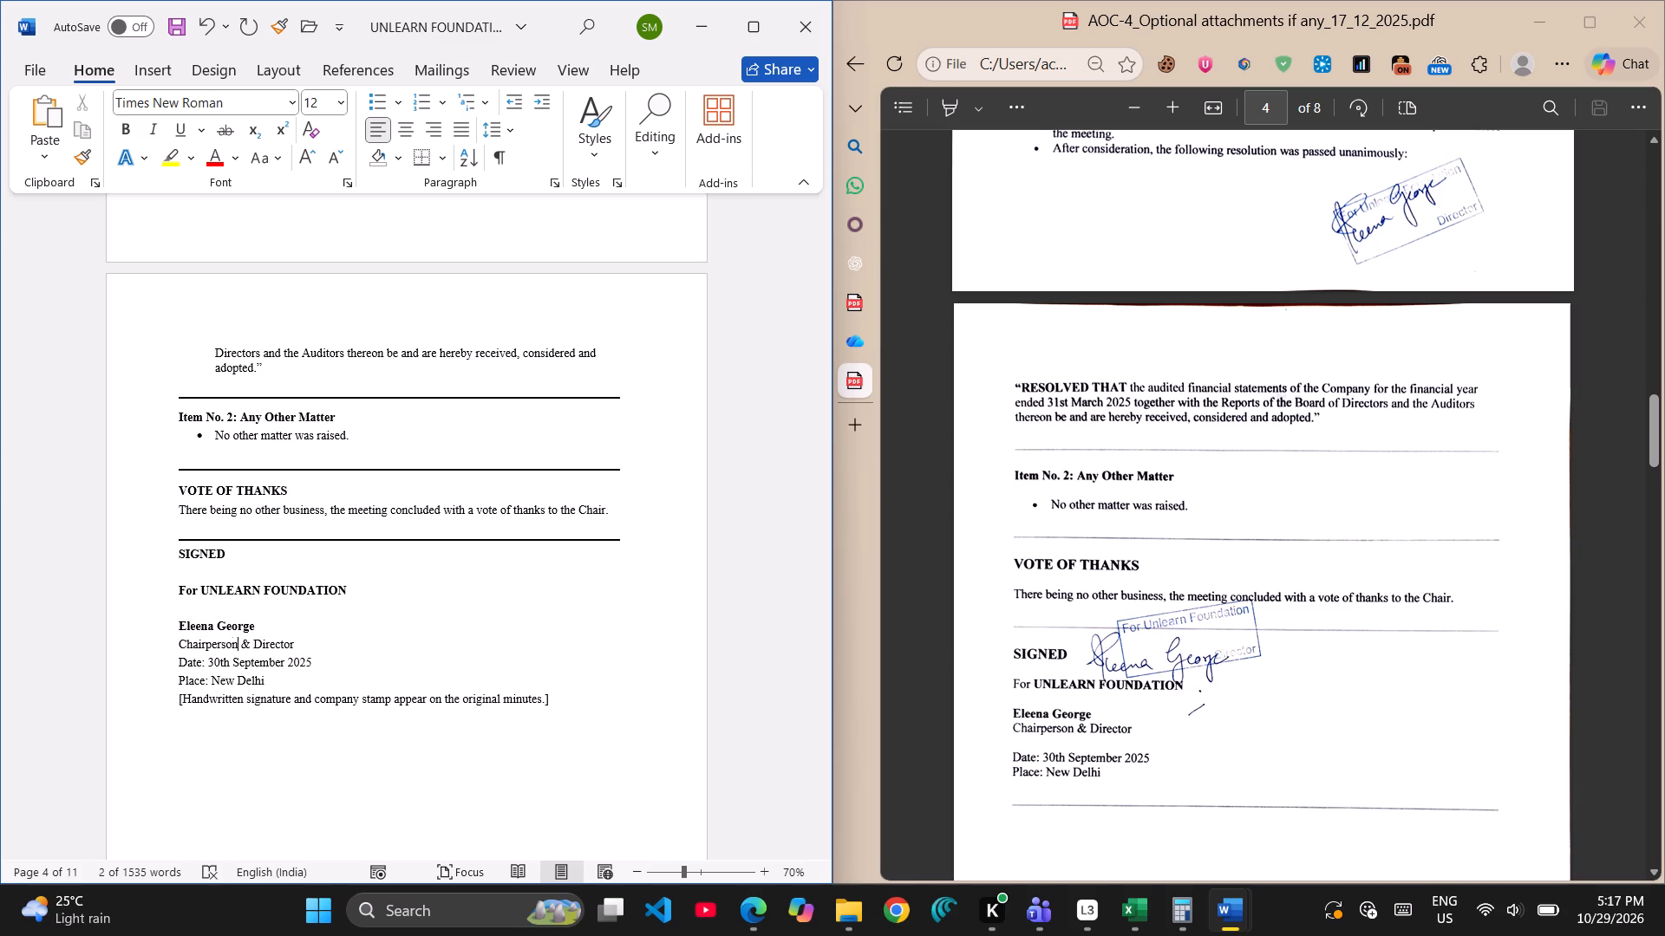
pyautogui.press('Left')
pyautogui.press('Left')
pyautogui.press('Left')
pyautogui.press('Left')
pyautogui.press('Left')
pyautogui.press('Down')
pyautogui.press('Left')
pyautogui.press('Left')
pyautogui.press('Left')
pyautogui.press('Left')
pyautogui.press('Left')
pyautogui.press('Left')
pyautogui.press('Left')
pyautogui.press('Return')
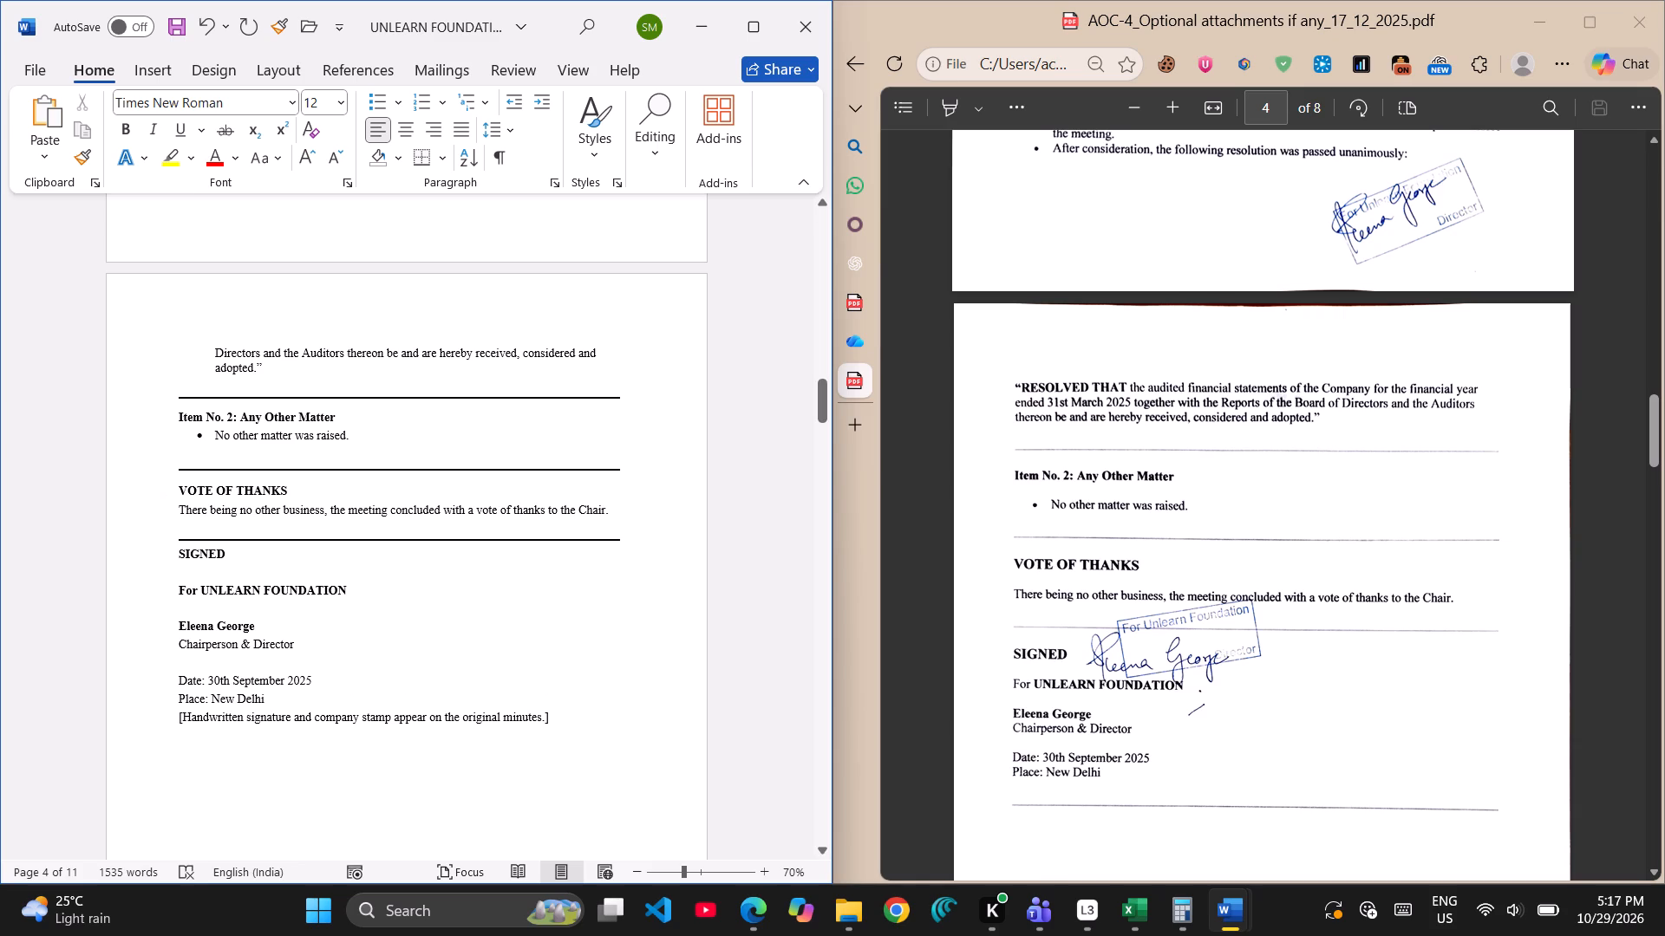
# Remove the bold from the word "For" in front of UNLEARN FOUNDATION in the minutes' signature block.
pyautogui.click(199, 595)
pyautogui.hotkey('shift', 'Left')
pyautogui.hotkey('shift', 'Left')
pyautogui.hotkey('shift', 'Left')
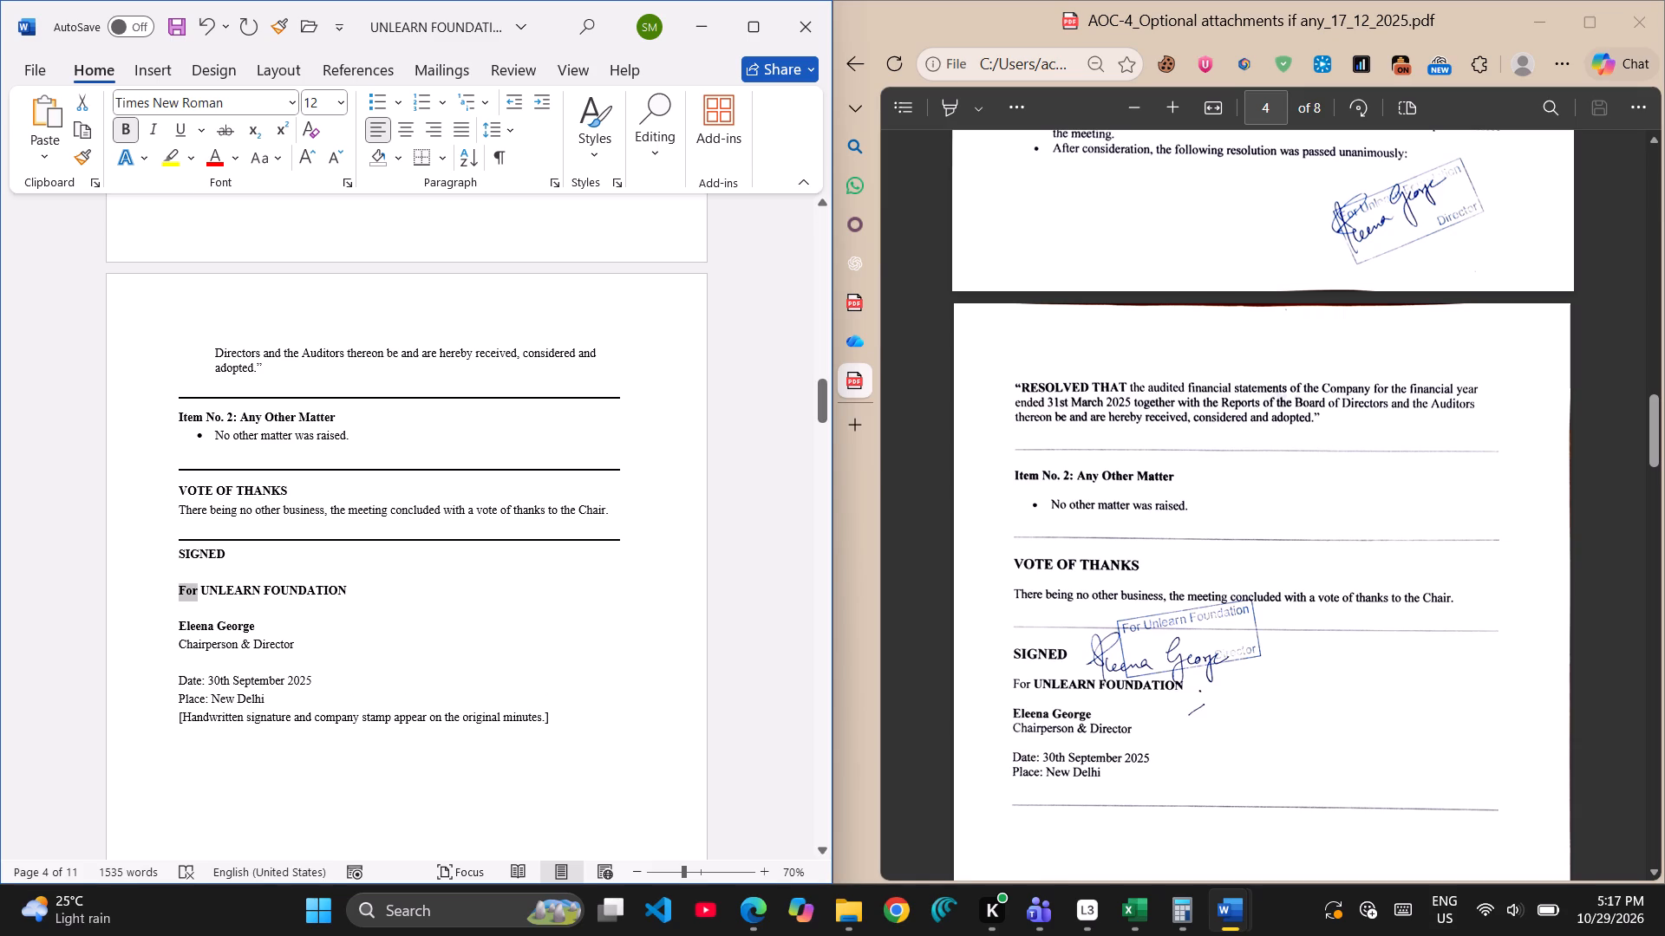
pyautogui.hotkey('ctrl', 'b')
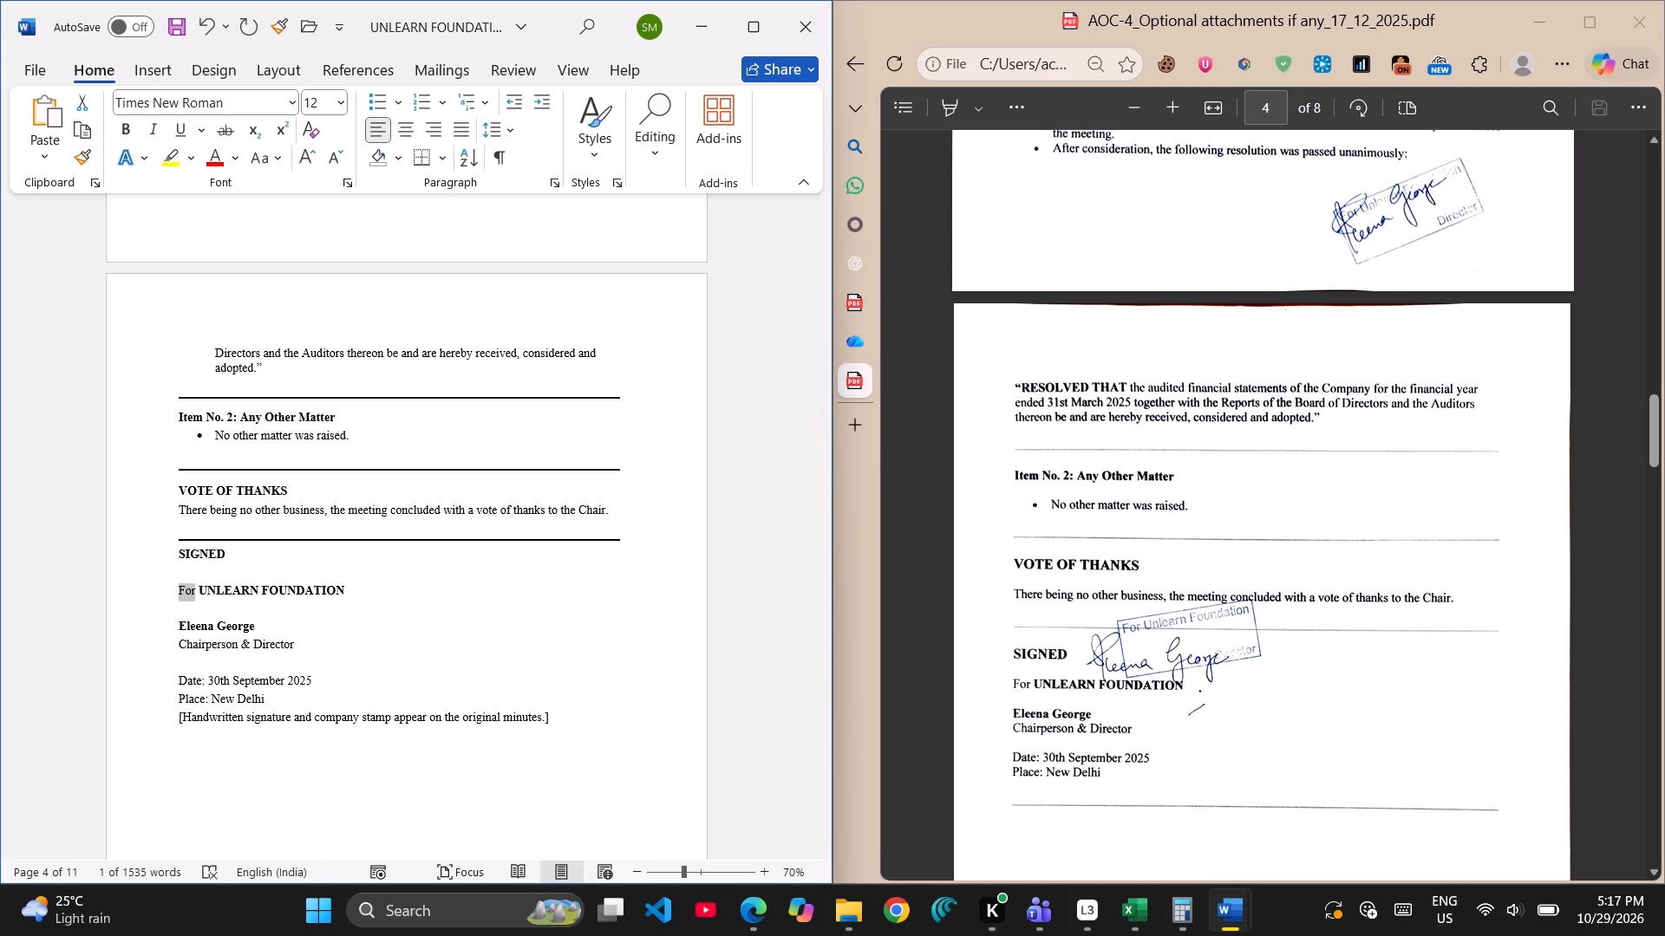
# Check the end of the minutes' signature block against page 4 of the original PDF.
pyautogui.press('Right')
pyautogui.press('Right')
pyautogui.press('Right')
pyautogui.press('Down')
pyautogui.press('Down')
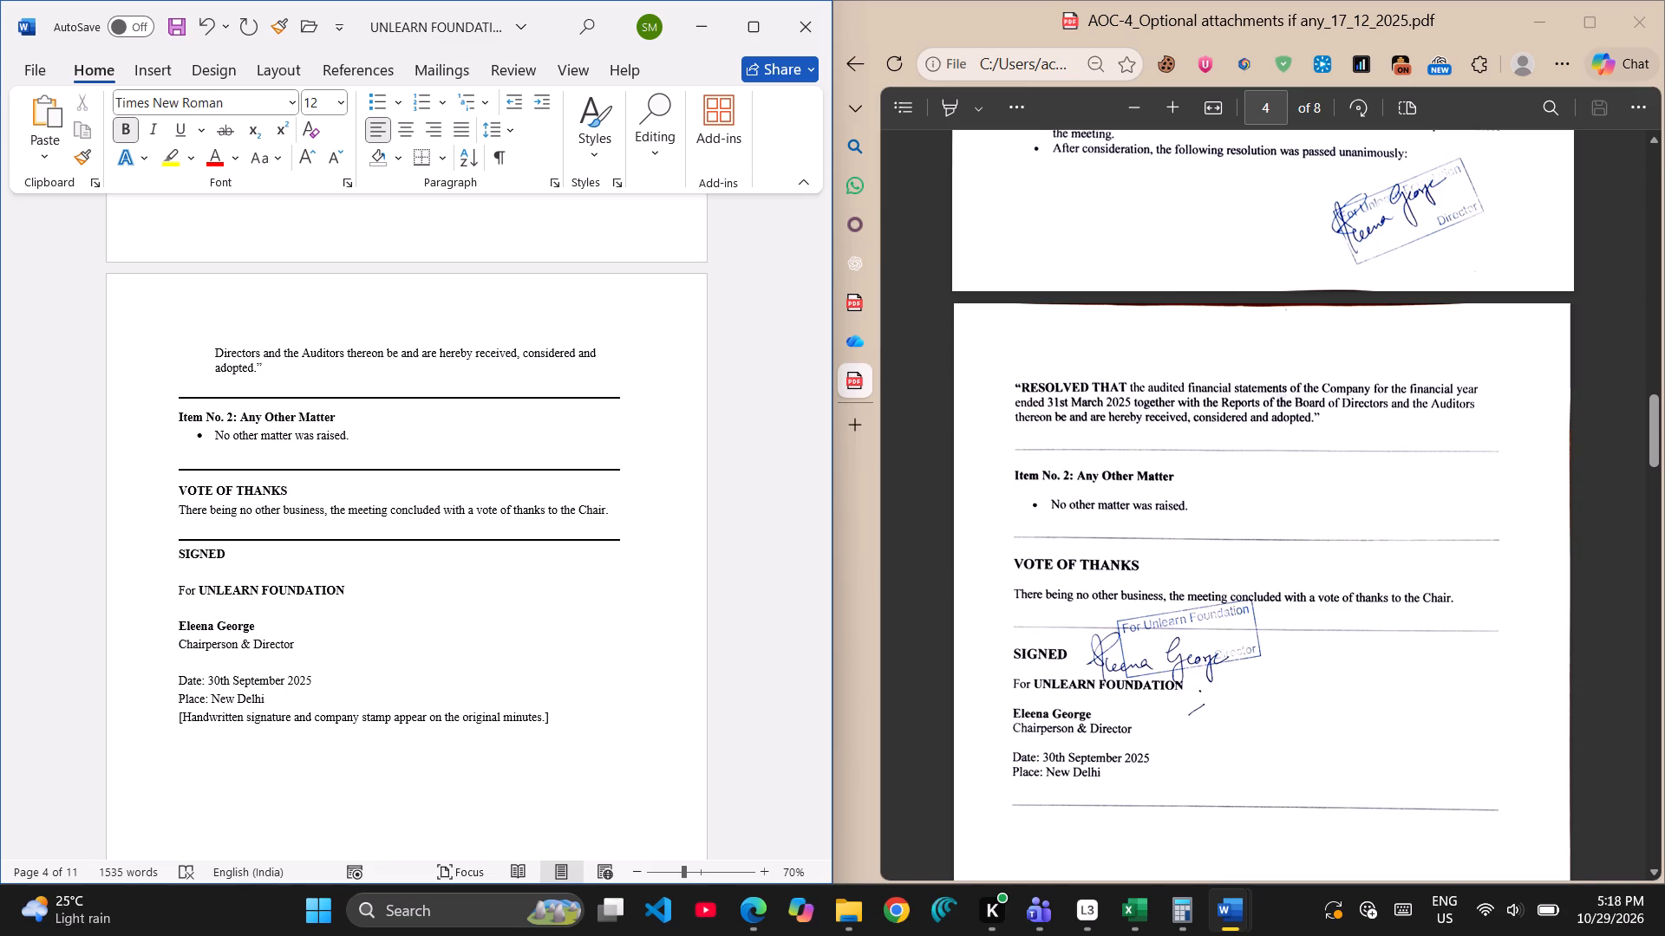
pyautogui.press('Down')
pyautogui.scroll(-5, 1107, 848)
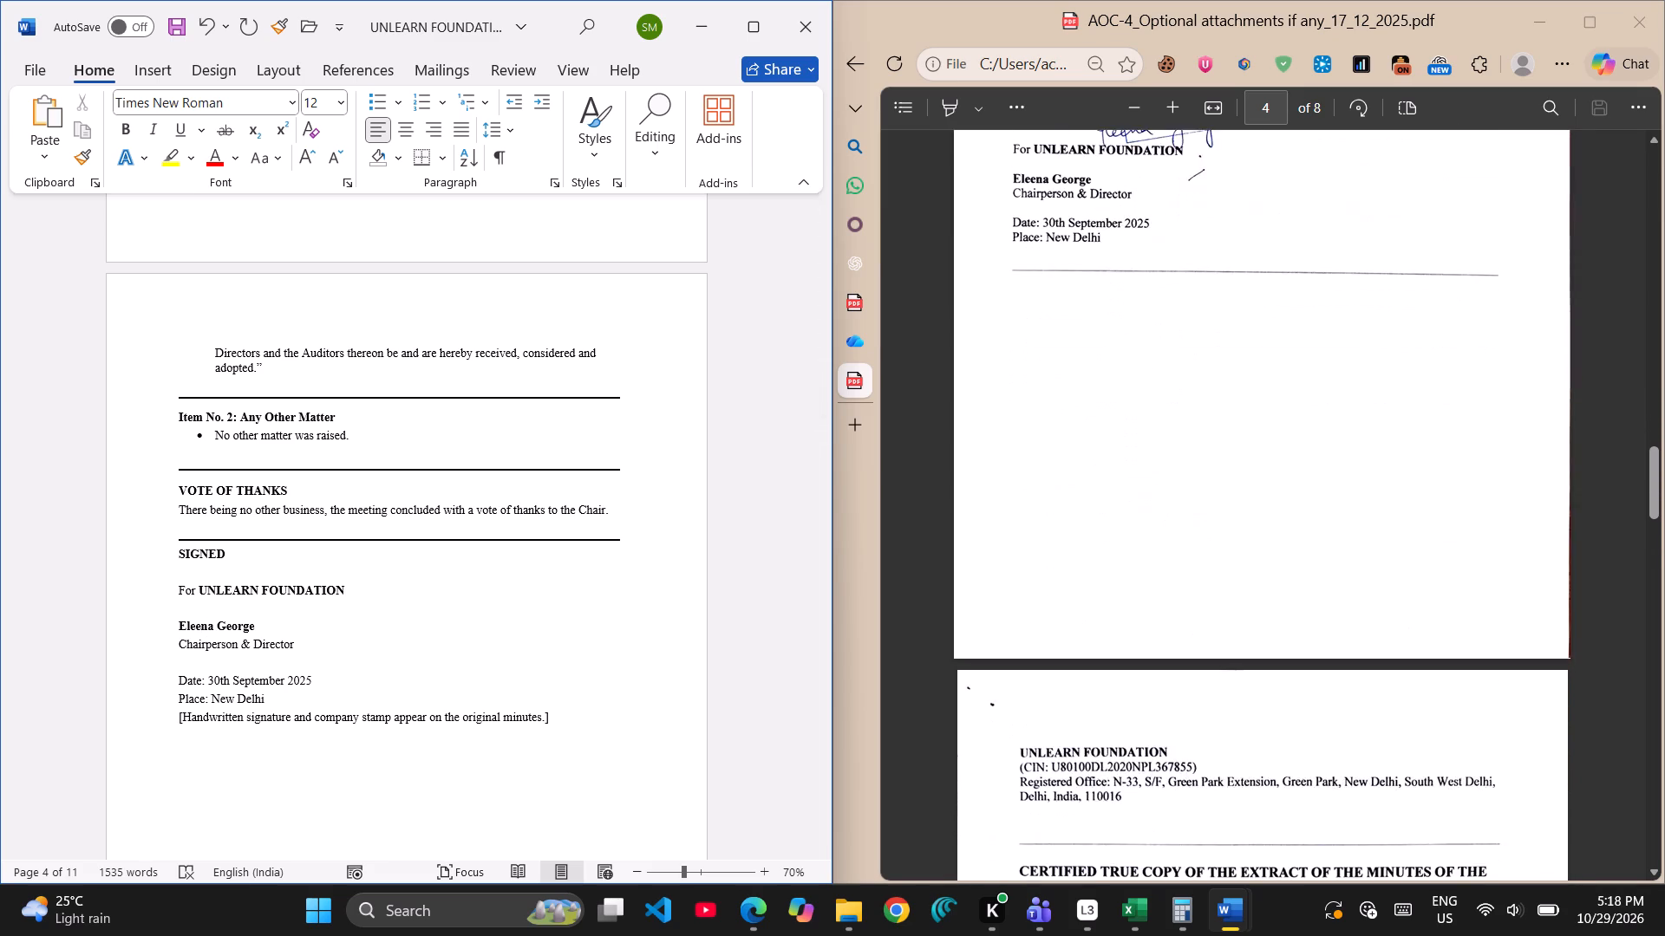
pyautogui.scroll(1, 1107, 848)
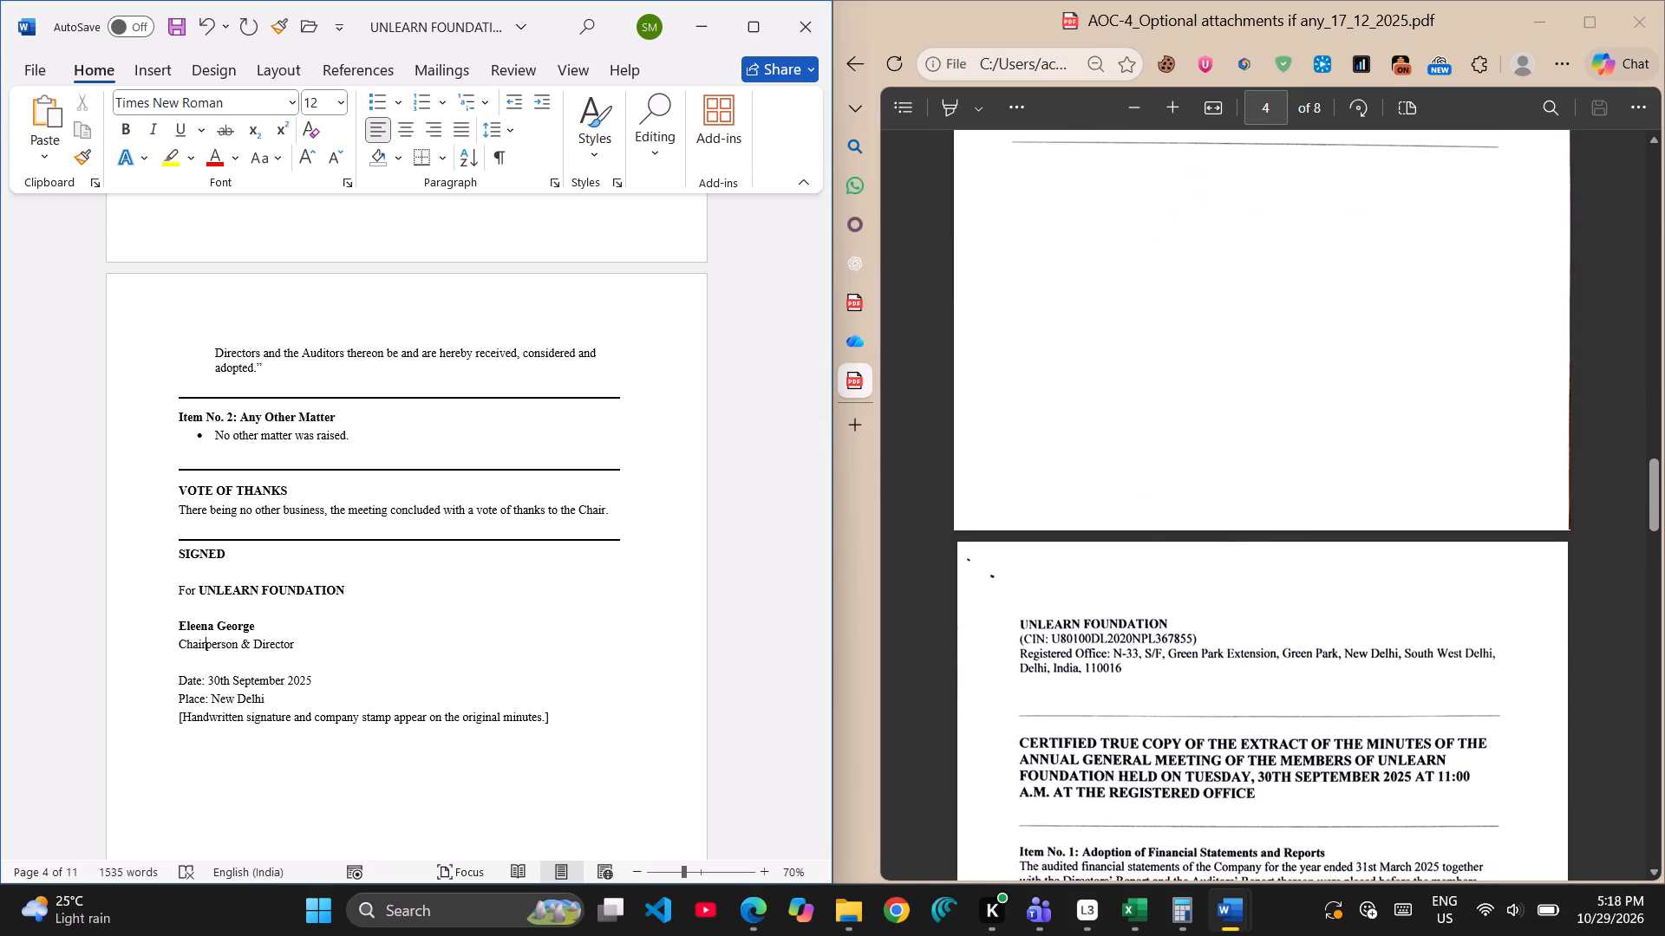
pyautogui.scroll(2, 1107, 848)
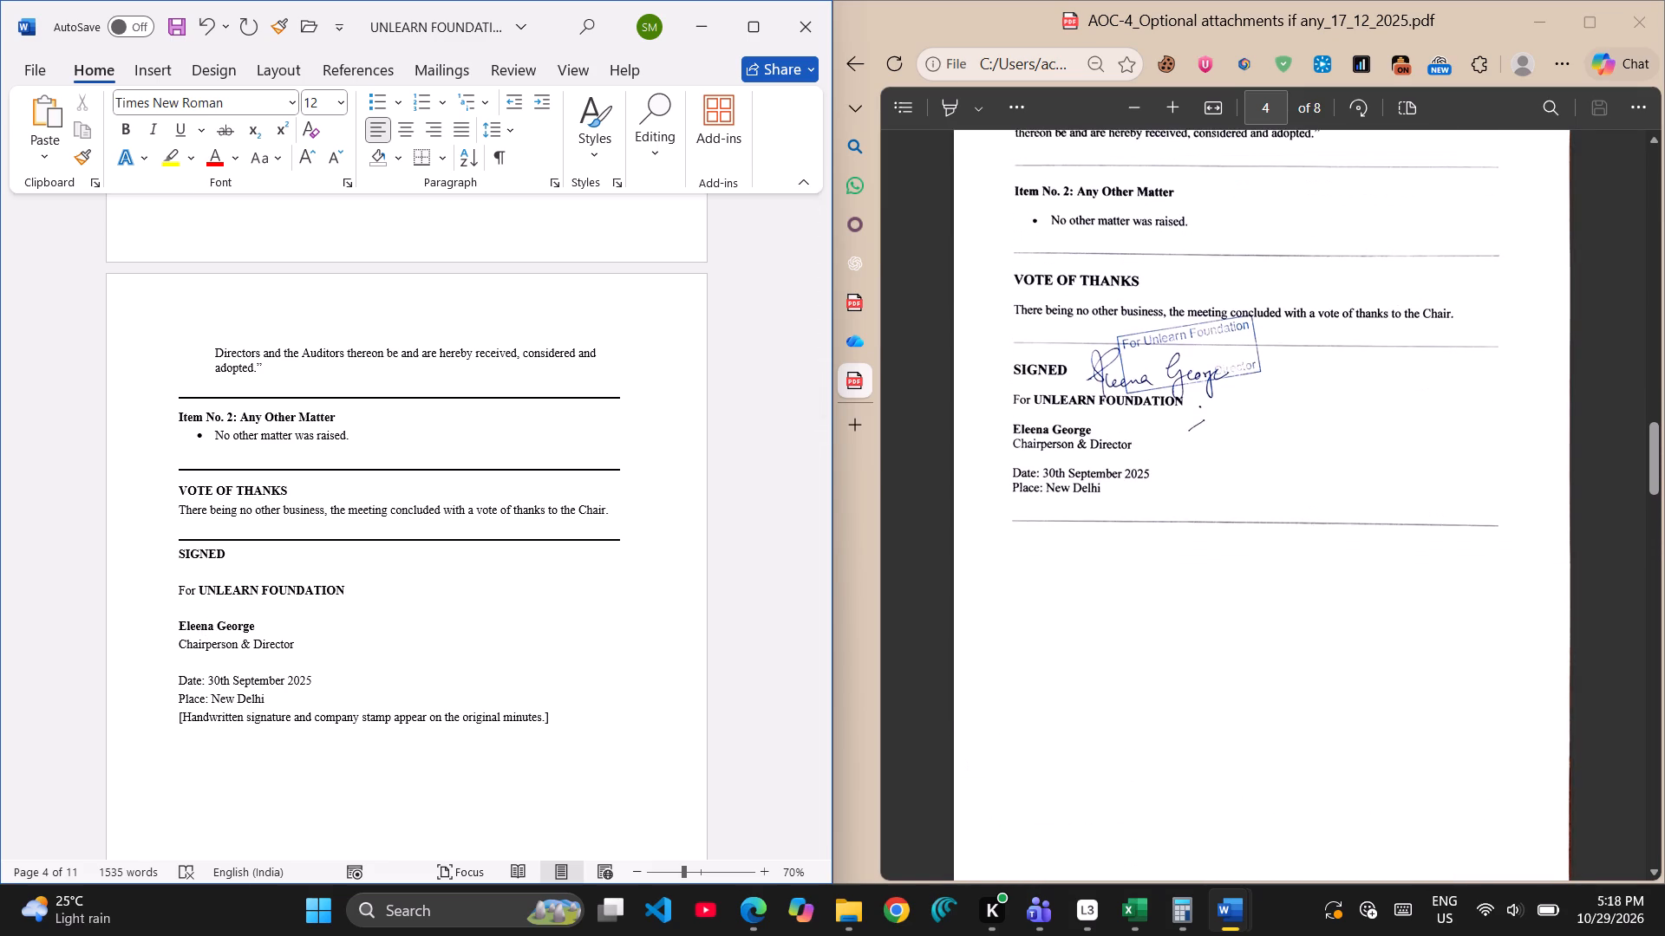
pyautogui.scroll(1, 1107, 848)
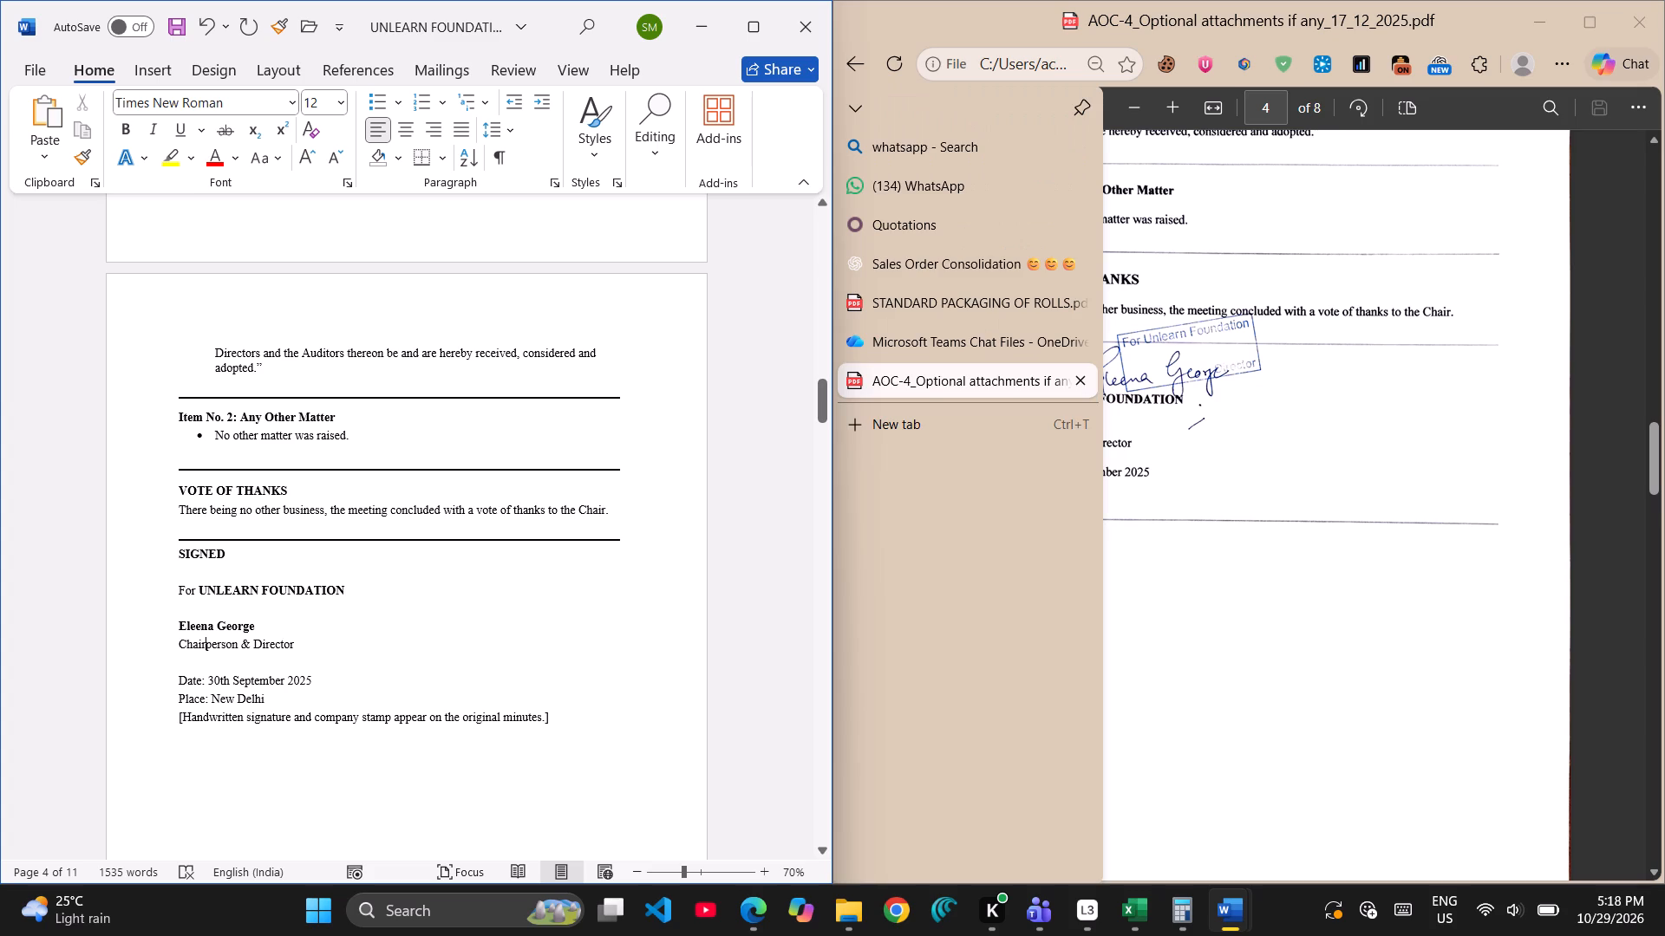
pyautogui.click(1228, 601)
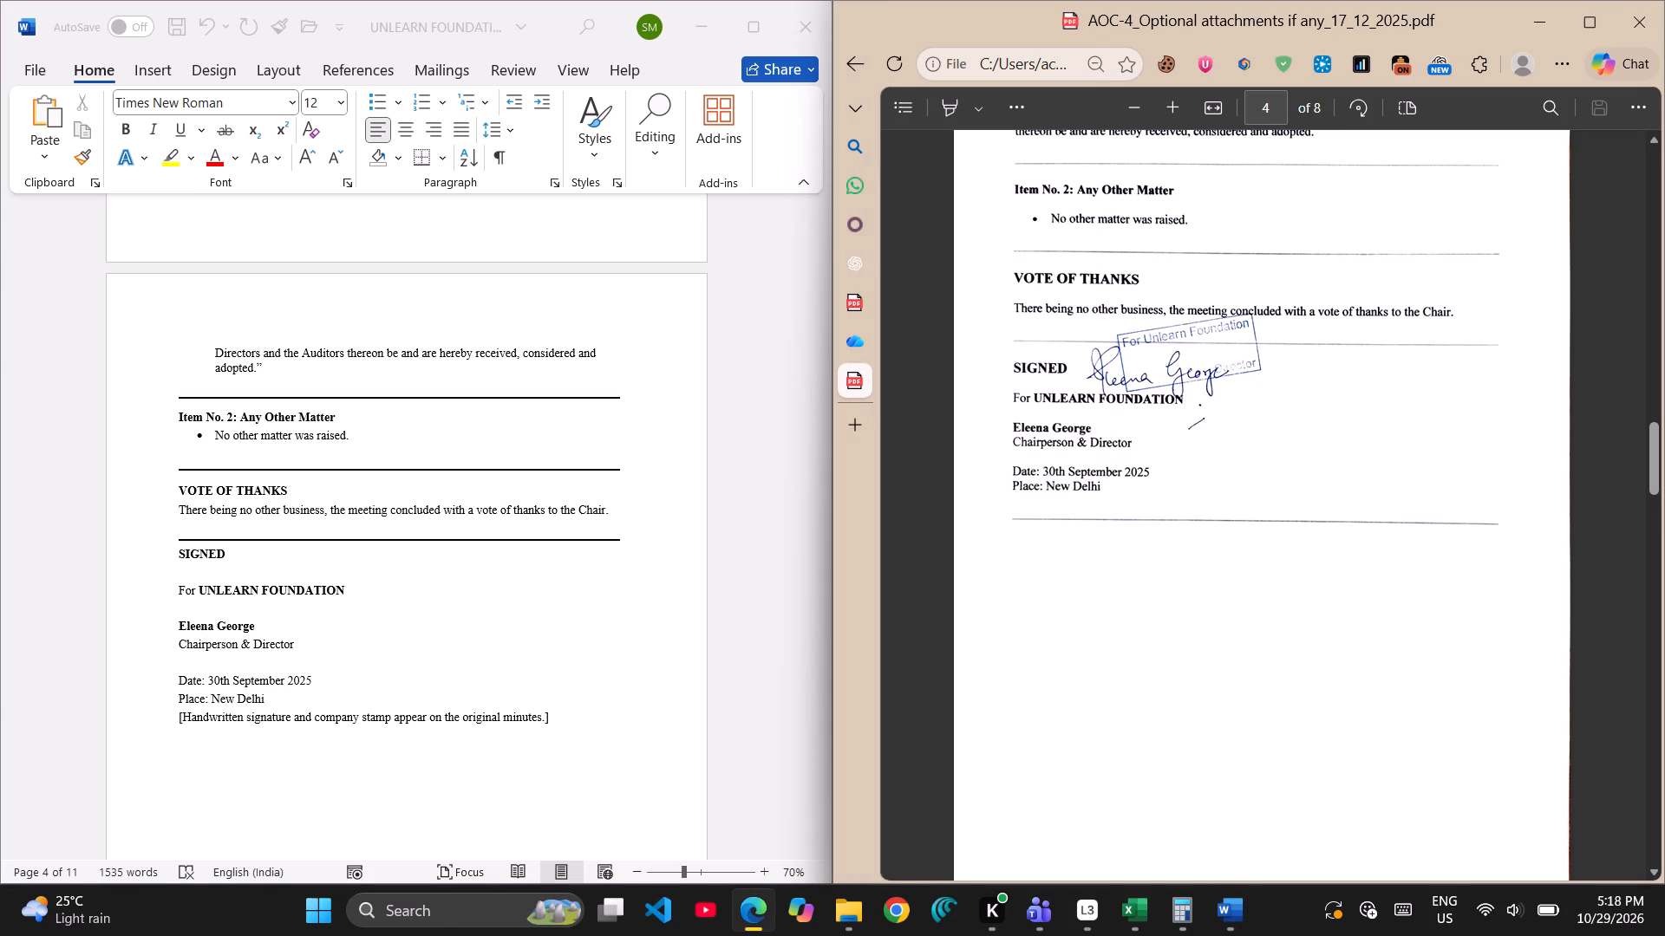
pyautogui.scroll(-1, 1168, 587)
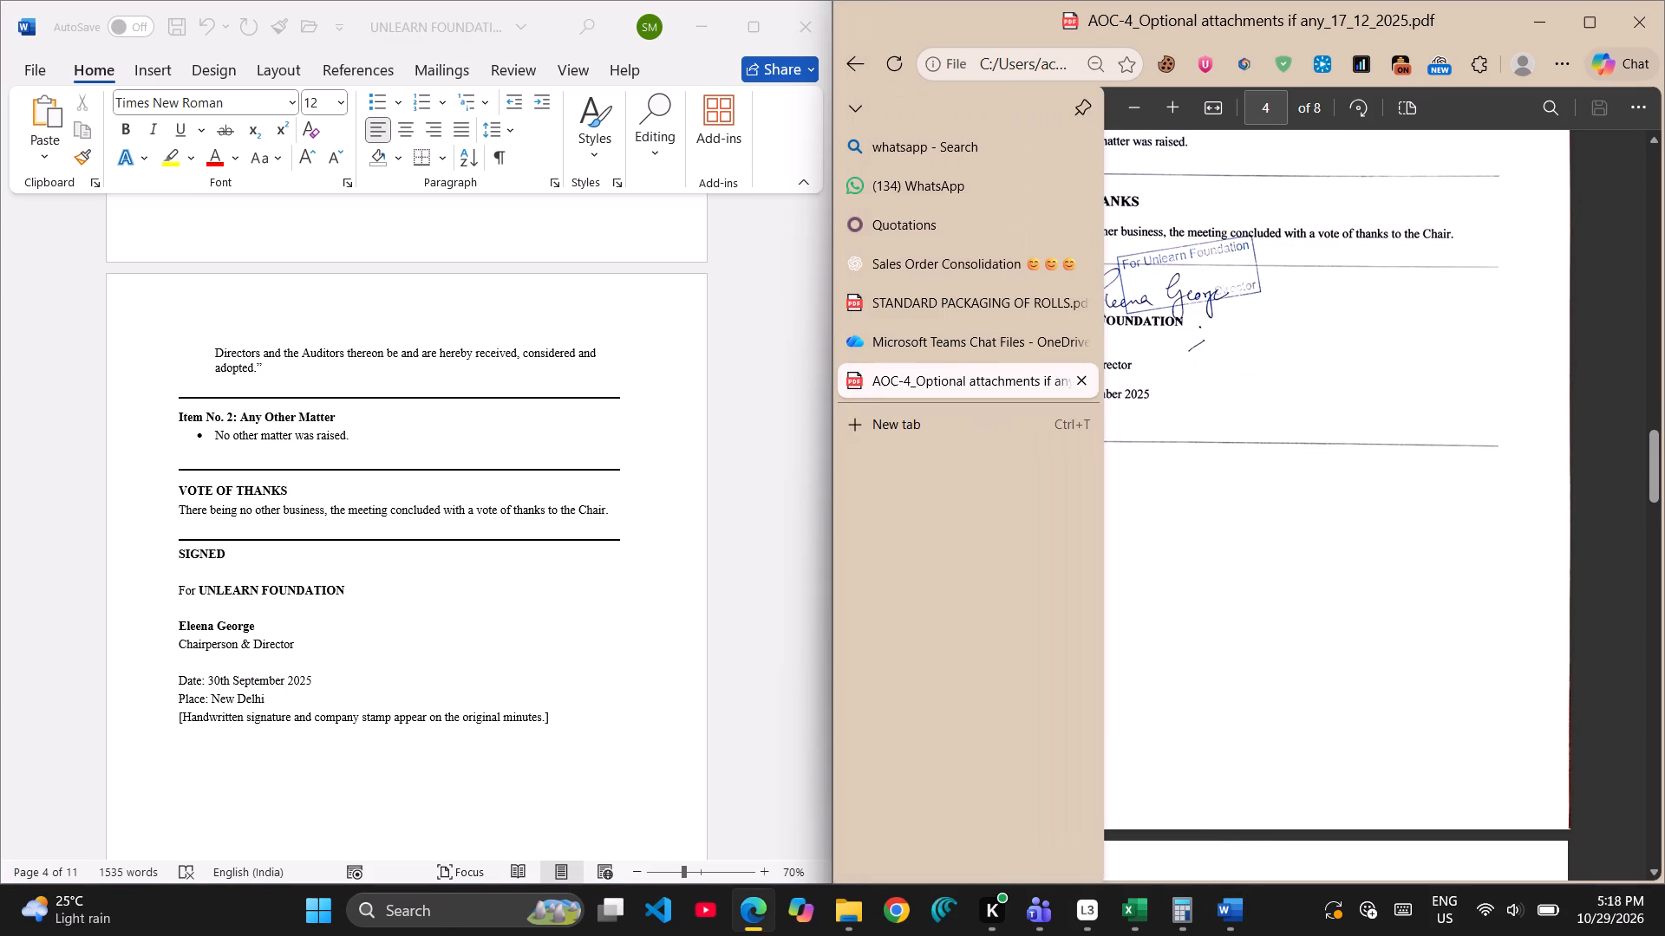
# Delete the bracketed note about the handwritten signature and company stamp below "Place: New Delhi" in the minutes.
pyautogui.click(557, 714)
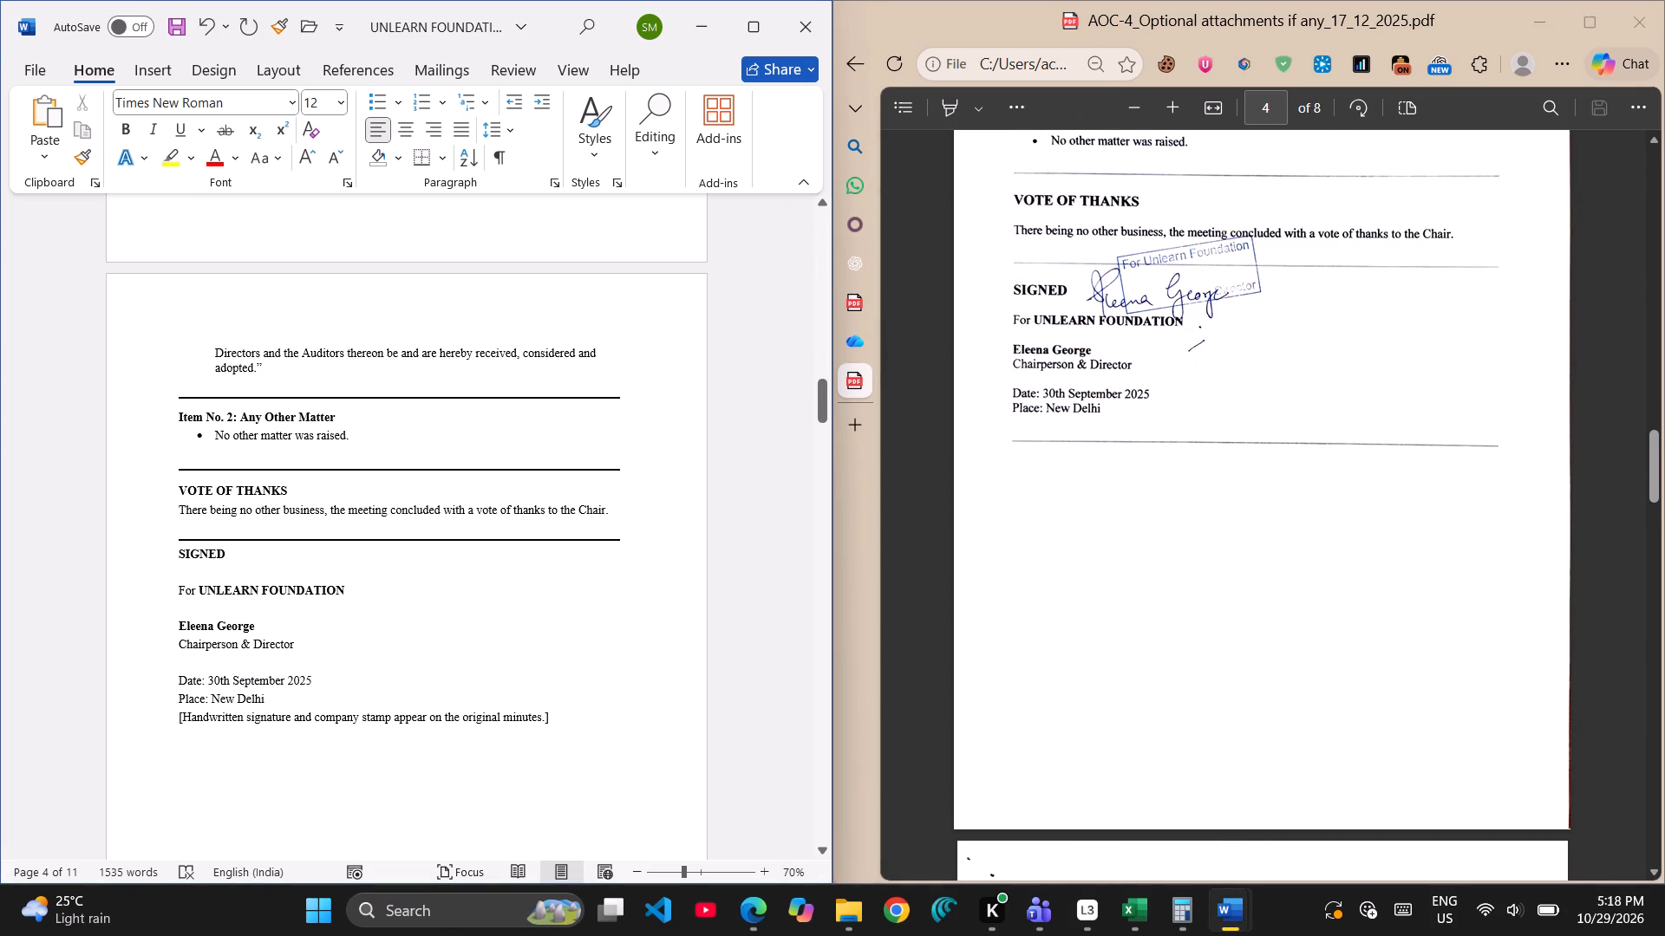
pyautogui.click(557, 714)
pyautogui.hotkey('ctrl', 'shift', 'Left')
pyautogui.hotkey('ctrl', 'shift', 'Left')
pyautogui.hotkey('ctrl', 'shift', 'Left')
pyautogui.hotkey('ctrl', 'shift', 'Left')
pyautogui.hotkey('ctrl', 'shift', 'Left')
pyautogui.hotkey('ctrl', 'shift', 'Left')
pyautogui.hotkey('ctrl', 'shift', 'Left')
pyautogui.hotkey('ctrl', 'shift', 'Left')
pyautogui.hotkey('ctrl', 'shift', 'Left')
pyautogui.hotkey('ctrl', 'shift', 'Left')
pyautogui.hotkey('ctrl', 'shift', 'Left')
pyautogui.hotkey('ctrl', 'shift', 'Left')
pyautogui.hotkey('ctrl', 'shift', 'Left')
pyautogui.hotkey('ctrl', 'shift', 'Left')
pyautogui.hotkey('ctrl', 'shift', 'Left')
pyautogui.hotkey('ctrl', 'shift', 'Left')
pyautogui.hotkey('ctrl', 'shift', 'Down')
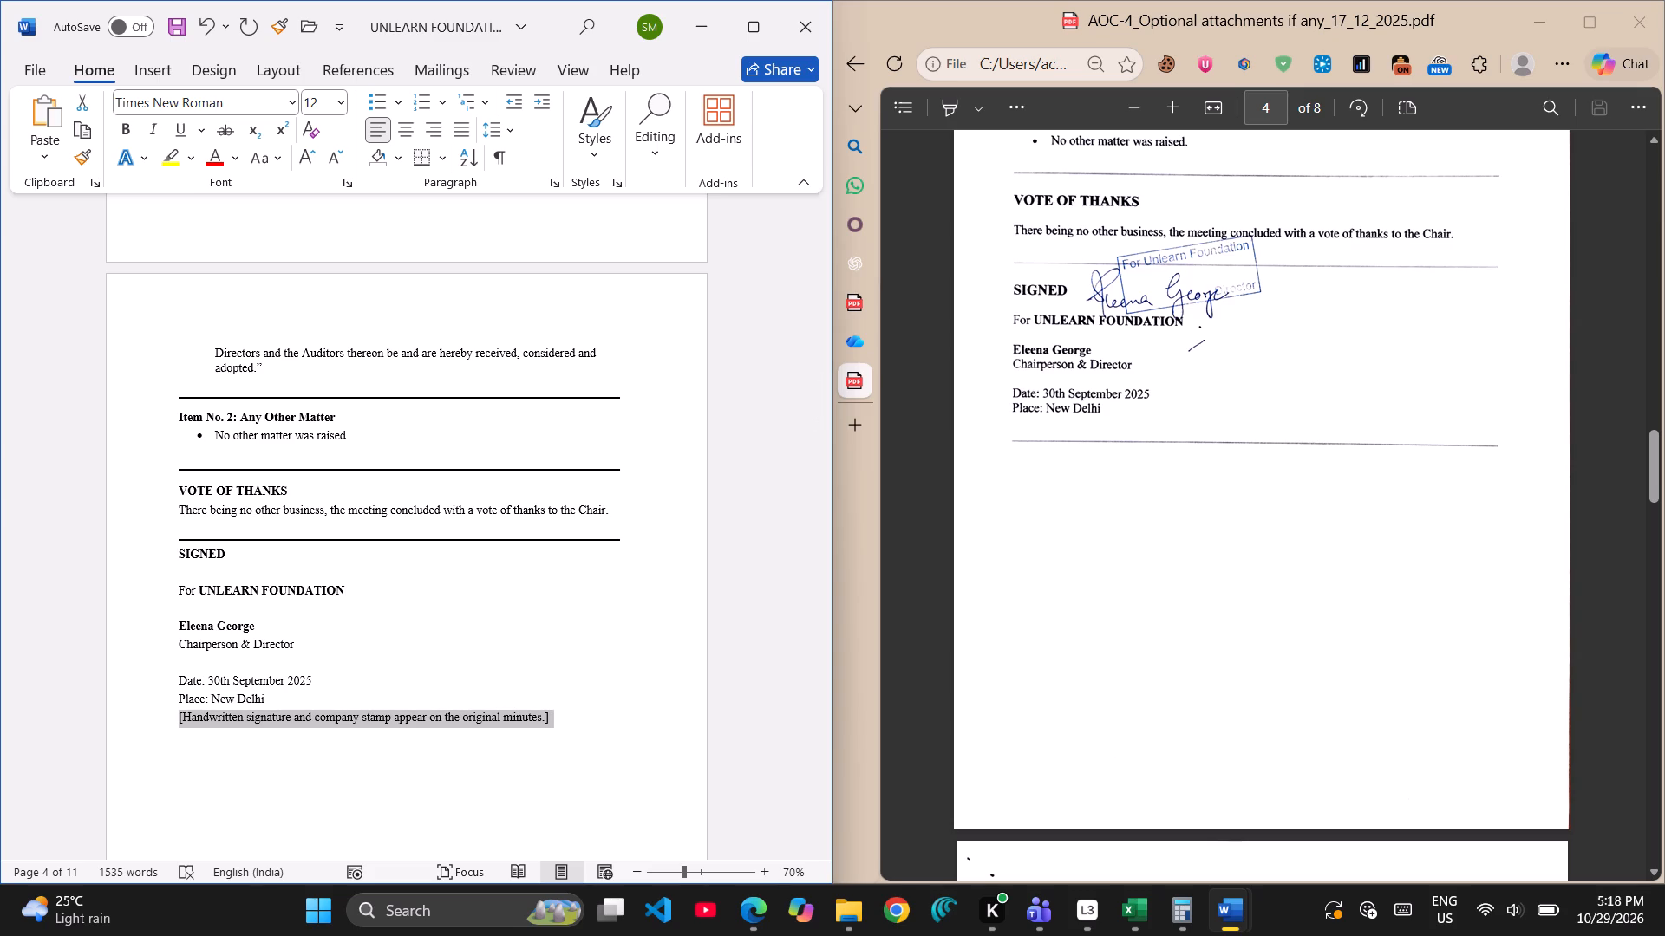
pyautogui.hotkey('ctrl', 'shift', 'BackSpace')
pyautogui.press('BackSpace')
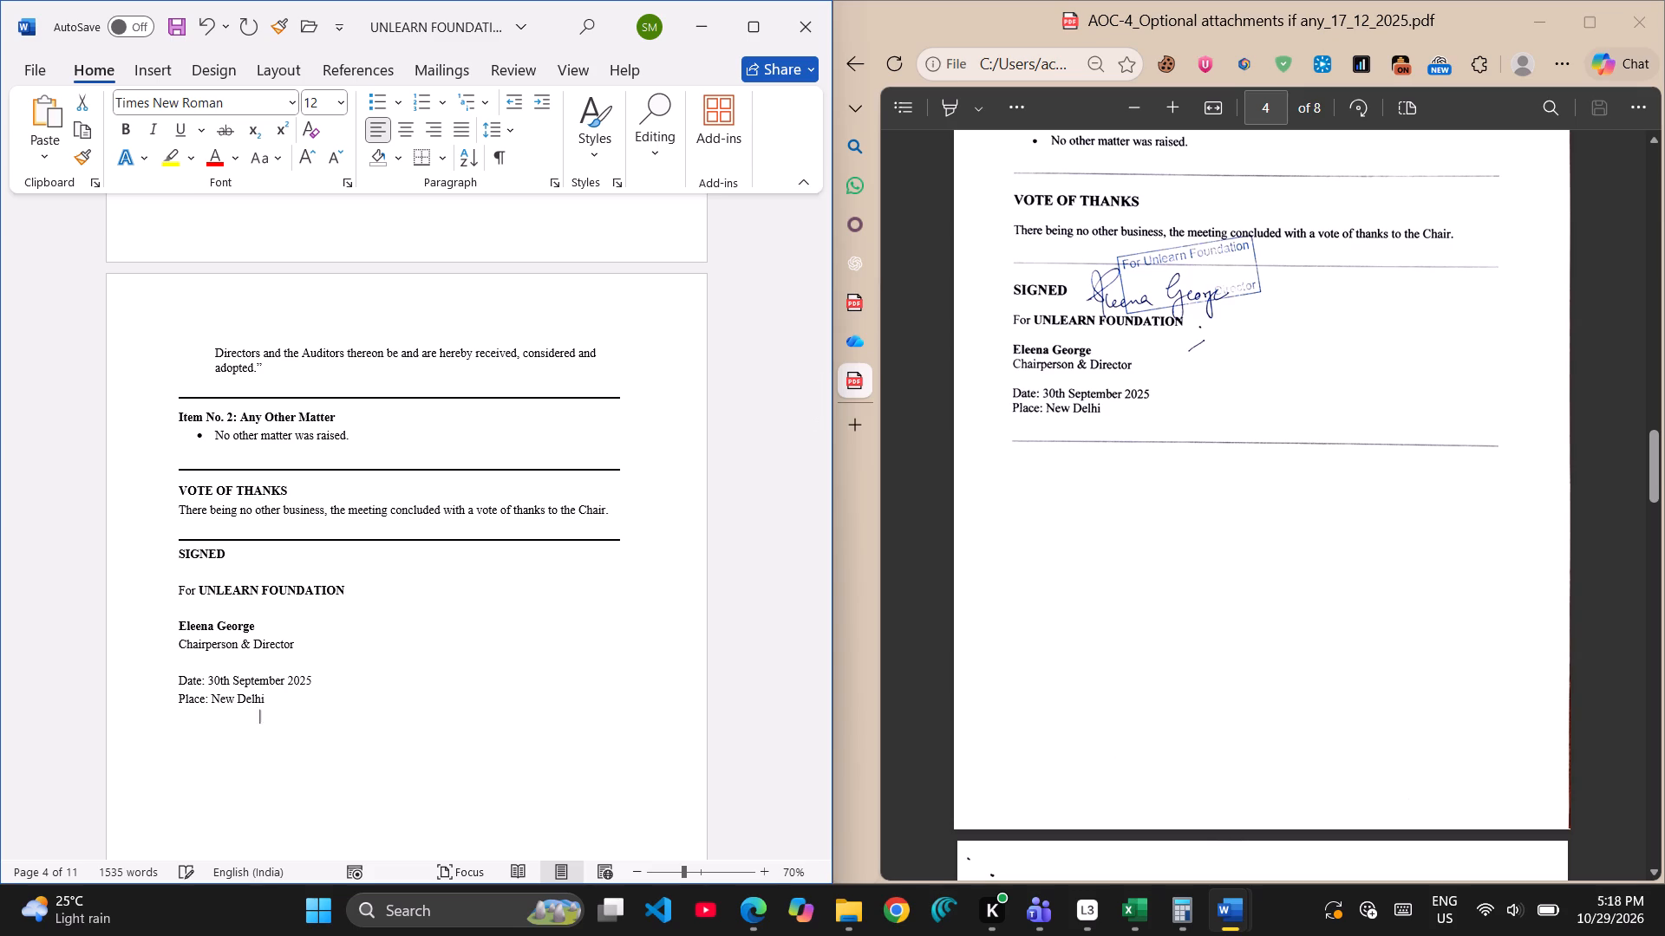
# Copy the divider line above SIGNED onto the empty line below "Place: New Delhi" to close the minutes.
pyautogui.press('Up')
pyautogui.press('Up')
pyautogui.press('Up')
pyautogui.press('Up')
pyautogui.press('Up')
pyautogui.press('Up')
pyautogui.press('Up')
pyautogui.press('Up')
pyautogui.press('Up')
pyautogui.press('Up')
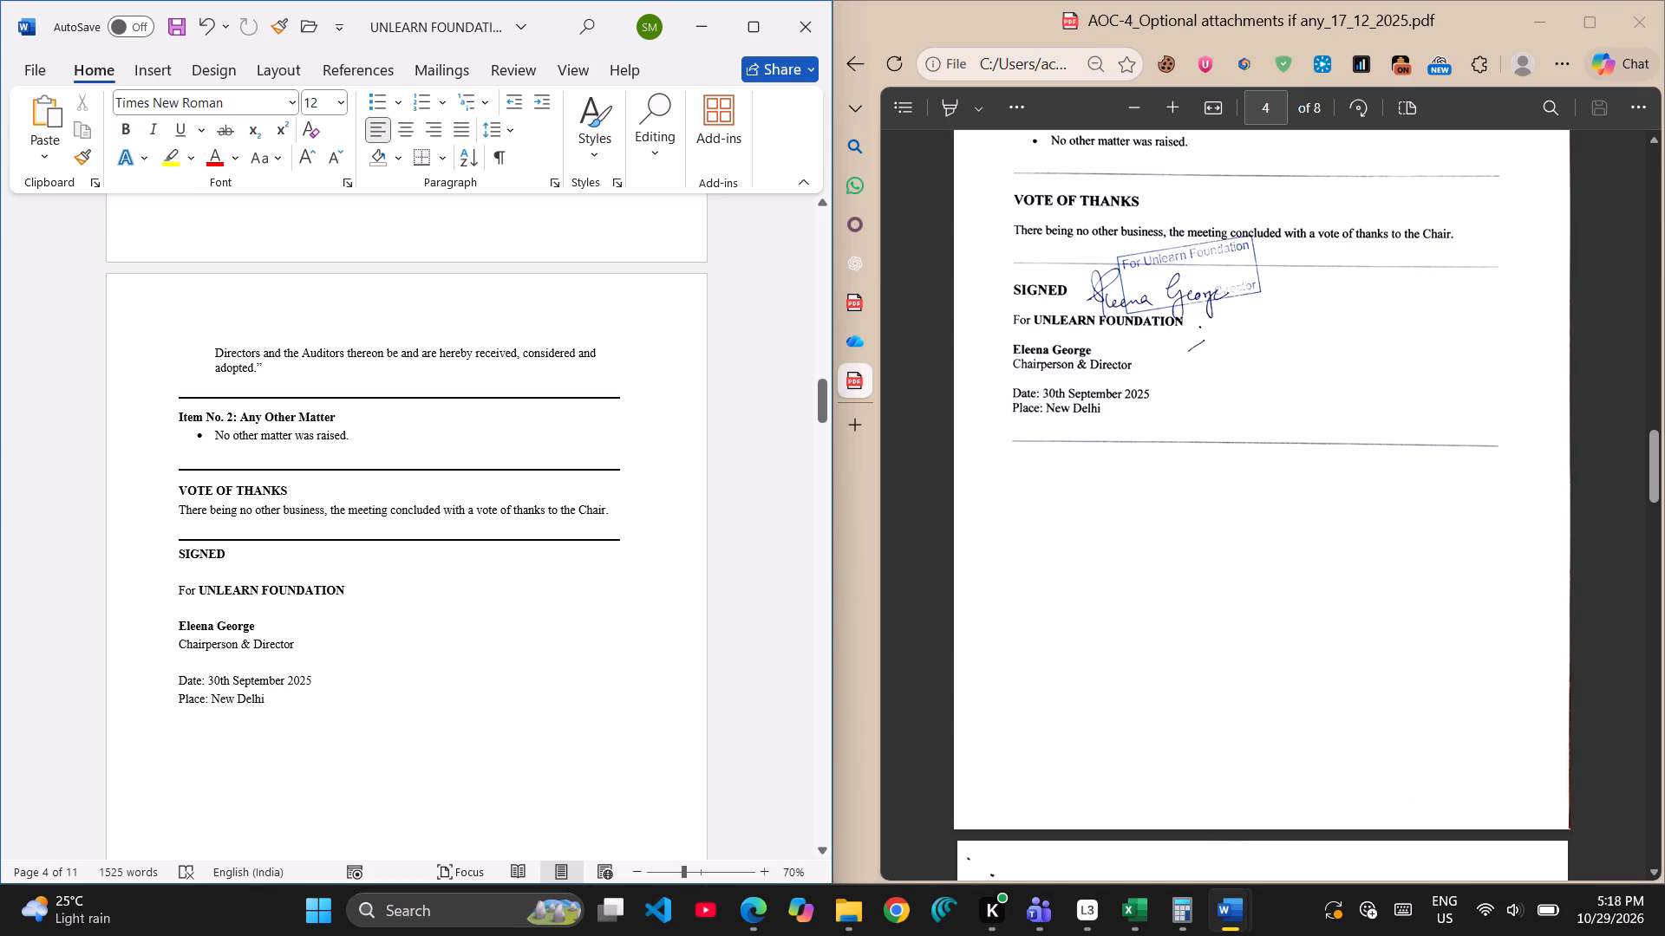
pyautogui.click(386, 537)
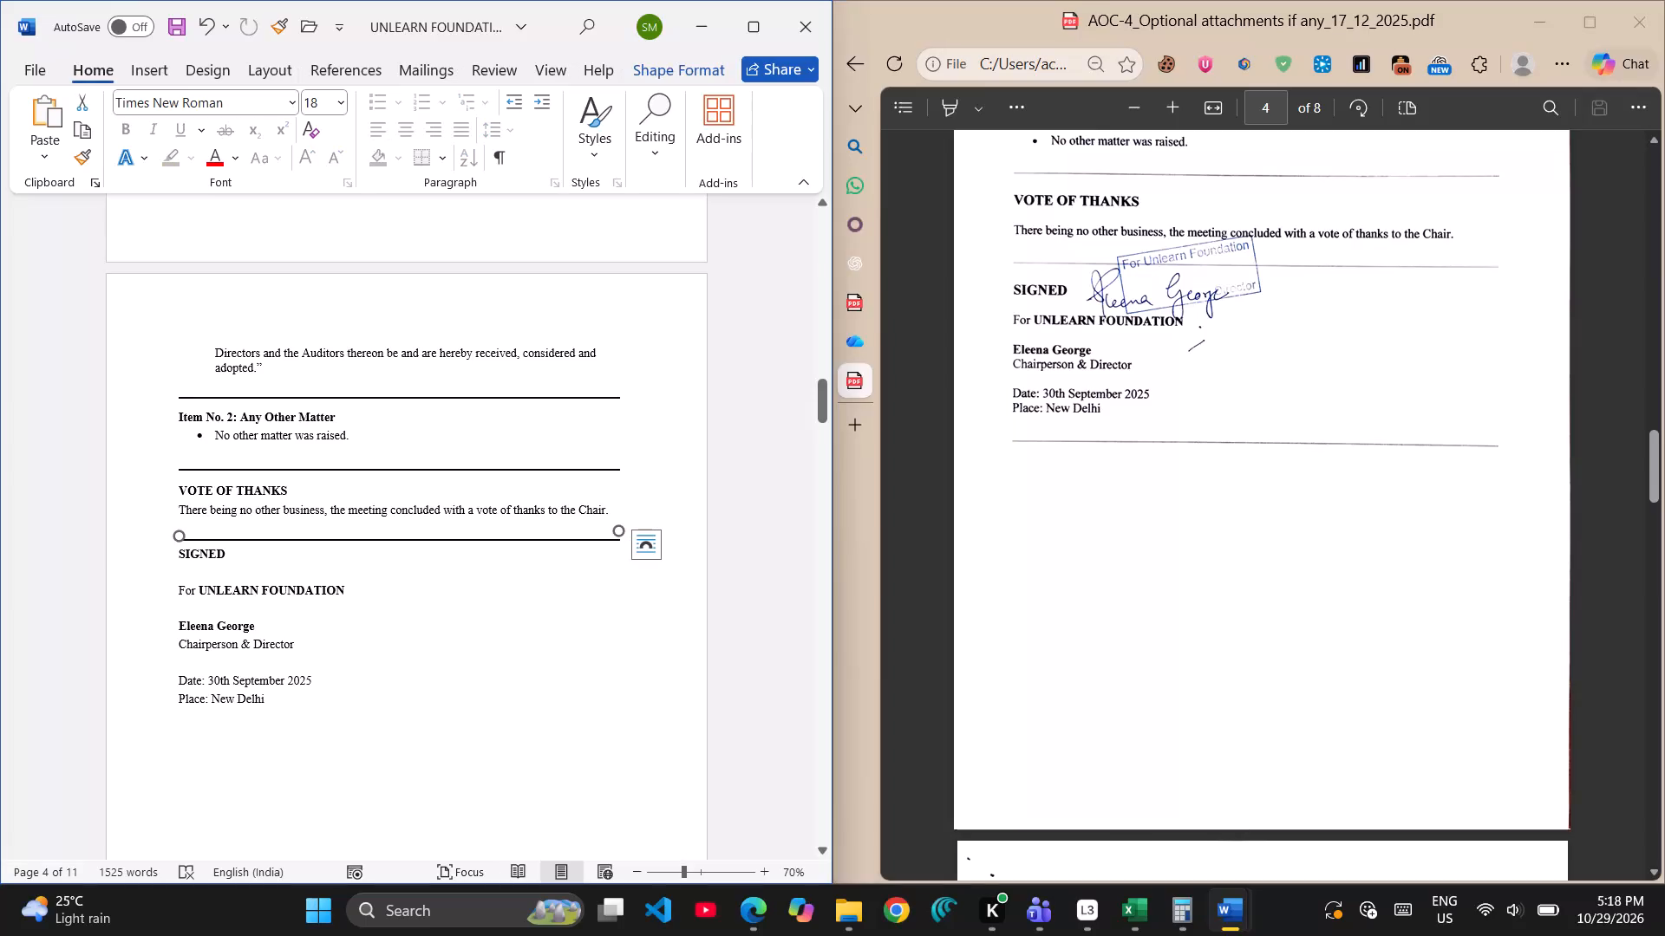
pyautogui.hotkey('ctrl', 'c')
pyautogui.click(181, 725)
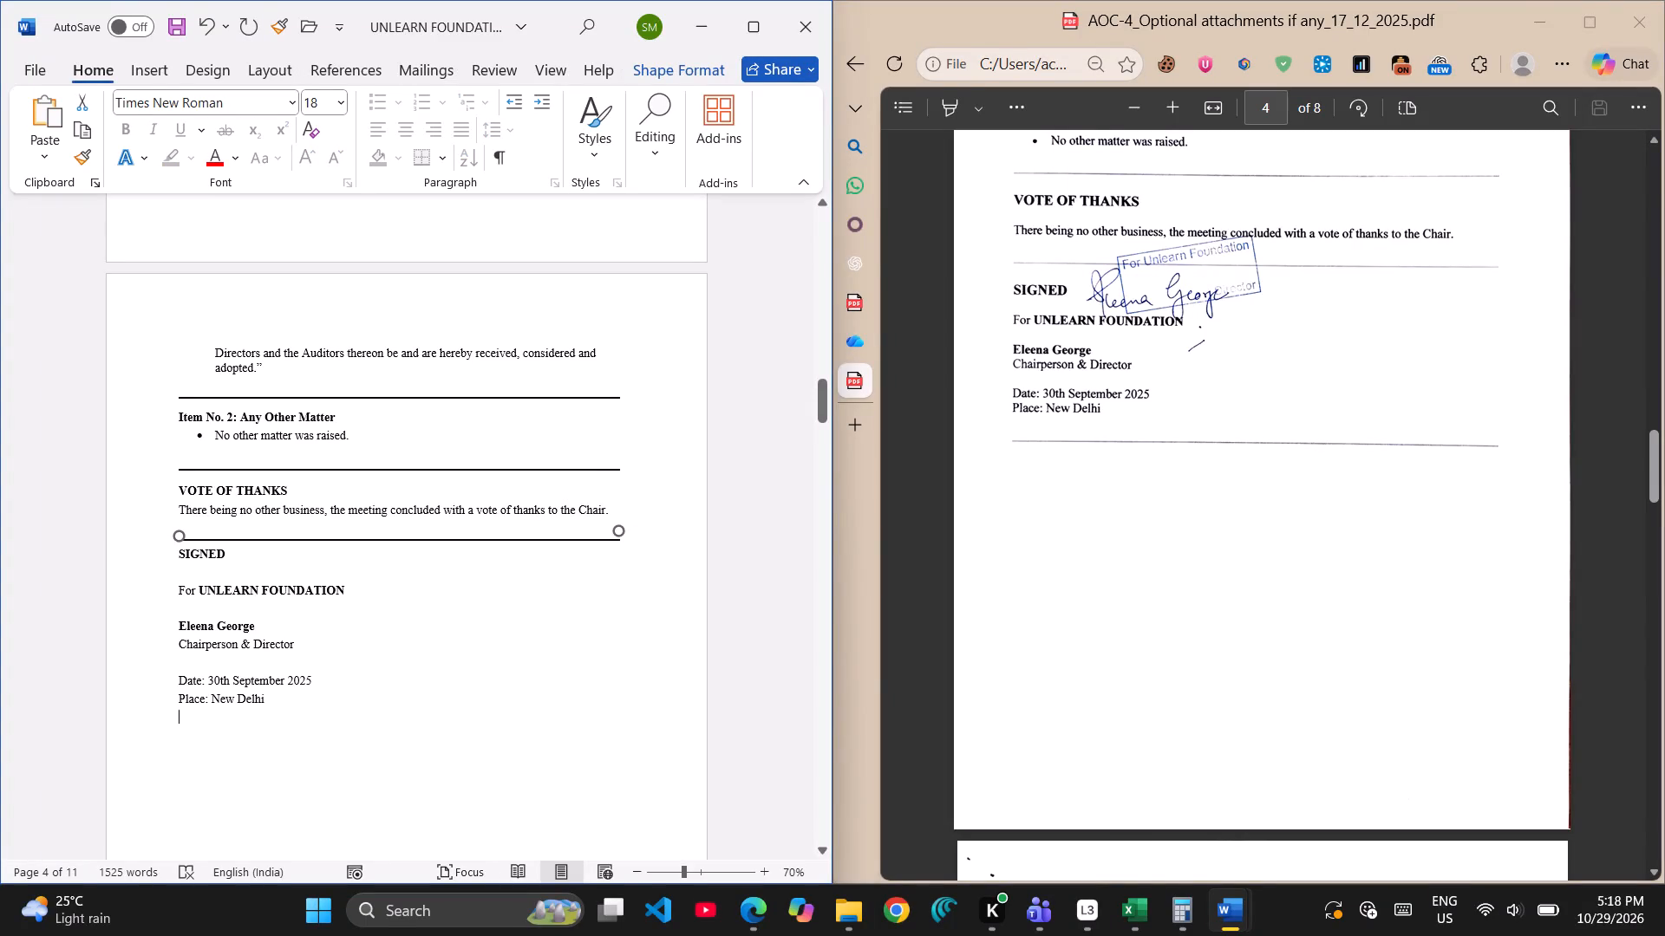
pyautogui.hotkey('ctrl', 'v')
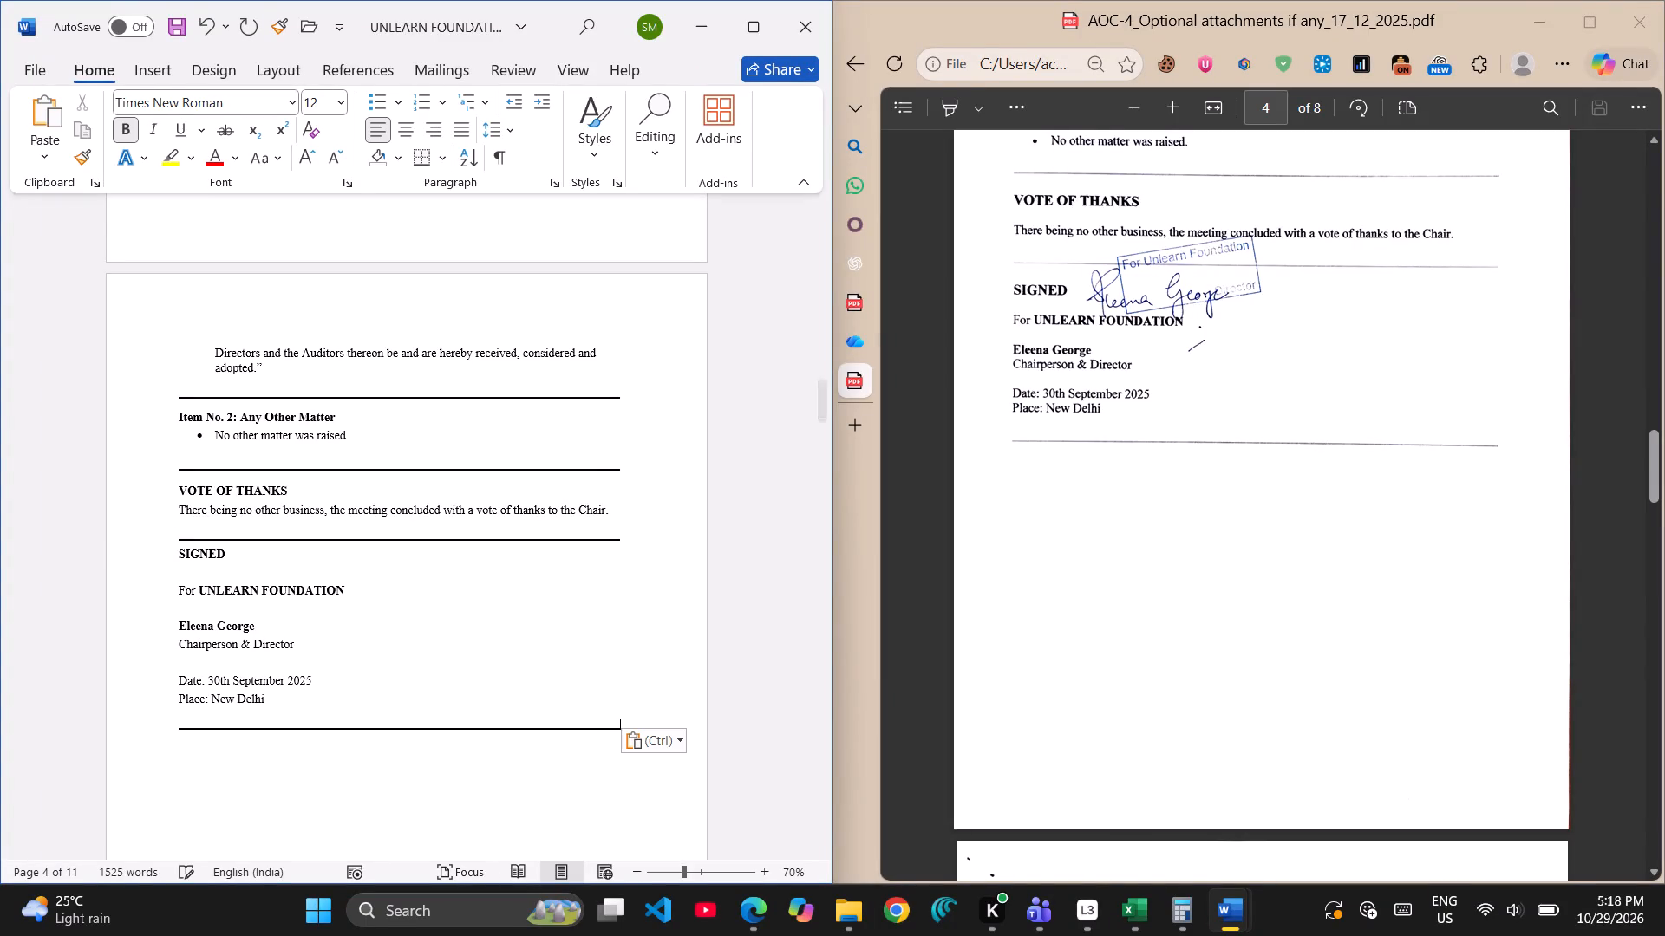
# Compare the end of the minutes with the original PDF and look over the certified extract that follows there.
pyautogui.scroll(-6, 1142, 709)
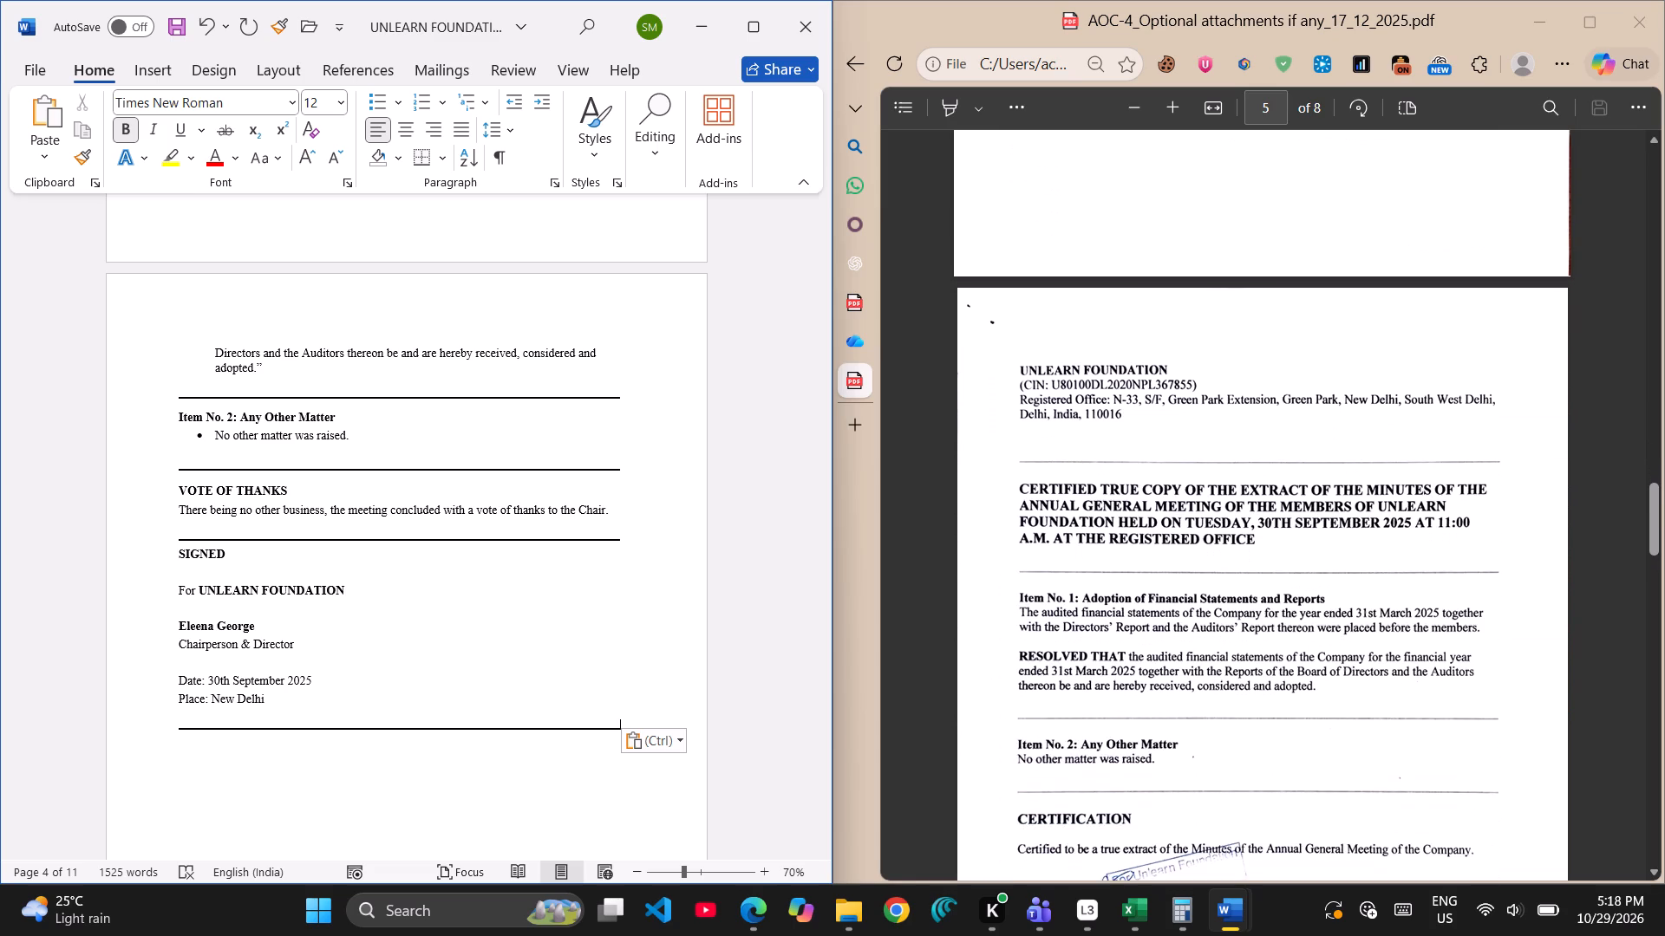
pyautogui.scroll(-1, 1142, 709)
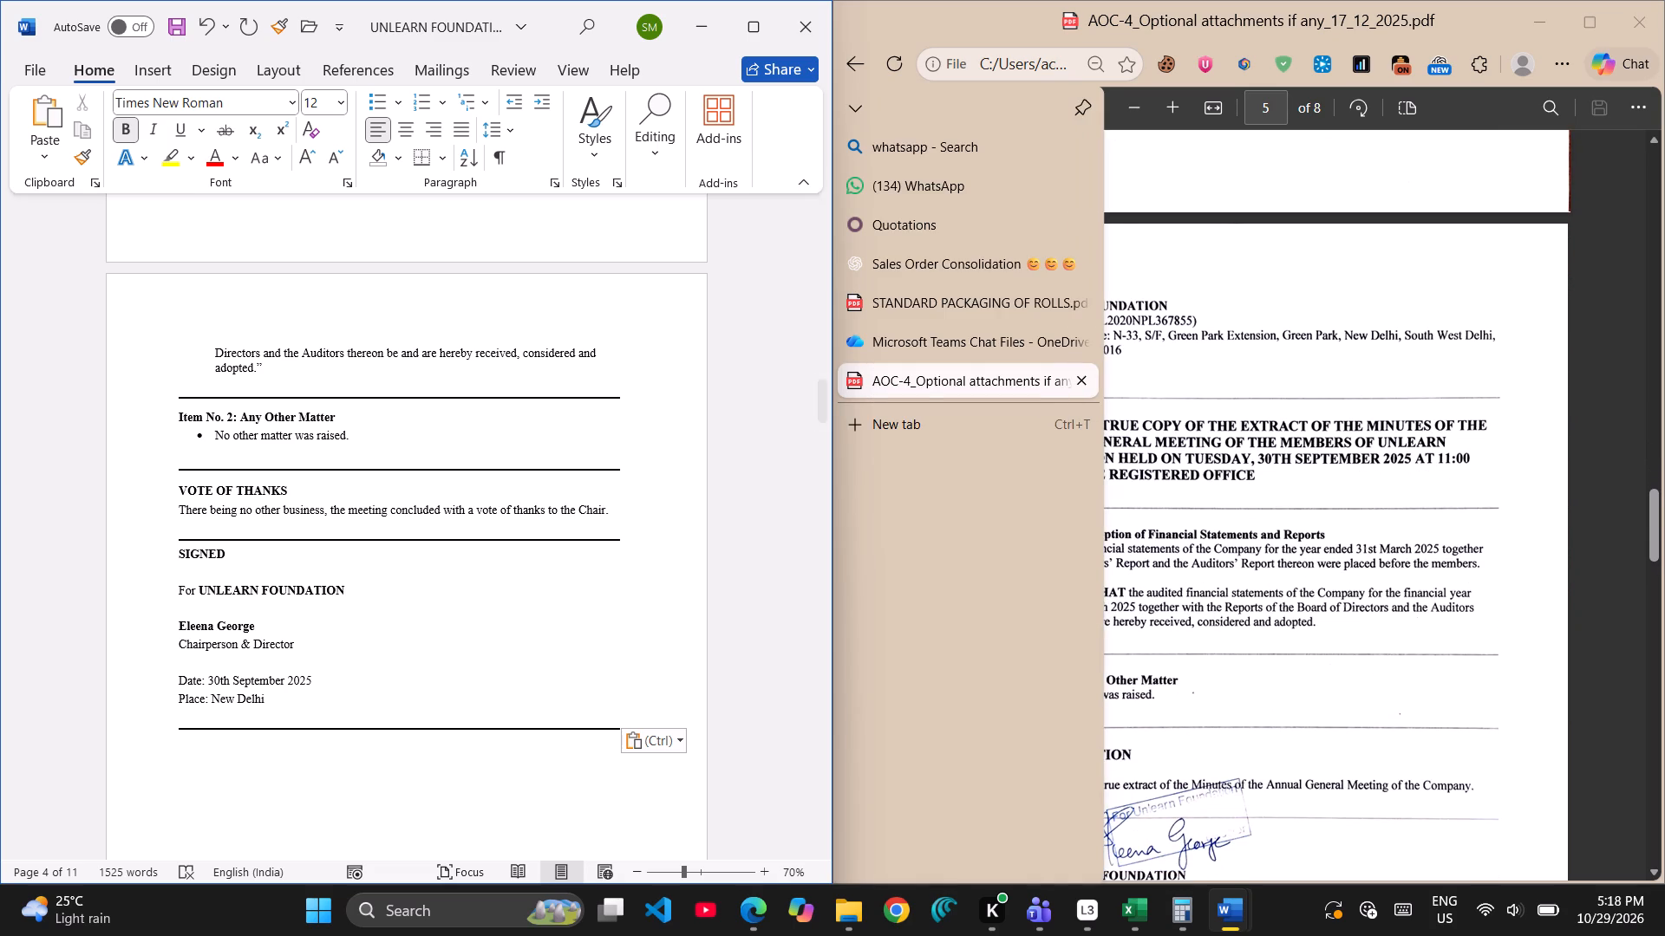
pyautogui.scroll(6, 1191, 667)
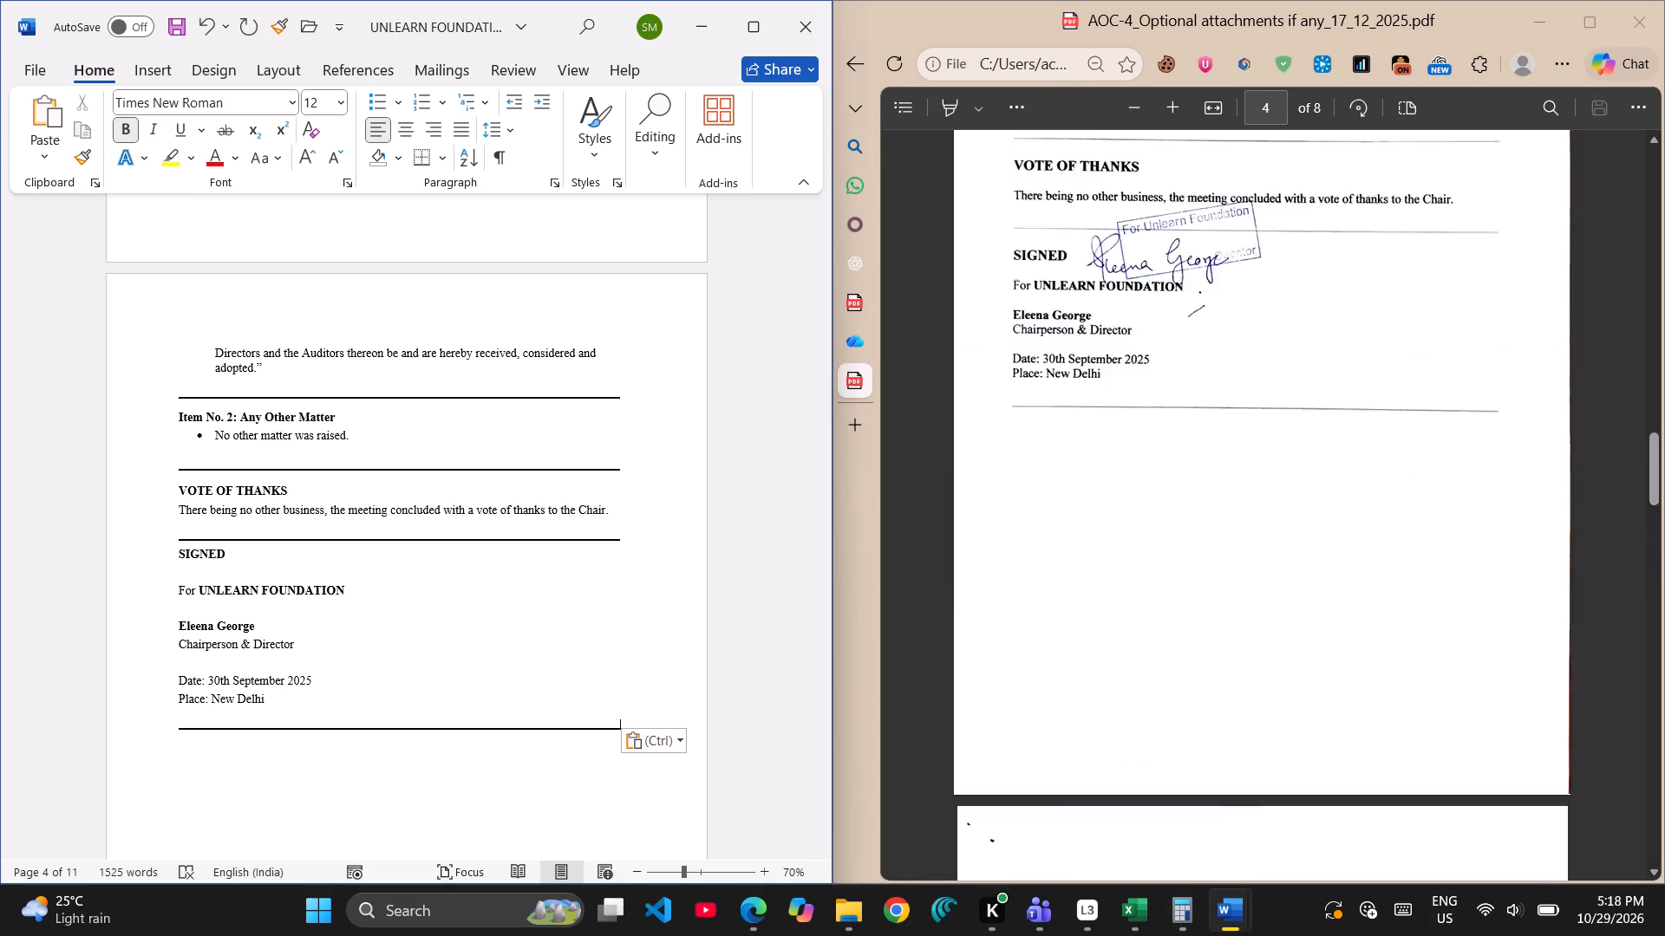
pyautogui.scroll(1, 1191, 667)
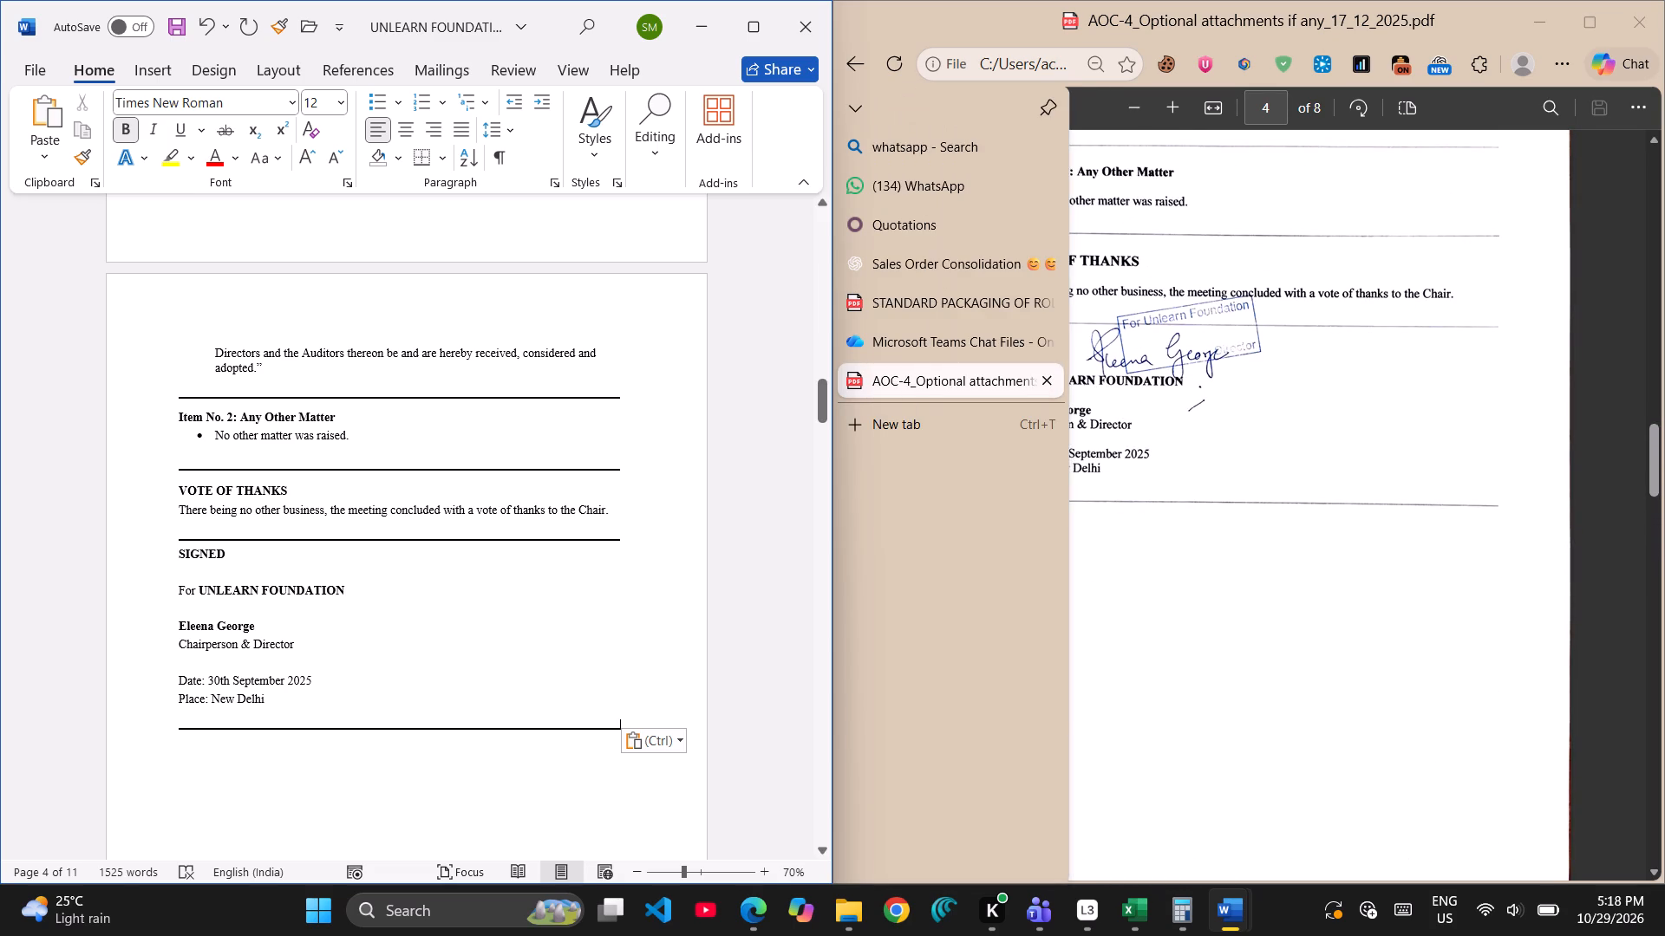
pyautogui.scroll(-1, 425, 734)
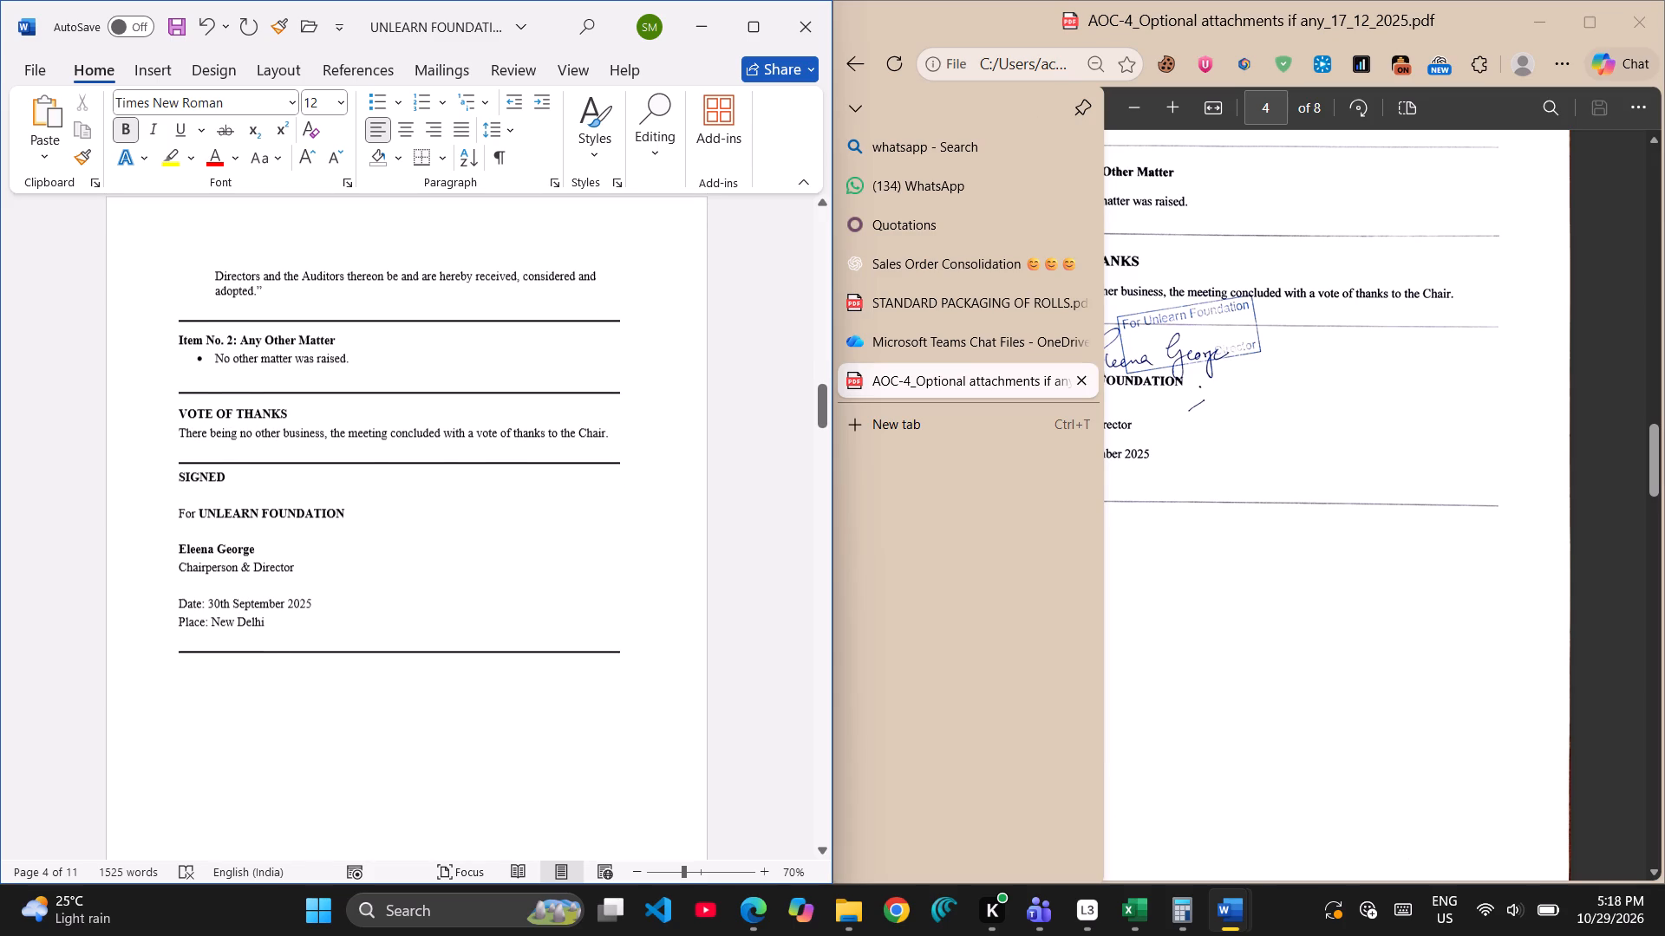
pyautogui.scroll(-1, 425, 734)
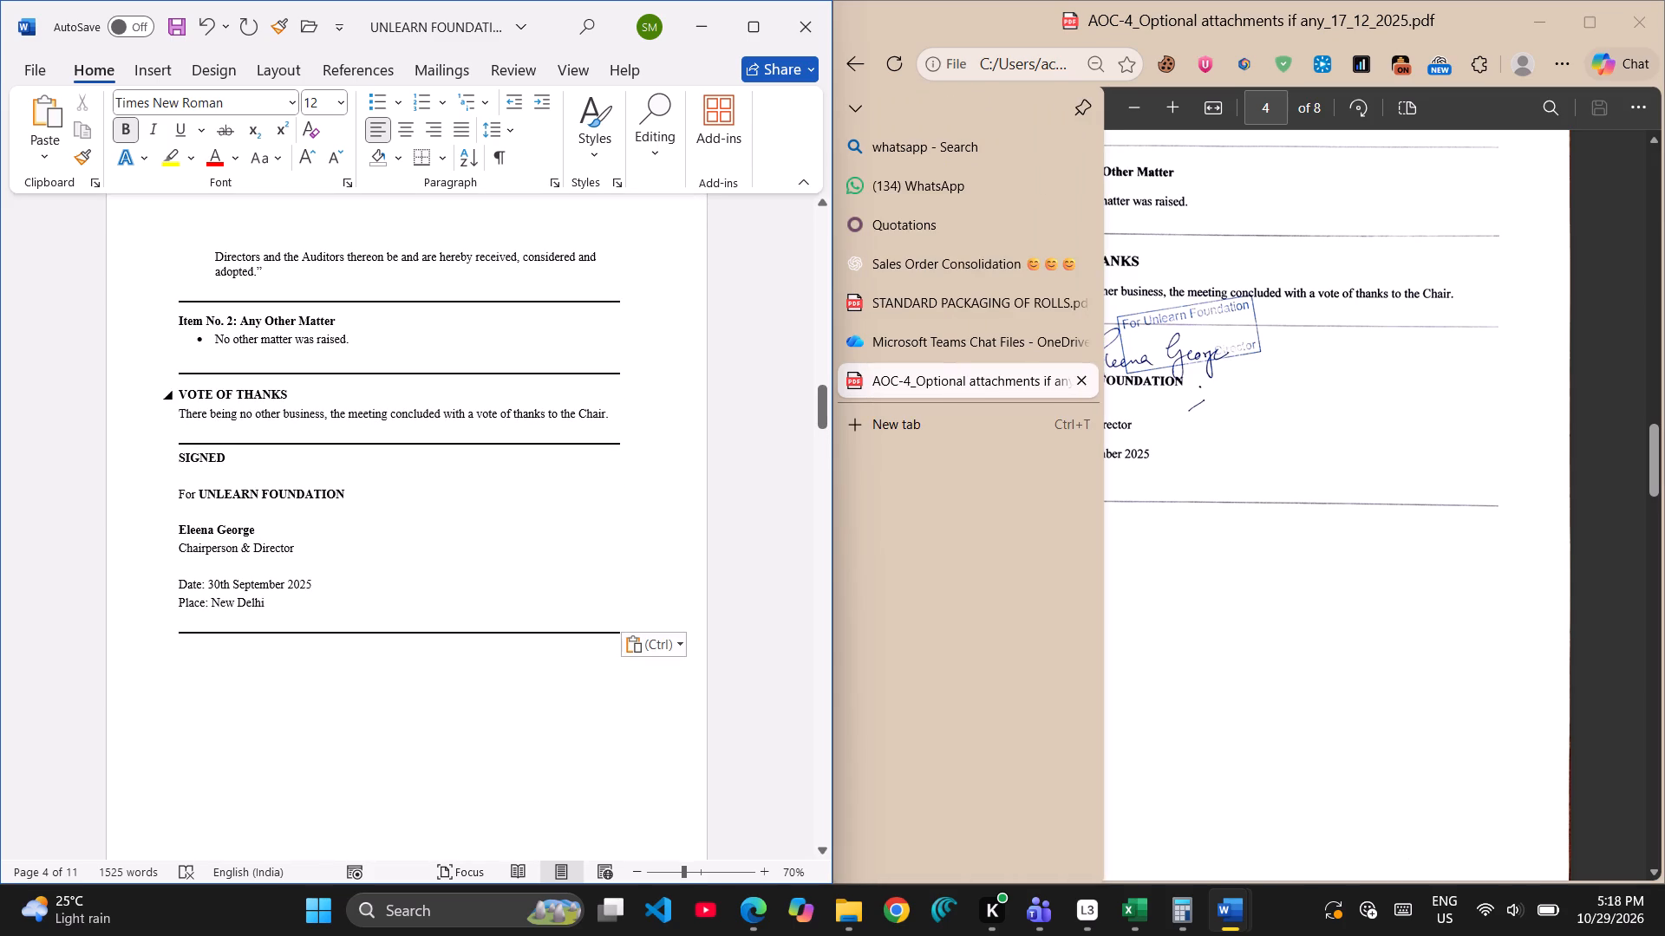
# Insert a blank line between the VOTE OF THANKS heading and its paragraph in the minutes.
pyautogui.click(173, 413)
pyautogui.press('Return')
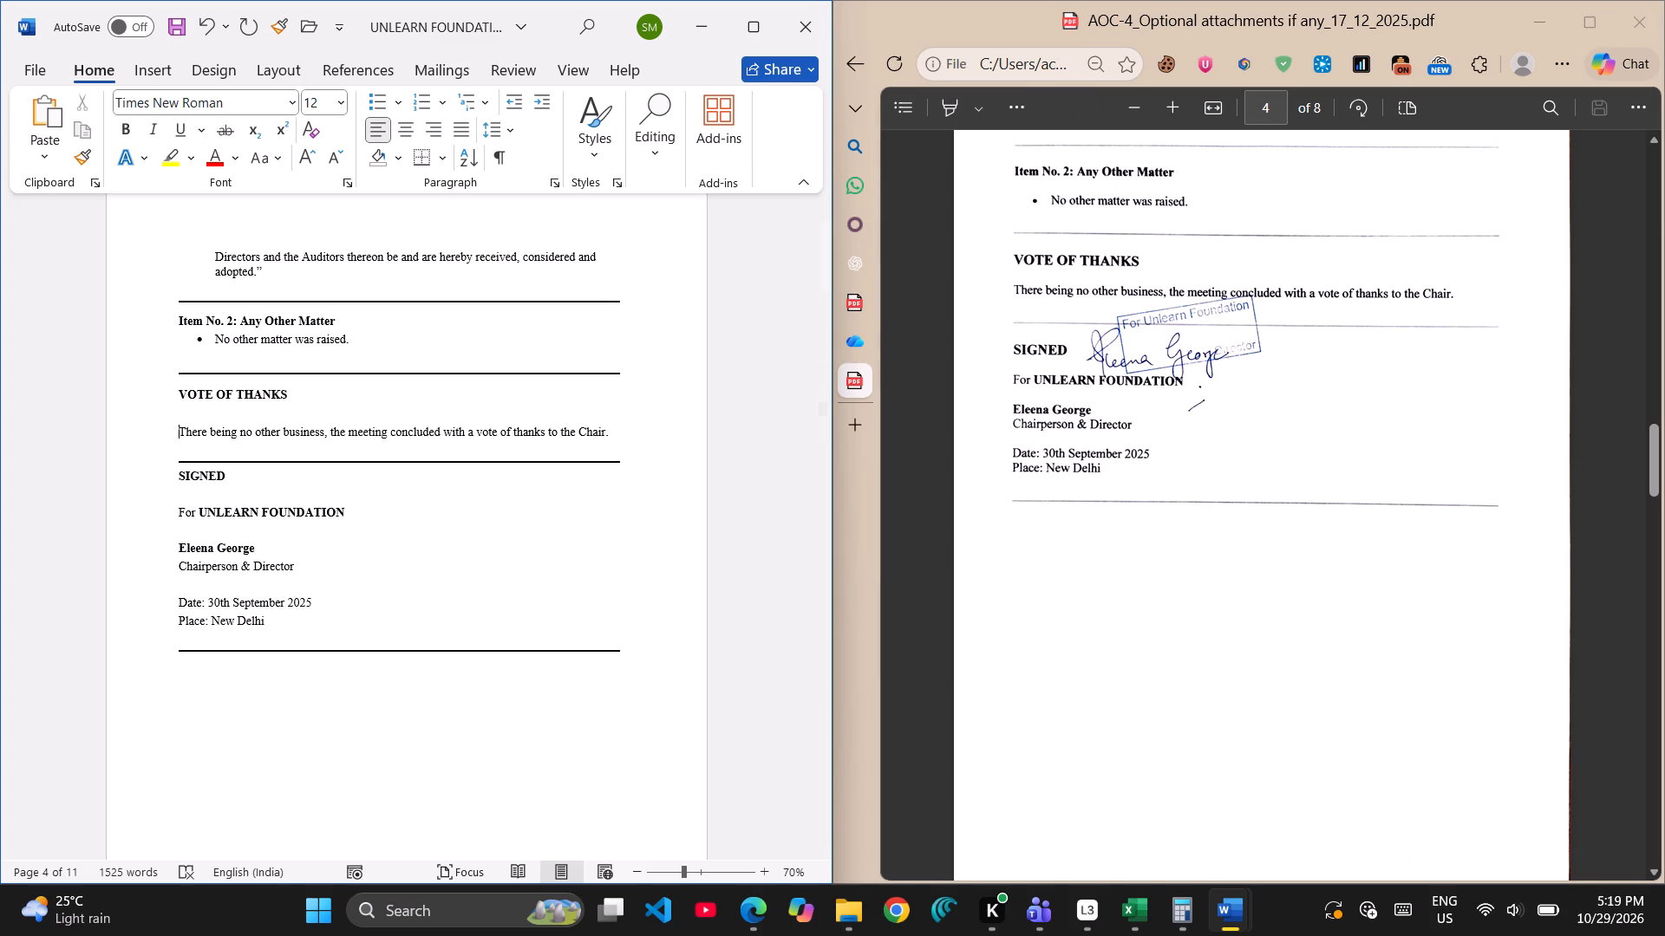
# Look through the pages of the original PDF and compare its certified extract on page 5 with the draft's extract.
pyautogui.scroll(-4, 1019, 545)
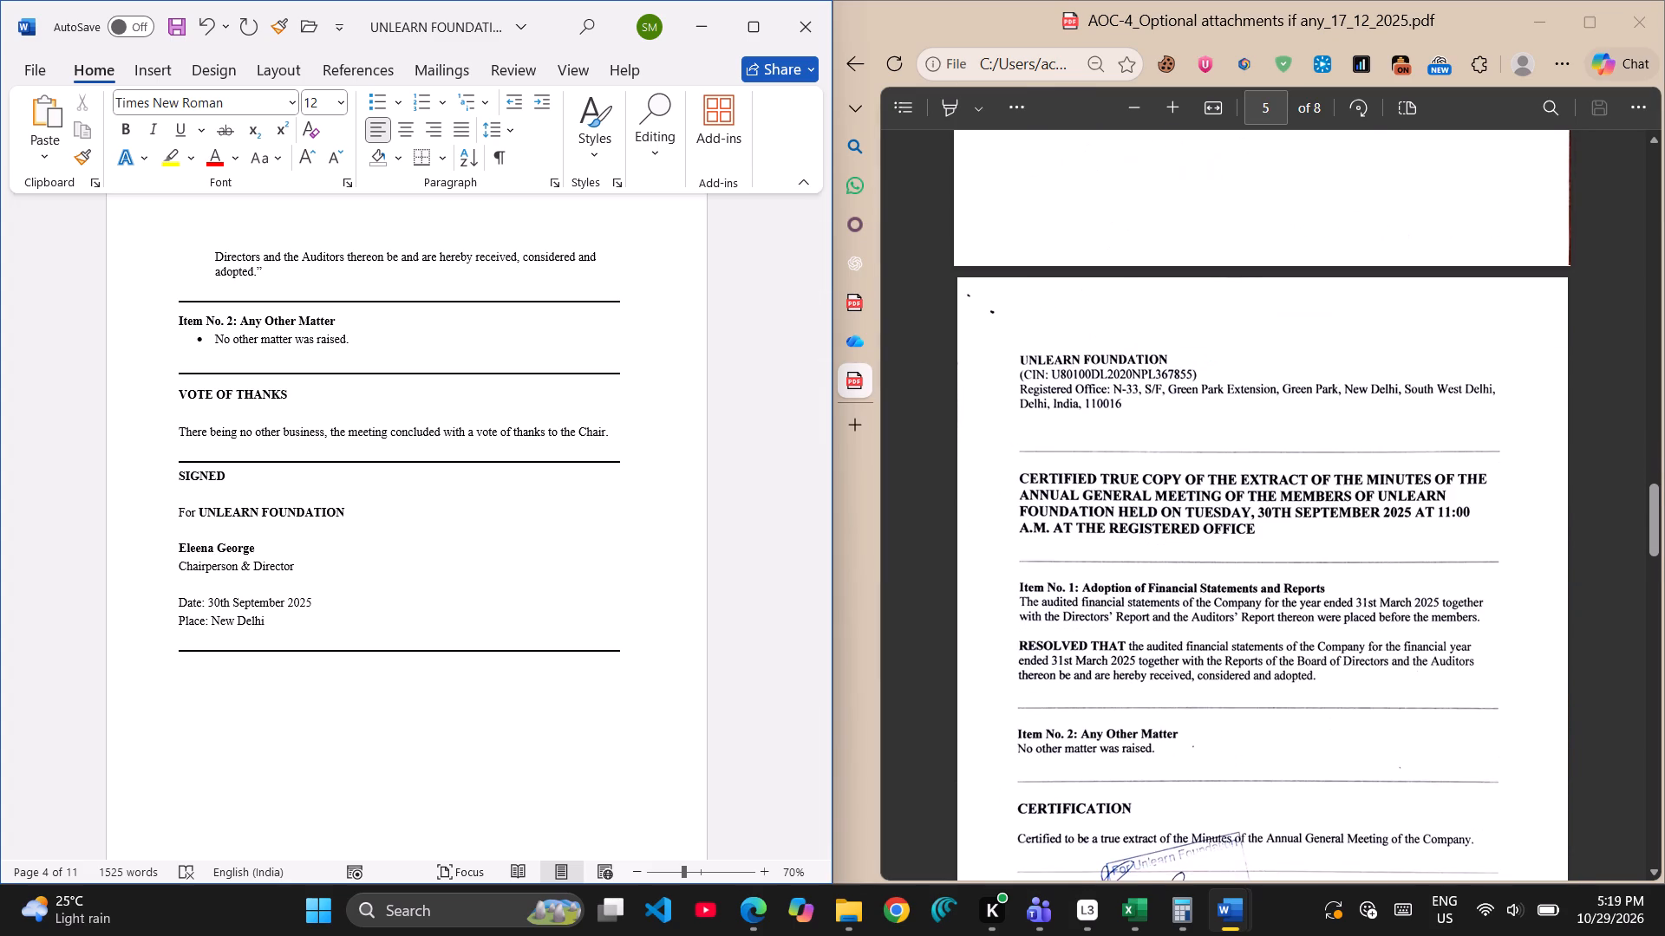
pyautogui.scroll(-2, 1019, 545)
pyautogui.scroll(-2, 482, 531)
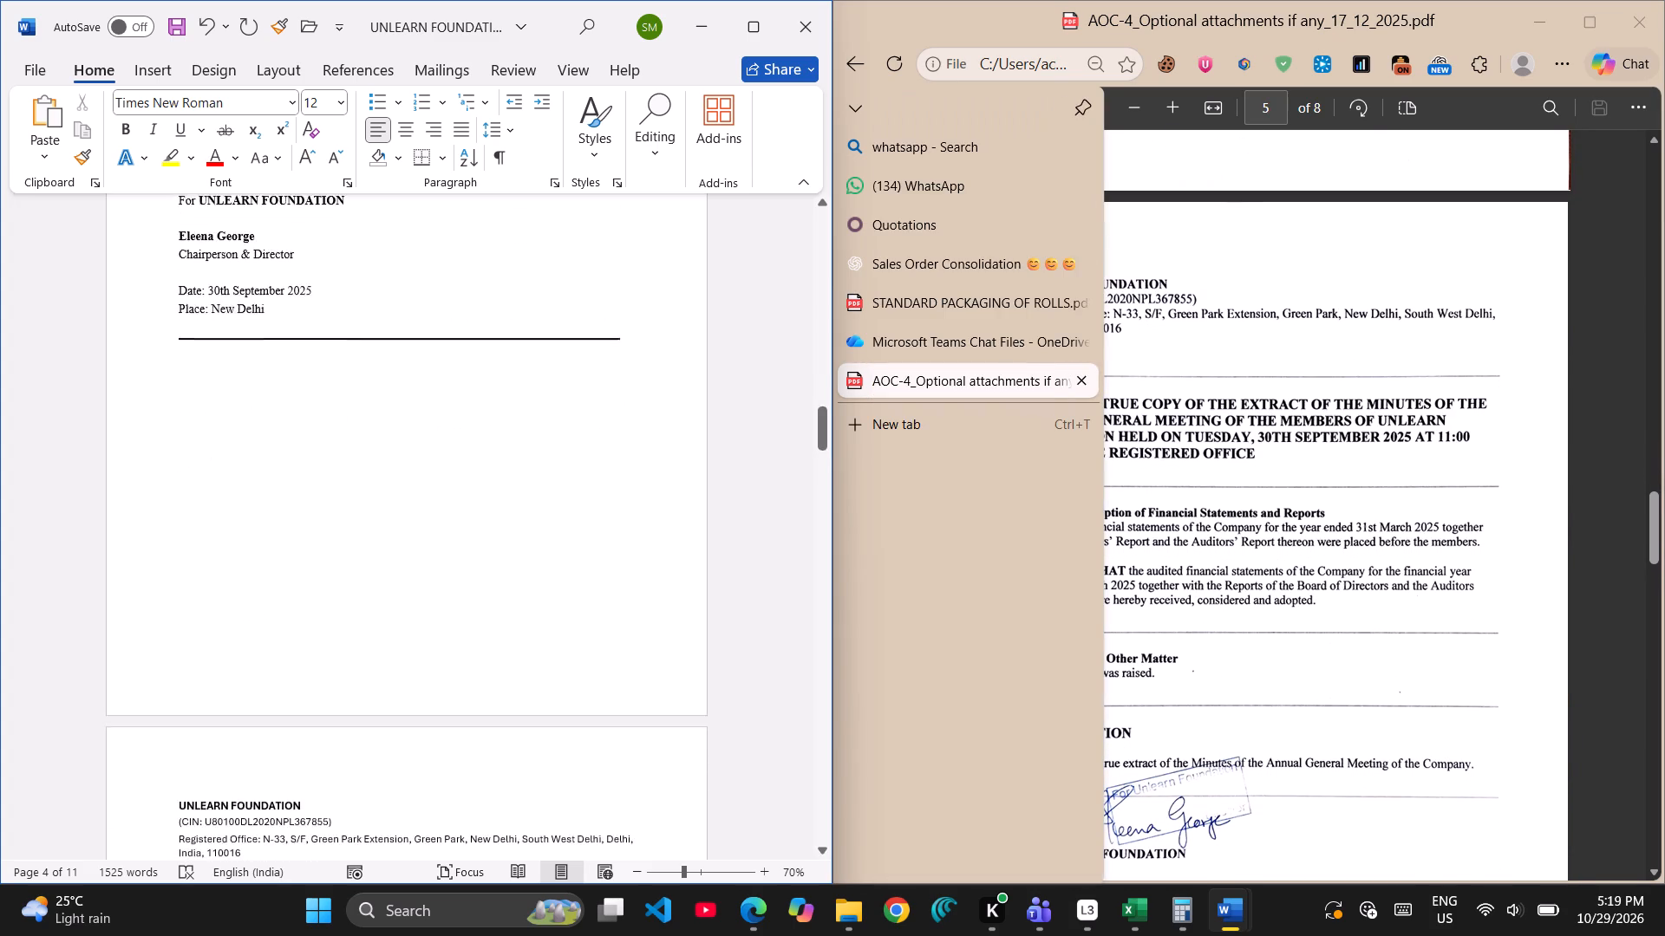
pyautogui.scroll(-4, 482, 531)
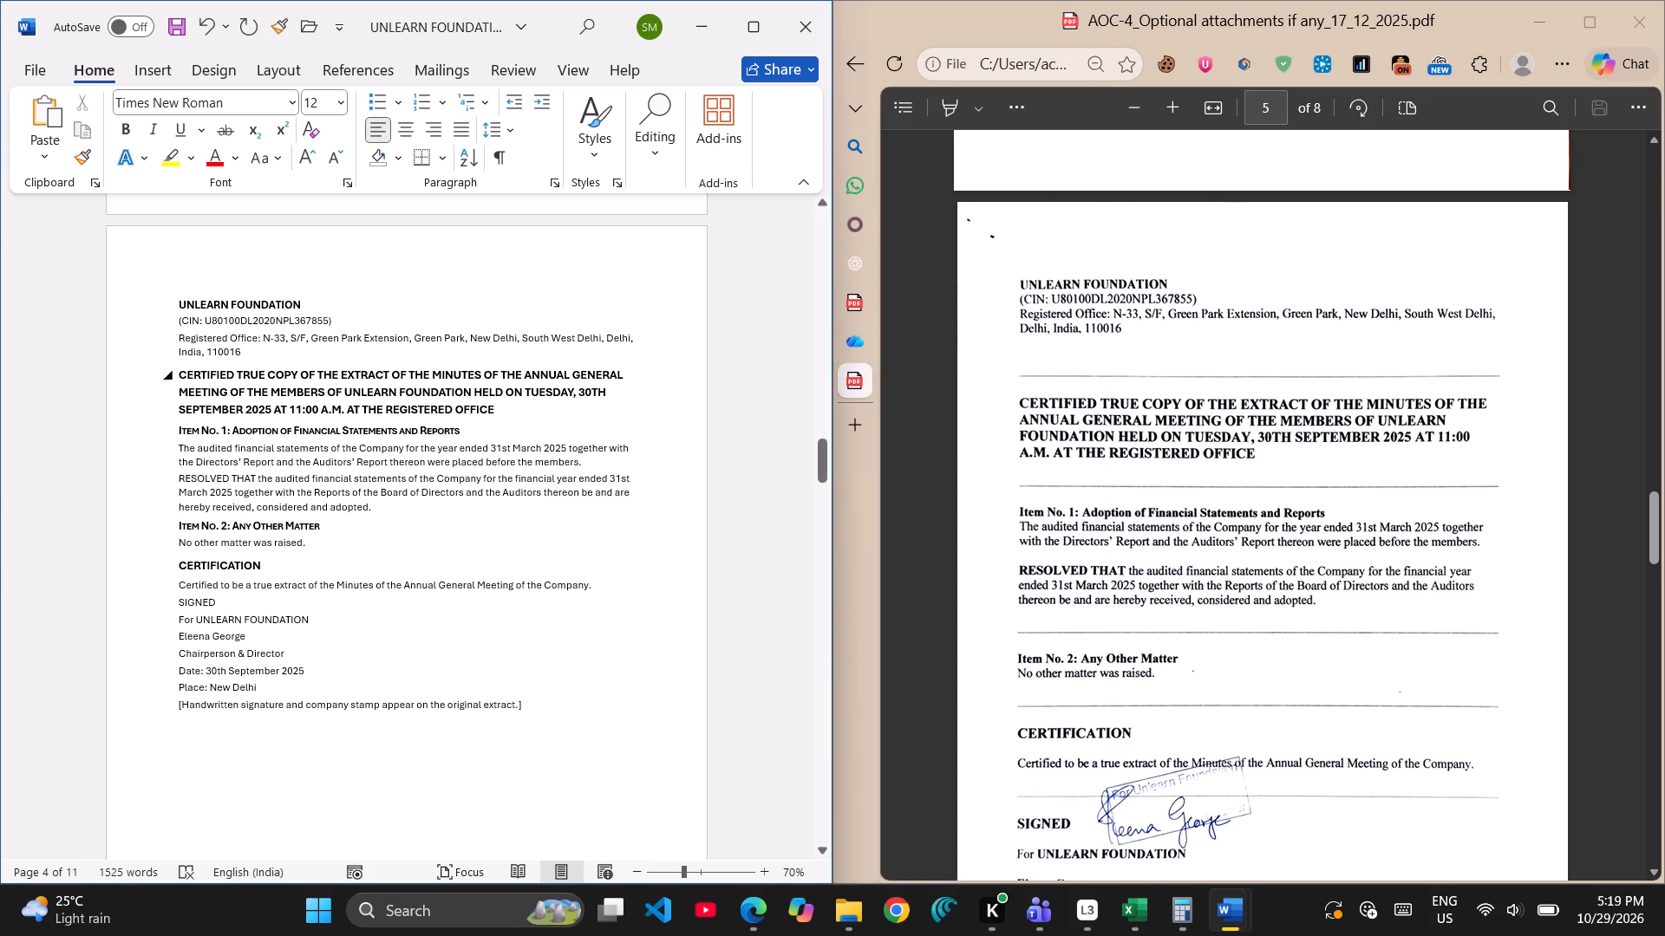
pyautogui.click(181, 367)
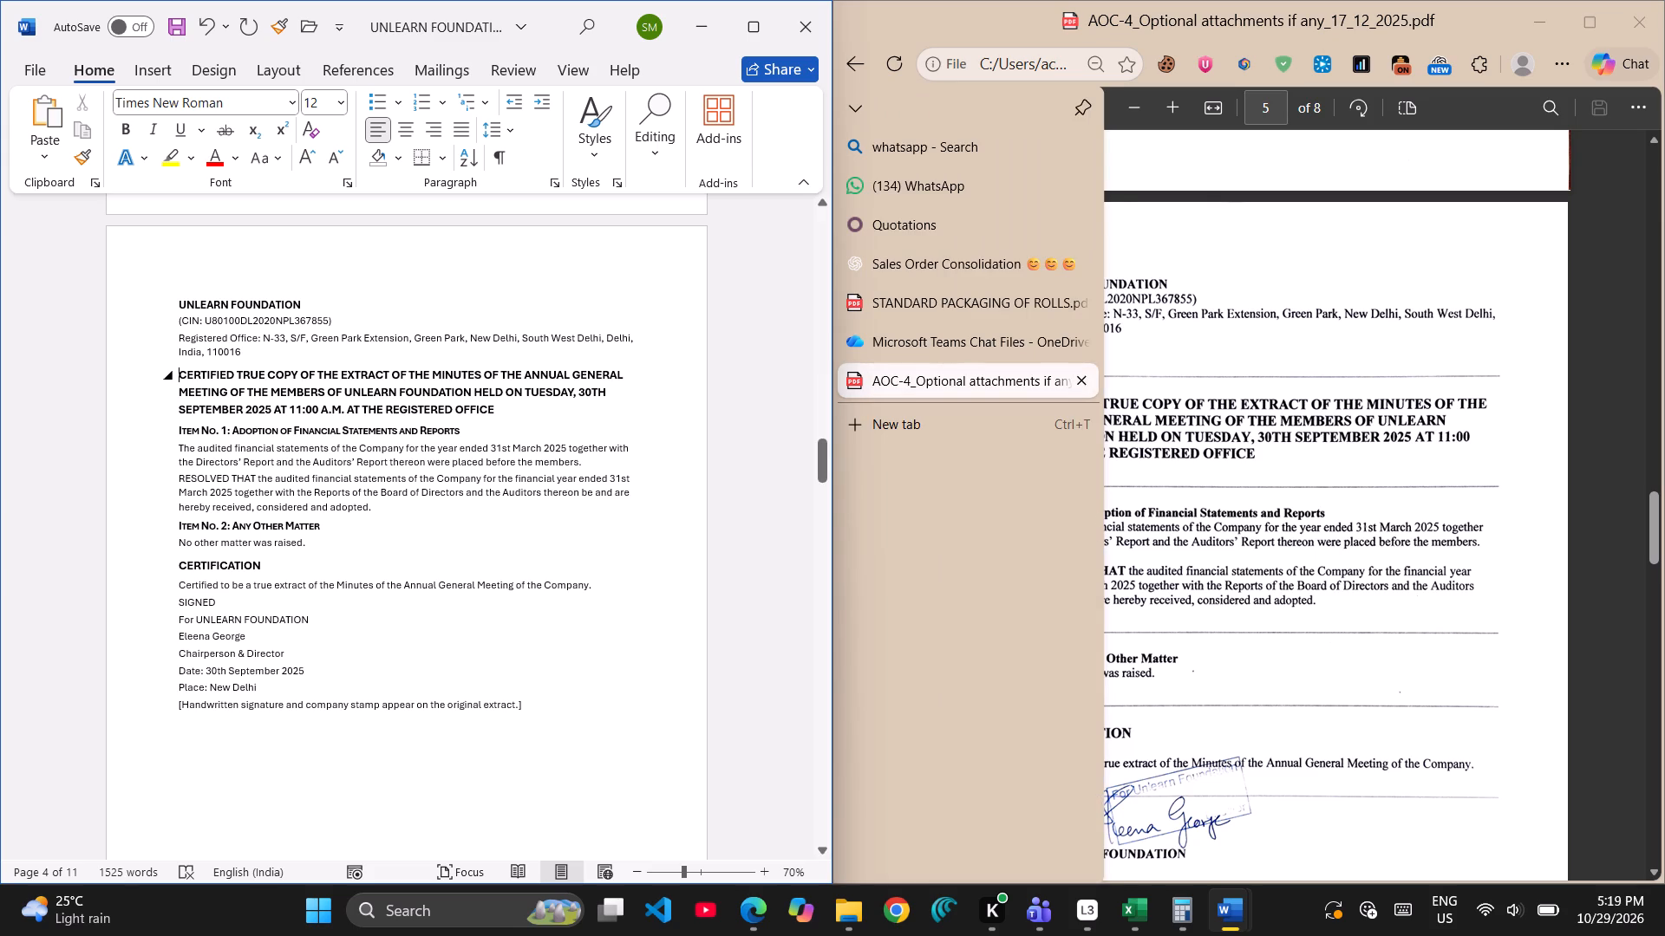
pyautogui.scroll(1, 343, 246)
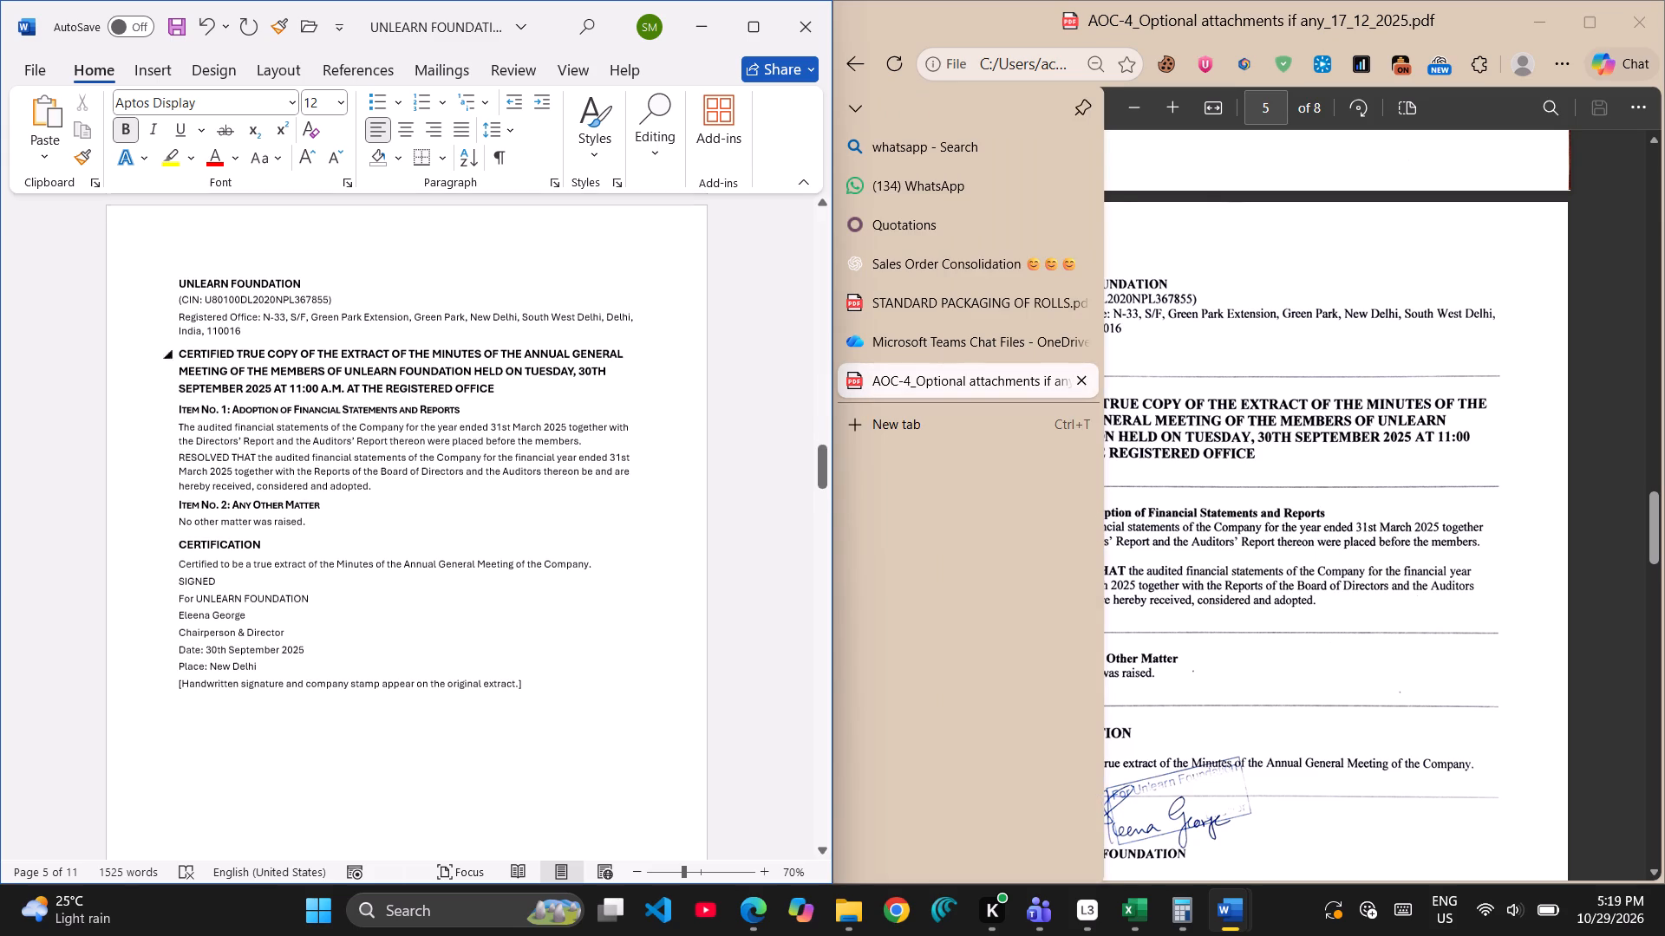
pyautogui.scroll(3, 343, 246)
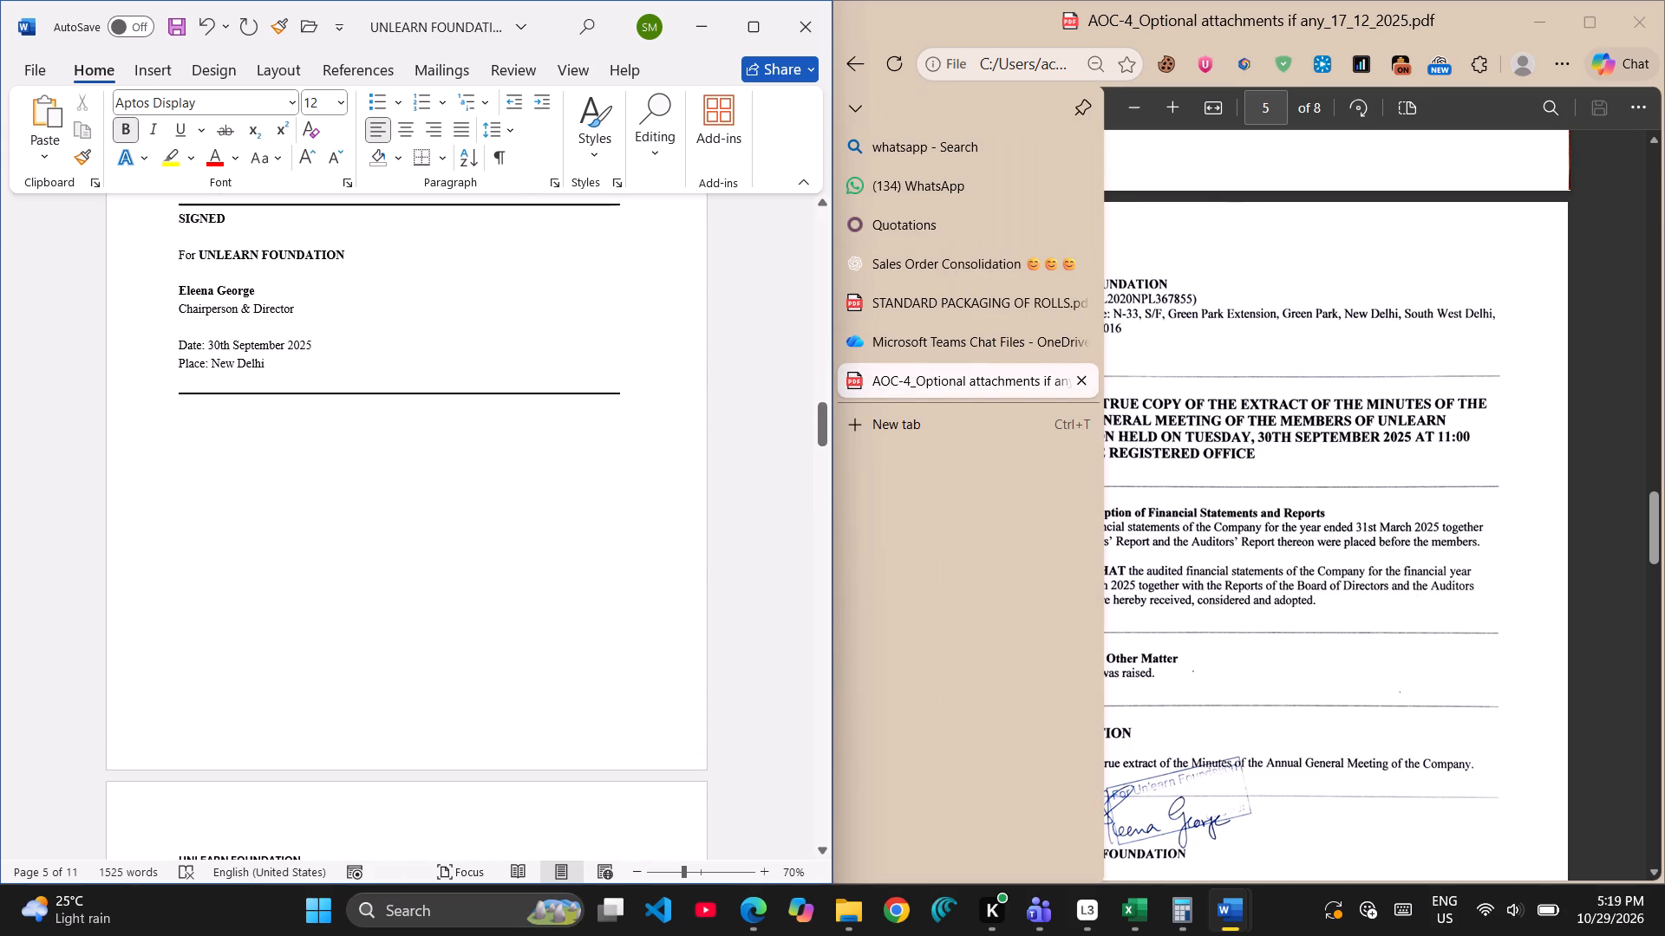
pyautogui.scroll(2, 1363, 592)
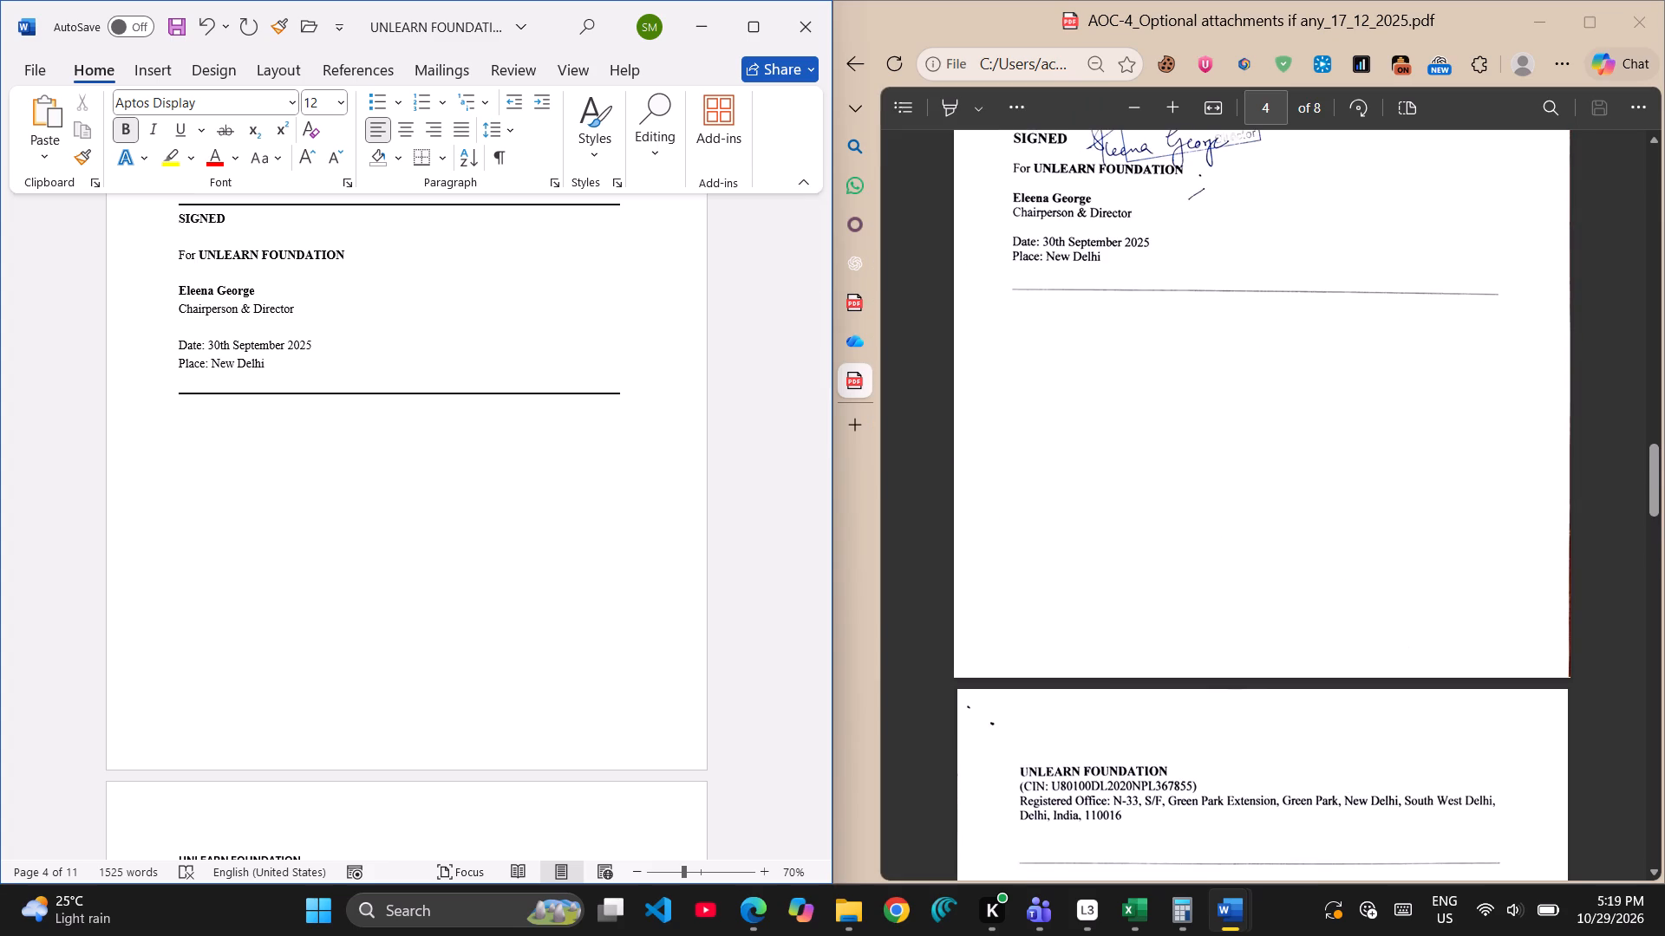
pyautogui.scroll(2, 1363, 592)
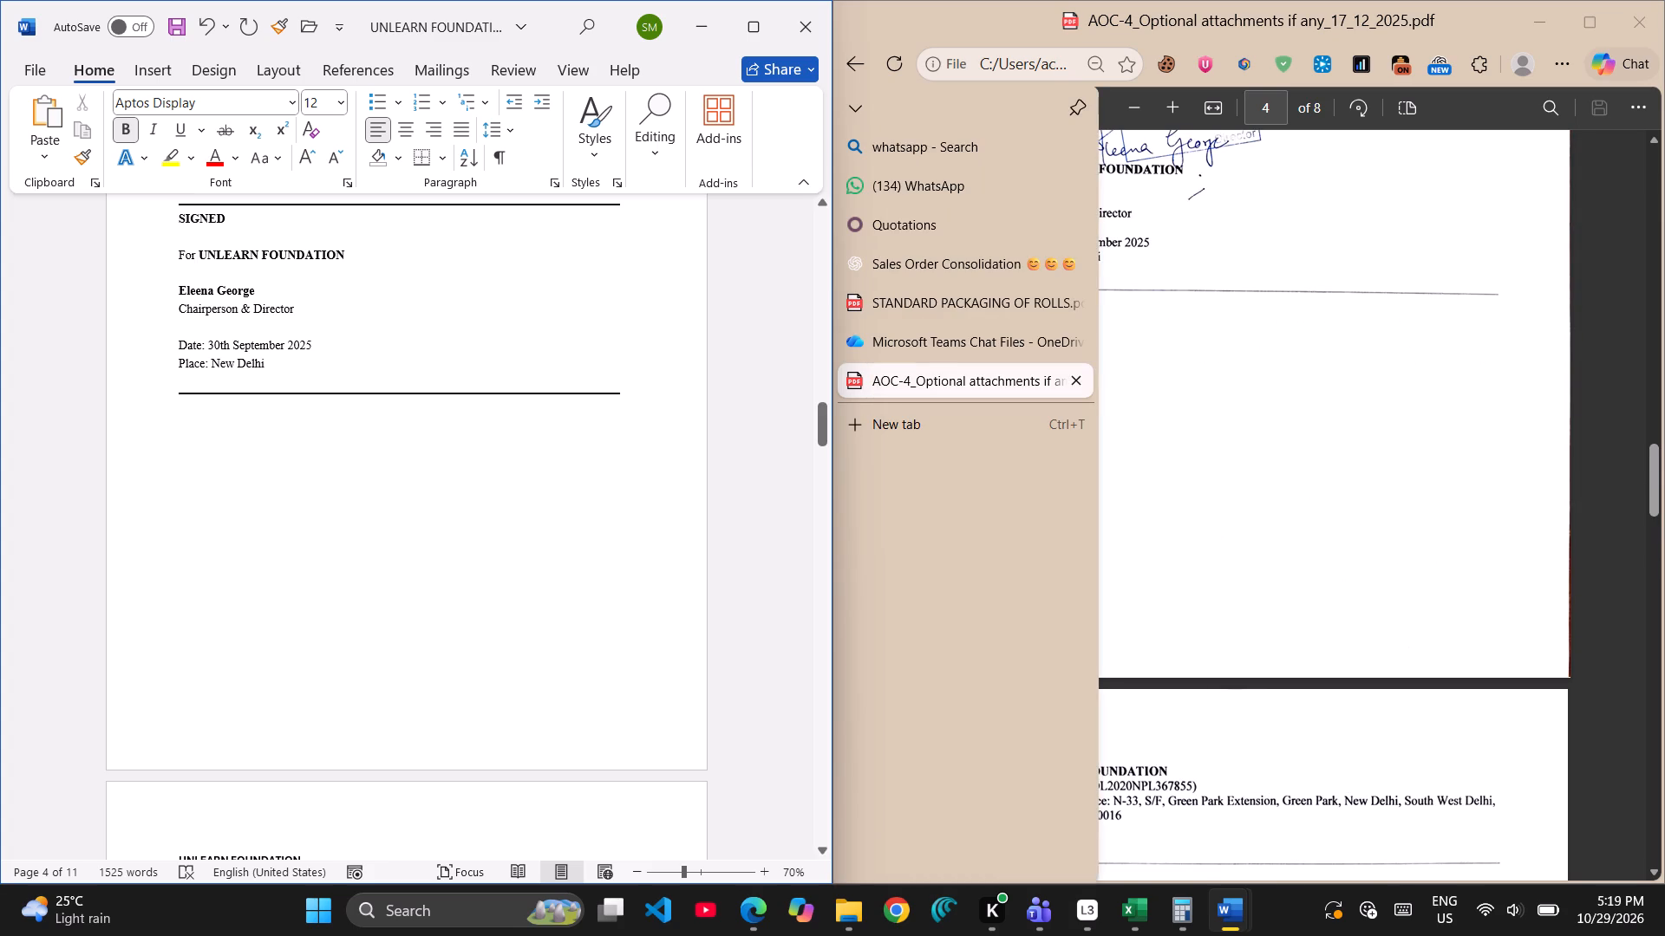
pyautogui.scroll(4, 1237, 625)
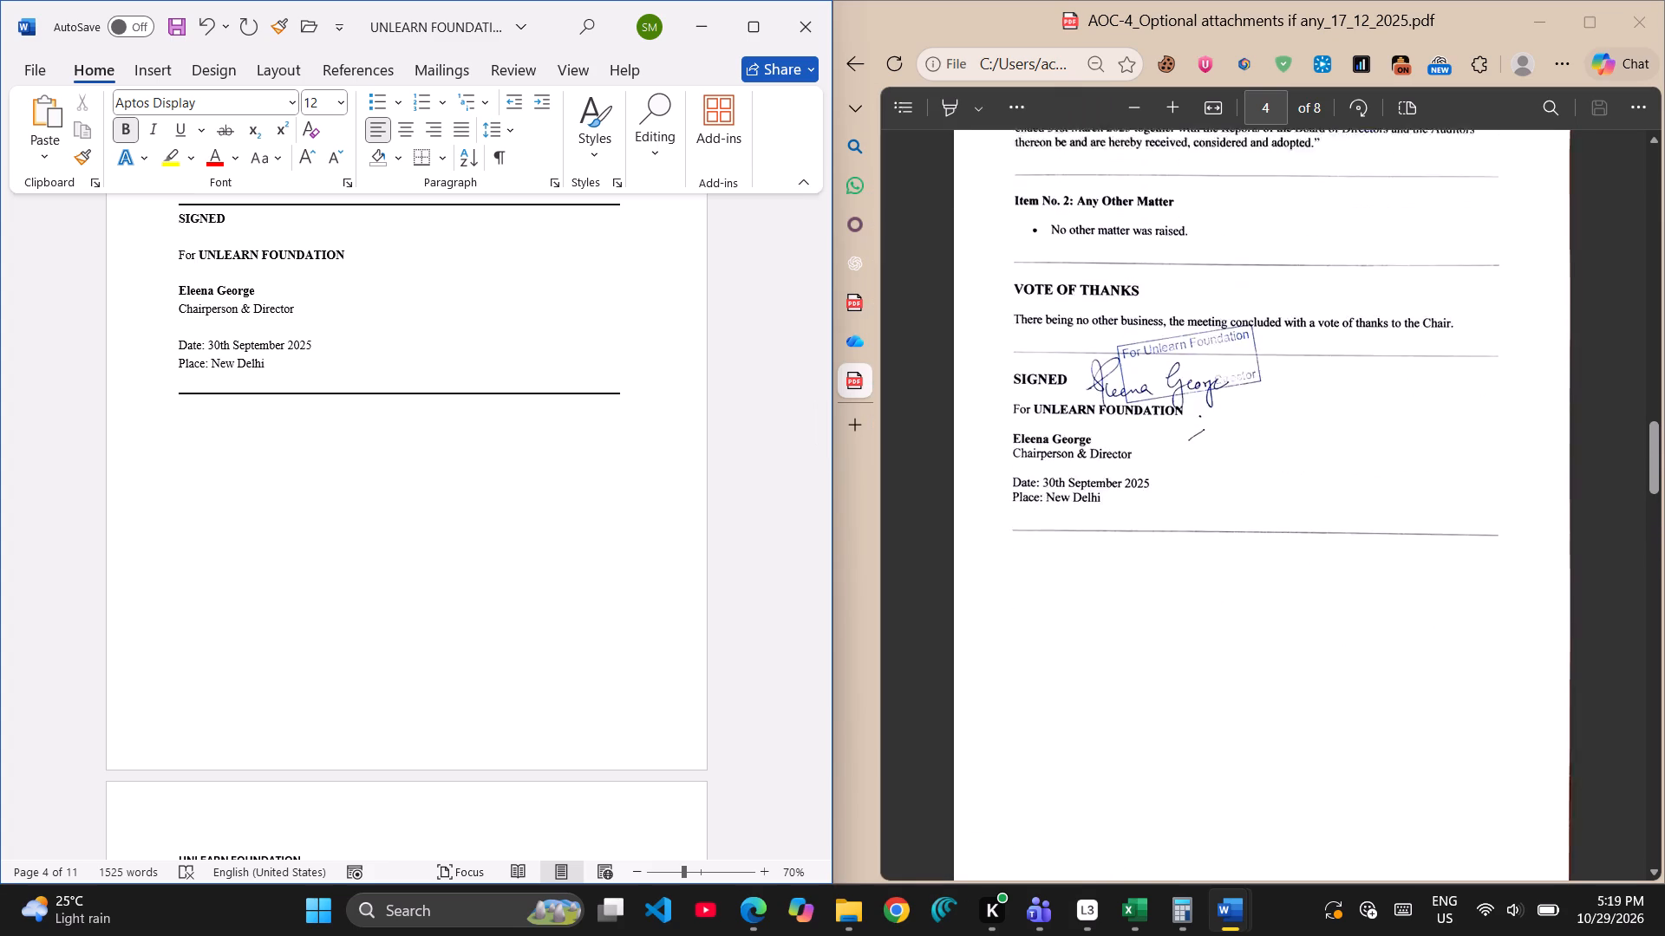
pyautogui.scroll(5, 1237, 625)
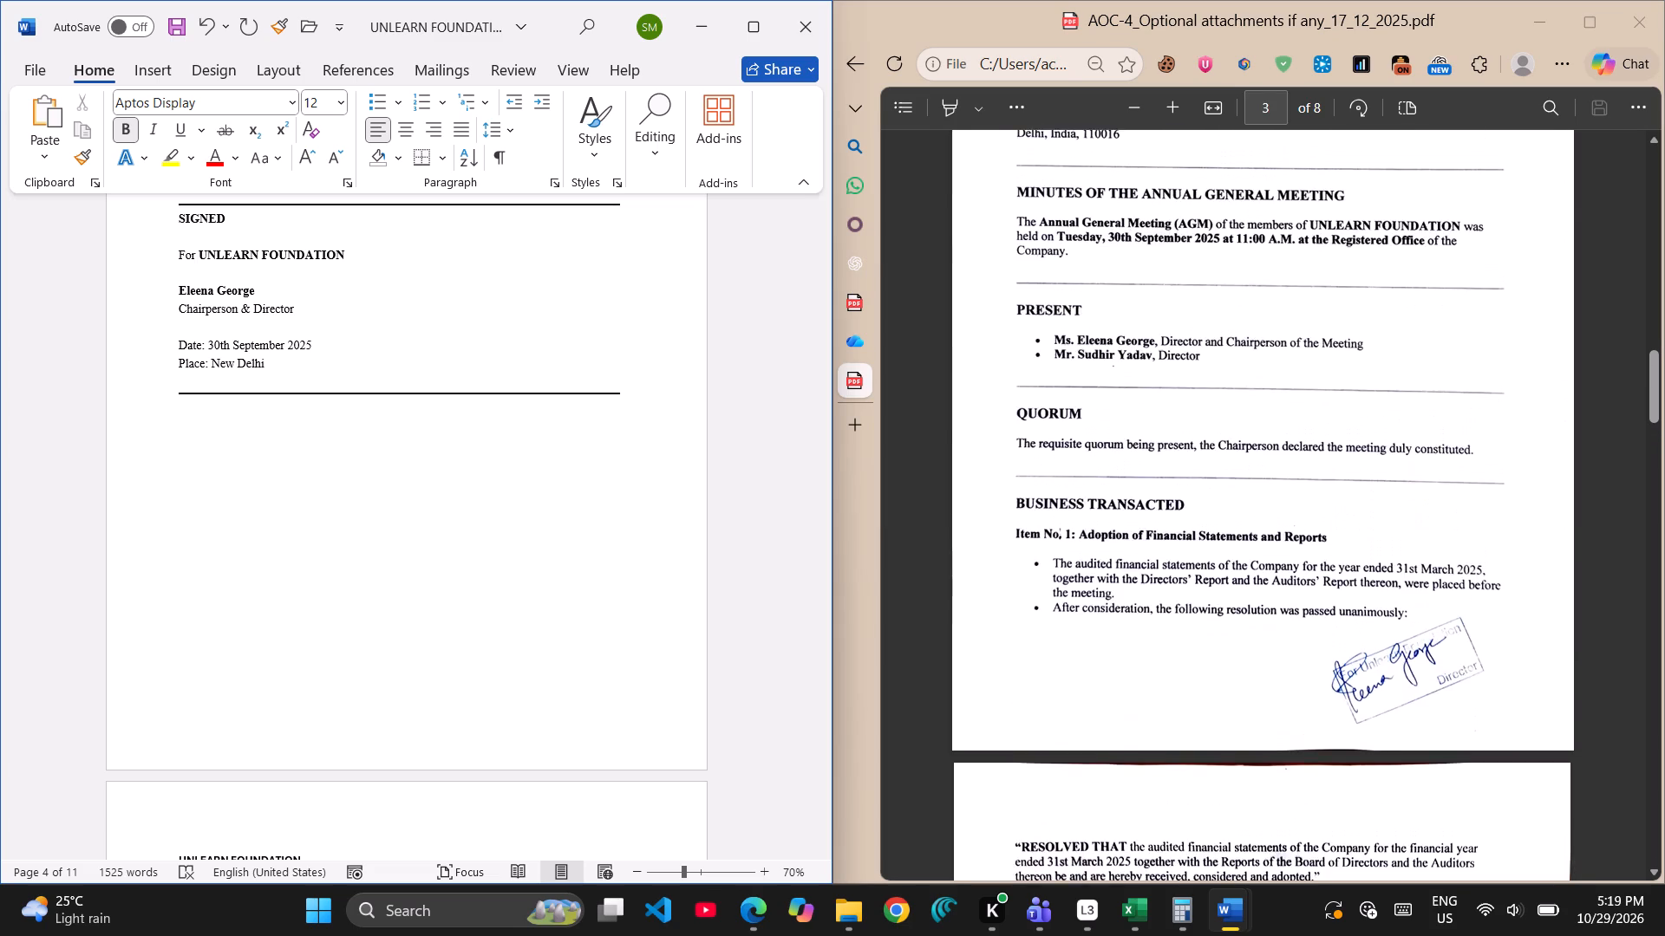
pyautogui.scroll(5, 1237, 625)
pyautogui.hscroll(-1, 1237, 625)
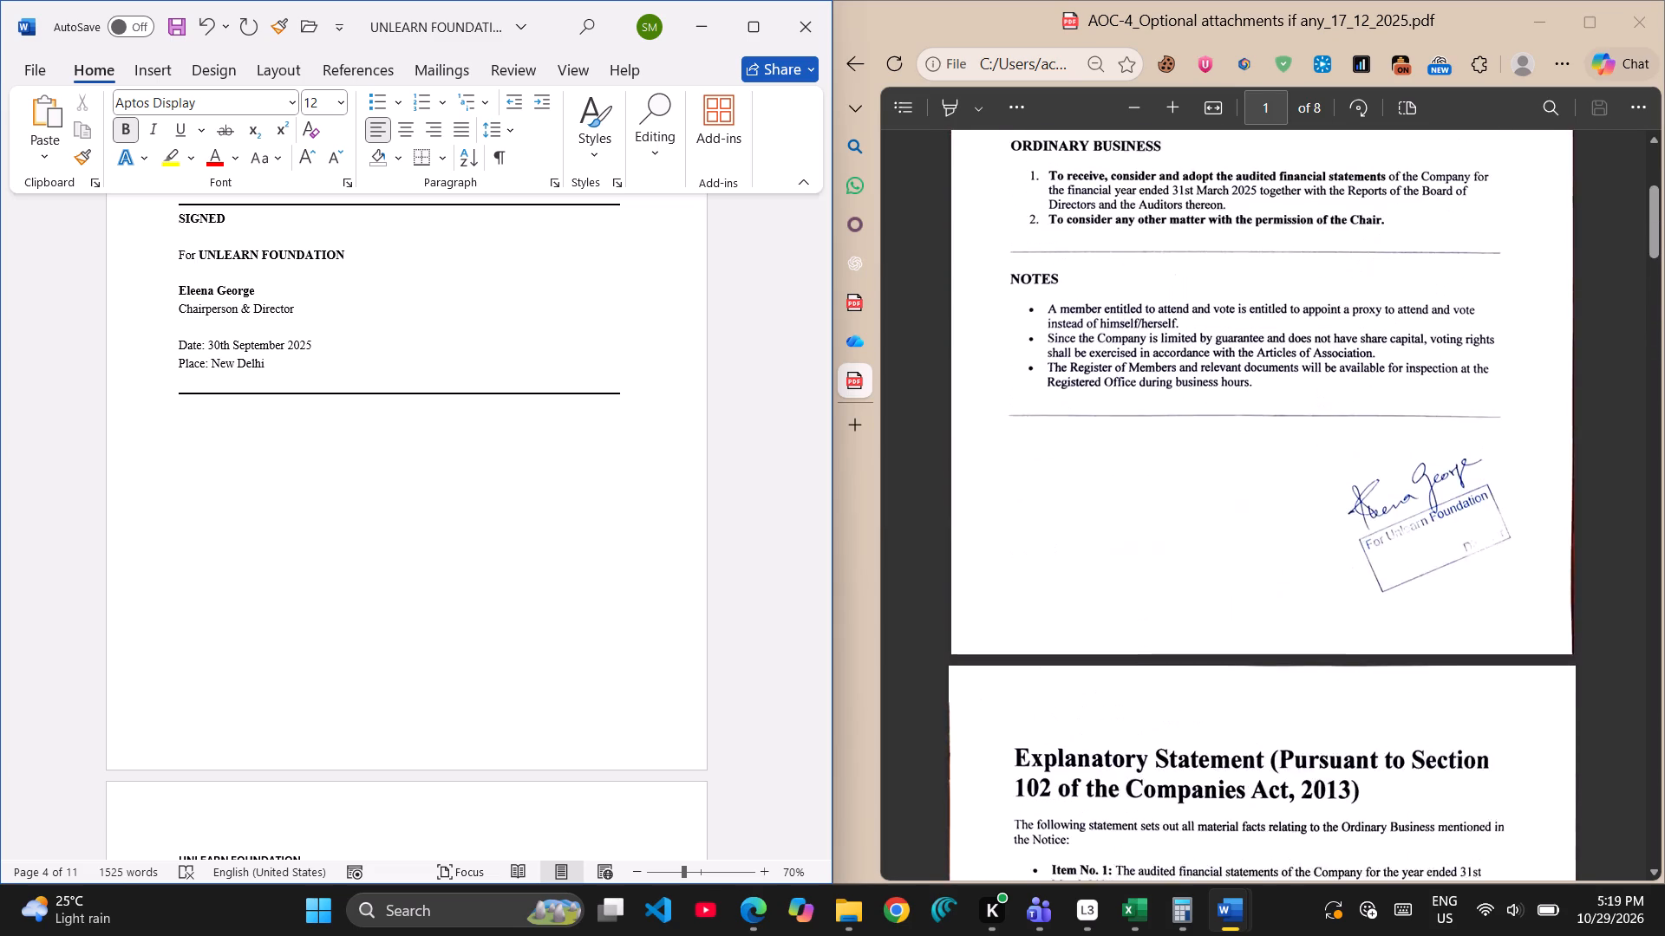
pyautogui.hscroll(-1, 1237, 625)
pyautogui.scroll(-2, 1237, 625)
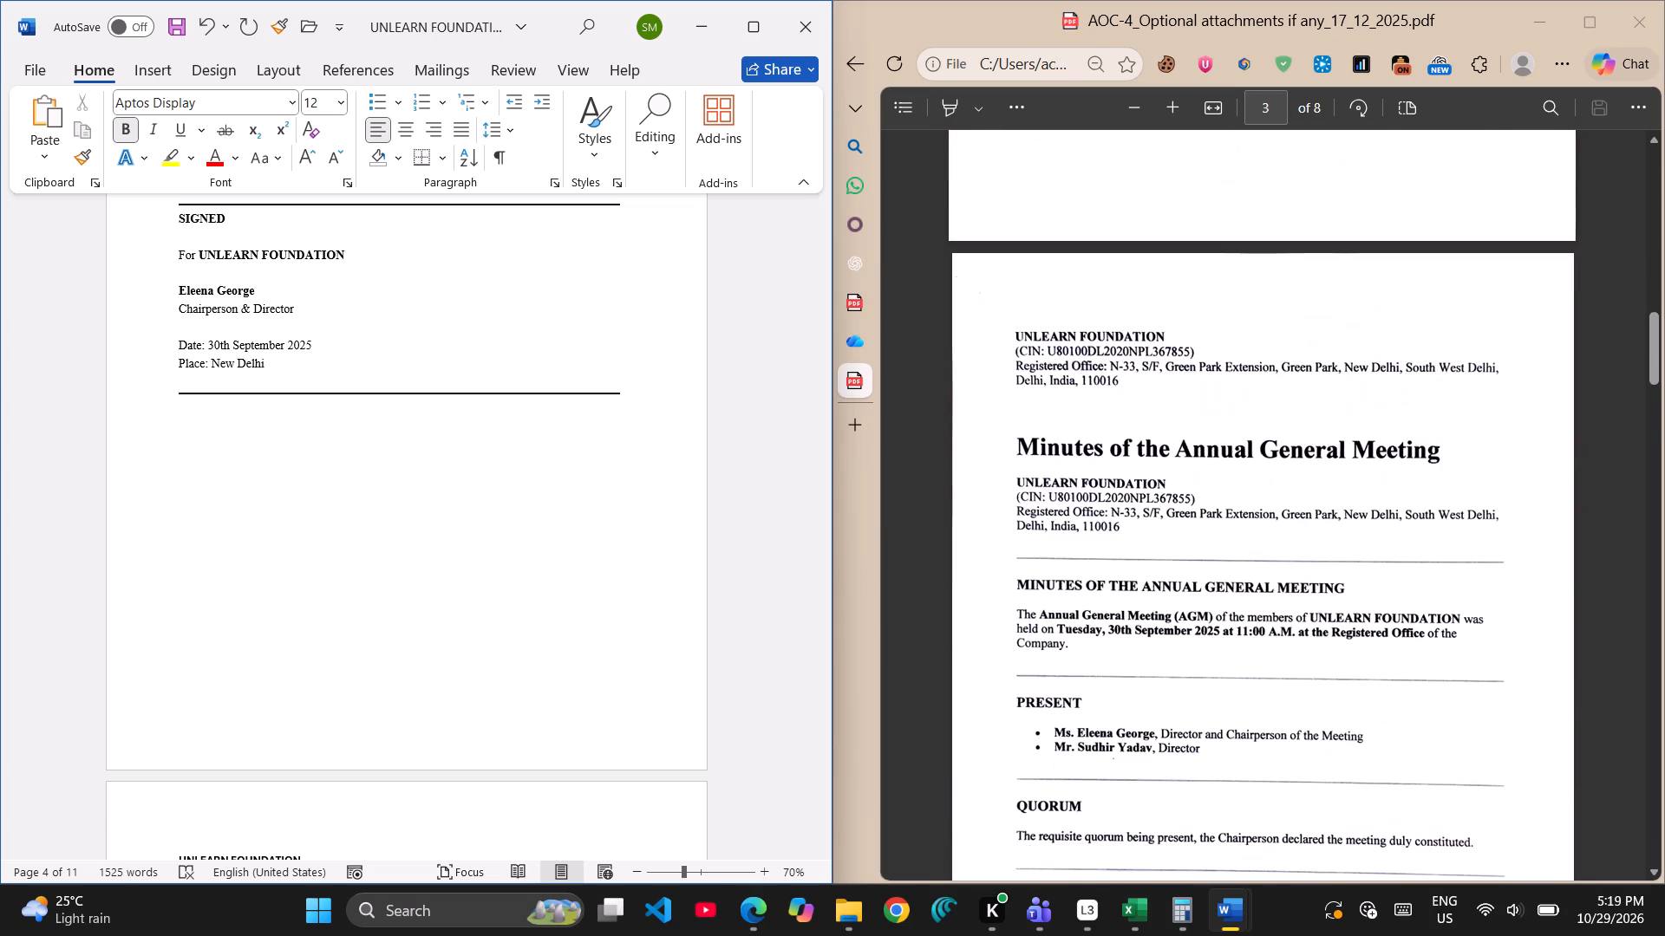
pyautogui.scroll(-7, 1237, 625)
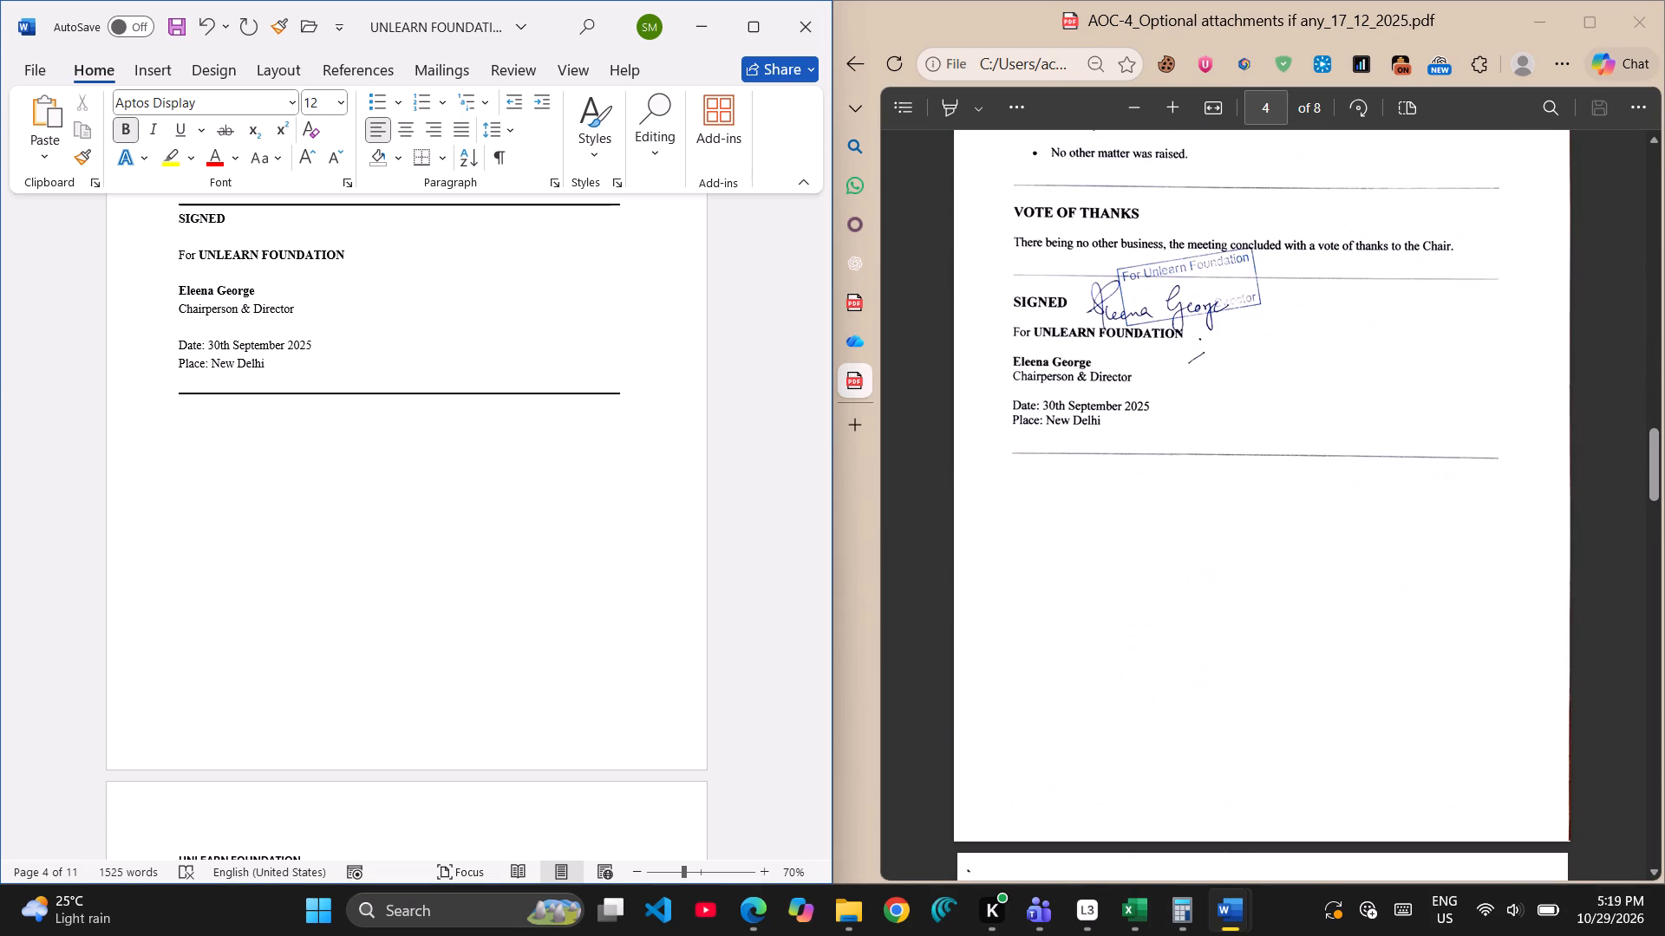
pyautogui.scroll(-7, 1237, 625)
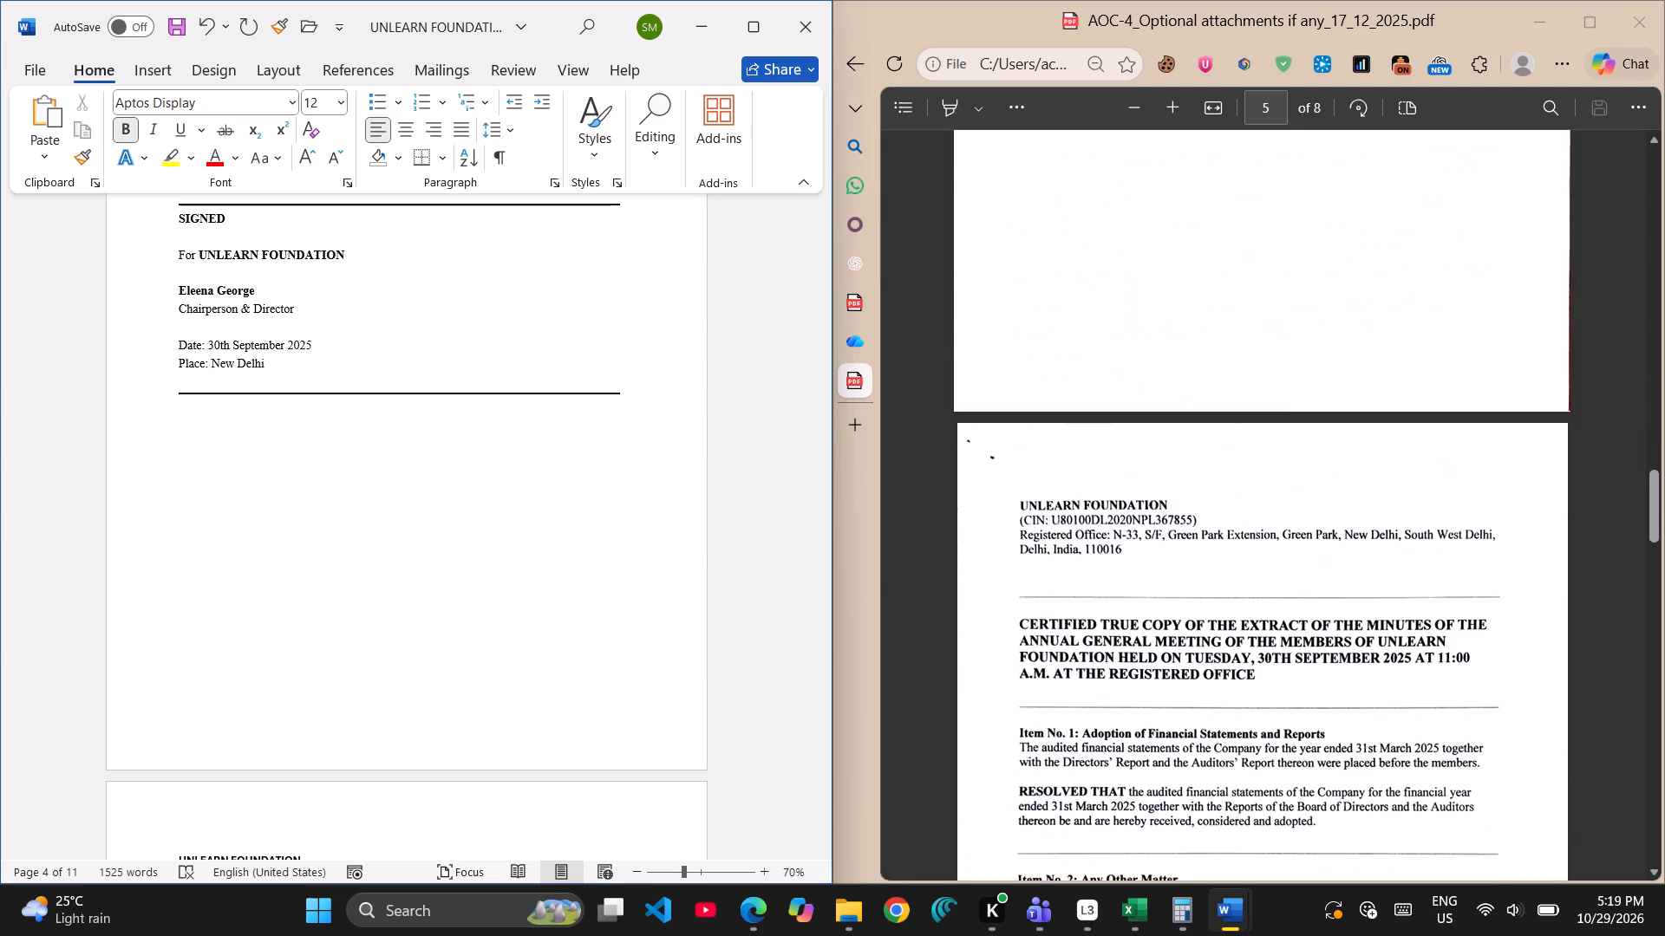
pyautogui.scroll(-4, 1237, 625)
pyautogui.hscroll(-3, 1237, 625)
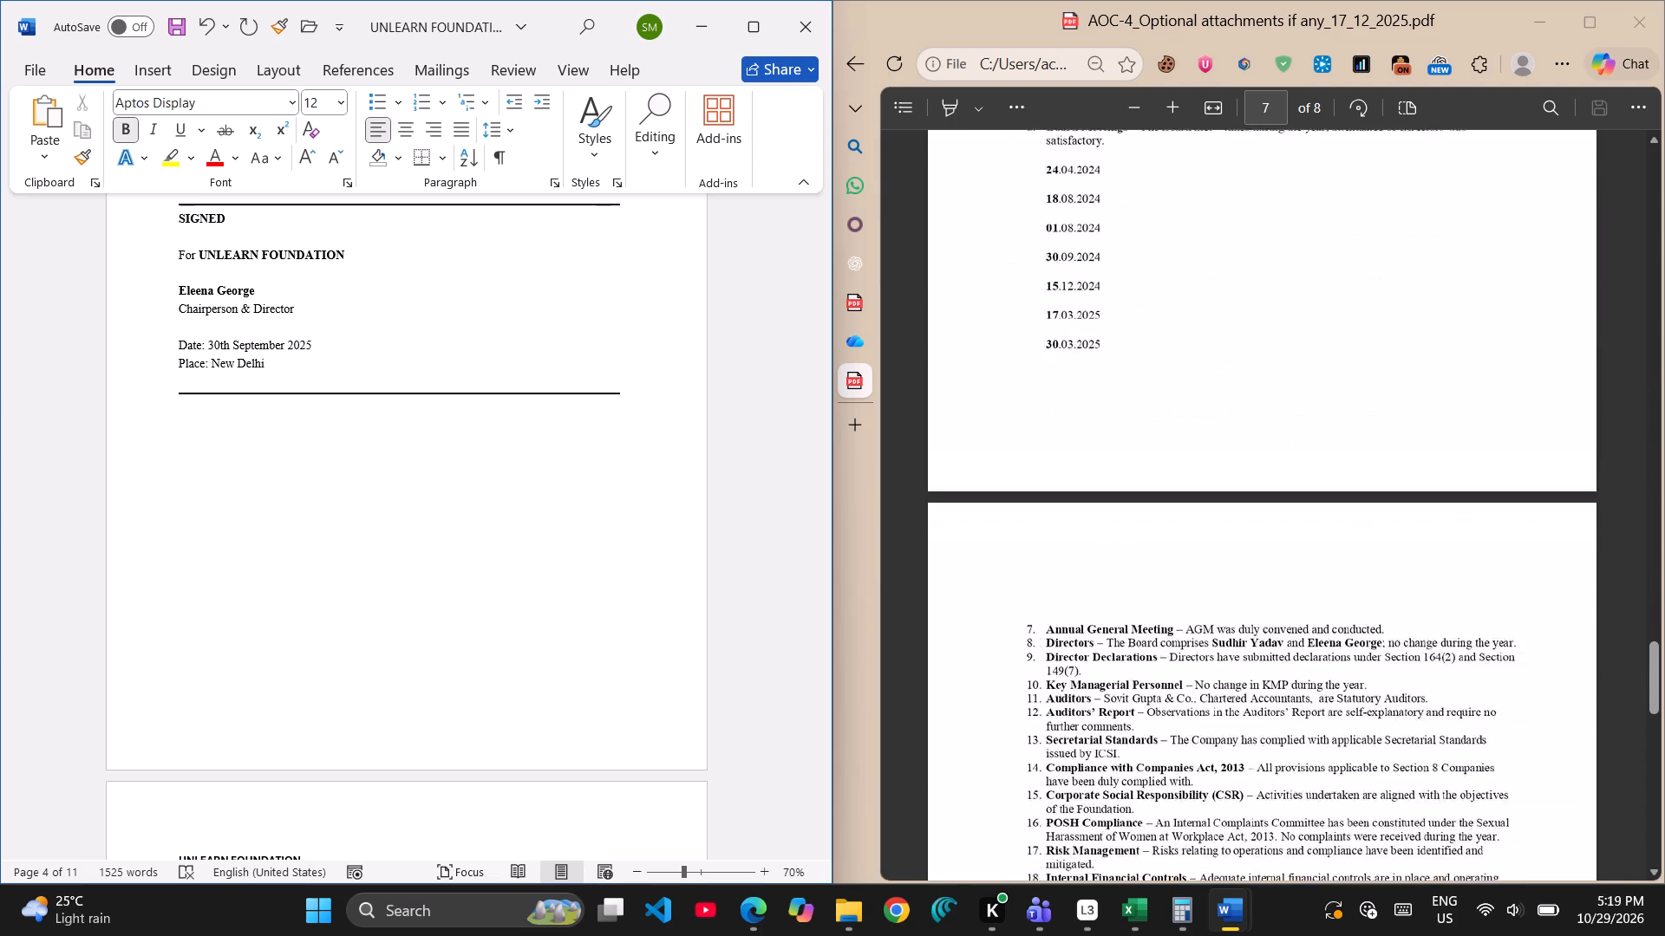
pyautogui.hscroll(-8, 1237, 625)
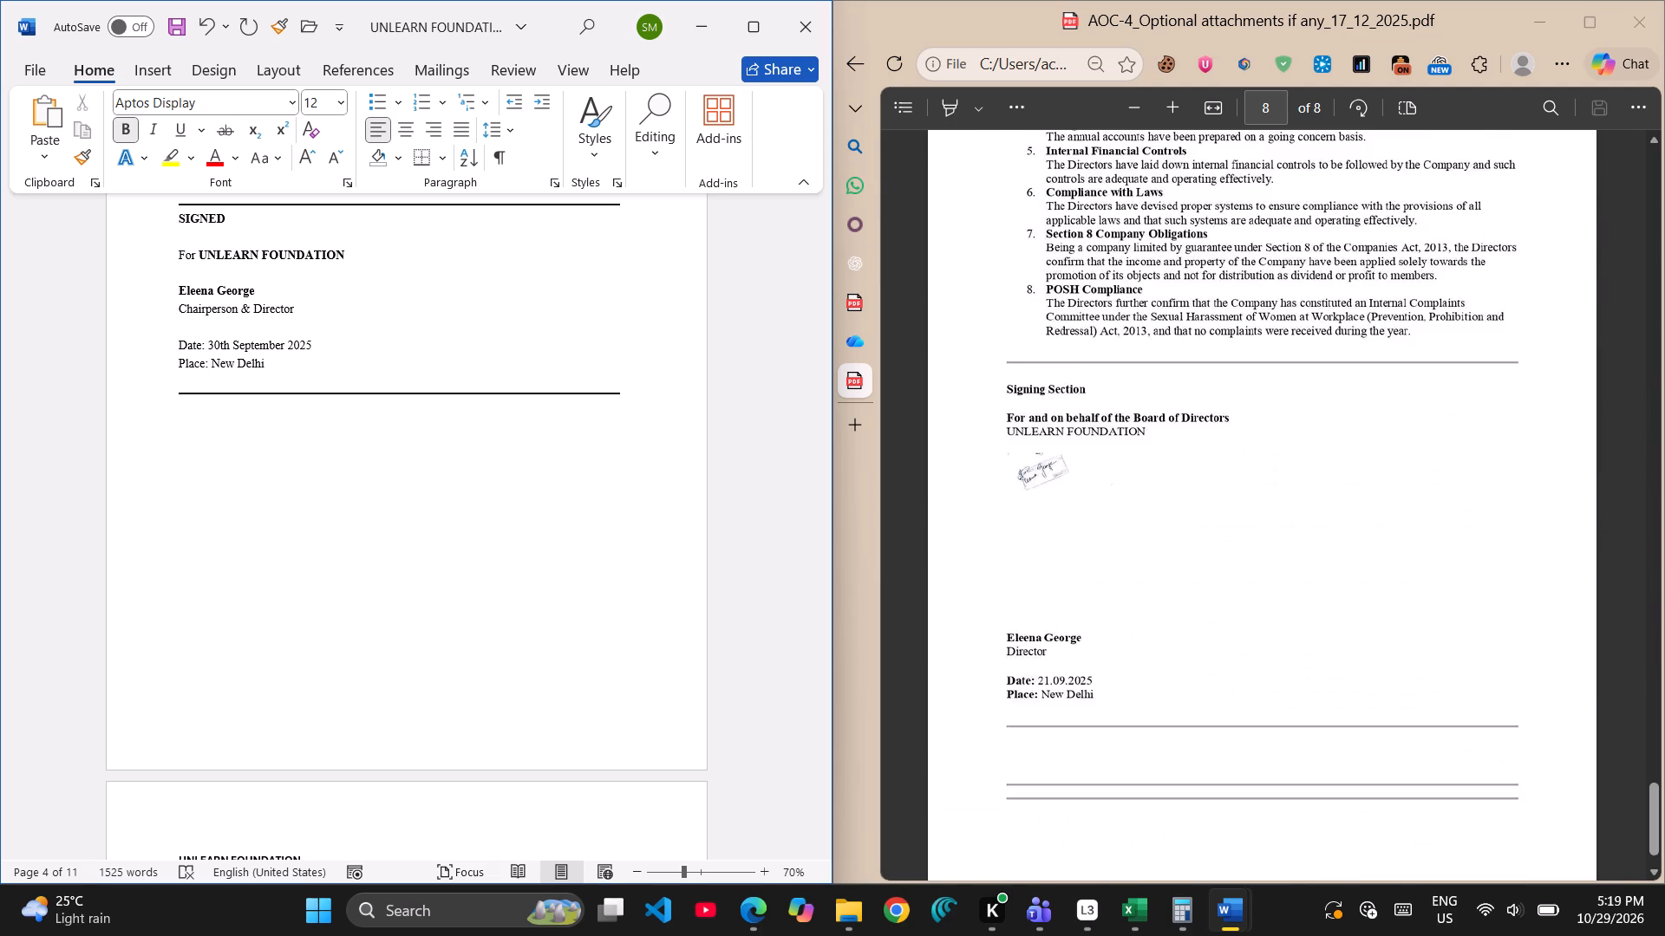
pyautogui.hscroll(-5, 1237, 625)
pyautogui.scroll(4, 1237, 625)
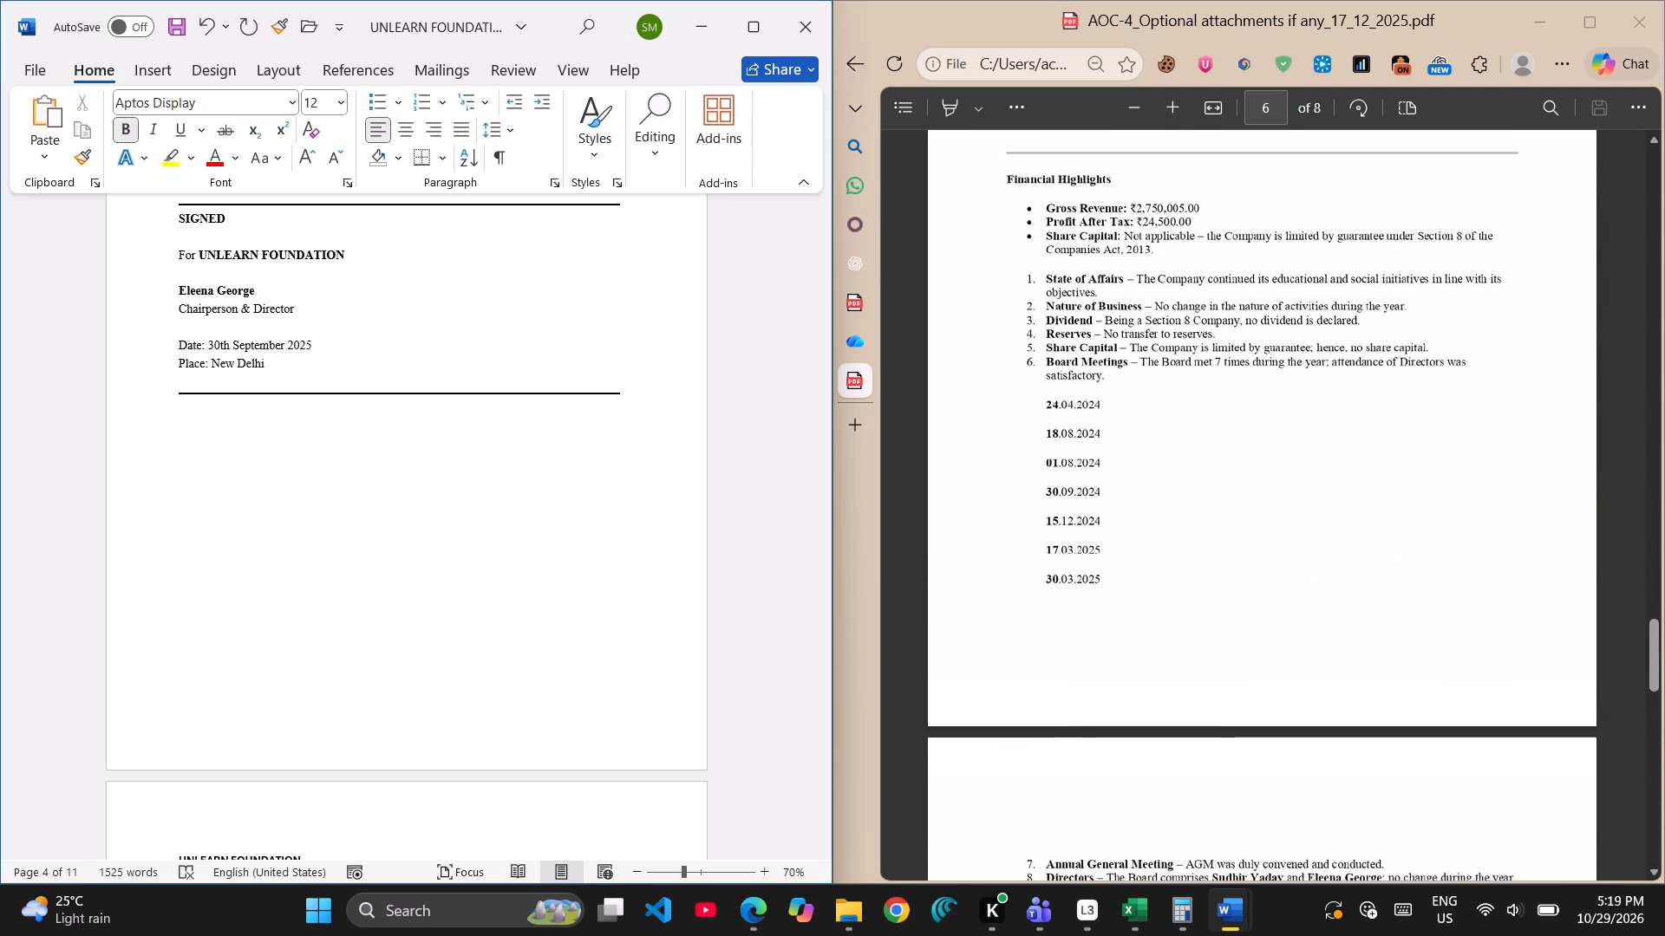
pyautogui.scroll(5, 1237, 625)
pyautogui.hscroll(-1, 1237, 625)
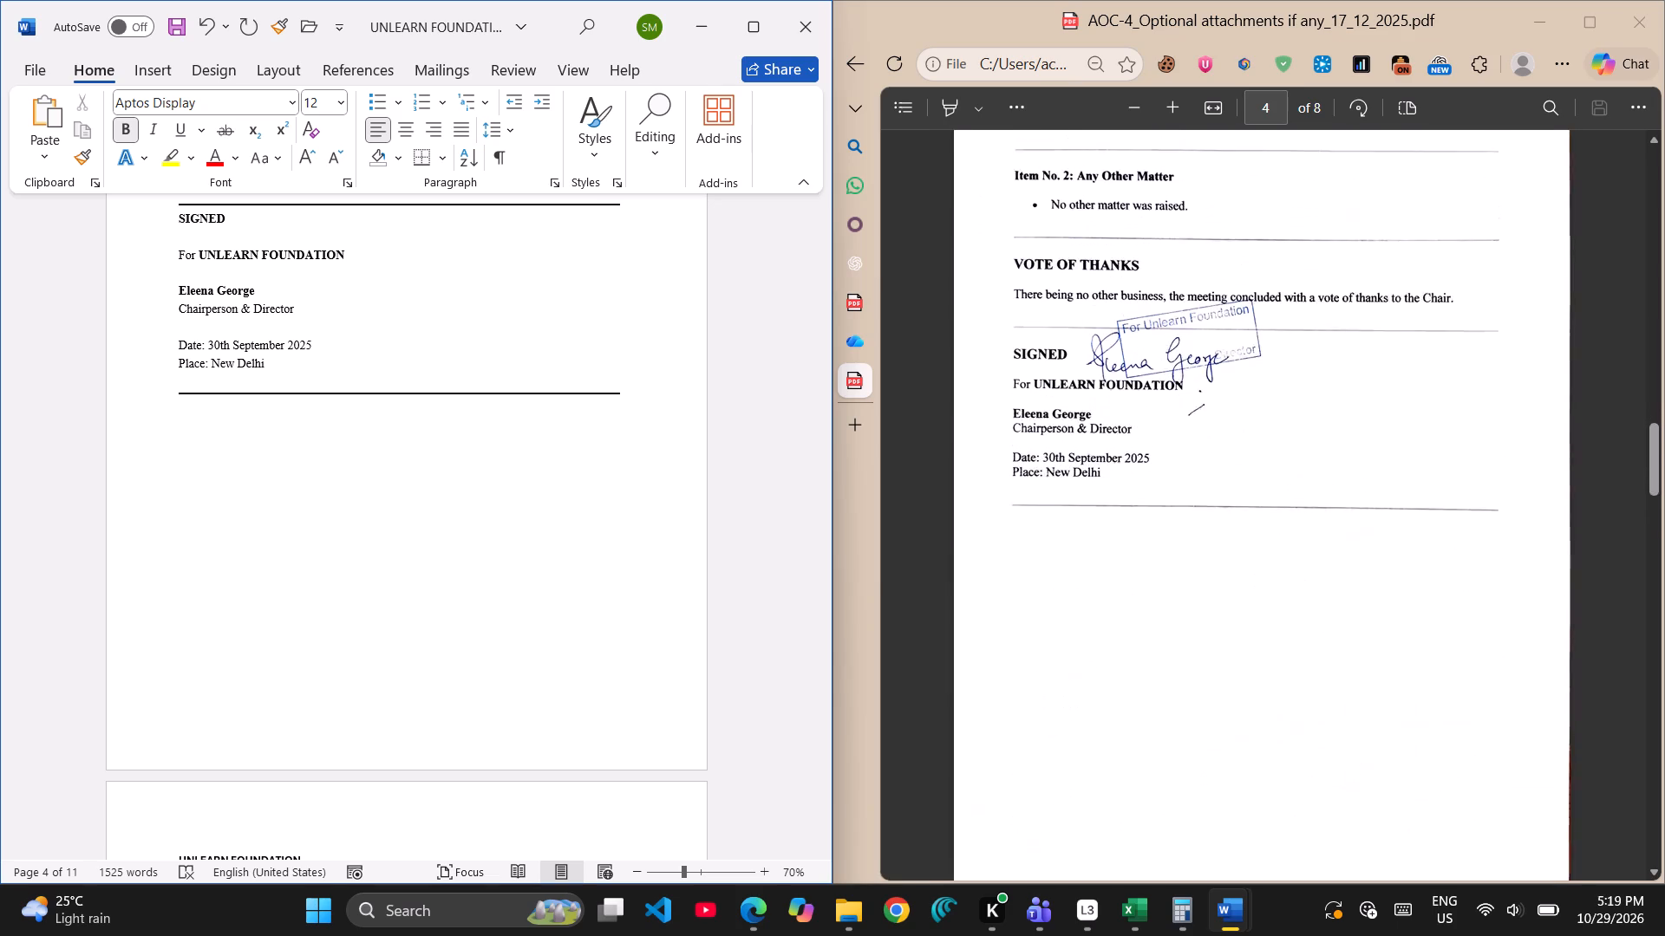
pyautogui.hscroll(-1, 1237, 625)
pyautogui.scroll(2, 1237, 625)
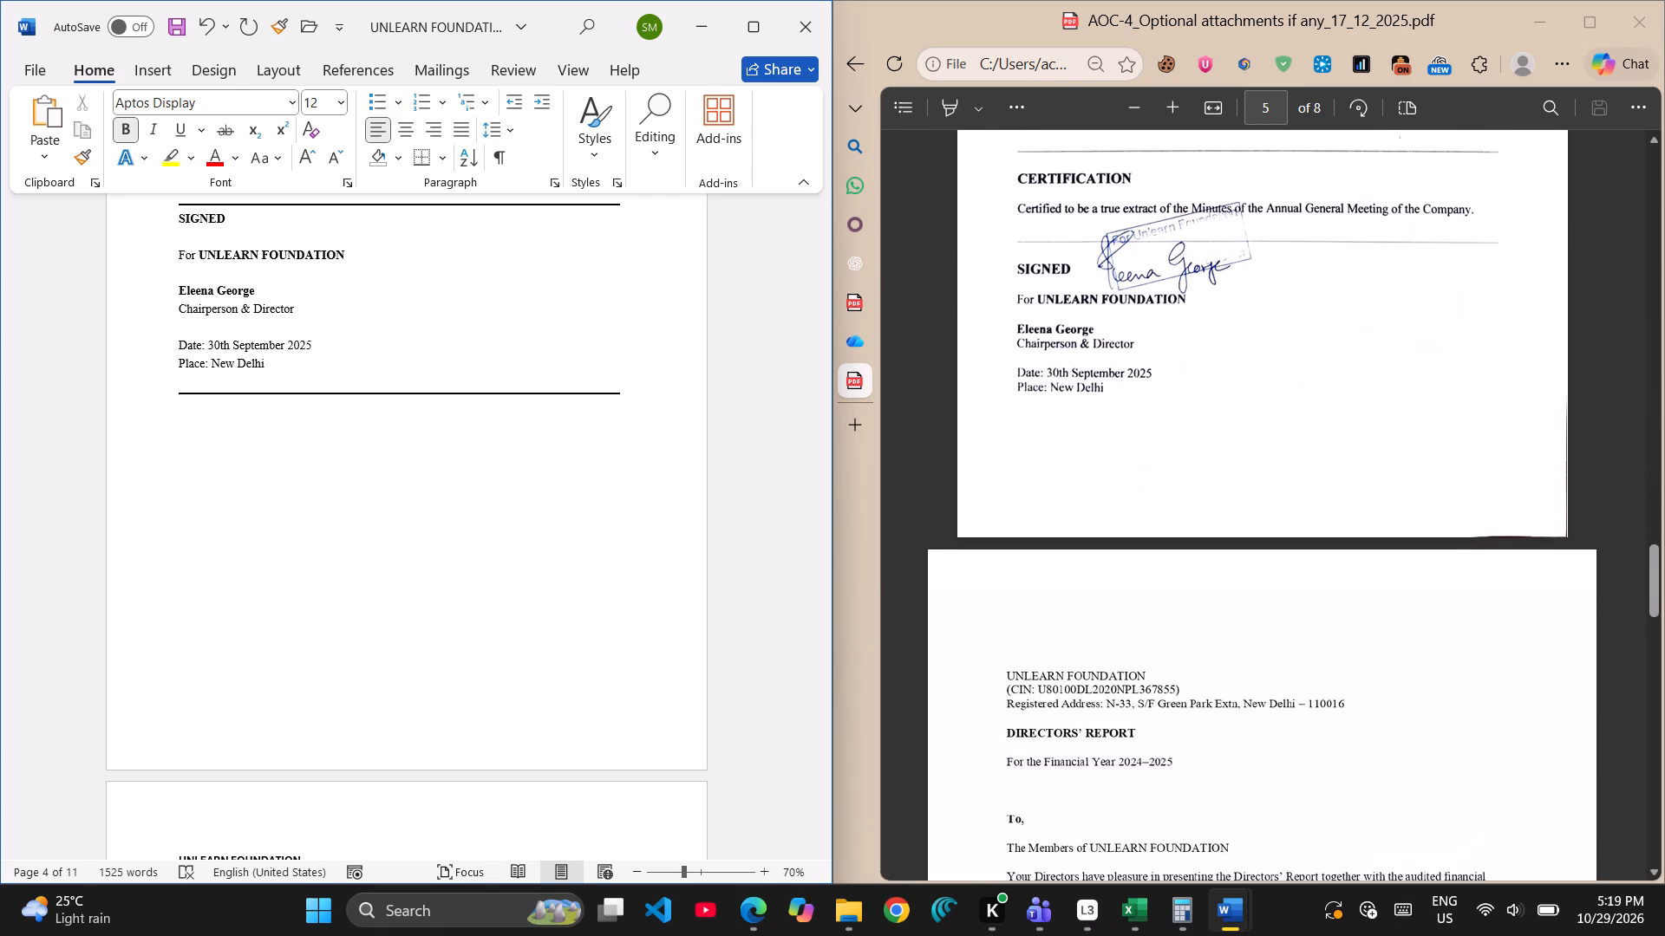
pyautogui.scroll(2, 1237, 625)
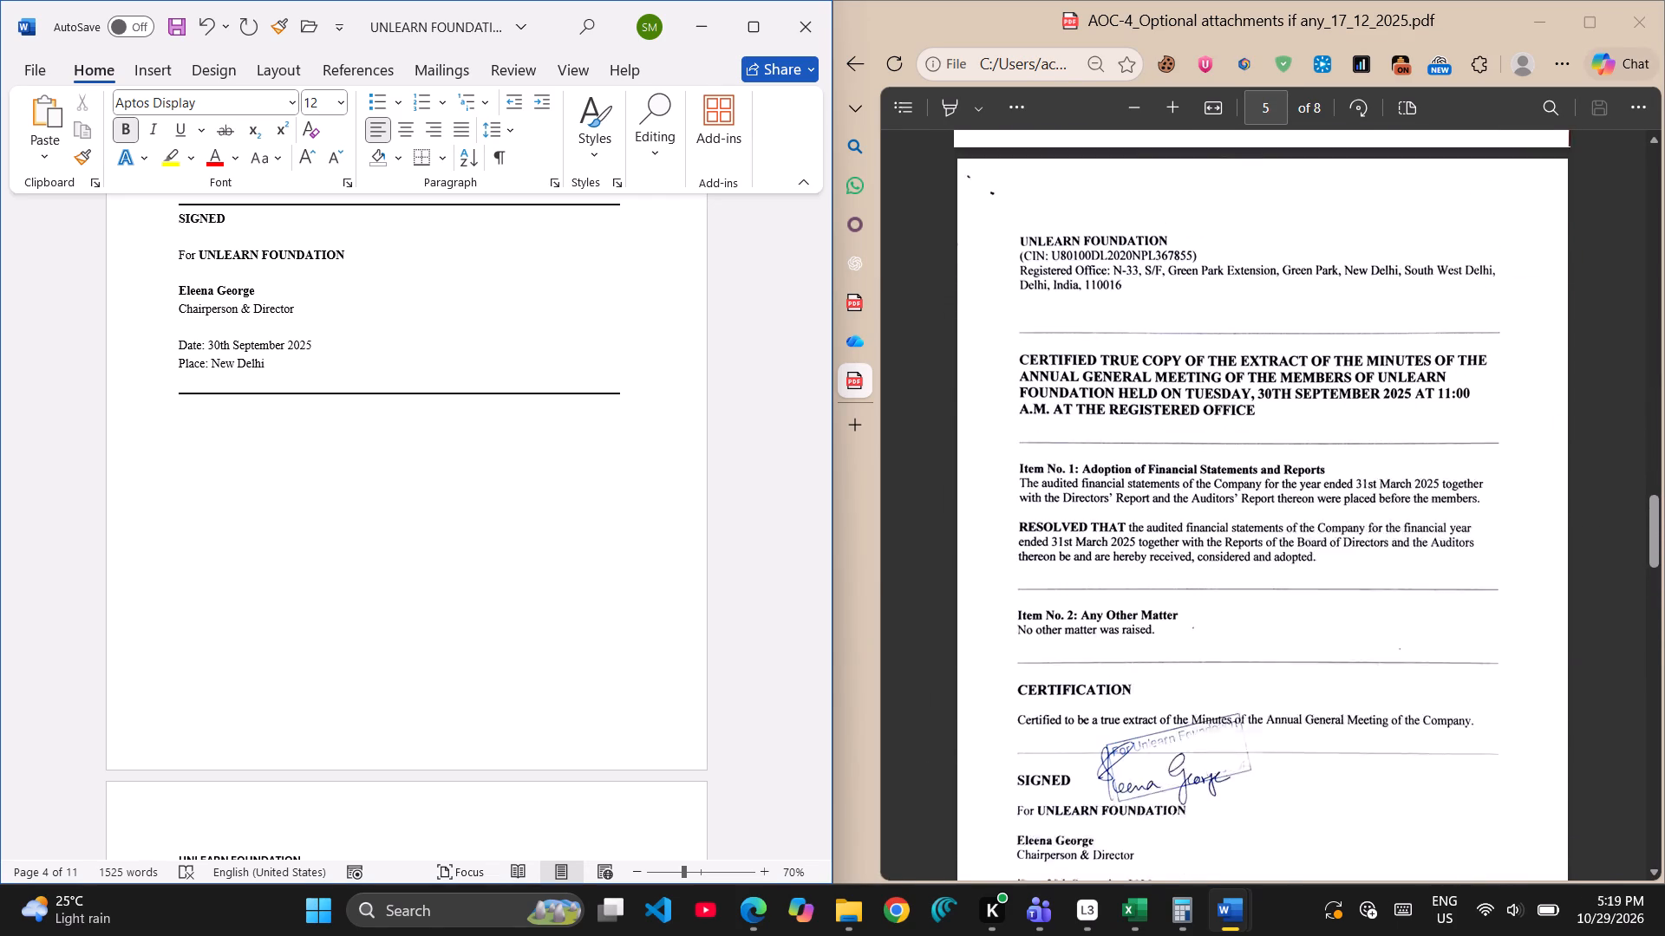
pyautogui.scroll(1, 1237, 625)
pyautogui.scroll(-1, 1237, 625)
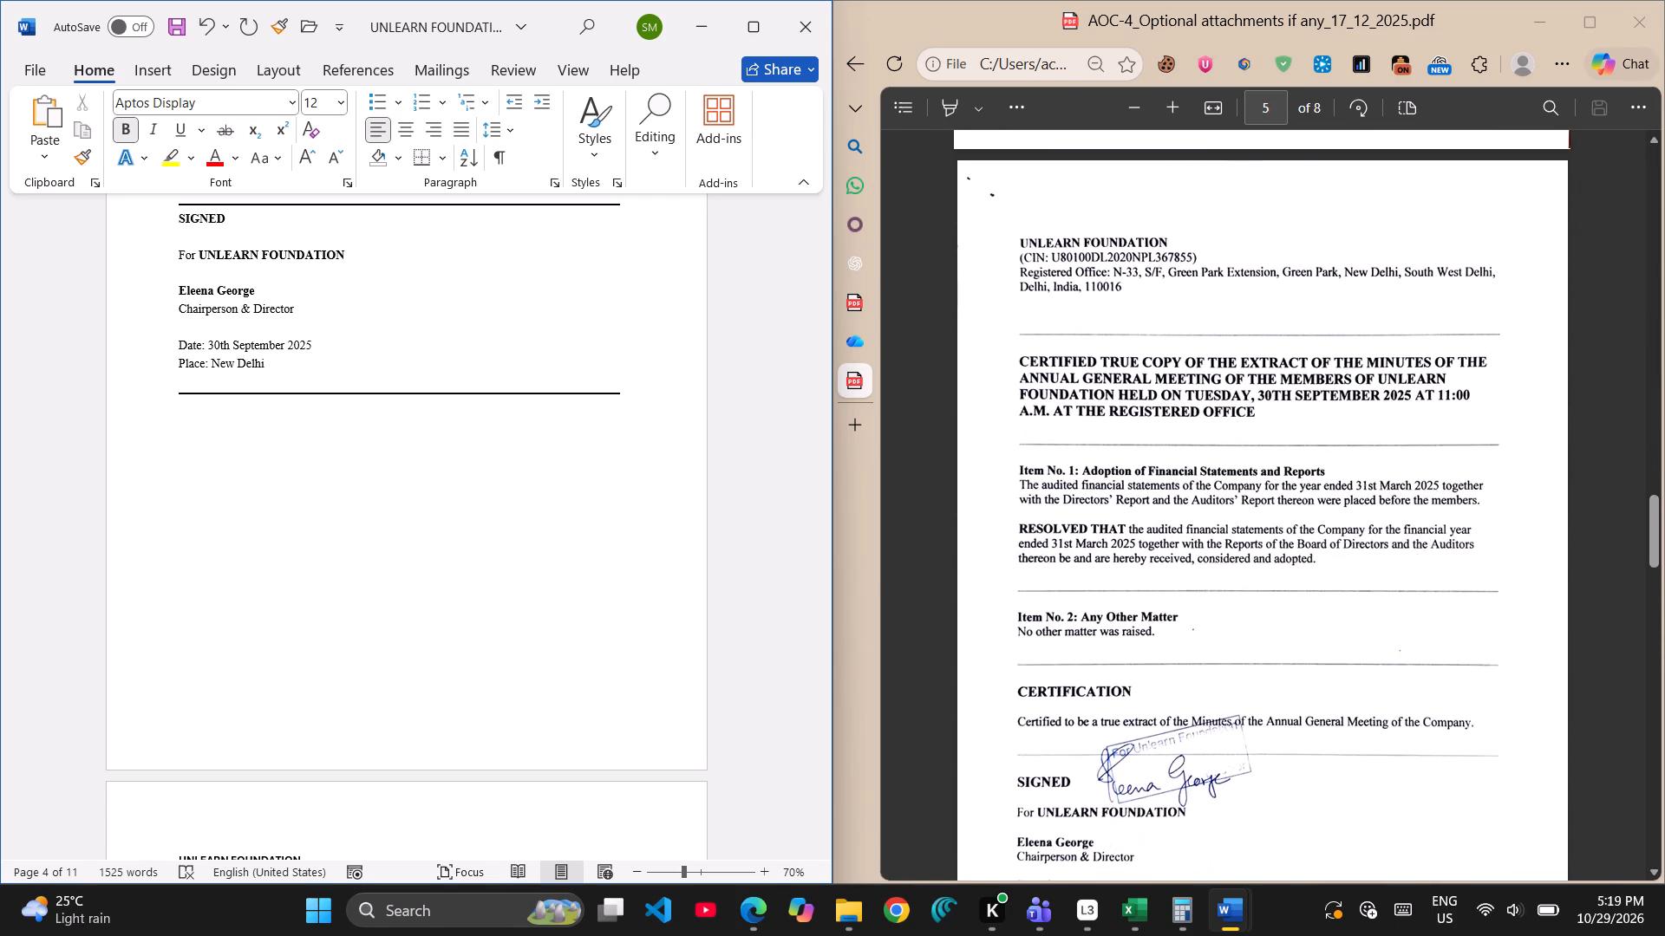
pyautogui.scroll(-2, 1237, 625)
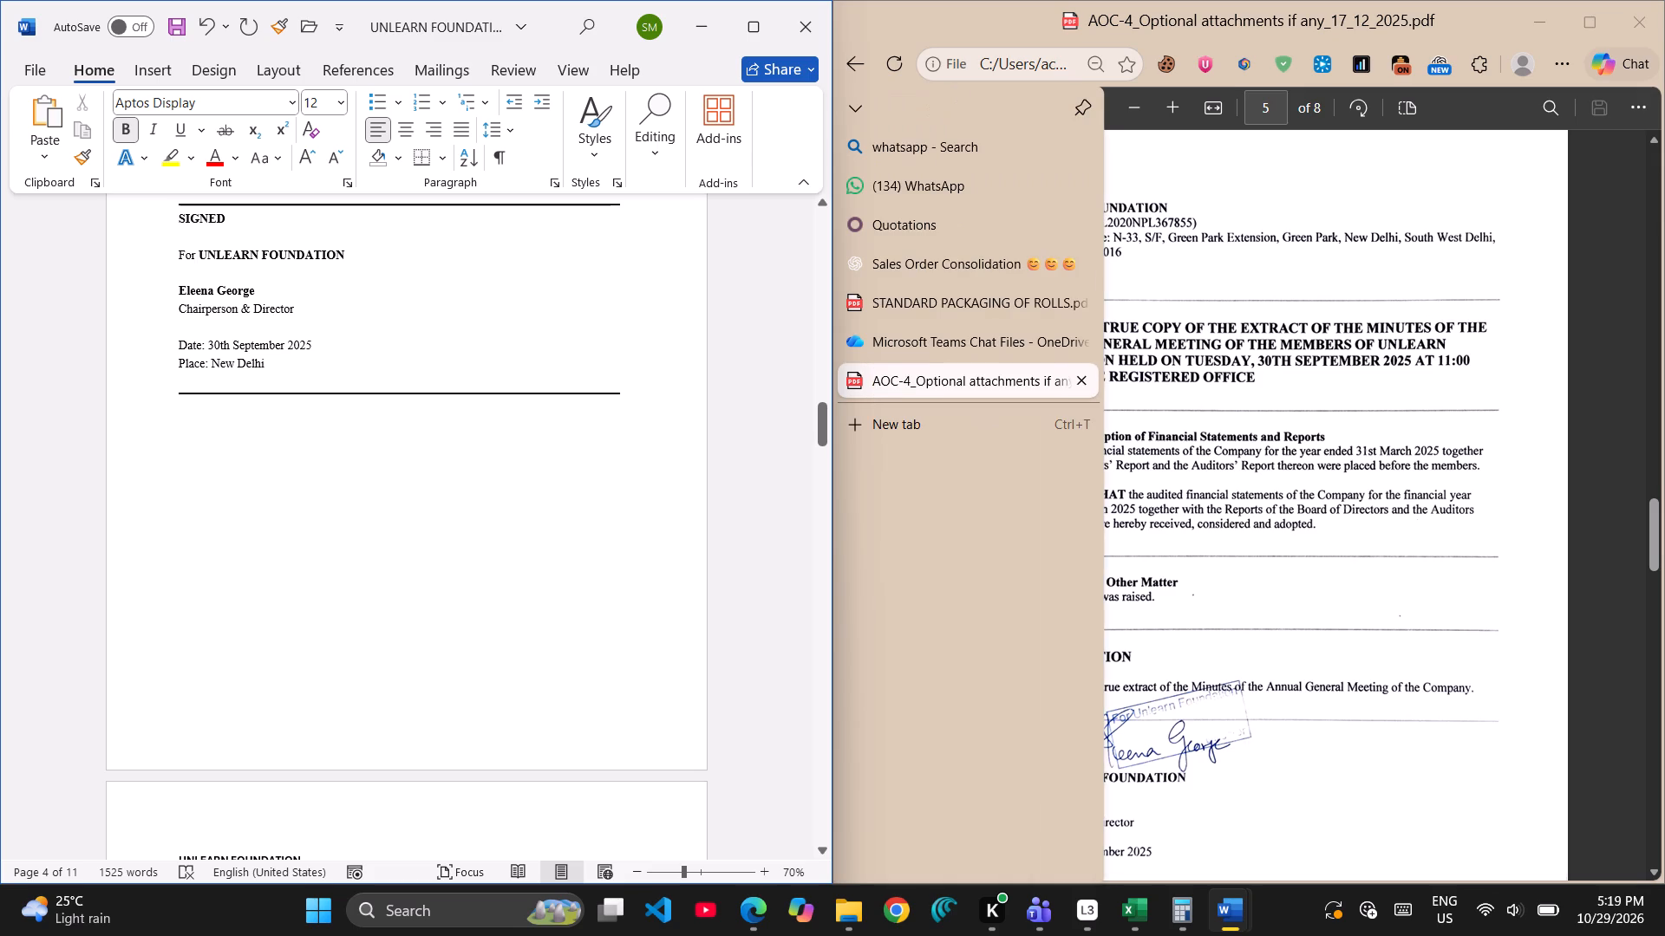
pyautogui.scroll(-4, 454, 526)
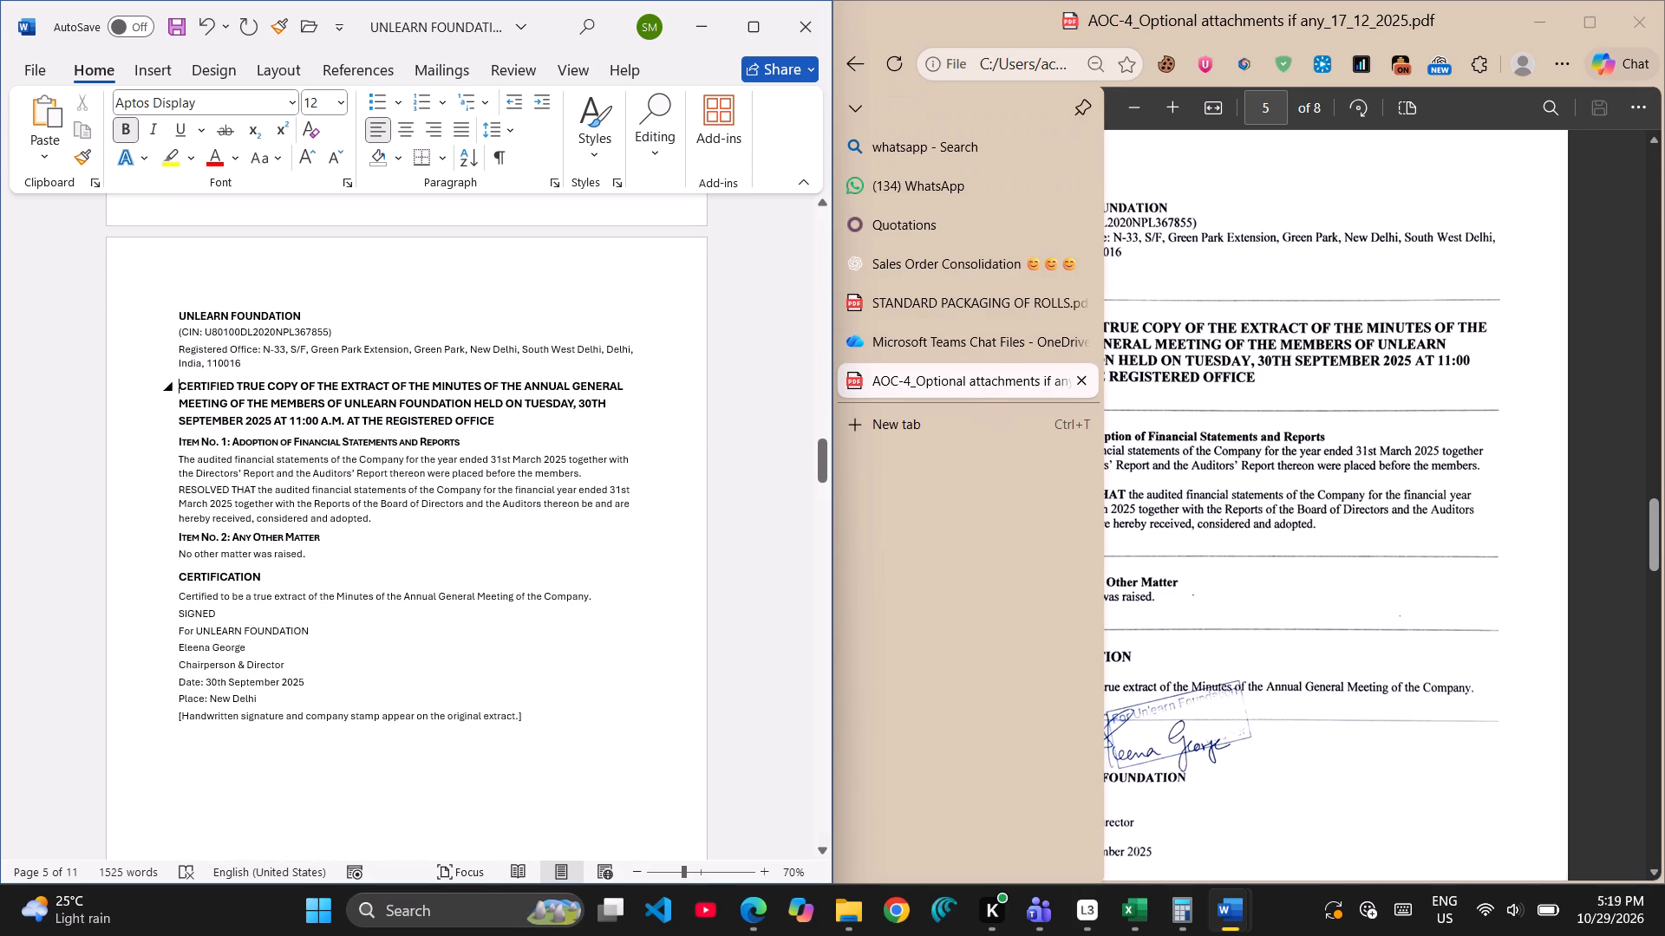
# Copy the divider line closing the minutes onto a new line above the CERTIFIED TRUE COPY heading in the extract.
pyautogui.scroll(1, 186, 361)
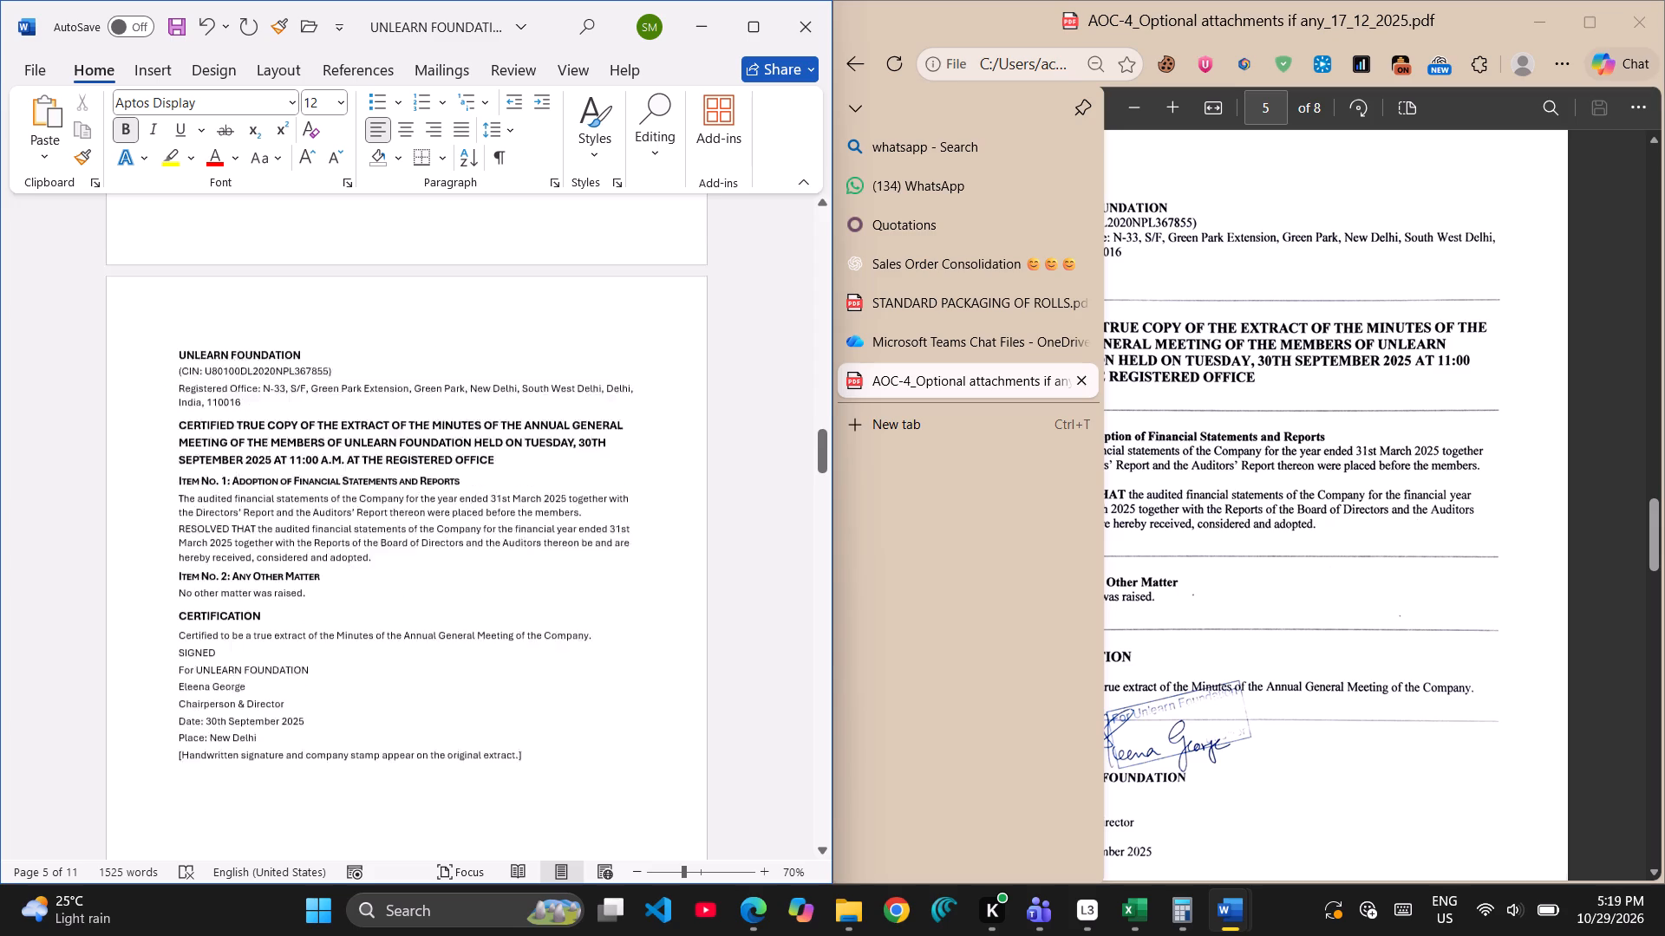
pyautogui.scroll(3, 186, 361)
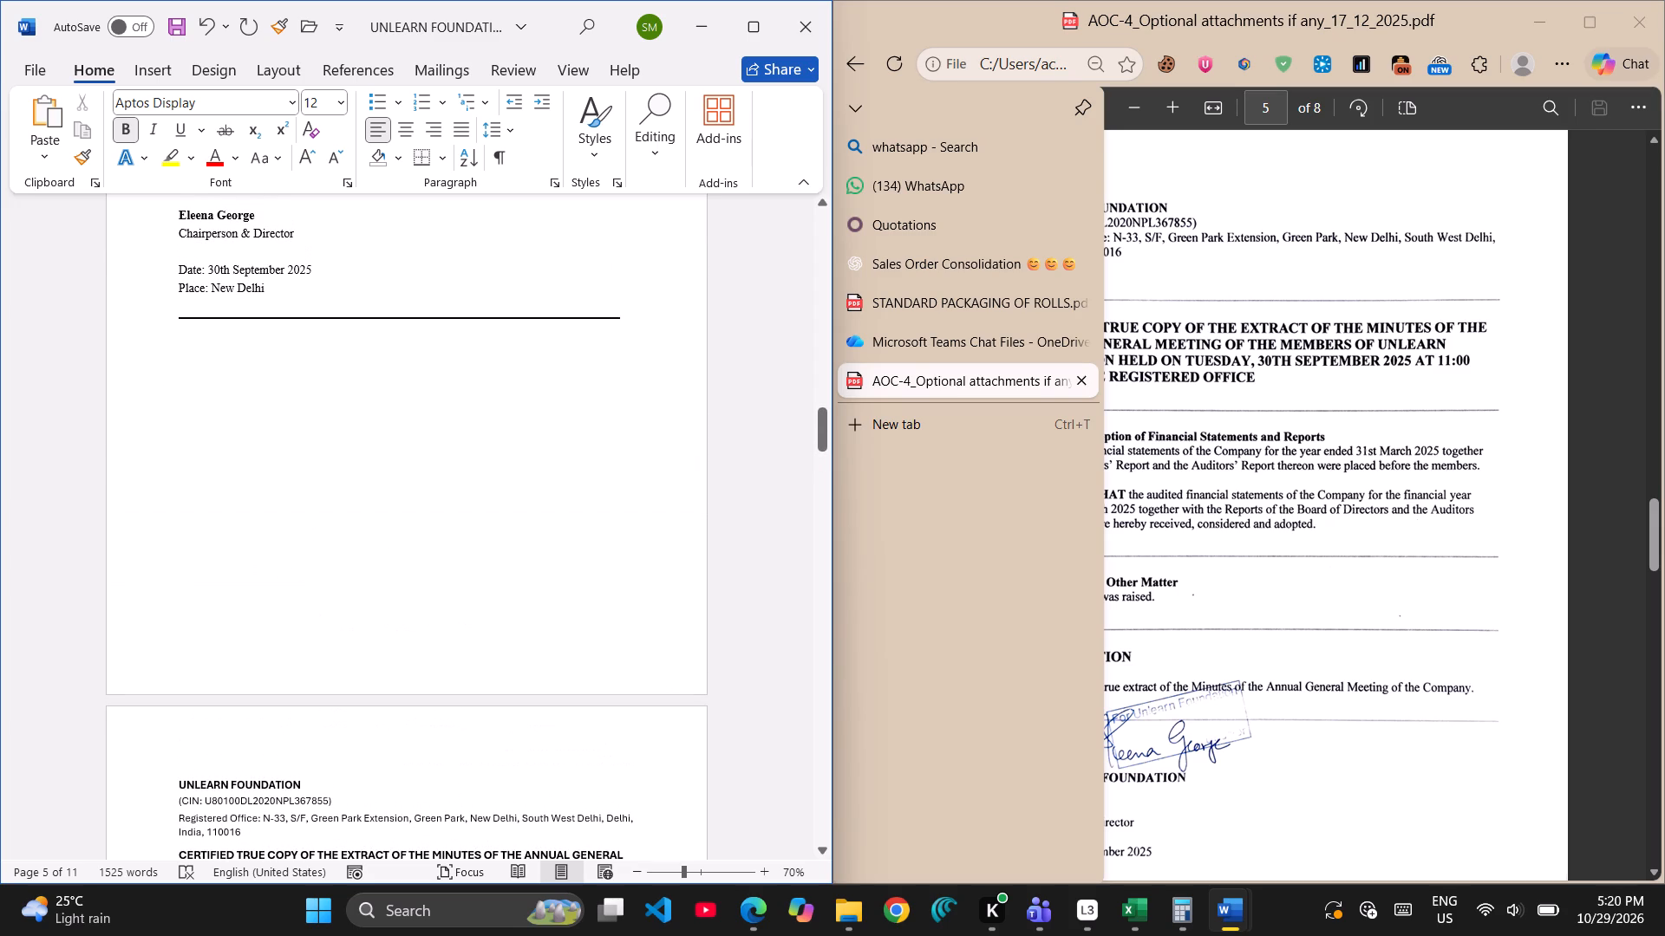
pyautogui.click(204, 319)
pyautogui.hotkey('ctrl', 'c')
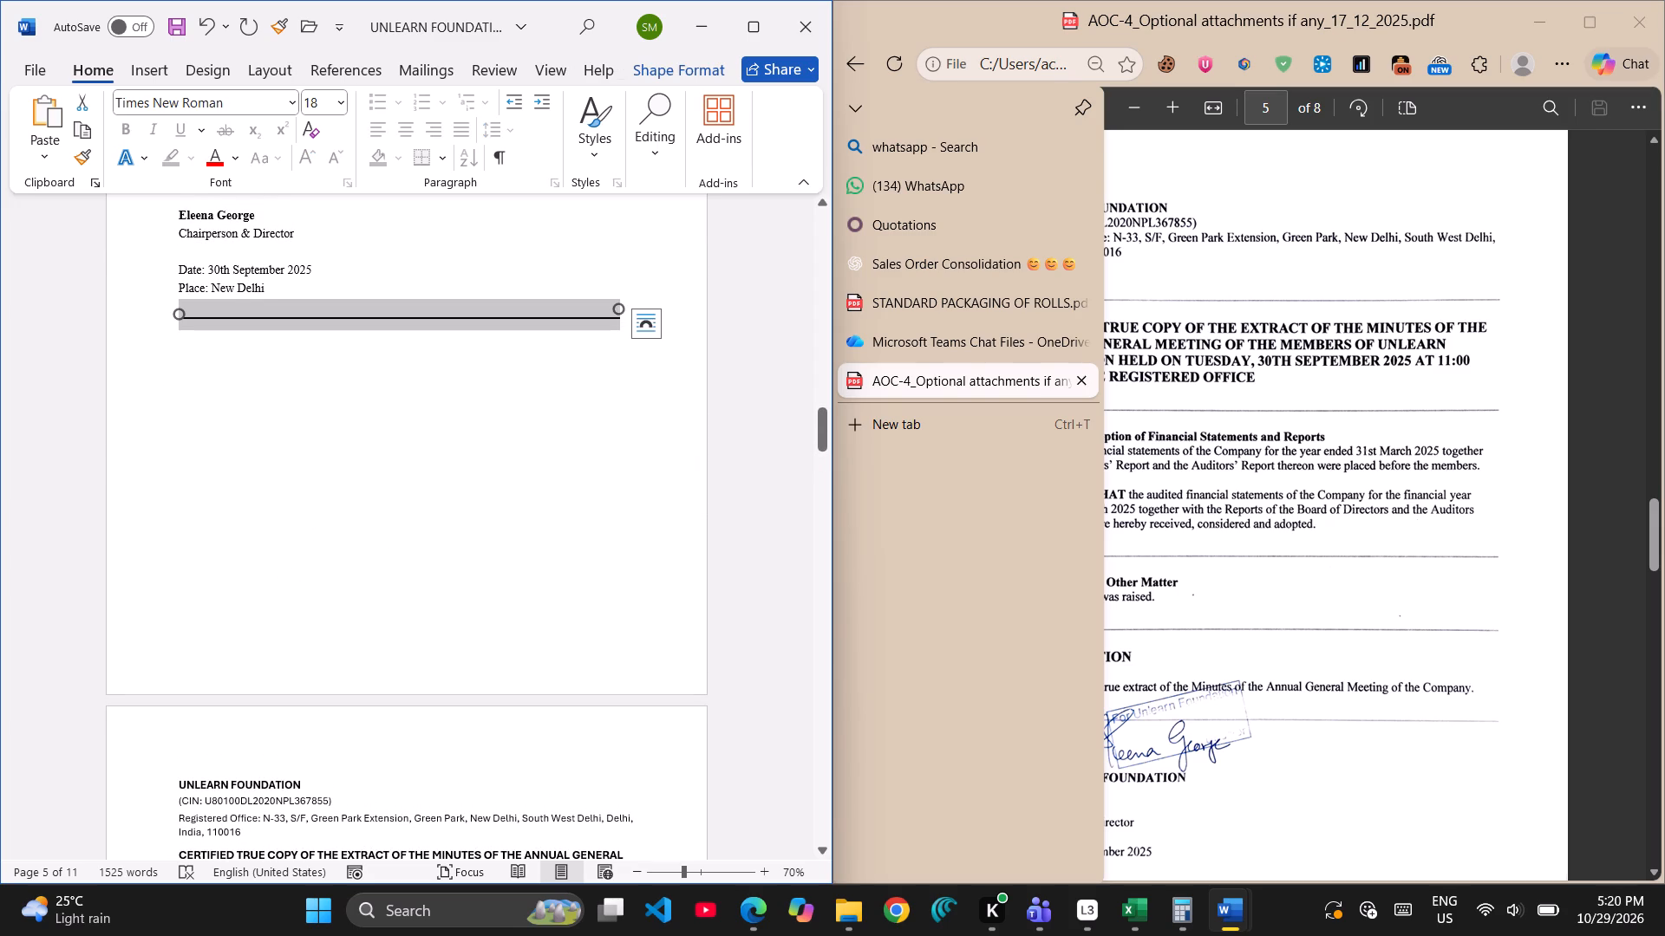
pyautogui.scroll(-2, 206, 678)
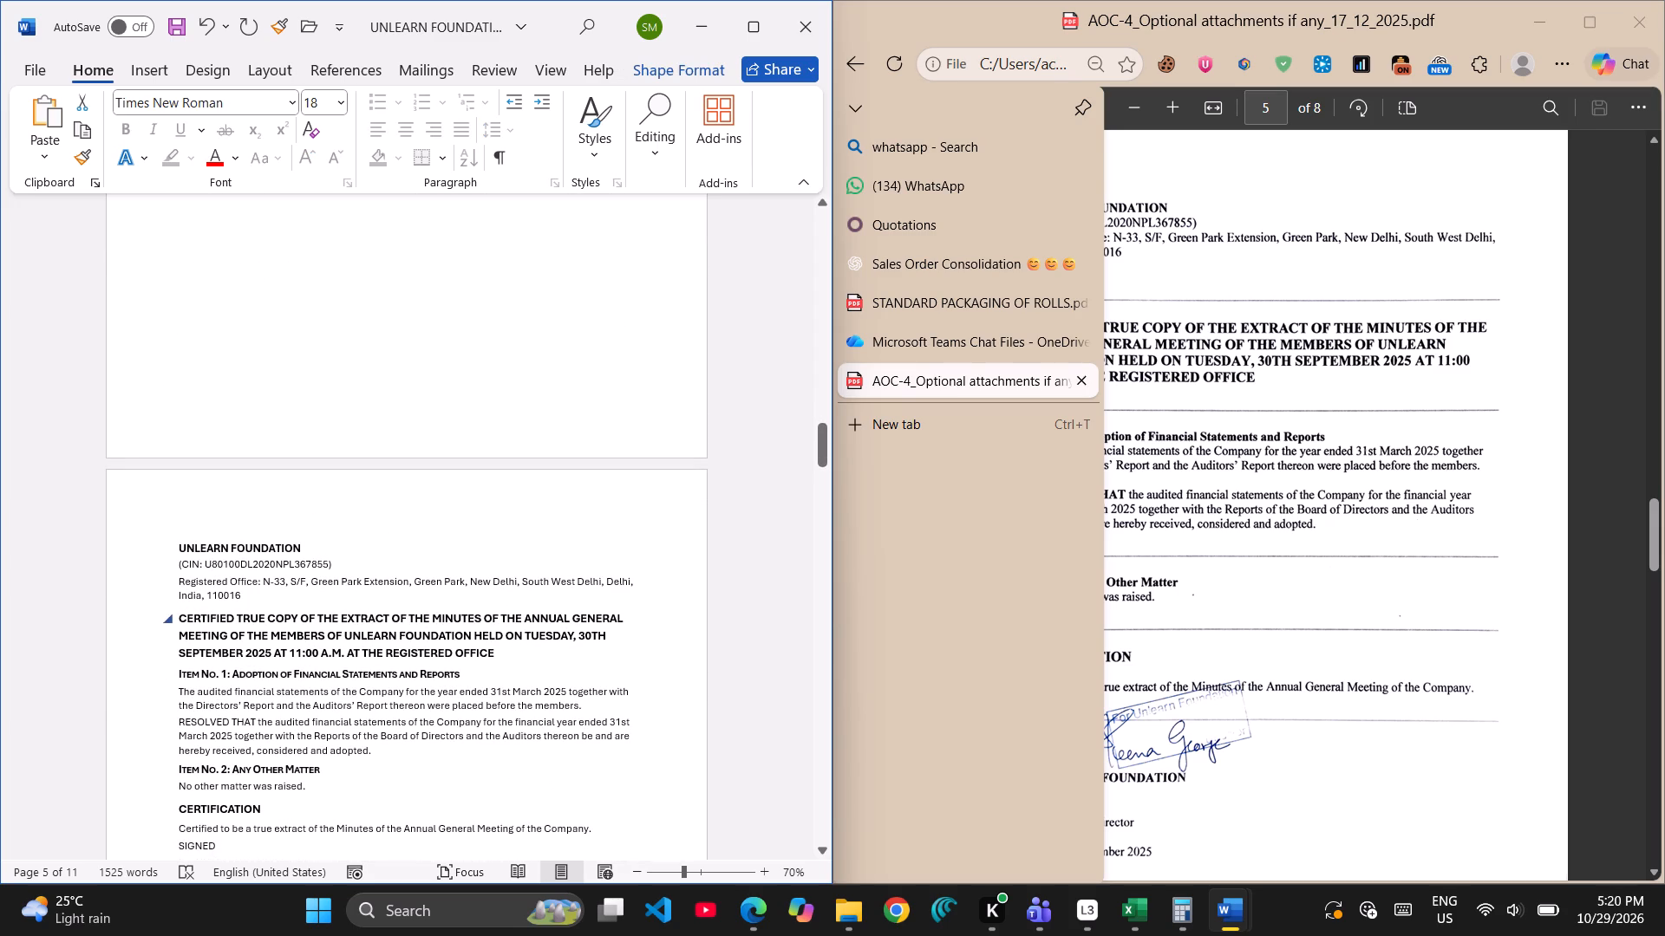
pyautogui.click(180, 621)
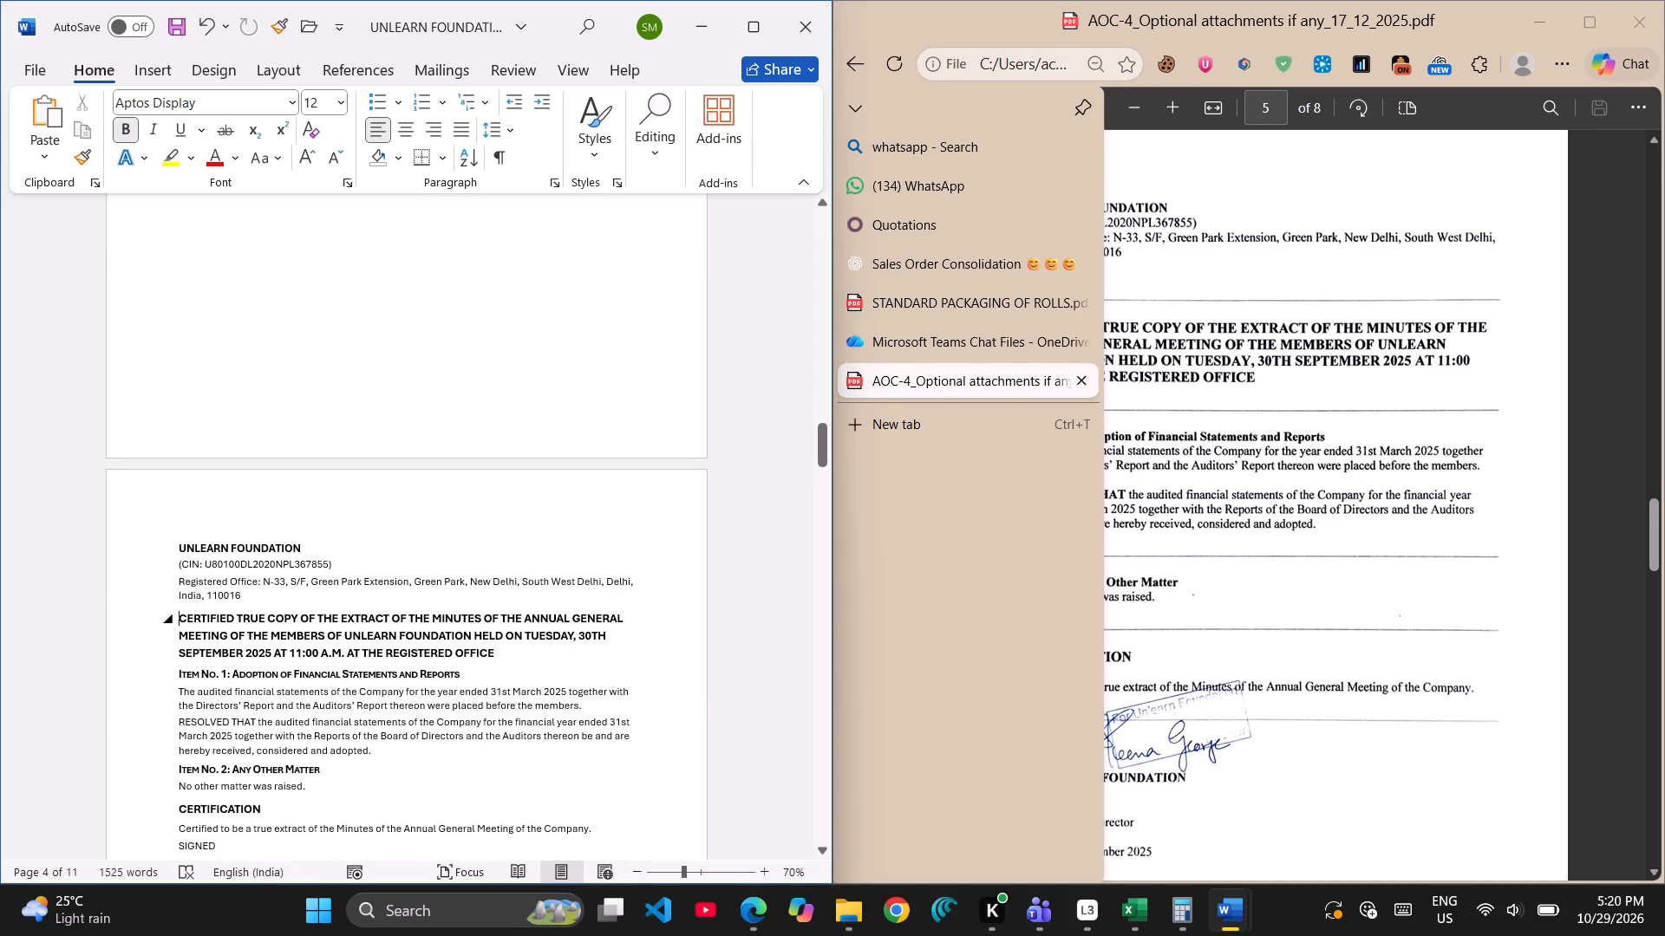
pyautogui.press('Up')
pyautogui.press('Down')
pyautogui.press('Return')
pyautogui.press('Up')
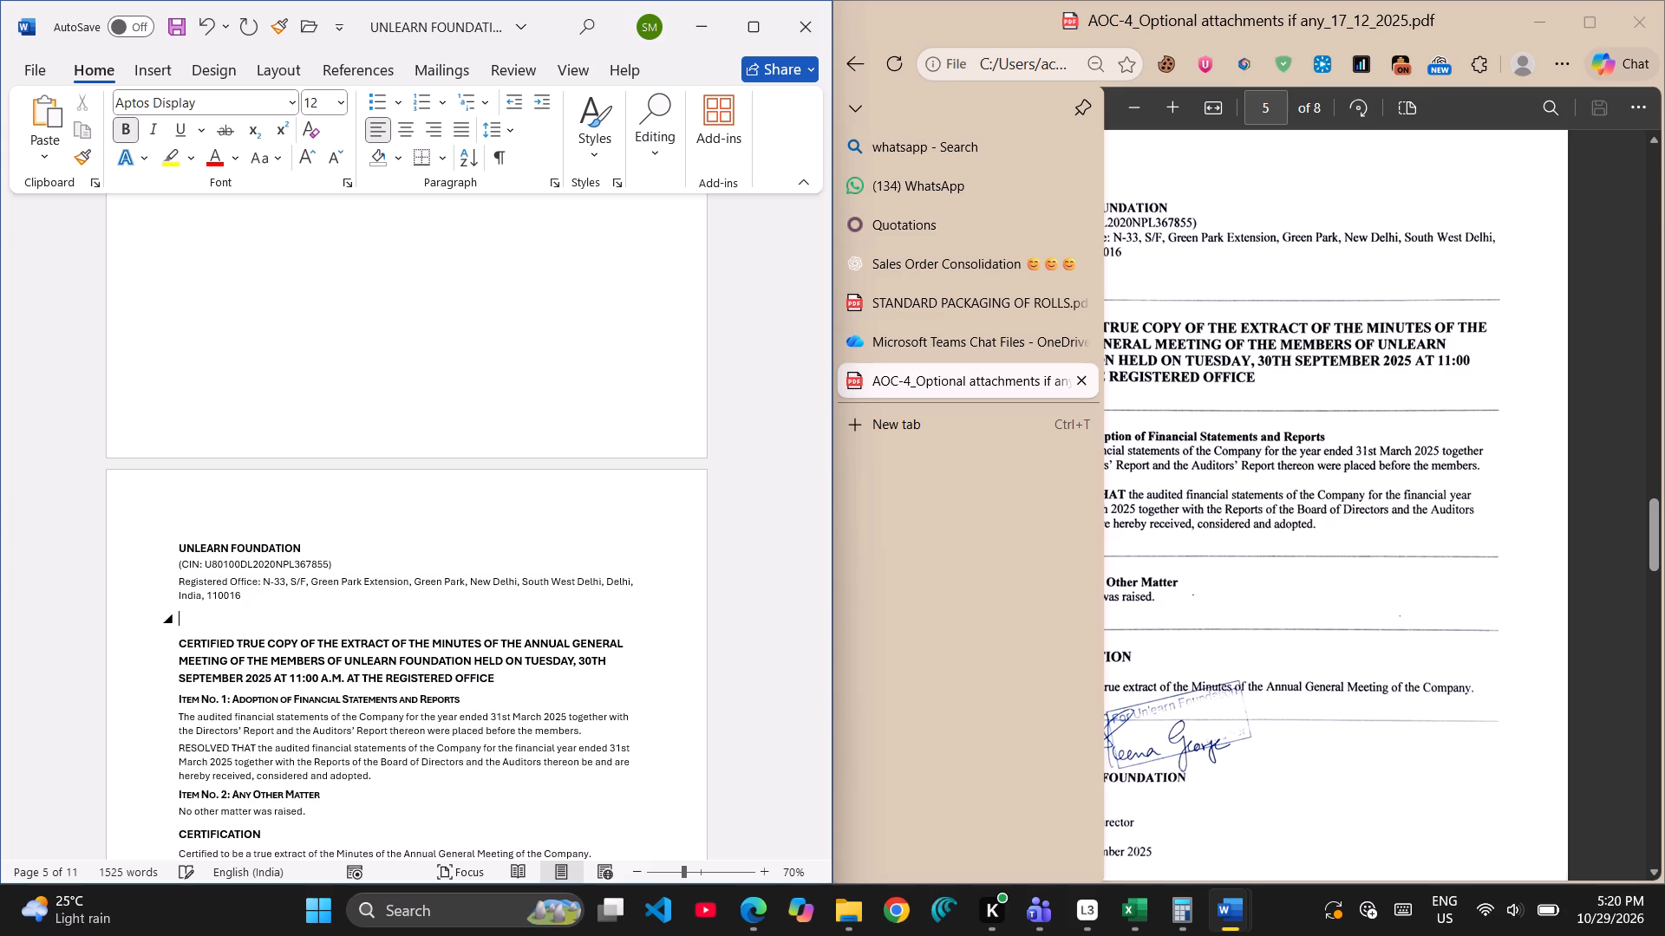
pyautogui.hotkey('ctrl', 'v')
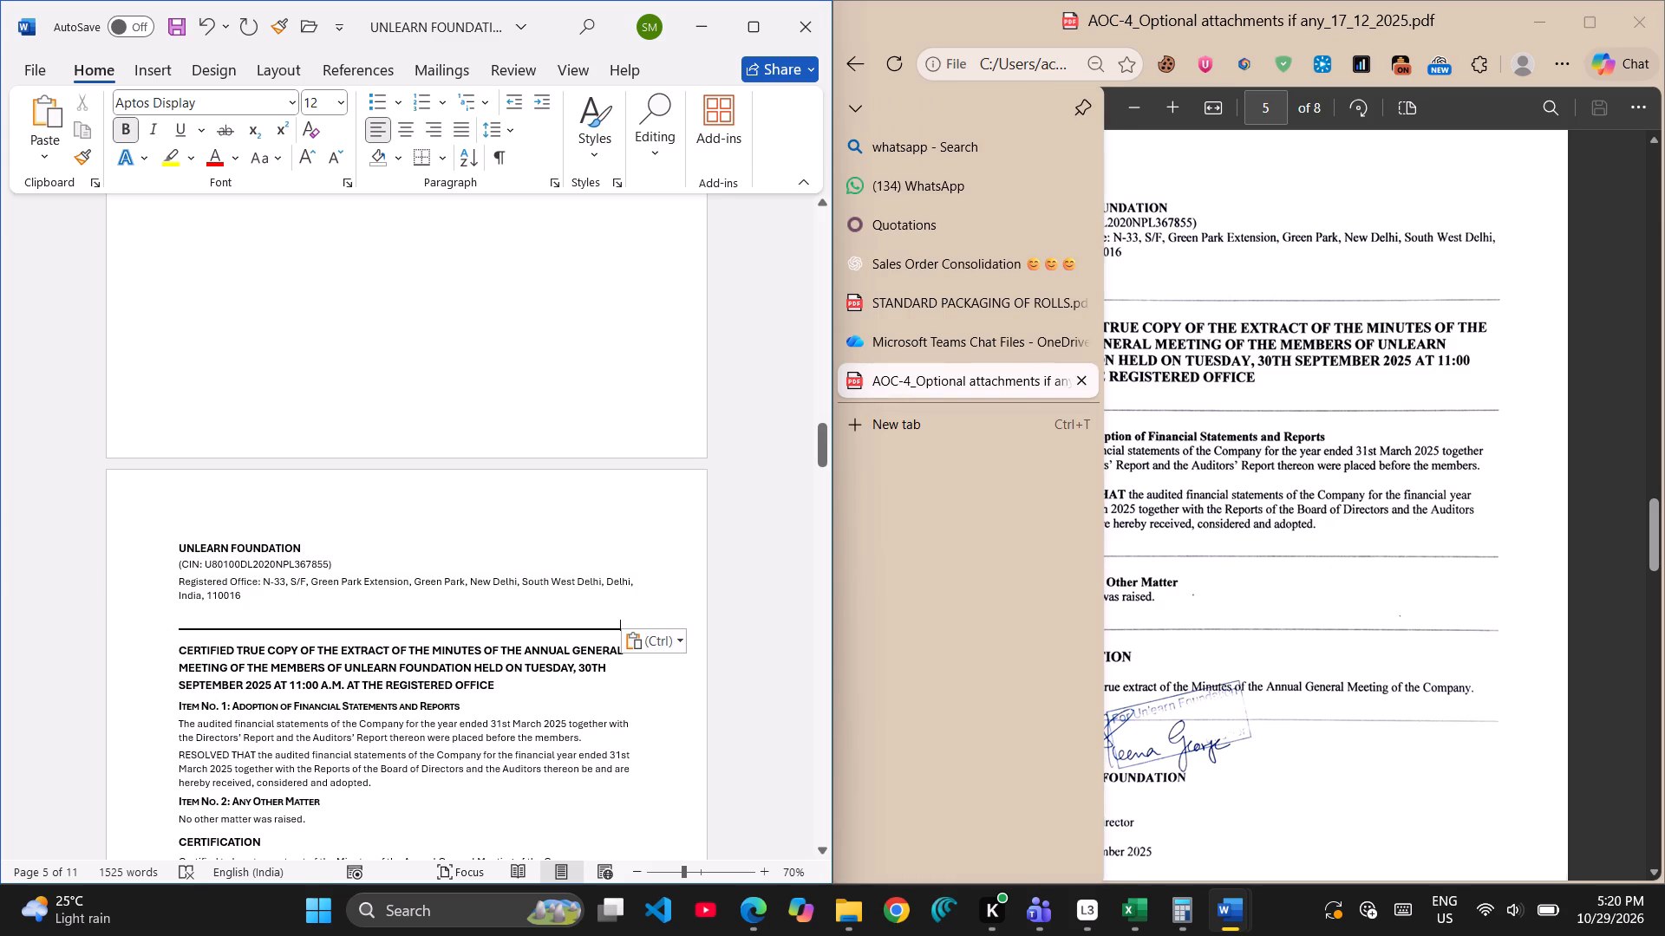
# Add the same divider line on a new line above "Item No. 1: Adoption of Financial Statements and Reports" in the certified extract.
pyautogui.click(177, 712)
pyautogui.press('Return')
pyautogui.press('Up')
pyautogui.hotkey('ctrl', 'v')
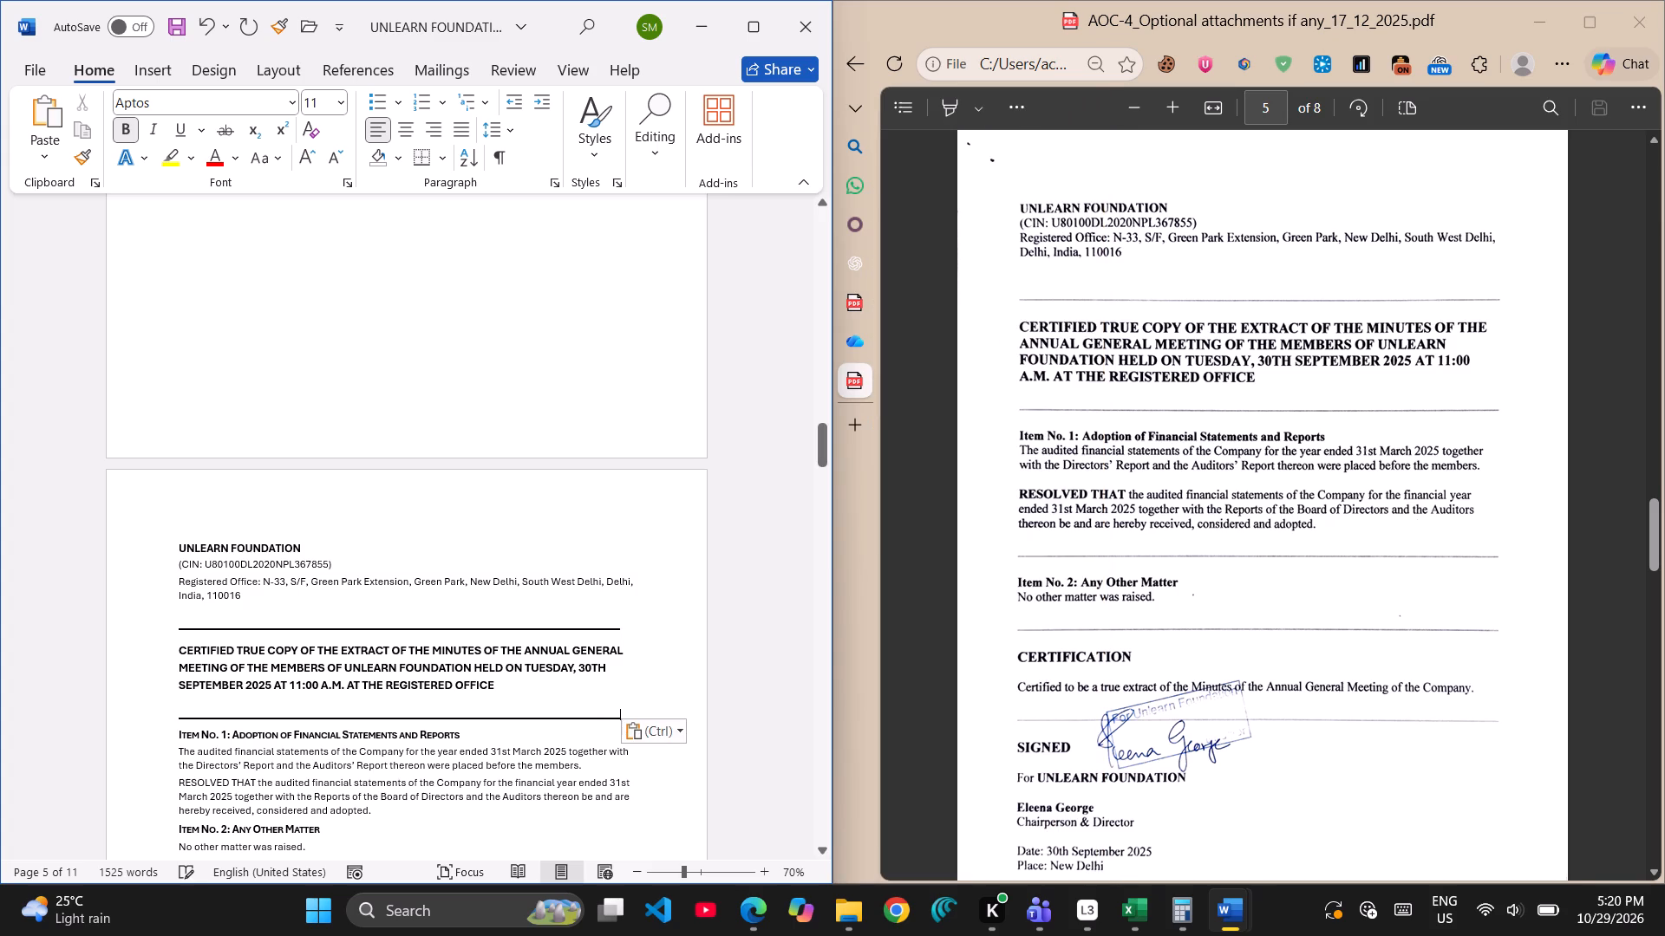
pyautogui.scroll(-1, 266, 796)
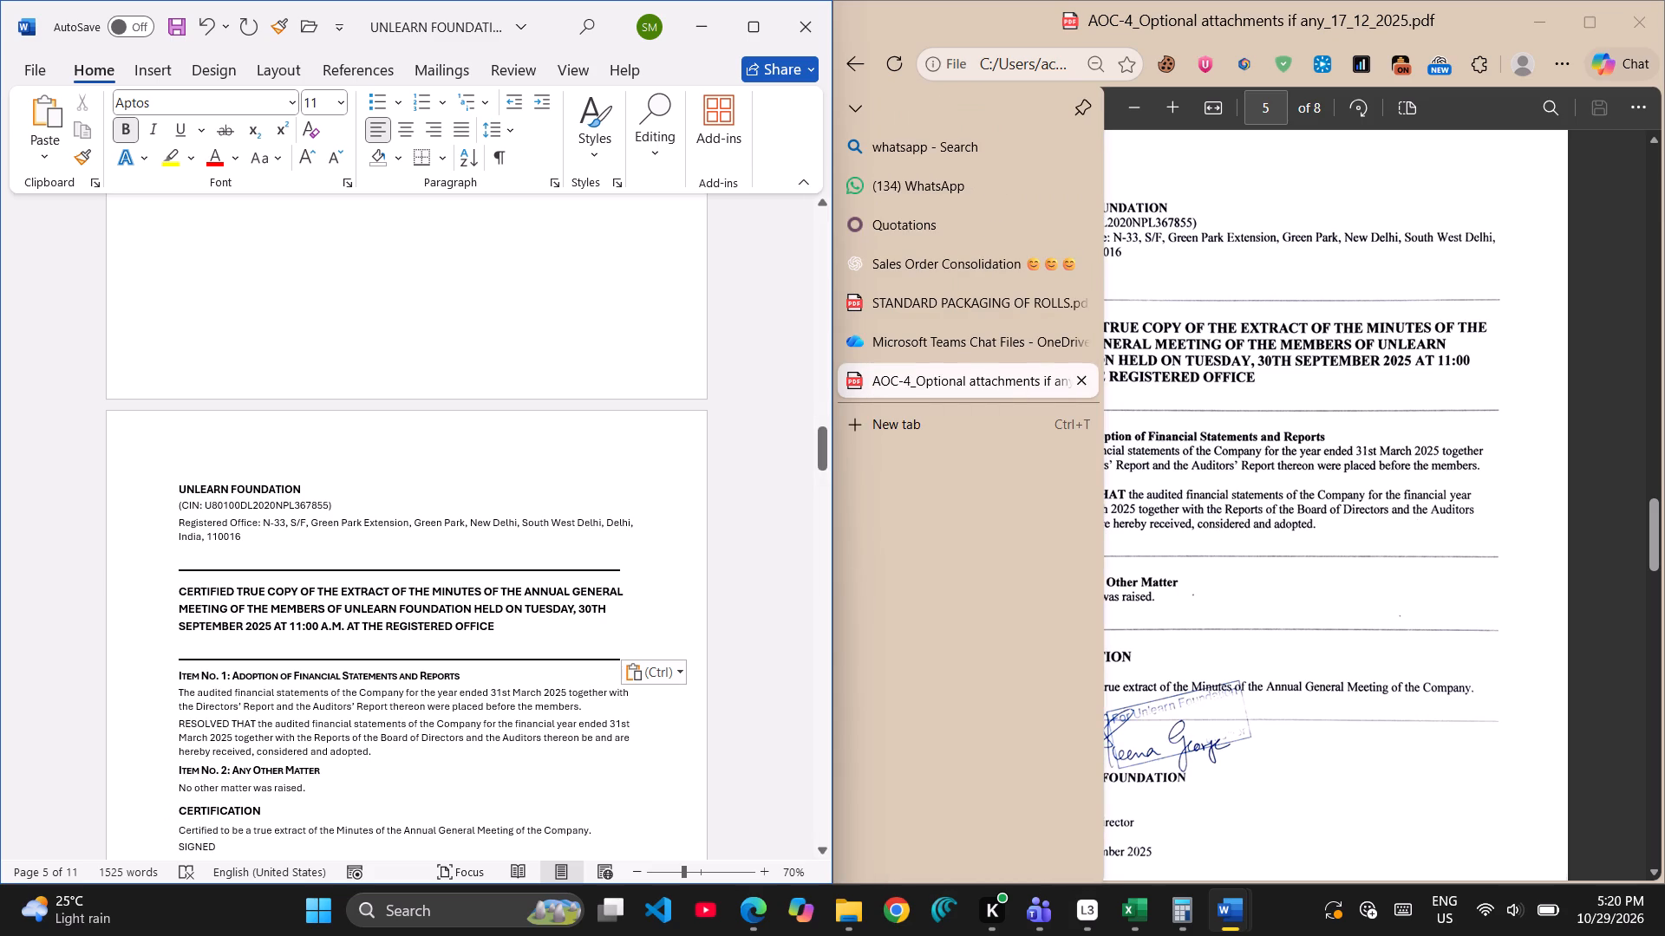
# Insert a blank line above the RESOLVED THAT paragraph in the certified extract.
pyautogui.click(173, 720)
pyautogui.press('Return')
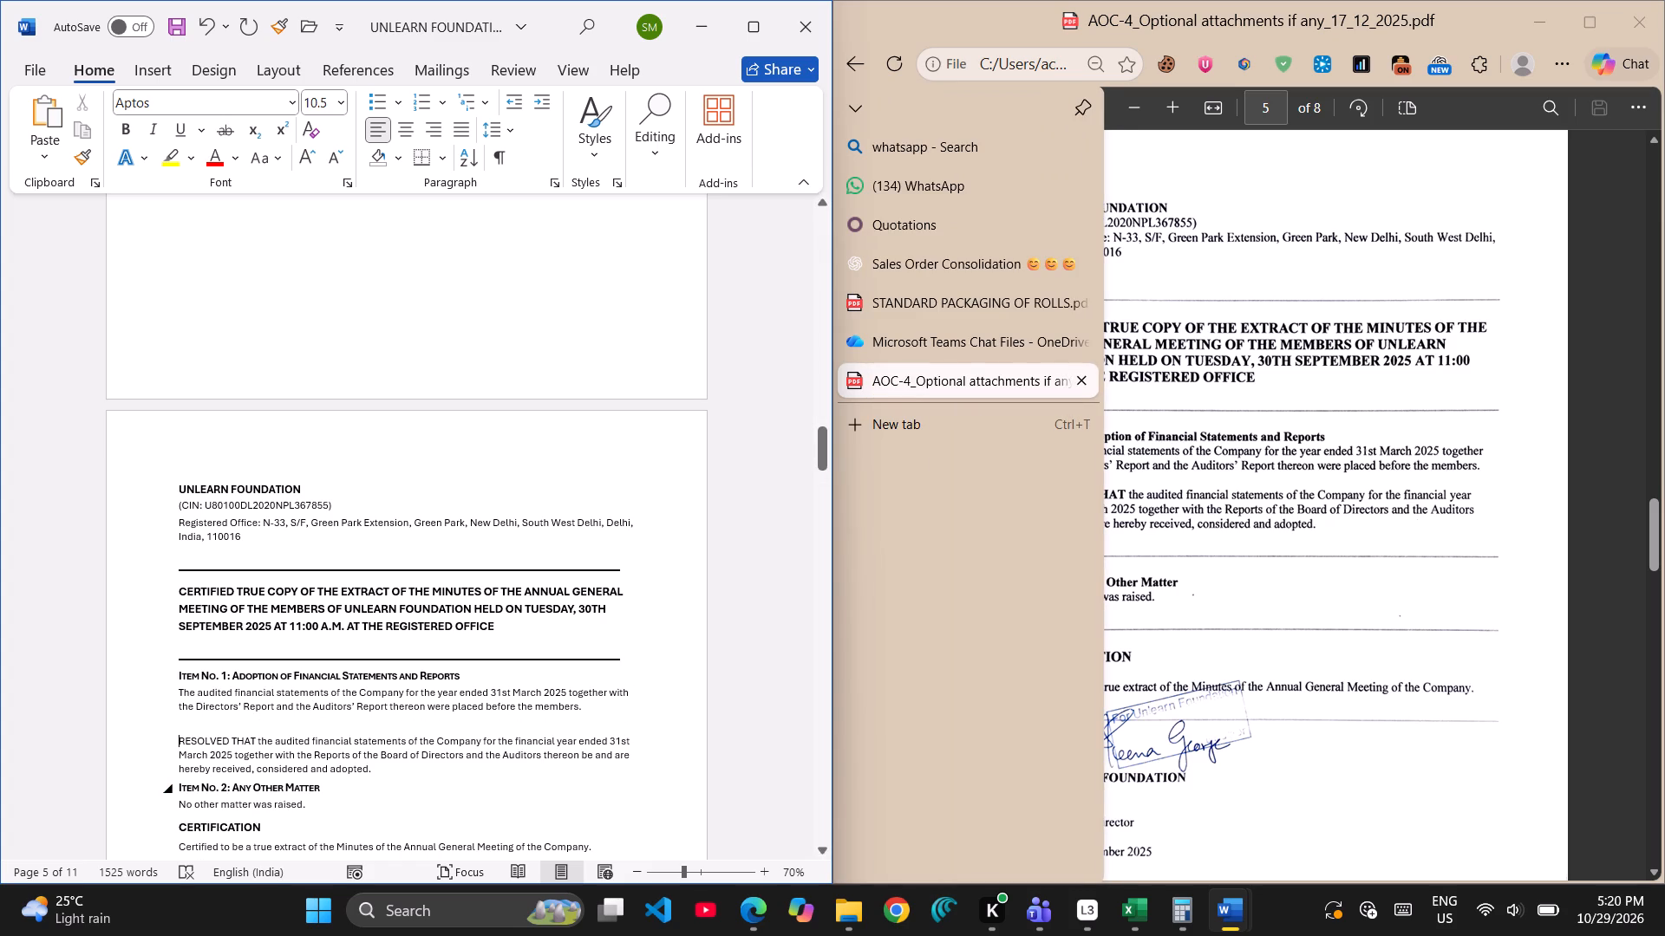
# Add the copied divider line on a new line above "Item No. 2: Any Other Matter" in the certified extract.
pyautogui.press('Down')
pyautogui.press('Down')
pyautogui.press('Down')
pyautogui.press('Return')
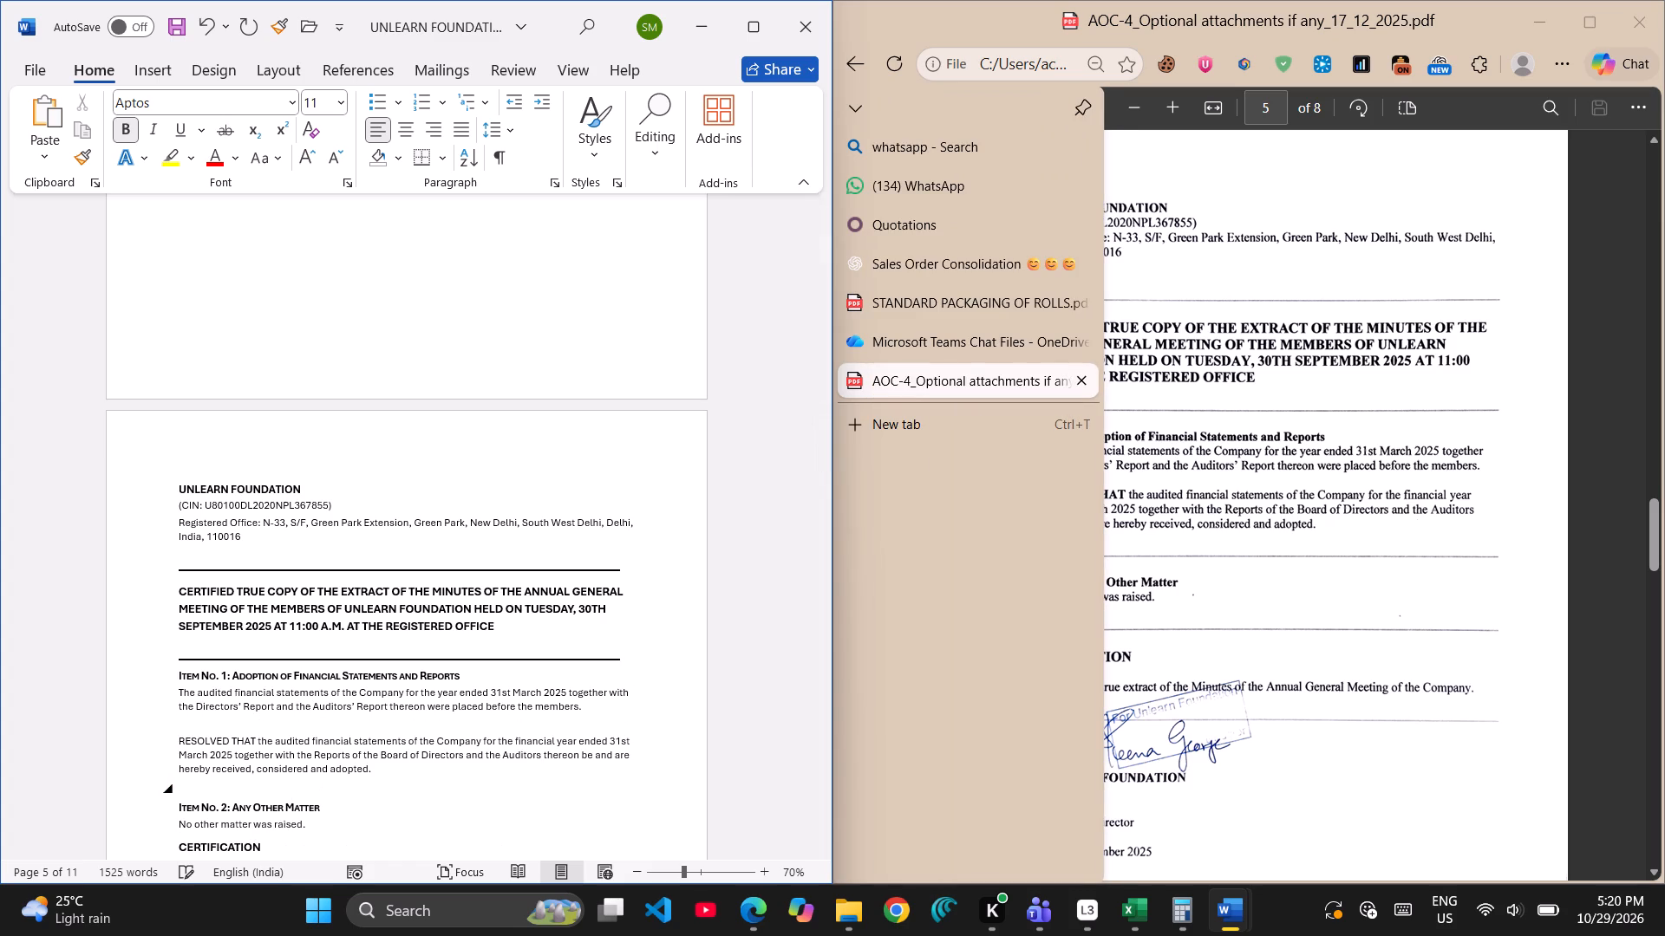
pyautogui.press('Up')
pyautogui.hotkey('ctrl', 'v')
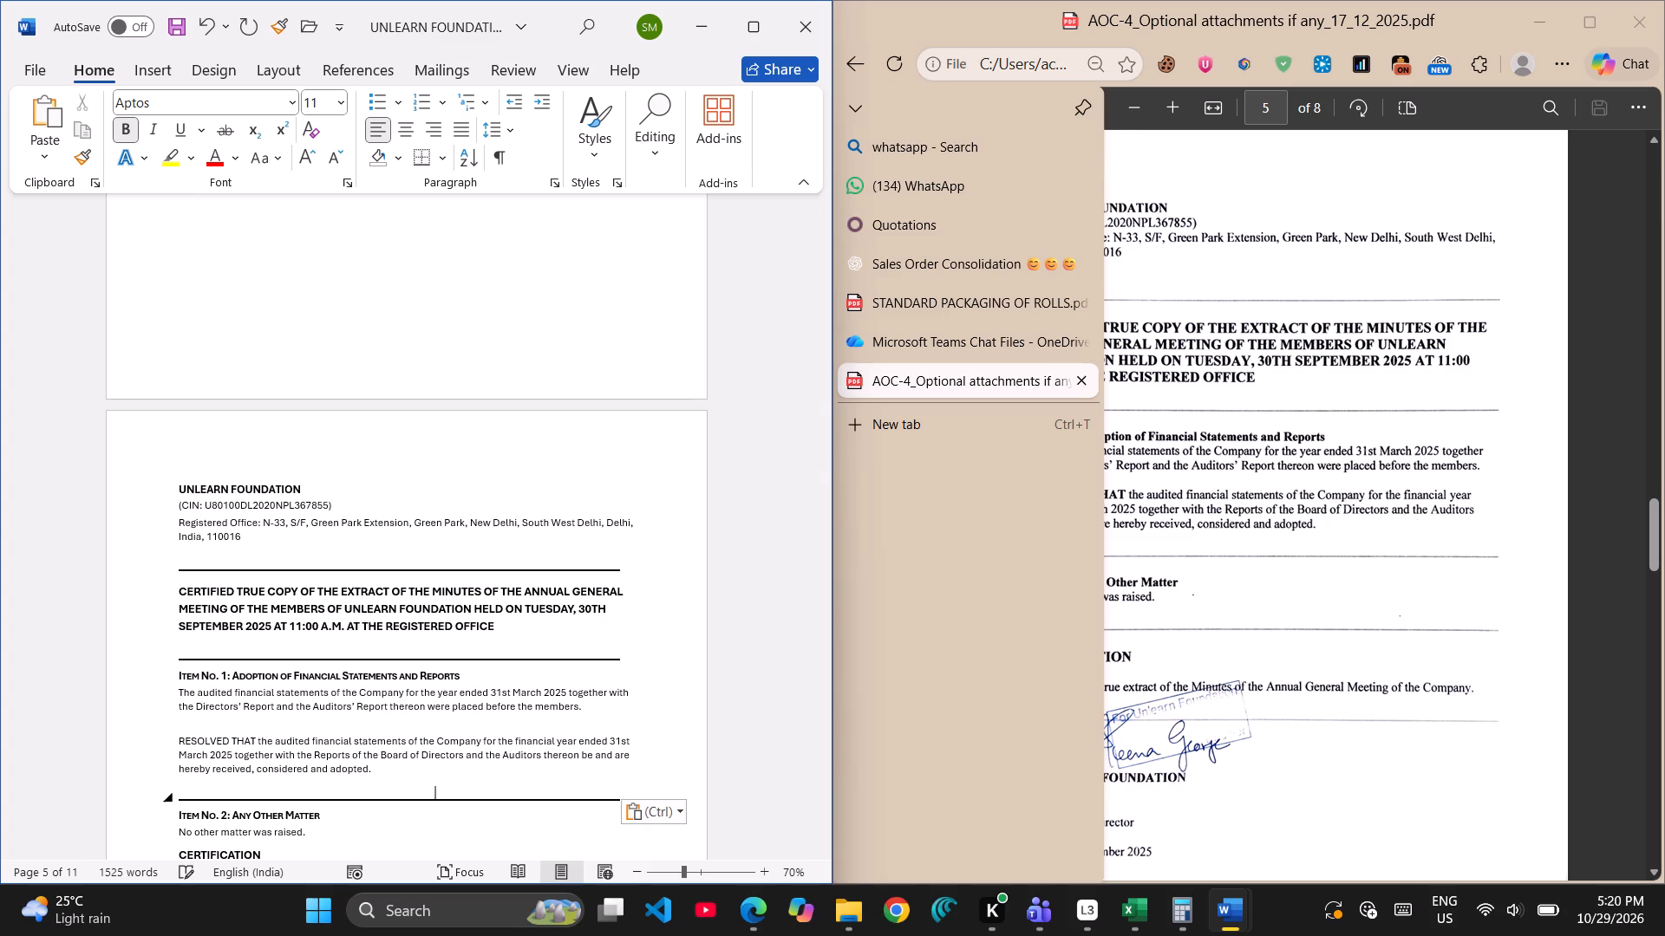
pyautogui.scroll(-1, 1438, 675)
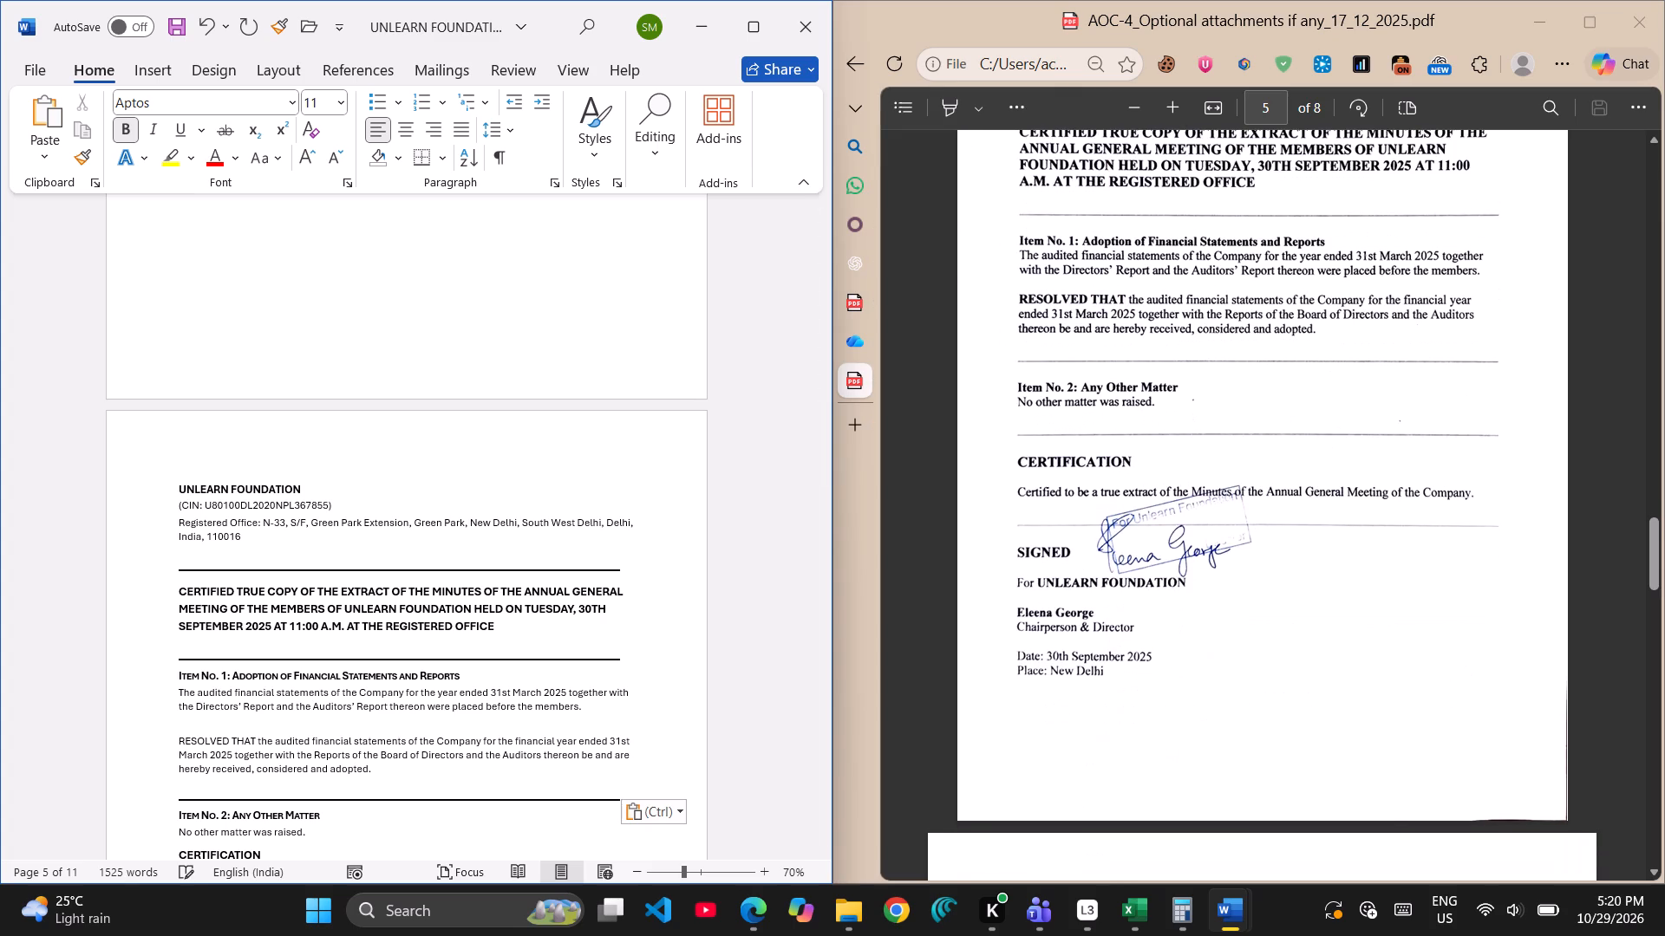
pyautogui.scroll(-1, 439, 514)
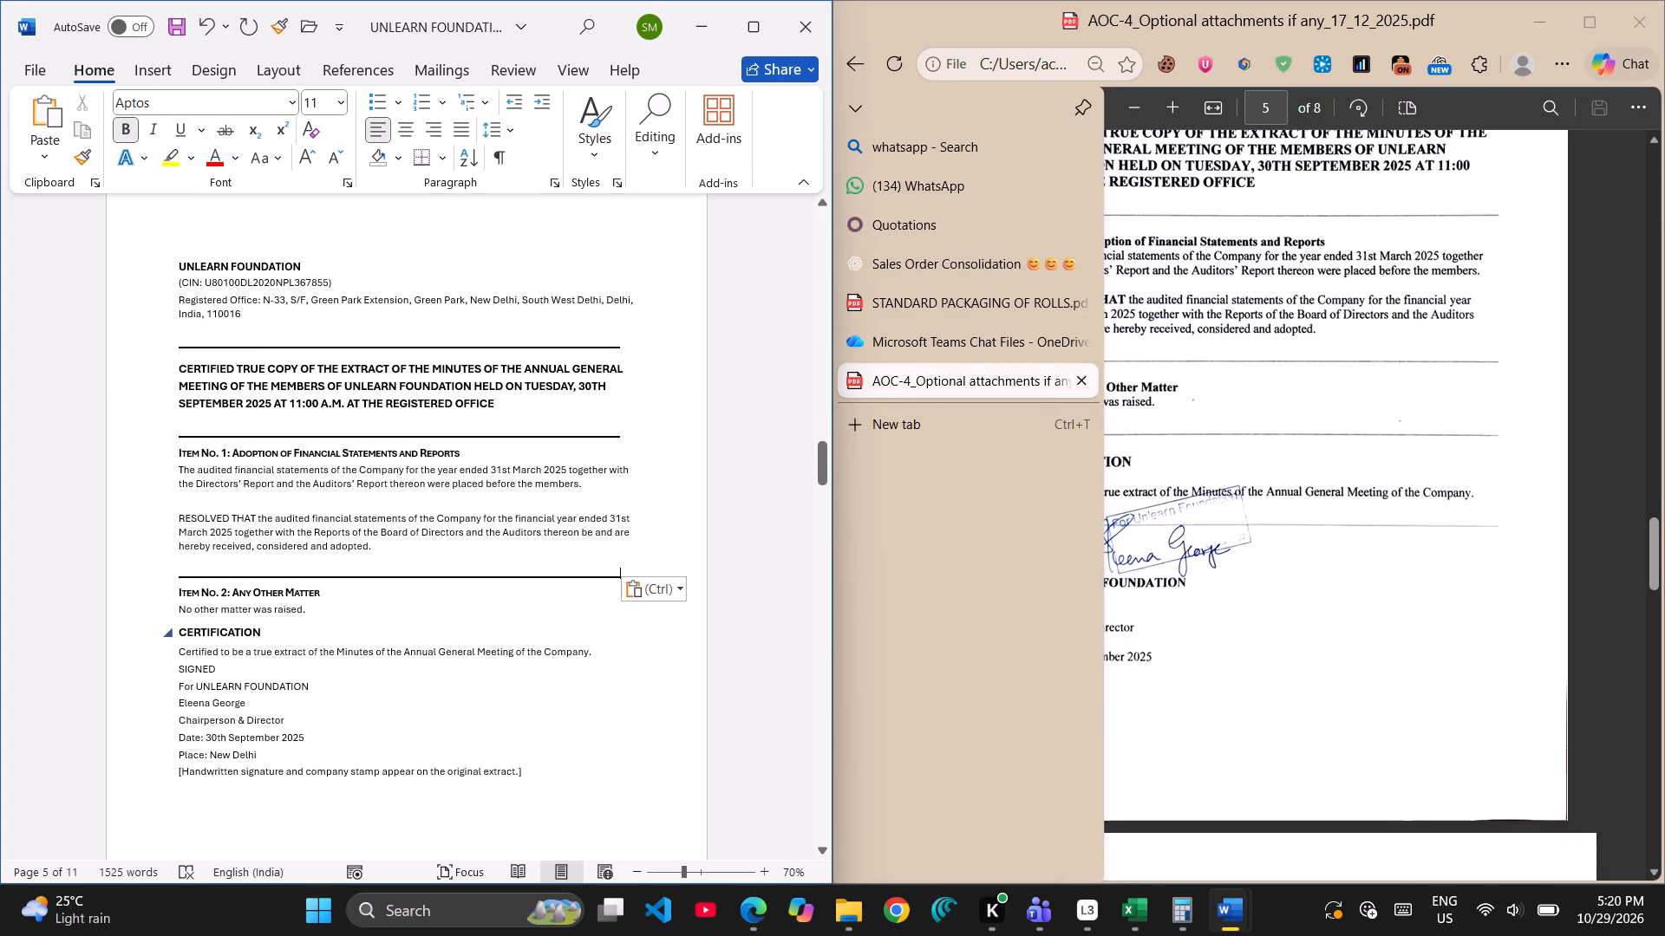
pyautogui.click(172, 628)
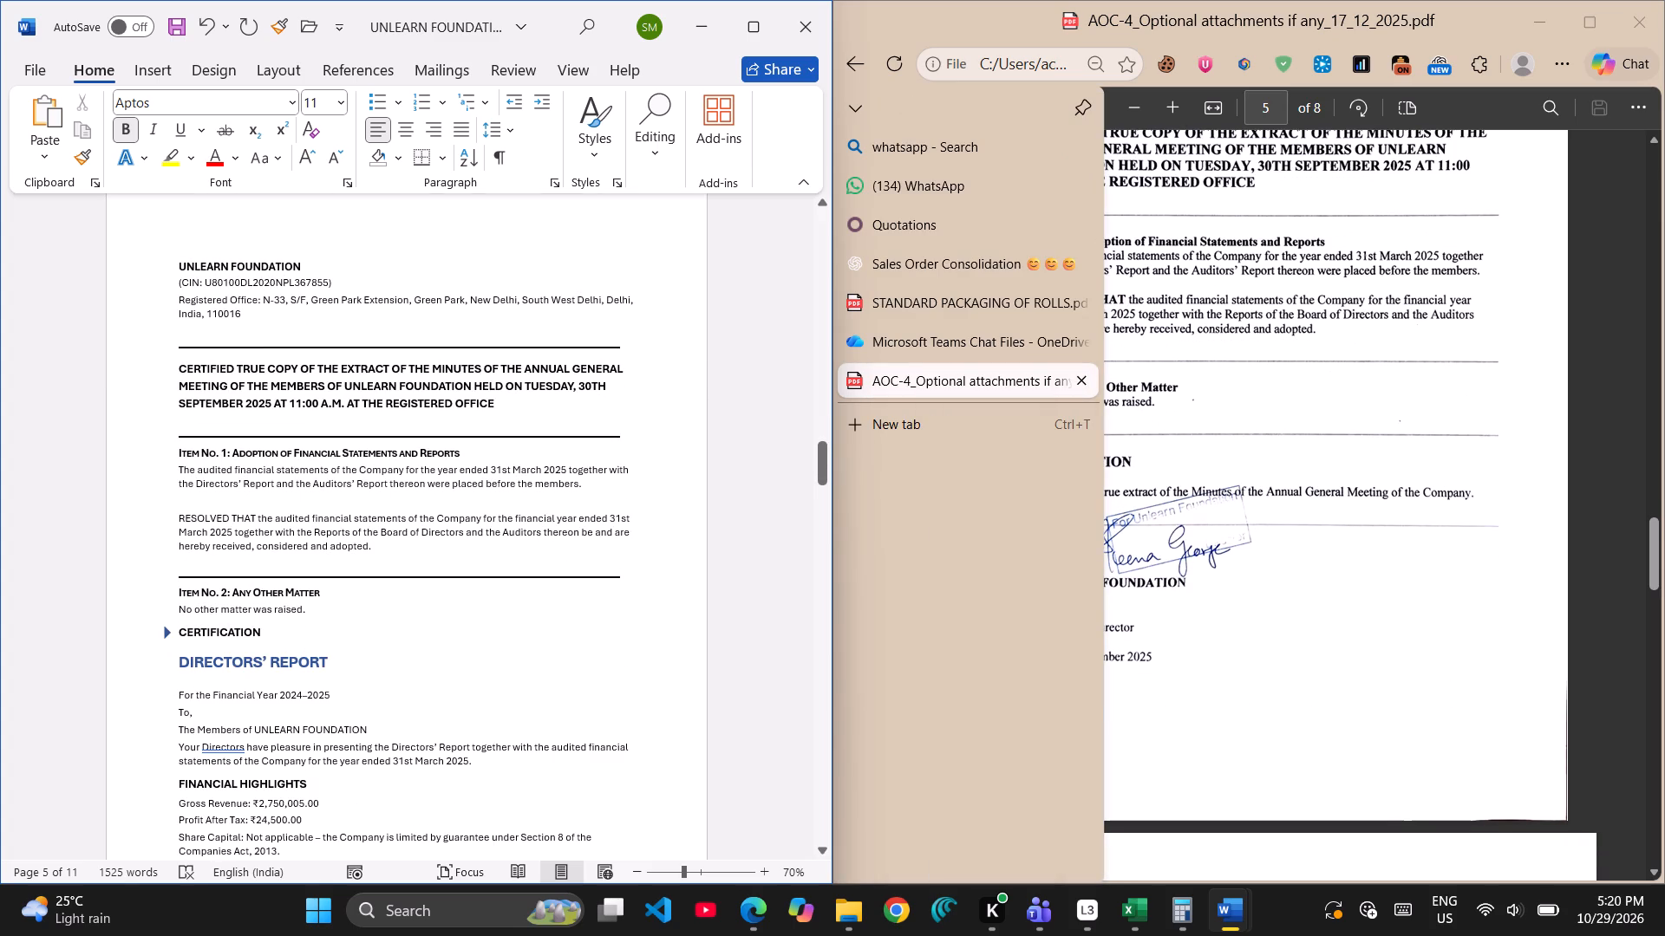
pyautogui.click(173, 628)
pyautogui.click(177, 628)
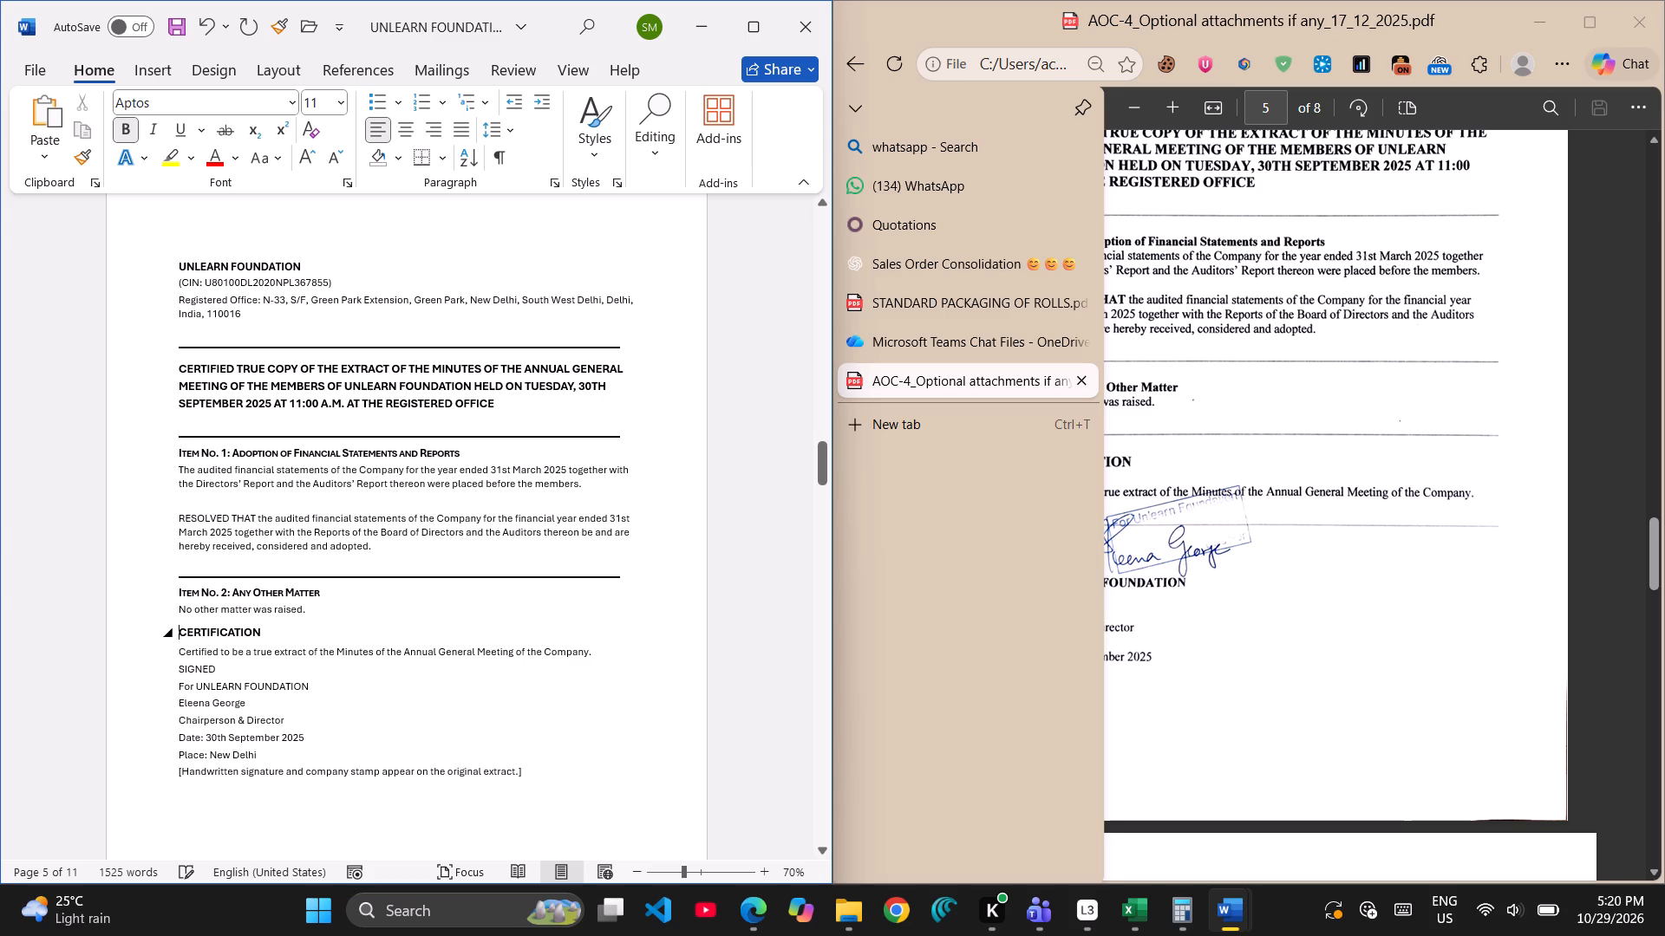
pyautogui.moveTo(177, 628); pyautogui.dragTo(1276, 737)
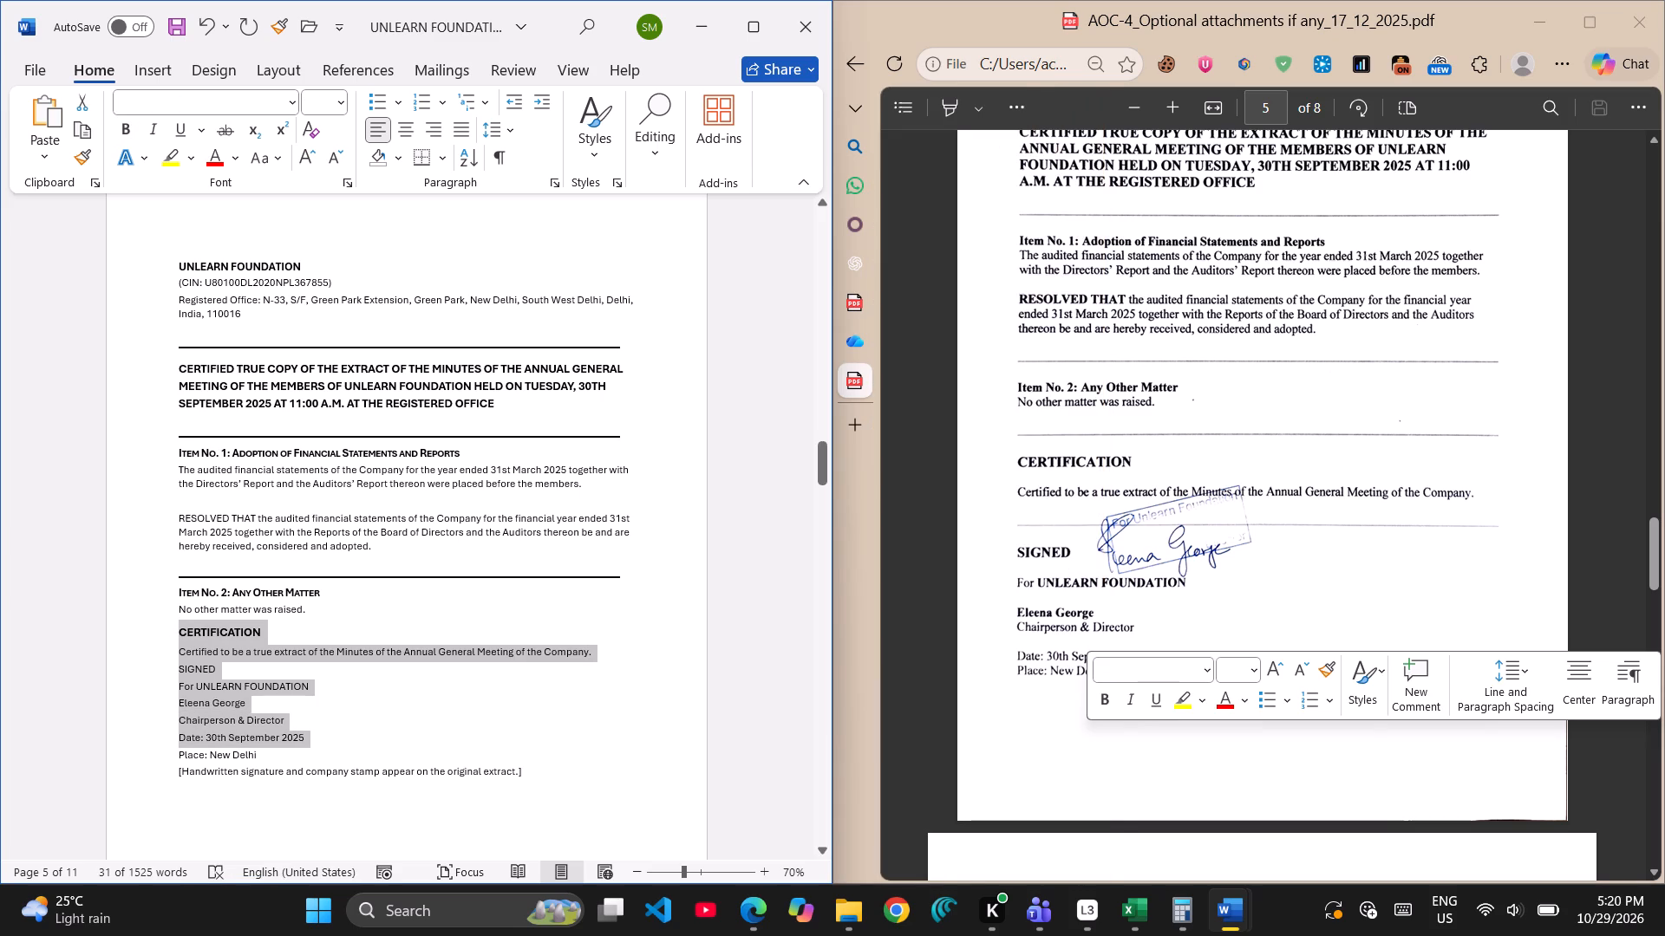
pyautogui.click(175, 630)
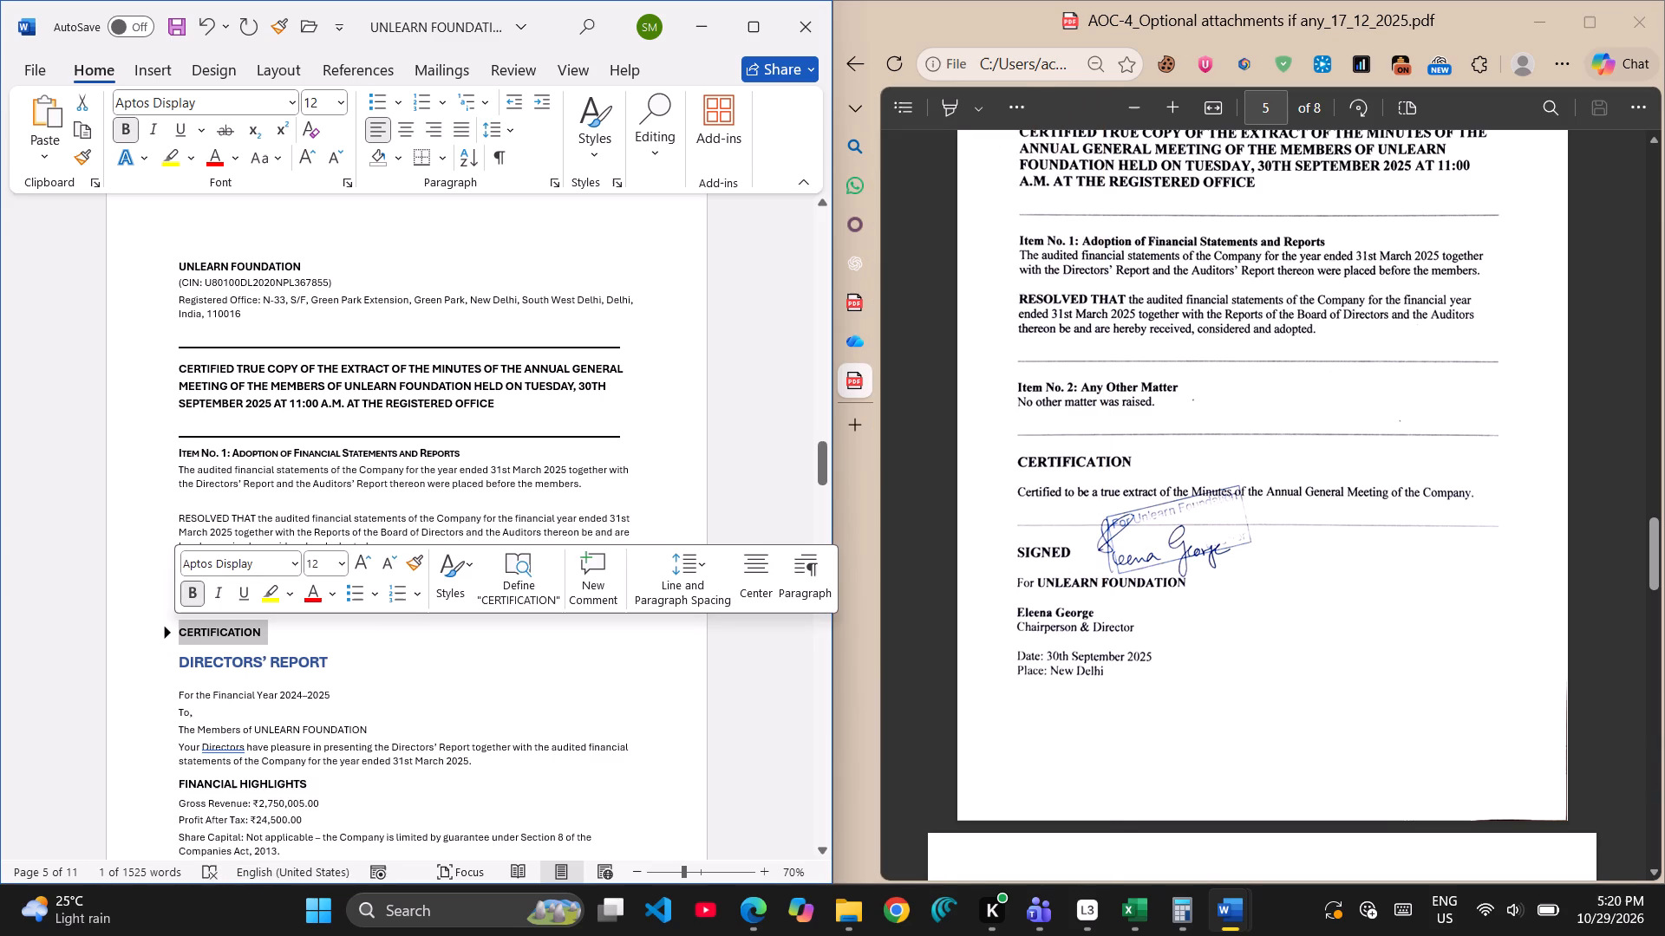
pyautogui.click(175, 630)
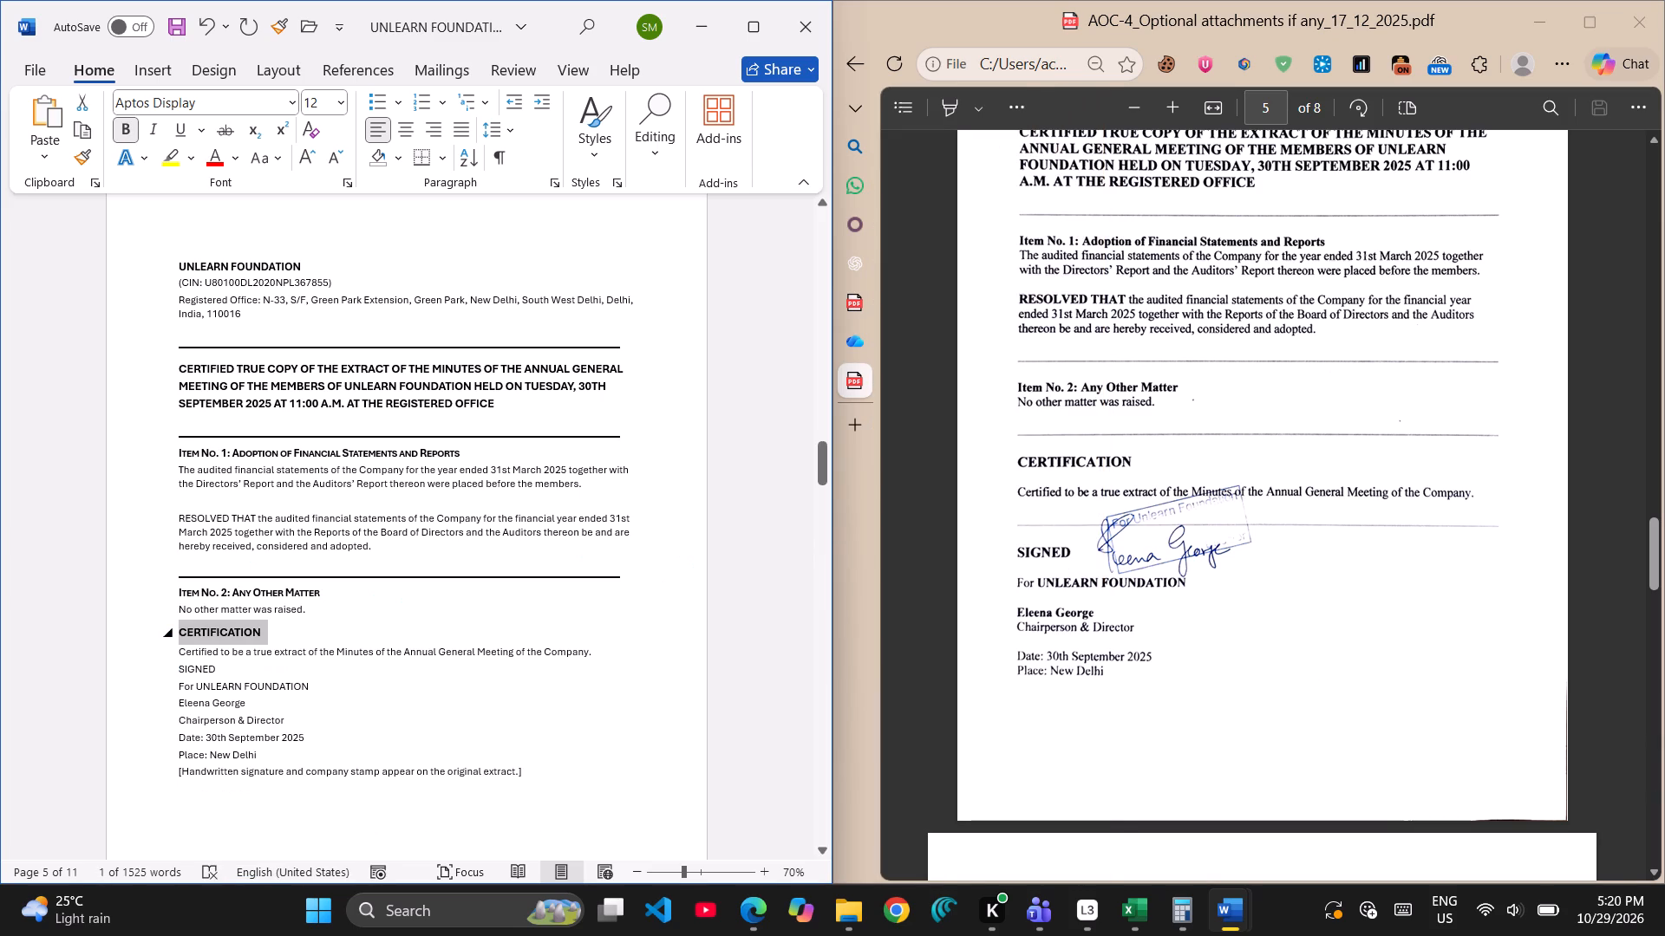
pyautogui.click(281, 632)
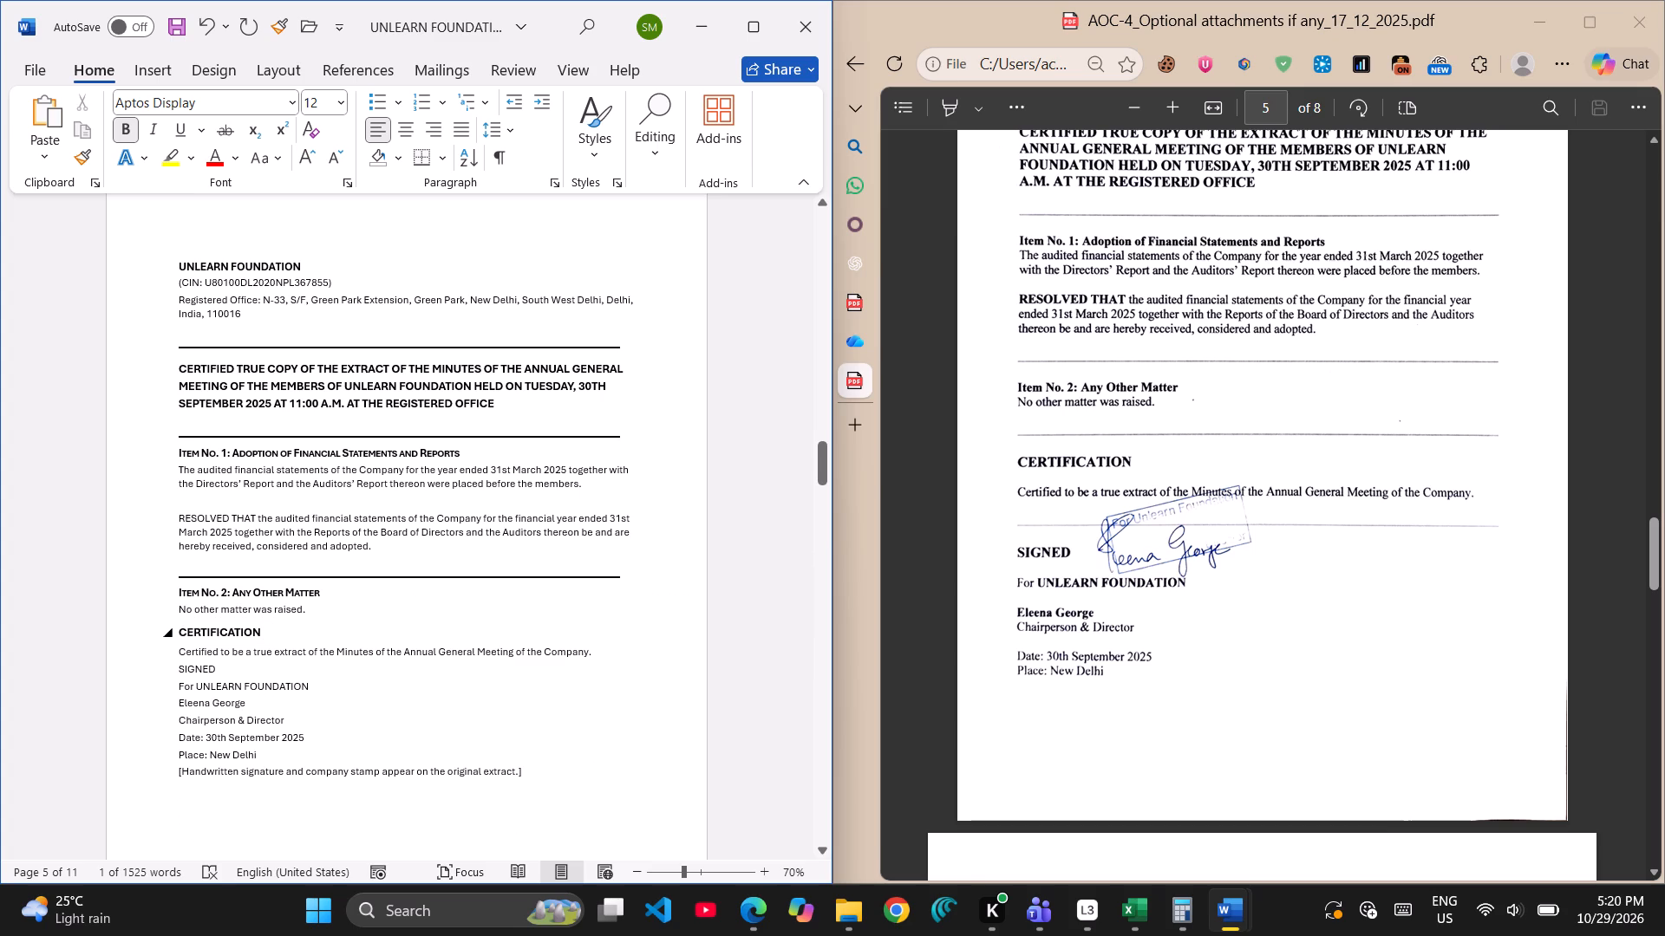
# Add the same divider line on a new line above SIGNED in the certified extract.
pyautogui.click(178, 631)
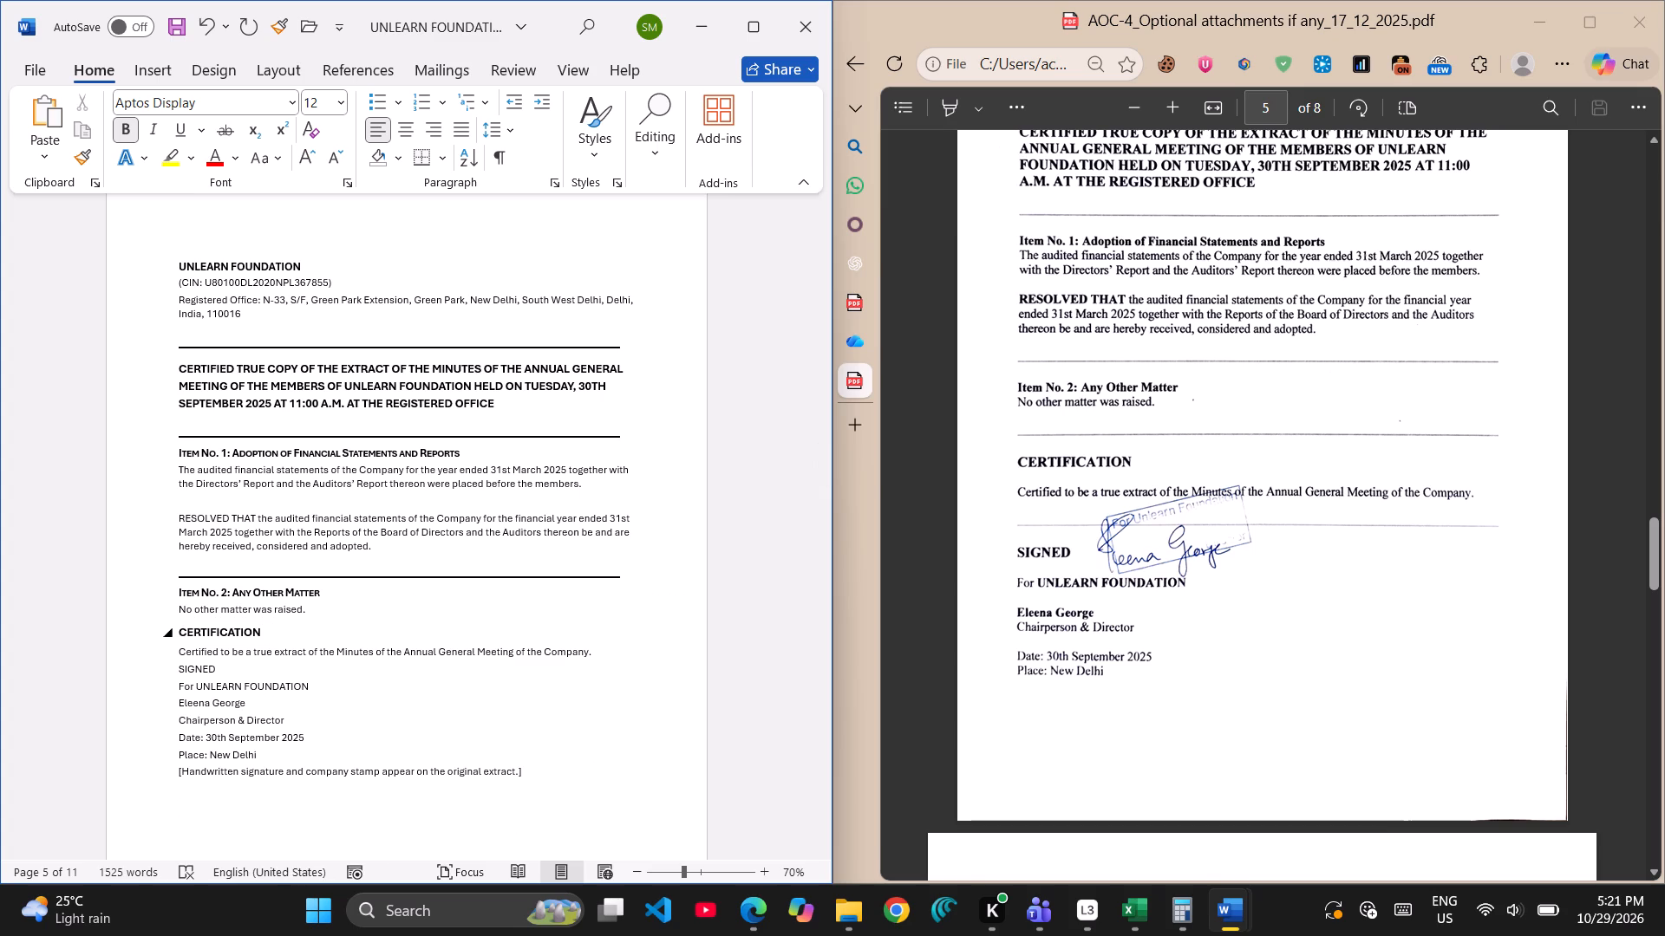
pyautogui.press('Down')
pyautogui.press('Down')
pyautogui.press('Return')
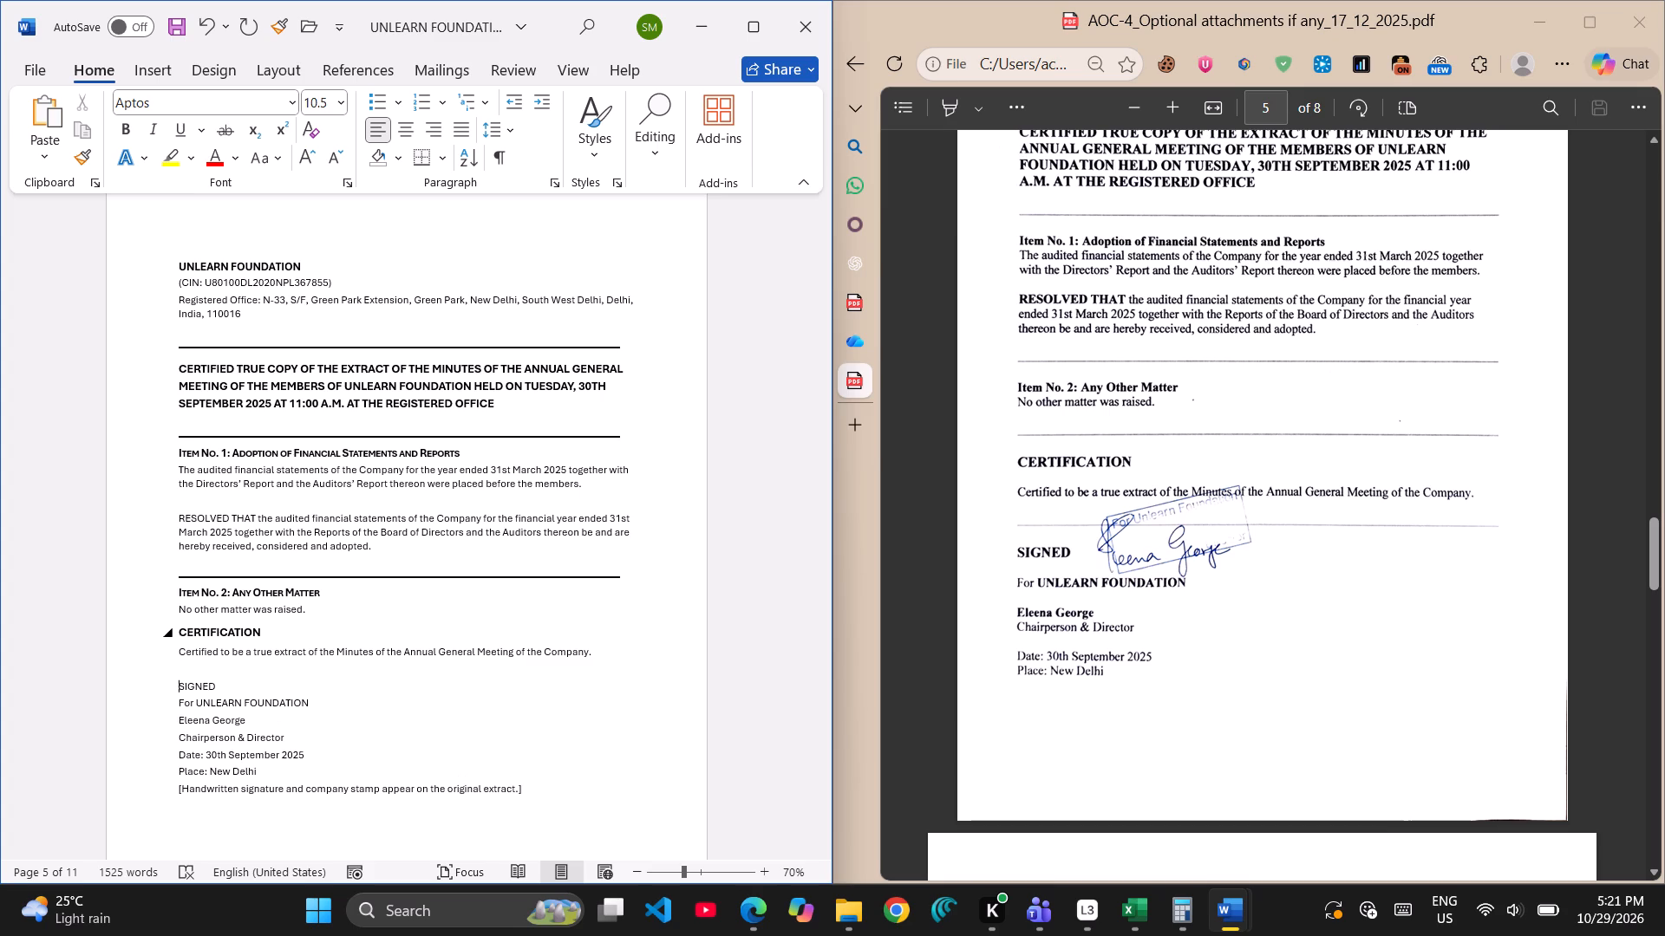
pyautogui.press('Up')
pyautogui.hotkey('ctrl', 'v')
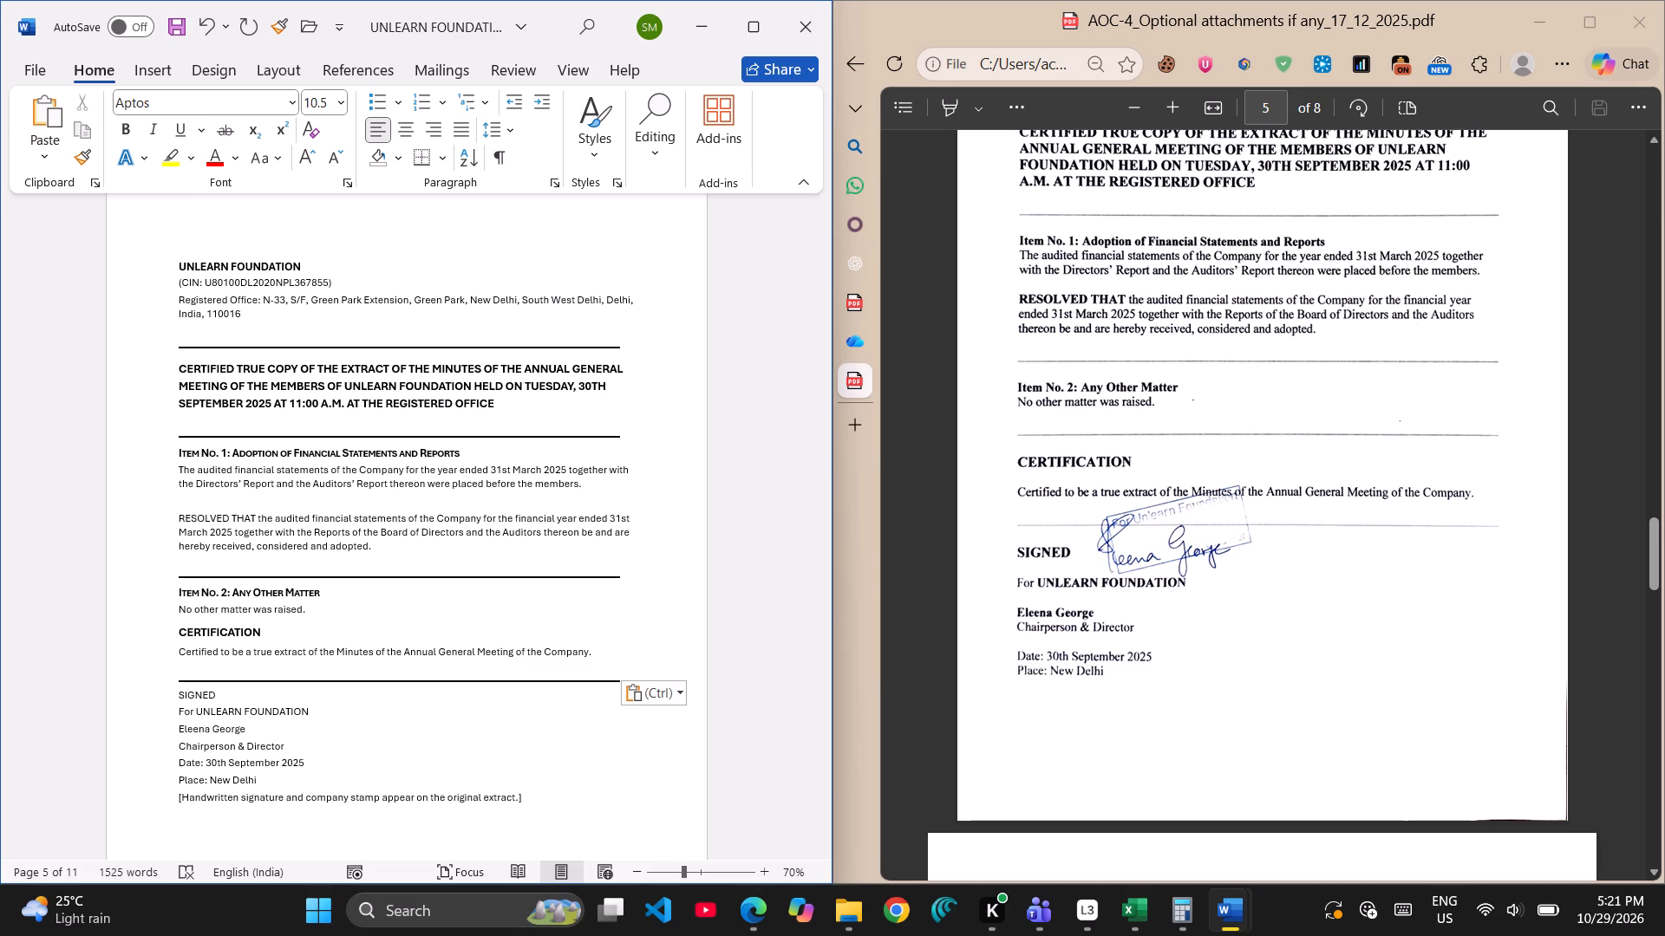
# Delete the bracketed note about the handwritten signature and company stamp at the end of the certified extract.
pyautogui.scroll(-1, 1007, 738)
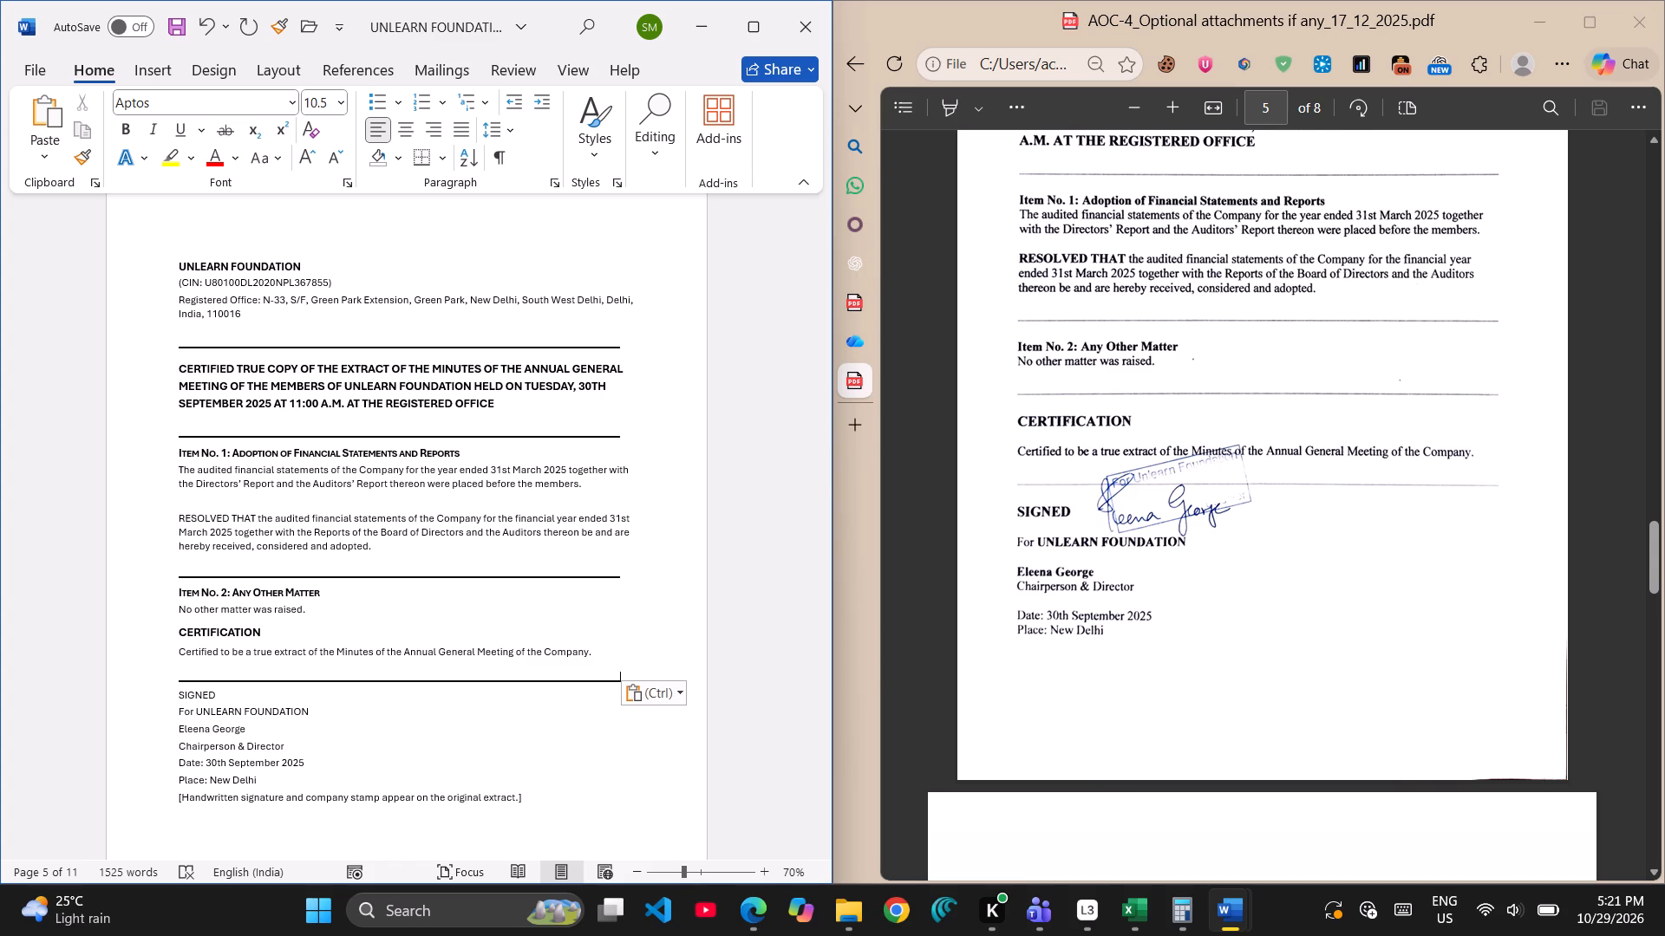
pyautogui.scroll(-1, 1233, 709)
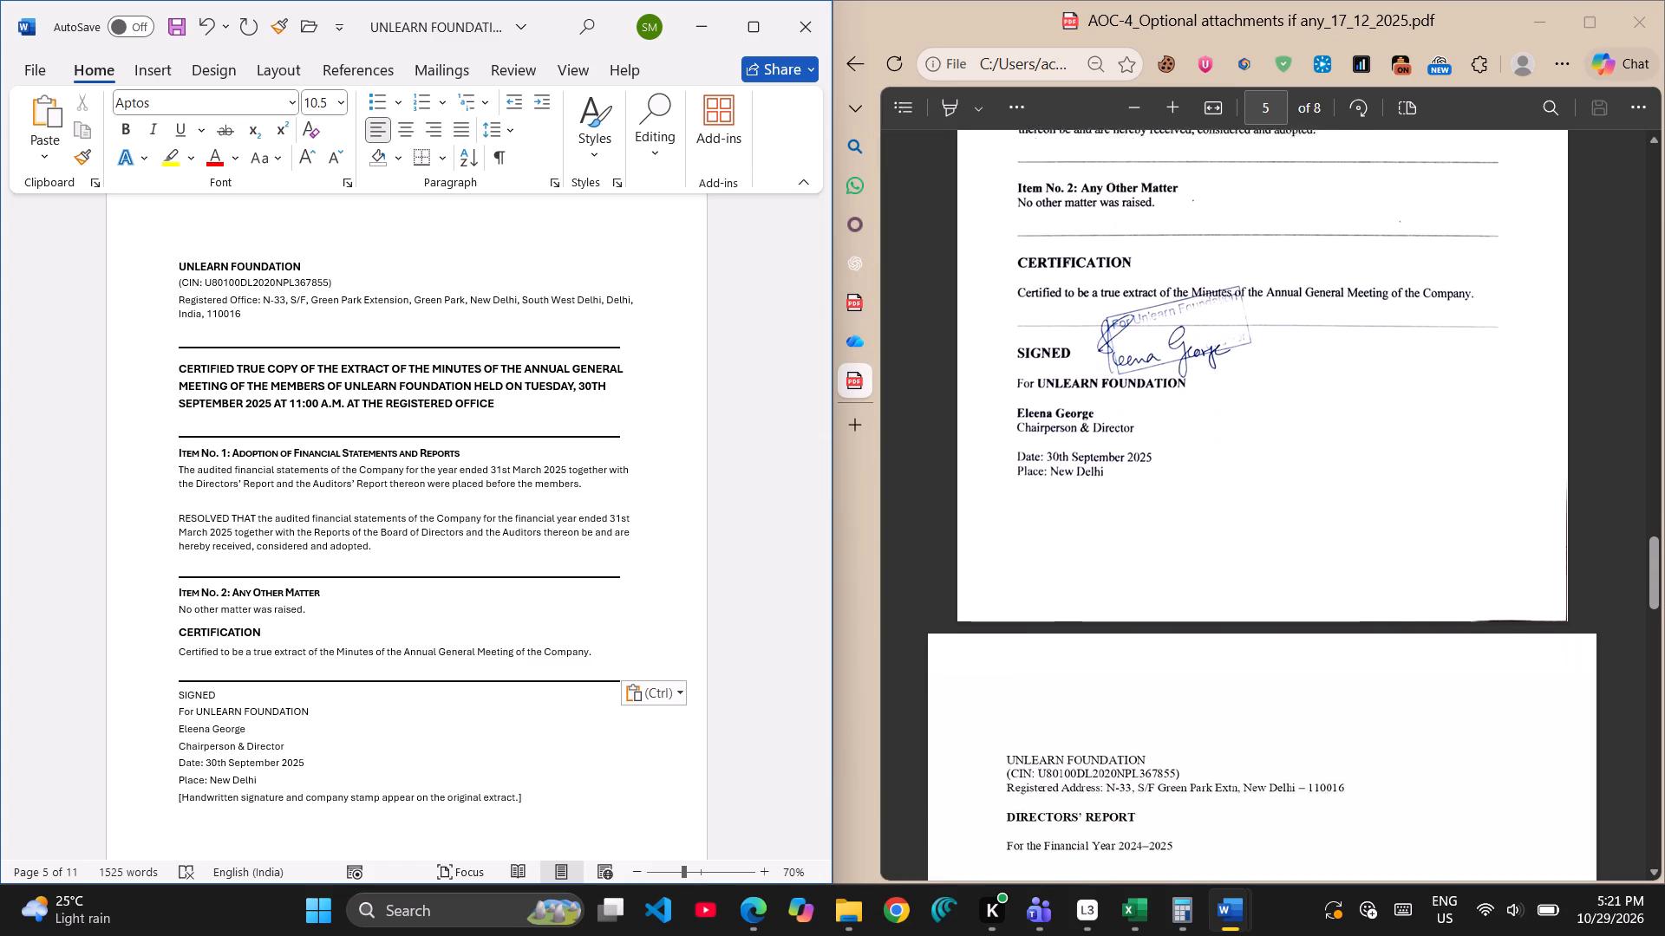
pyautogui.scroll(-2, 1233, 709)
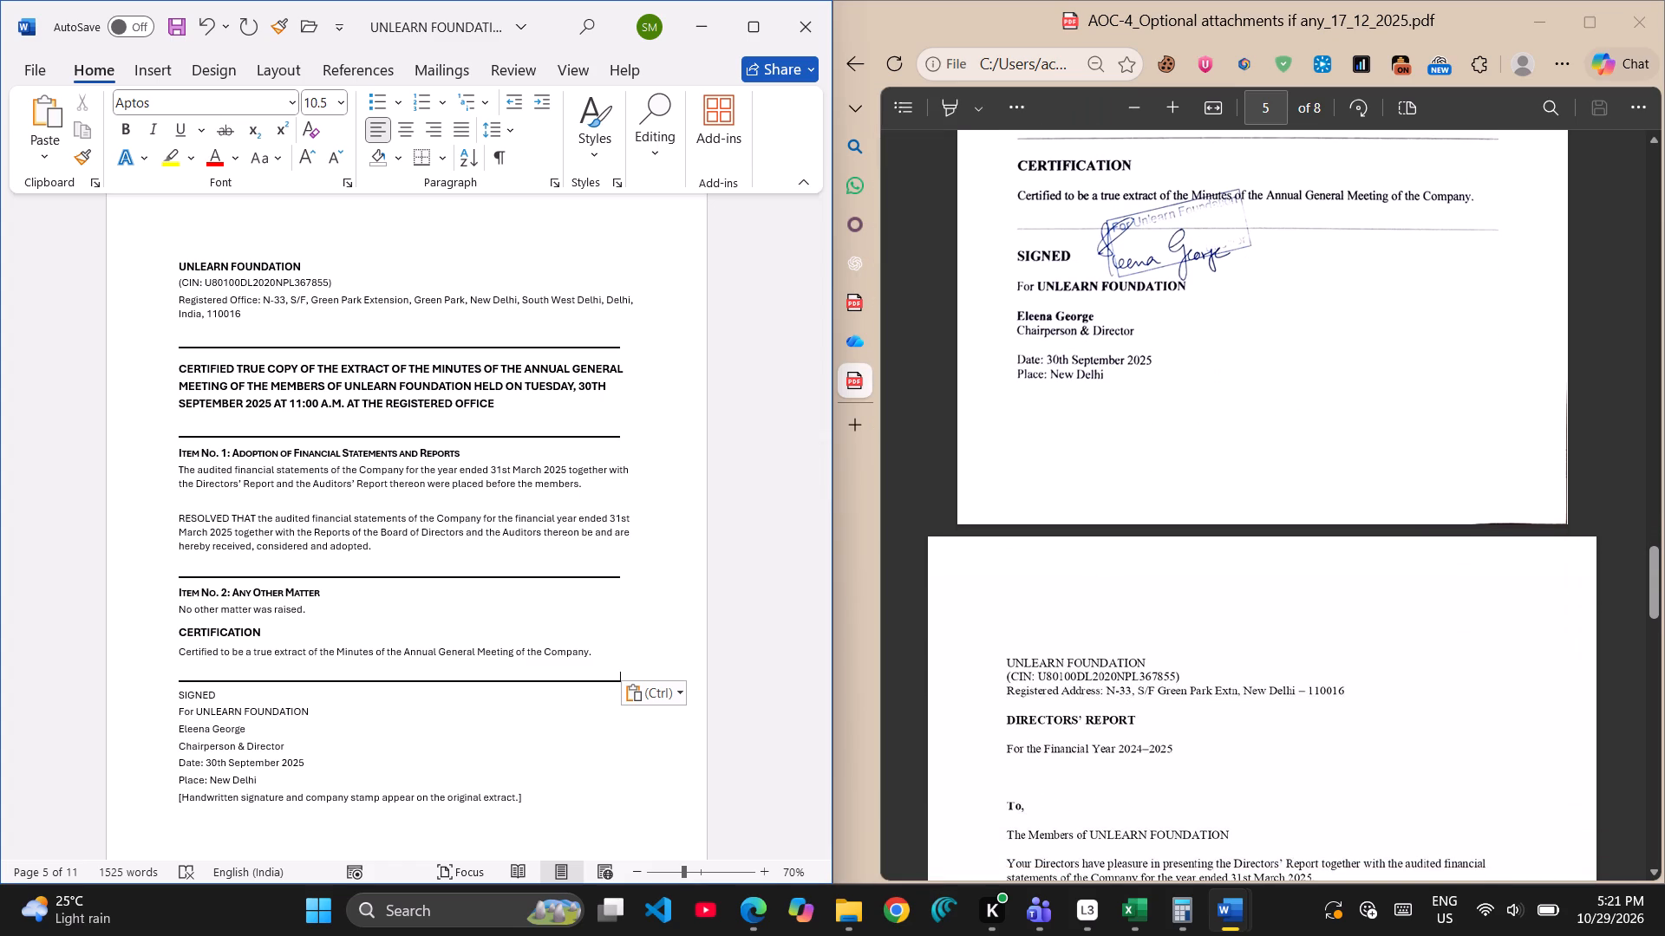
pyautogui.click(624, 802)
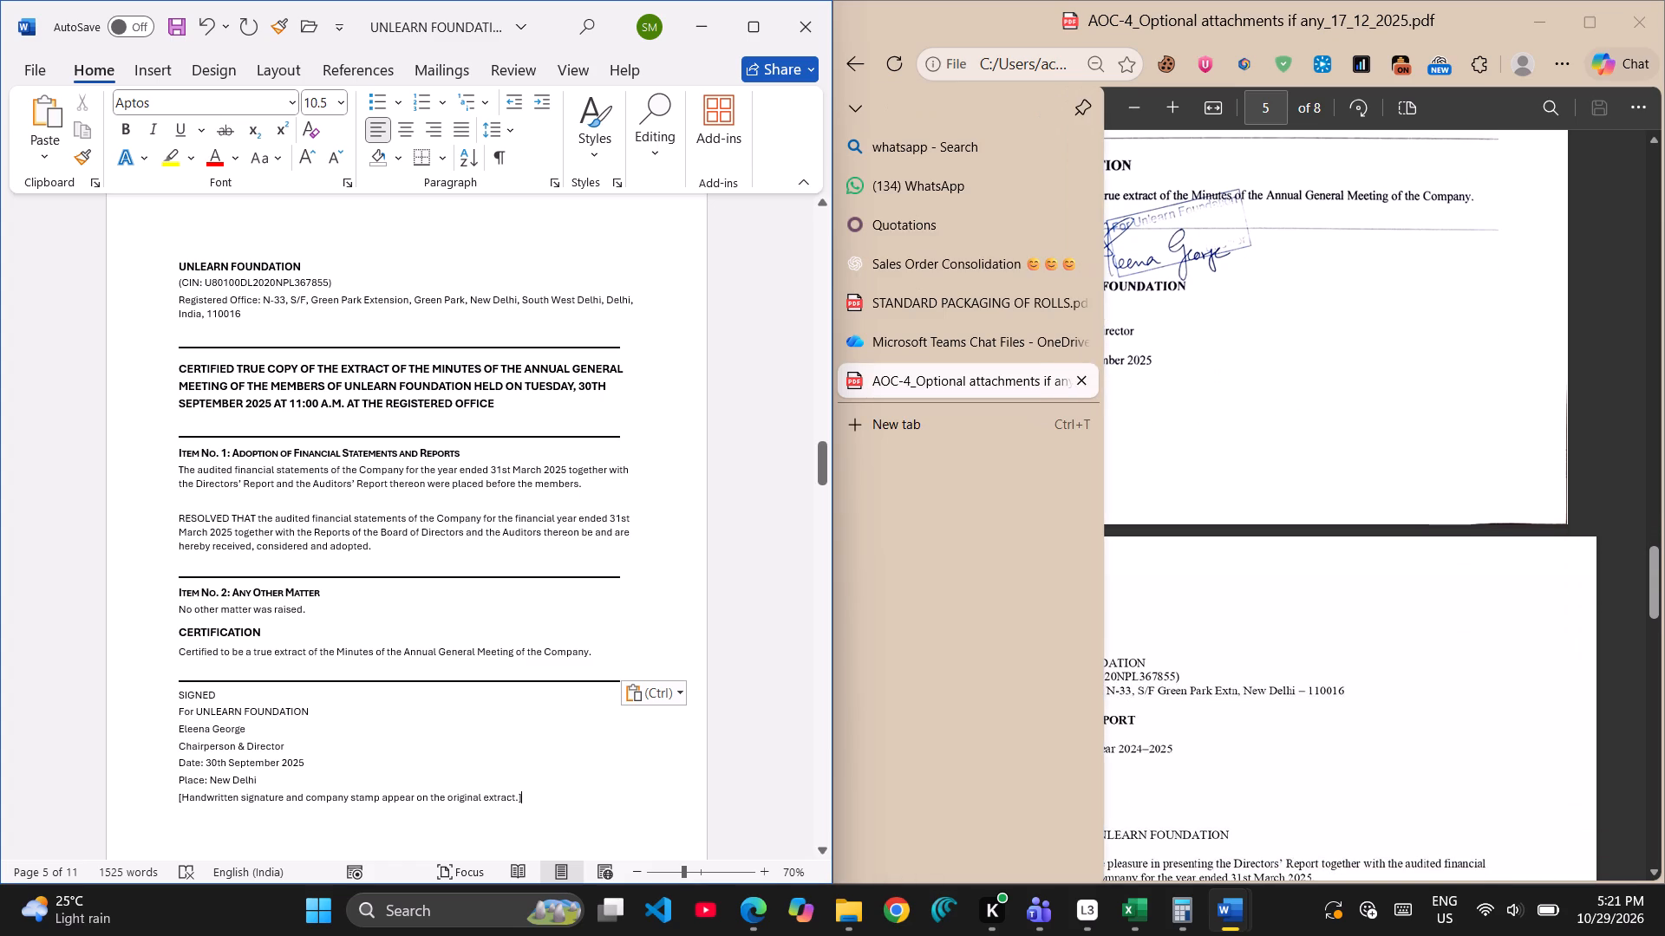
pyautogui.hotkey('ctrl', 'shift', 'Left')
pyautogui.hotkey('ctrl', 'shift', 'Left')
pyautogui.hotkey('ctrl', 'shift', 'Left')
pyautogui.hotkey('ctrl', 'shift', 'Left')
pyautogui.hotkey('ctrl', 'shift', 'Left')
pyautogui.hotkey('ctrl', 'shift', 'Left')
pyautogui.hotkey('ctrl', 'shift', 'Left')
pyautogui.hotkey('ctrl', 'shift', 'Left')
pyautogui.hotkey('ctrl', 'shift', 'Left')
pyautogui.hotkey('ctrl', 'shift', 'Left')
pyautogui.hotkey('ctrl', 'shift', 'Left')
pyautogui.hotkey('ctrl', 'shift', 'Left')
pyautogui.hotkey('ctrl', 'shift', 'Left')
pyautogui.hotkey('ctrl', 'shift', 'Left')
pyautogui.hotkey('ctrl', 'shift', 'Left')
pyautogui.hotkey('ctrl', 'shift', 'Left')
pyautogui.hotkey('ctrl', 'shift', 'Left')
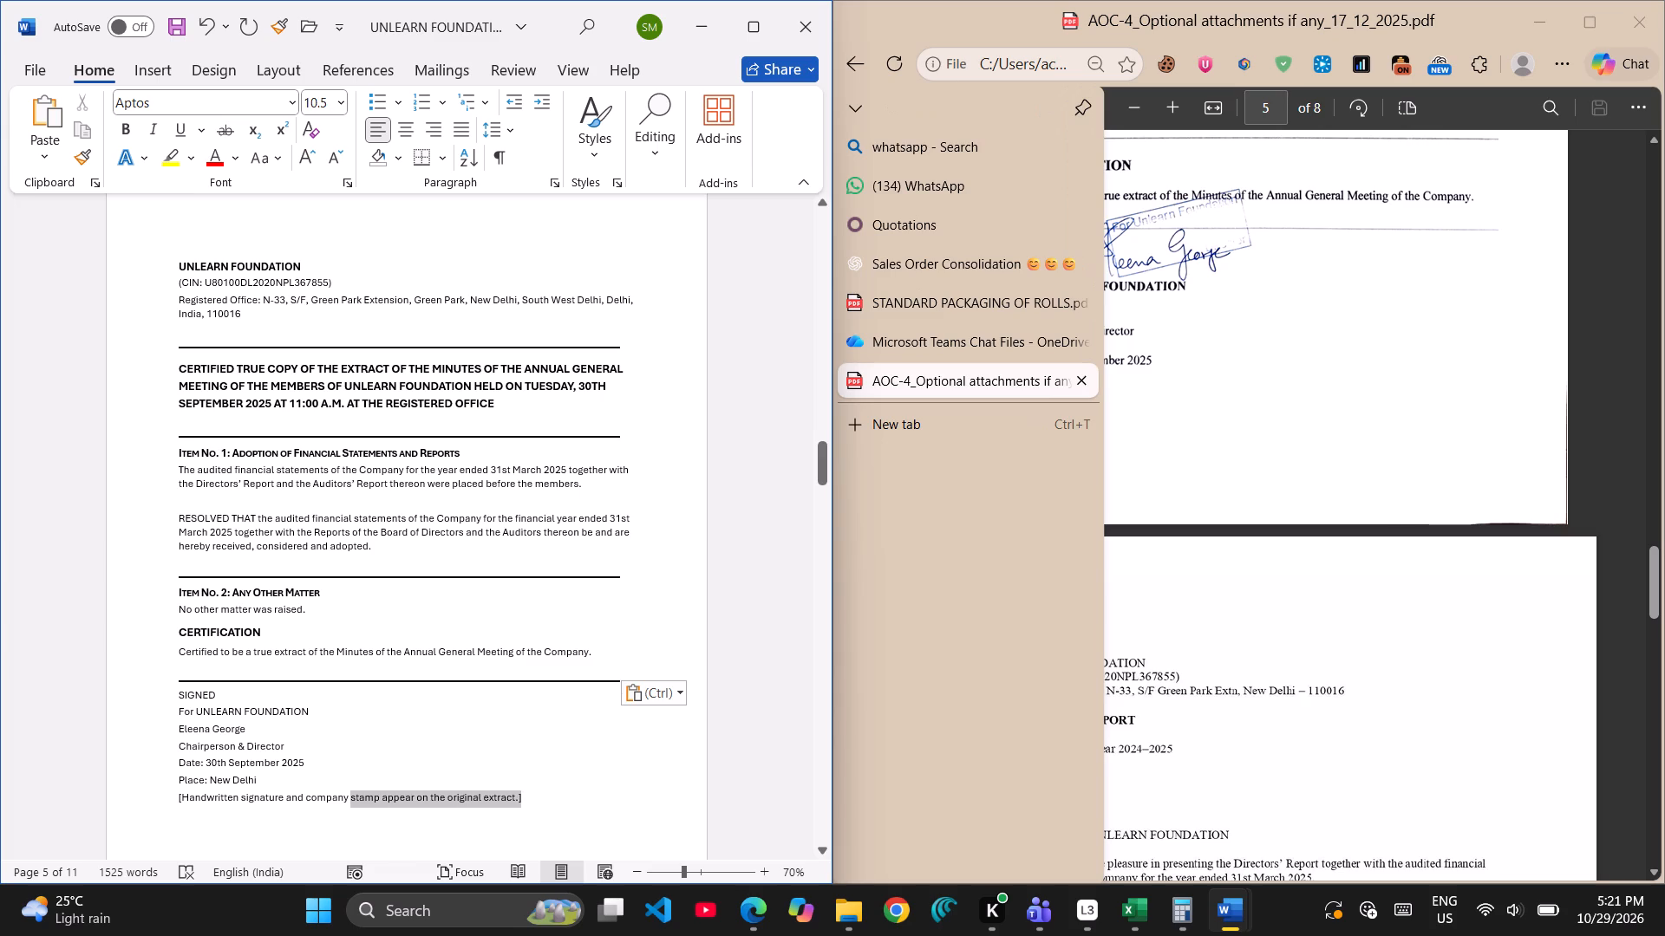
pyautogui.hotkey('ctrl', 'shift', 'Down')
pyautogui.hotkey('shift', 'BackSpace')
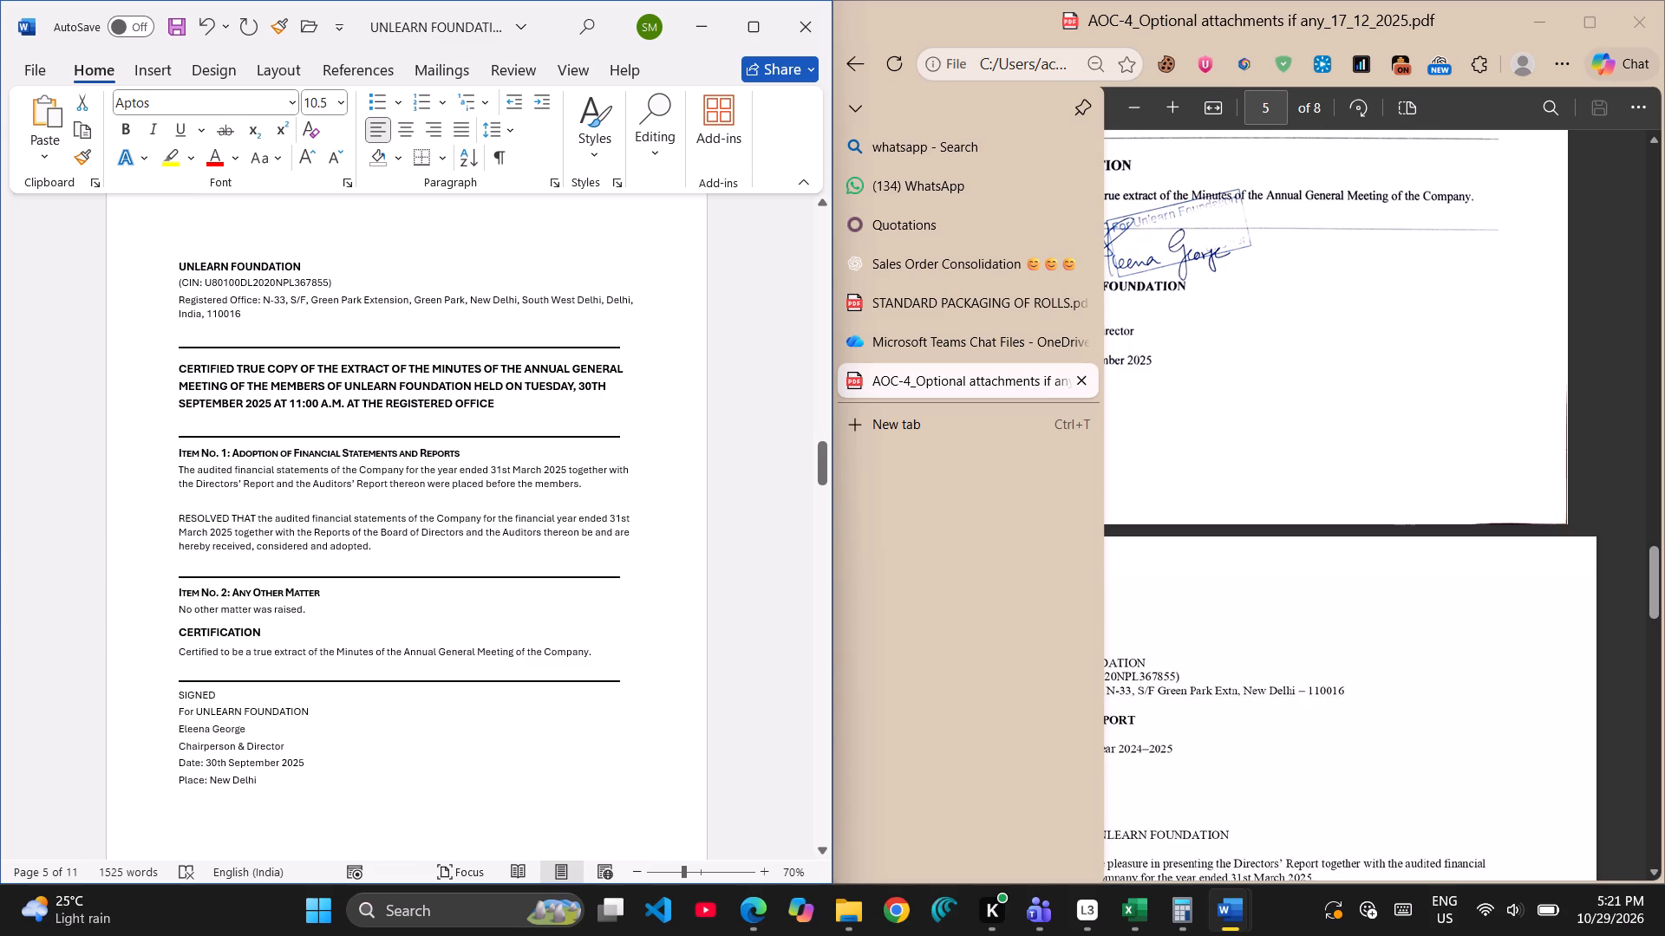
# Insert blank lines above the Date line and above the signatory's name in the extract's signature block.
pyautogui.click(1139, 689)
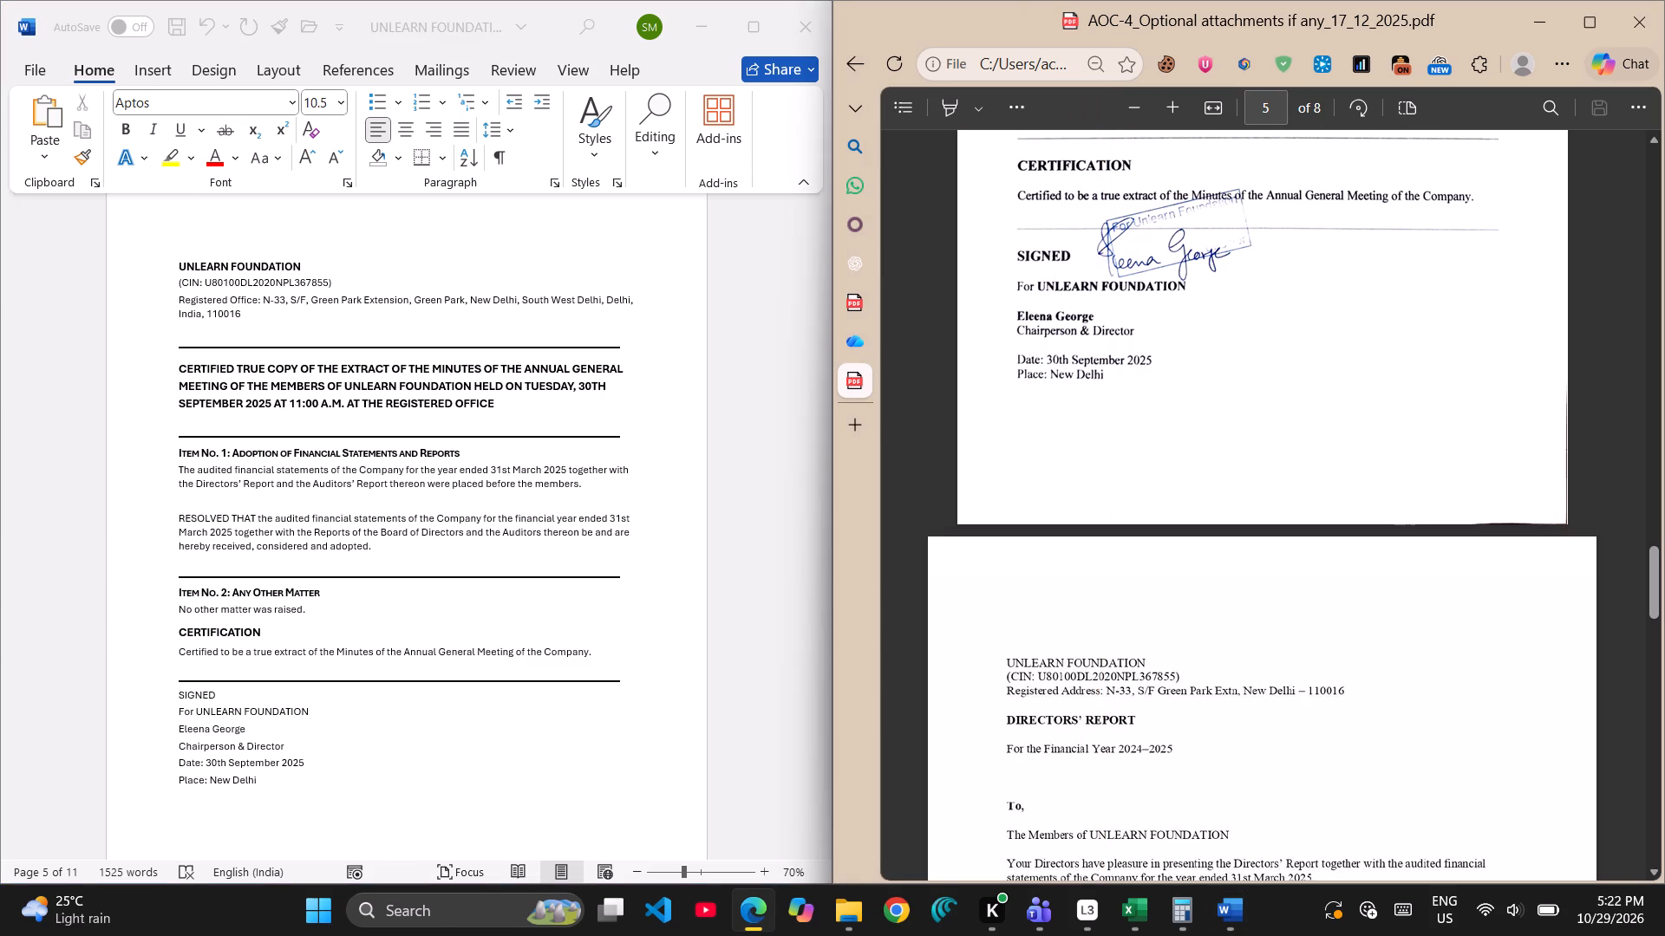
pyautogui.click(180, 757)
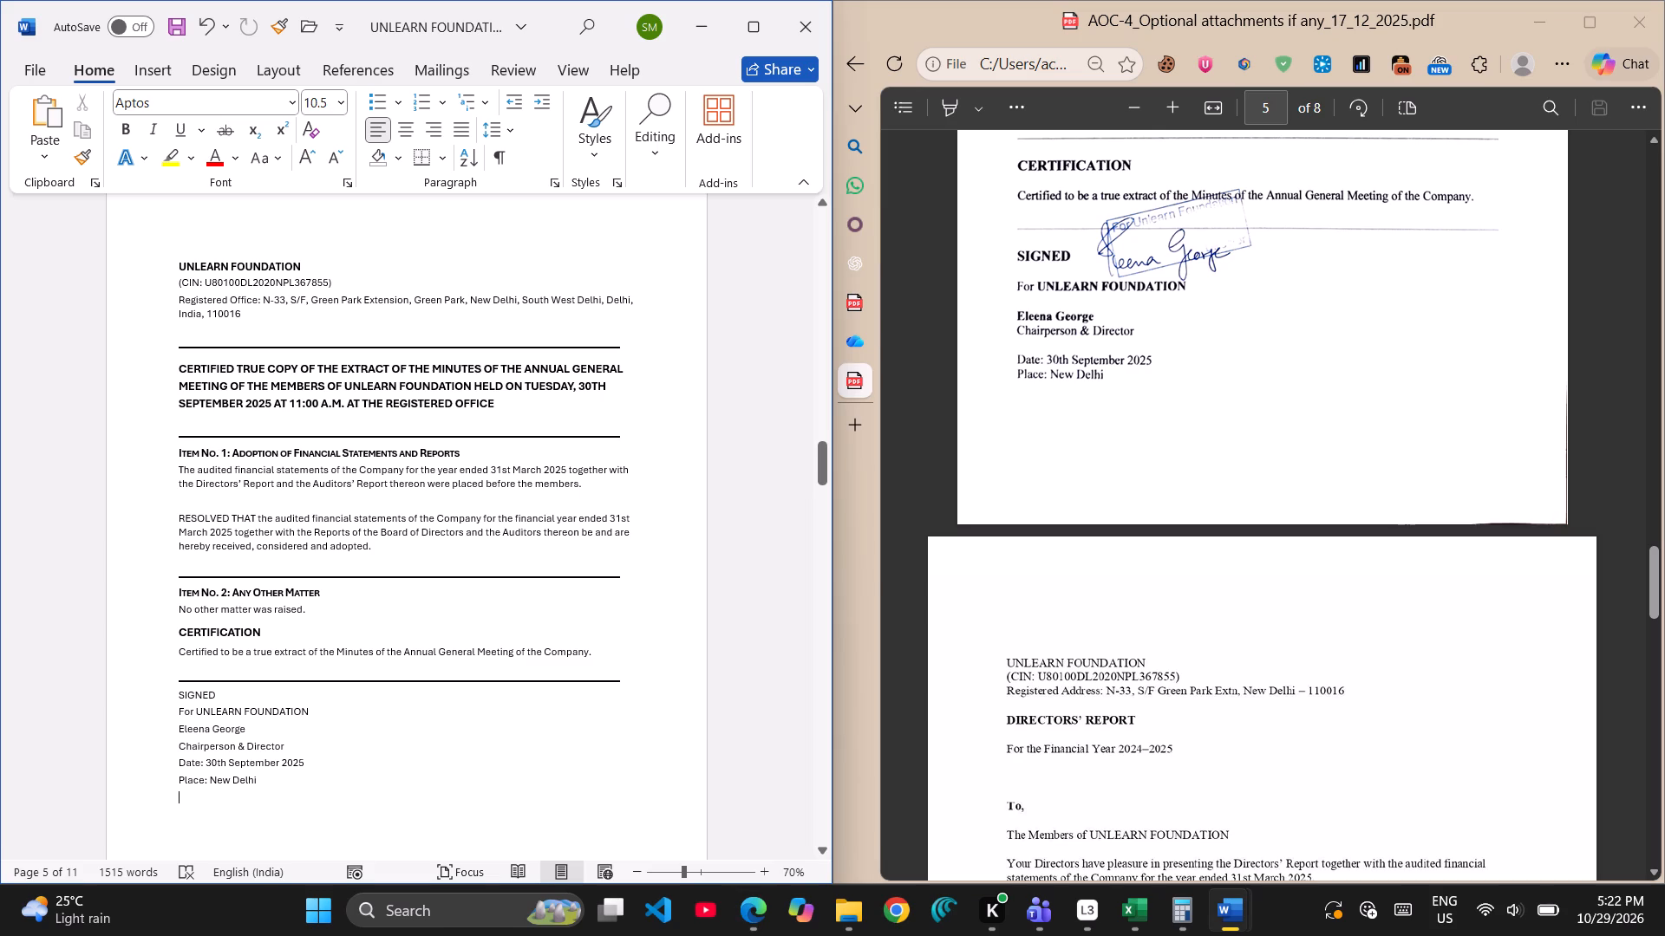
pyautogui.press('Up')
pyautogui.press('Up')
pyautogui.press('Return')
pyautogui.press('Up')
pyautogui.press('Up')
pyautogui.press('Up')
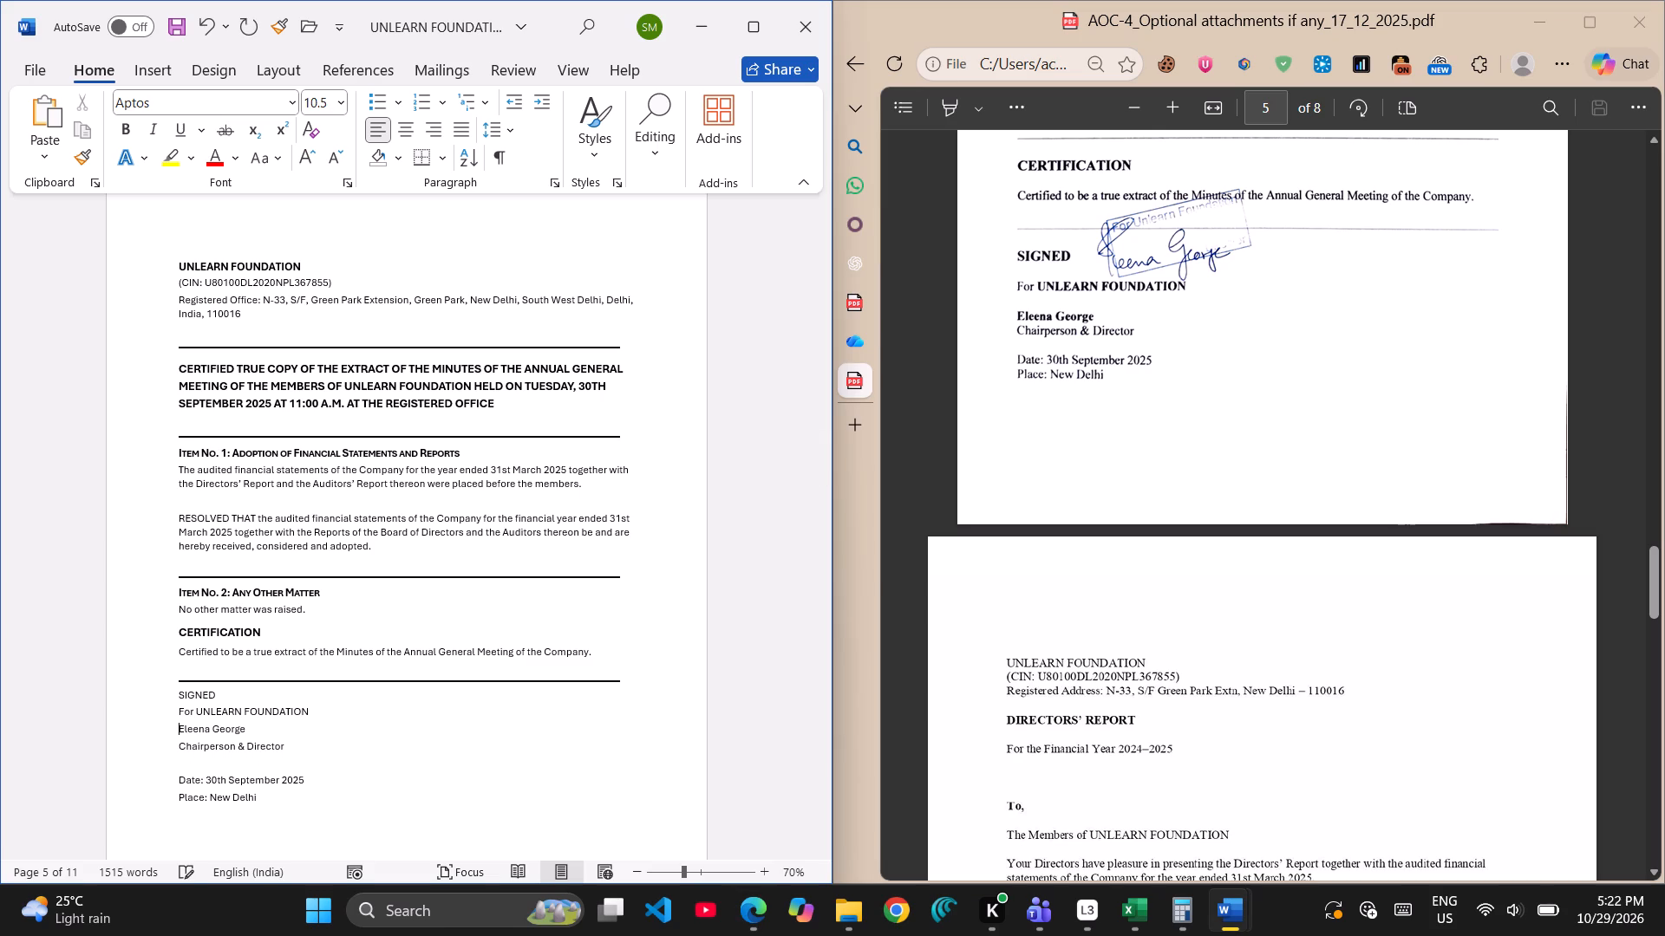
pyautogui.press('Return')
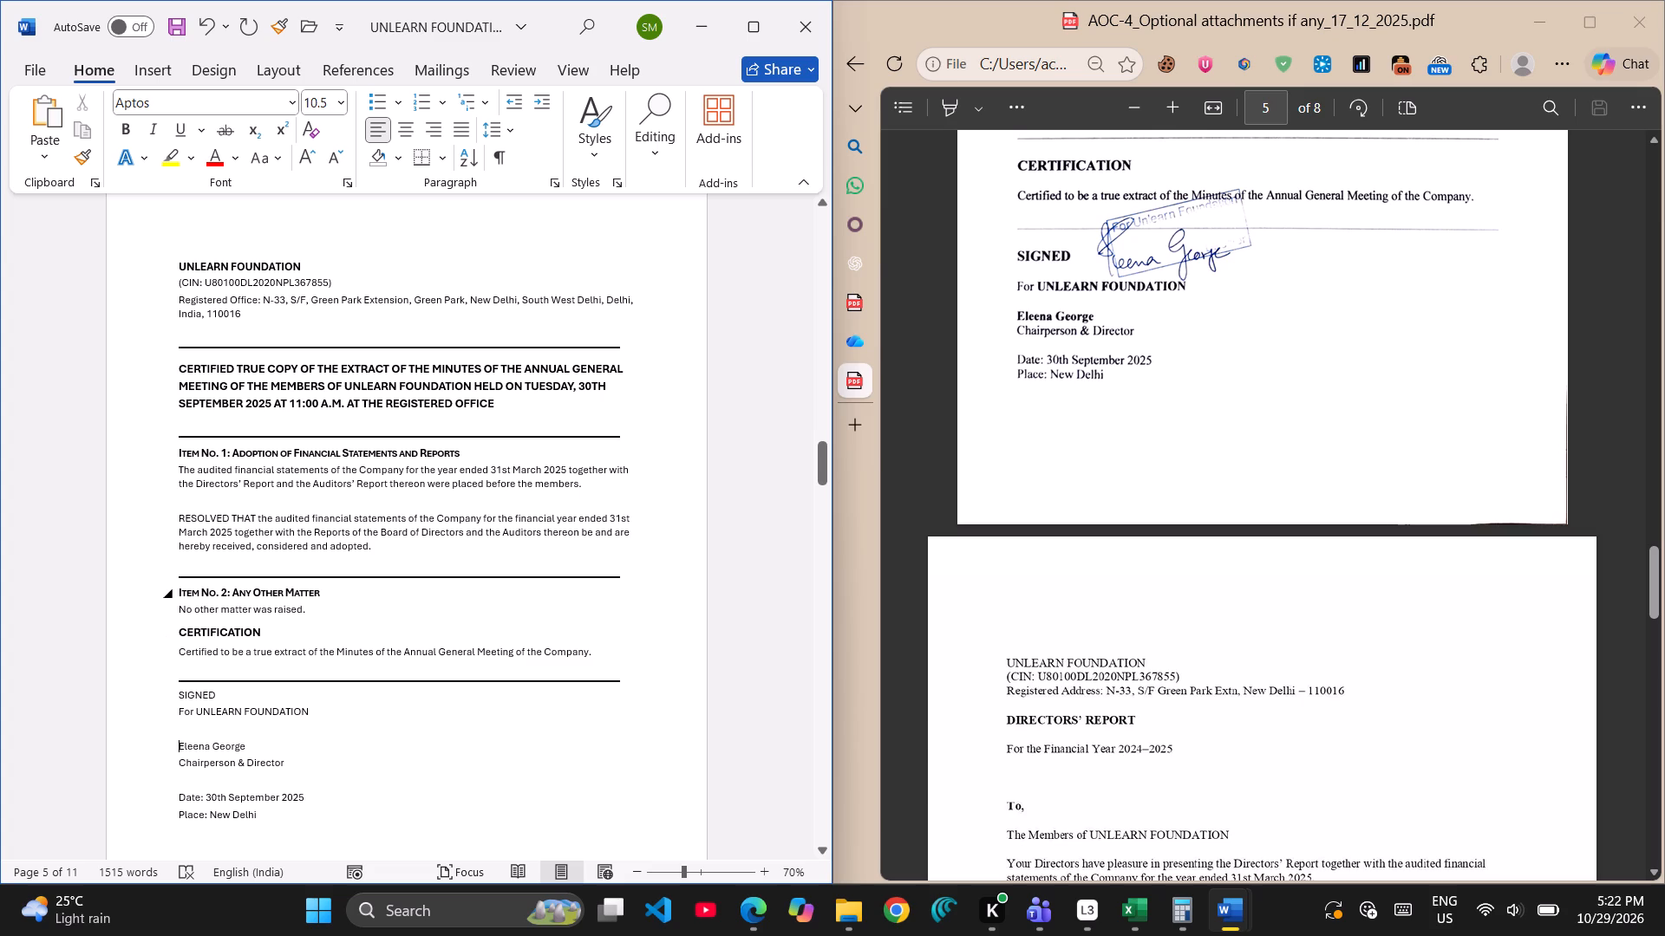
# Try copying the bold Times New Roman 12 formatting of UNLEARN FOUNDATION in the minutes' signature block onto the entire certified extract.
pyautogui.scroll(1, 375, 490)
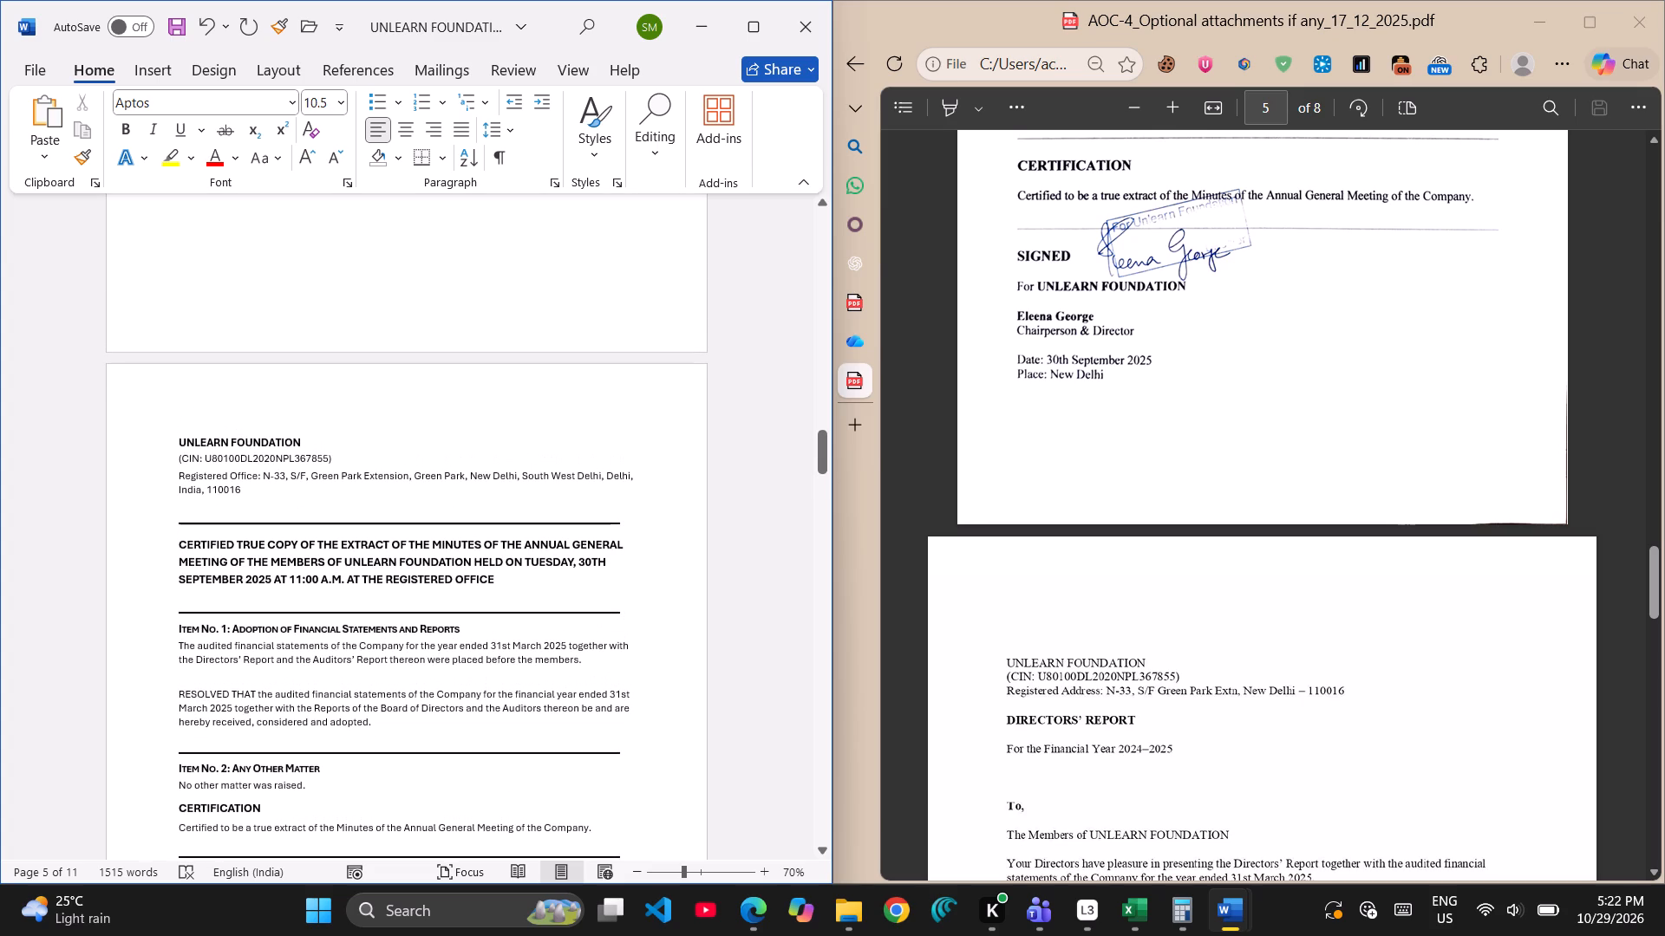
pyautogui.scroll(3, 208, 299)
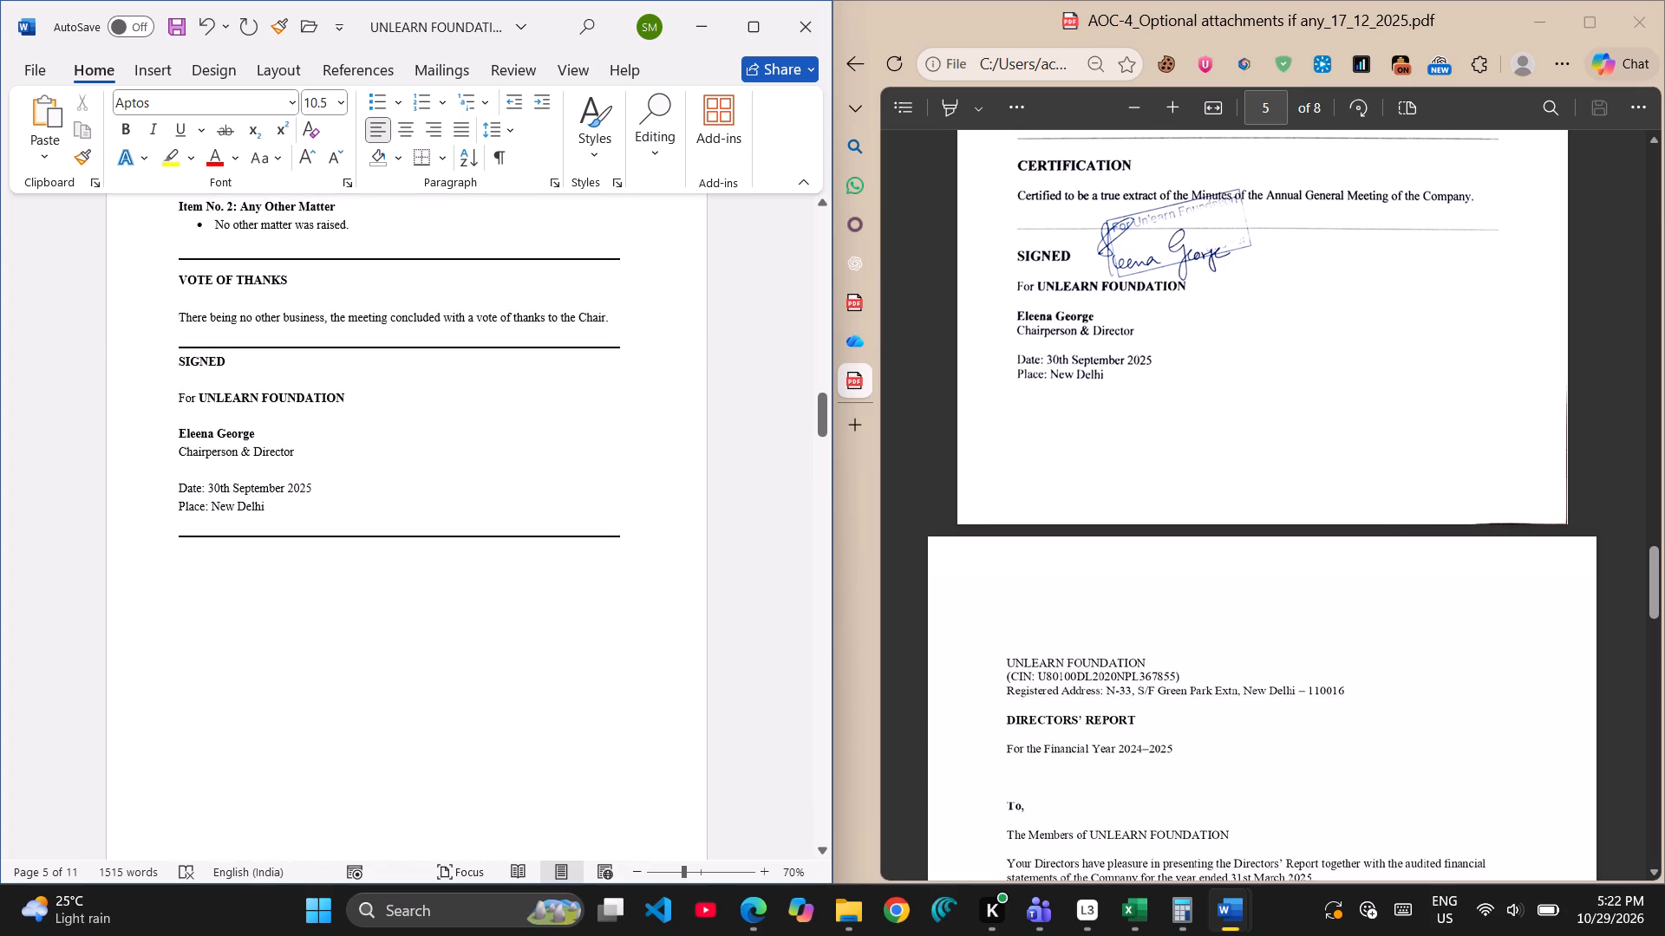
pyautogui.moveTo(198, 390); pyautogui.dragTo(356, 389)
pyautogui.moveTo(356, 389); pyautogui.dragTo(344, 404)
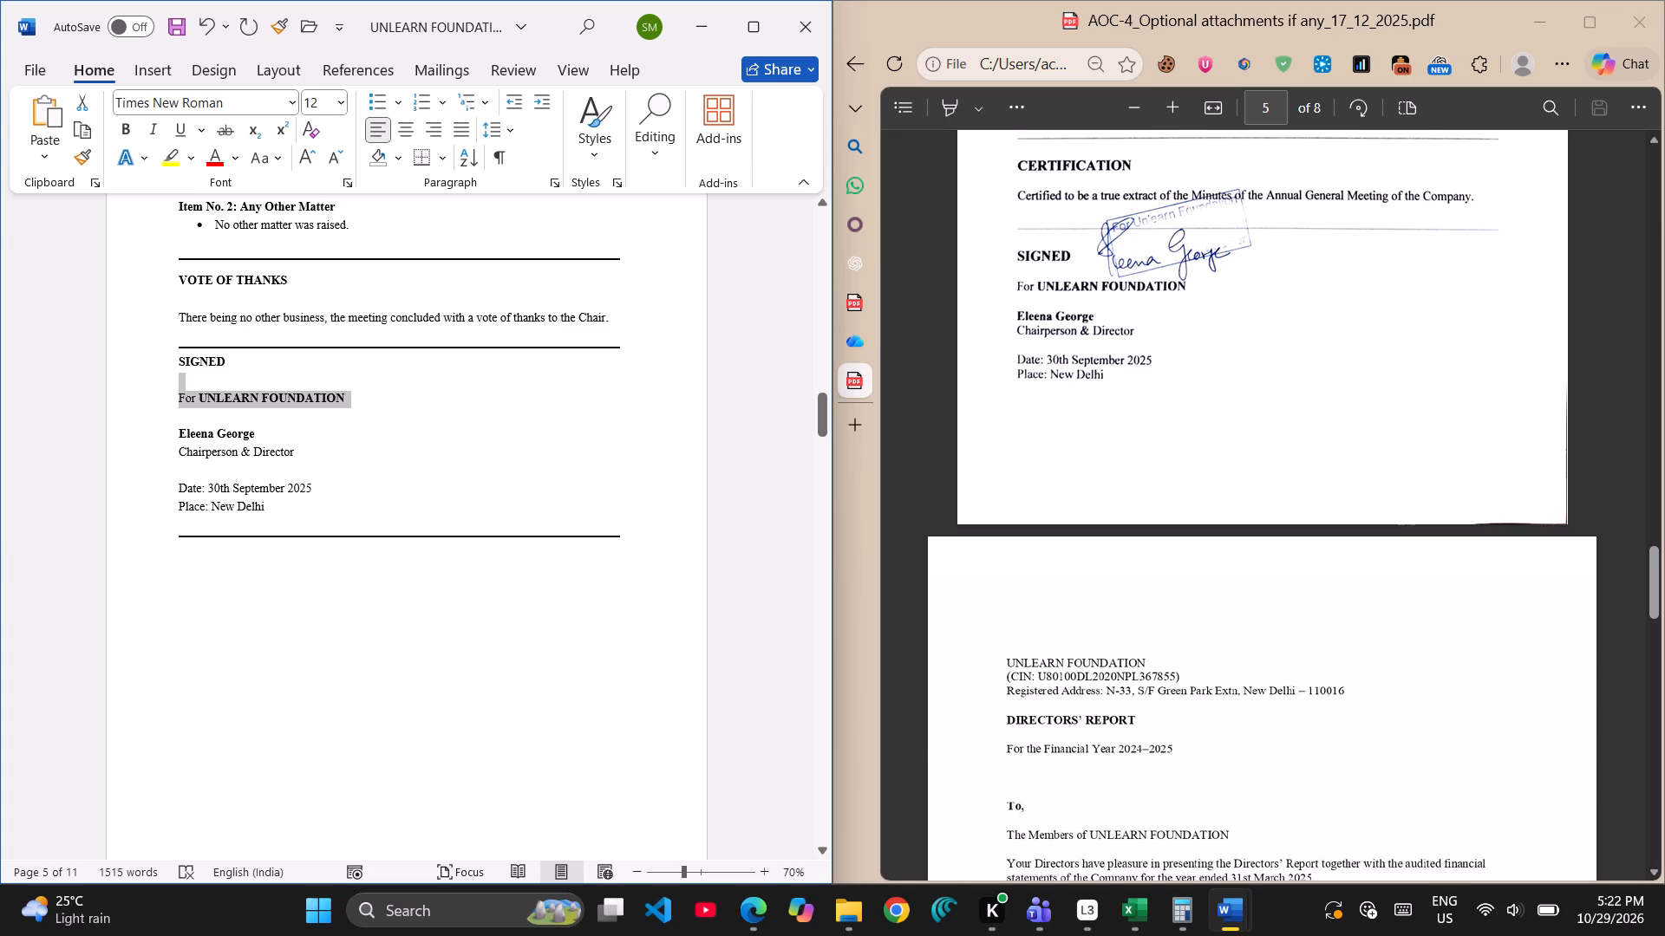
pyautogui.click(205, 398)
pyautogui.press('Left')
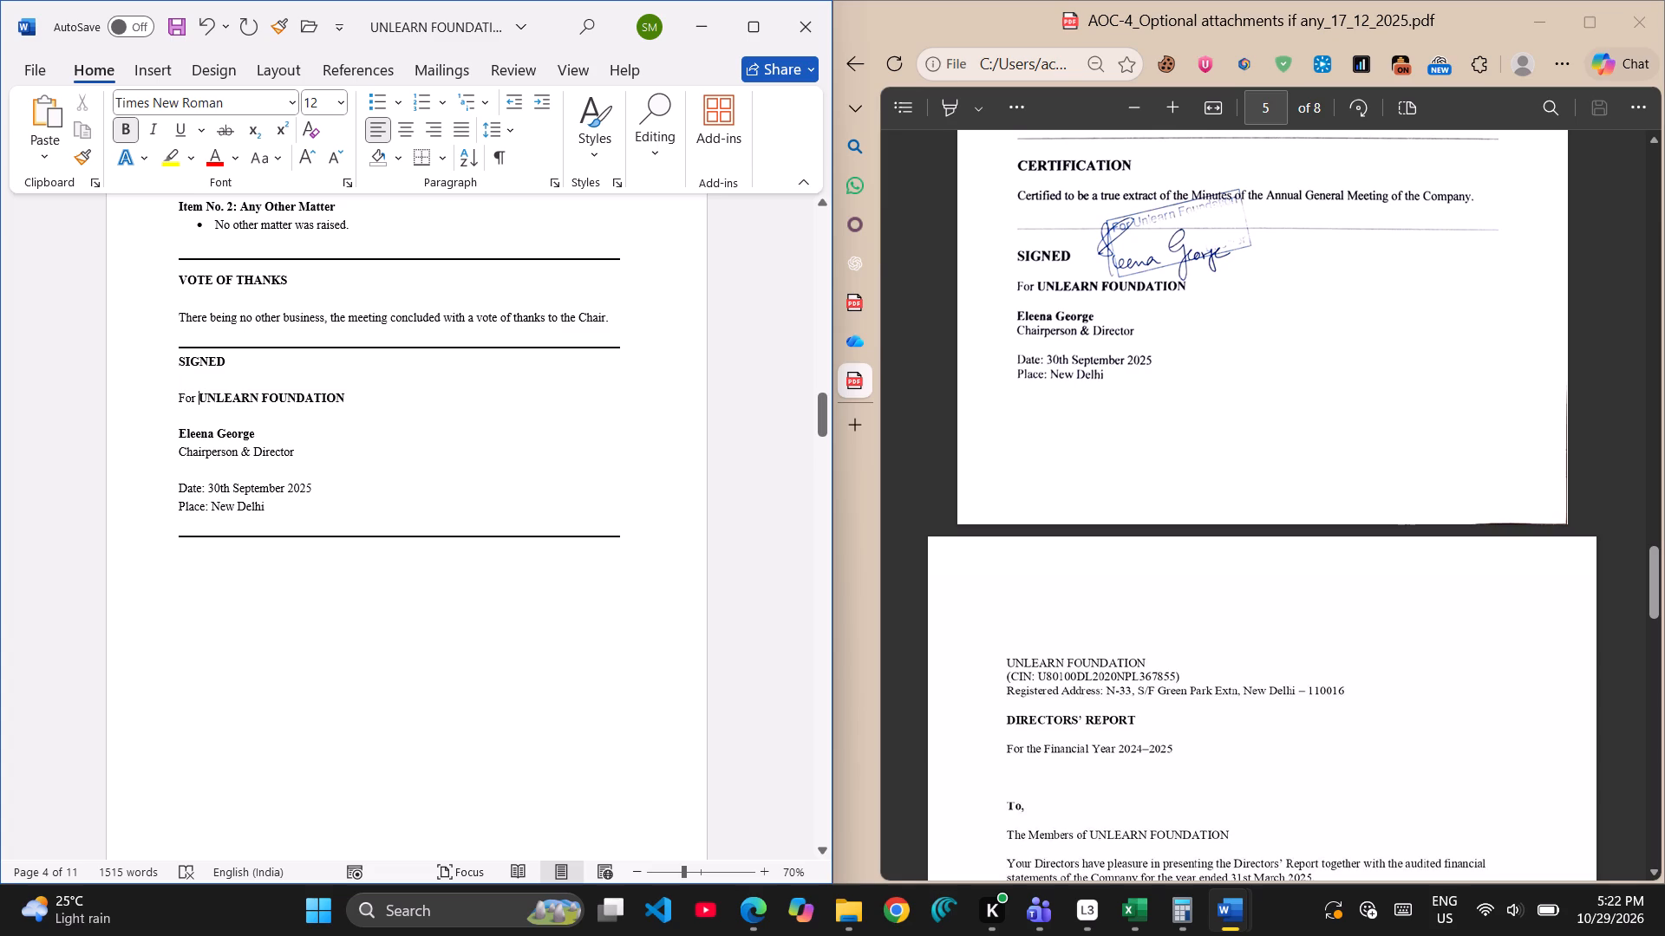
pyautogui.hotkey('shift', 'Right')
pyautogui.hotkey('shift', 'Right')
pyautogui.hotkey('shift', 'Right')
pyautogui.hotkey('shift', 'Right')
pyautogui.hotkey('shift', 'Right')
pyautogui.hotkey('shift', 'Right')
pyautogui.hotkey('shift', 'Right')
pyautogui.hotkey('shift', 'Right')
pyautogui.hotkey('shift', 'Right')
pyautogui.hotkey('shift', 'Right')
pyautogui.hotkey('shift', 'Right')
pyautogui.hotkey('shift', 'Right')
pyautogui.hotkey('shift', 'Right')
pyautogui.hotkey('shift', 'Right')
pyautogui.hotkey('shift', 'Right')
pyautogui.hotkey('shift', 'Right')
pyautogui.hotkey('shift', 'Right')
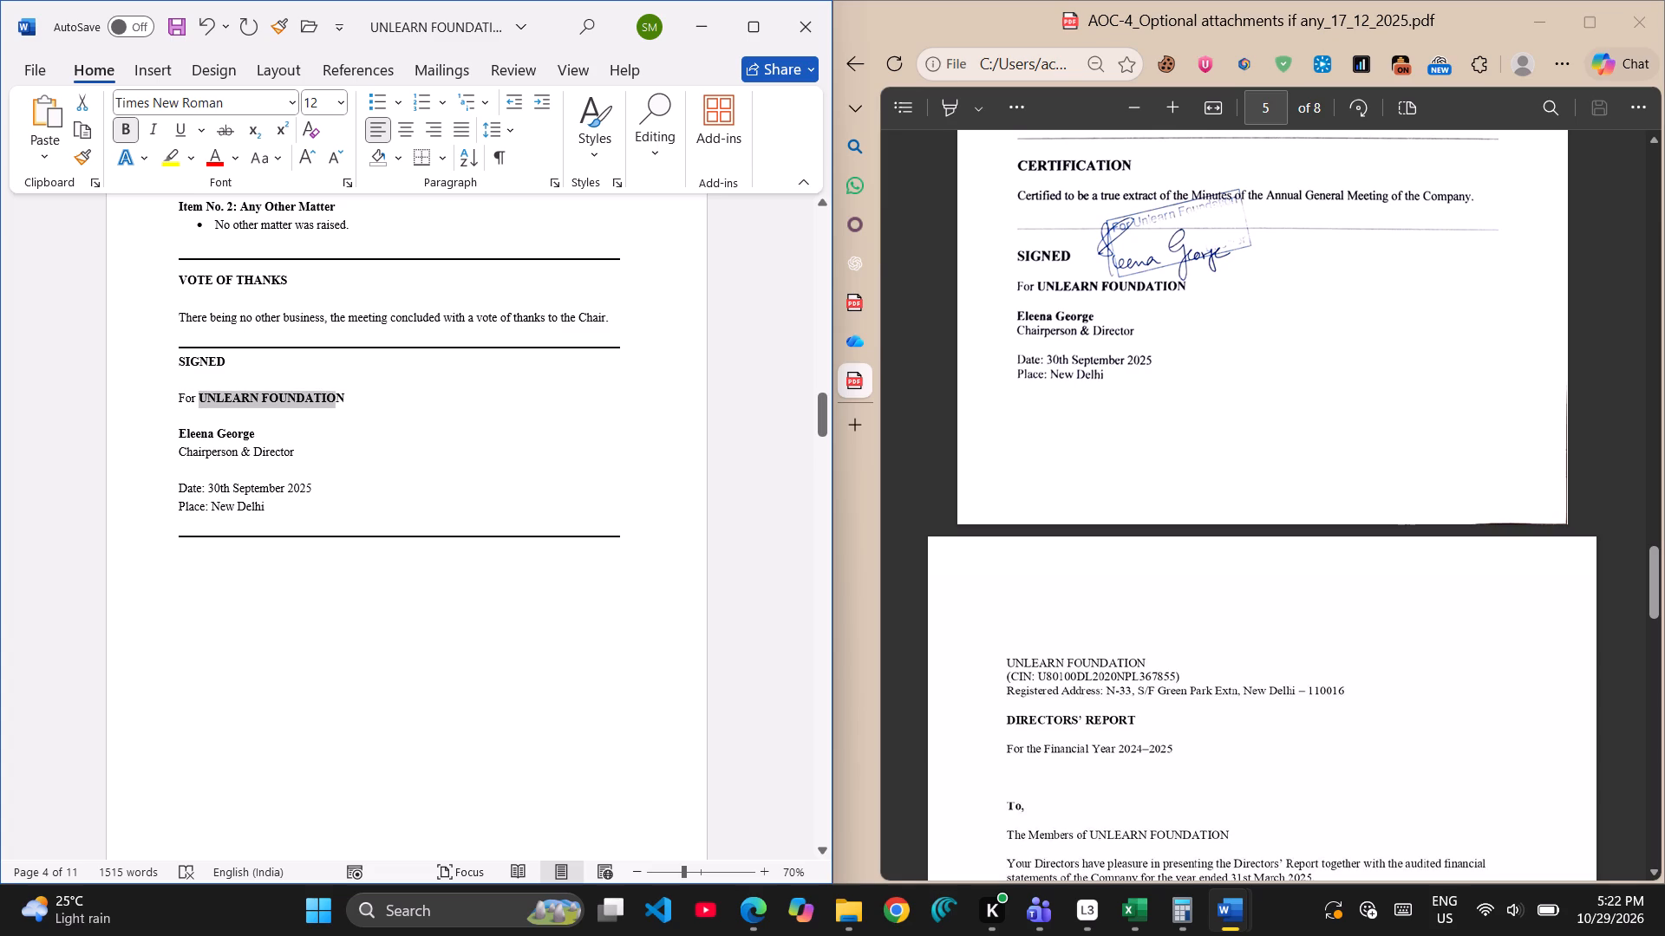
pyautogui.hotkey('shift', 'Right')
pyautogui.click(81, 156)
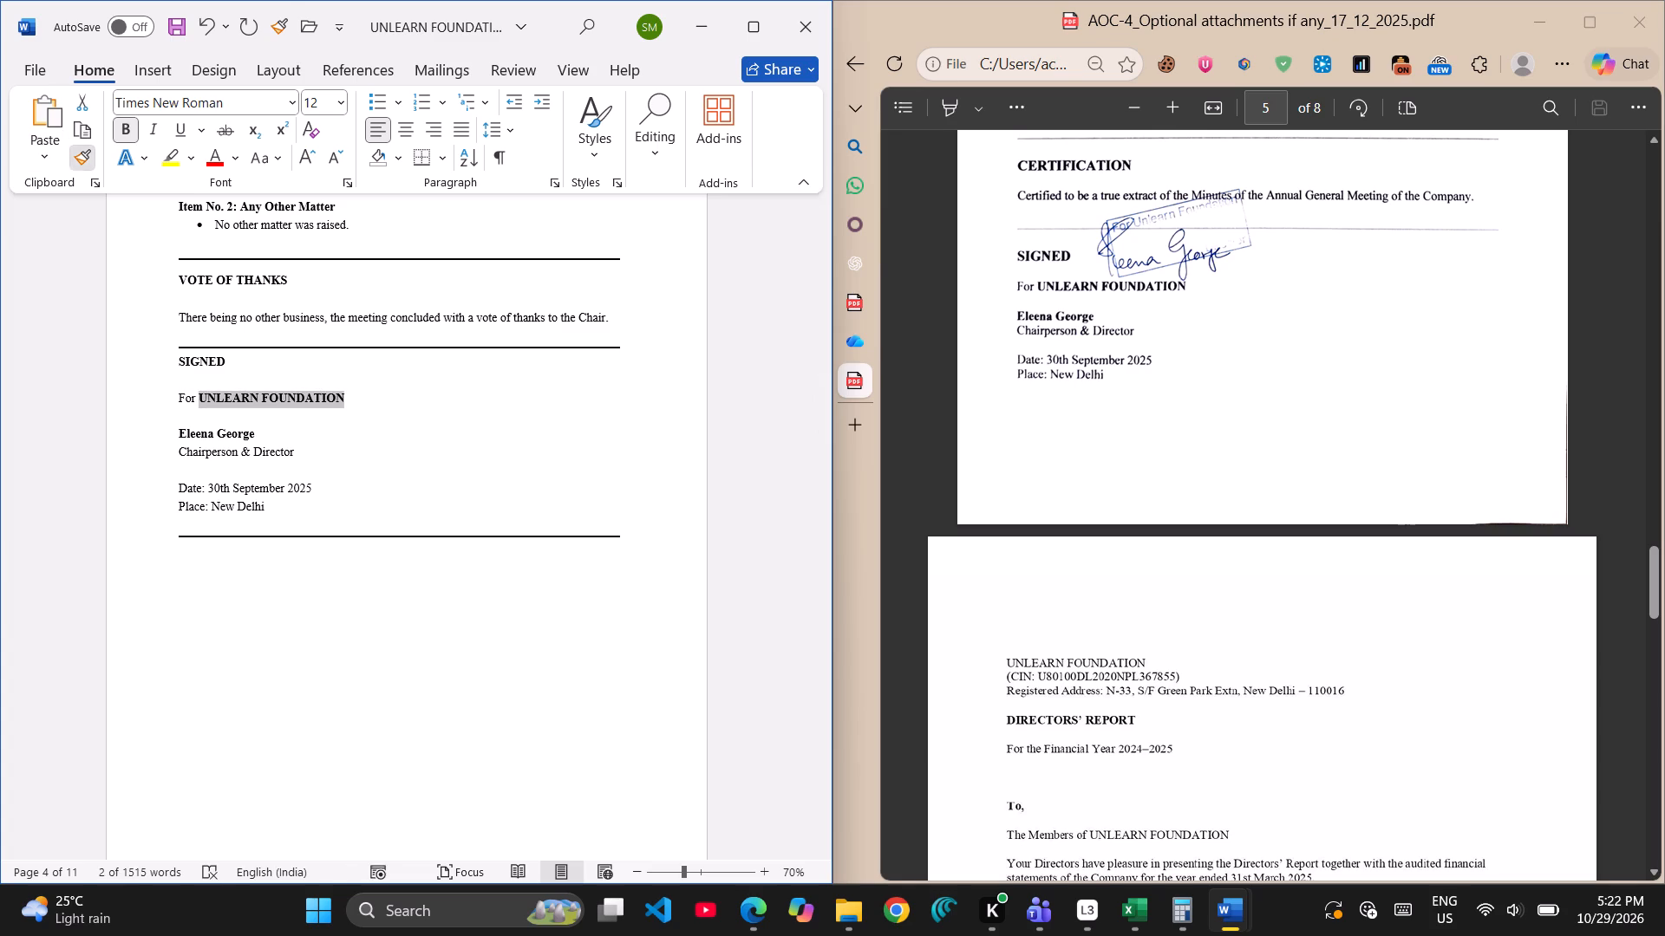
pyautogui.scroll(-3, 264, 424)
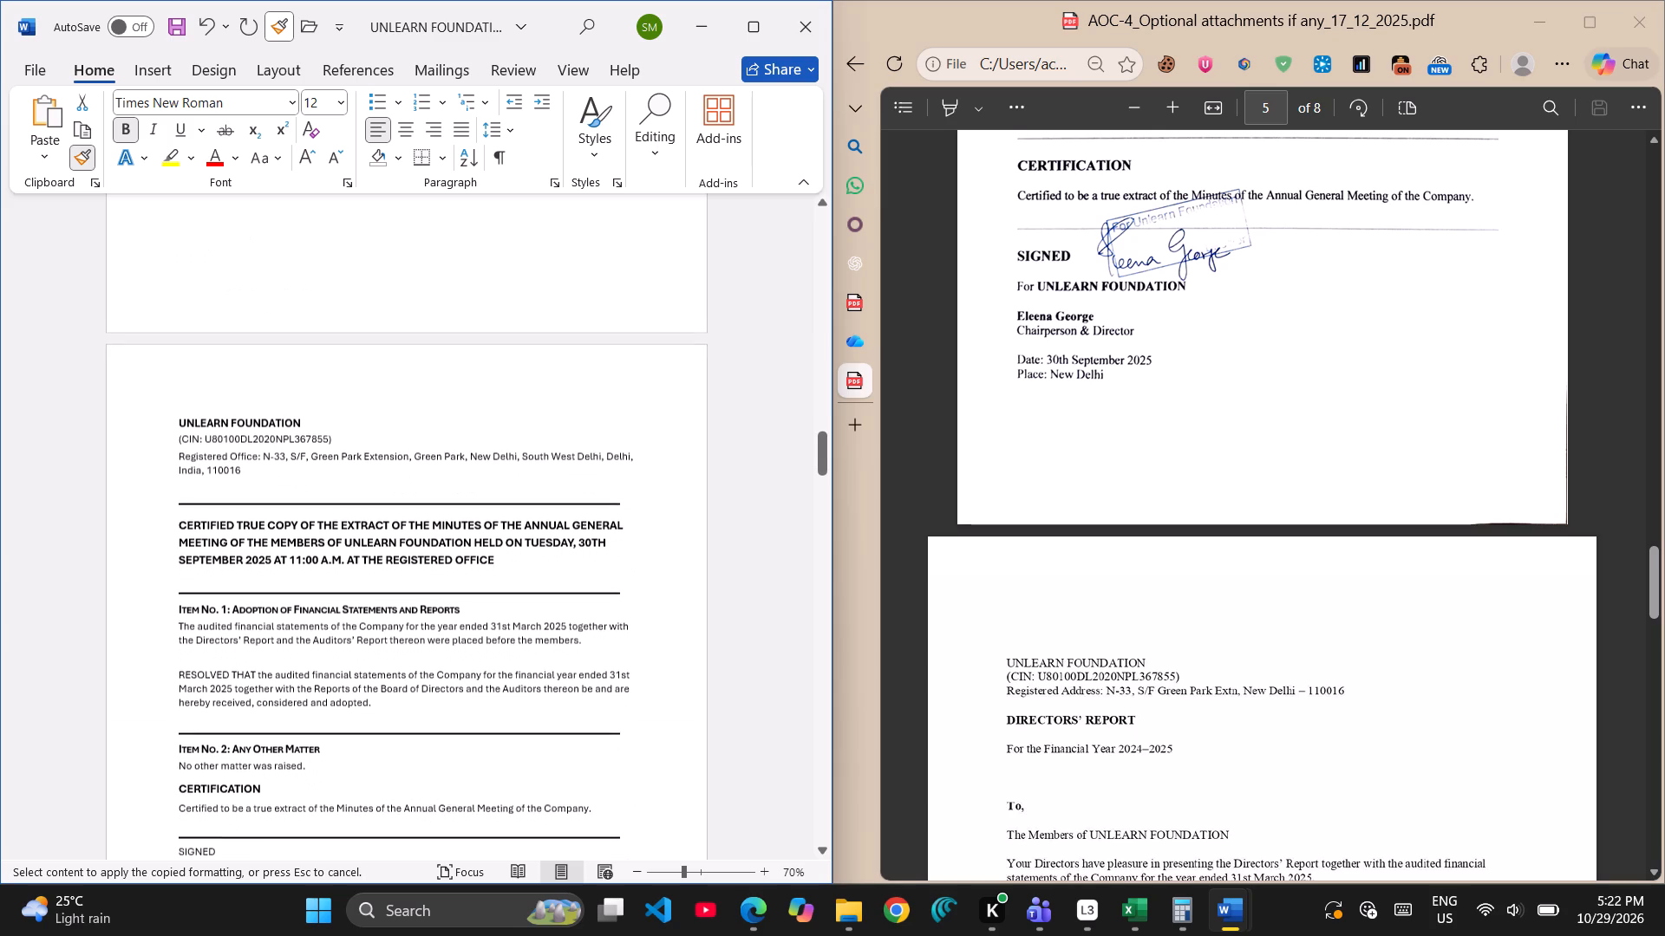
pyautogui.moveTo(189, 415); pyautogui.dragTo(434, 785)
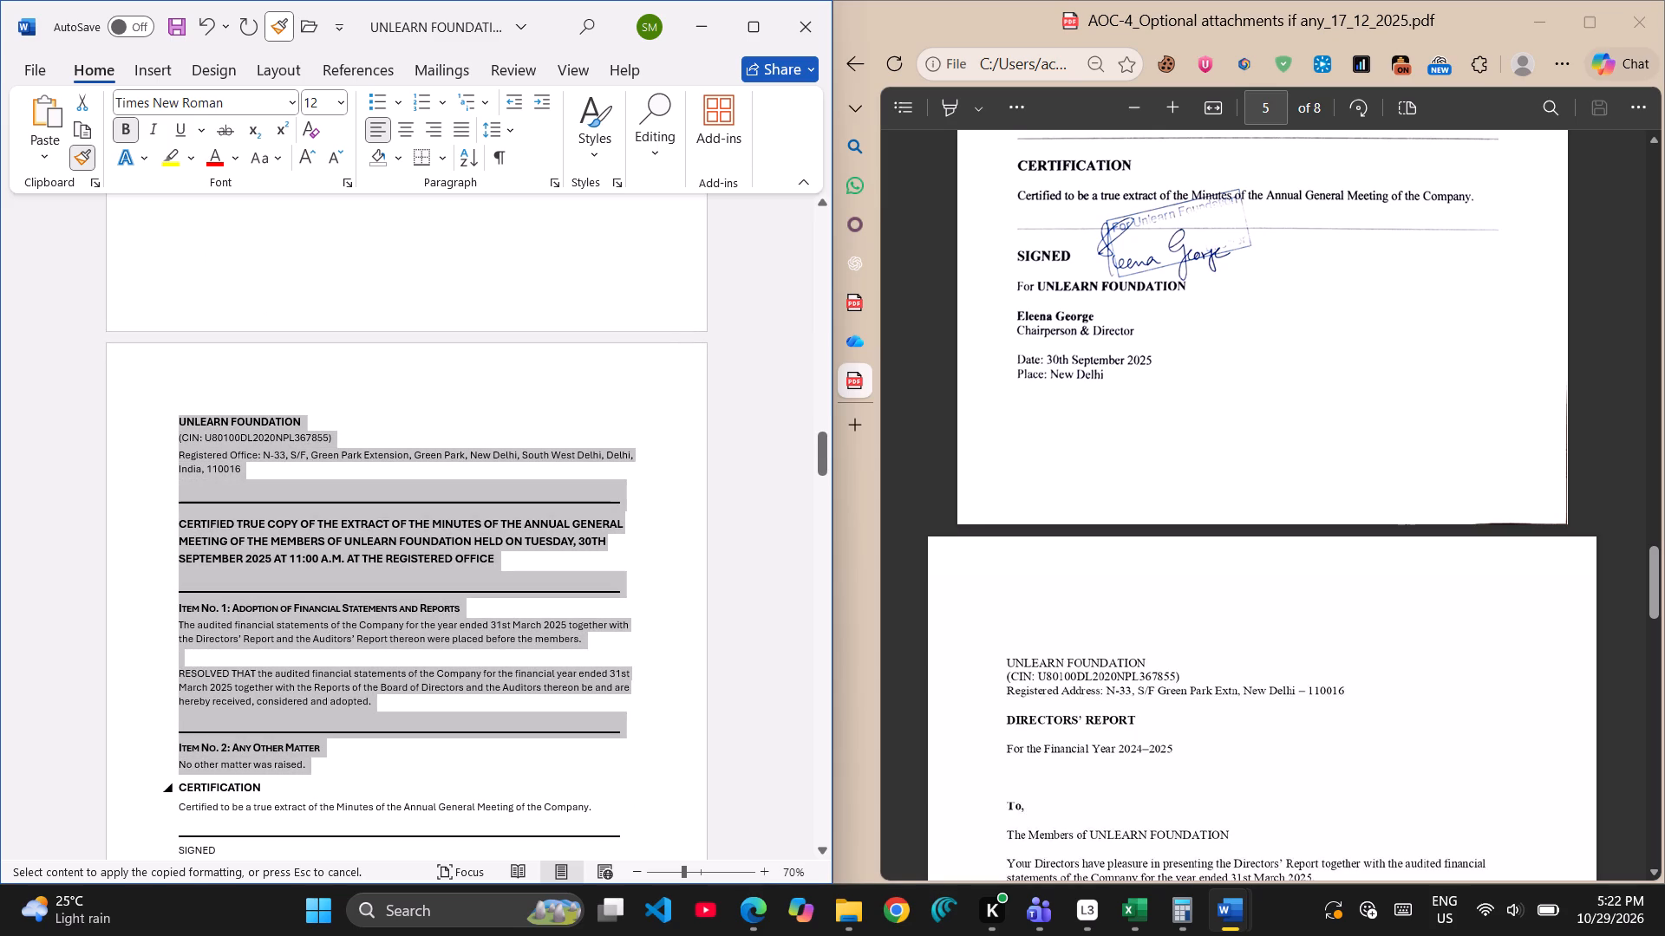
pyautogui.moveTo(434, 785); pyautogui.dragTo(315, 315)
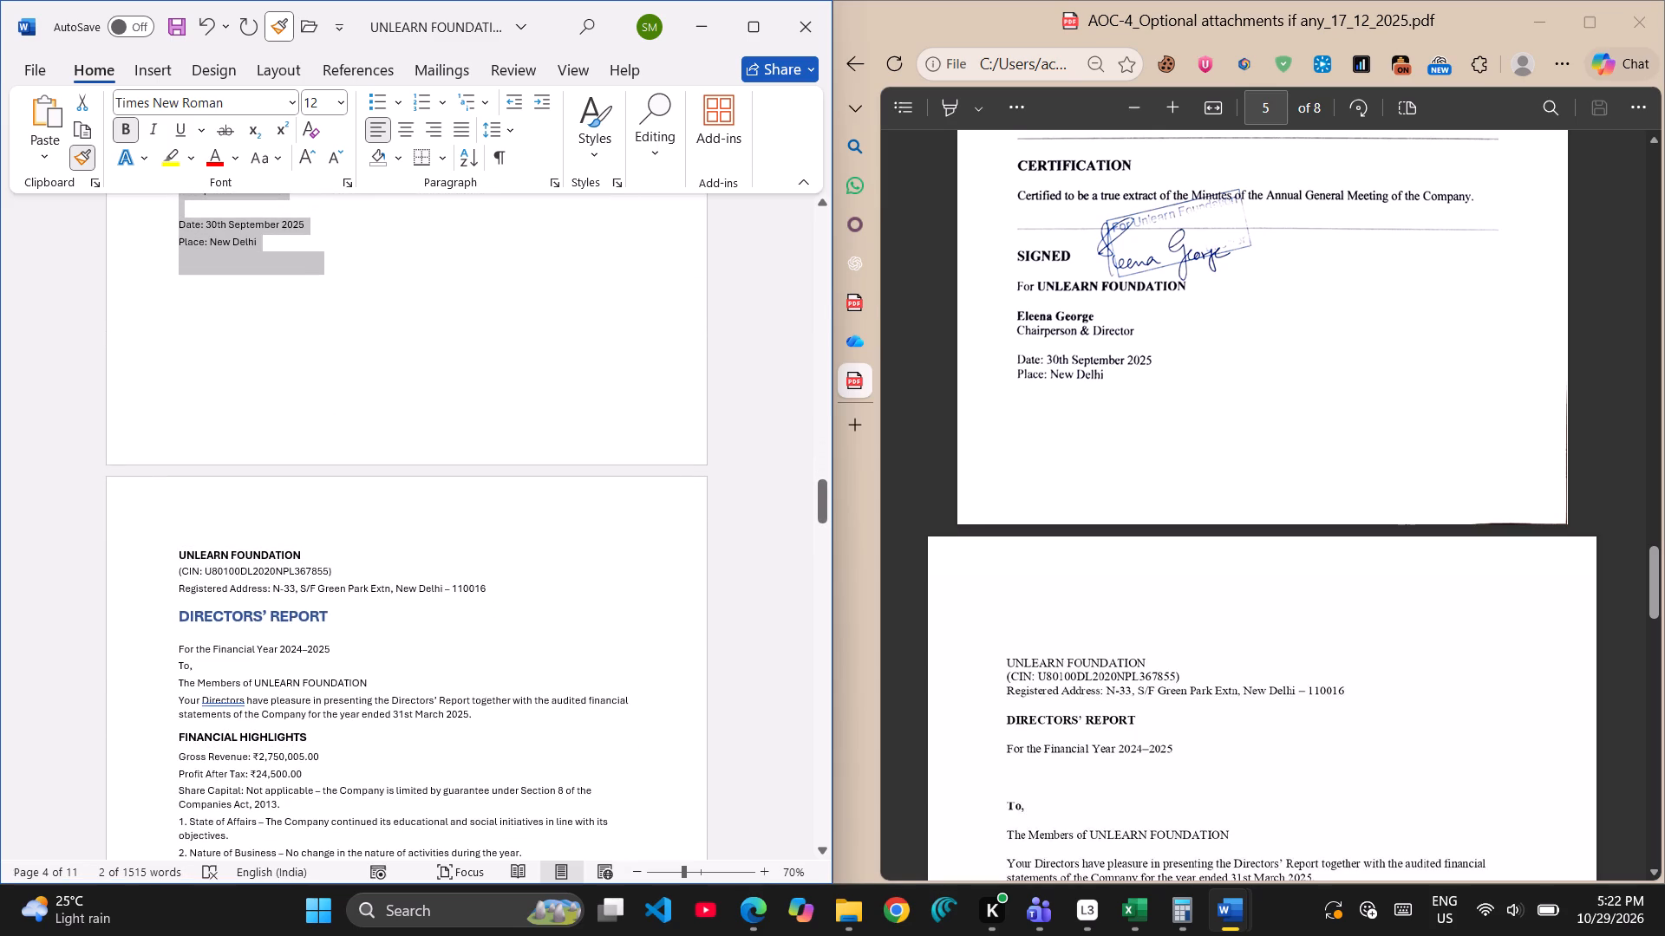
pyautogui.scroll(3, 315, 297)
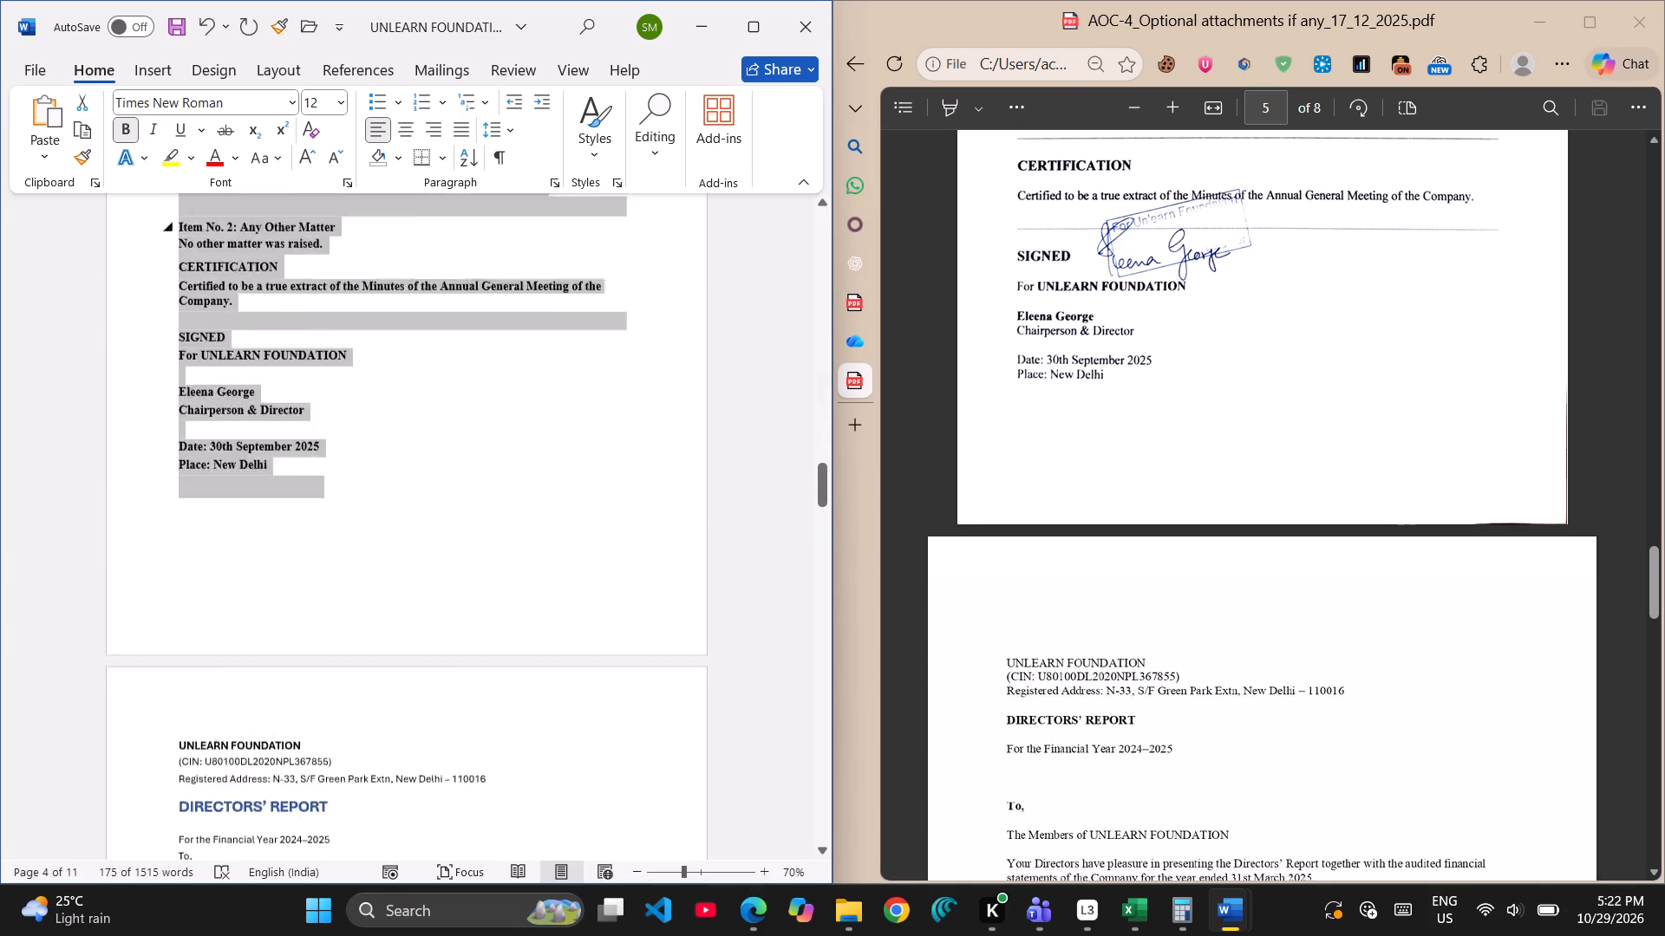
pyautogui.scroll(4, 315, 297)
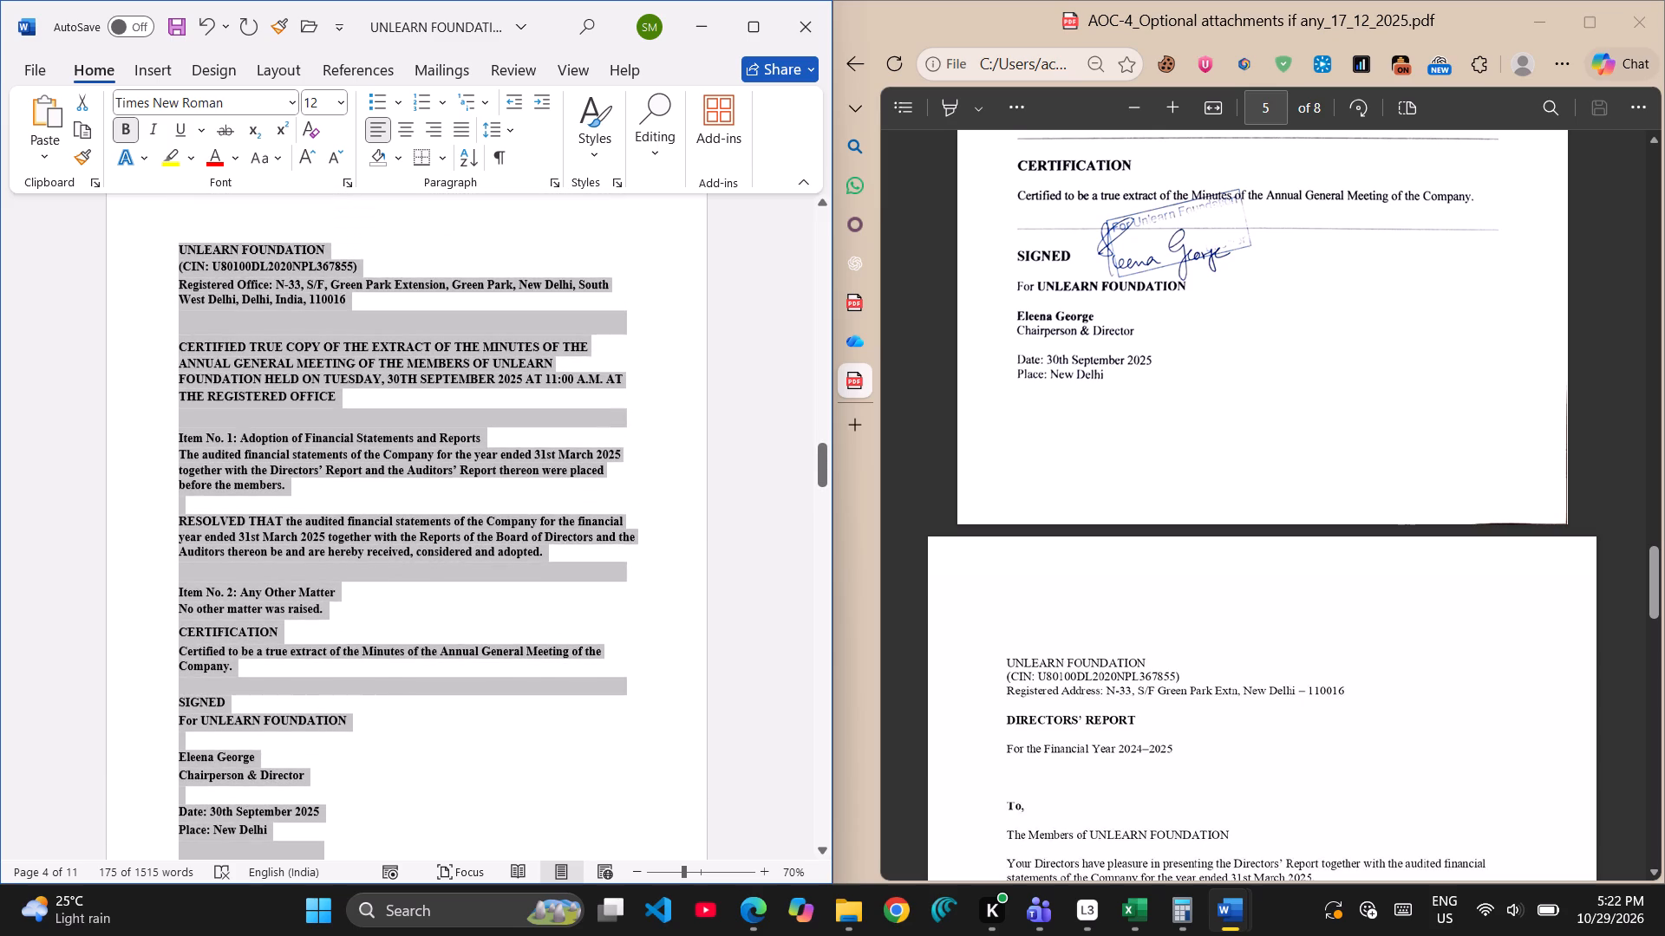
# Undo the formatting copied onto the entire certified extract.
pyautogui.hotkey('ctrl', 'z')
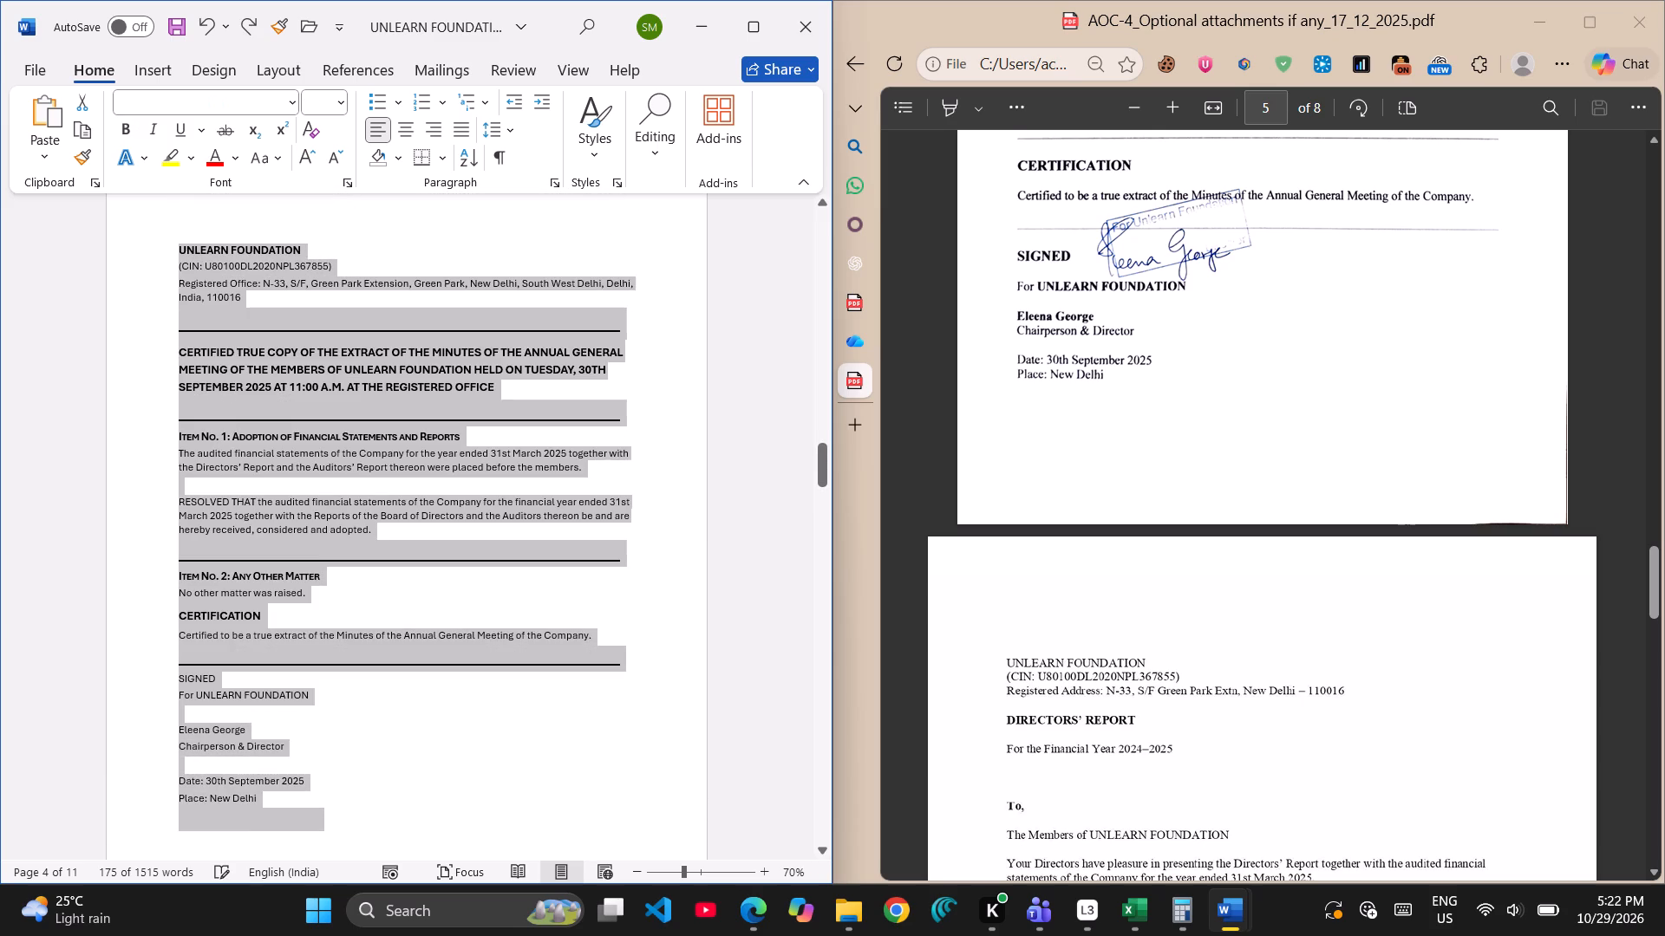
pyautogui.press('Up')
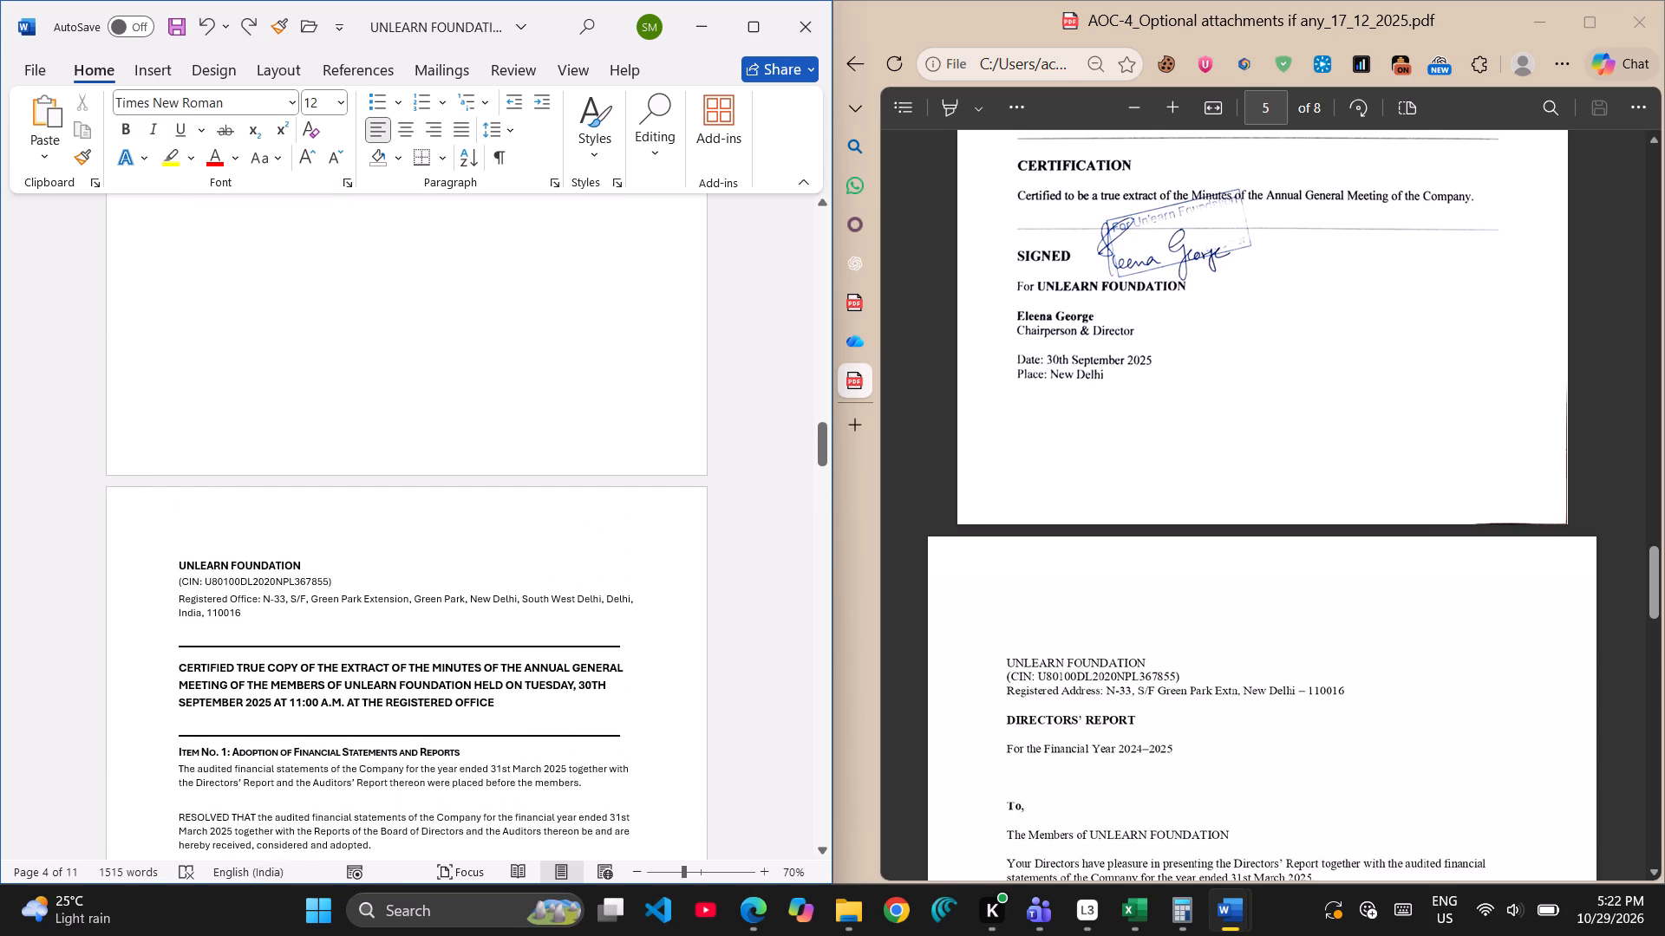
# Copy the bold Times New Roman 12 formatting from the minutes' signature block onto the UNLEARN FOUNDATION heading of the certified extract.
pyautogui.scroll(3, 250, 358)
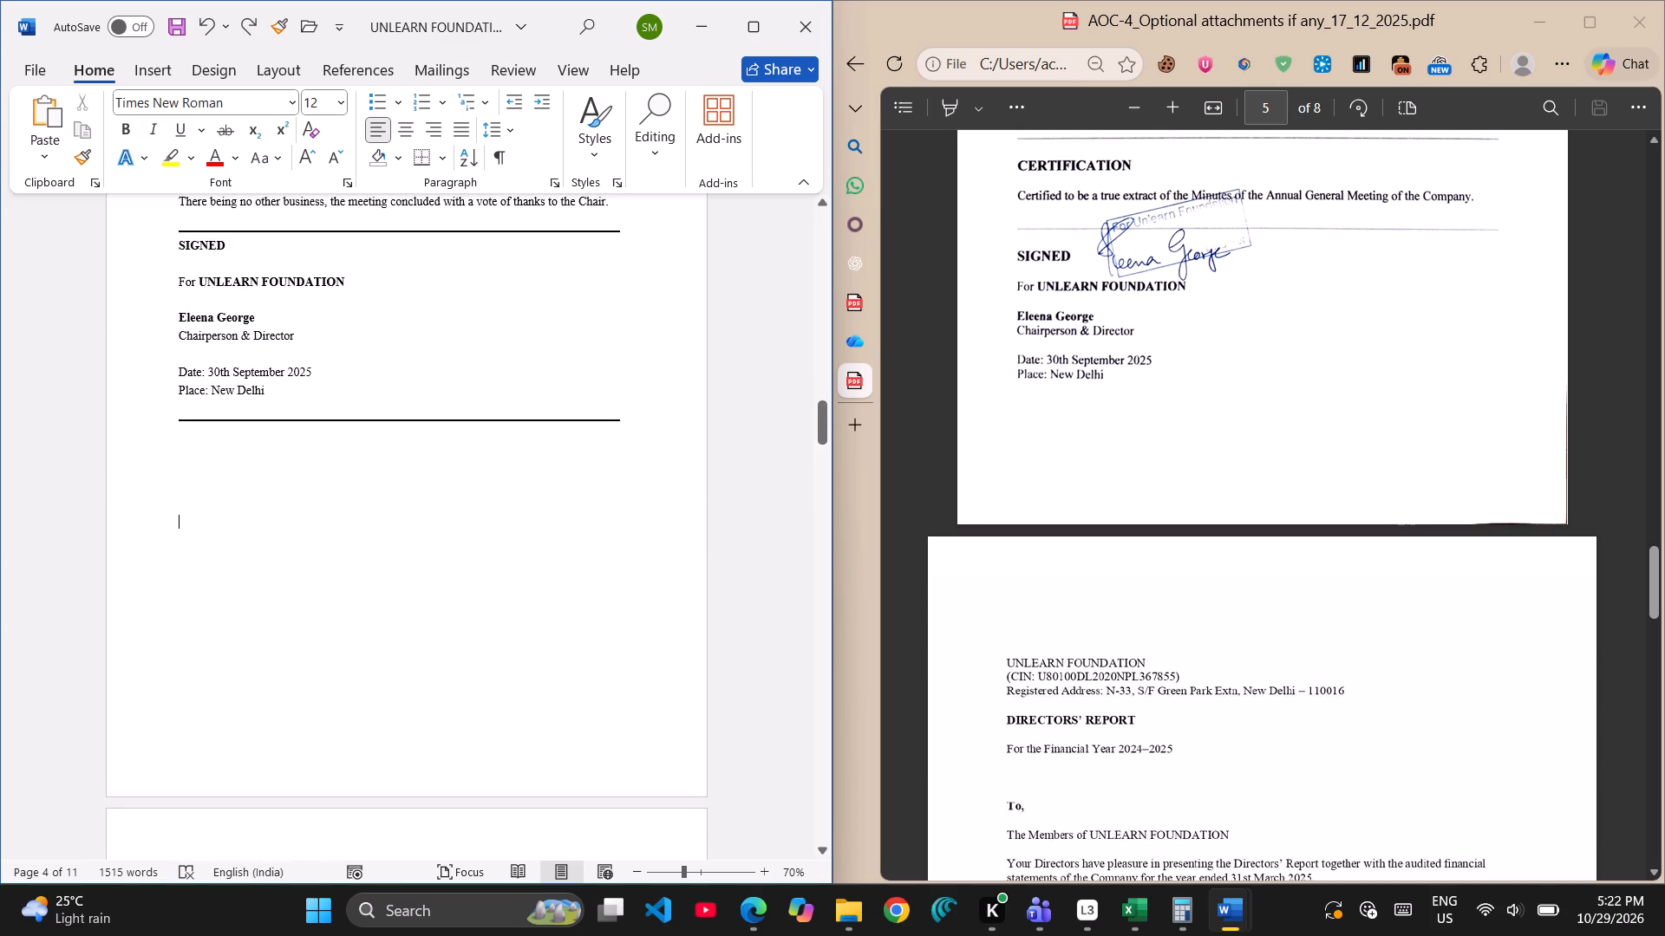
pyautogui.moveTo(200, 284); pyautogui.dragTo(224, 286)
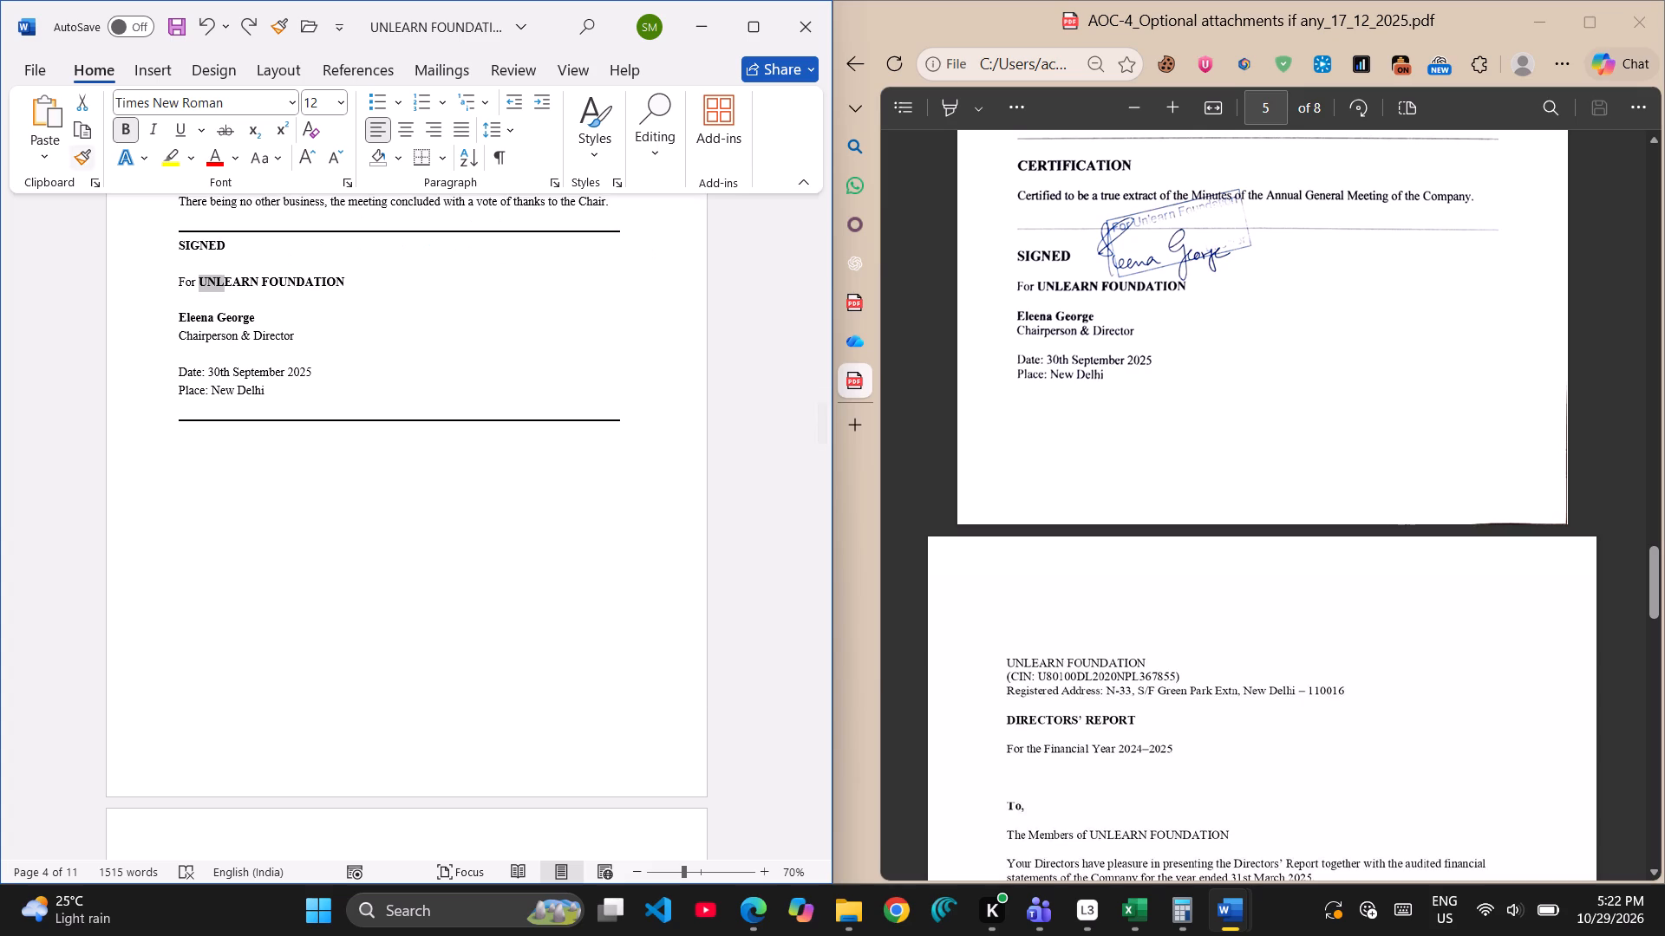
pyautogui.click(82, 152)
pyautogui.scroll(-2, 222, 504)
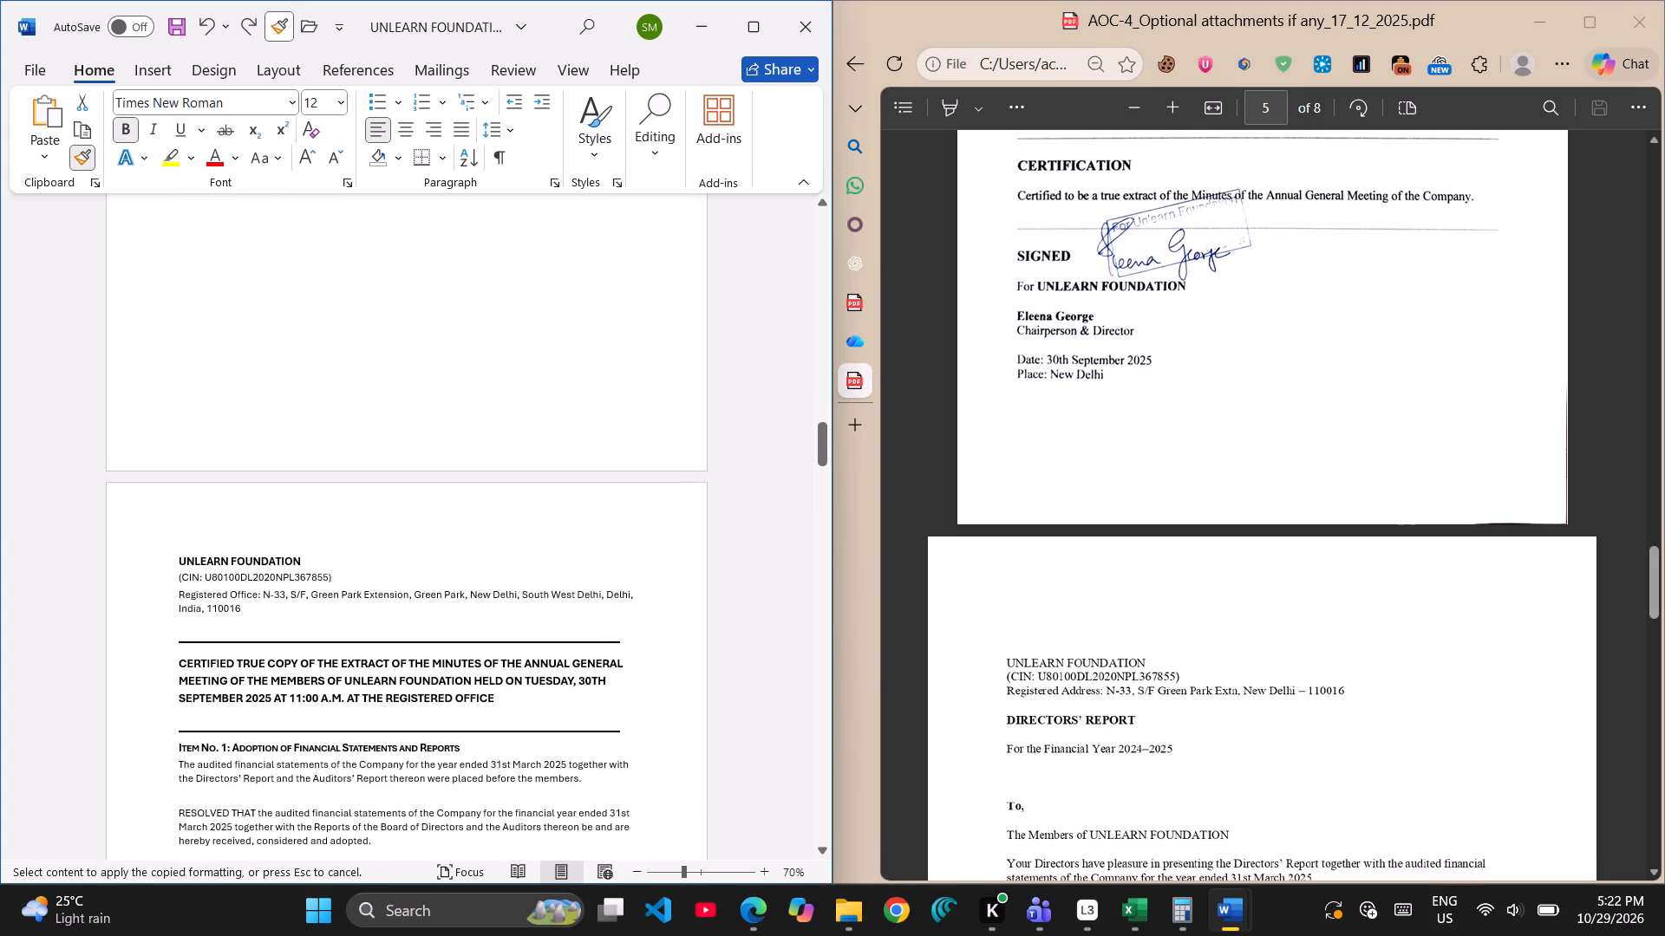
pyautogui.click(187, 556)
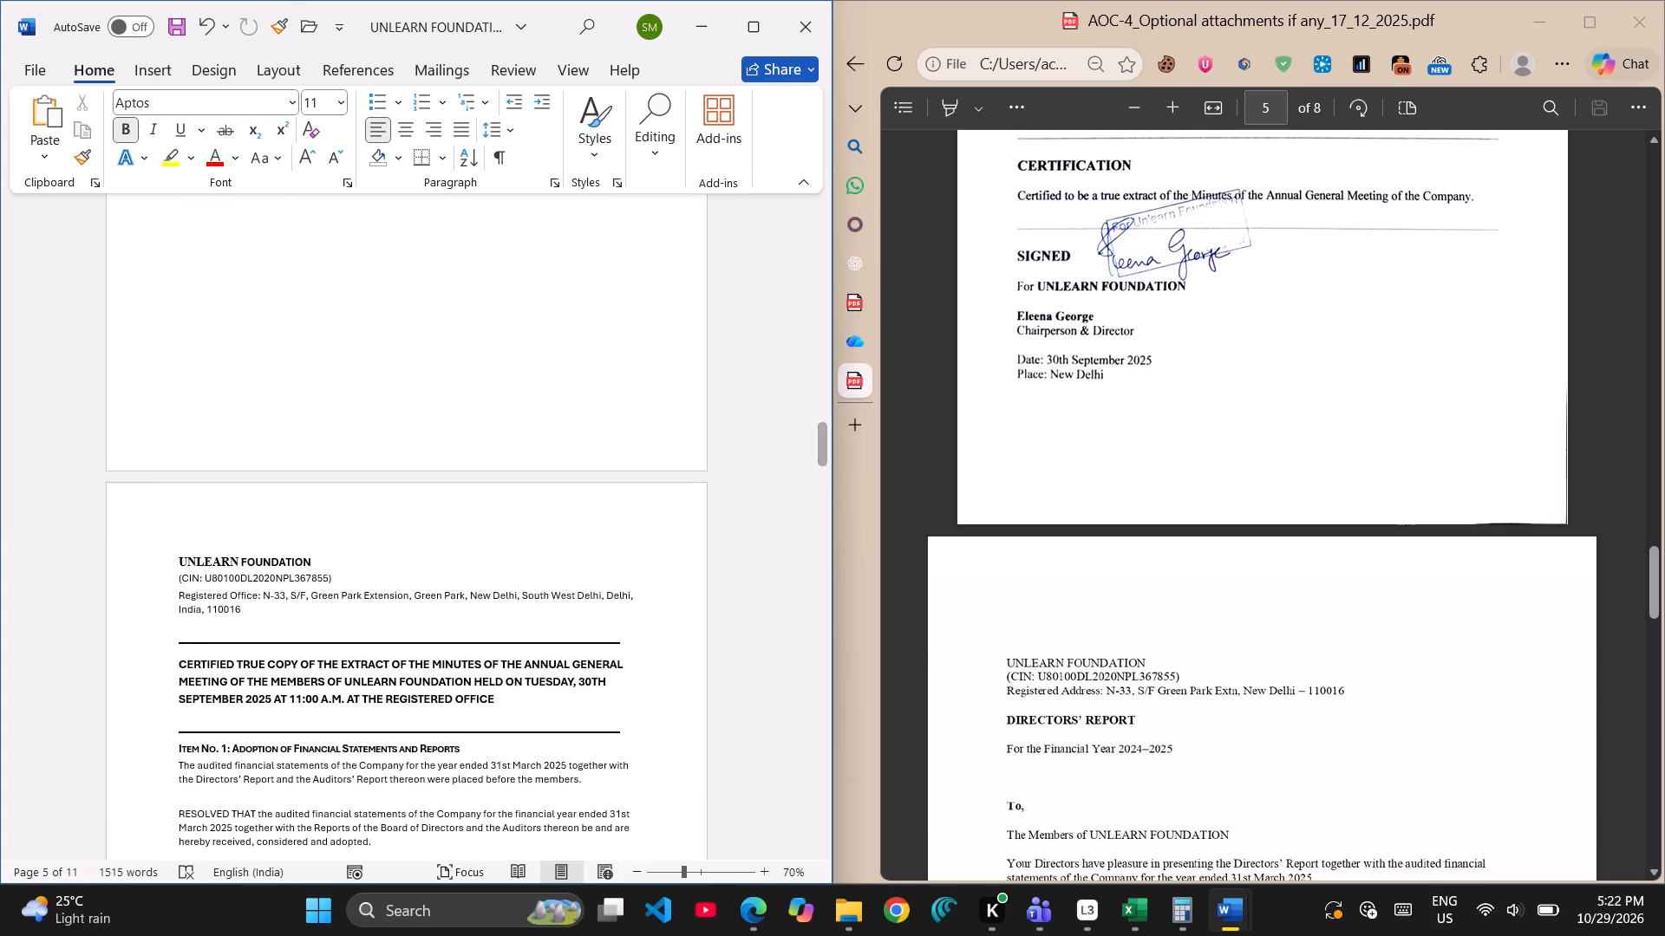
pyautogui.click(78, 151)
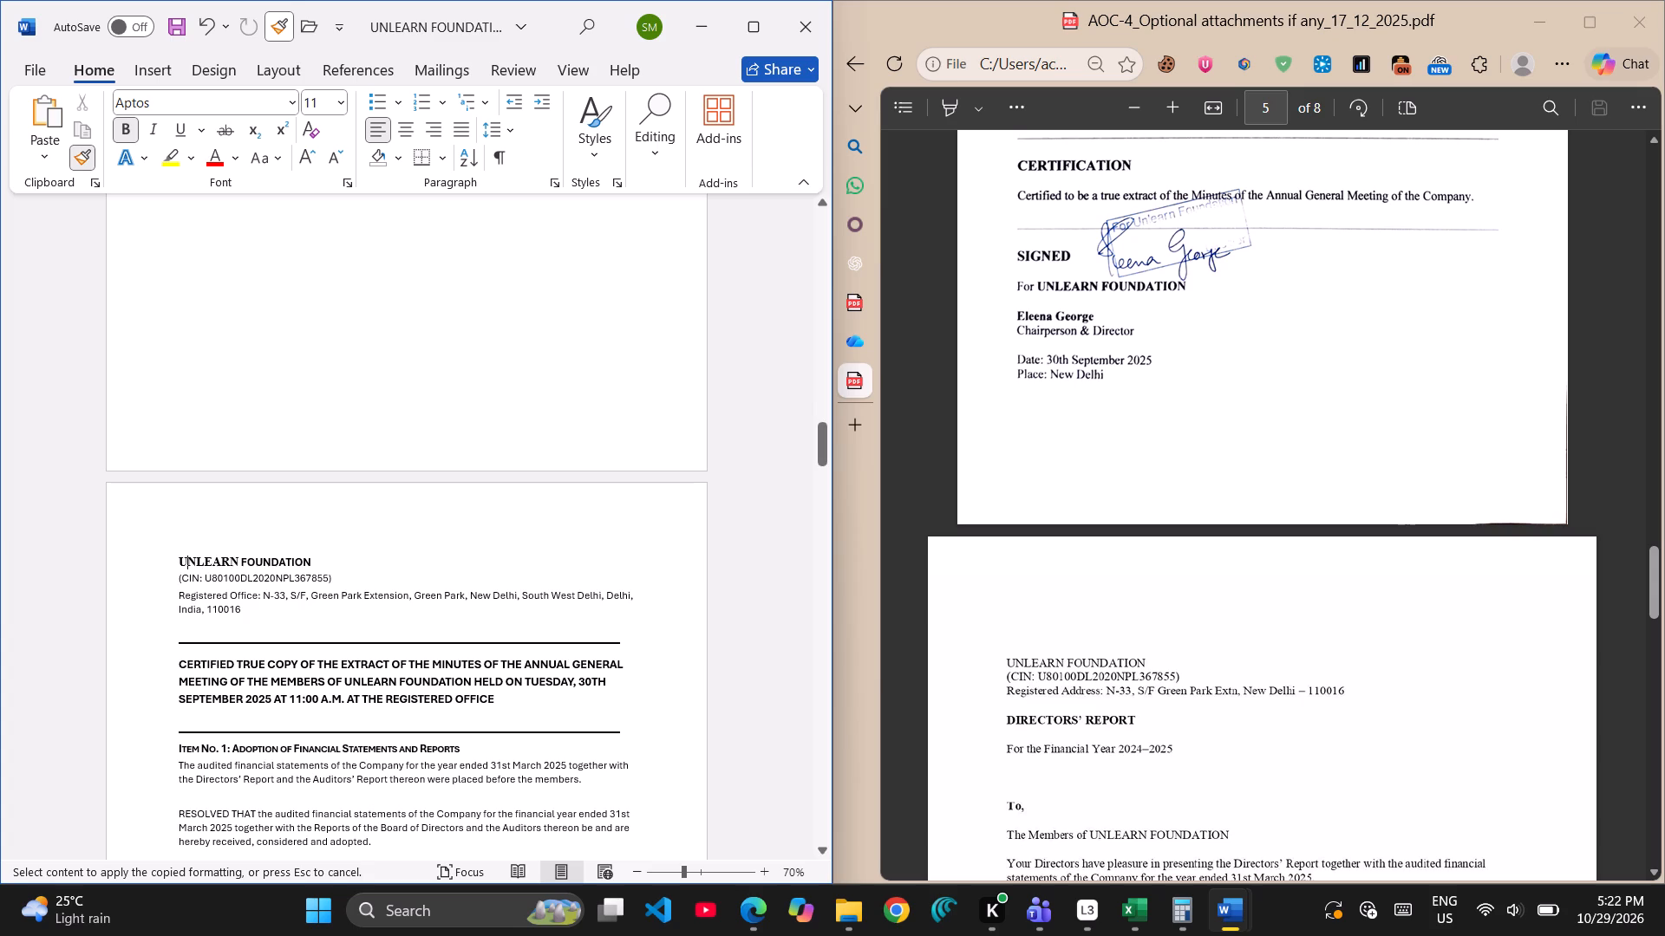
pyautogui.click(284, 558)
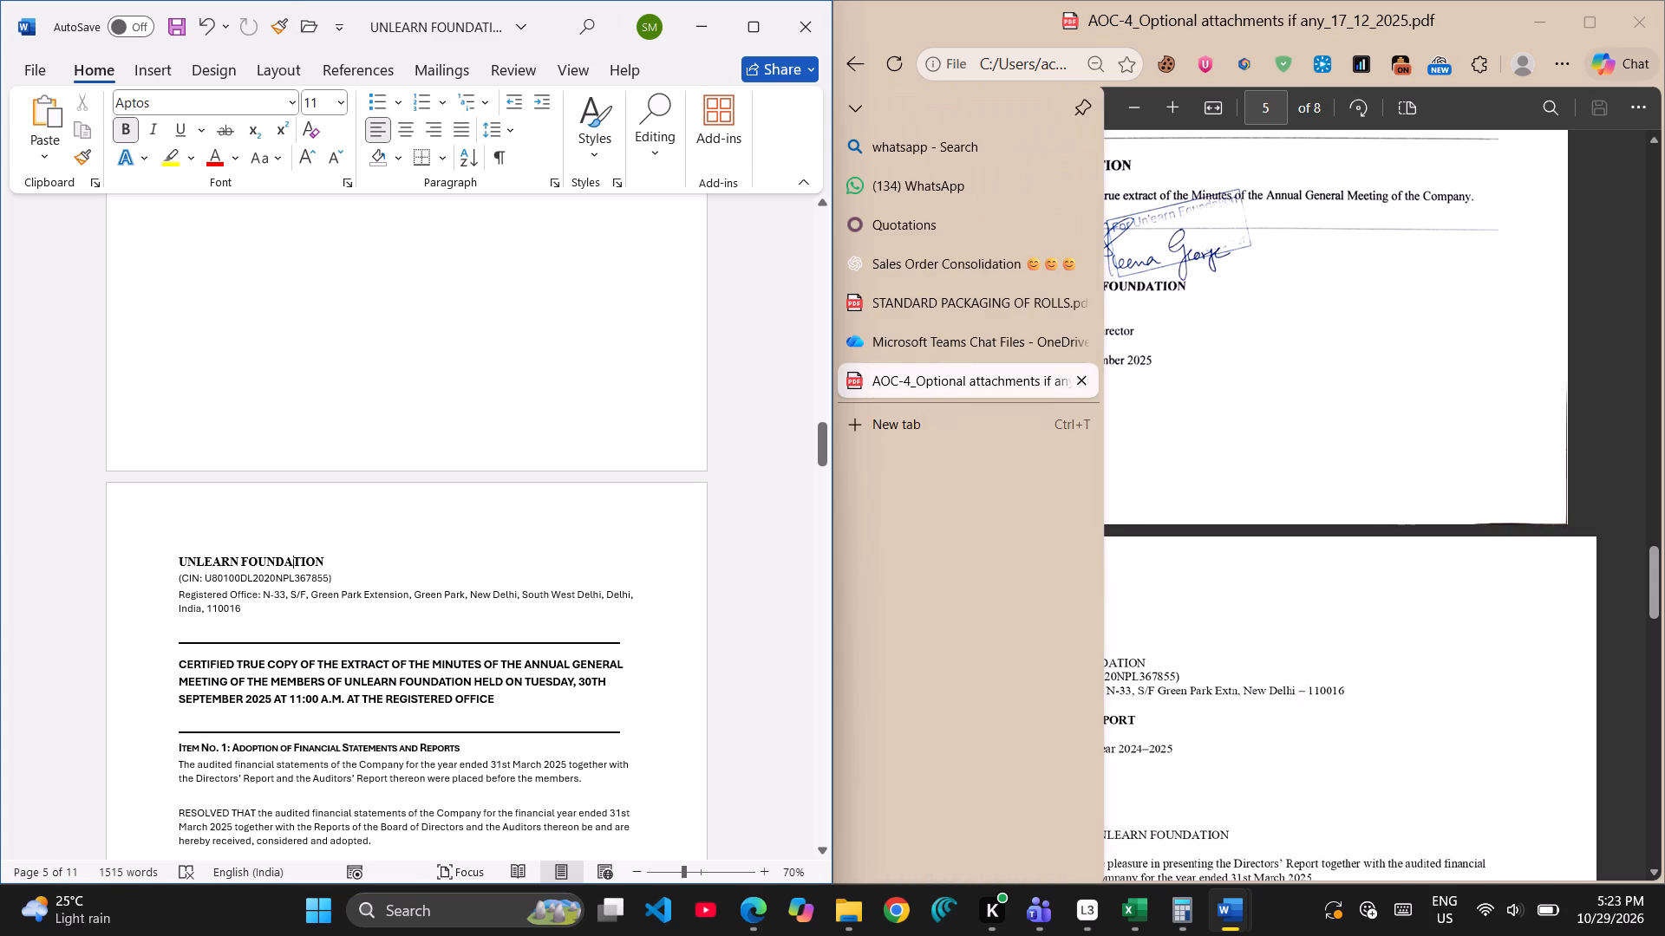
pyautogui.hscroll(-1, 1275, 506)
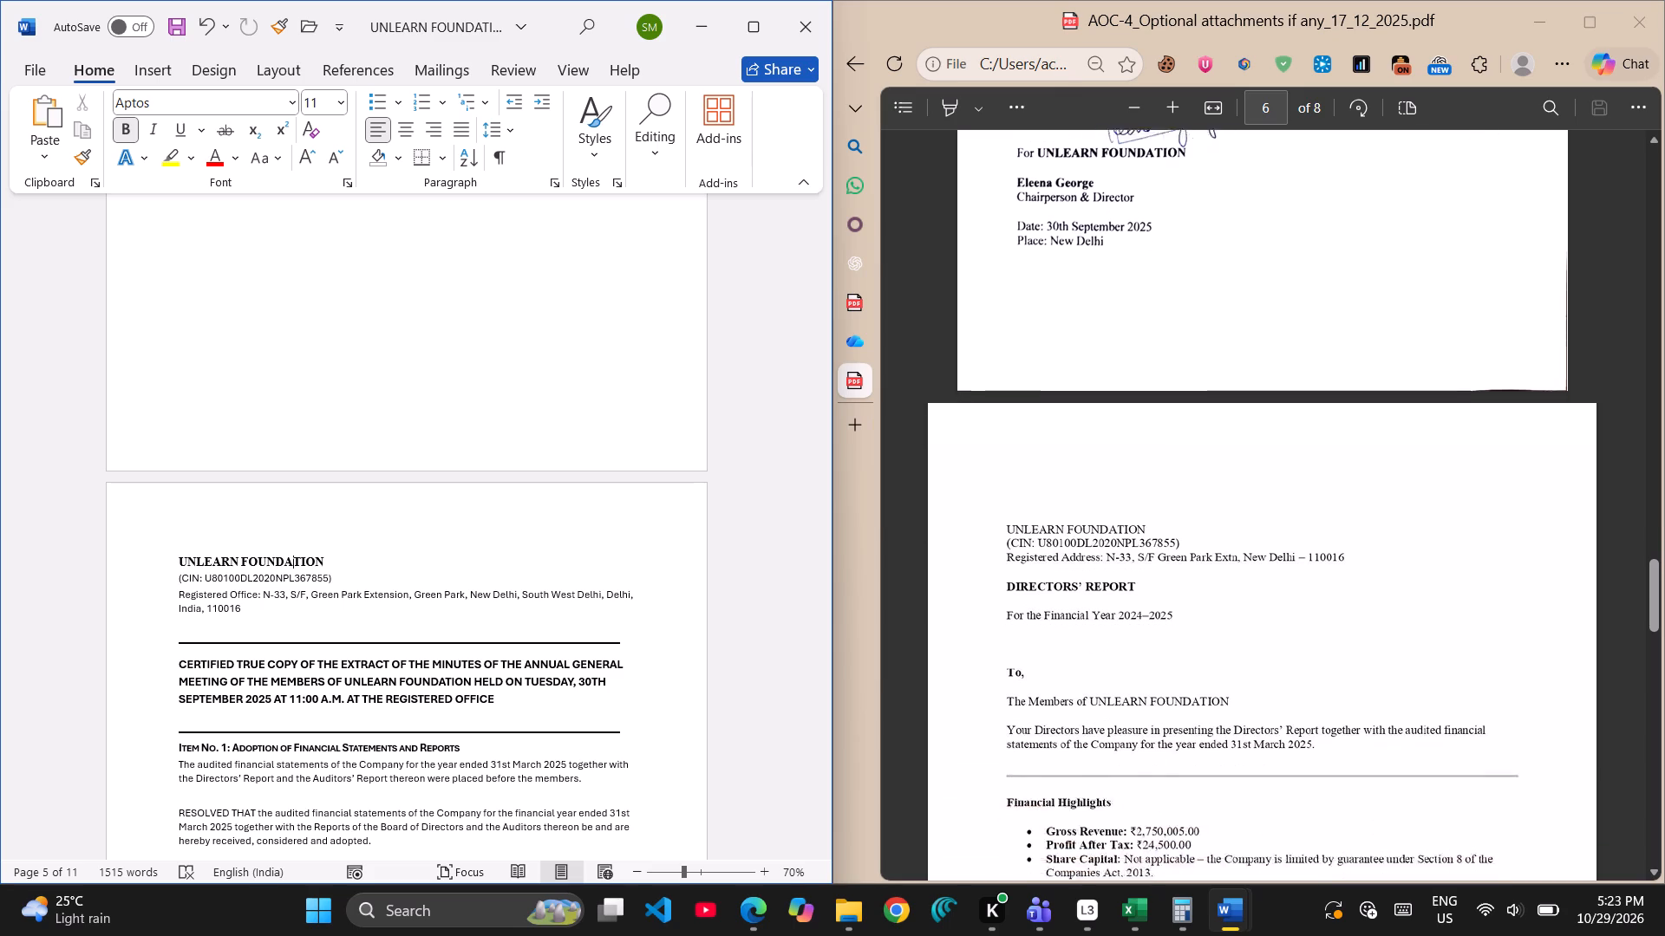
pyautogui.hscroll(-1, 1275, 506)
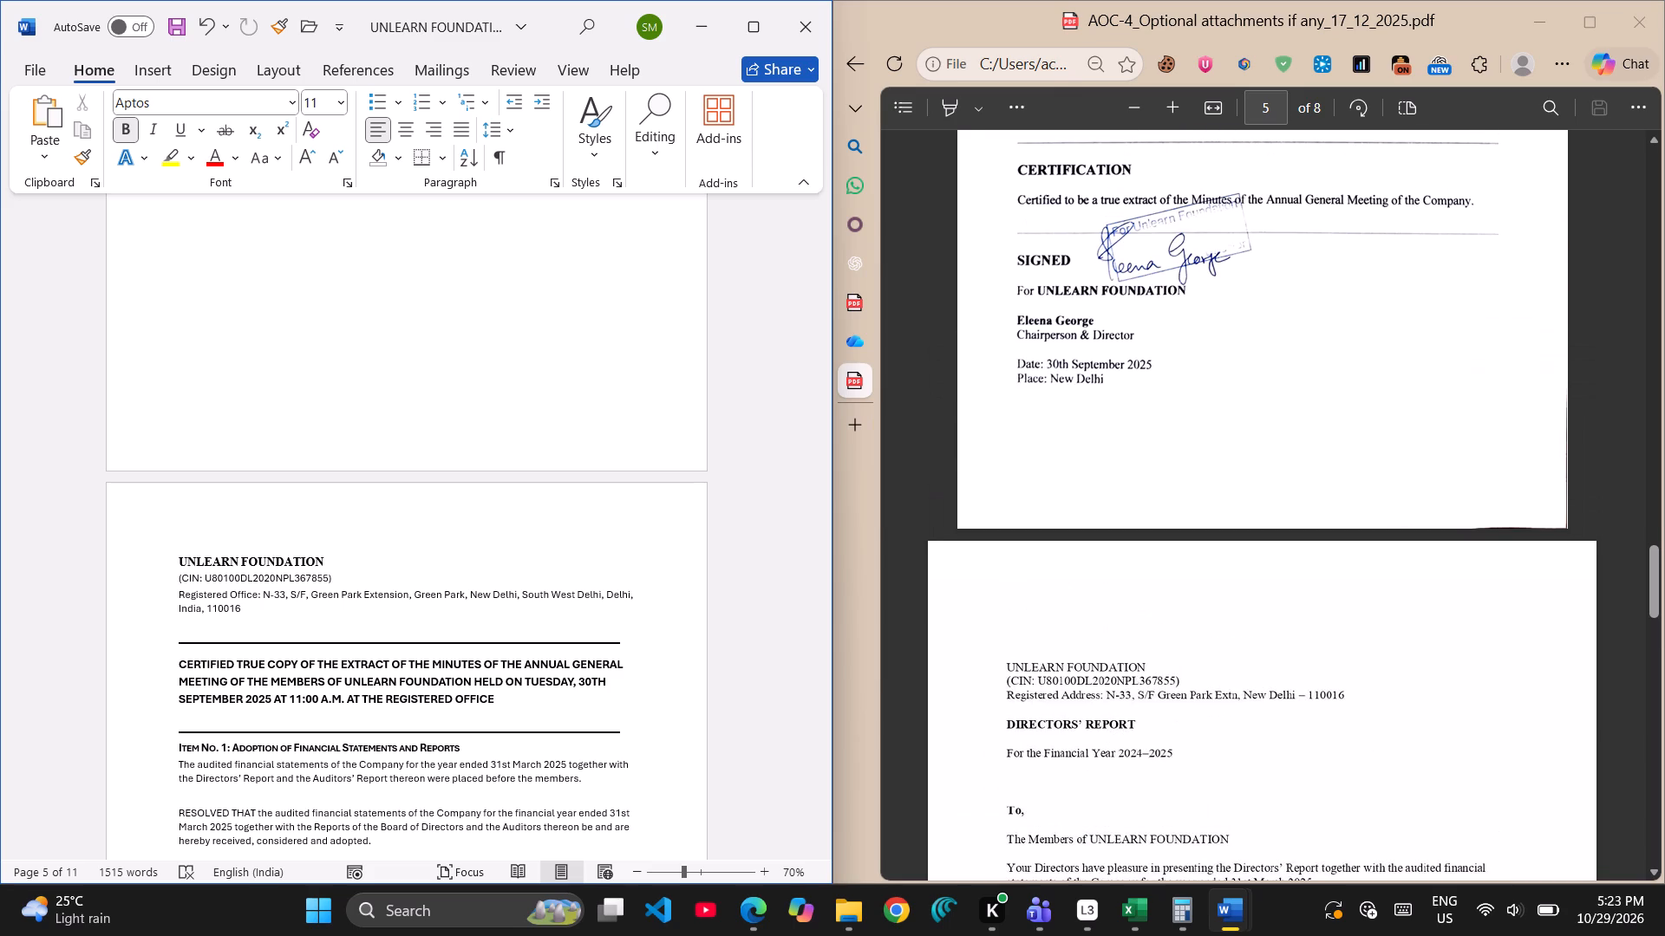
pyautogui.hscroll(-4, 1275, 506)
# Copy the regular Times New Roman 12 formatting of "Chairperson & Director" in the minutes onto the extract's CIN and Registered Office lines.
pyautogui.scroll(3, 324, 463)
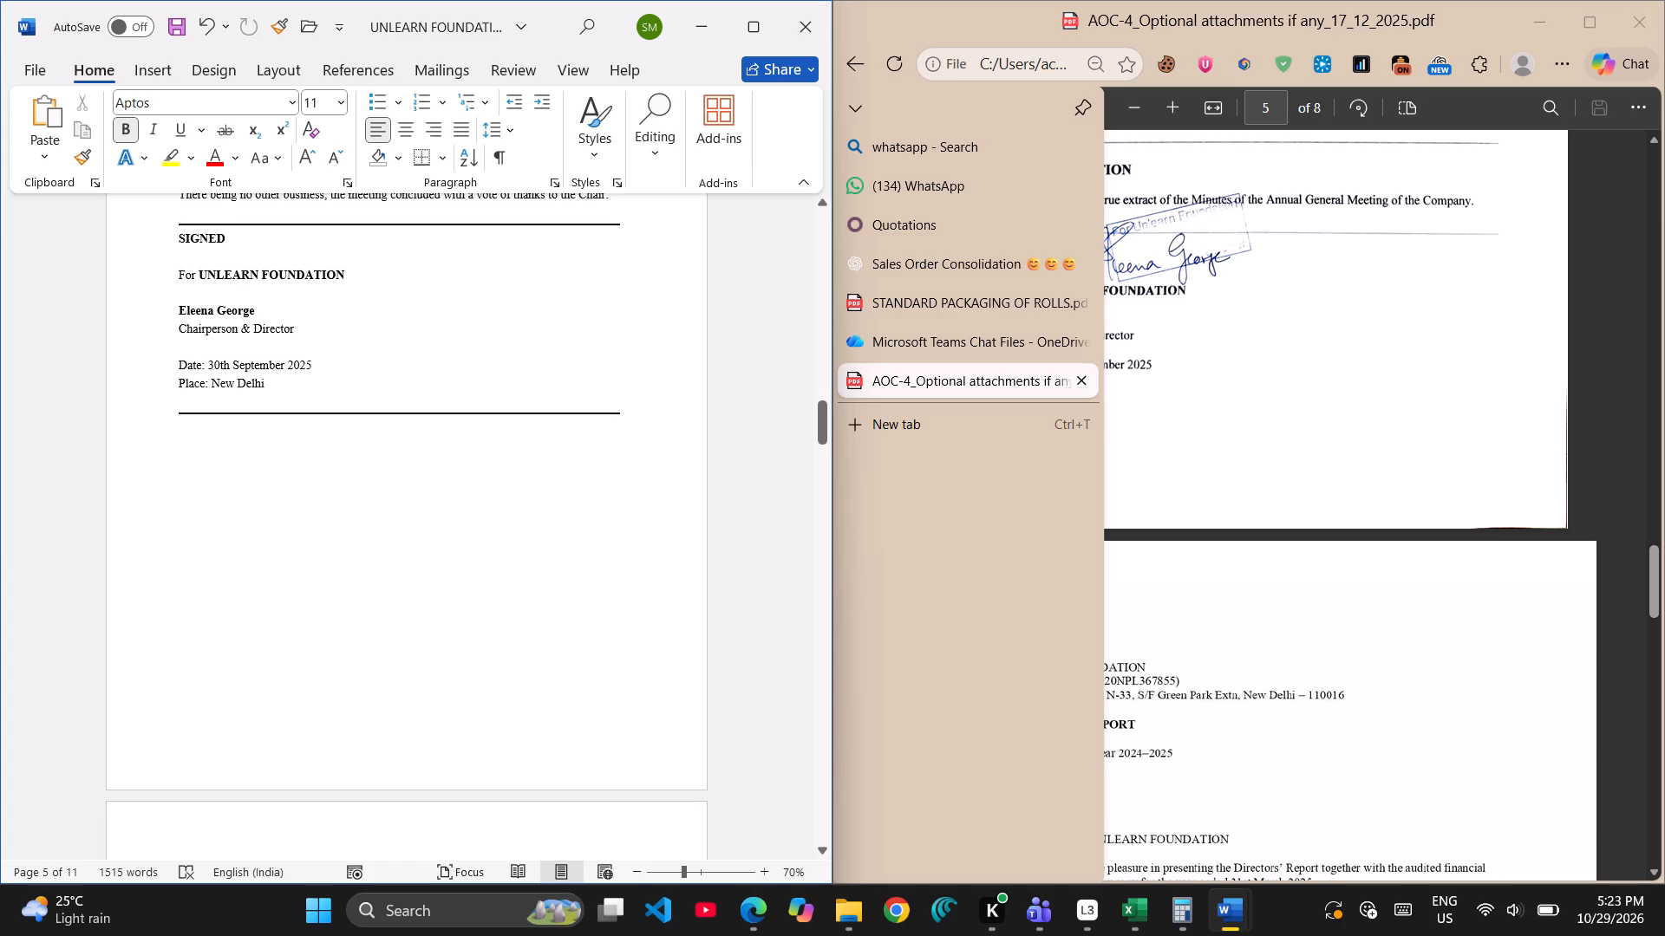
pyautogui.moveTo(178, 326); pyautogui.dragTo(228, 328)
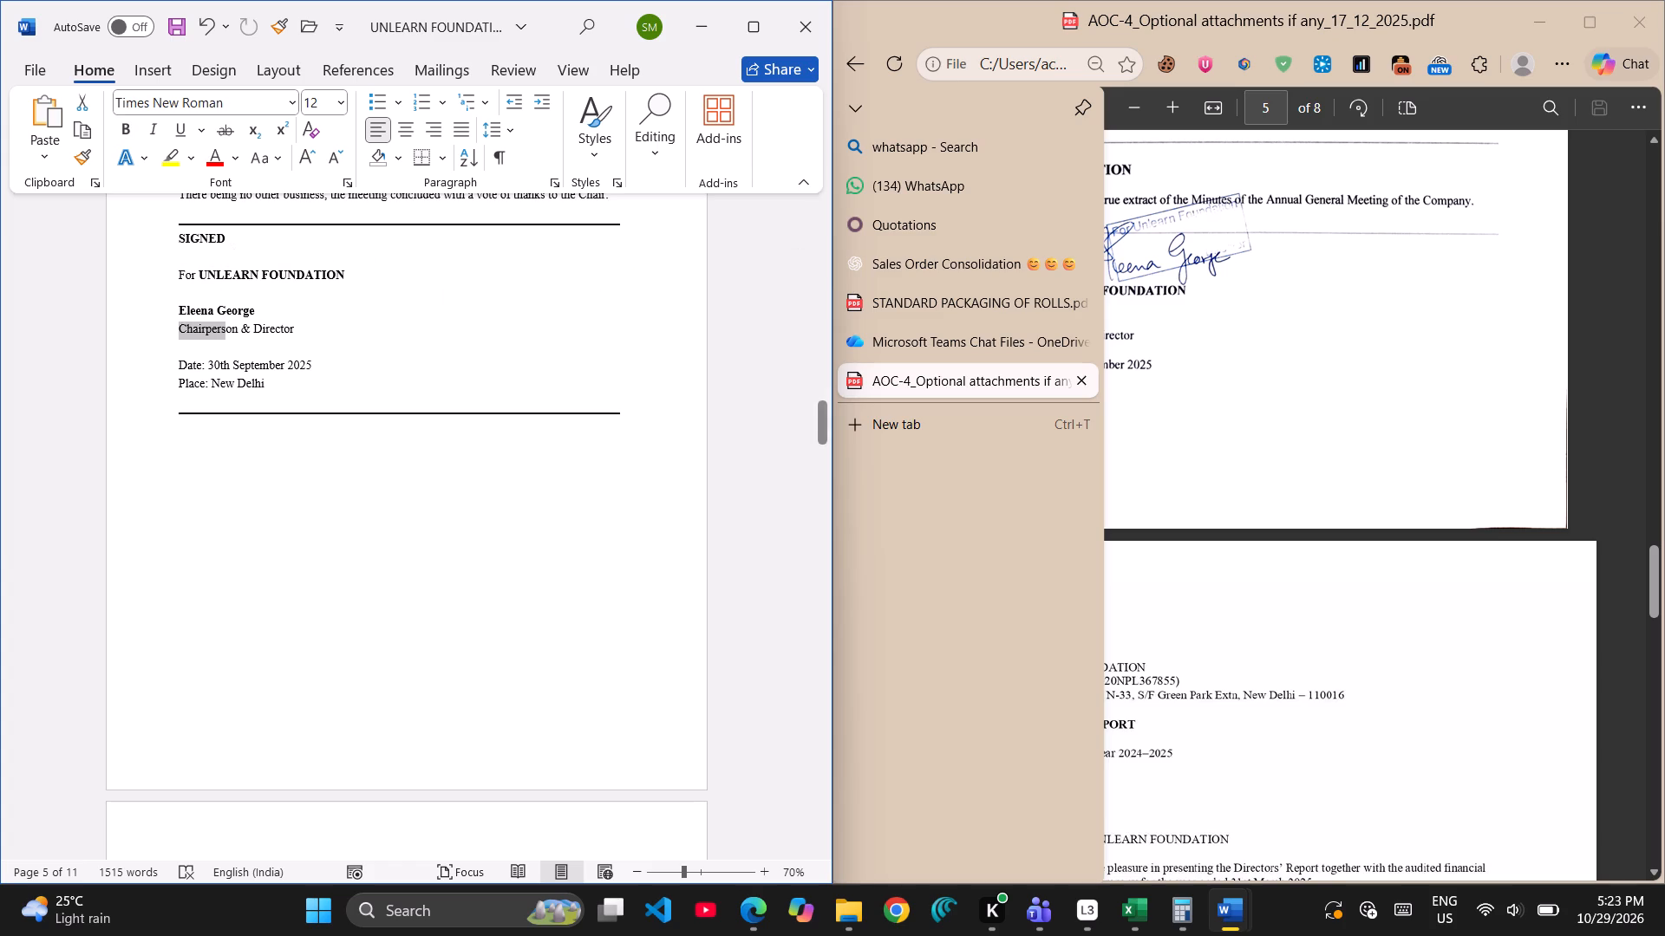
pyautogui.click(86, 159)
pyautogui.scroll(-2, 317, 658)
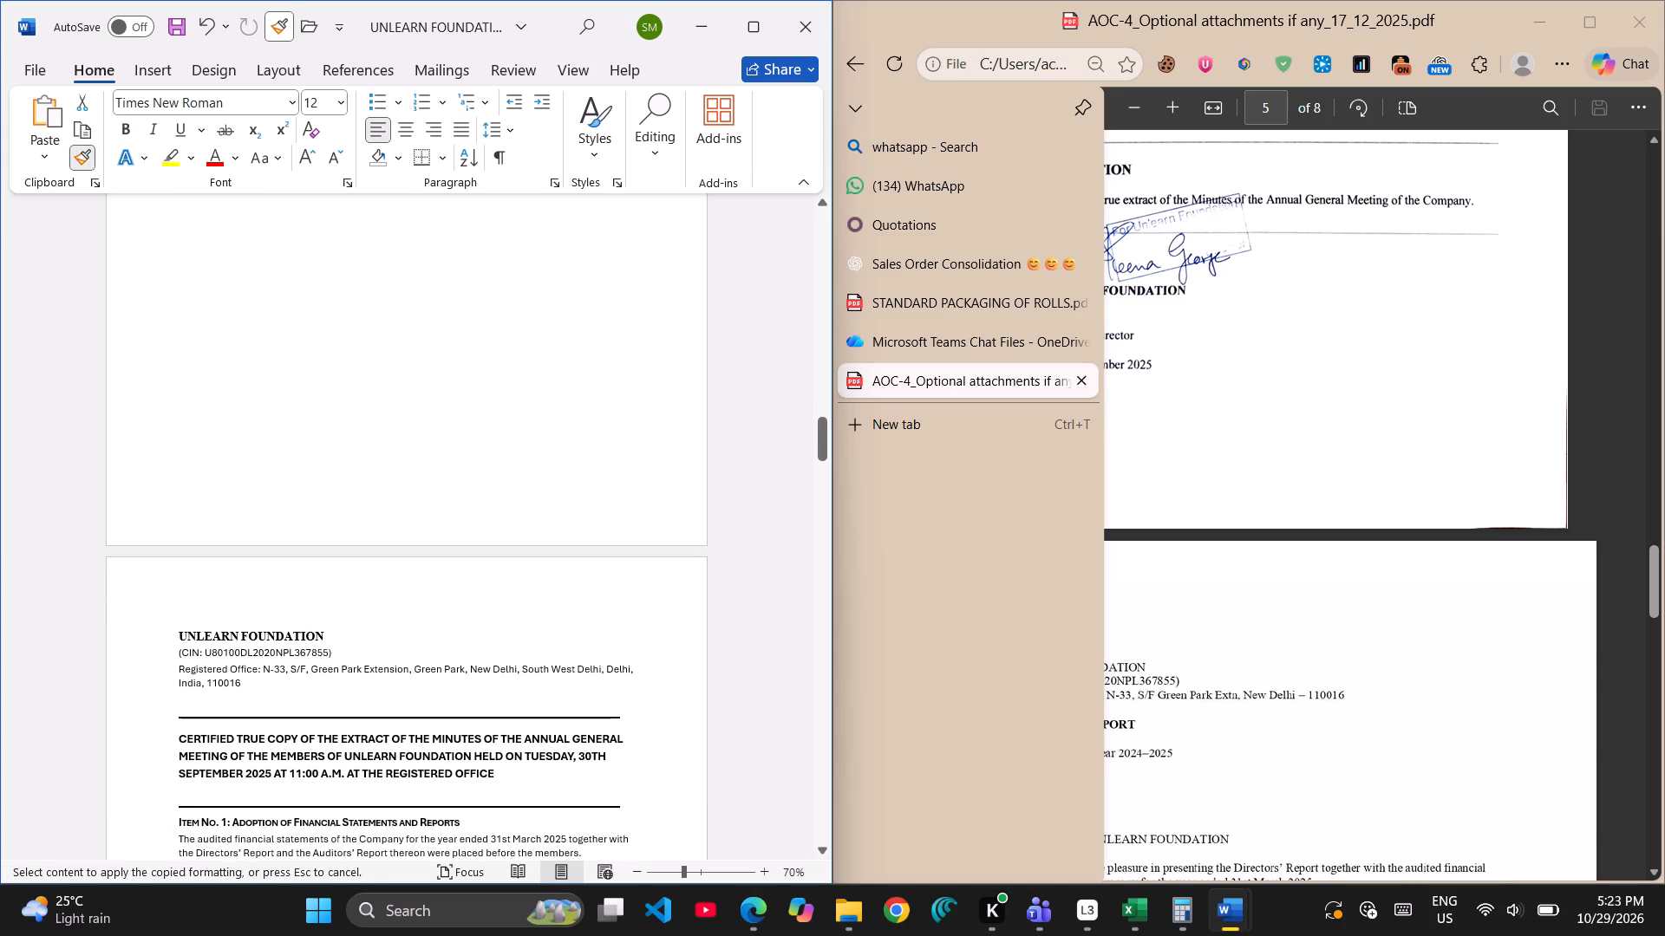
pyautogui.moveTo(182, 653); pyautogui.dragTo(258, 685)
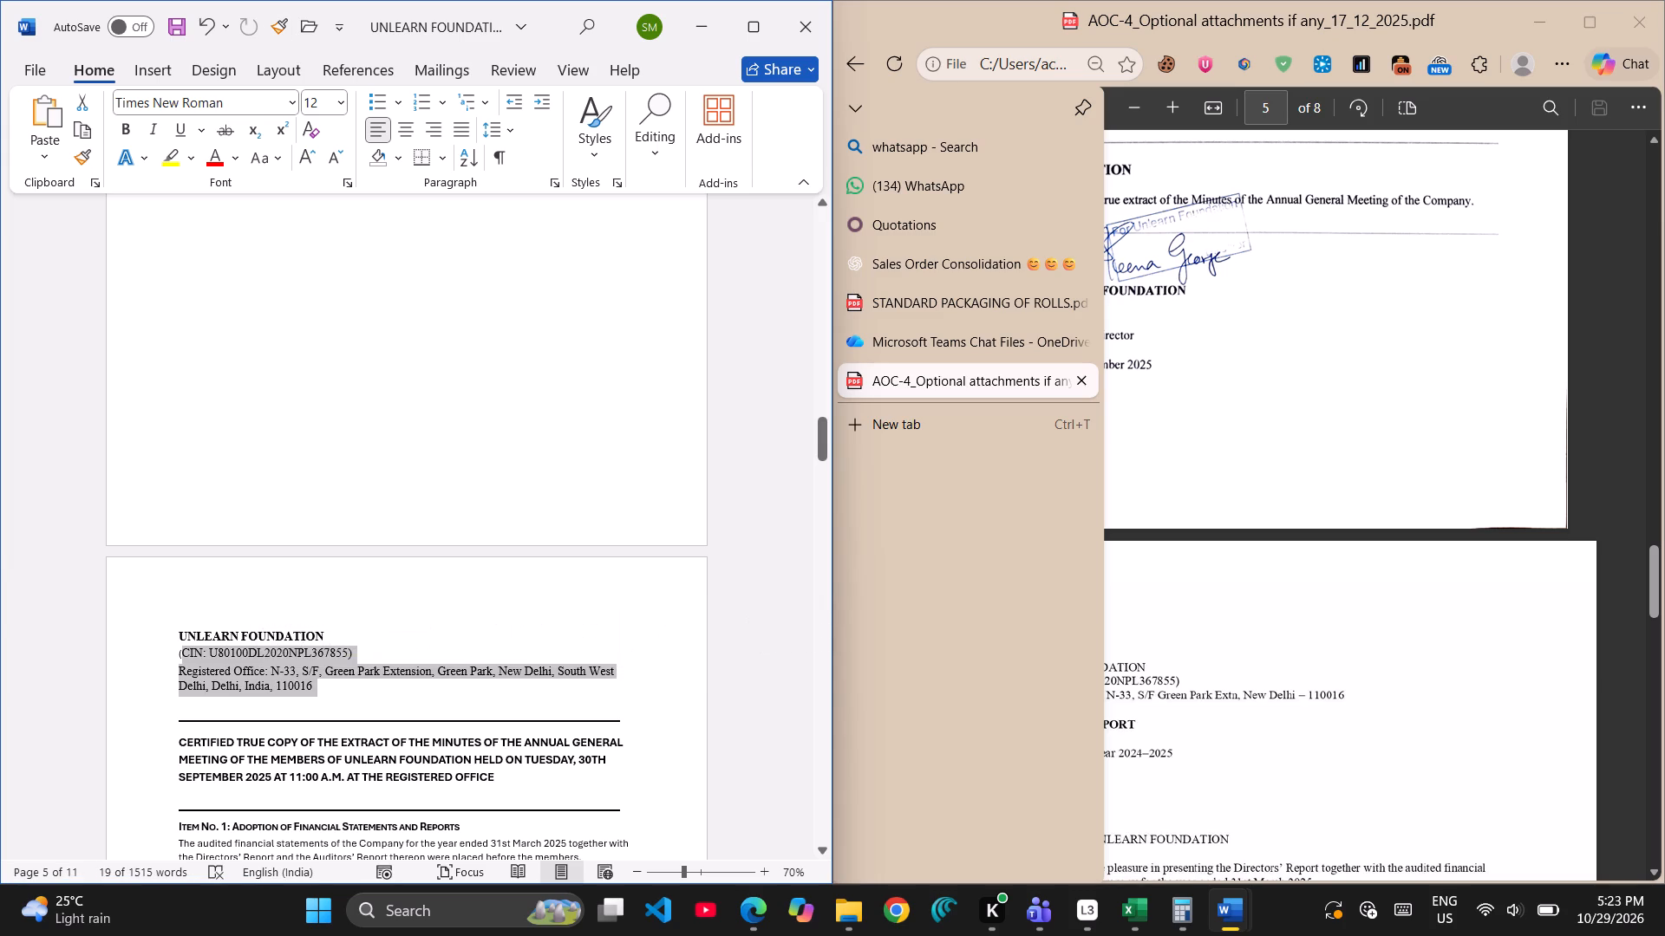
pyautogui.click(91, 157)
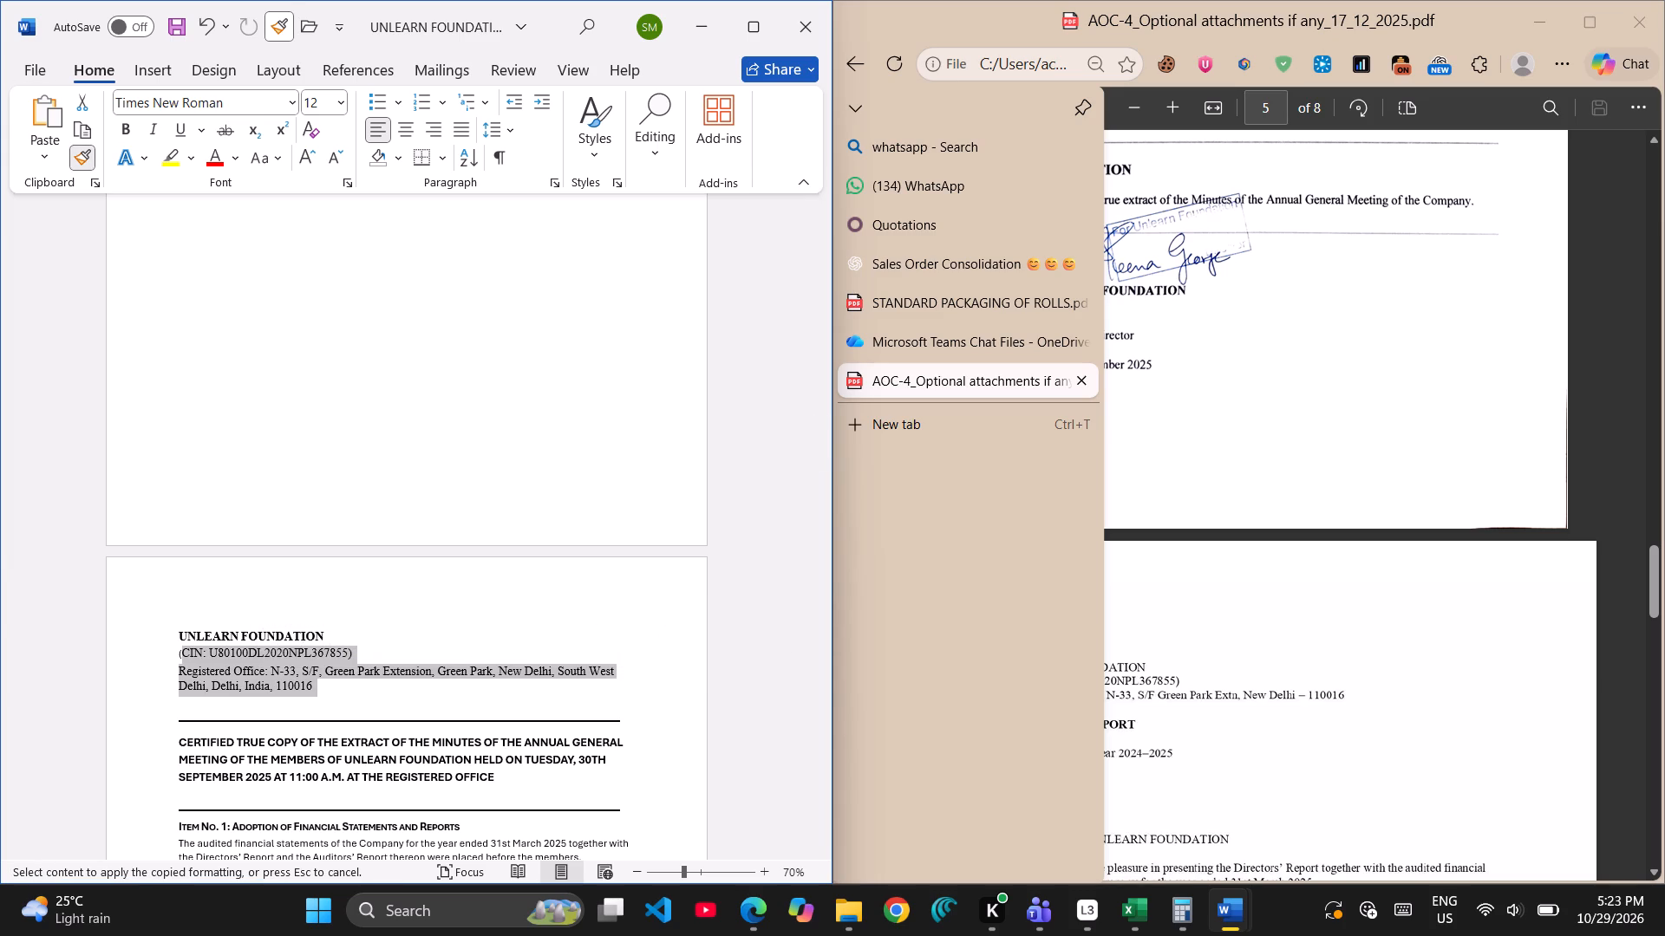
pyautogui.moveTo(174, 655); pyautogui.dragTo(219, 669)
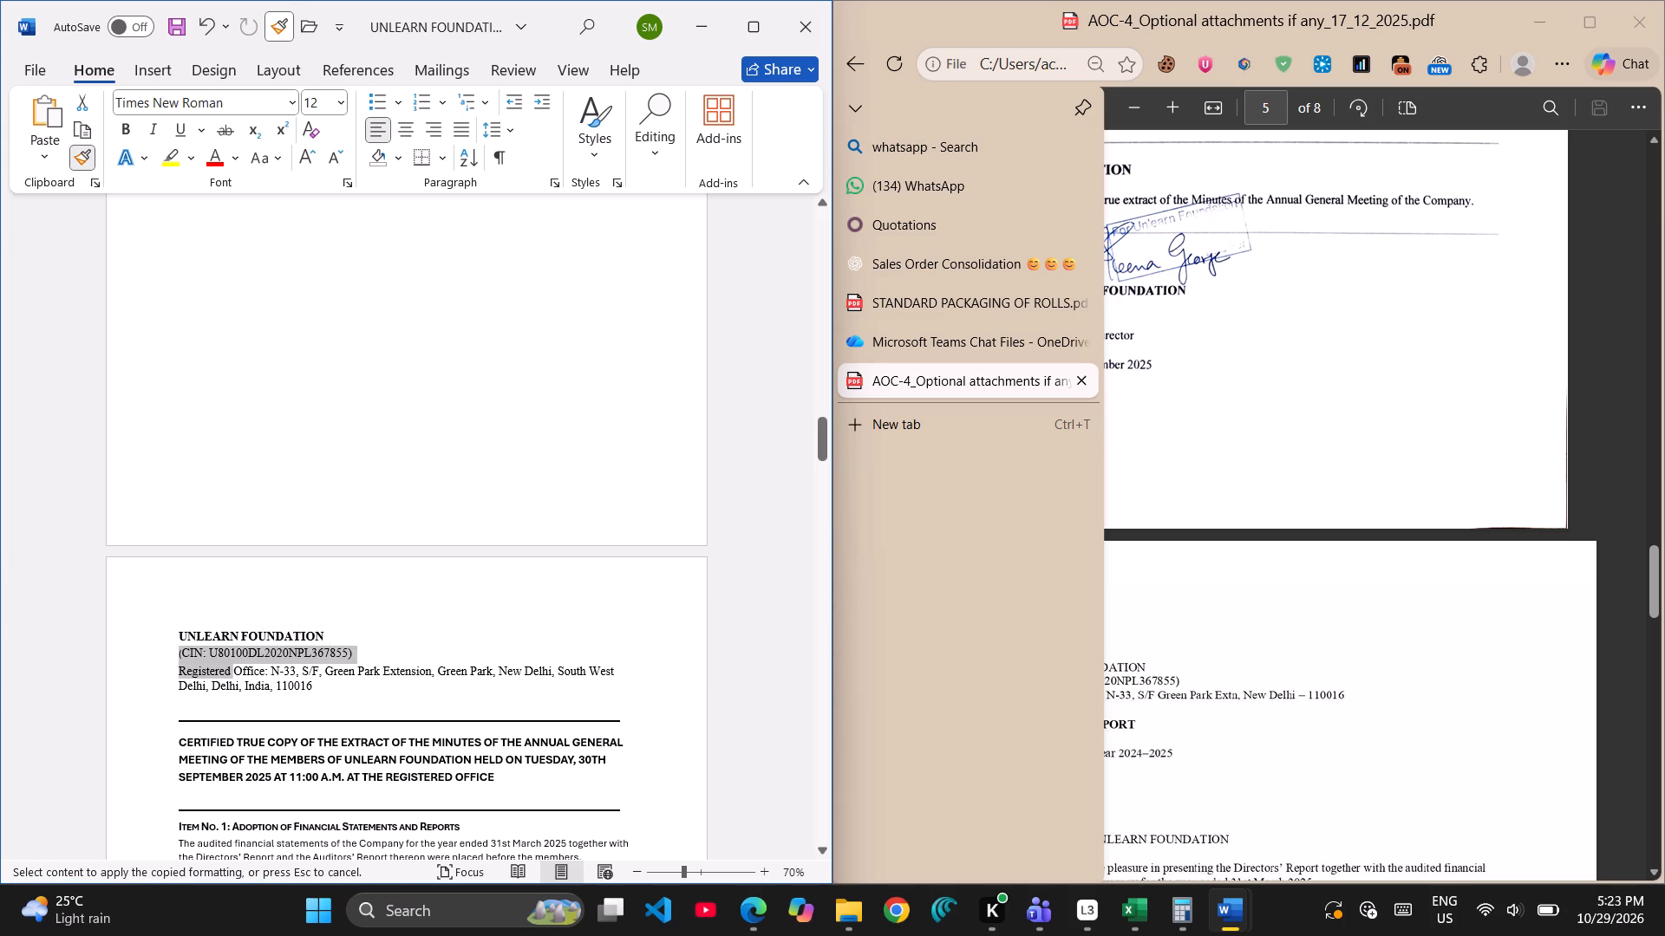
pyautogui.moveTo(219, 669); pyautogui.dragTo(304, 692)
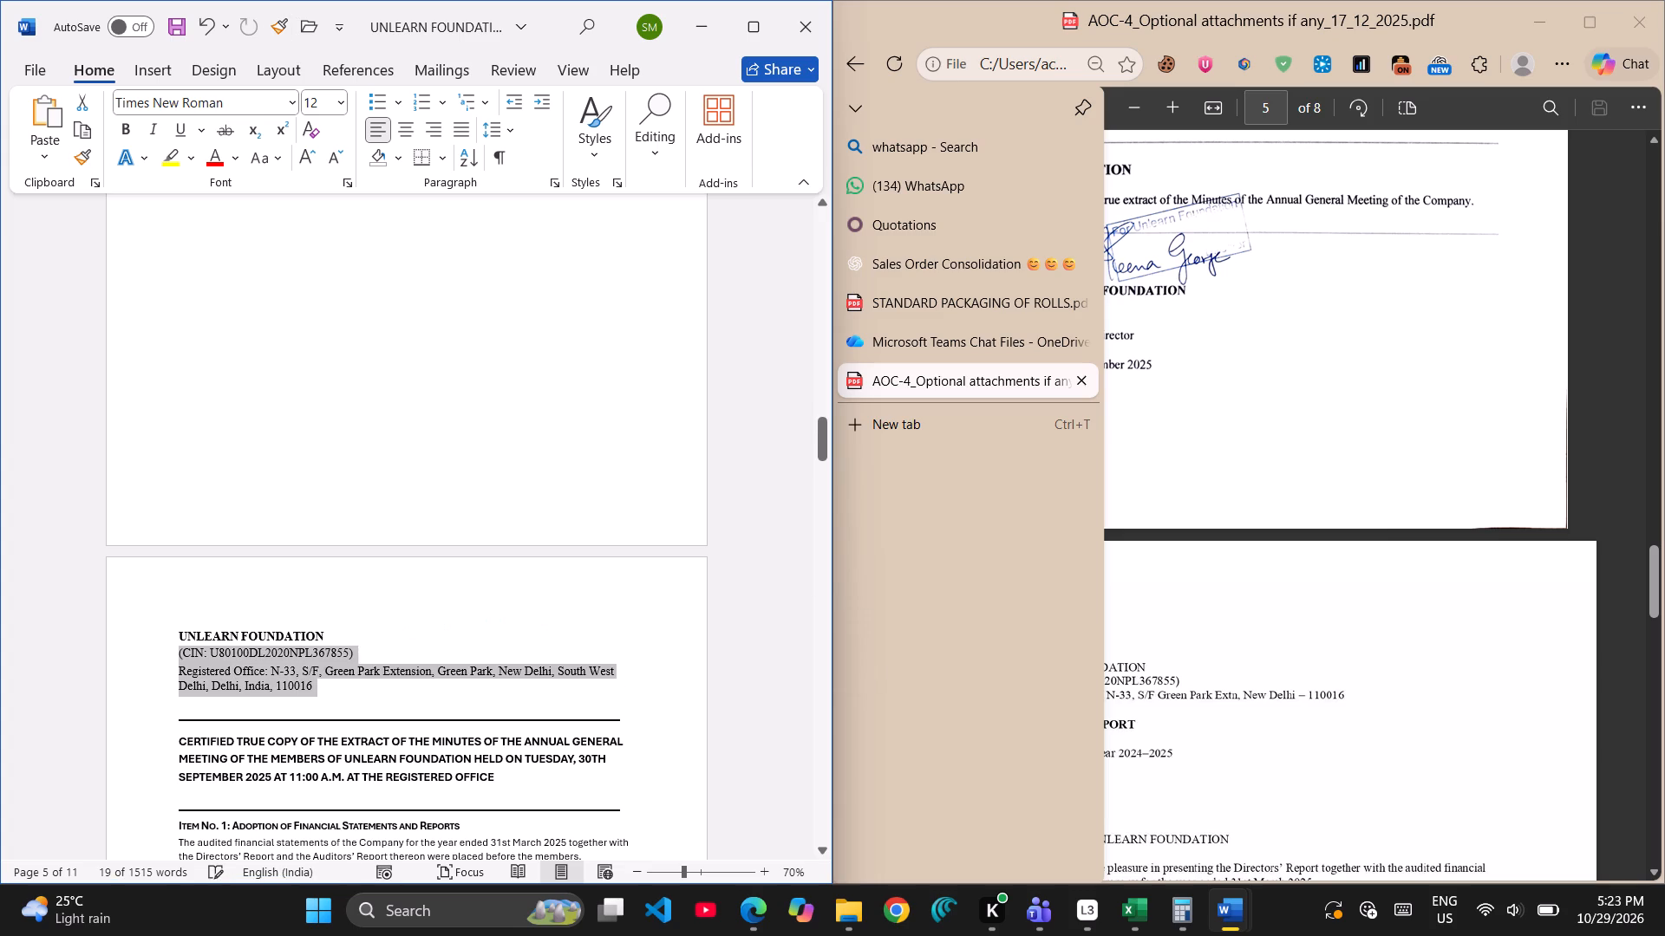
pyautogui.click(304, 692)
# Check the formatting of the certified extract's title and item headings on page 5 of the original attachments PDF.
pyautogui.scroll(-1, 286, 681)
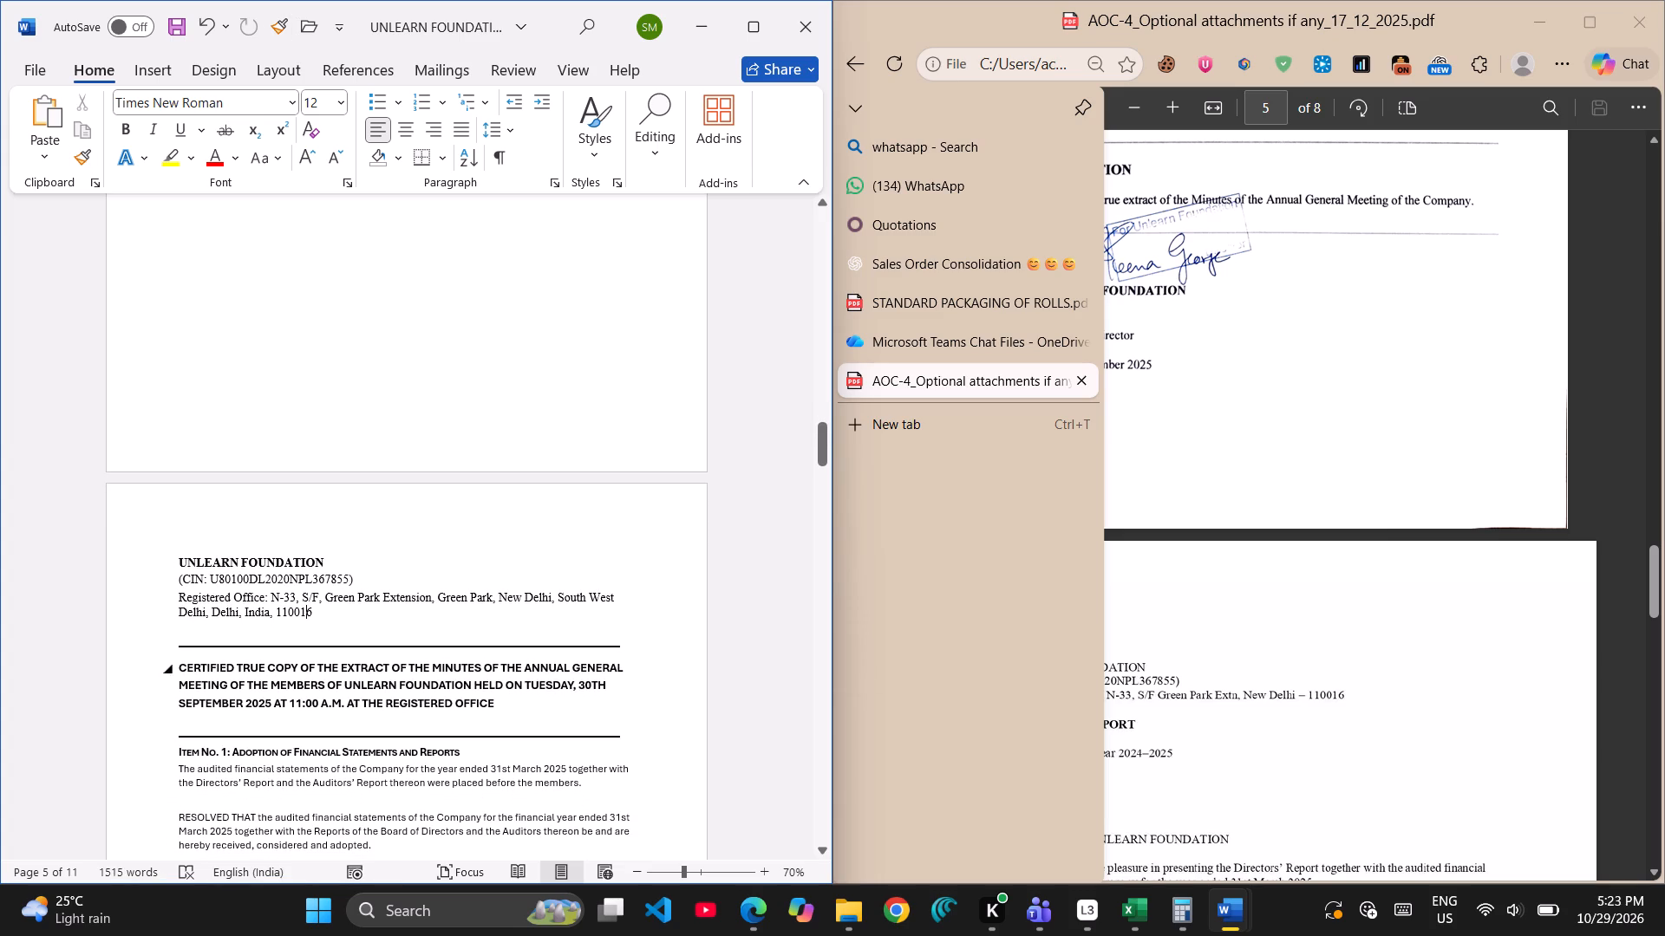
pyautogui.click(234, 609)
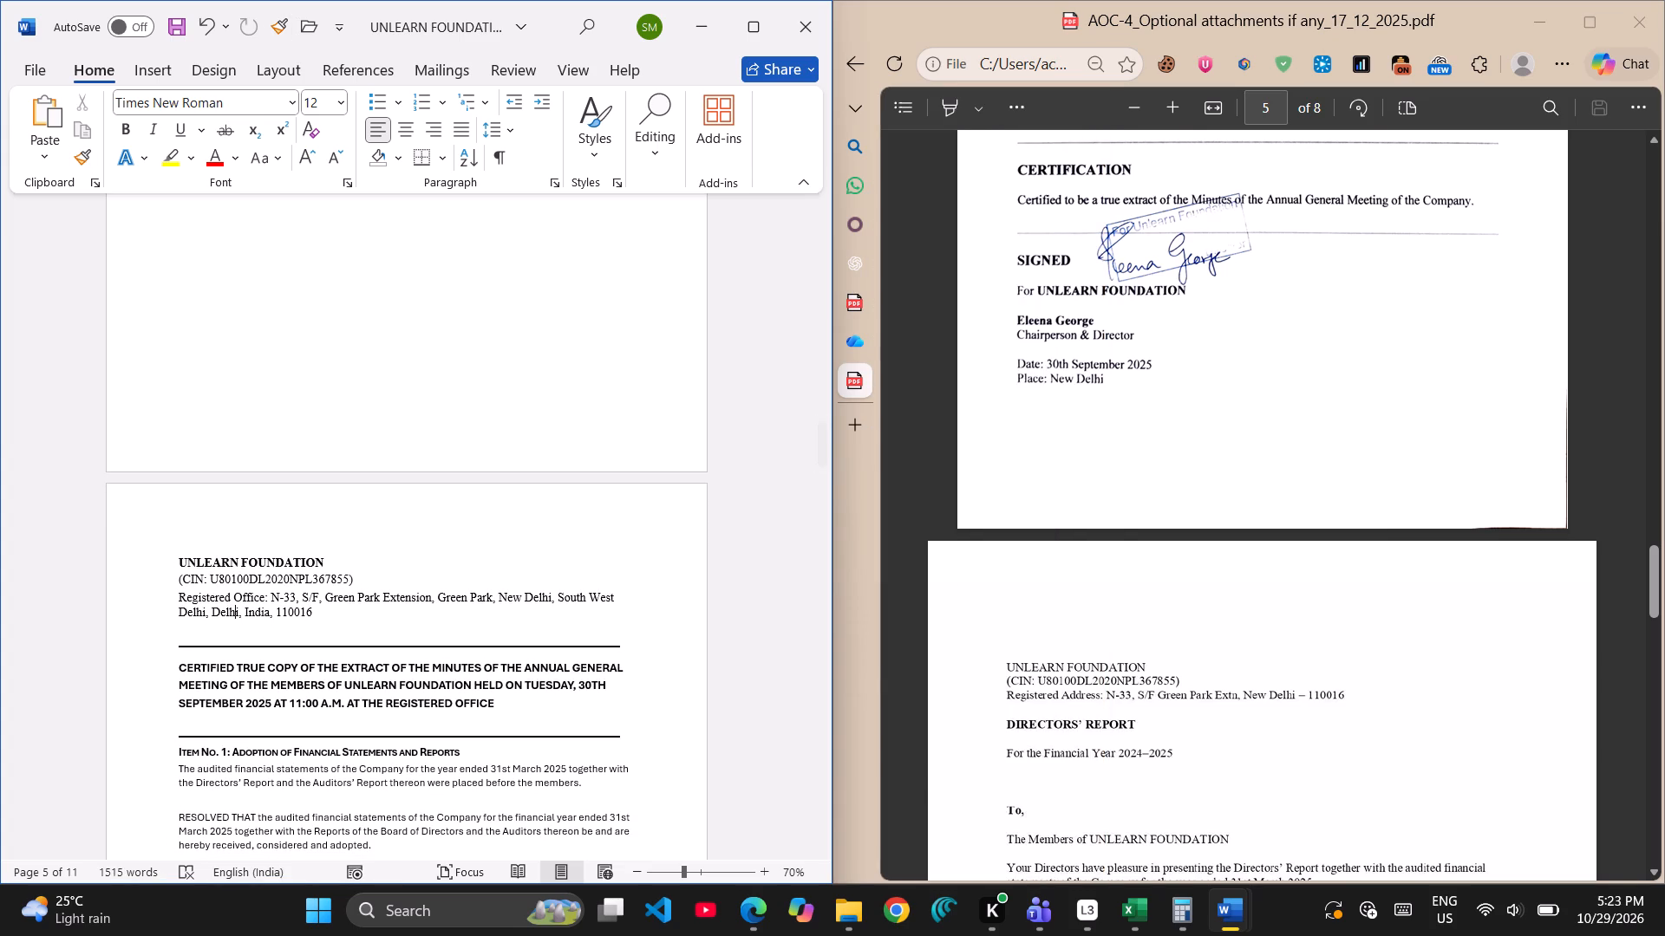
pyautogui.scroll(1, 1211, 683)
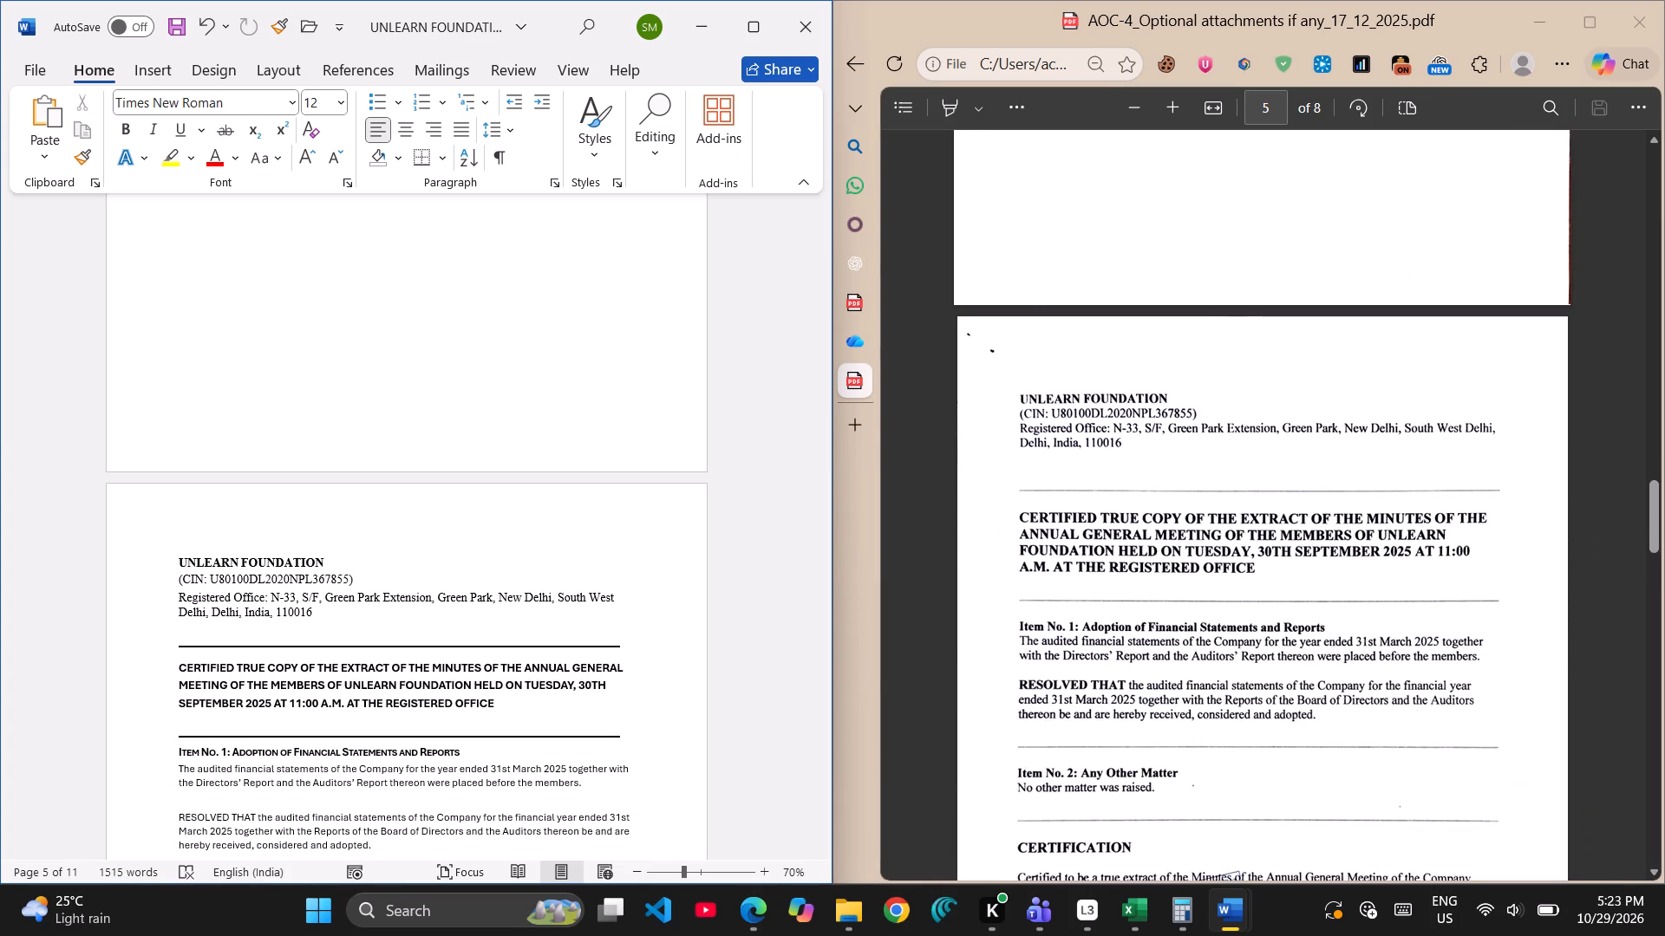
pyautogui.scroll(1, 1211, 683)
pyautogui.scroll(-1, 1211, 666)
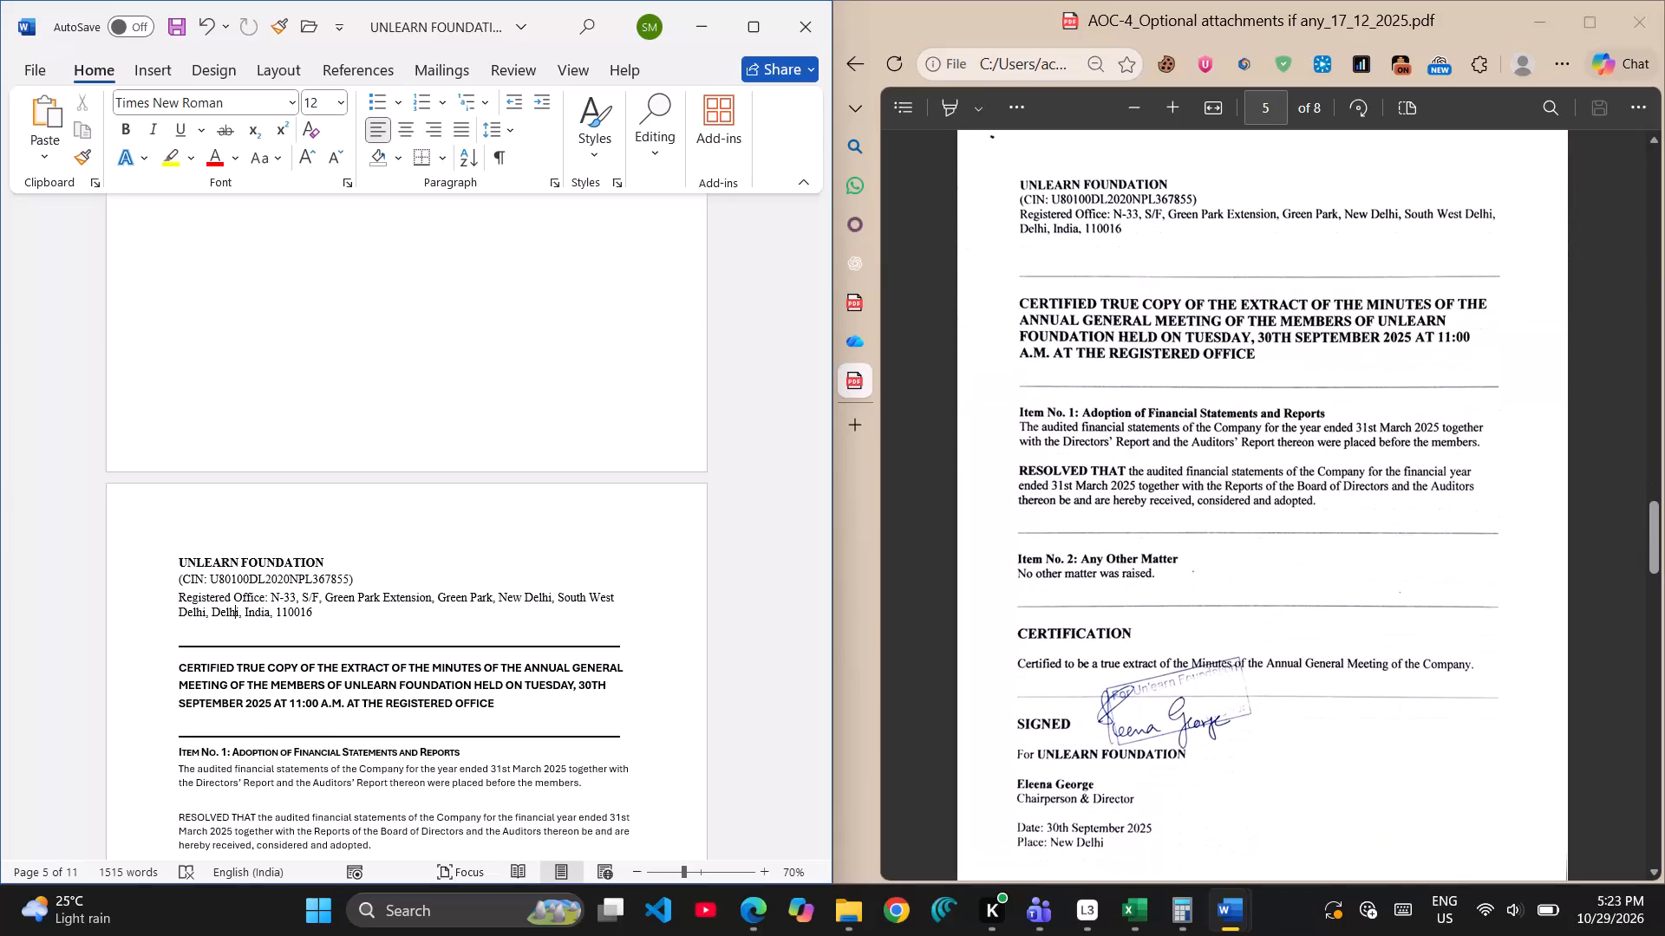
# Copy the bold Times New Roman formatting of the extract's UNLEARN FOUNDATION heading onto the CERTIFIED TRUE COPY title and enlarge the title to 14 pt.
pyautogui.scroll(-1, 1211, 666)
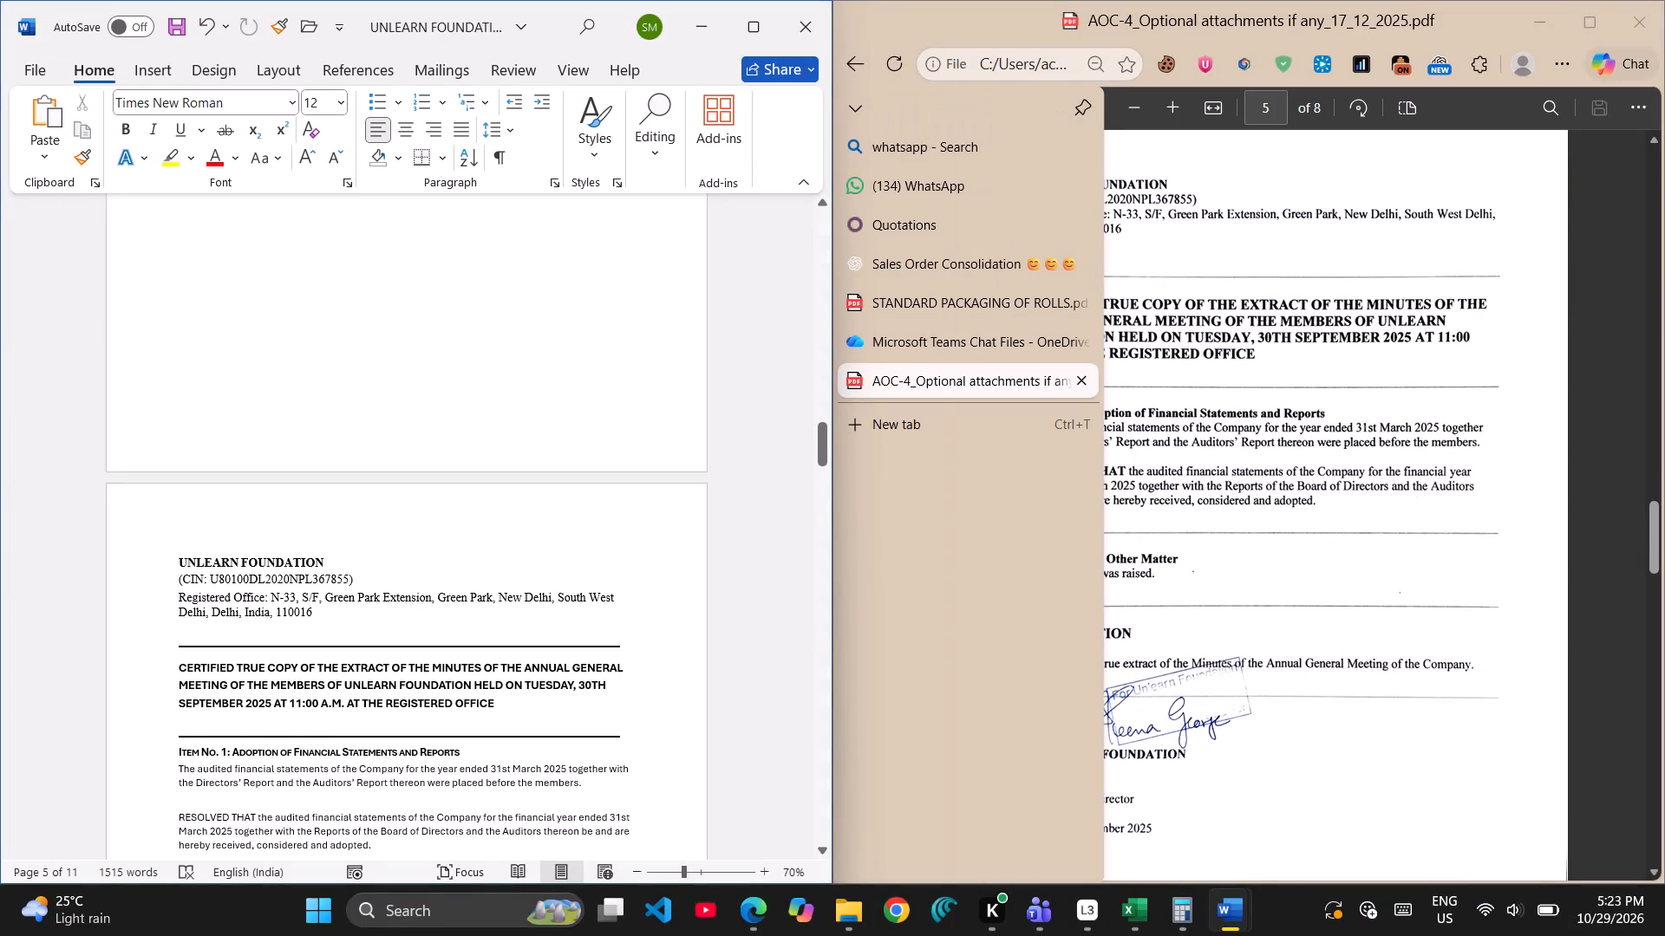
pyautogui.click(177, 560)
pyautogui.moveTo(177, 560); pyautogui.dragTo(284, 558)
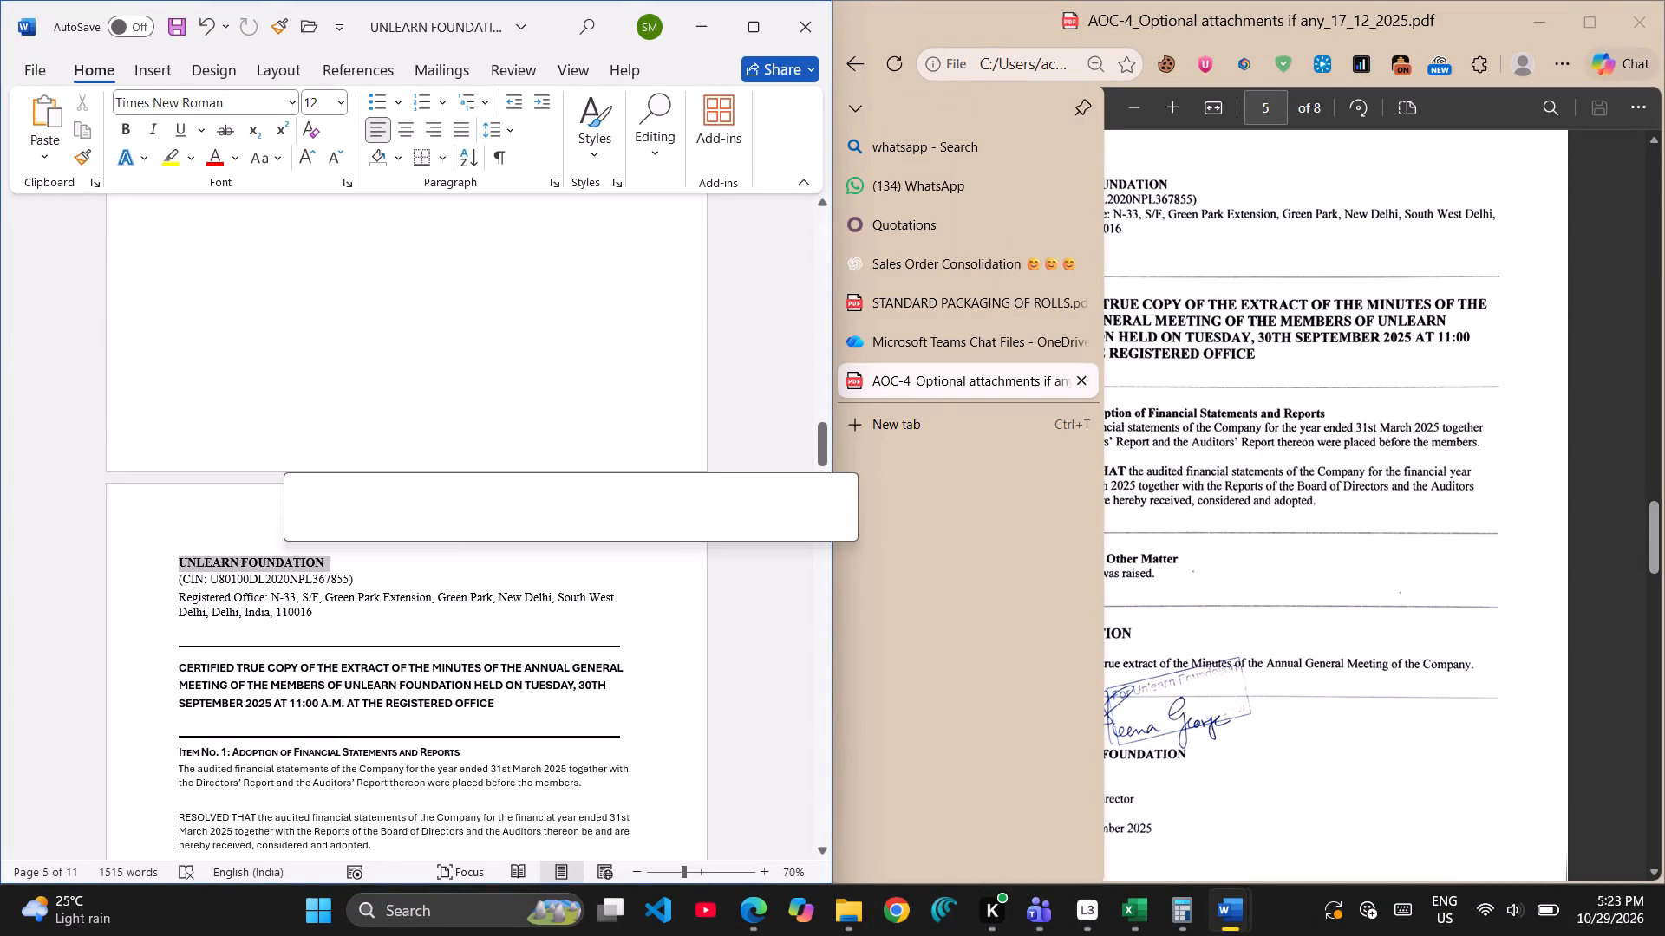
pyautogui.click(82, 156)
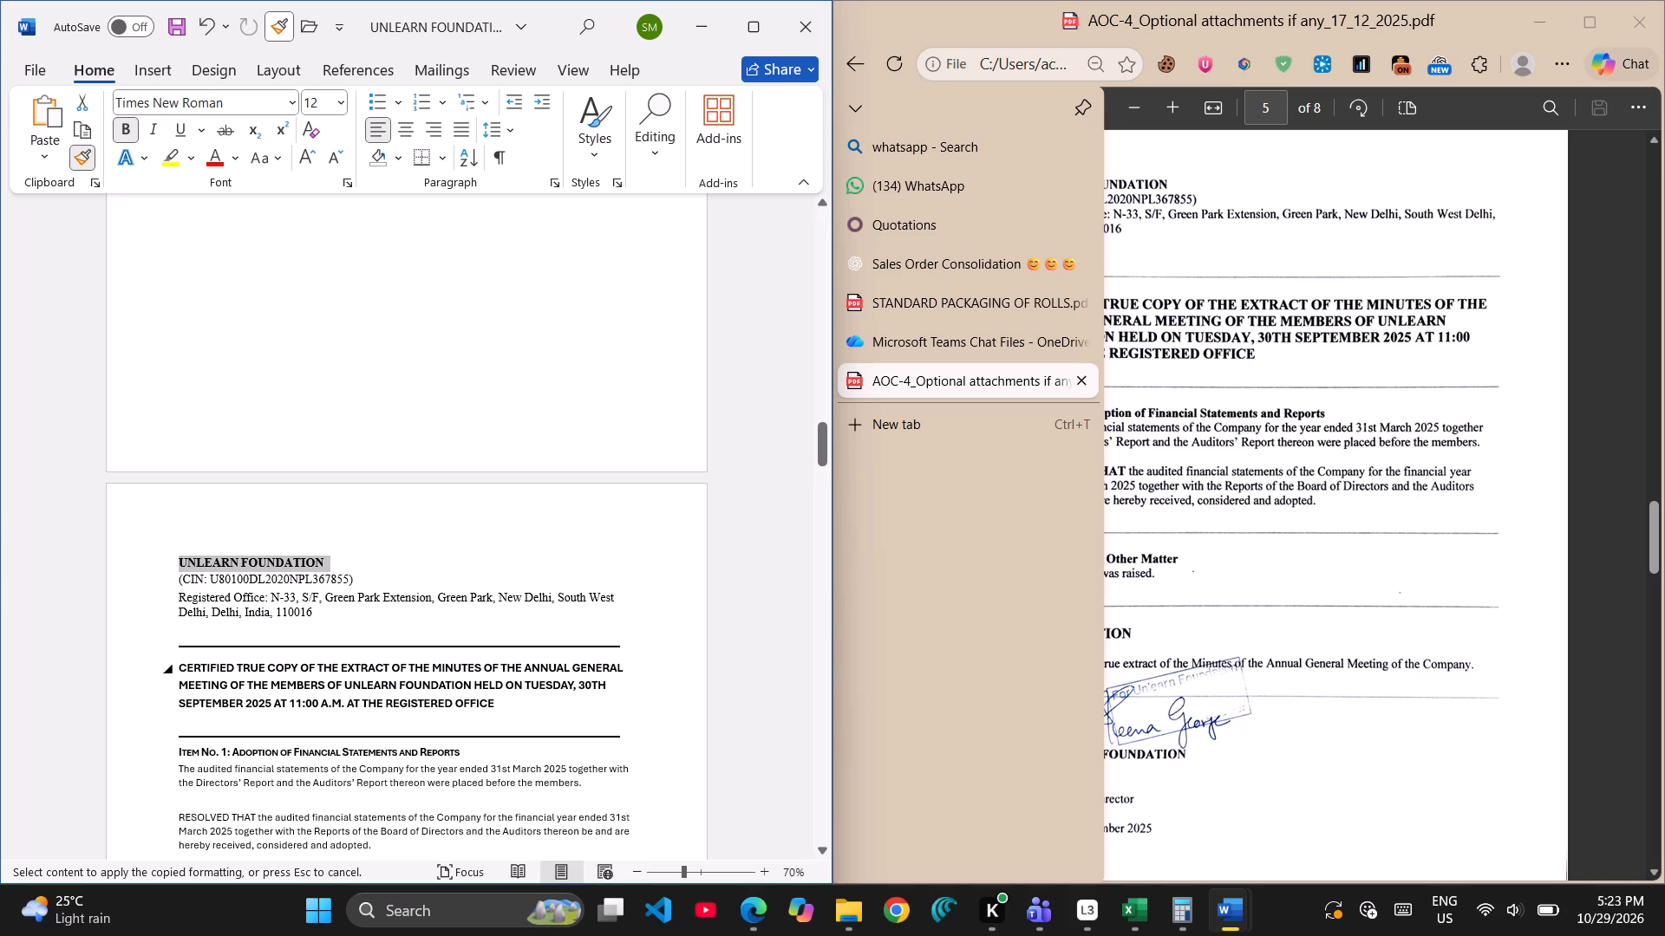
pyautogui.moveTo(178, 665); pyautogui.dragTo(494, 697)
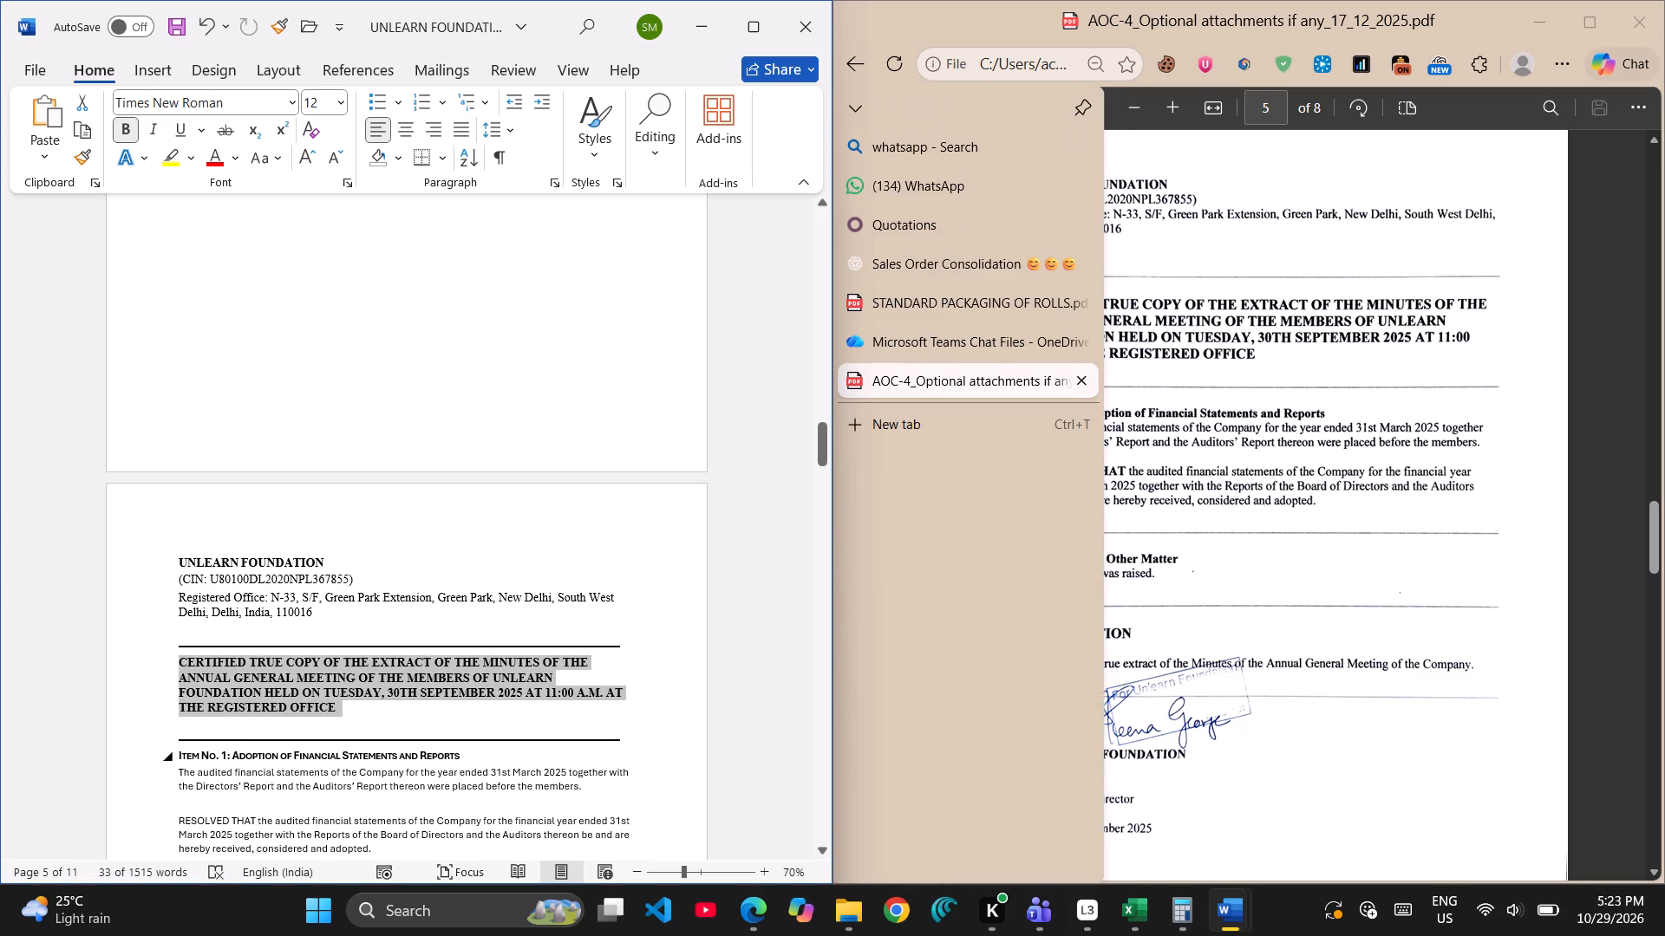
pyautogui.click(304, 156)
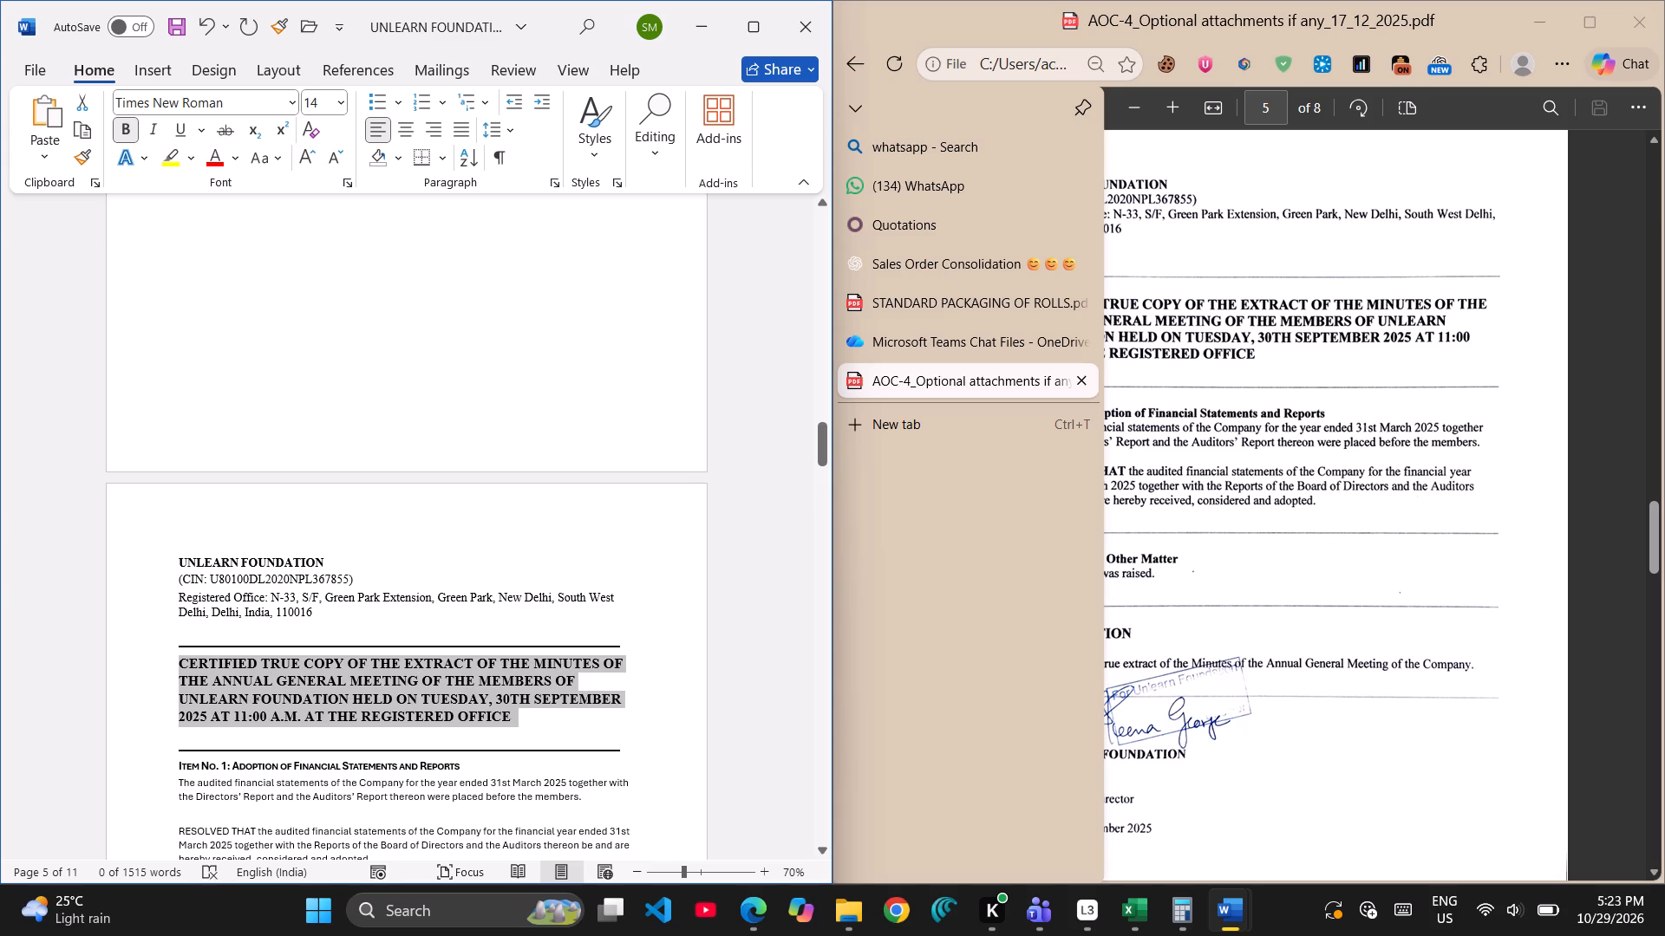
# Copy the bold Times New Roman 12 formatting of the extract's UNLEARN FOUNDATION heading onto the "Item No. 1: Adoption of Financial Statements and Reports" heading.
pyautogui.scroll(-2, 539, 700)
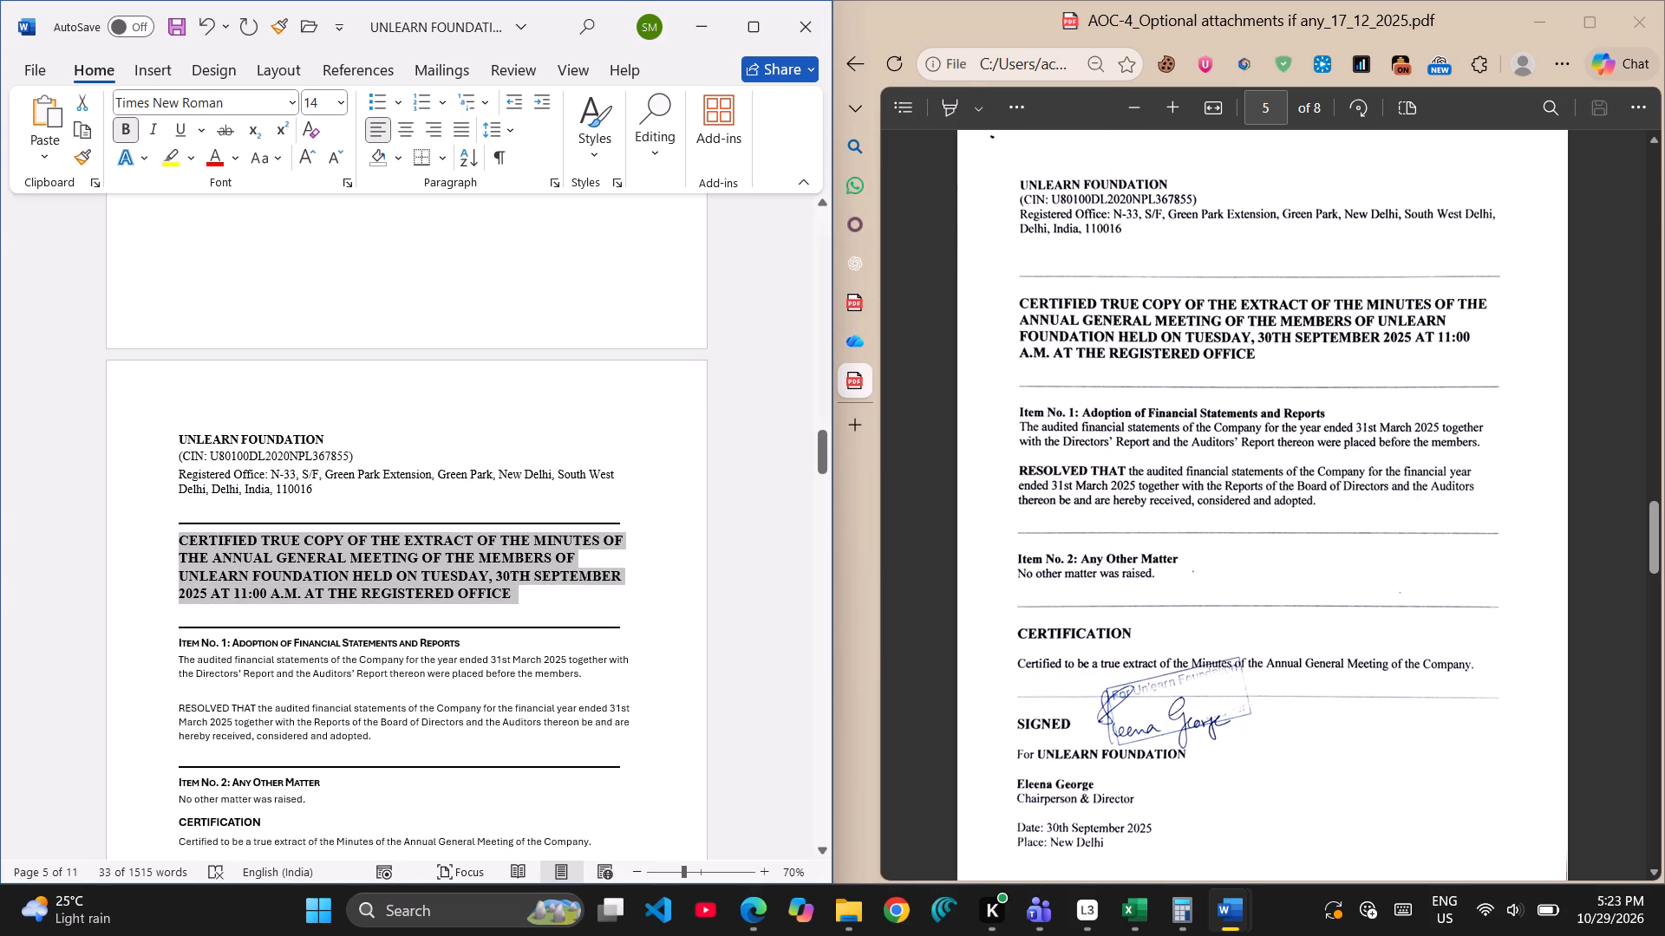
pyautogui.click(291, 409)
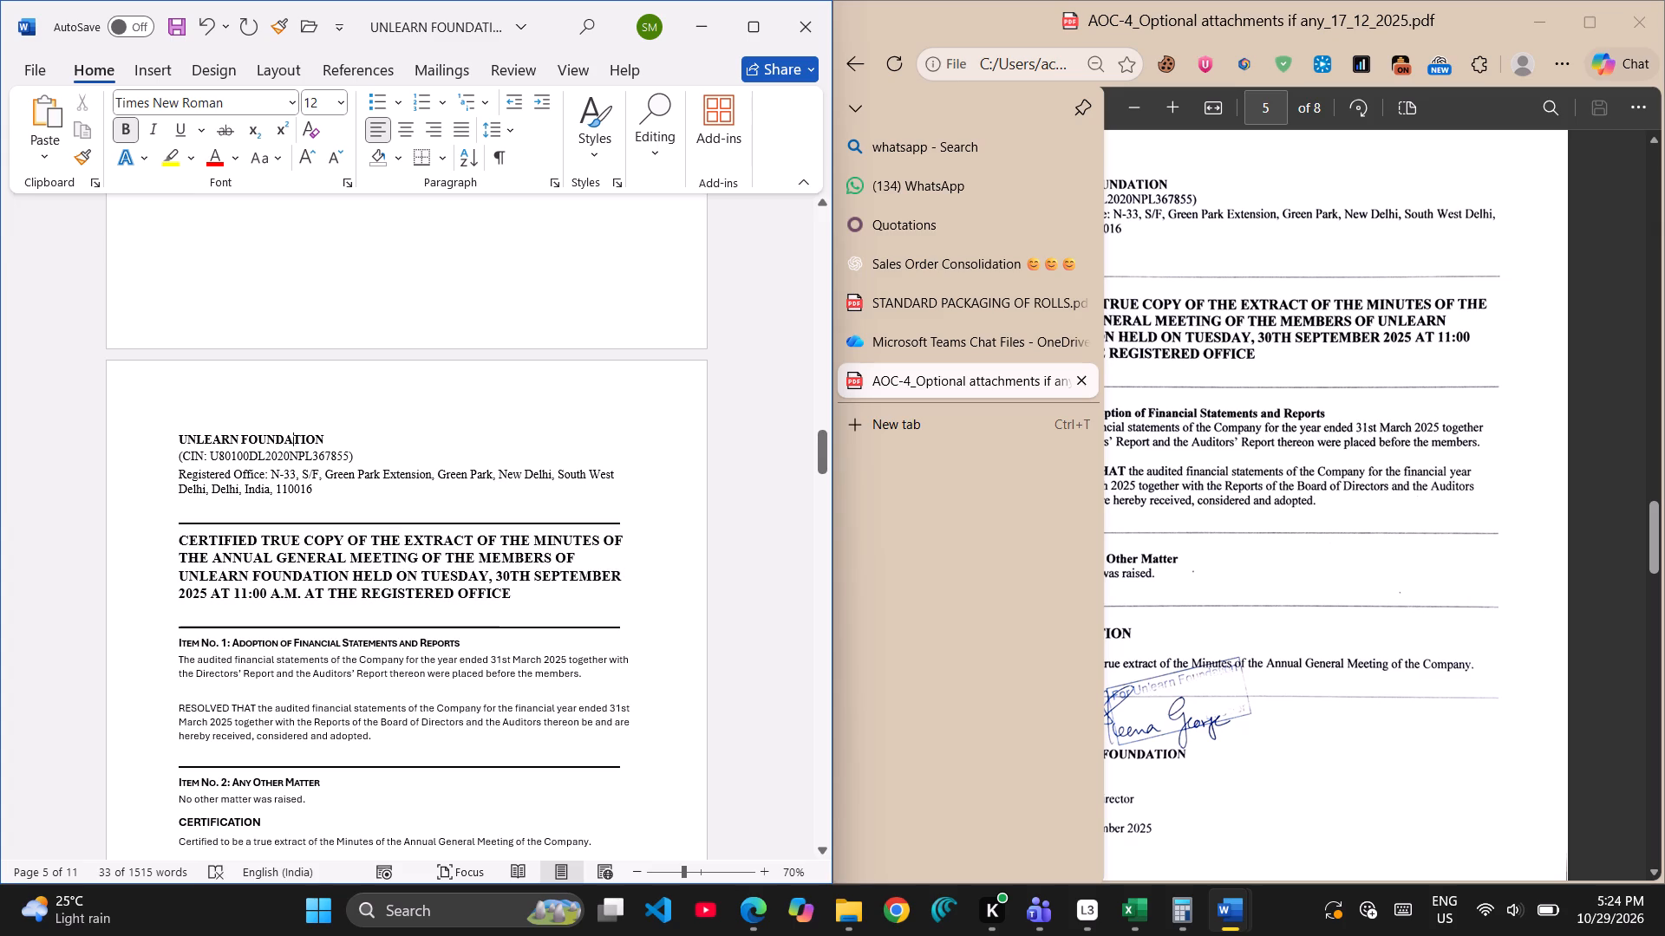
pyautogui.moveTo(175, 439); pyautogui.dragTo(310, 446)
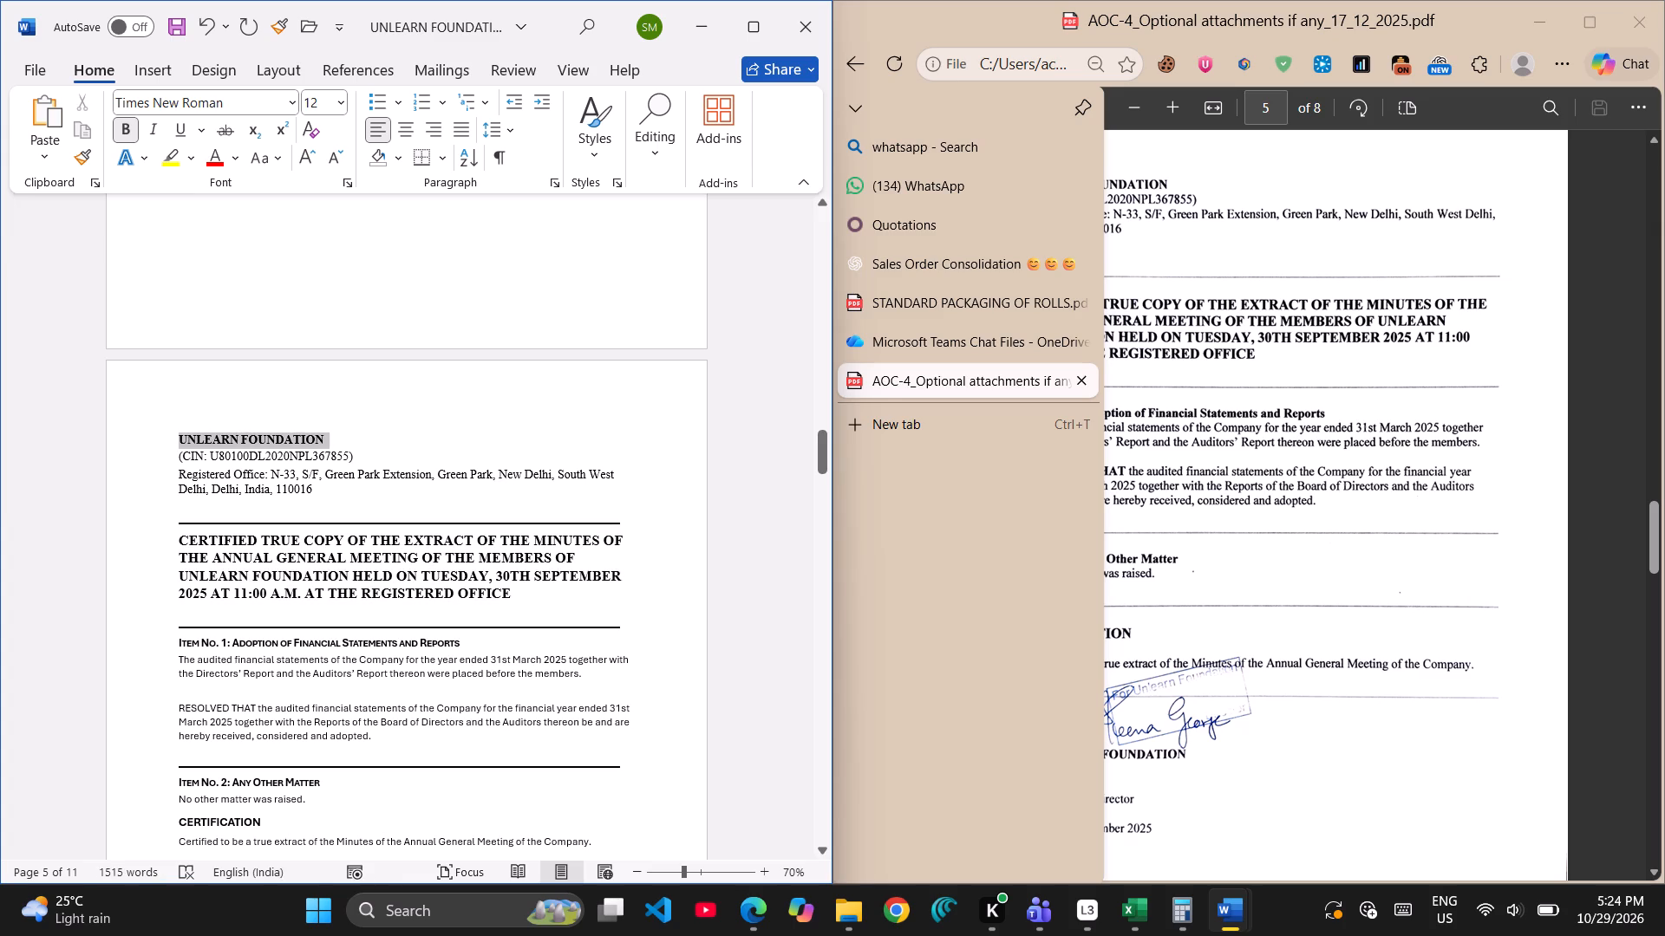
pyautogui.moveTo(310, 446); pyautogui.dragTo(310, 445)
pyautogui.click(83, 154)
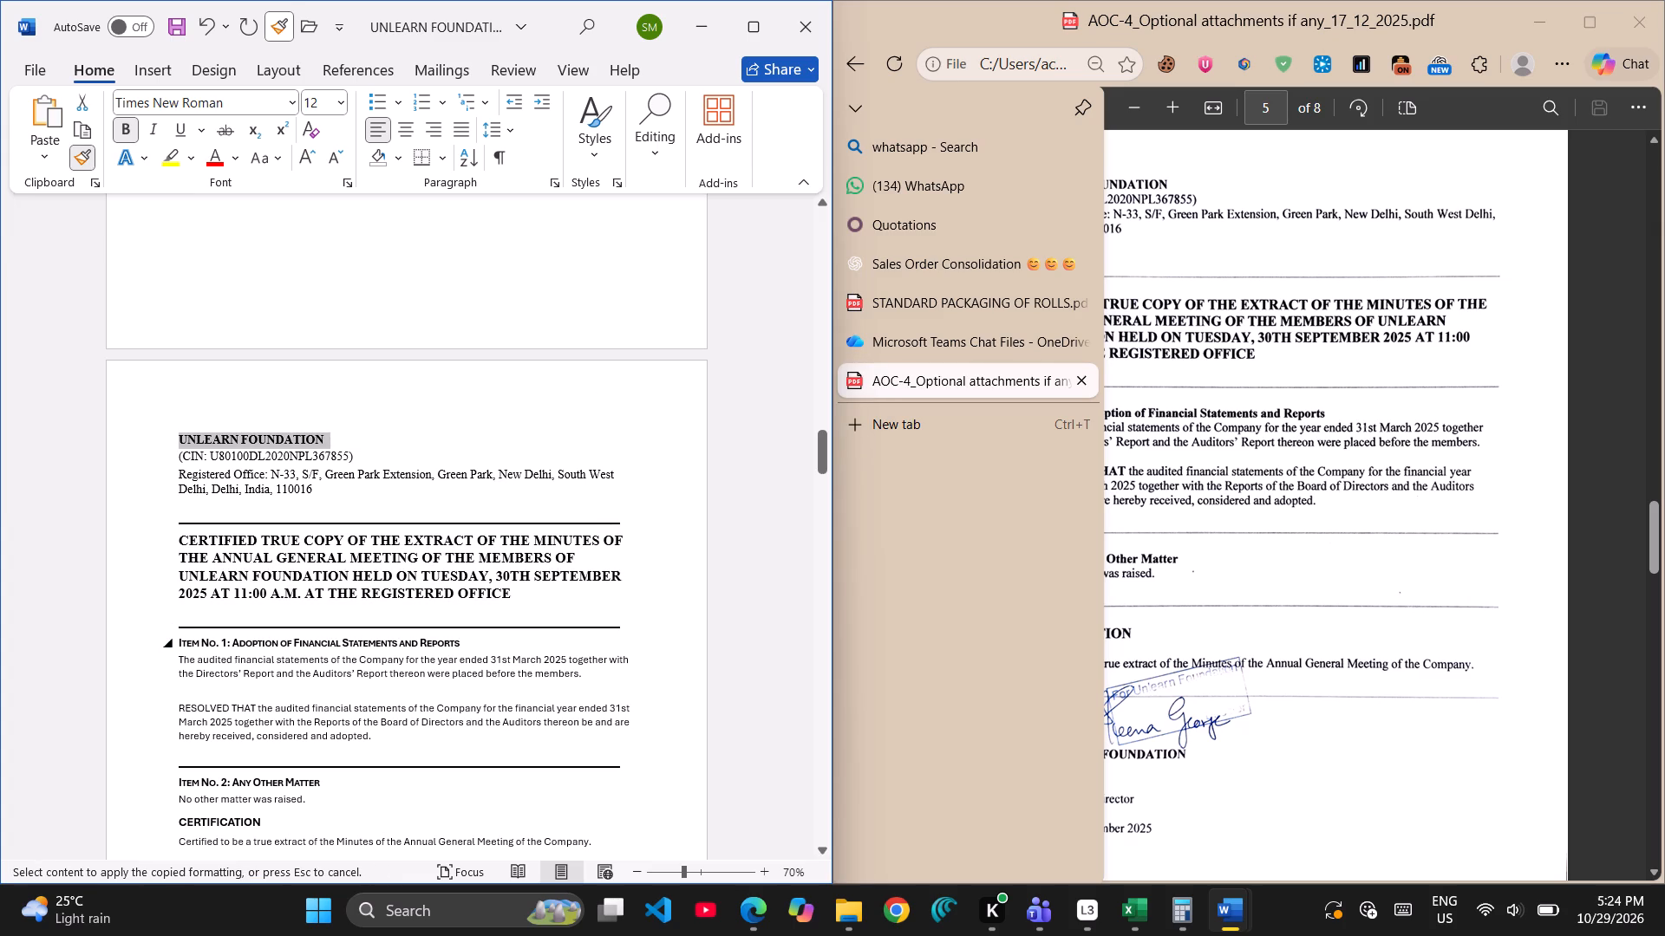
pyautogui.moveTo(176, 641); pyautogui.dragTo(454, 651)
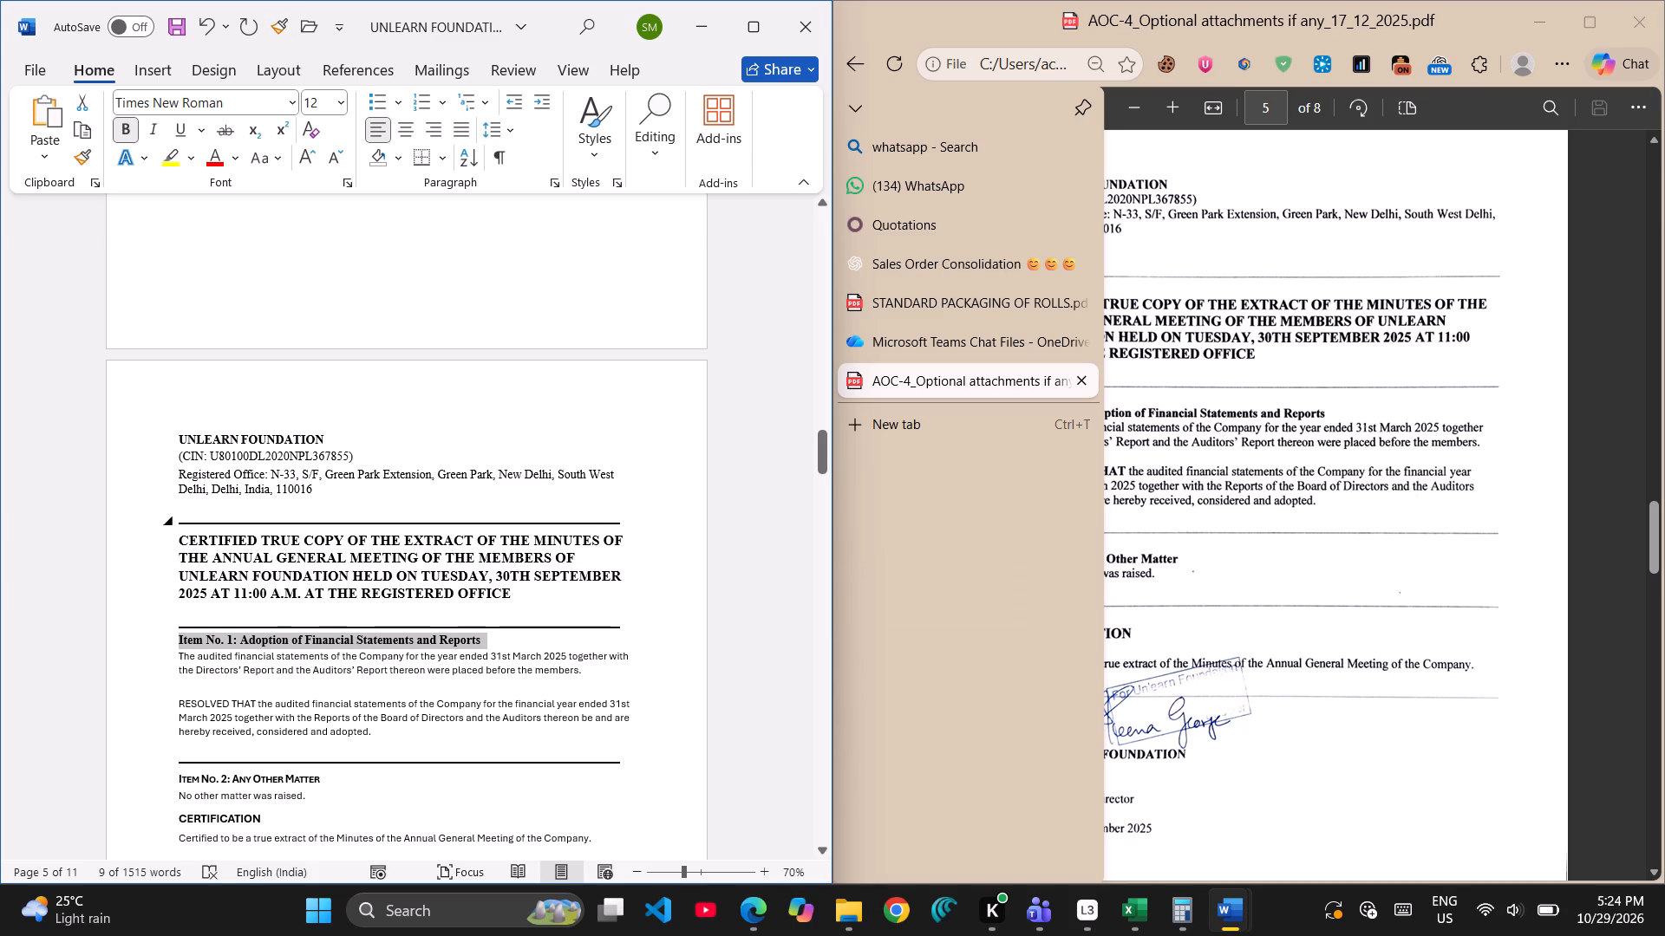
# Copy the regular Times New Roman 12 formatting of the Registered Office line onto both paragraphs under Item No. 1, including the RESOLVED THAT paragraph.
pyautogui.moveTo(181, 500); pyautogui.dragTo(202, 497)
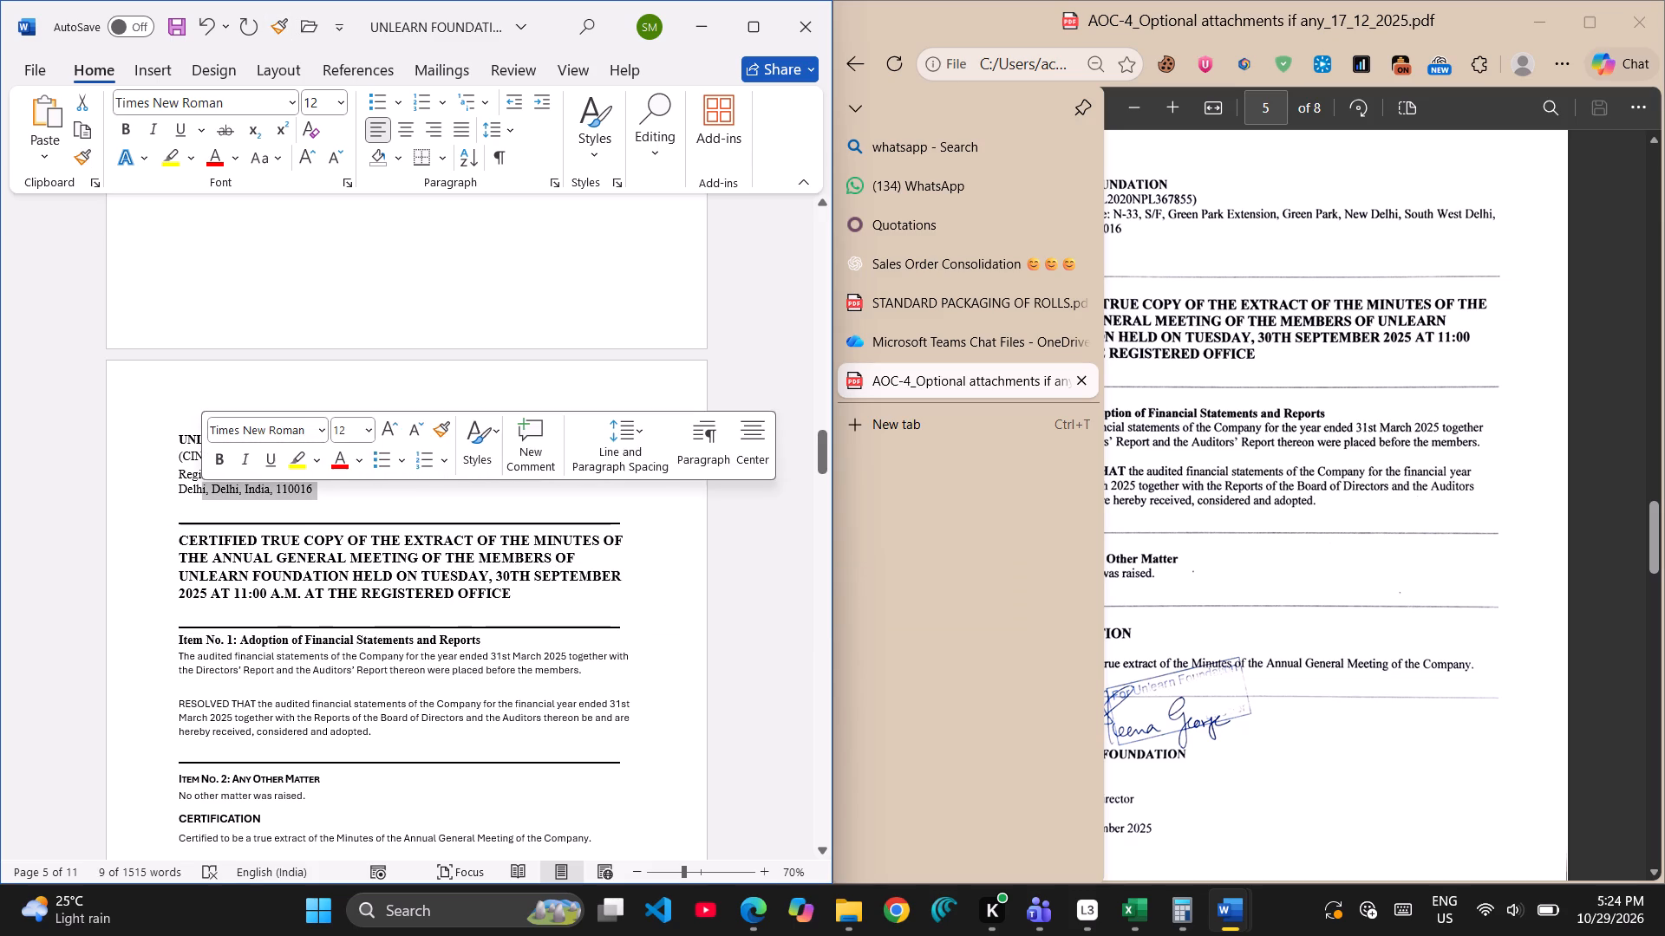
pyautogui.click(82, 153)
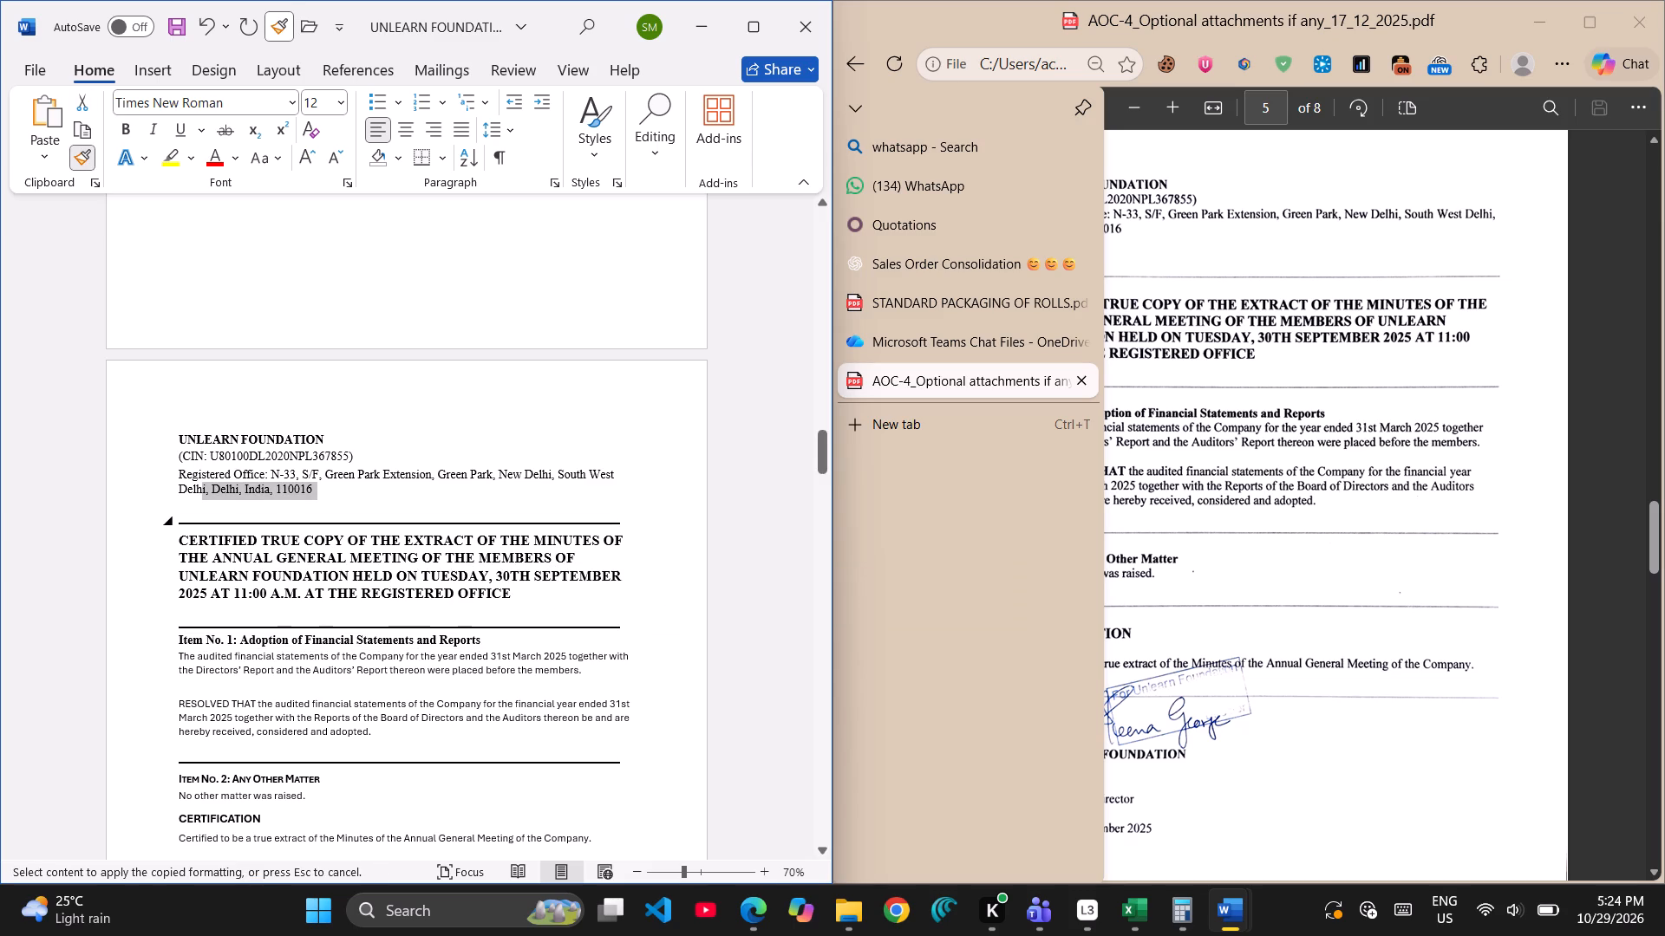
pyautogui.scroll(-1, 251, 505)
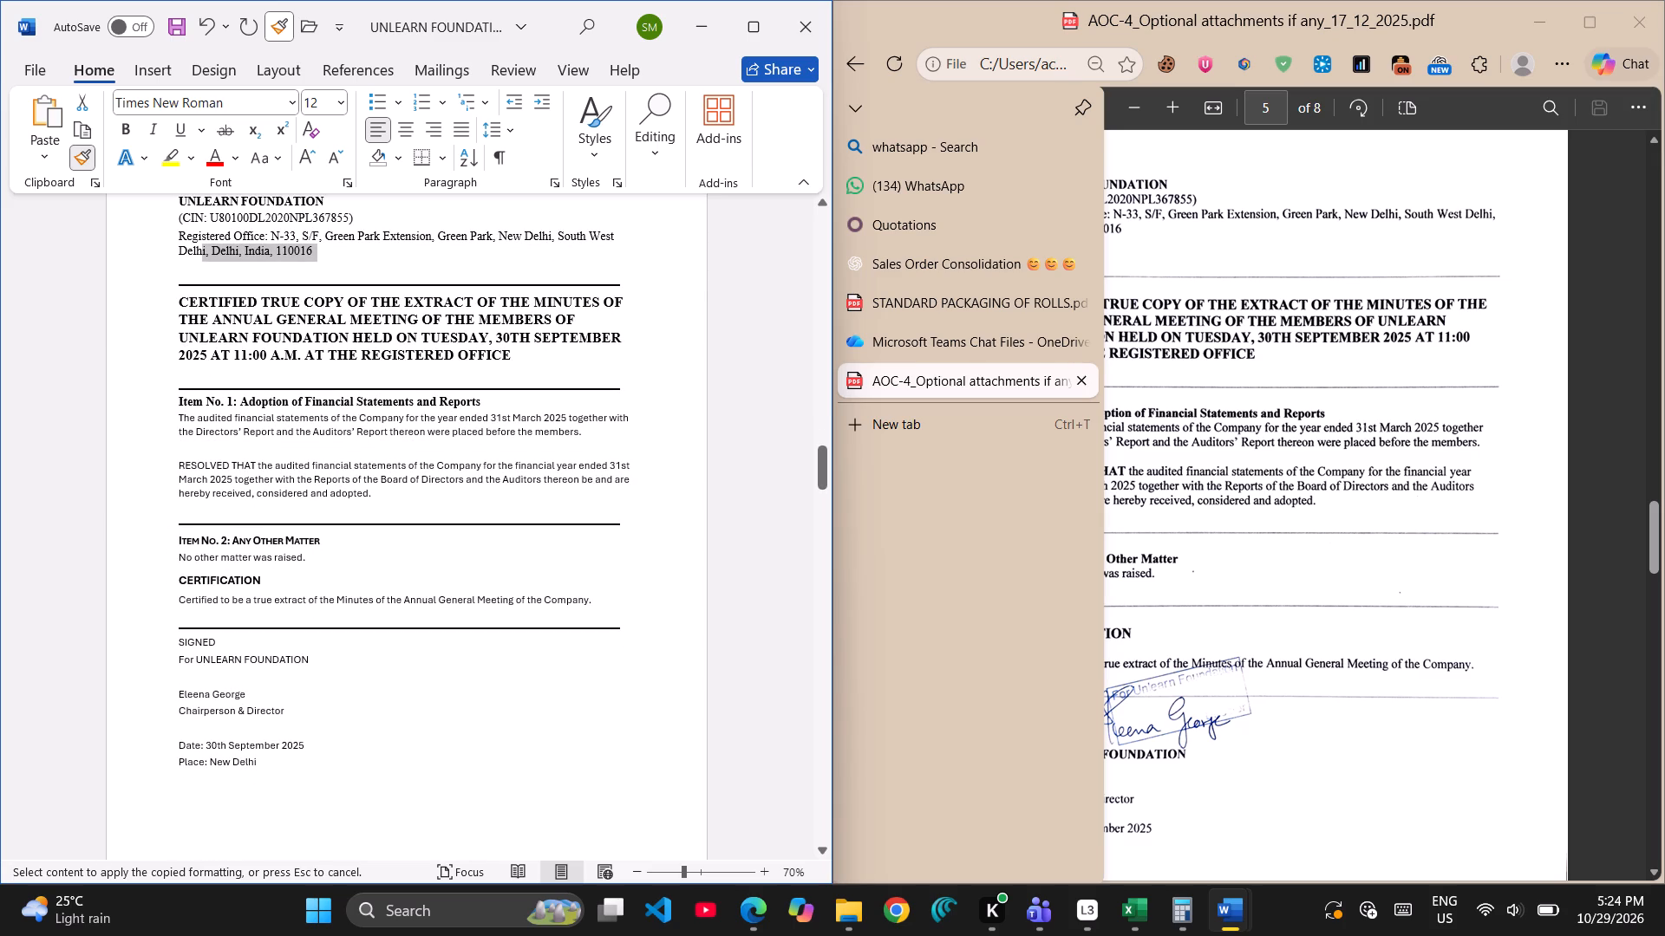
pyautogui.moveTo(180, 423); pyautogui.dragTo(345, 465)
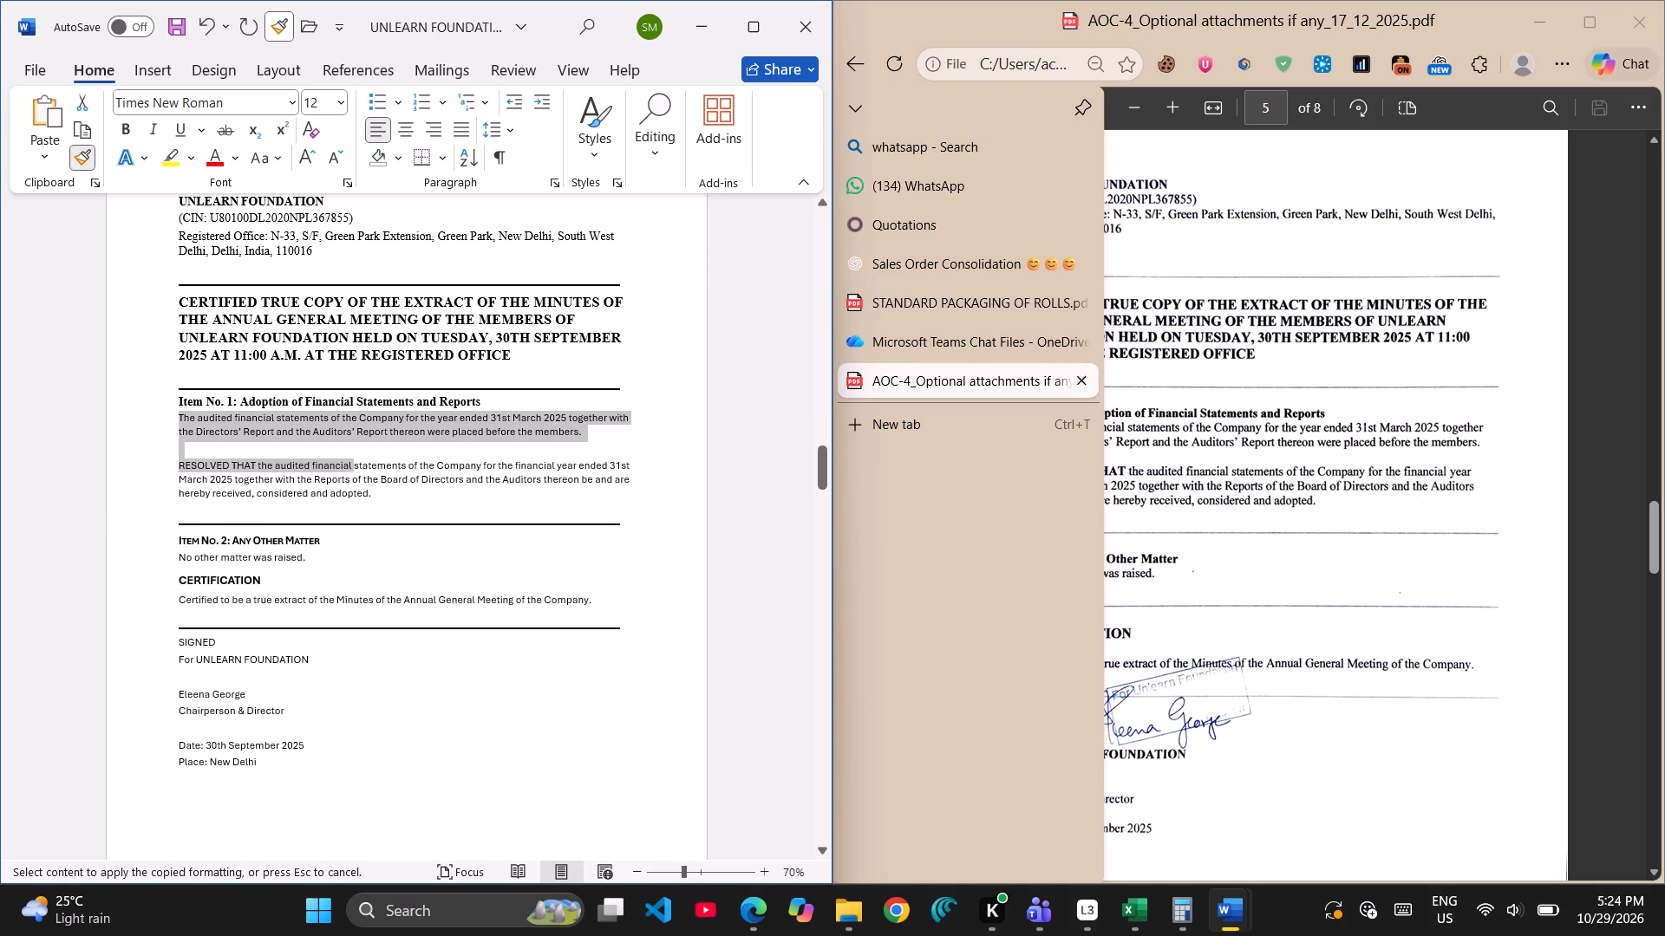
pyautogui.moveTo(345, 465); pyautogui.dragTo(388, 490)
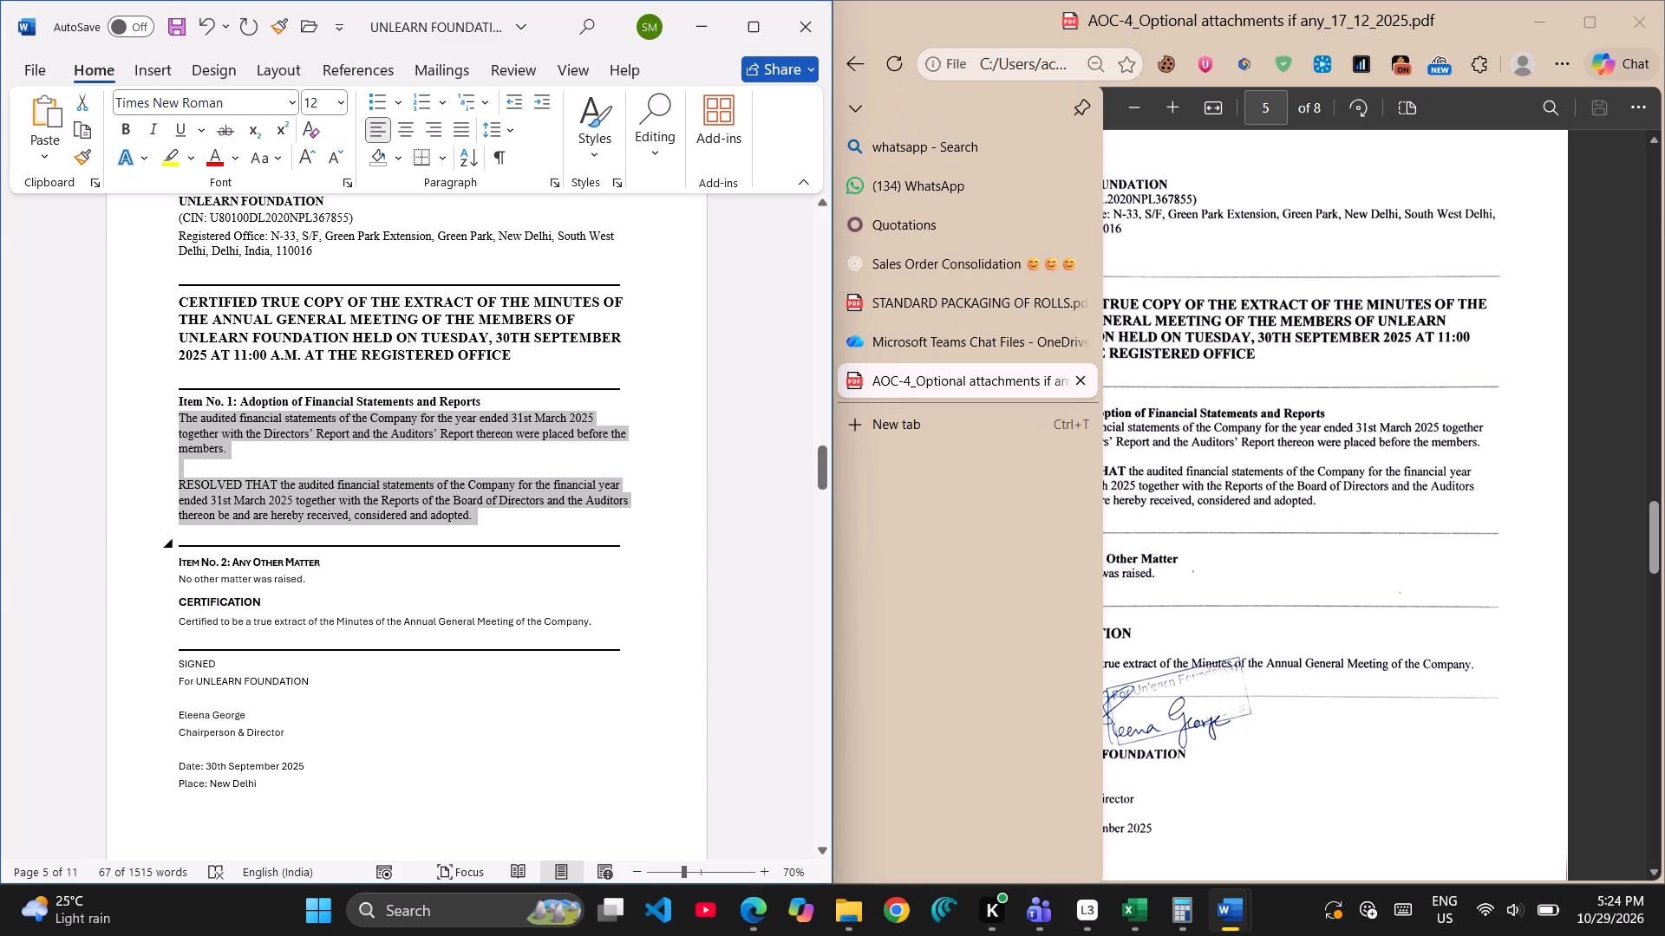
# Make the words "RESOLVED THAT" bold at the start of the resolution paragraph under Item No. 1.
pyautogui.click(175, 480)
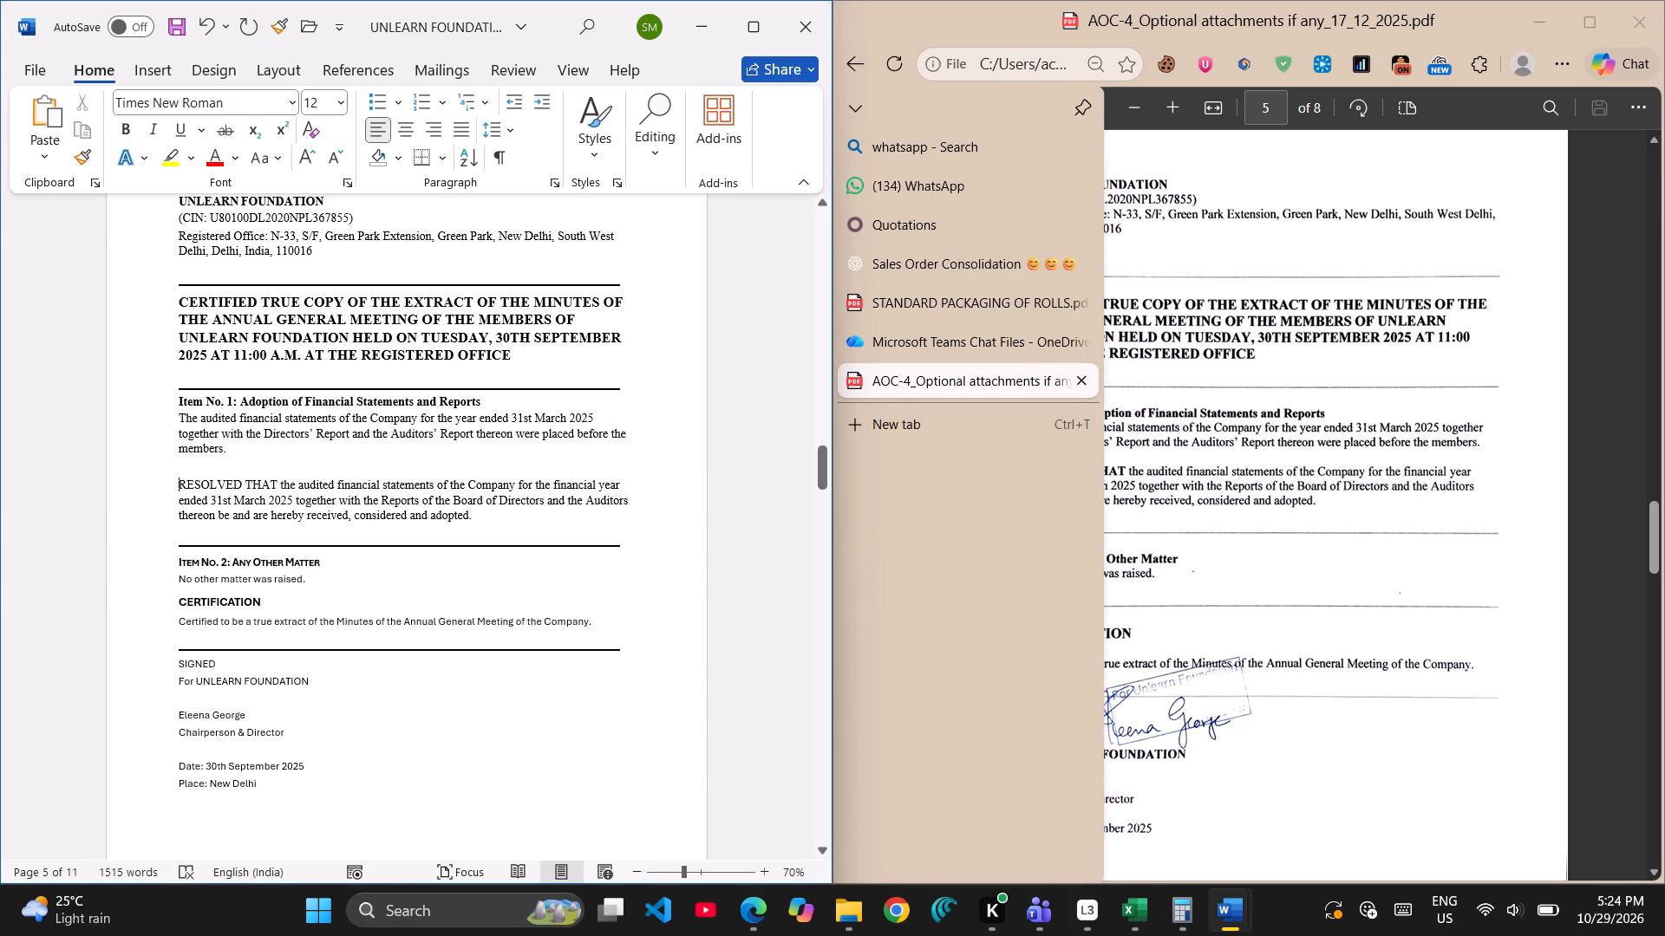
pyautogui.hotkey('shift', 'Right')
pyautogui.hotkey('shift', 'Right')
pyautogui.hotkey('shift', 'Right')
pyautogui.hotkey('shift', 'Right')
pyautogui.hotkey('shift', 'Right')
pyautogui.hotkey('shift', 'Right')
pyautogui.hotkey('shift', 'Right')
pyautogui.hotkey('shift', 'Right')
pyautogui.hotkey('shift', 'Right')
pyautogui.hotkey('shift', 'Right')
pyautogui.hotkey('shift', 'Right')
pyautogui.hotkey('shift', 'Right')
pyautogui.hotkey('shift', 'Right')
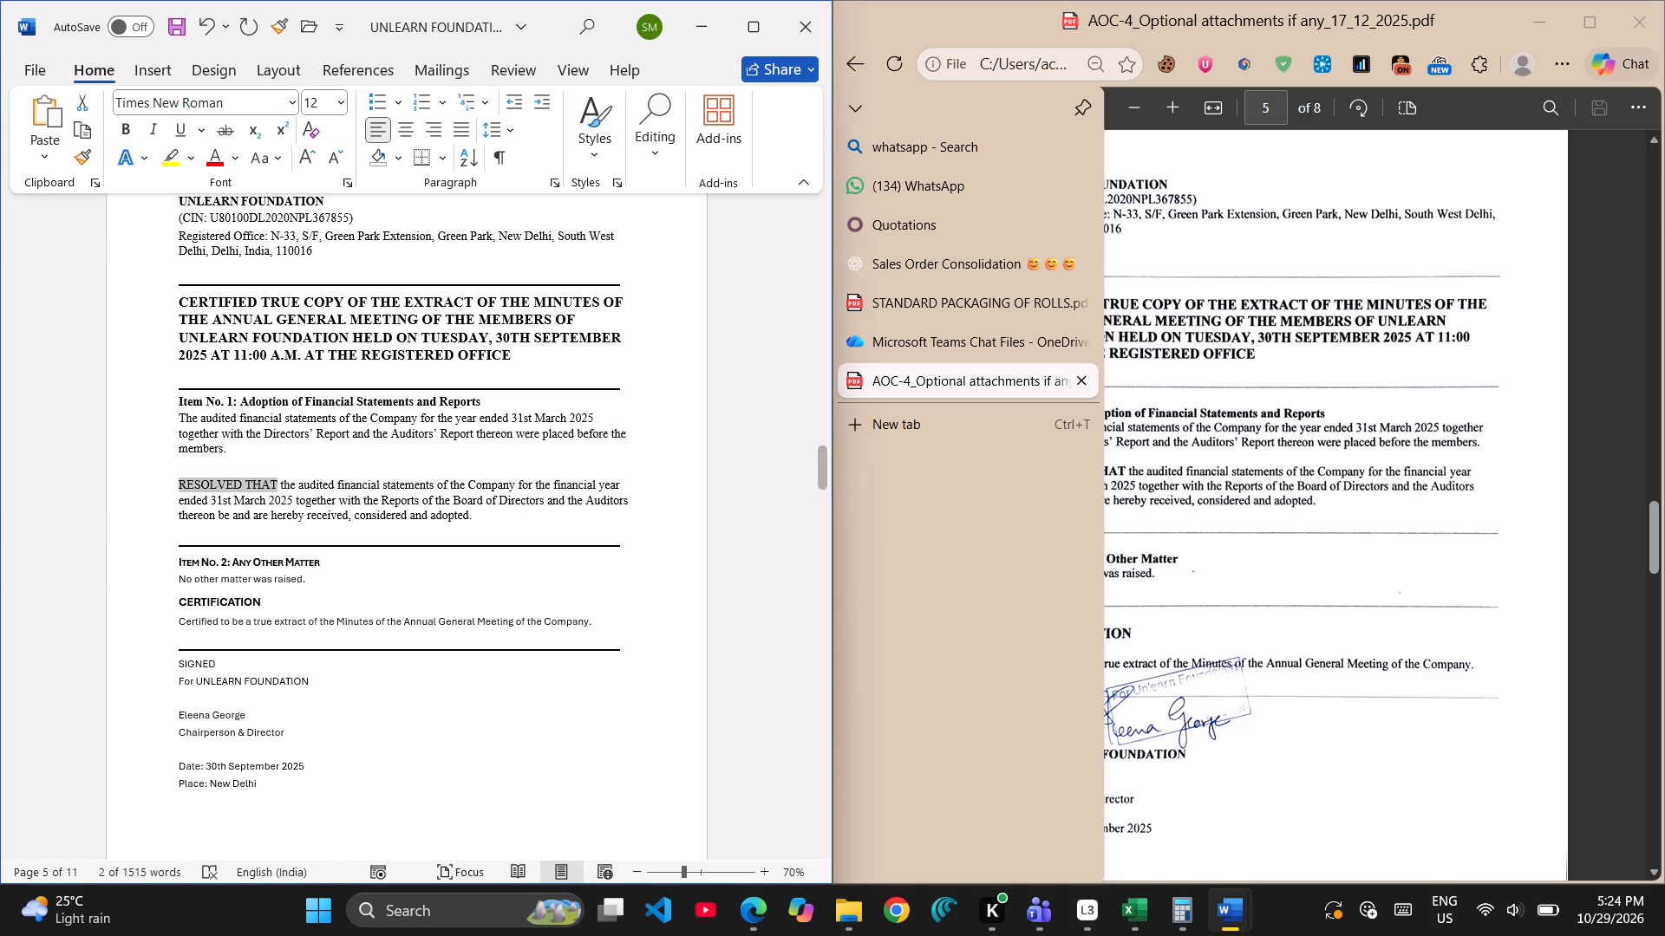
pyautogui.hotkey('ctrl', 'b')
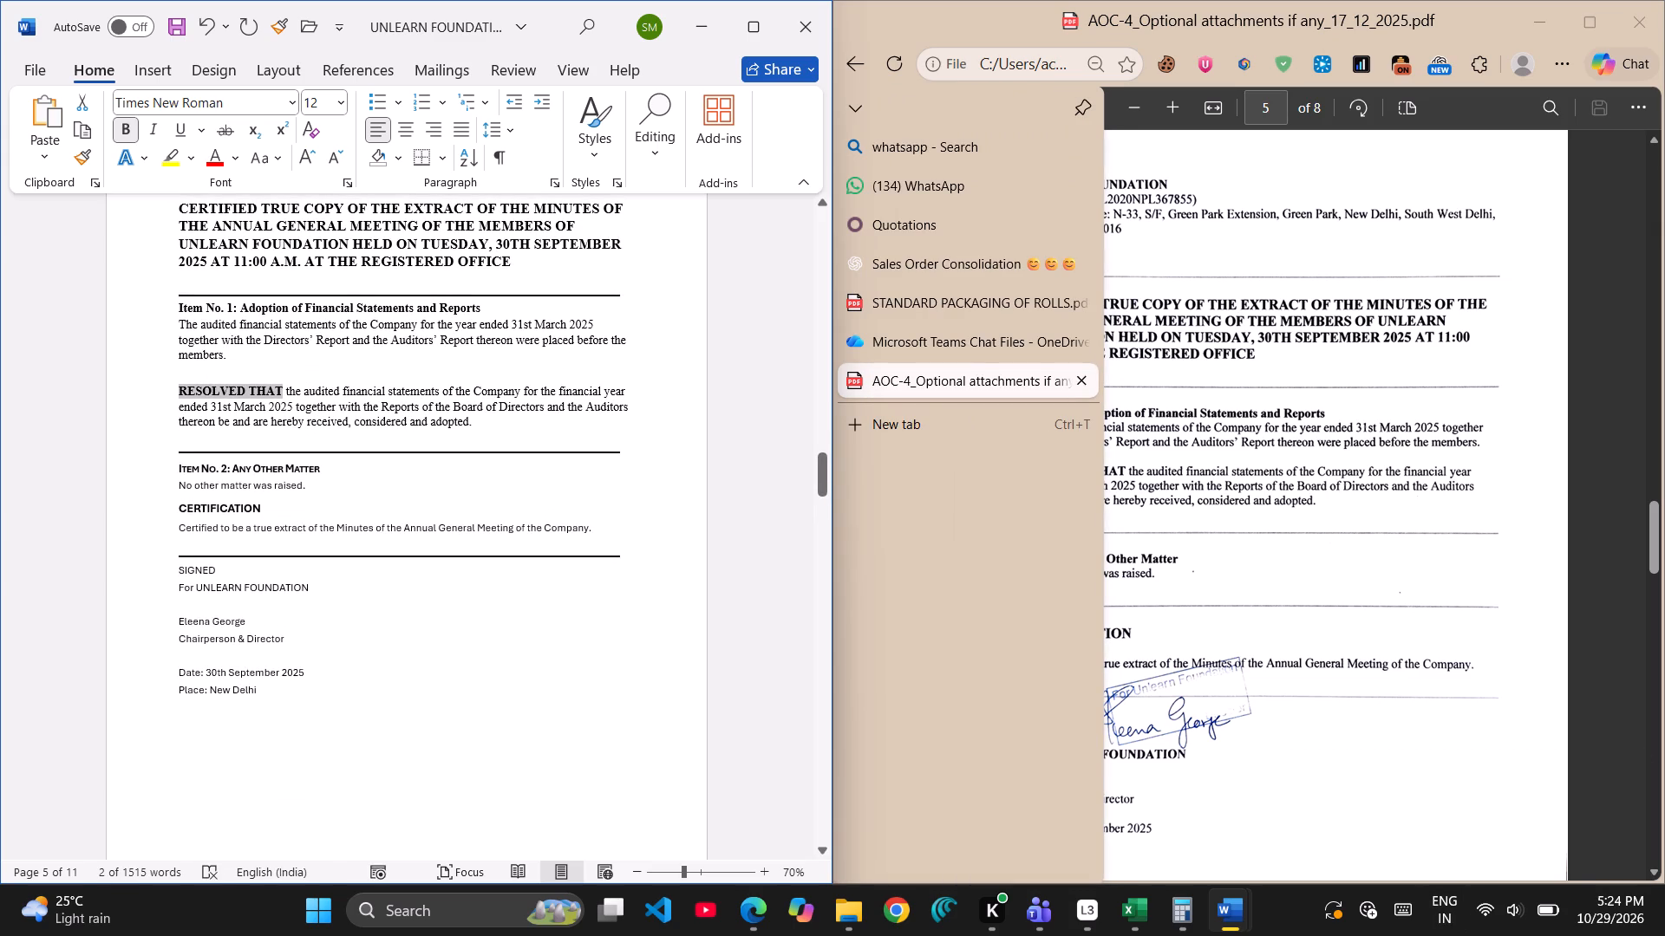
# Enlarge the extract's "Item No. 1: Adoption of Financial Statements and Reports" heading to 14 pt.
pyautogui.moveTo(488, 315); pyautogui.dragTo(190, 307)
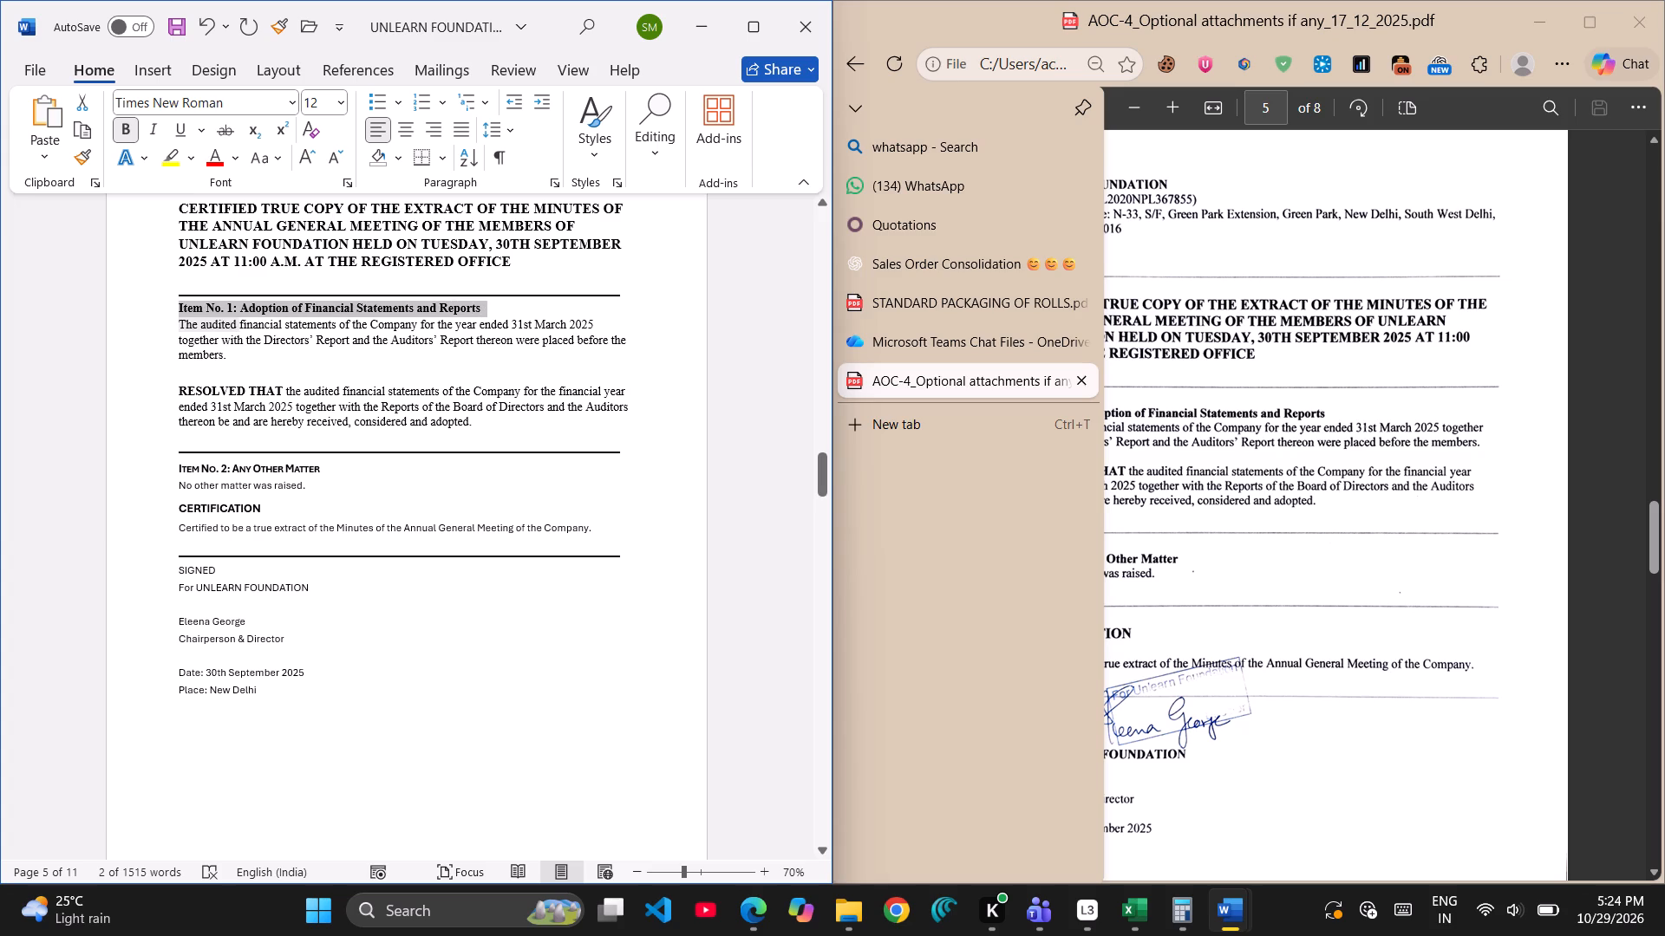
pyautogui.moveTo(190, 307); pyautogui.dragTo(186, 307)
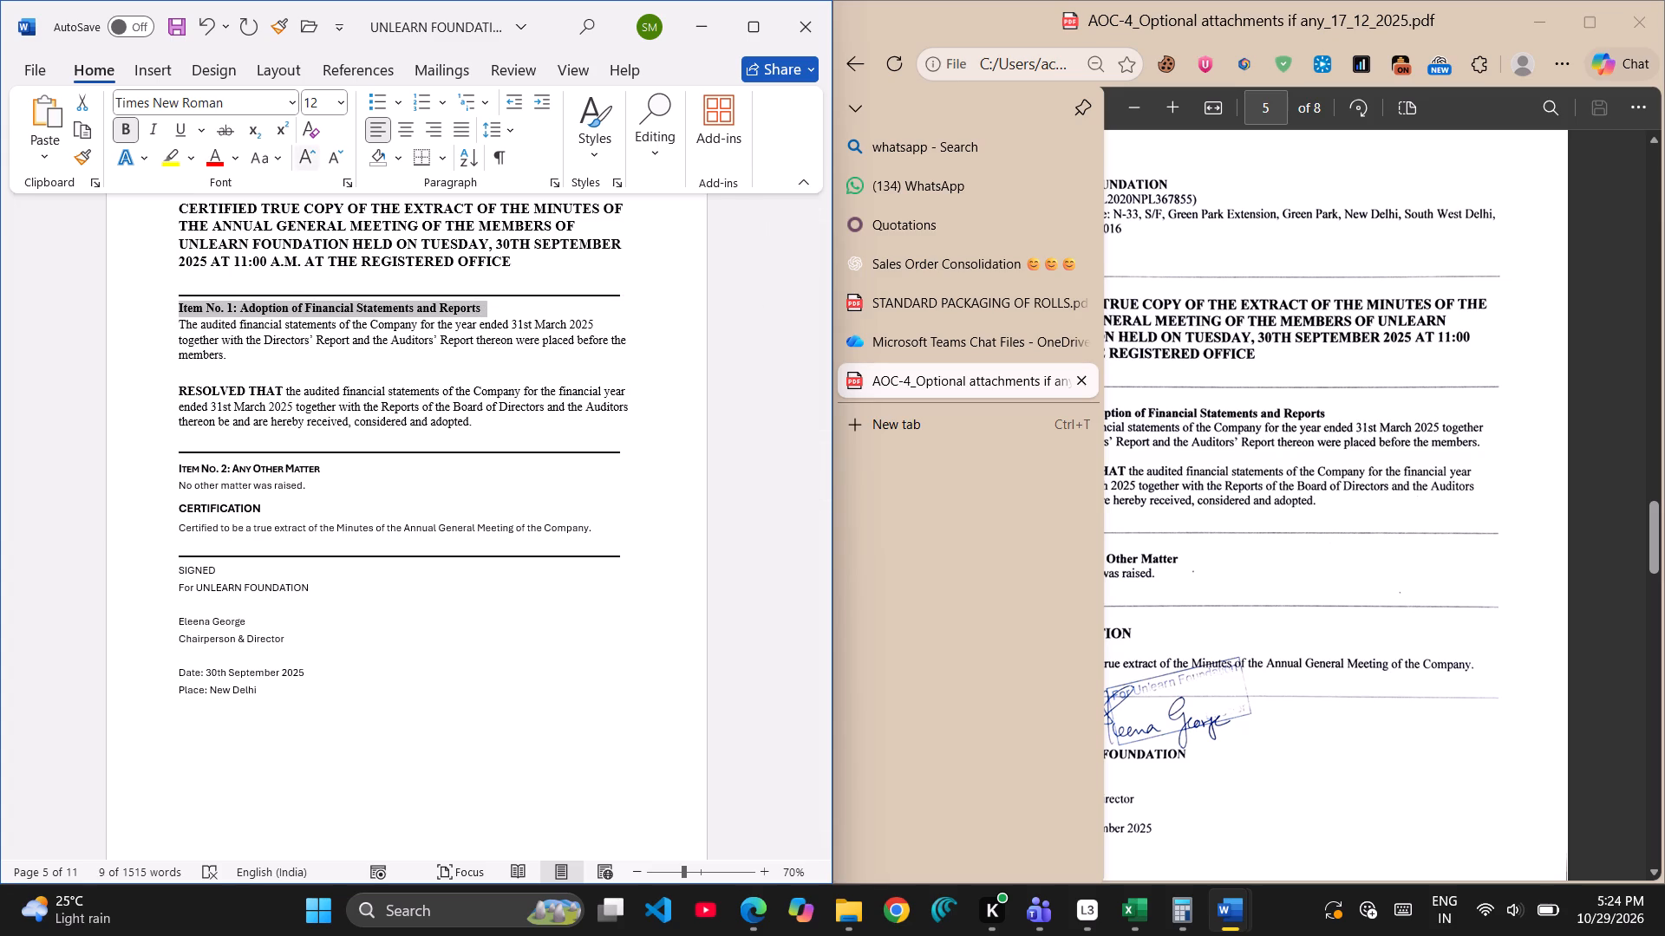
pyautogui.click(304, 163)
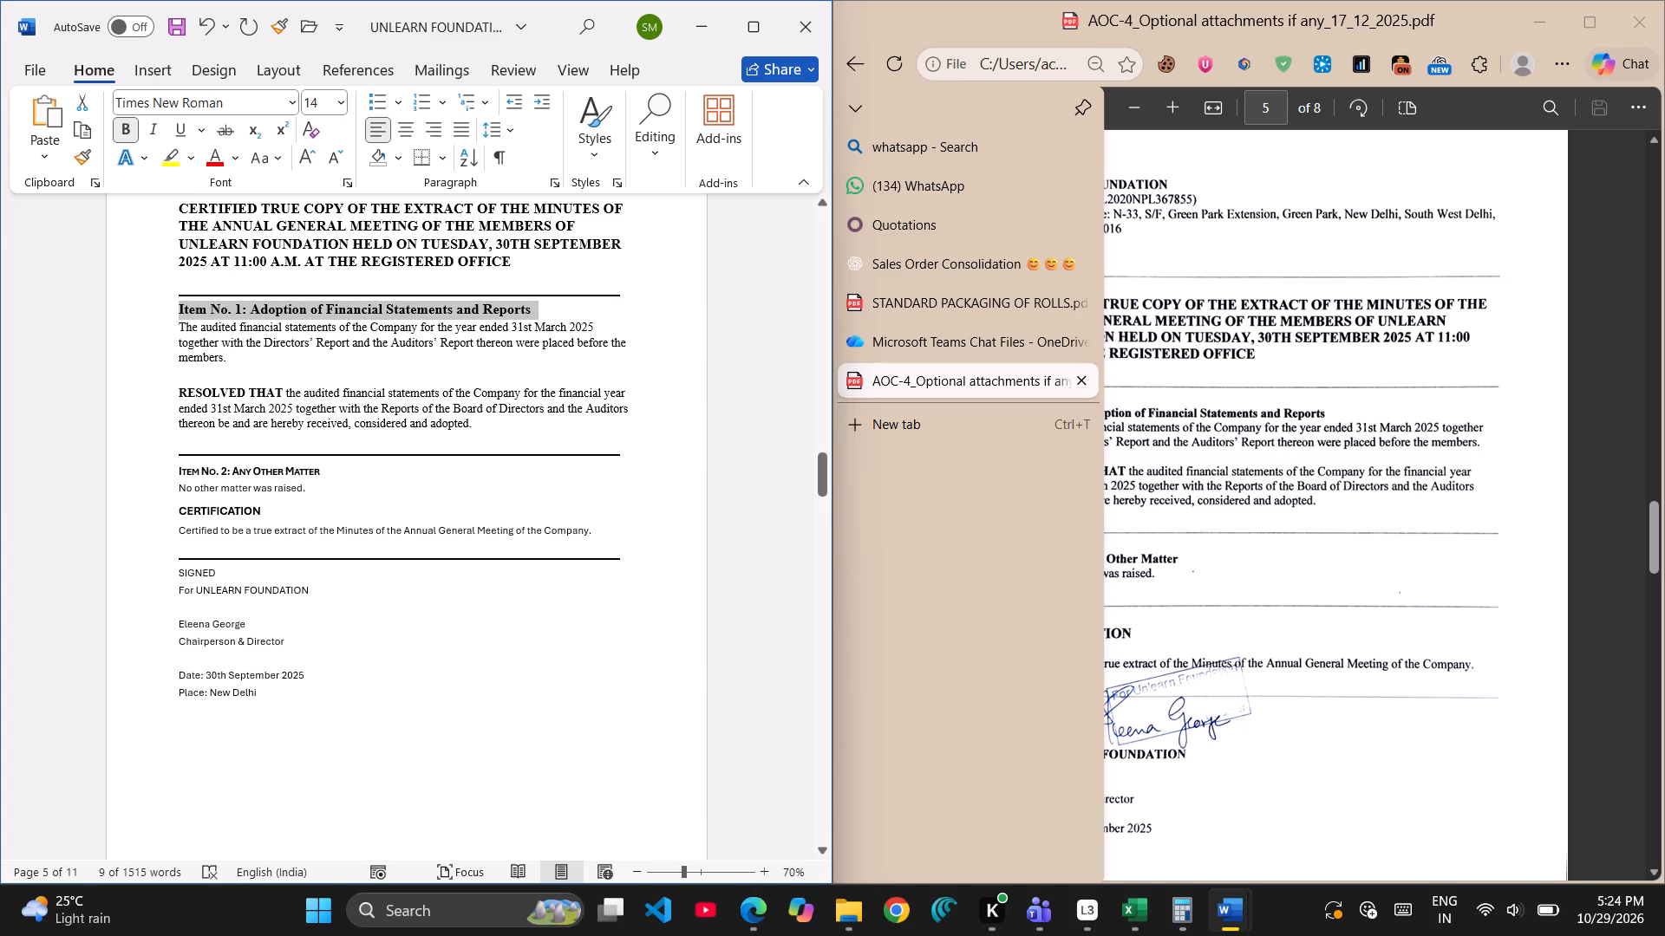
# Copy the Item No. 1 heading's bold Times New Roman 14 formatting onto the "Item No. 2: Any Other Matter" heading.
pyautogui.scroll(-1, 473, 628)
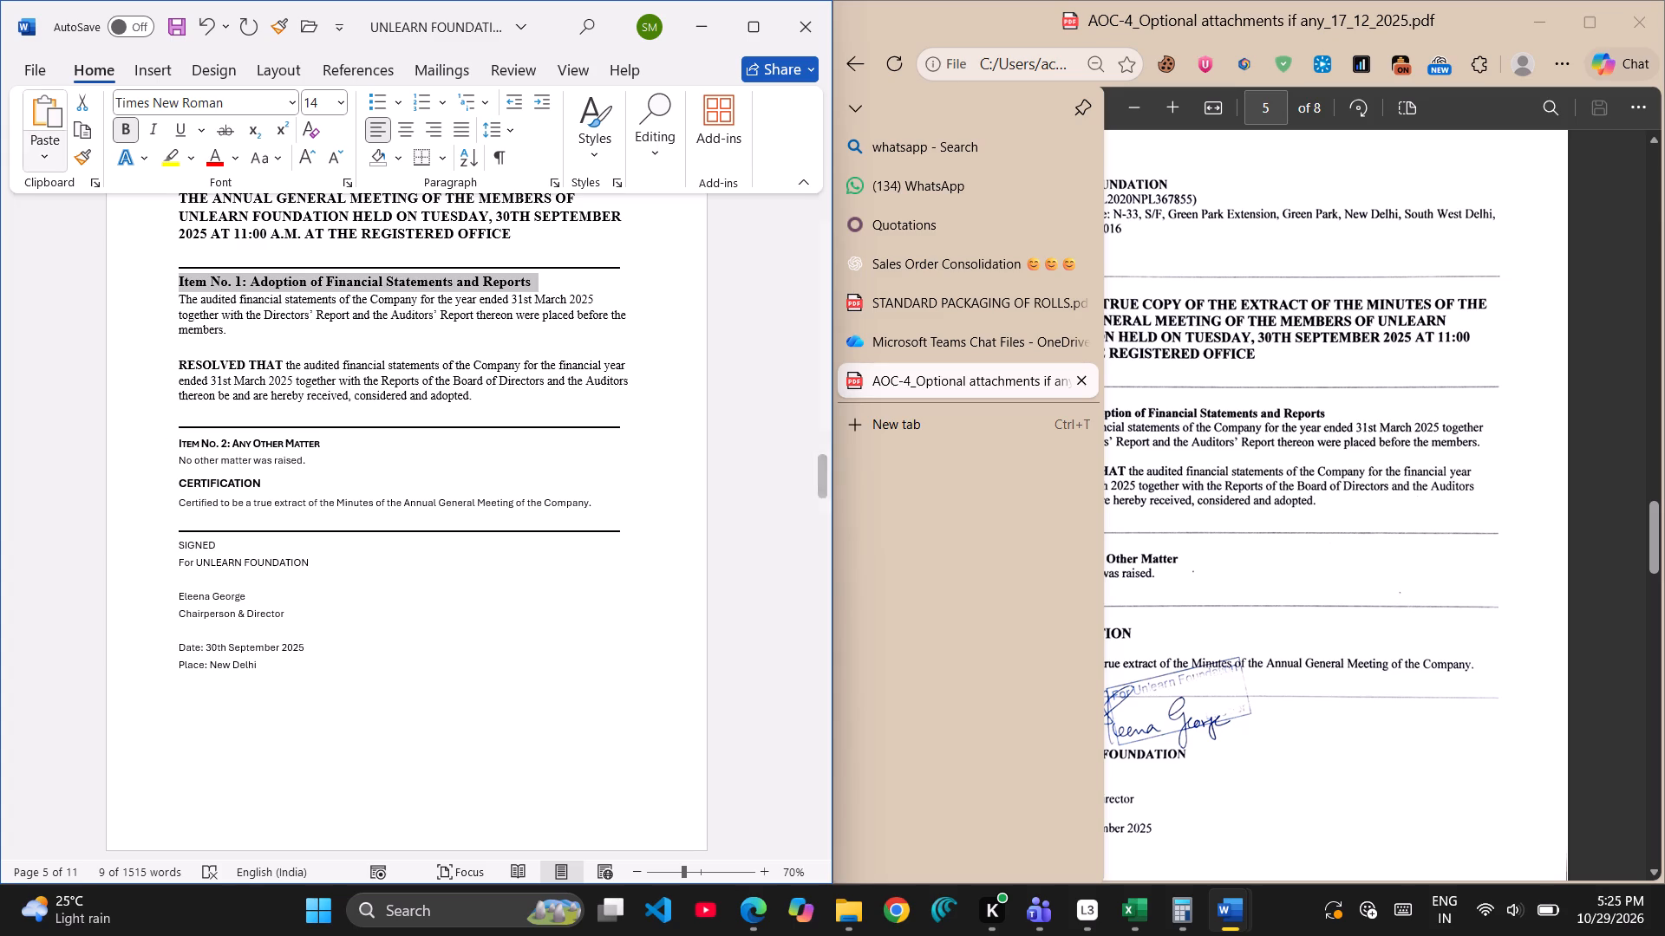
pyautogui.click(73, 153)
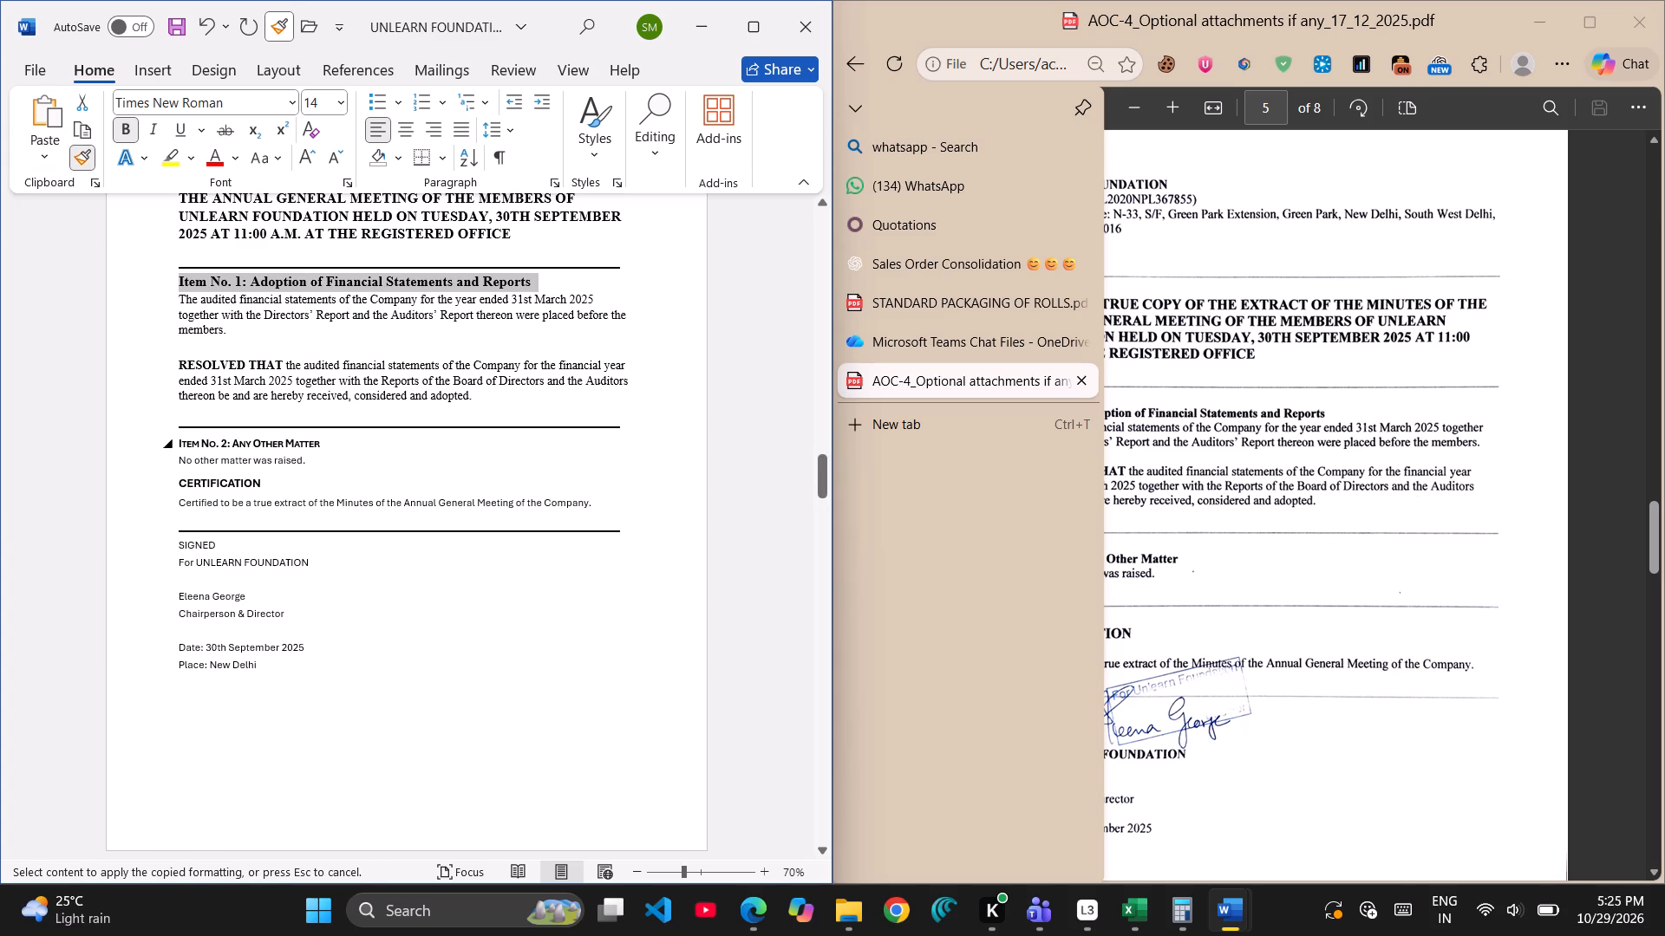
pyautogui.moveTo(178, 443); pyautogui.dragTo(323, 439)
# Copy the resolution paragraph's regular Times New Roman 12 formatting onto "No other matter was raised." under Item No. 2.
pyautogui.click(185, 400)
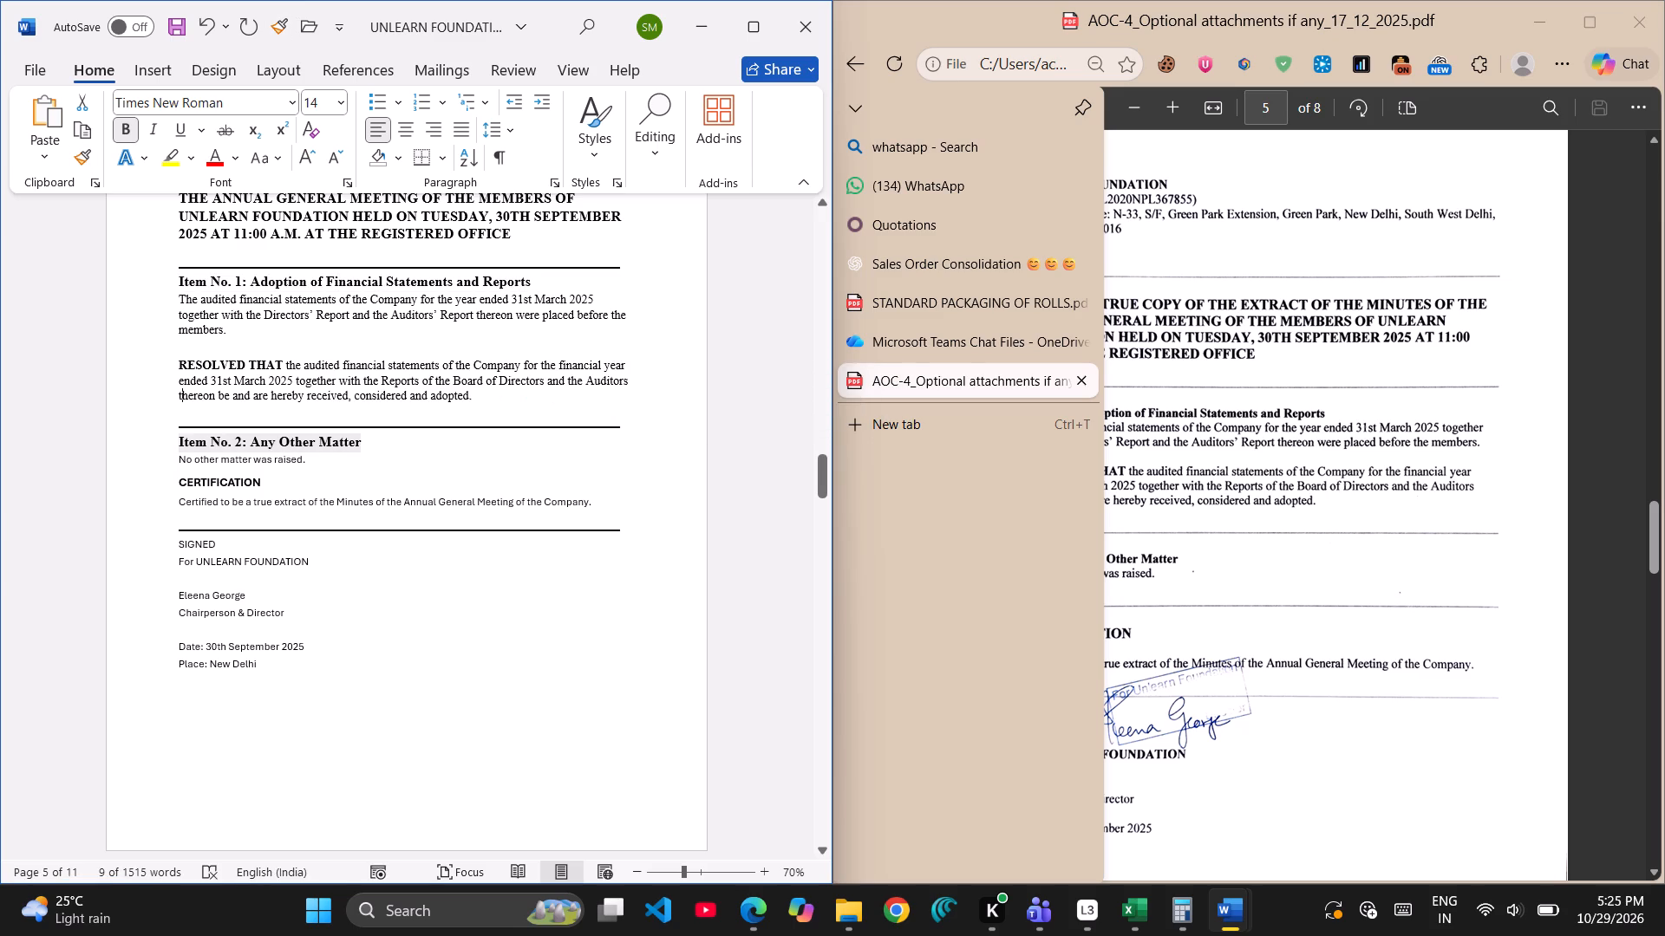
pyautogui.click(85, 152)
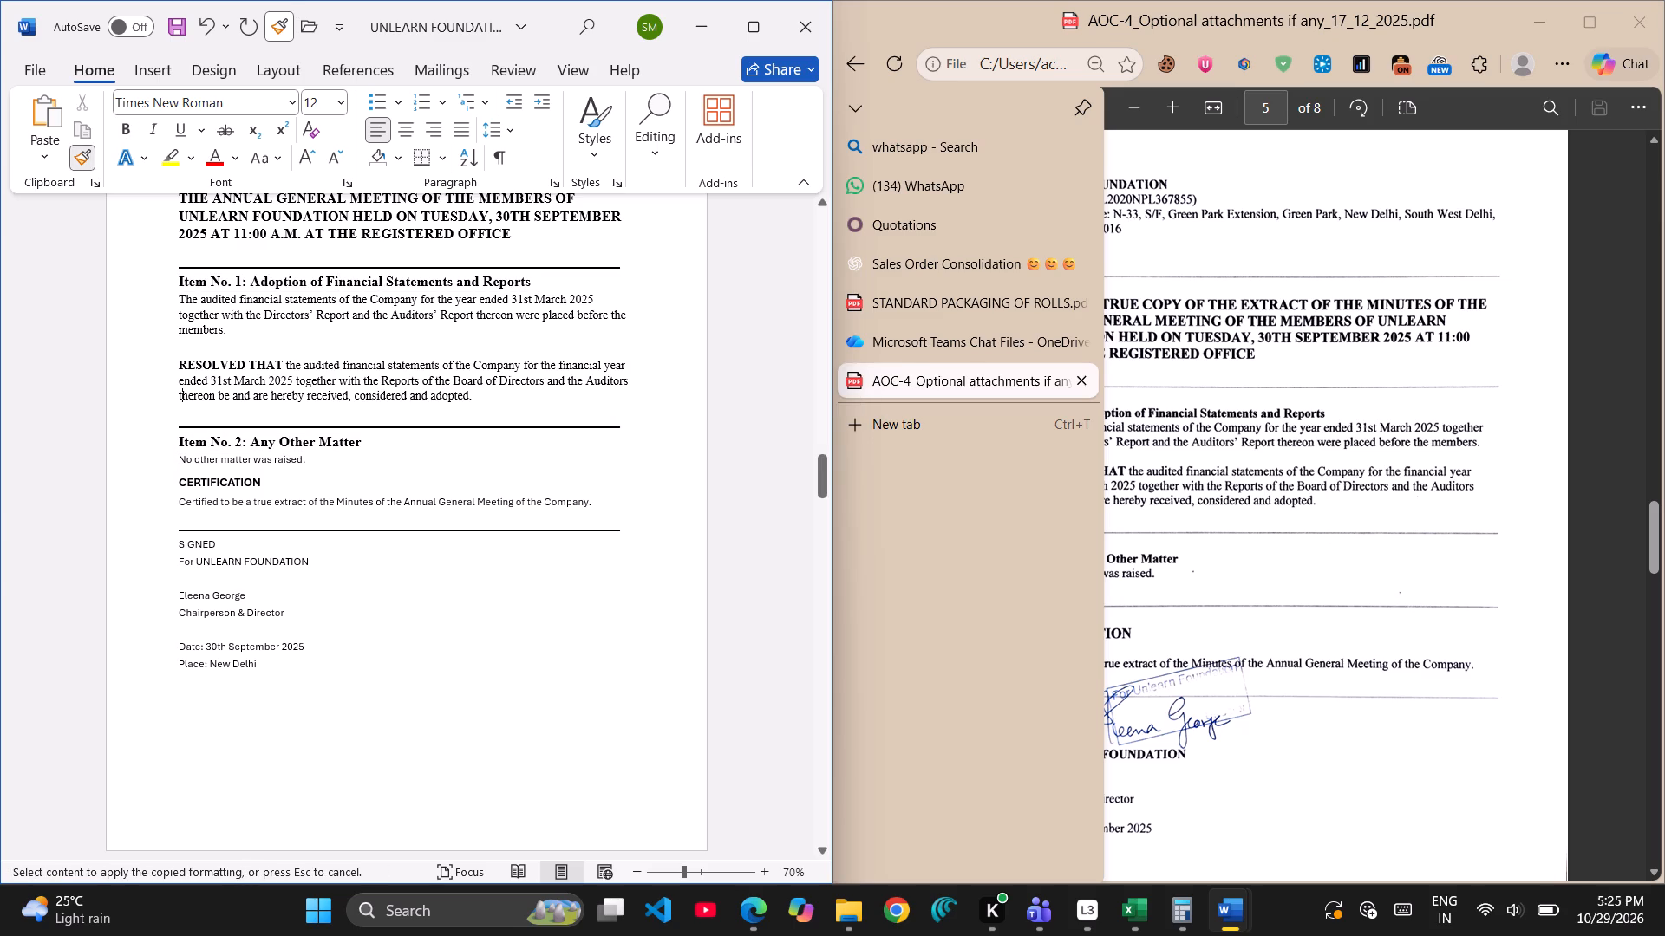
pyautogui.moveTo(179, 462); pyautogui.dragTo(310, 464)
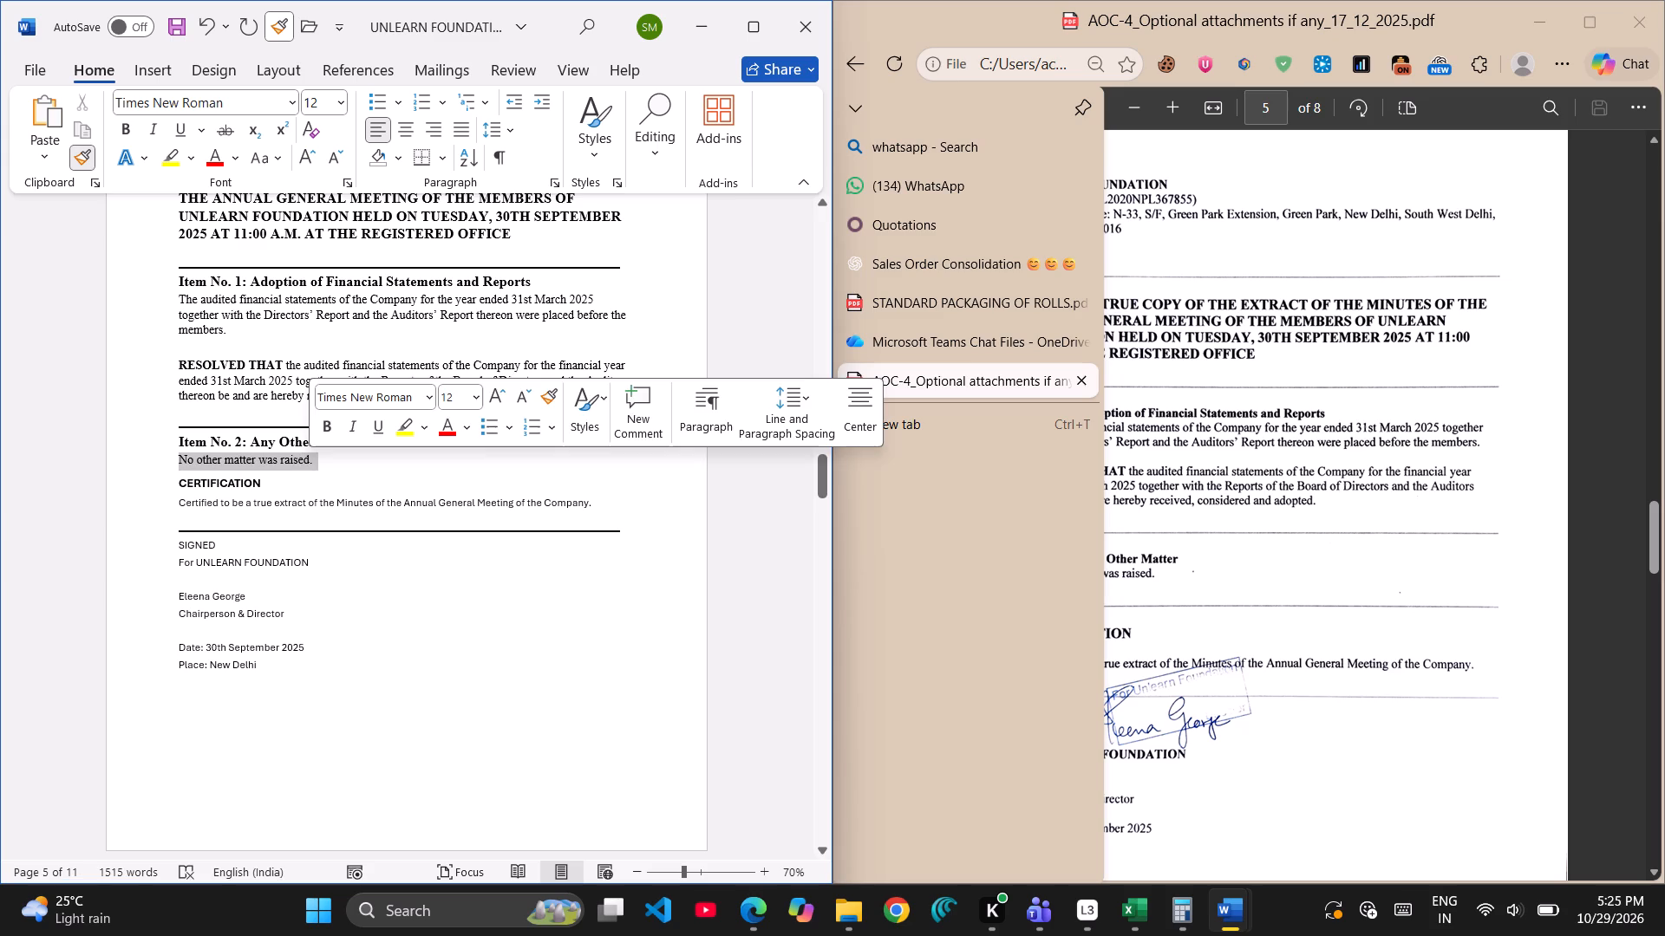
# Copy the Item No. 2 heading's bold Times New Roman 14 formatting onto the CERTIFICATION heading of the extract.
pyautogui.click(238, 444)
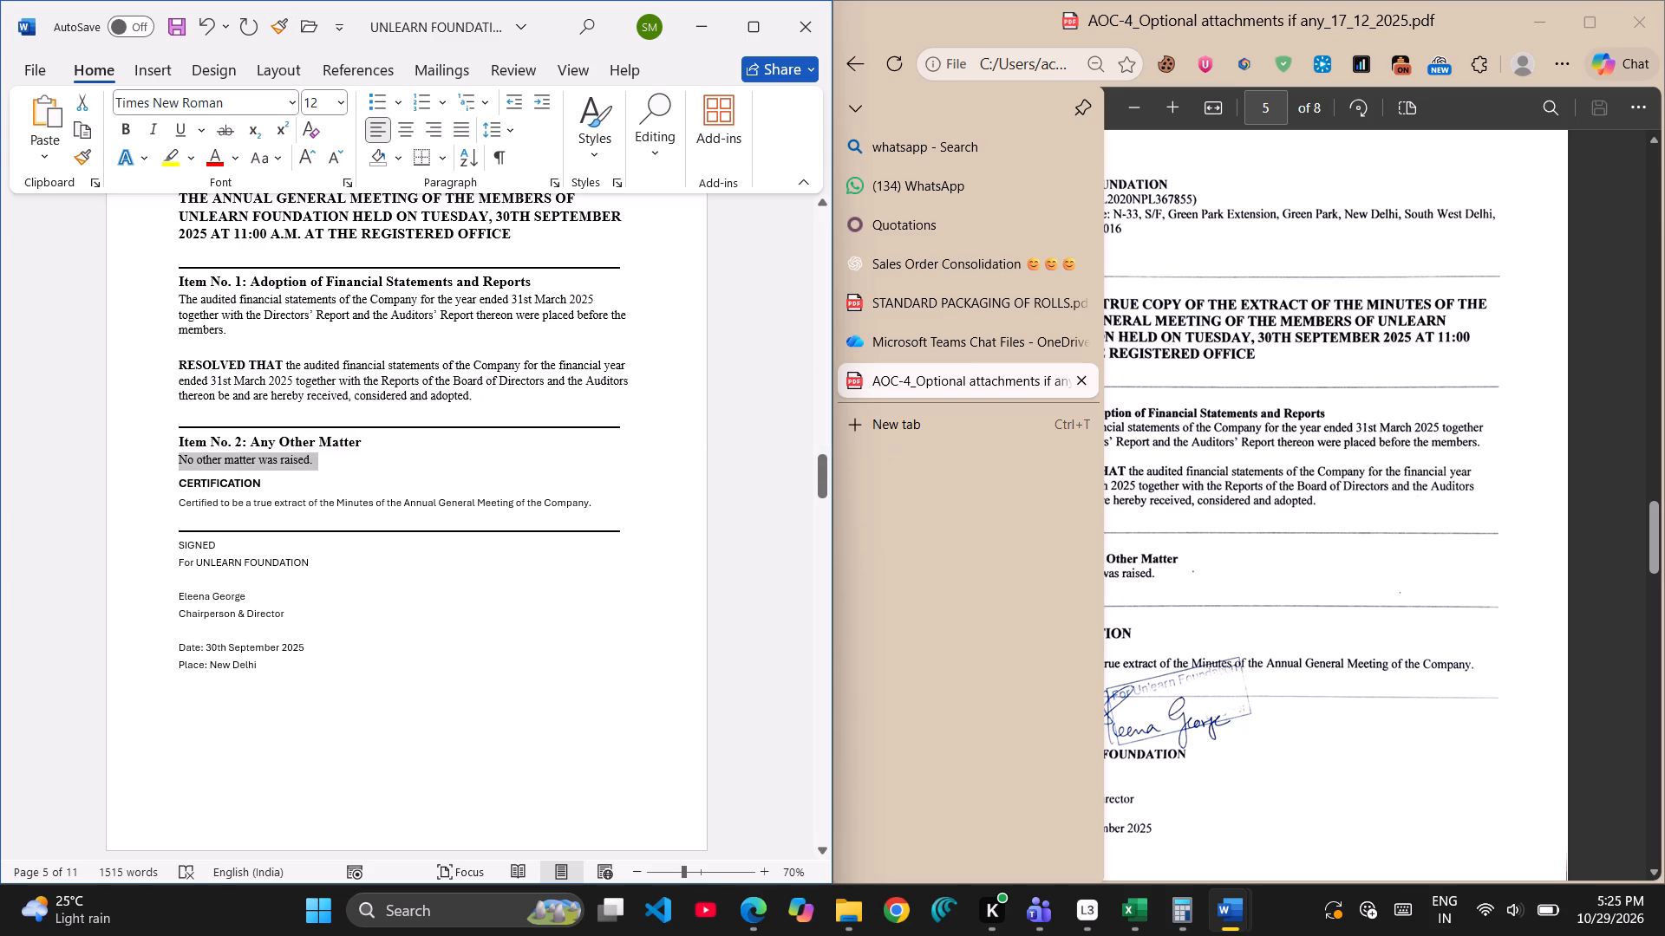
pyautogui.click(85, 146)
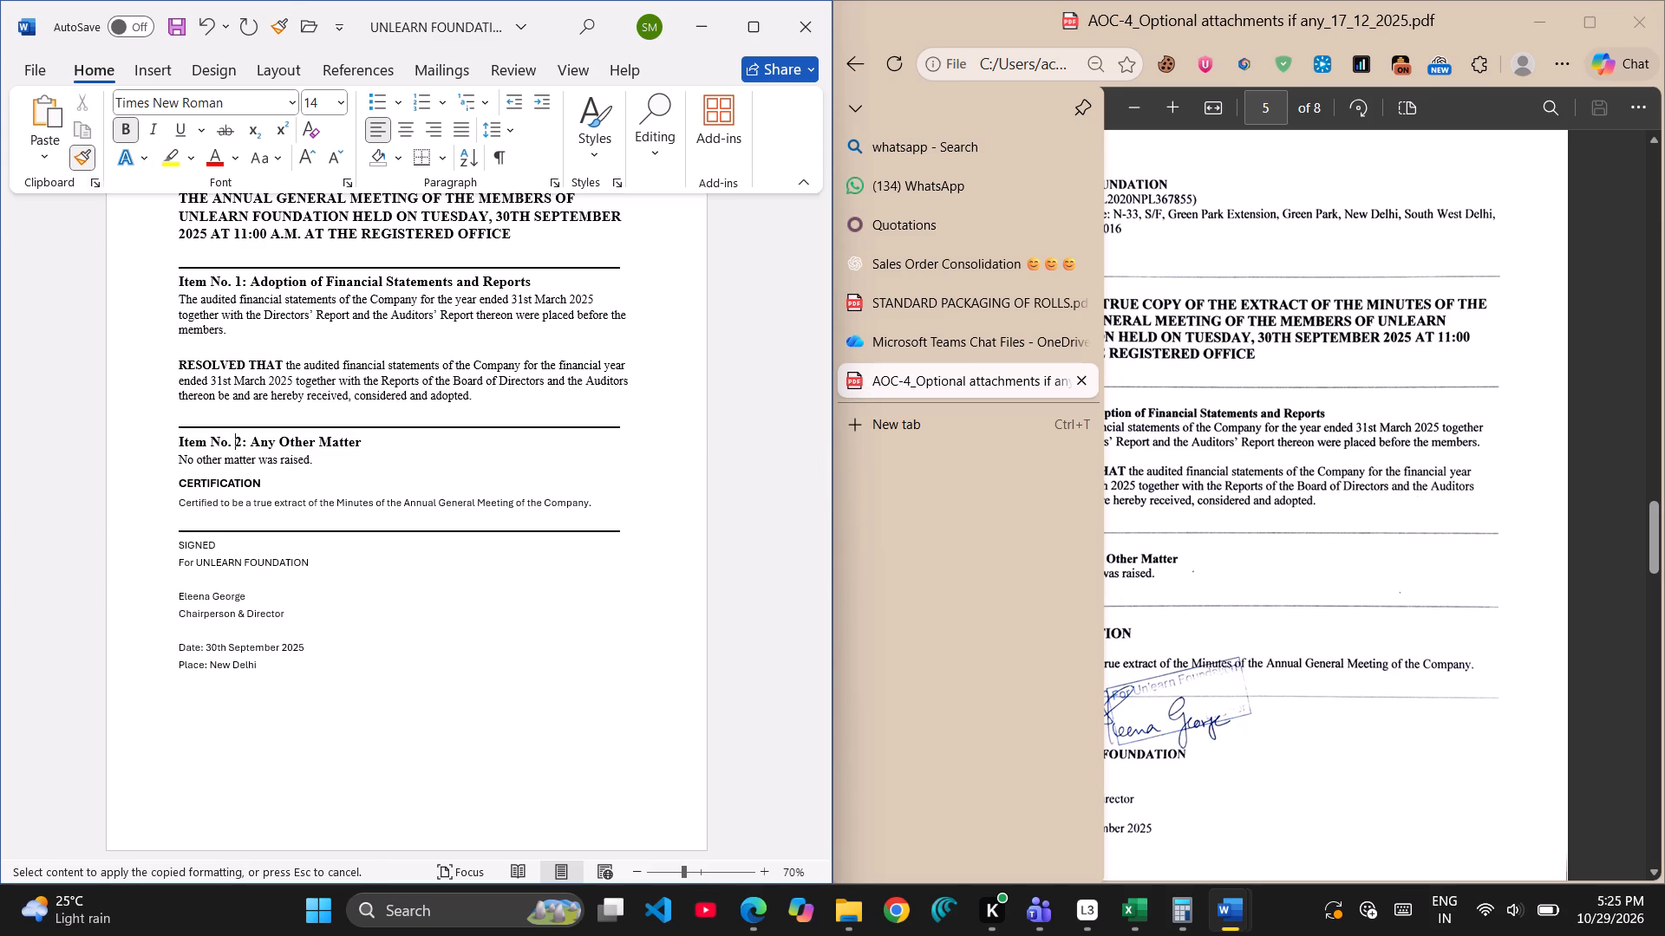
pyautogui.moveTo(180, 475); pyautogui.dragTo(269, 482)
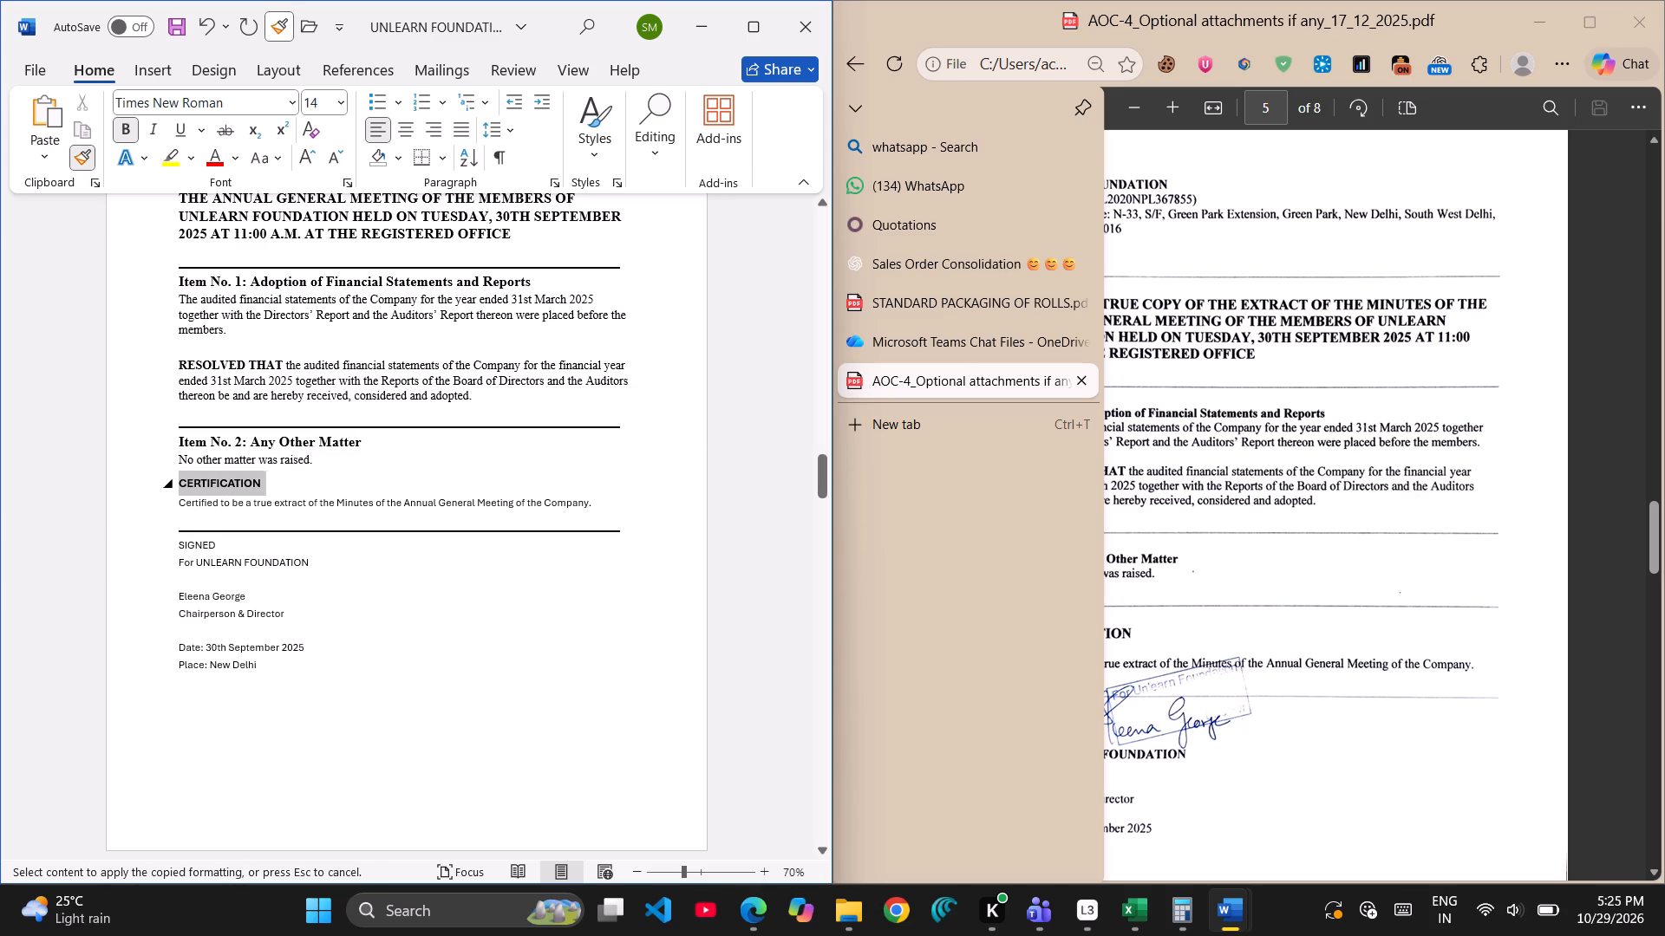
pyautogui.moveTo(269, 482); pyautogui.dragTo(289, 485)
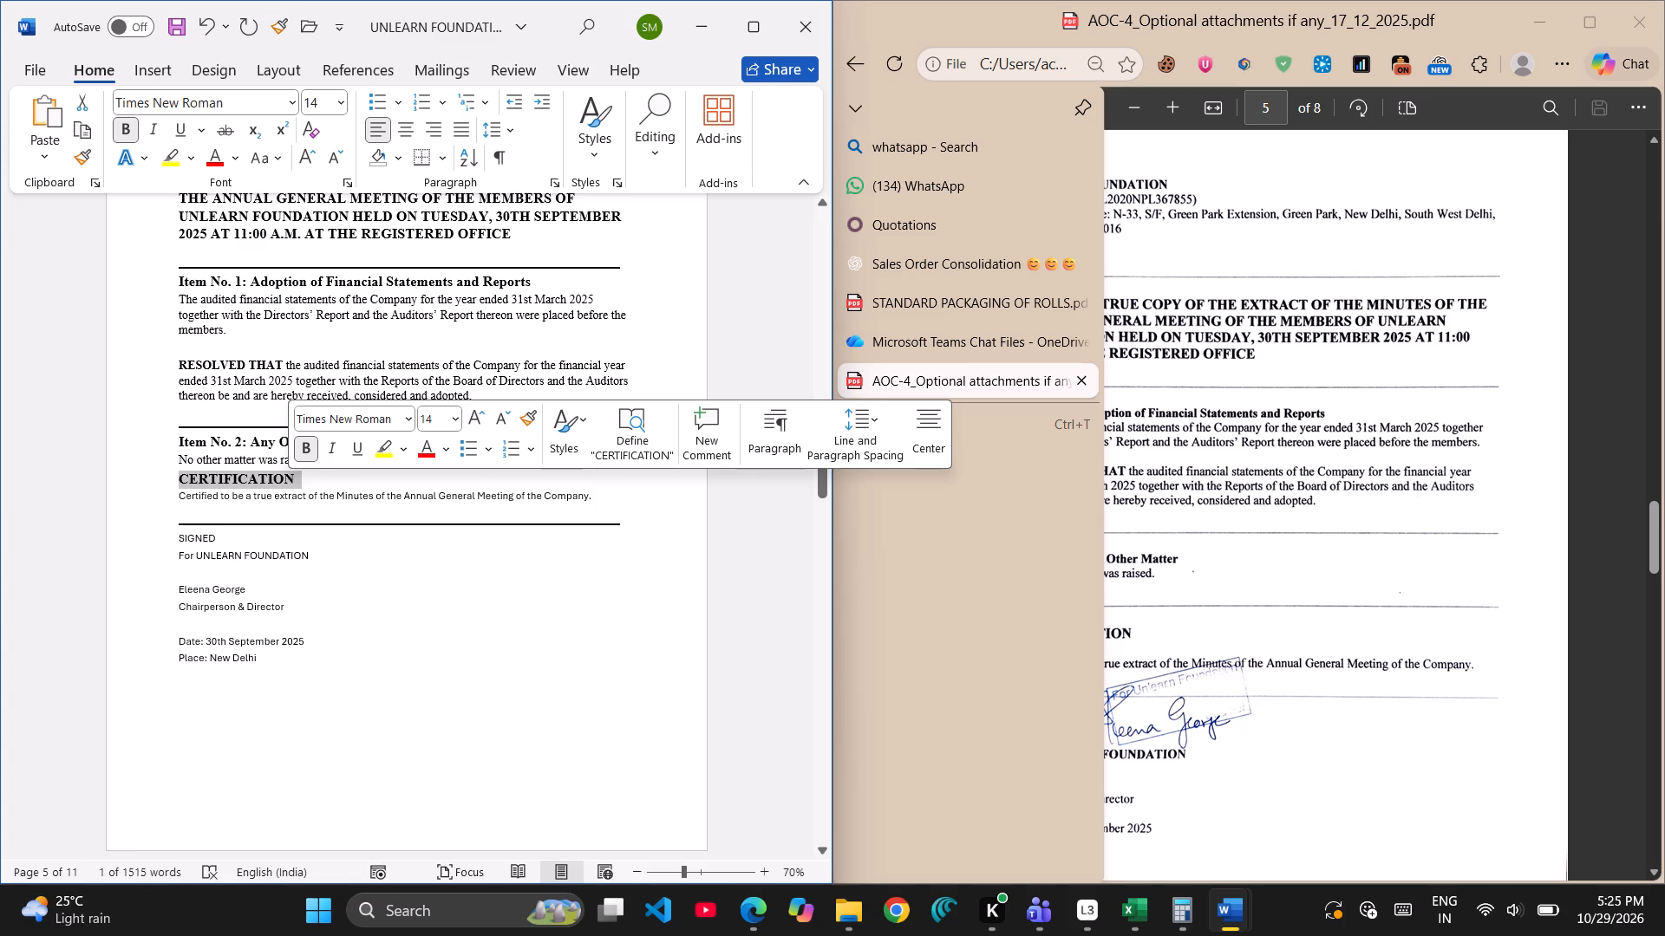
# Insert a blank line between the CERTIFICATION heading and the "Certified to be a true extract" sentence.
pyautogui.click(177, 490)
pyautogui.click(177, 490)
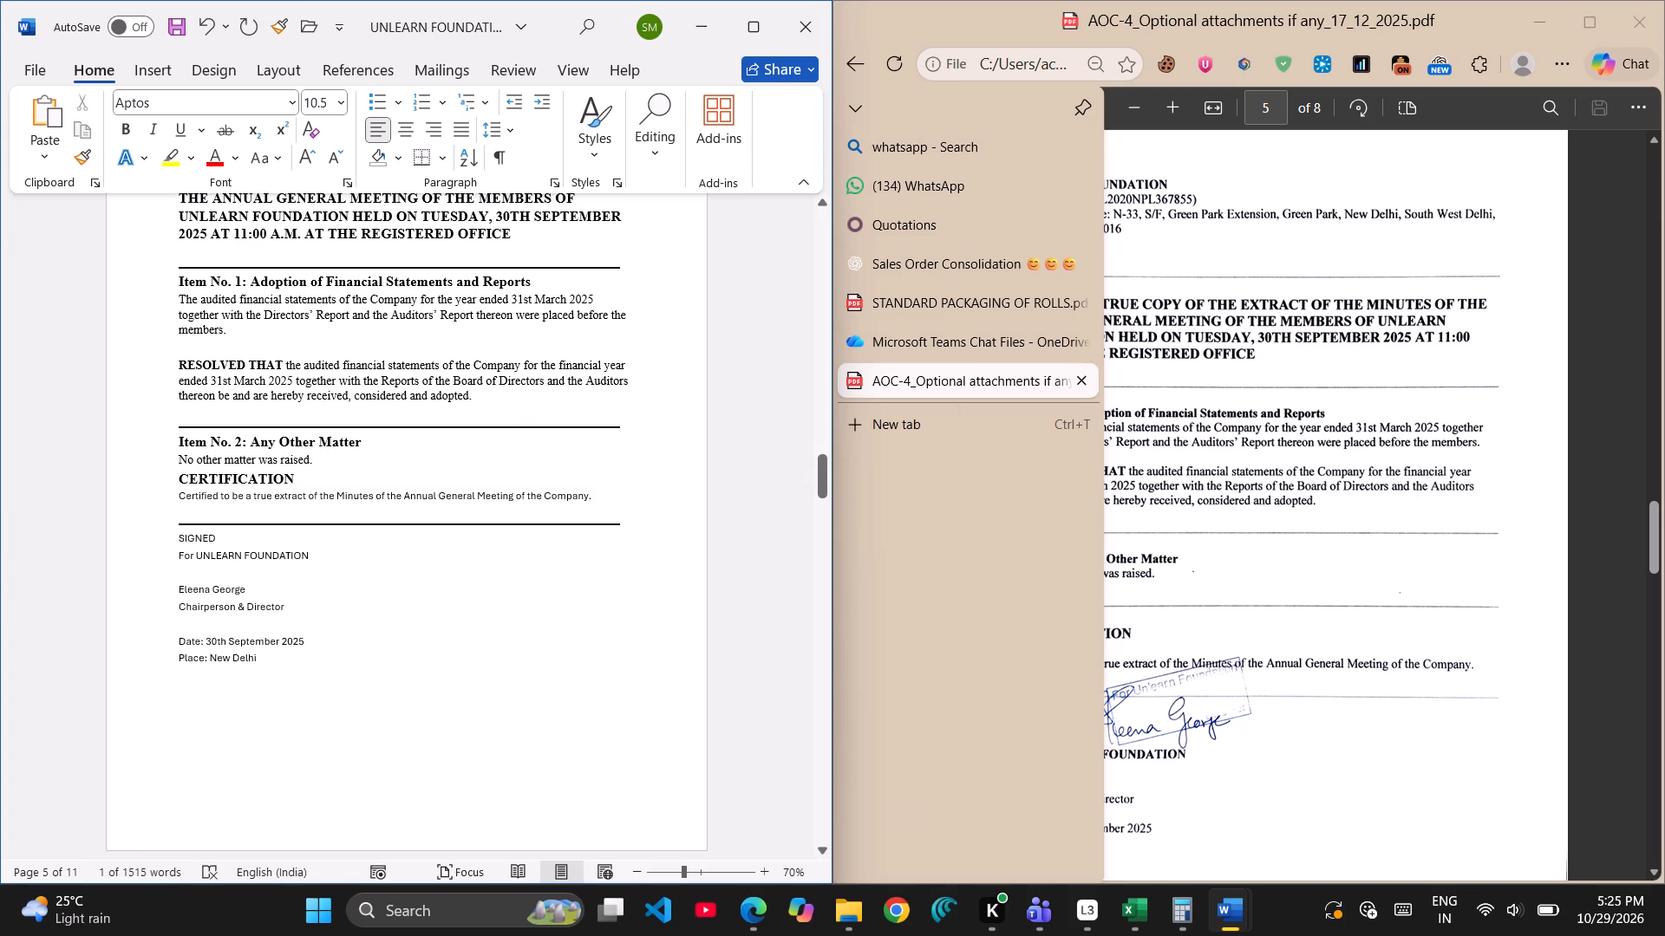
pyautogui.press('Return')
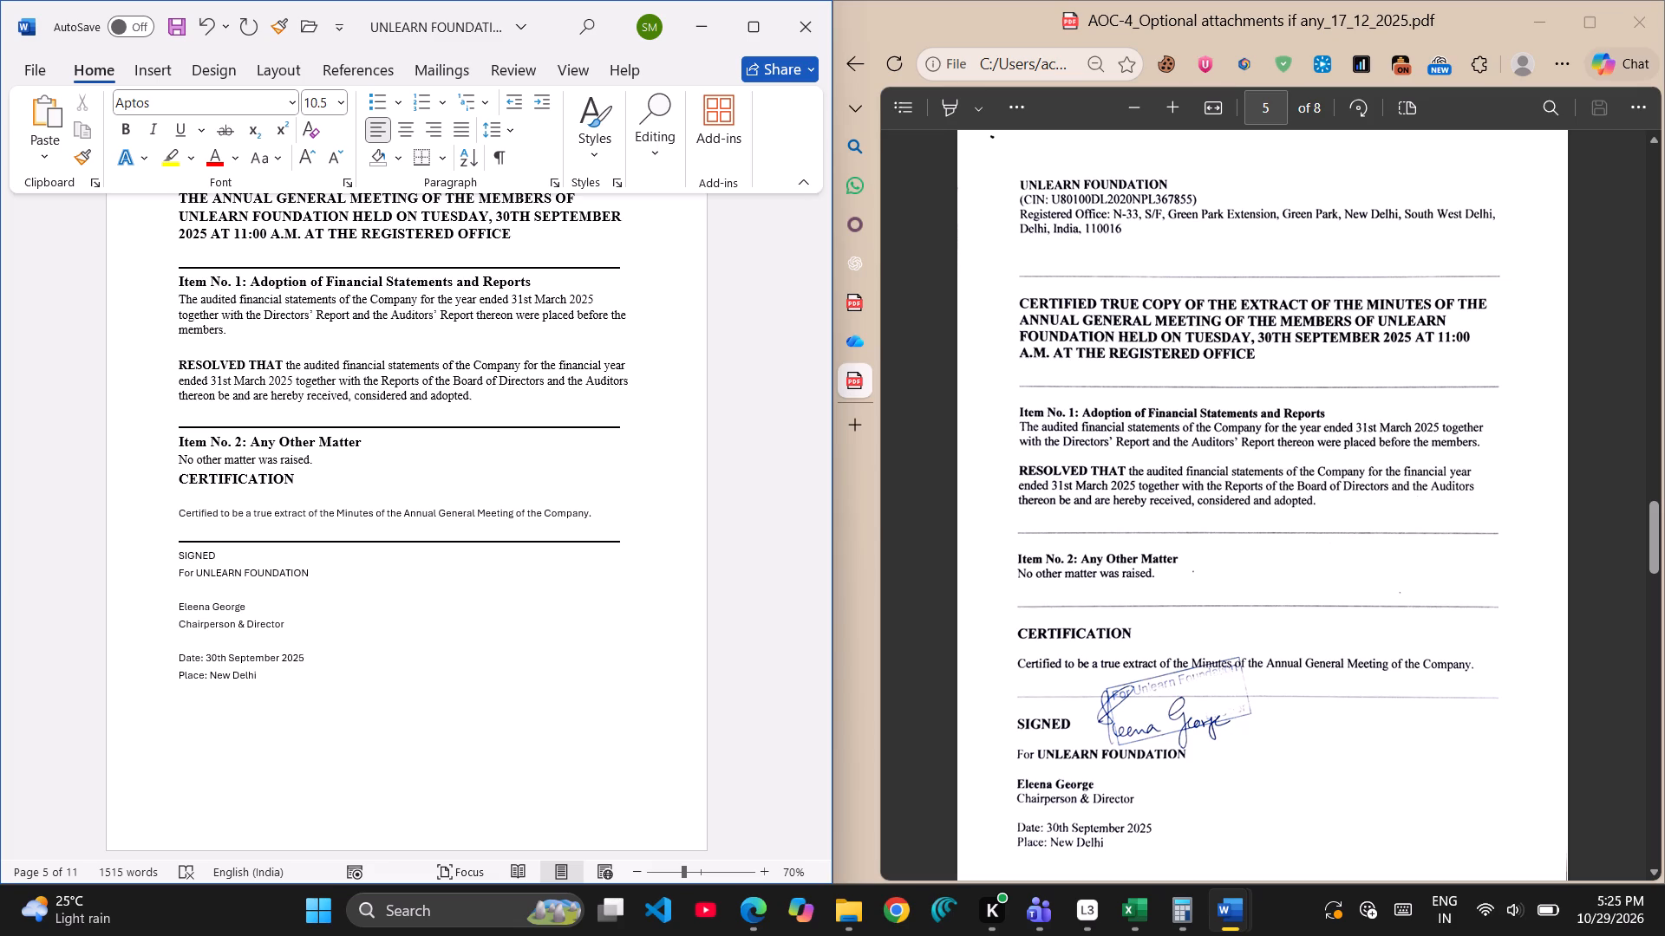
# Insert a copy of the horizontal divider line between "No other matter was raised." and the CERTIFICATION heading.
pyautogui.scroll(-1, 1389, 683)
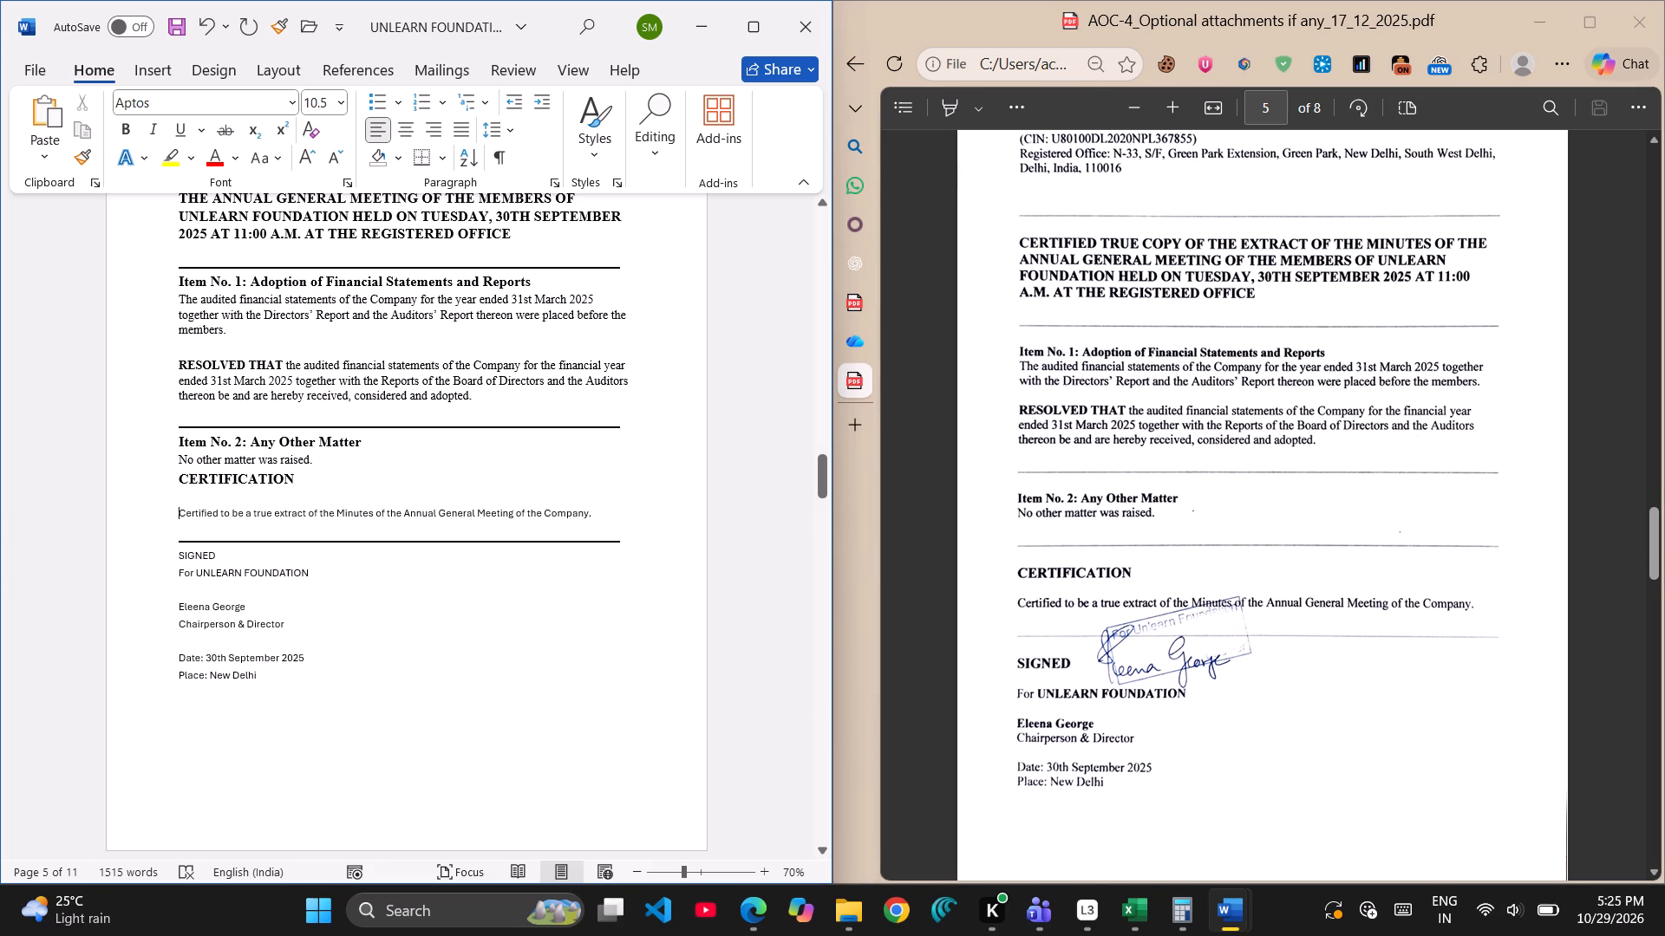
pyautogui.click(174, 478)
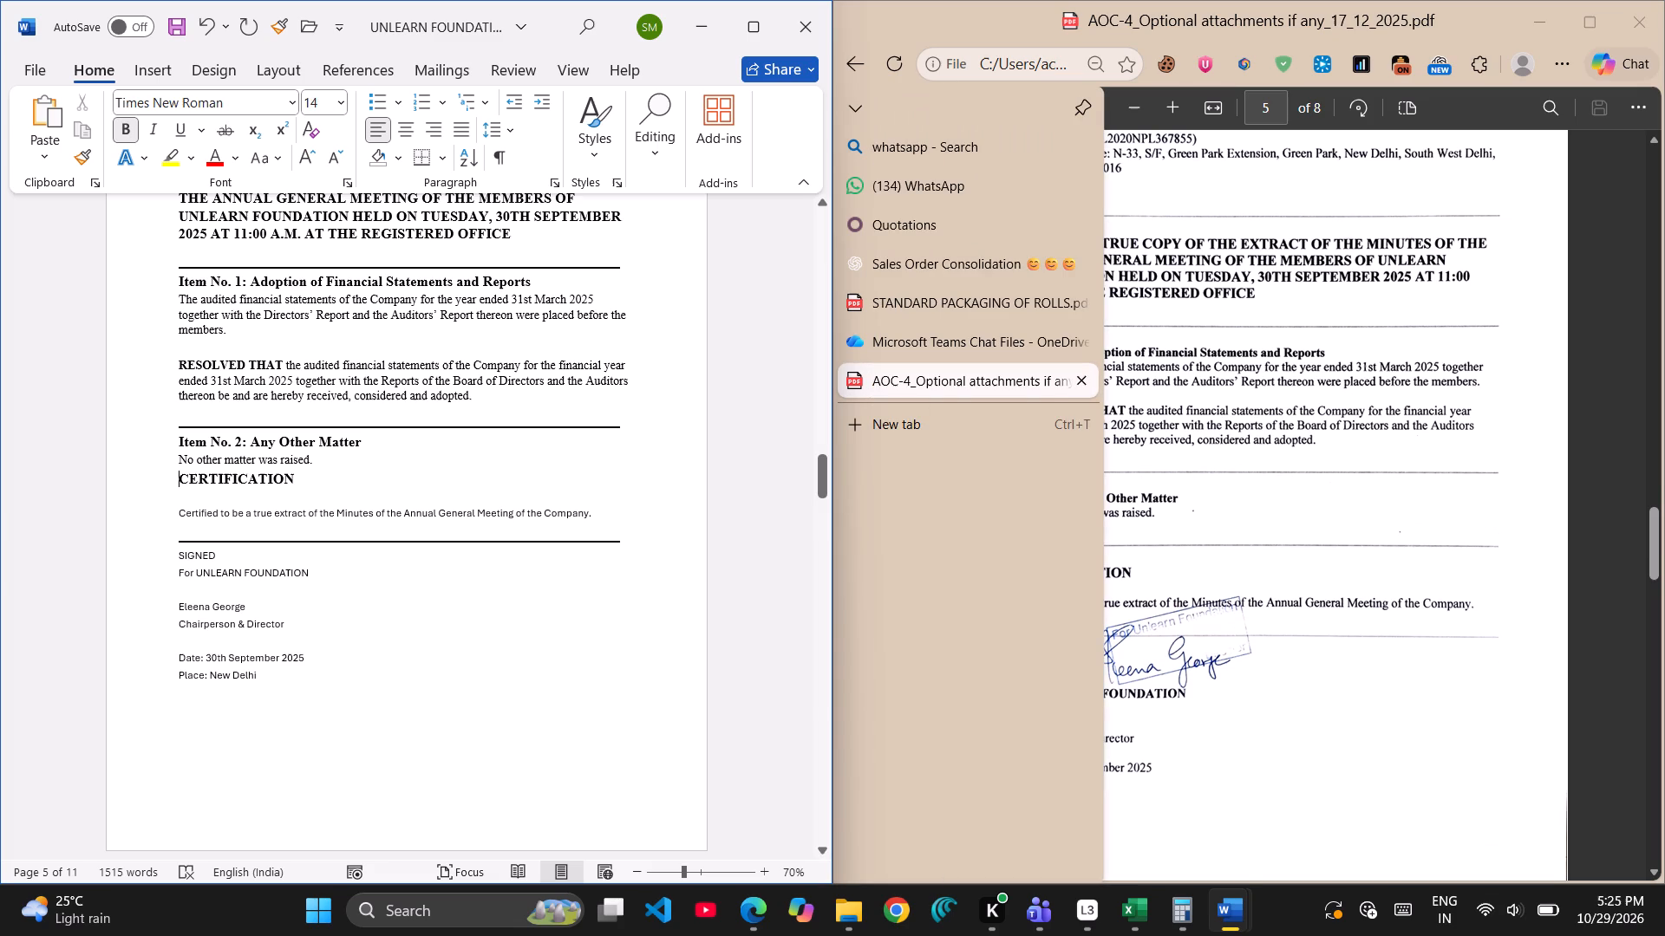
pyautogui.press('Return')
pyautogui.press('Down')
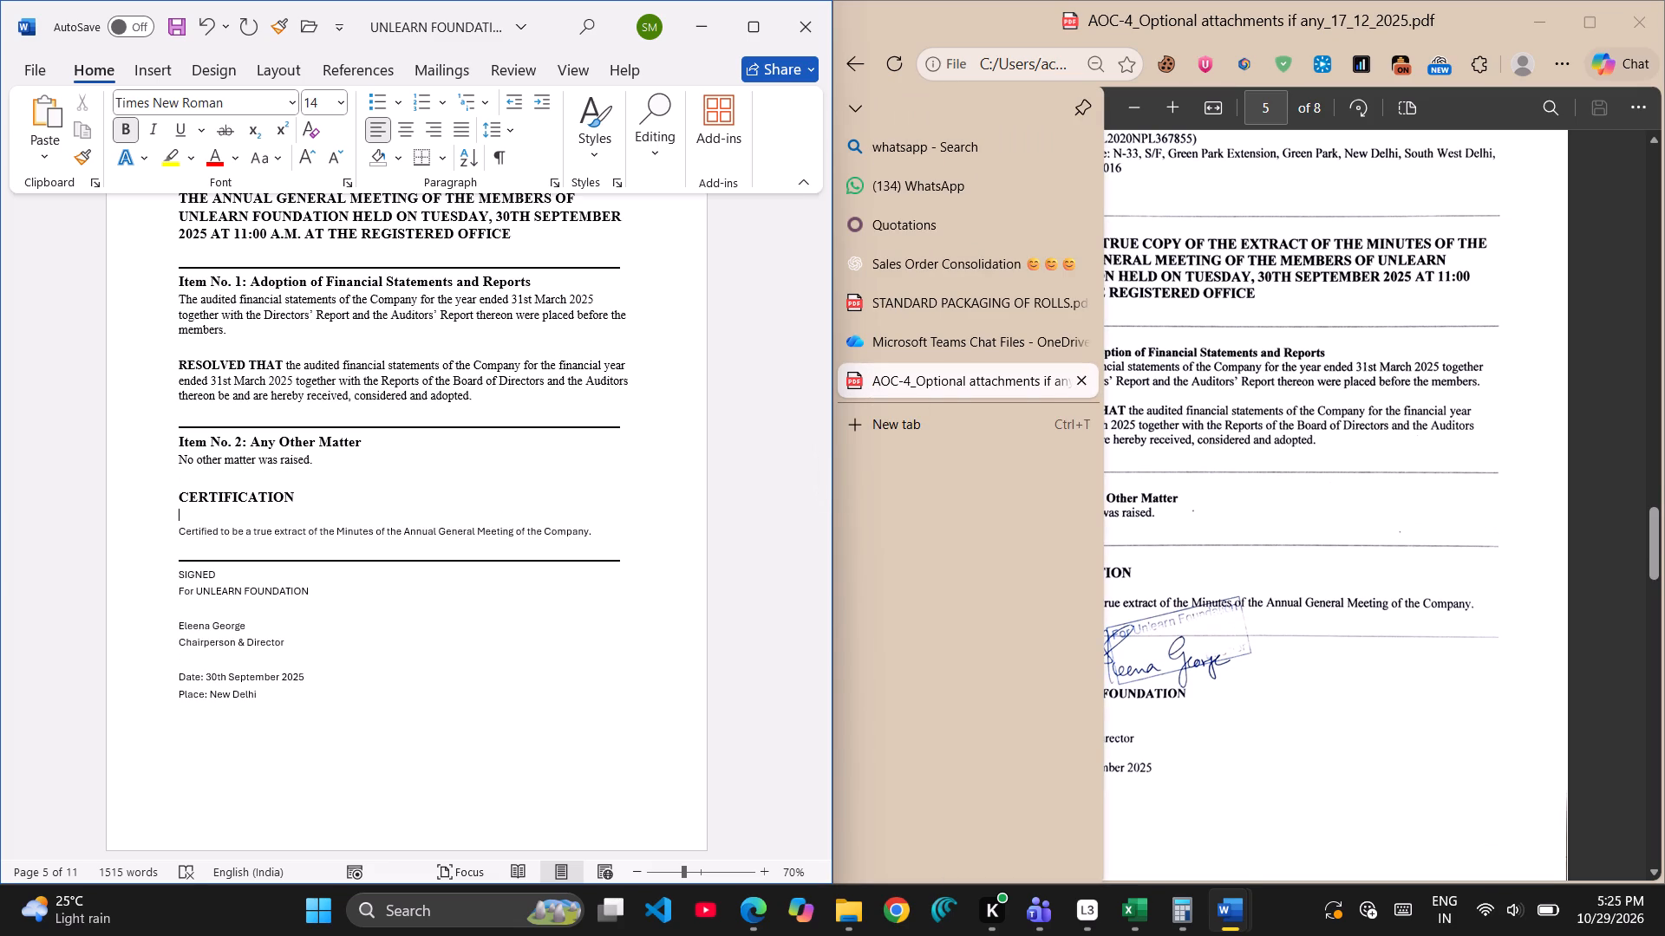
pyautogui.click(195, 426)
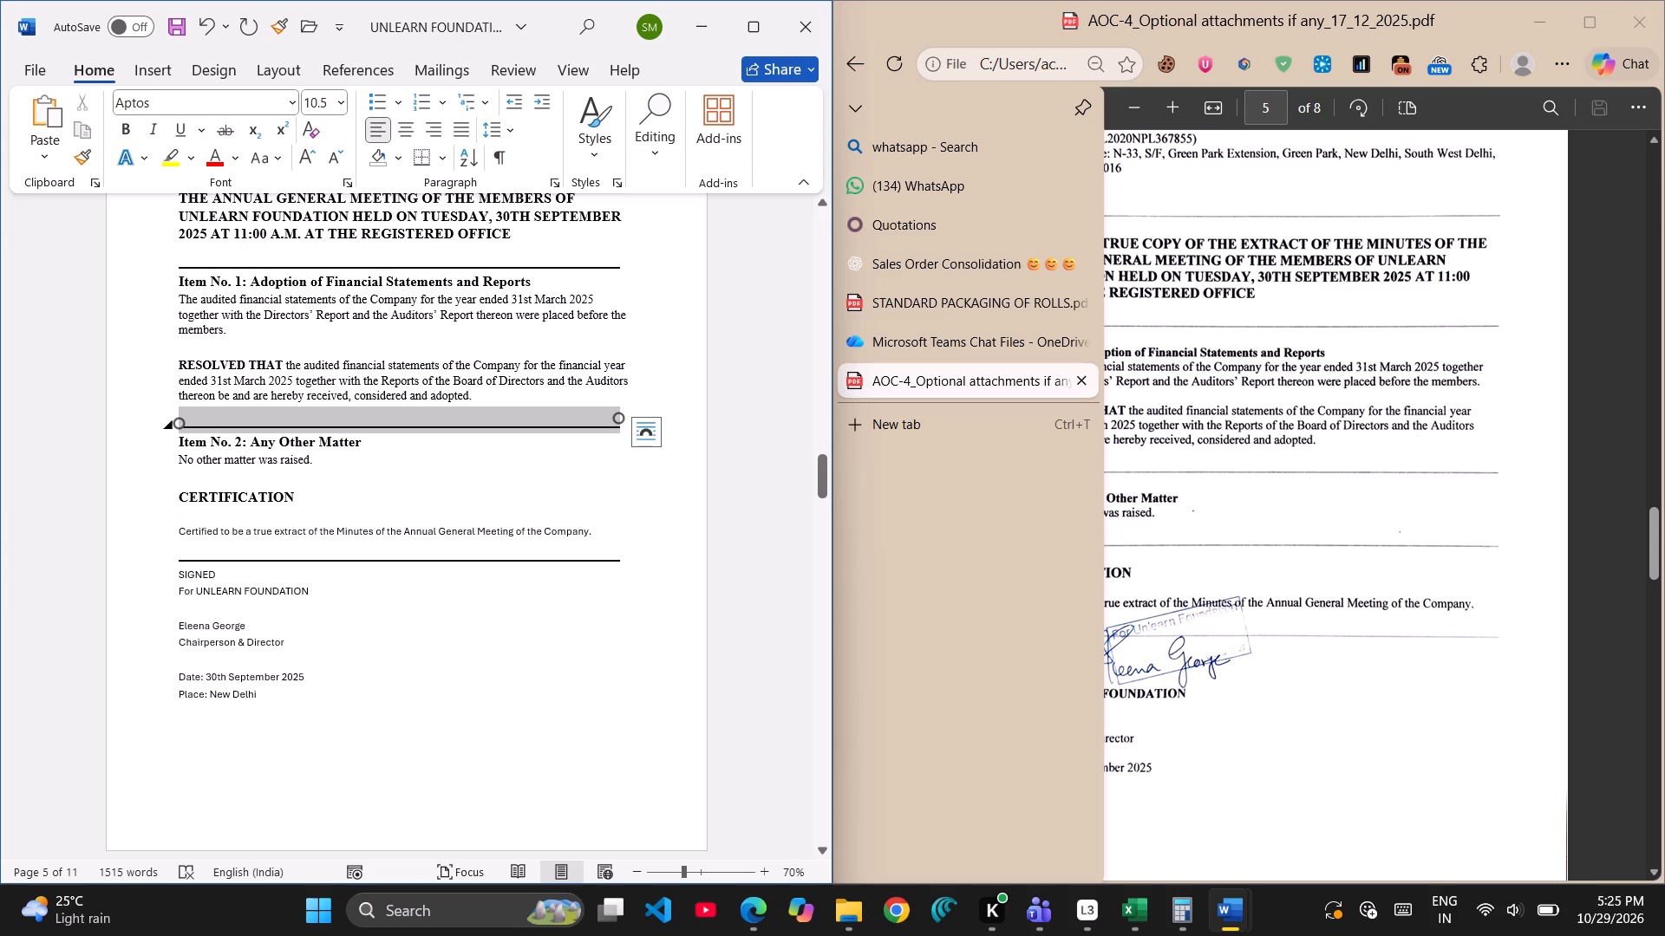
pyautogui.hotkey('ctrl', 'c')
pyautogui.keyDown('ctrl'); pyautogui.click(195, 426); pyautogui.keyUp('ctrl')
pyautogui.click(180, 478)
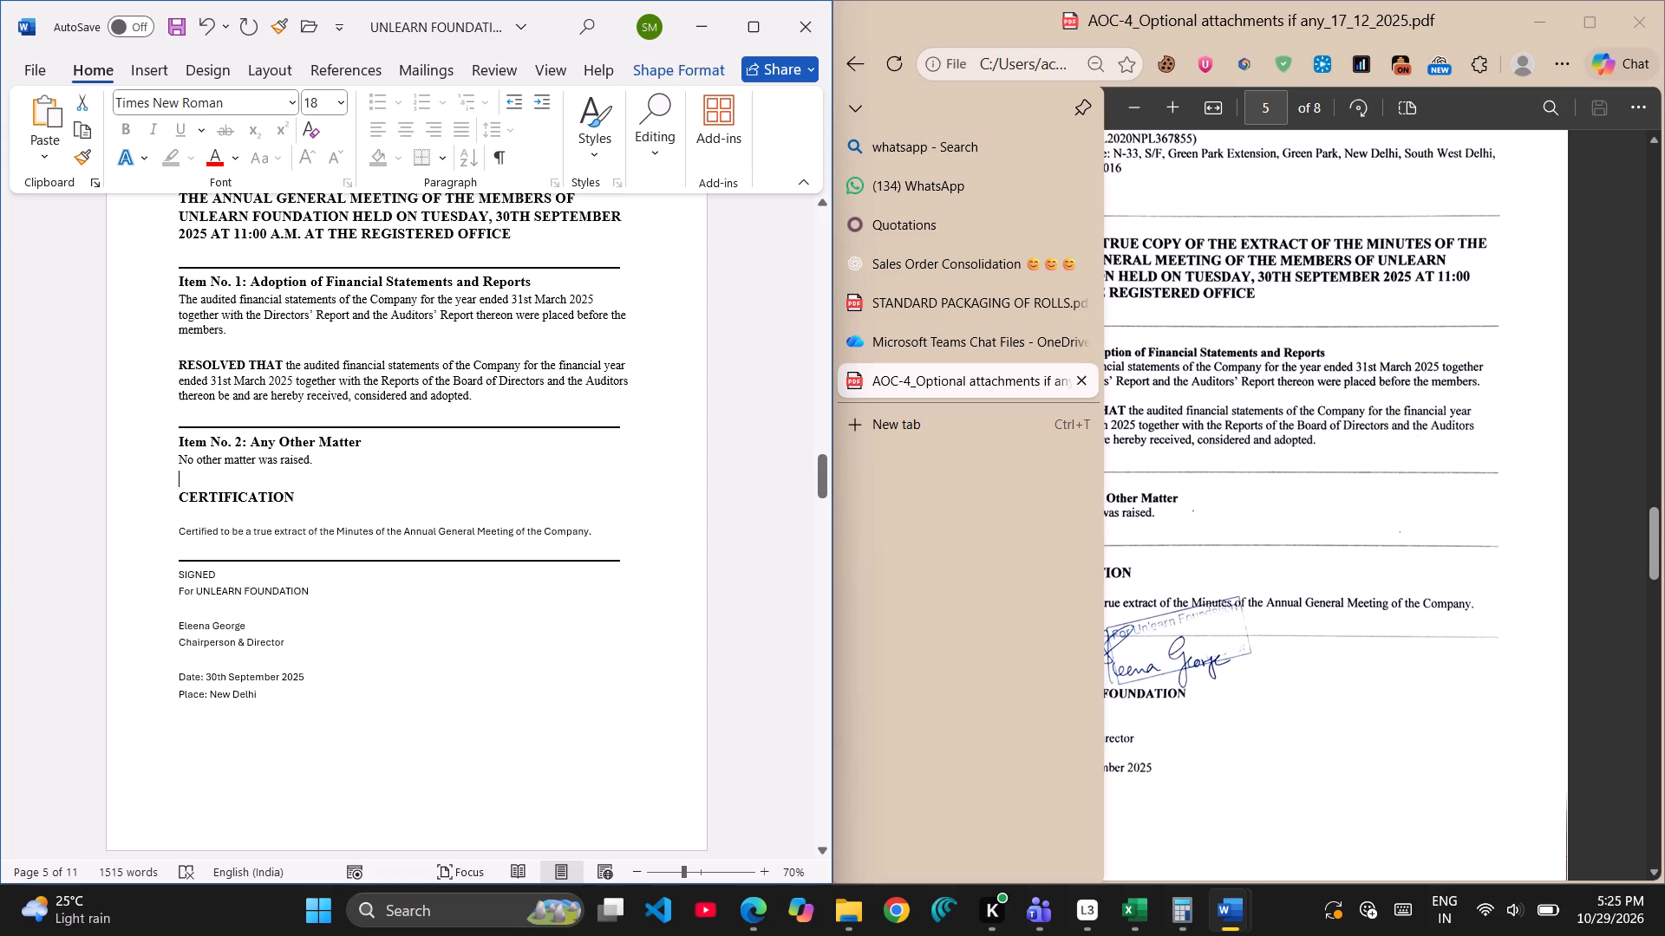
pyautogui.hotkey('ctrl', 'v')
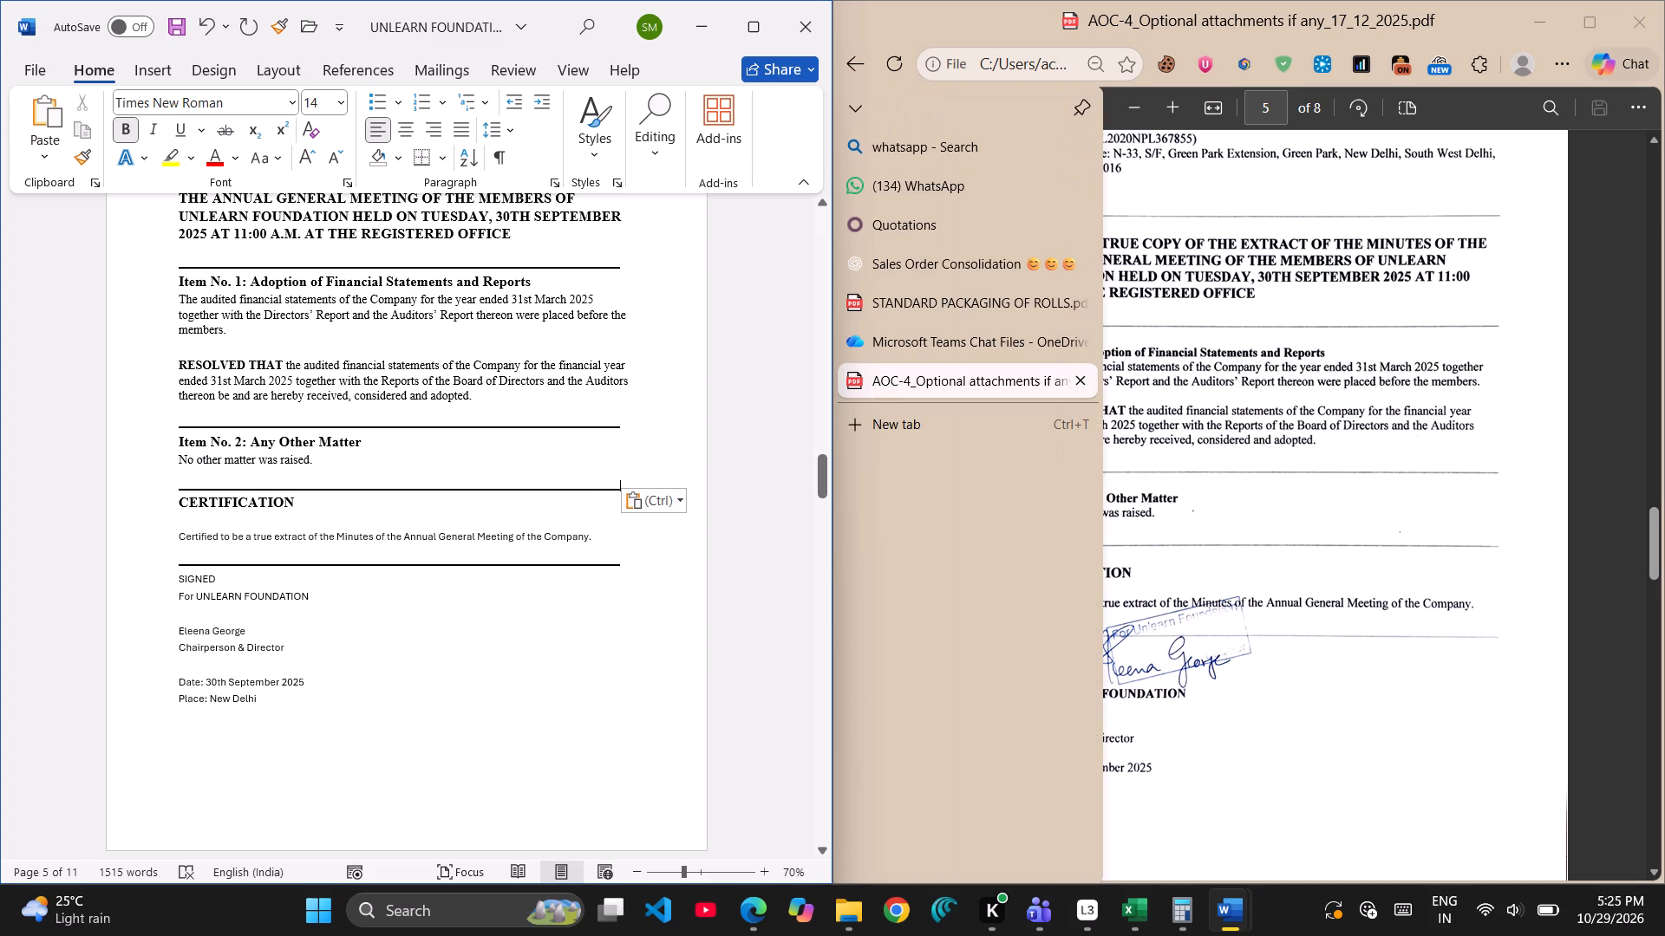
# Copy the regular Times New Roman 12 formatting of "No other matter was raised." onto the "Certified to be a true extract" sentence.
pyautogui.click(199, 458)
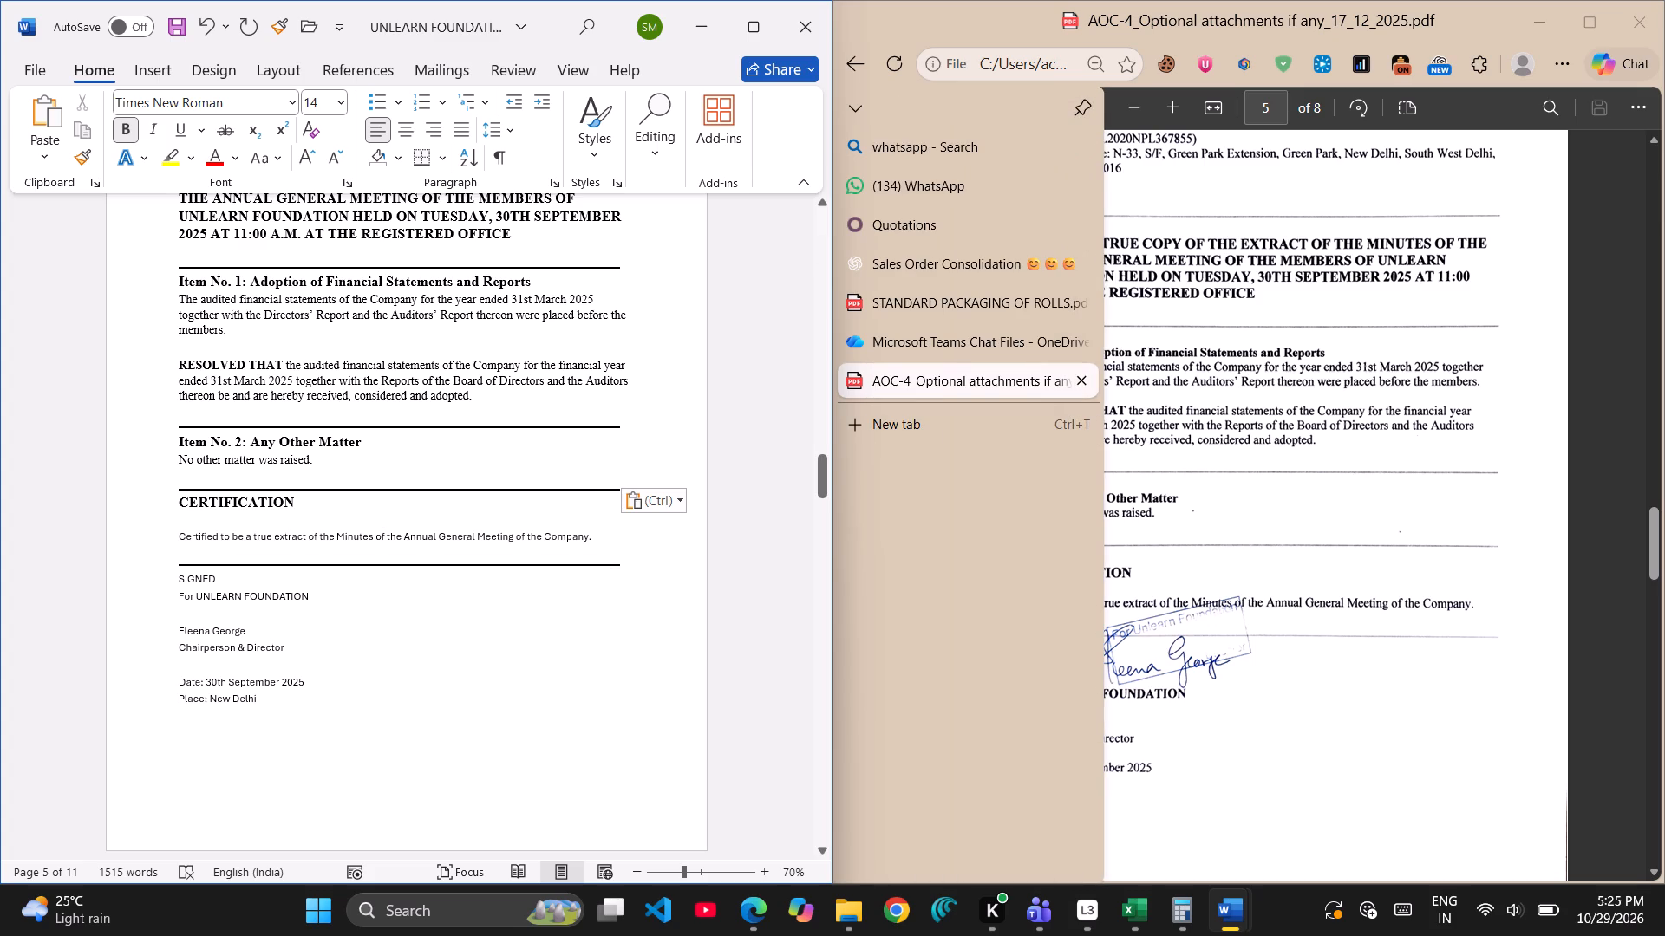
pyautogui.moveTo(199, 458); pyautogui.dragTo(219, 458)
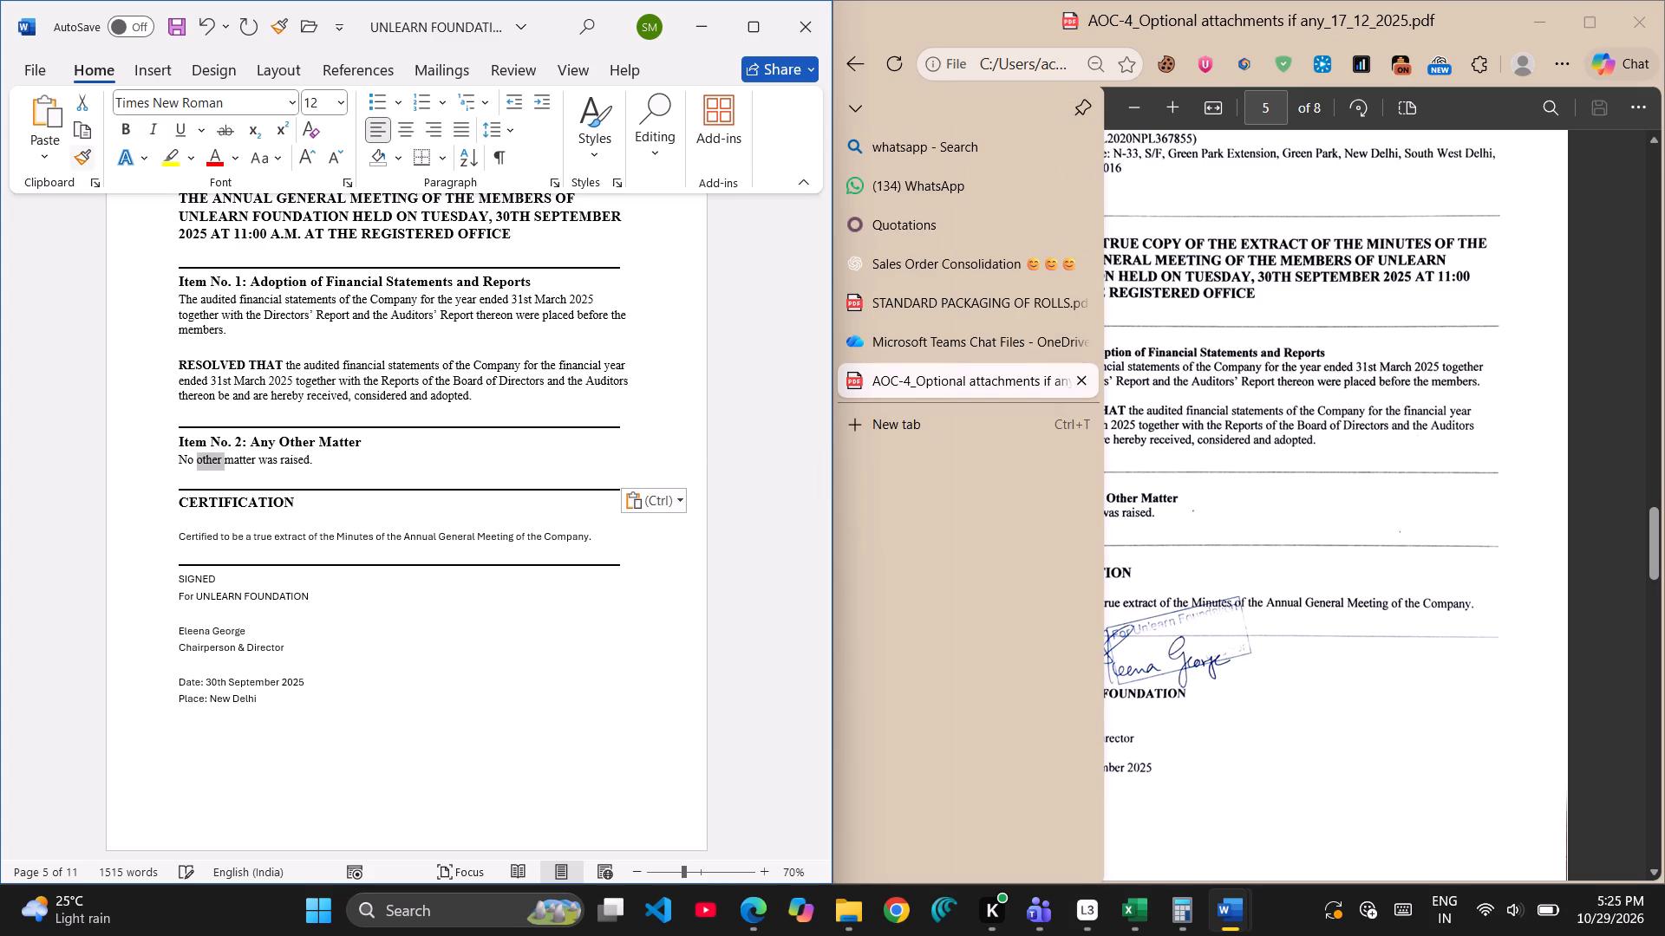
pyautogui.click(87, 154)
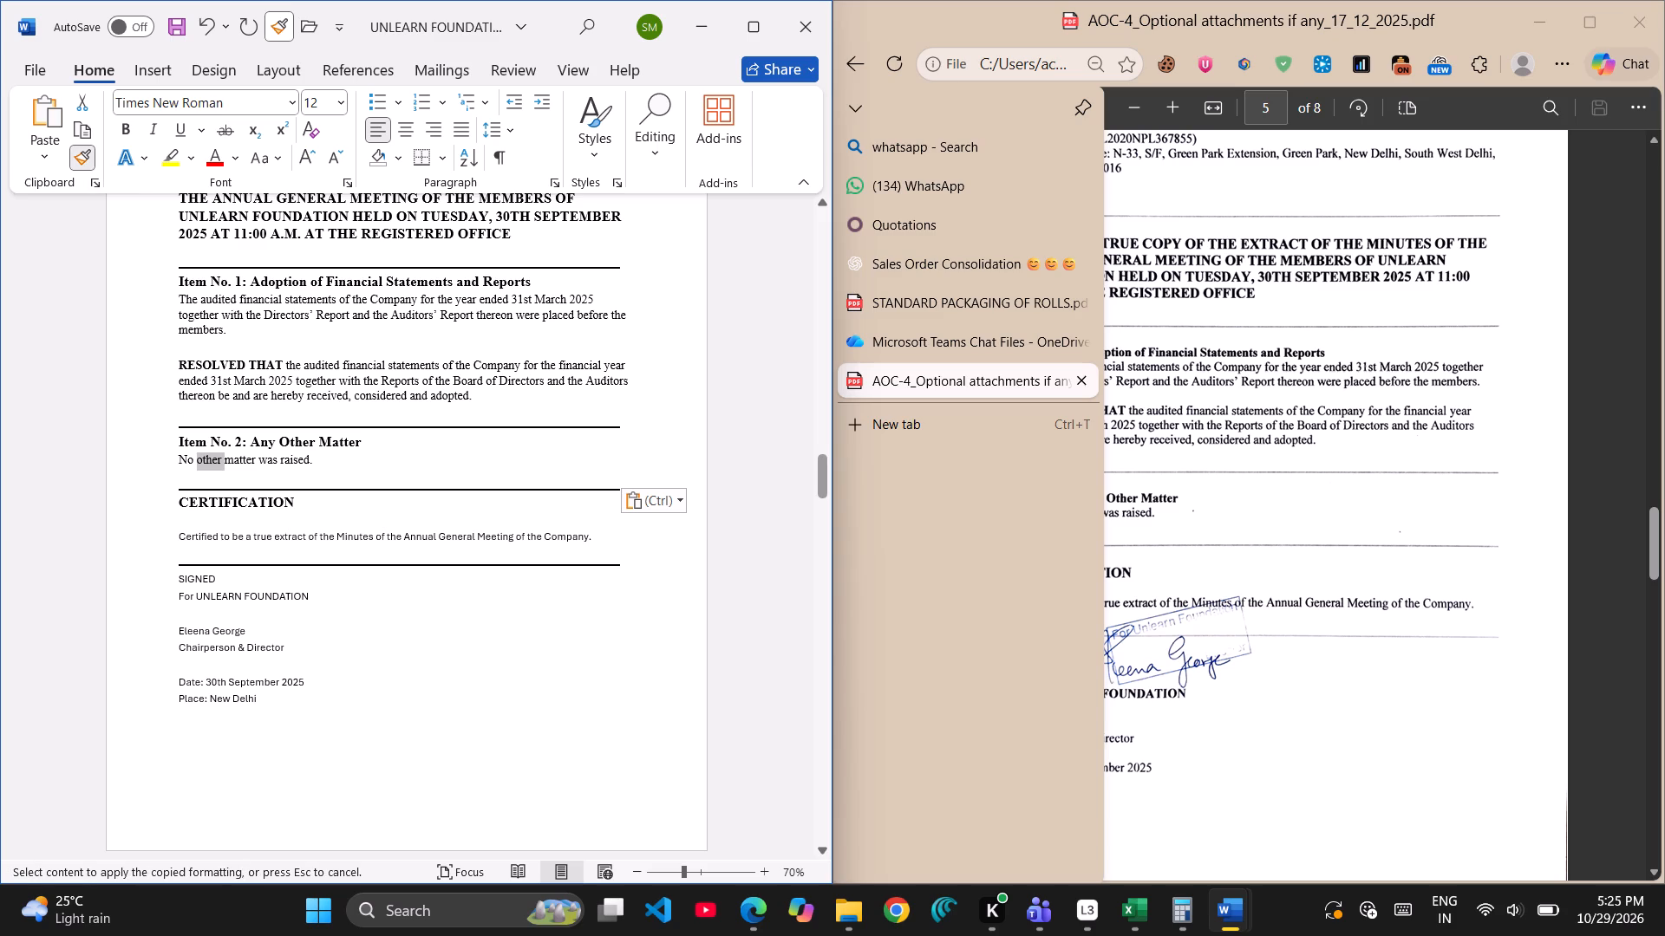
pyautogui.moveTo(179, 536); pyautogui.dragTo(592, 542)
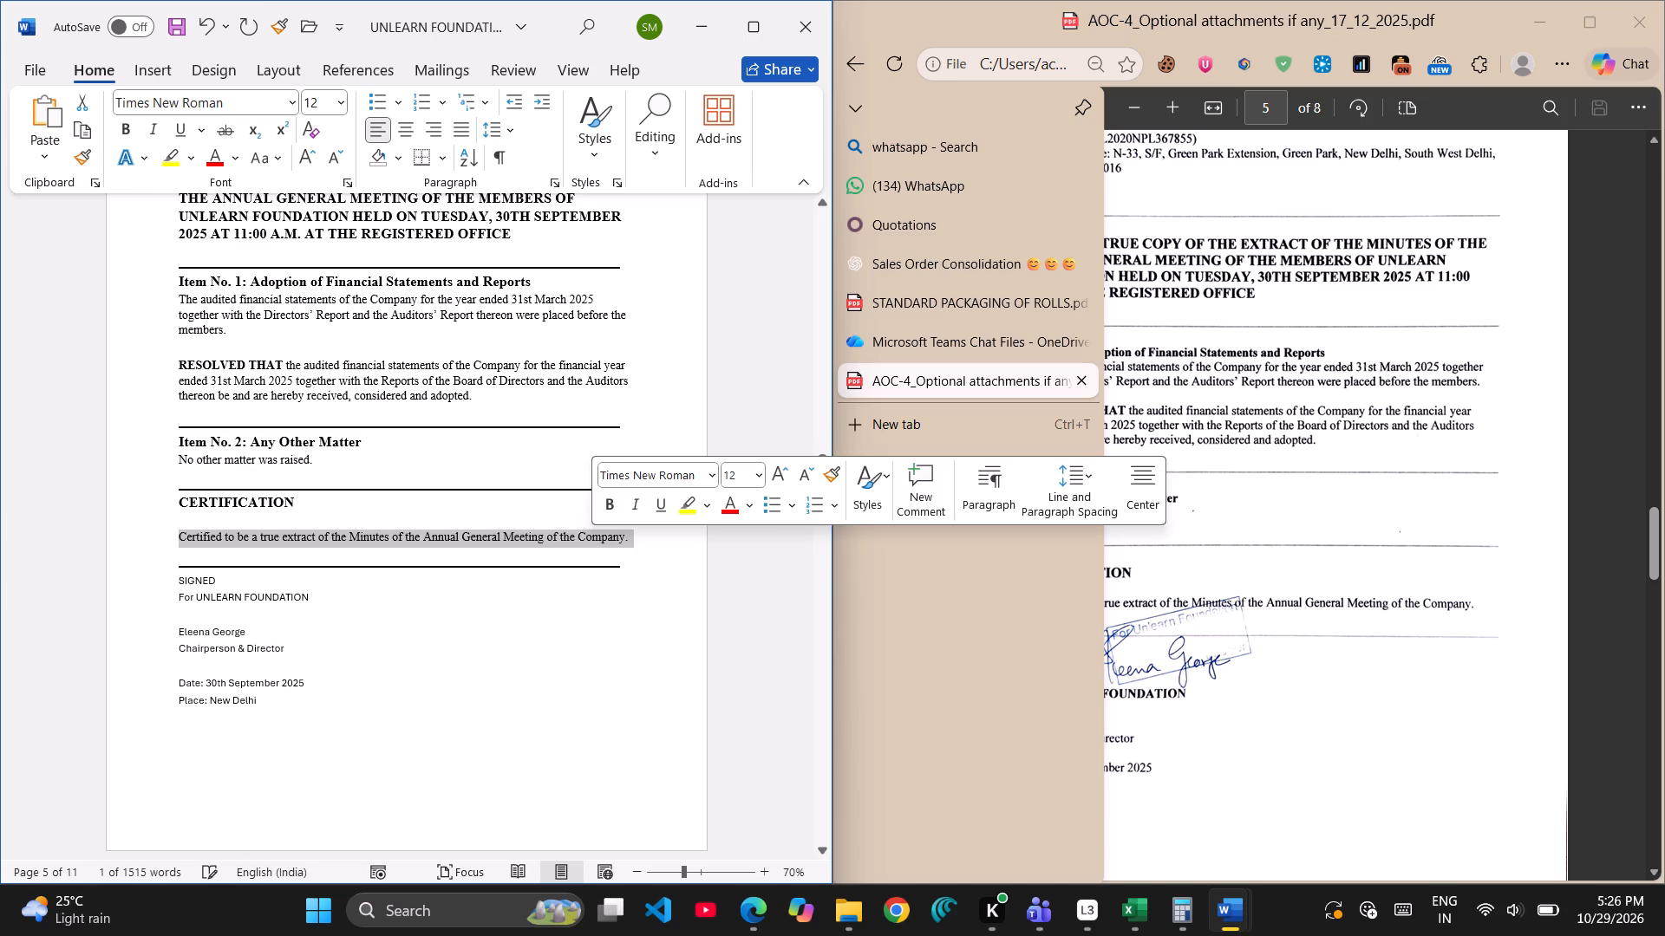
# Copy the certification sentence's Times New Roman 12 formatting onto the whole signature block, from SIGNED through "Place: New Delhi".
pyautogui.click(87, 152)
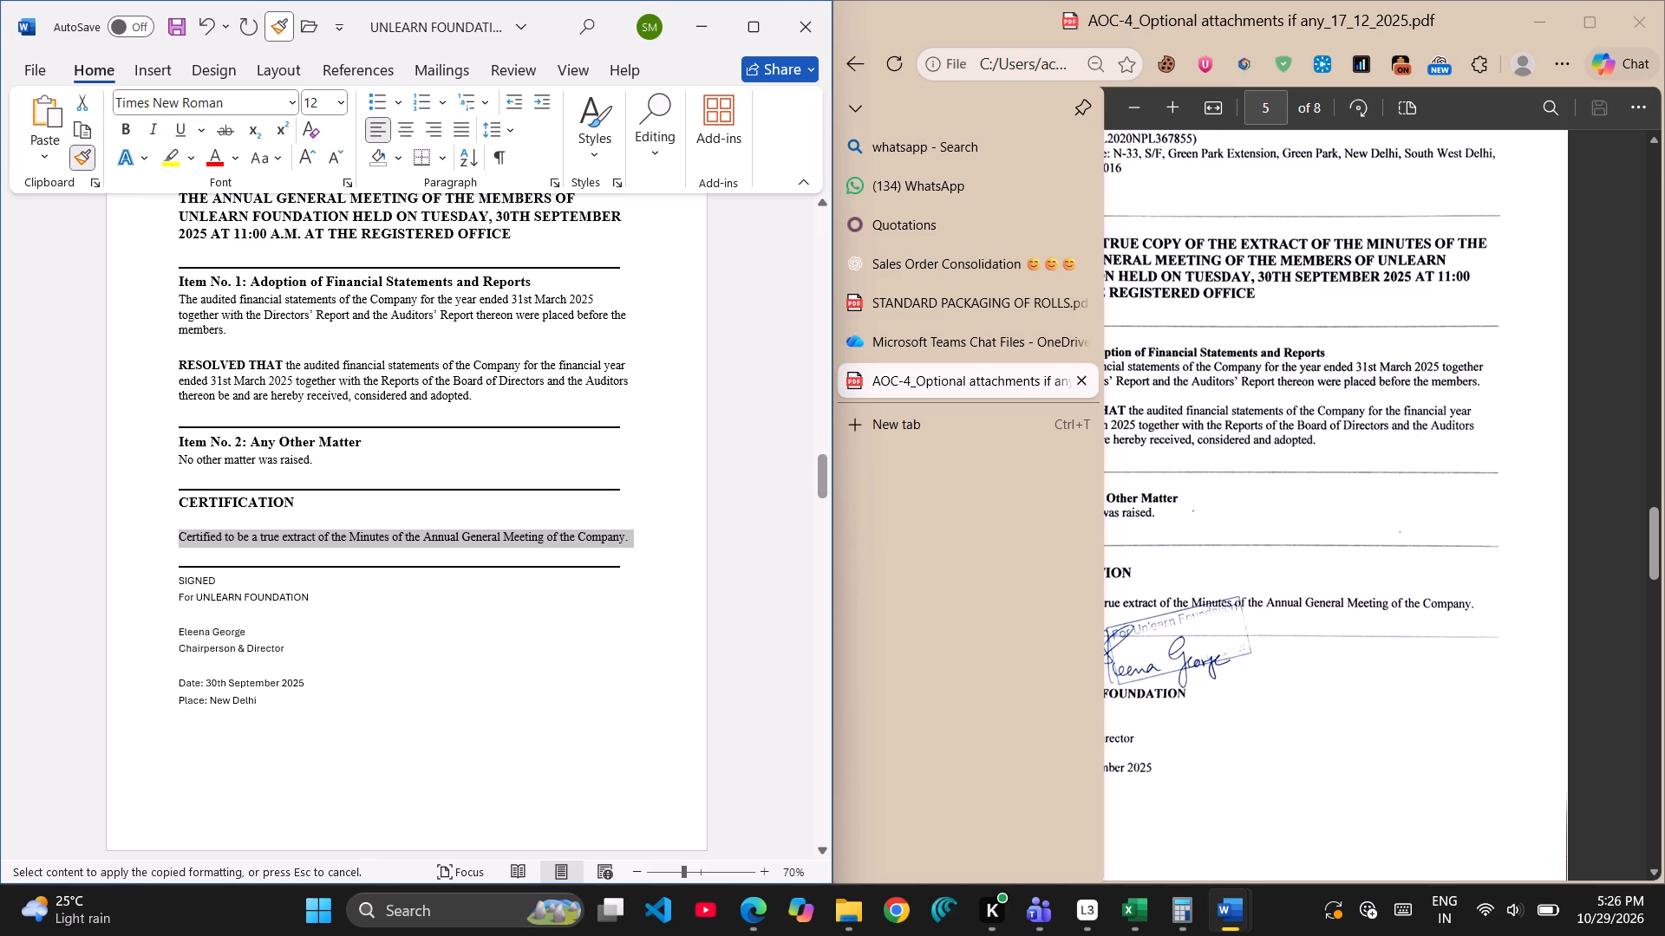
pyautogui.moveTo(176, 578); pyautogui.dragTo(305, 695)
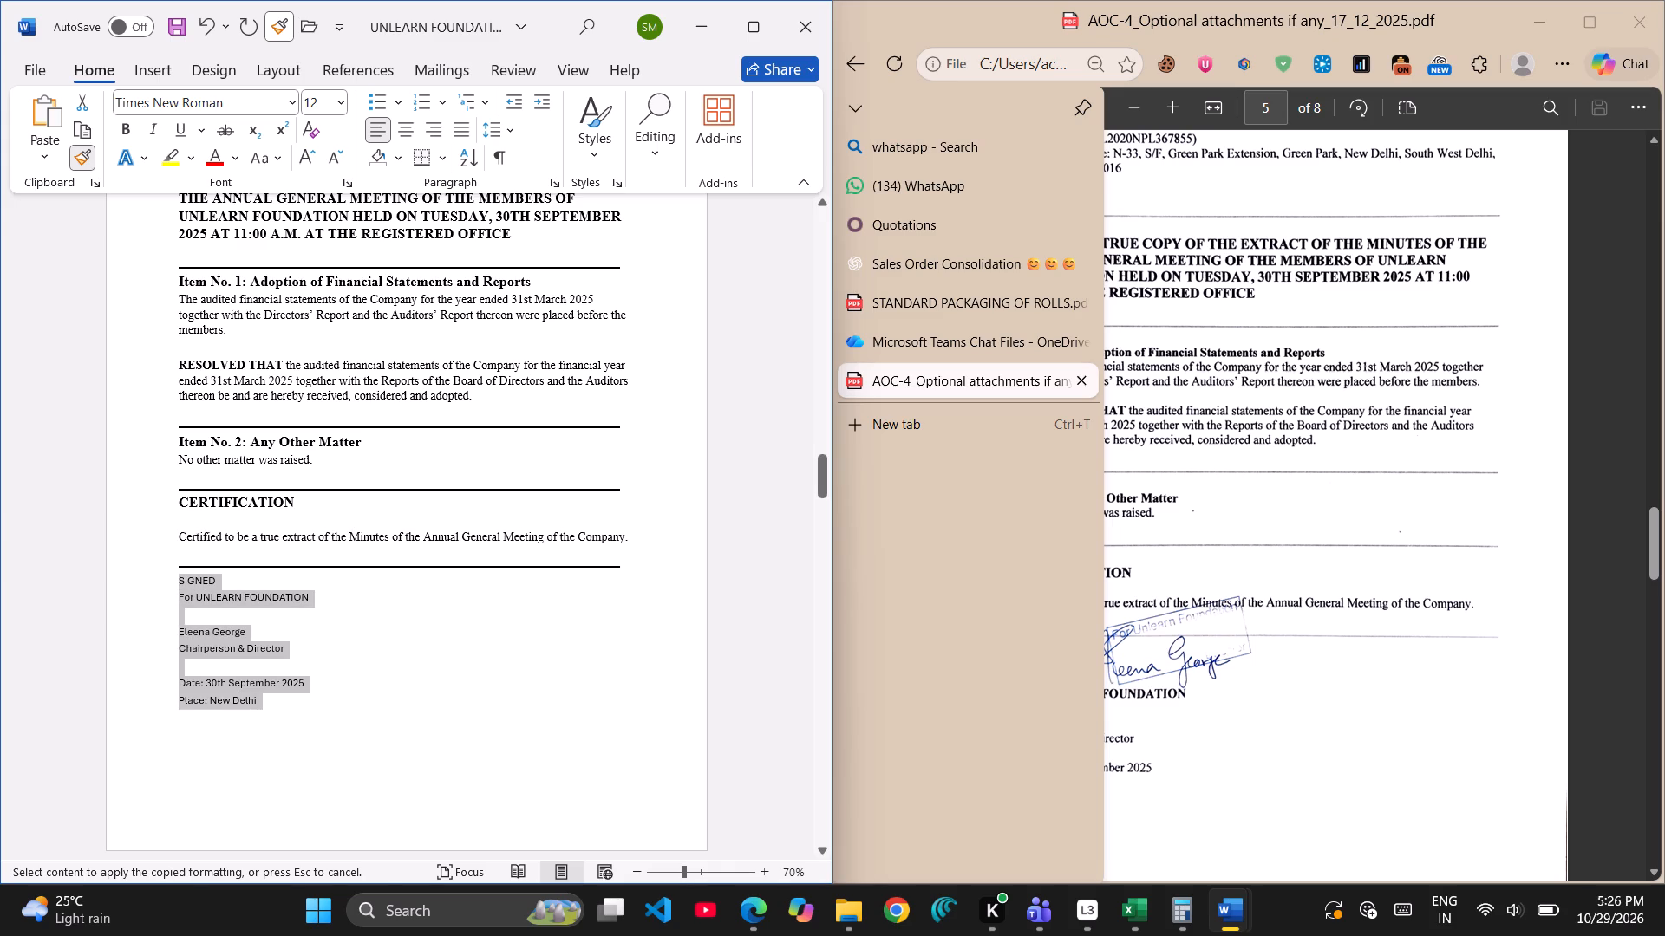
pyautogui.moveTo(305, 695); pyautogui.dragTo(304, 702)
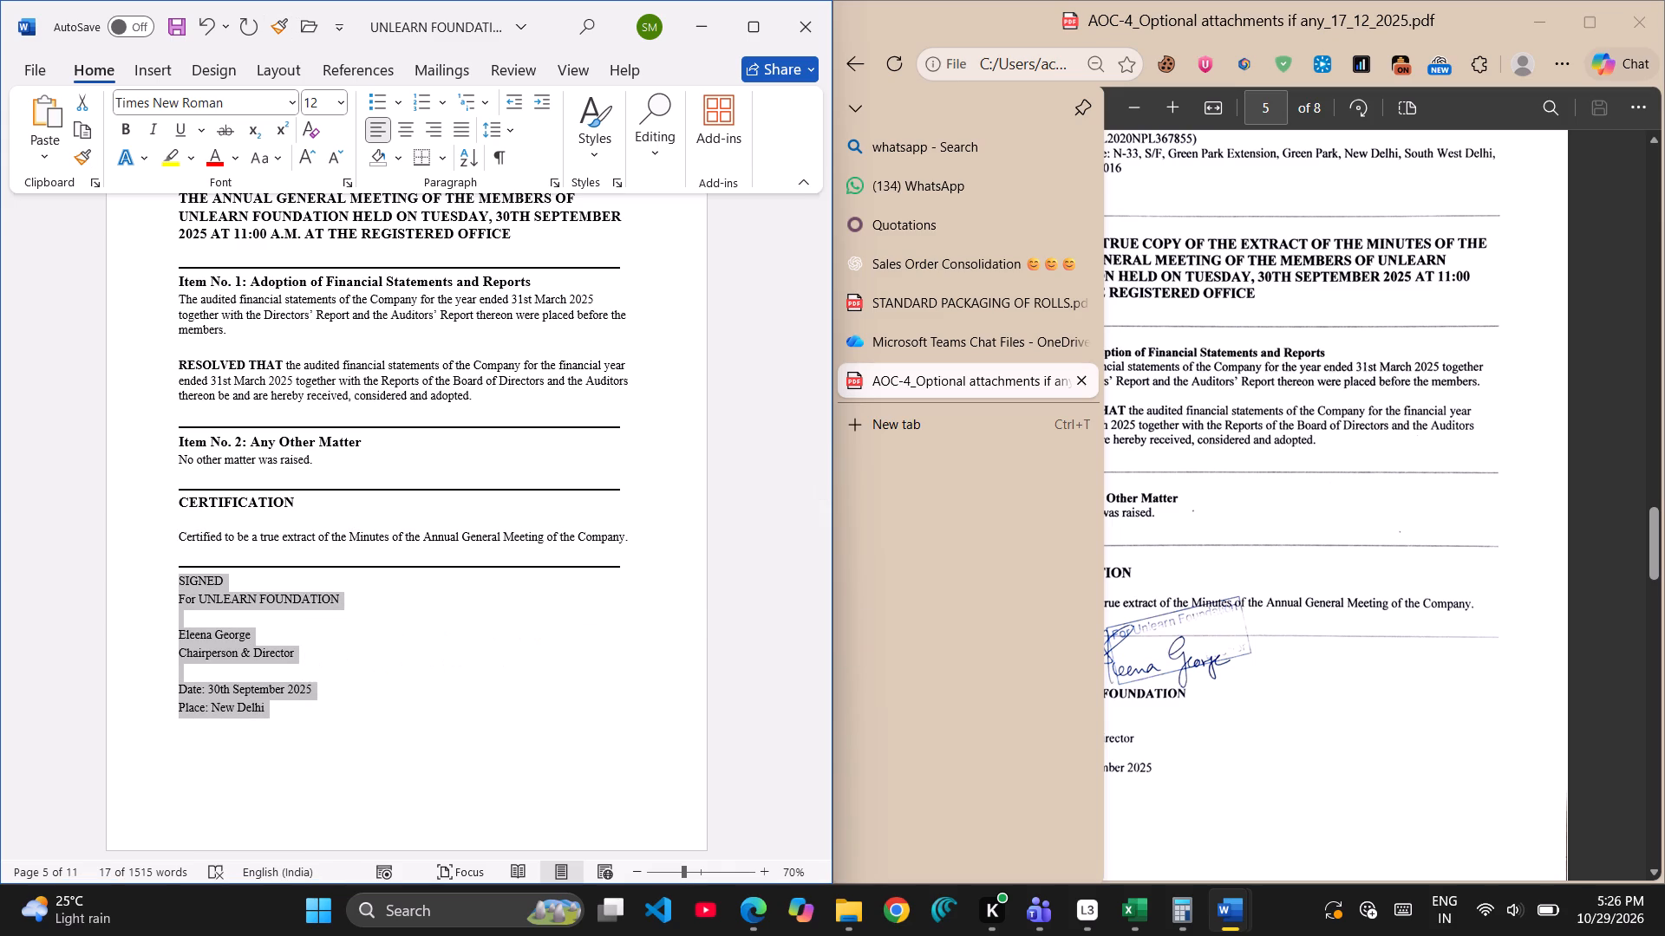
# Make the signatory's name above "Chairperson & Director" bold in the extract's signature block, as in the PDF.
pyautogui.click(1133, 740)
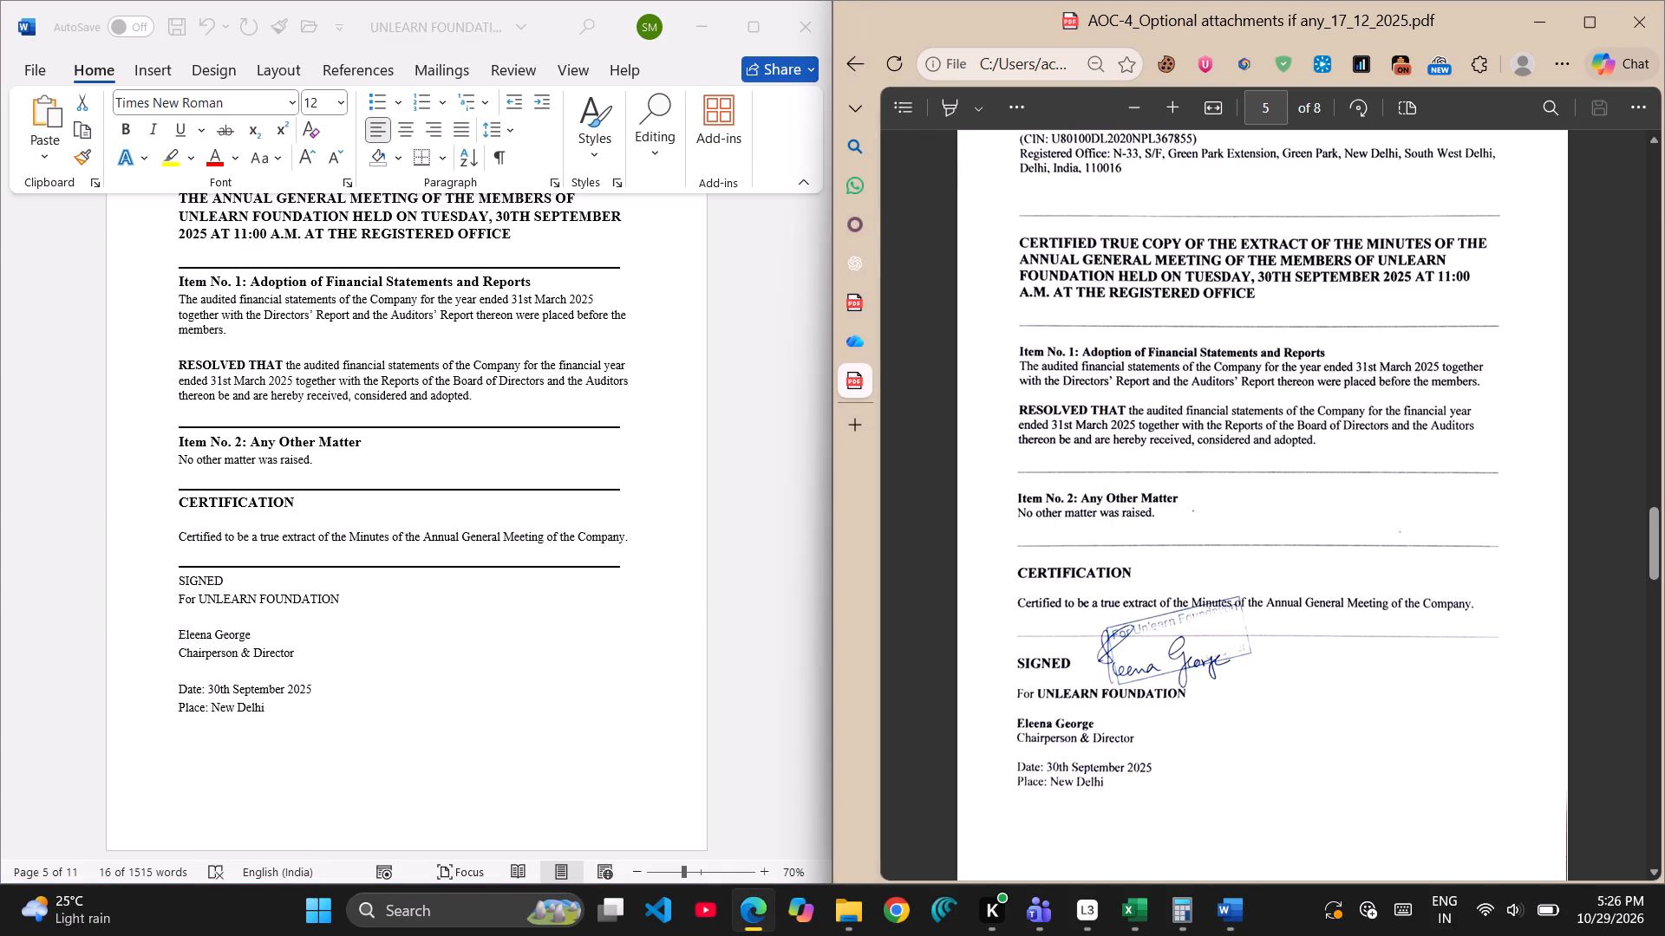
pyautogui.click(175, 628)
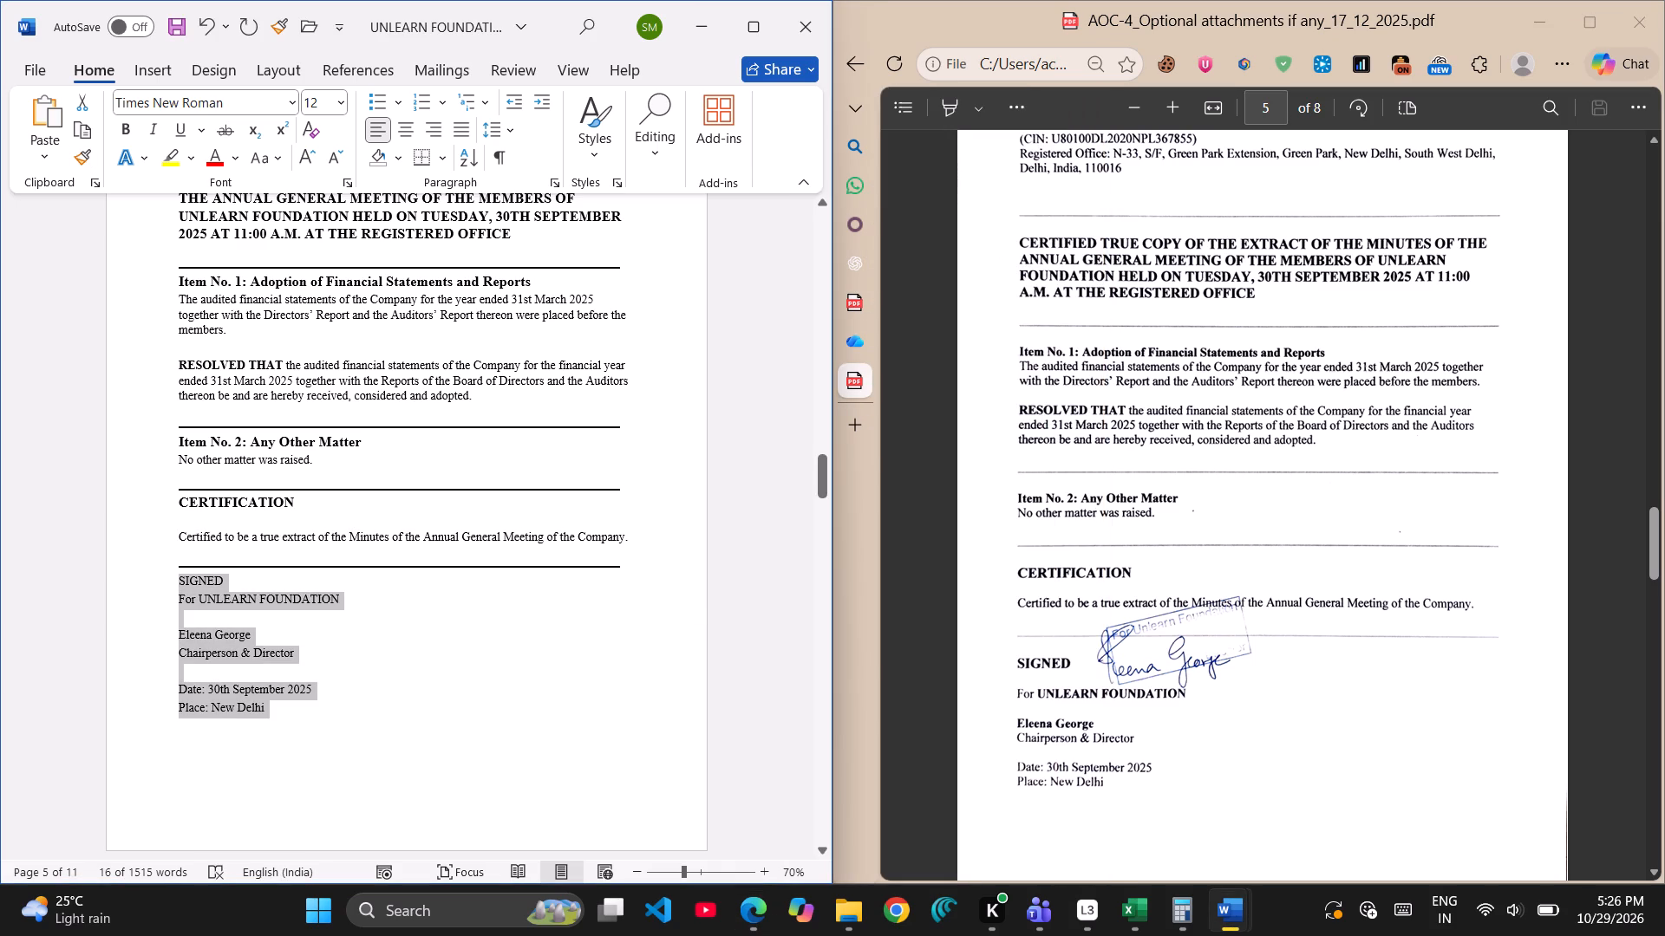
pyautogui.click(175, 628)
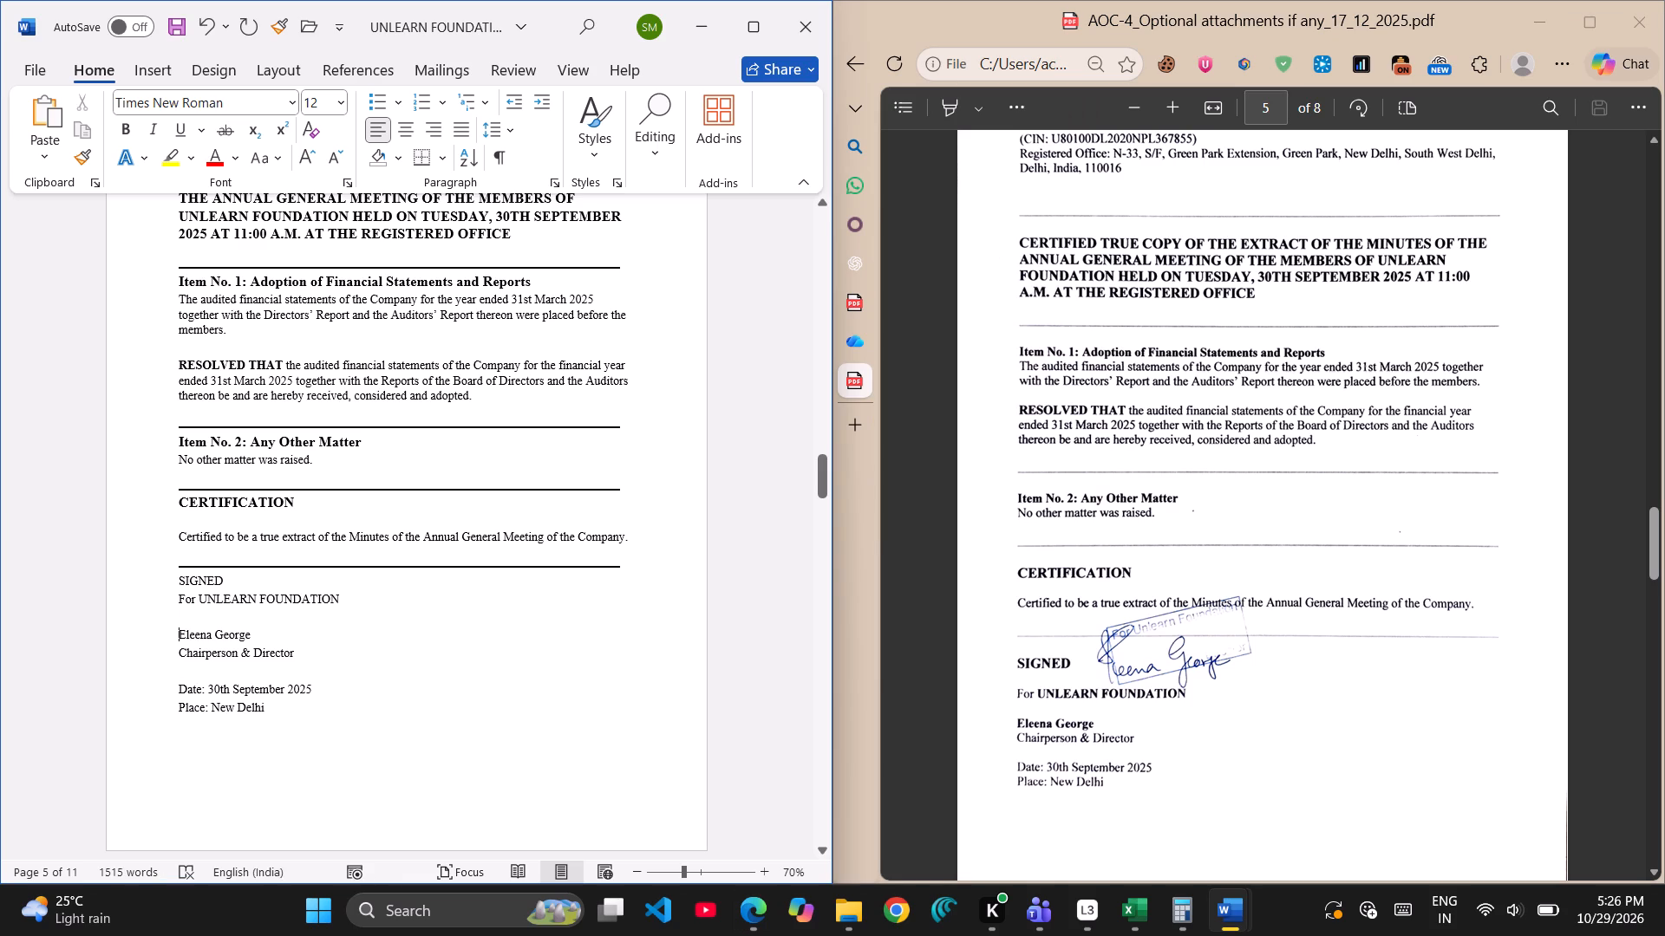
pyautogui.hotkey('shift', 'Right')
pyautogui.hotkey('shift', 'Right')
pyautogui.hotkey('shift', 'Right')
pyautogui.hotkey('shift', 'Right')
pyautogui.hotkey('shift', 'Right')
pyautogui.hotkey('shift', 'Right')
pyautogui.hotkey('shift', 'Right')
pyautogui.hotkey('shift', 'Right')
pyautogui.hotkey('shift', 'Right')
pyautogui.hotkey('shift', 'Right')
pyautogui.hotkey('shift', 'Right')
pyautogui.hotkey('shift', 'Right')
pyautogui.hotkey('shift', 'Right')
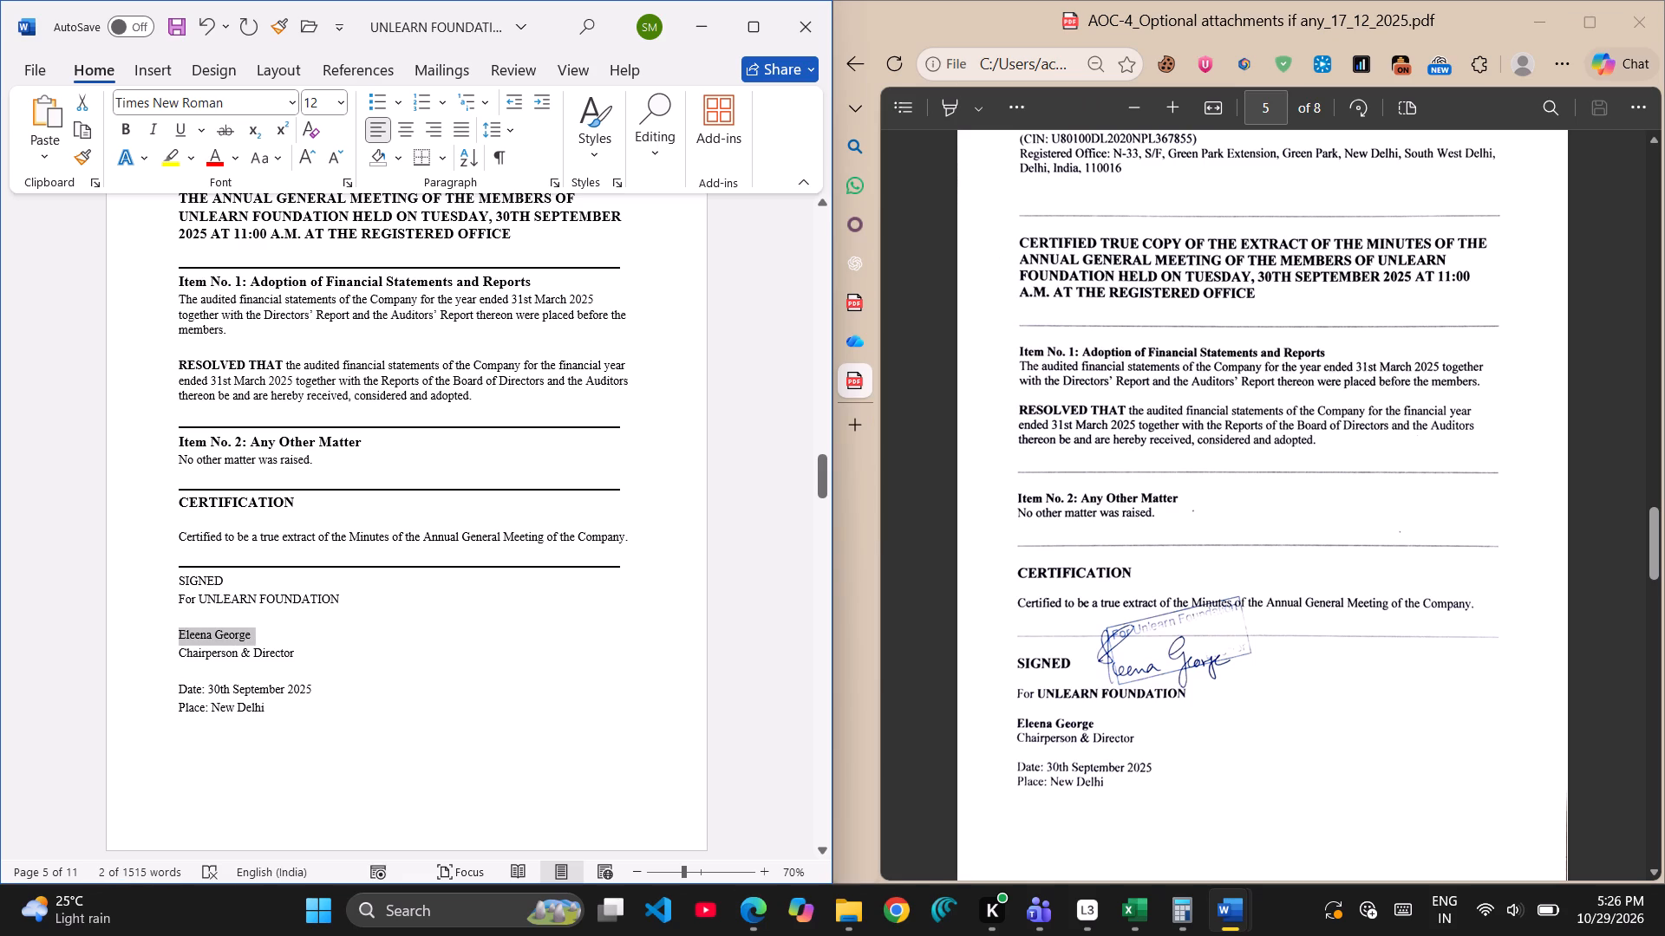
pyautogui.hotkey('ctrl', 'b')
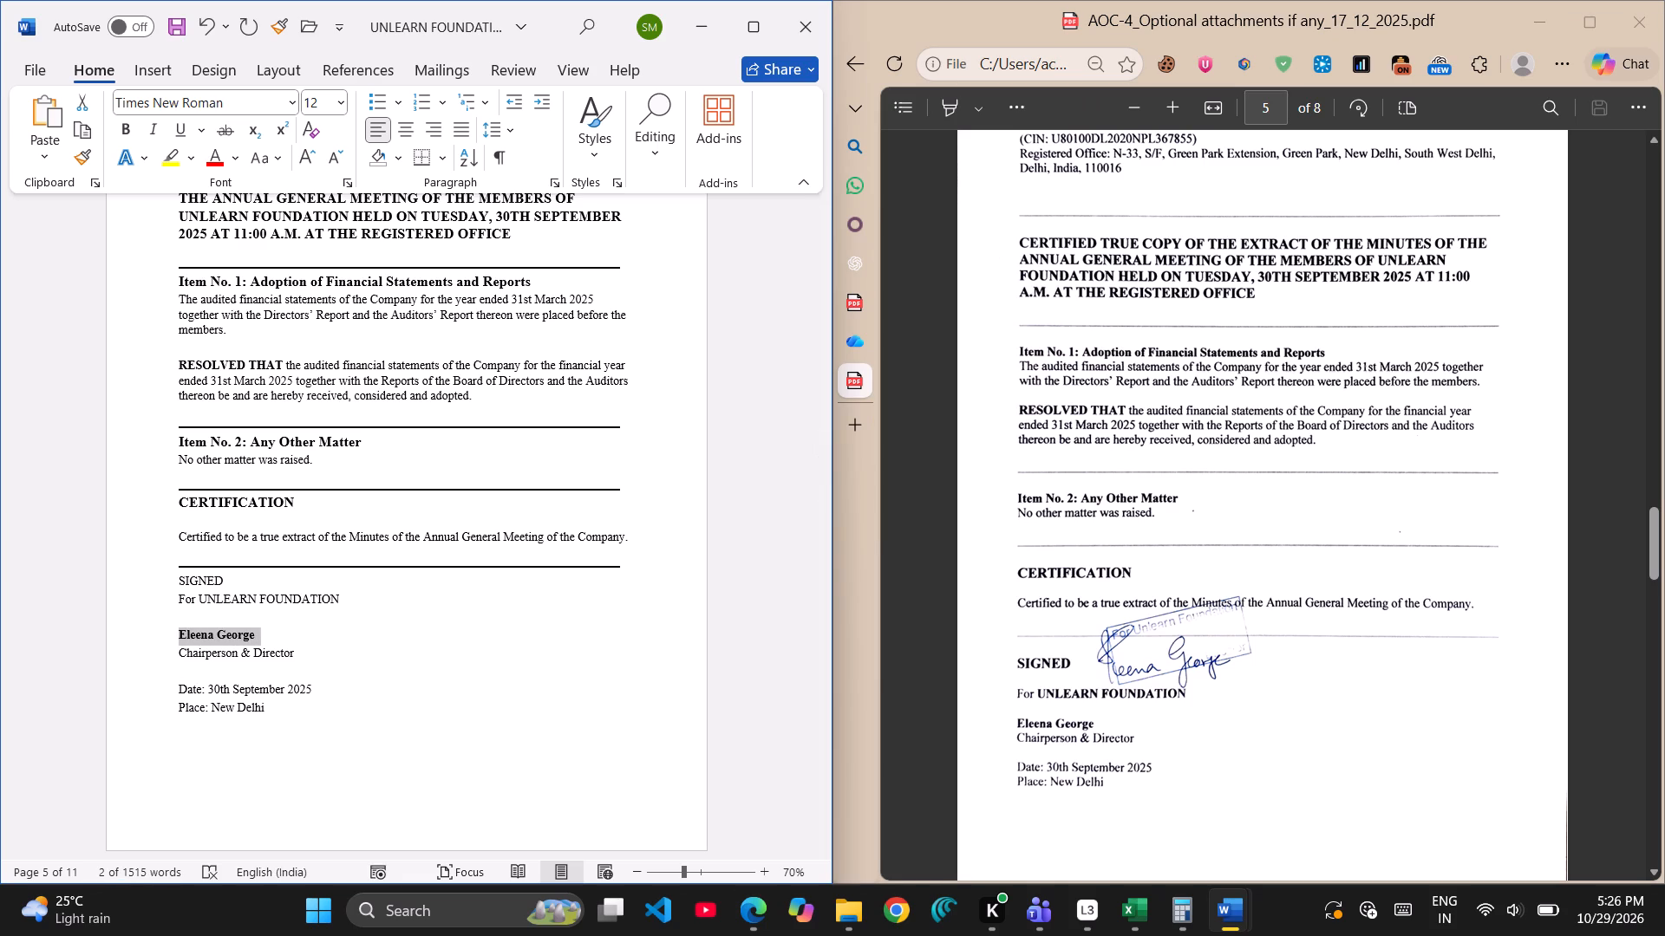
# Make UNLEARN FOUNDATION bold in the signature block's "For UNLEARN FOUNDATION" line, leaving "For" regular.
pyautogui.press('Up')
pyautogui.press('Up')
pyautogui.press('Right')
pyautogui.press('Right')
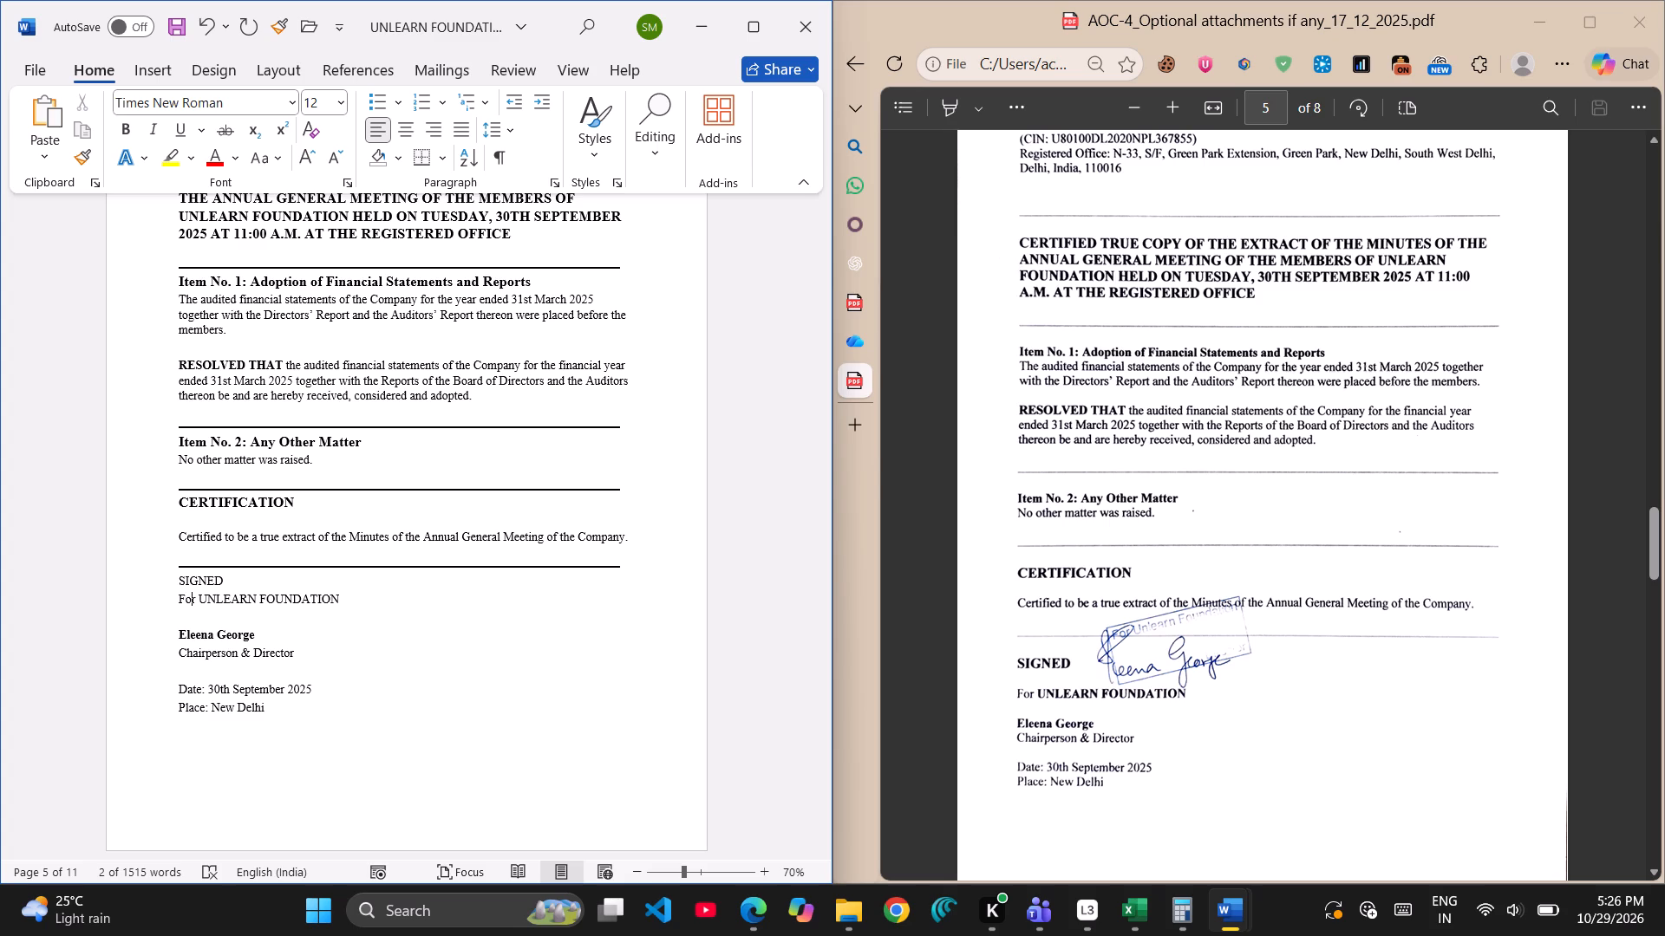
pyautogui.press('Right')
pyautogui.press('Right')
pyautogui.hotkey('shift', 'Right')
pyautogui.hotkey('shift', 'Right')
pyautogui.hotkey('shift', 'Right')
pyautogui.hotkey('shift', 'Right')
pyautogui.hotkey('shift', 'Right')
pyautogui.hotkey('shift', 'Right')
pyautogui.hotkey('shift', 'Right')
pyautogui.hotkey('shift', 'Right')
pyautogui.hotkey('shift', 'Right')
pyautogui.hotkey('shift', 'Right')
pyautogui.hotkey('shift', 'Right')
pyautogui.hotkey('shift', 'Right')
pyautogui.hotkey('shift', 'Right')
pyautogui.hotkey('shift', 'Right')
pyautogui.hotkey('shift', 'Right')
pyautogui.hotkey('shift', 'Right')
pyautogui.hotkey('shift', 'Right')
pyautogui.hotkey('shift', 'Right')
pyautogui.hotkey('ctrl', 'b')
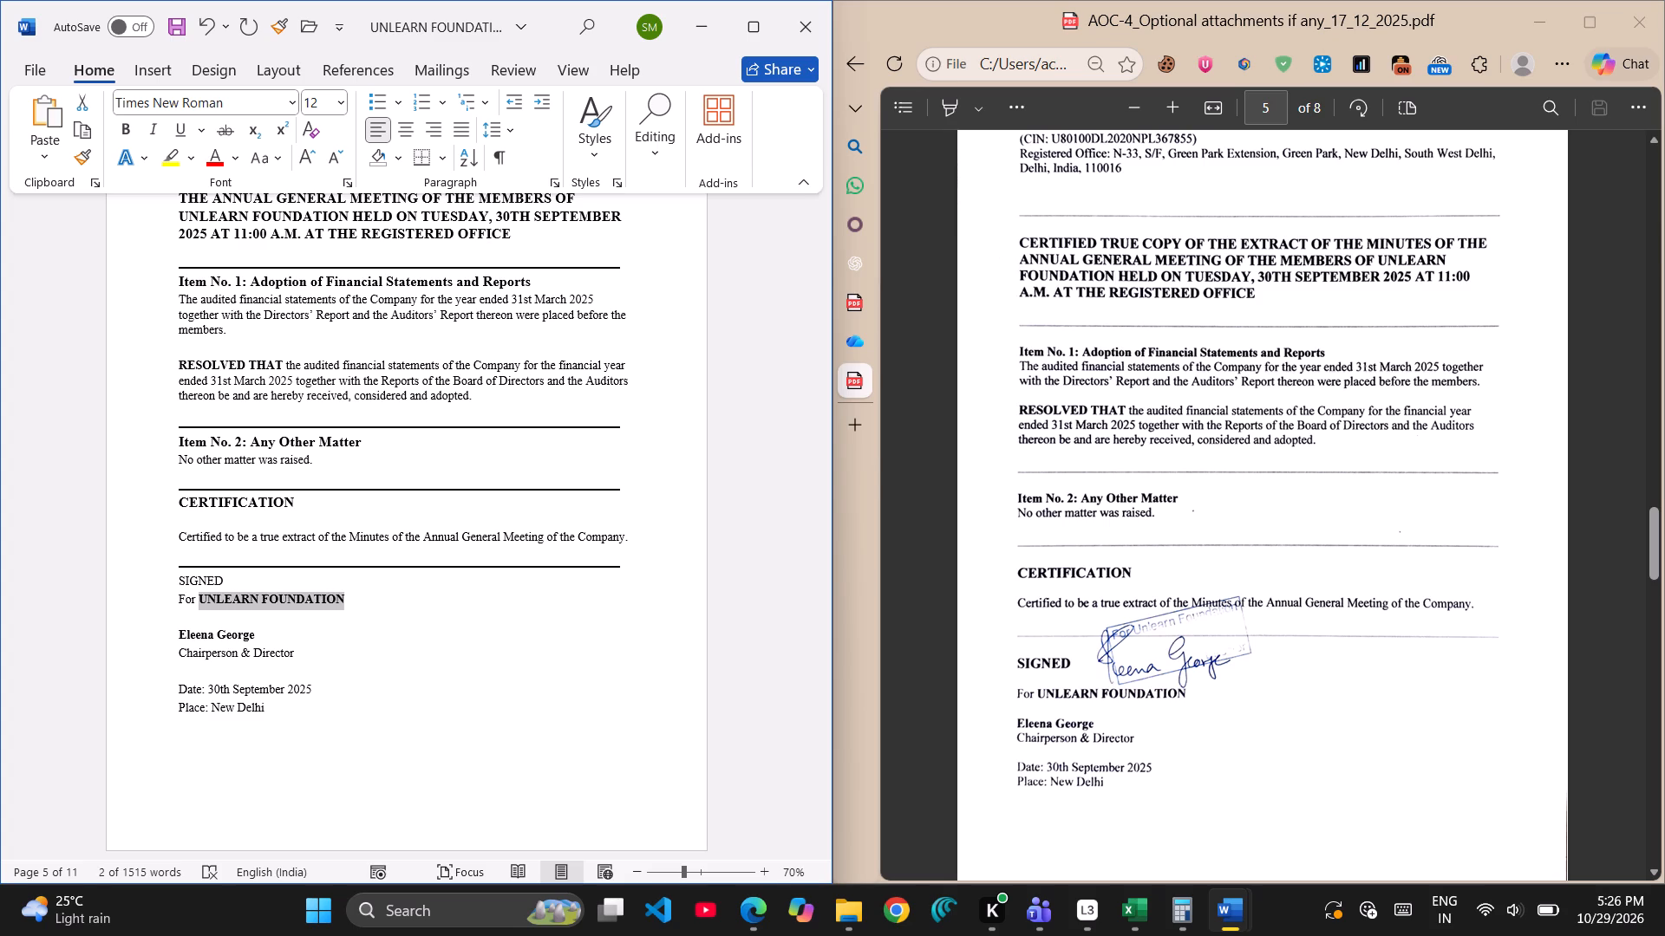
# Make the word SIGNED bold at the top of the extract's signature block.
pyautogui.press('Up')
pyautogui.press('Left')
pyautogui.press('Left')
pyautogui.press('Left')
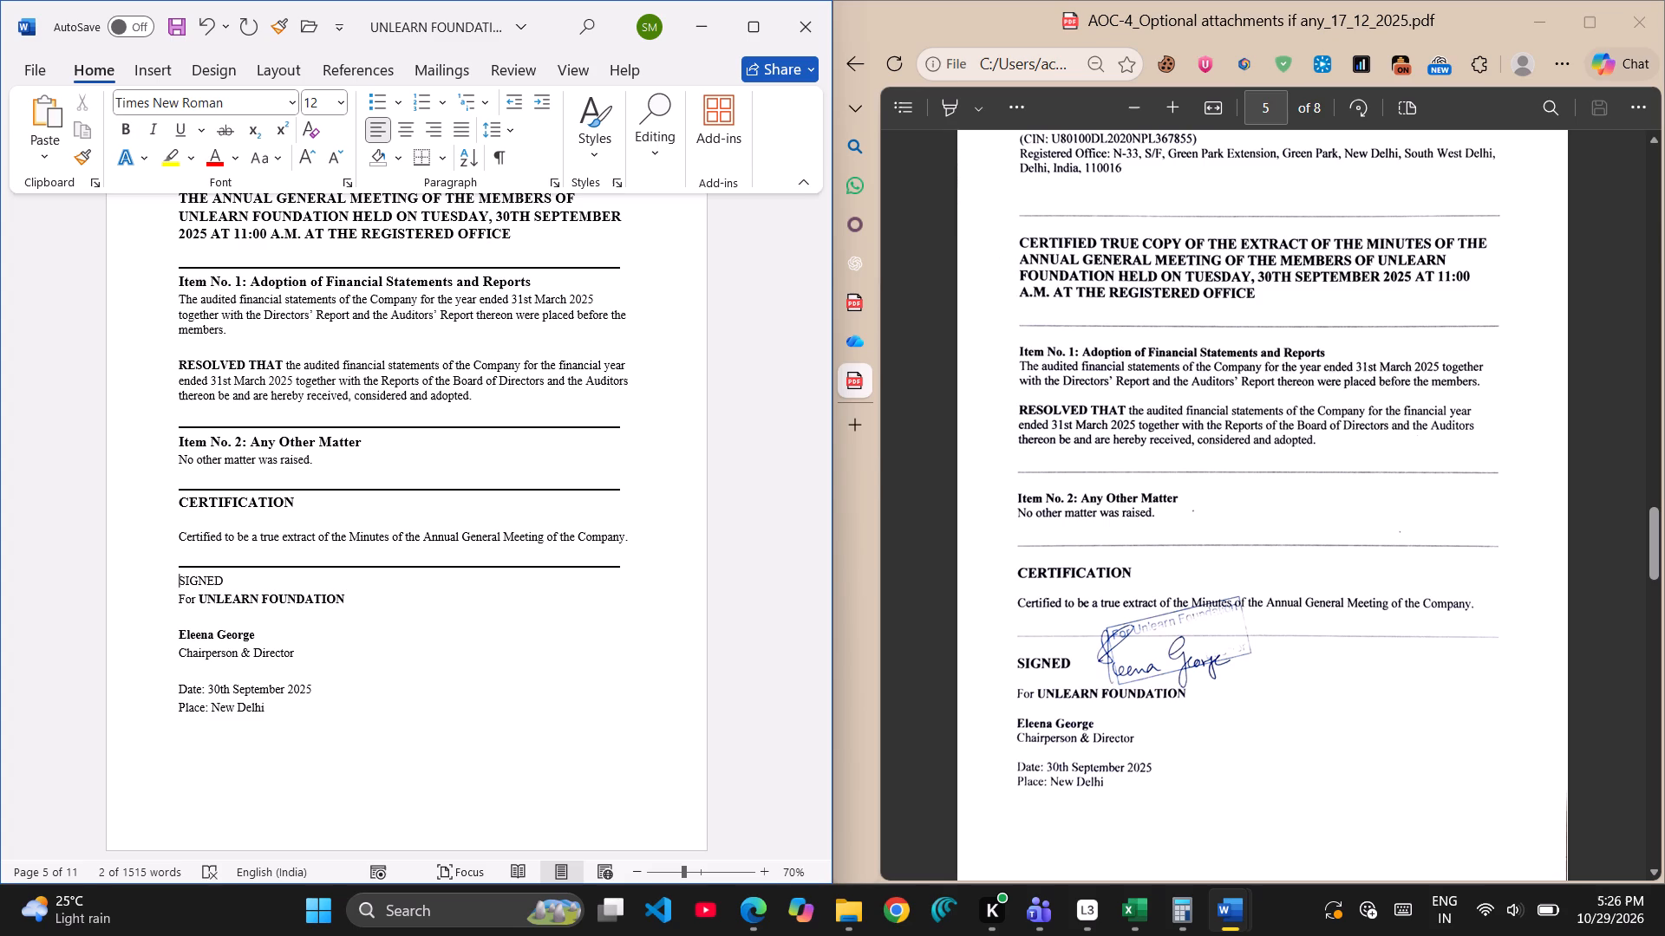
pyautogui.hotkey('shift', 'Right')
pyautogui.hotkey('shift', 'Right')
pyautogui.hotkey('shift', 'Right')
pyautogui.hotkey('shift', 'Right')
pyautogui.hotkey('shift', 'Right')
pyautogui.hotkey('shift', 'Right')
pyautogui.hotkey('shift', 'Left')
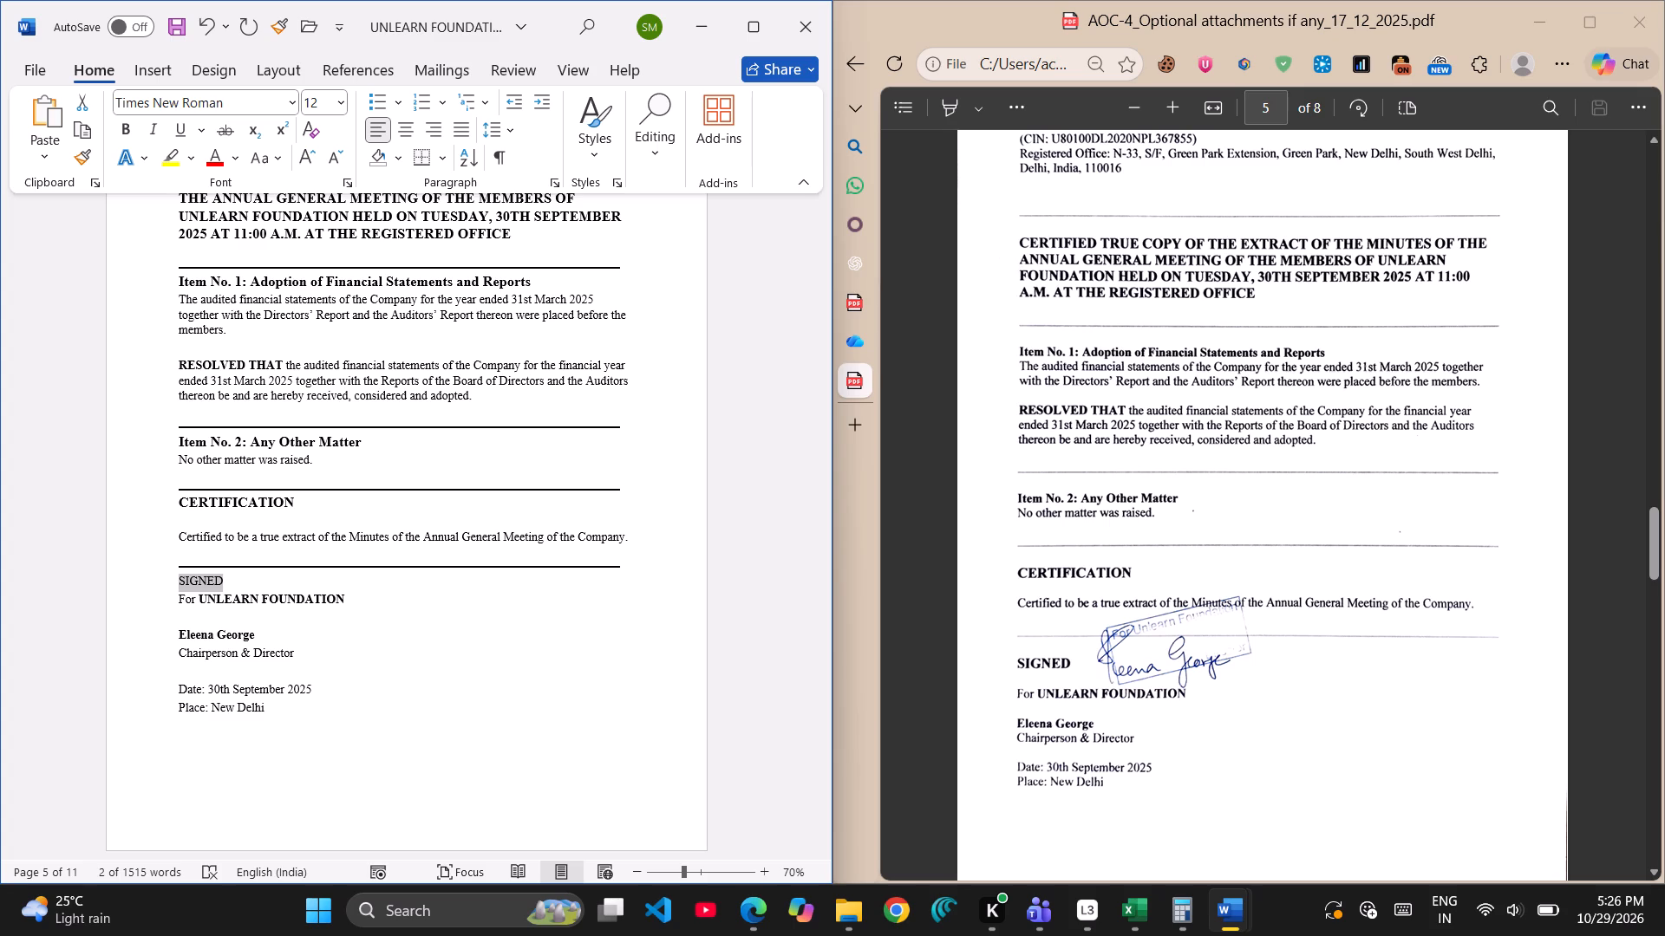
pyautogui.hotkey('ctrl', 'b')
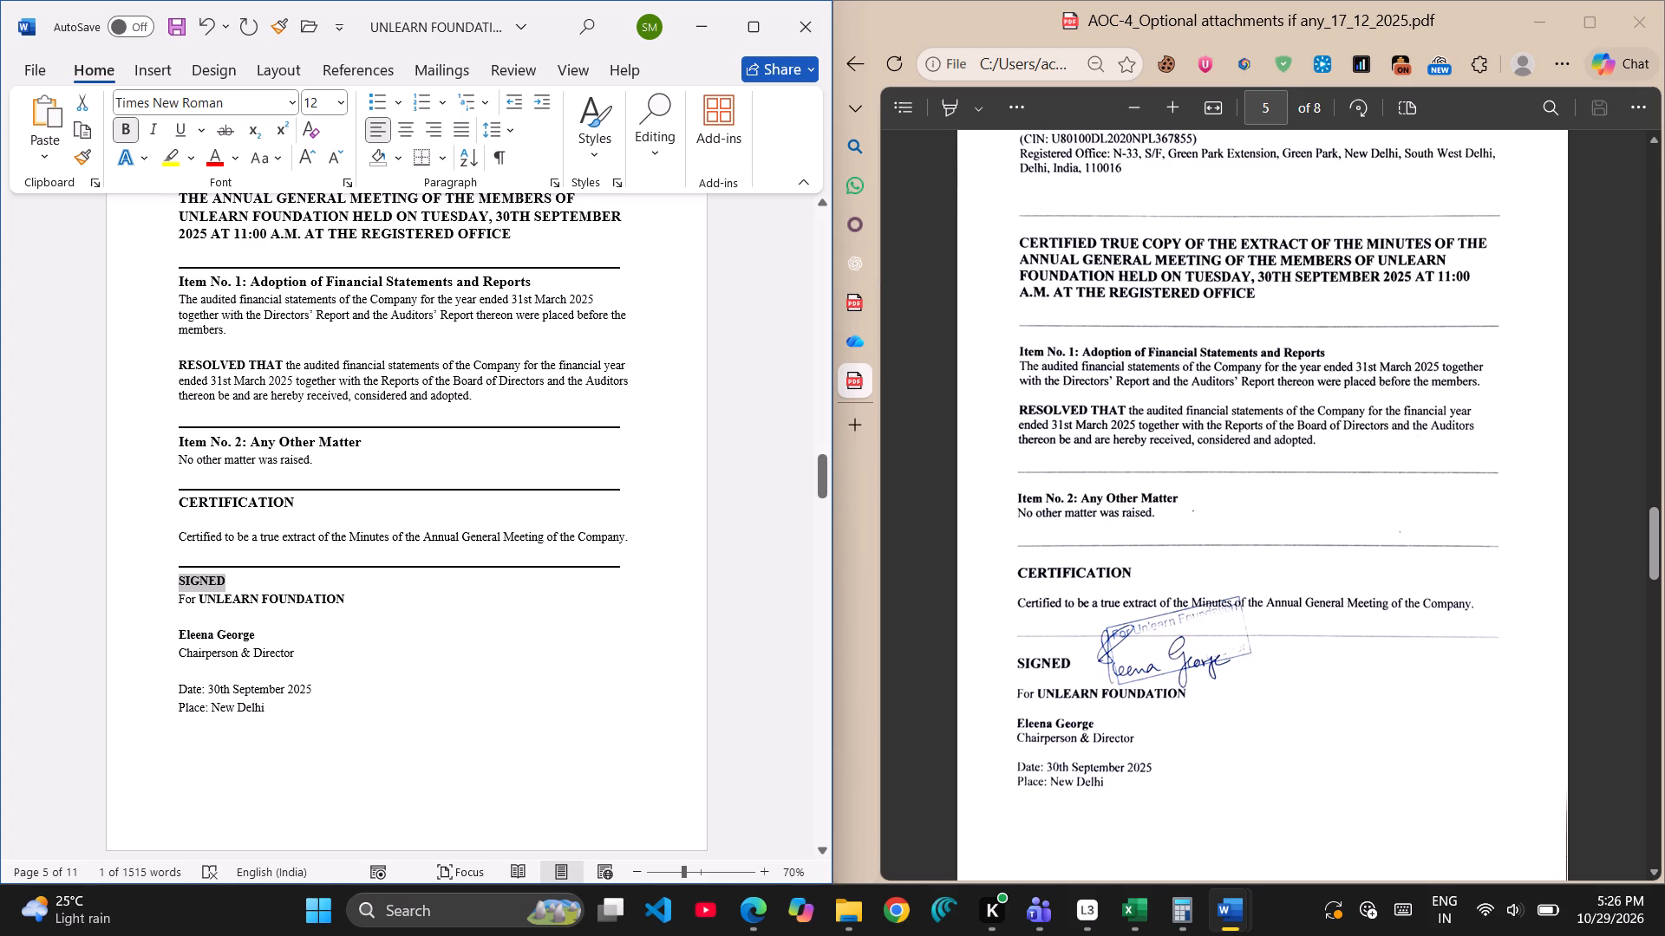
# Compare the draft's Directors' Report pages with page 6 of the PDF, examining layout, headings and numbered items.
pyautogui.scroll(-1, 317, 639)
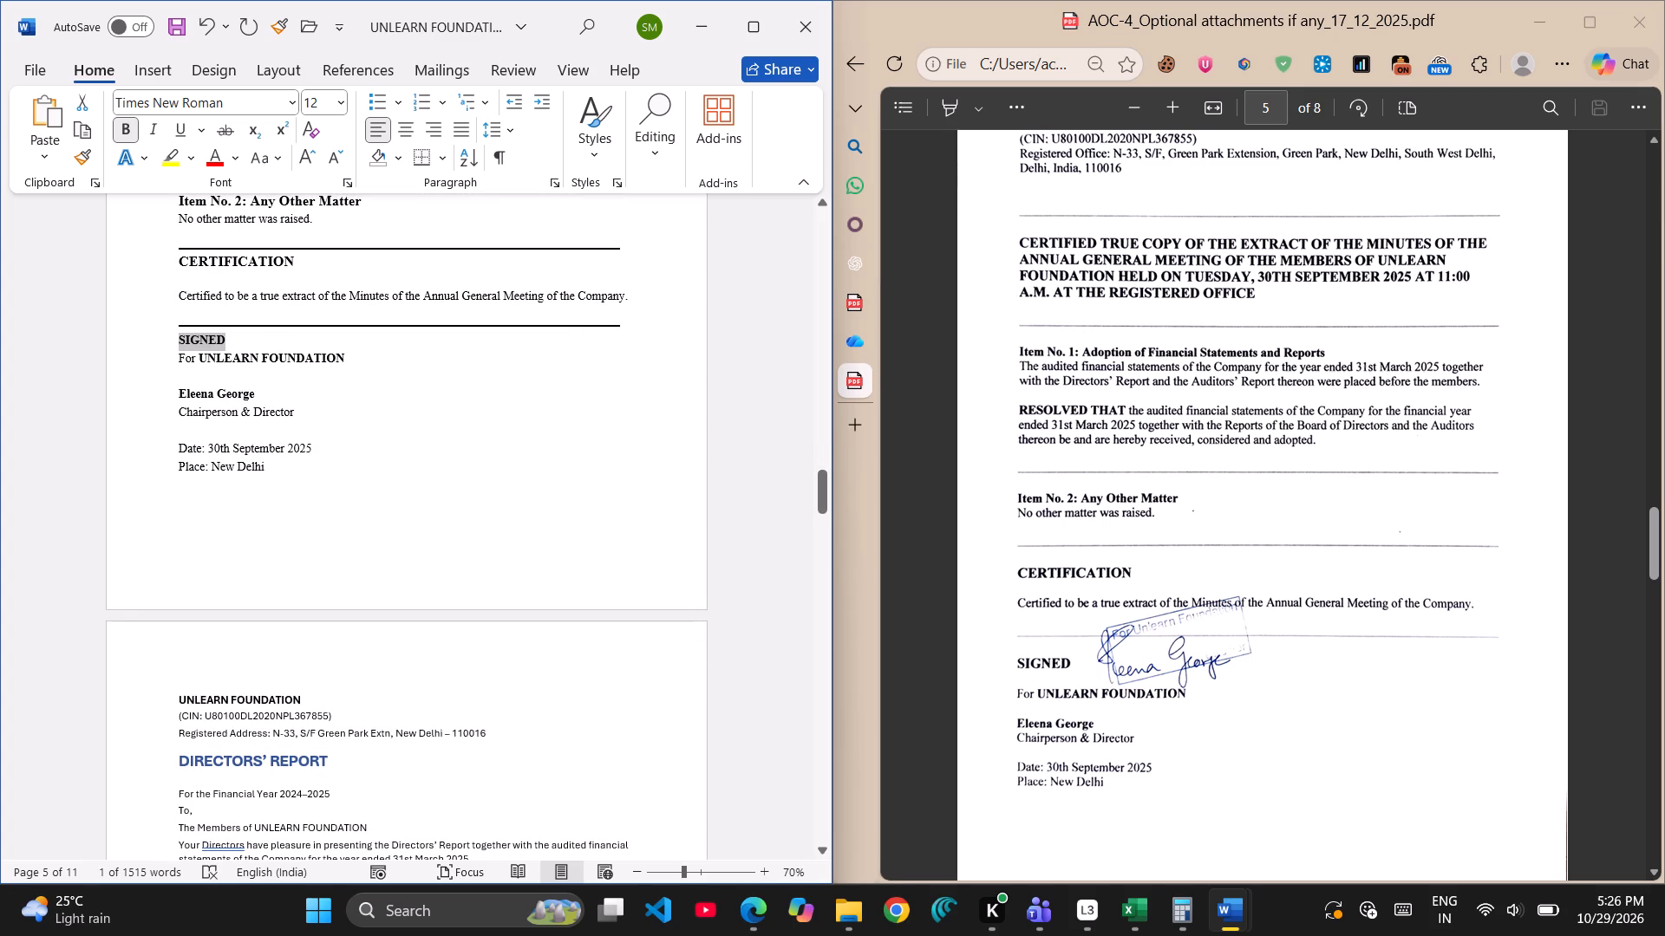
pyautogui.scroll(-1, 1248, 634)
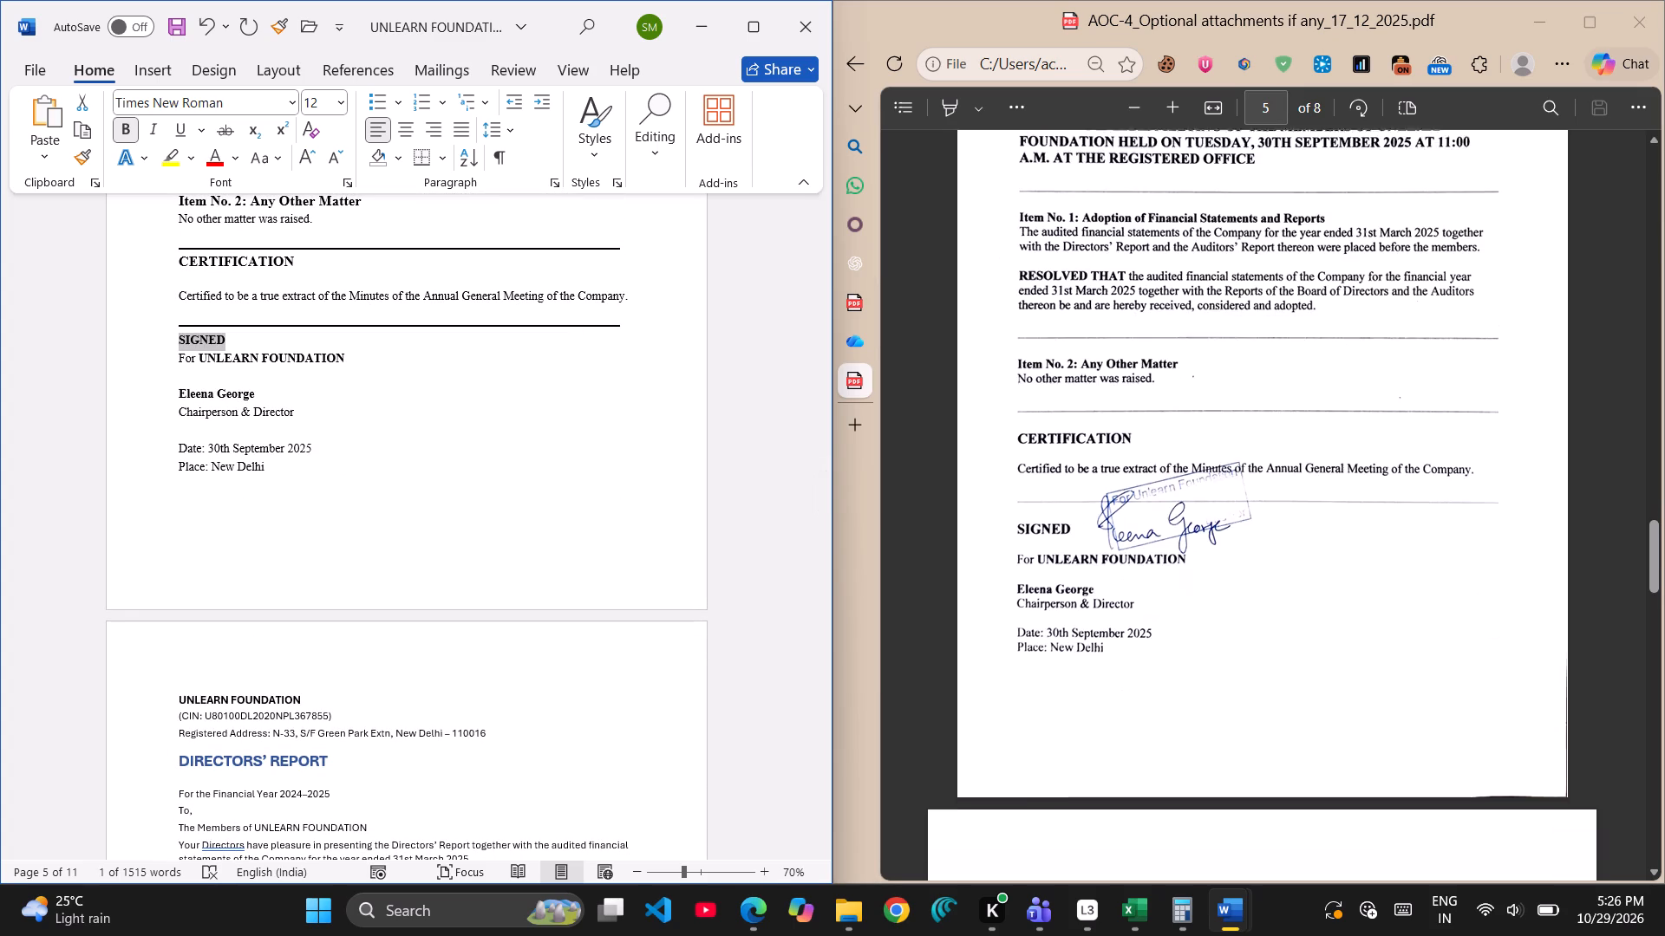
pyautogui.scroll(-3, 1248, 634)
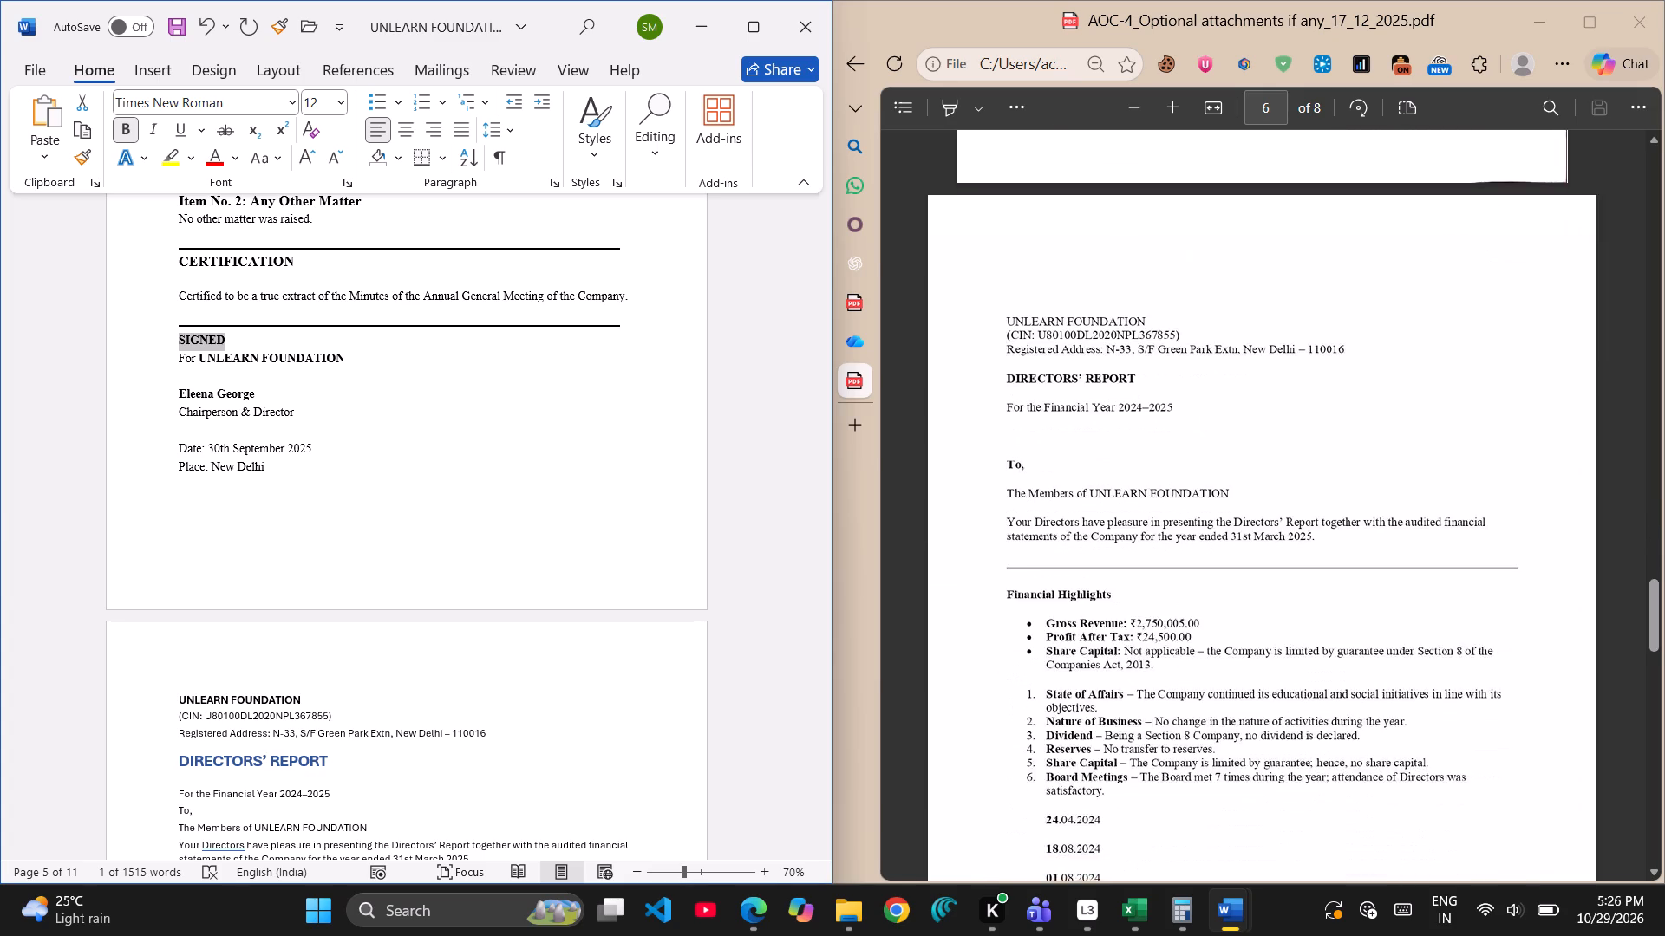
pyautogui.scroll(-4, 1248, 634)
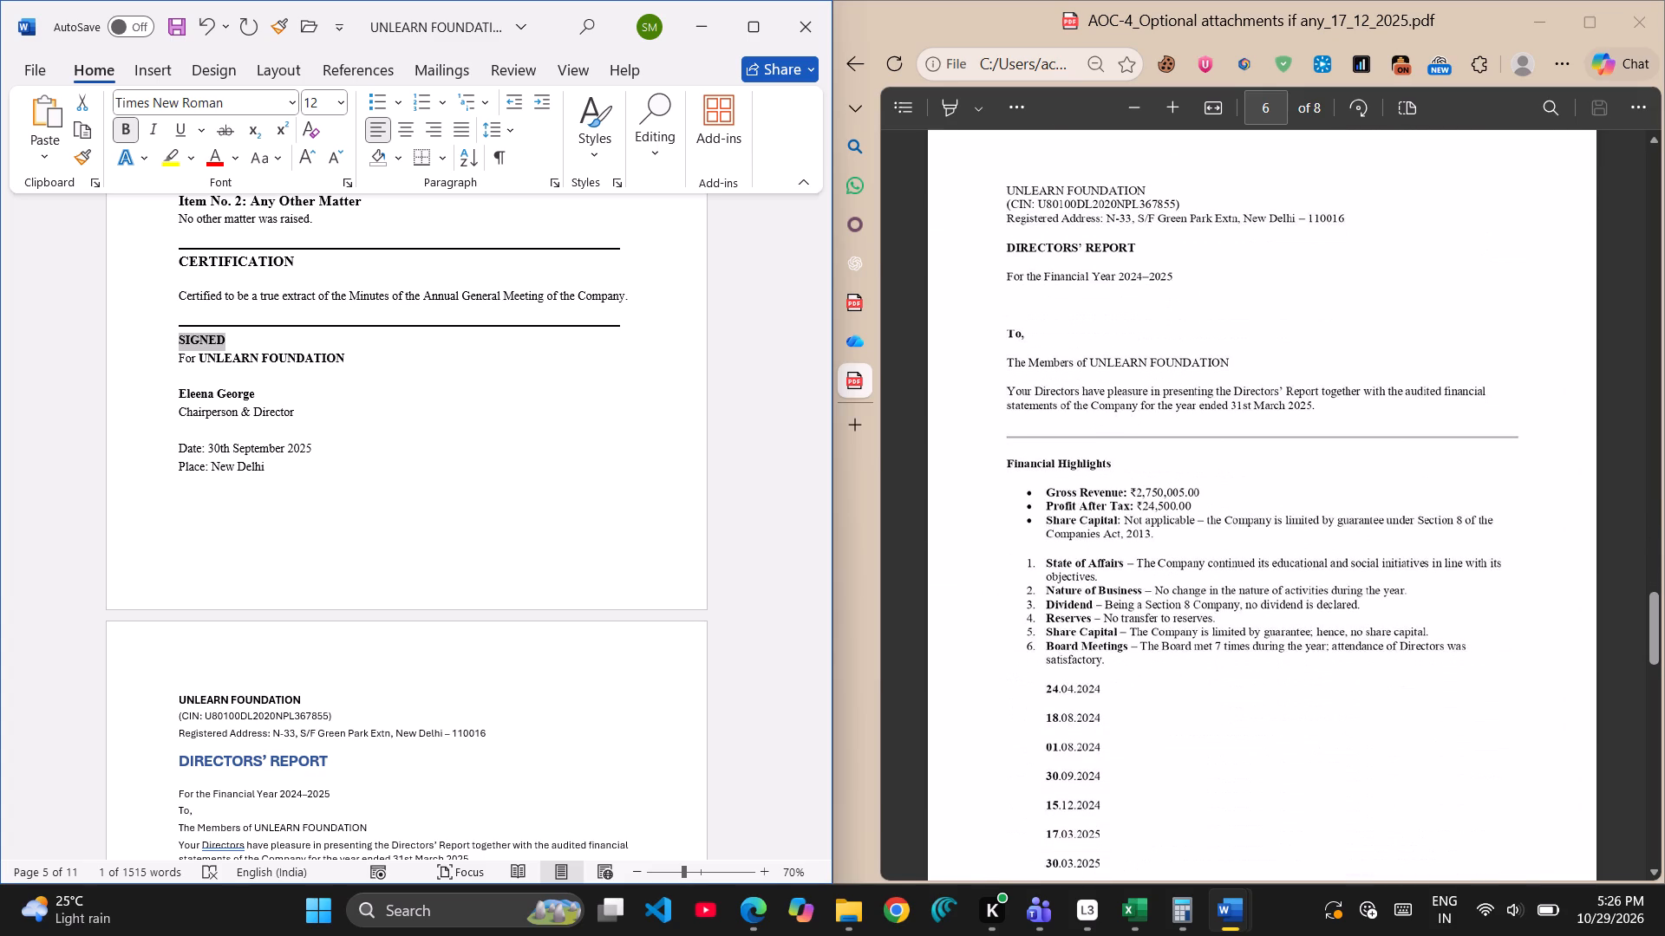
pyautogui.scroll(-1, 1248, 634)
pyautogui.scroll(-2, 570, 570)
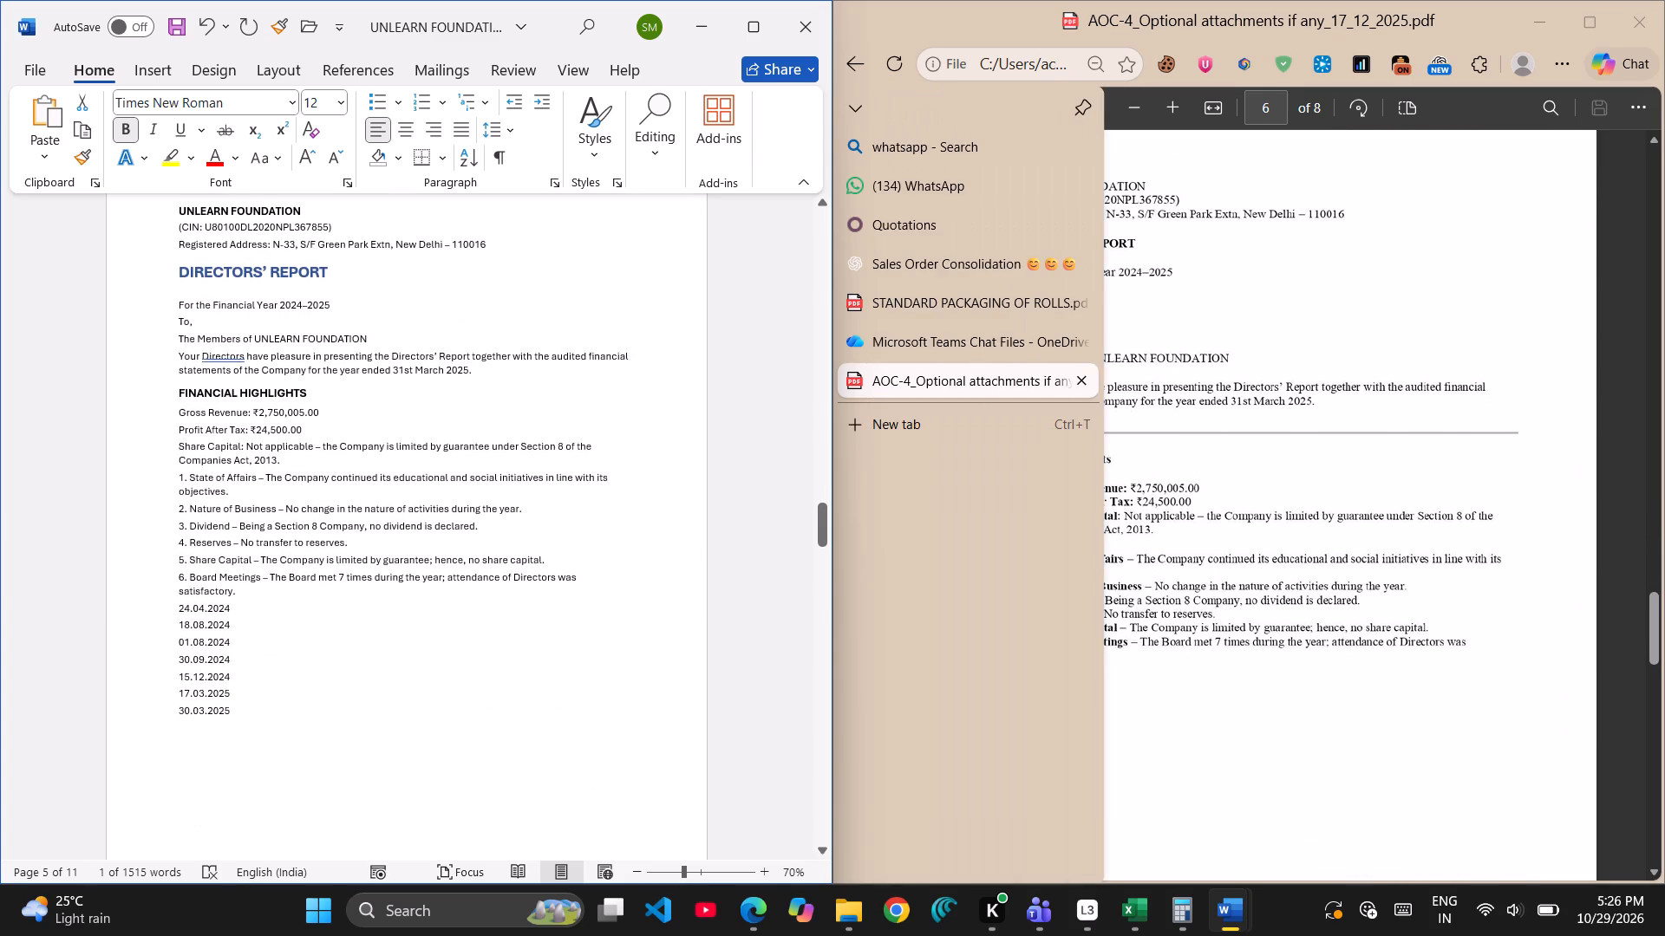
pyautogui.scroll(1, 570, 570)
pyautogui.scroll(-3, 570, 570)
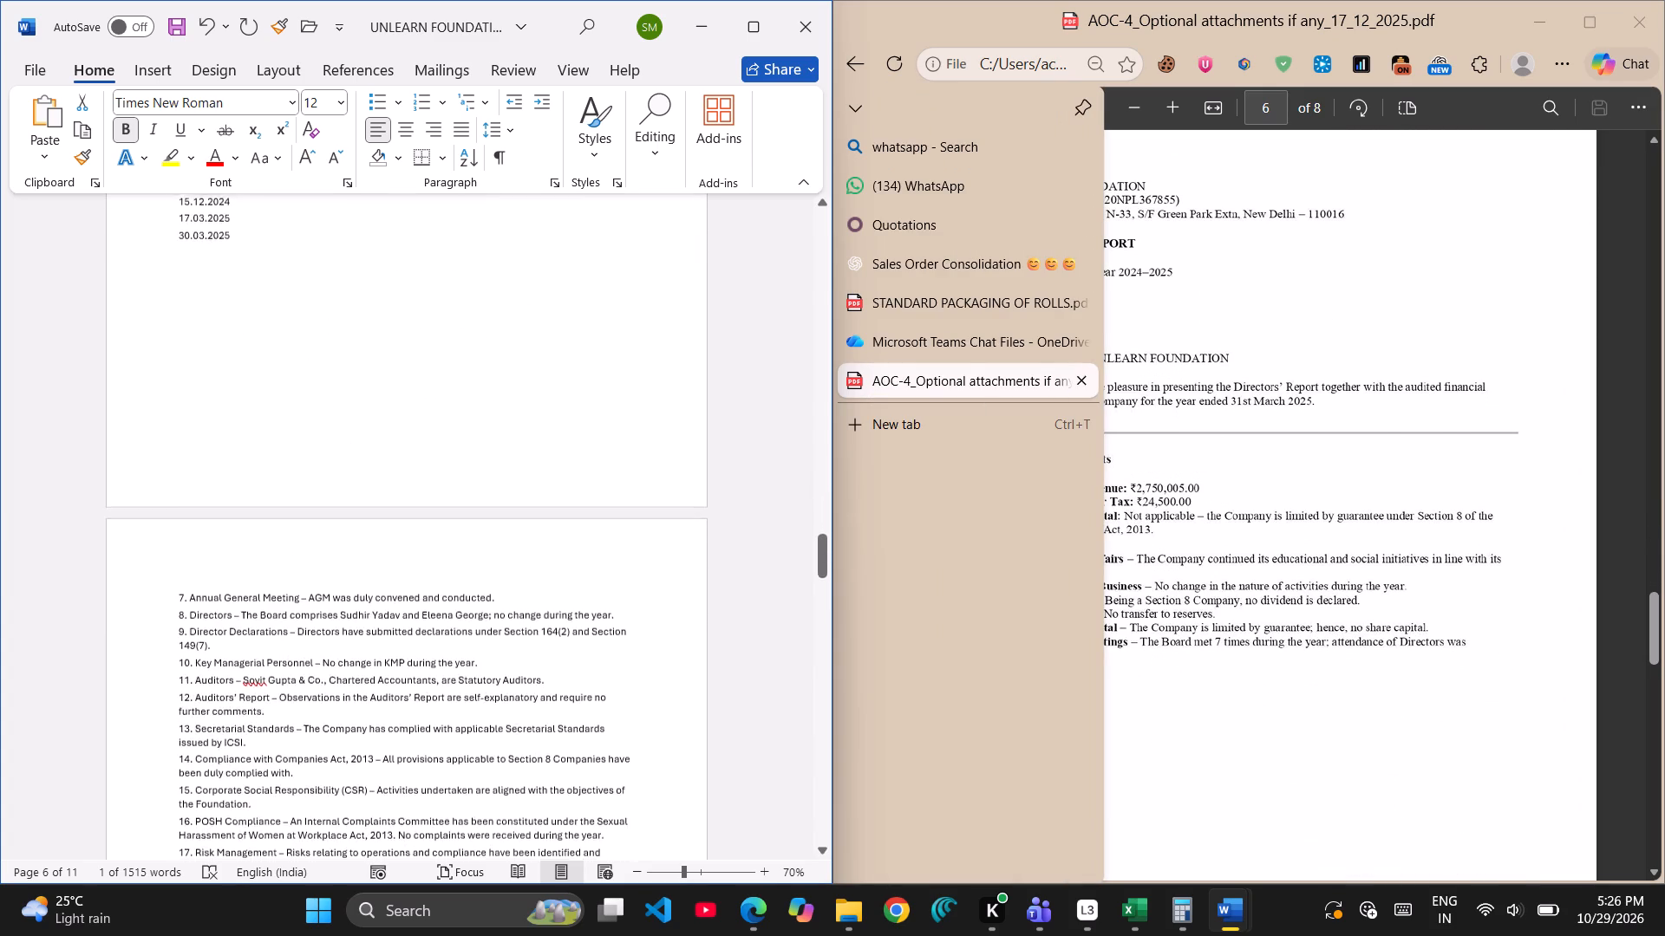
pyautogui.scroll(-3, 570, 570)
pyautogui.scroll(1, 570, 570)
pyautogui.scroll(-2, 570, 570)
pyautogui.scroll(1, 570, 570)
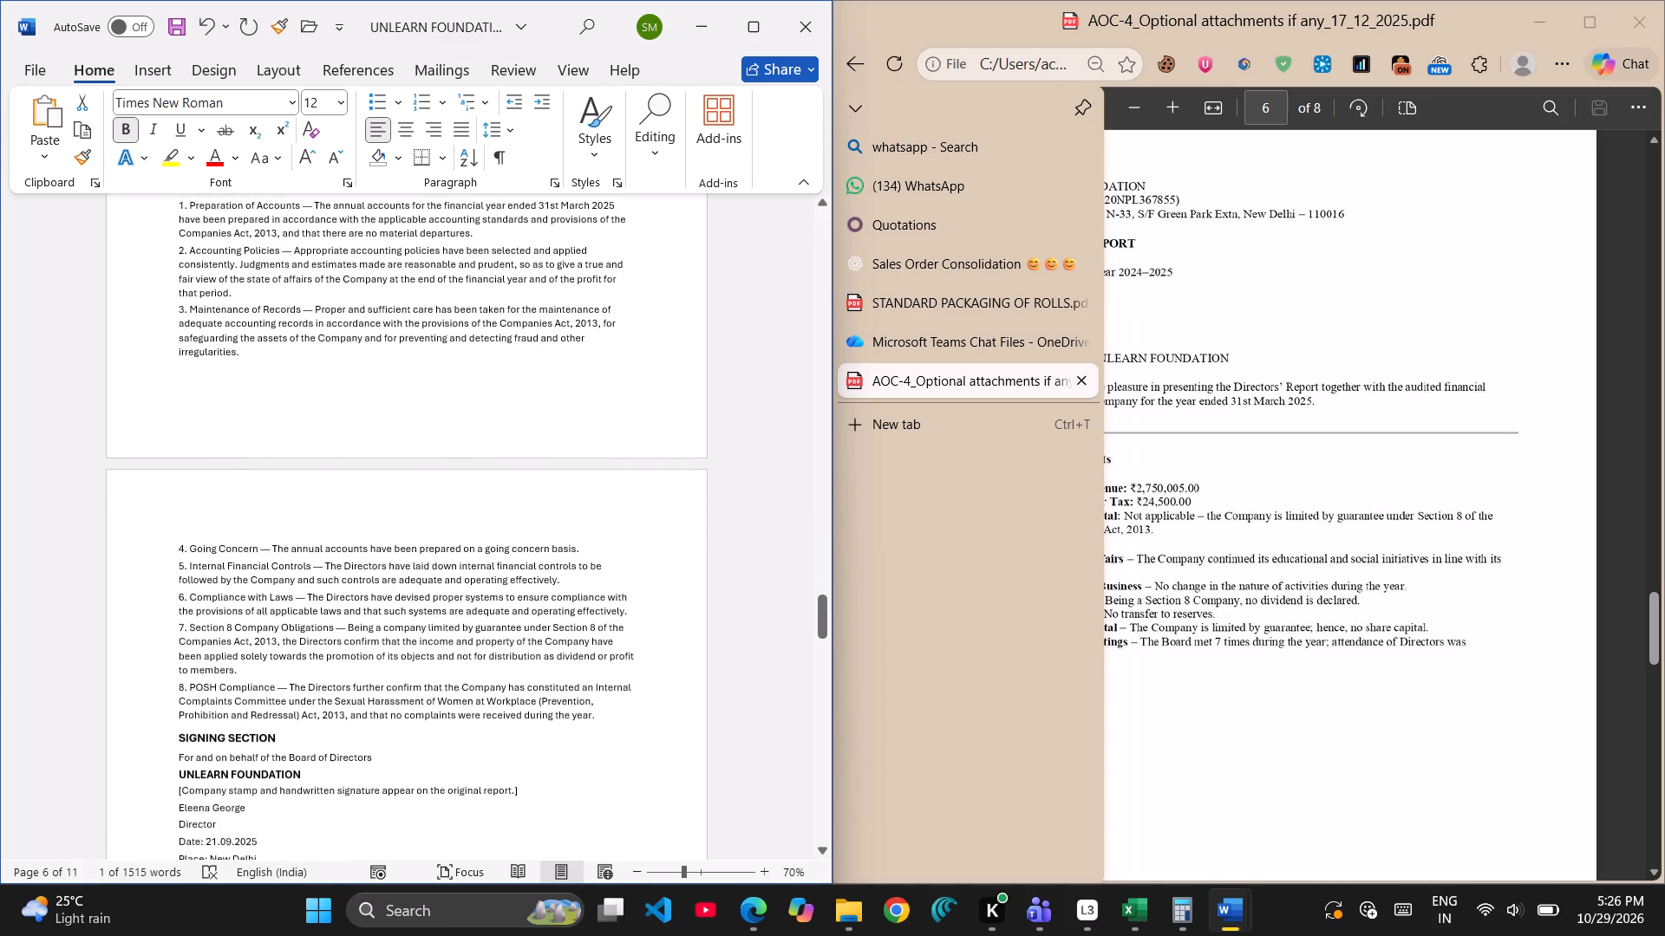
pyautogui.scroll(5, 570, 570)
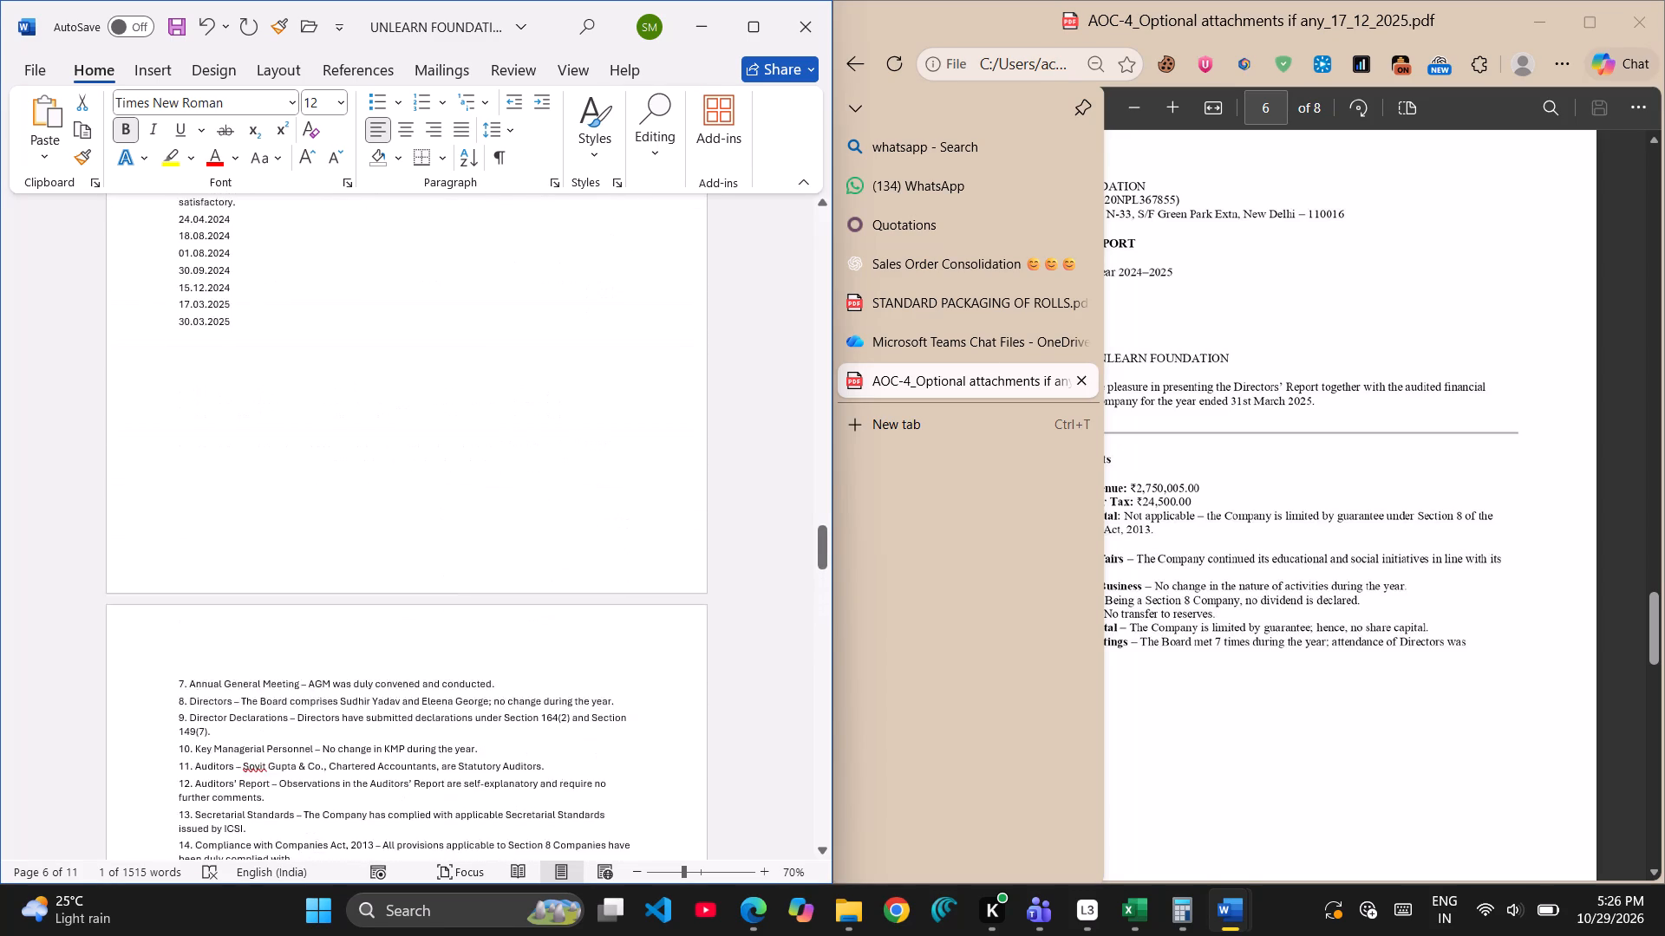
pyautogui.scroll(2, 570, 570)
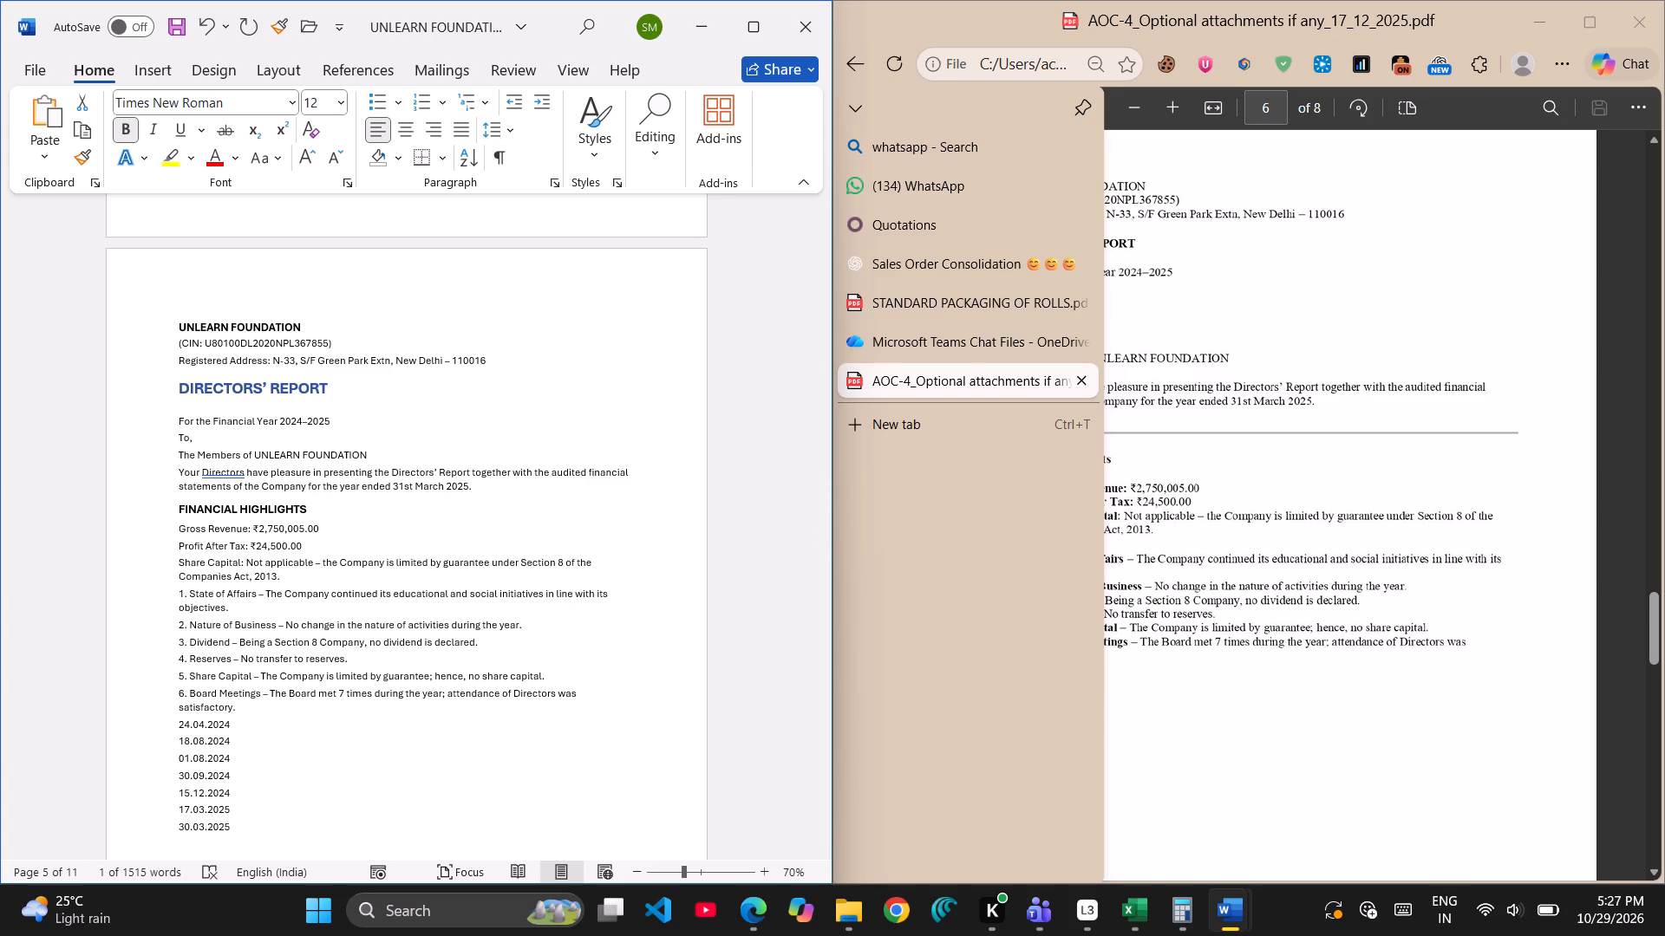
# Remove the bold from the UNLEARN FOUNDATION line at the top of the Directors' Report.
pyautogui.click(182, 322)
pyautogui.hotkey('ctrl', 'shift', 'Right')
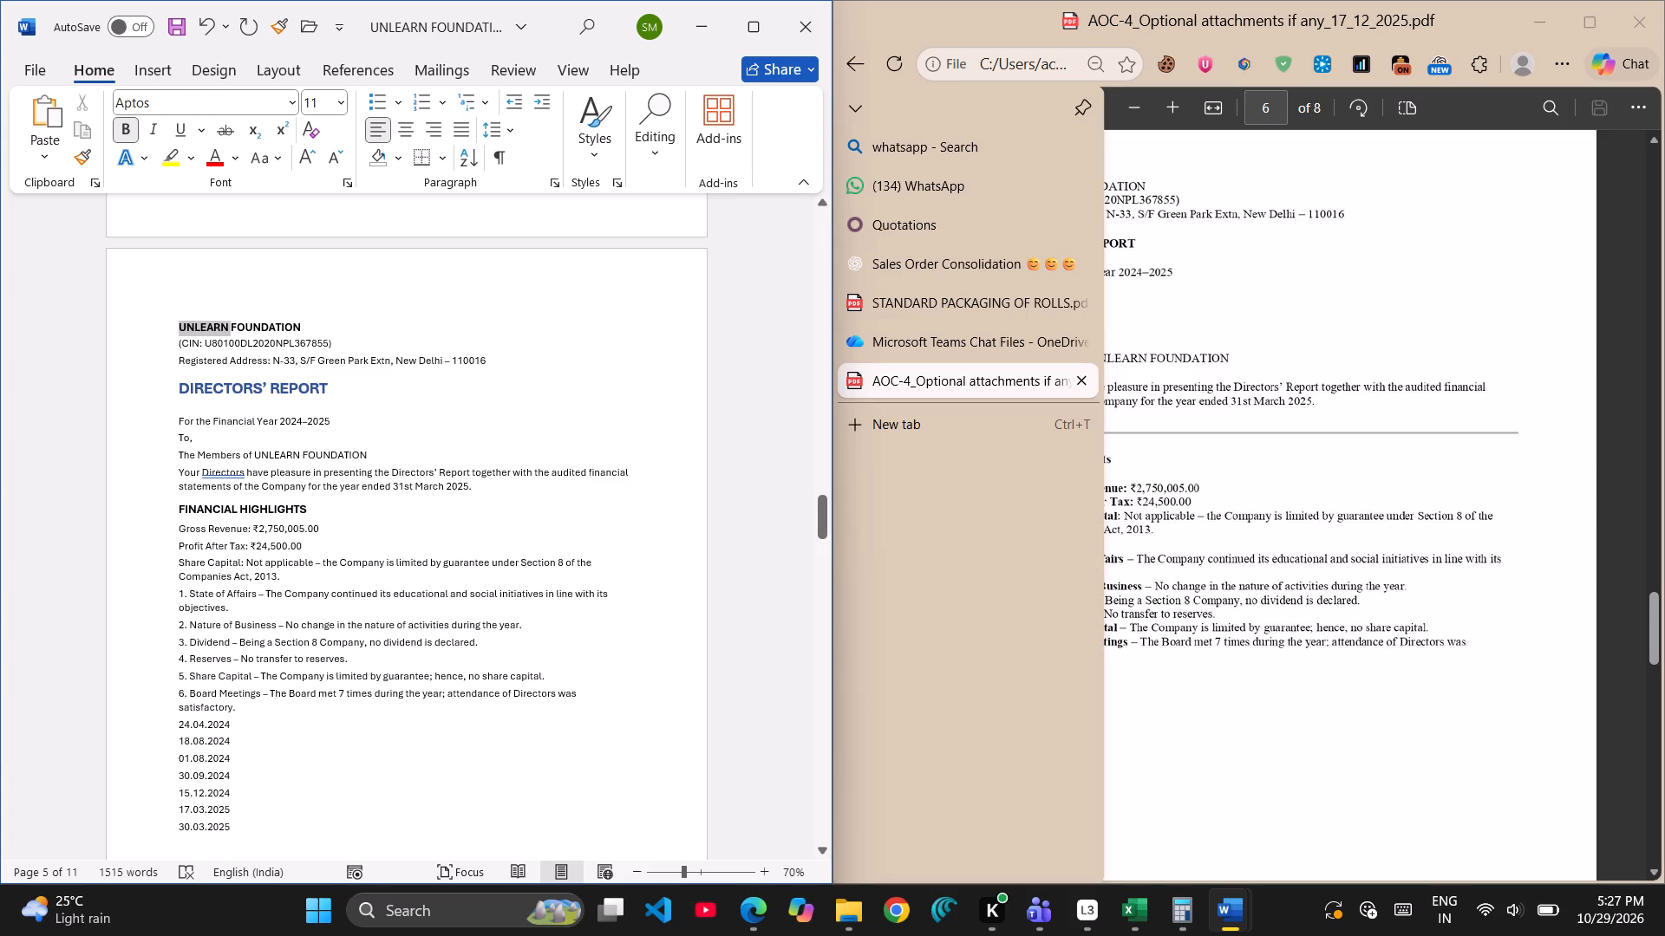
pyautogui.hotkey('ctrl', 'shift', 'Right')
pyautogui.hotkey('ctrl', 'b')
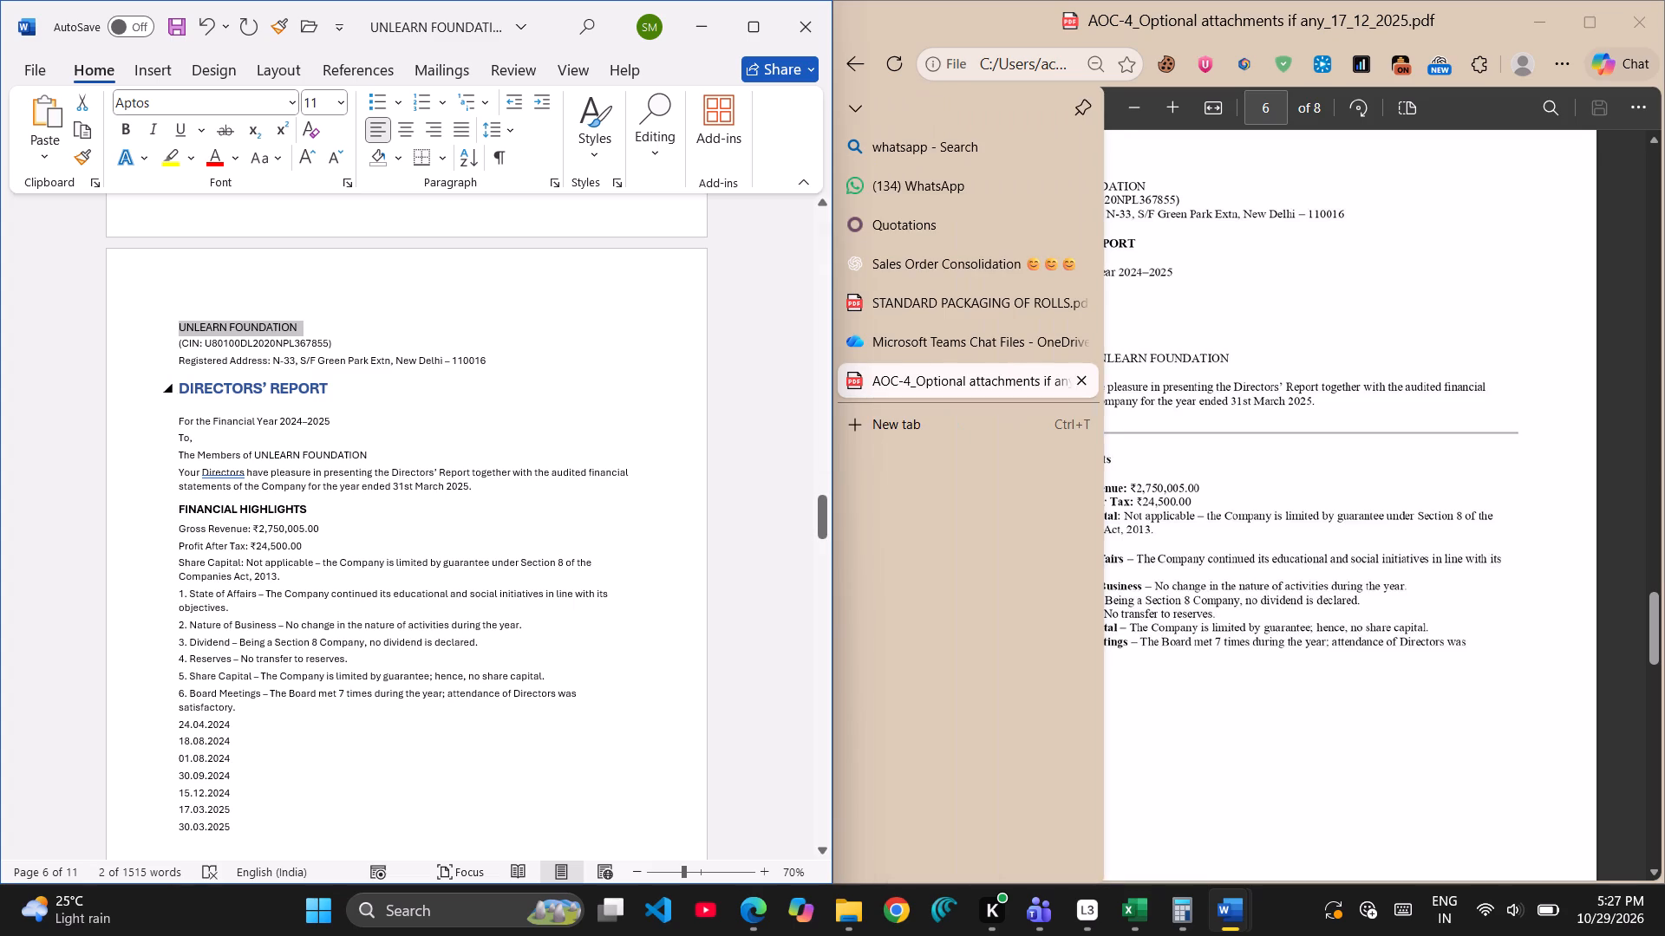
# Copy the Times New Roman 12 formatting of "Delhi" in the extract's Place line onto the Directors' Report company lines and DIRECTORS' REPORT heading.
pyautogui.scroll(2, 183, 347)
pyautogui.moveTo(180, 325); pyautogui.dragTo(249, 331)
pyautogui.click(231, 319)
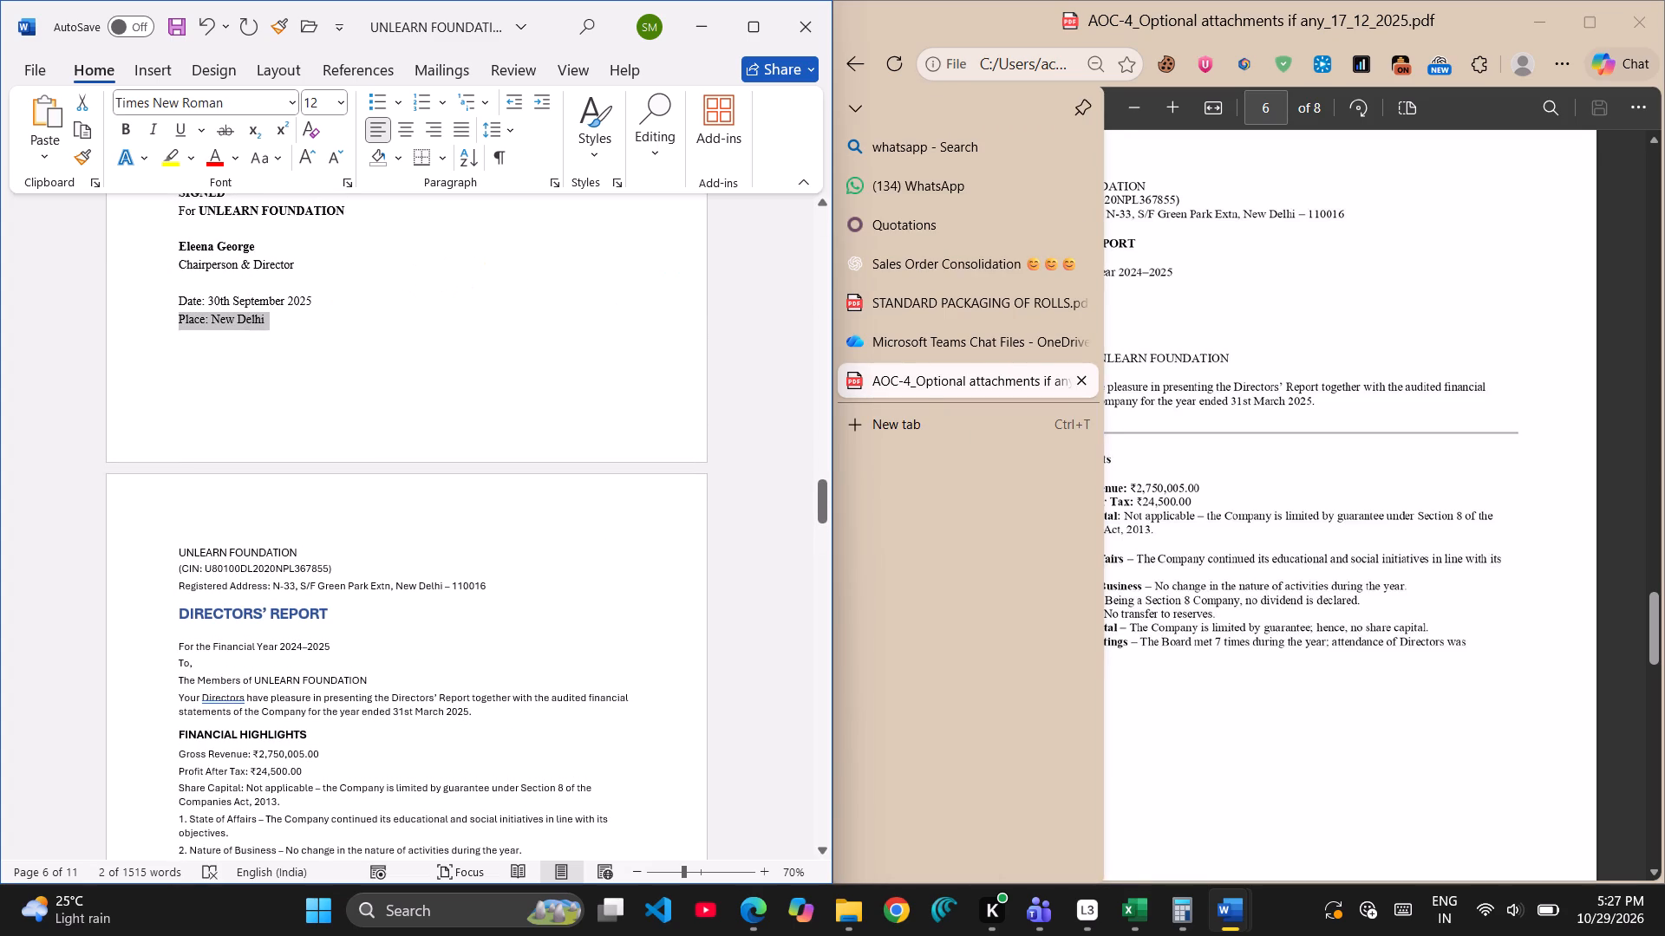
pyautogui.moveTo(241, 322); pyautogui.dragTo(275, 322)
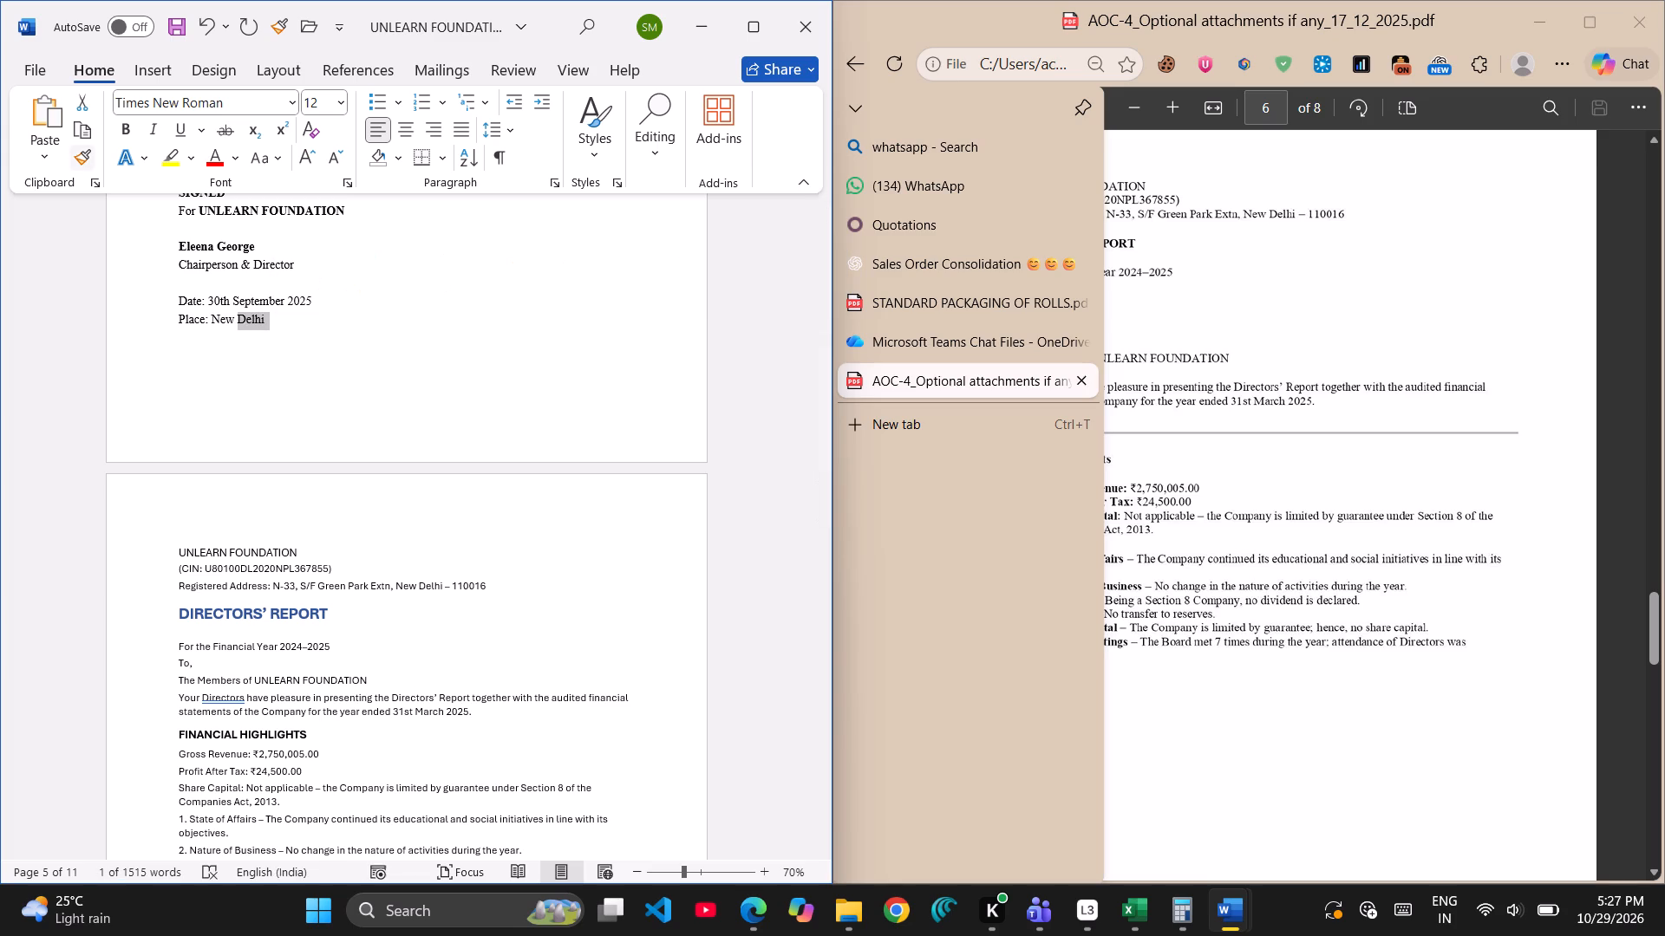
pyautogui.click(82, 149)
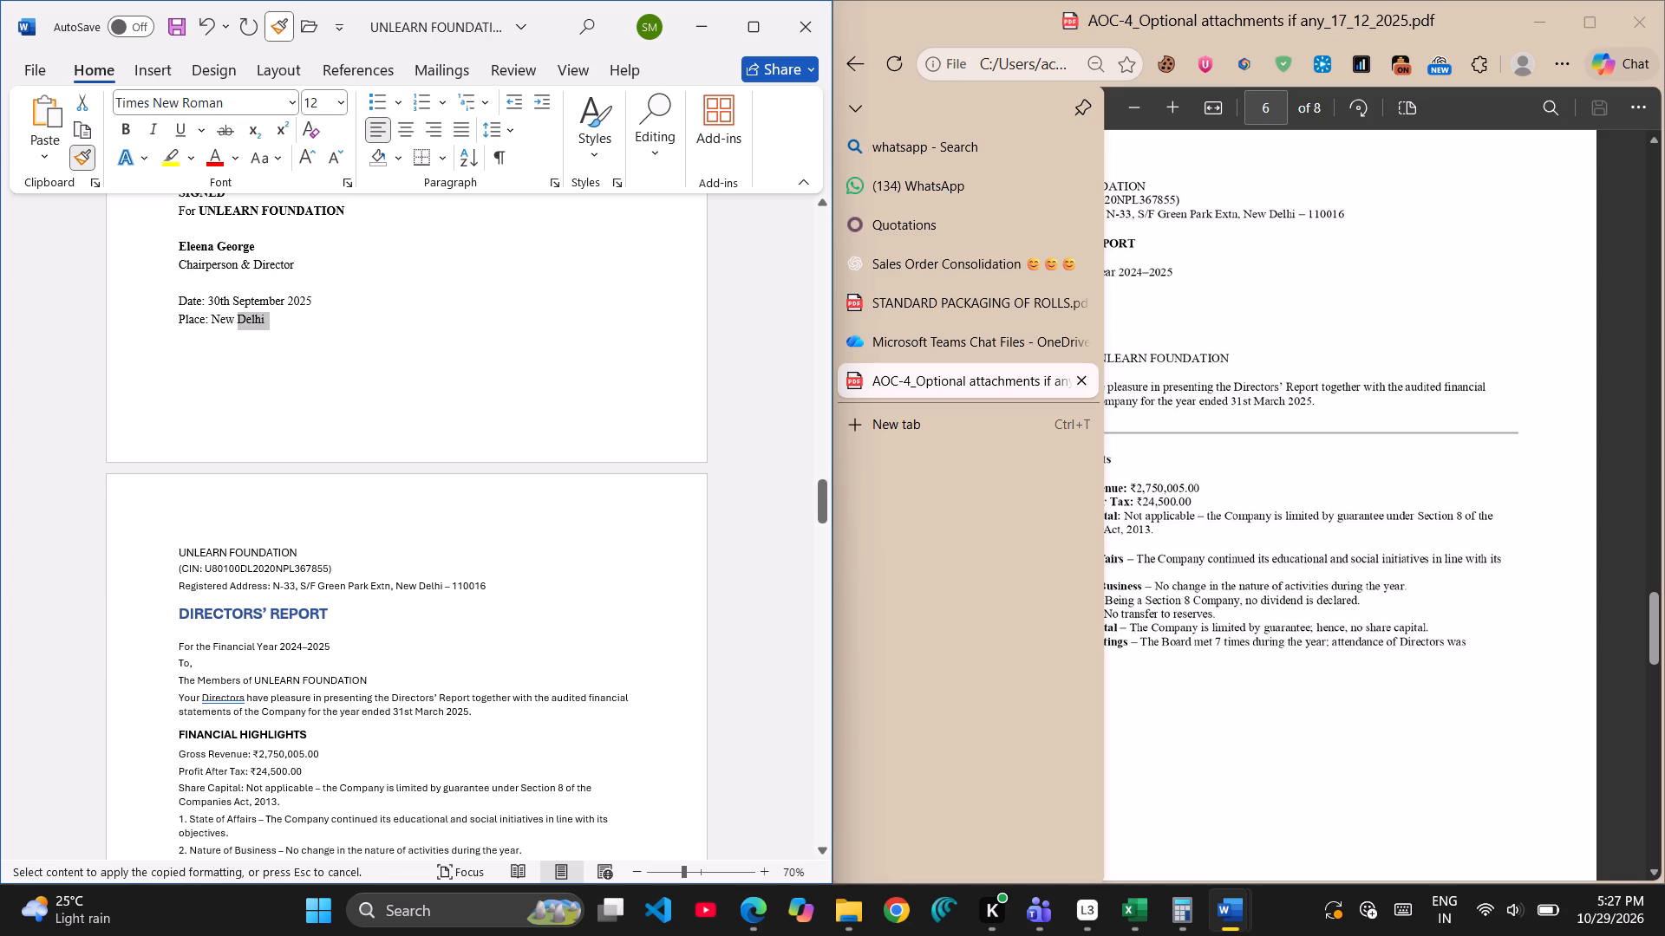
pyautogui.moveTo(180, 549); pyautogui.dragTo(456, 613)
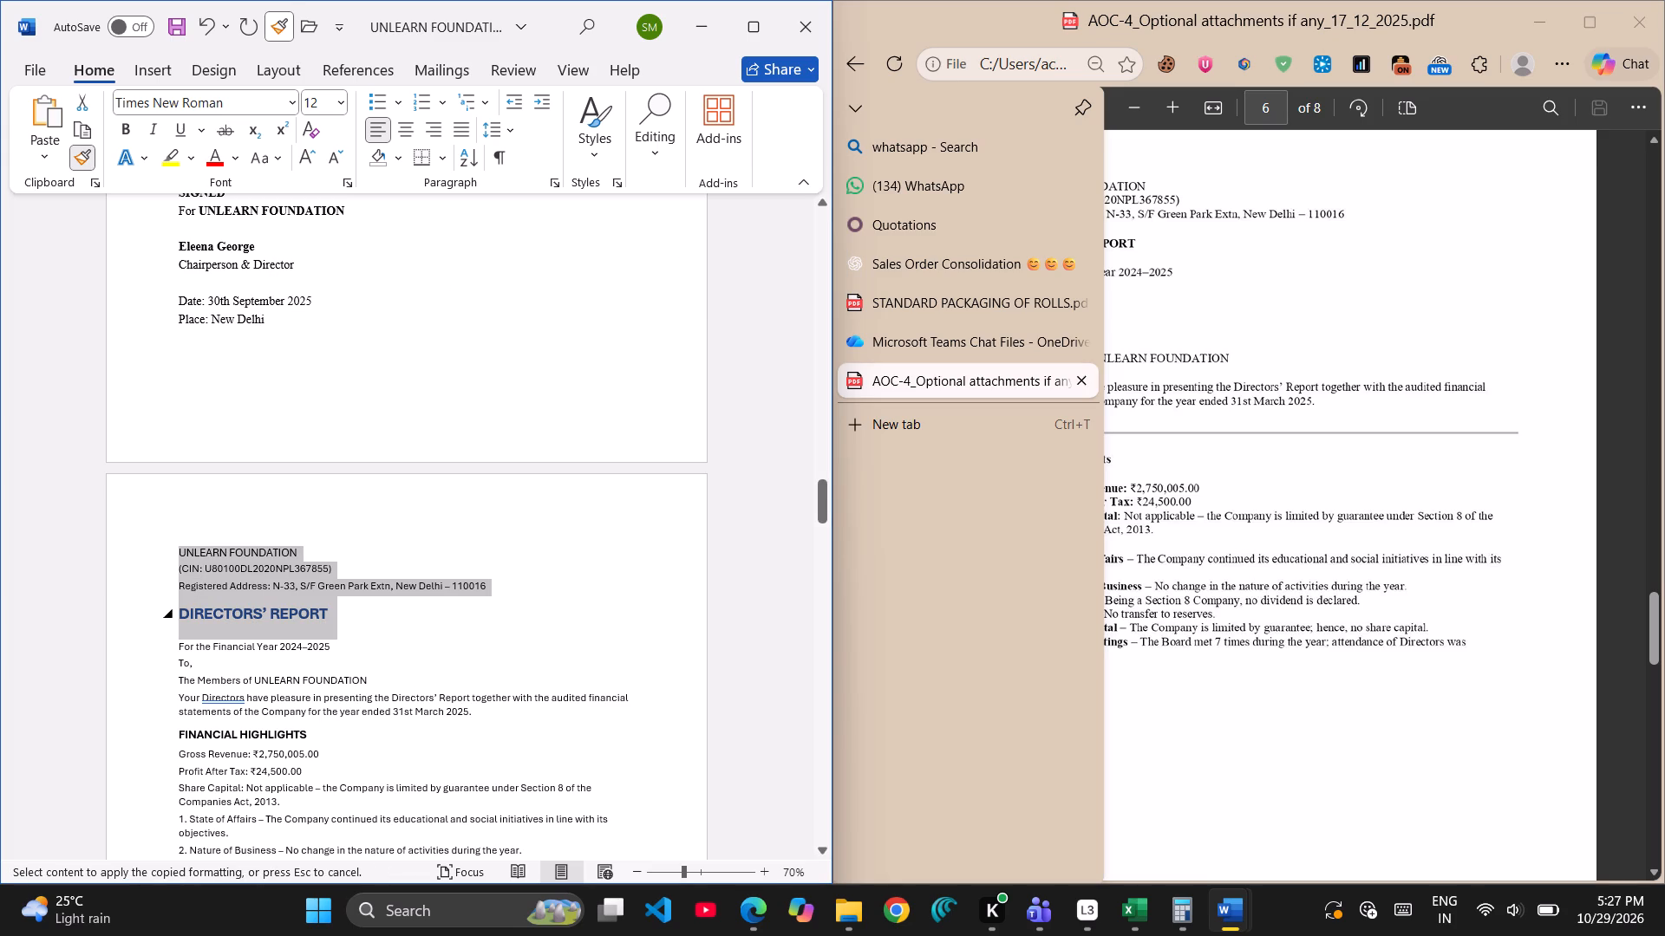
pyautogui.moveTo(456, 613); pyautogui.dragTo(485, 608)
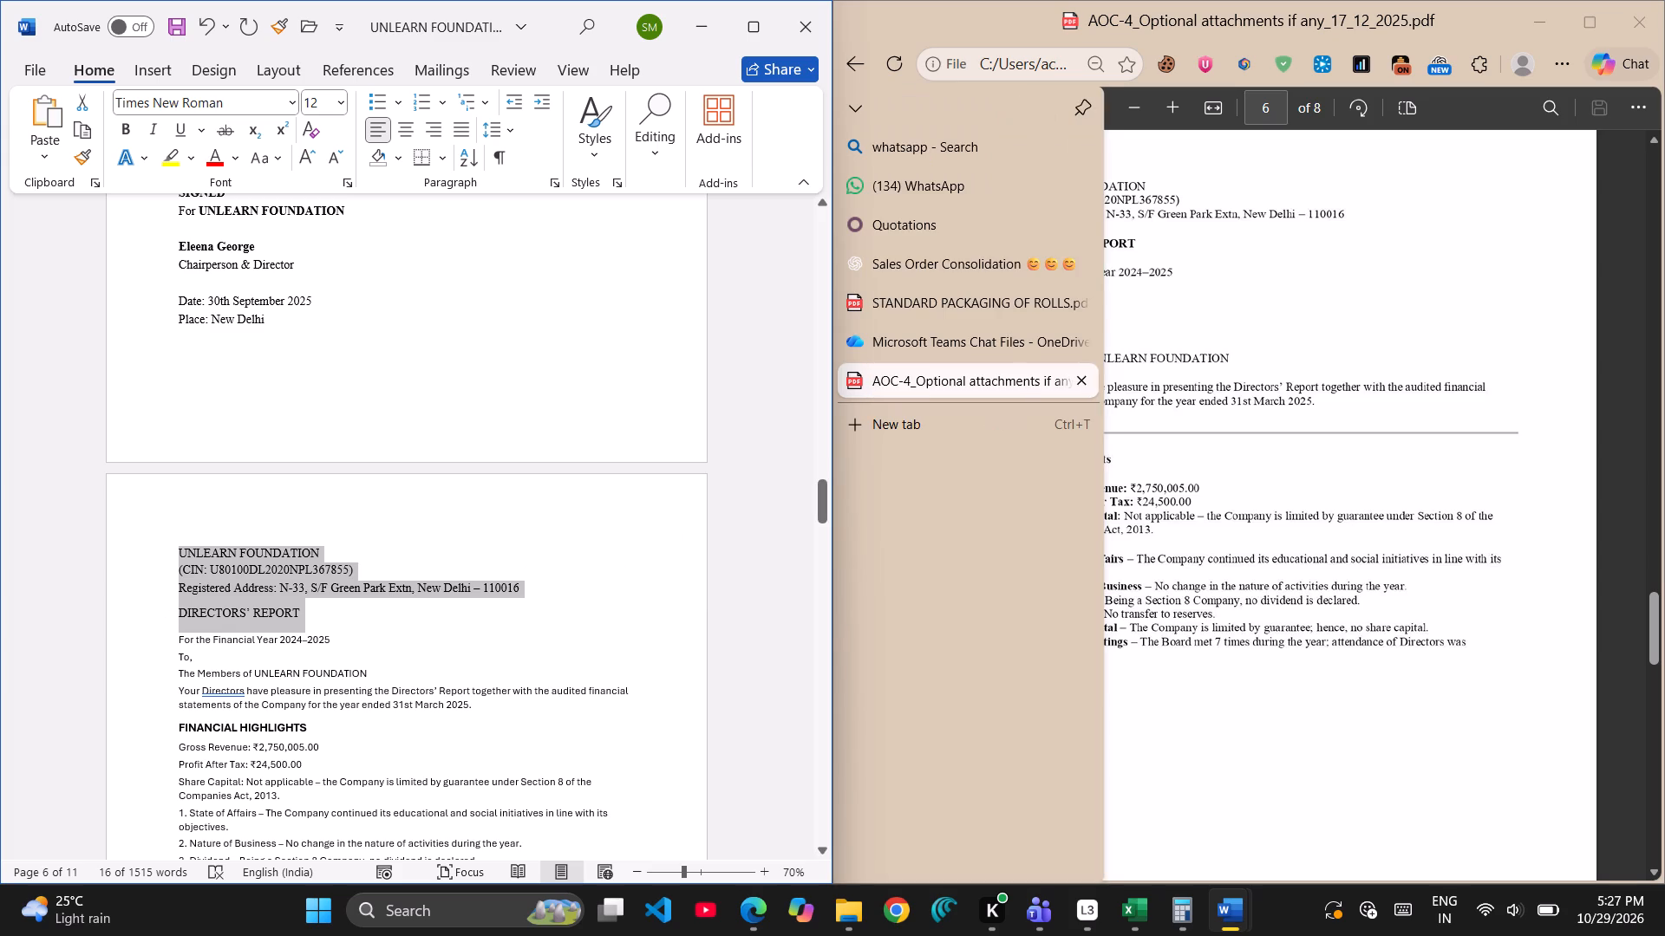
# Make the DIRECTORS' REPORT heading bold, as in the PDF.
pyautogui.click(306, 598)
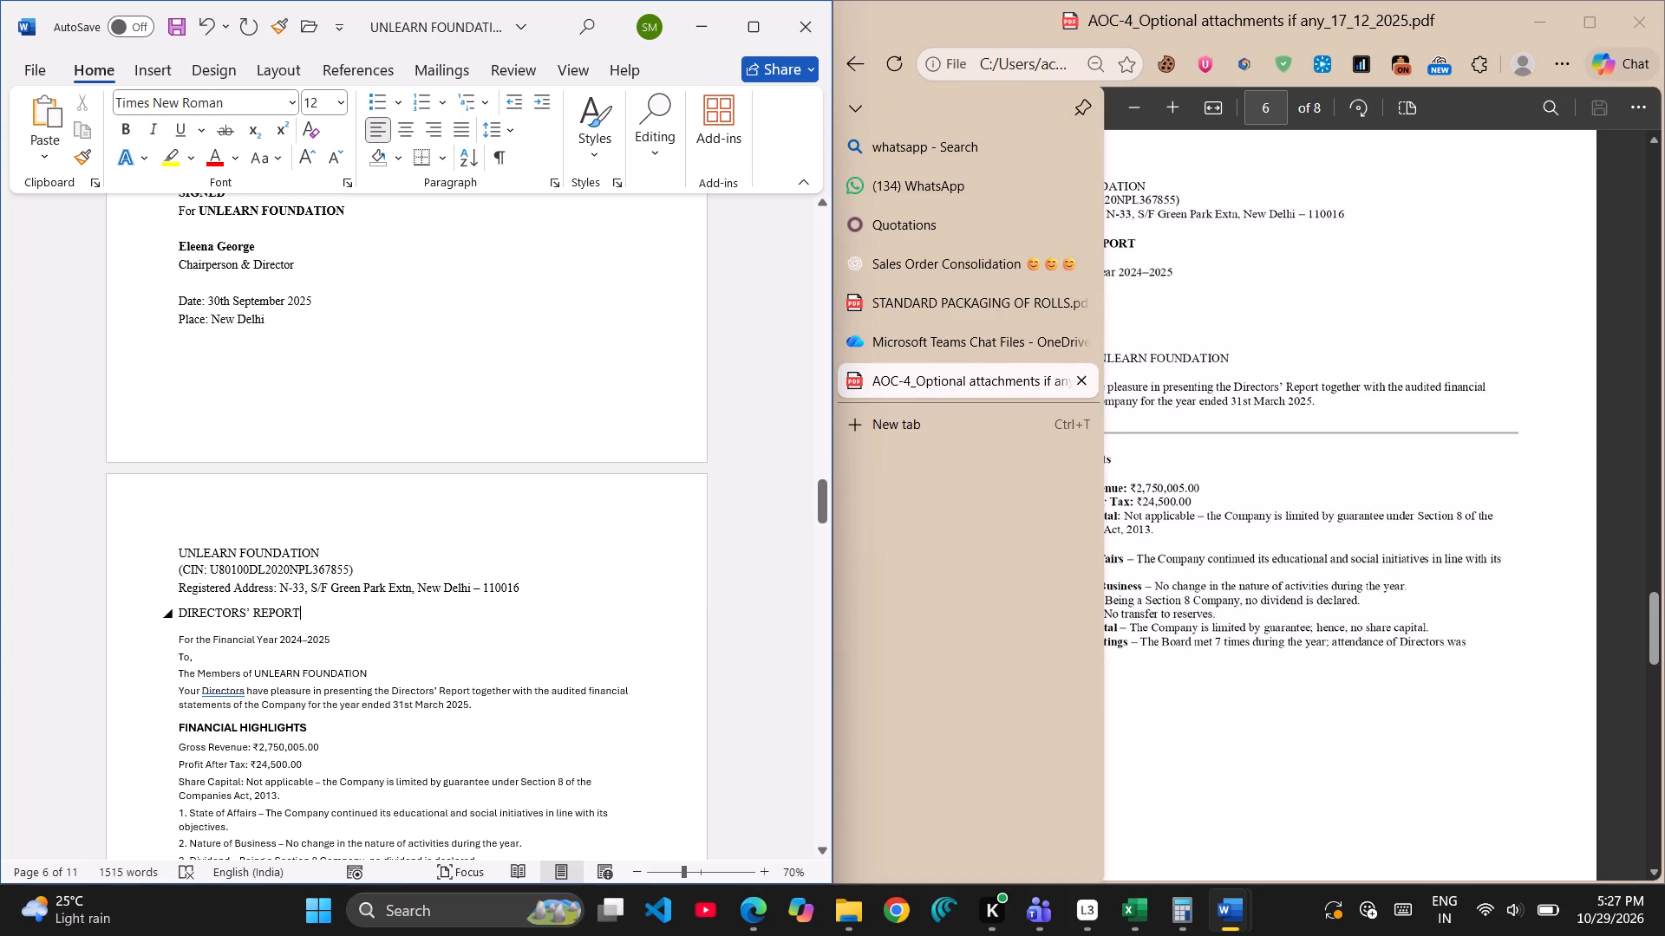
pyautogui.hotkey('ctrl', 'shift', 'Left')
pyautogui.hotkey('ctrl', 'shift', 'Left')
pyautogui.hotkey('ctrl', 'shift', 'Left')
pyautogui.hotkey('ctrl', 'shift', 'Left')
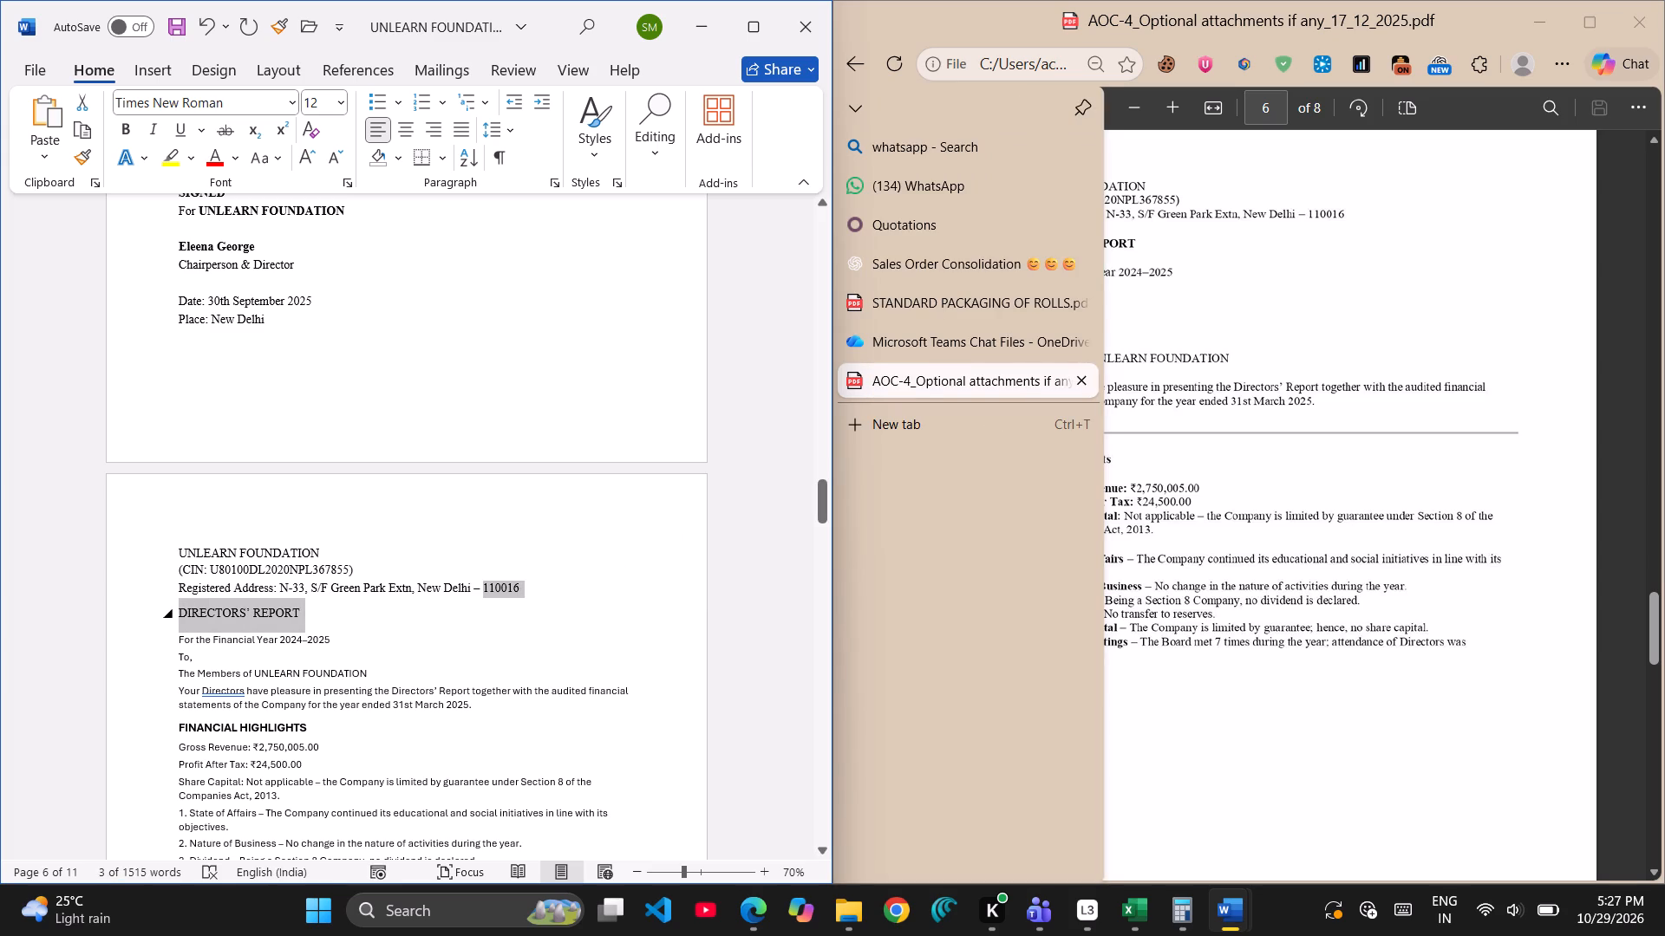
pyautogui.hotkey('ctrl', 'shift', 'Down')
pyautogui.hotkey('ctrl', 'b')
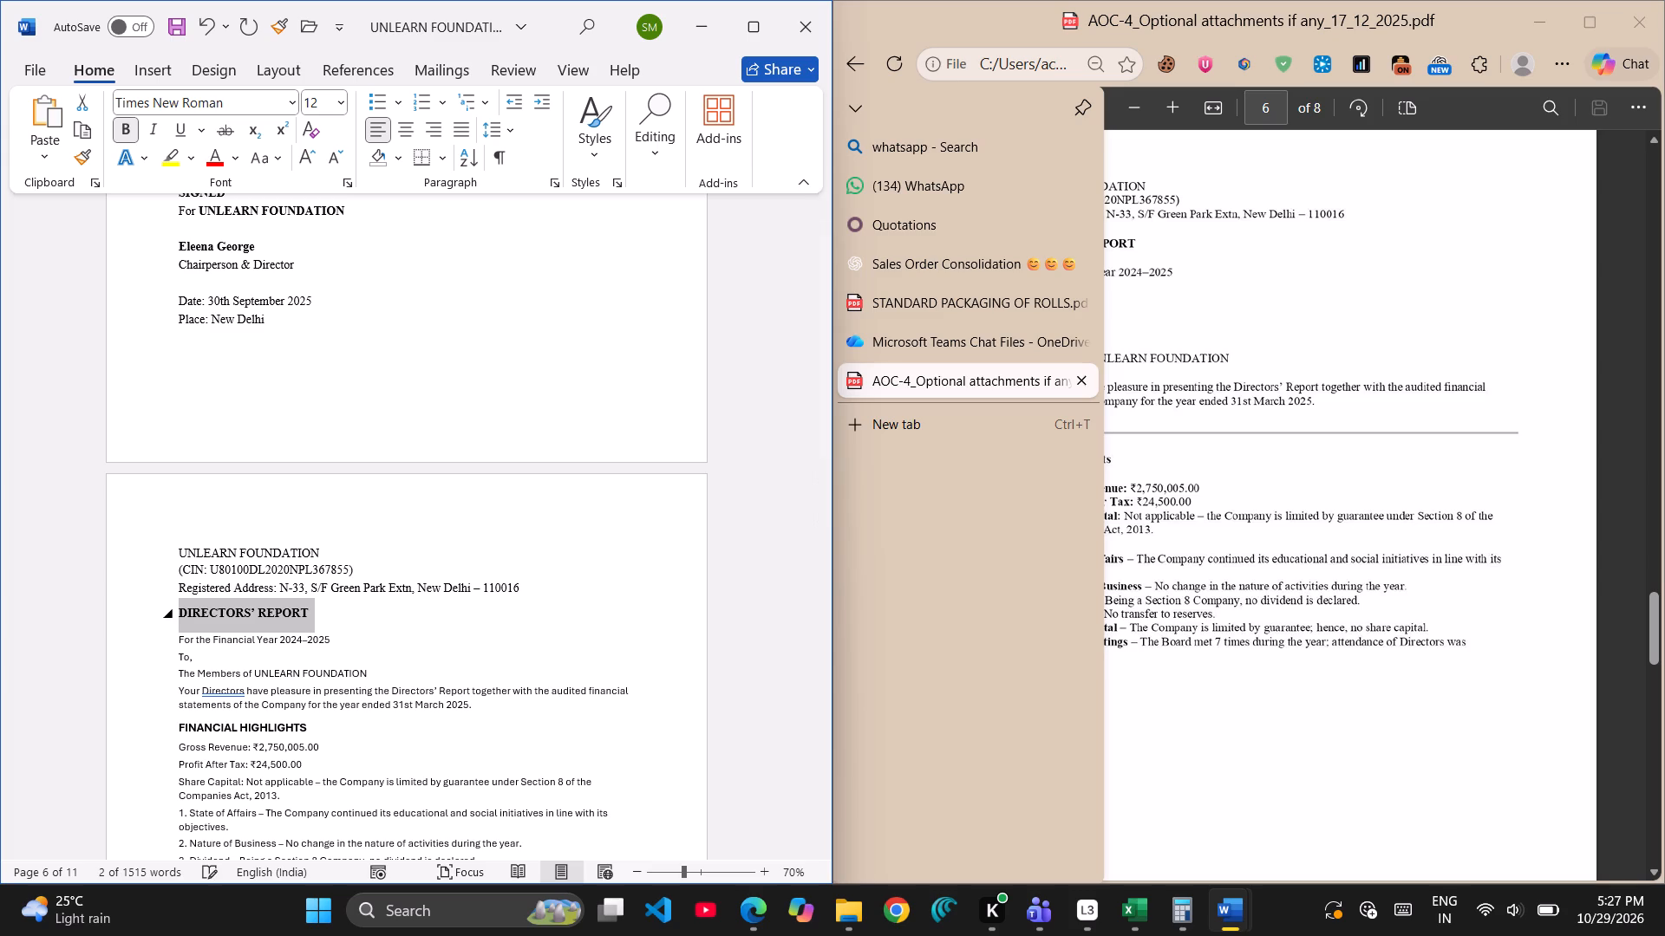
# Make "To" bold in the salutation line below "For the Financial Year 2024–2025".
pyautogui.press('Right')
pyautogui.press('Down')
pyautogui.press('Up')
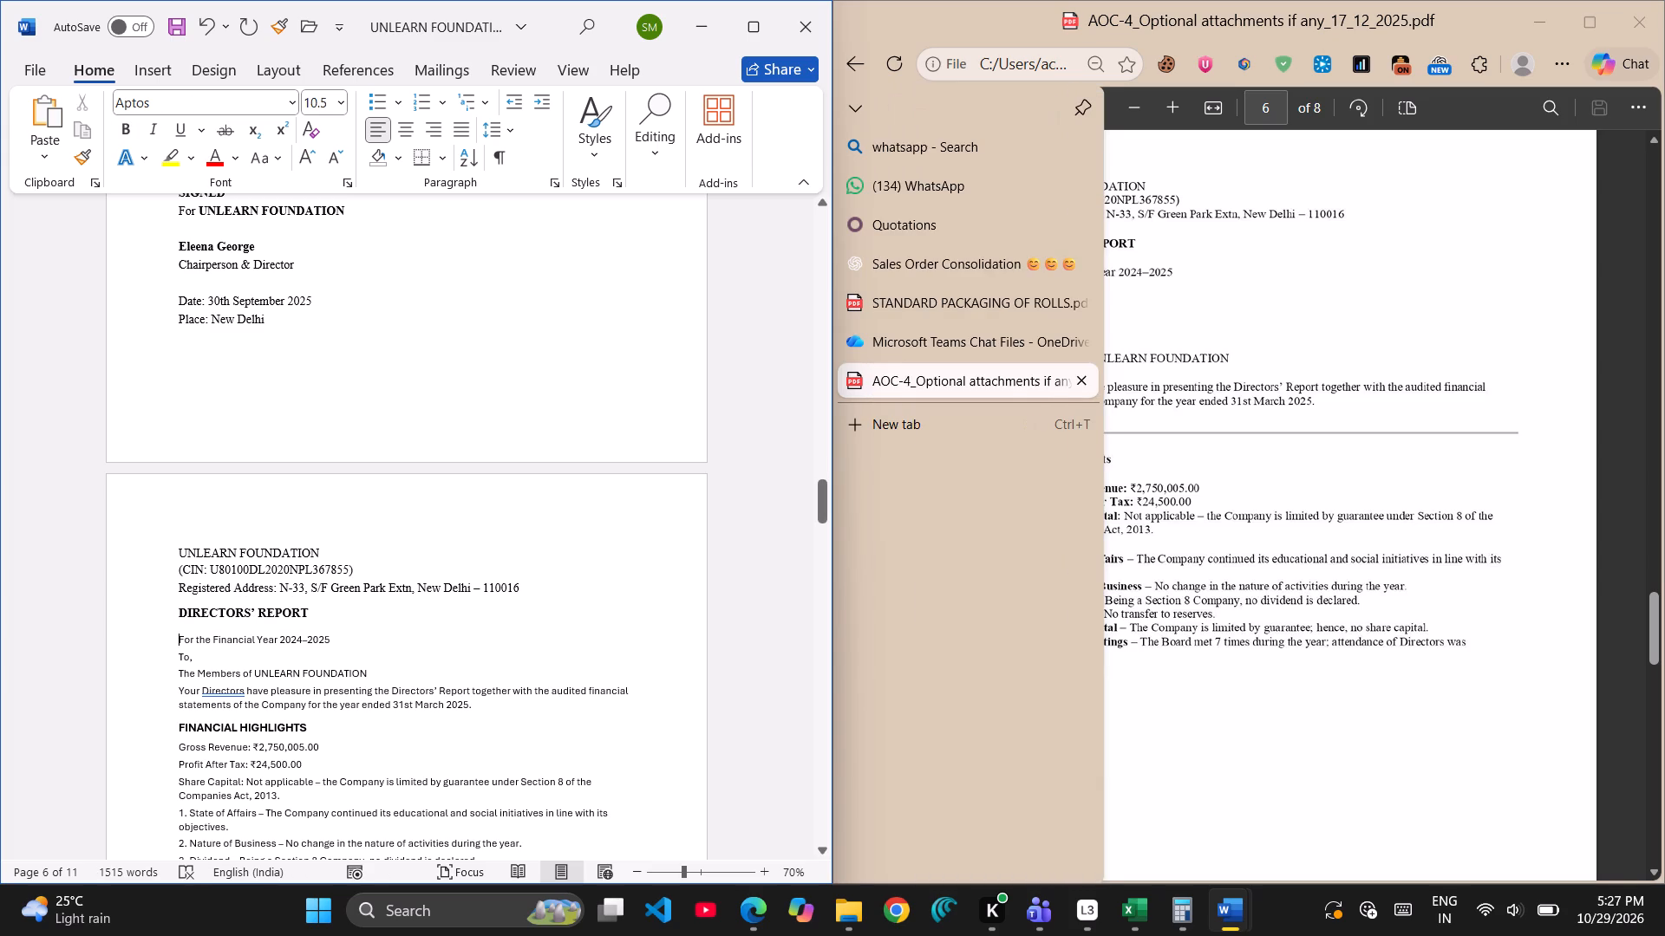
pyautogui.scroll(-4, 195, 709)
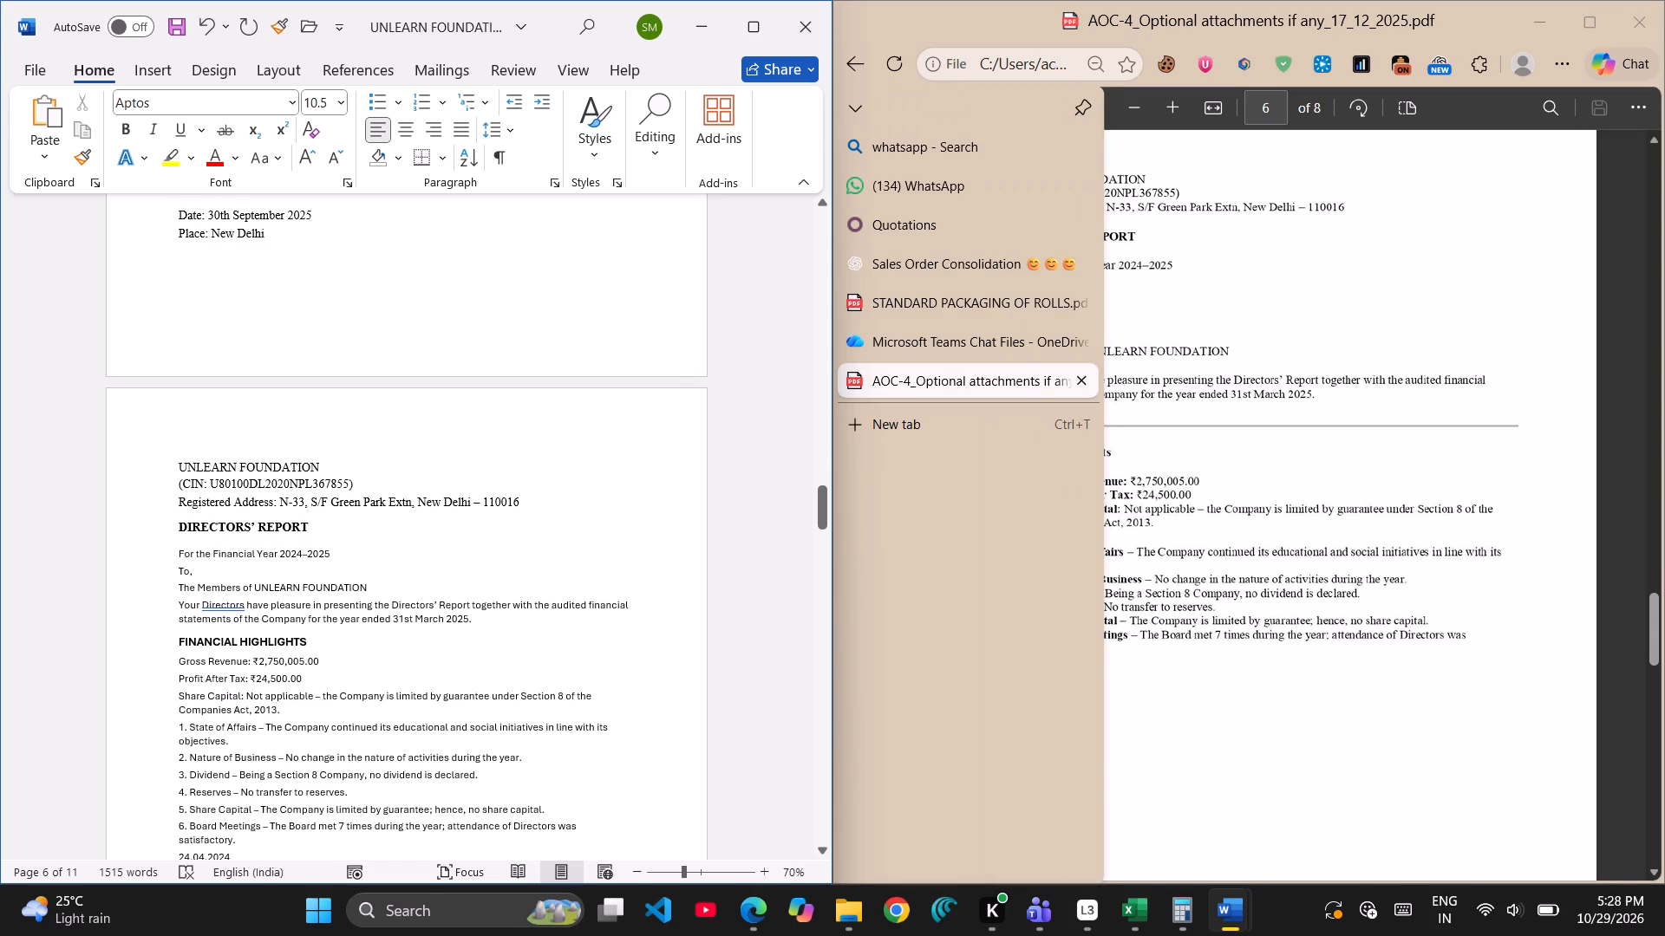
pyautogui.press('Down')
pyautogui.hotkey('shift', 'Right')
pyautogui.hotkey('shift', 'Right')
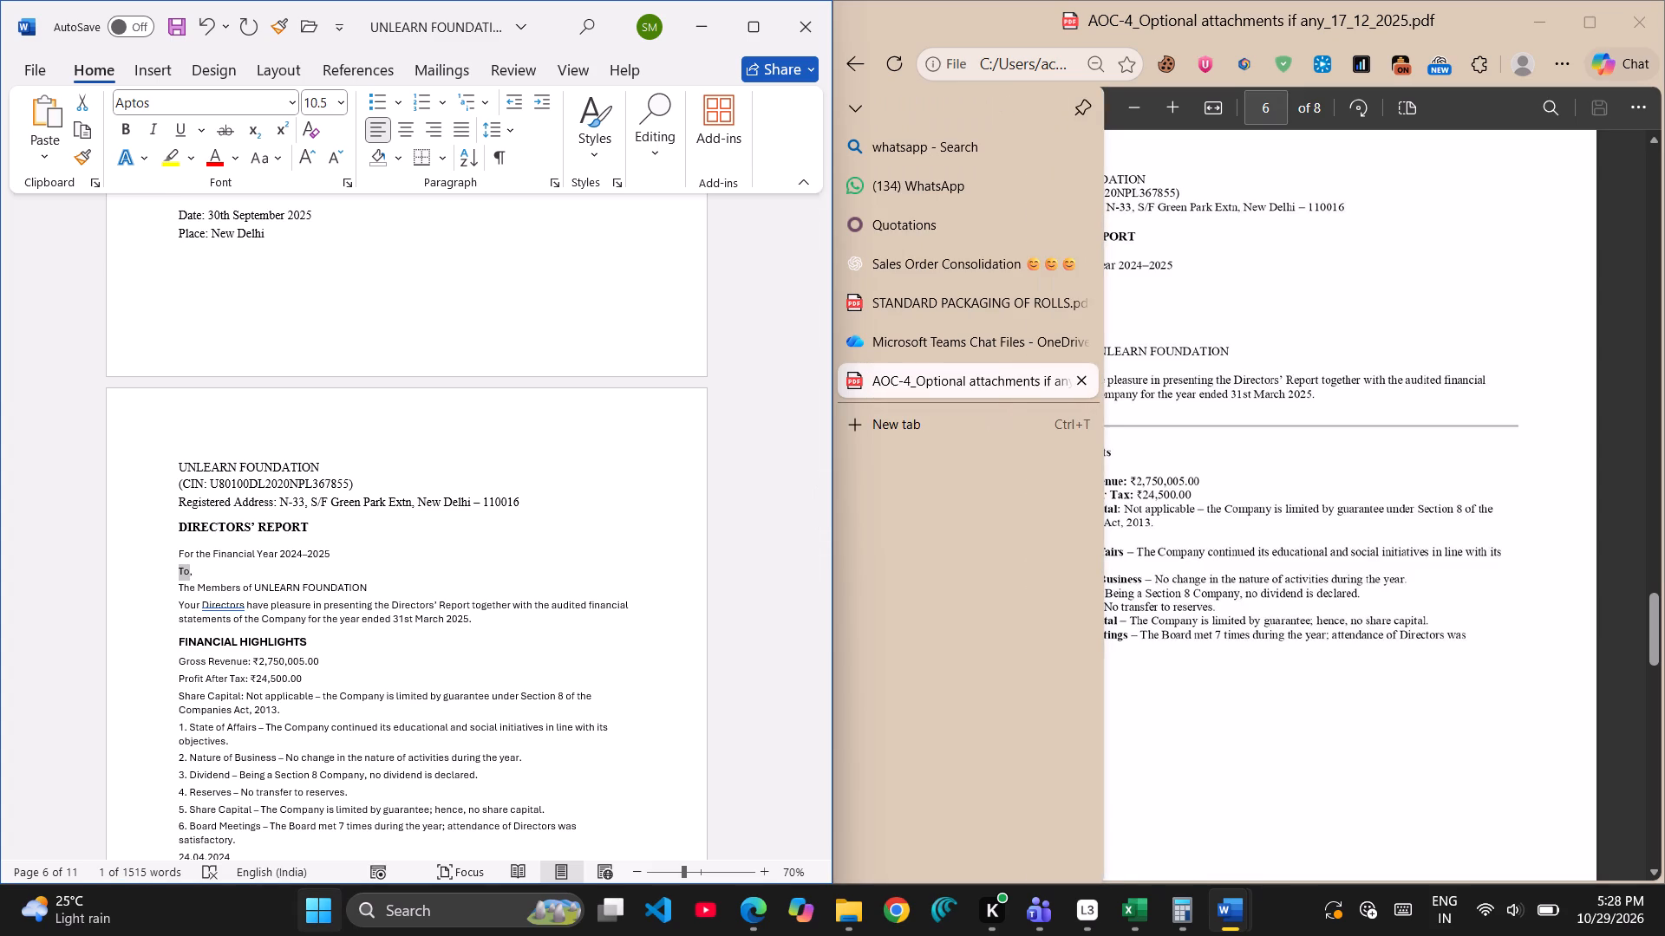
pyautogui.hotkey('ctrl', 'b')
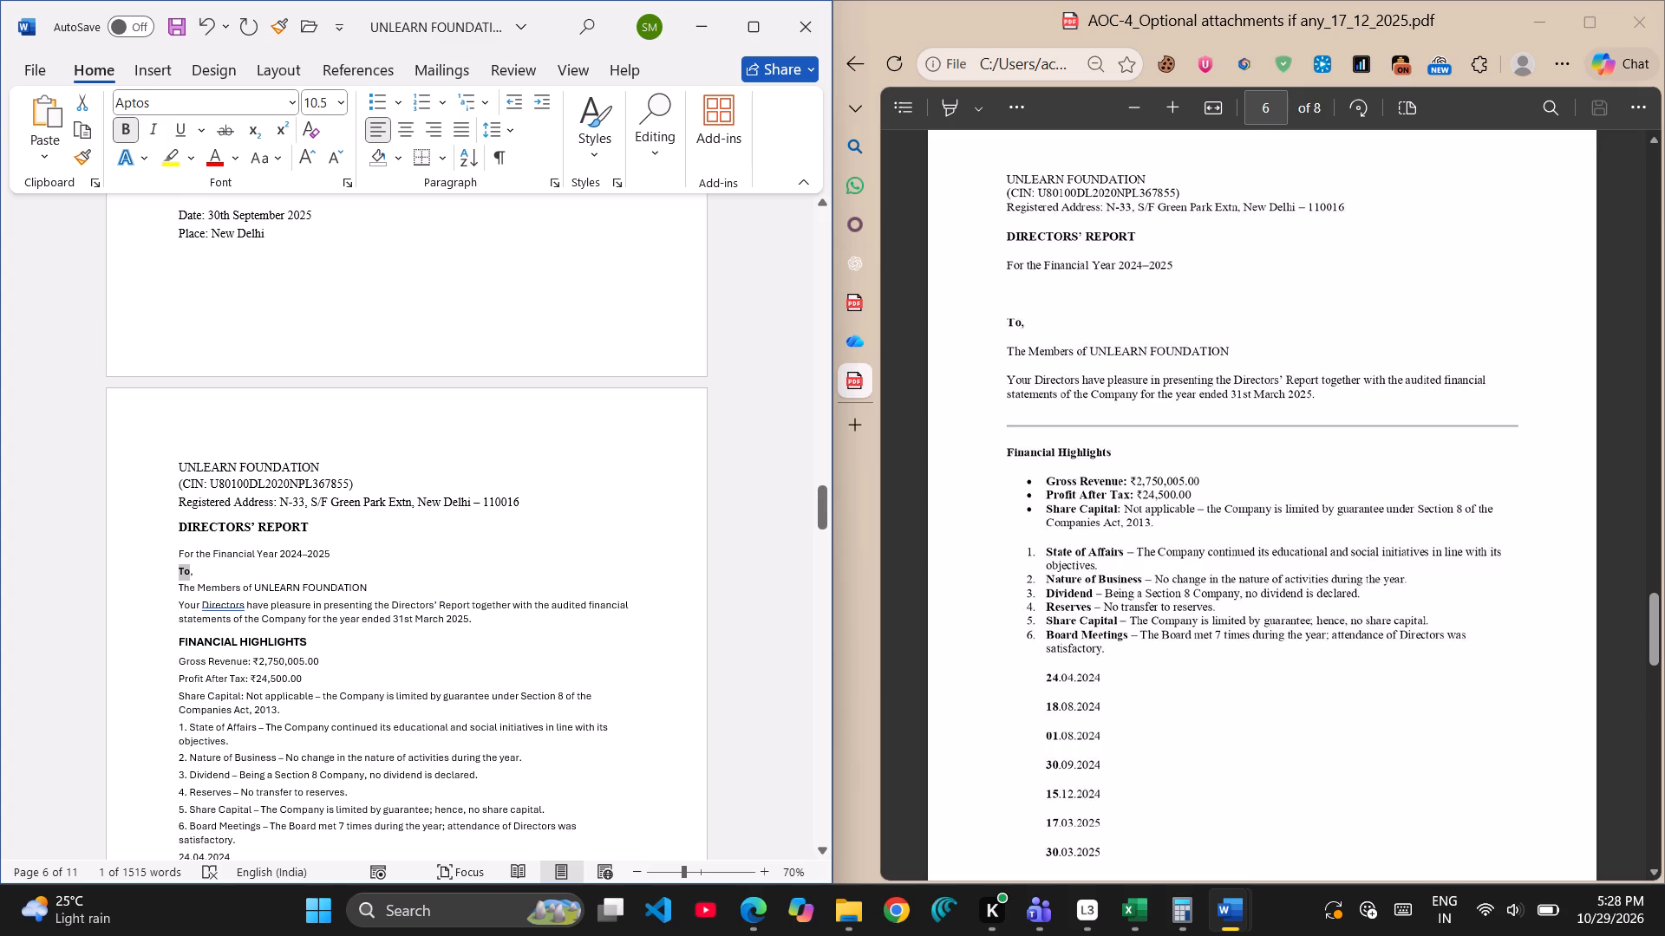
# Insert one blank line each before "To,", "The Members of UNLEARN FOUNDATION" and the "Your Directors have pleasure" paragraph.
pyautogui.click(173, 562)
pyautogui.press('Down')
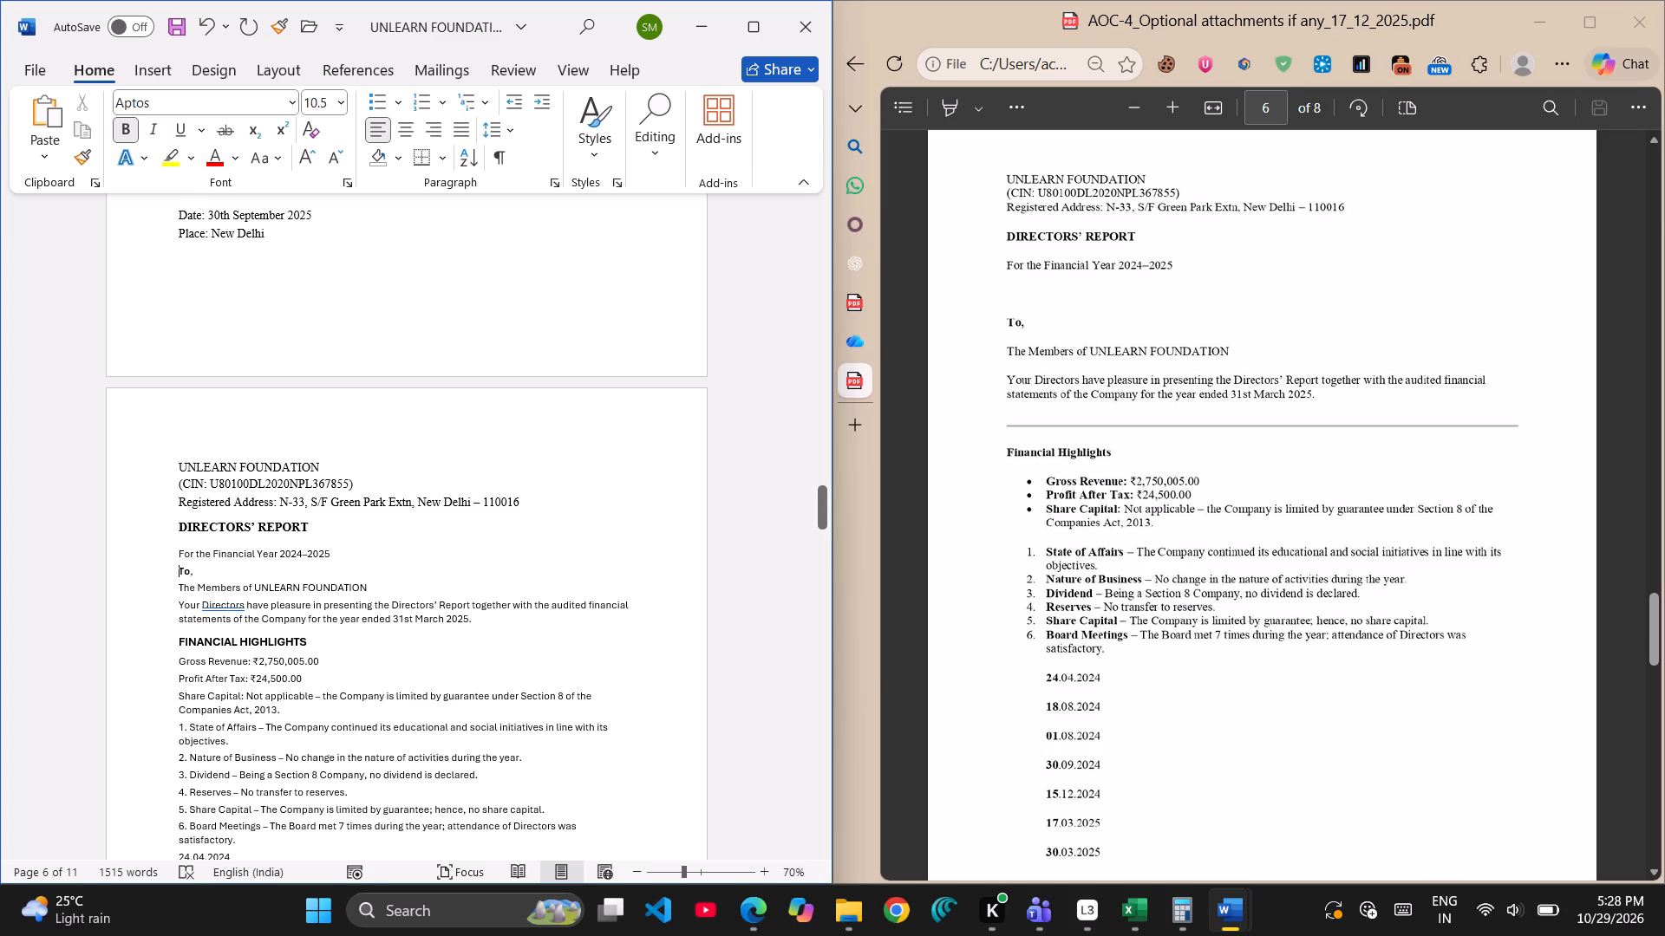
pyautogui.press('Return')
pyautogui.press('Down')
pyautogui.press('Return')
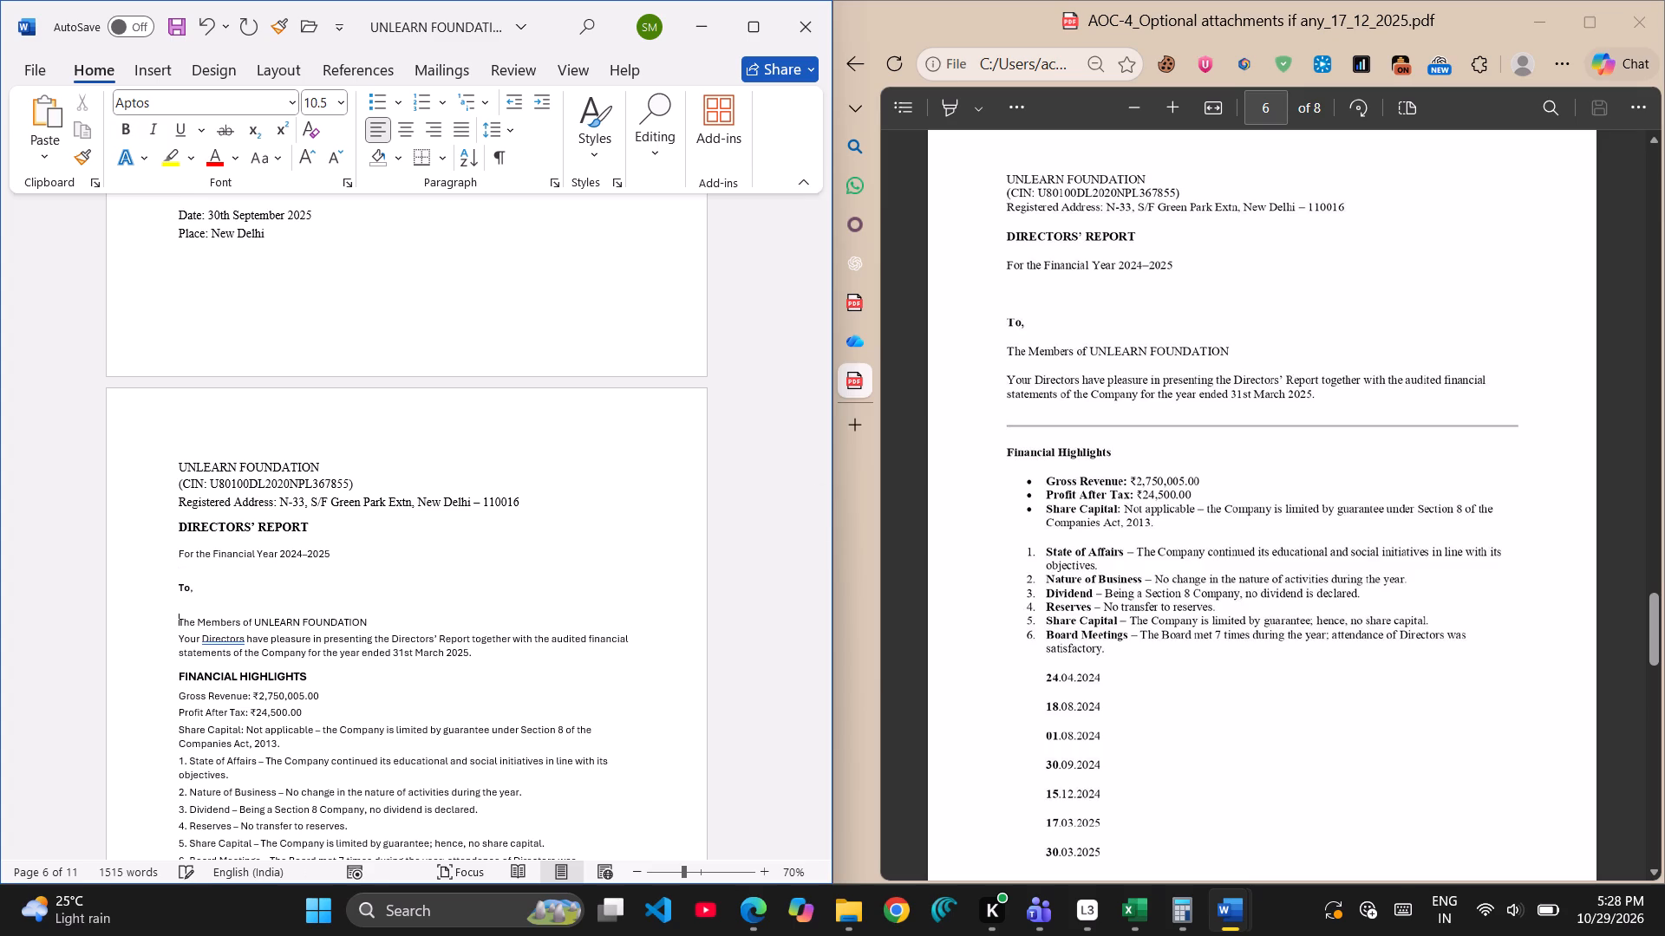
pyautogui.press('Return')
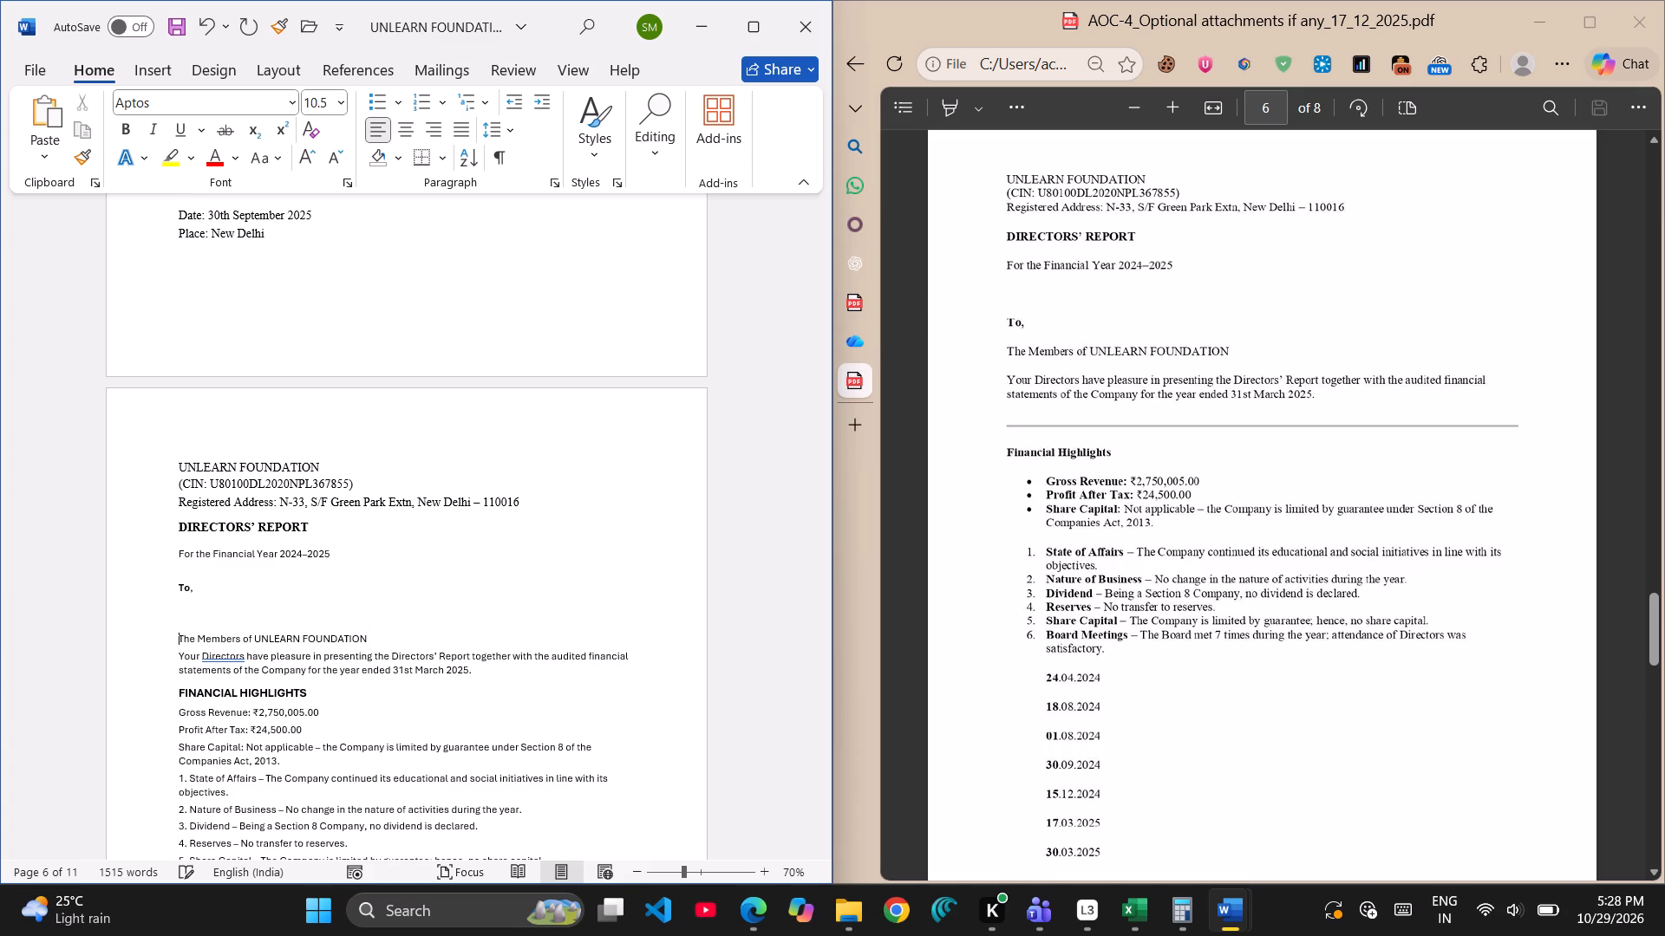
pyautogui.press('BackSpace')
pyautogui.press('BackSpace')
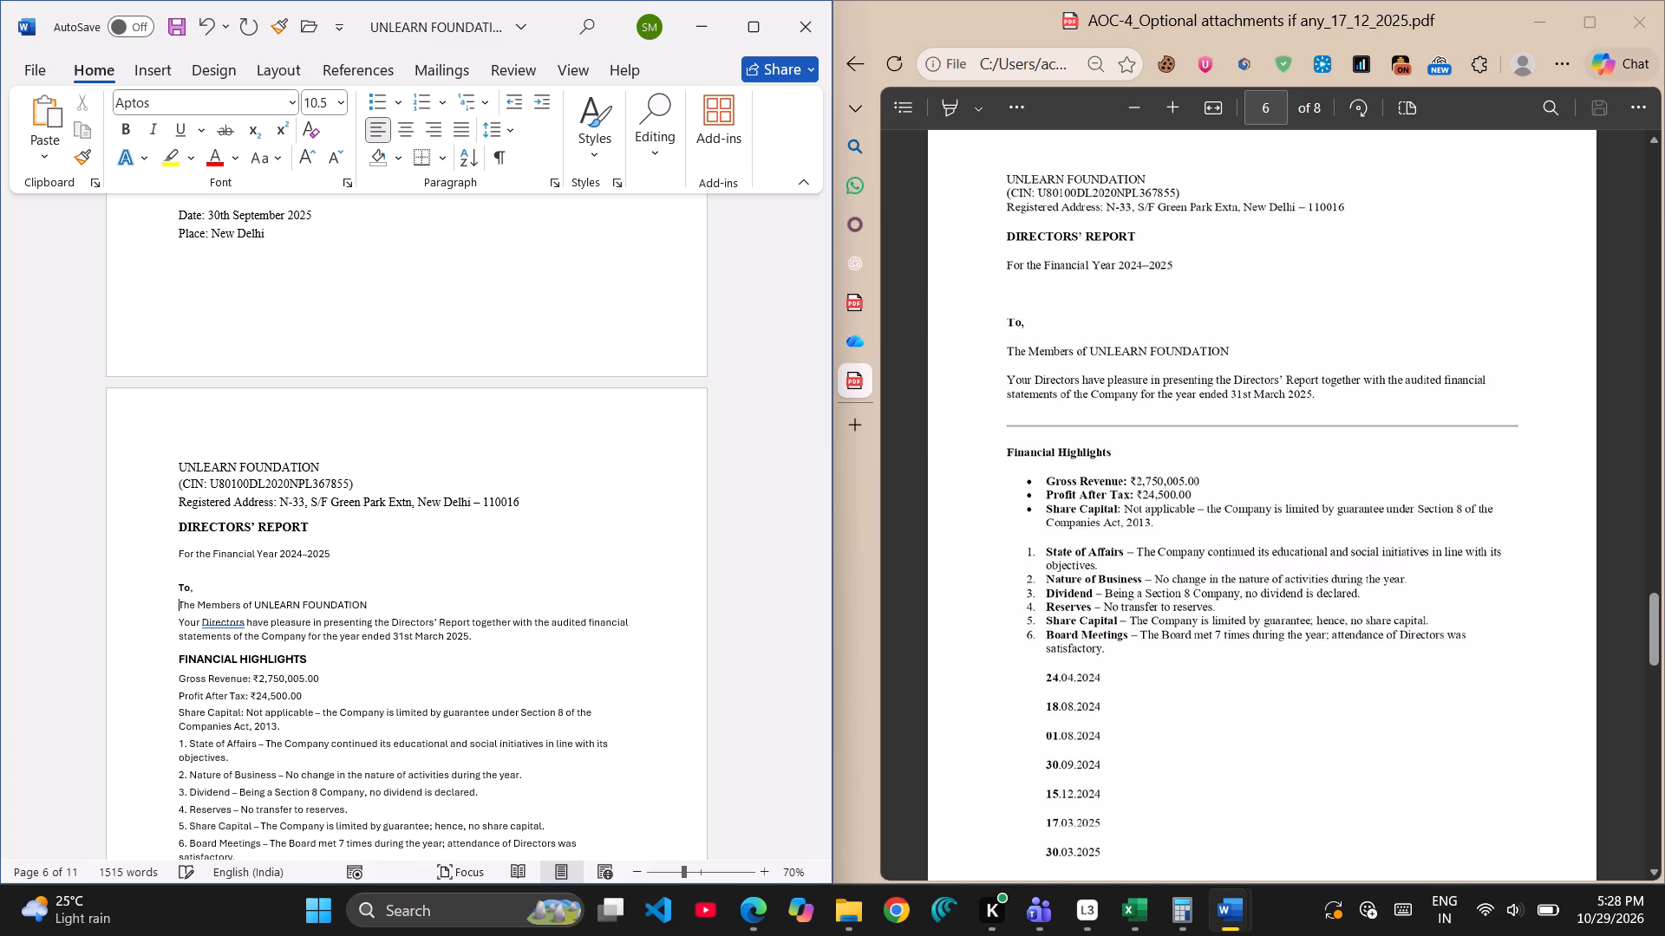
pyautogui.press('Return')
pyautogui.press('Down')
pyautogui.press('Return')
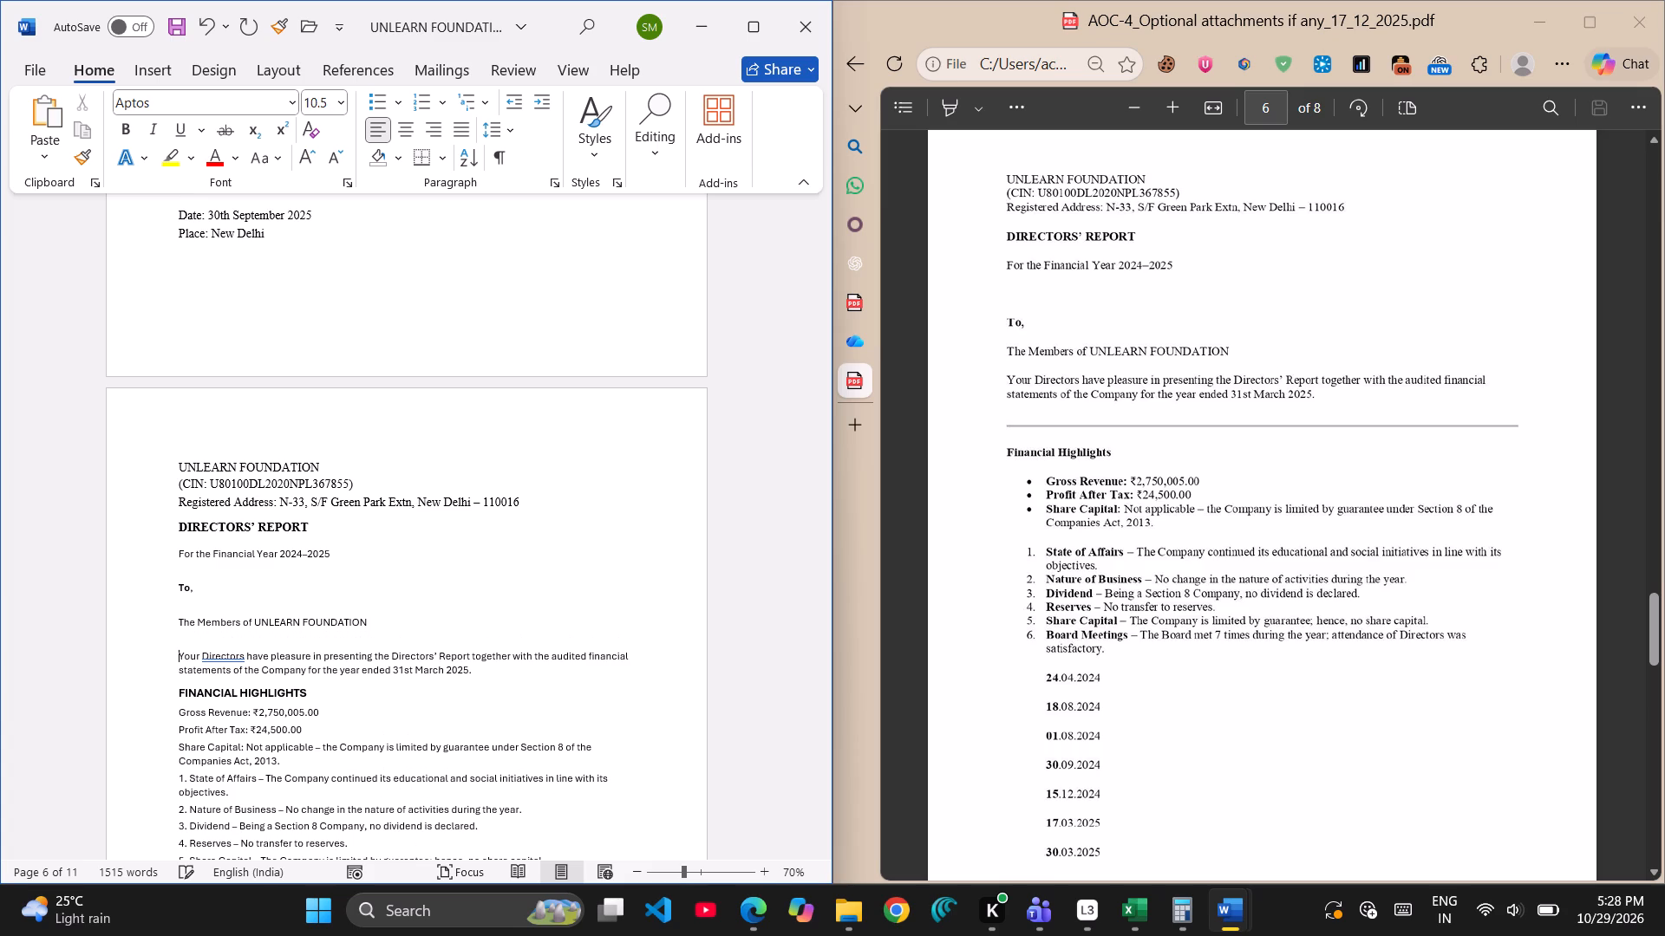
pyautogui.press('Down')
pyautogui.press('Up')
# Copy the CIN line's Times New Roman 12 formatting onto the text from "For the Financial Year 2024–2025" through the "Your Directors" paragraph.
pyautogui.click(194, 491)
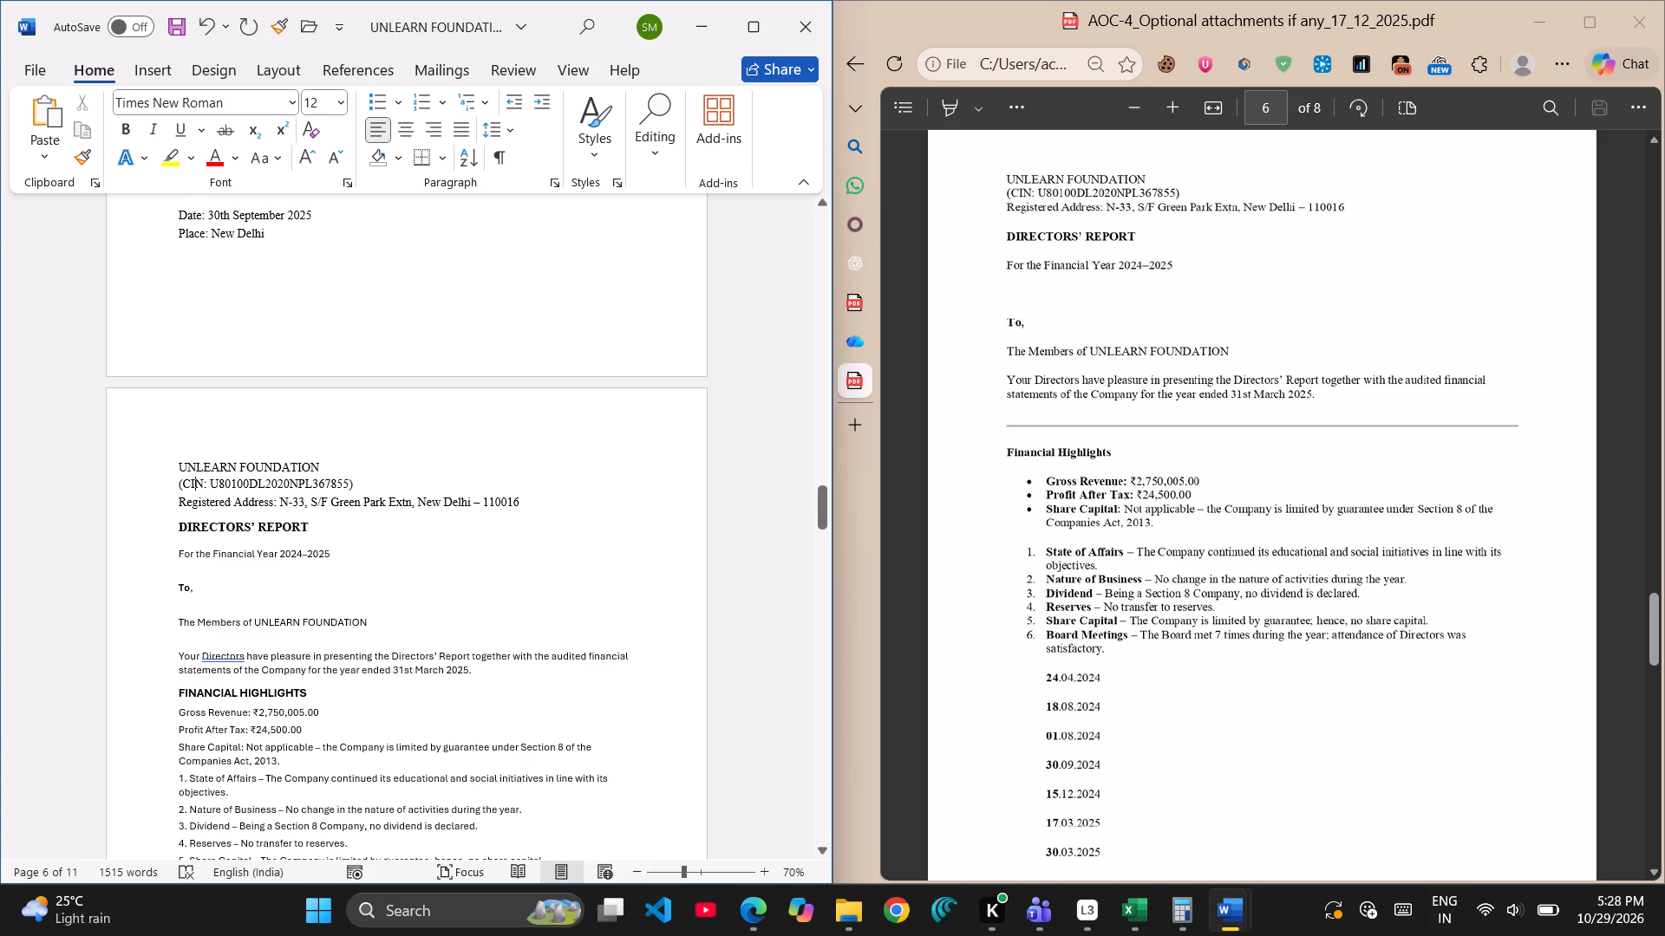
pyautogui.doubleClick(194, 491)
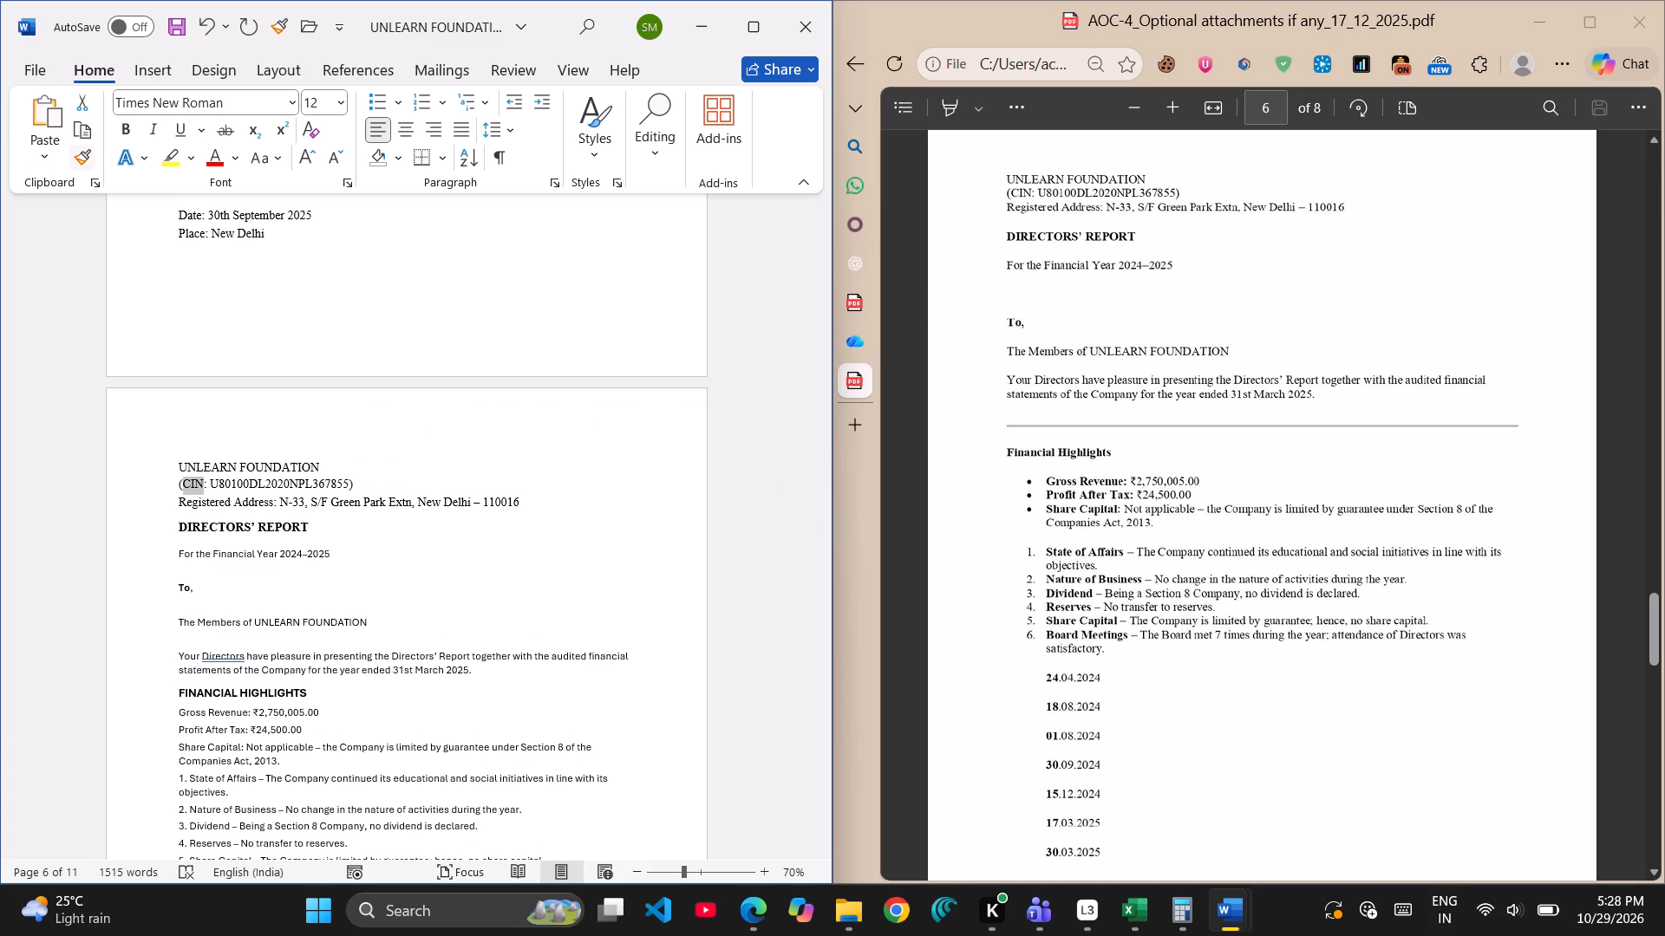
pyautogui.click(90, 167)
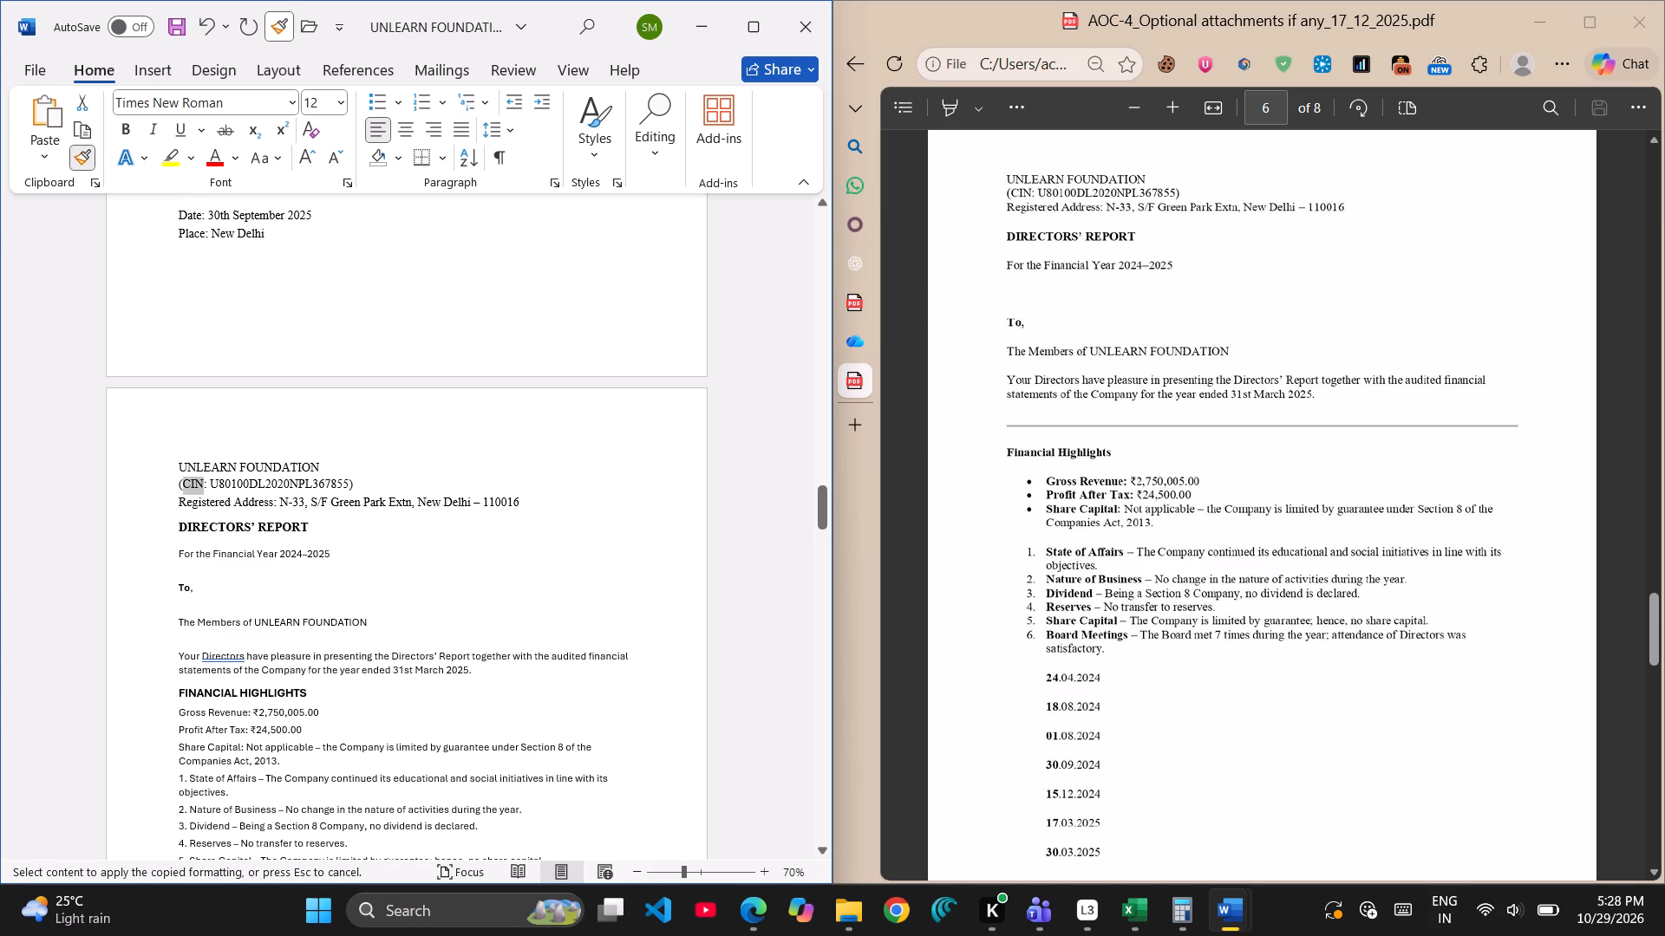
pyautogui.moveTo(177, 547); pyautogui.dragTo(396, 633)
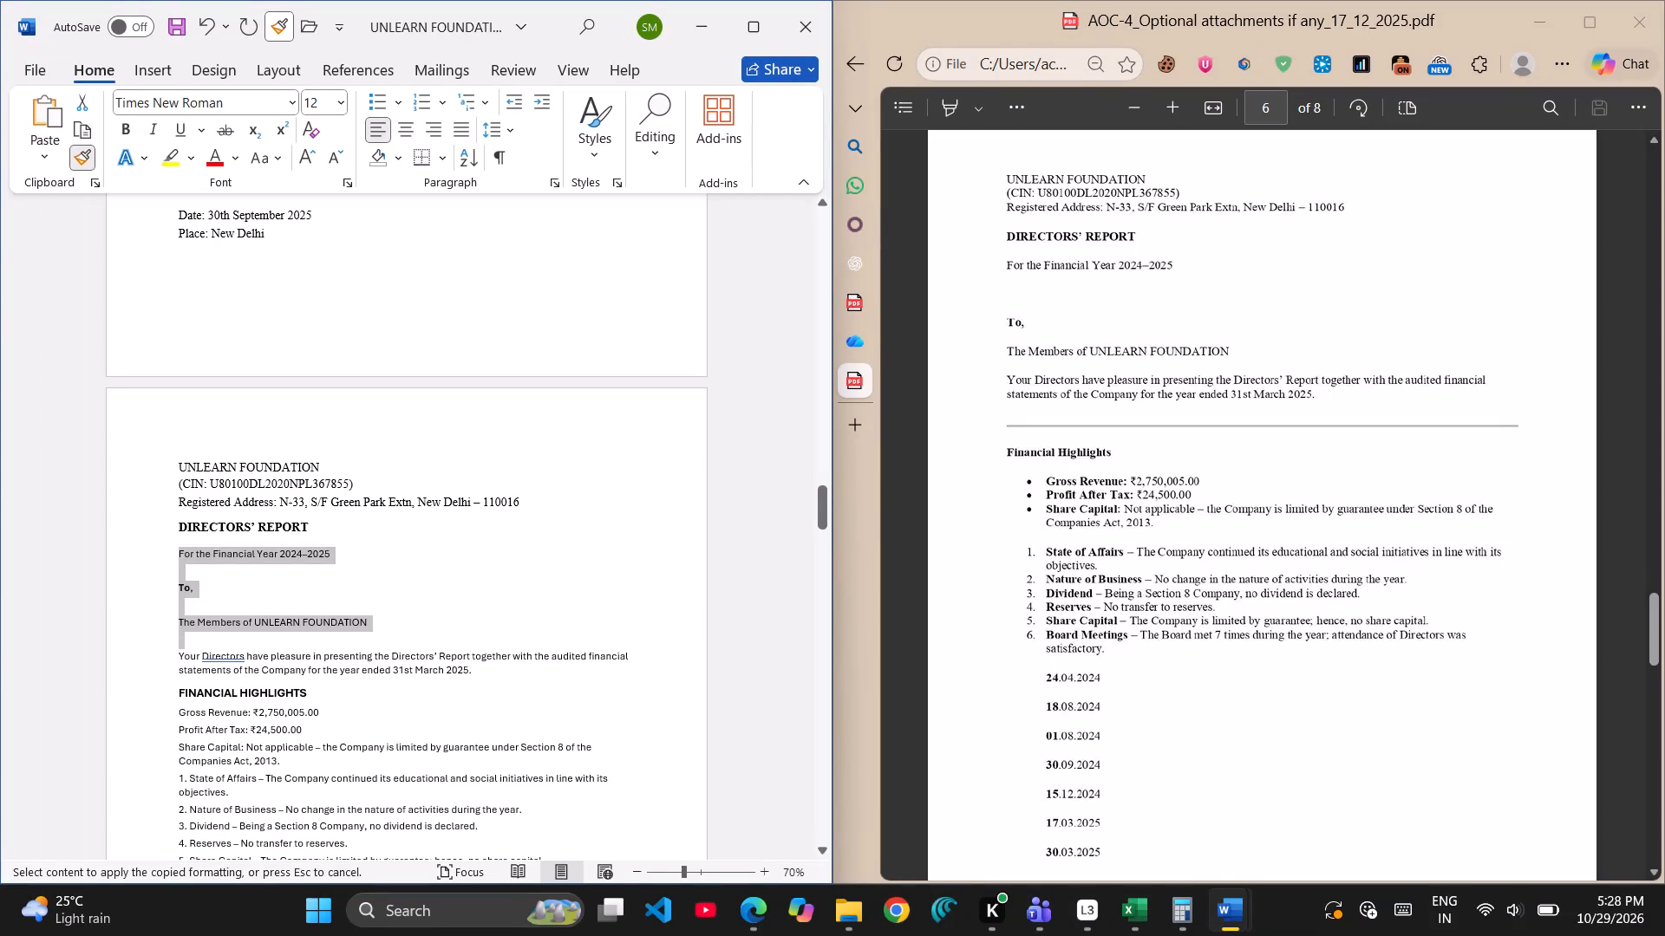
pyautogui.moveTo(396, 633); pyautogui.dragTo(471, 669)
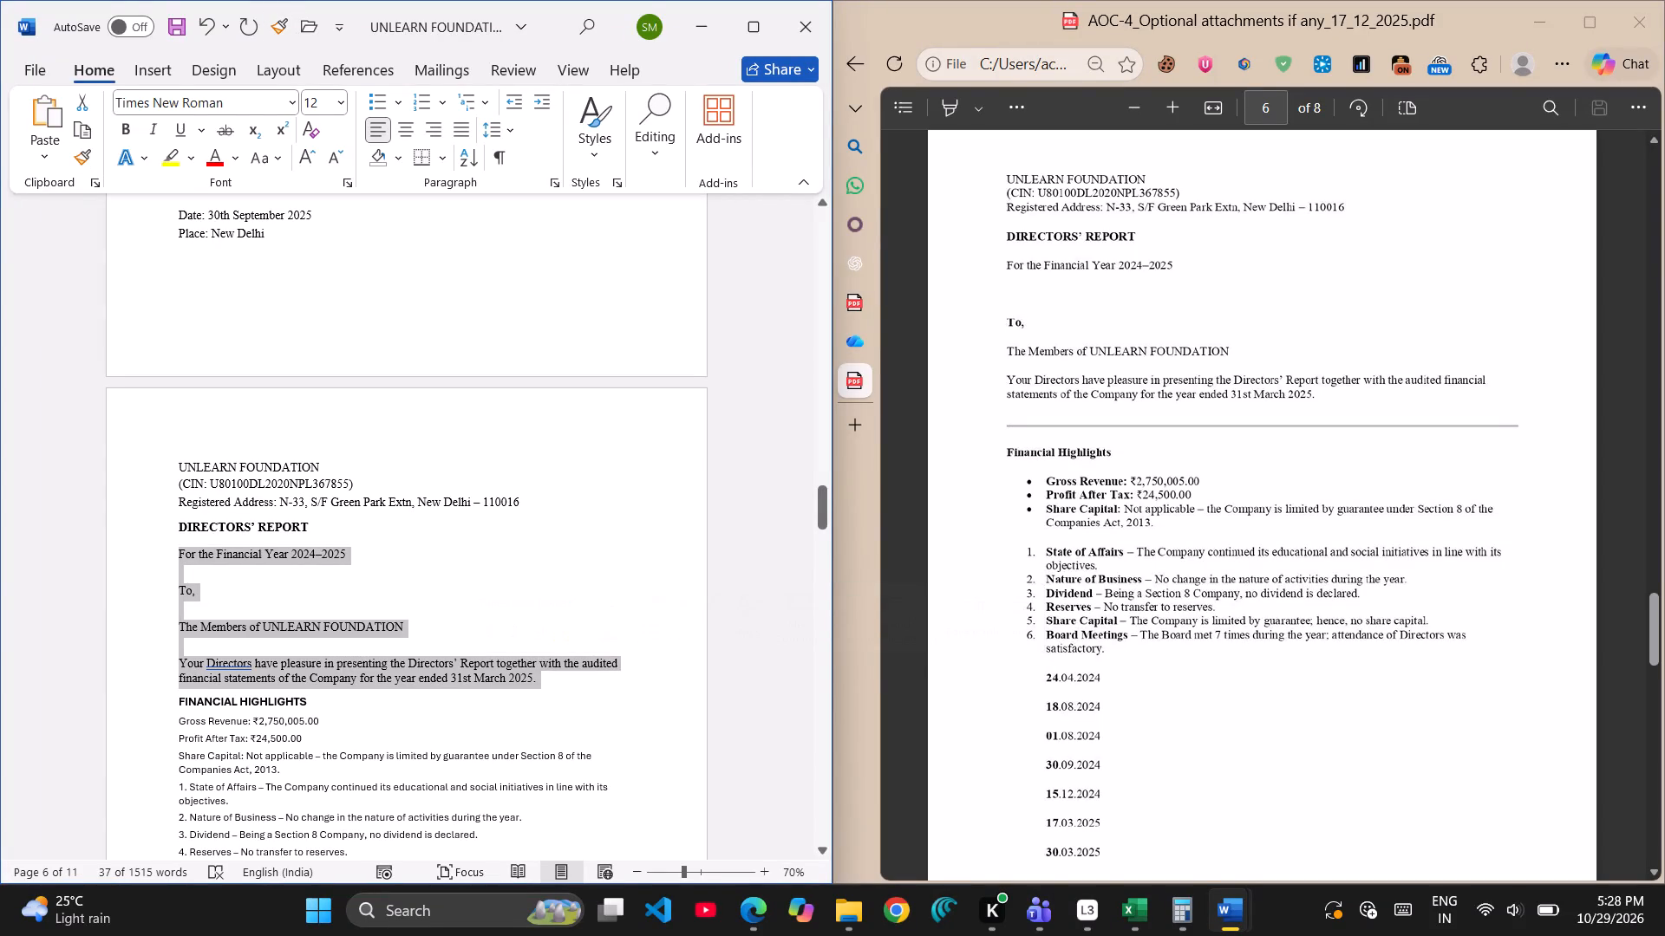
pyautogui.click(532, 501)
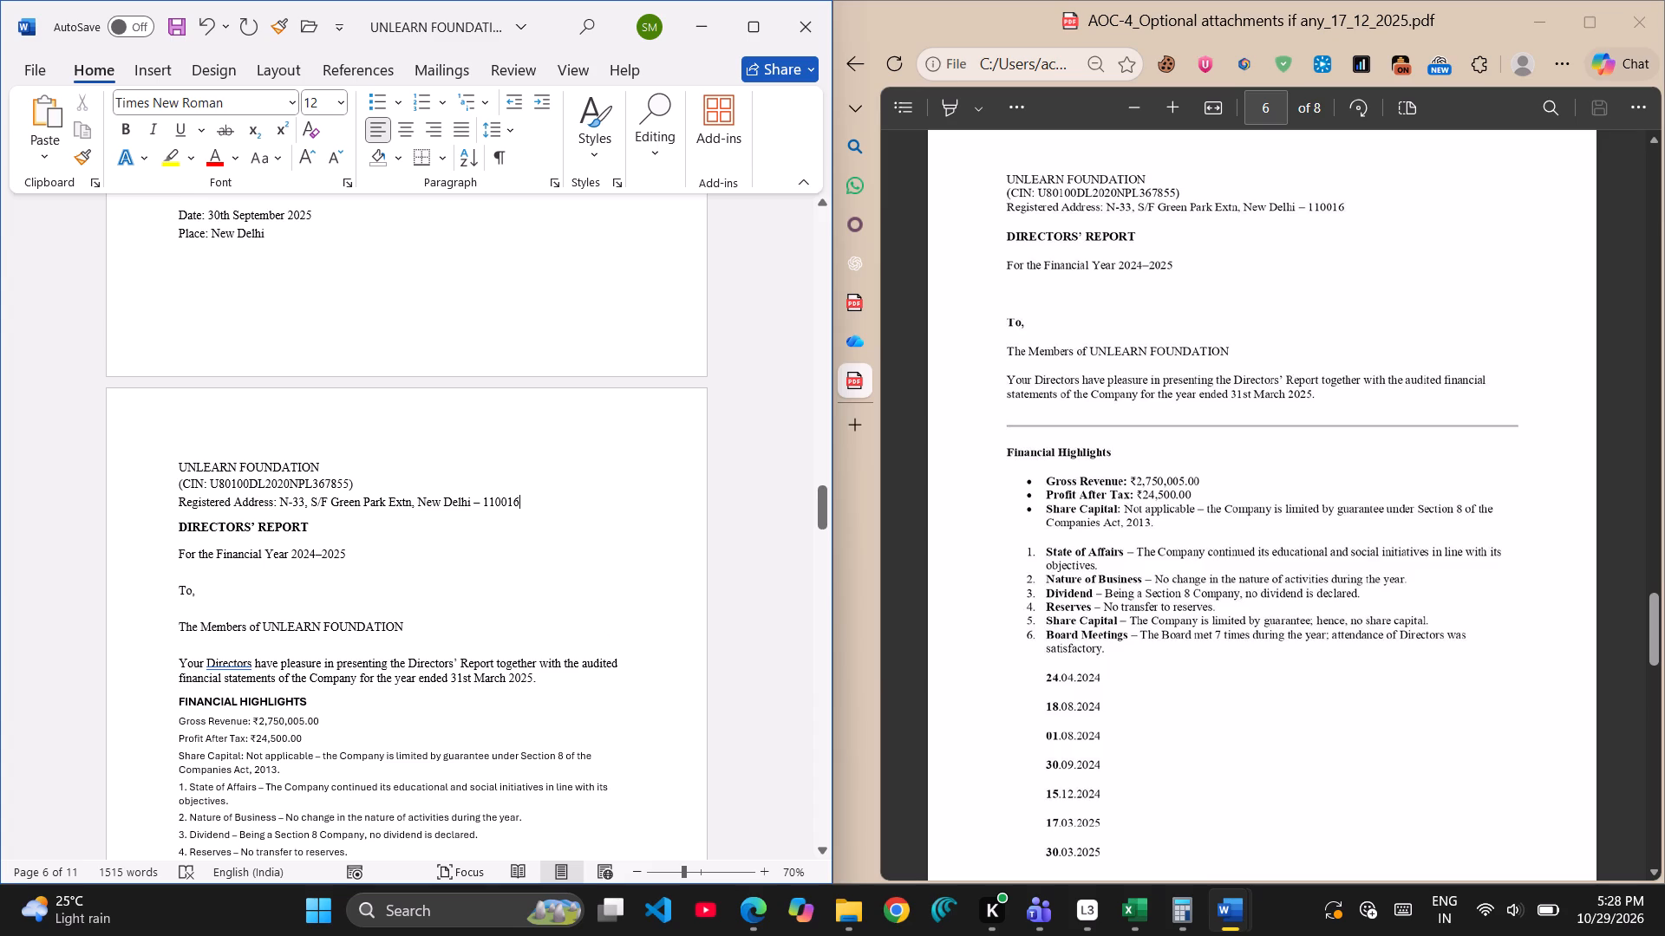
# Make the "To," salutation line bold in the Directors' Report, matching the PDF.
pyautogui.click(199, 588)
pyautogui.hotkey('ctrl', 'shift', 'Left')
pyautogui.hotkey('ctrl', 'shift', 'Left')
pyautogui.hotkey('ctrl', 'shift', 'Left')
pyautogui.hotkey('ctrl', 'shift', 'Down')
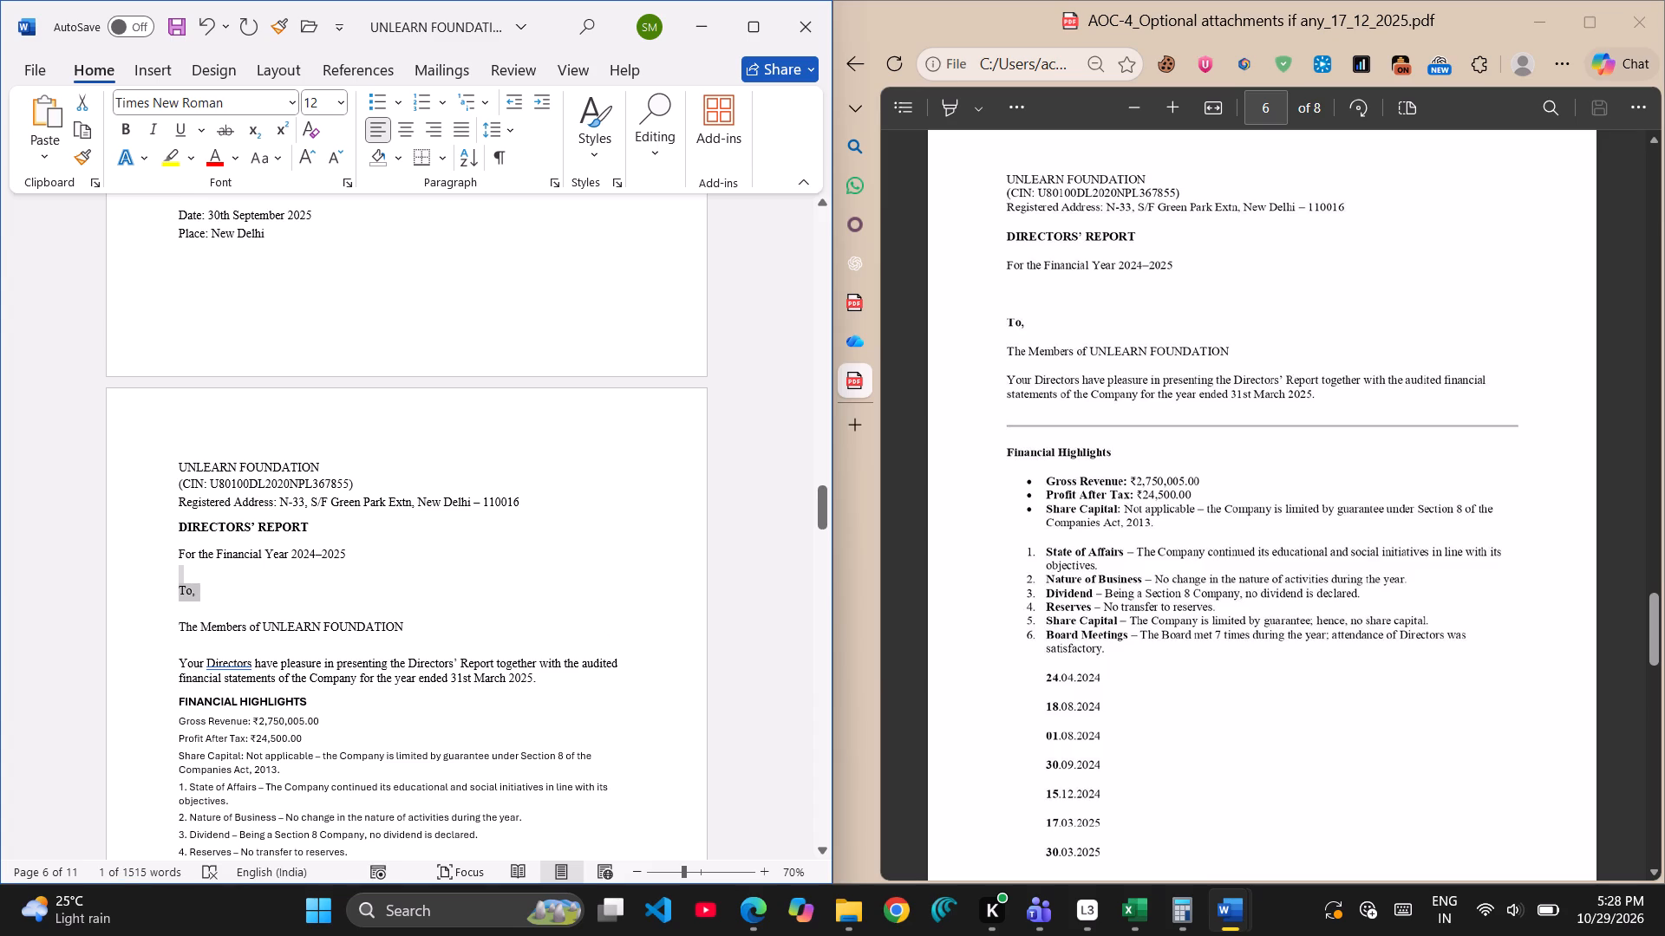
pyautogui.hotkey('ctrl', 'b')
pyautogui.press('Down')
pyautogui.press('Down')
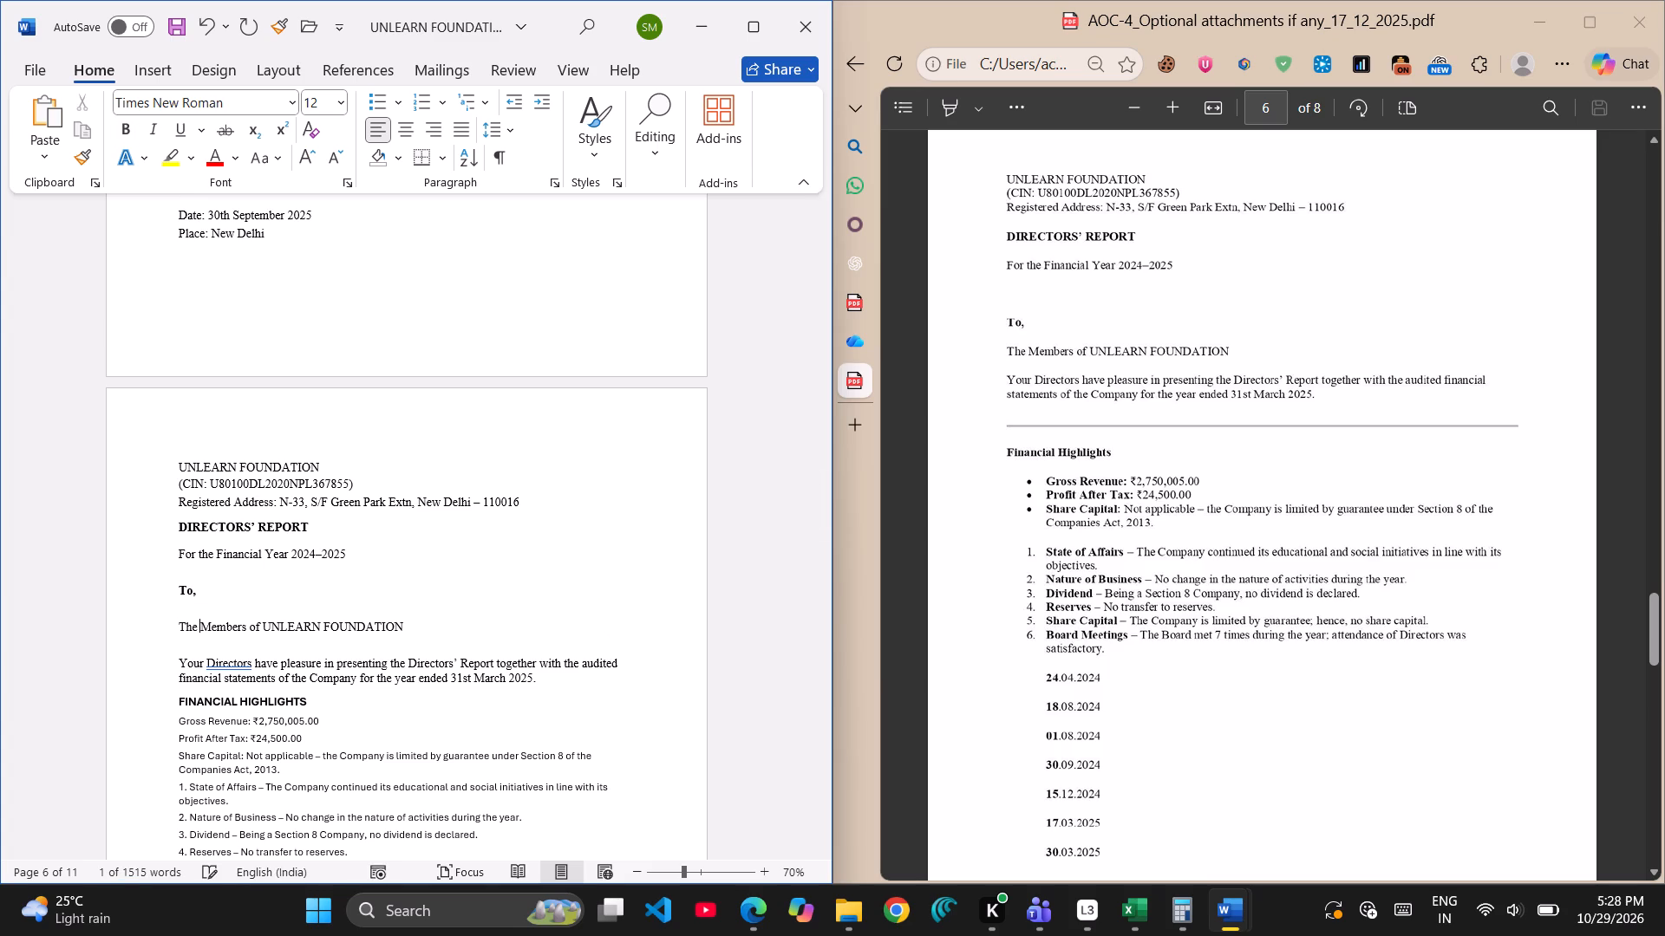
pyautogui.press('Down')
# Copy the horizontal line above "SIGNED" in the certified extract onto a new line before the Directors' Report's "FINANCIAL HIGHLIGHTS" heading.
pyautogui.scroll(-1, 1303, 591)
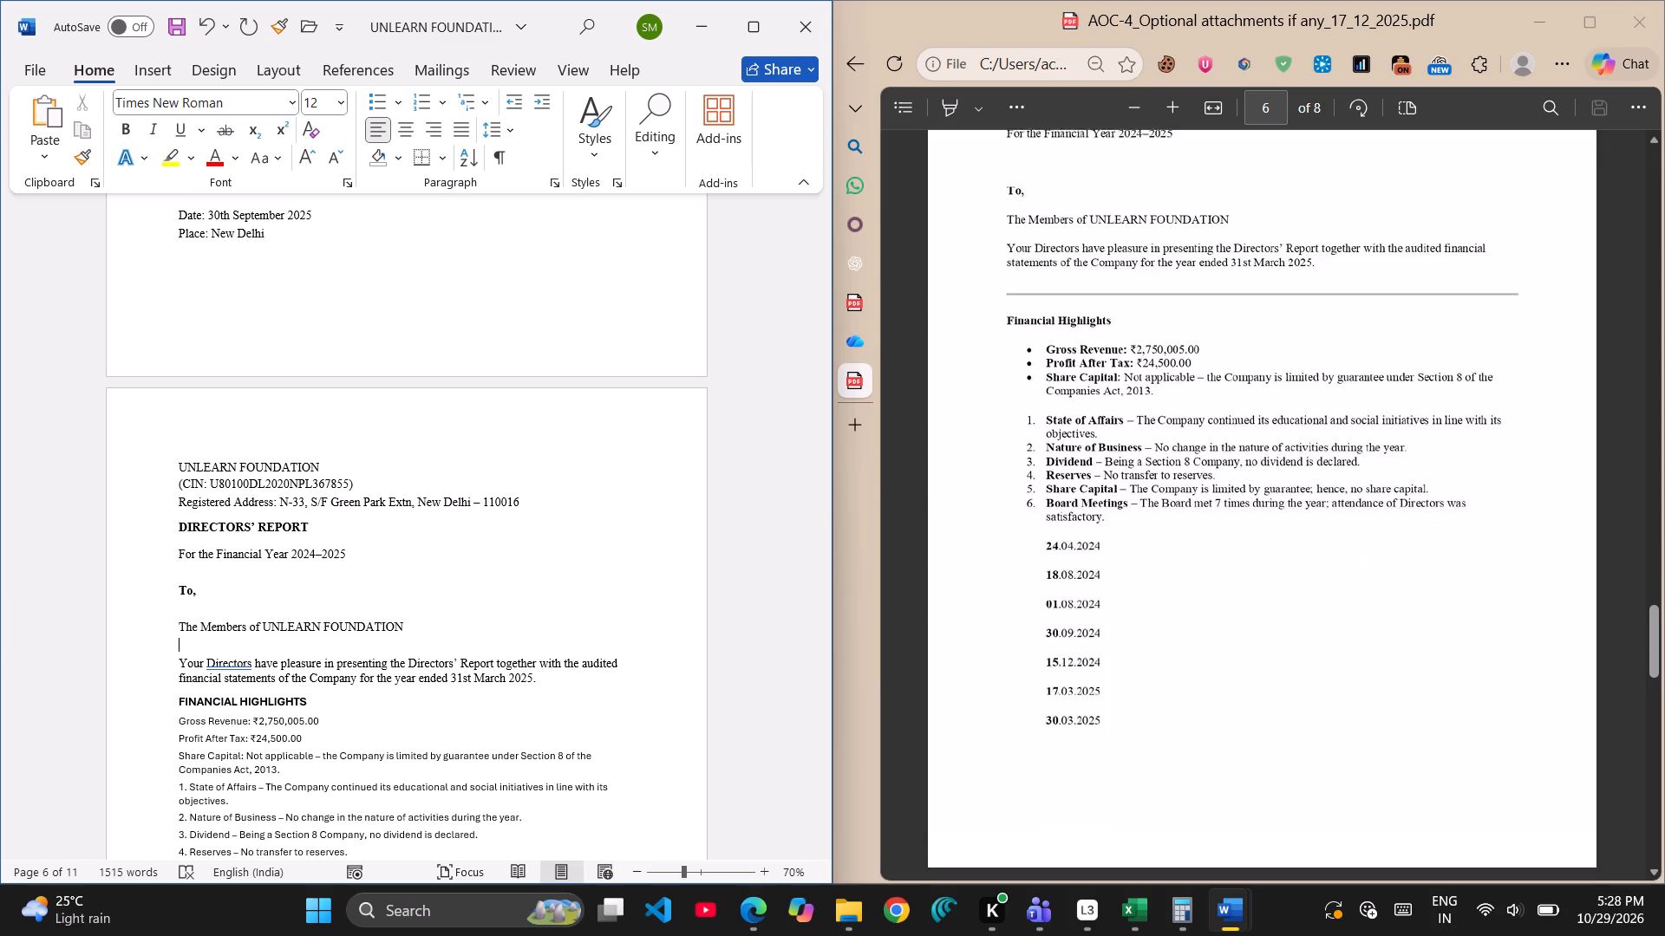
pyautogui.scroll(-1, 1303, 591)
pyautogui.scroll(-1, 166, 601)
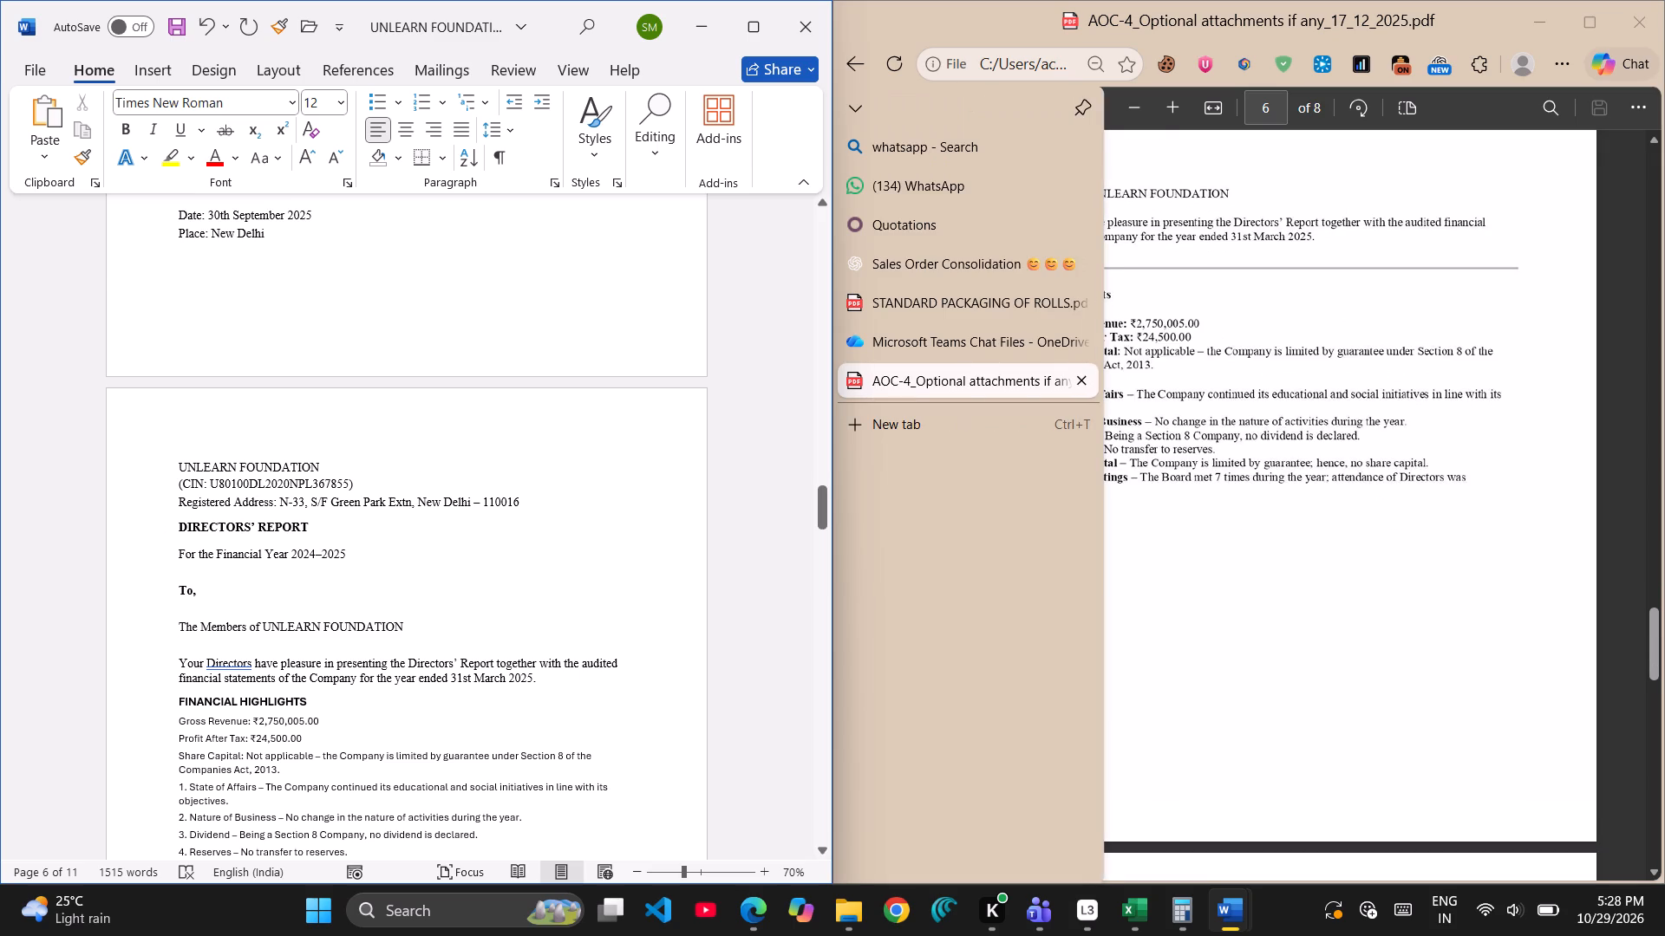
pyautogui.scroll(-1, 166, 601)
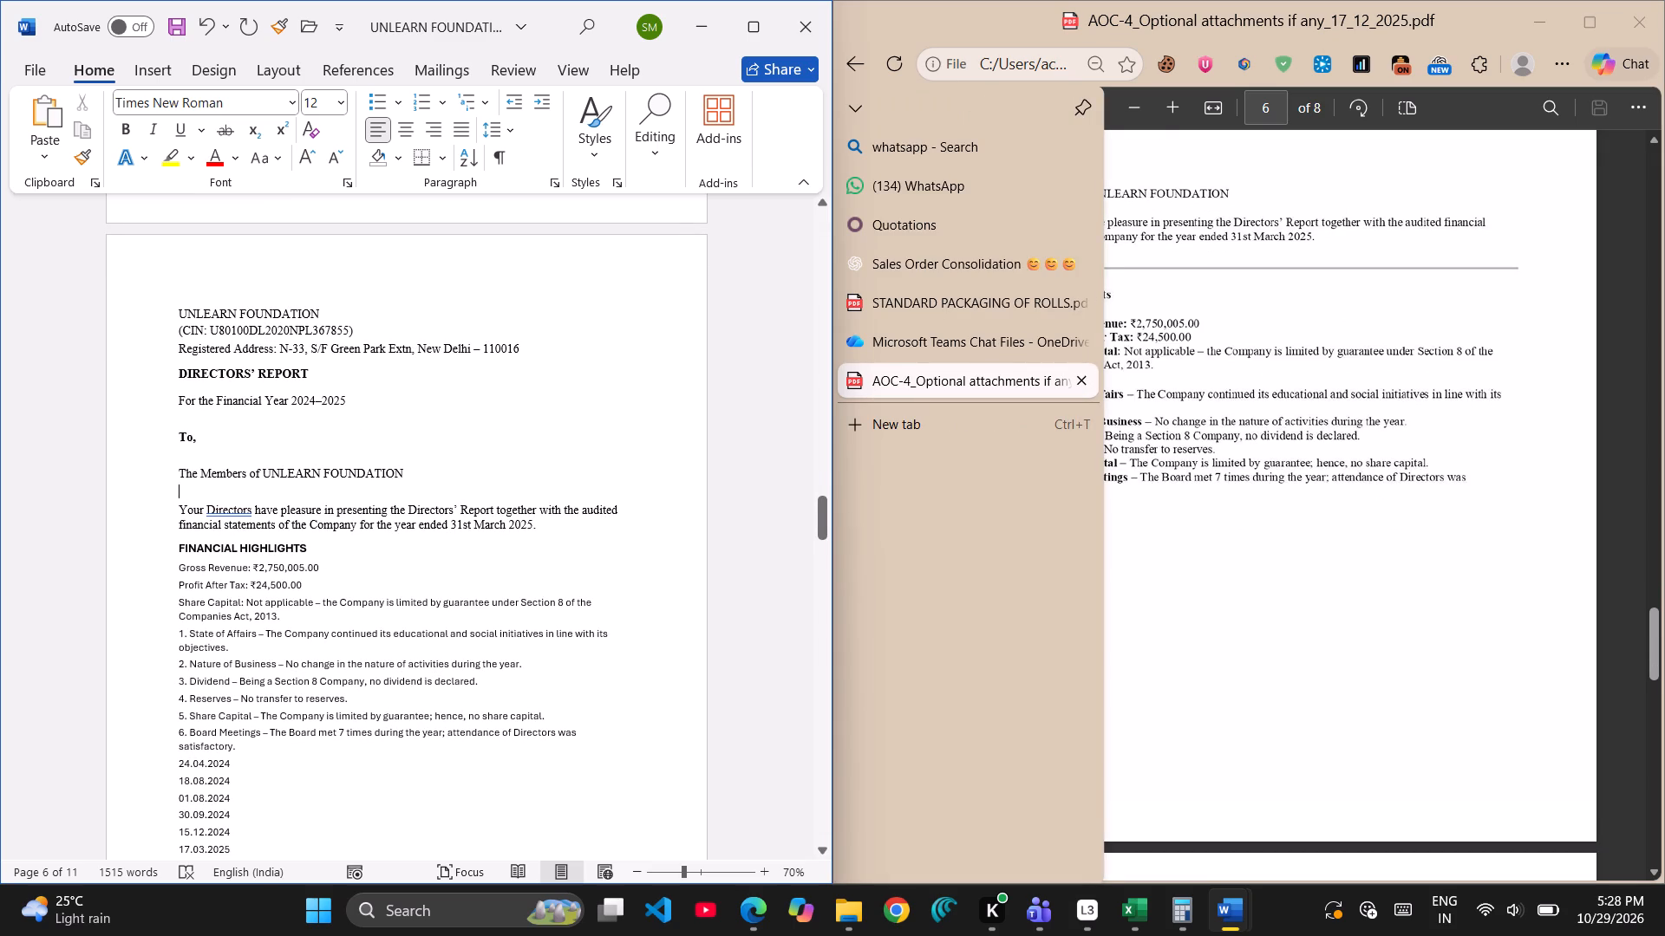
pyautogui.scroll(1, 201, 399)
pyautogui.scroll(2, 1231, 529)
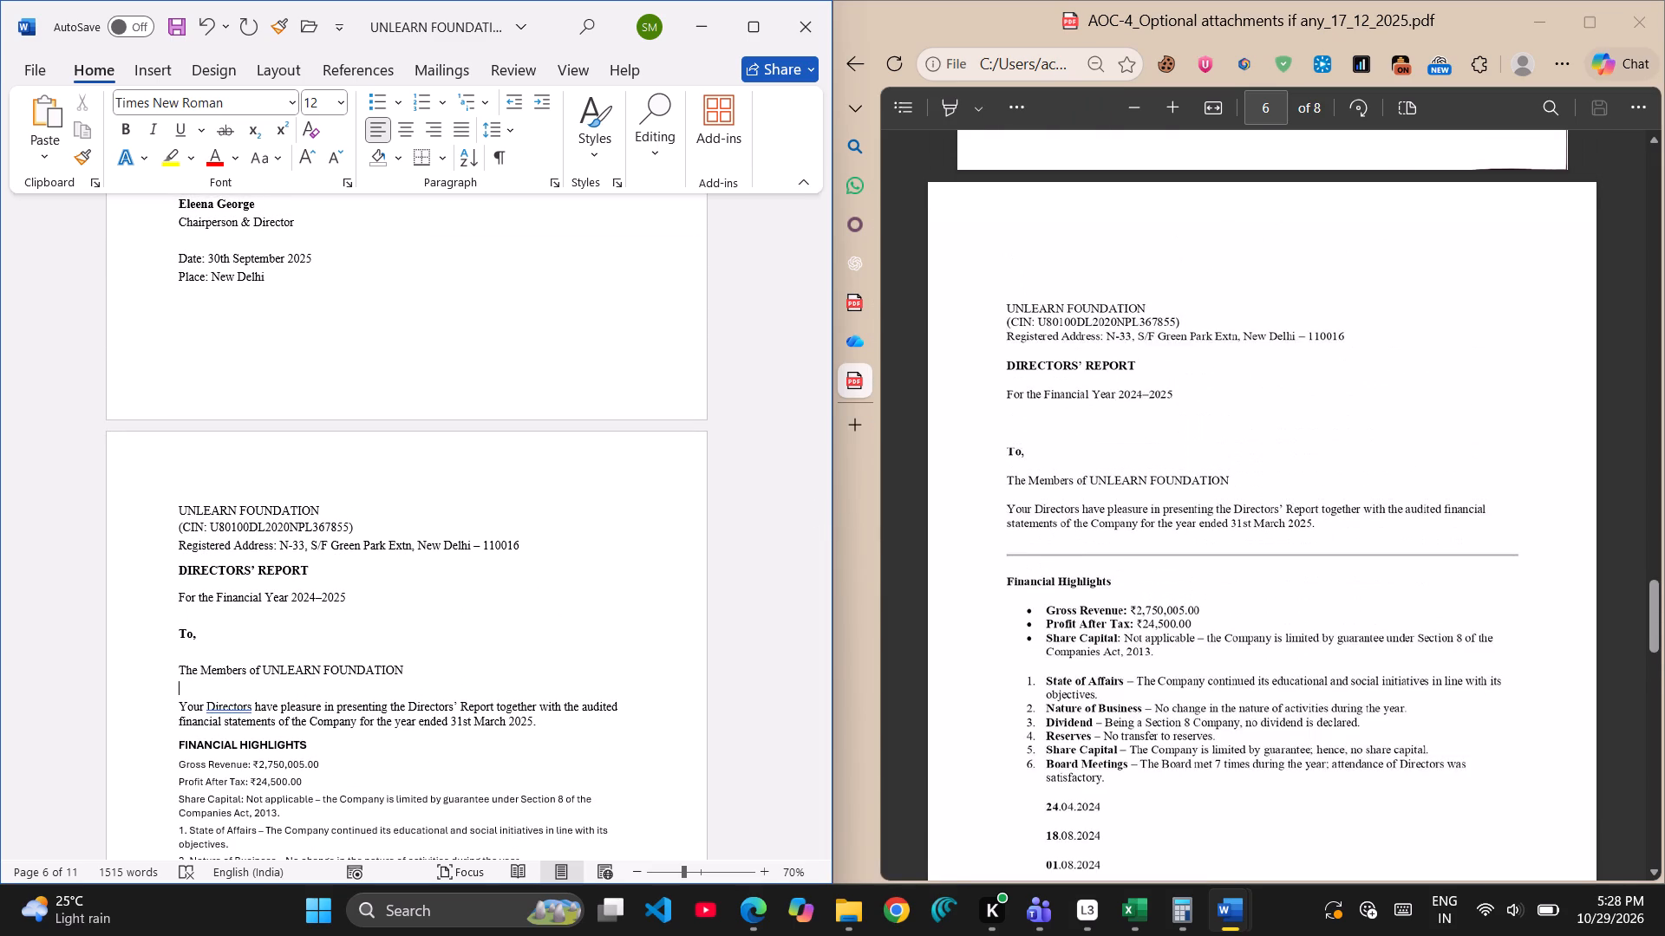
pyautogui.scroll(4, 1231, 529)
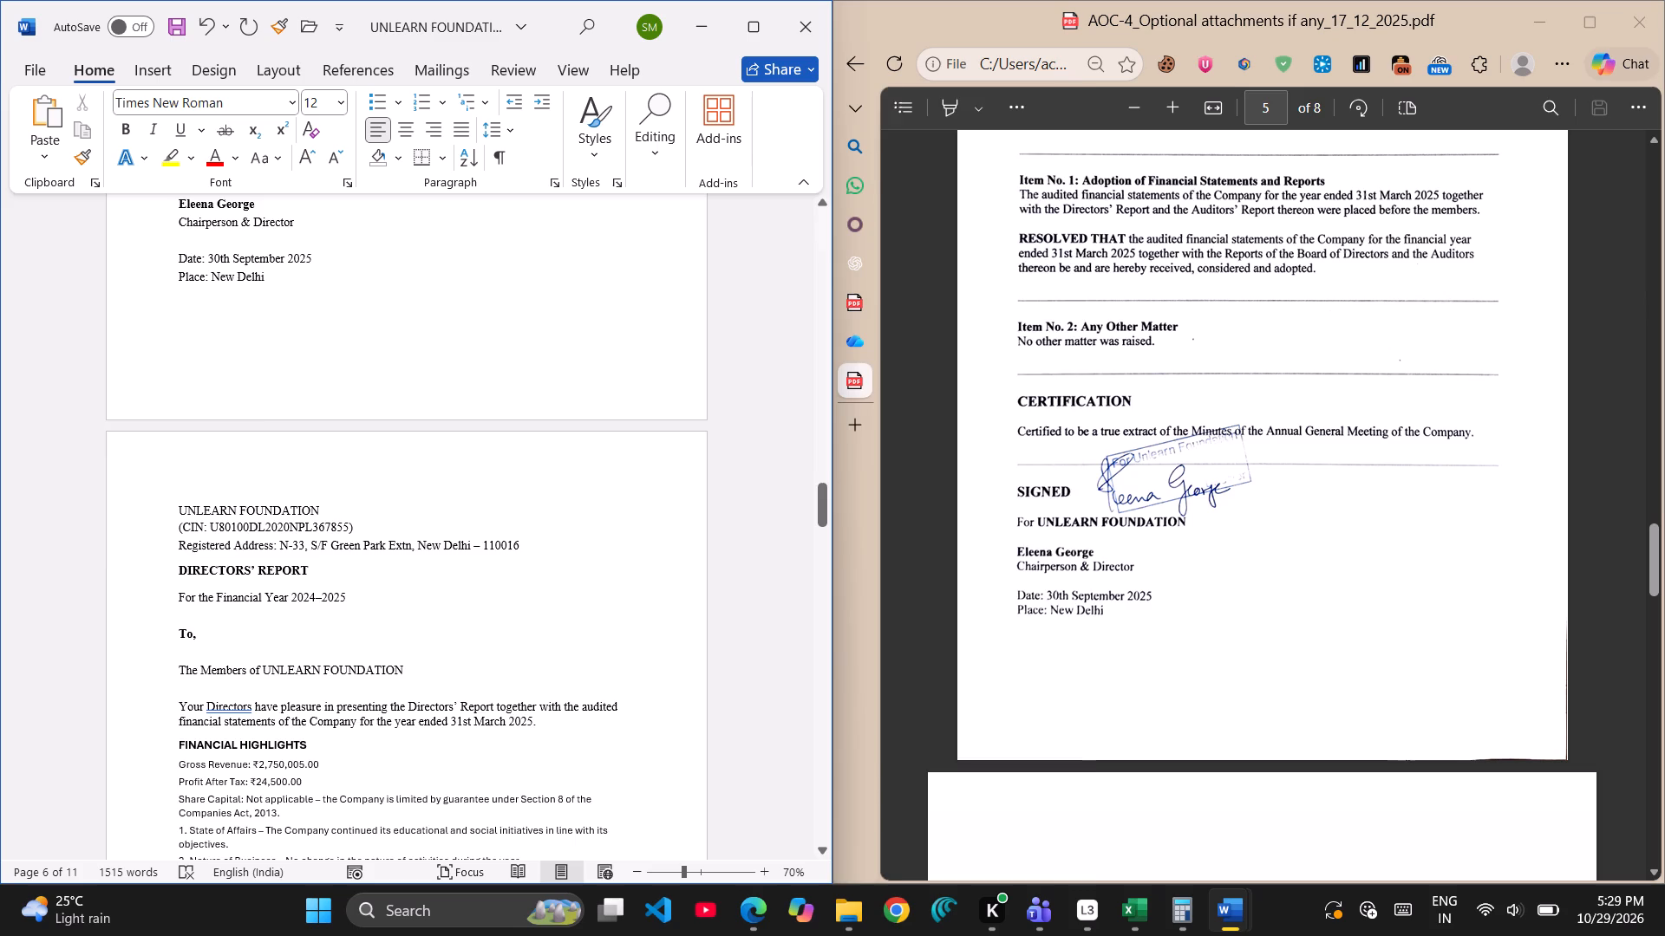
pyautogui.scroll(2, 396, 491)
pyautogui.click(388, 438)
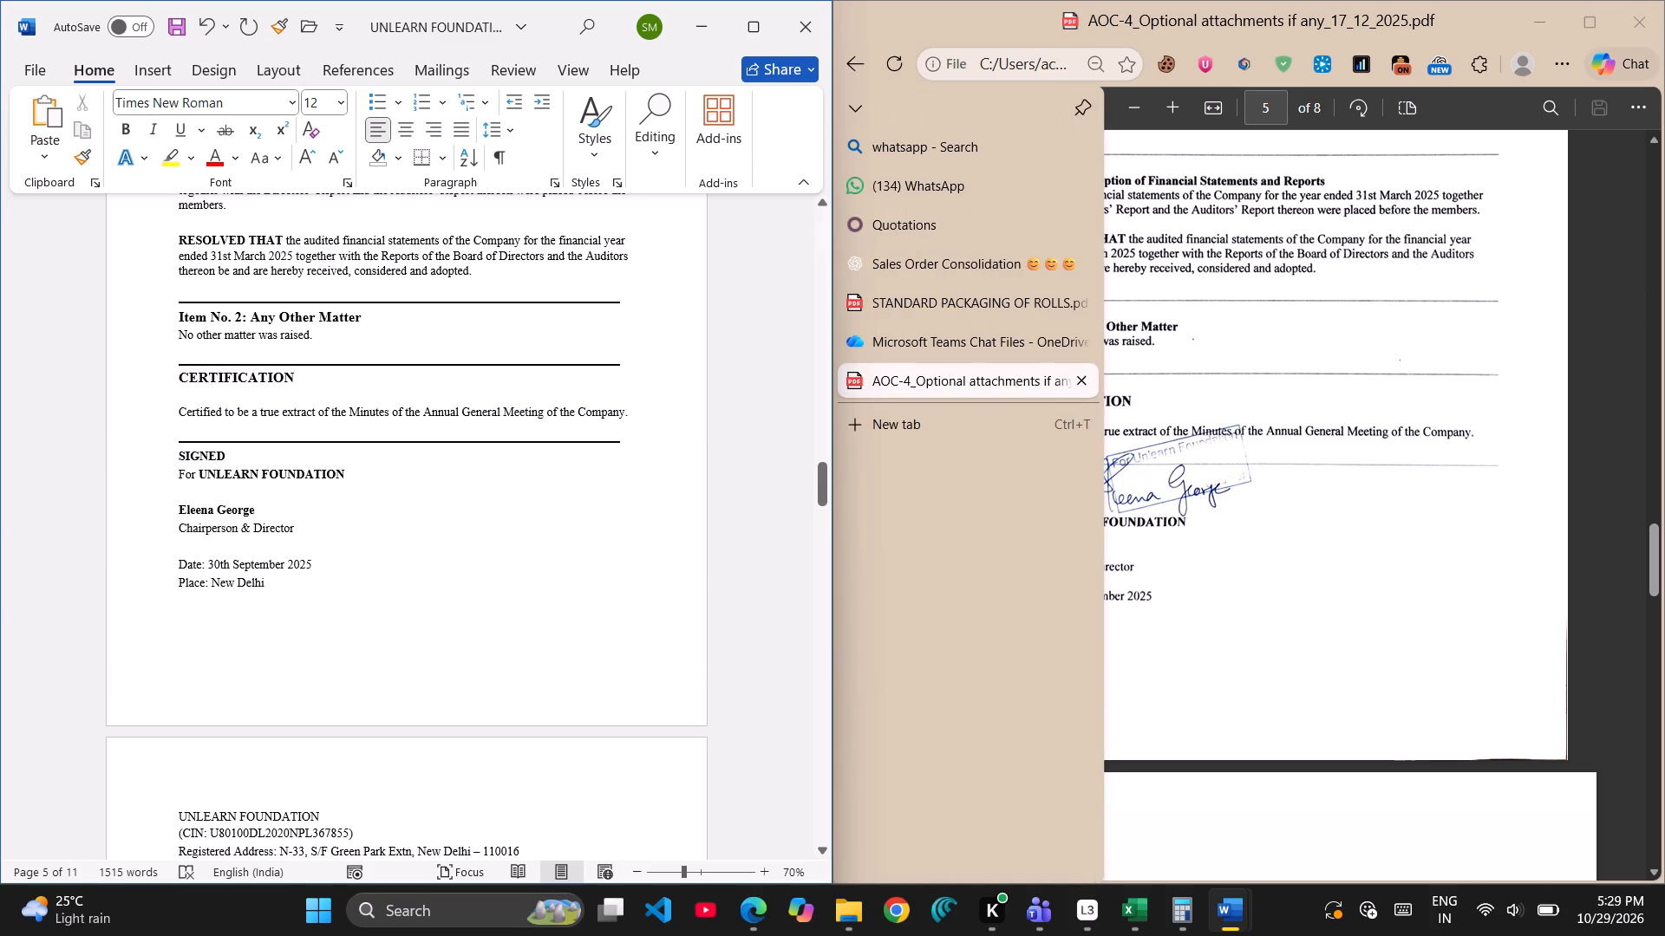
pyautogui.hotkey('ctrl', 'c')
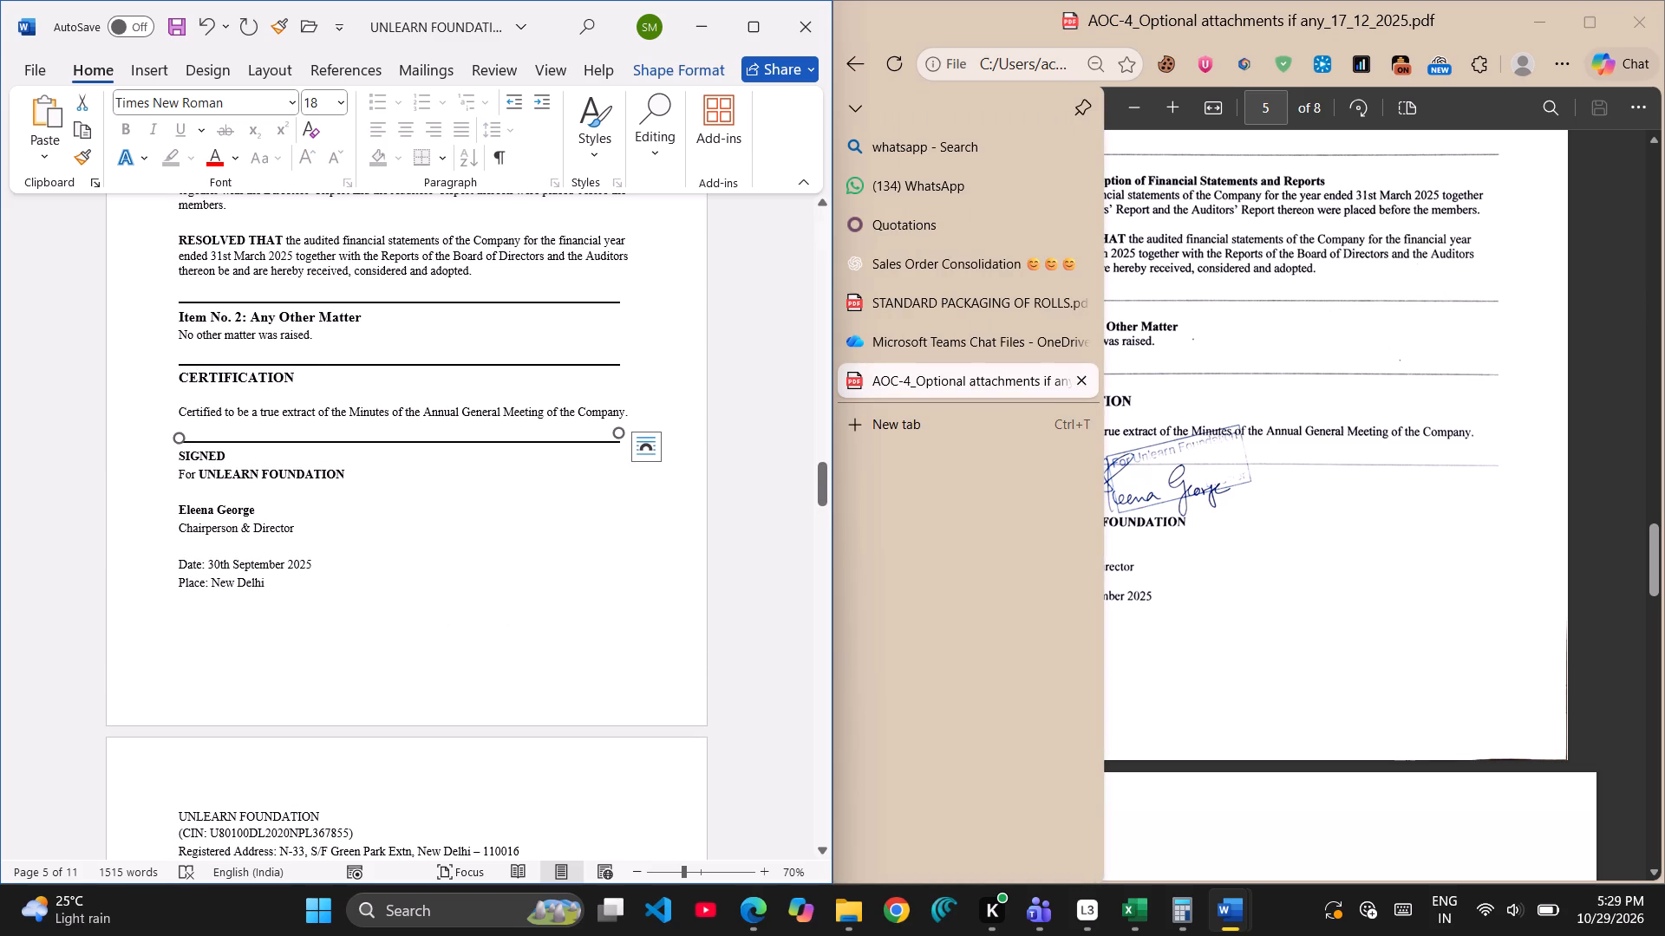
pyautogui.scroll(-3, 362, 587)
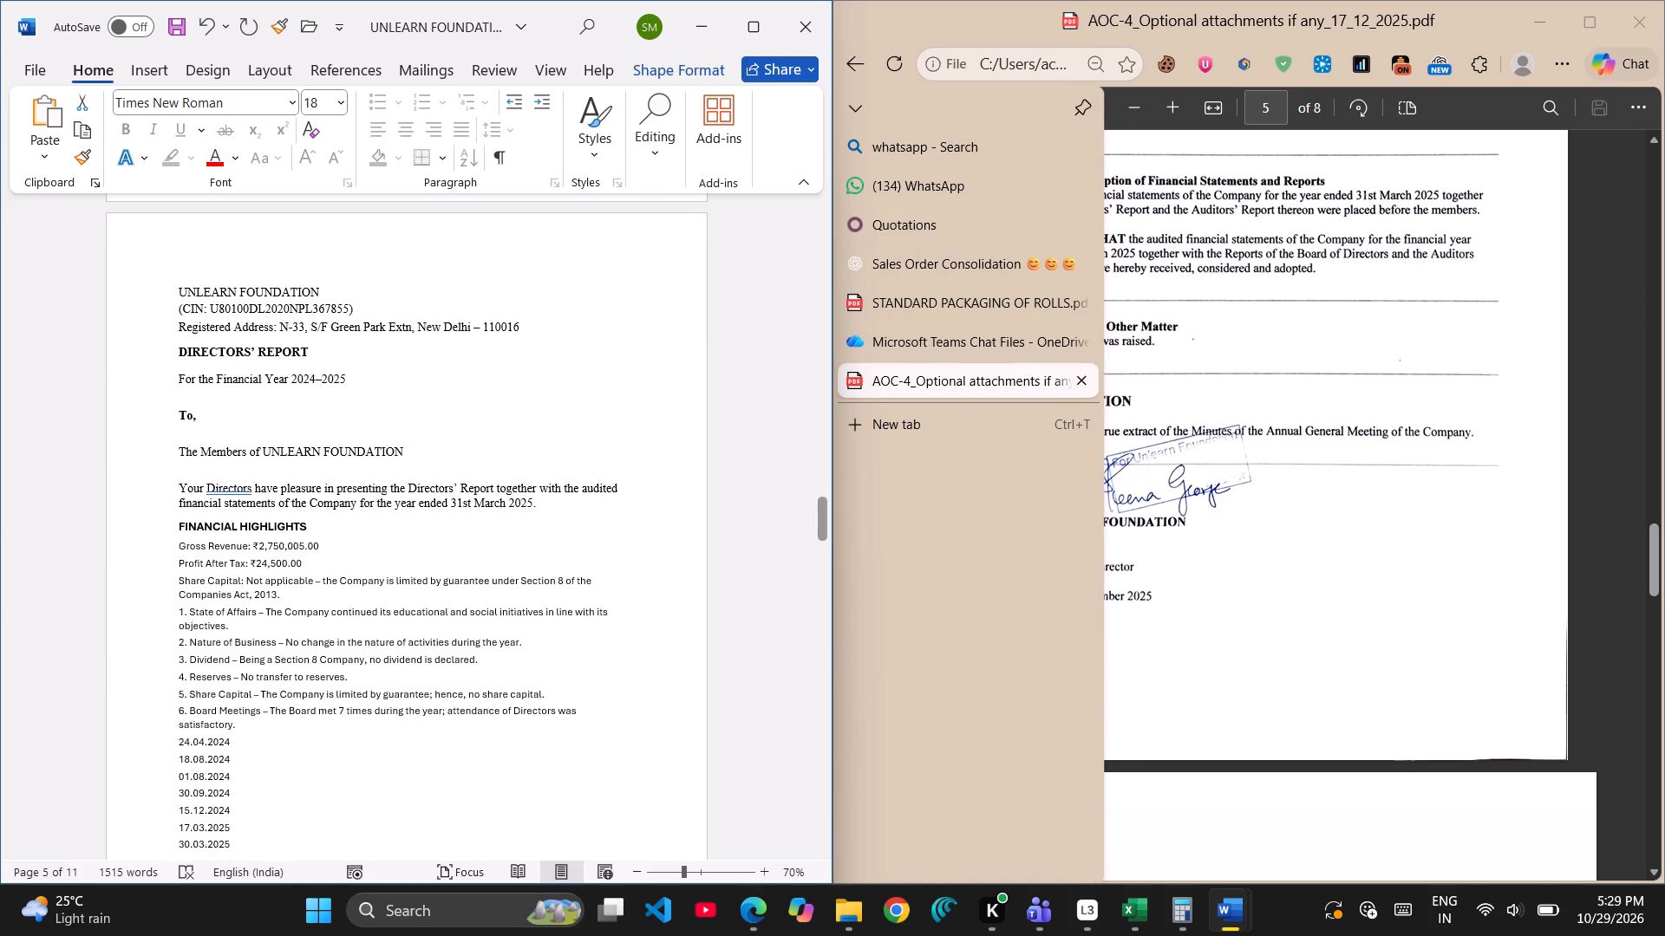
pyautogui.scroll(-3, 1284, 680)
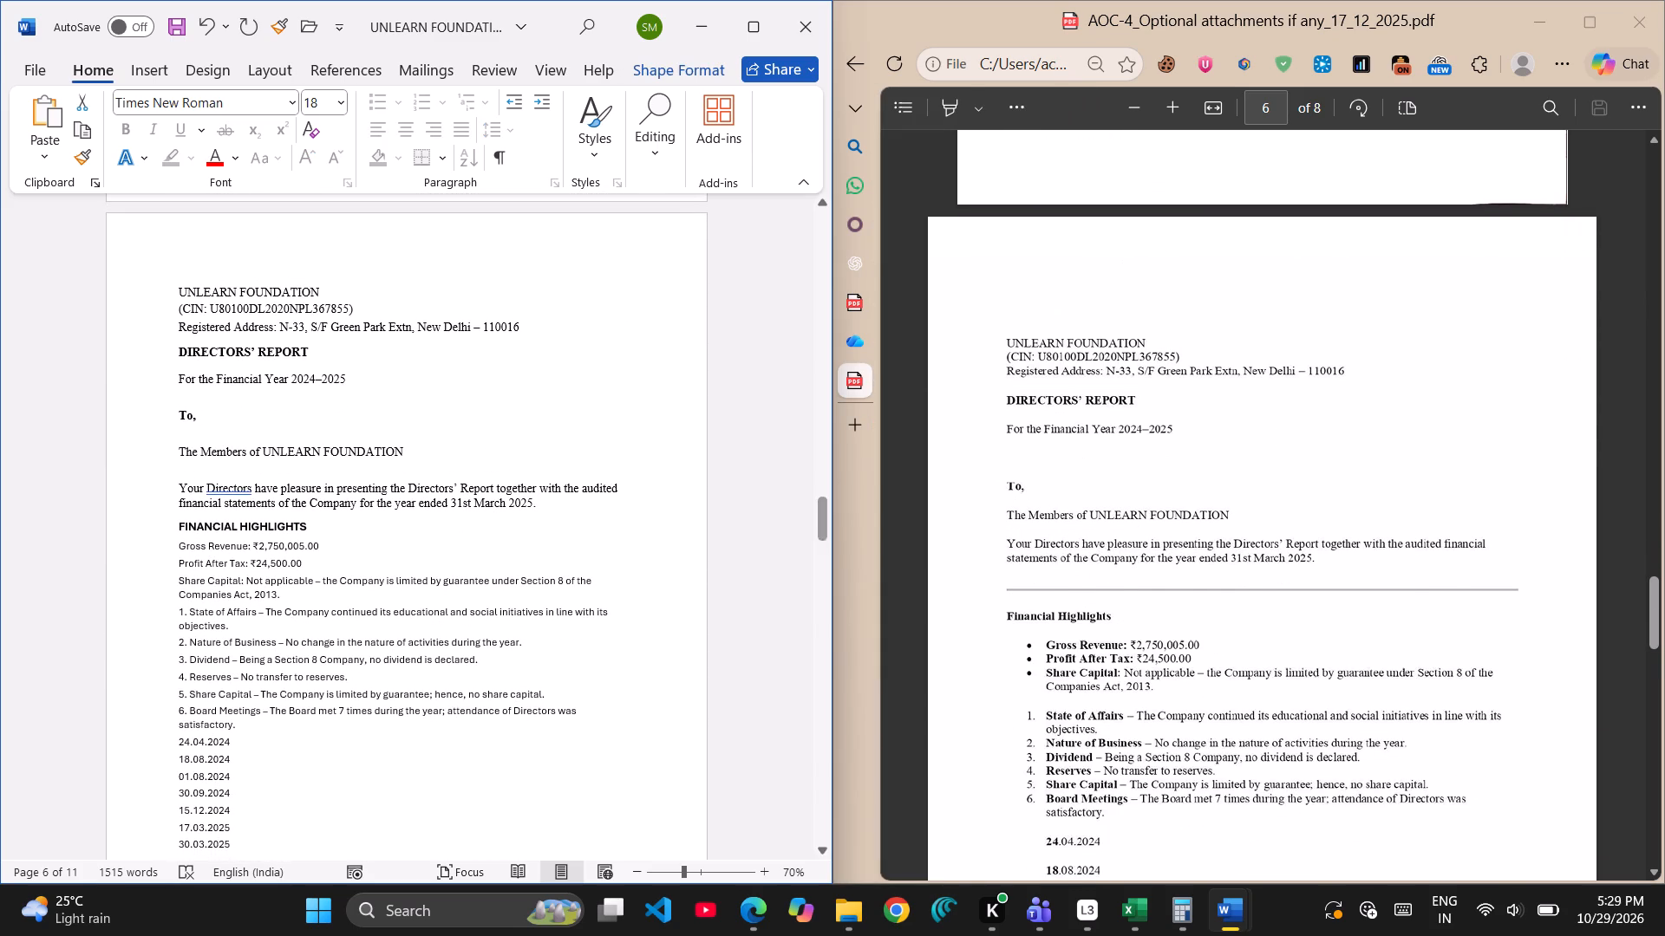
pyautogui.click(179, 517)
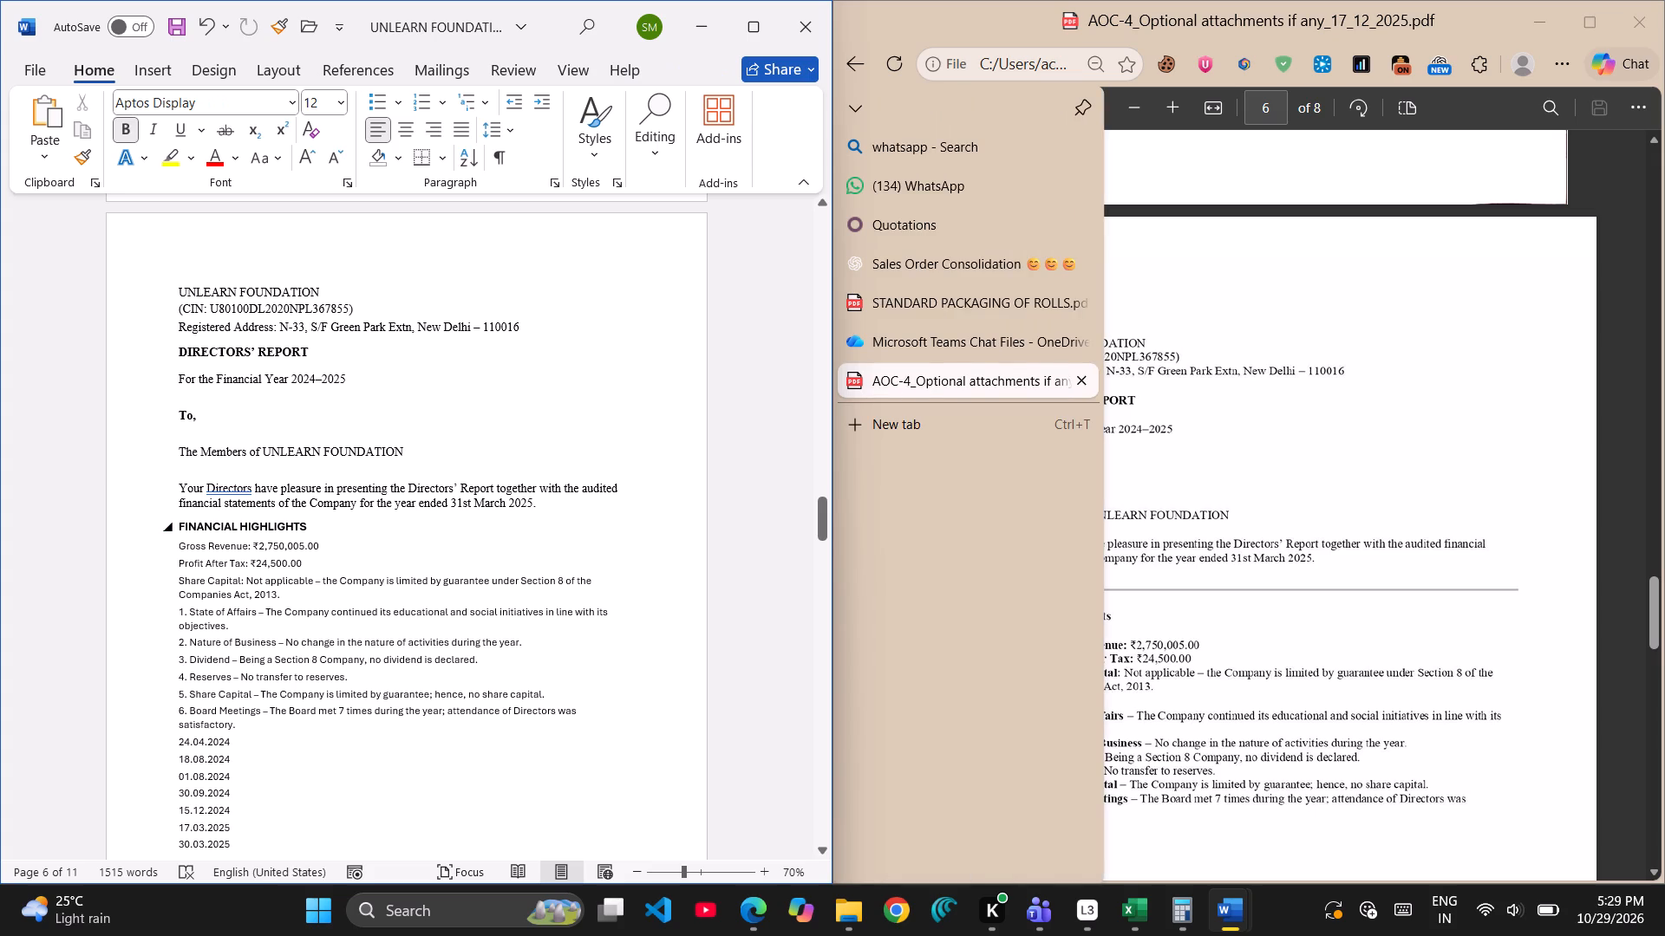
pyautogui.press('Return')
pyautogui.press('Up')
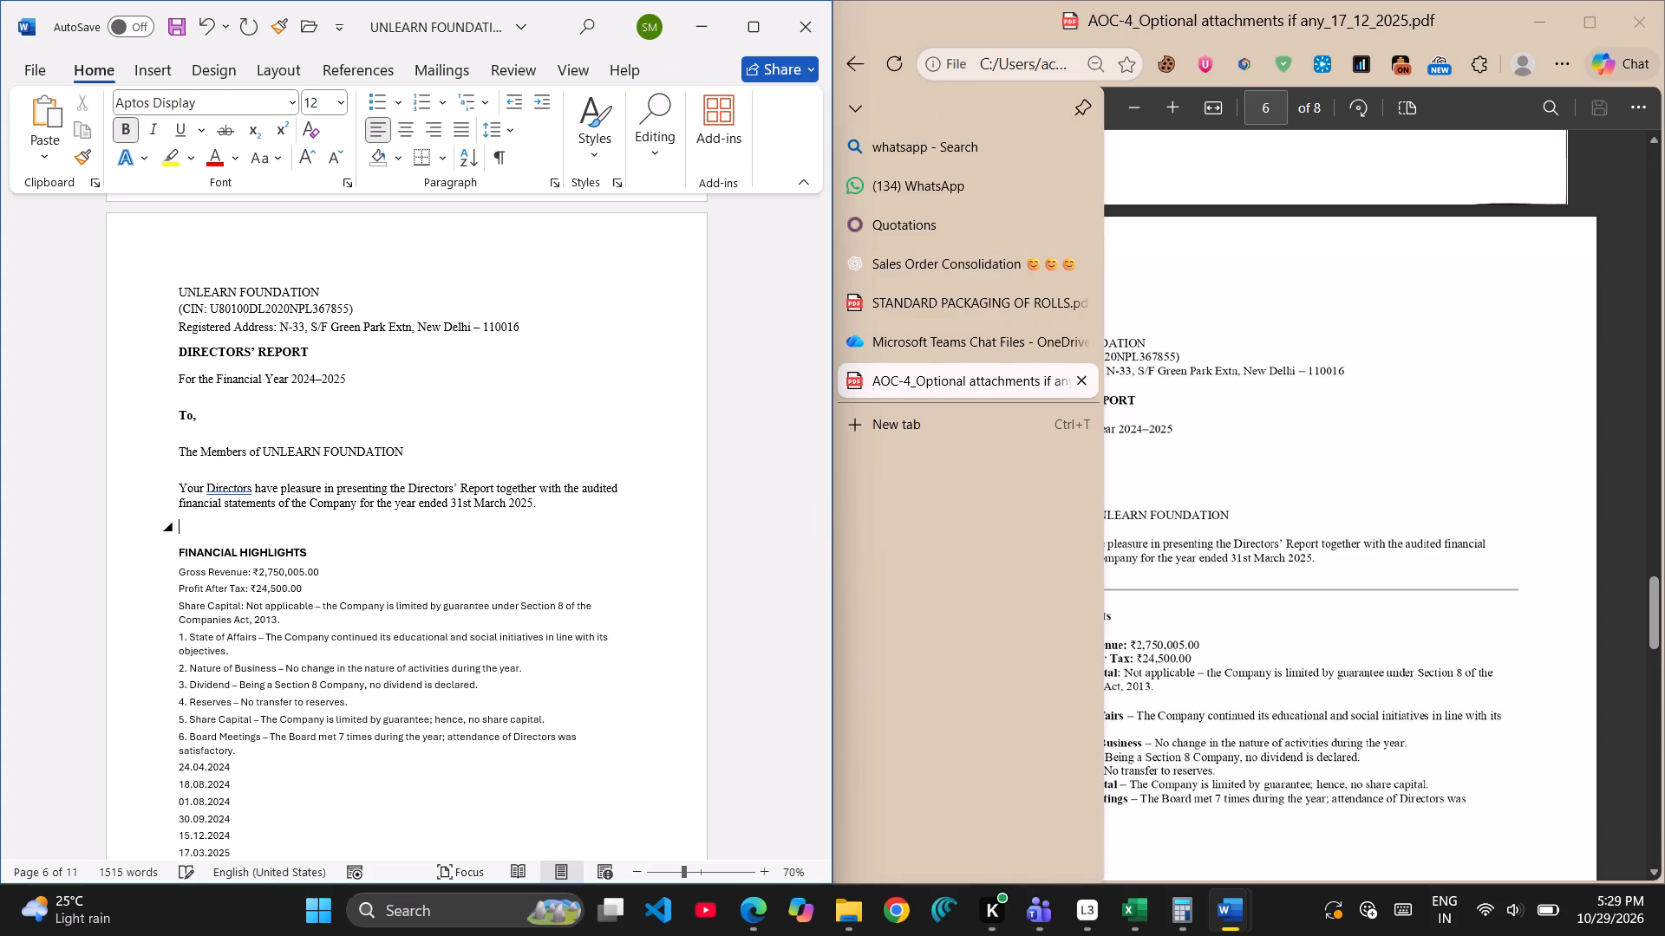
pyautogui.hotkey('ctrl', 'v')
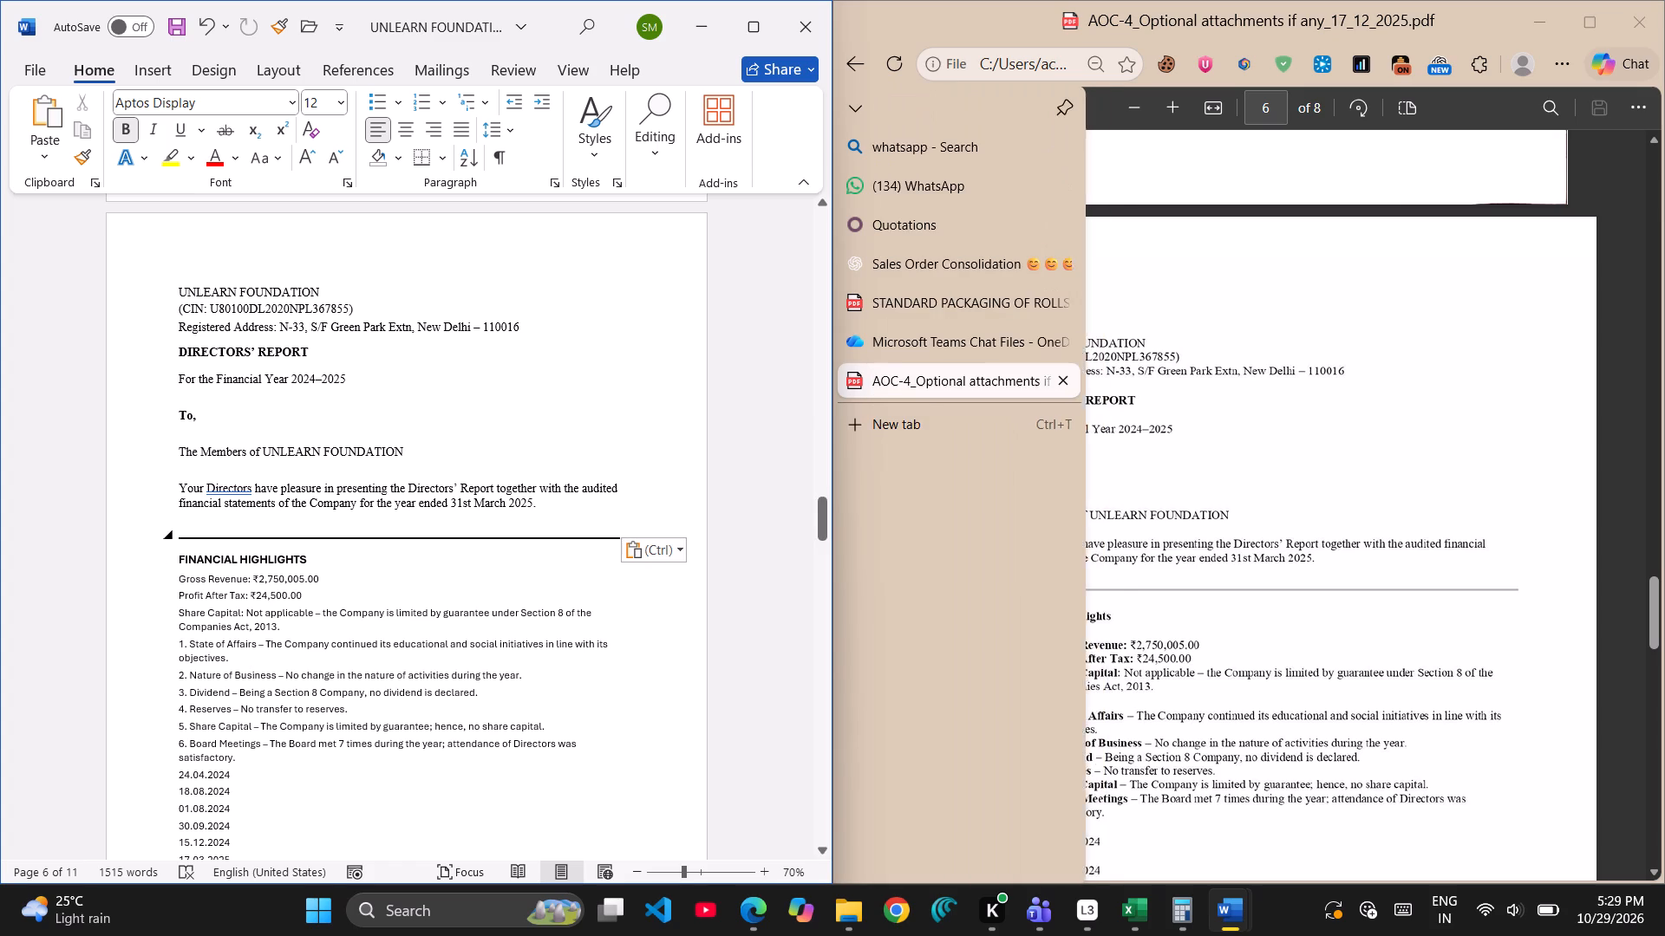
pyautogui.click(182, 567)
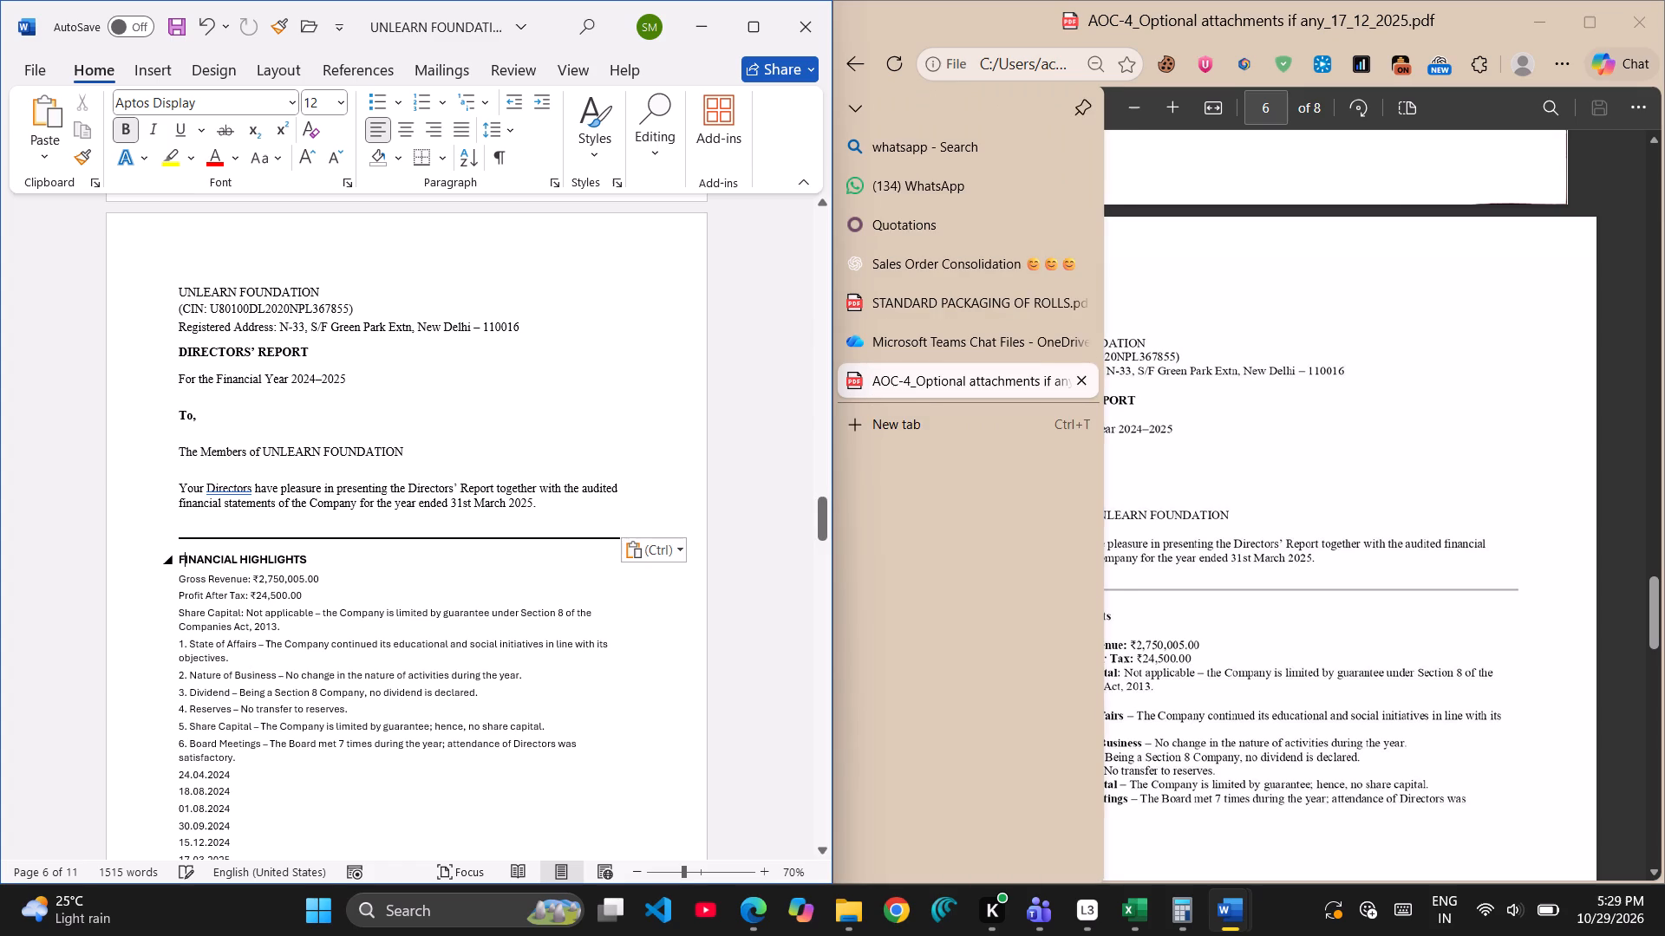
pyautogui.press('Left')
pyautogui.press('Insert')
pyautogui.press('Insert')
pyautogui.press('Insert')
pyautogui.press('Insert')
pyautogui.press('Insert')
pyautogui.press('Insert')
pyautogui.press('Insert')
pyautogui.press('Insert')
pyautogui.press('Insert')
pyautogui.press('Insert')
# Copy the "Your Directors" paragraph's Times New Roman 12 formatting onto the "FINANCIAL HIGHLIGHTS" heading.
pyautogui.click(180, 505)
pyautogui.click(88, 149)
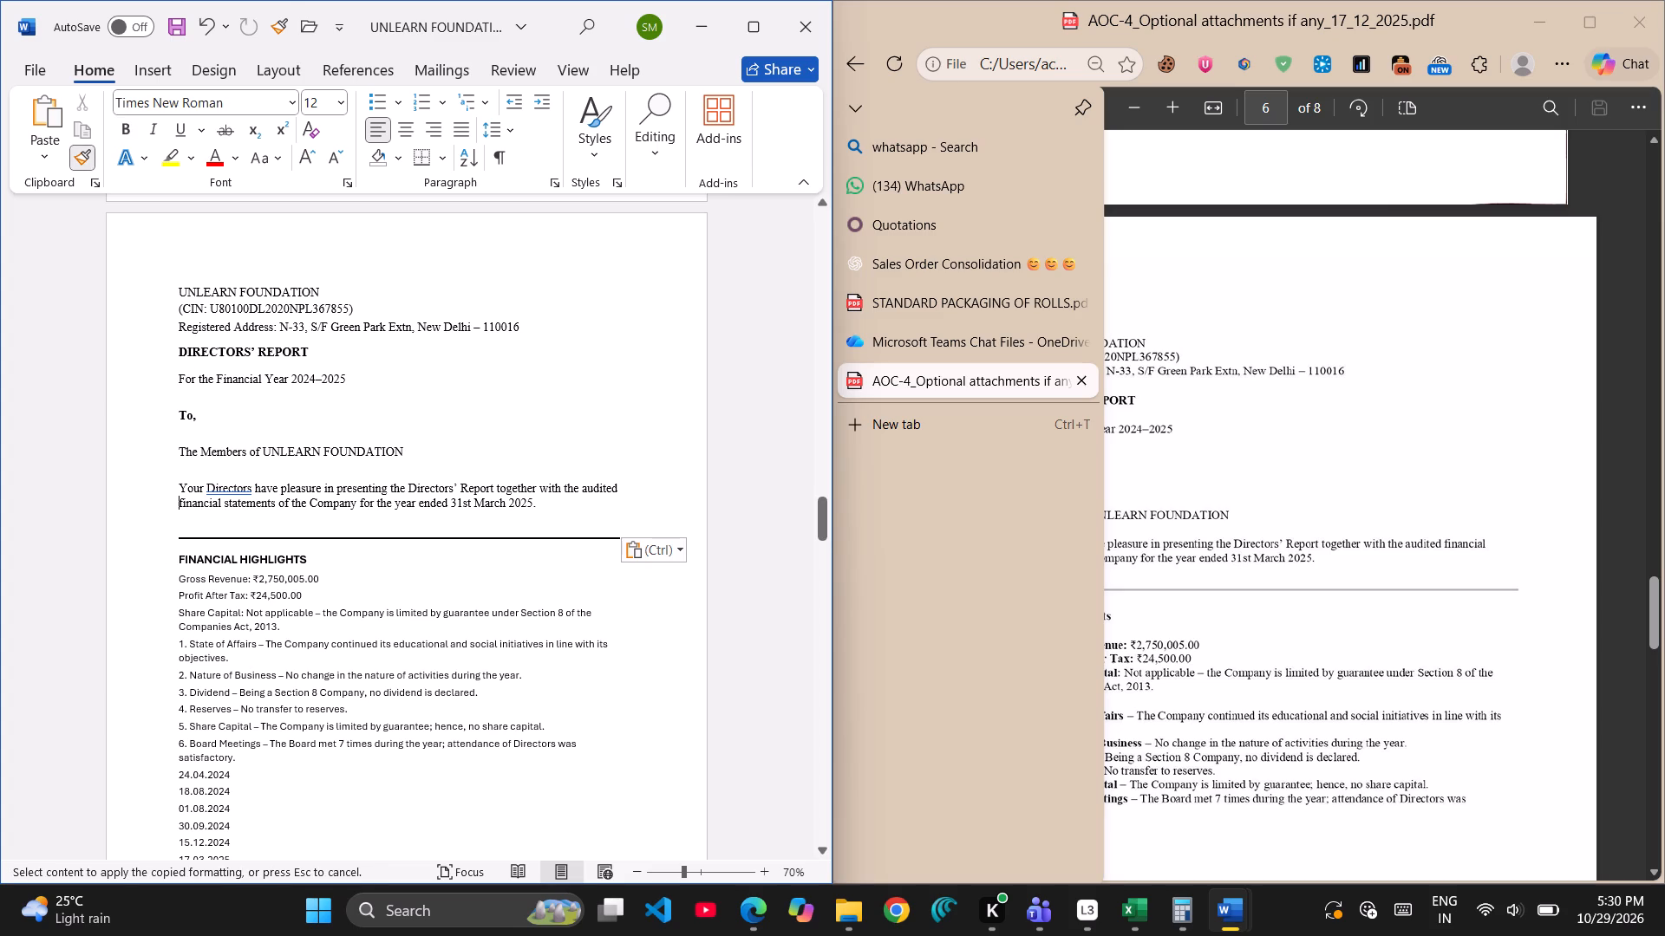
pyautogui.moveTo(179, 556); pyautogui.dragTo(351, 562)
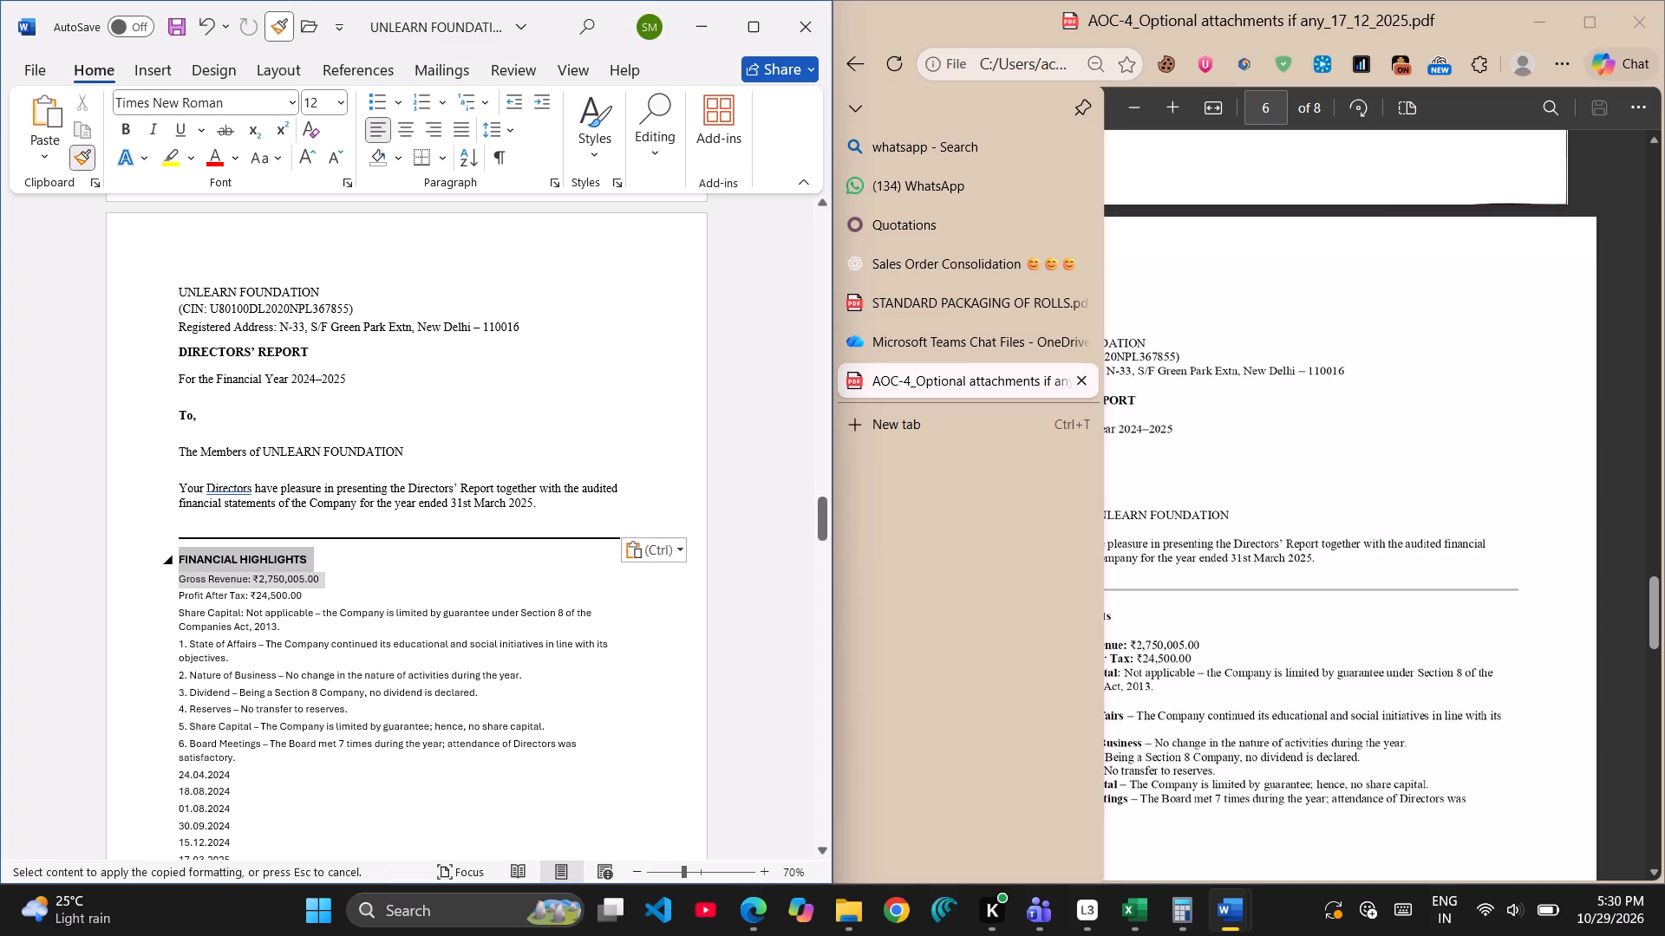
pyautogui.moveTo(351, 562); pyautogui.dragTo(351, 554)
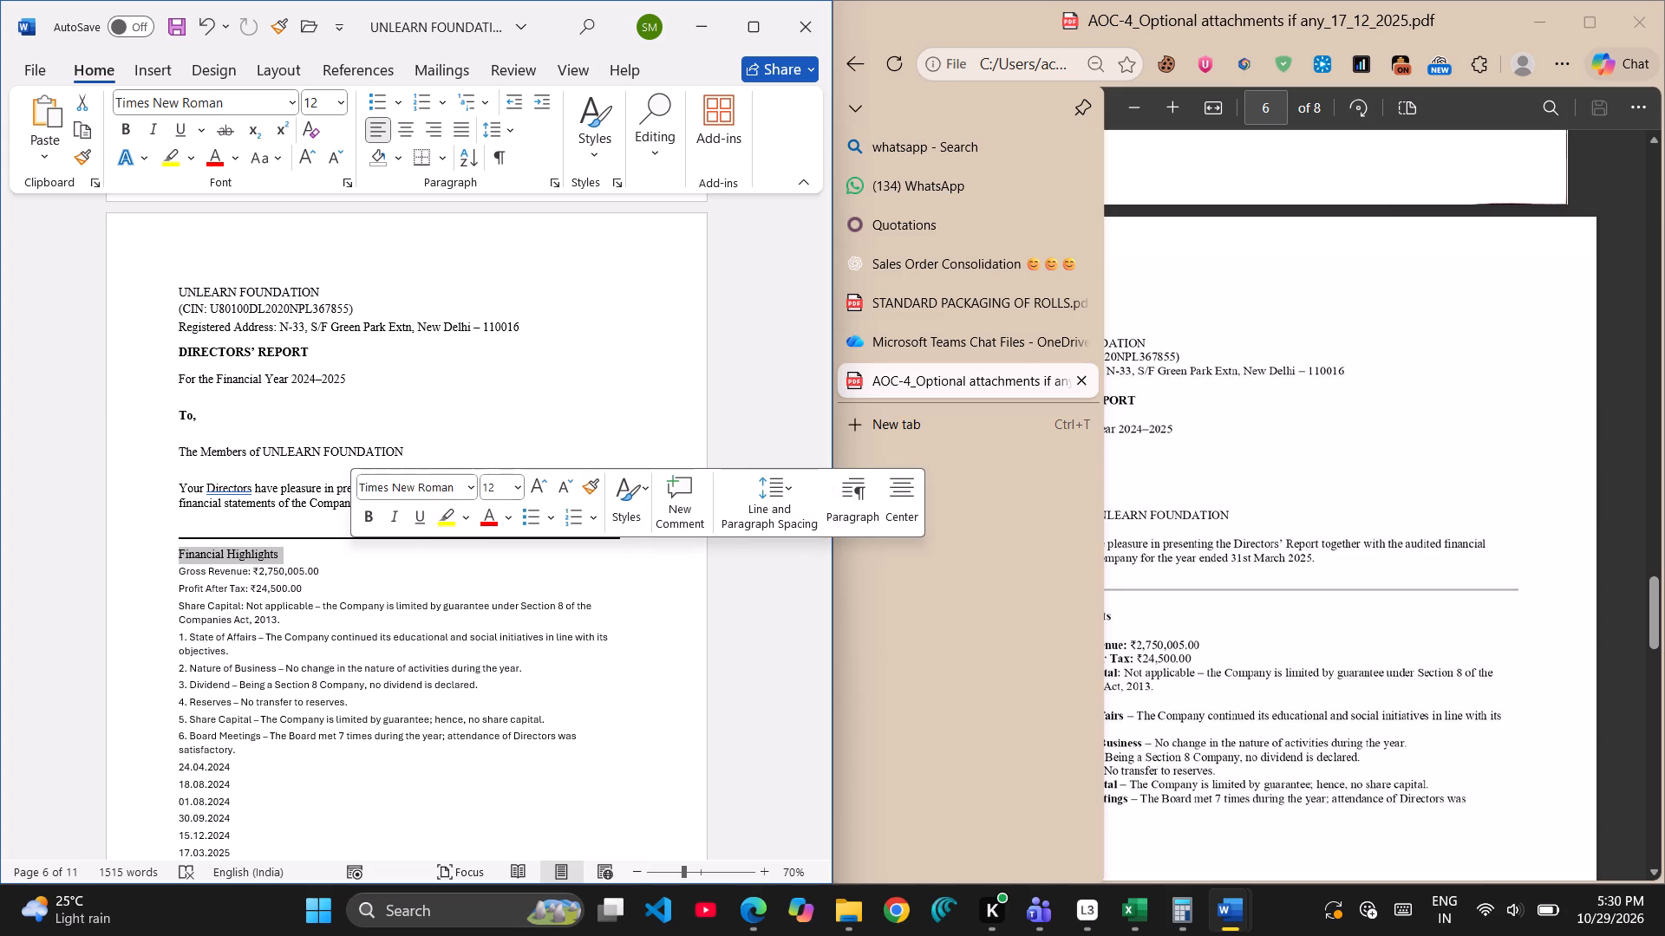
# Make the "Financial Highlights" heading bold and set its font size to 16.
pyautogui.doubleClick(545, 491)
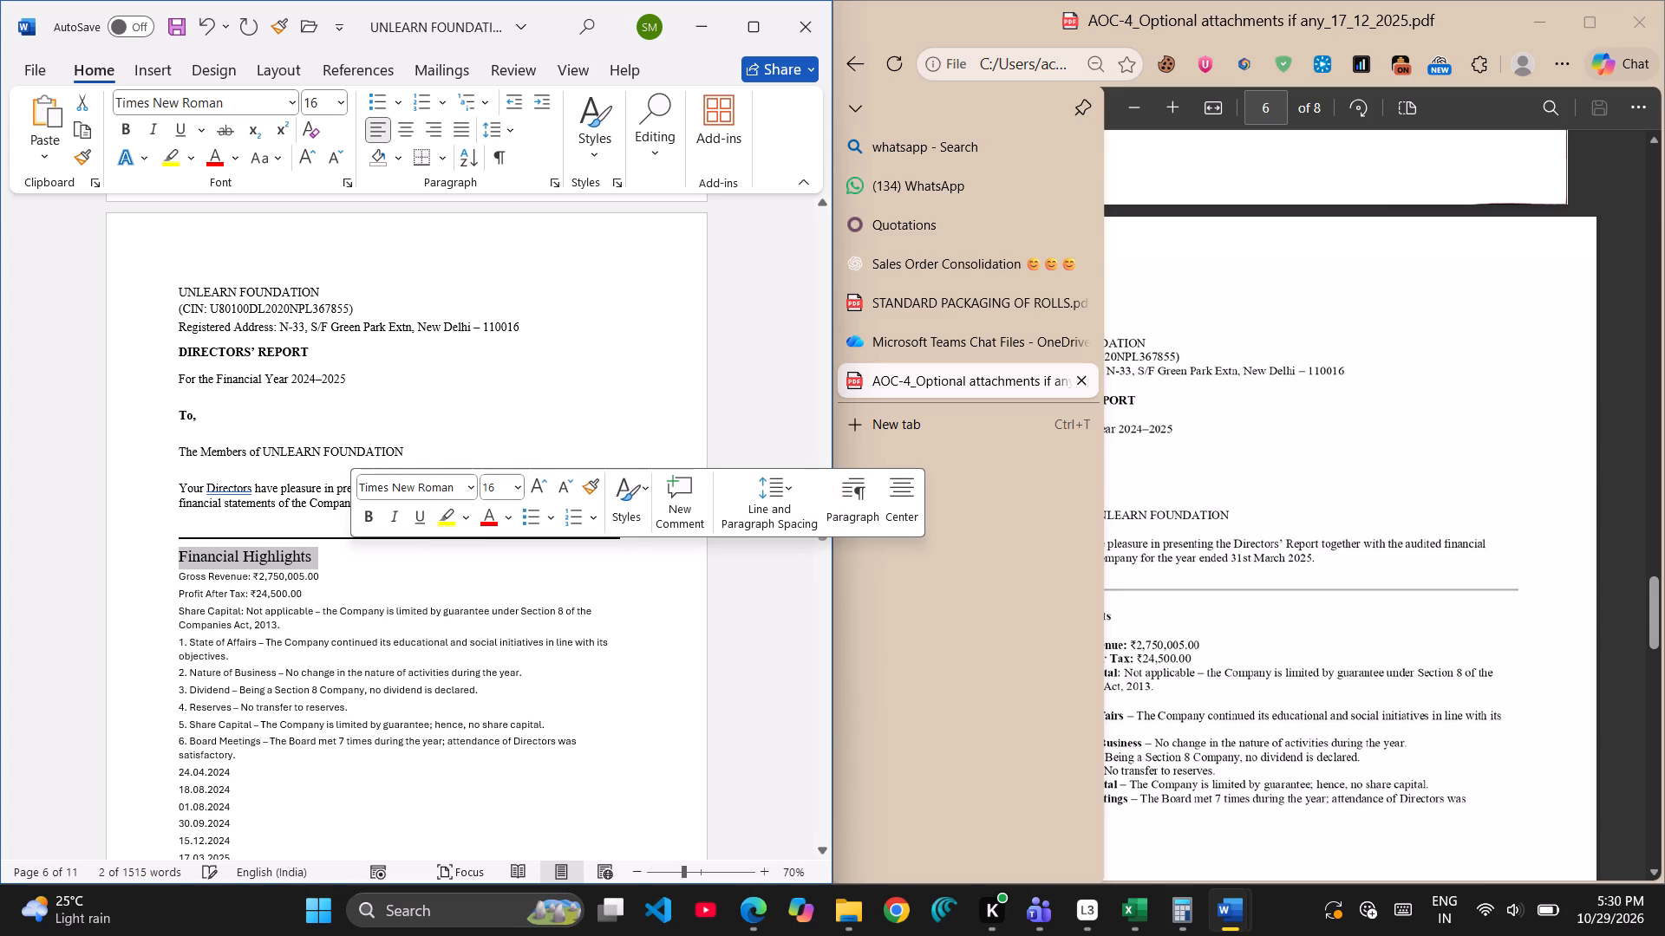
pyautogui.click(361, 526)
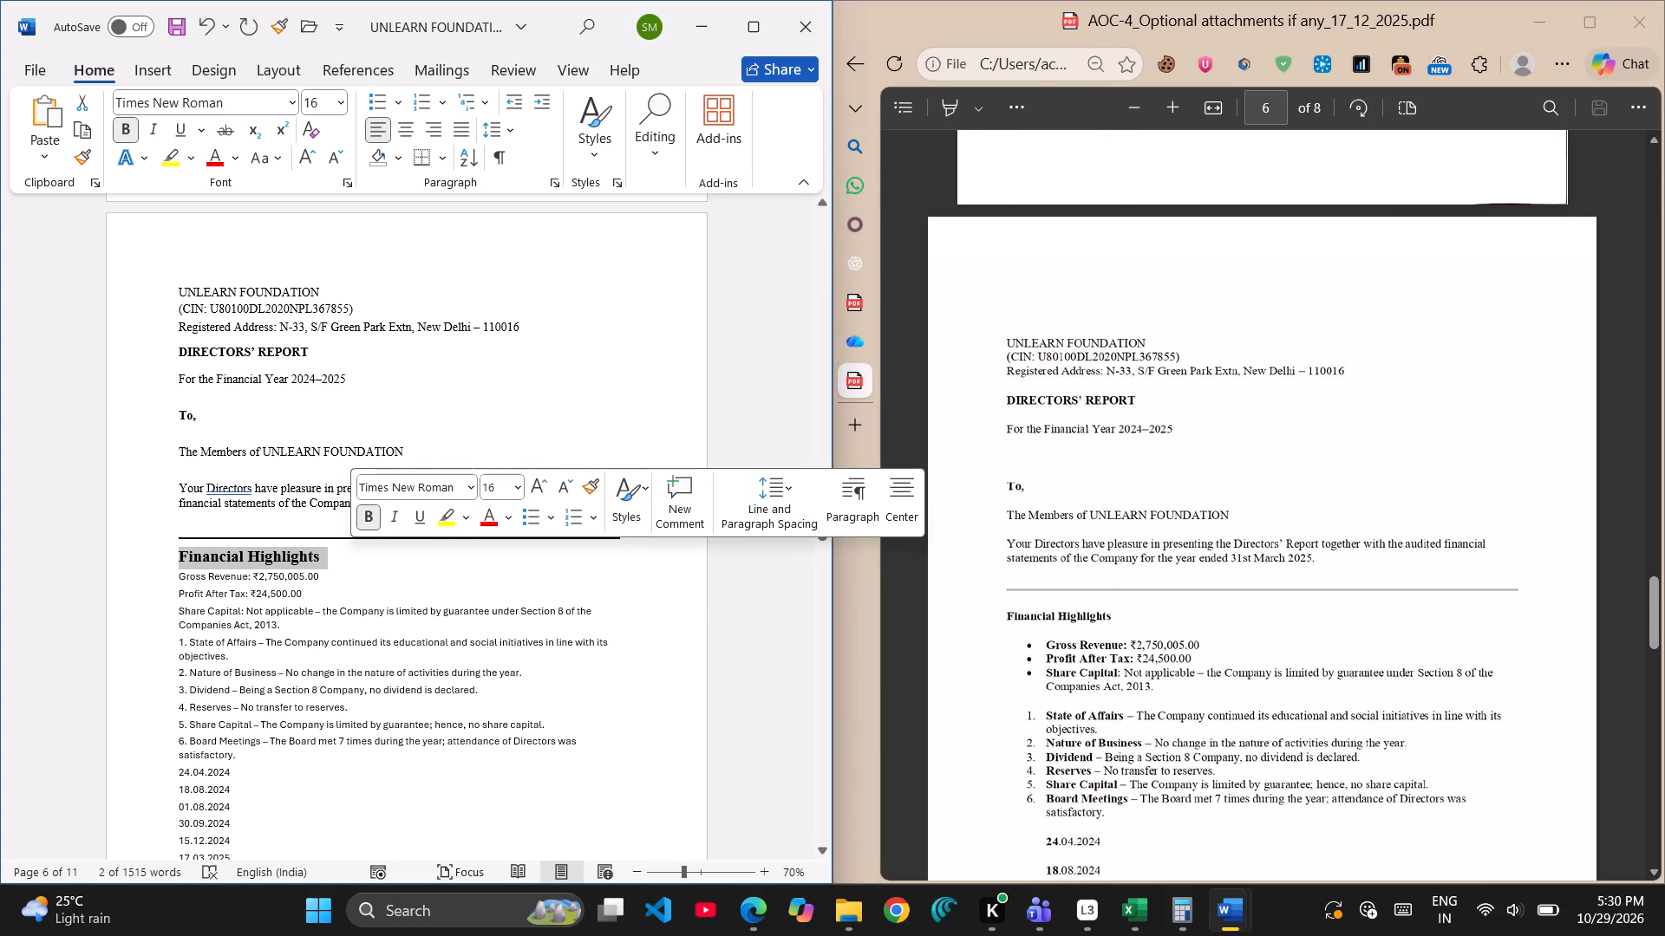
pyautogui.click(560, 491)
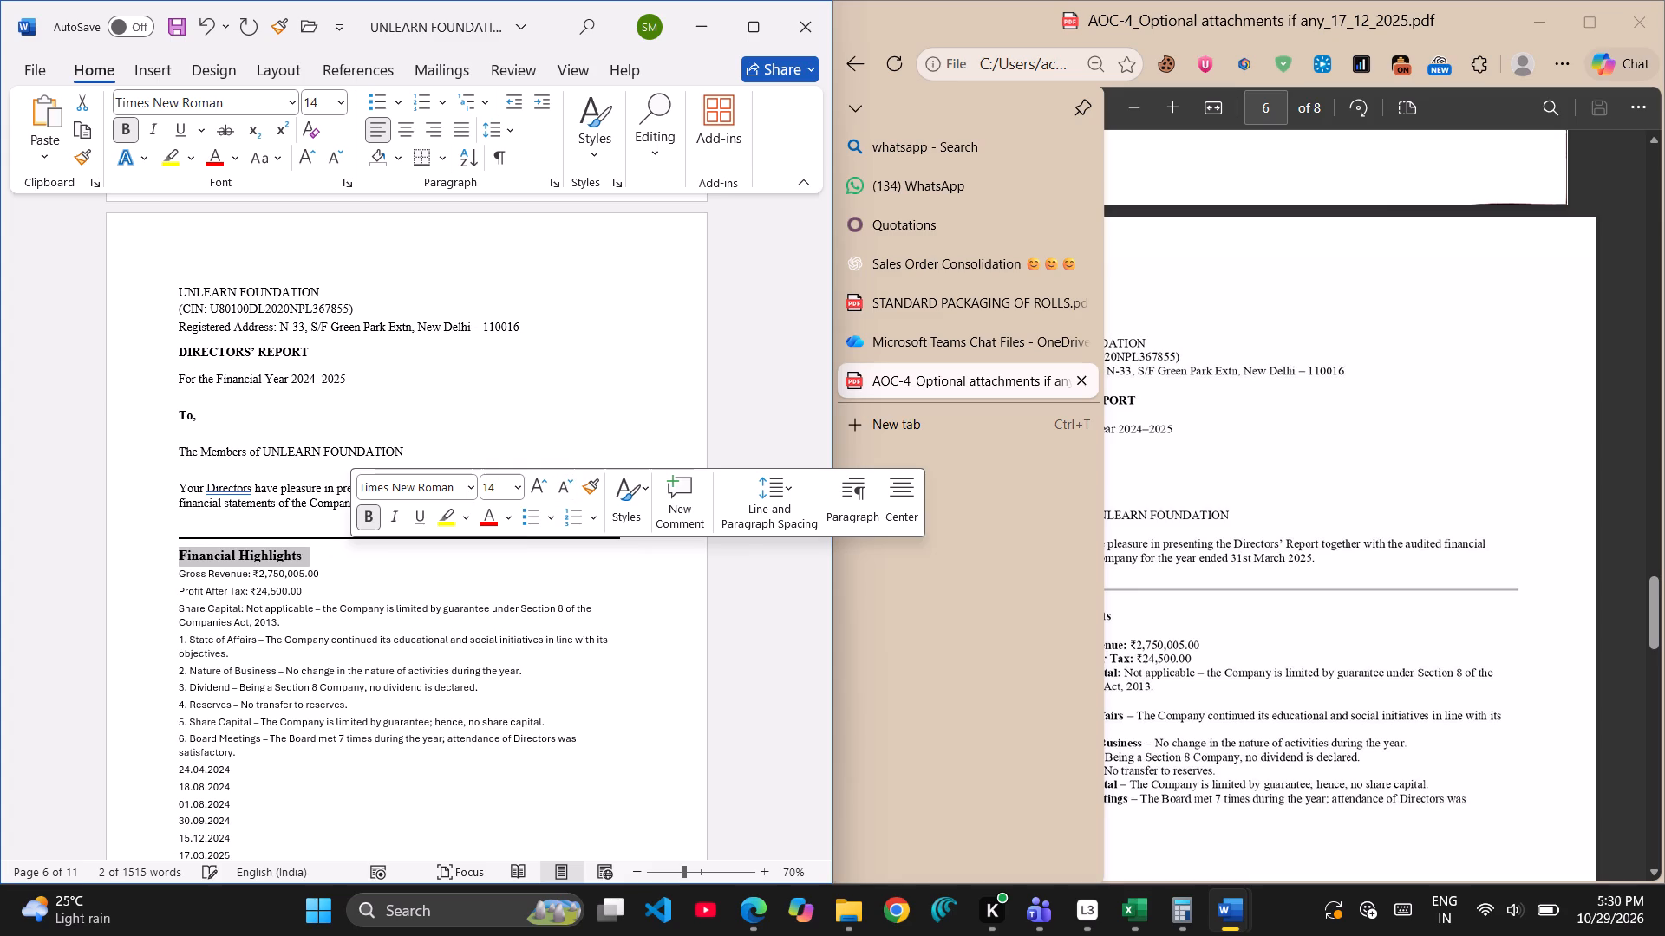
pyautogui.click(528, 492)
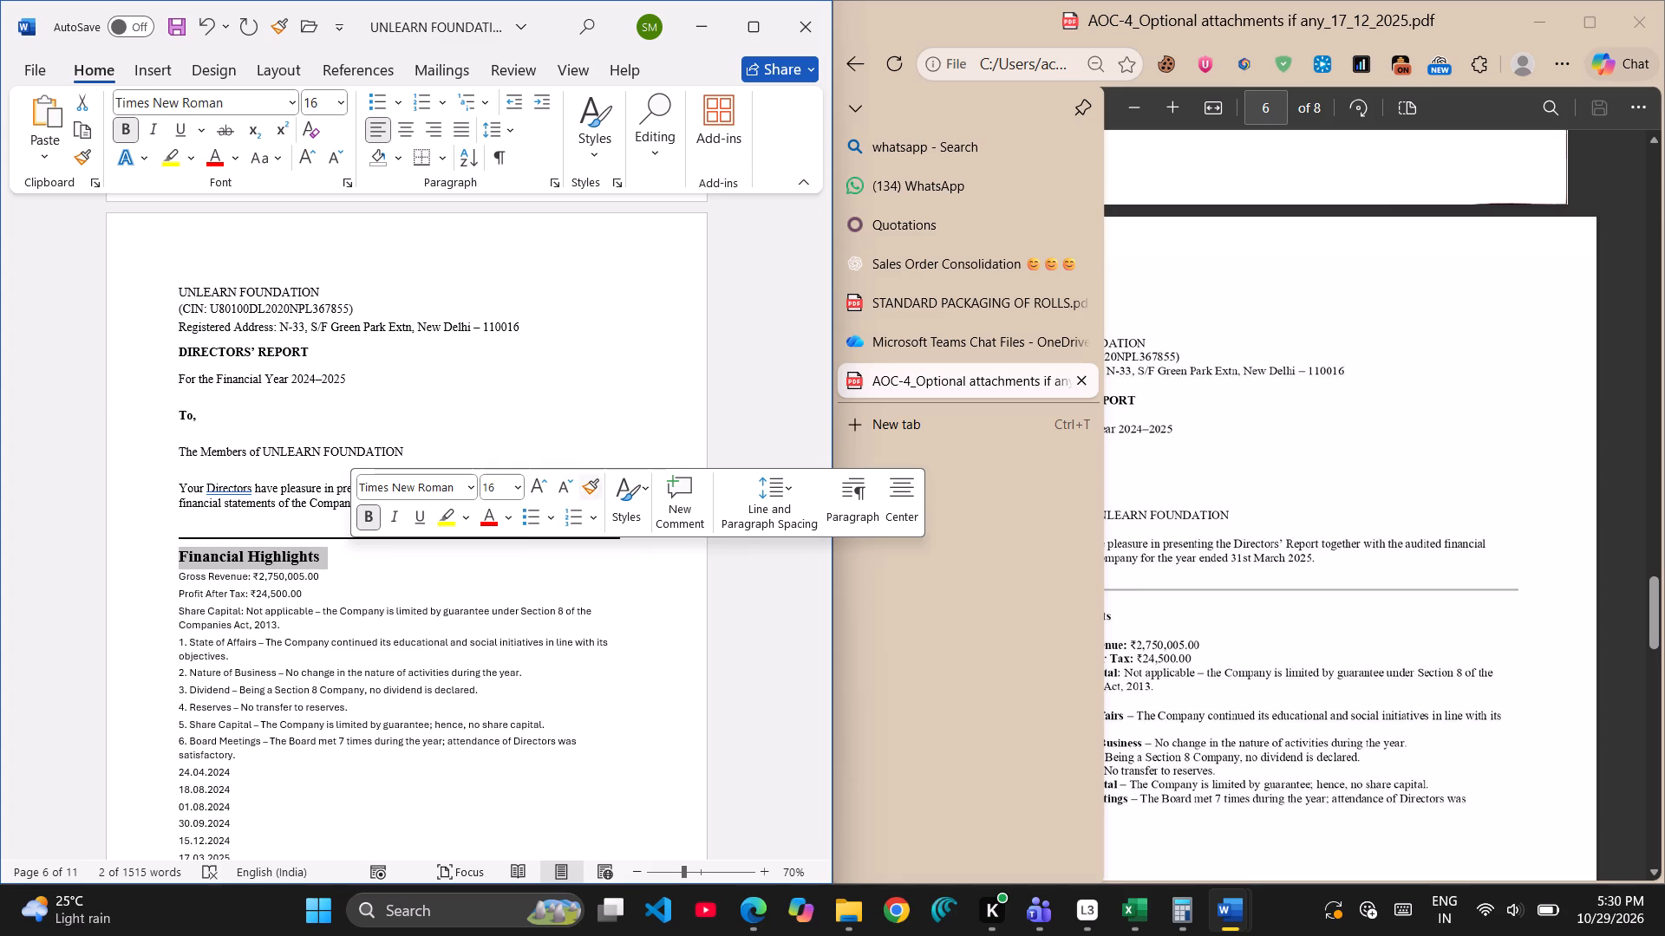
pyautogui.click(571, 497)
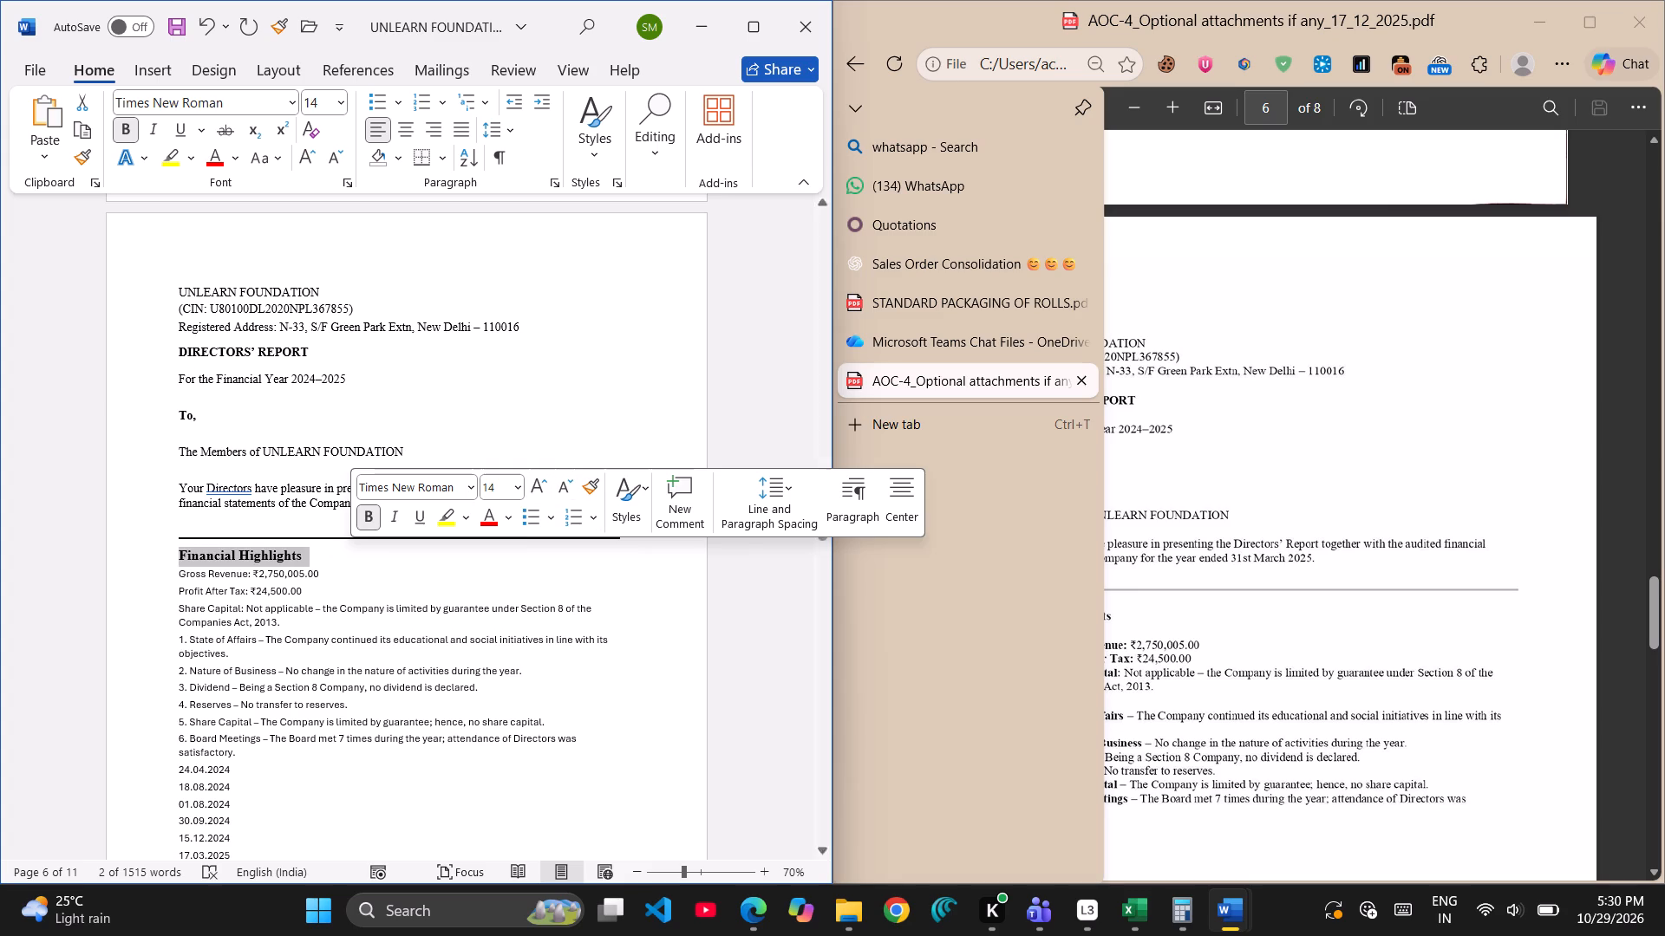
pyautogui.click(526, 492)
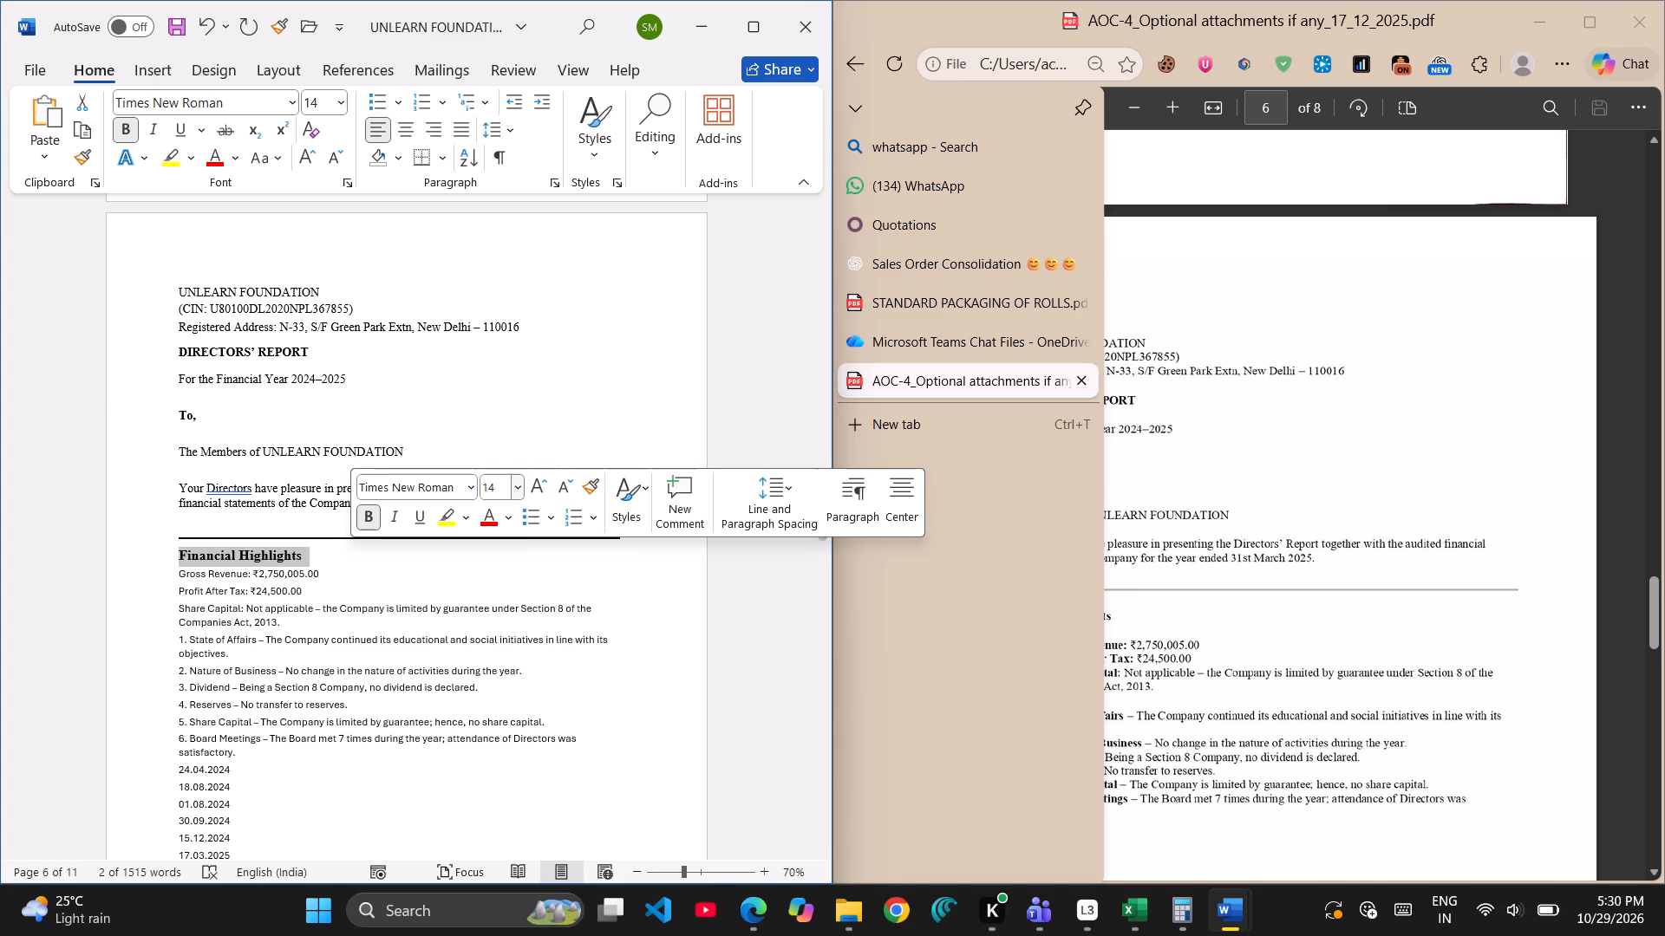
pyautogui.click(529, 479)
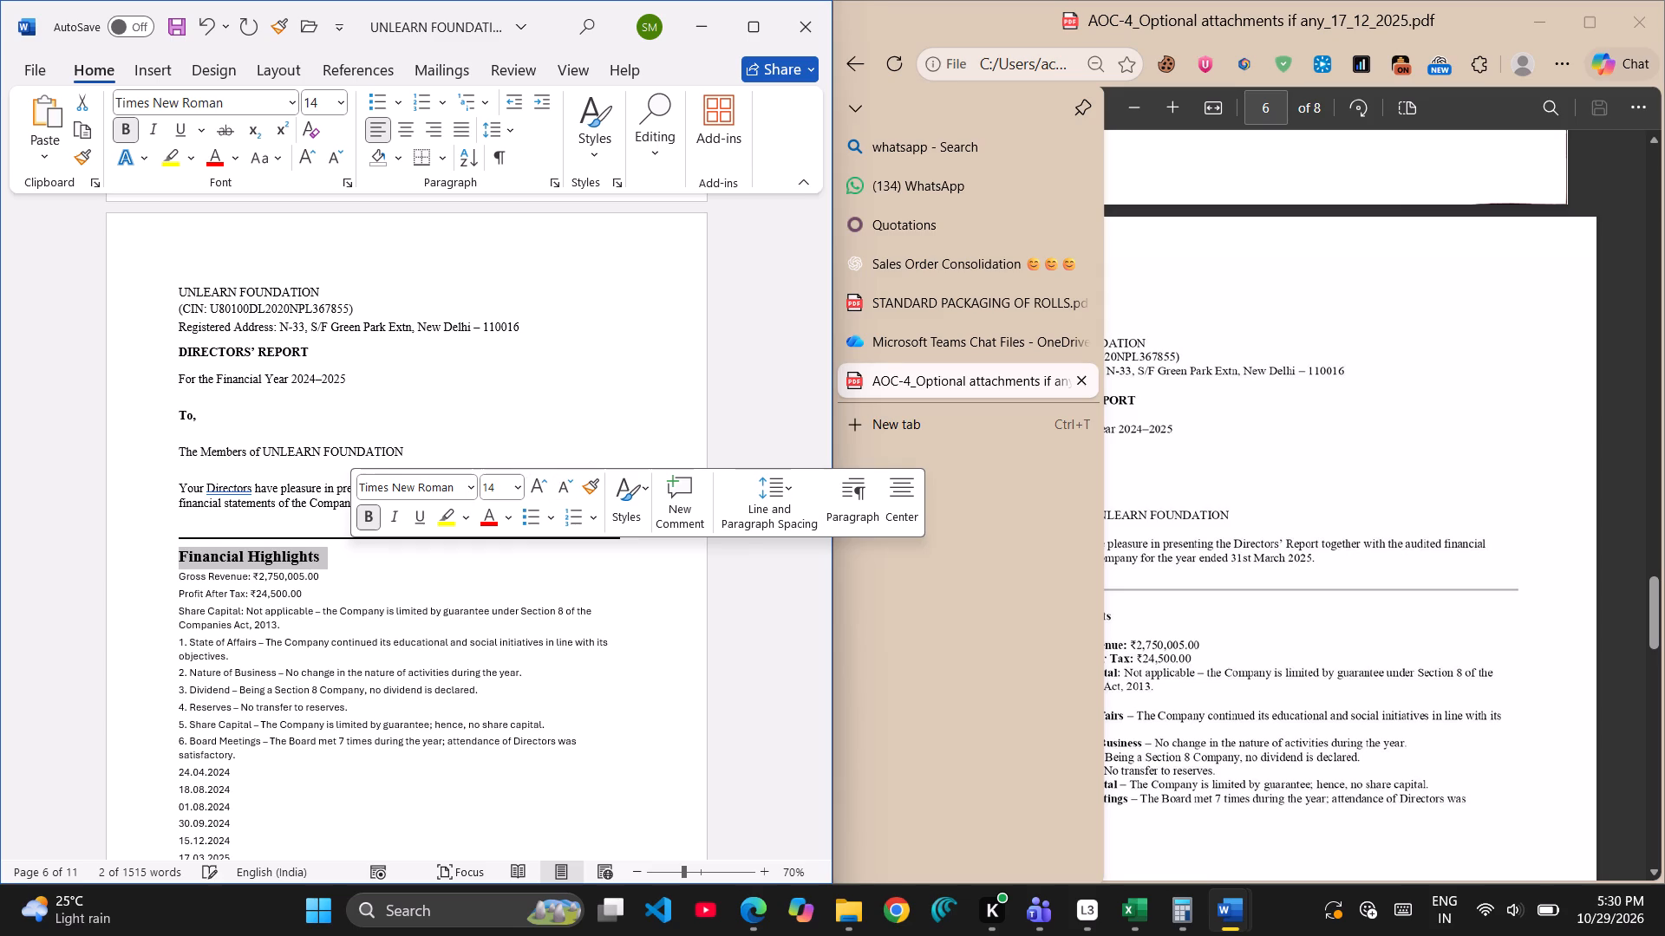
# Copy the "The Members of UNLEARN FOUNDATION" line's Times New Roman 12 formatting onto the text from "Gross Revenue" through the date 30.03.2025.
pyautogui.click(1143, 602)
pyautogui.scroll(-1, 1070, 683)
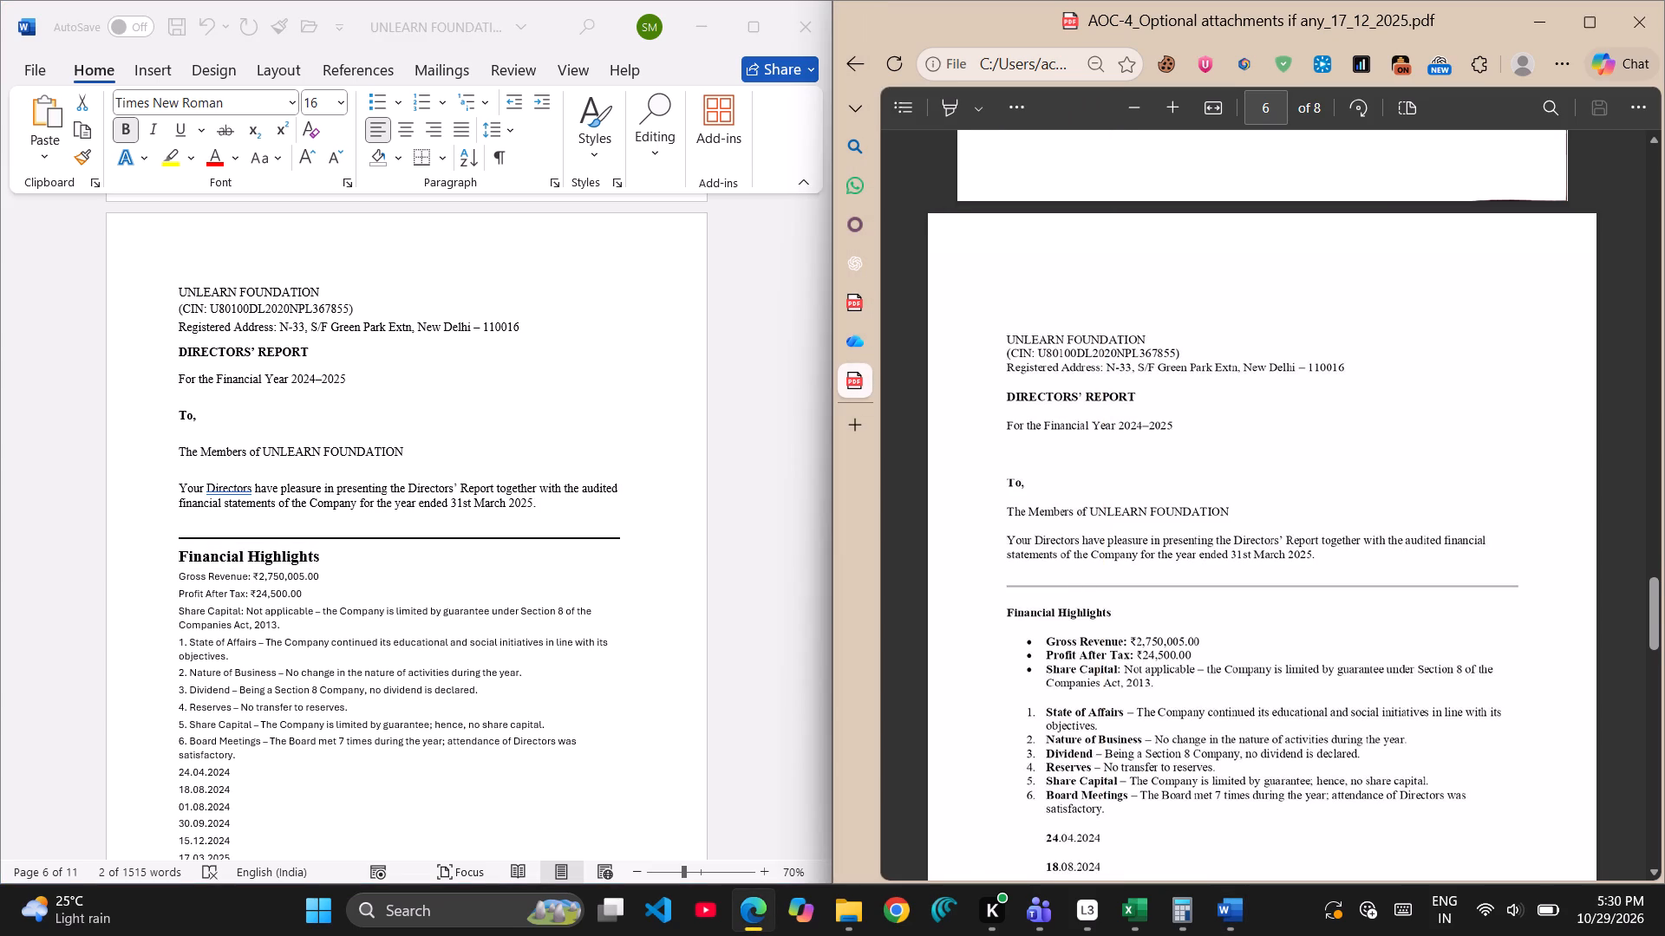
pyautogui.scroll(-1, 1070, 683)
pyautogui.hscroll(-1, 1070, 683)
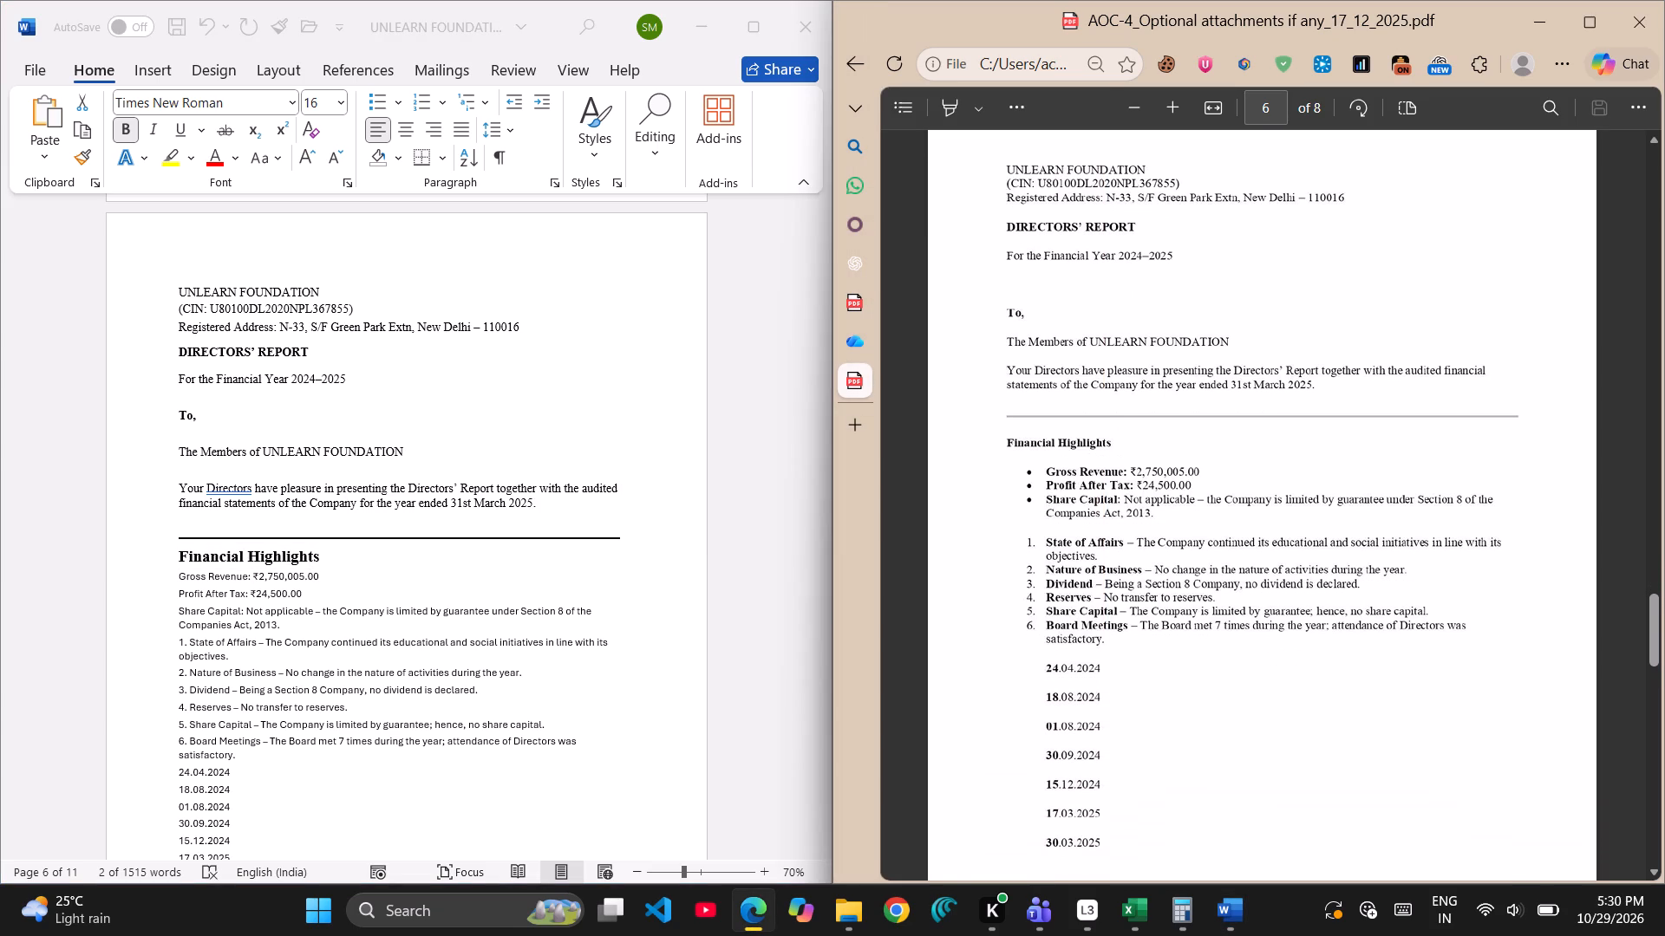
pyautogui.click(178, 450)
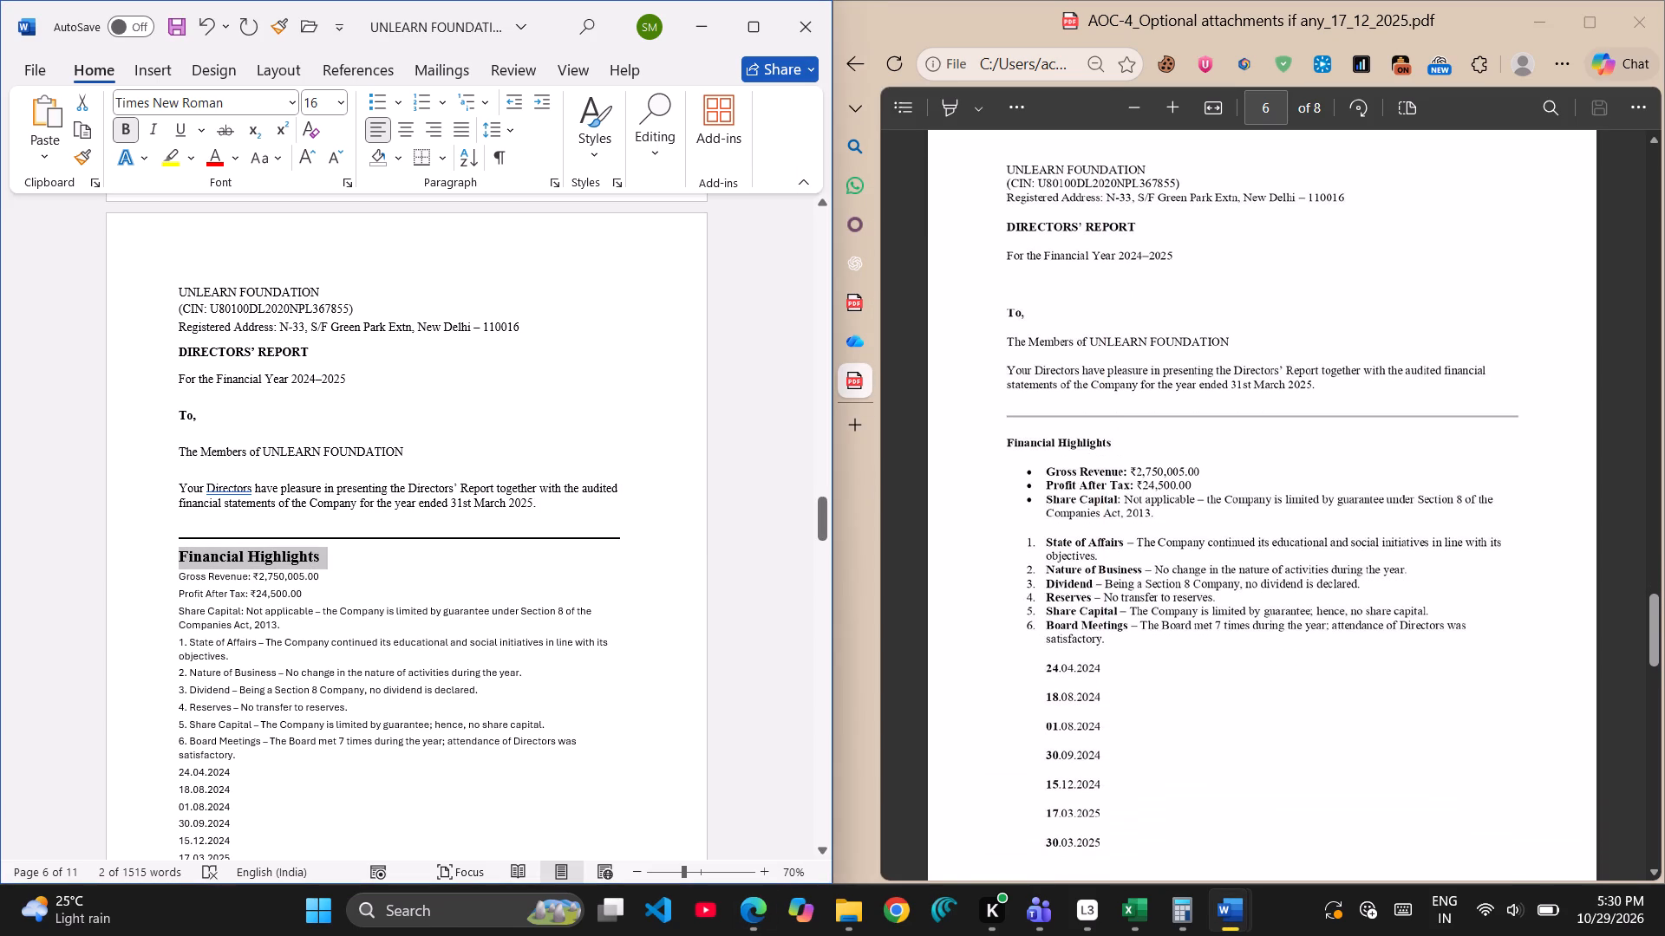
pyautogui.click(185, 451)
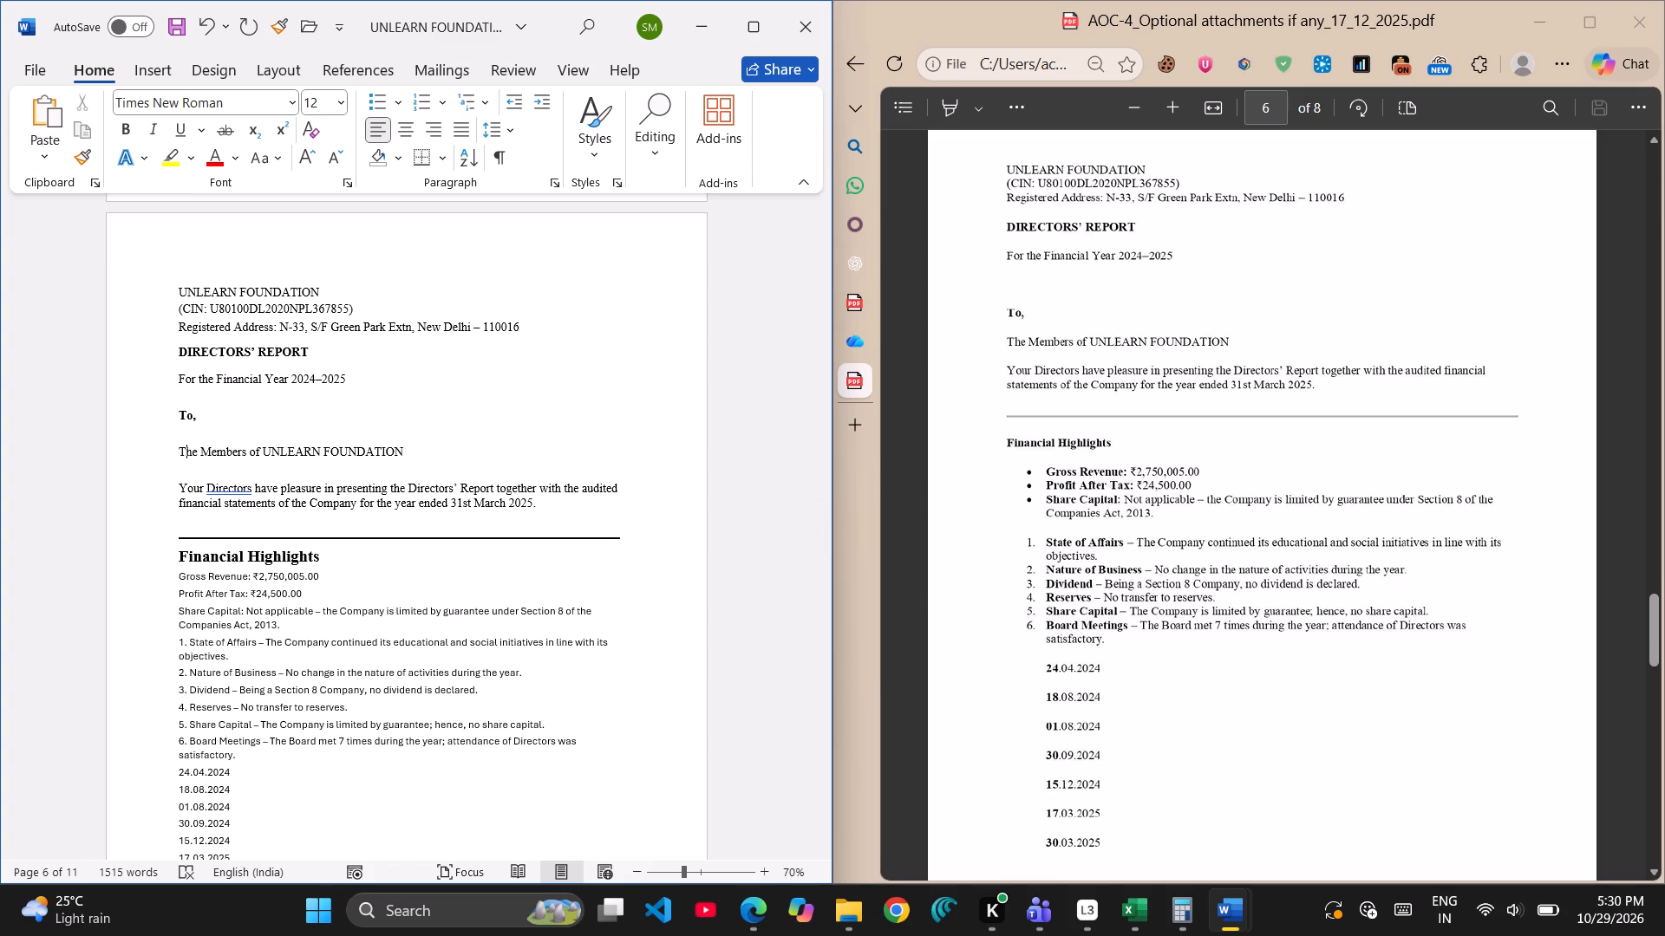
pyautogui.click(72, 156)
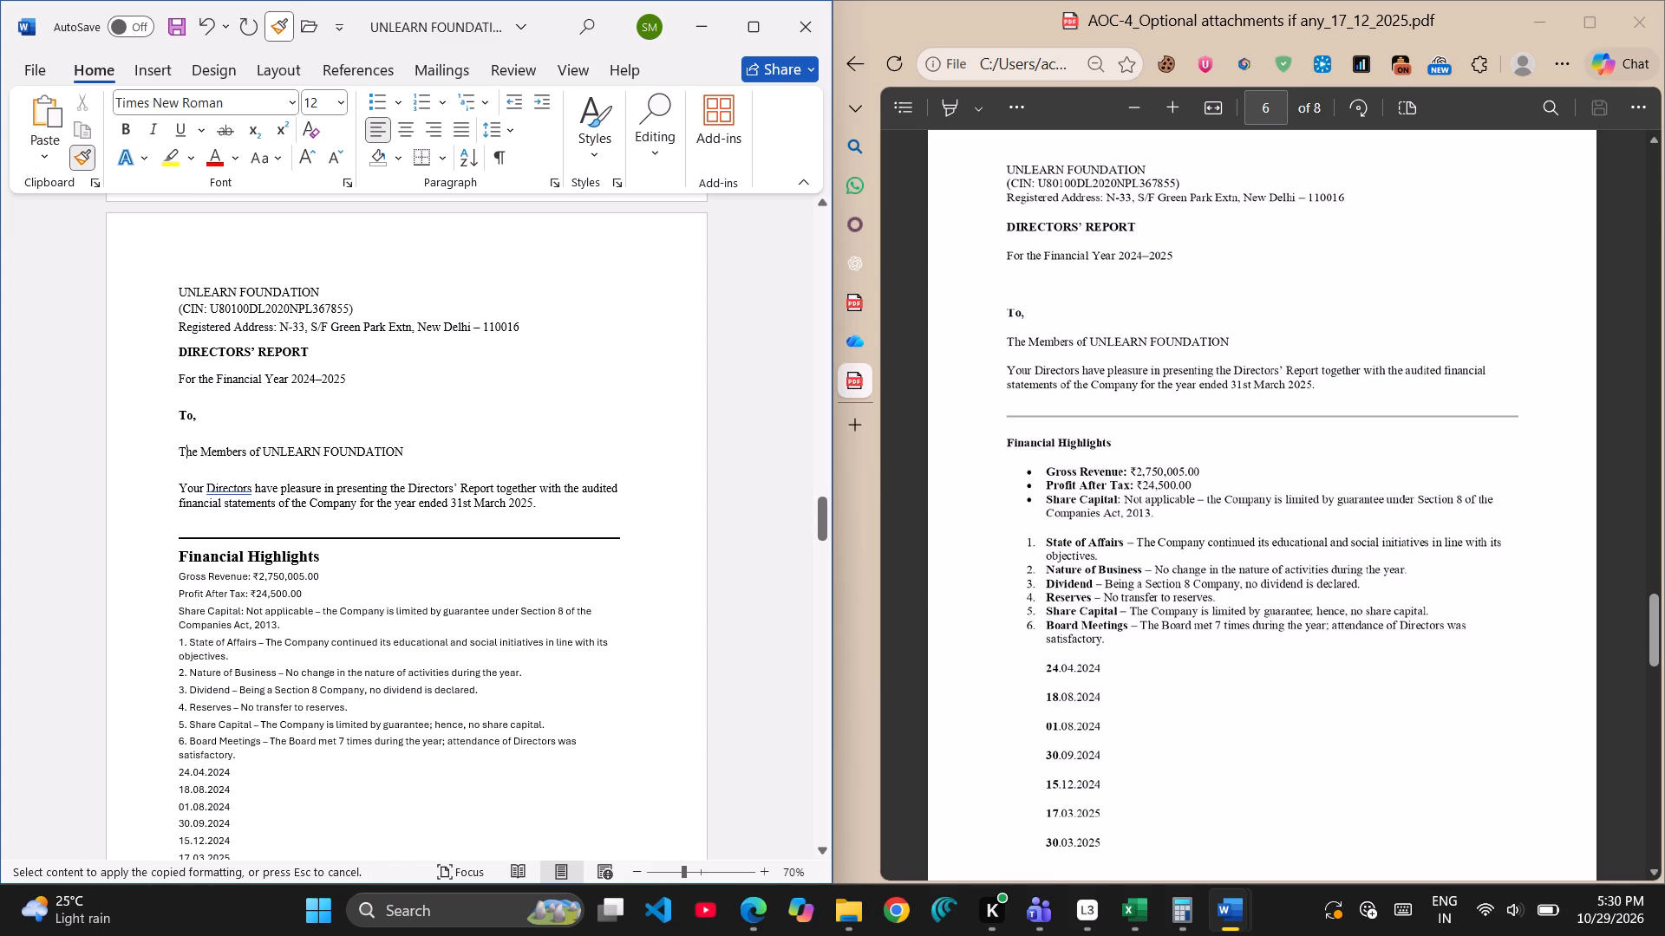
pyautogui.moveTo(176, 573); pyautogui.dragTo(253, 888)
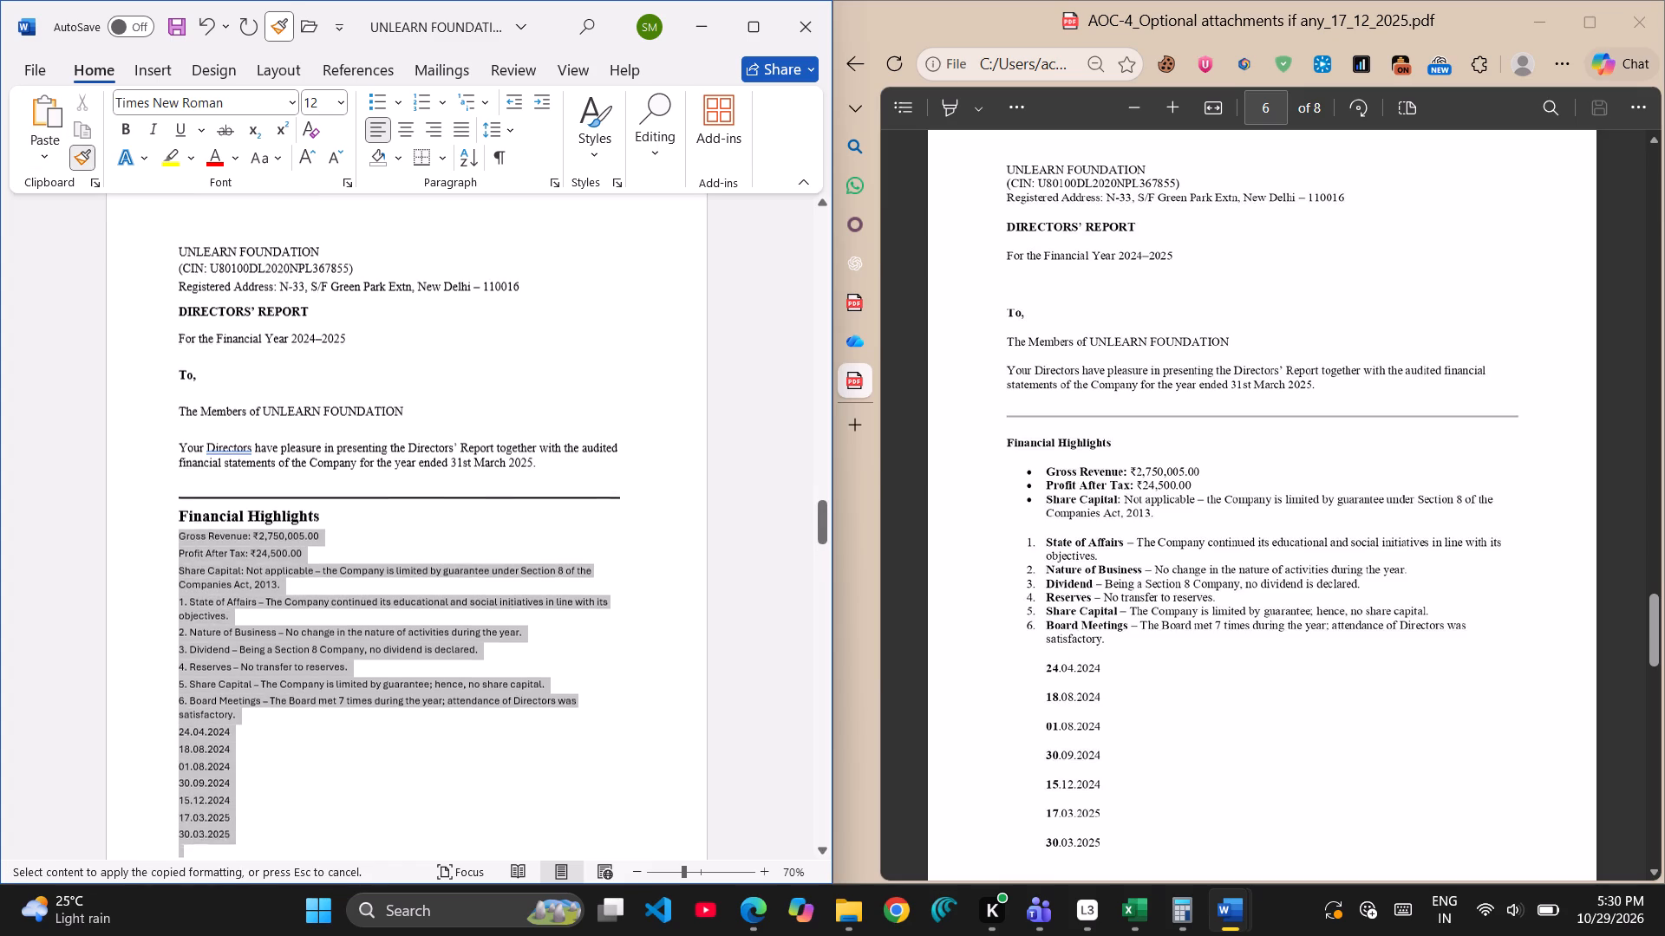
pyautogui.moveTo(253, 888); pyautogui.dragTo(284, 413)
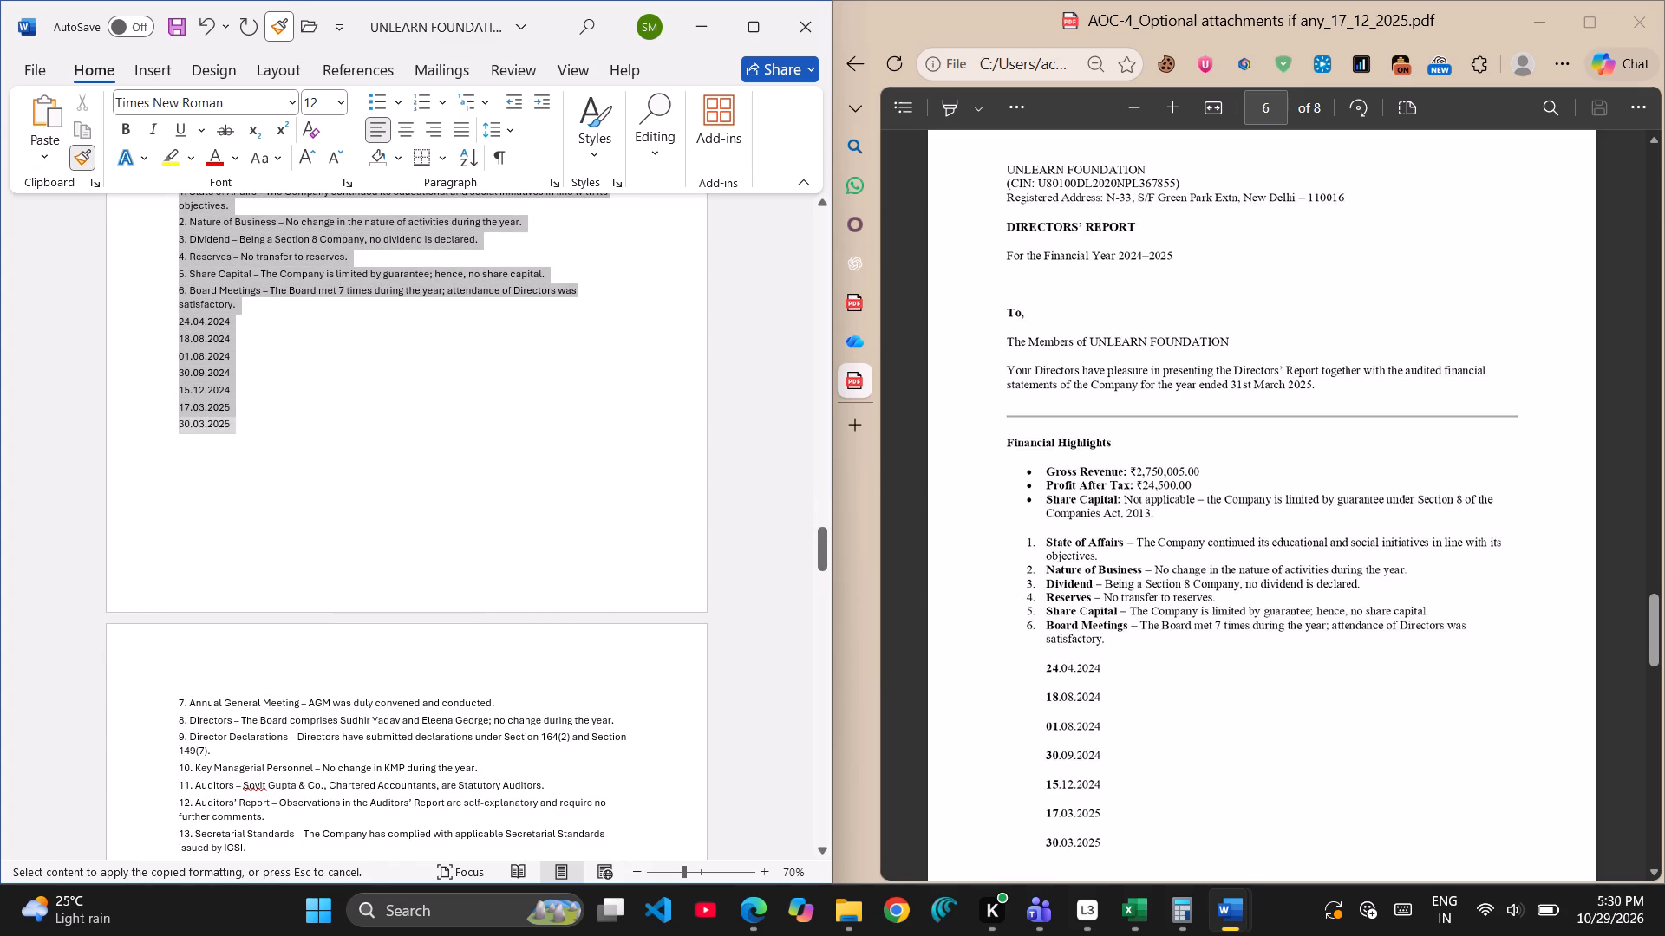
pyautogui.moveTo(284, 413); pyautogui.dragTo(283, 423)
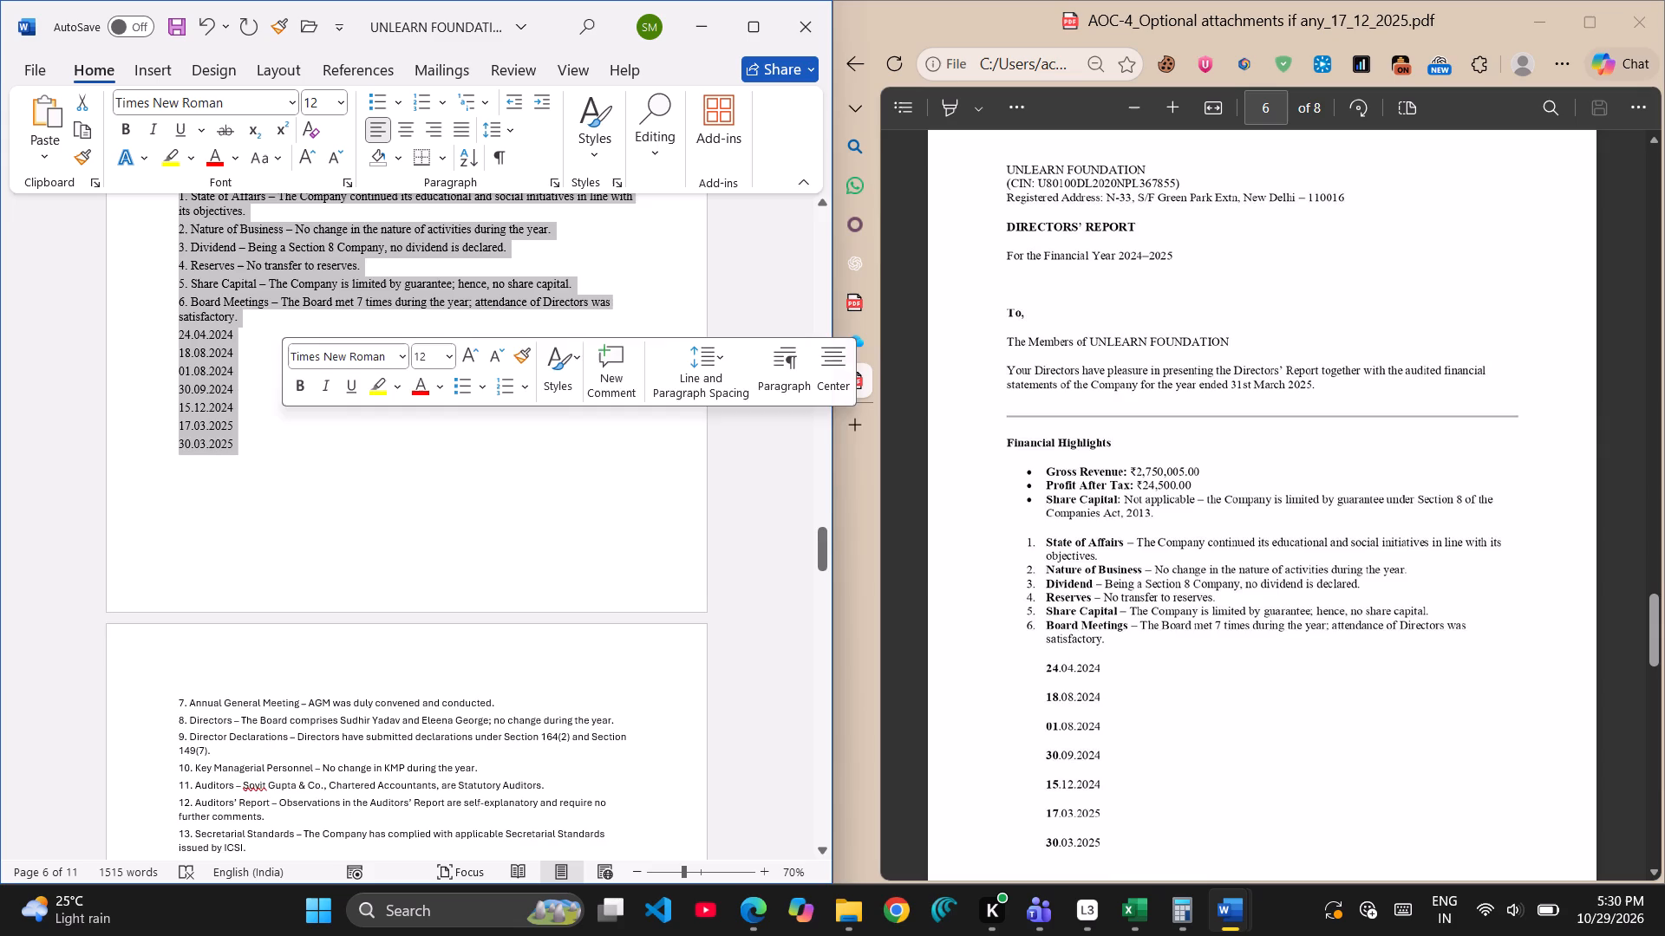
pyautogui.scroll(2, 300, 425)
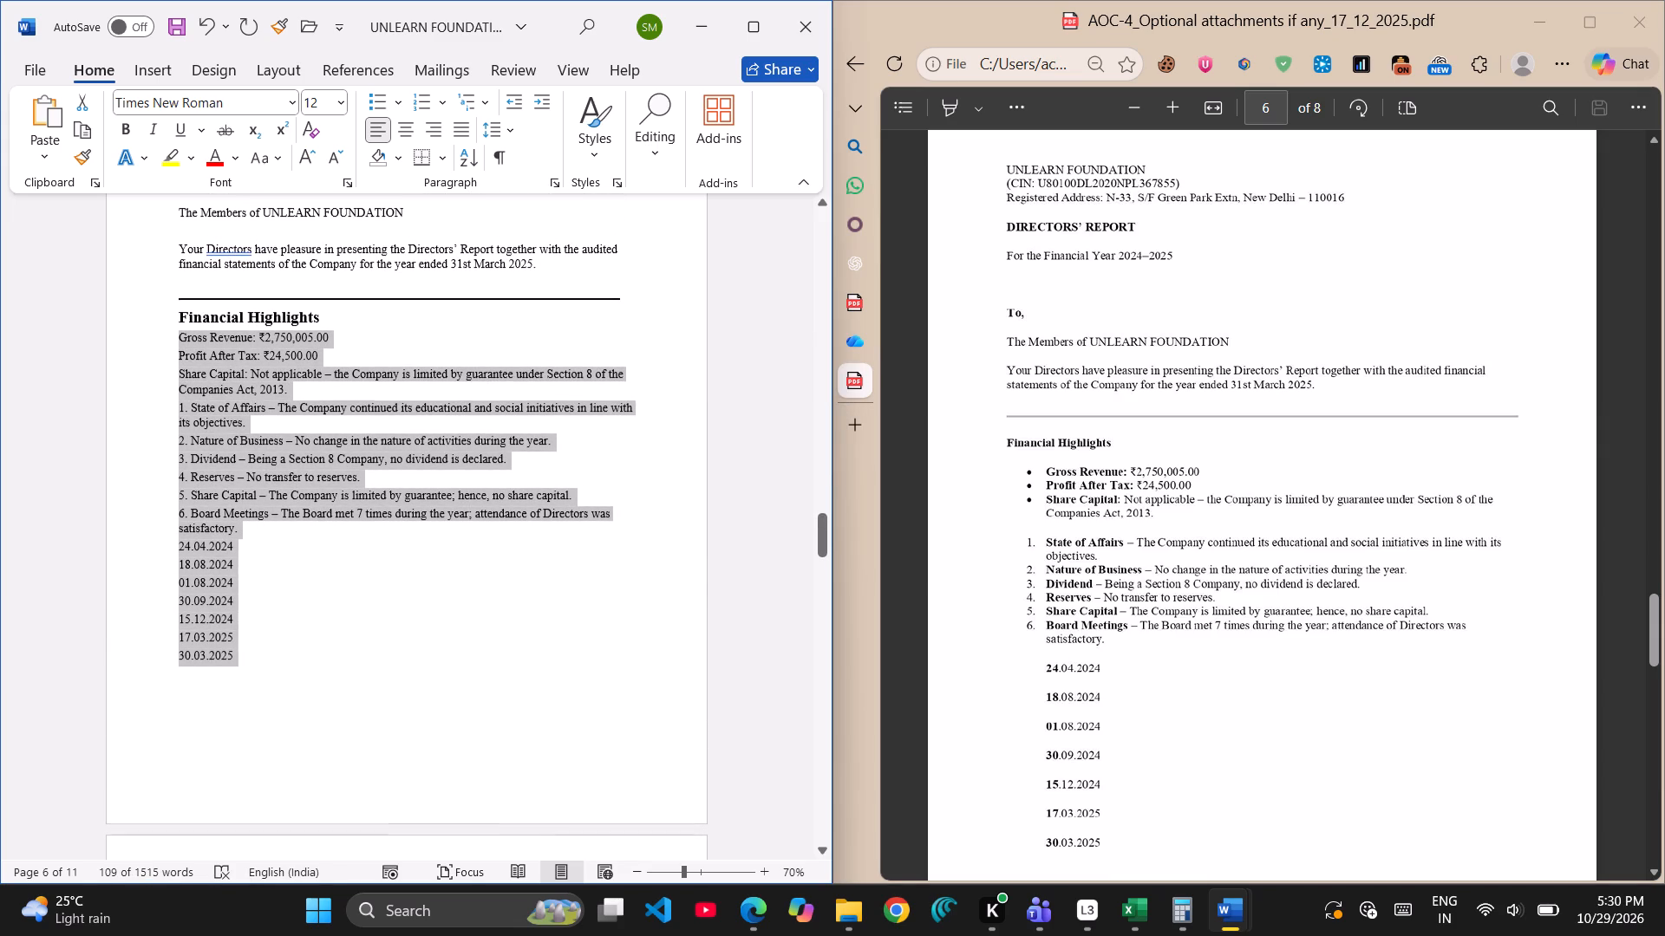
pyautogui.click(182, 373)
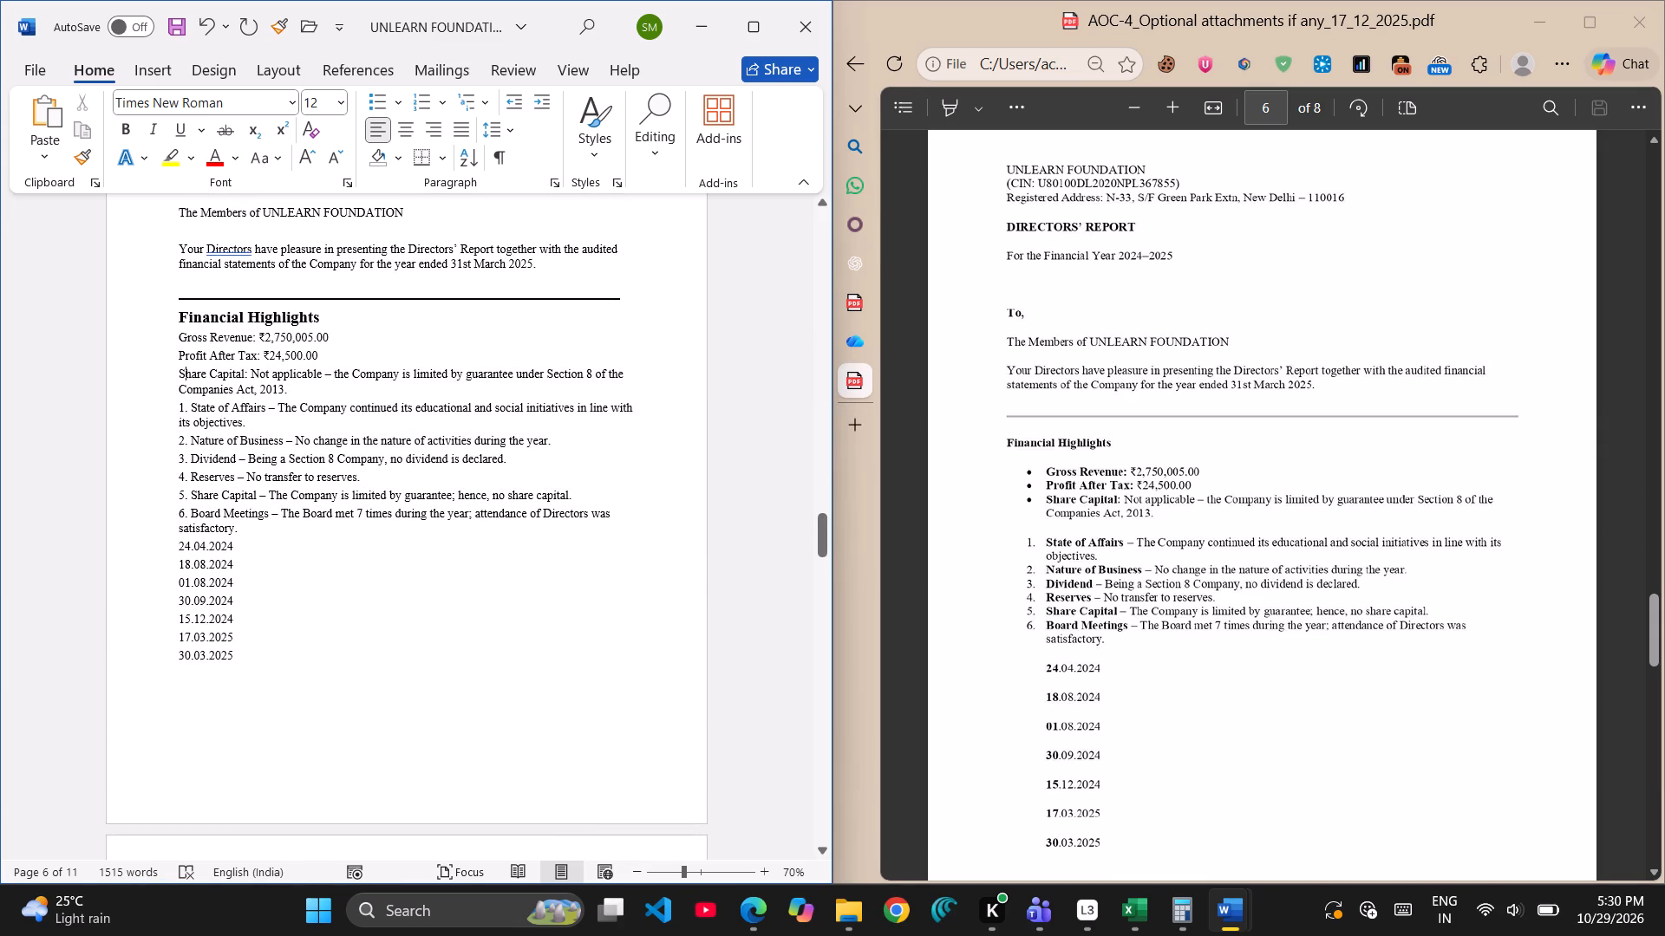
# Format the Gross Revenue, Profit After Tax and Share Capital lines under Financial Highlights as a bulleted list.
pyautogui.moveTo(178, 335); pyautogui.dragTo(271, 372)
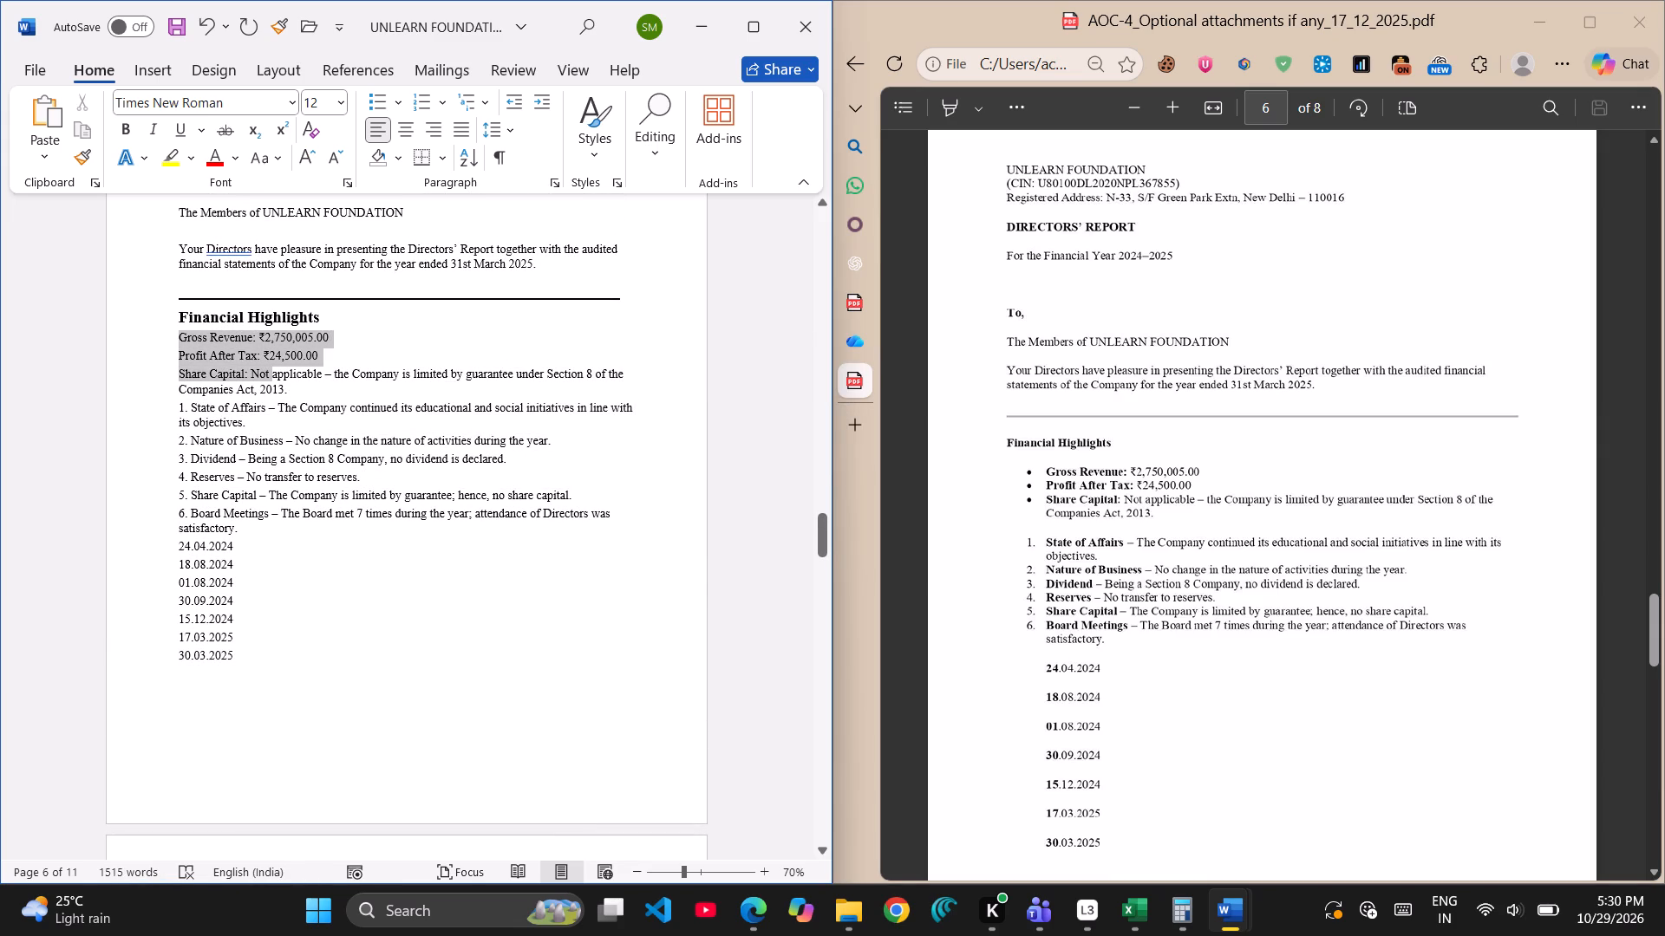
pyautogui.moveTo(271, 372); pyautogui.dragTo(275, 376)
pyautogui.moveTo(275, 376); pyautogui.dragTo(286, 385)
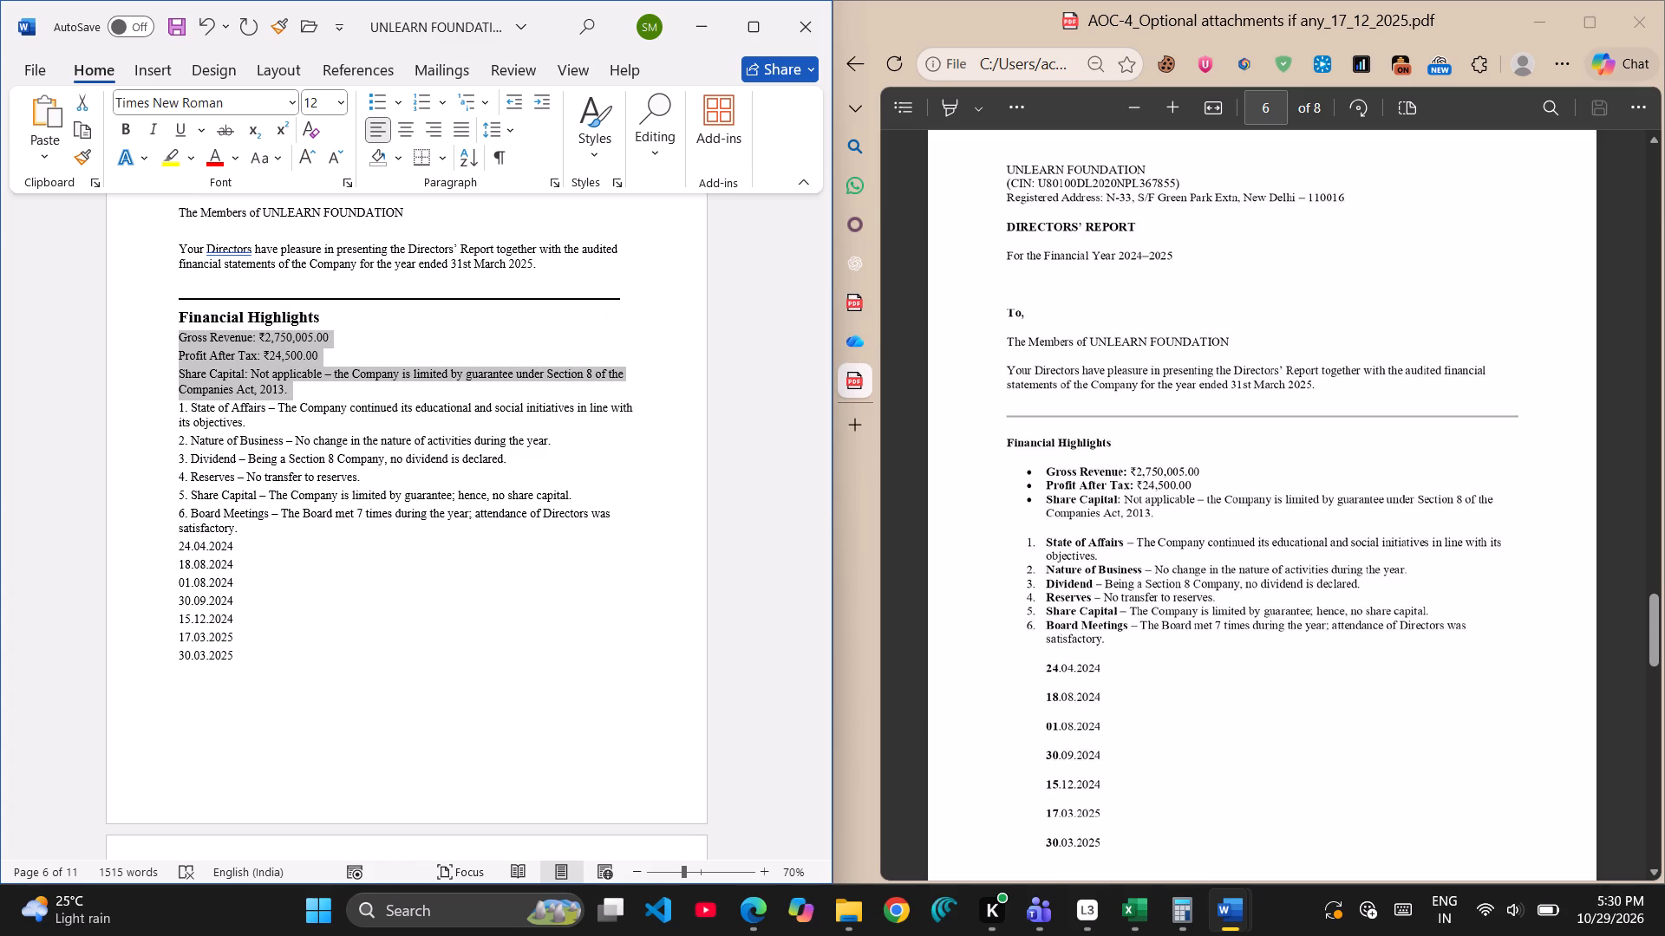
pyautogui.click(375, 99)
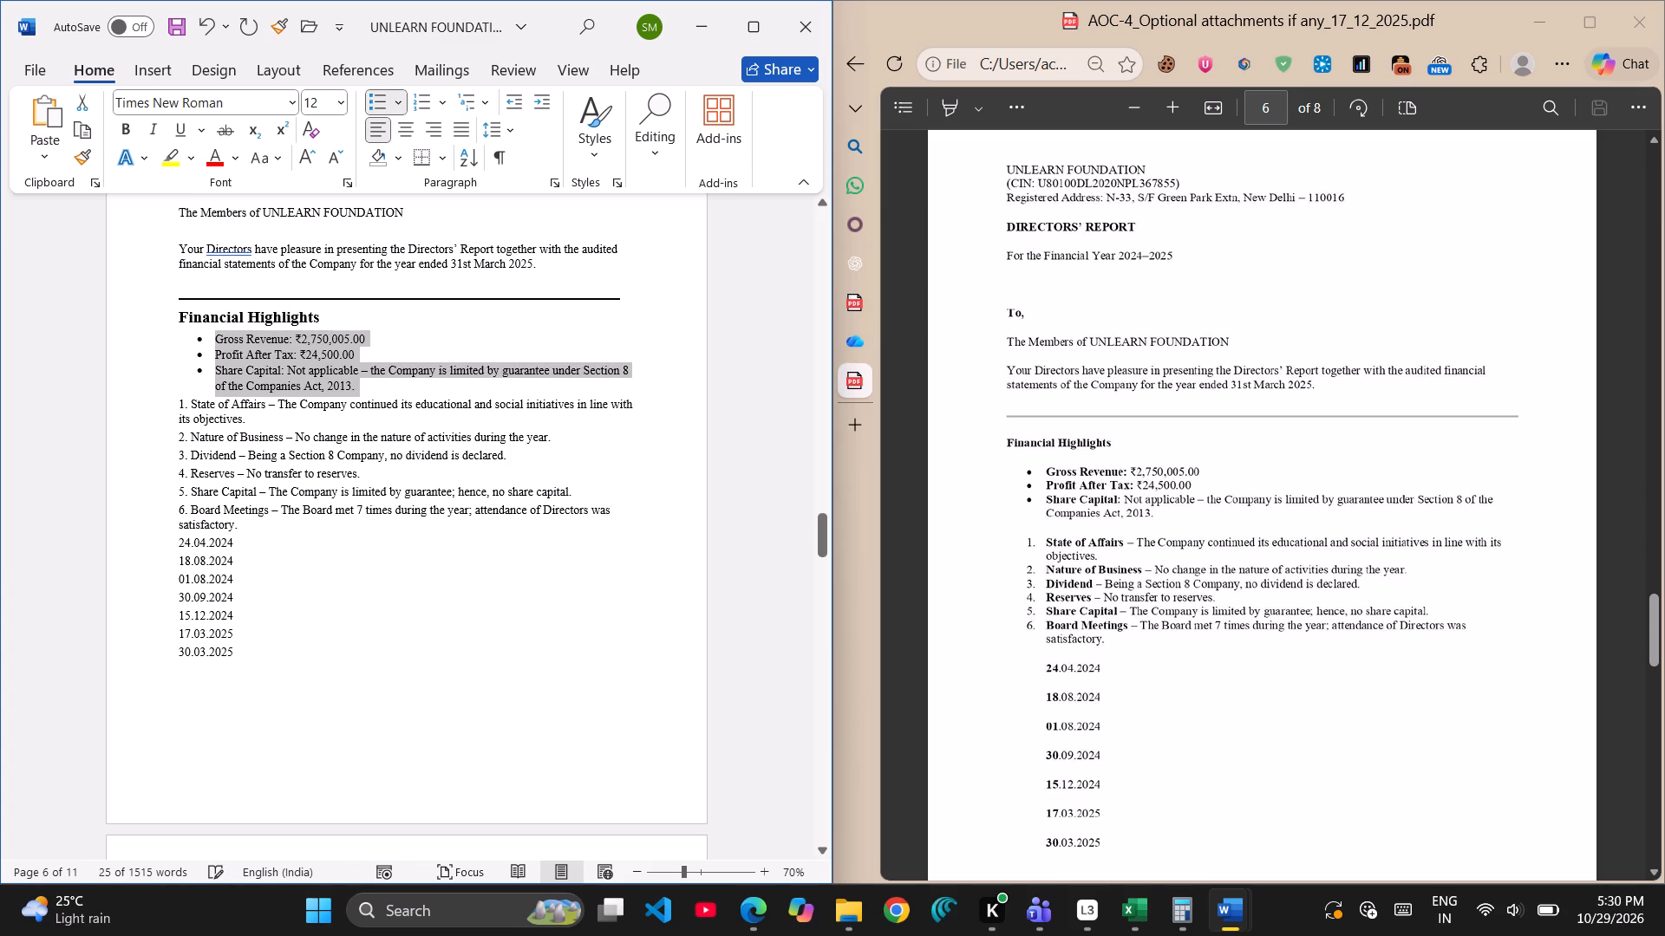
pyautogui.click(342, 491)
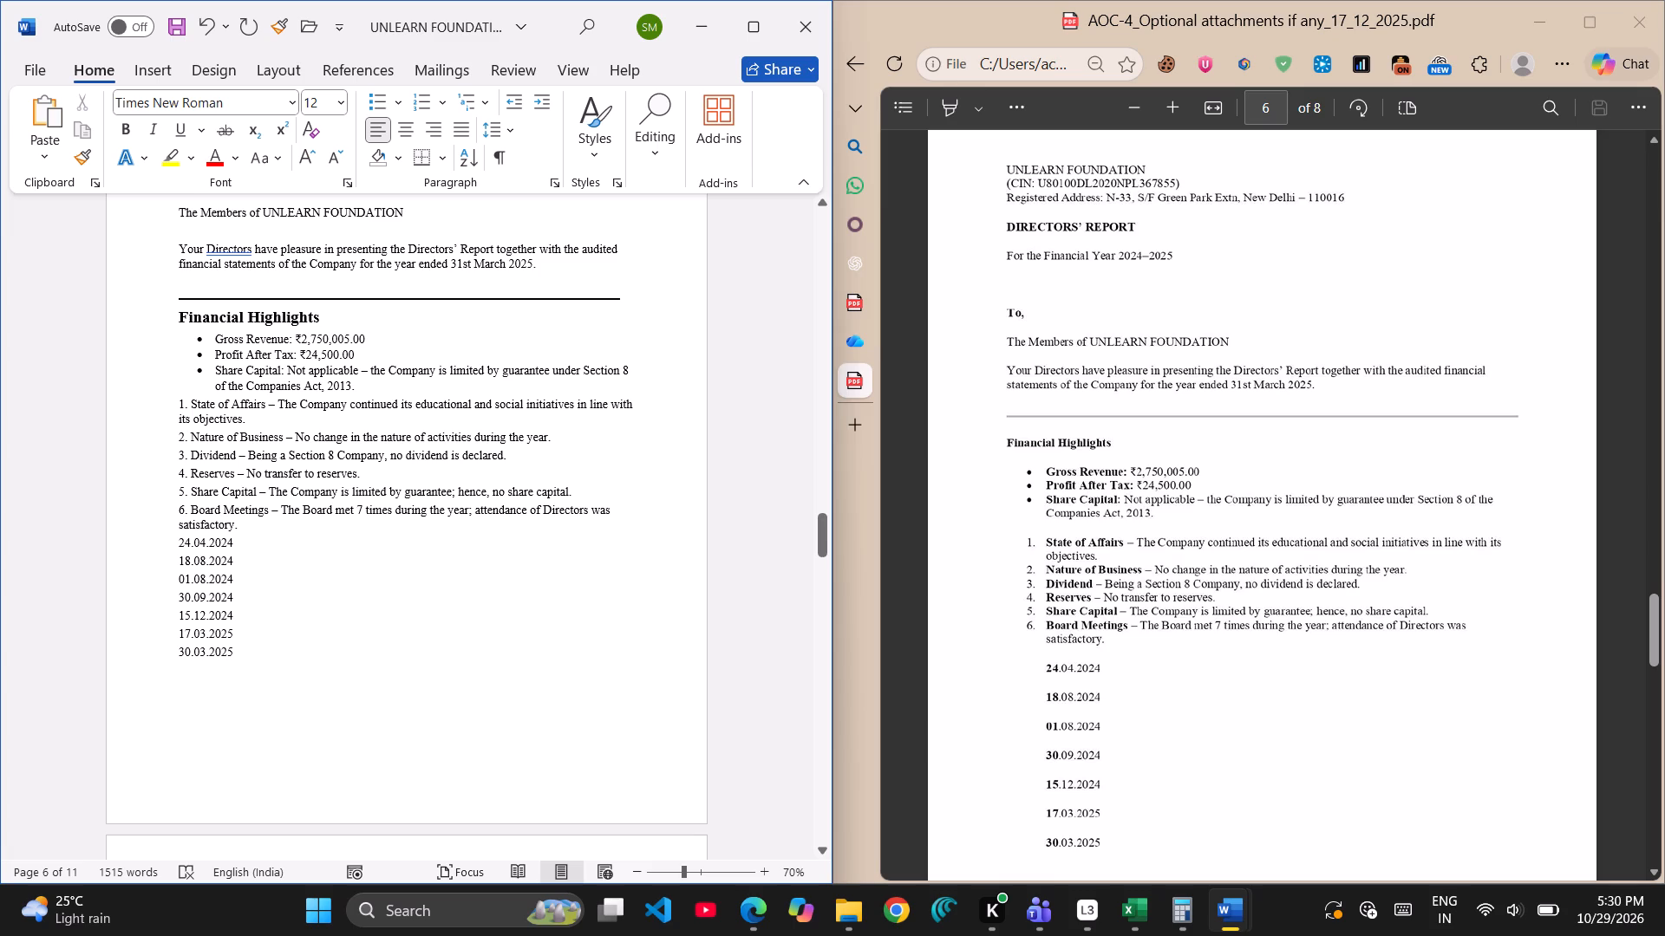
# Make the label "Gross Revenue" bold in the first Financial Highlights bullet.
pyautogui.click(211, 332)
pyautogui.hotkey('shift', 'Right')
pyautogui.hotkey('shift', 'Right')
pyautogui.hotkey('shift', 'Right')
pyautogui.hotkey('shift', 'Right')
pyautogui.hotkey('shift', 'Right')
pyautogui.hotkey('shift', 'Right')
pyautogui.hotkey('shift', 'Right')
pyautogui.hotkey('shift', 'Right')
pyautogui.hotkey('shift', 'Right')
pyautogui.hotkey('shift', 'Right')
pyautogui.hotkey('shift', 'Right')
pyautogui.hotkey('shift', 'Right')
pyautogui.hotkey('shift', 'Right')
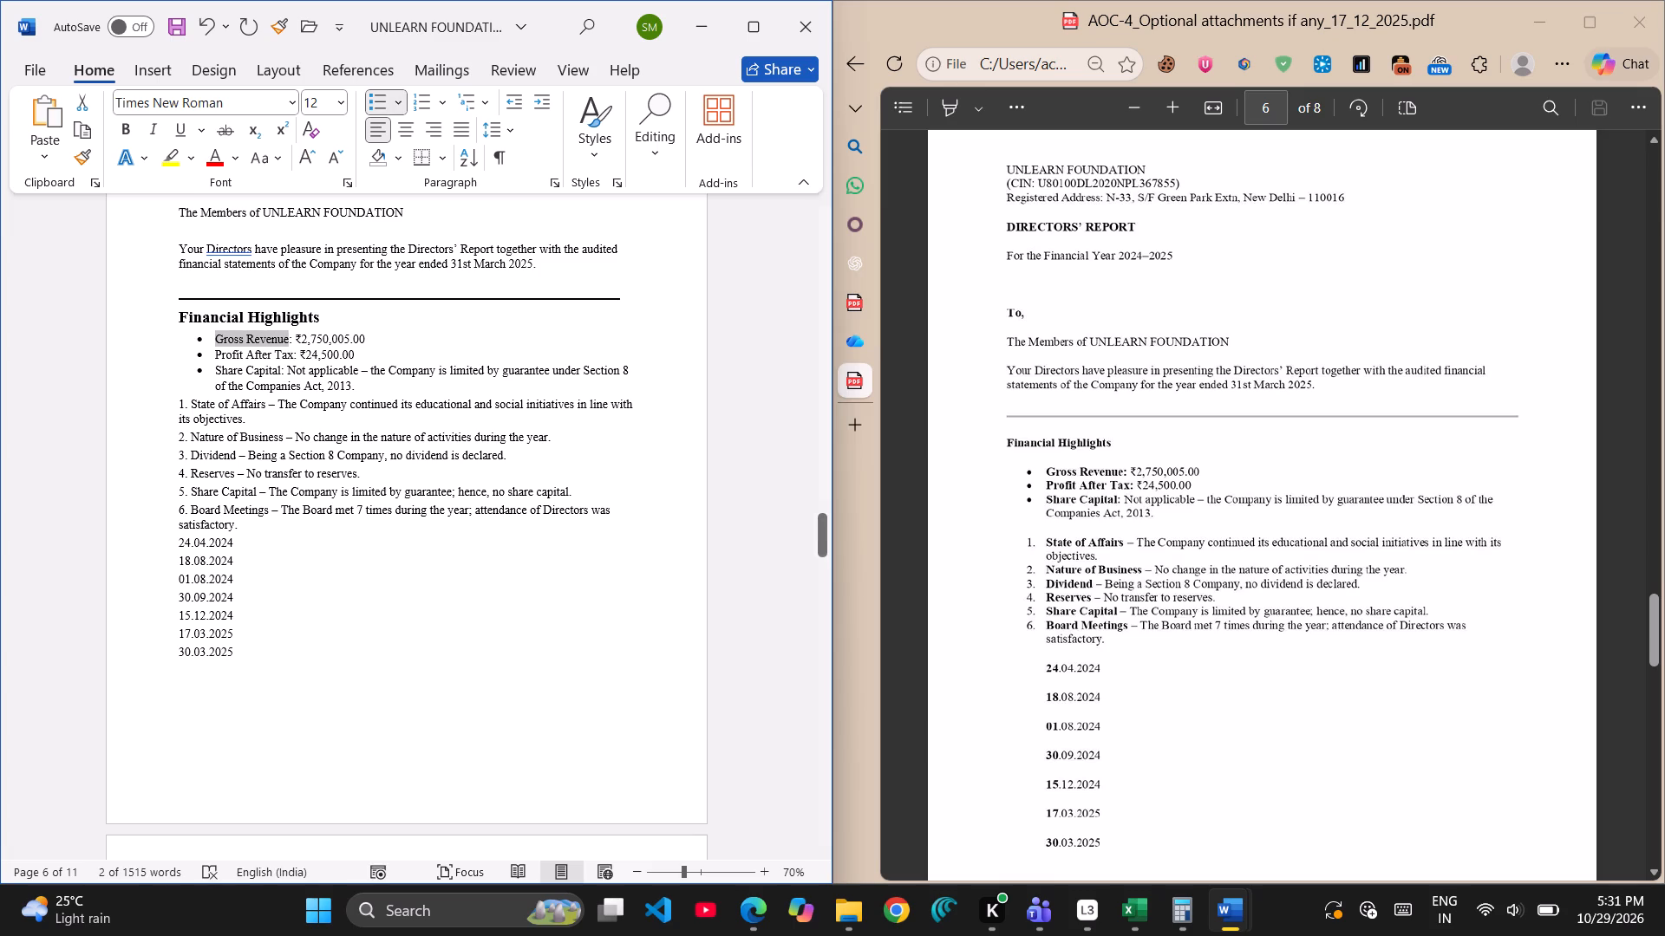
pyautogui.hotkey('ctrl', 'b')
# Make the label "Profit After Tax" bold in the second Financial Highlights bullet.
pyautogui.press('Down')
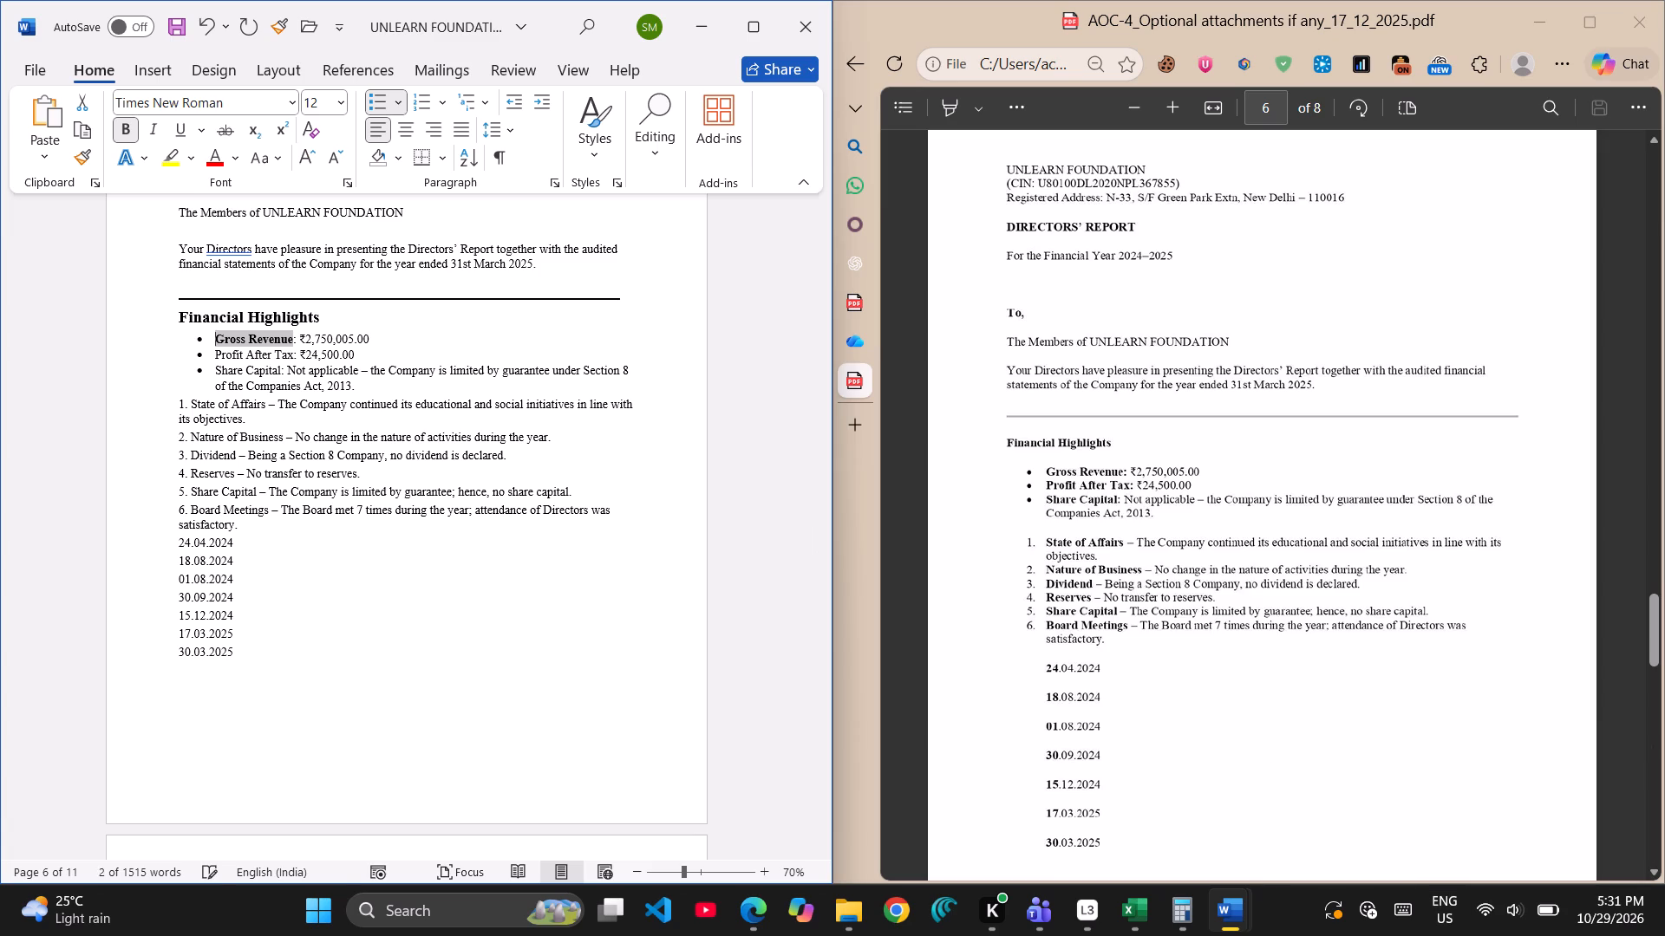
pyautogui.hotkey('shift', 'Left')
pyautogui.hotkey('shift', 'Left')
pyautogui.hotkey('shift', 'Left')
pyautogui.hotkey('shift', 'Left')
pyautogui.hotkey('shift', 'Left')
pyautogui.hotkey('shift', 'Left')
pyautogui.hotkey('shift', 'Left')
pyautogui.hotkey('shift', 'Left')
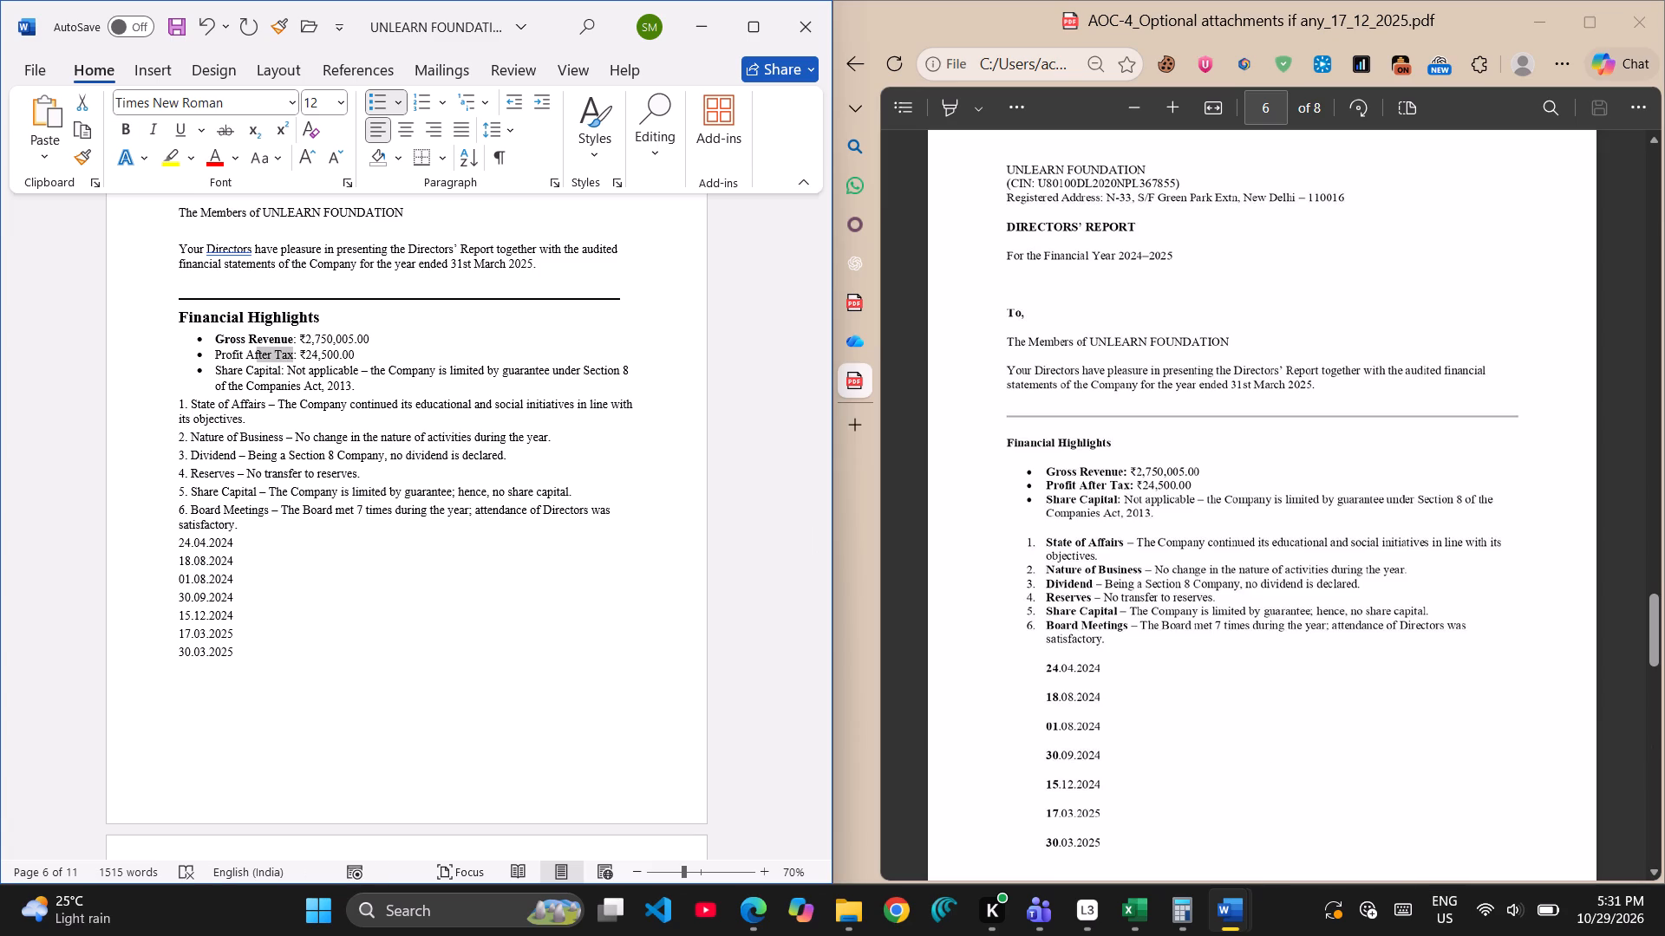
pyautogui.hotkey('shift', 'Left')
pyautogui.hotkey('shift', 'Left')
pyautogui.hotkey('shift', 'Left')
pyautogui.hotkey('shift', 'Left')
pyautogui.hotkey('shift', 'Left')
pyautogui.hotkey('shift', 'Left')
pyautogui.hotkey('shift', 'Left')
pyautogui.hotkey('shift', 'Left')
pyautogui.hotkey('ctrl', 'b')
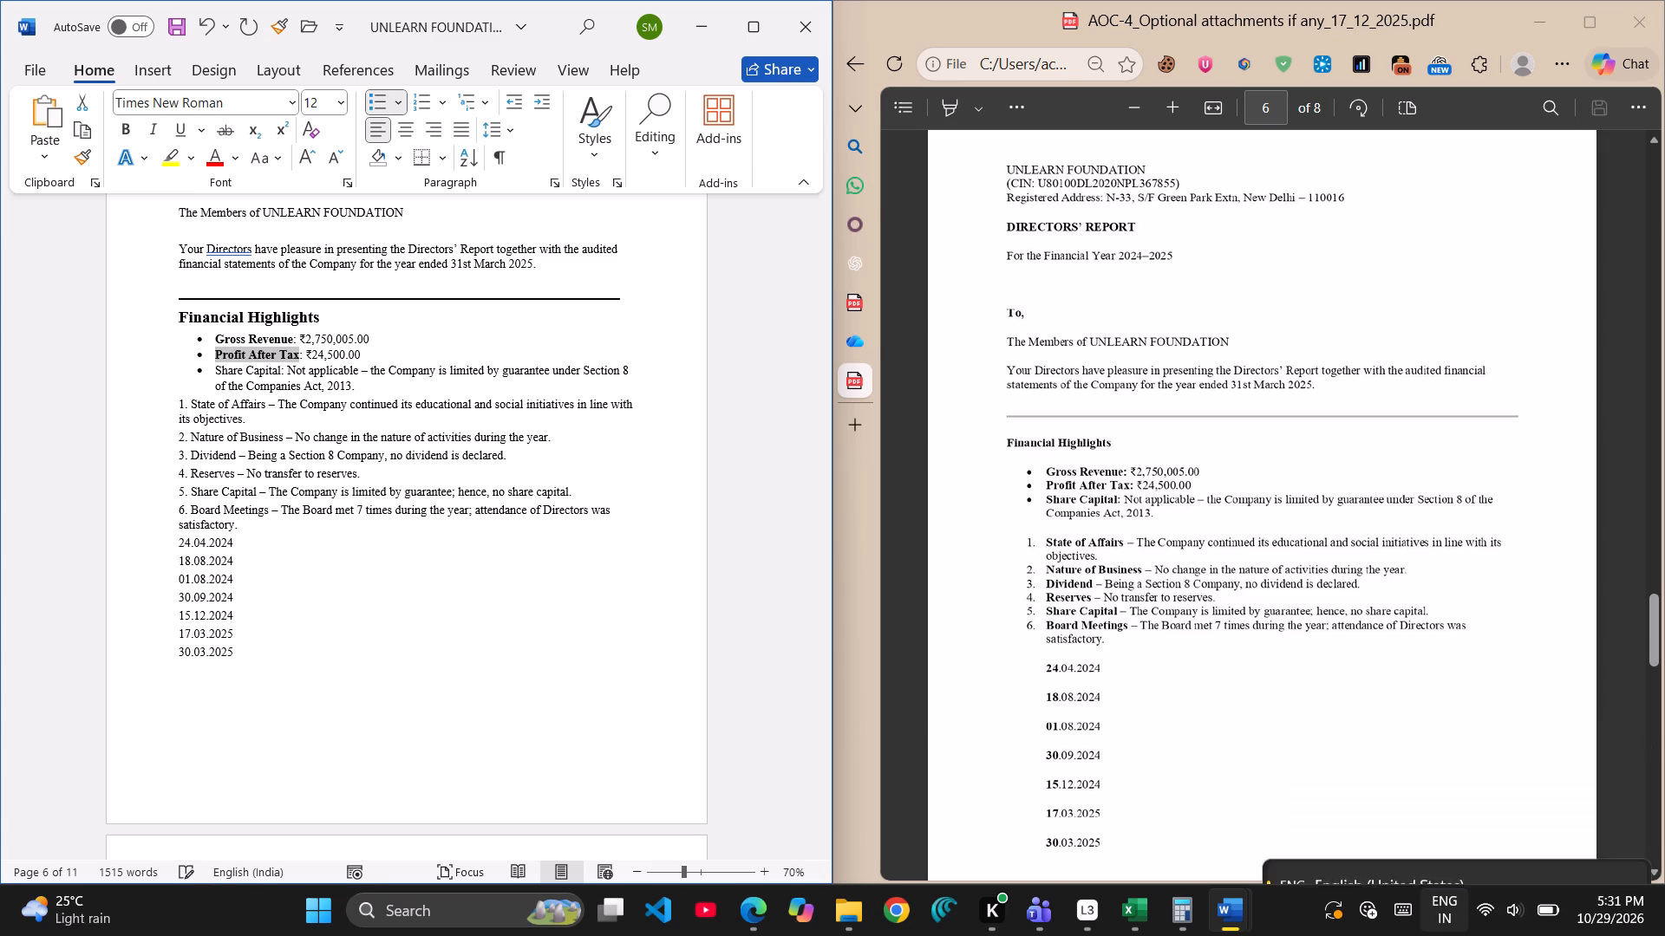
# Make the words "Share Capital: Not" bold at the start of the third Financial Highlights bullet.
pyautogui.press('Down')
pyautogui.hotkey('ctrl', 'shift', 'Left')
pyautogui.hotkey('ctrl', 'shift', 'Left')
pyautogui.hotkey('ctrl', 'shift', 'Left')
pyautogui.hotkey('ctrl', 'shift', 'Left')
pyautogui.hotkey('ctrl', 'shift', 'Left')
pyautogui.hotkey('ctrl', 'shift', 'Left')
pyautogui.hotkey('ctrl', 'shift', 'Left')
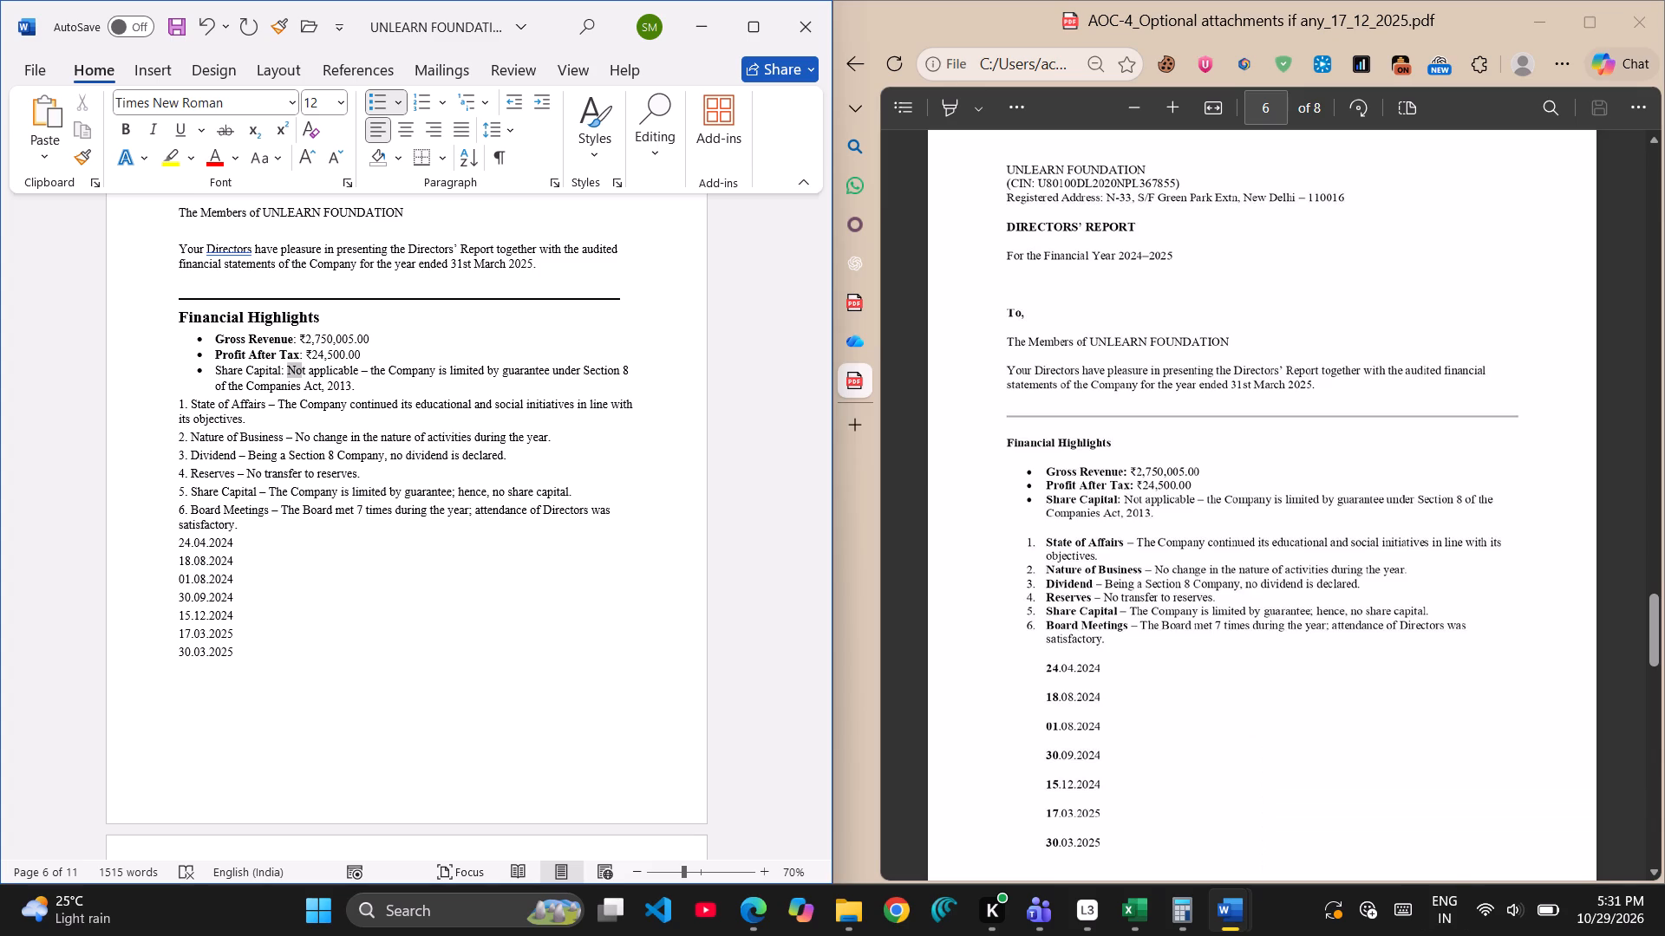
pyautogui.hotkey('ctrl', 'shift', 'Down')
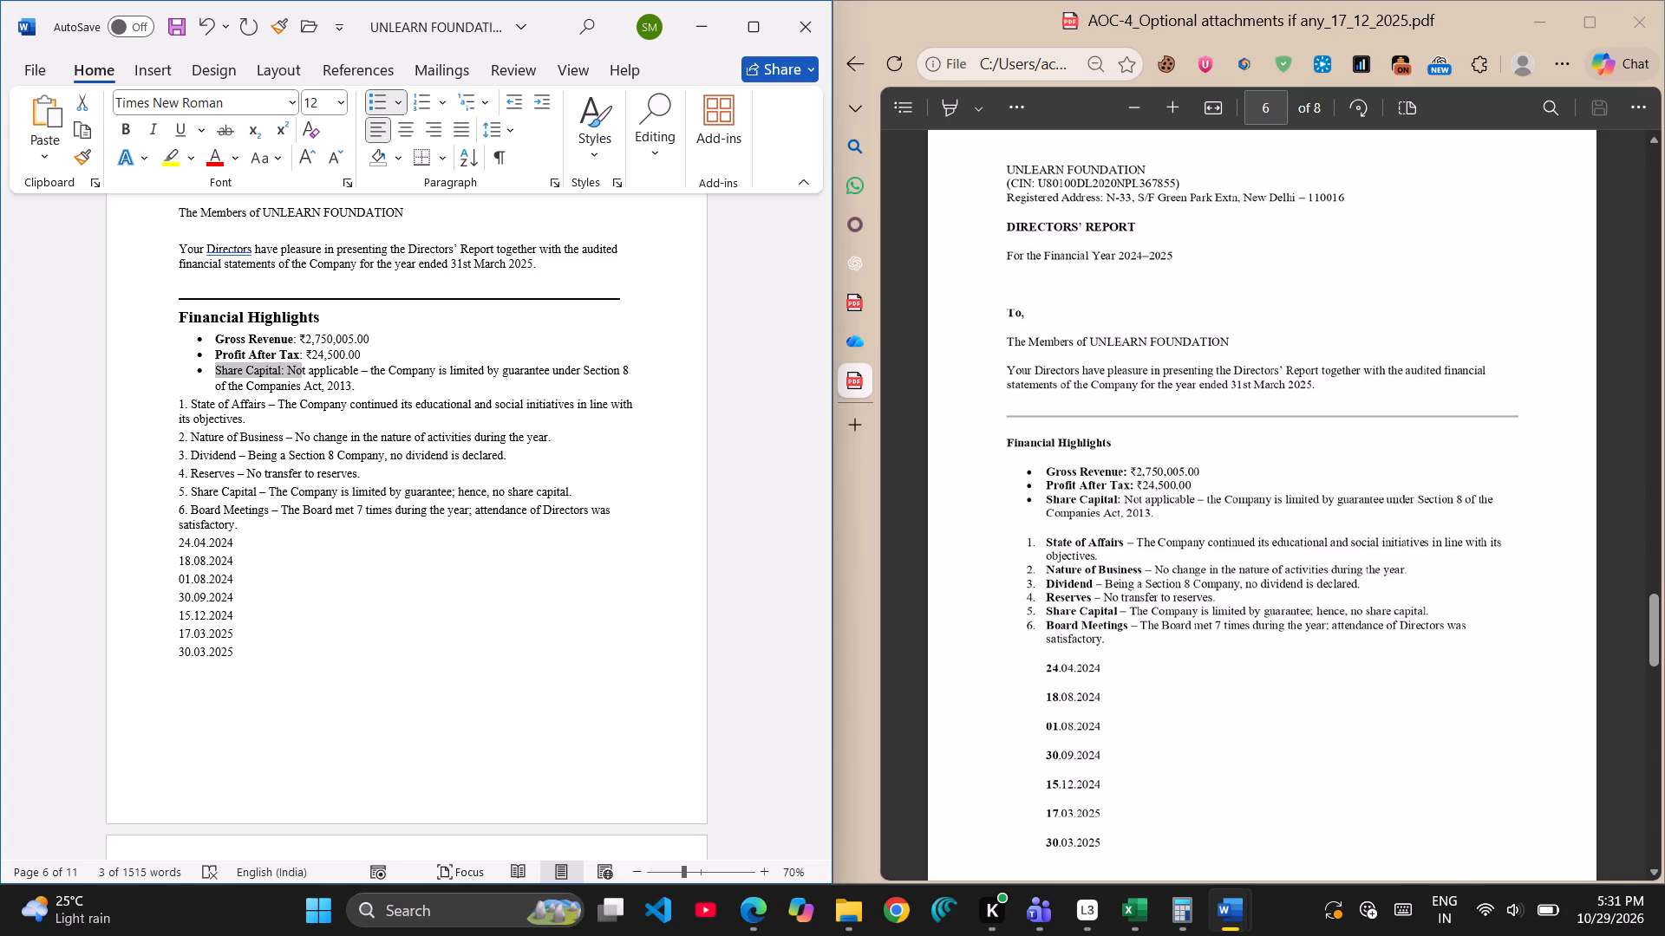
pyautogui.press('Right')
pyautogui.press('Right')
pyautogui.hotkey('ctrl', 'shift', 'Left')
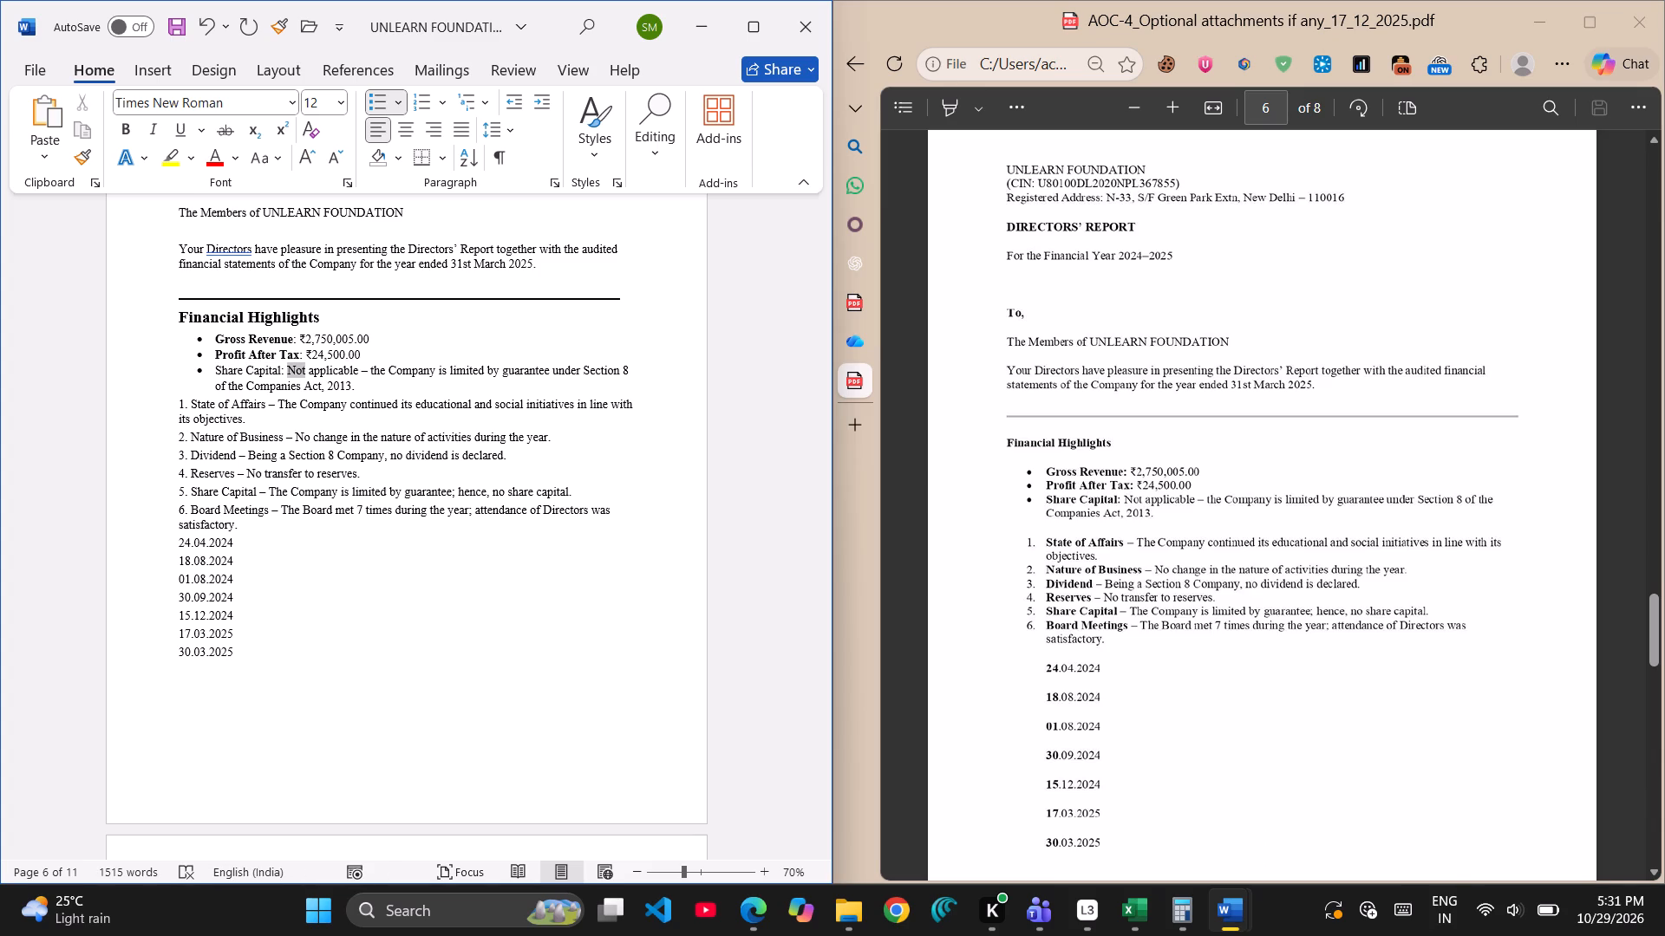
pyautogui.hotkey('ctrl', 'shift', 'Left')
pyautogui.hotkey('ctrl', 'shift', 'Left')
pyautogui.hotkey('ctrl', 'shift', 'Left')
pyautogui.hotkey('ctrl', 'shift', 'Left')
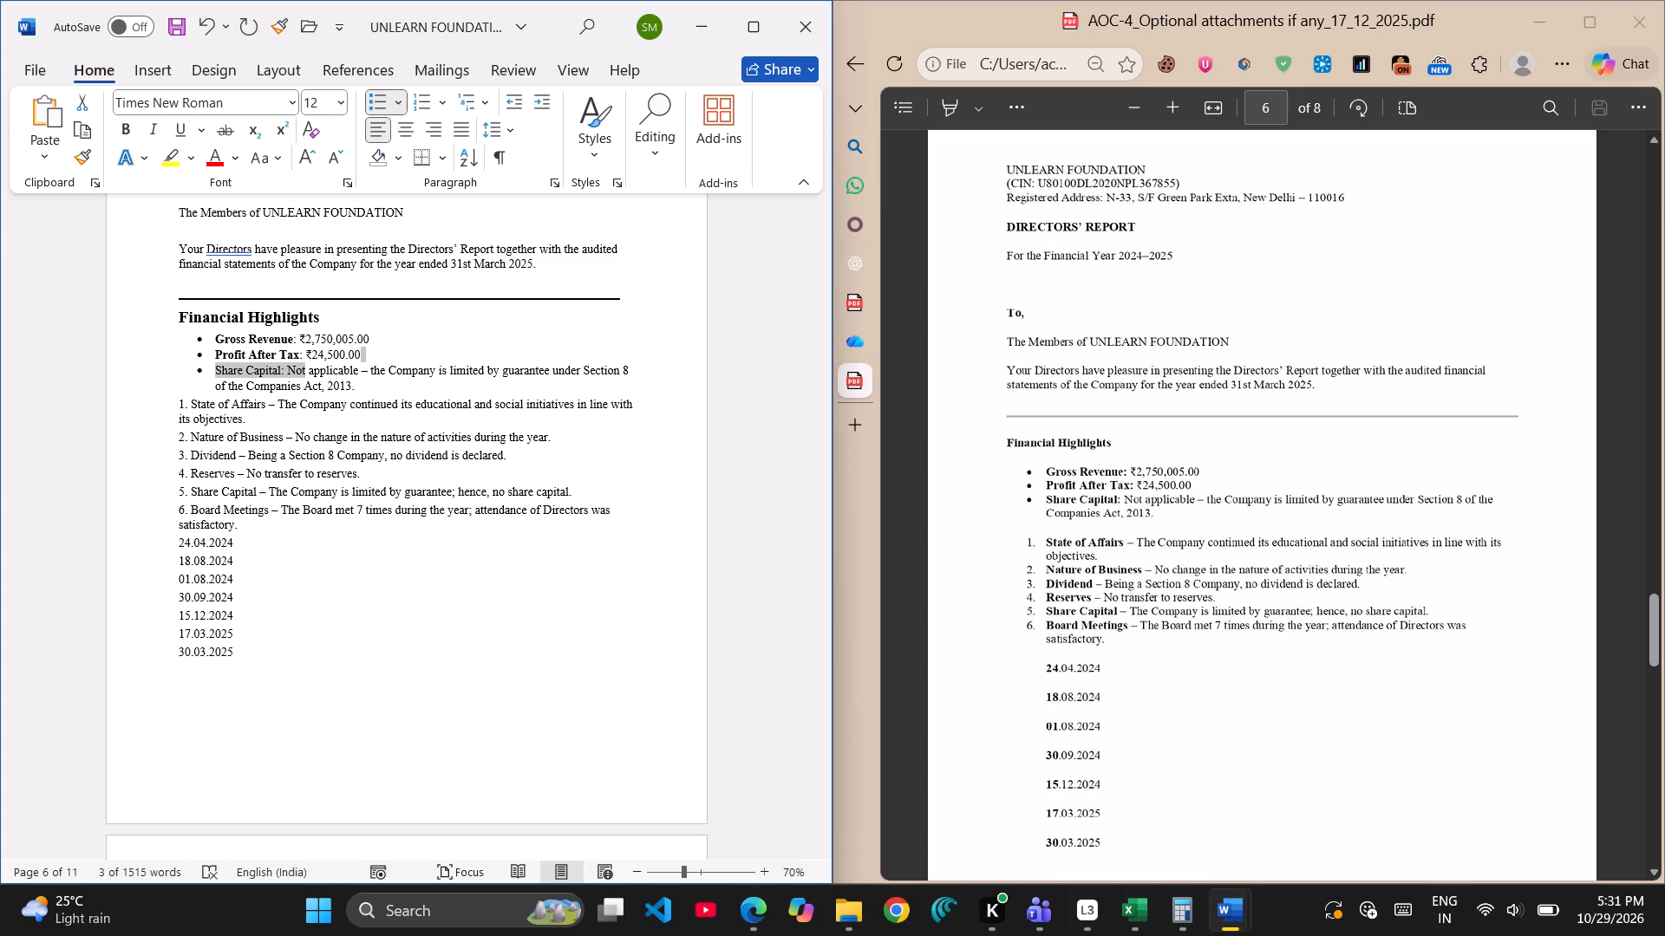
pyautogui.hotkey('ctrl', 'shift', 'Down')
pyautogui.hotkey('ctrl', 'b')
pyautogui.press('Down')
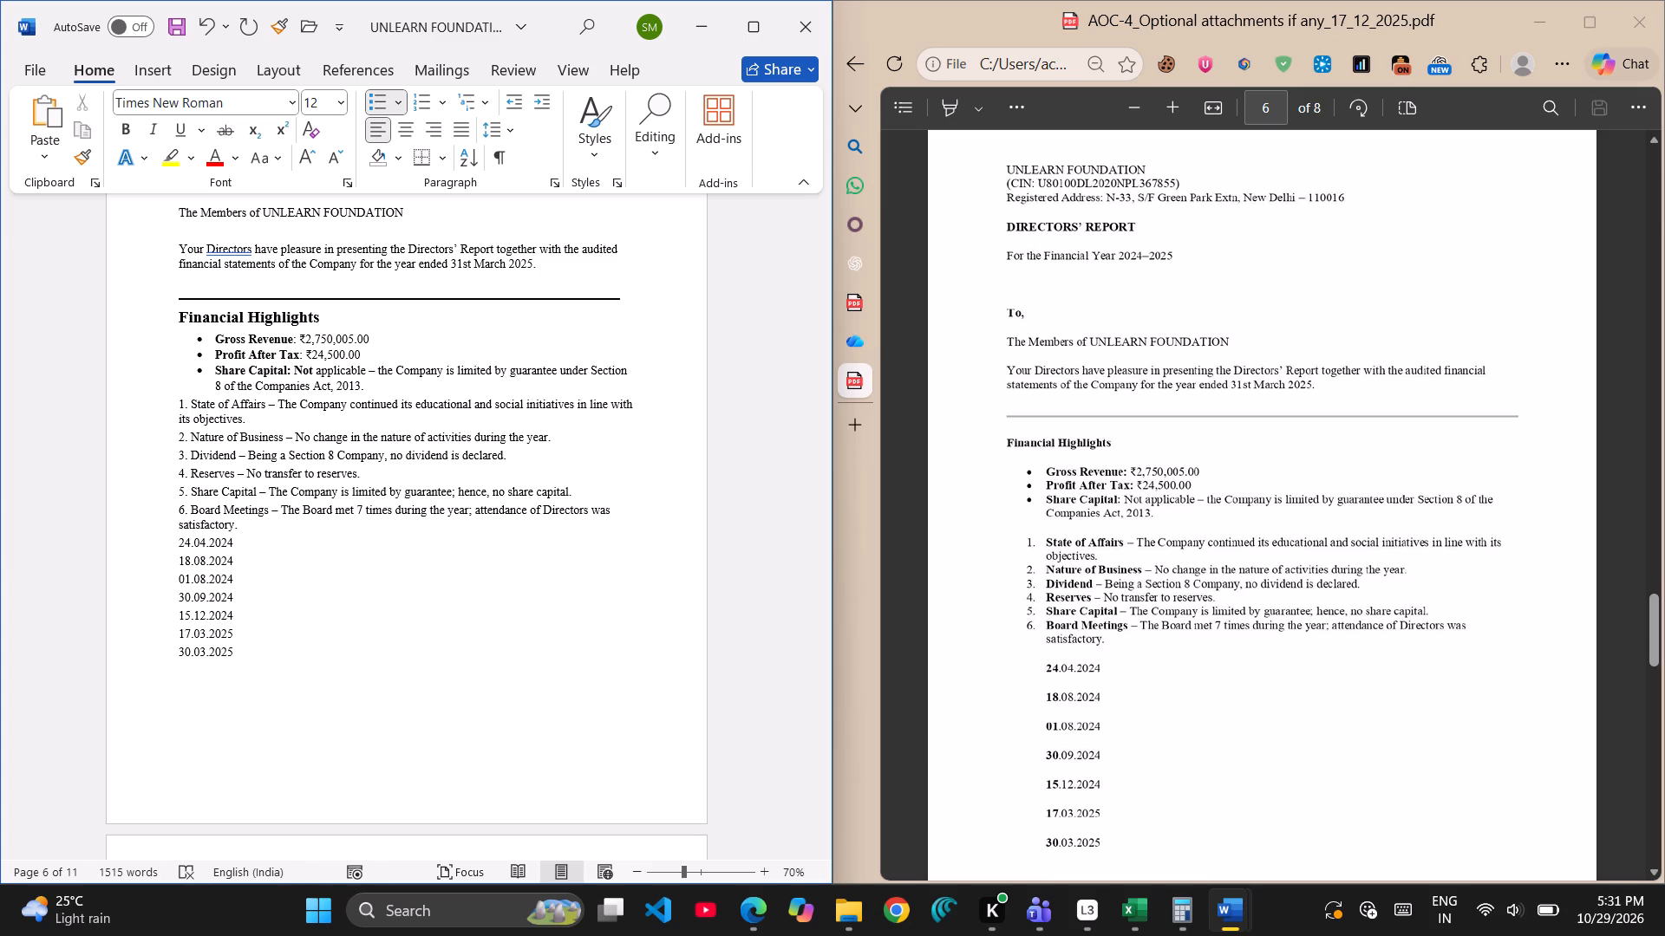
# Remove the bold from the word "Not" after "Share Capital:" in the third bullet.
pyautogui.press('Up')
pyautogui.hotkey('ctrl', 'Left')
pyautogui.hotkey('shift', 'Right')
pyautogui.hotkey('shift', 'Right')
pyautogui.hotkey('shift', 'Right')
pyautogui.hotkey('ctrl', 'b')
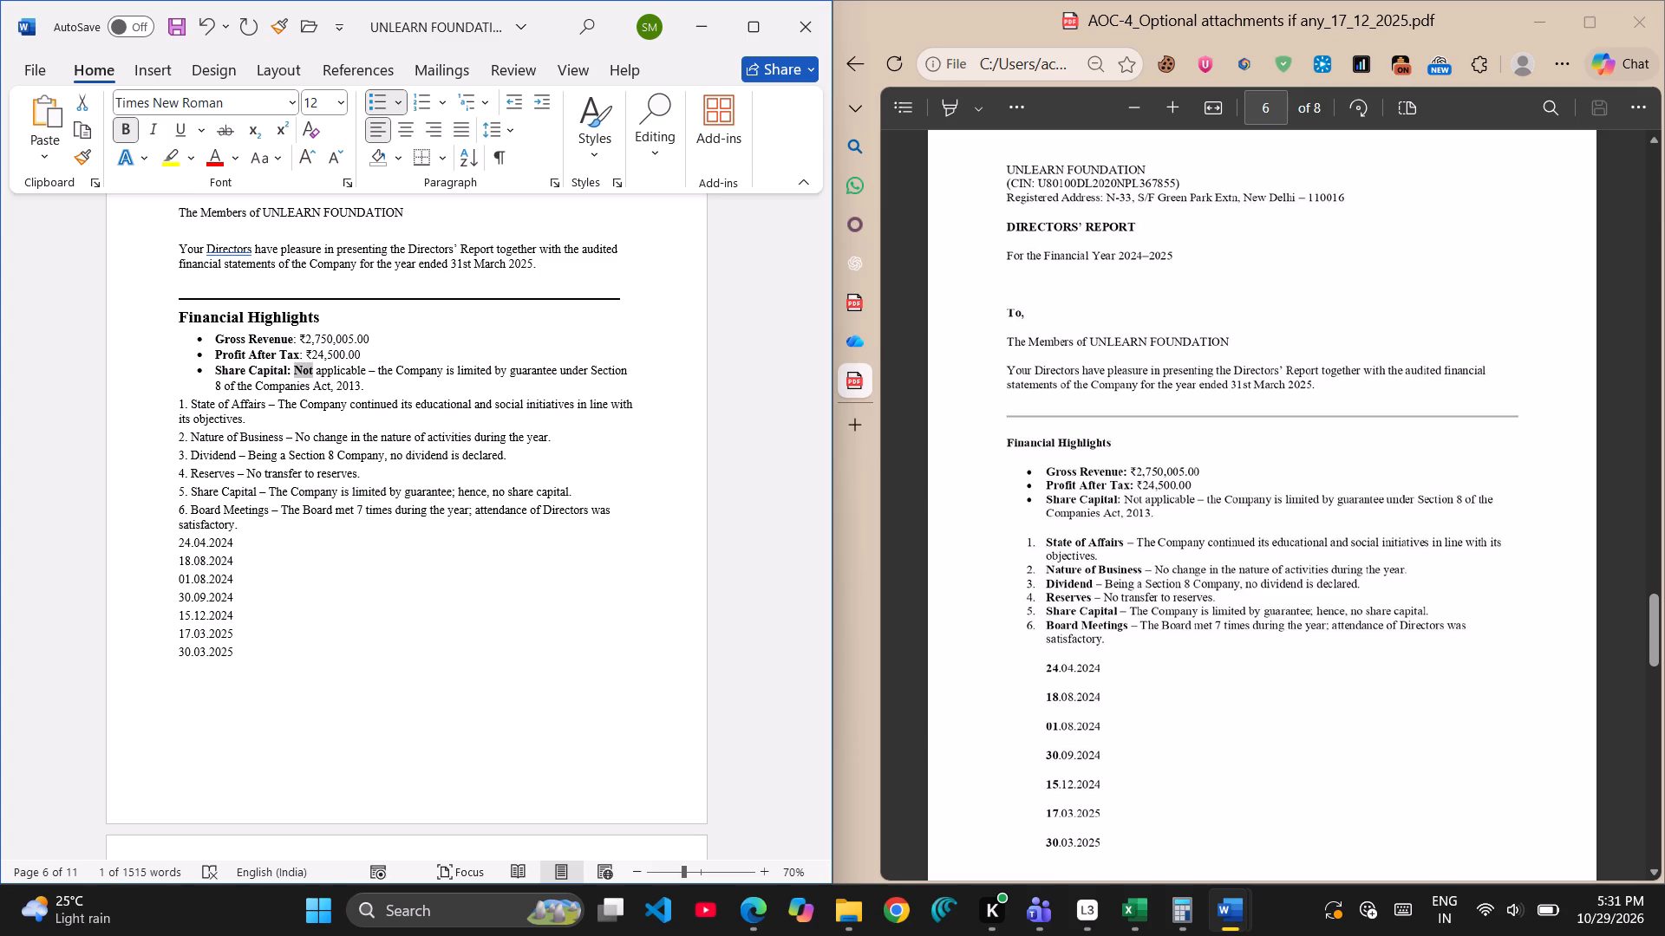
# Make the label "State of Affairs" bold in item 1 below the Financial Highlights bullets.
pyautogui.press('Down')
pyautogui.press('Left')
pyautogui.press('Left')
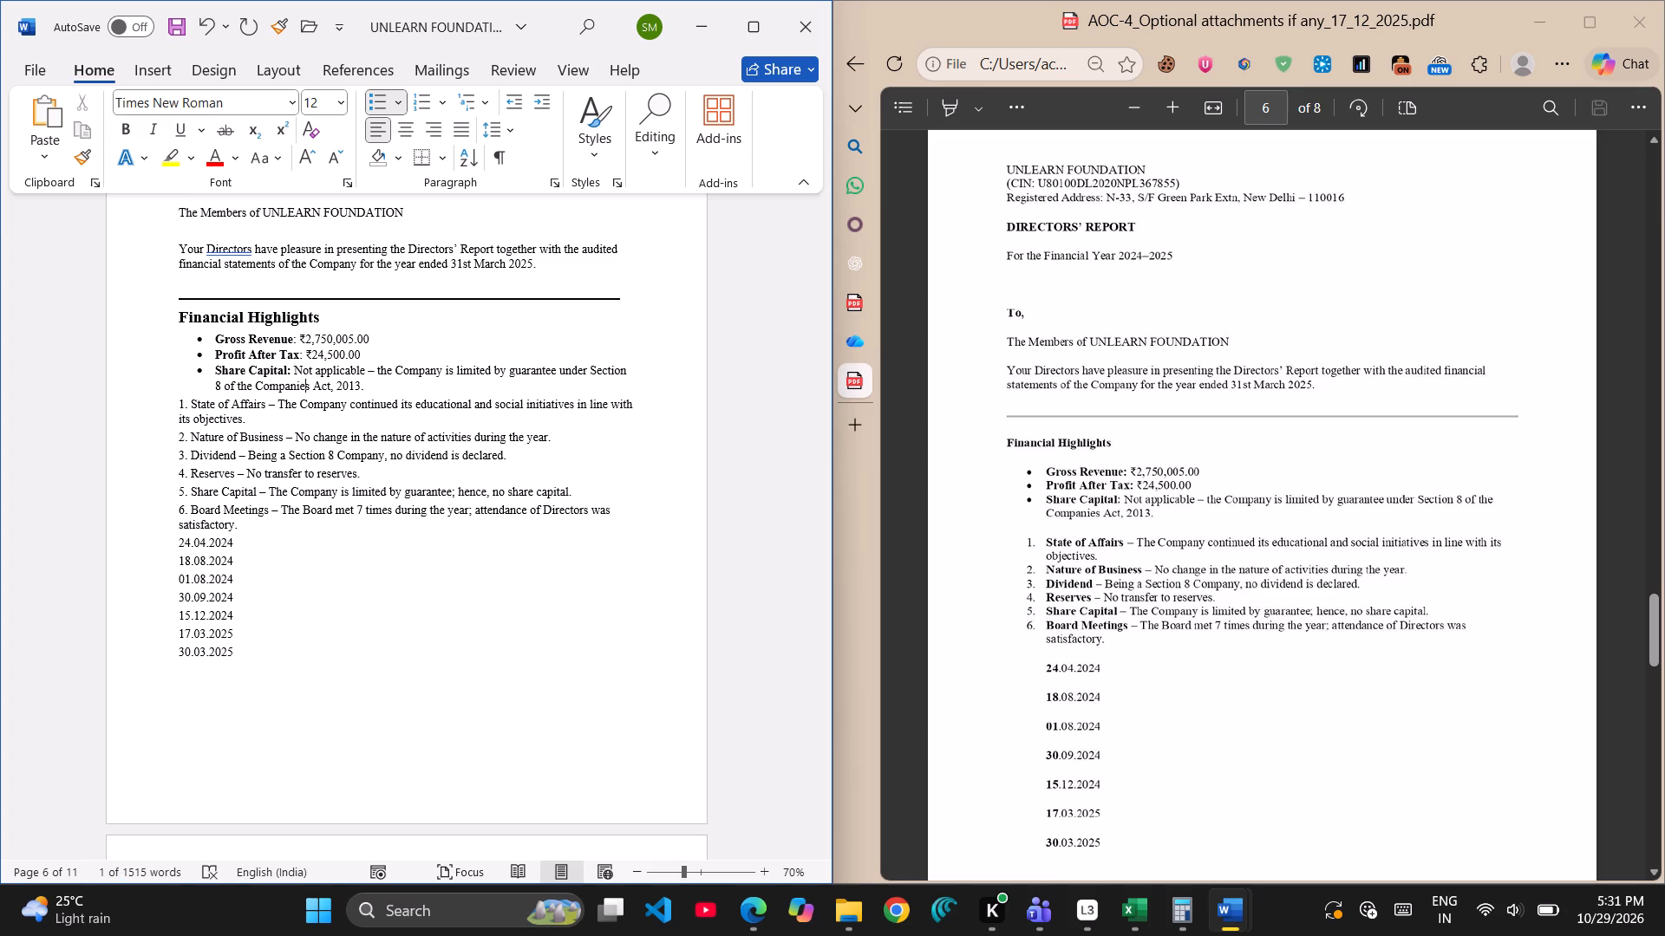
pyautogui.press('Left')
pyautogui.press('Down')
pyautogui.press('Left')
pyautogui.press('Left')
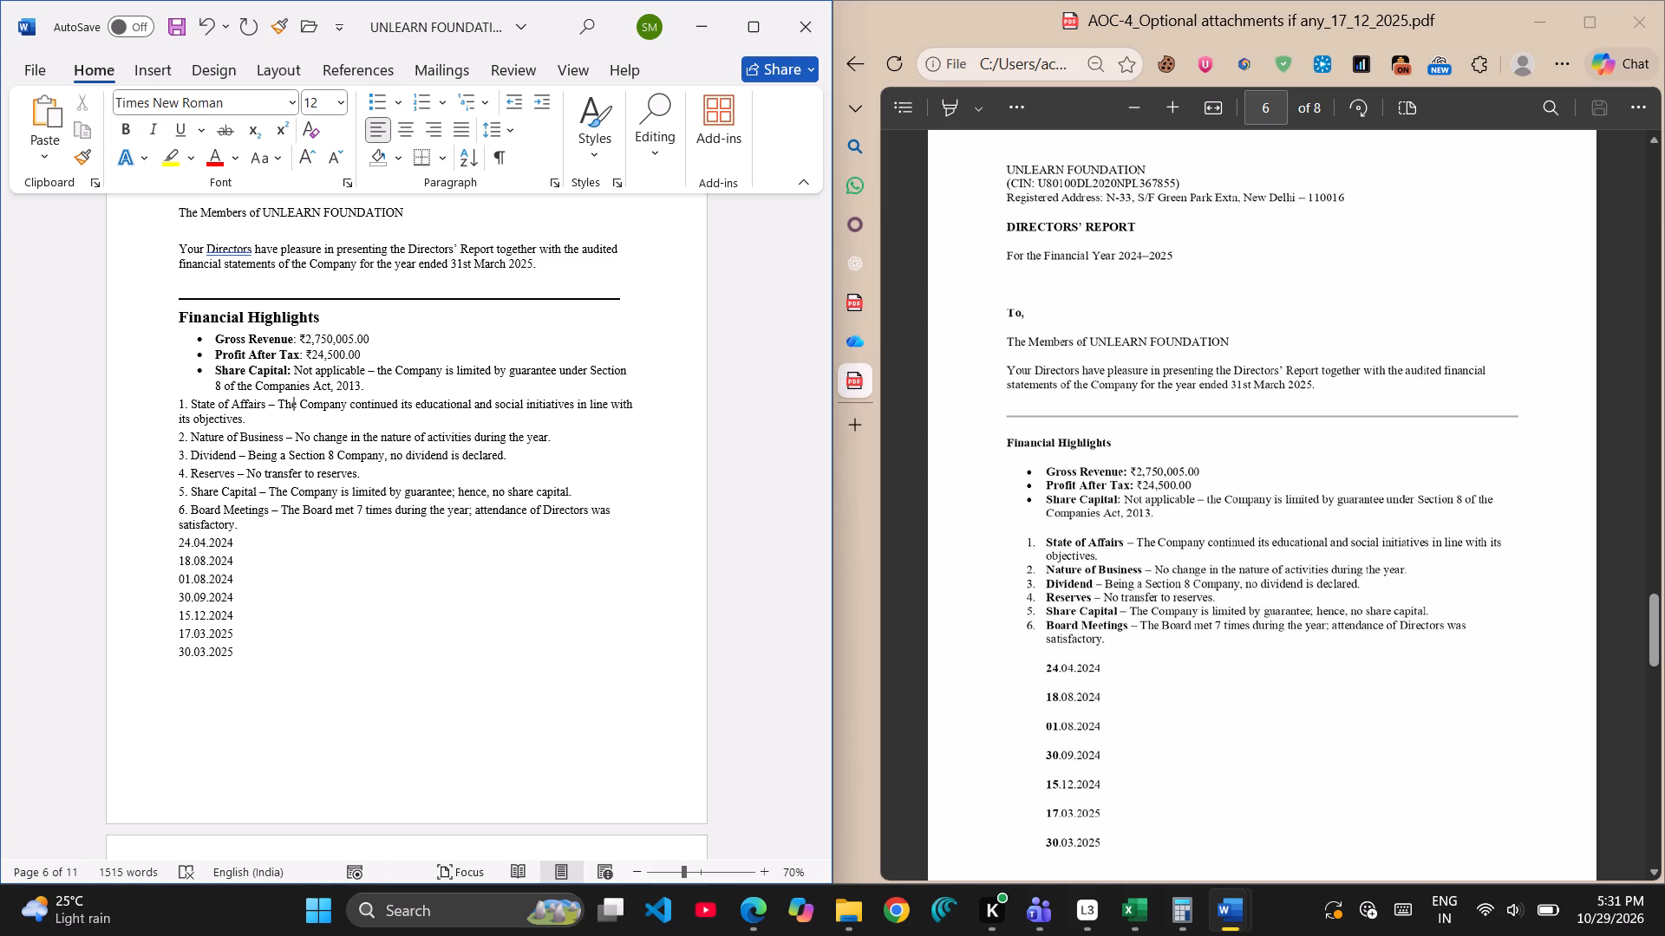
pyautogui.press('Left')
pyautogui.press('Left')
pyautogui.press('Left')
pyautogui.press('Left')
pyautogui.press('Left')
pyautogui.hotkey('shift', 'Left')
pyautogui.hotkey('shift', 'Left')
pyautogui.hotkey('shift', 'Left')
pyautogui.hotkey('shift', 'Left')
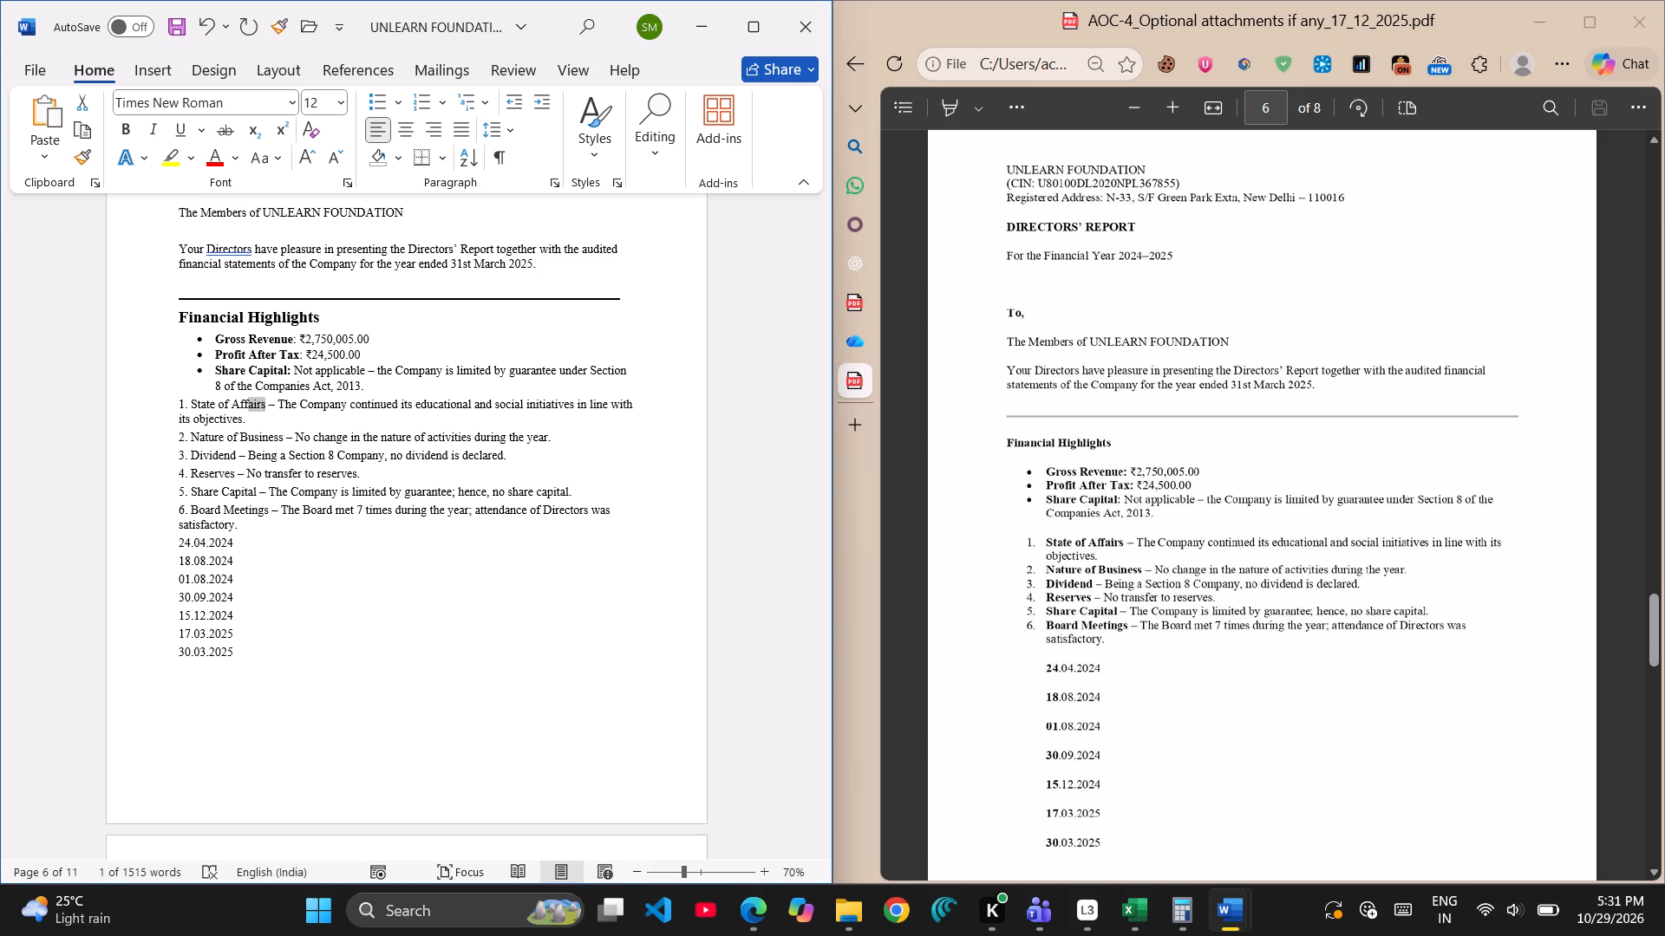
pyautogui.hotkey('shift', 'Left')
pyautogui.hotkey('shift', 'Left')
pyautogui.hotkey('shift', 'Left')
pyautogui.hotkey('shift', 'Left')
pyautogui.hotkey('shift', 'Left')
pyautogui.hotkey('shift', 'Left')
pyautogui.hotkey('shift', 'Left')
pyautogui.hotkey('shift', 'Left')
pyautogui.hotkey('shift', 'Left')
pyautogui.hotkey('shift', 'Left')
pyautogui.hotkey('shift', 'Left')
pyautogui.hotkey('shift', 'Left')
pyautogui.hotkey('ctrl', 'b')
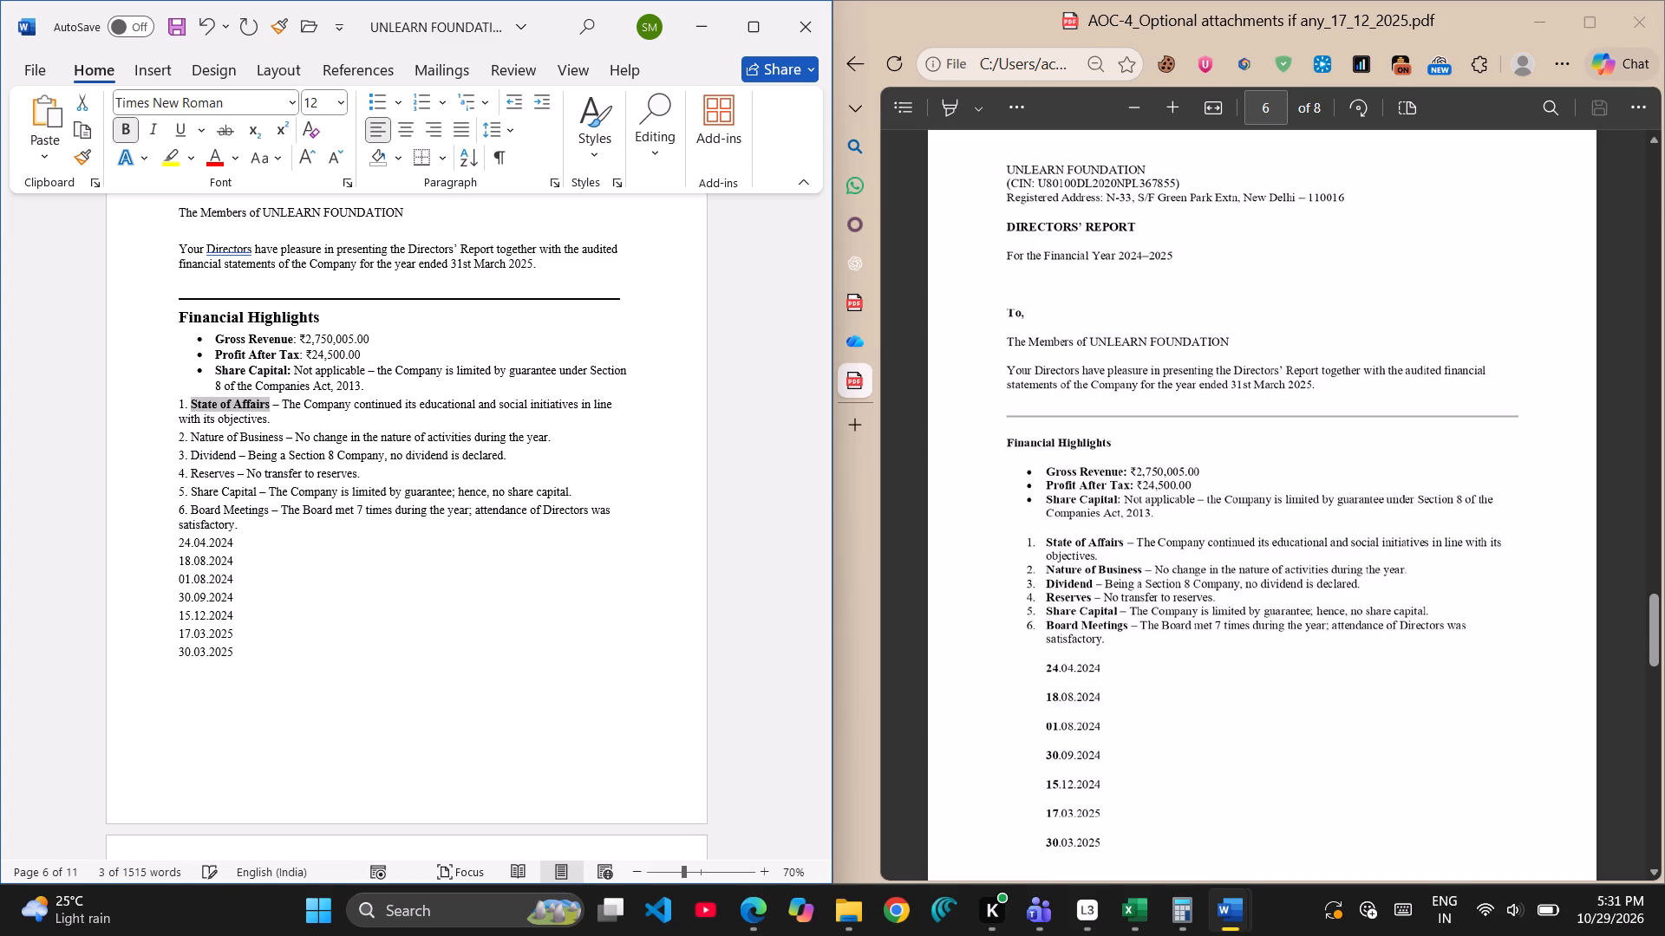
# Make the label "Nature of Business" bold in item 2 of the Directors' Report.
pyautogui.press('Down')
pyautogui.press('Down')
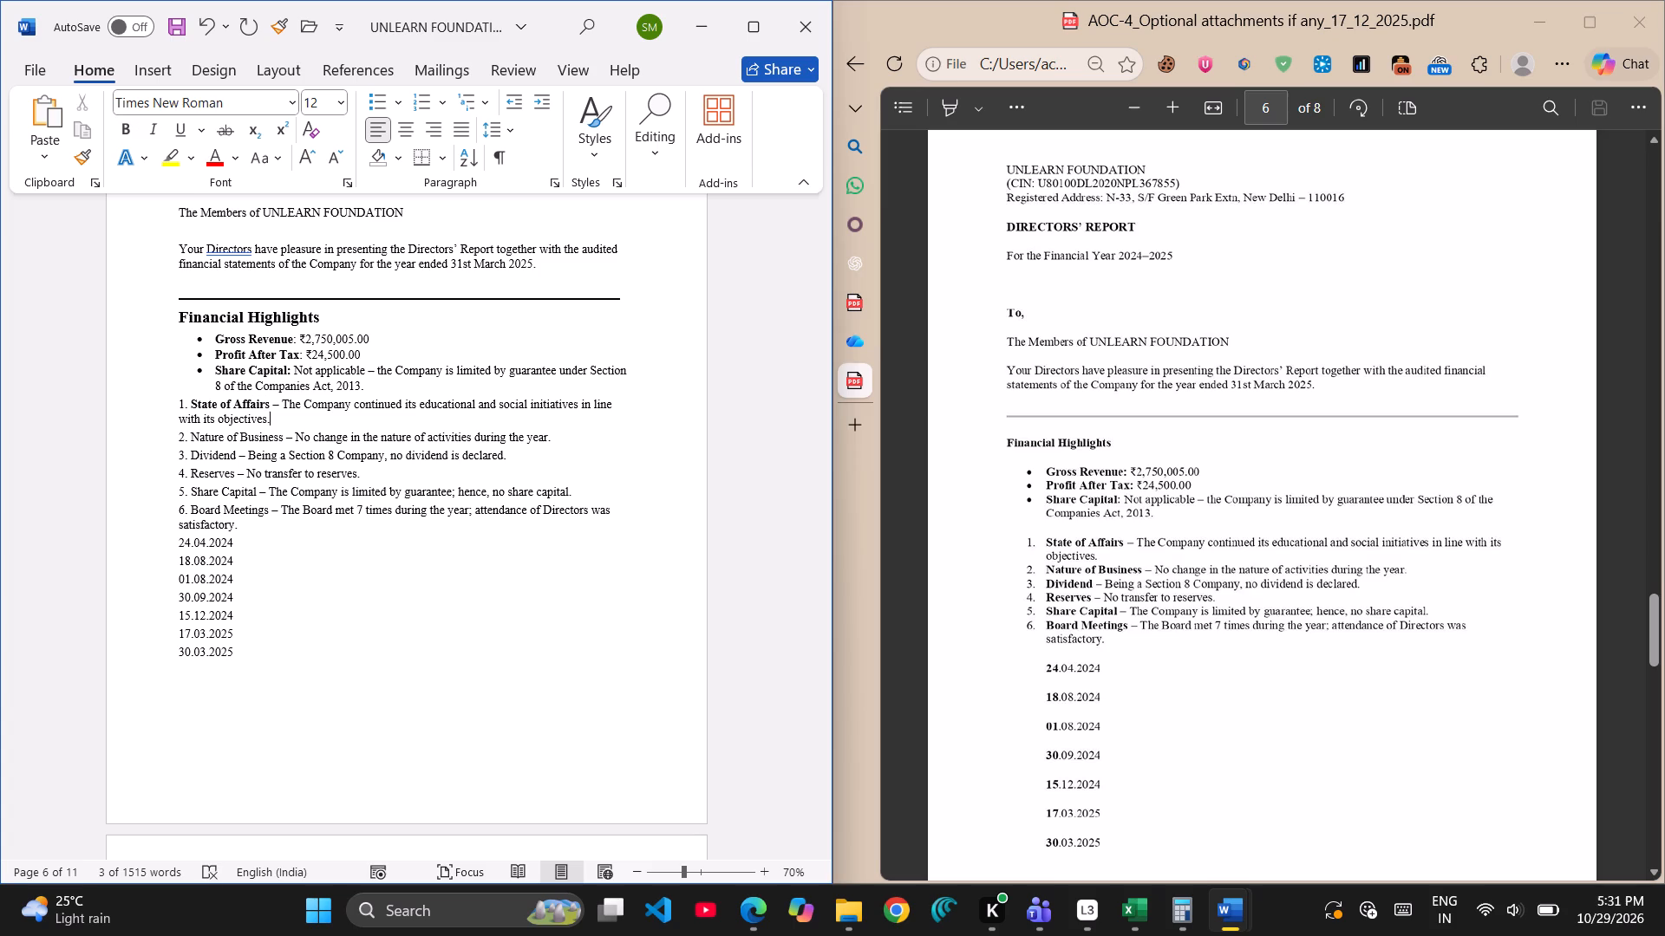
pyautogui.press('Right')
pyautogui.press('Right')
pyautogui.press('Right')
pyautogui.hotkey('shift', 'Left')
pyautogui.hotkey('shift', 'Left')
pyautogui.hotkey('shift', 'Left')
pyautogui.hotkey('shift', 'Left')
pyautogui.hotkey('shift', 'Left')
pyautogui.hotkey('shift', 'Left')
pyautogui.hotkey('shift', 'Left')
pyautogui.hotkey('shift', 'Left')
pyautogui.hotkey('shift', 'Left')
pyautogui.hotkey('shift', 'Left')
pyautogui.hotkey('shift', 'Left')
pyautogui.hotkey('shift', 'Left')
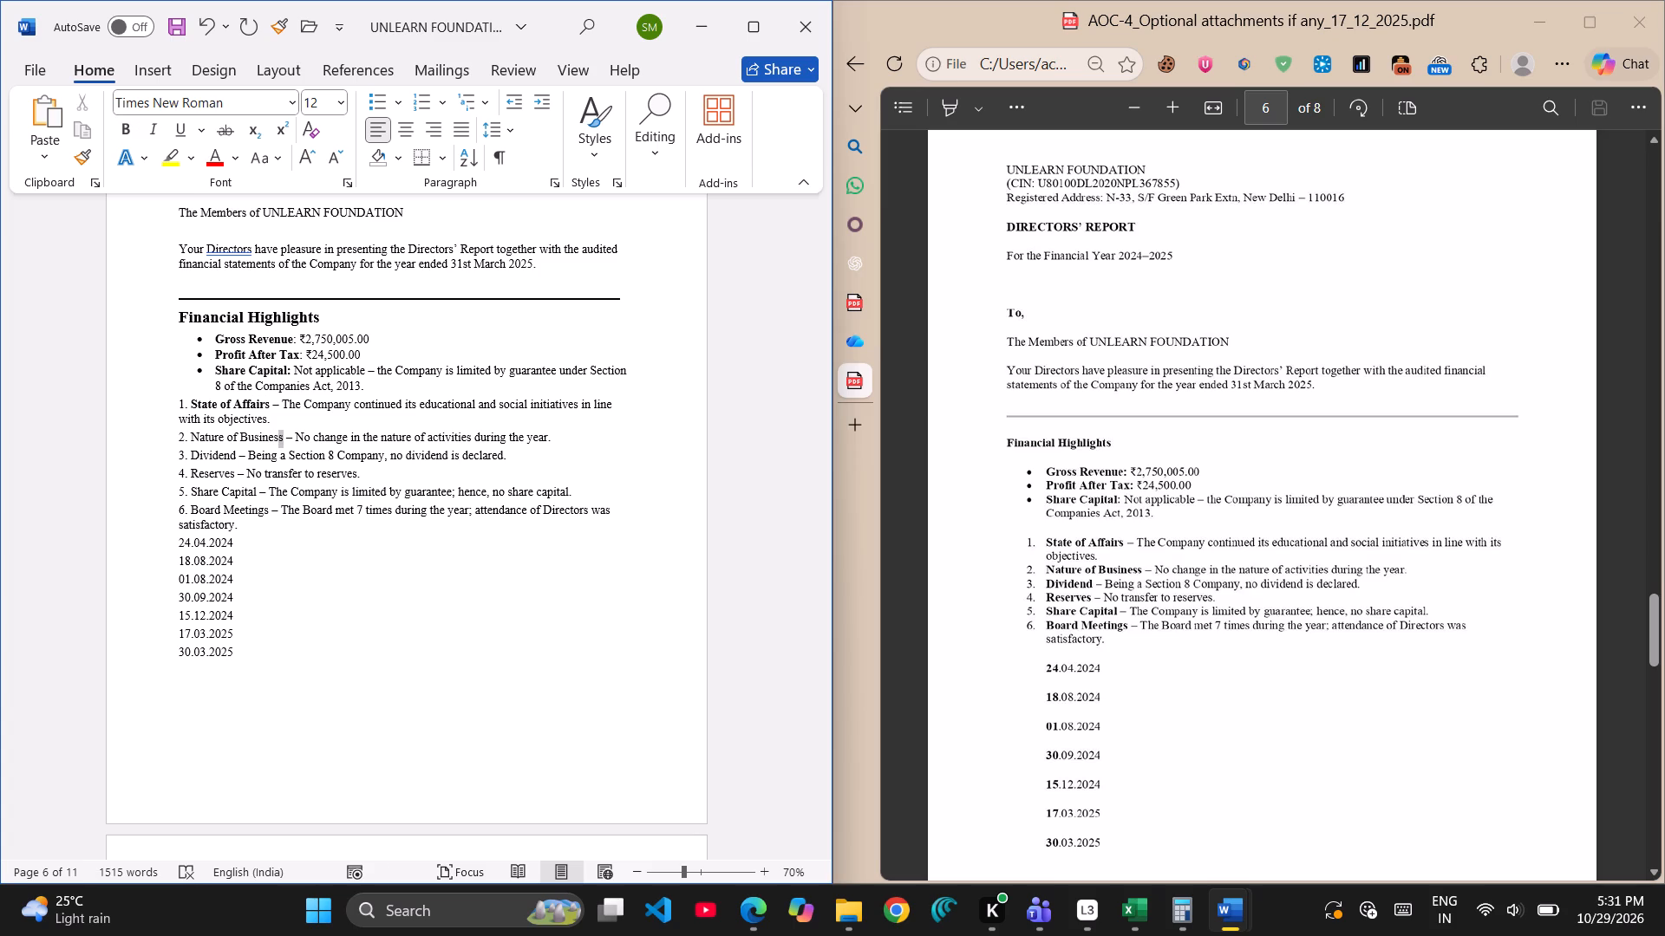
pyautogui.hotkey('shift', 'Left')
pyautogui.hotkey('shift', 'Left')
pyautogui.hotkey('shift', 'Left')
pyautogui.hotkey('shift', 'Left')
pyautogui.hotkey('shift', 'Left')
pyautogui.hotkey('shift', 'Left')
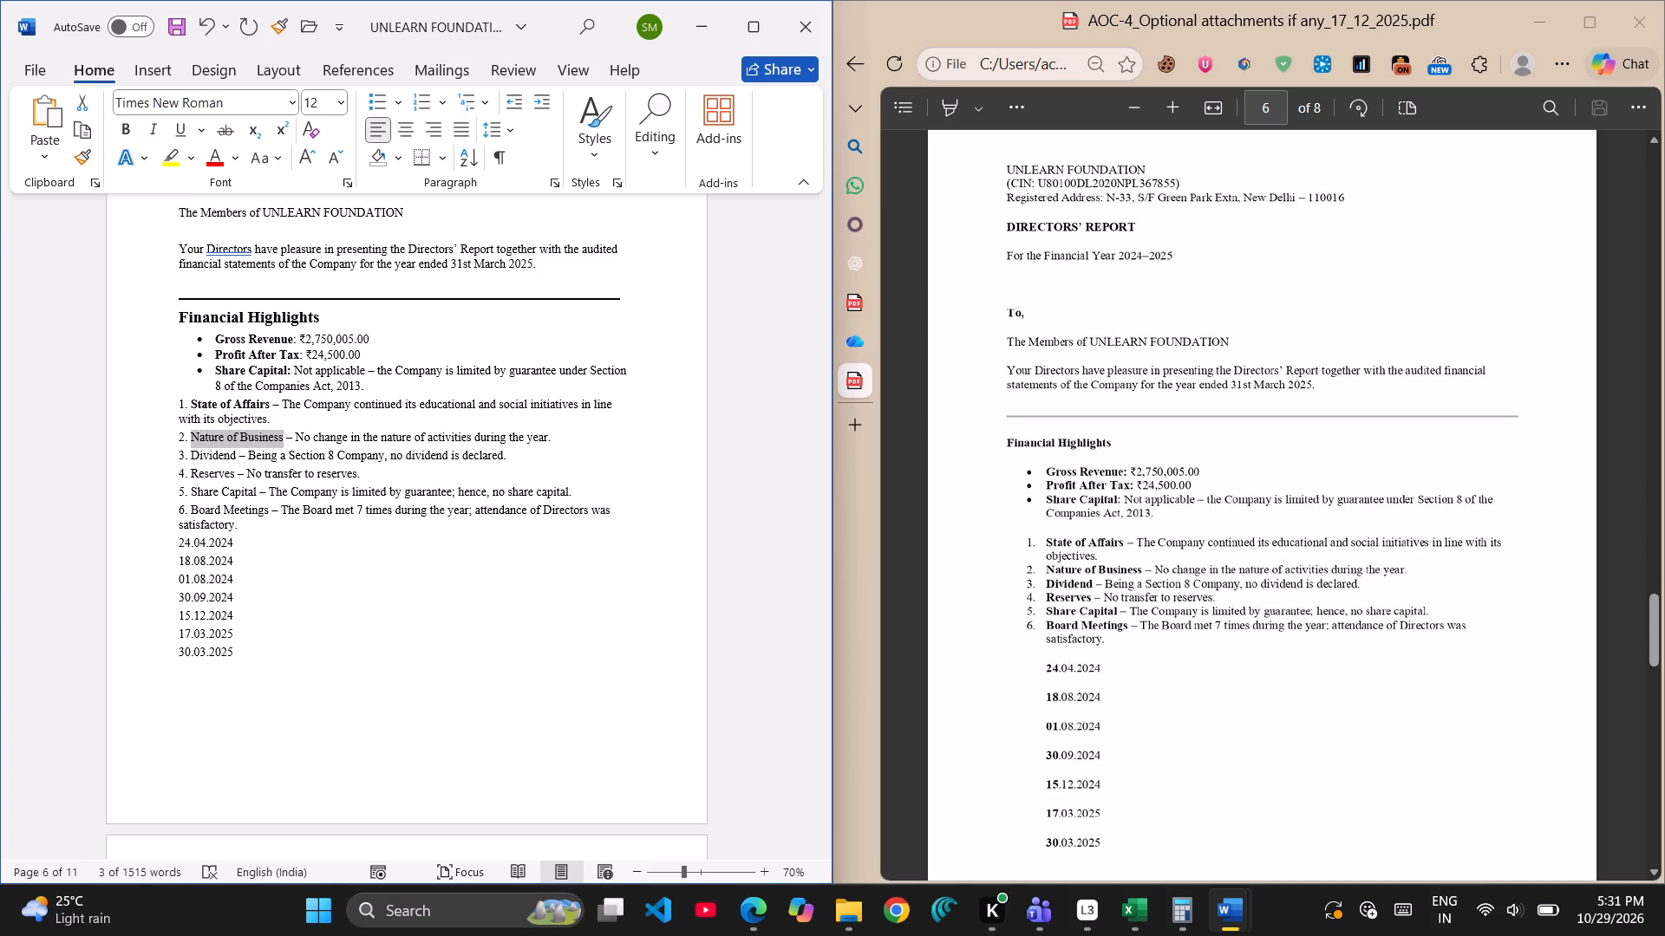
pyautogui.hotkey('ctrl', 'b')
# Make the label "Dividend" bold in item 3 of the Directors' Report.
pyautogui.press('Down')
pyautogui.press('Left')
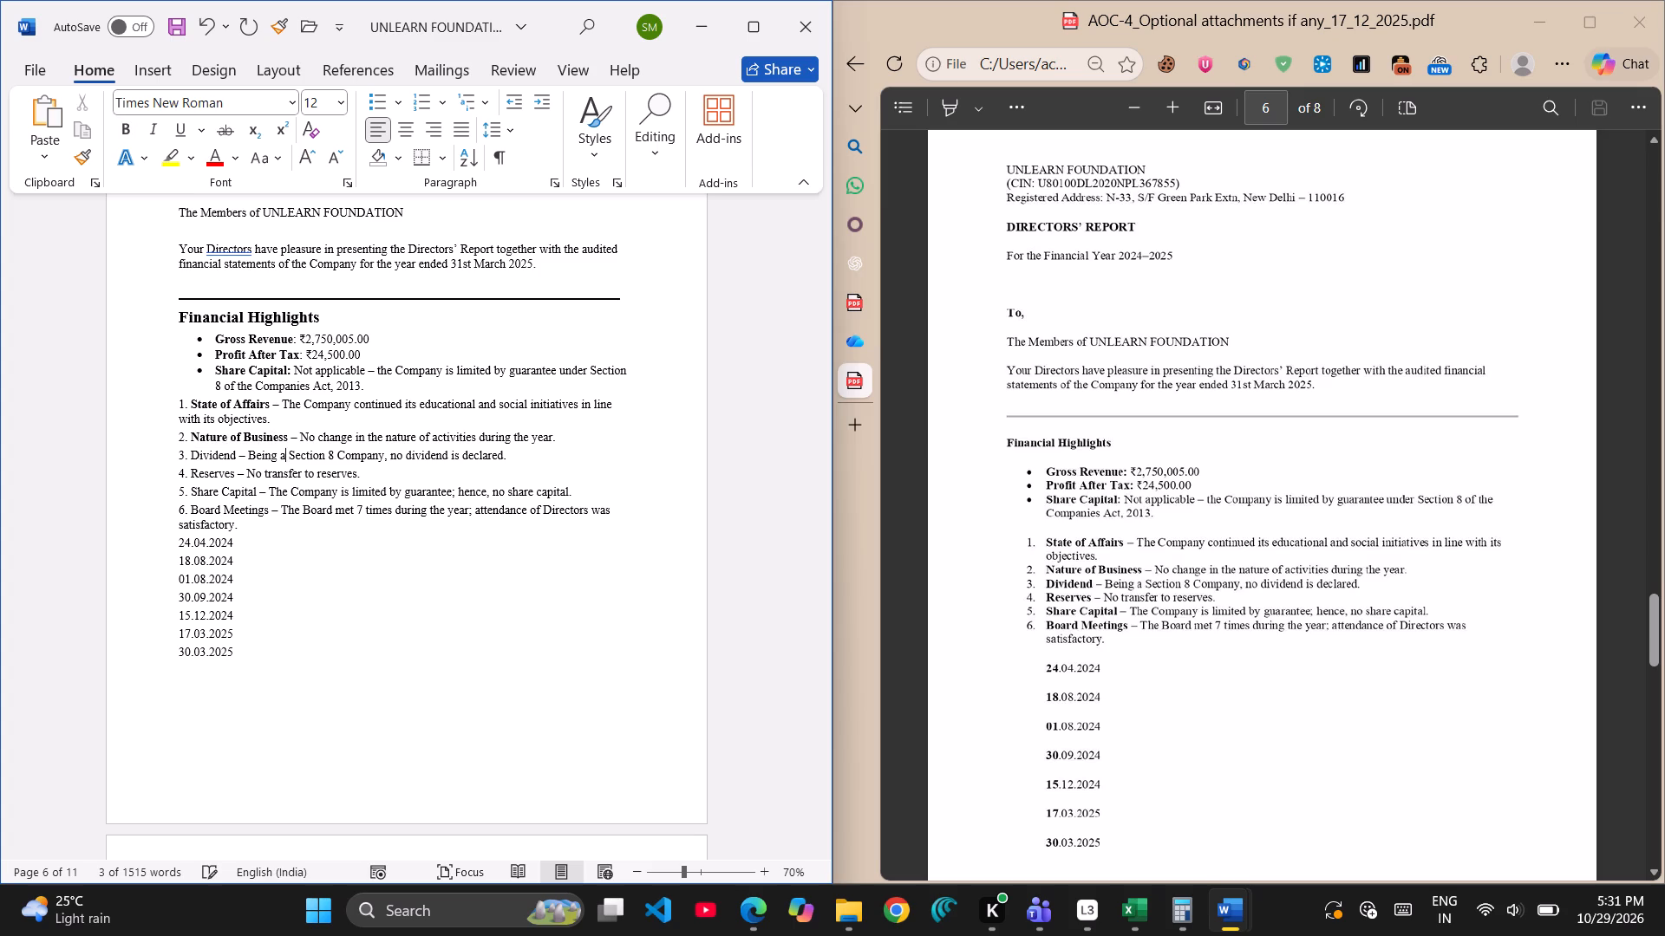
pyautogui.press('Left')
pyautogui.press('Left')
pyautogui.press('Left')
pyautogui.press('Left')
pyautogui.press('Left')
pyautogui.press('Left')
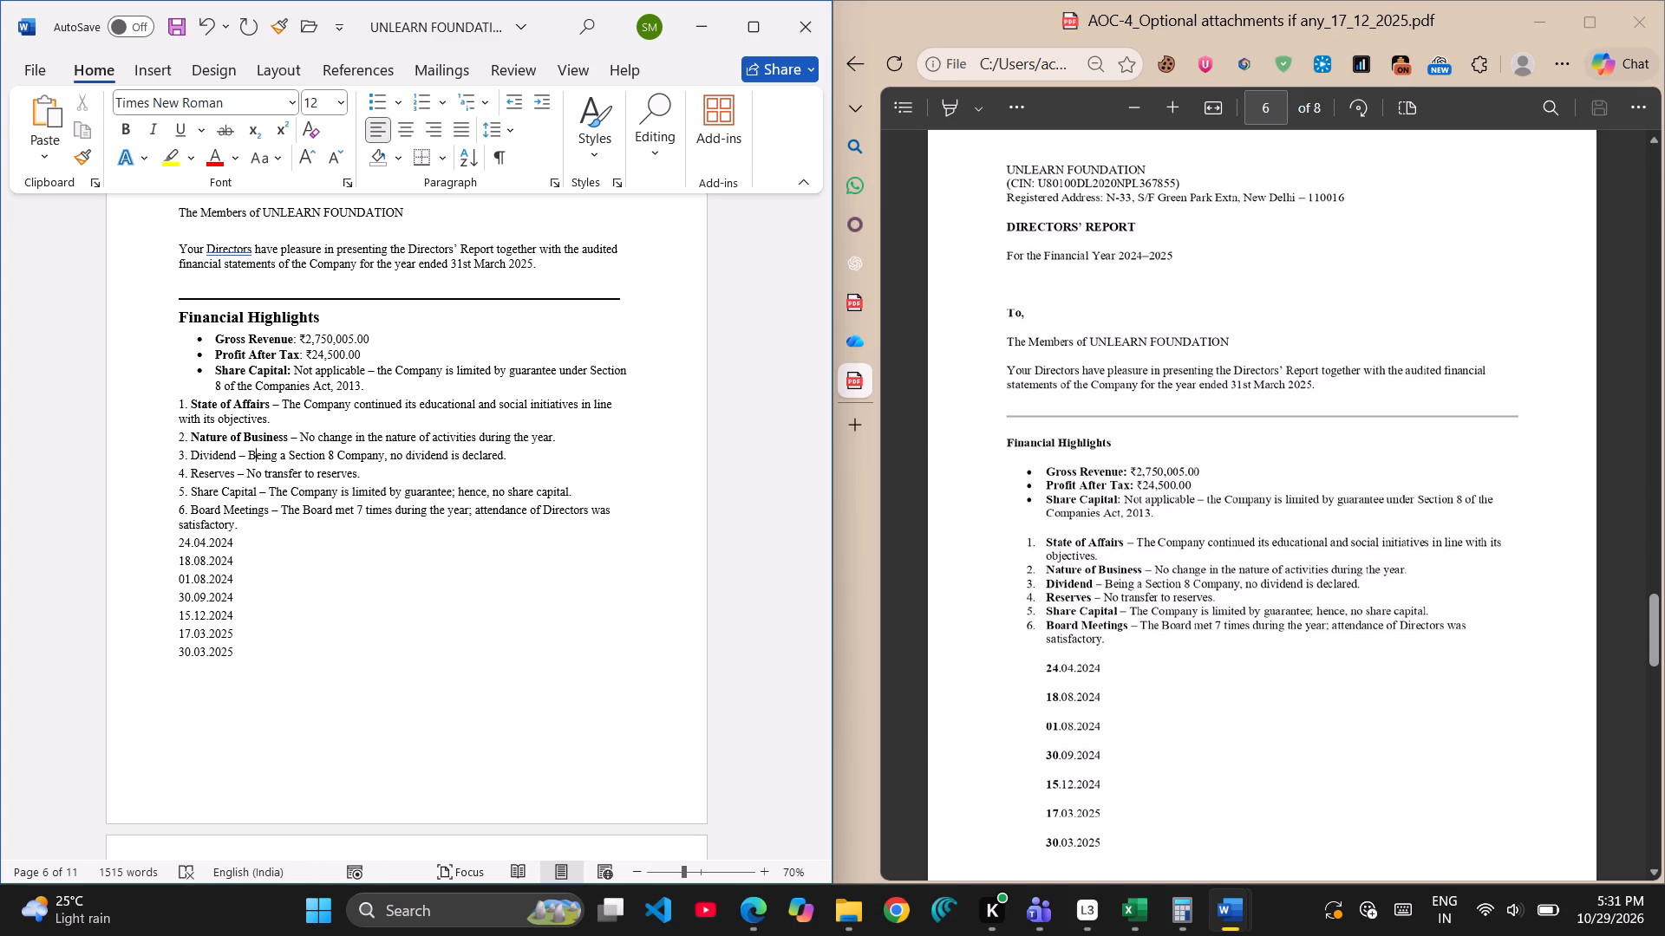
pyautogui.press('Left')
pyautogui.press('Left')
pyautogui.press('Left')
pyautogui.press('Left')
pyautogui.hotkey('shift', 'Left')
pyautogui.hotkey('shift', 'Left')
pyautogui.hotkey('shift', 'Left')
pyautogui.hotkey('shift', 'Left')
pyautogui.hotkey('shift', 'Left')
pyautogui.hotkey('shift', 'Left')
pyautogui.hotkey('shift', 'Left')
pyautogui.hotkey('shift', 'Left')
pyautogui.hotkey('ctrl', 'b')
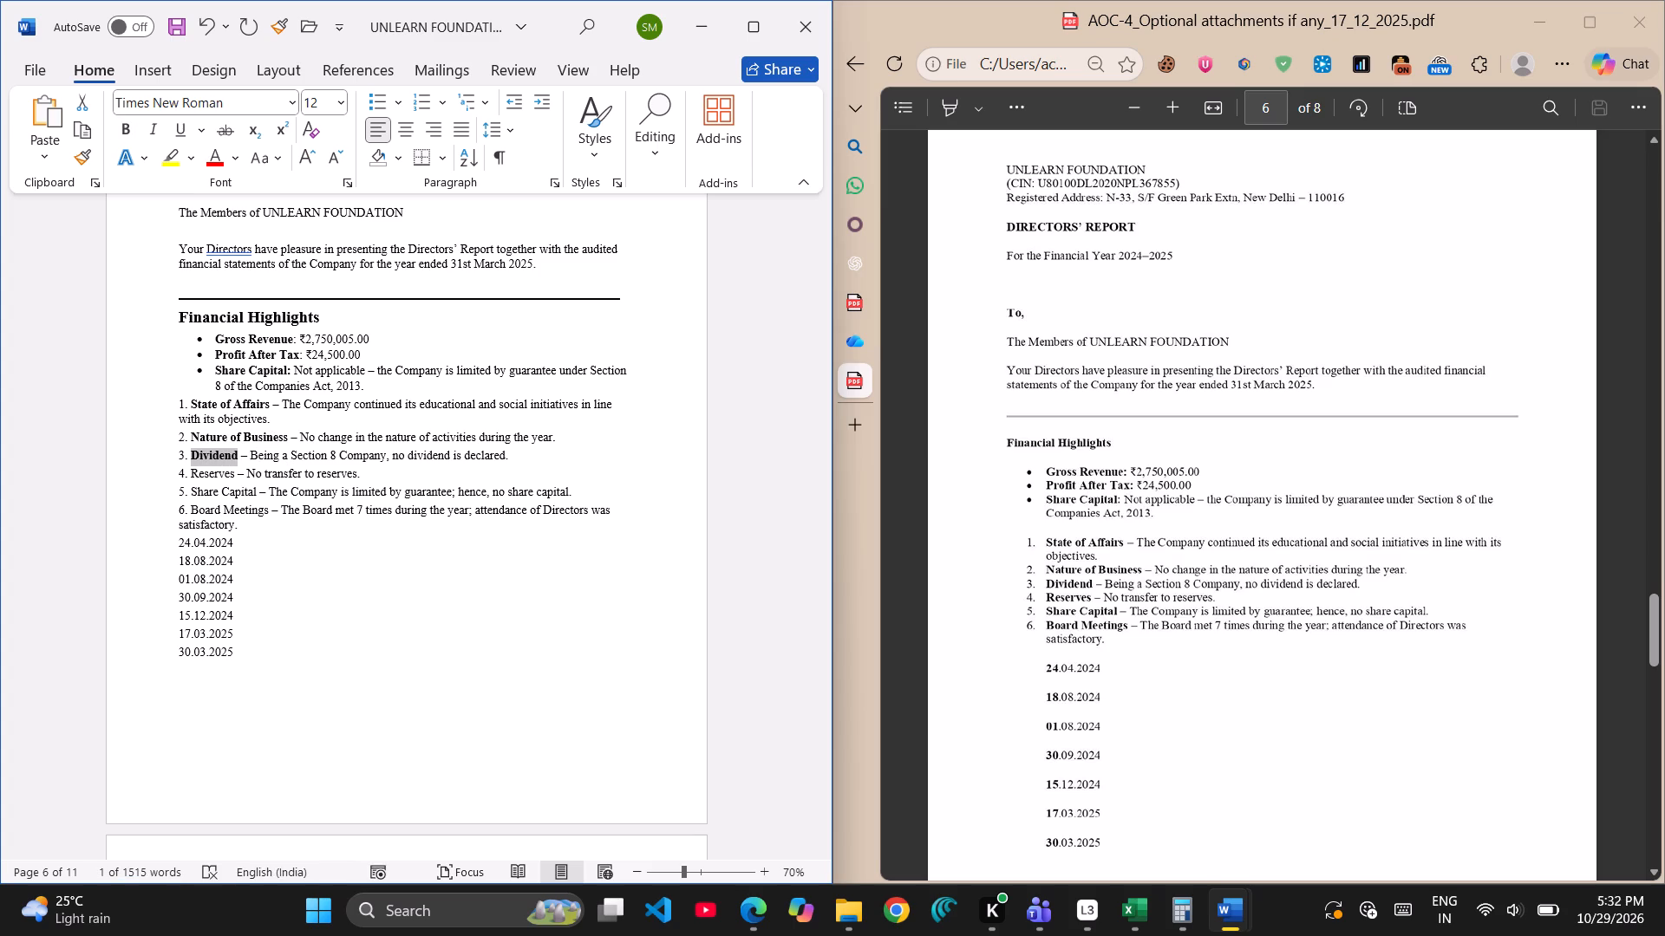
pyautogui.press('Down')
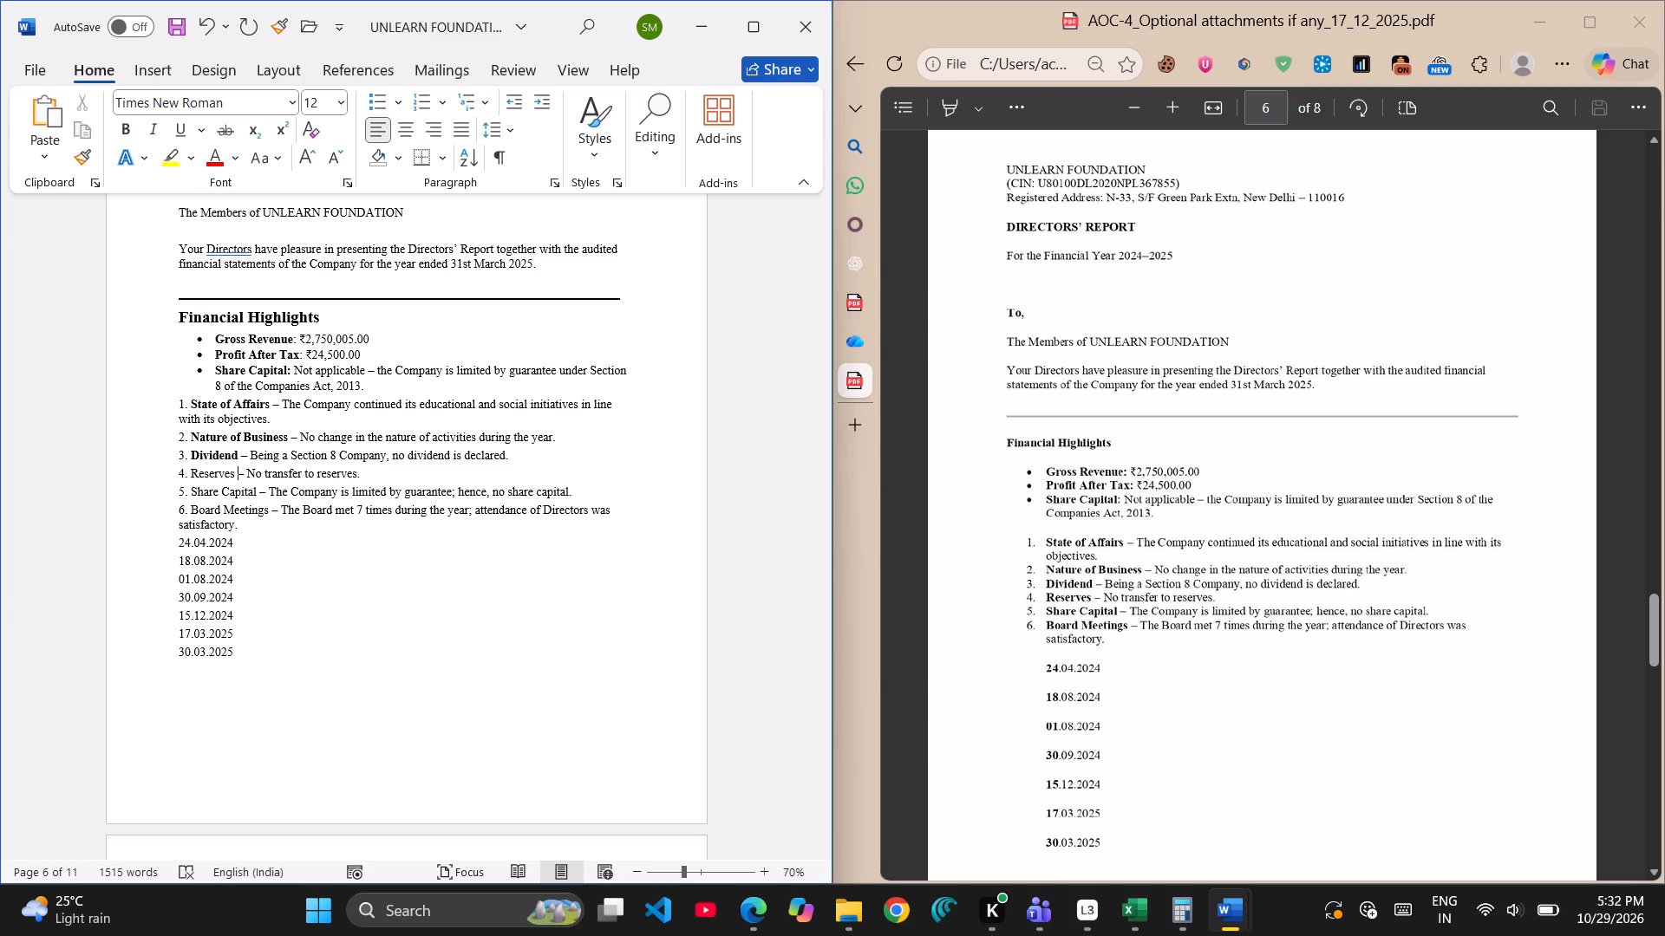
# Make the label "Reserves" bold in item 4 of the Directors' Report.
pyautogui.press('Left')
pyautogui.hotkey('shift', 'Left')
pyautogui.hotkey('shift', 'Left')
pyautogui.hotkey('shift', 'Left')
pyautogui.hotkey('shift', 'Left')
pyautogui.hotkey('shift', 'Left')
pyautogui.hotkey('shift', 'Left')
pyautogui.hotkey('shift', 'Left')
pyautogui.hotkey('shift', 'Left')
pyautogui.hotkey('ctrl', 'b')
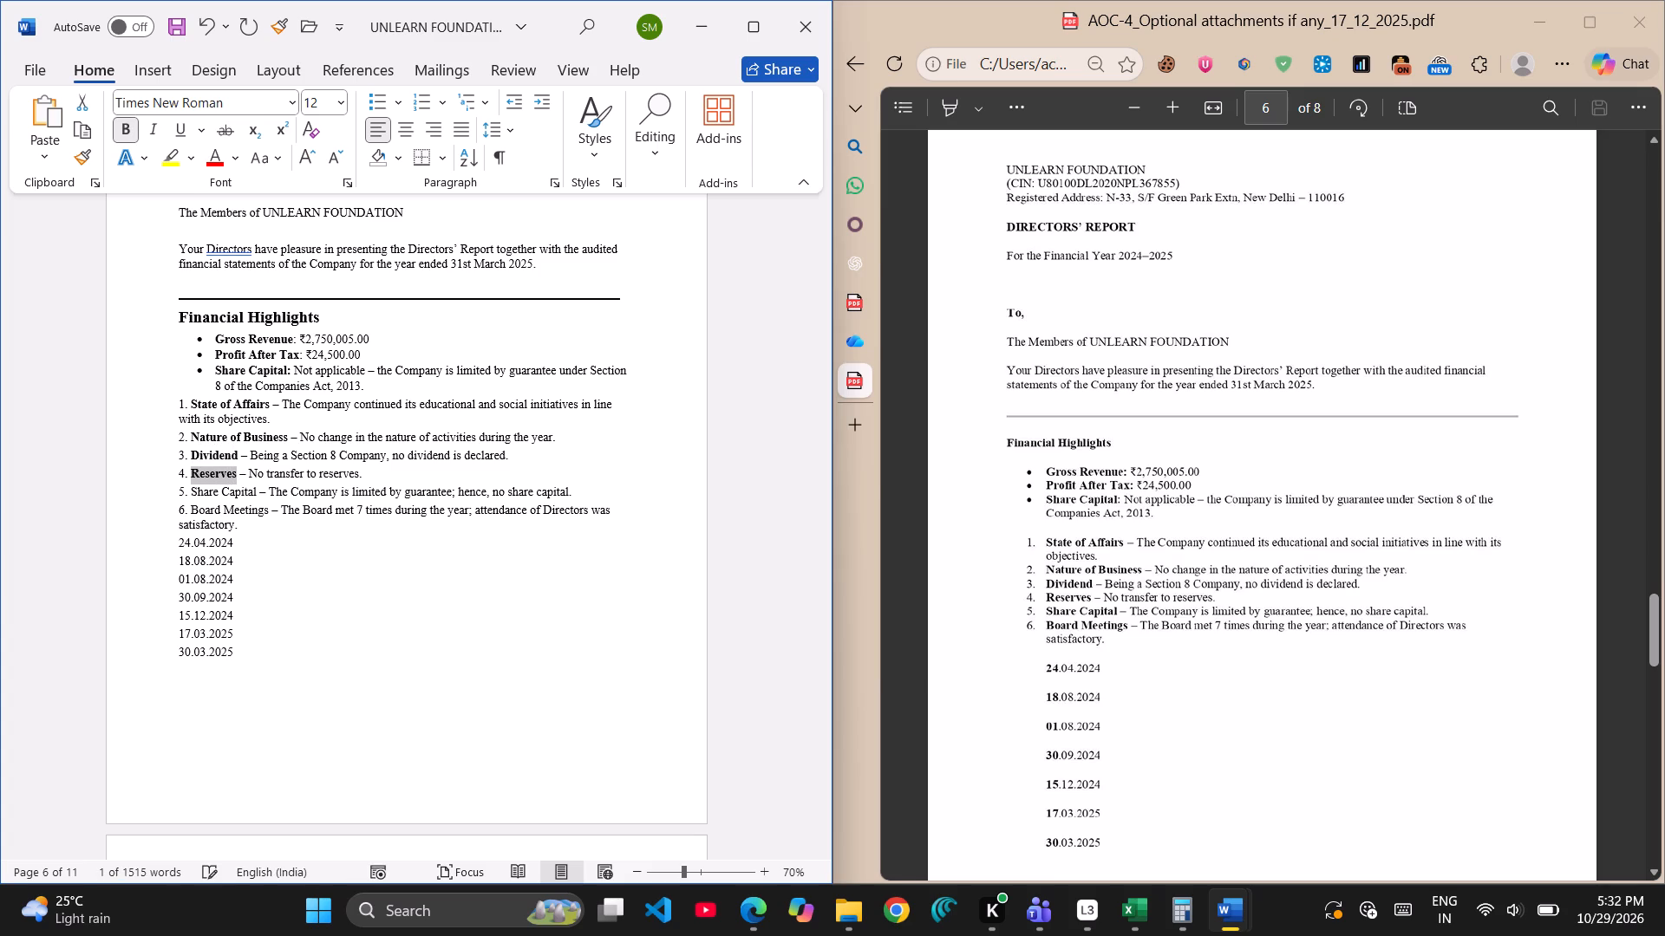
# Make the label "Share Capital" bold in item 5 of the Directors' Report.
pyautogui.press('Down')
pyautogui.press('Down')
pyautogui.press('Right')
pyautogui.press('Up')
pyautogui.press('Right')
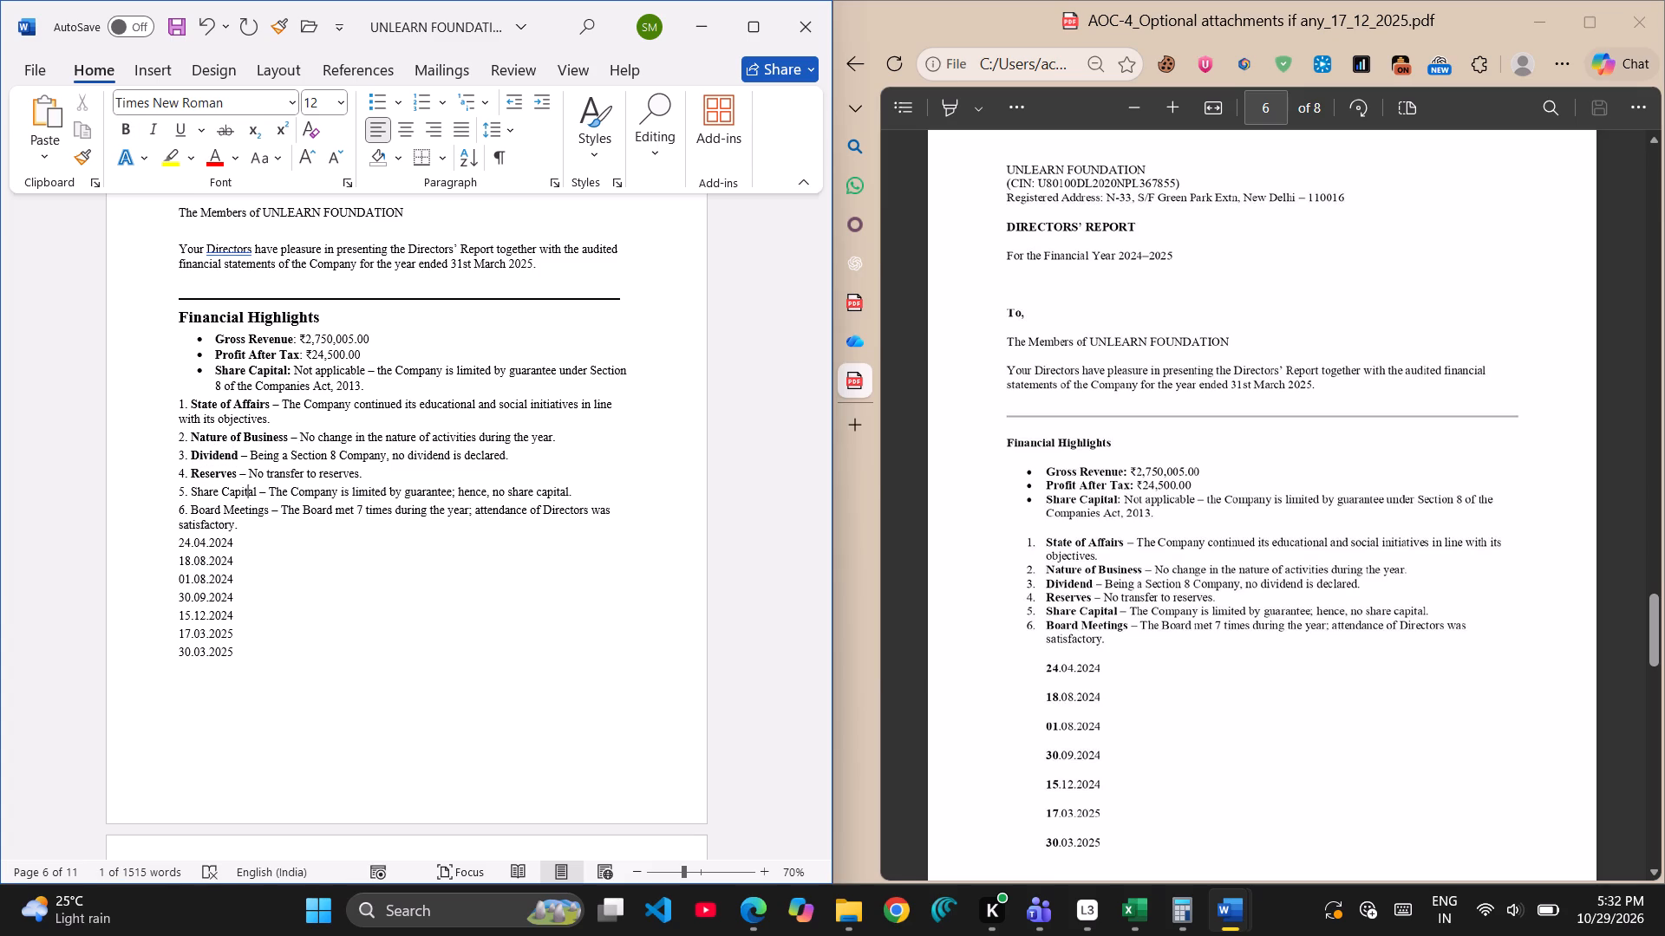
pyautogui.press('Right')
pyautogui.press('Right')
pyautogui.hotkey('shift', 'Left')
pyautogui.hotkey('shift', 'Left')
pyautogui.hotkey('shift', 'Left')
pyautogui.hotkey('shift', 'Left')
pyautogui.hotkey('shift', 'Left')
pyautogui.hotkey('shift', 'Left')
pyautogui.hotkey('shift', 'Left')
pyautogui.hotkey('shift', 'Left')
pyautogui.hotkey('shift', 'Left')
pyautogui.hotkey('shift', 'Left')
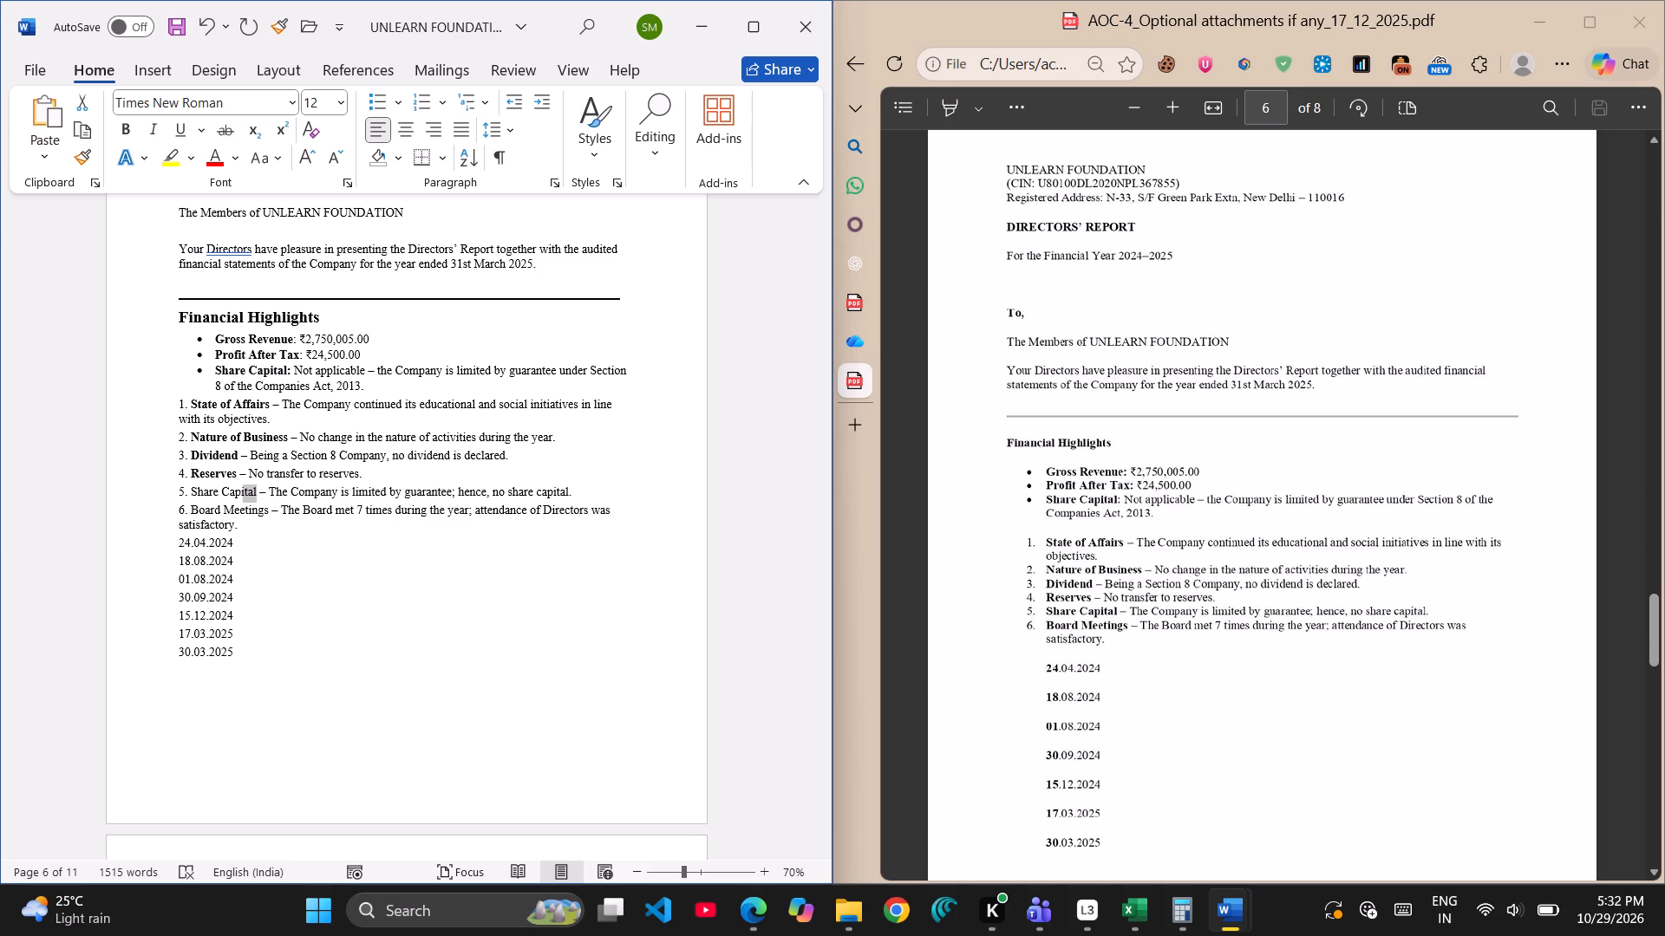
pyautogui.hotkey('shift', 'Left')
pyautogui.hotkey('shift', 'Left')
pyautogui.hotkey('shift', 'Left')
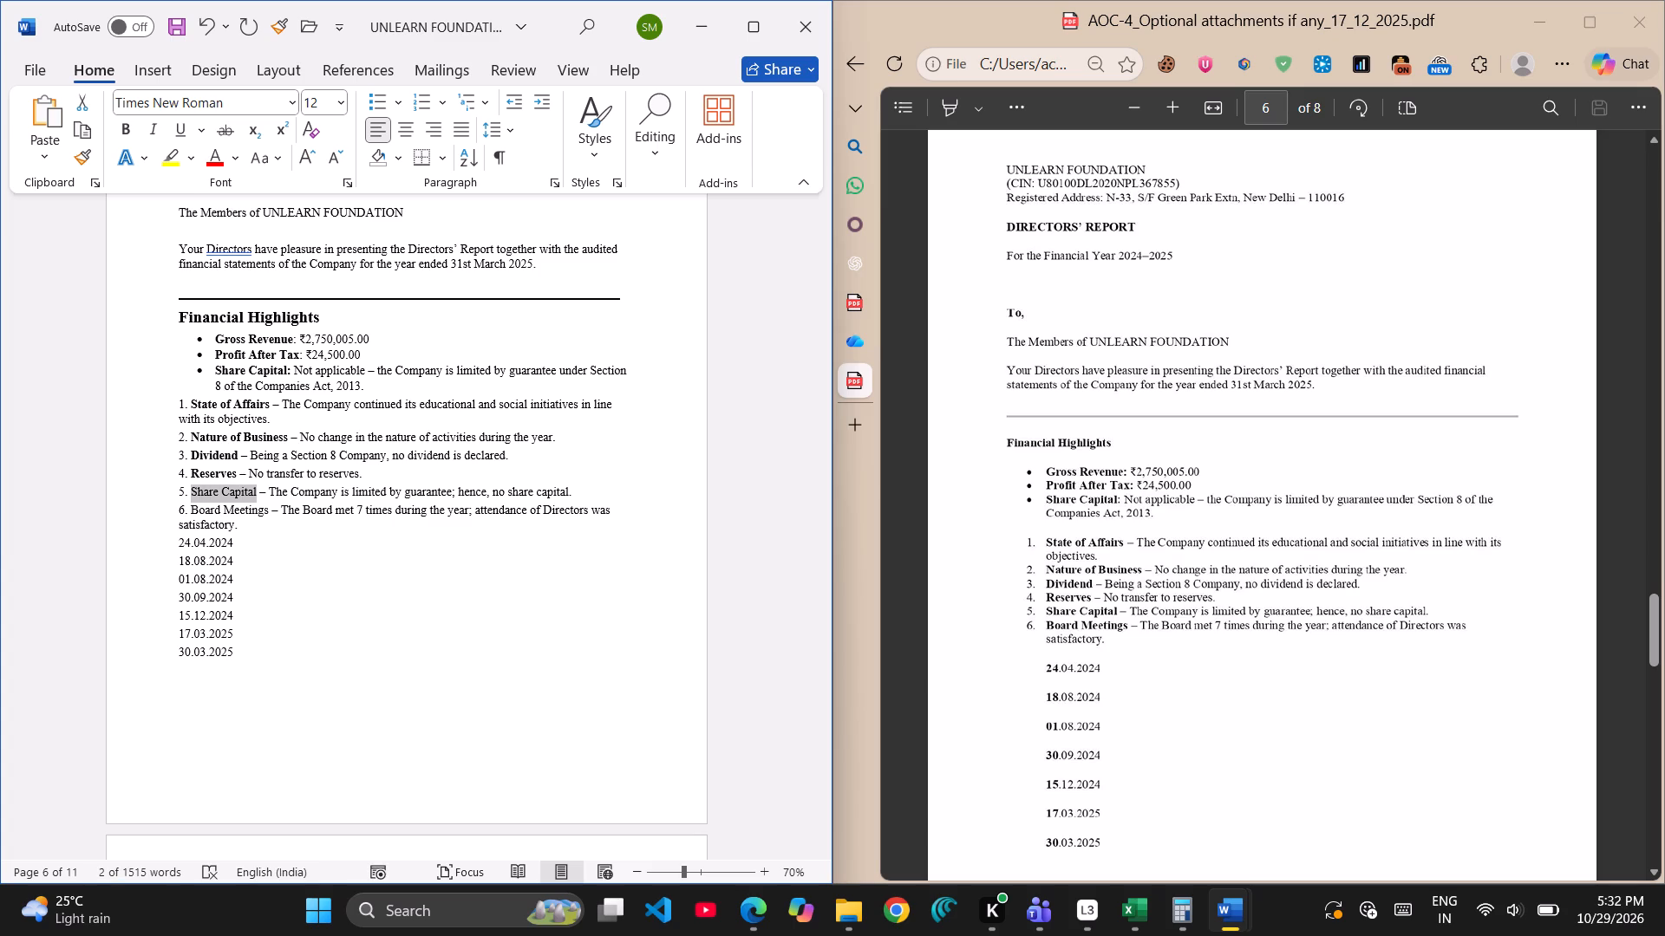
pyautogui.hotkey('ctrl', 'b')
# Make the label "Board Meetings" bold in item 6 of the Directors' Report.
pyautogui.press('Down')
pyautogui.press('Right')
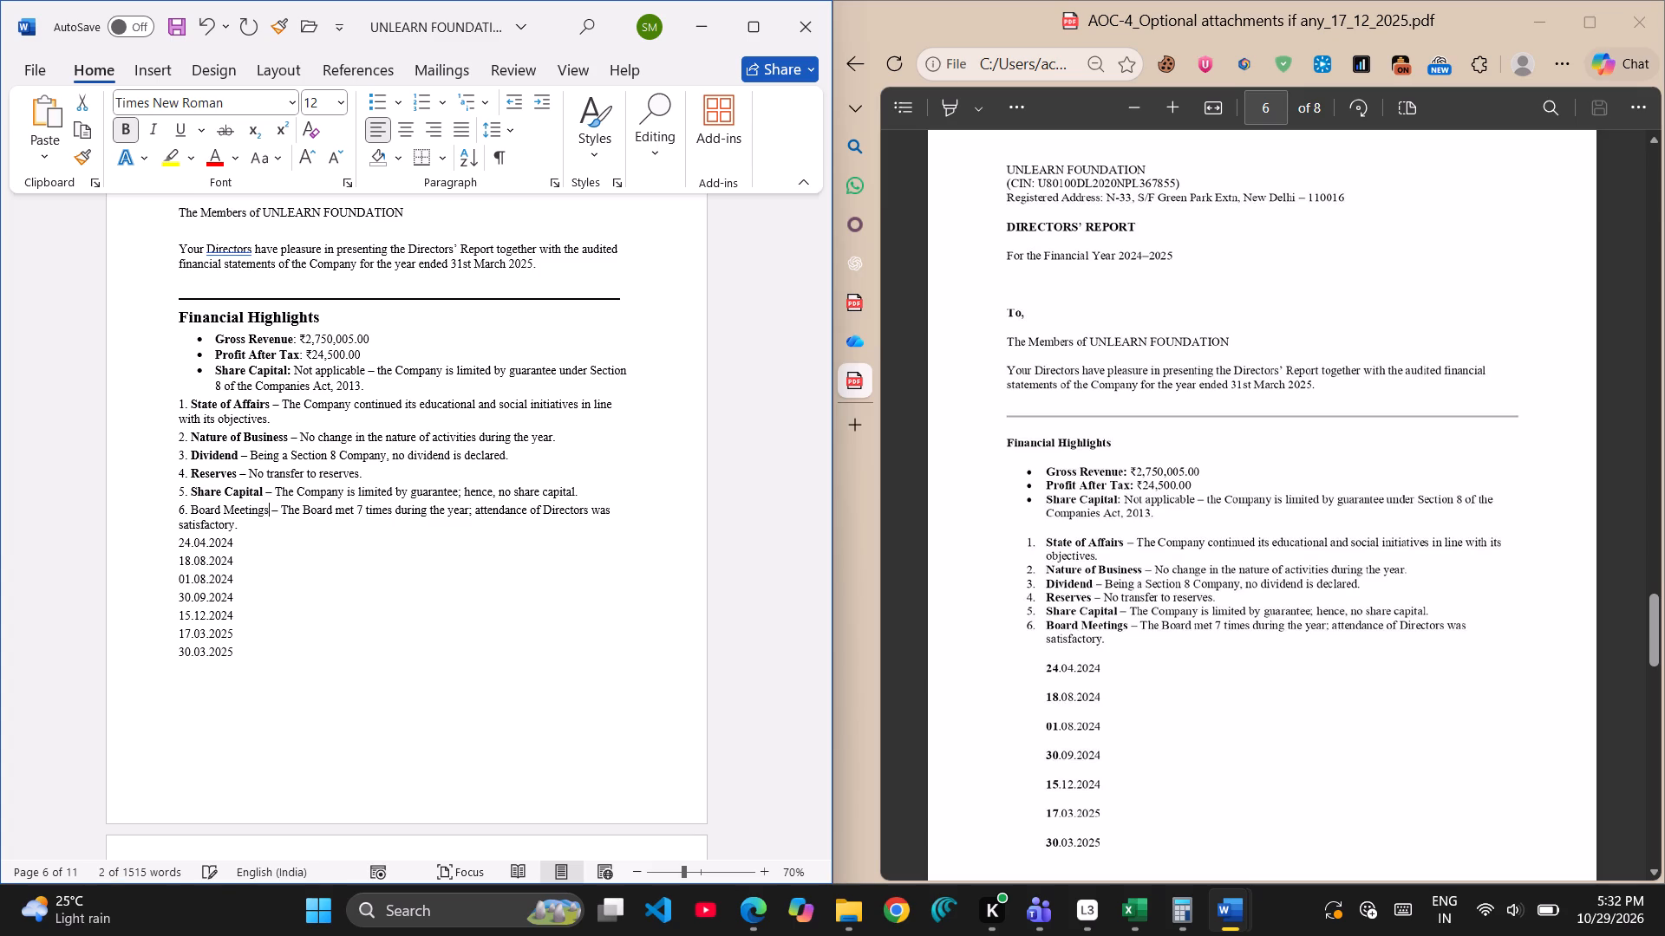
pyautogui.hotkey('shift', 'Left')
pyautogui.hotkey('shift', 'Left')
pyautogui.hotkey('shift', 'Left')
pyautogui.hotkey('shift', 'Left')
pyautogui.hotkey('shift', 'Left')
pyautogui.hotkey('shift', 'Left')
pyautogui.hotkey('shift', 'Left')
pyautogui.hotkey('shift', 'Left')
pyautogui.hotkey('shift', 'Left')
pyautogui.hotkey('shift', 'Left')
pyautogui.hotkey('shift', 'Left')
pyautogui.hotkey('shift', 'Left')
pyautogui.hotkey('shift', 'Left')
pyautogui.hotkey('shift', 'Left')
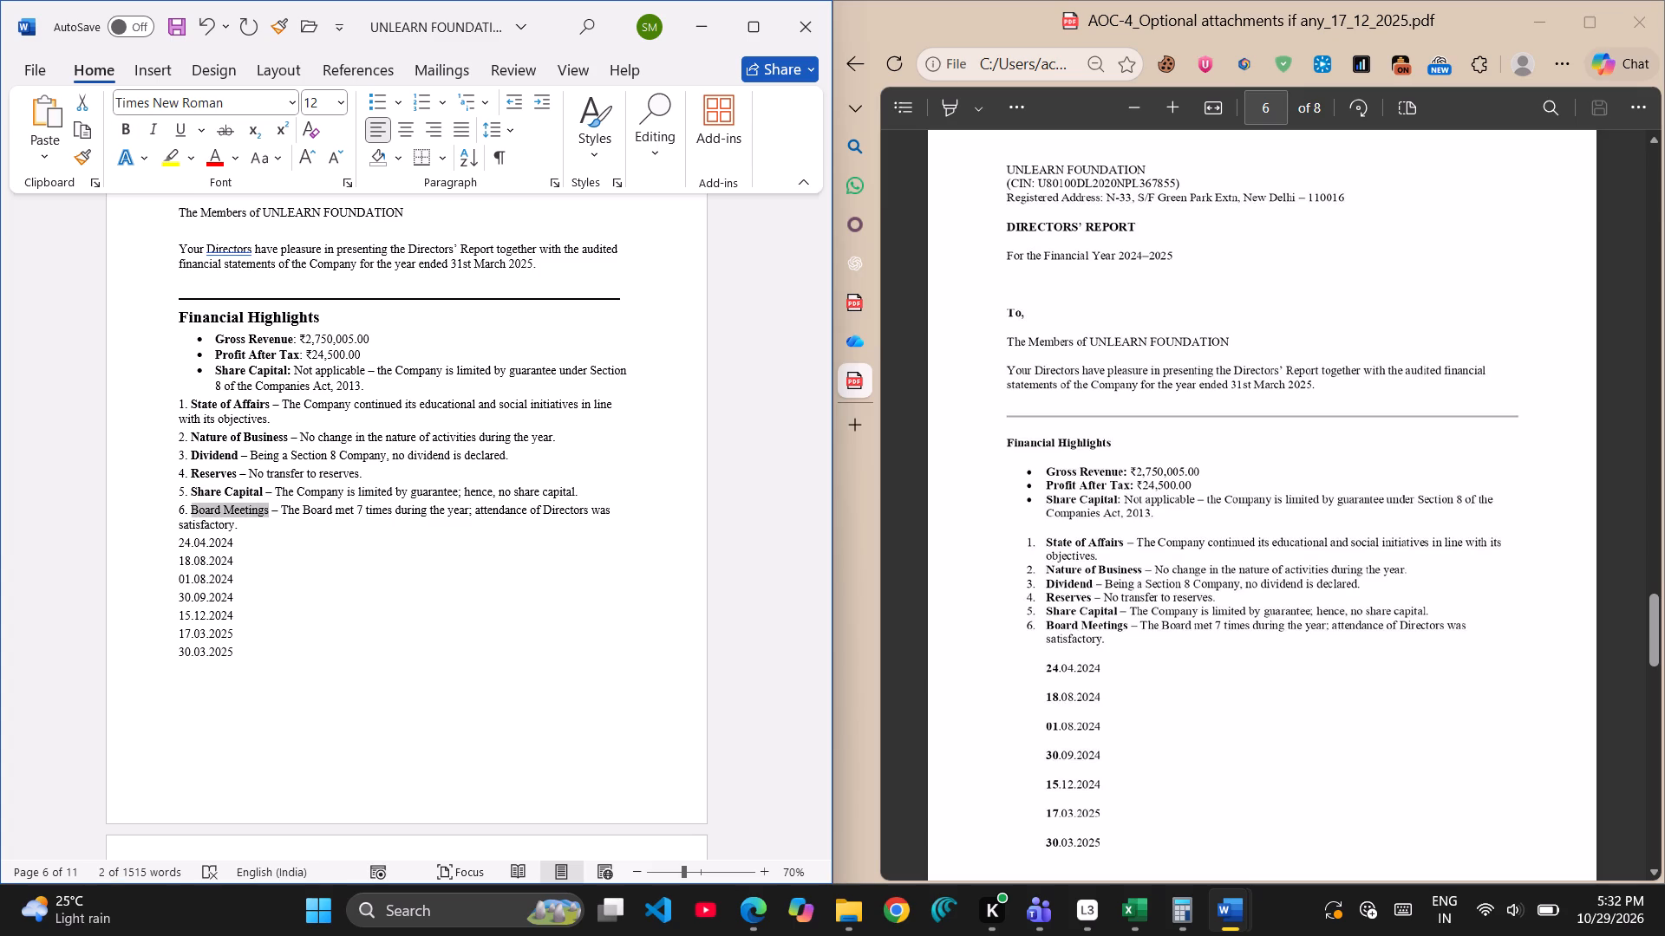
pyautogui.hotkey('ctrl', 'b')
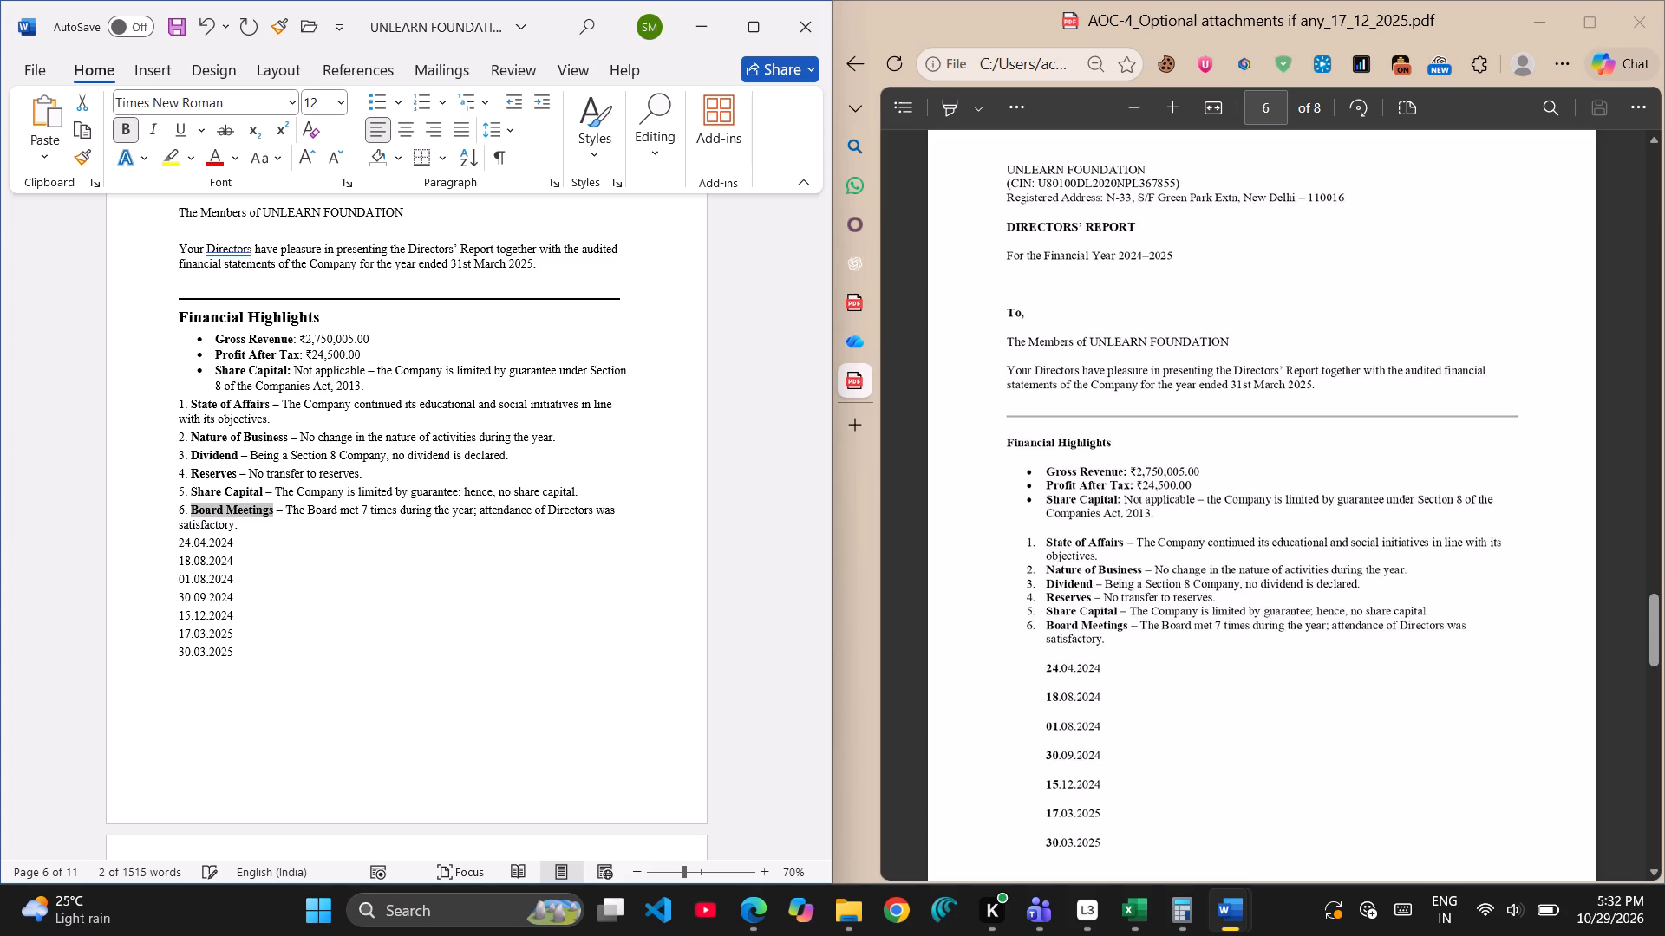
# Insert a blank line between the Financial Highlights bullets and item 1, State of Affairs.
pyautogui.press('Up')
pyautogui.press('Up')
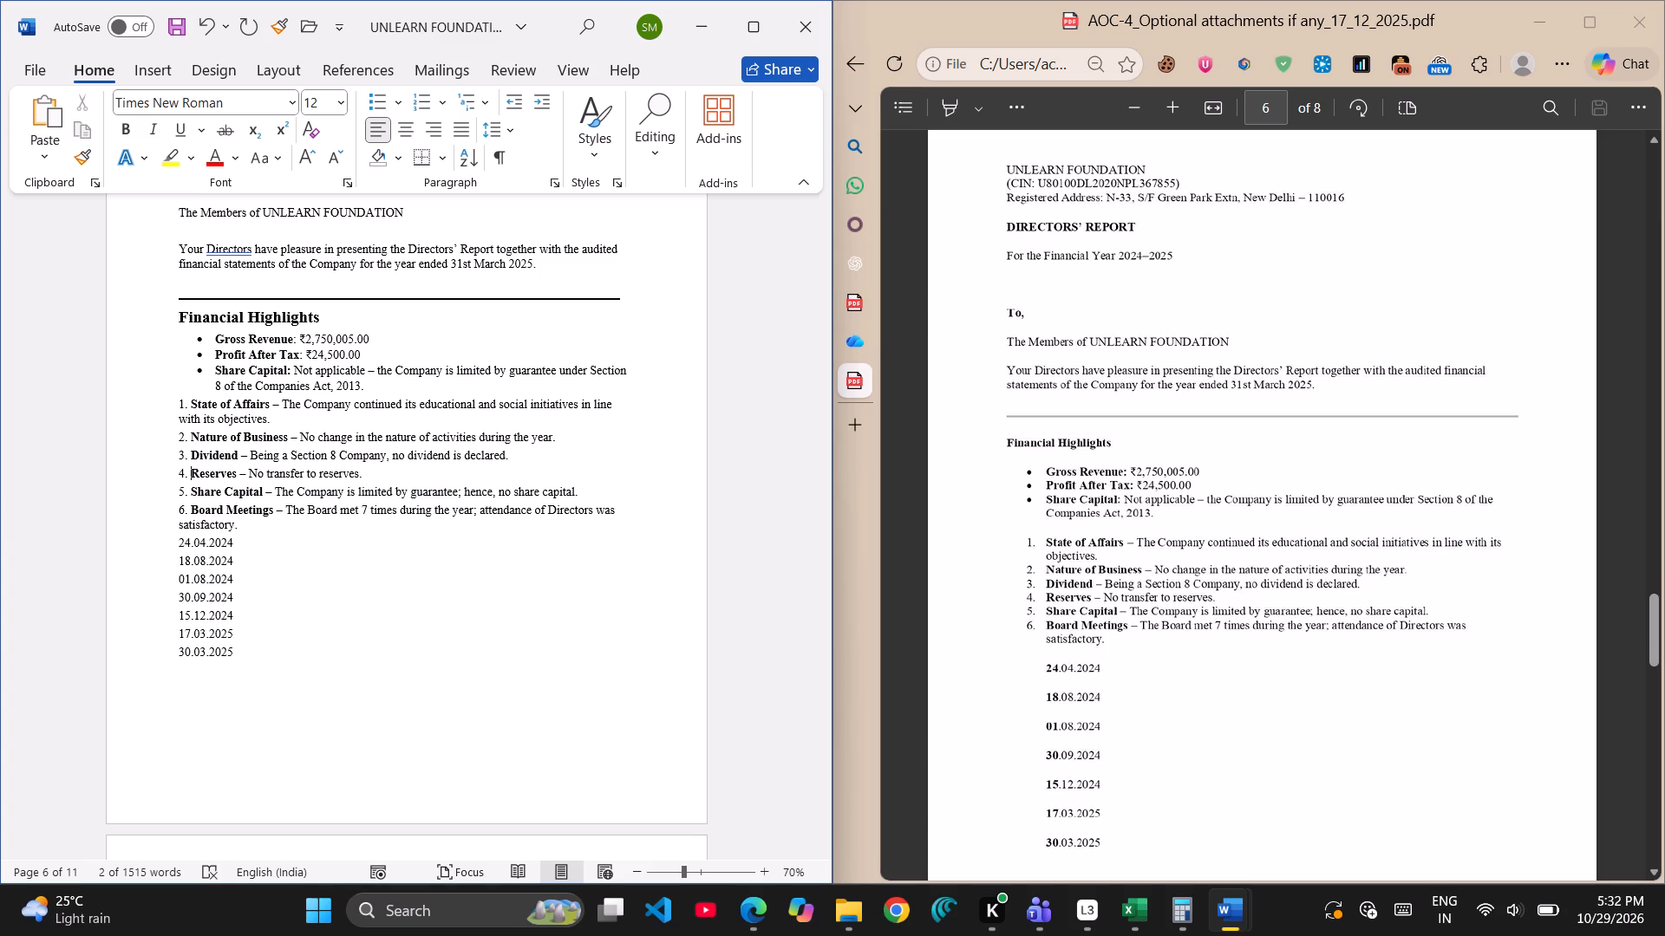
pyautogui.press('Up')
pyautogui.press('Up')
pyautogui.press('Up')
pyautogui.press('Up')
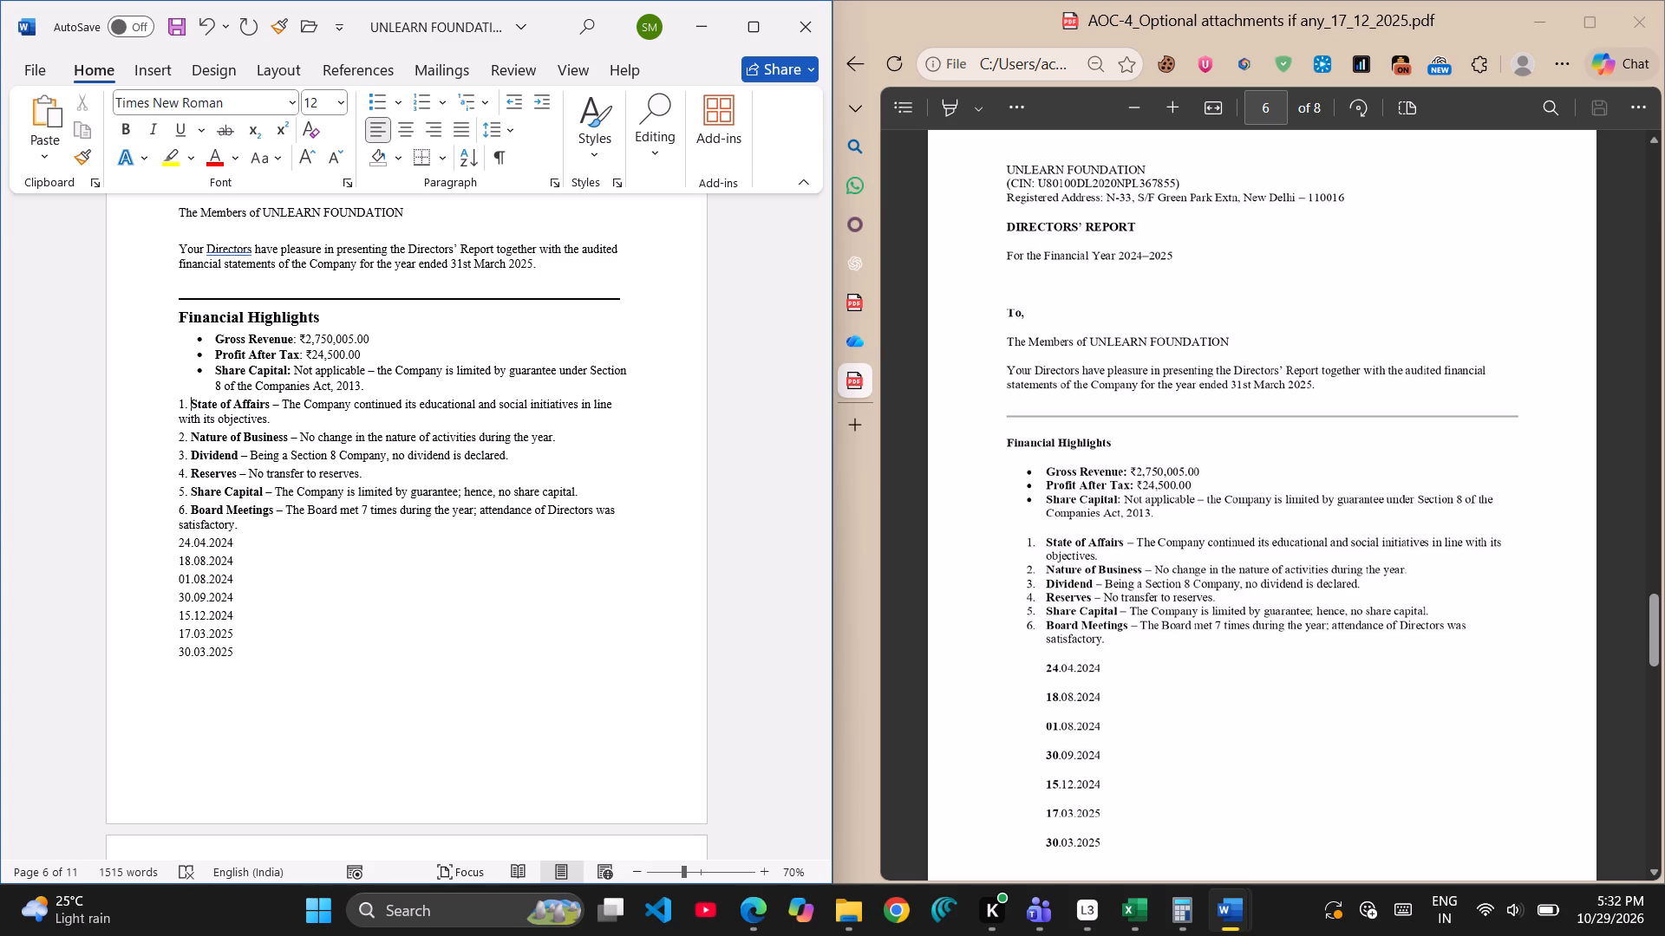
pyautogui.press('Up')
pyautogui.press('Down')
pyautogui.press('Left')
pyautogui.press('Left')
pyautogui.press('Left')
pyautogui.press('Return')
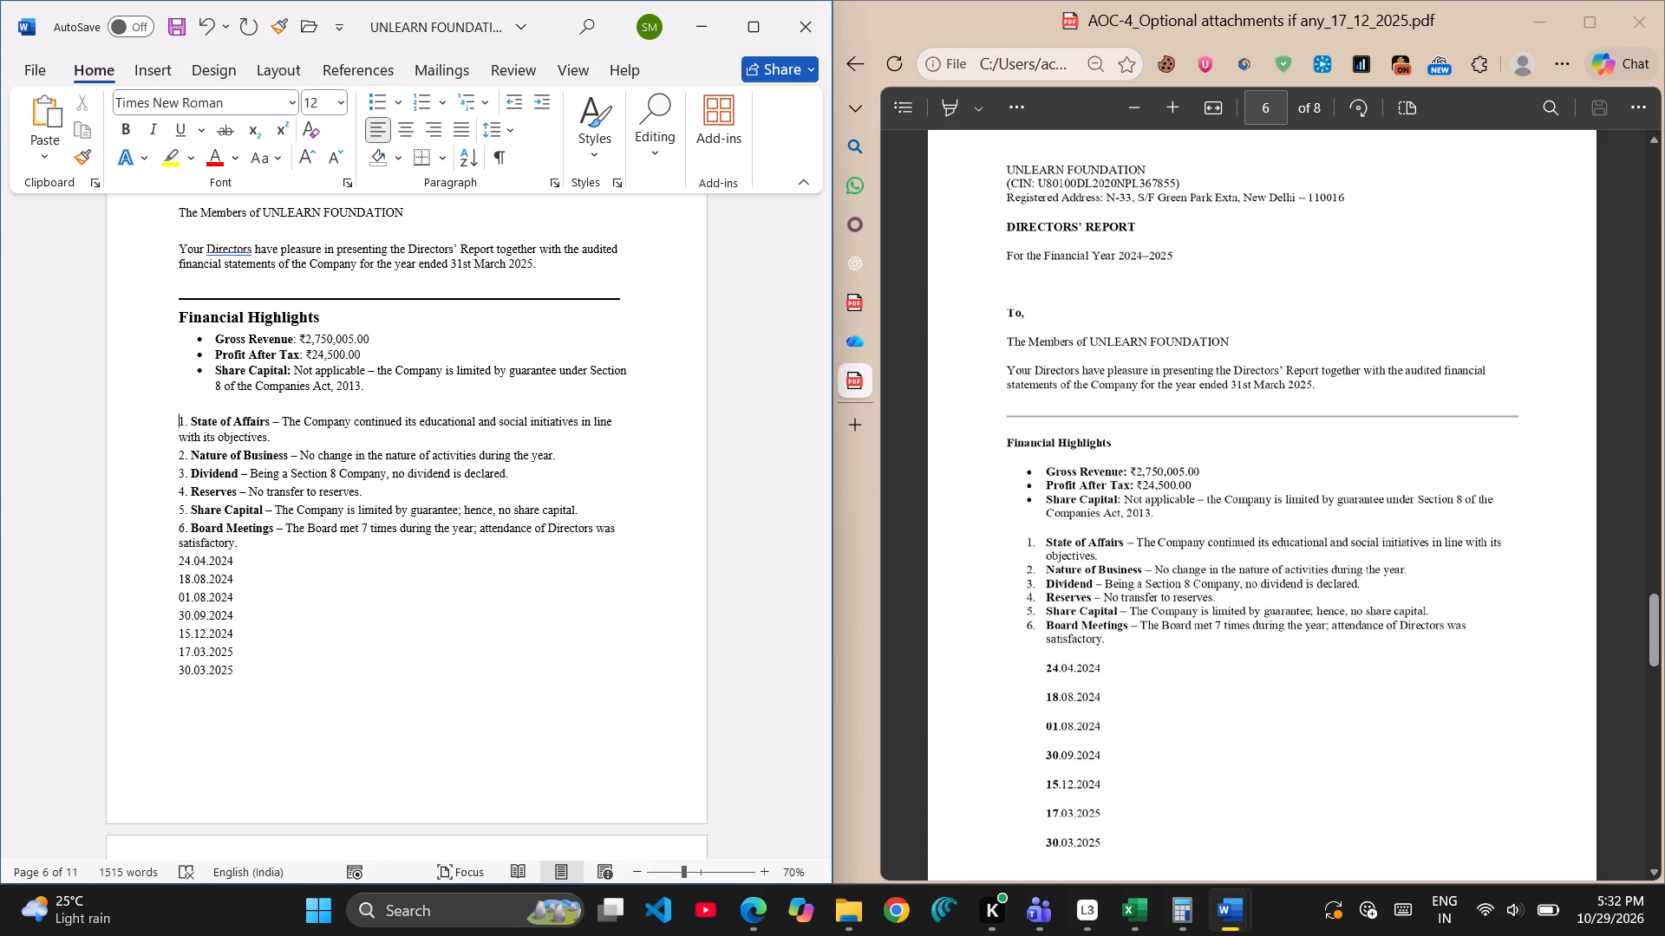
# Convert items 1 to 6, from State of Affairs to Board Meetings, into an automatic indented numbered list.
pyautogui.hotkey('shift', 'Down')
pyautogui.hotkey('shift', 'Down')
pyautogui.hotkey('shift', 'Down')
pyautogui.hotkey('shift', 'Down')
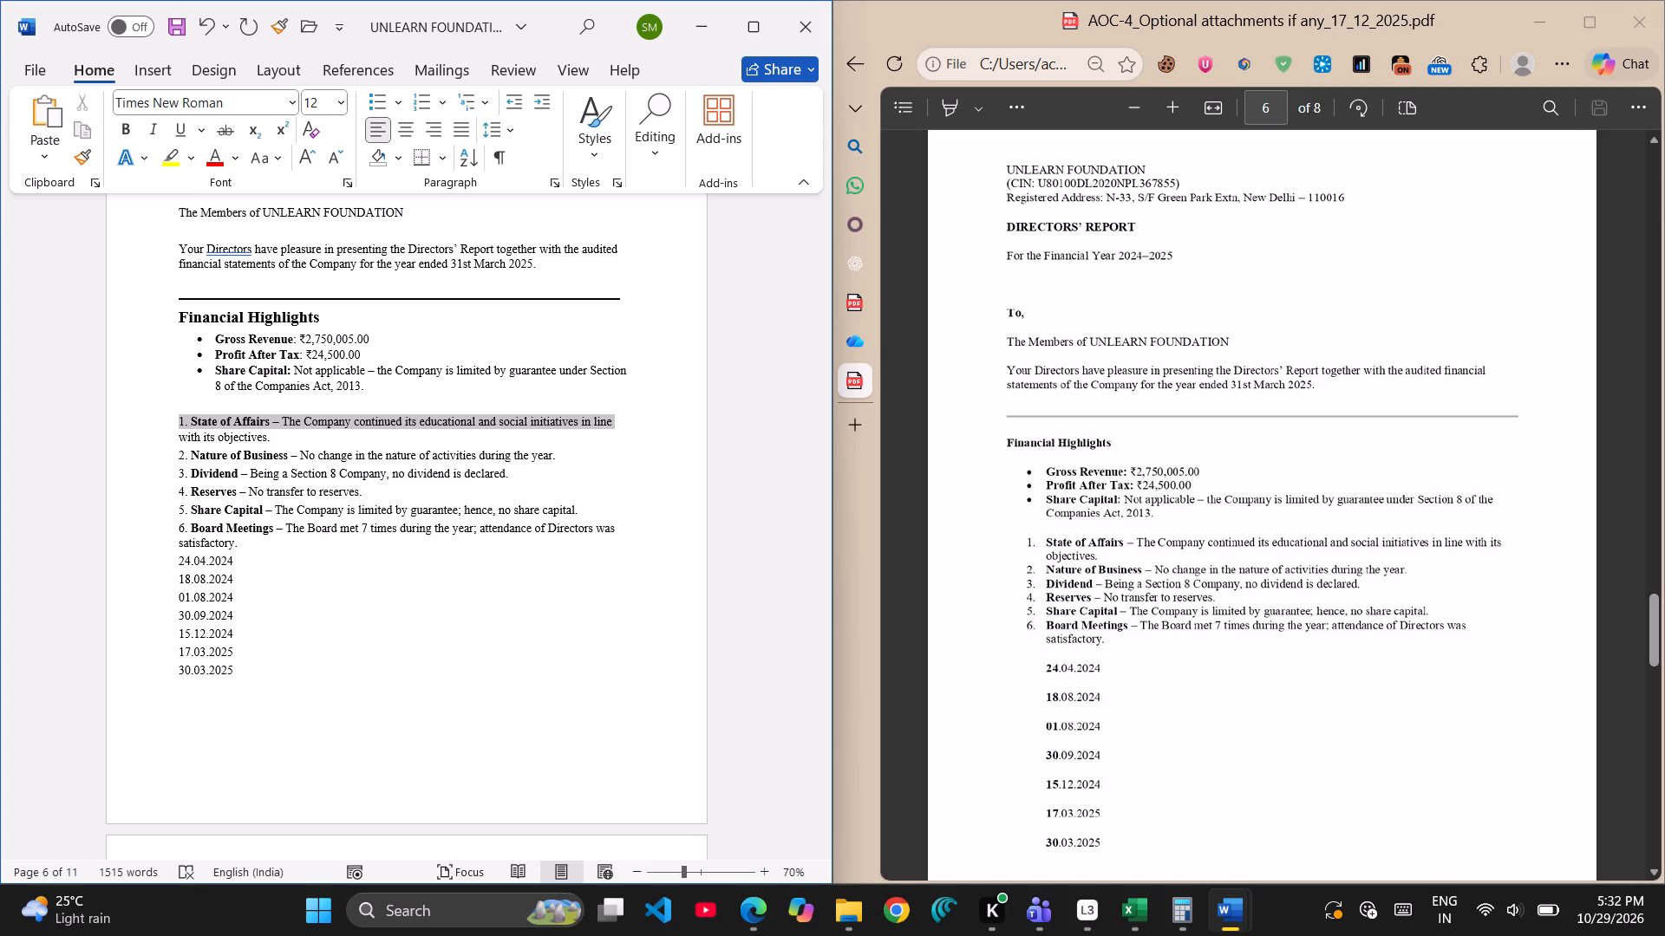
pyautogui.hotkey('shift', 'Down')
pyautogui.hotkey('shift', 'Down')
pyautogui.hotkey('shift', 'Down')
pyautogui.hotkey('shift', 'Down')
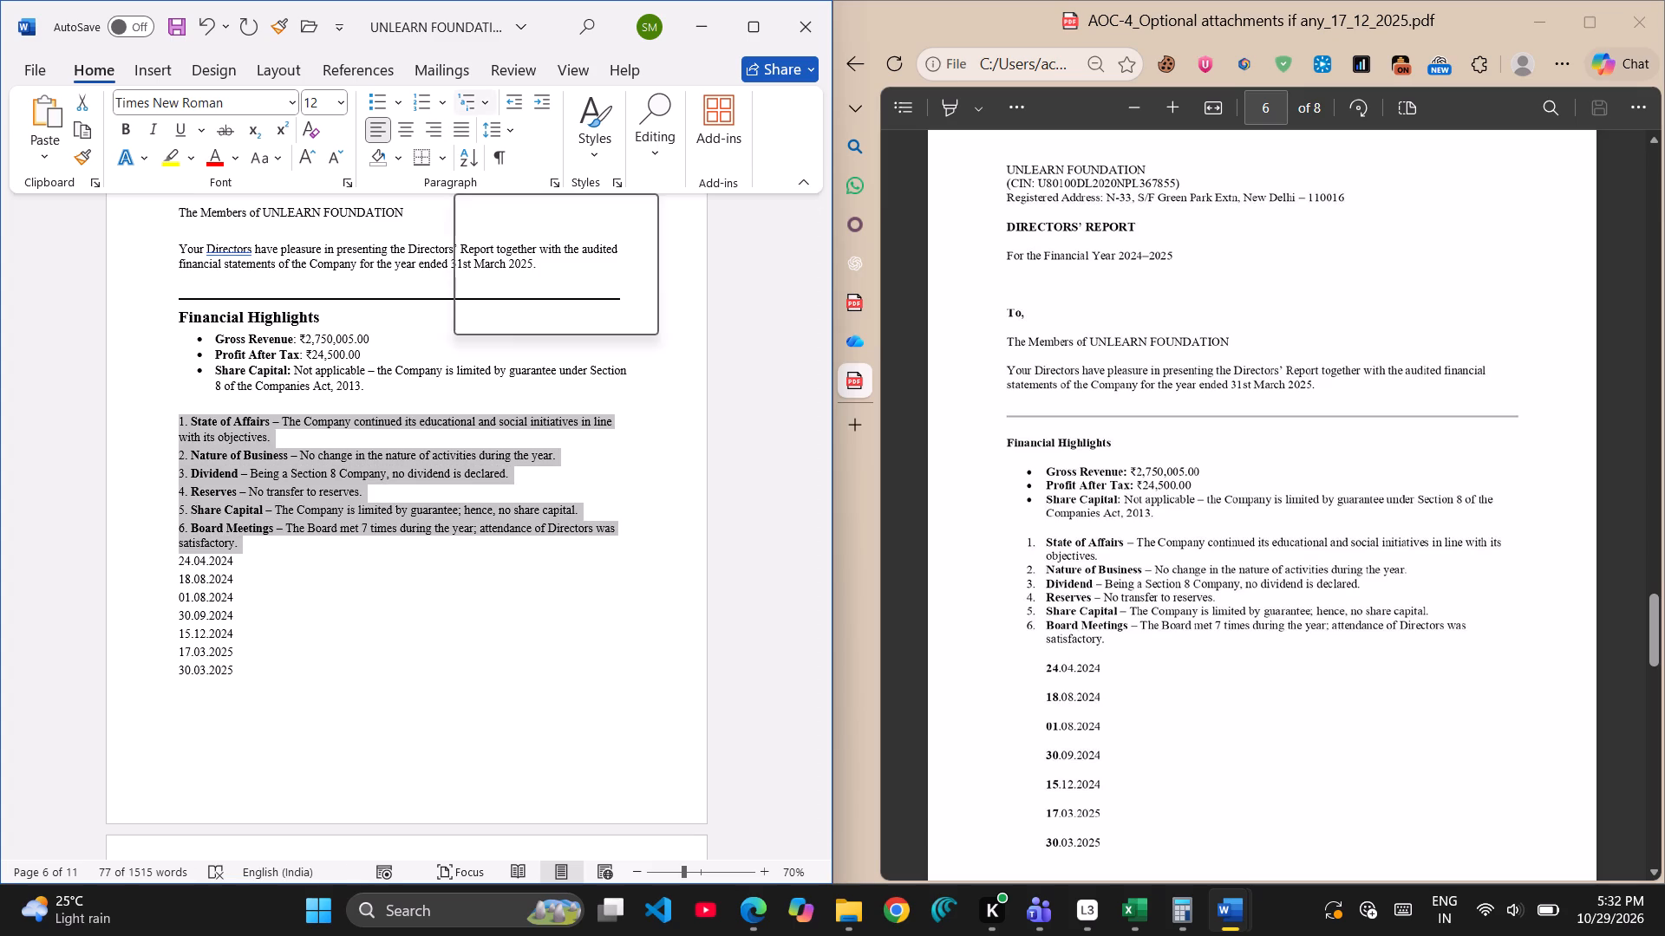
pyautogui.click(428, 104)
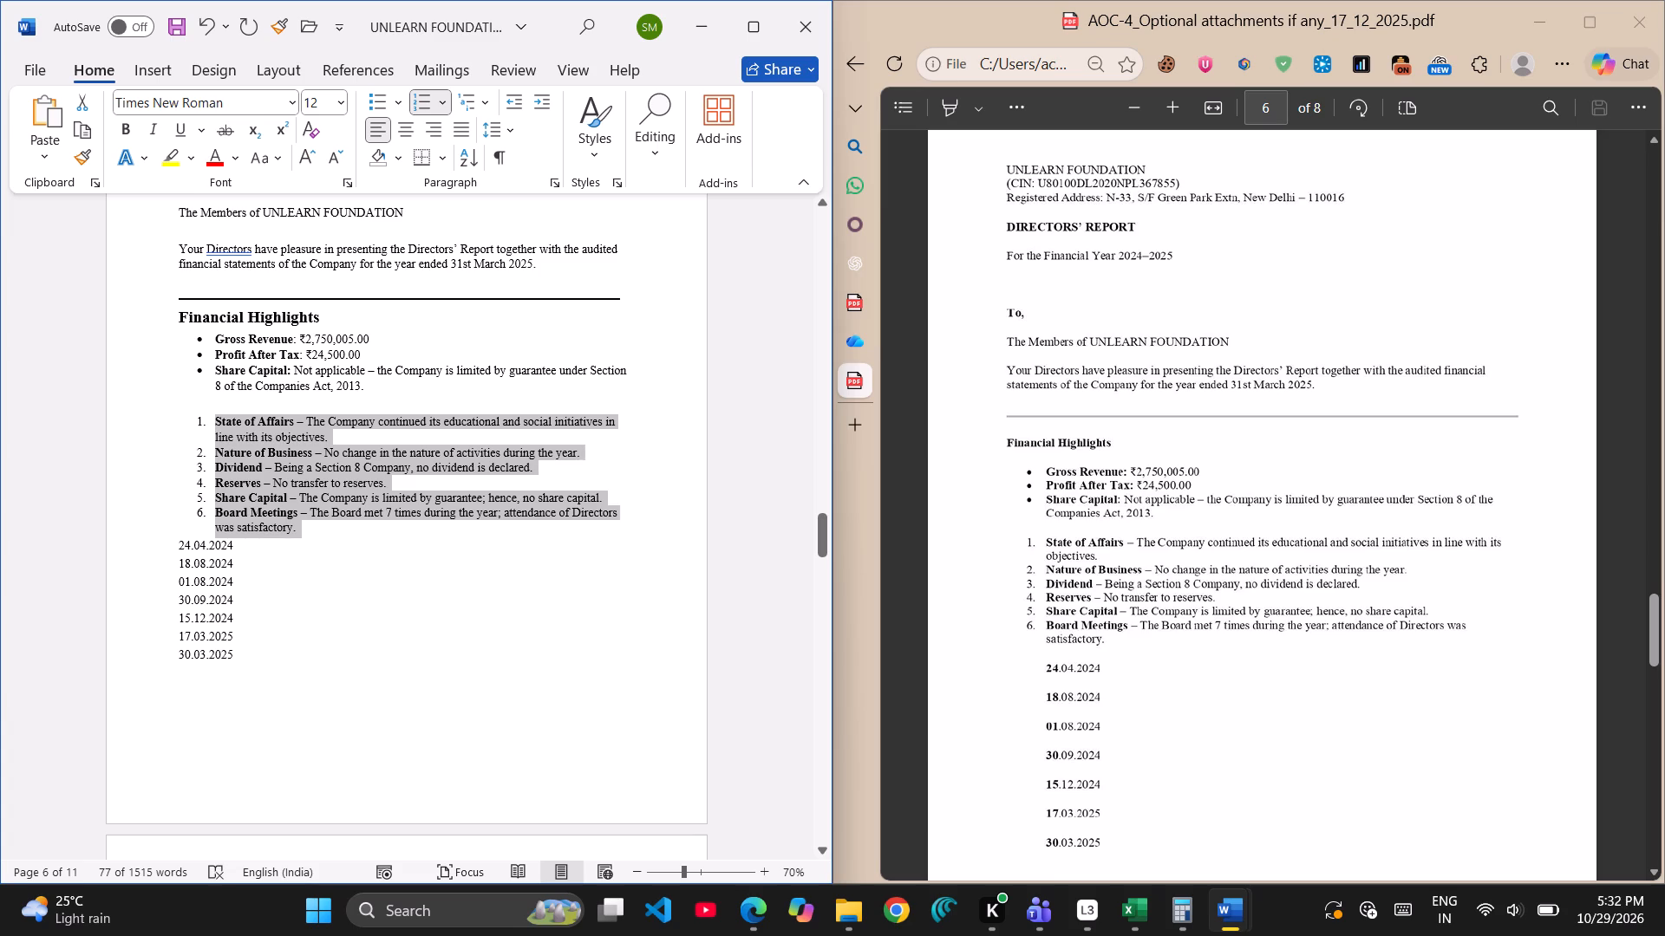
pyautogui.click(177, 406)
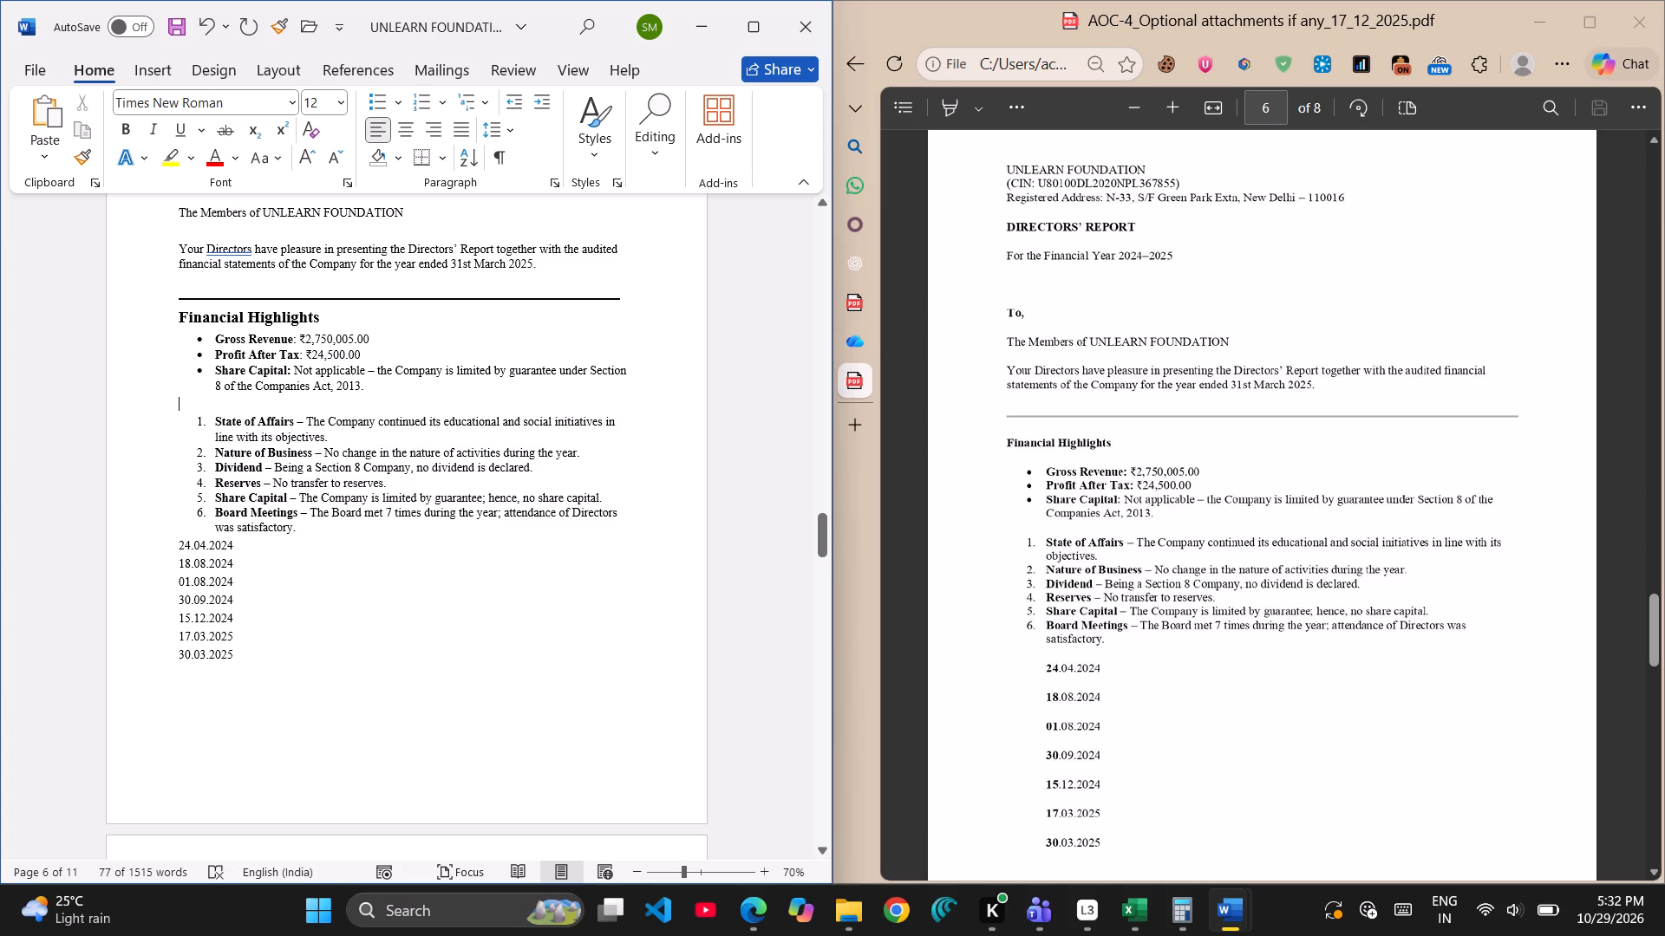
# Indent the seven board meeting dates, 24.04.2024 to 30.03.2025, to align with the numbered list's text.
pyautogui.moveTo(179, 542); pyautogui.dragTo(193, 545)
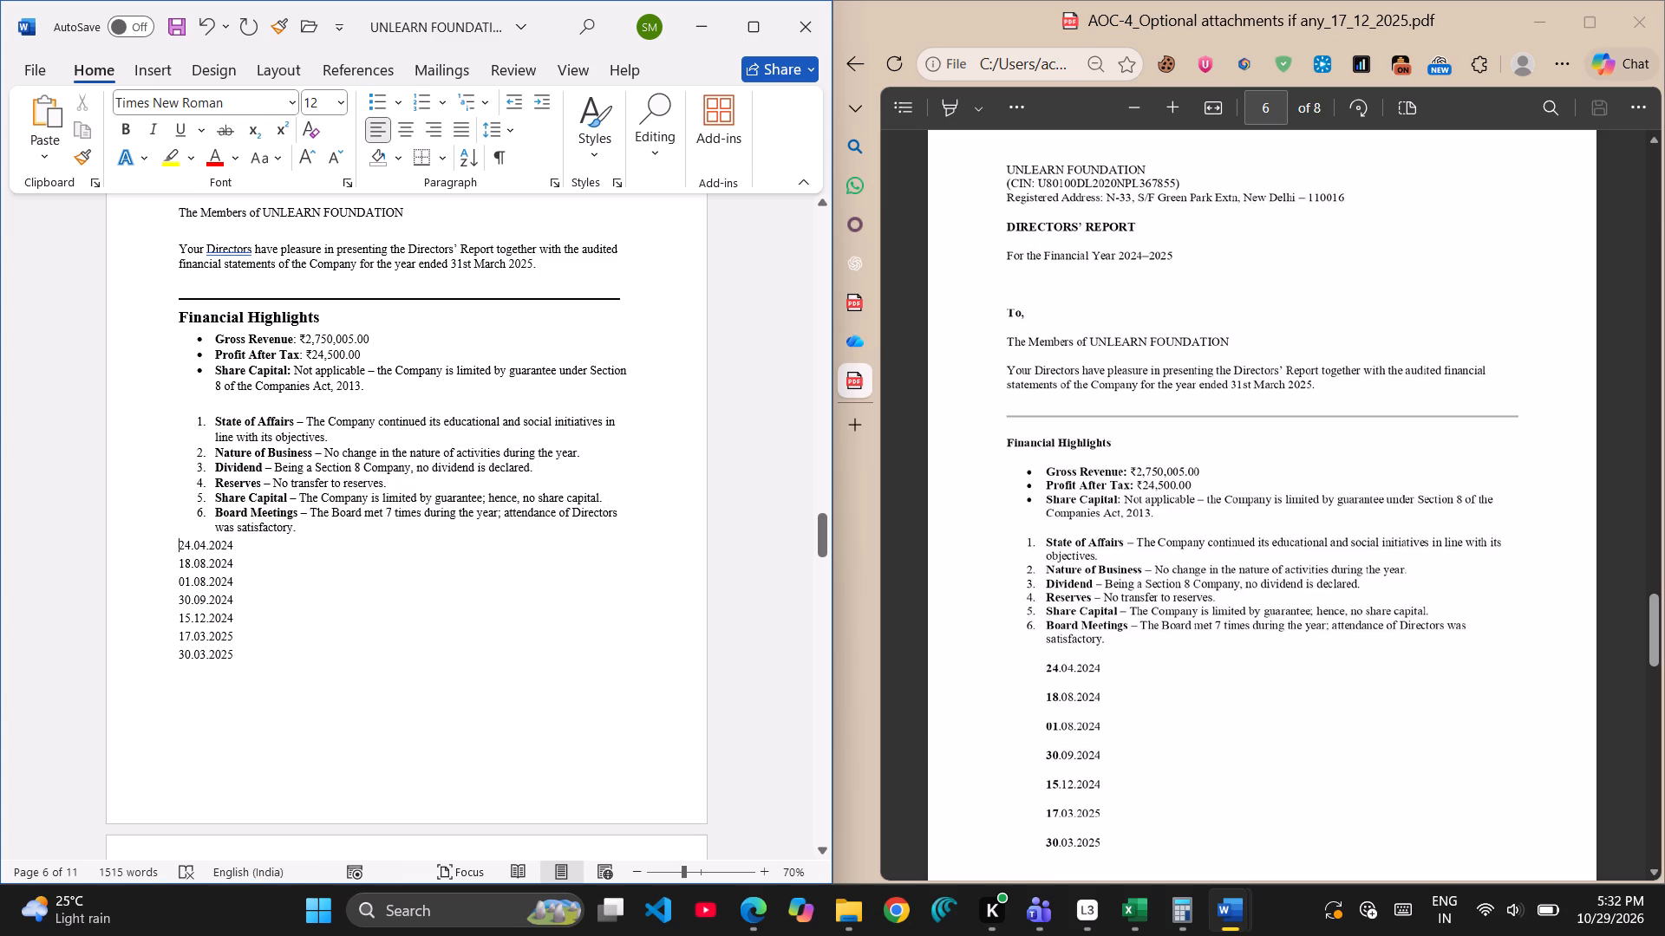
pyautogui.moveTo(193, 545); pyautogui.dragTo(258, 665)
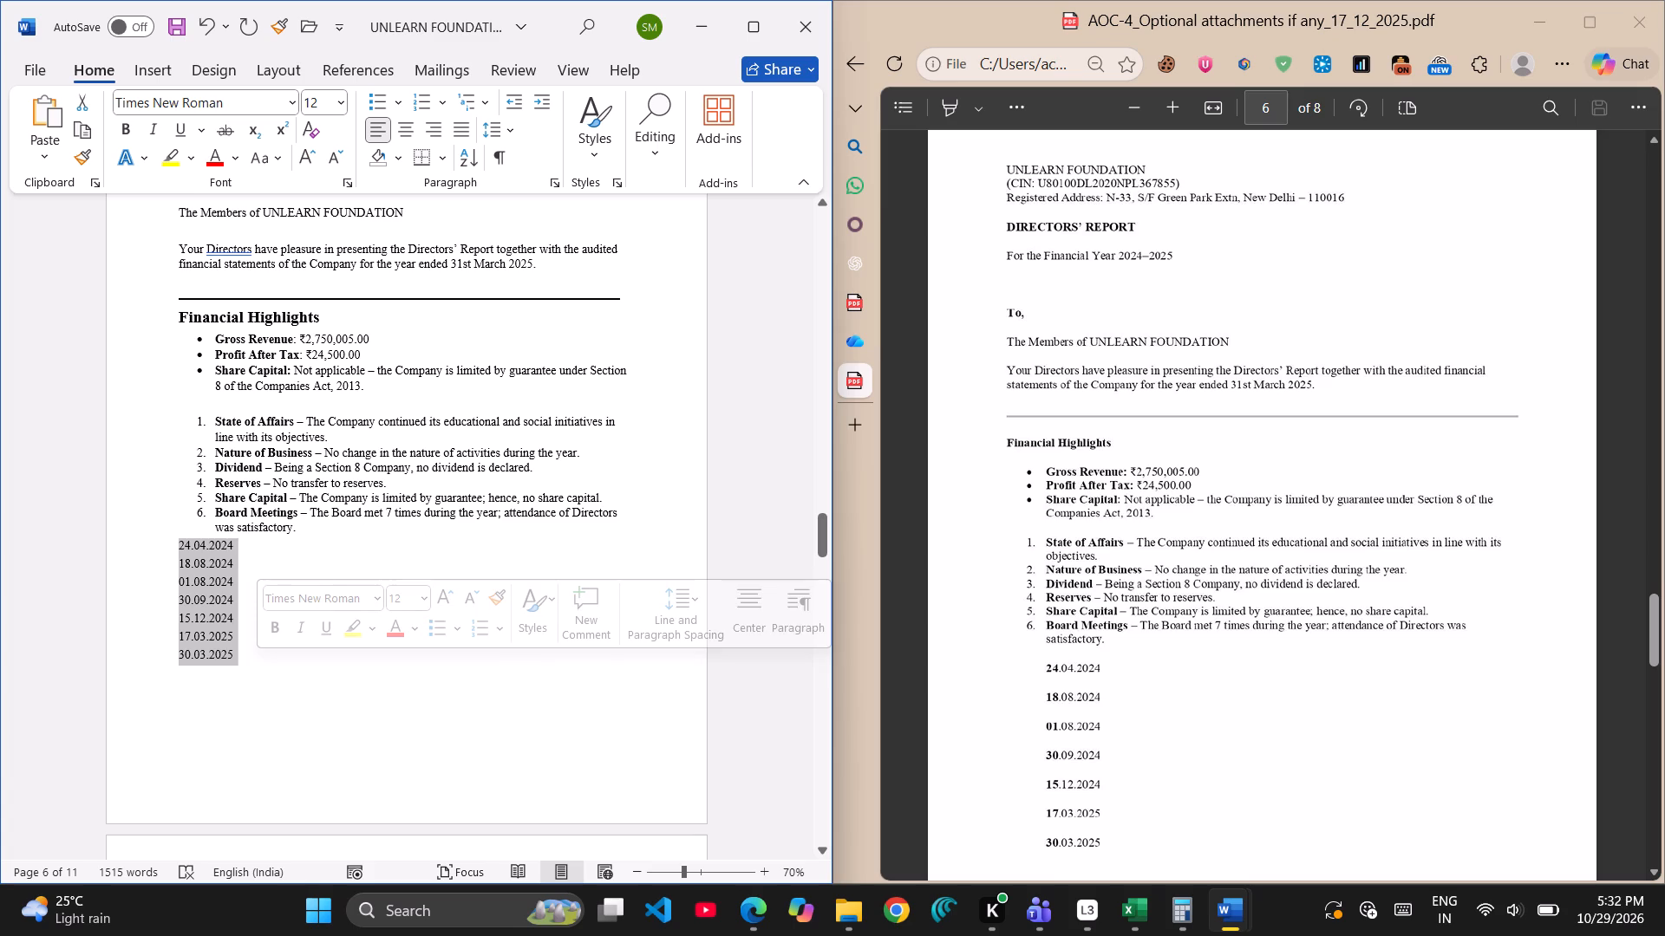
pyautogui.press('Tab')
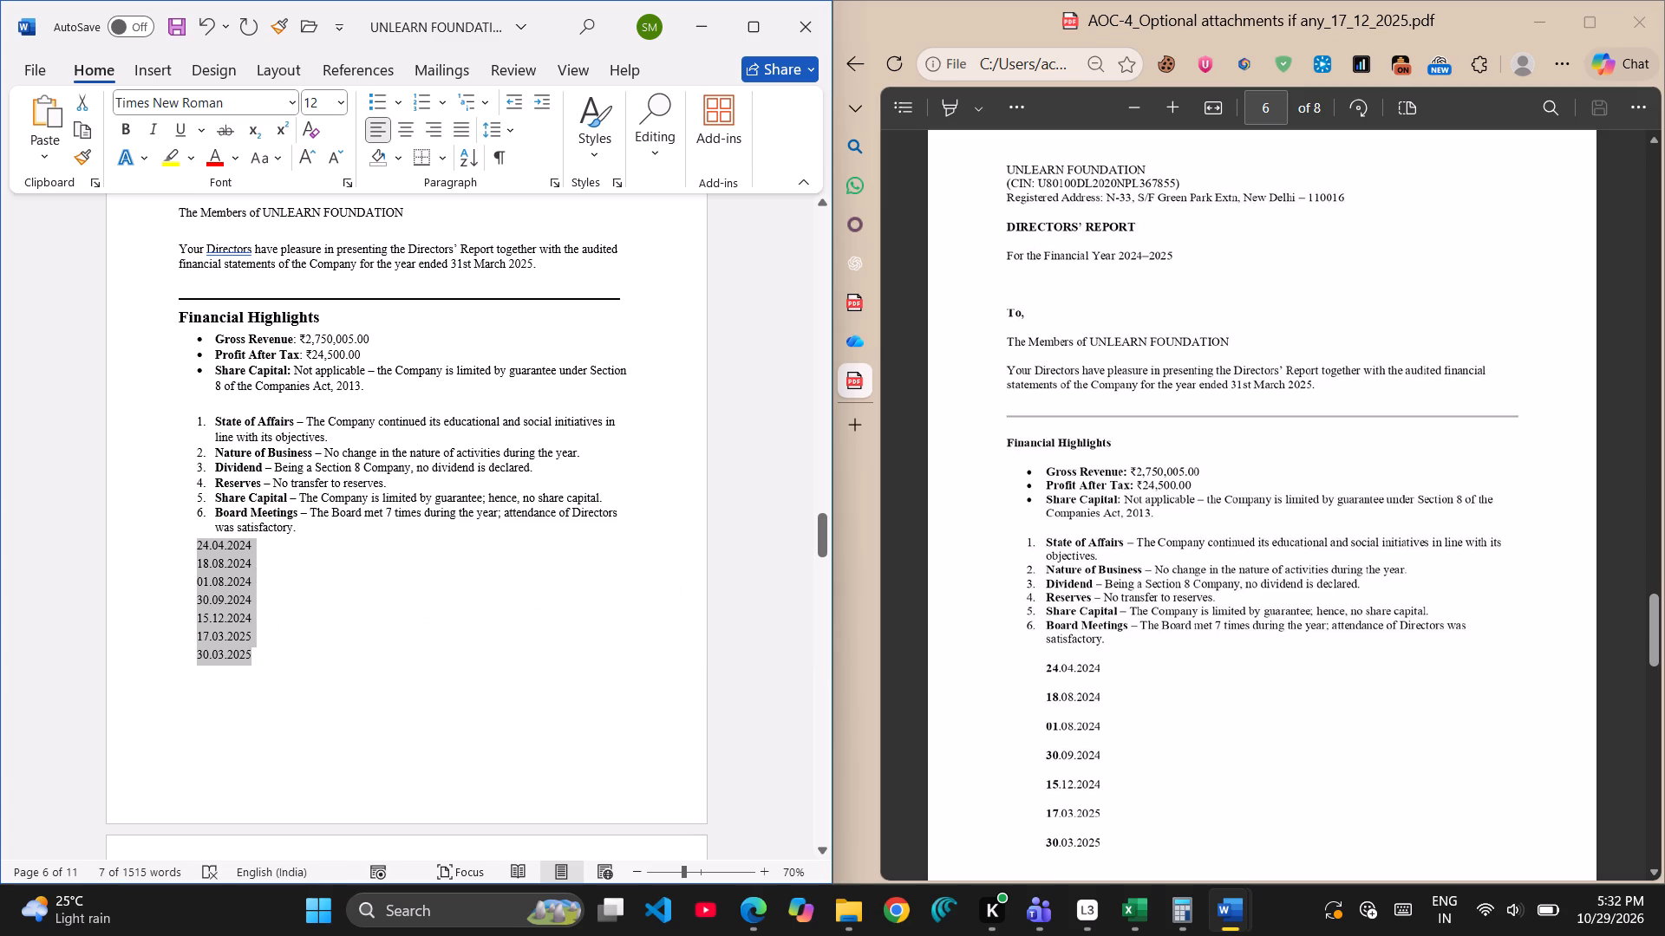
pyautogui.press('Tab')
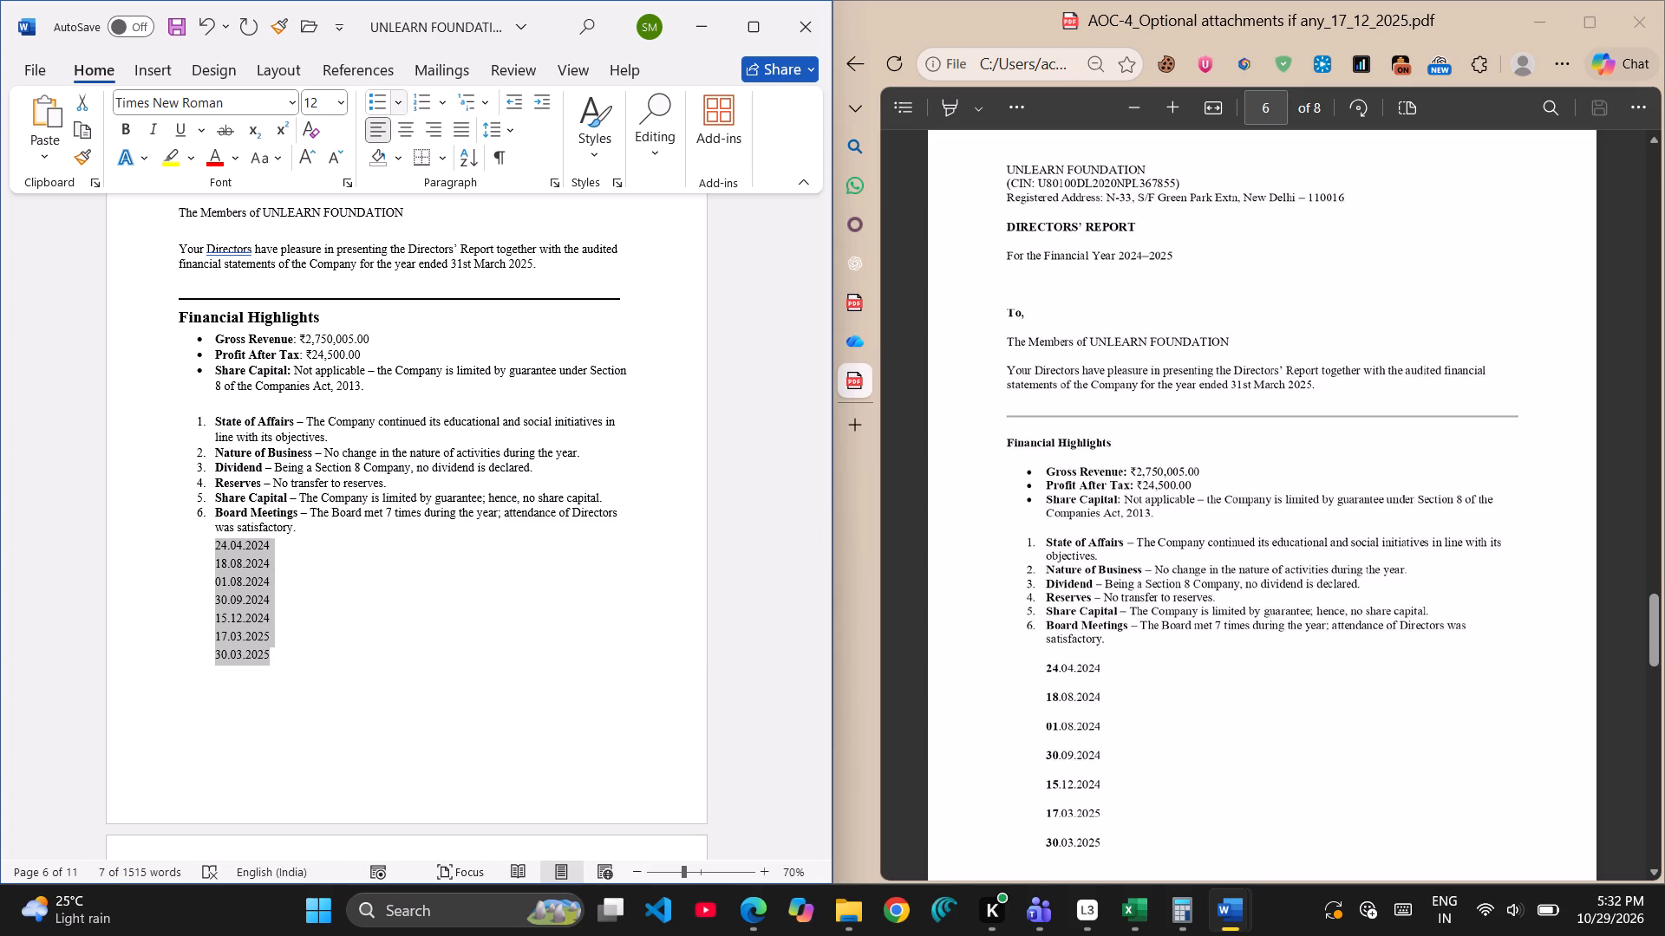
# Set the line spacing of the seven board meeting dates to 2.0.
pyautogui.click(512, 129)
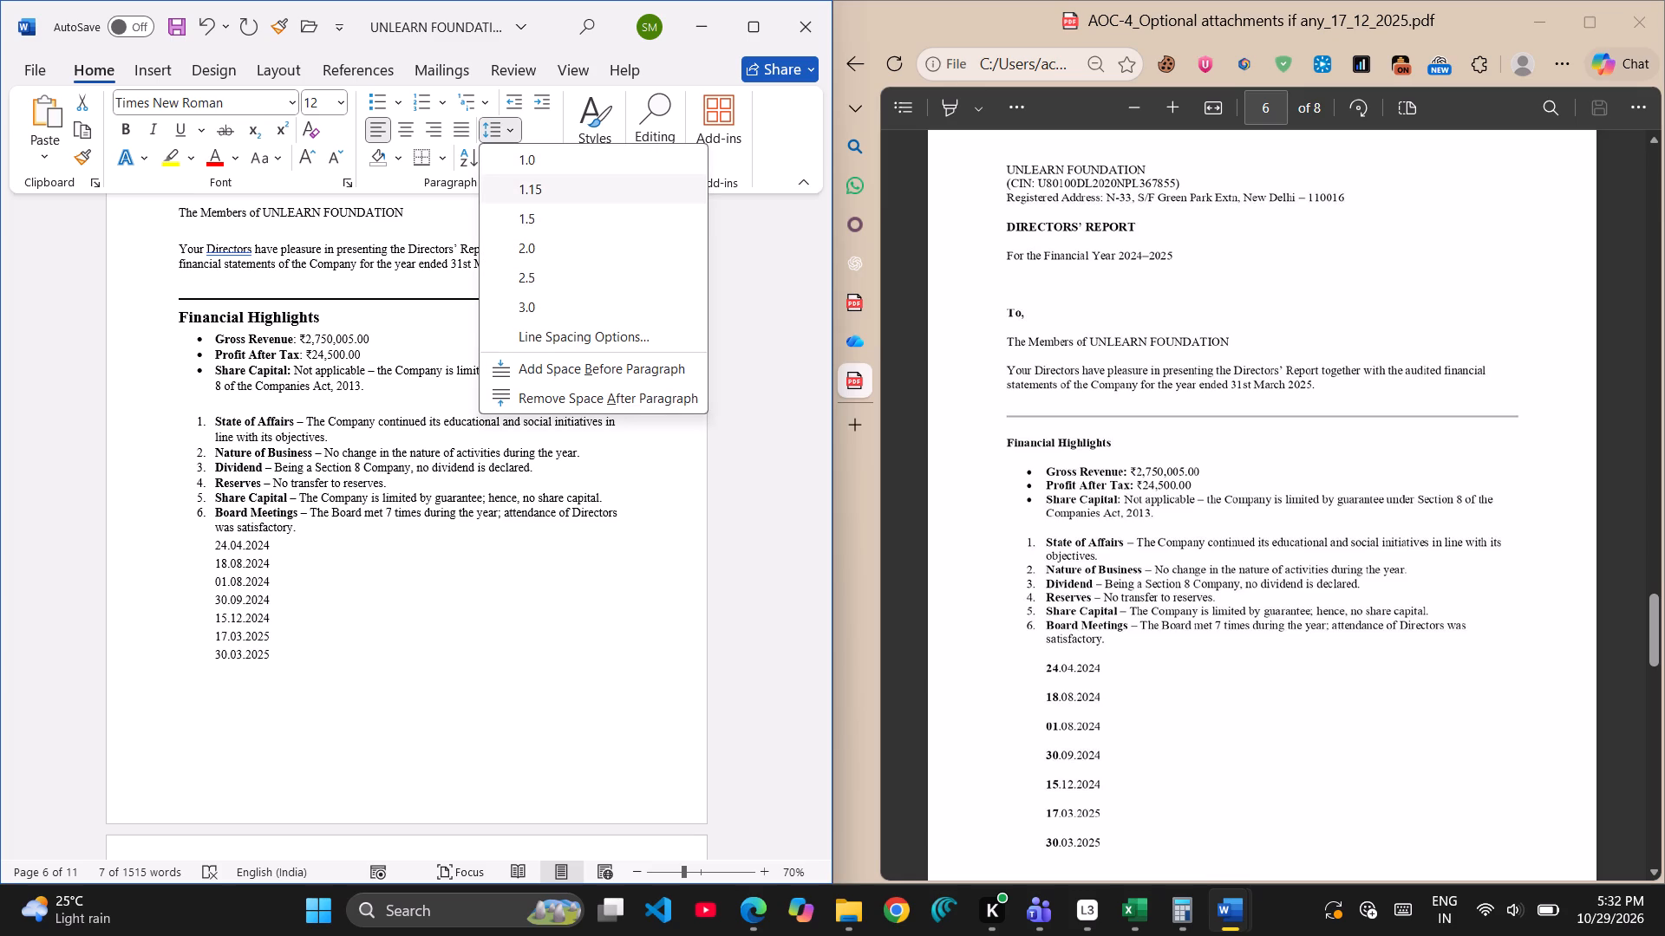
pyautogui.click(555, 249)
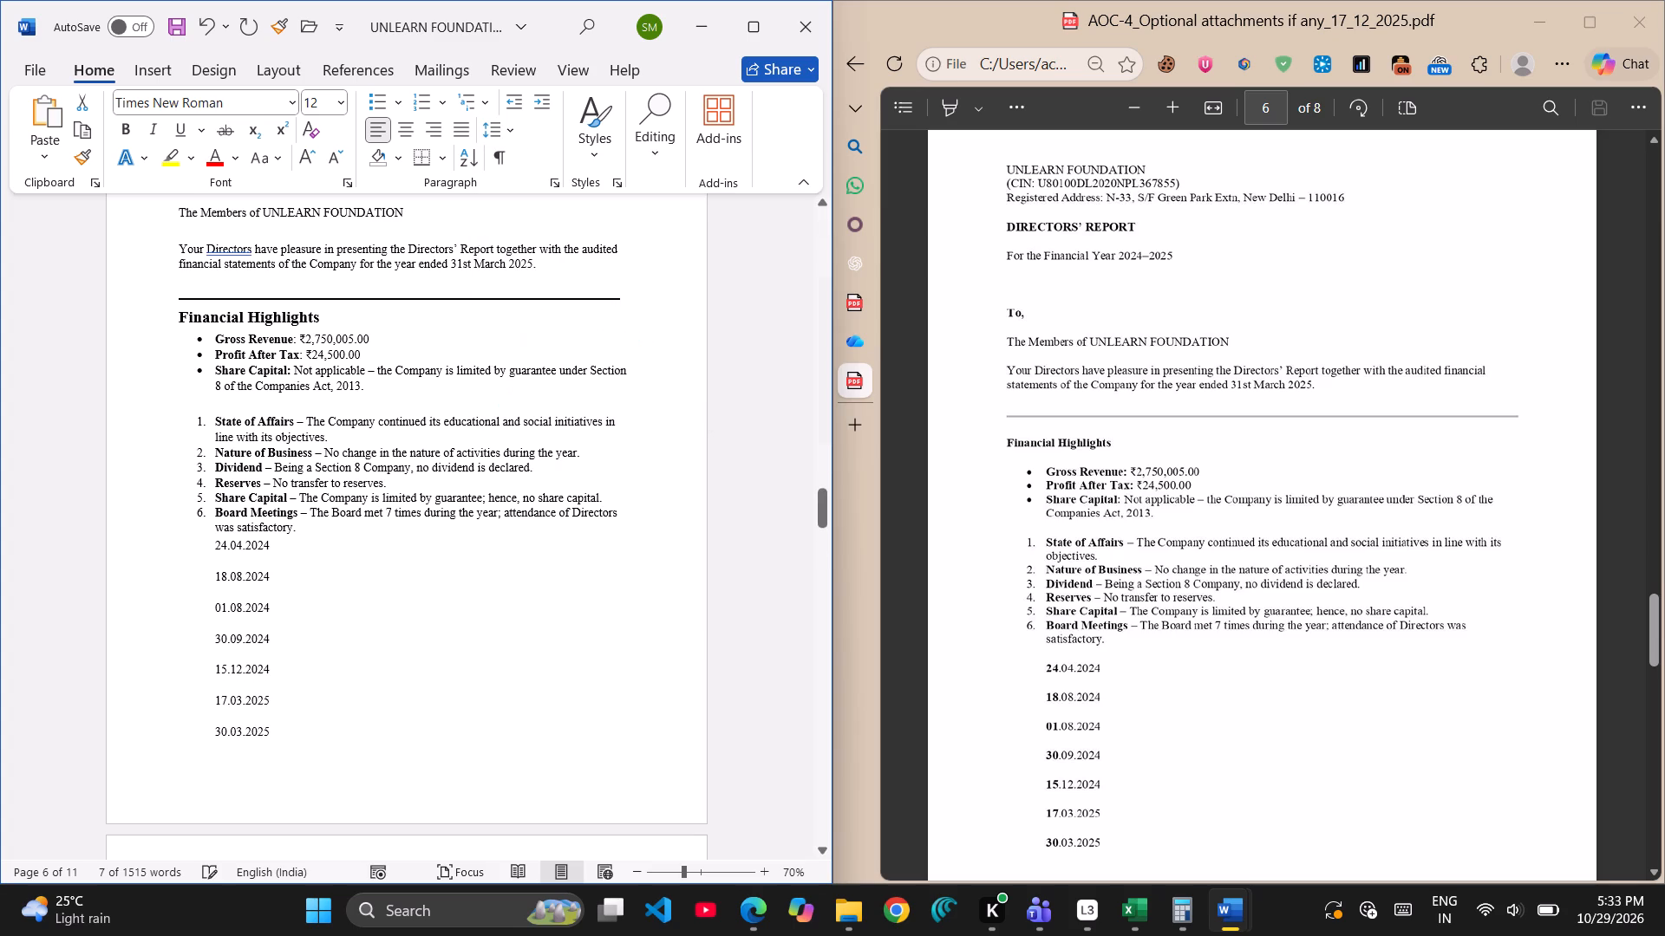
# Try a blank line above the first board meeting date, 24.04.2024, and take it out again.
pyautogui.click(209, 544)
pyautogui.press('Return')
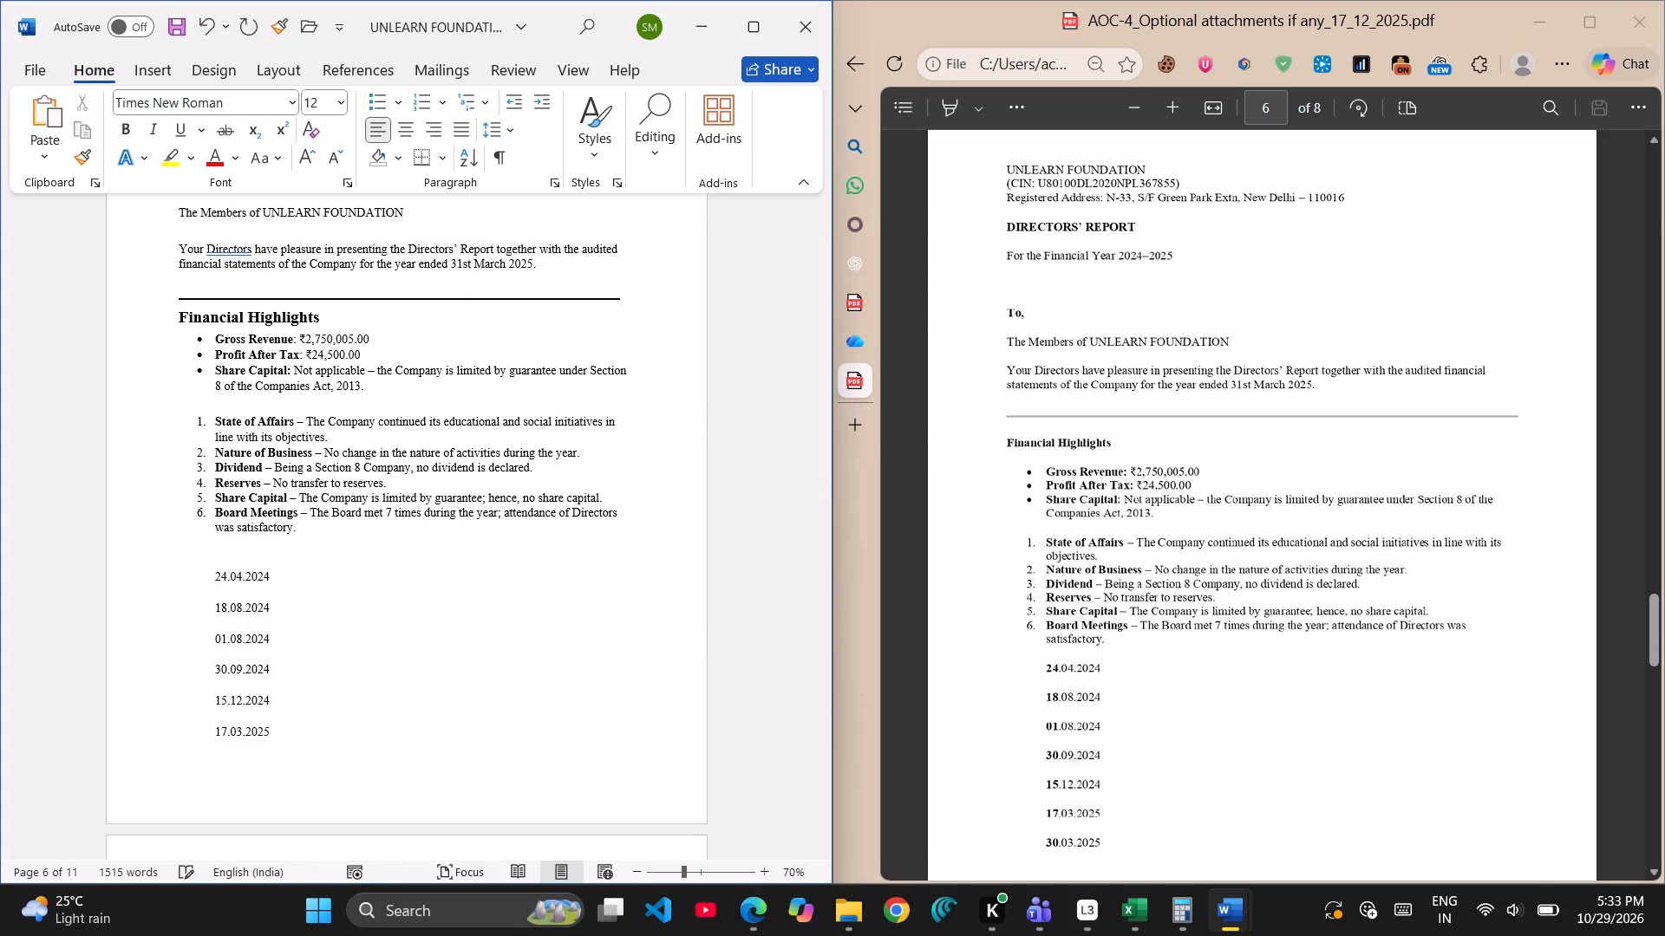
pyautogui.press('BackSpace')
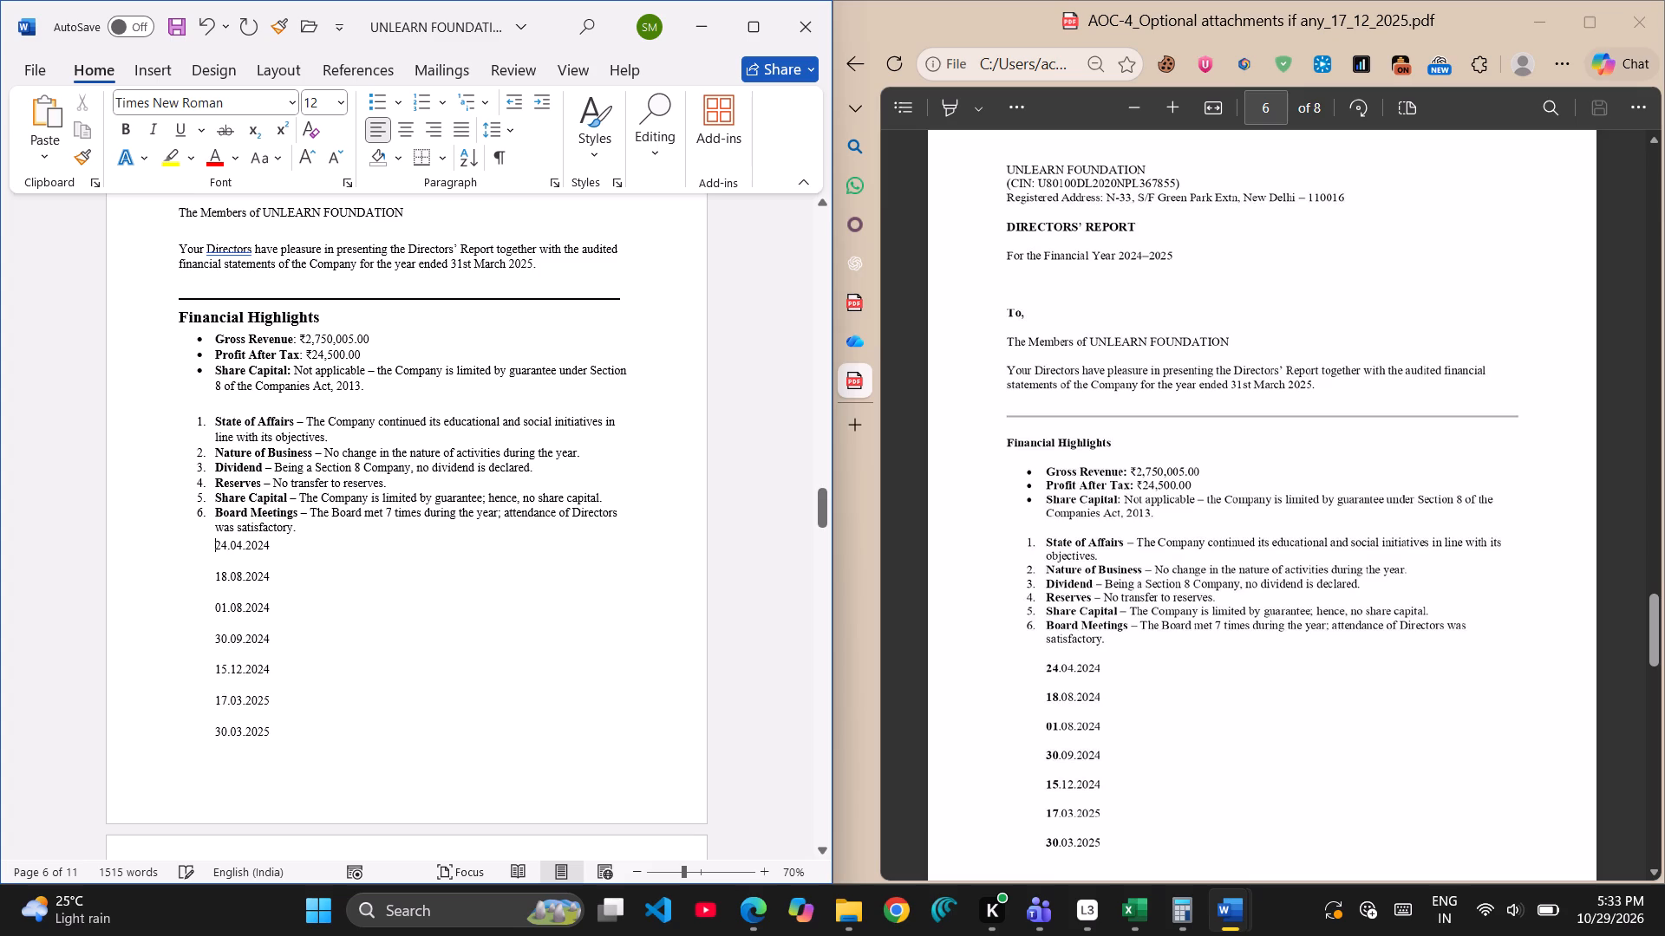
# Set the line spacing of the seven board meeting dates to 1.5.
pyautogui.moveTo(214, 547); pyautogui.dragTo(293, 725)
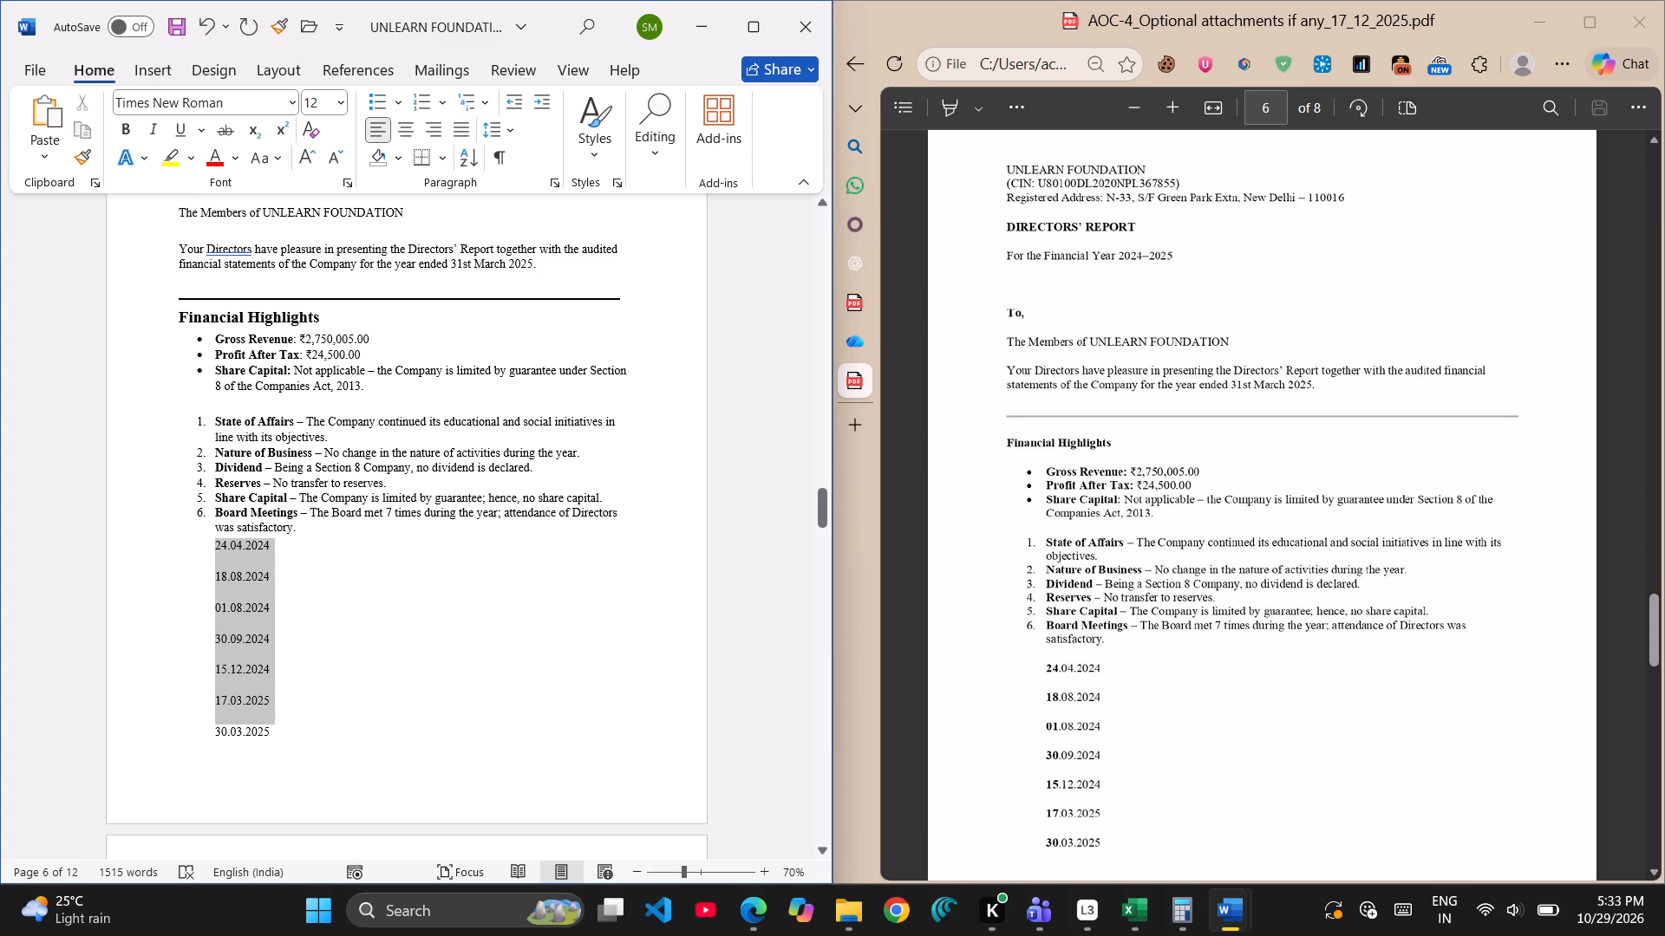
pyautogui.moveTo(293, 725); pyautogui.dragTo(293, 735)
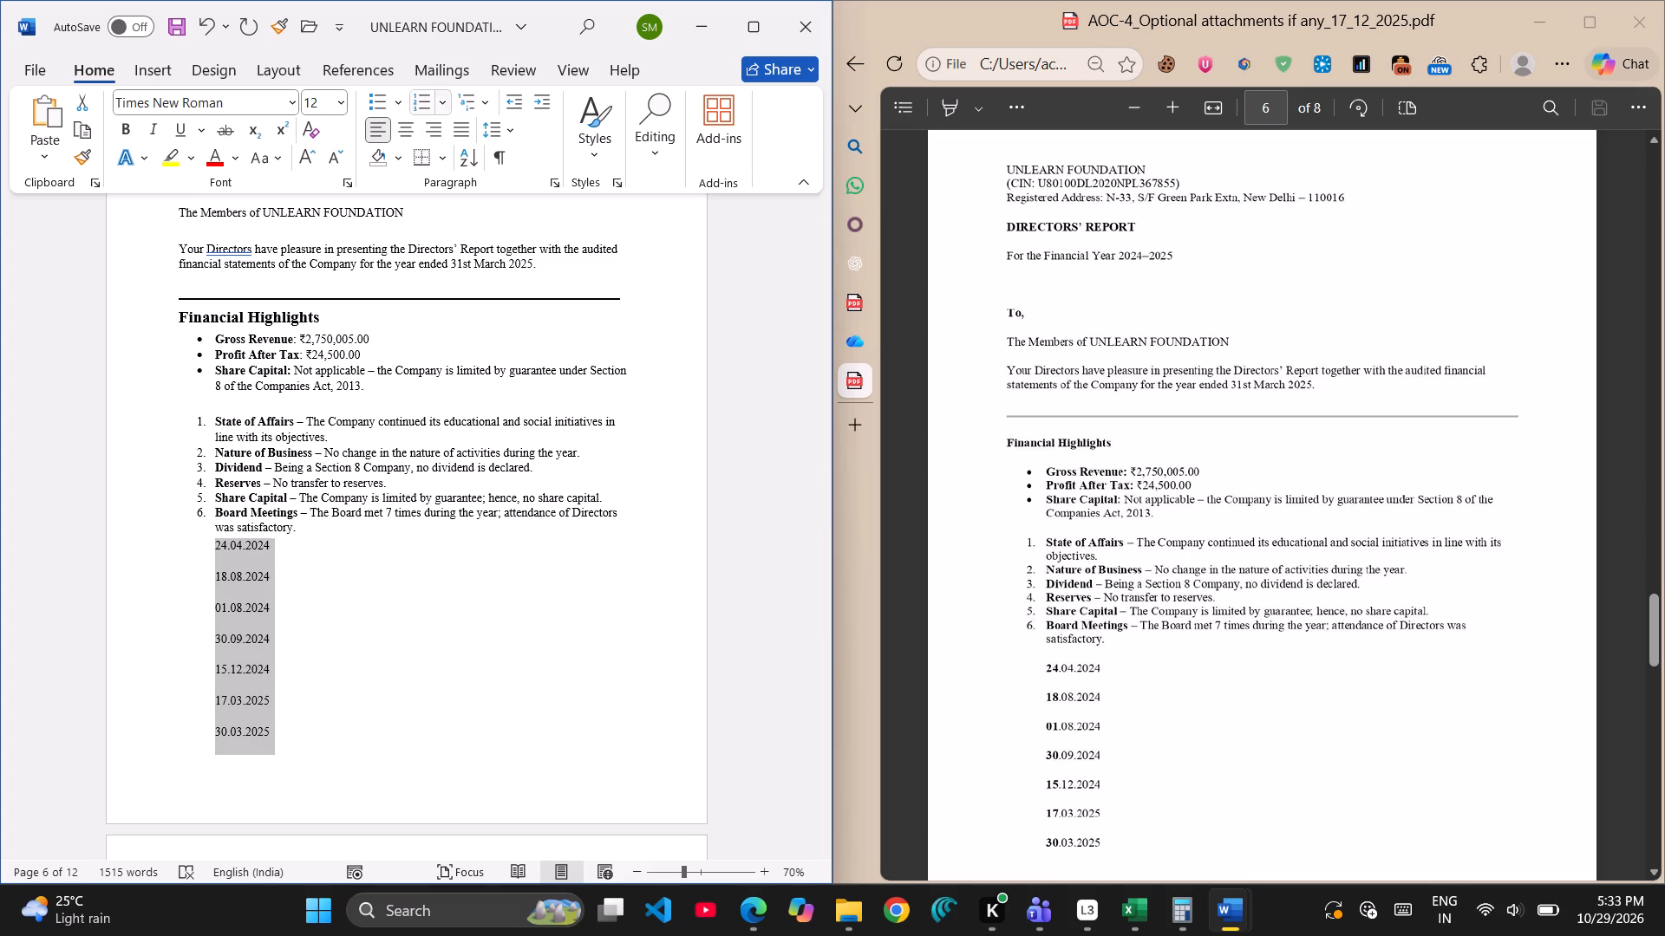
pyautogui.click(507, 128)
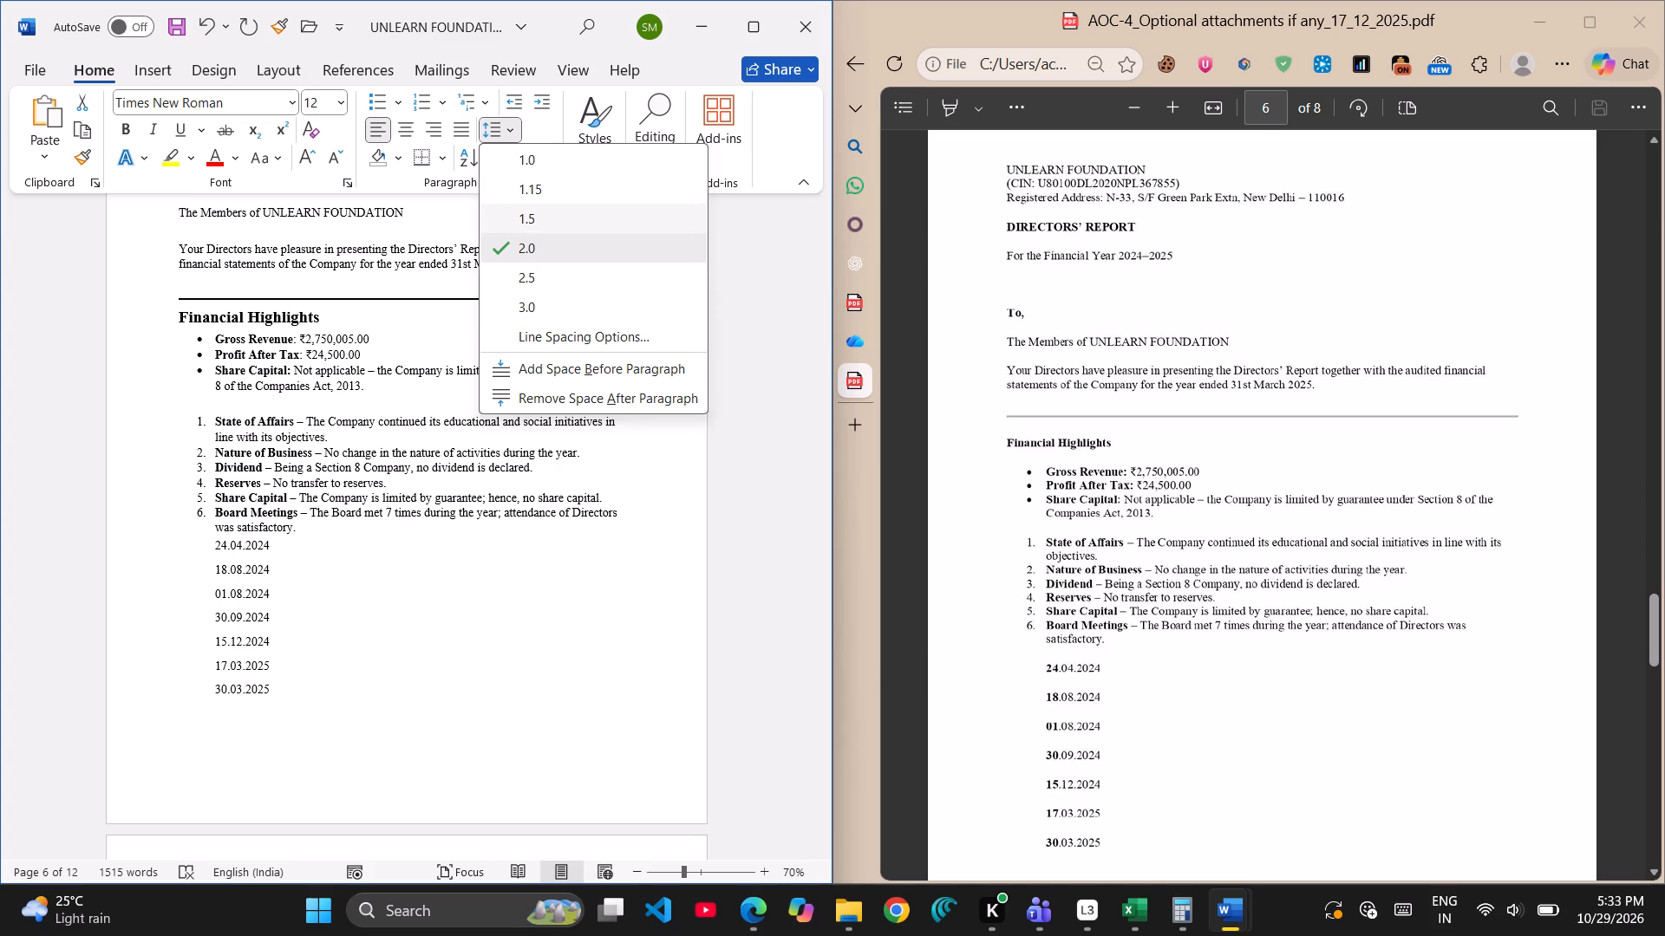
pyautogui.click(544, 214)
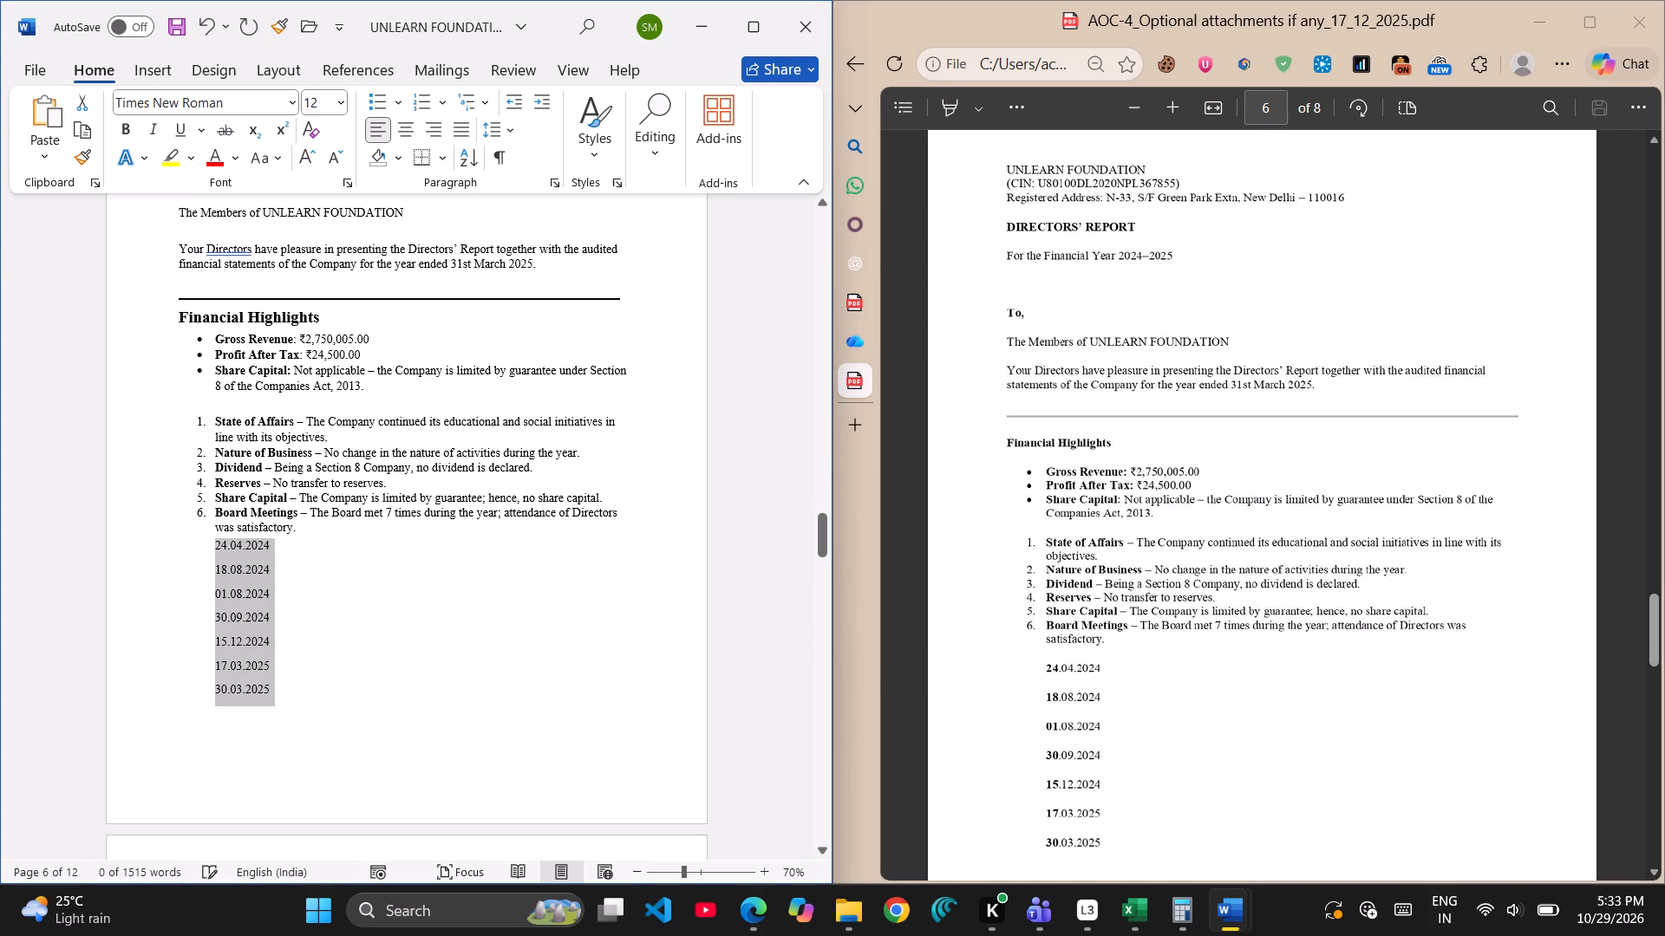
# Insert a blank line between the Board Meetings item and the first date, 24.04.2024.
pyautogui.click(210, 539)
pyautogui.press('Return')
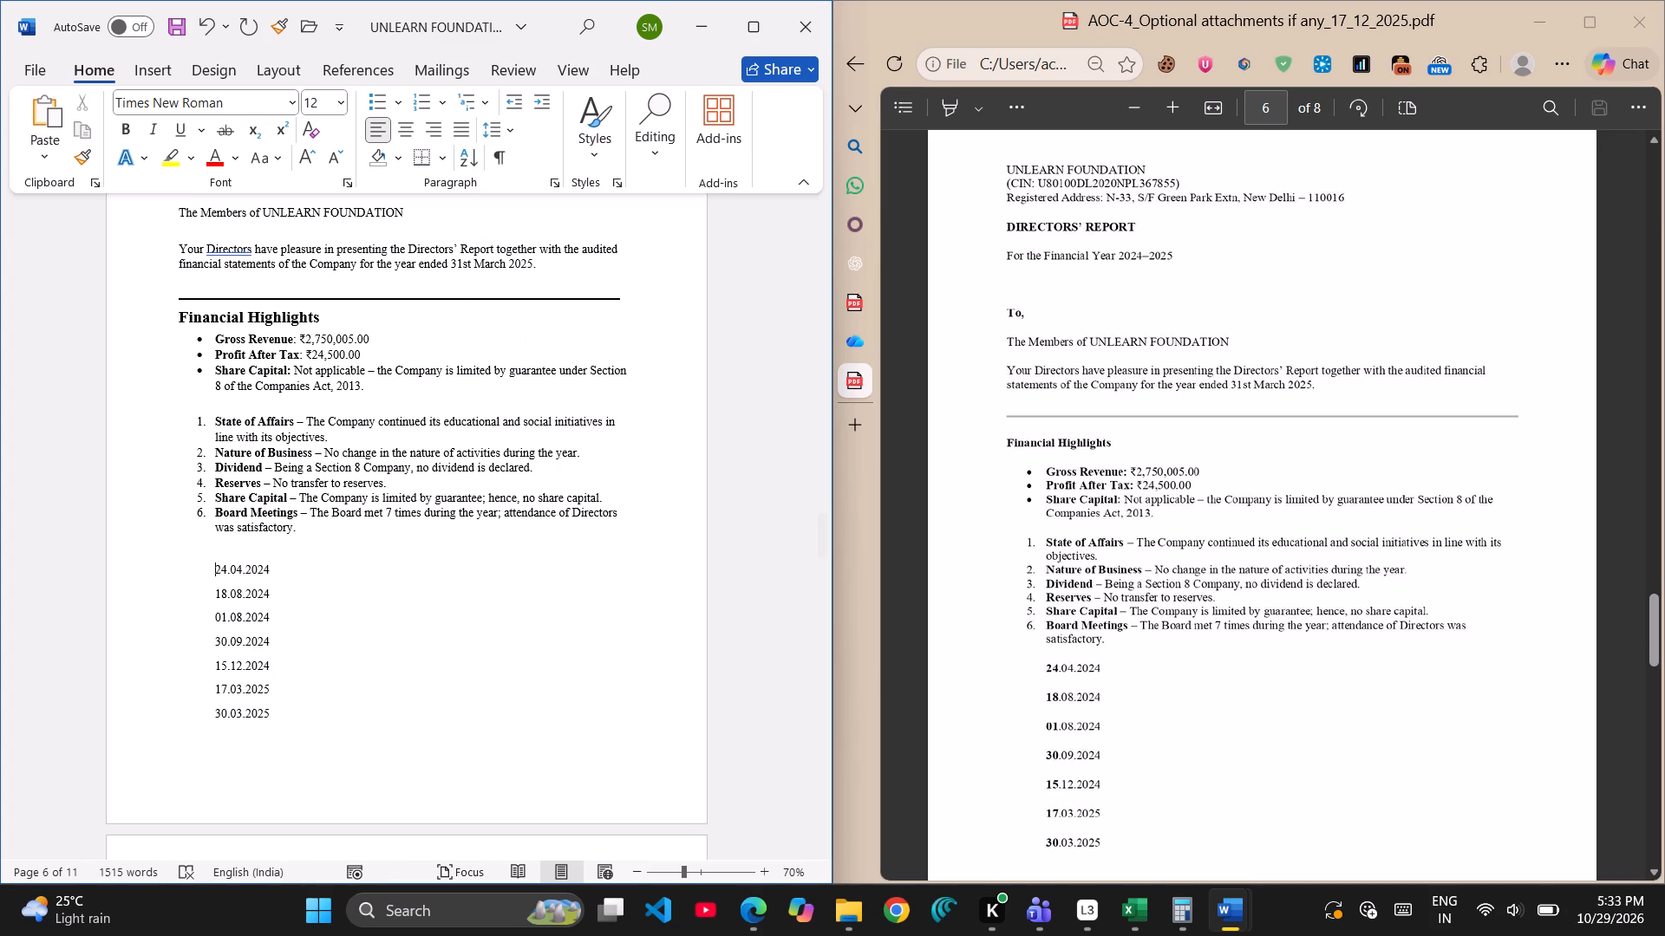
# Remove the empty page between the board meeting dates and item 7, Annual General Meeting.
pyautogui.press('Up')
pyautogui.press('Down')
pyautogui.press('Down')
pyautogui.press('Down')
pyautogui.press('Down')
pyautogui.press('Down')
pyautogui.press('Down')
pyautogui.press('Down')
pyautogui.press('Down')
pyautogui.press('Down')
pyautogui.press('Down')
pyautogui.press('Down')
pyautogui.press('Down')
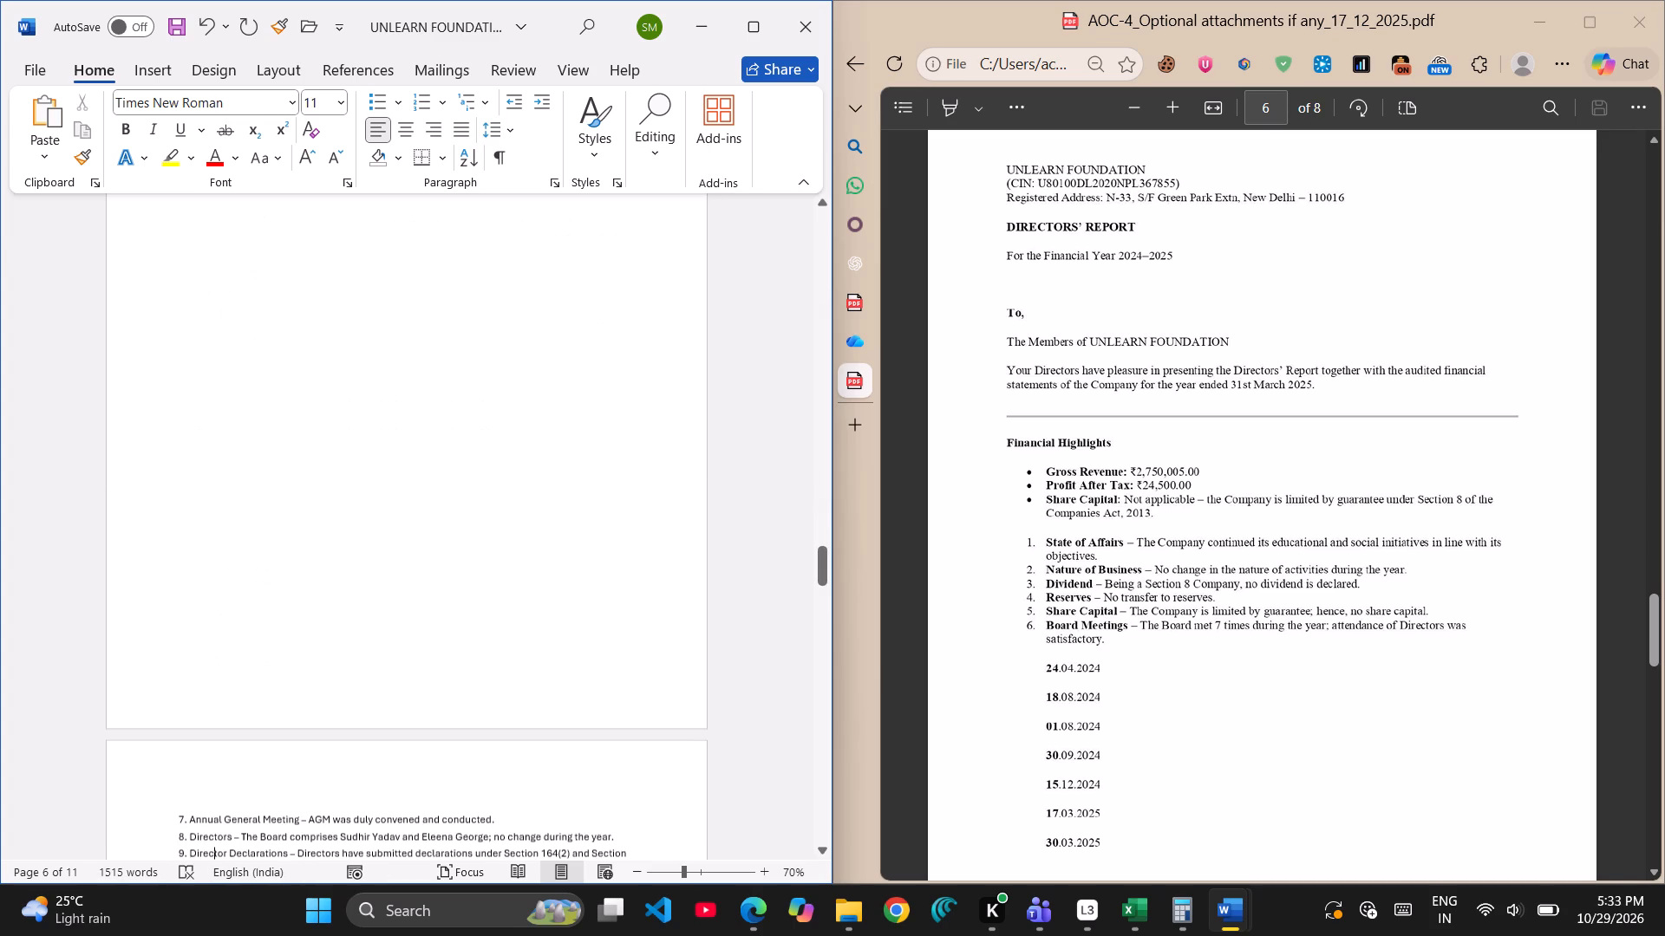
pyautogui.press('Up')
pyautogui.press('Up')
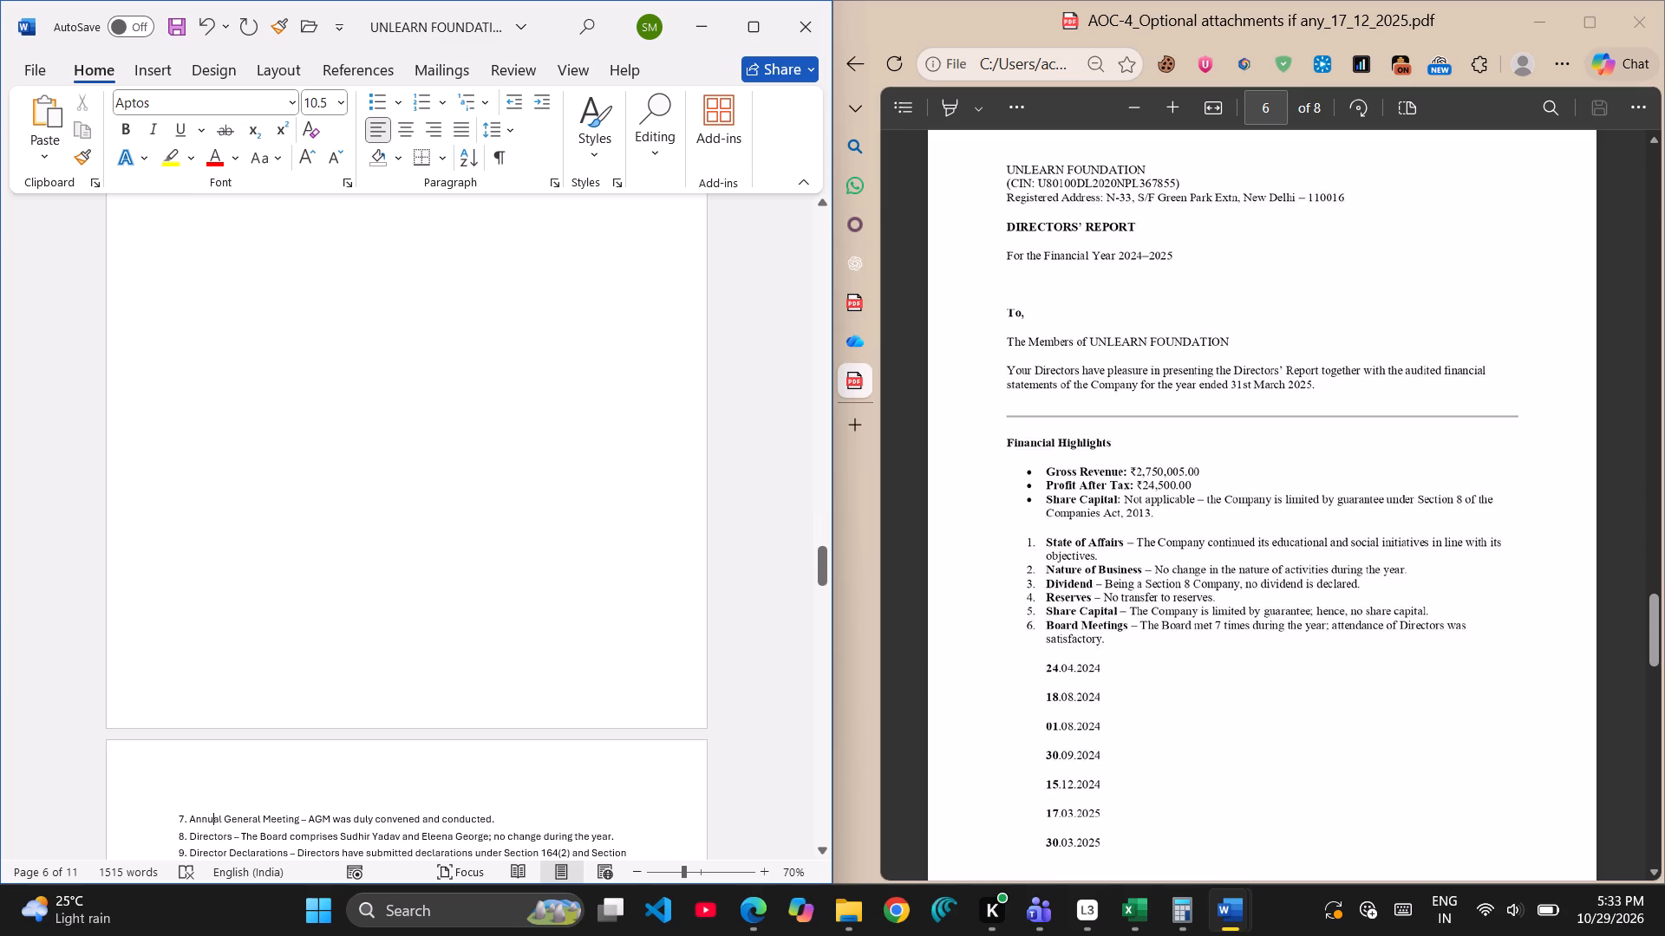
pyautogui.scroll(4, 383, 444)
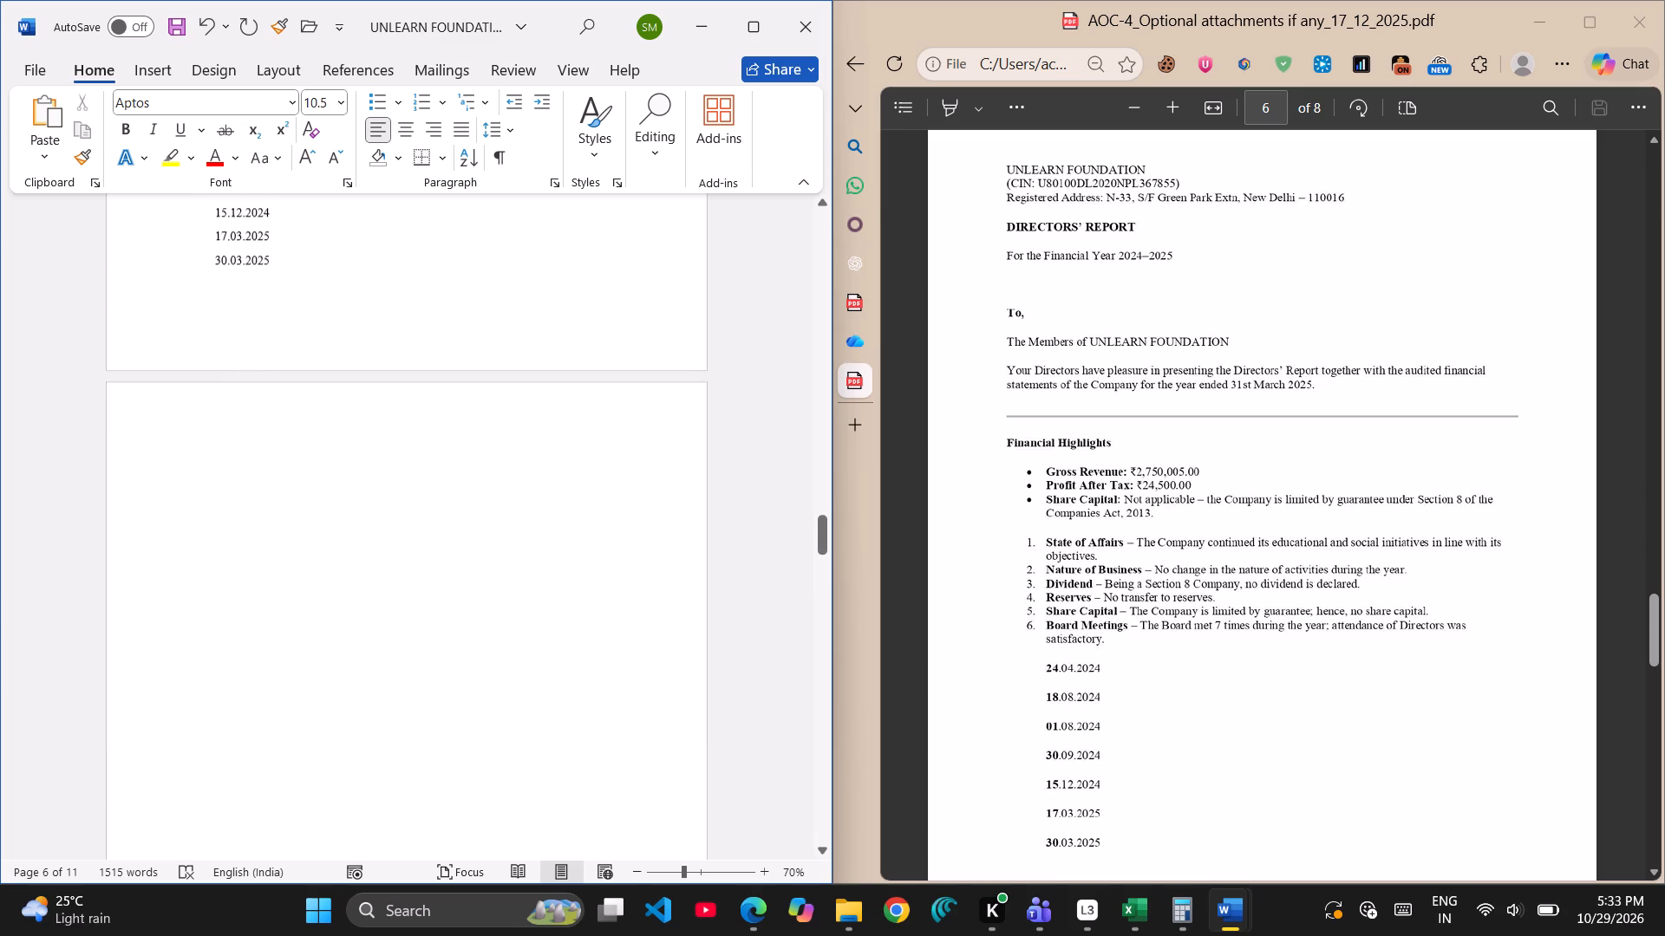
pyautogui.click(386, 443)
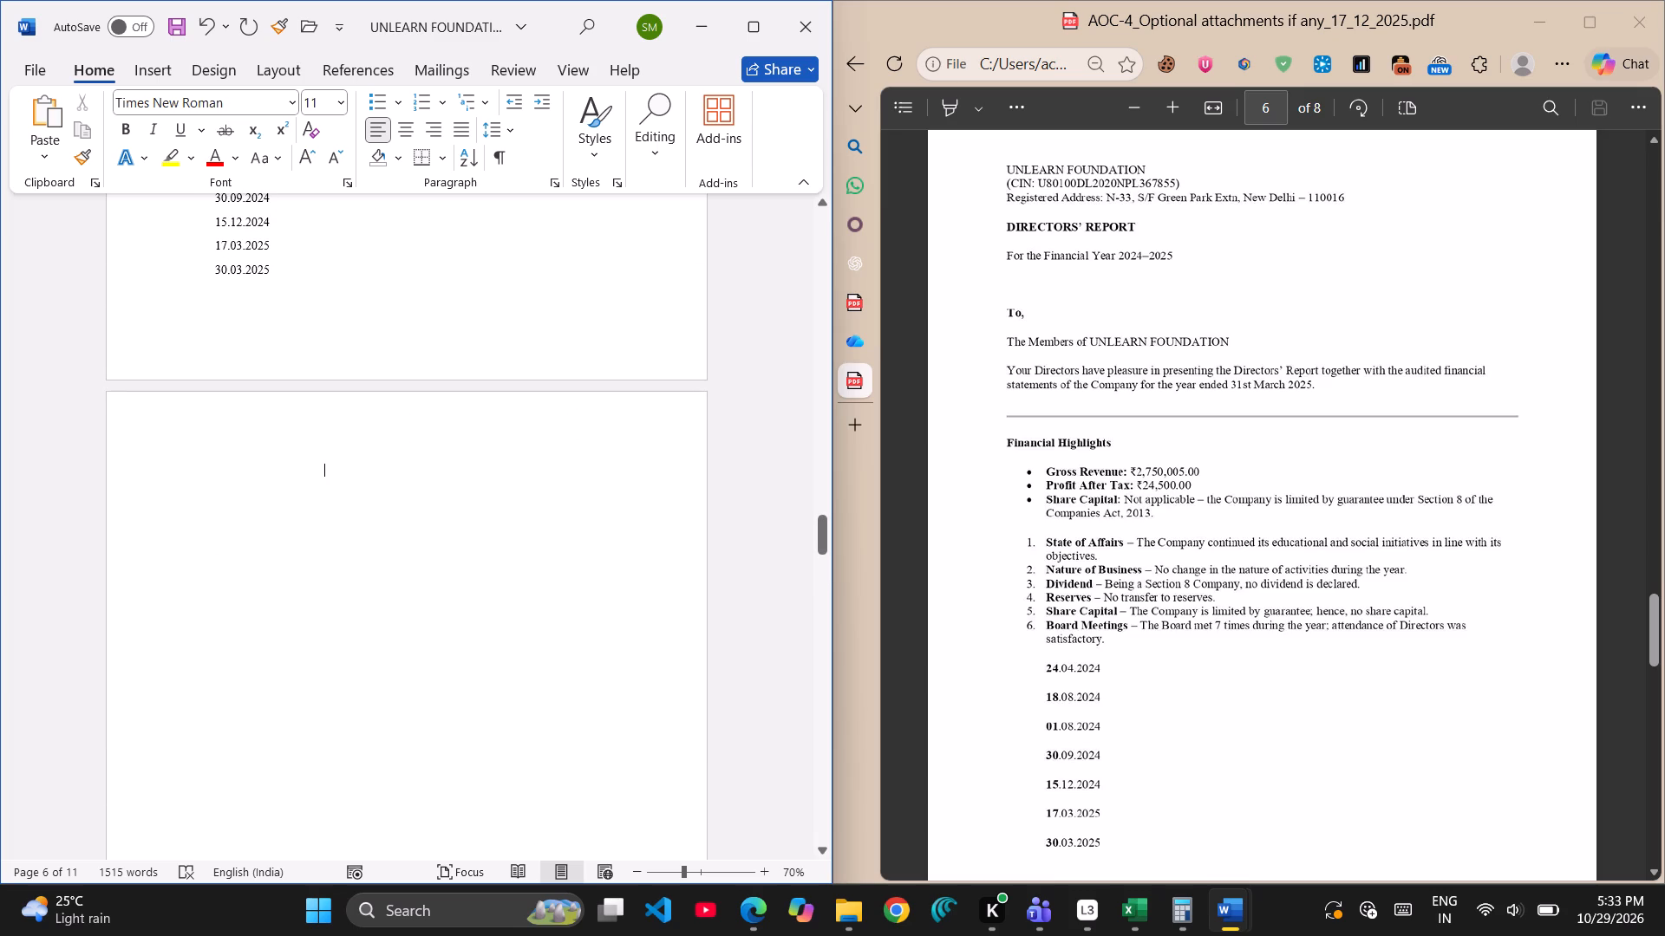
pyautogui.press('Delete')
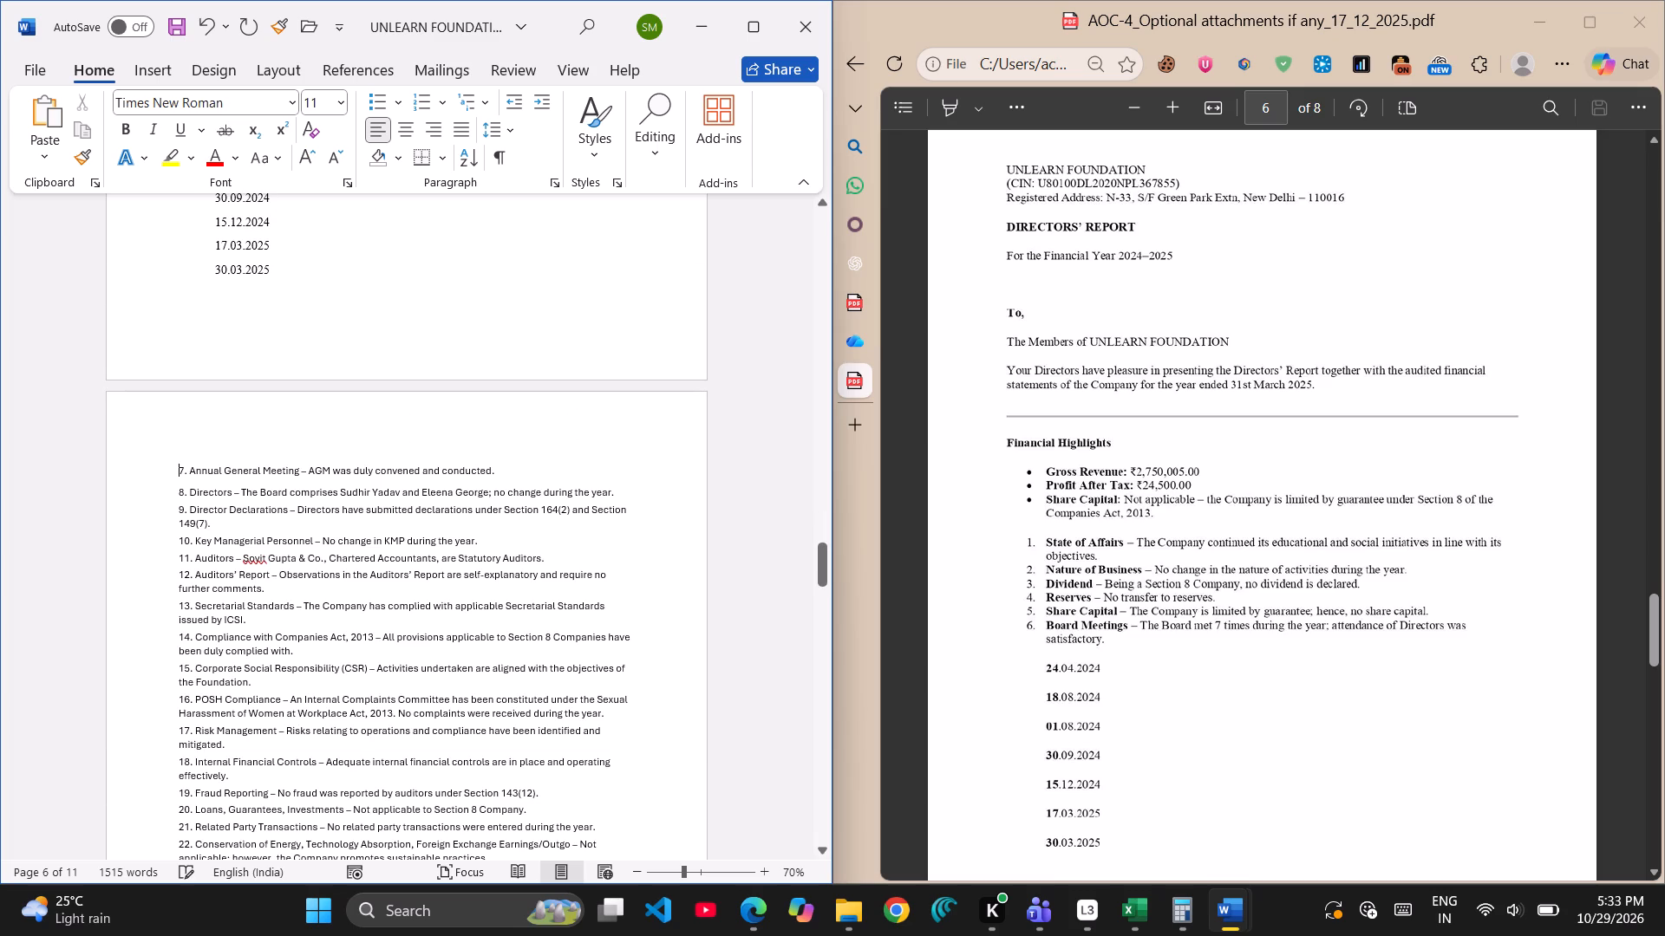
# Delete the surplus empty pages at the end of the document, after the Directors' Report signing section.
pyautogui.scroll(-4, 266, 484)
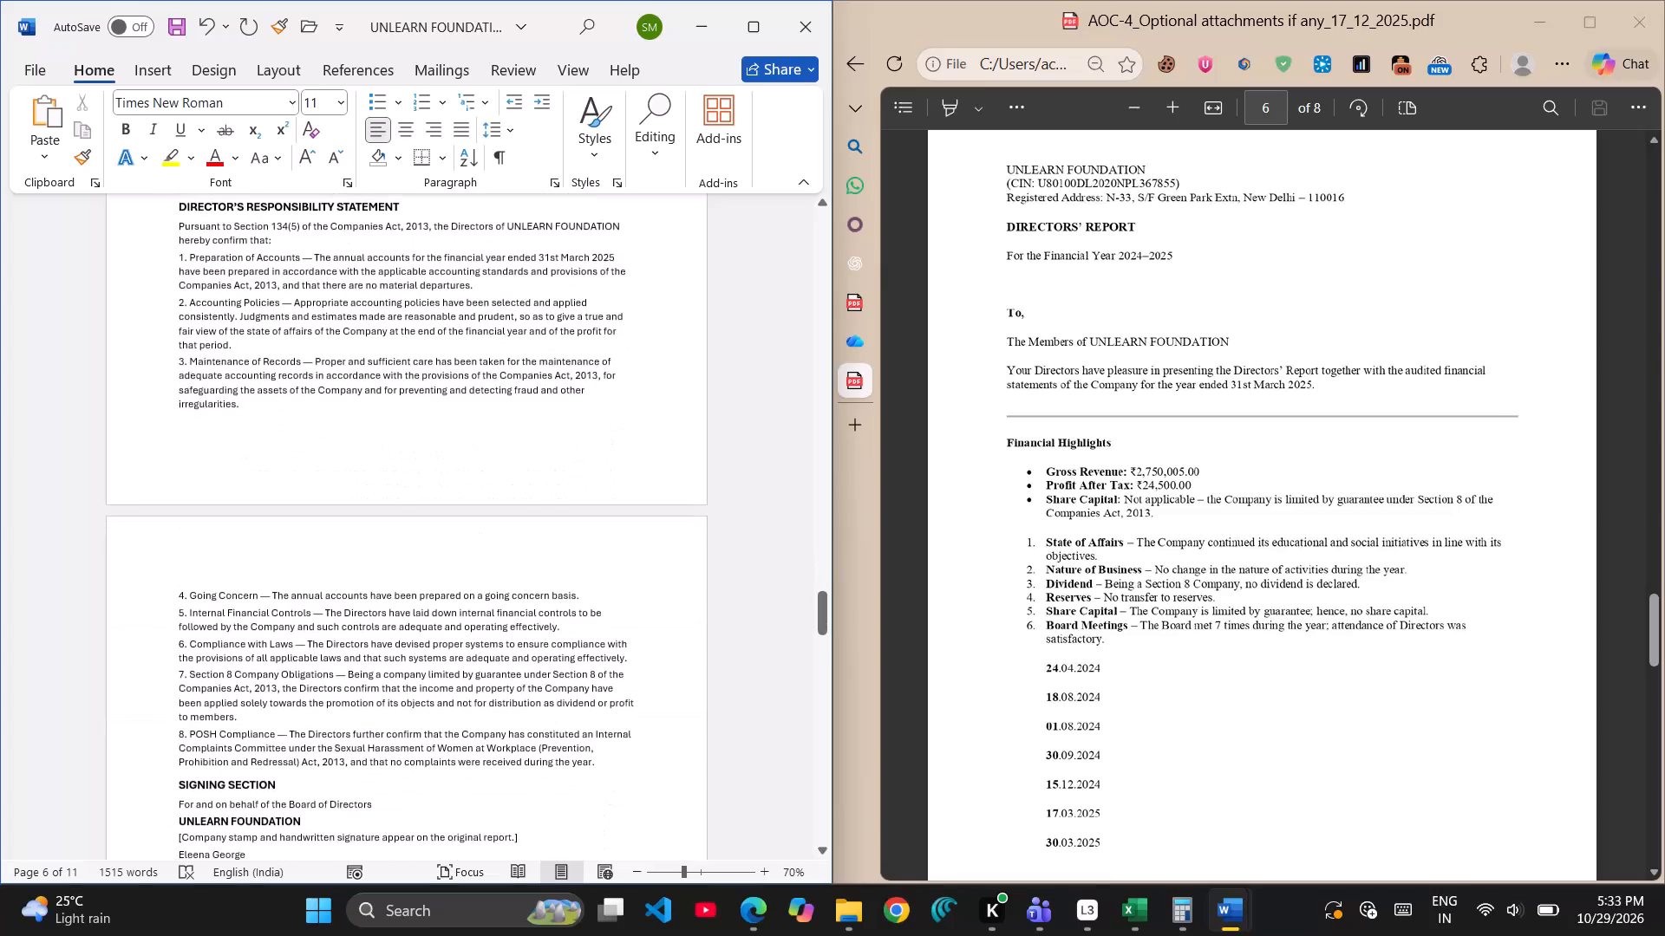
pyautogui.scroll(-5, 266, 484)
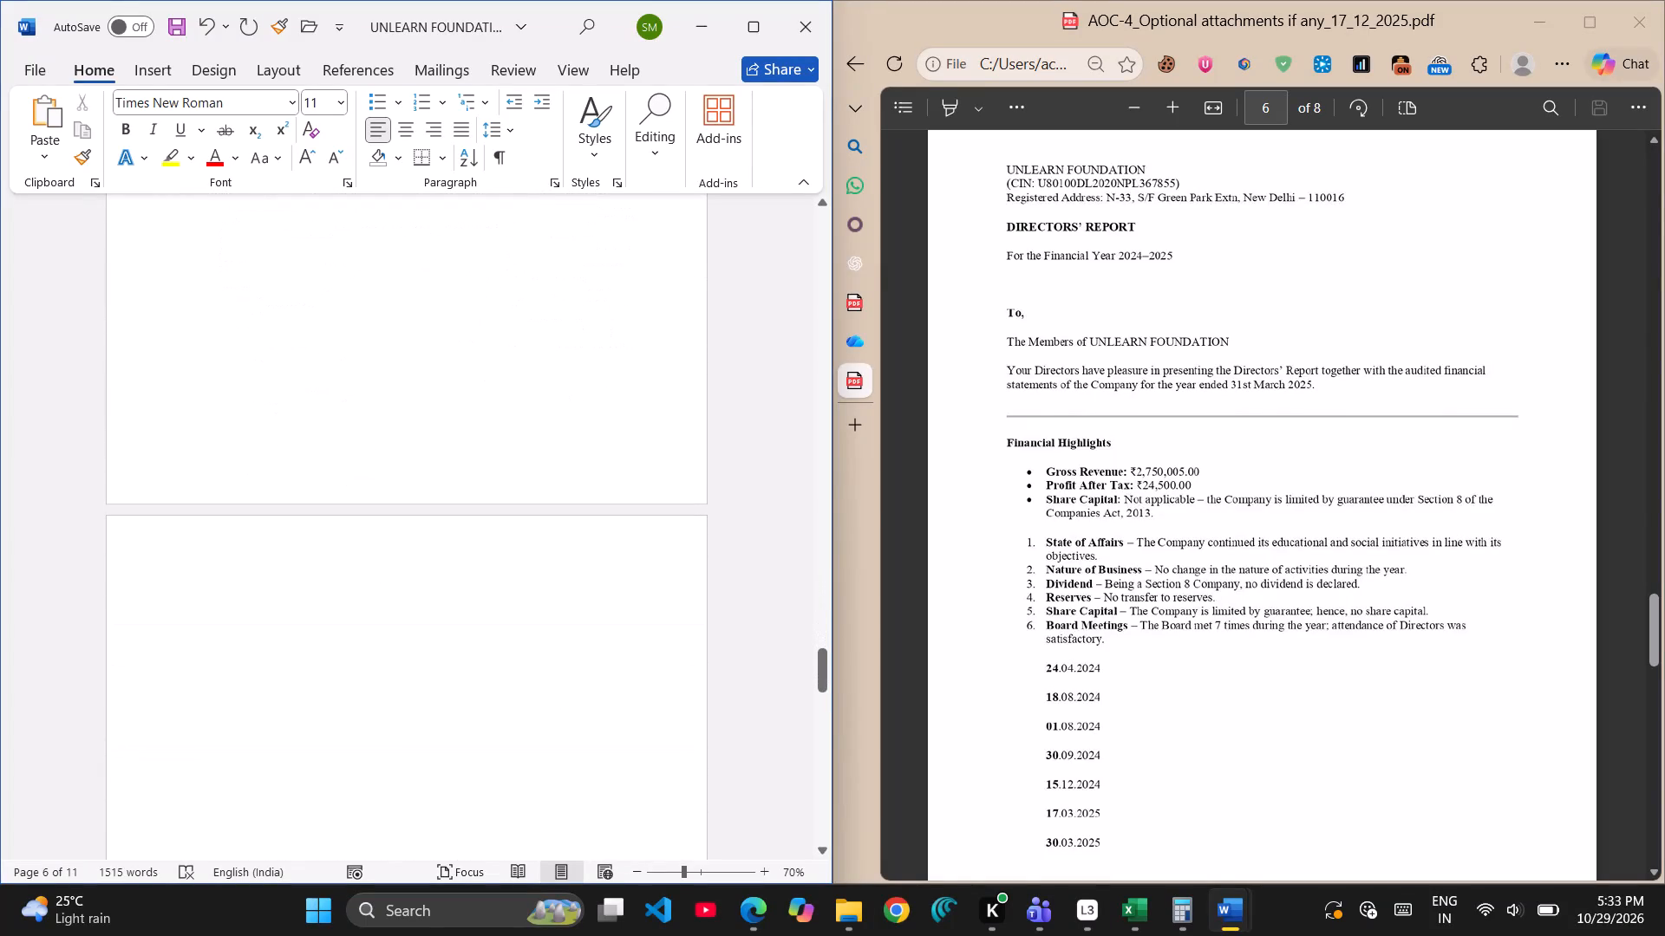
pyautogui.click(271, 589)
pyautogui.press('Delete')
pyautogui.press('Delete')
pyautogui.press('Delete')
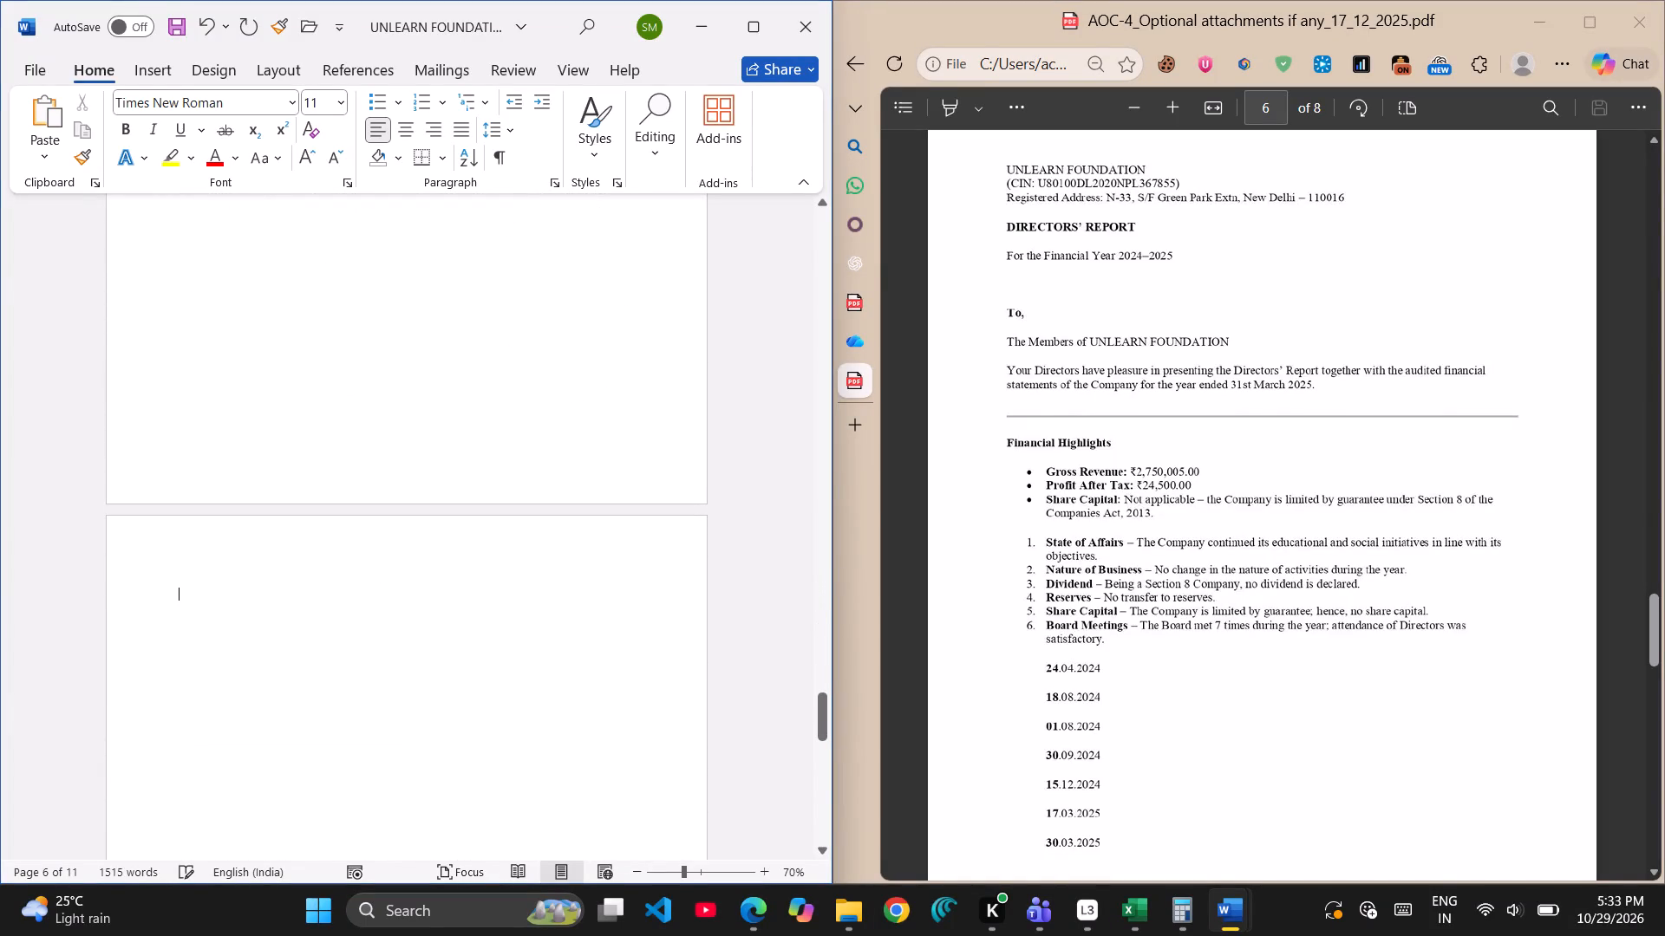
pyautogui.press('Delete')
pyautogui.press('Delete')
pyautogui.press('Delete')
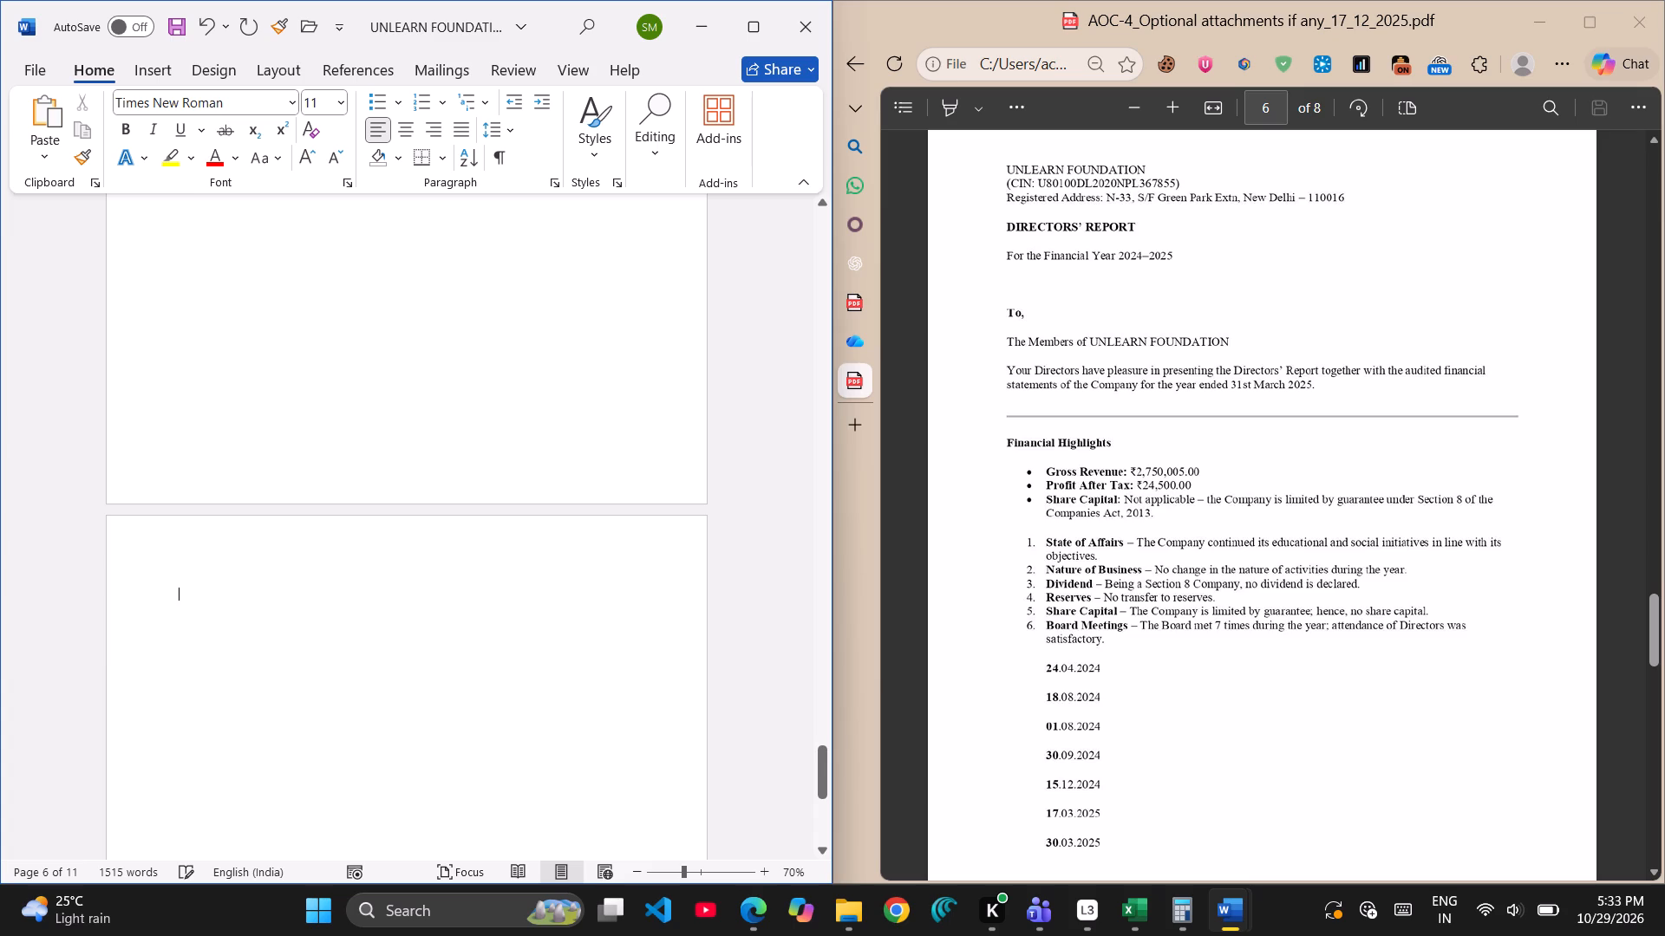
pyautogui.click(271, 589)
pyautogui.press('Delete')
pyautogui.press('Delete')
pyautogui.press('Delete')
pyautogui.press('Delete')
# Maximise the document window and try to delete the blank page that follows the signing section.
pyautogui.click(749, 22)
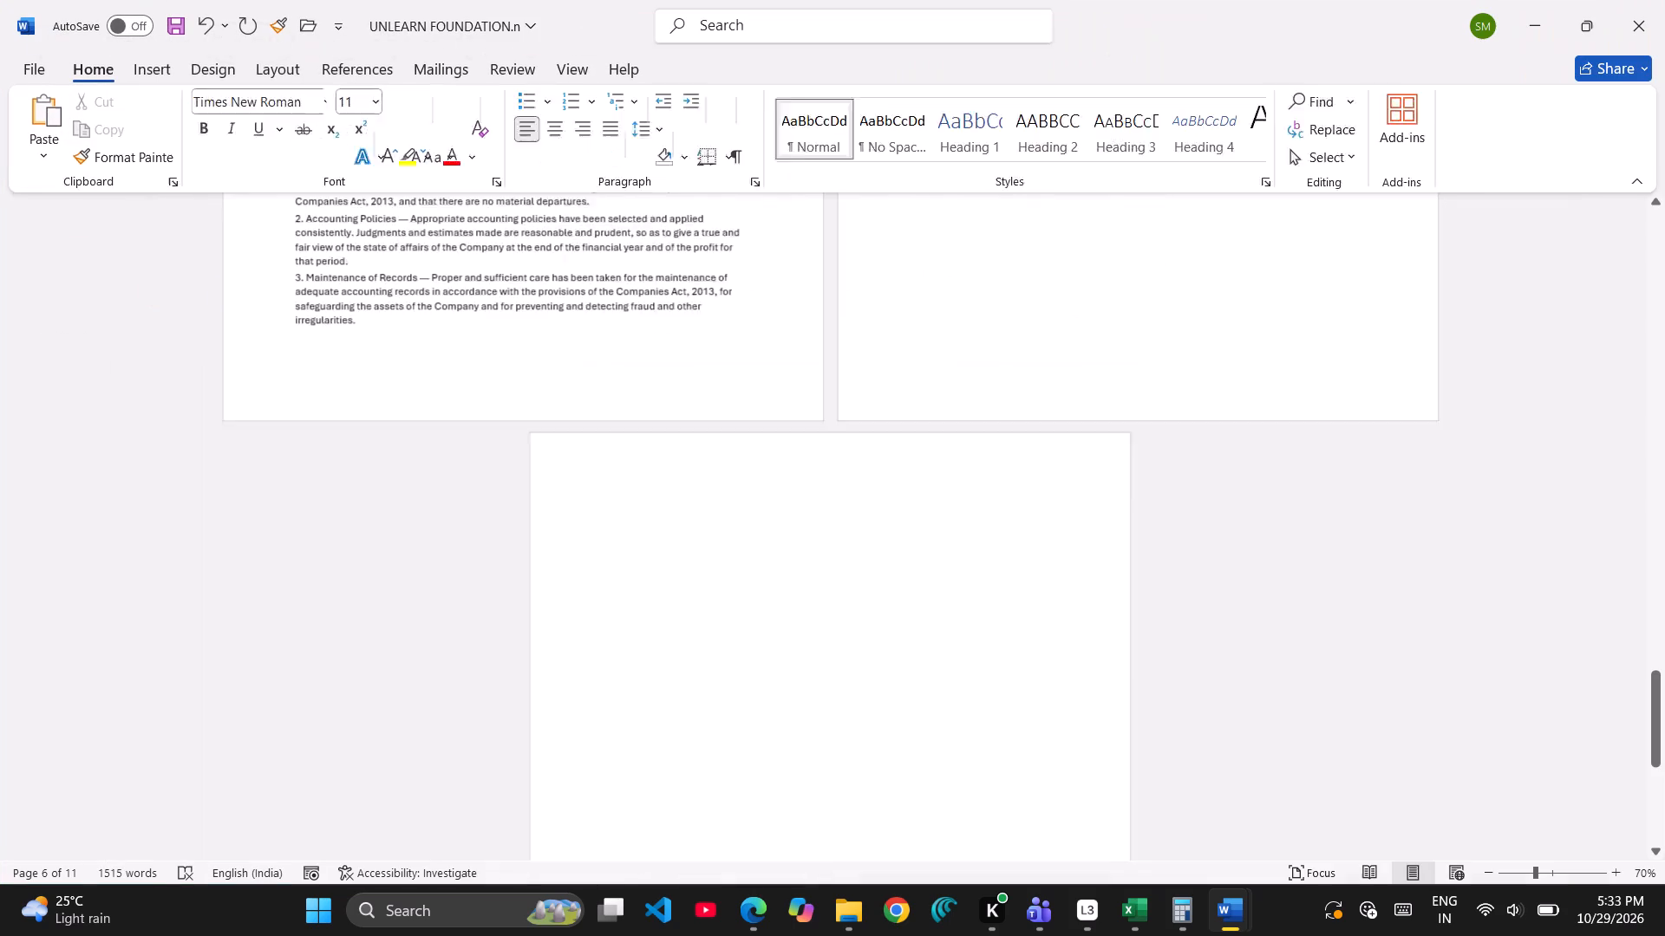
pyautogui.scroll(4, 806, 601)
pyautogui.scroll(-2, 806, 601)
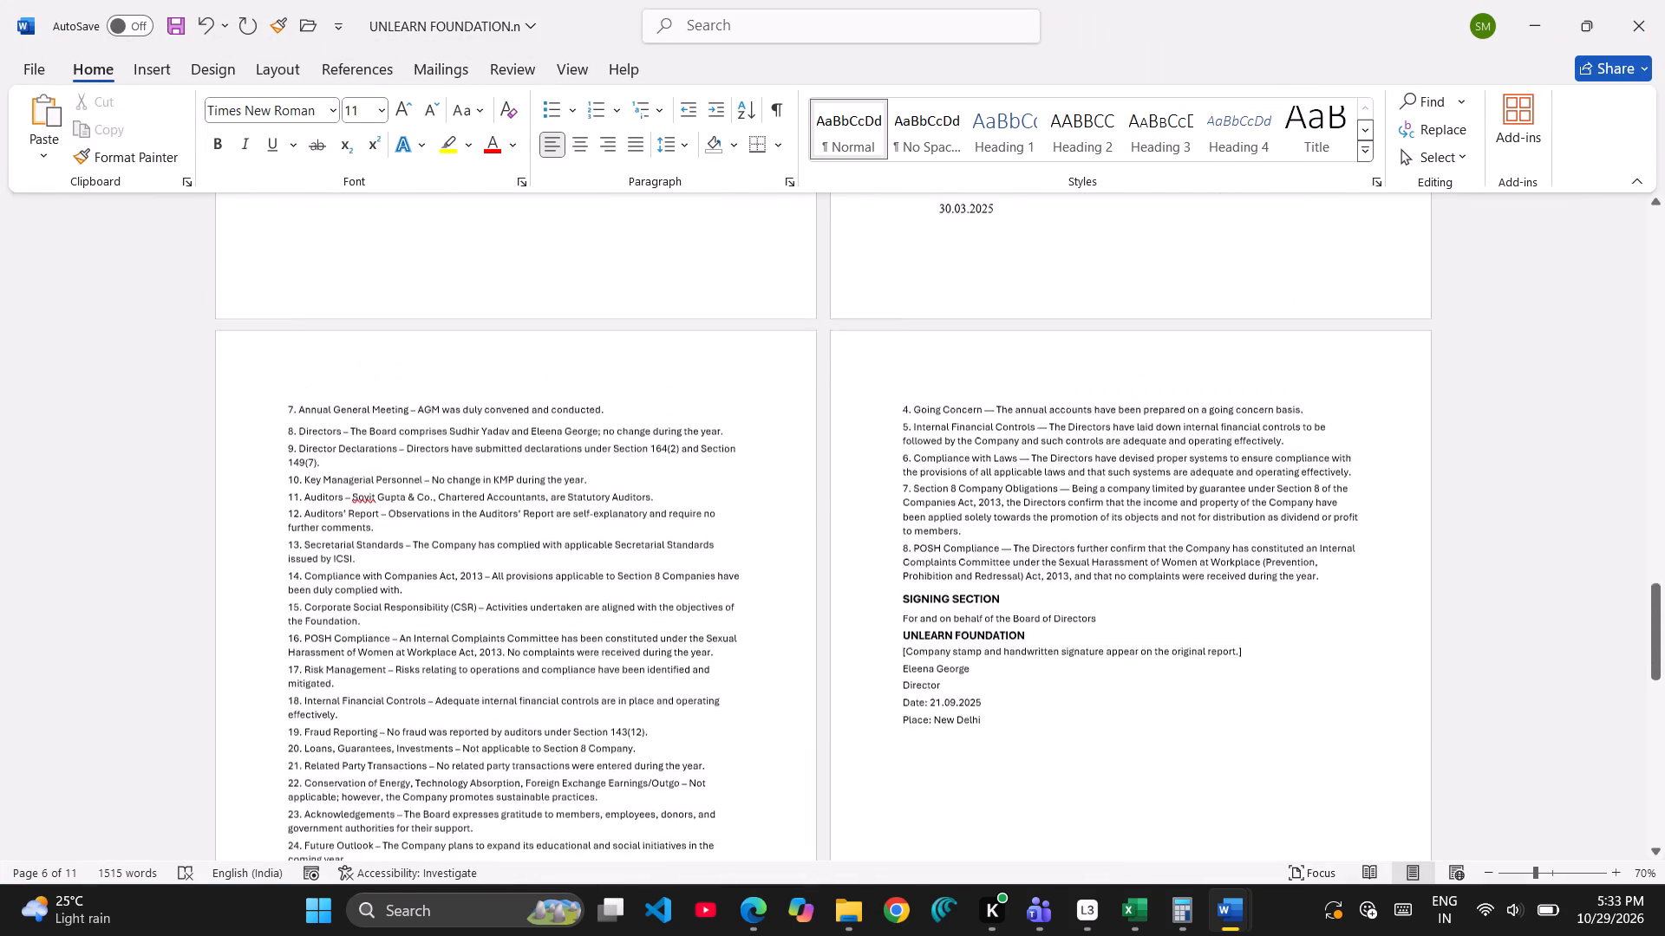
pyautogui.scroll(-4, 806, 601)
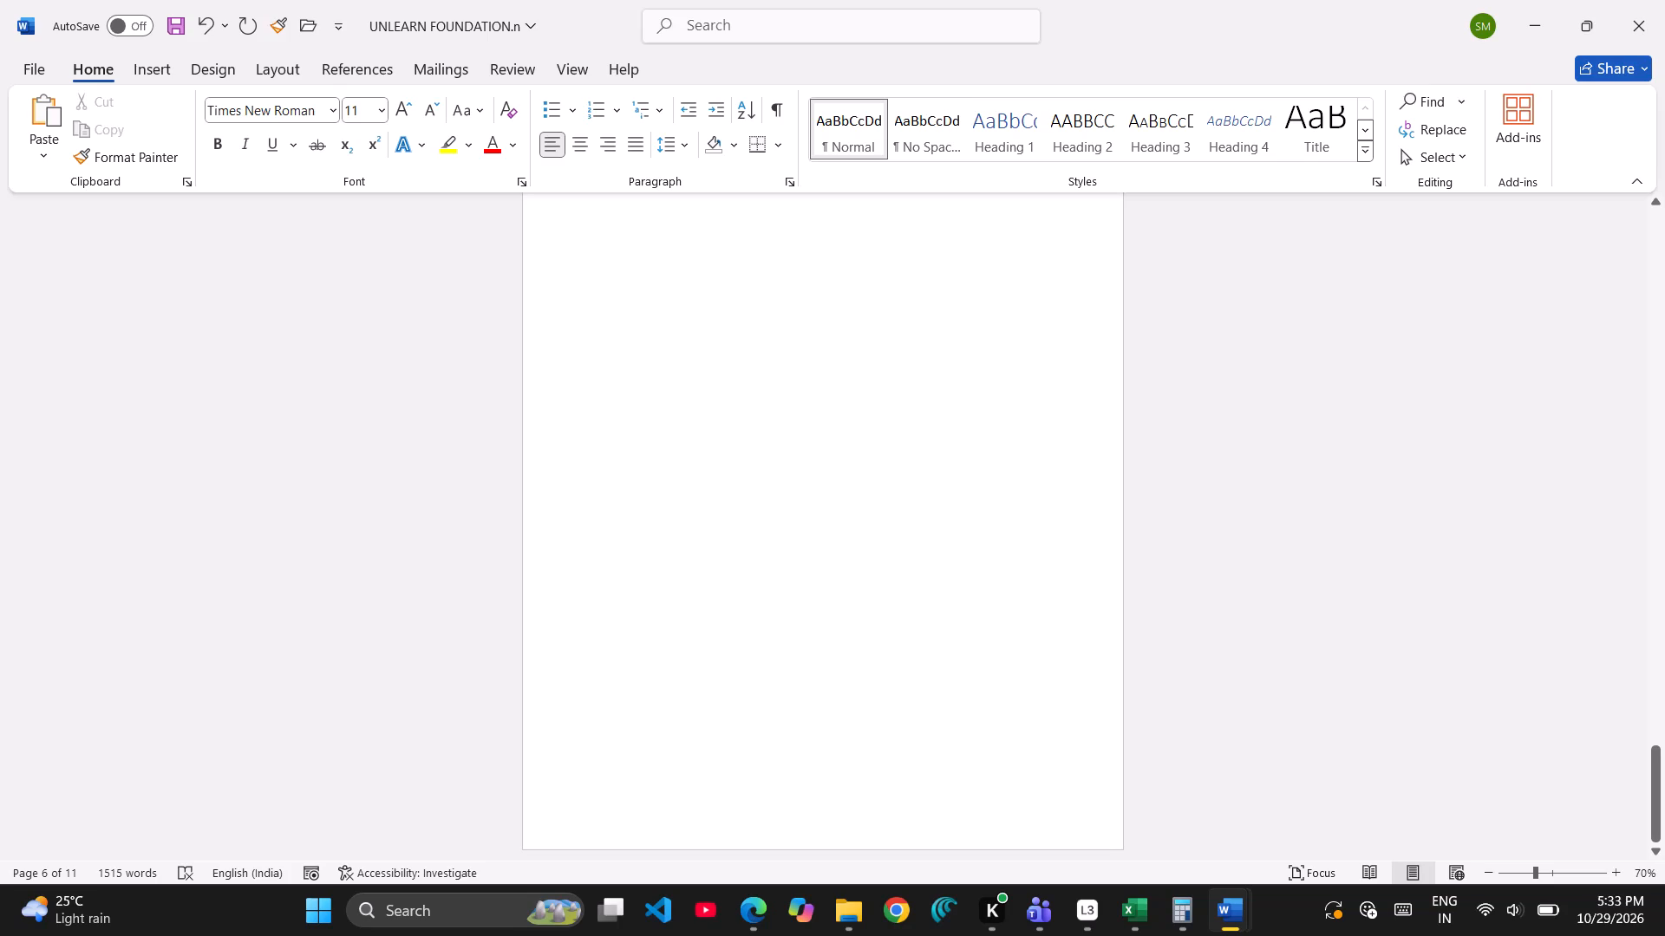
pyautogui.scroll(4, 728, 558)
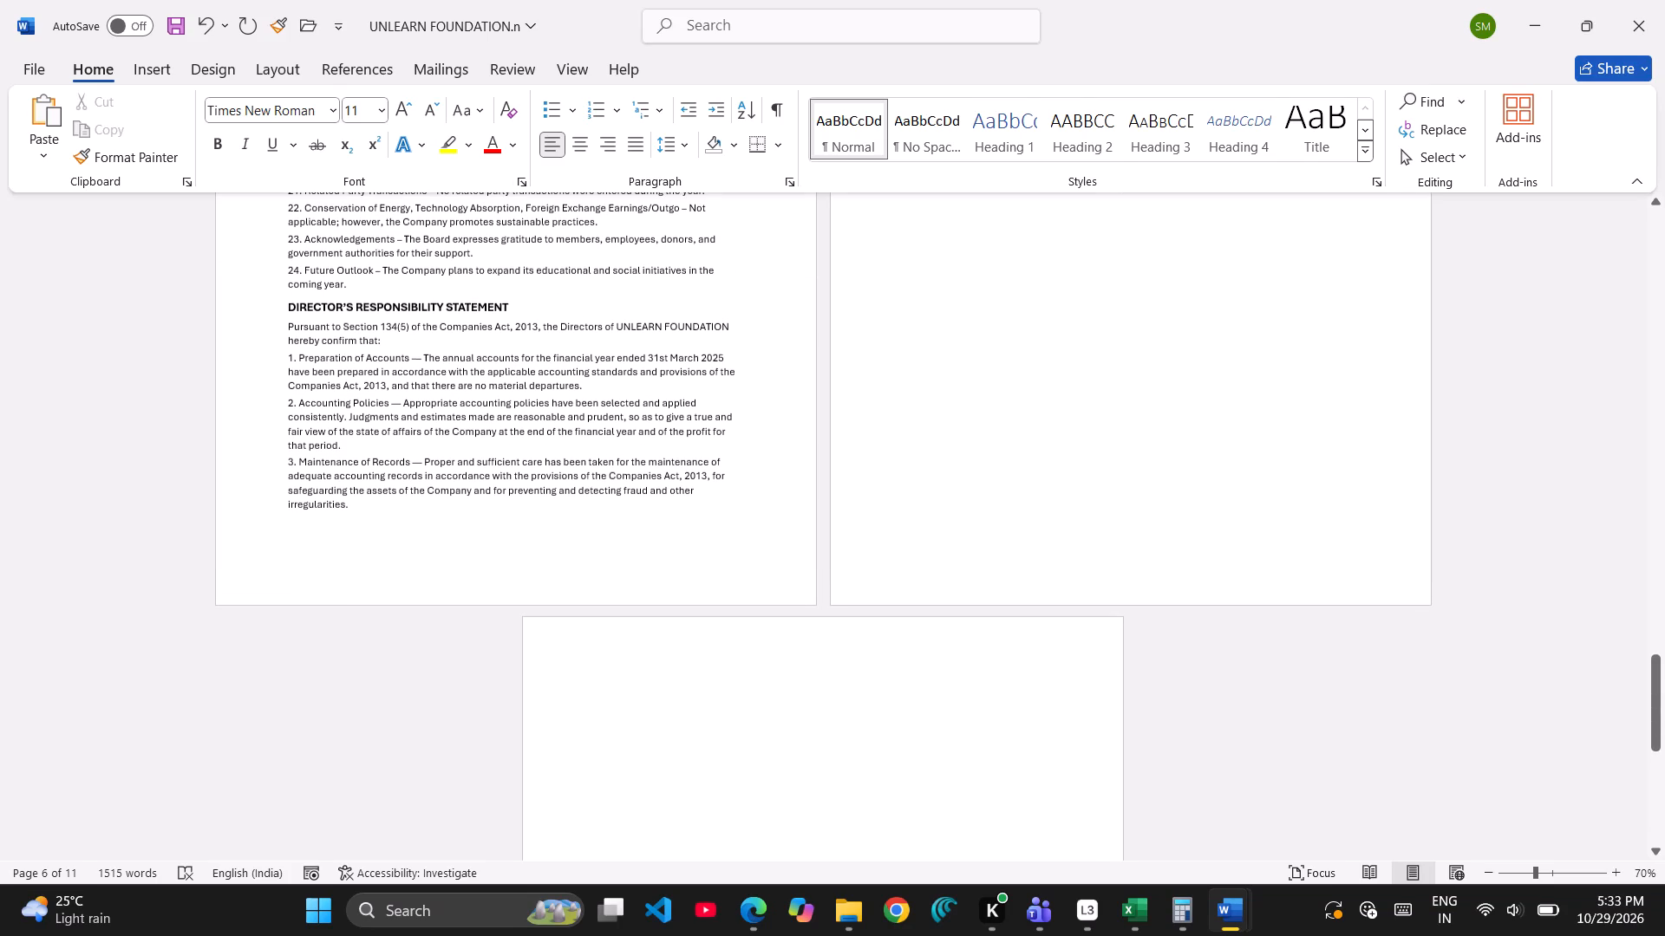
pyautogui.press('Delete')
pyautogui.press('Delete')
pyautogui.press('Delete')
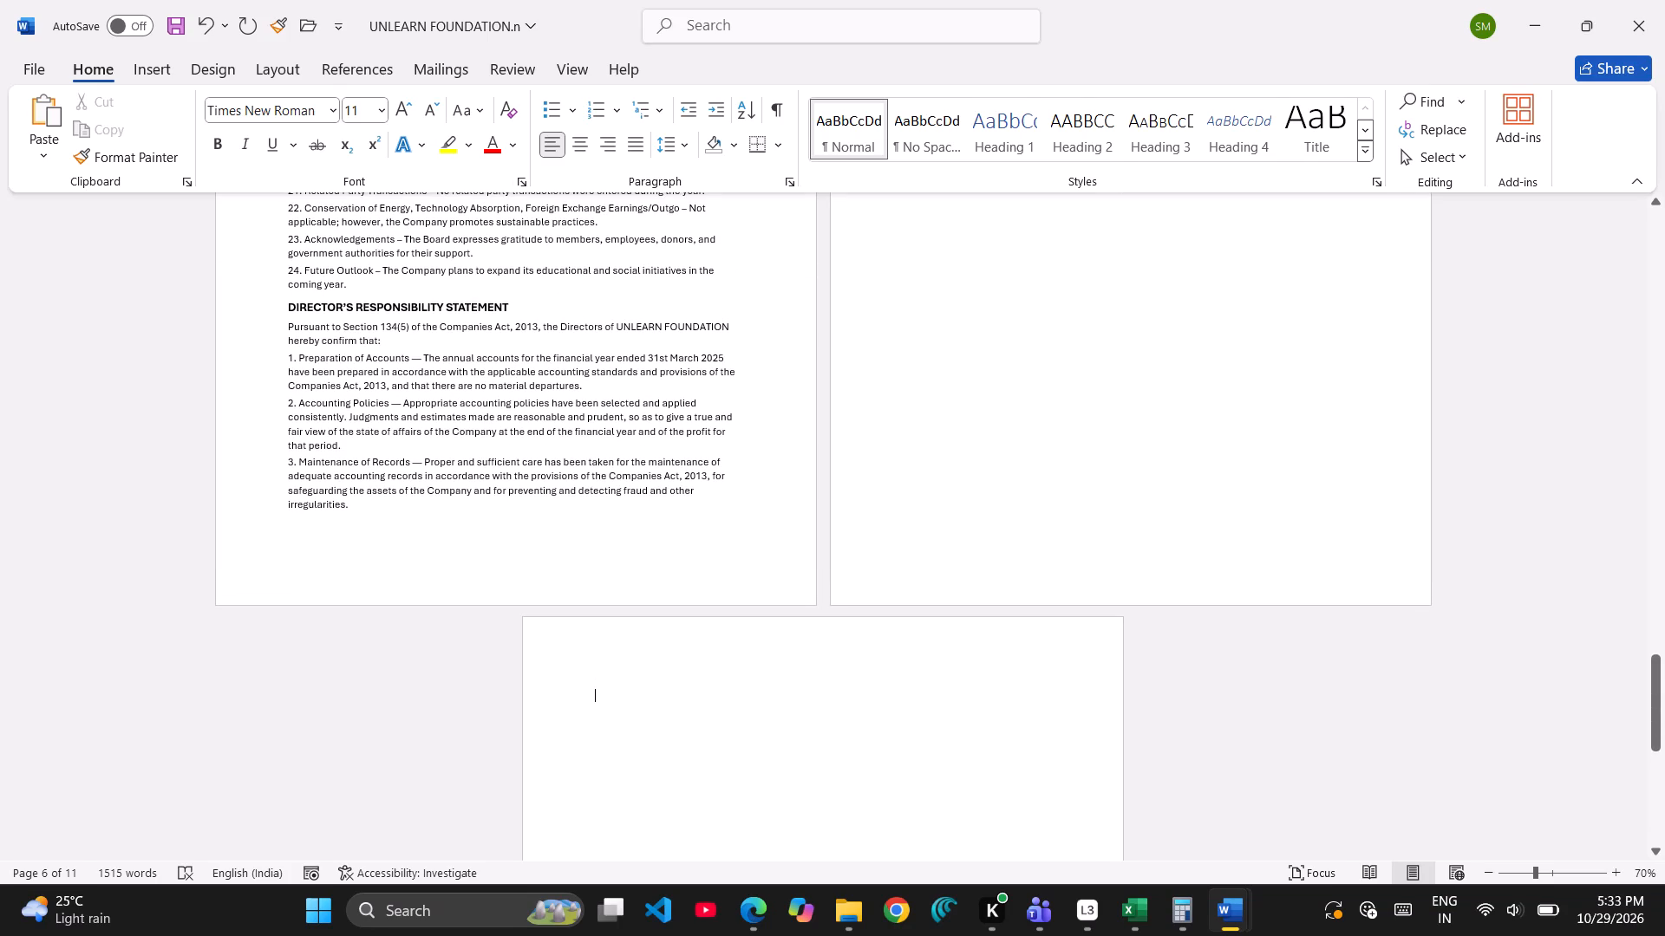
pyautogui.press('Delete')
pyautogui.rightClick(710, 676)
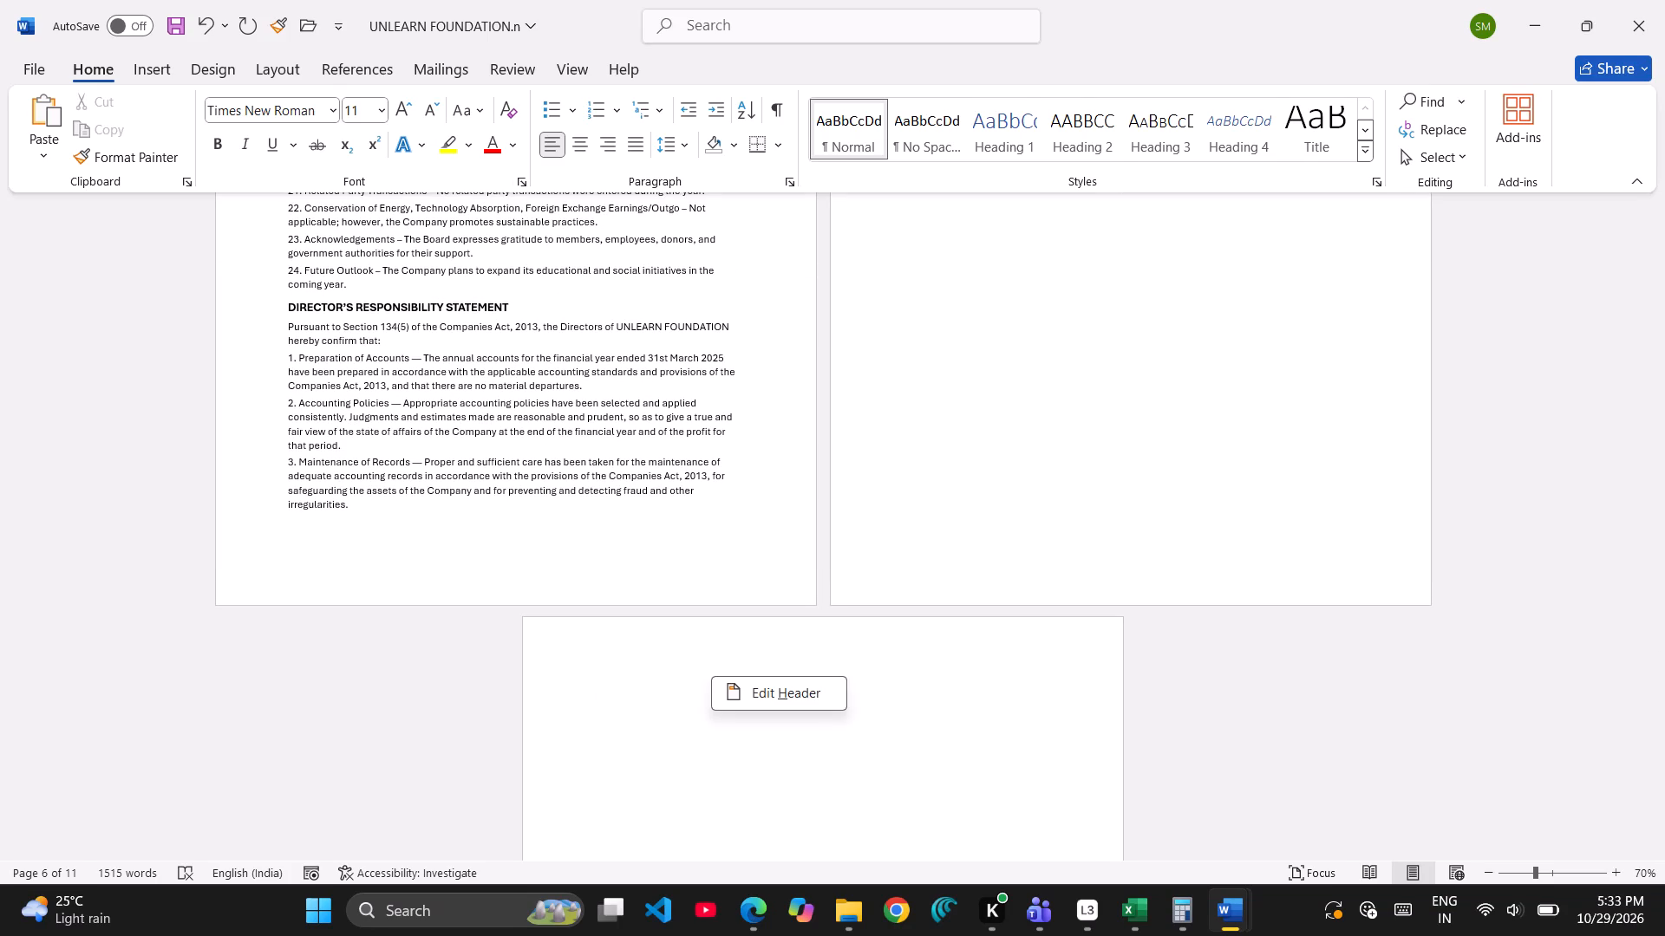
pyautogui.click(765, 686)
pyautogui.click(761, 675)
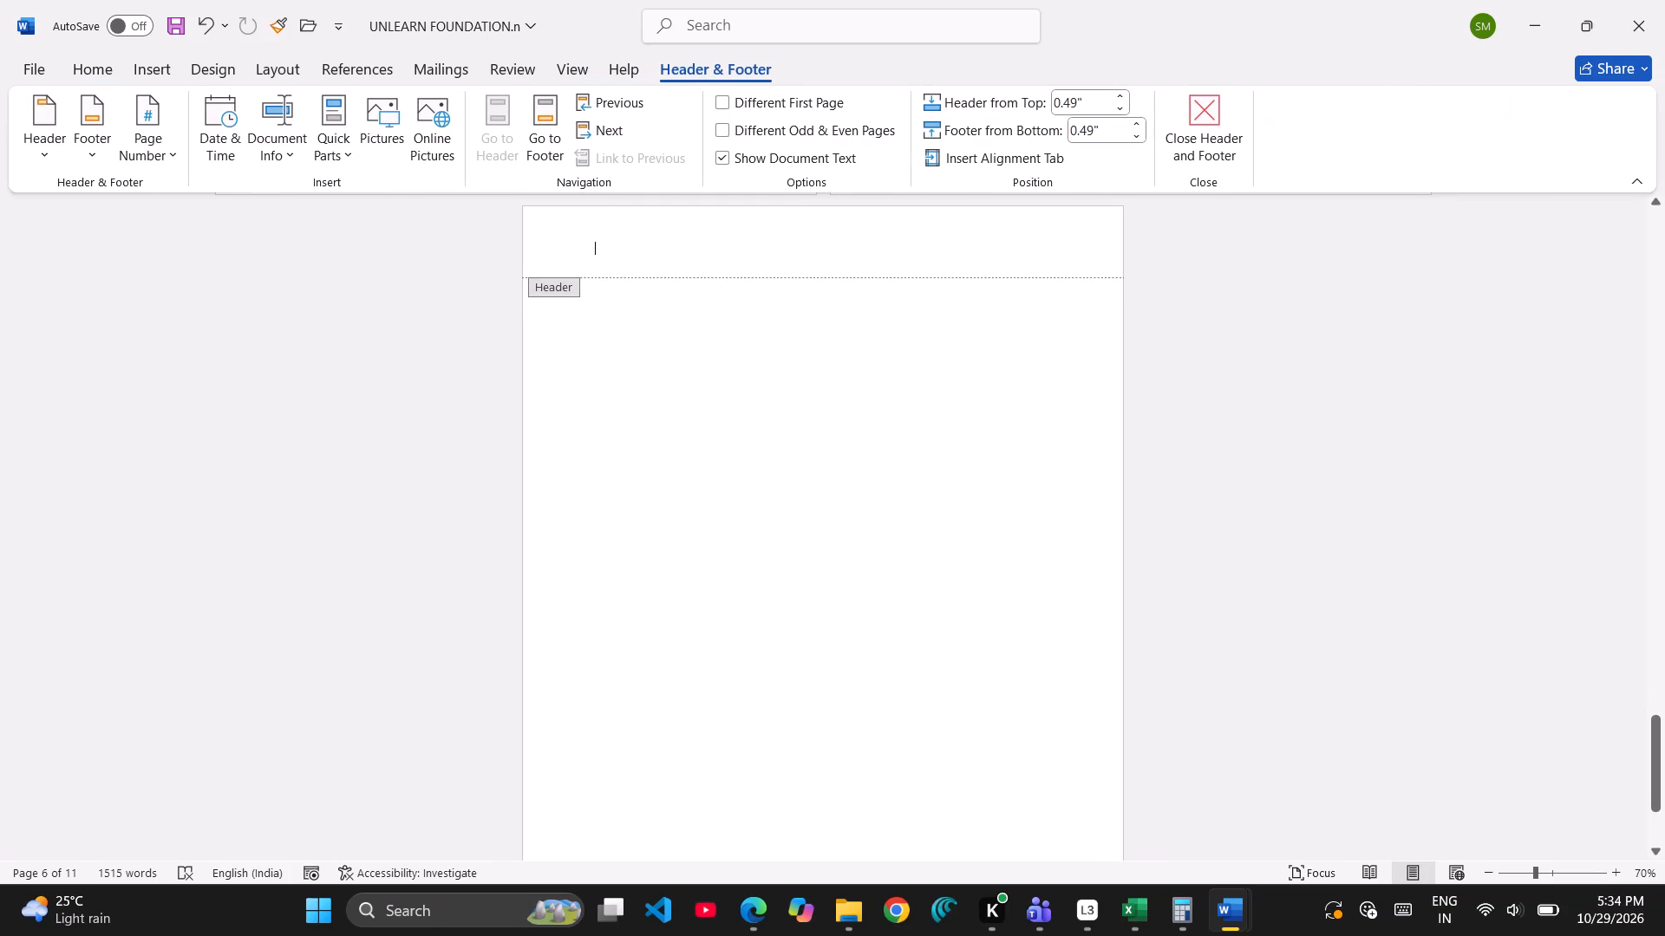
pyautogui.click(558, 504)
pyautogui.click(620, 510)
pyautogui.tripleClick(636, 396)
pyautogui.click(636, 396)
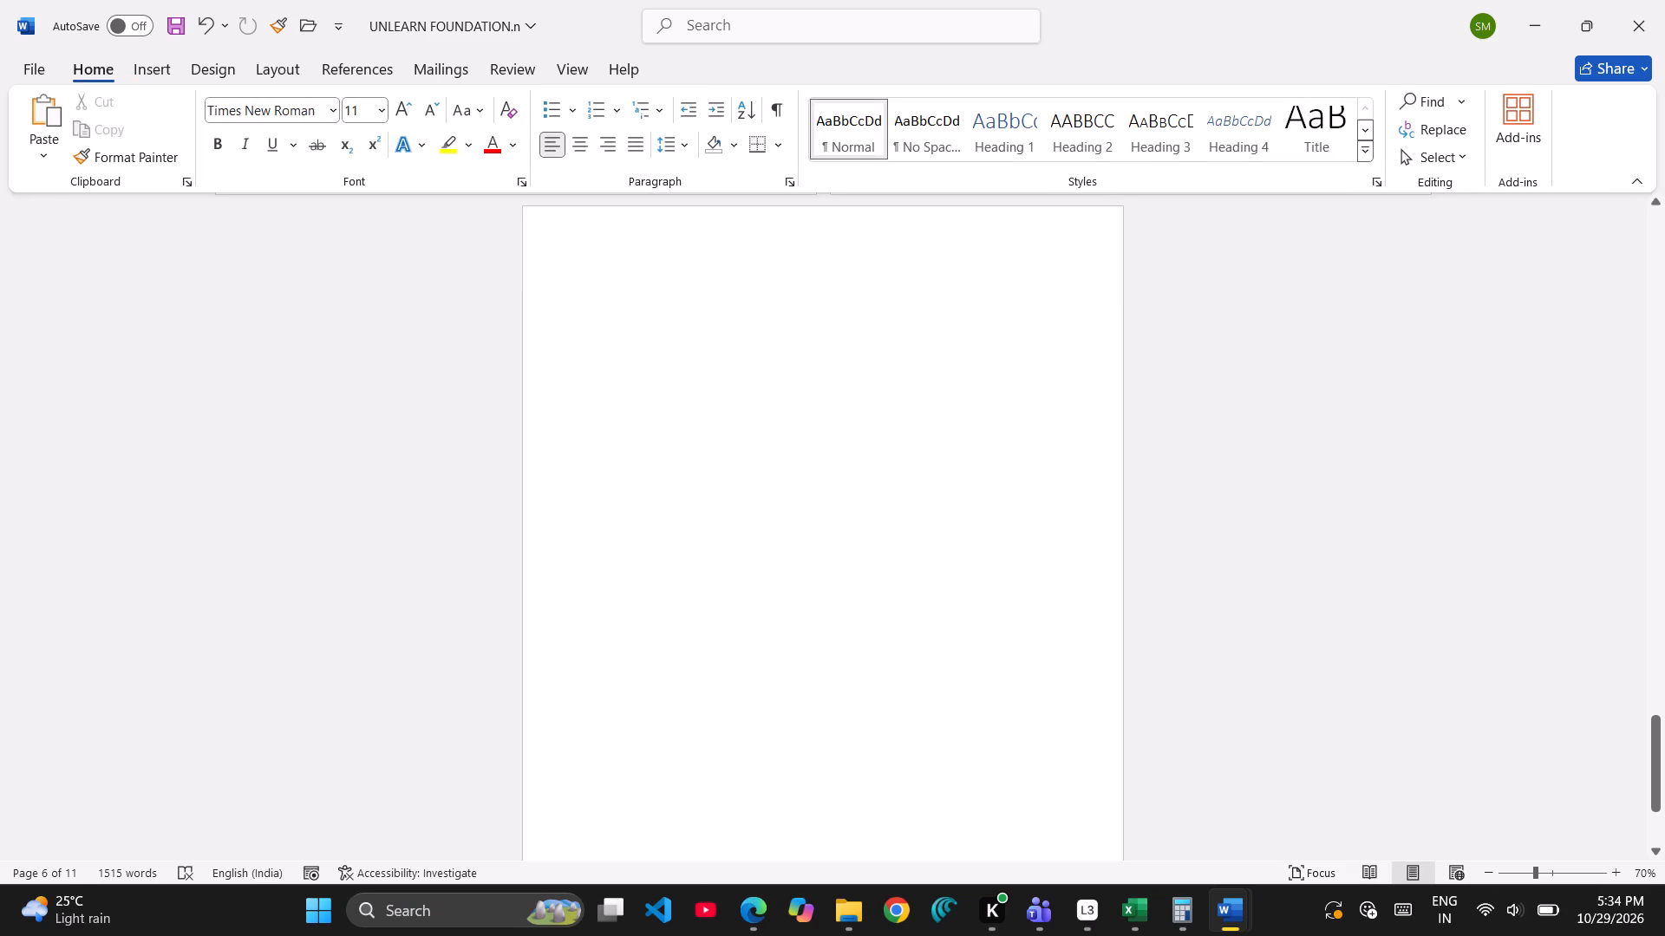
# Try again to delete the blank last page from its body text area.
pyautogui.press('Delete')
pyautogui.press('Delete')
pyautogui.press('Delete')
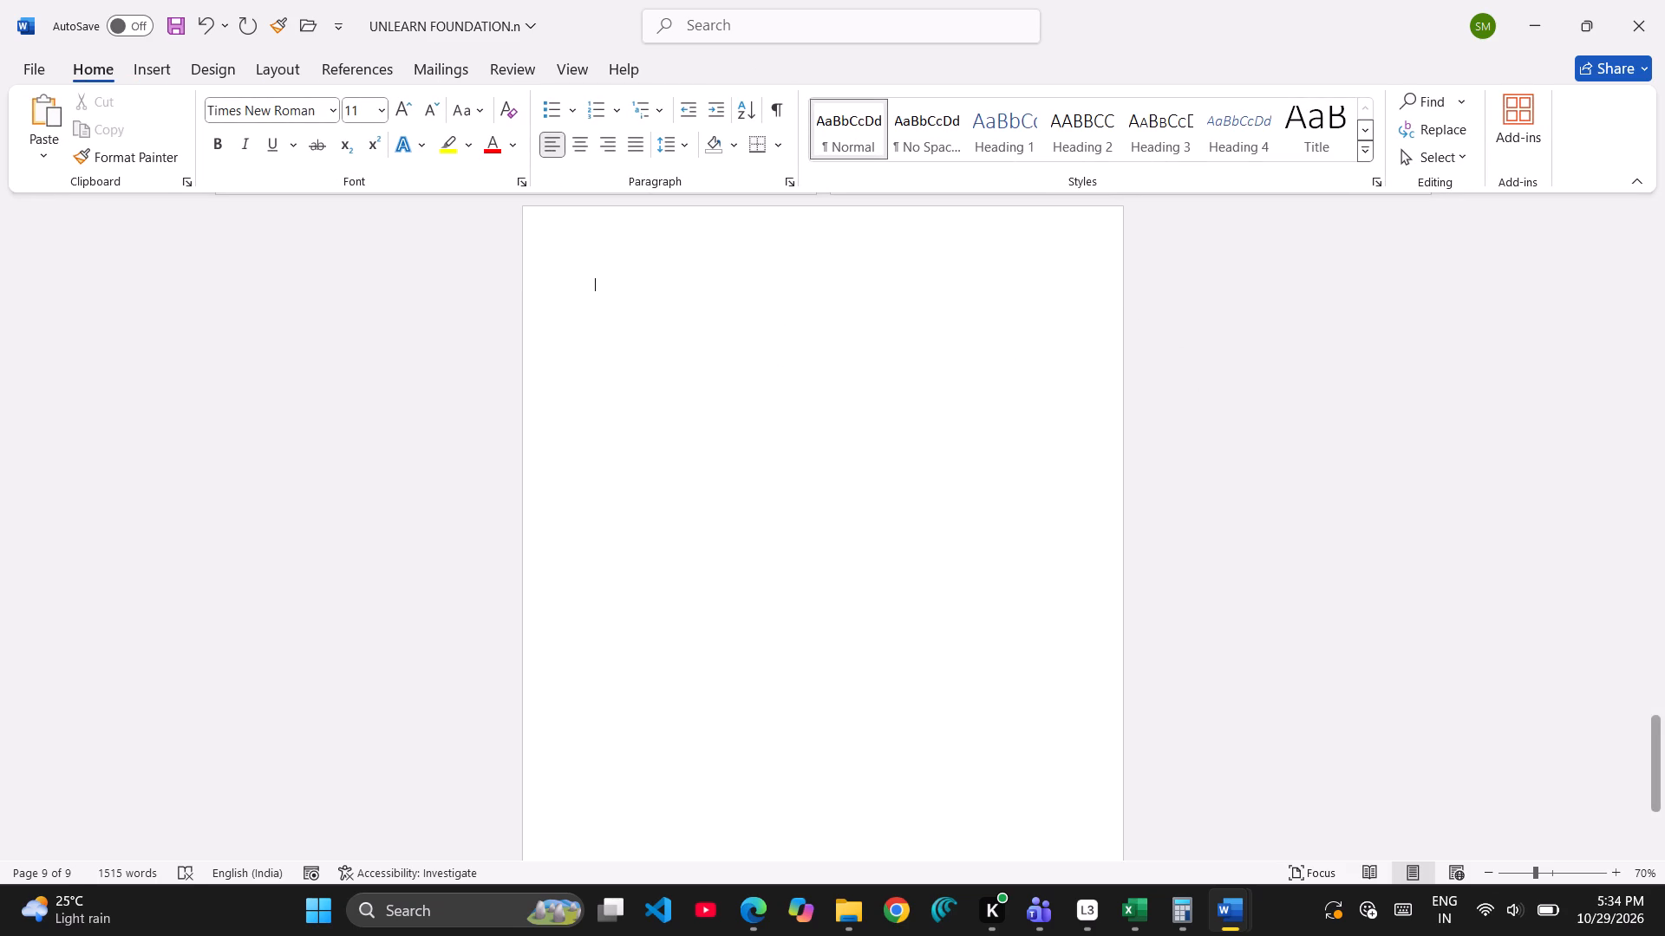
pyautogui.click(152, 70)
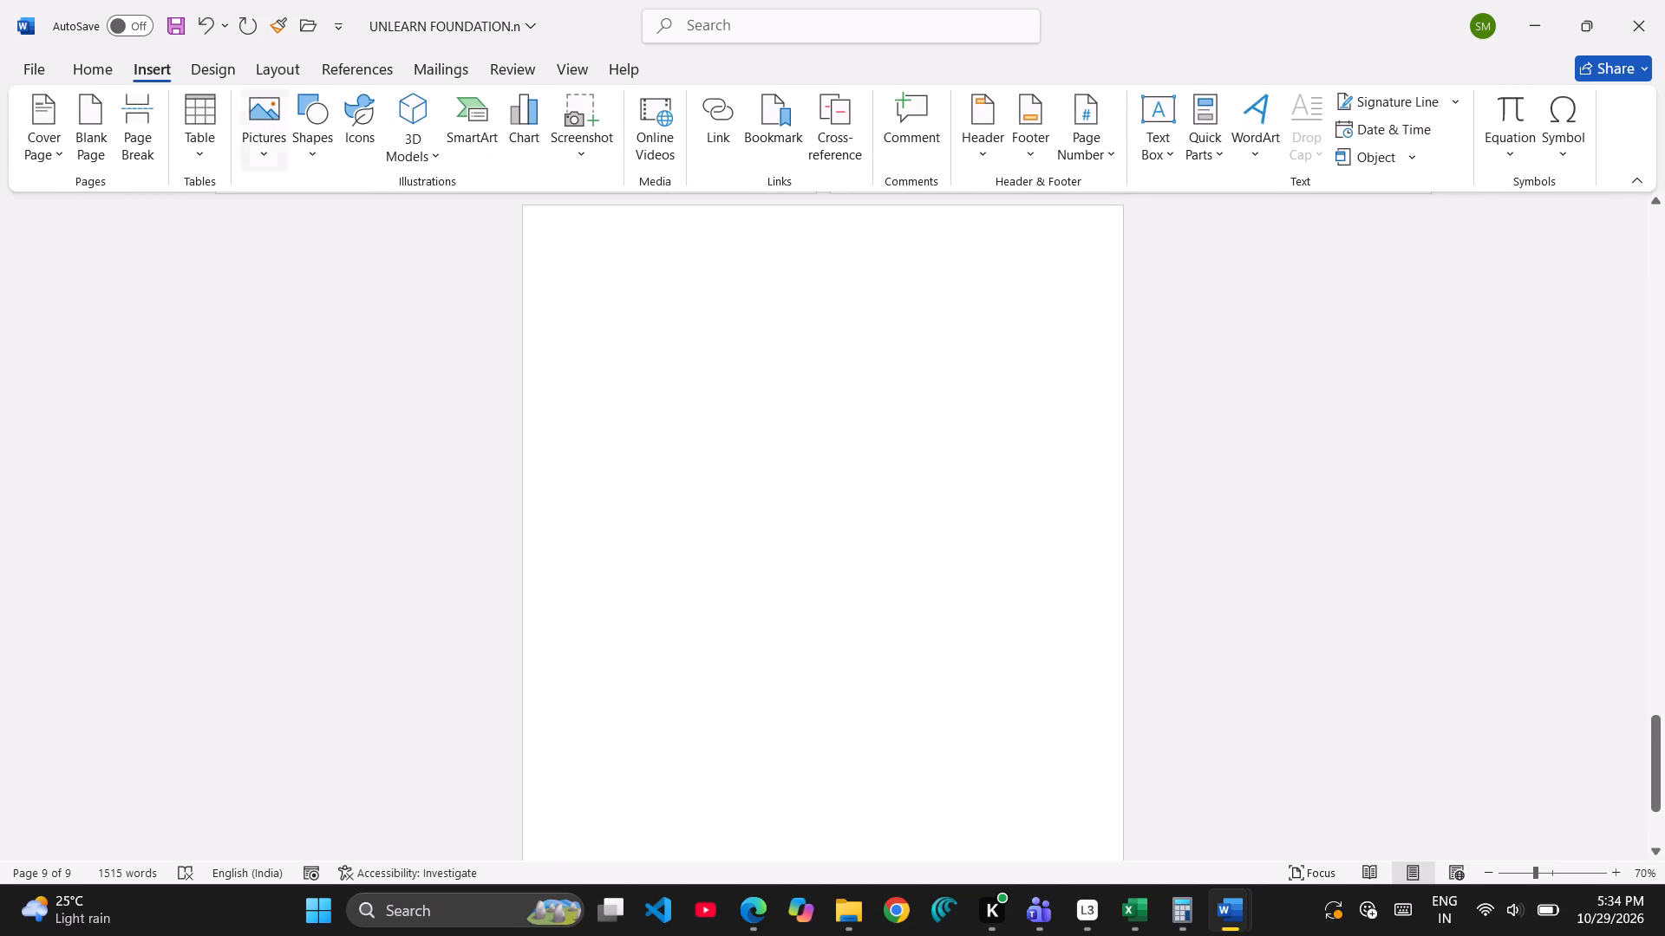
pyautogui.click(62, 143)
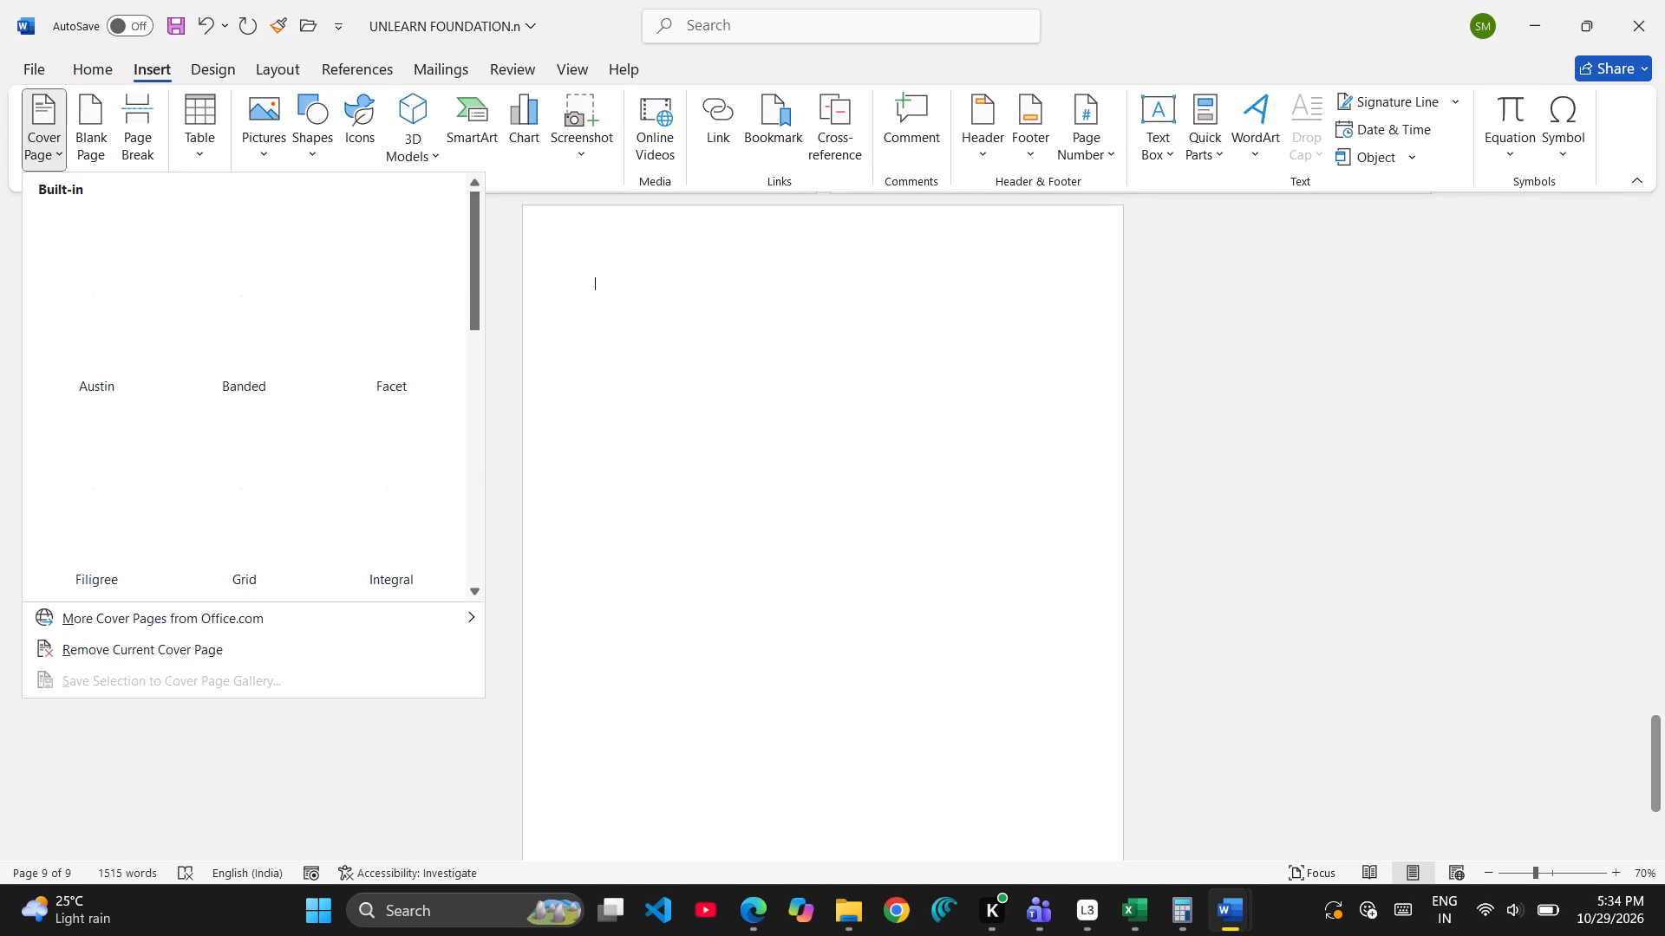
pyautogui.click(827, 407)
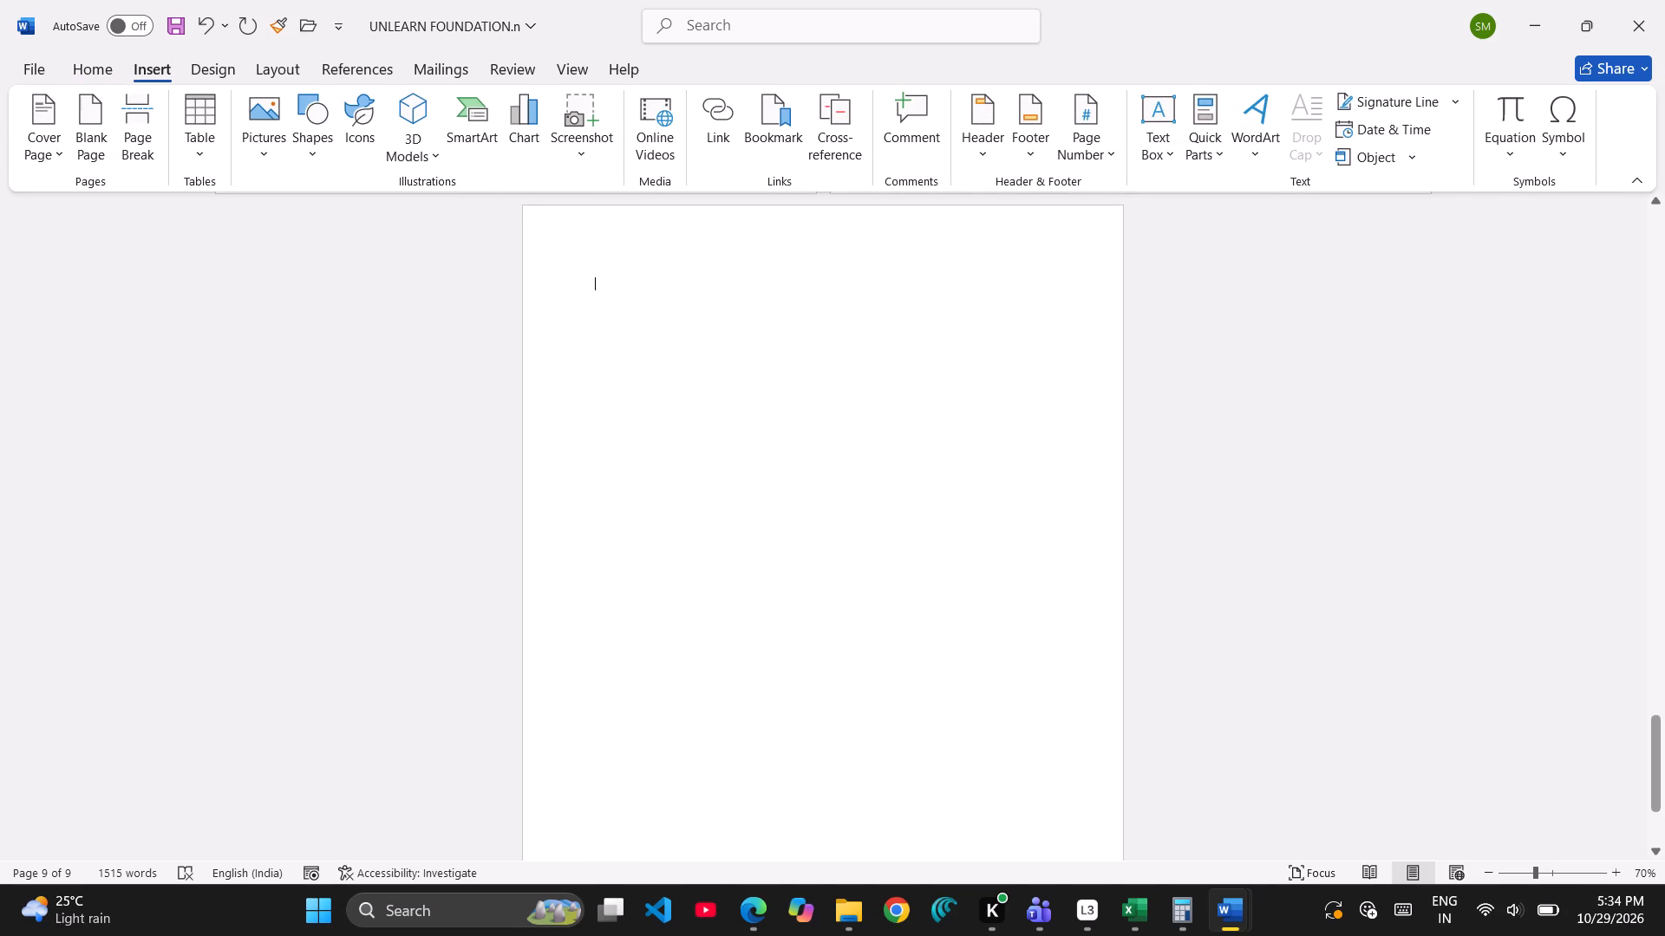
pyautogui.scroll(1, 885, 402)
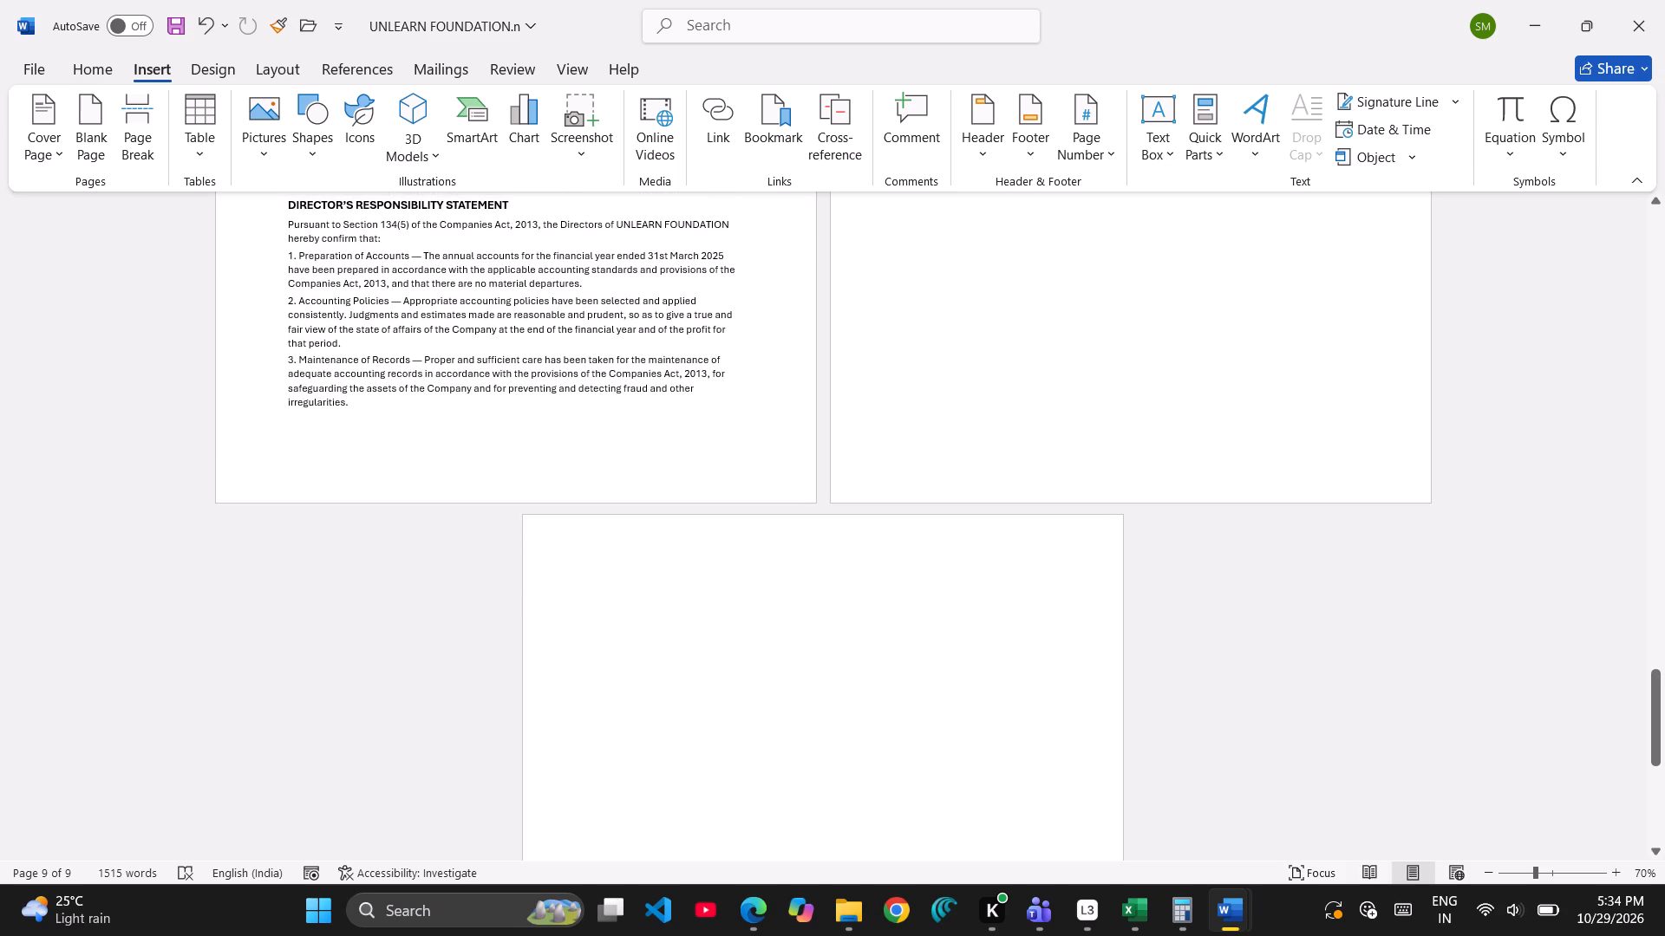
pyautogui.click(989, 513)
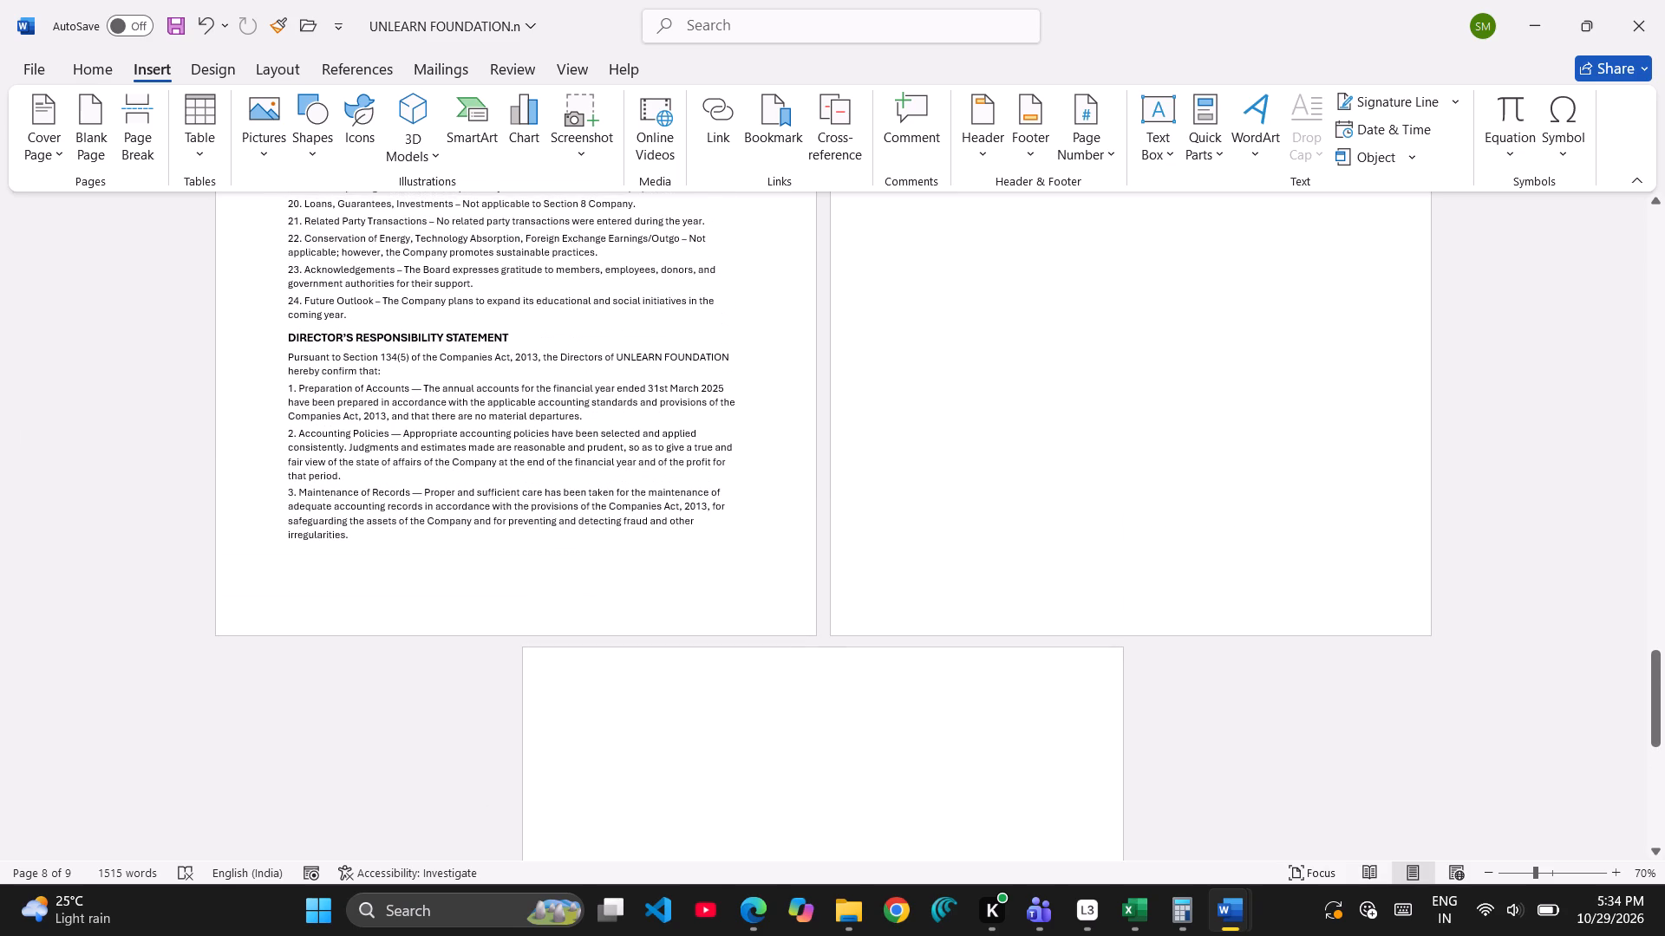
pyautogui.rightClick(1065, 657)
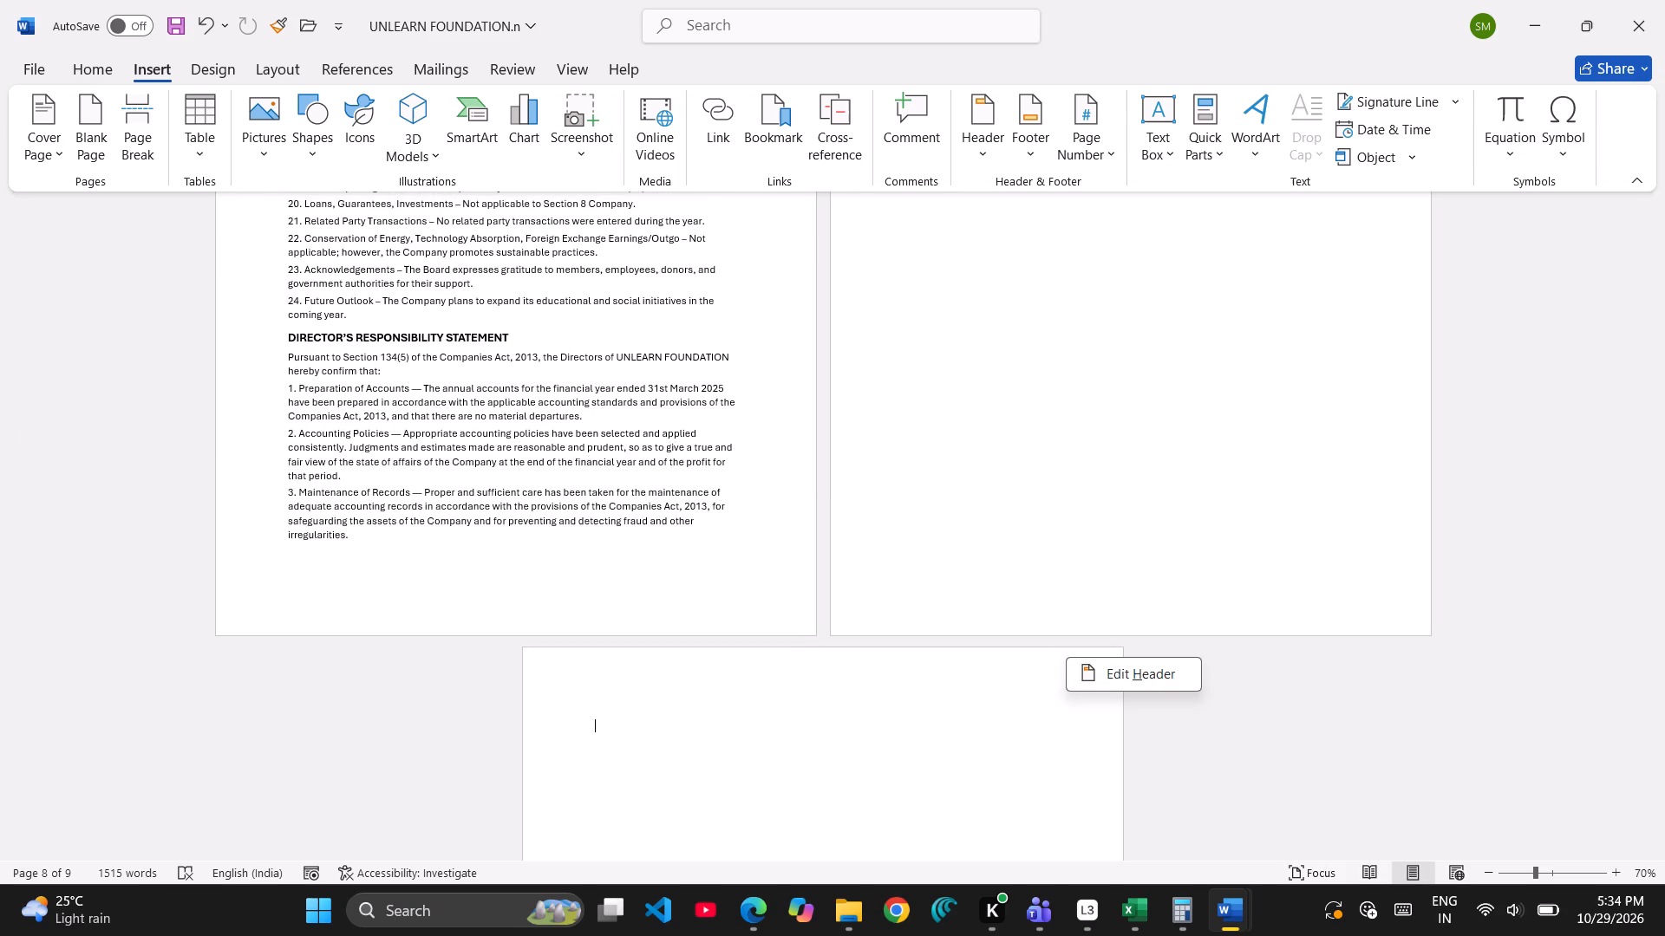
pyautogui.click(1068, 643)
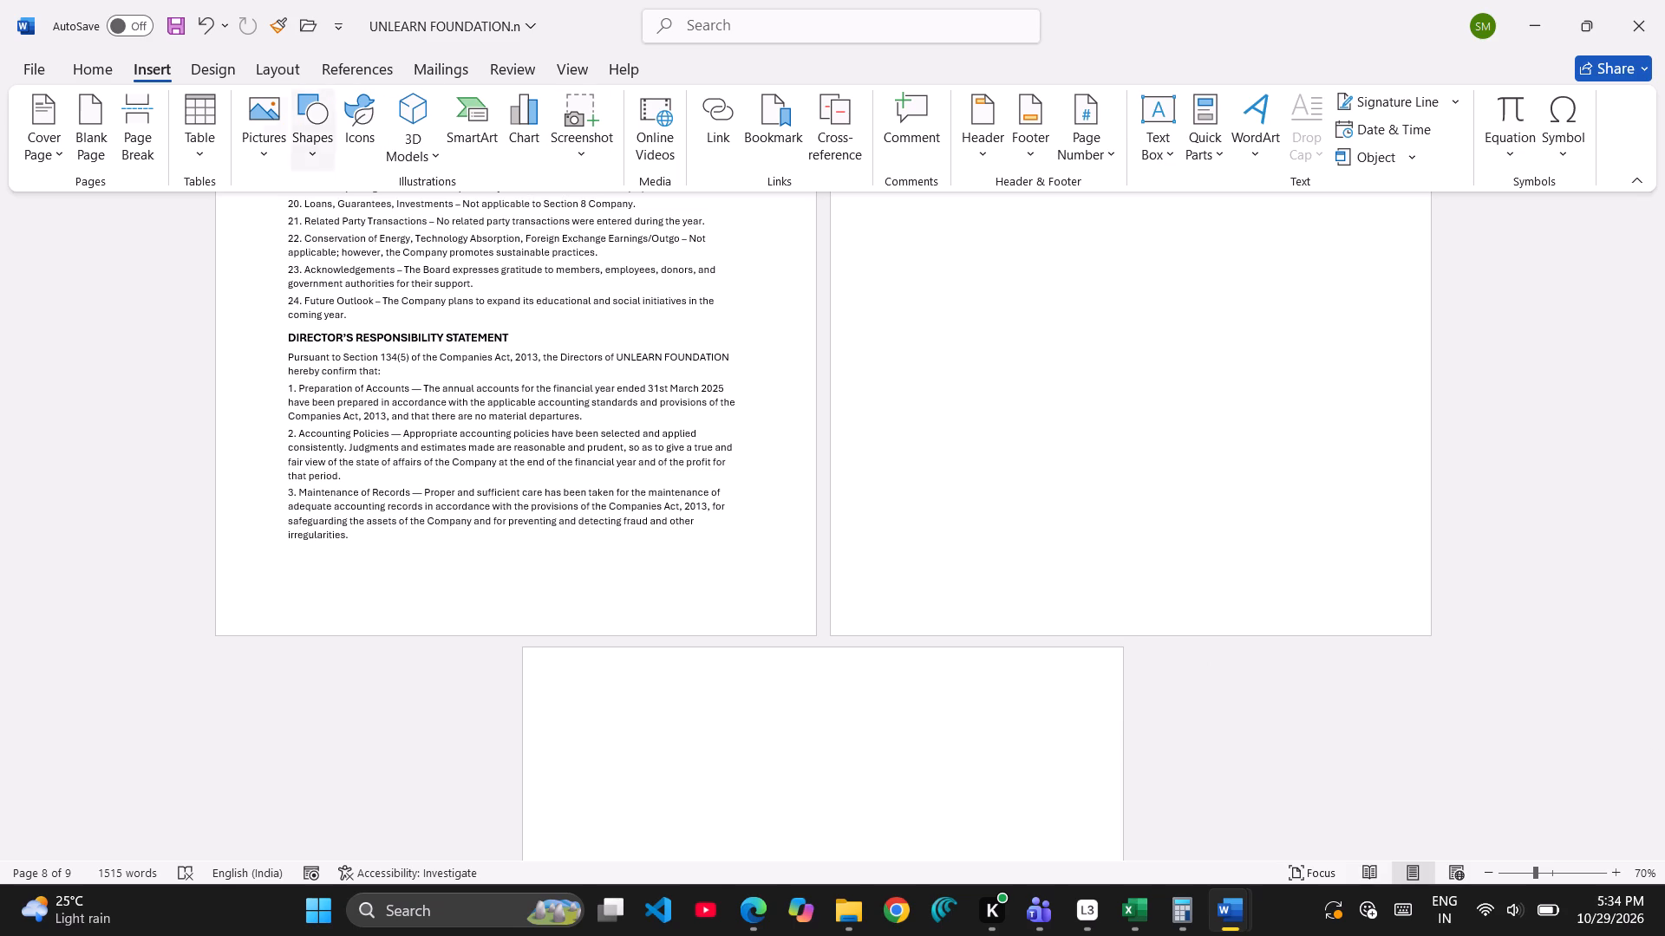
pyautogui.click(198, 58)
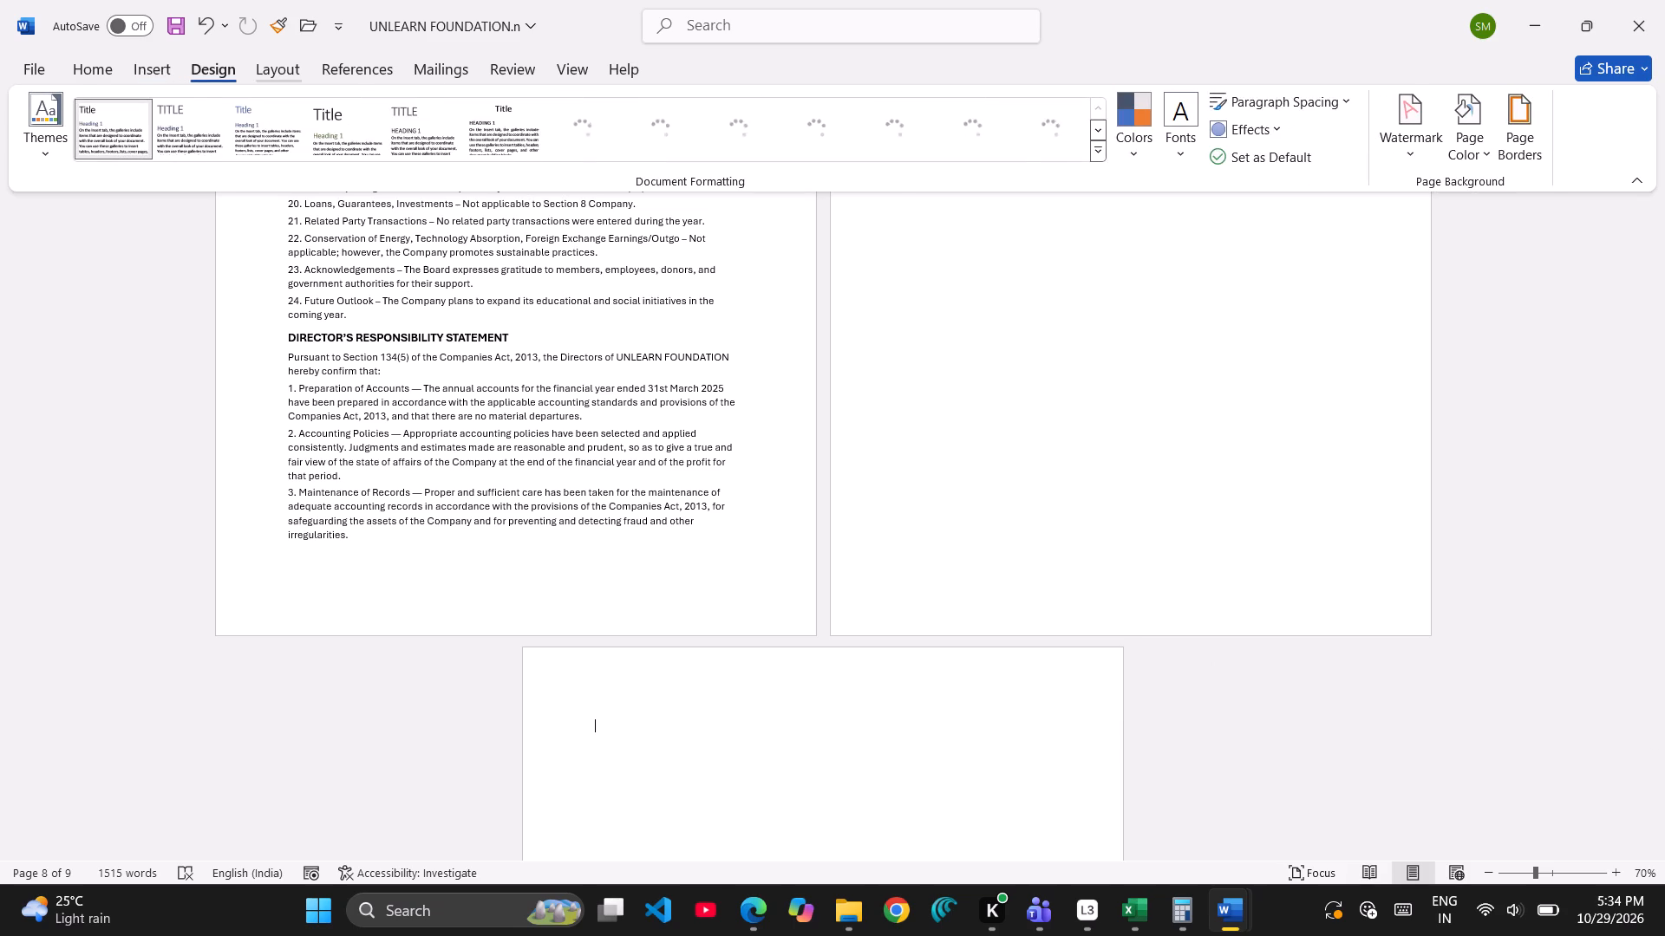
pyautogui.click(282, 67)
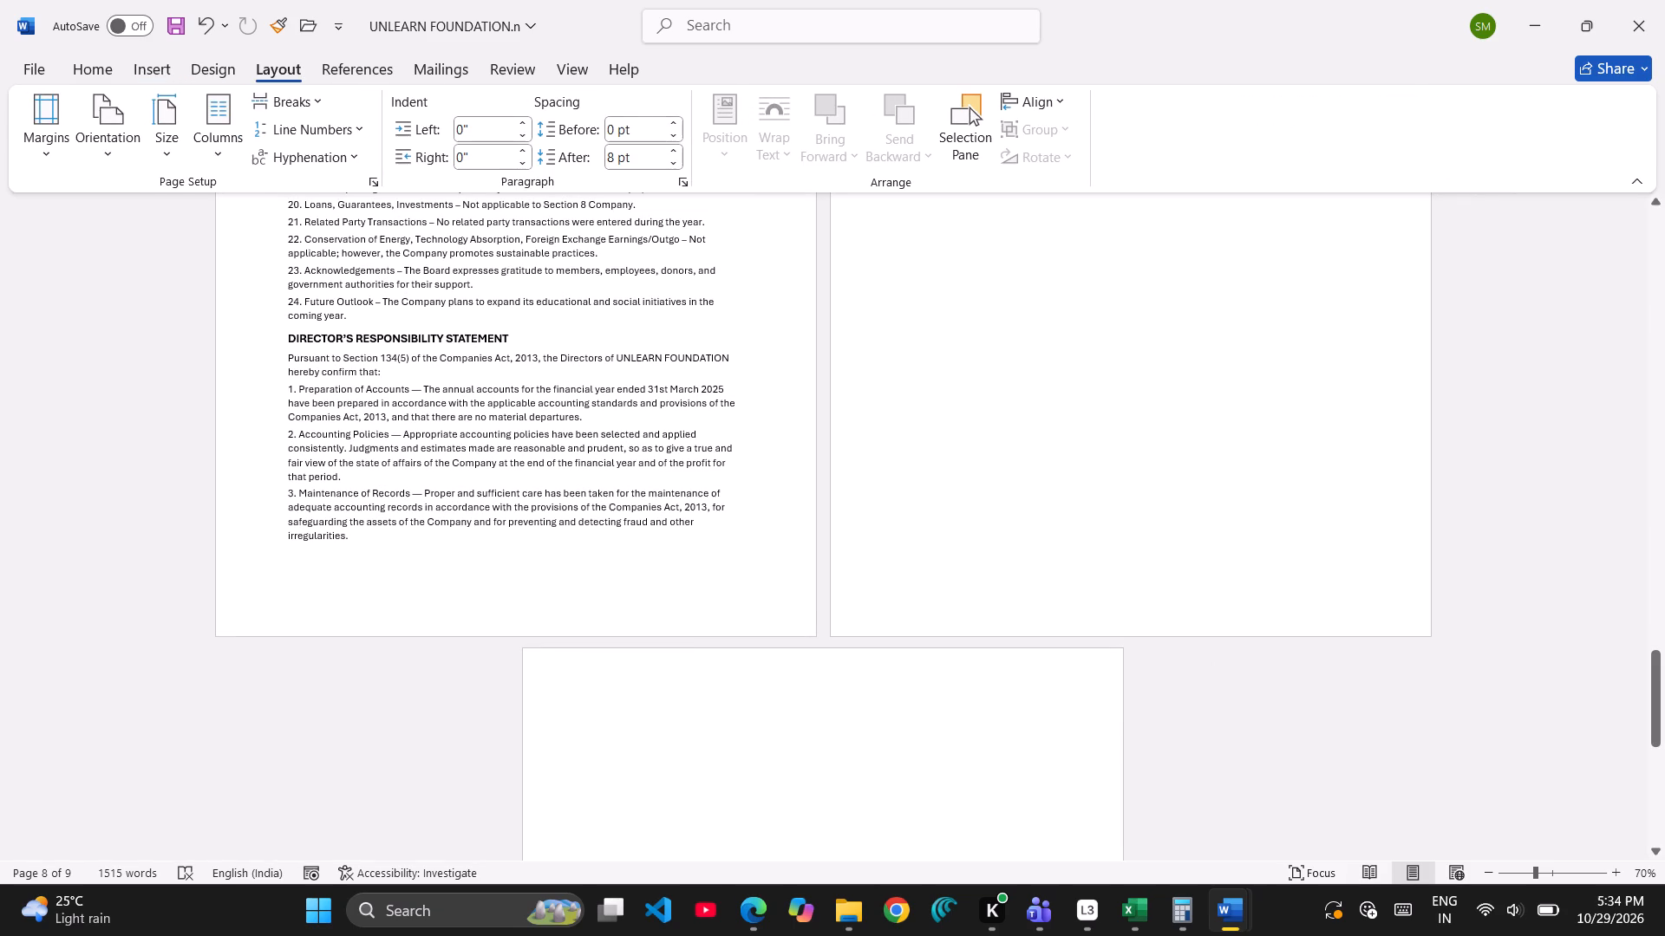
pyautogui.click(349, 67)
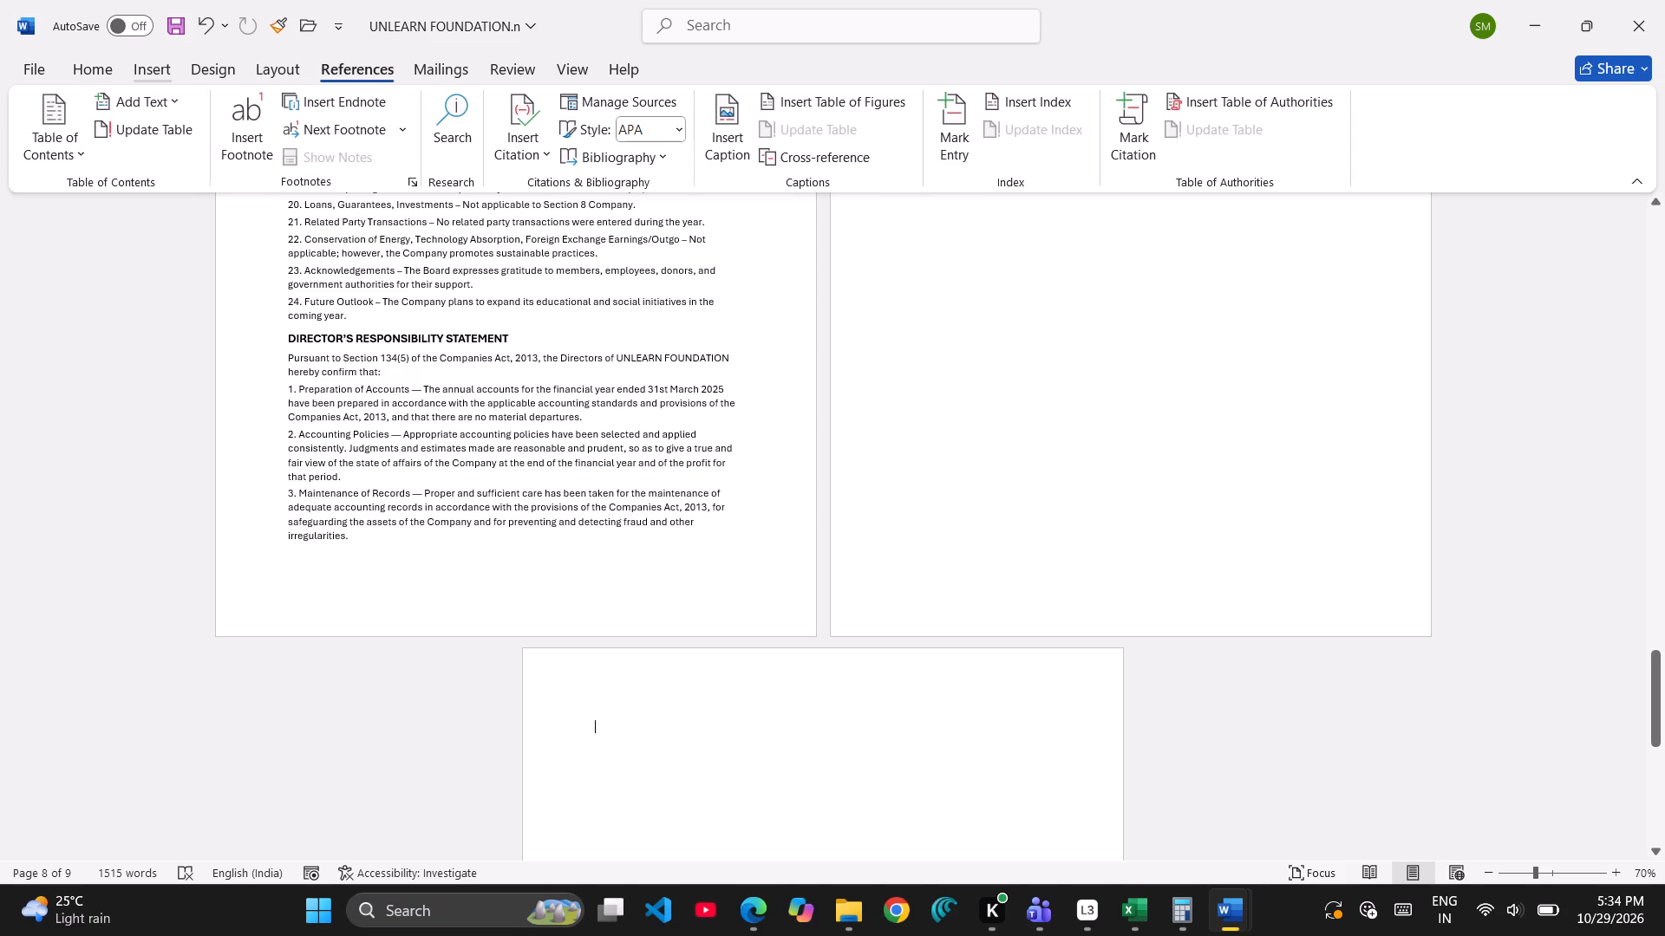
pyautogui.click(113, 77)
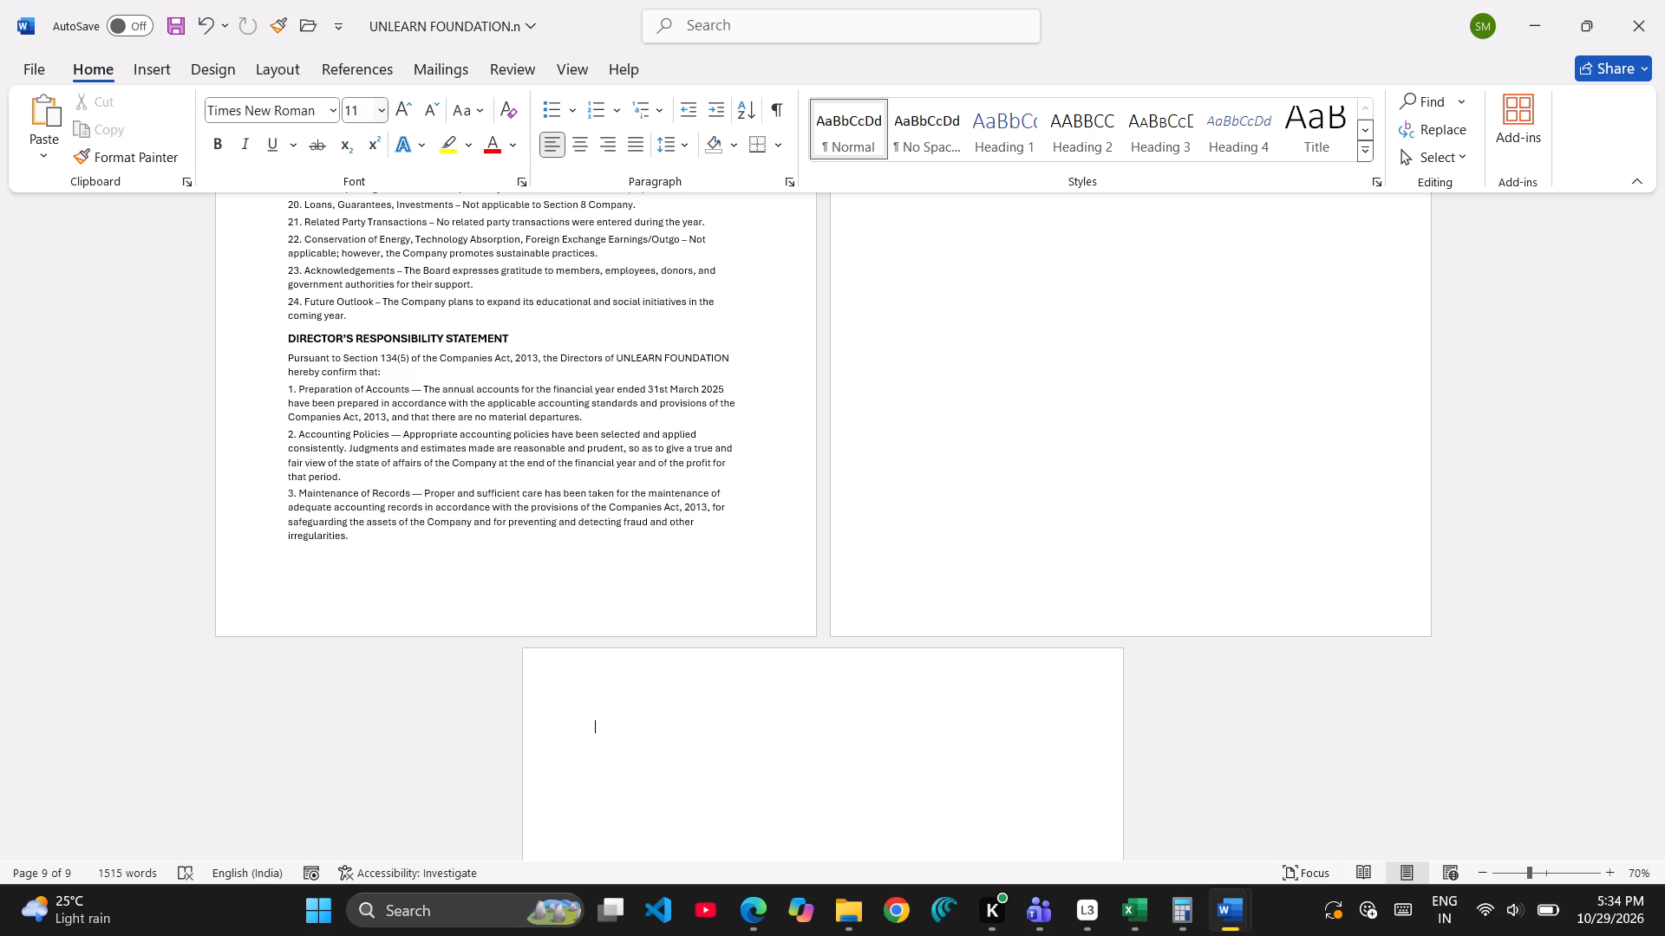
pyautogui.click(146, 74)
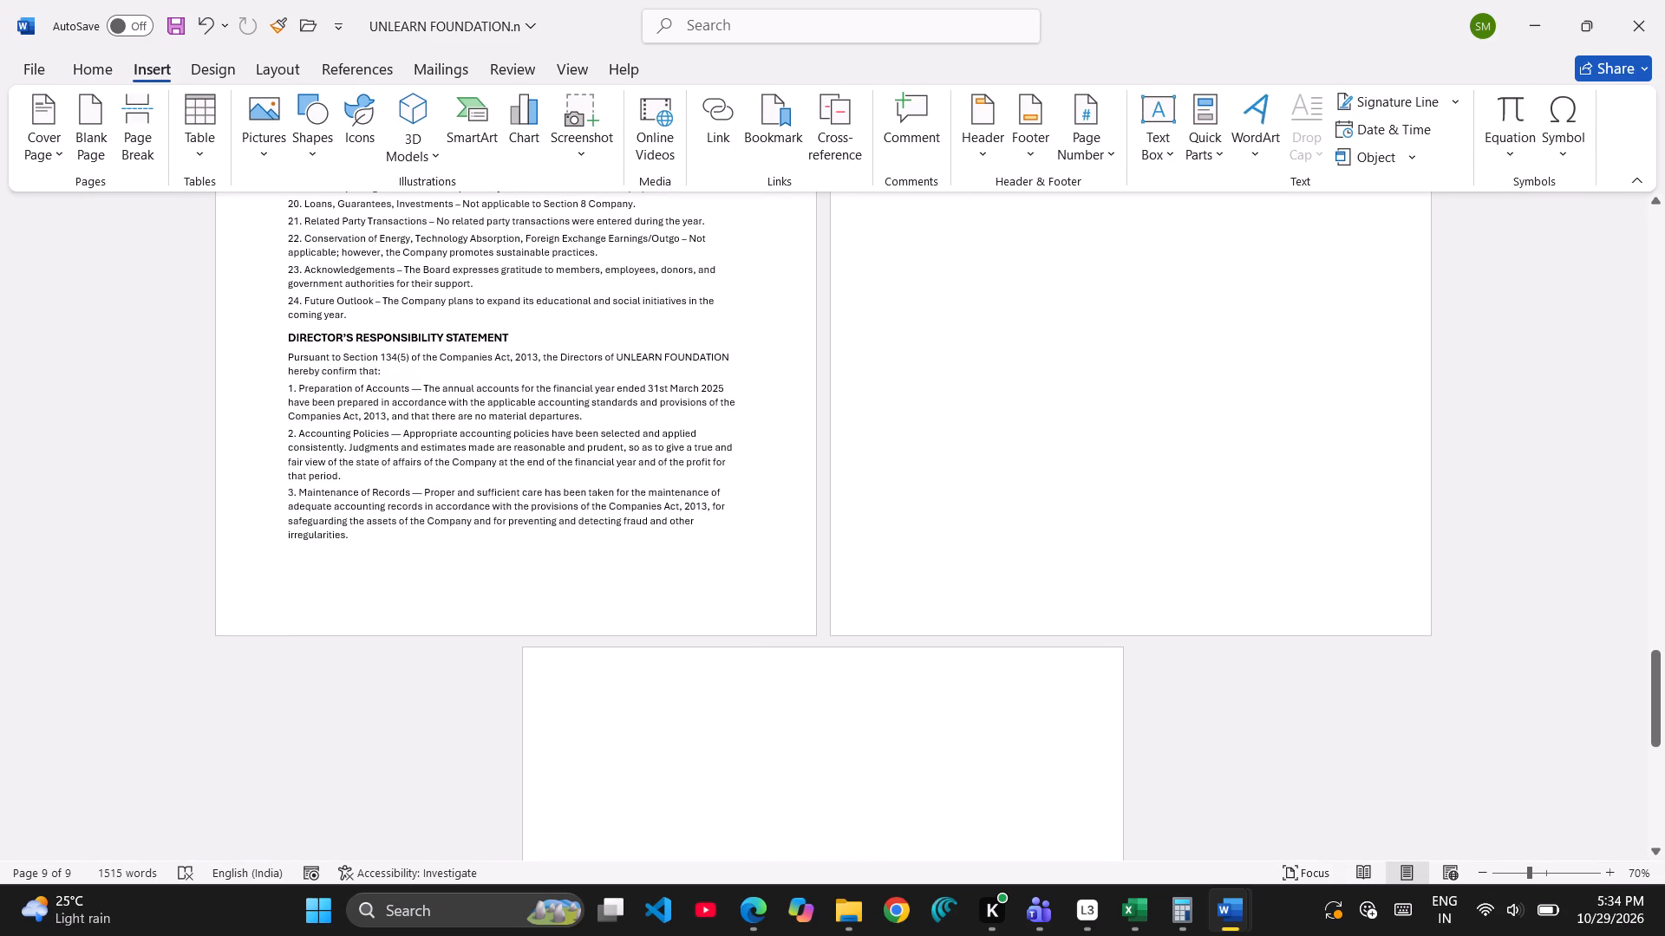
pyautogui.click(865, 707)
# Review the page layout of the document from the Directors' Report back to the Notice of Annual General Meeting.
pyautogui.scroll(4, 988, 711)
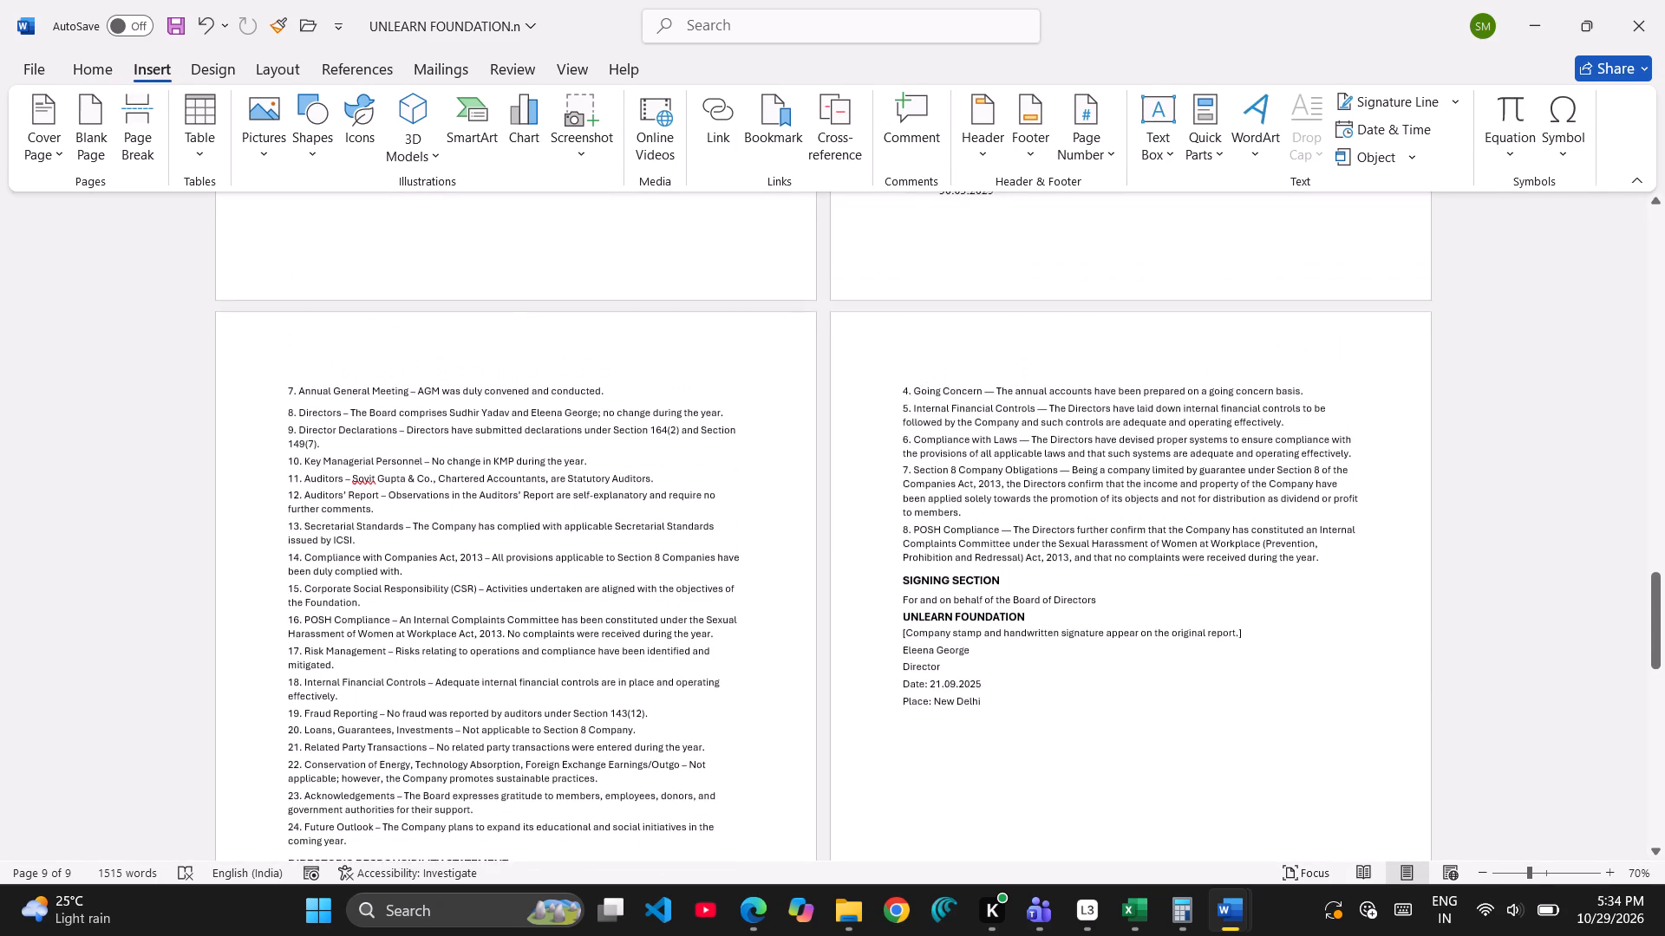
pyautogui.scroll(4, 988, 711)
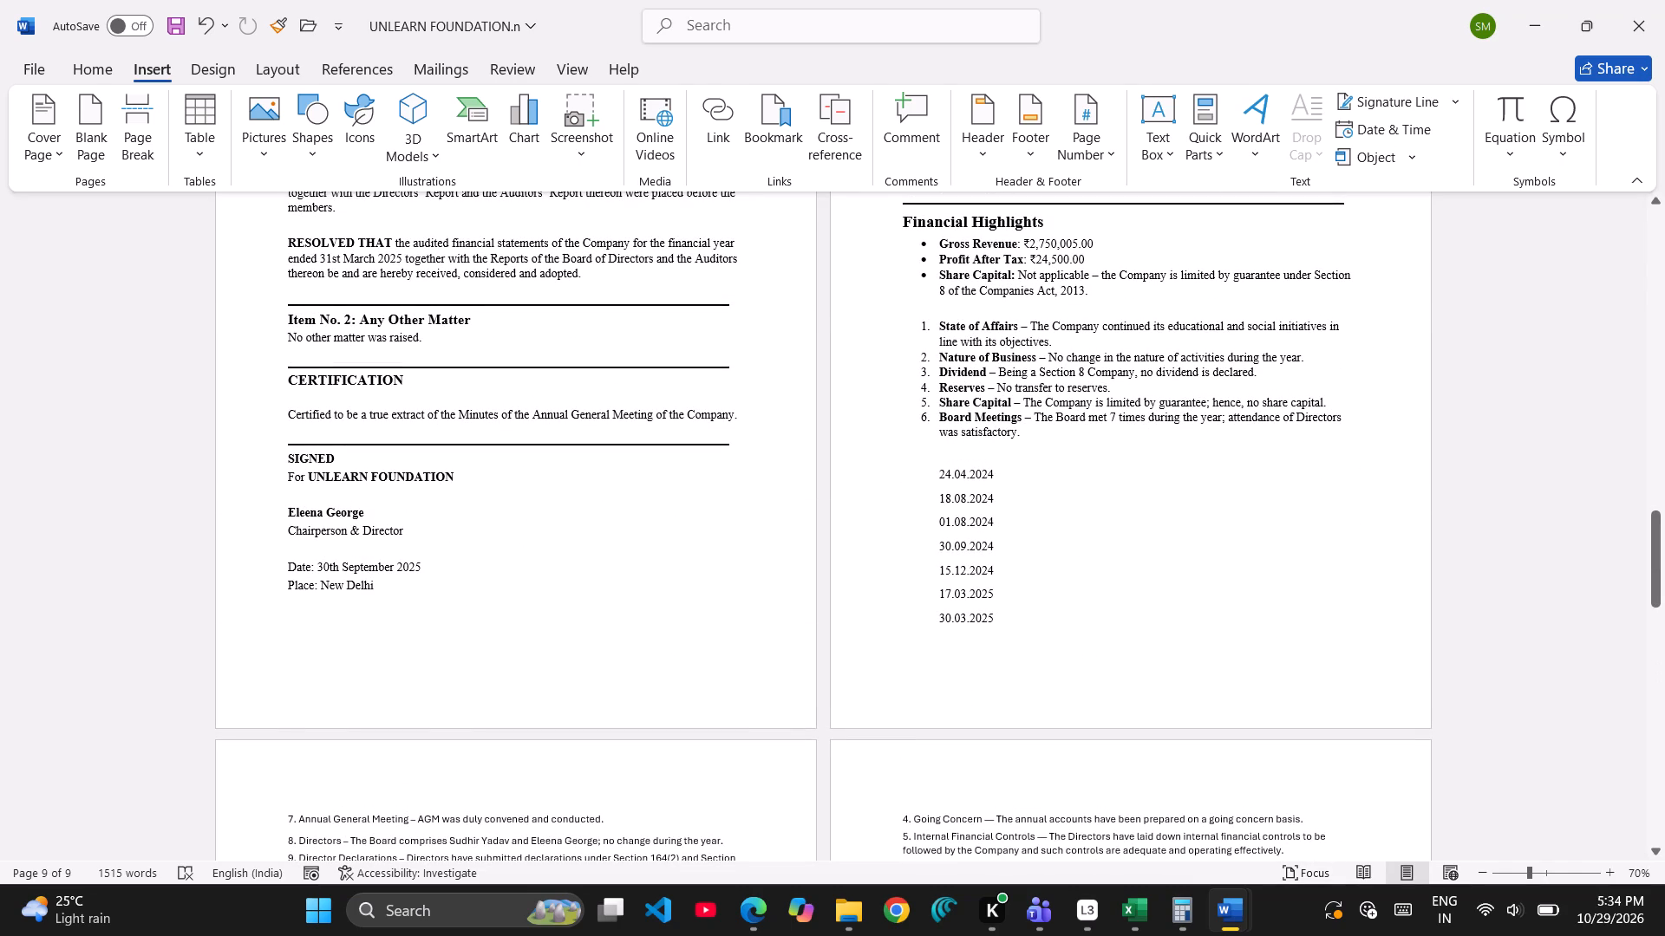
pyautogui.scroll(8, 988, 711)
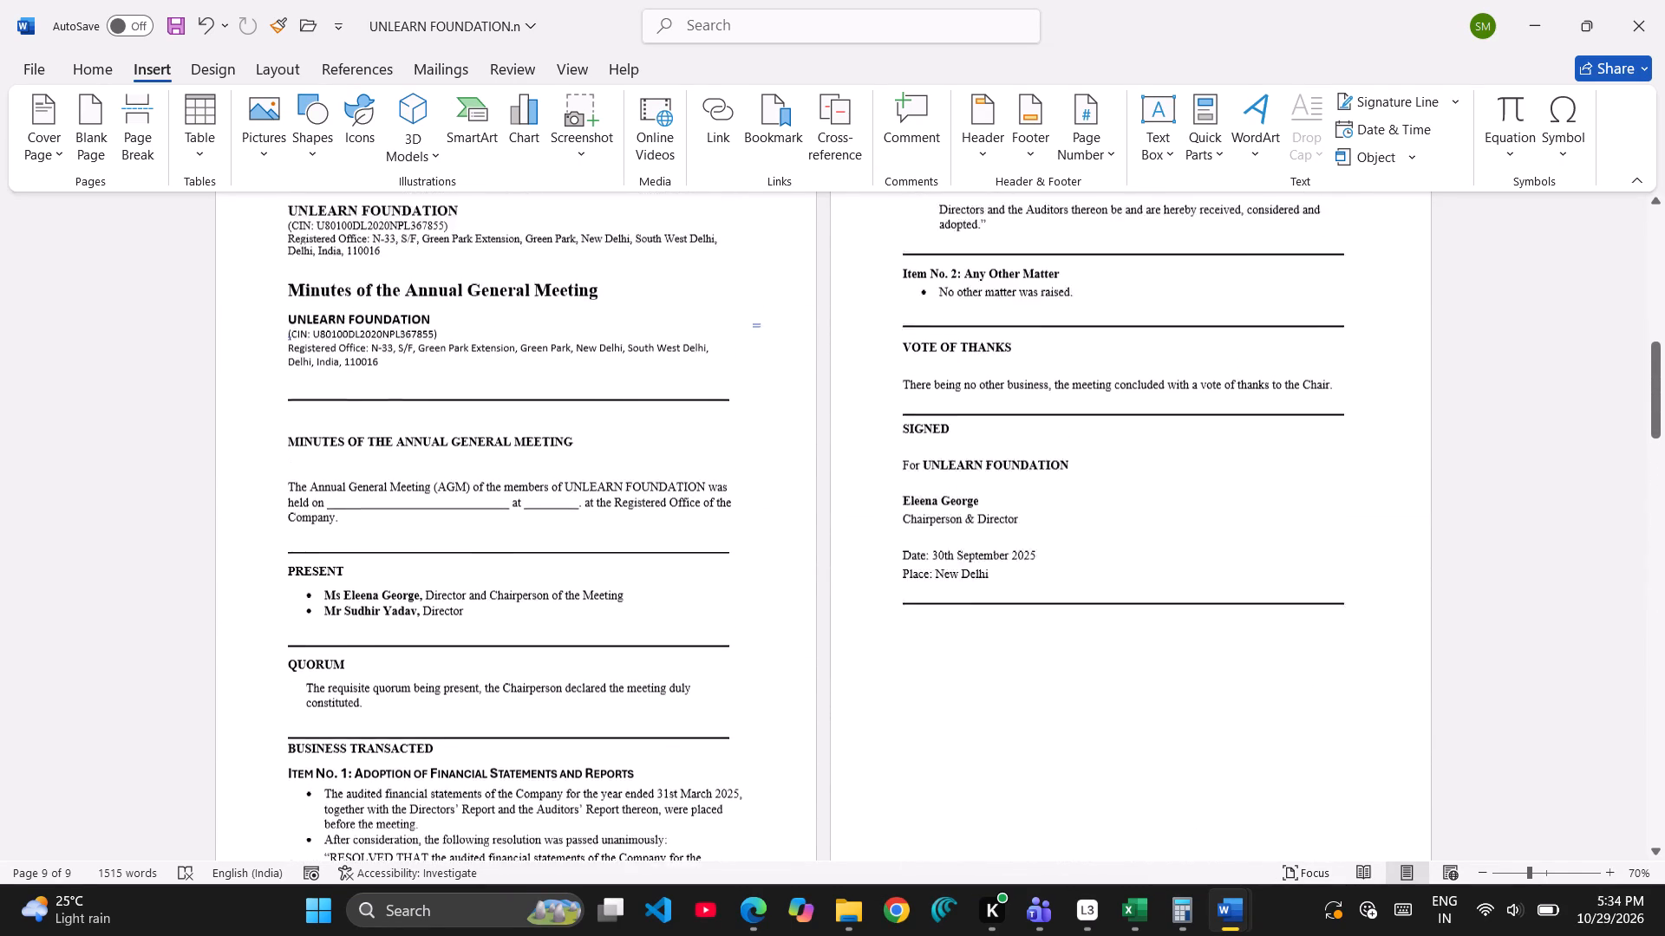
pyautogui.scroll(6, 988, 711)
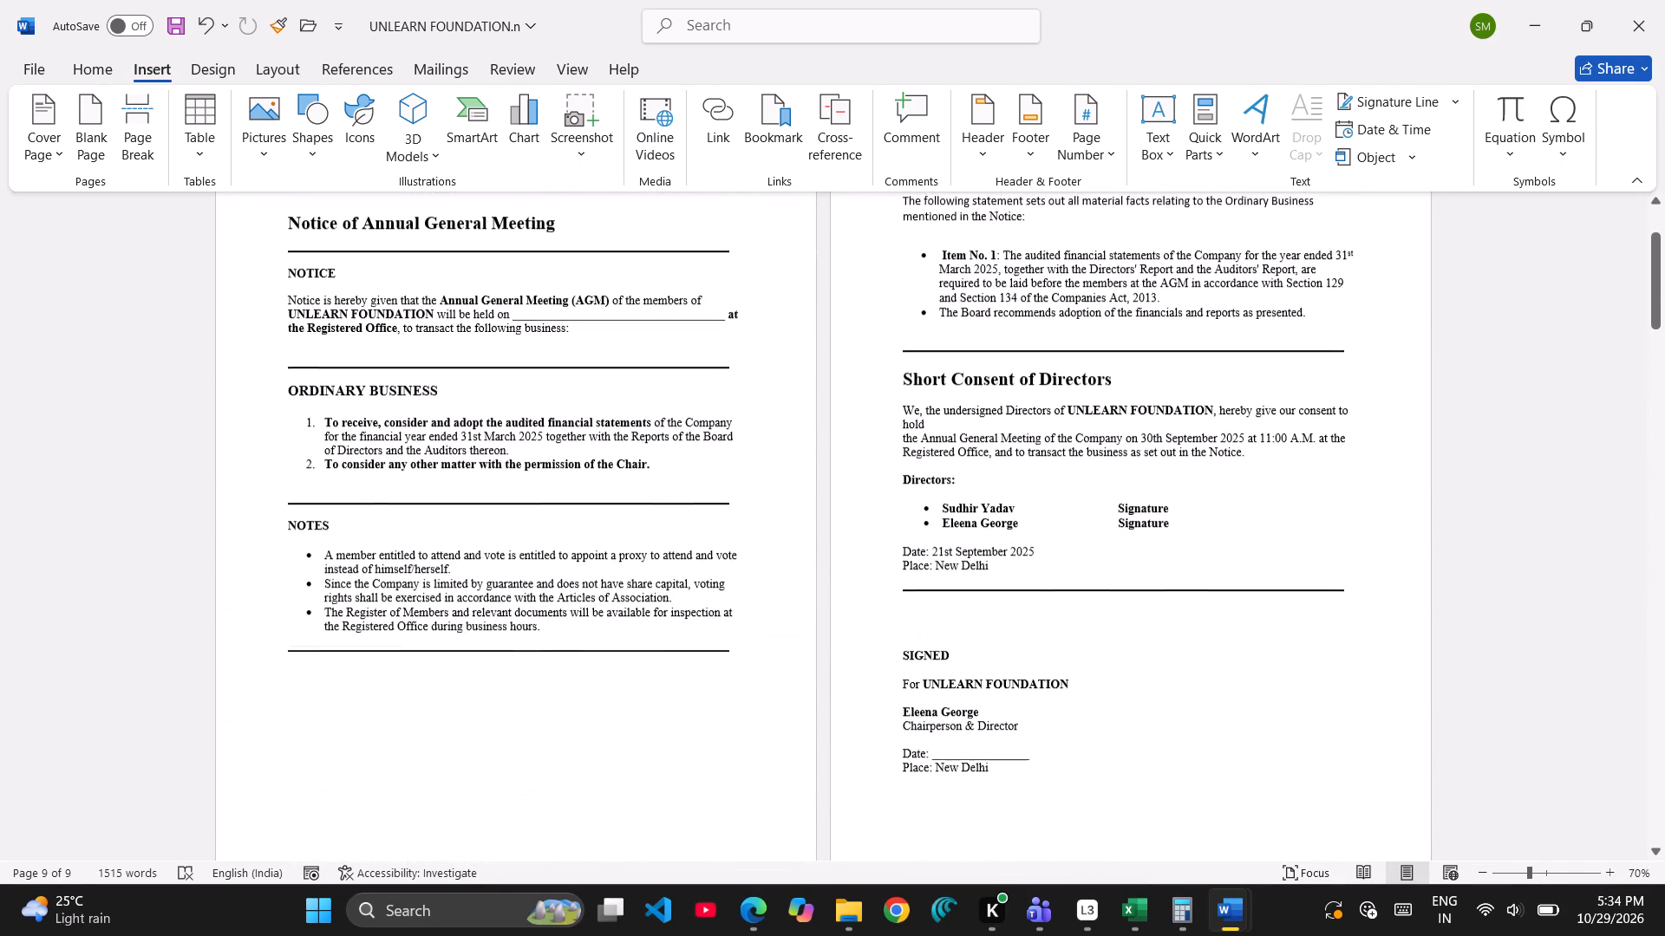
# In the minutes' Item No. 1 resolution, delete the word "of" between "Board" and "Directors", keeping a single space between them.
pyautogui.scroll(-2, 988, 711)
pyautogui.click(931, 610)
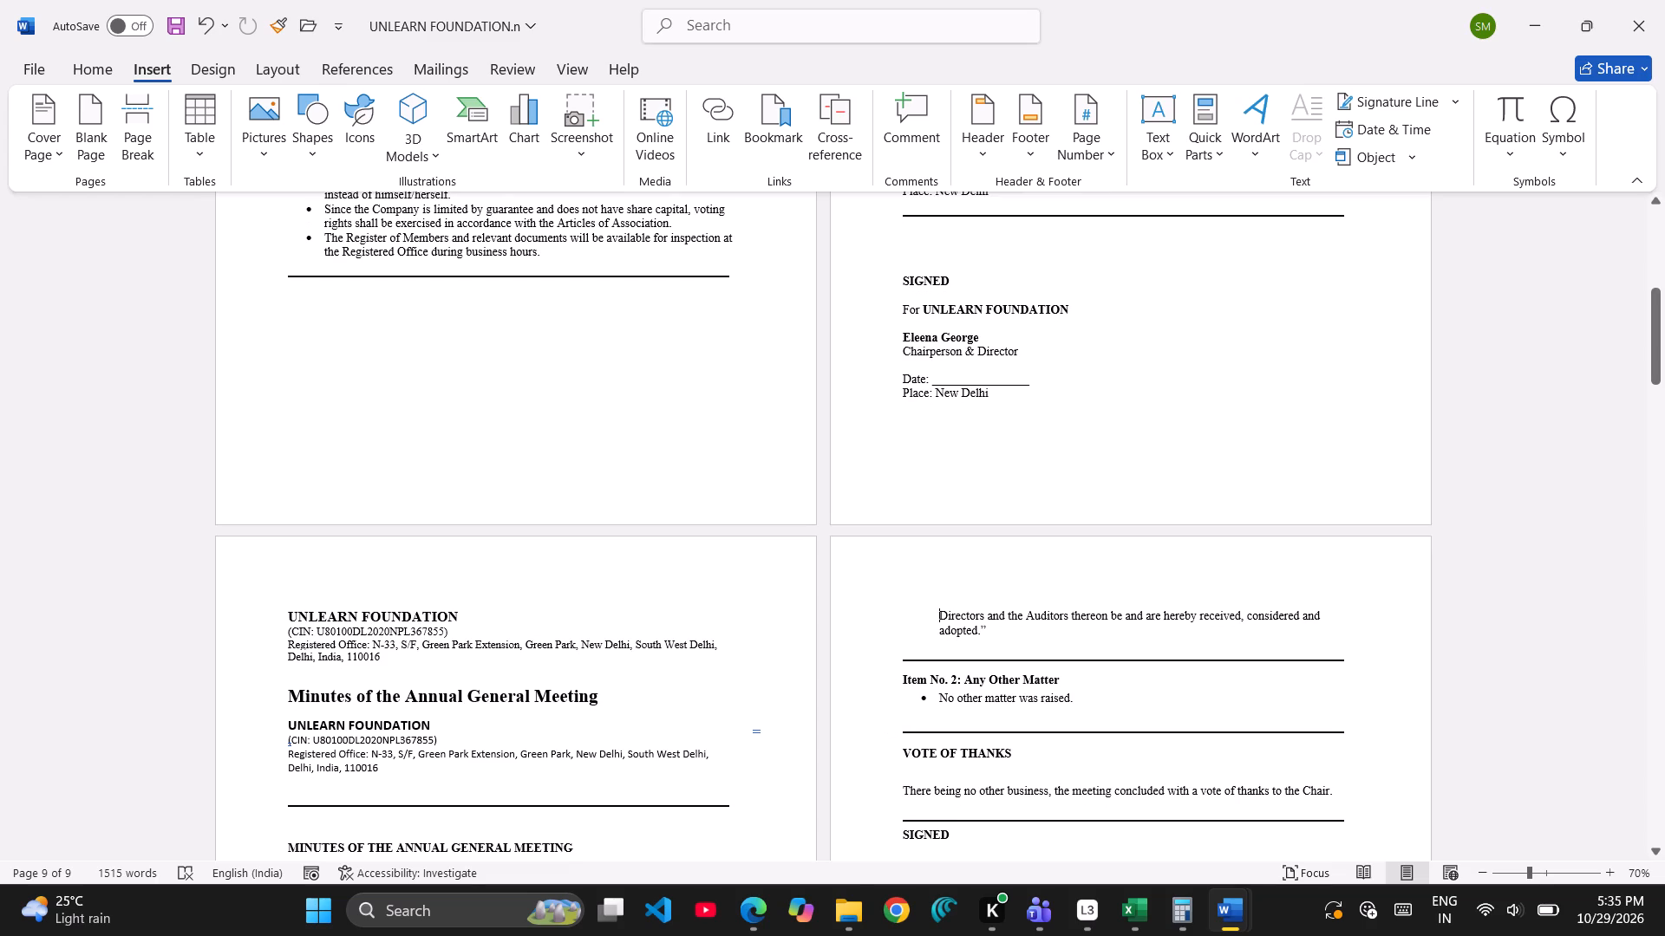
pyautogui.press('BackSpace')
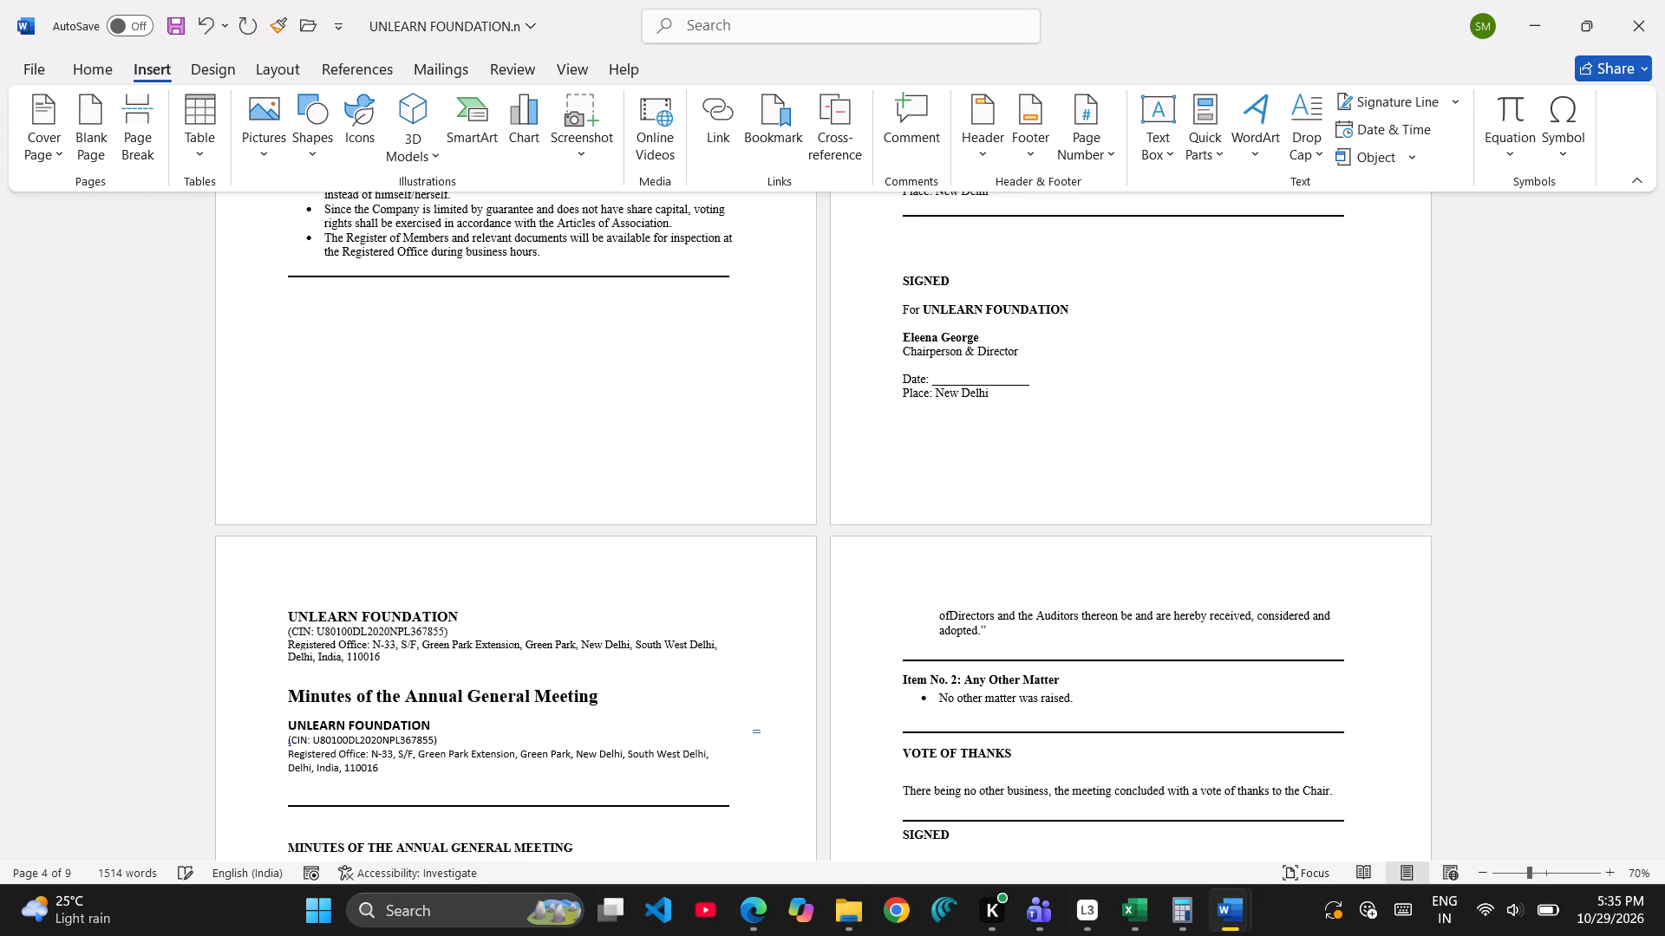
pyautogui.hotkey('ctrl', 'z')
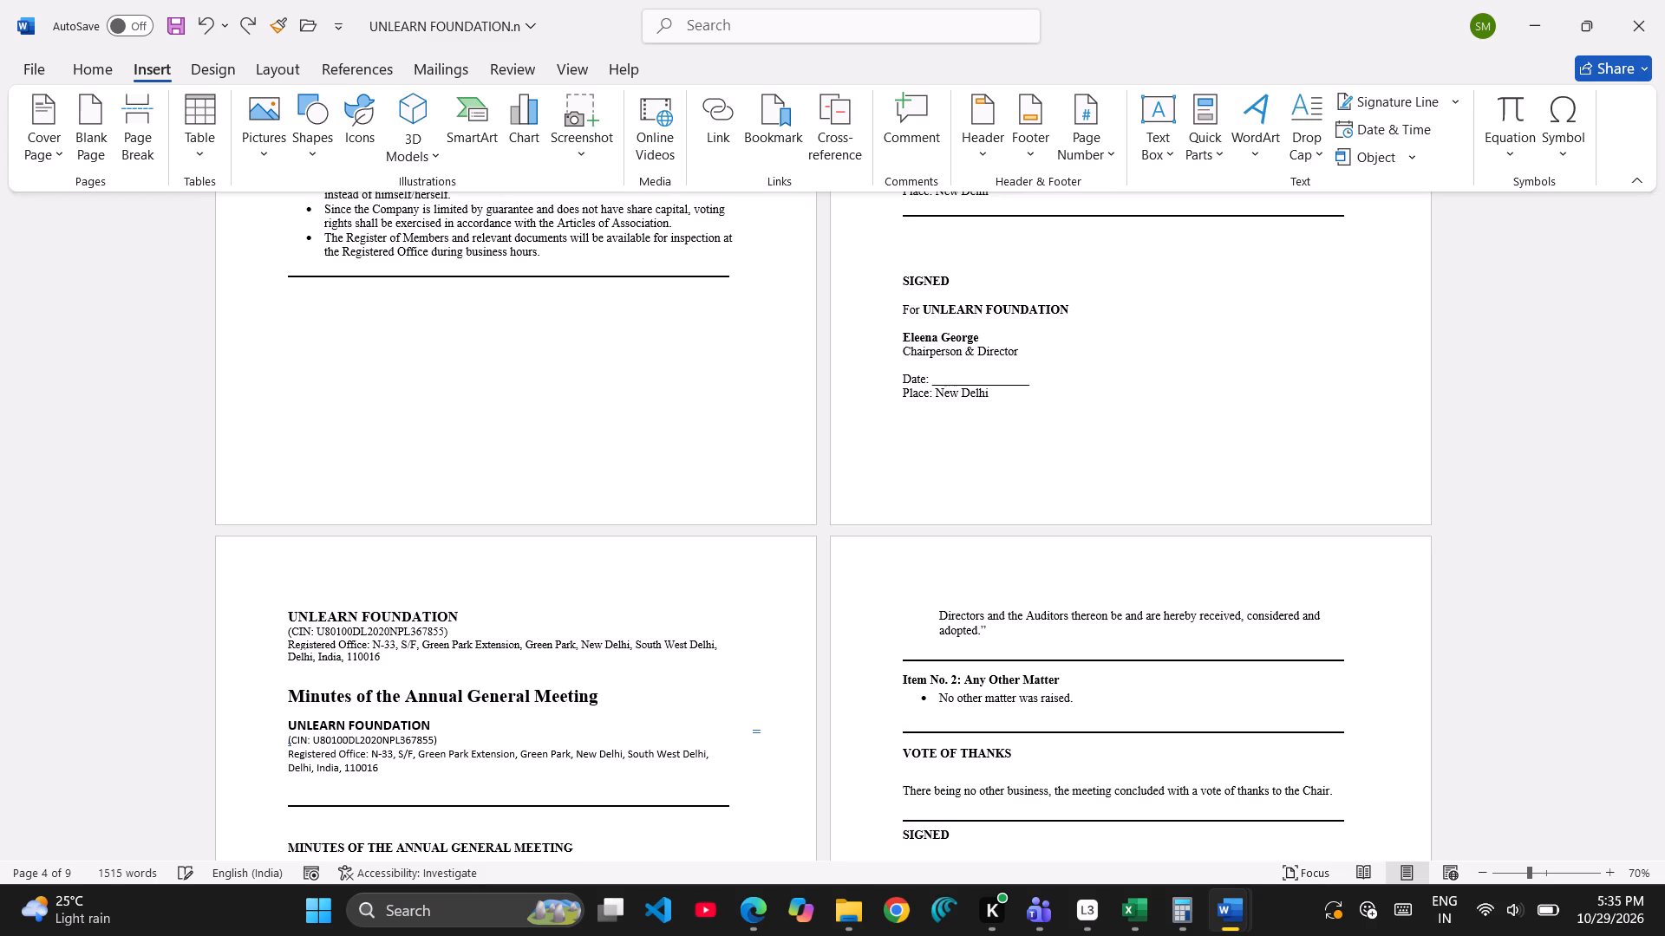
pyautogui.hotkey('ctrl', 'BackSpace')
pyautogui.press('BackSpace')
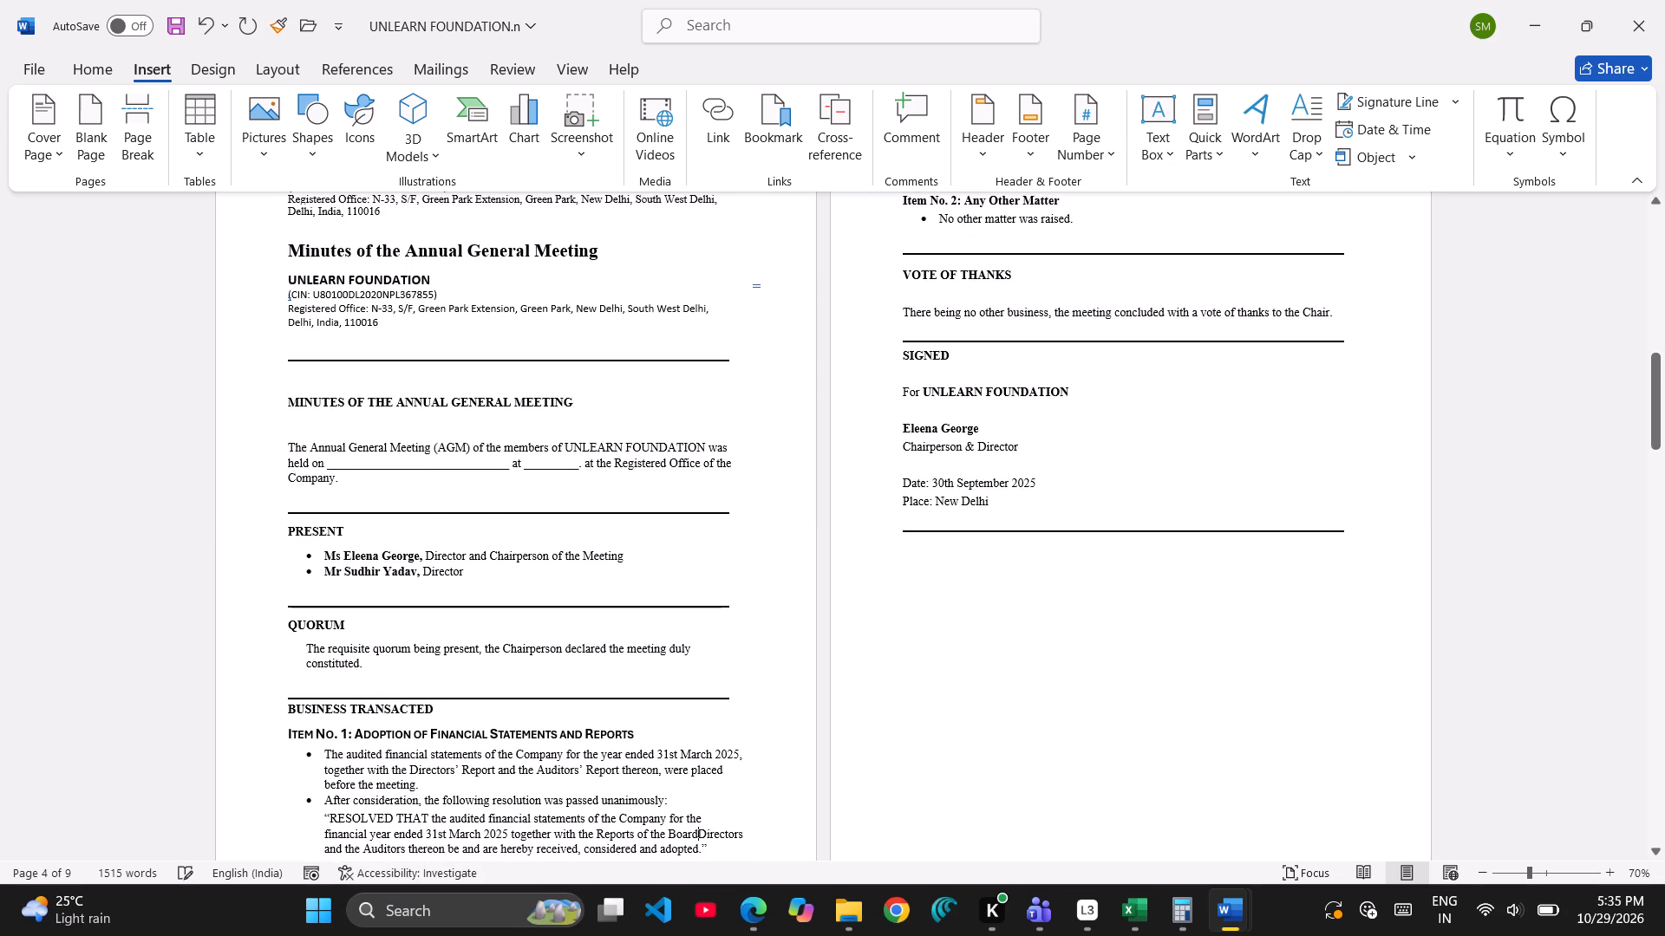
pyautogui.scroll(-1, 931, 610)
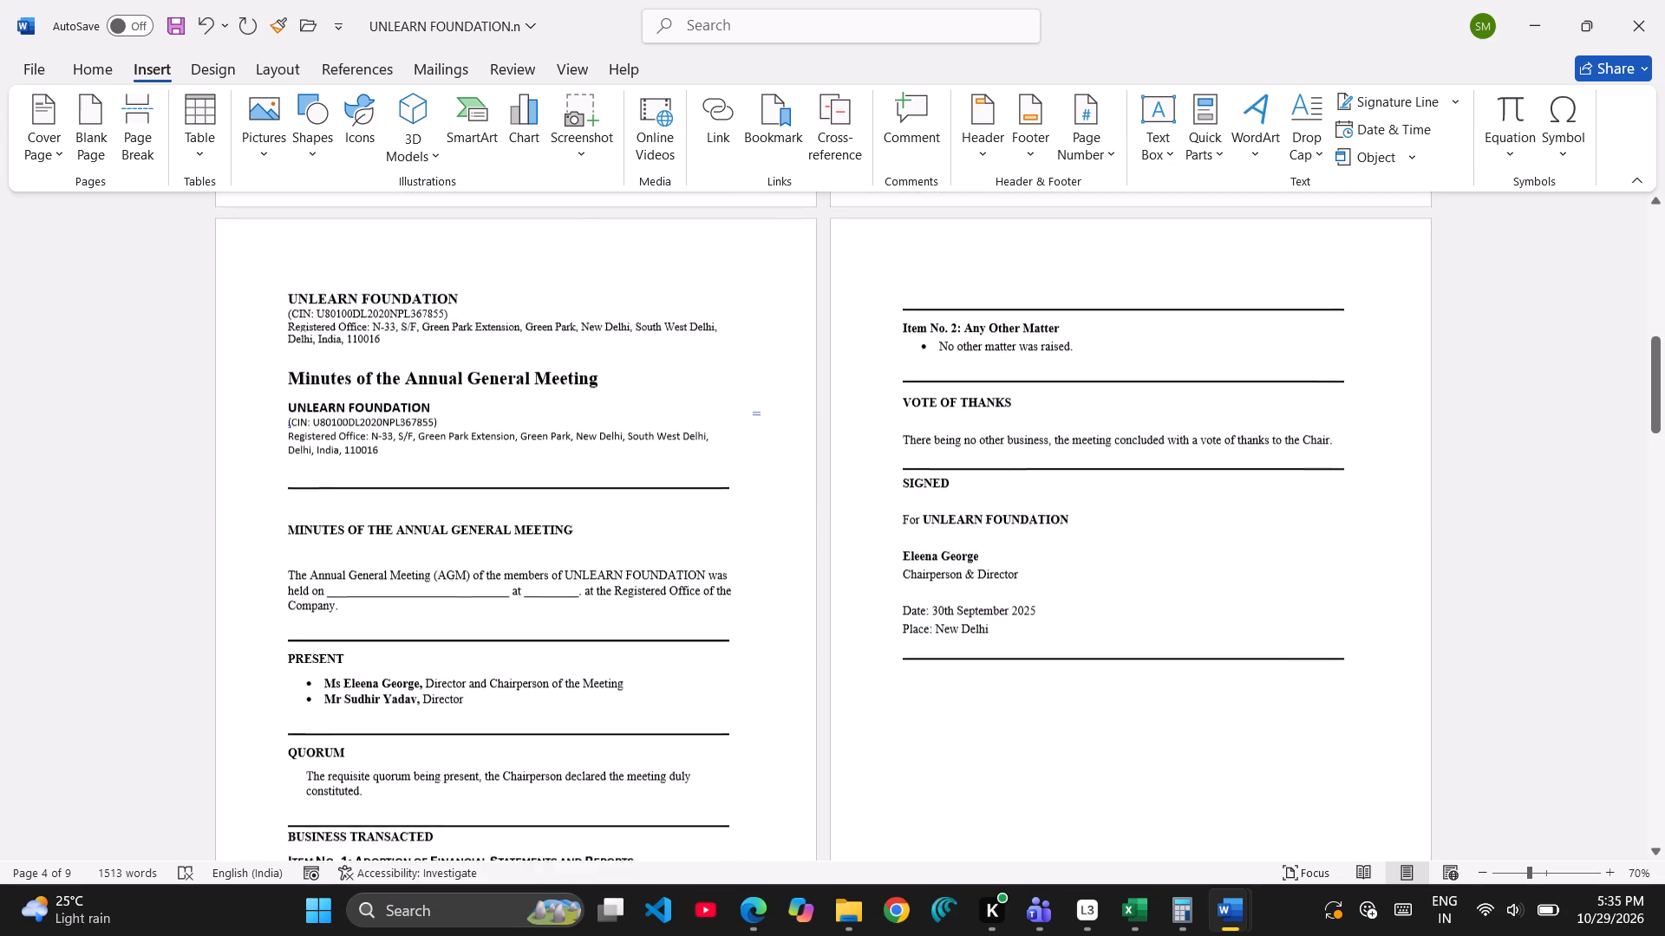
pyautogui.scroll(-2, 931, 610)
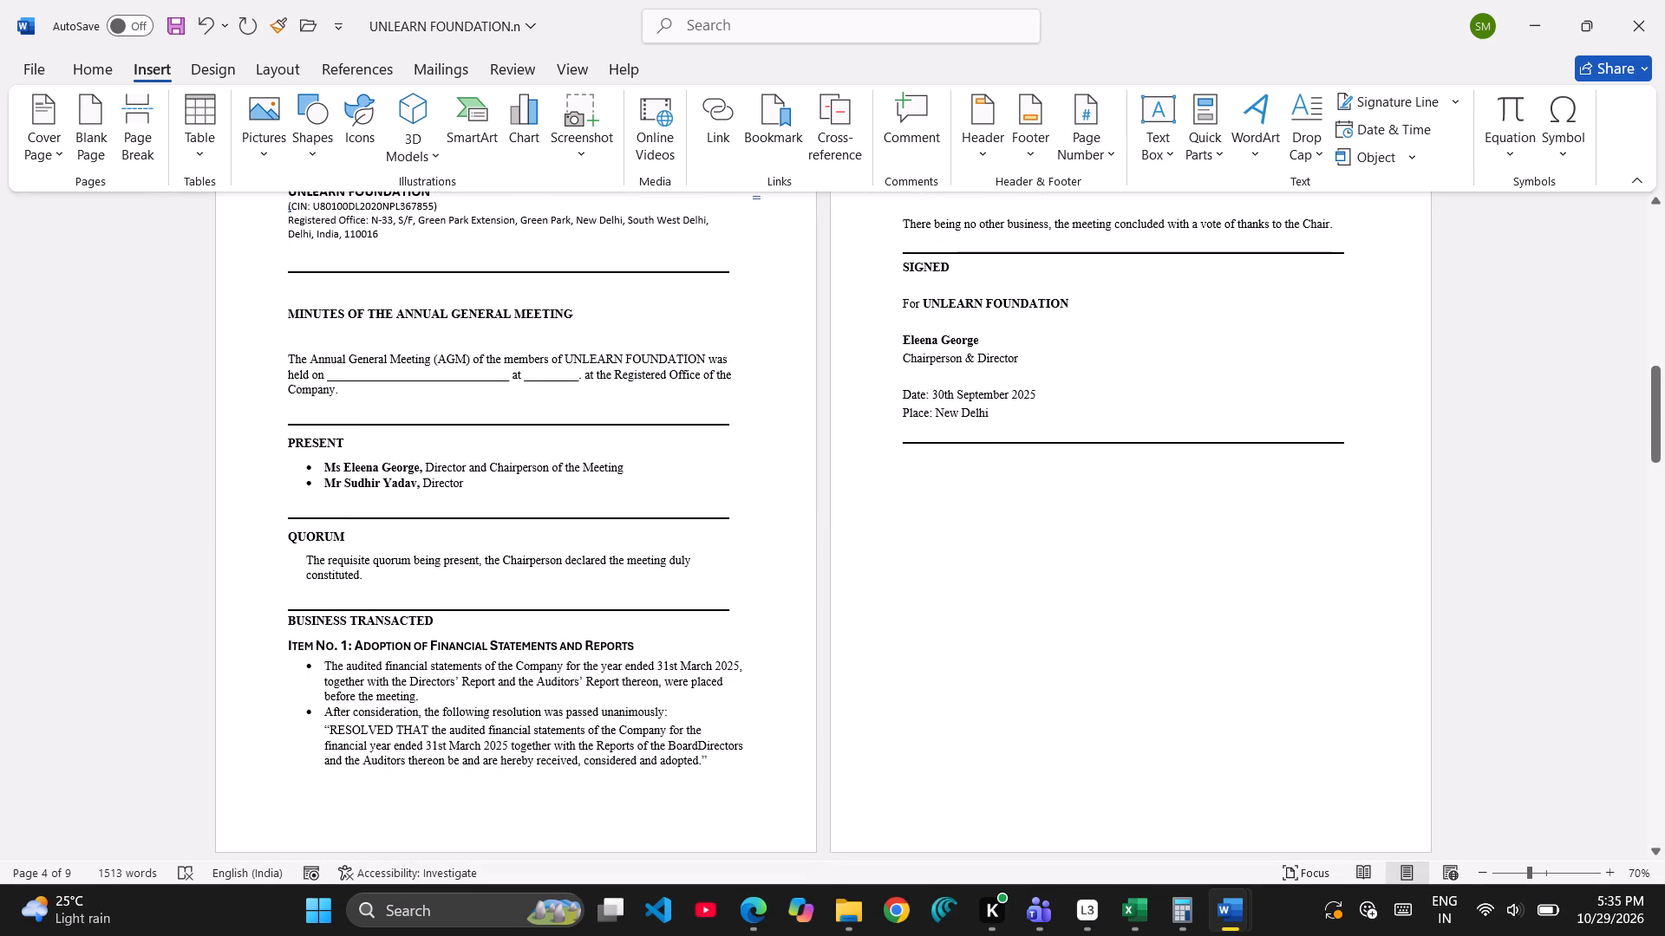
pyautogui.scroll(-1, 931, 610)
pyautogui.press('space')
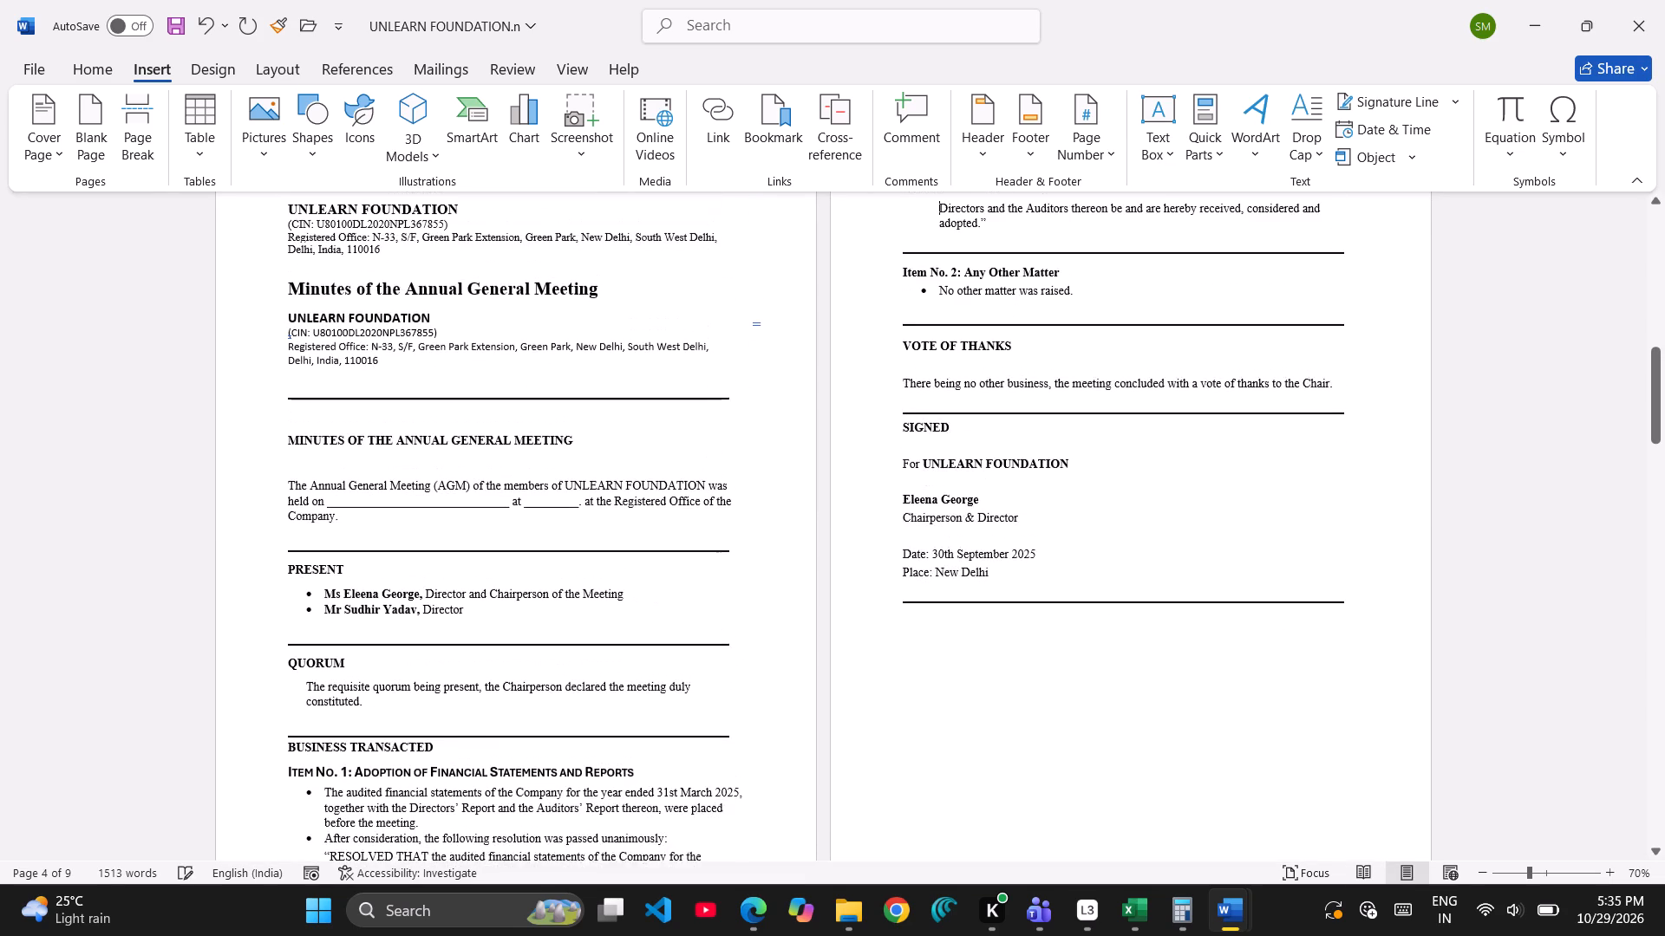
# Decrease the indent of the left-aligned "RESOLVED THAT" paragraph in the minutes so the whole resolution fits on one page.
pyautogui.hscroll(-1, 508, 828)
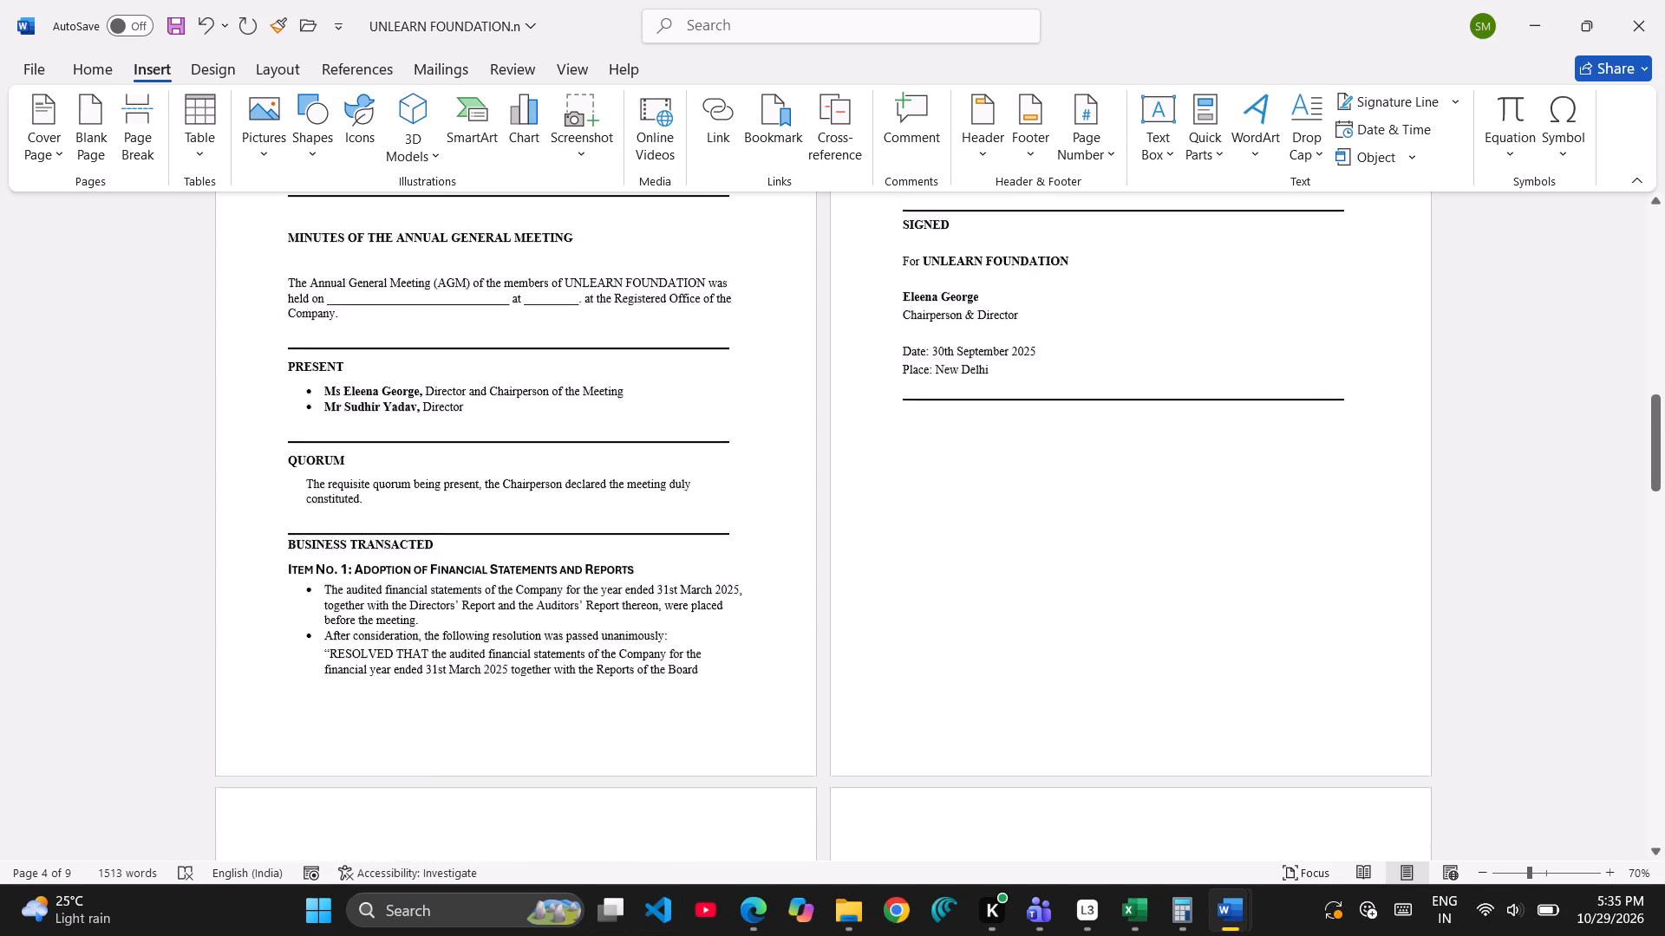
pyautogui.hscroll(-1, 508, 828)
pyautogui.scroll(2, 508, 828)
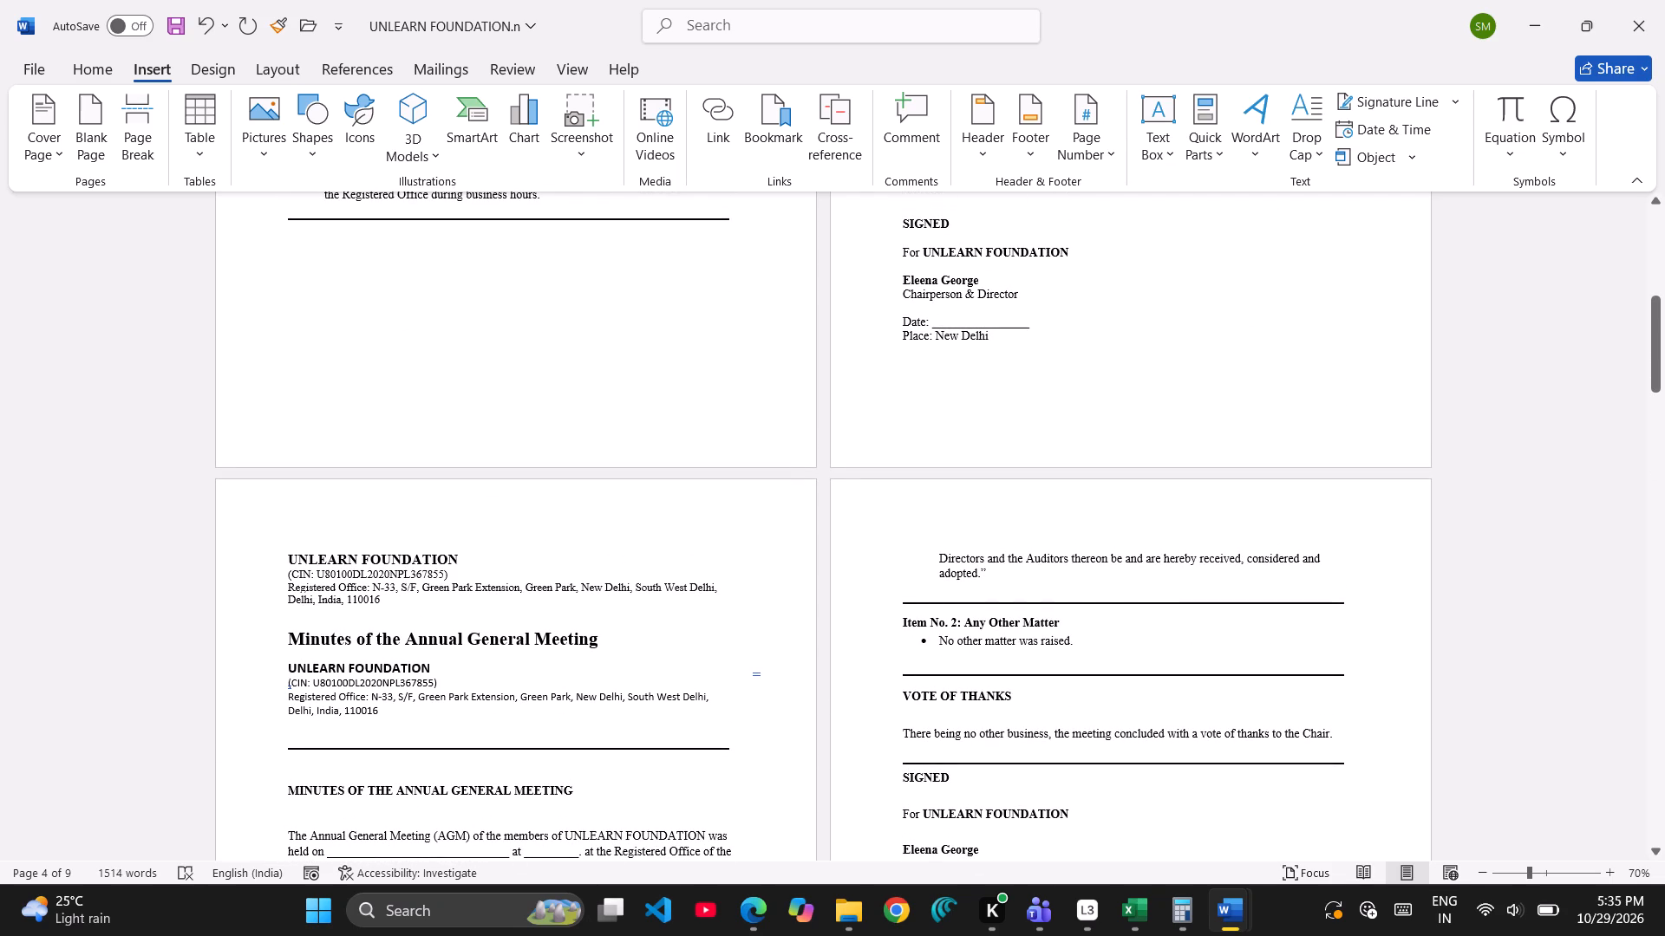
pyautogui.moveTo(933, 552); pyautogui.dragTo(988, 571)
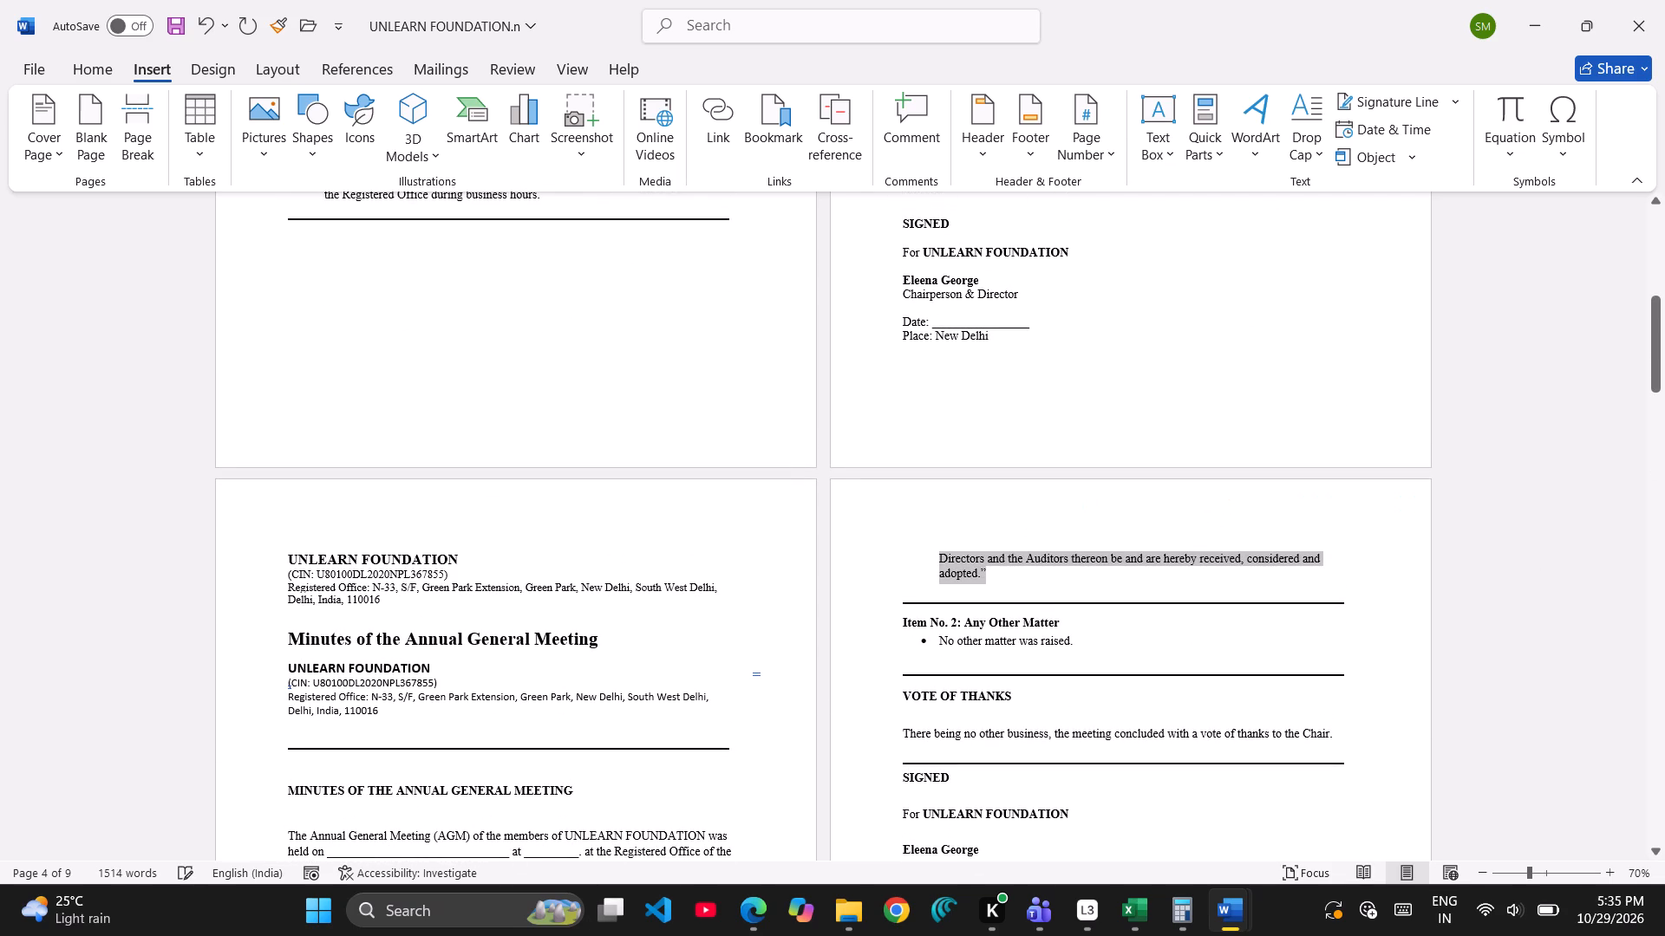
pyautogui.click(100, 76)
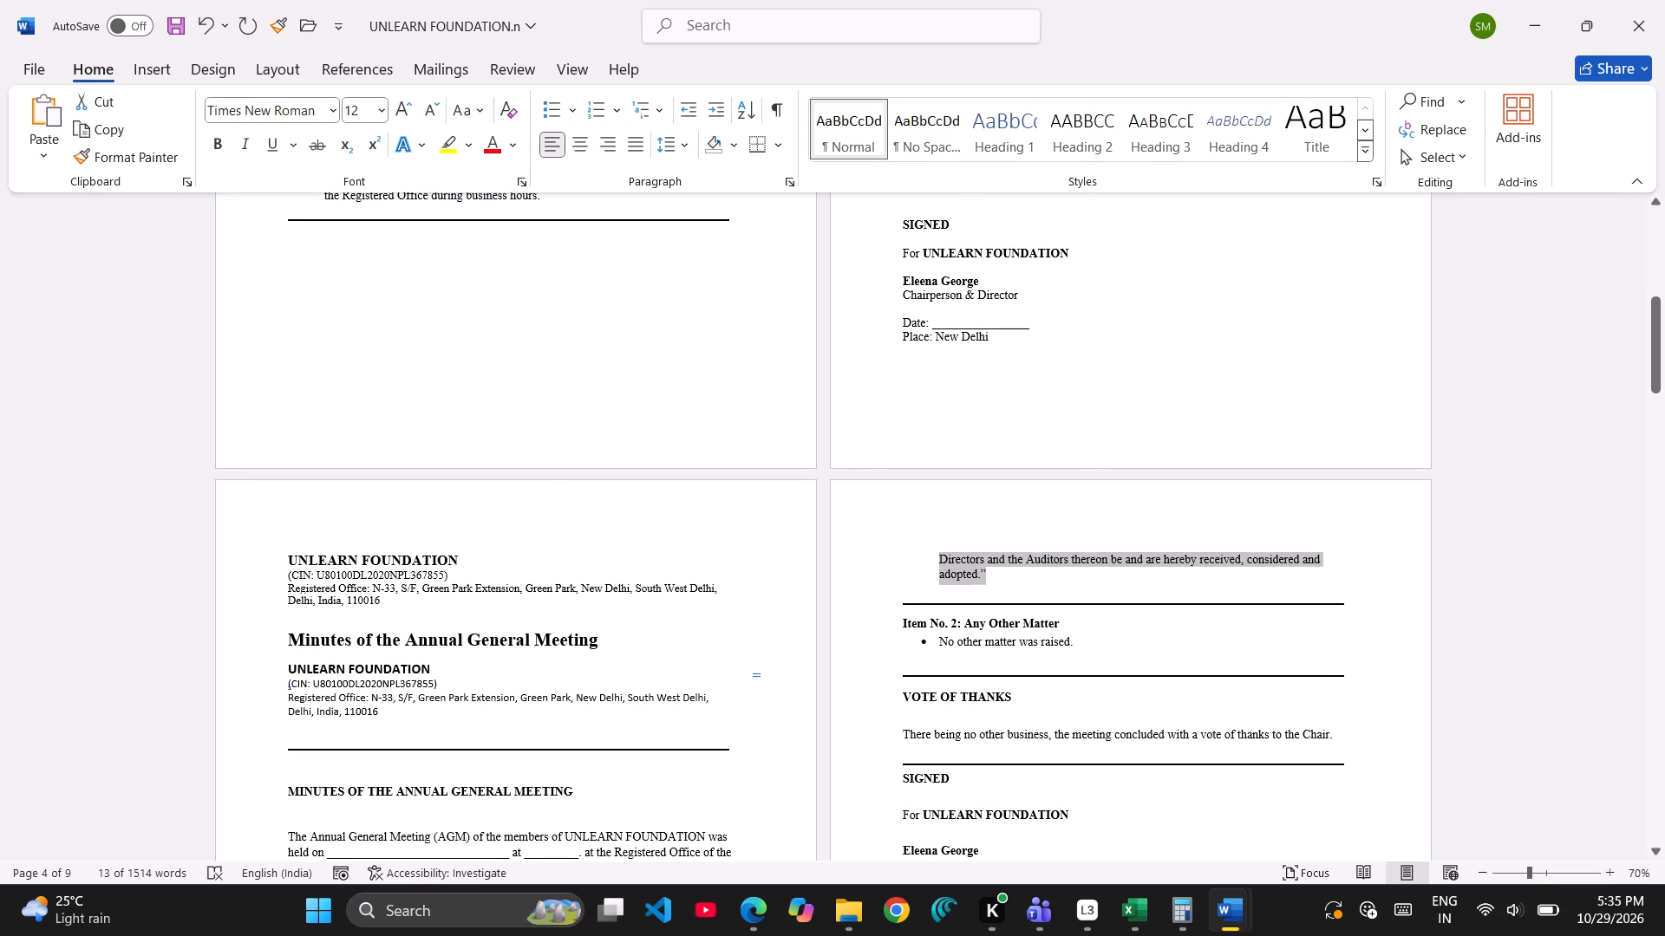
pyautogui.click(585, 148)
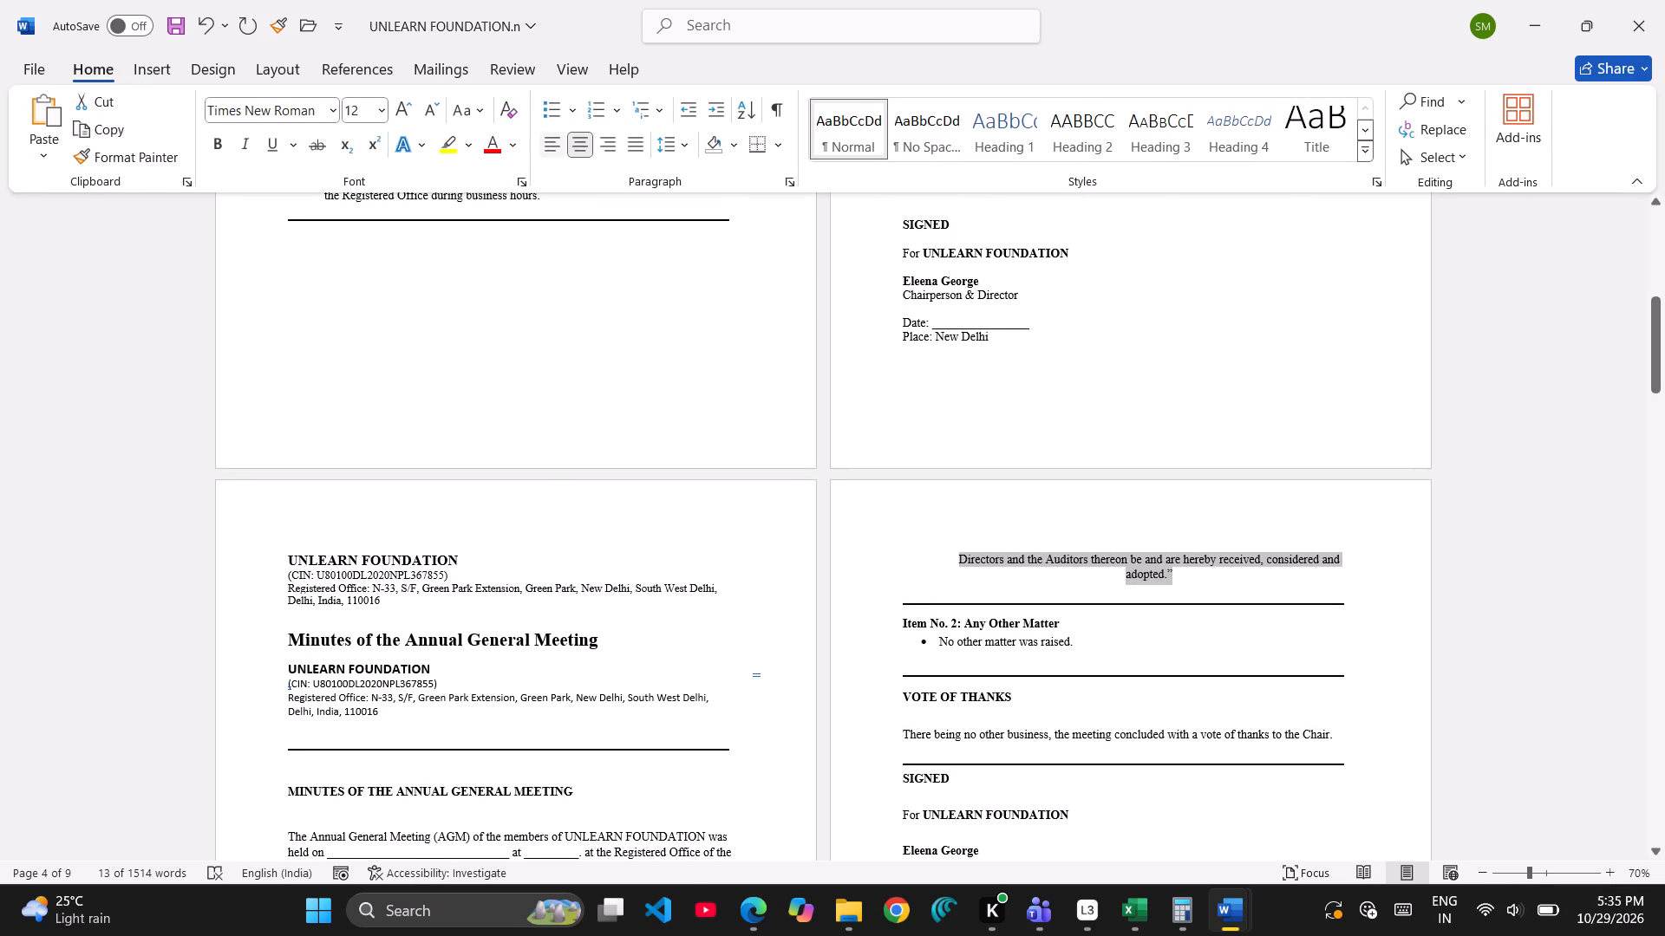
pyautogui.click(549, 150)
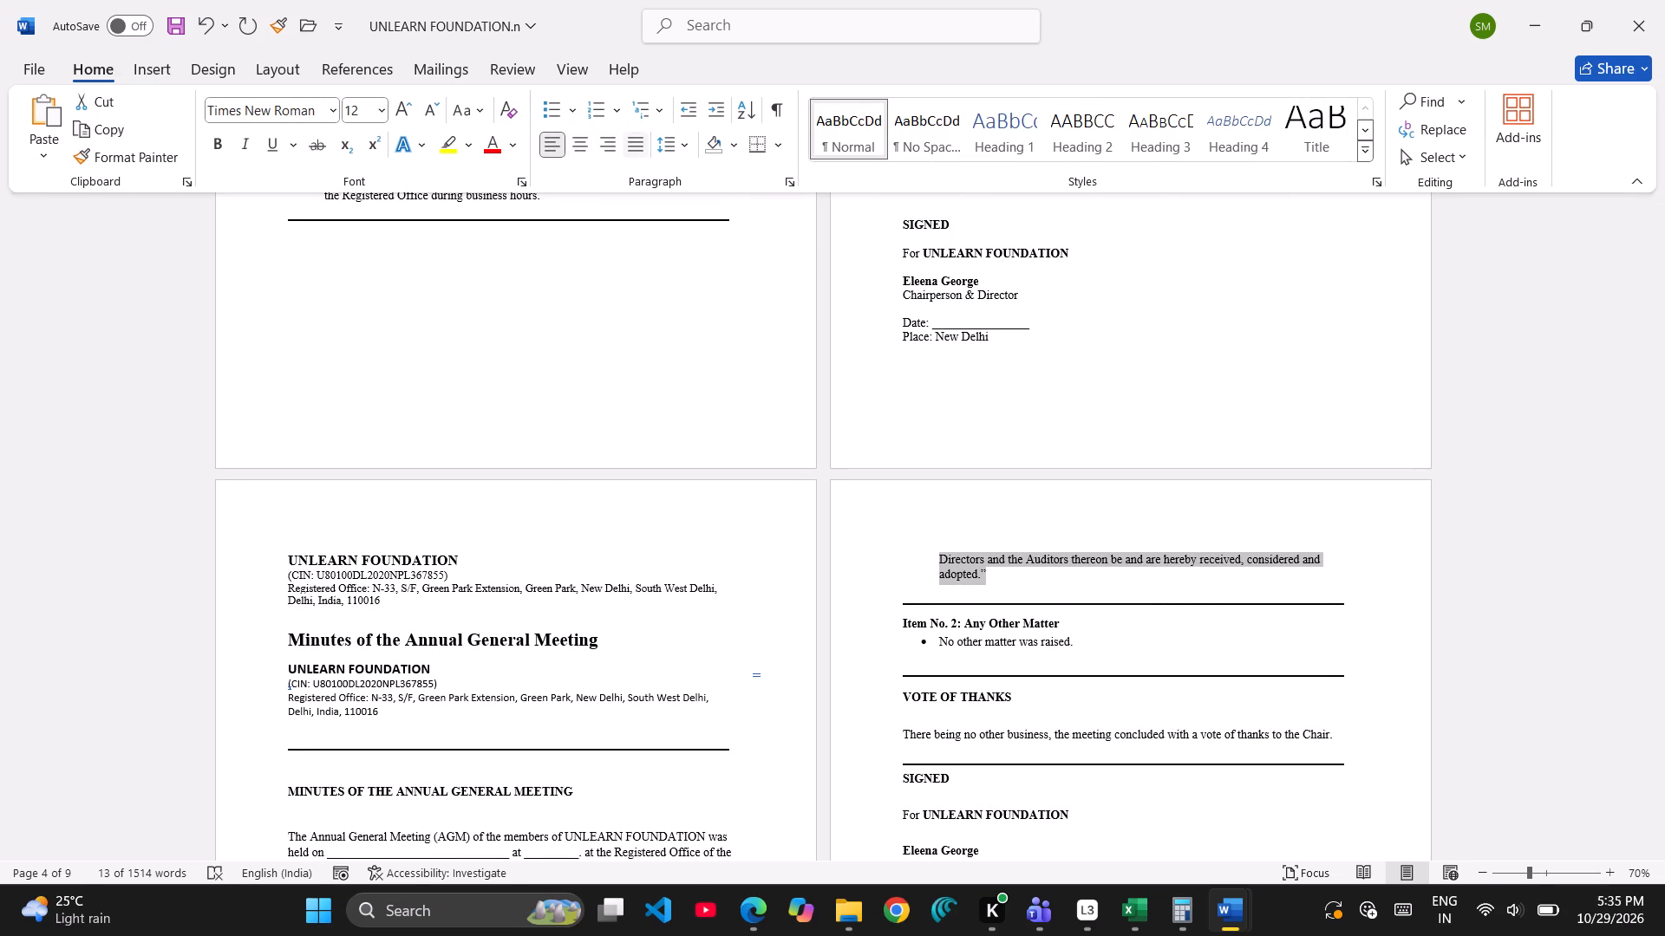
pyautogui.click(688, 107)
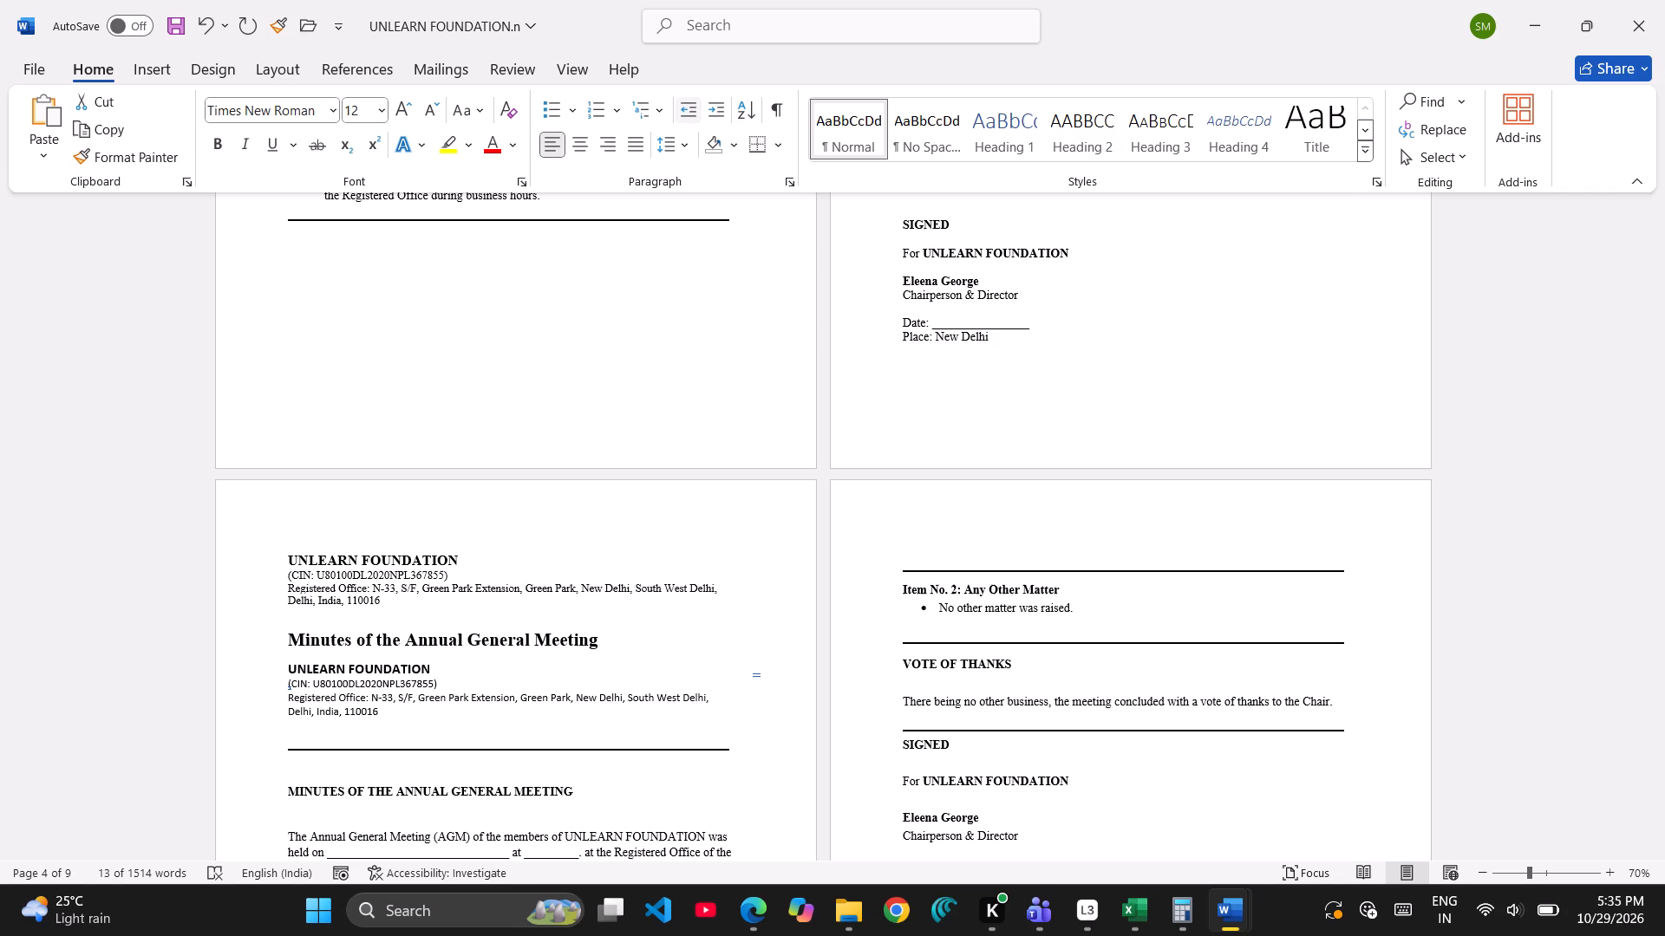
pyautogui.scroll(-1, 715, 549)
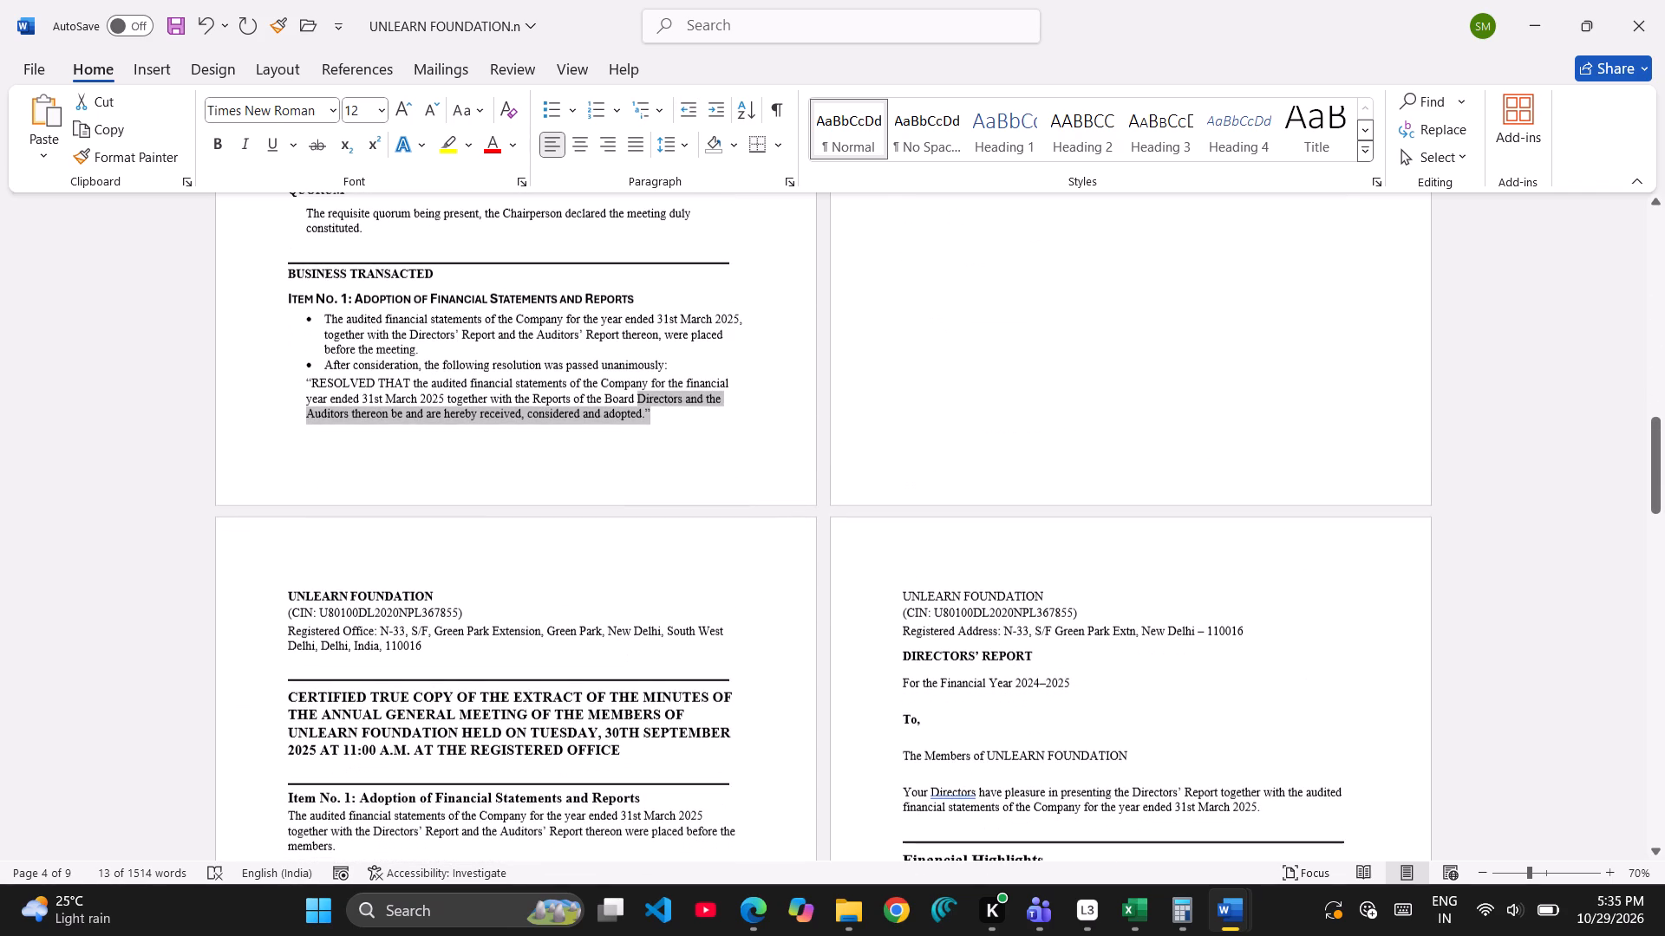
pyautogui.scroll(-2, 715, 549)
pyautogui.click(695, 452)
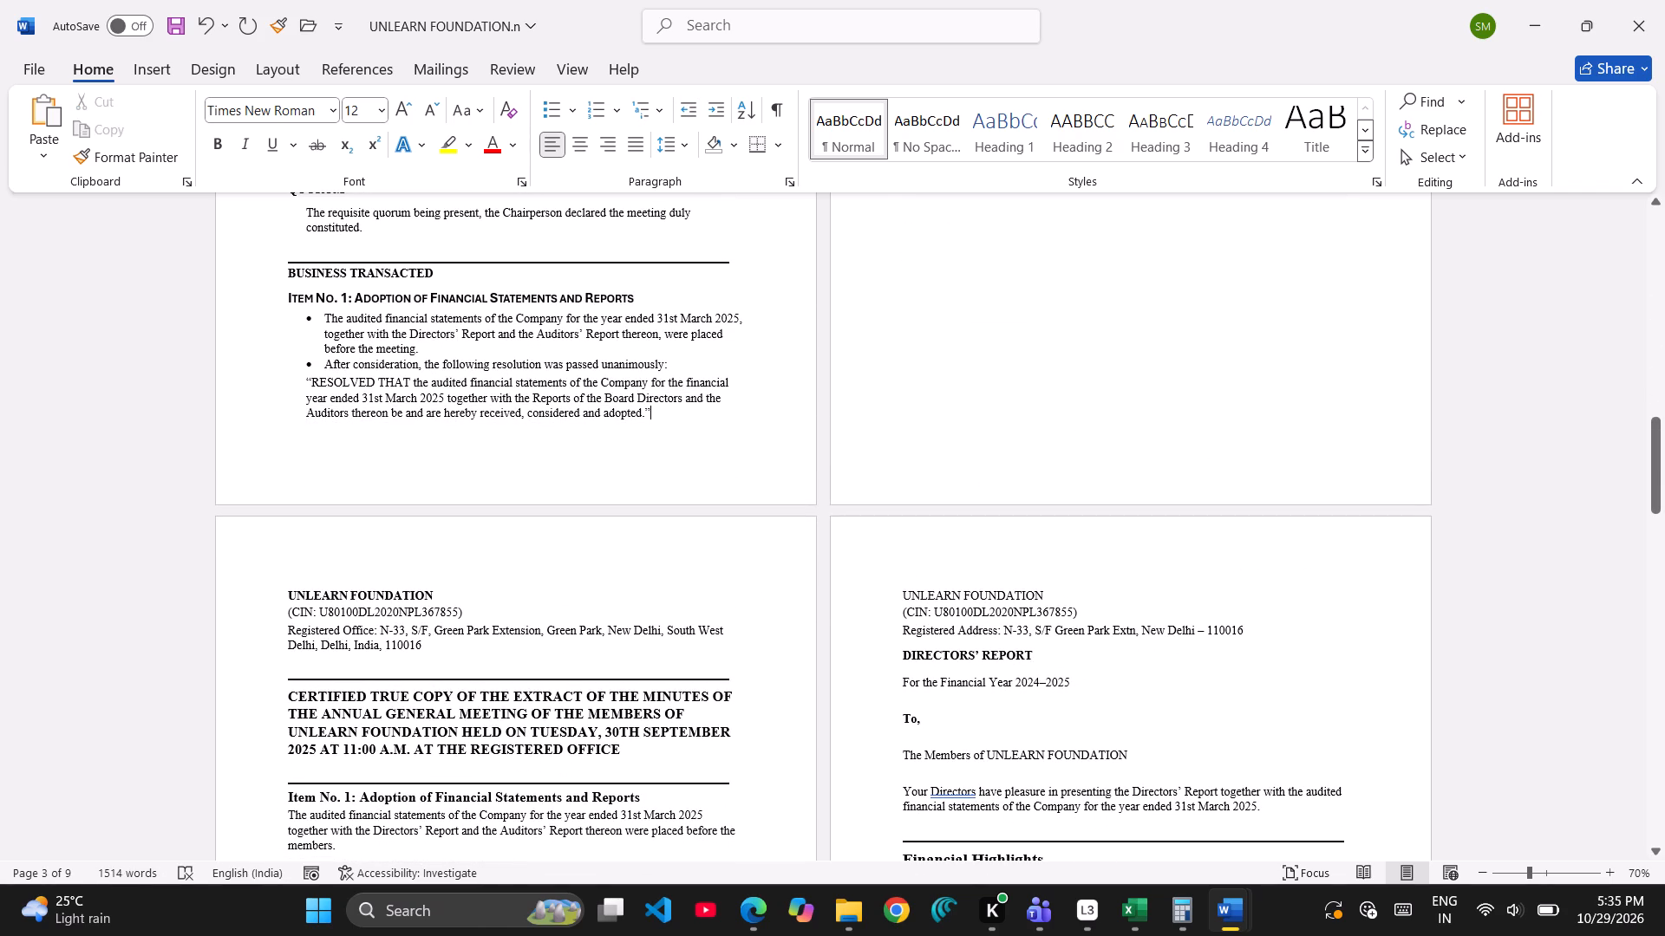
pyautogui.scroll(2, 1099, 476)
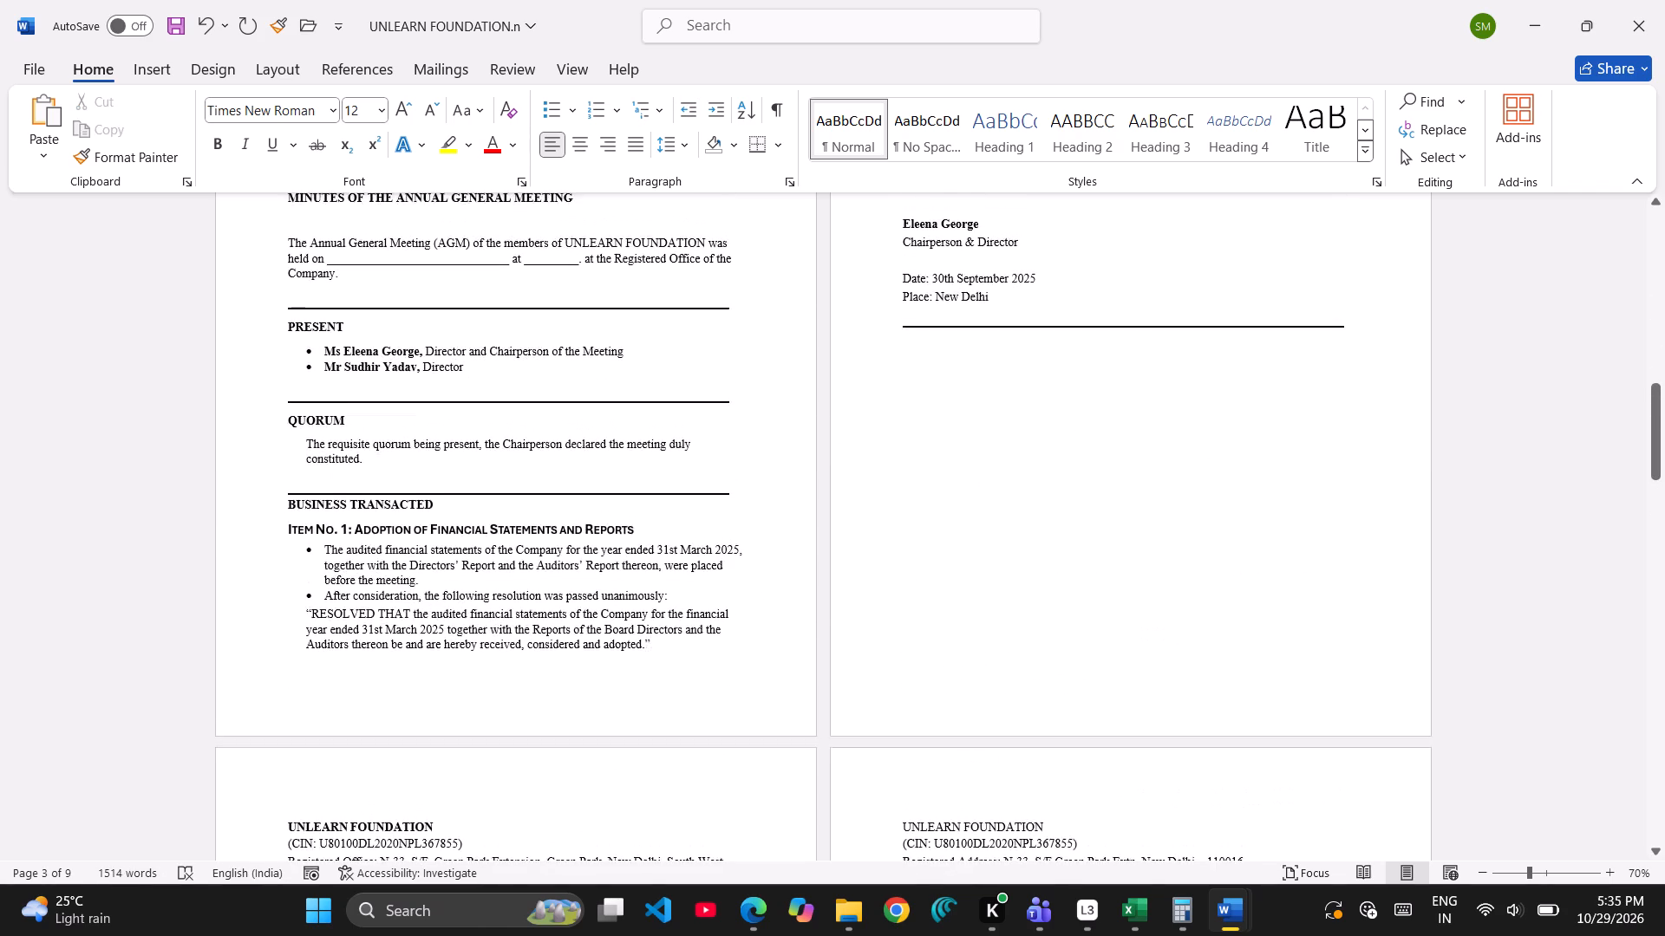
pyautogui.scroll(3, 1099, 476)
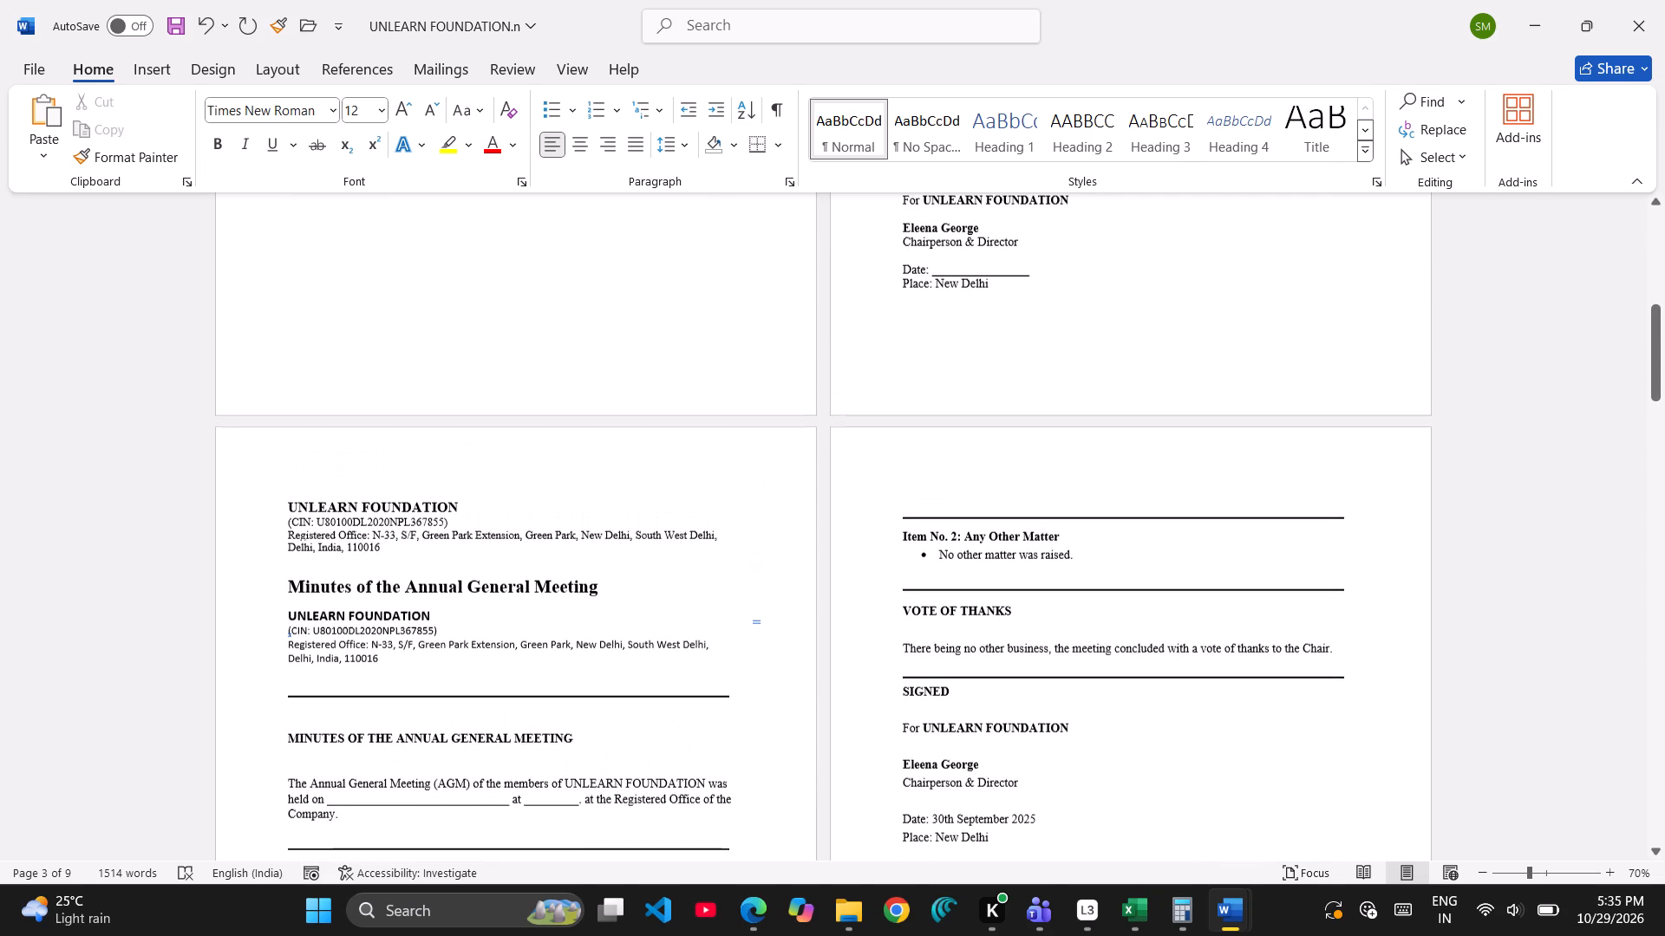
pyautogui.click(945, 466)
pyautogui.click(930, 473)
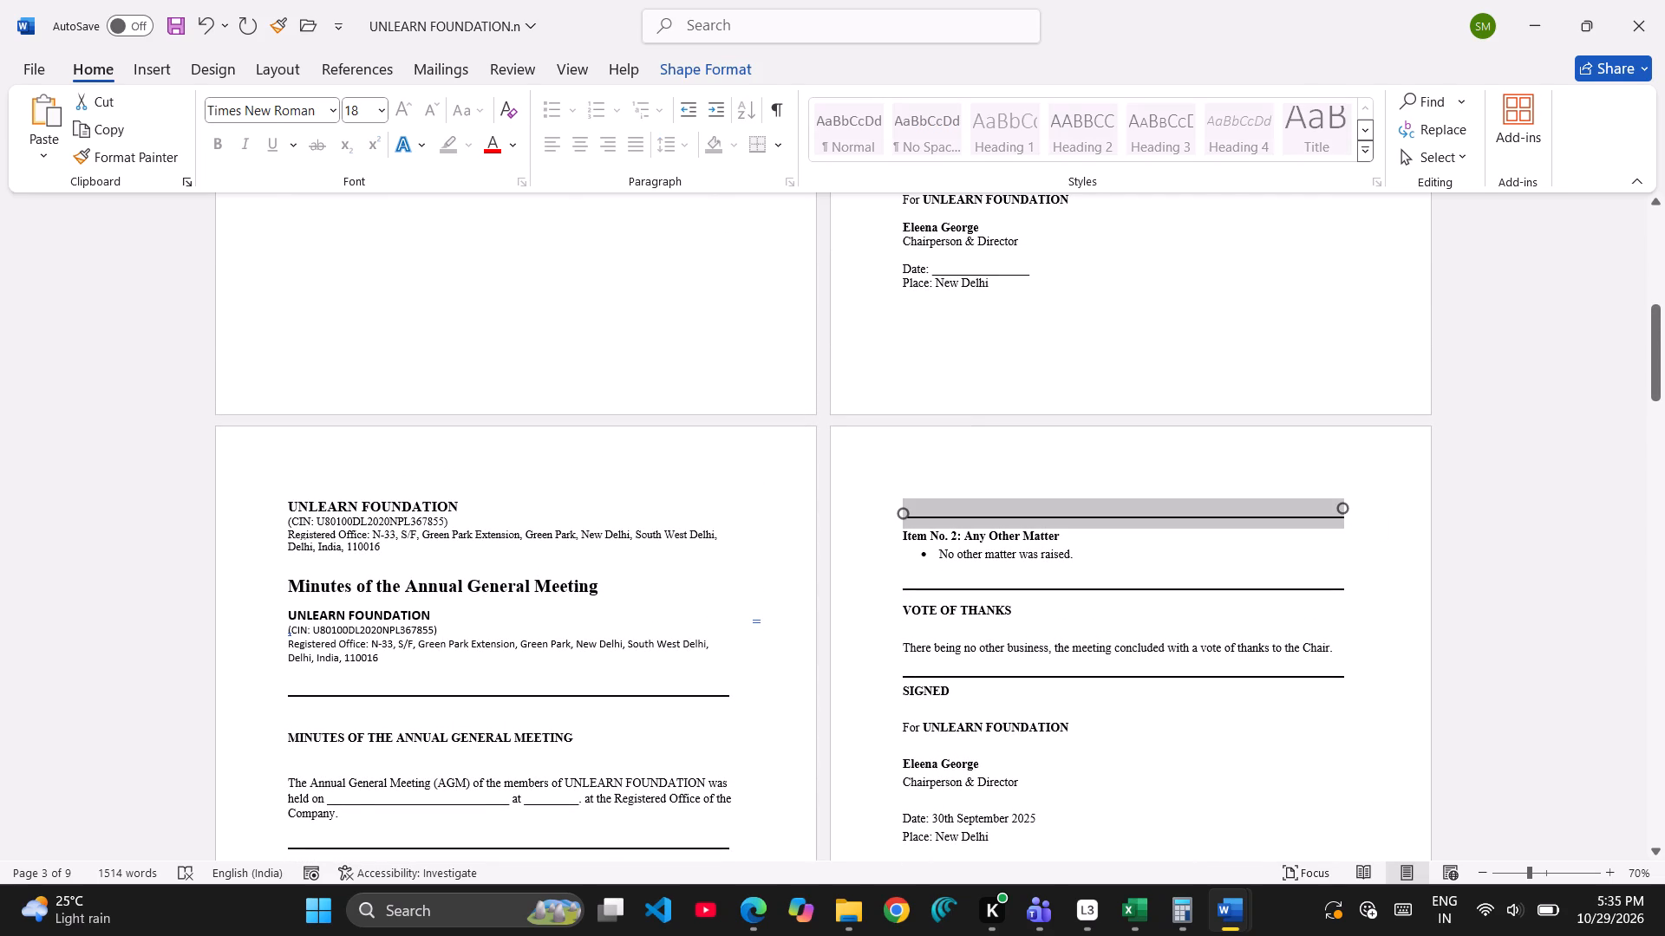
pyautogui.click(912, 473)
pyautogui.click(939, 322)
# Check the remaining pages through the signing section and compare the Directors' Report board meeting dates with the AOC-4 attachments PDF.
pyautogui.scroll(2, 939, 322)
pyautogui.scroll(-4, 939, 322)
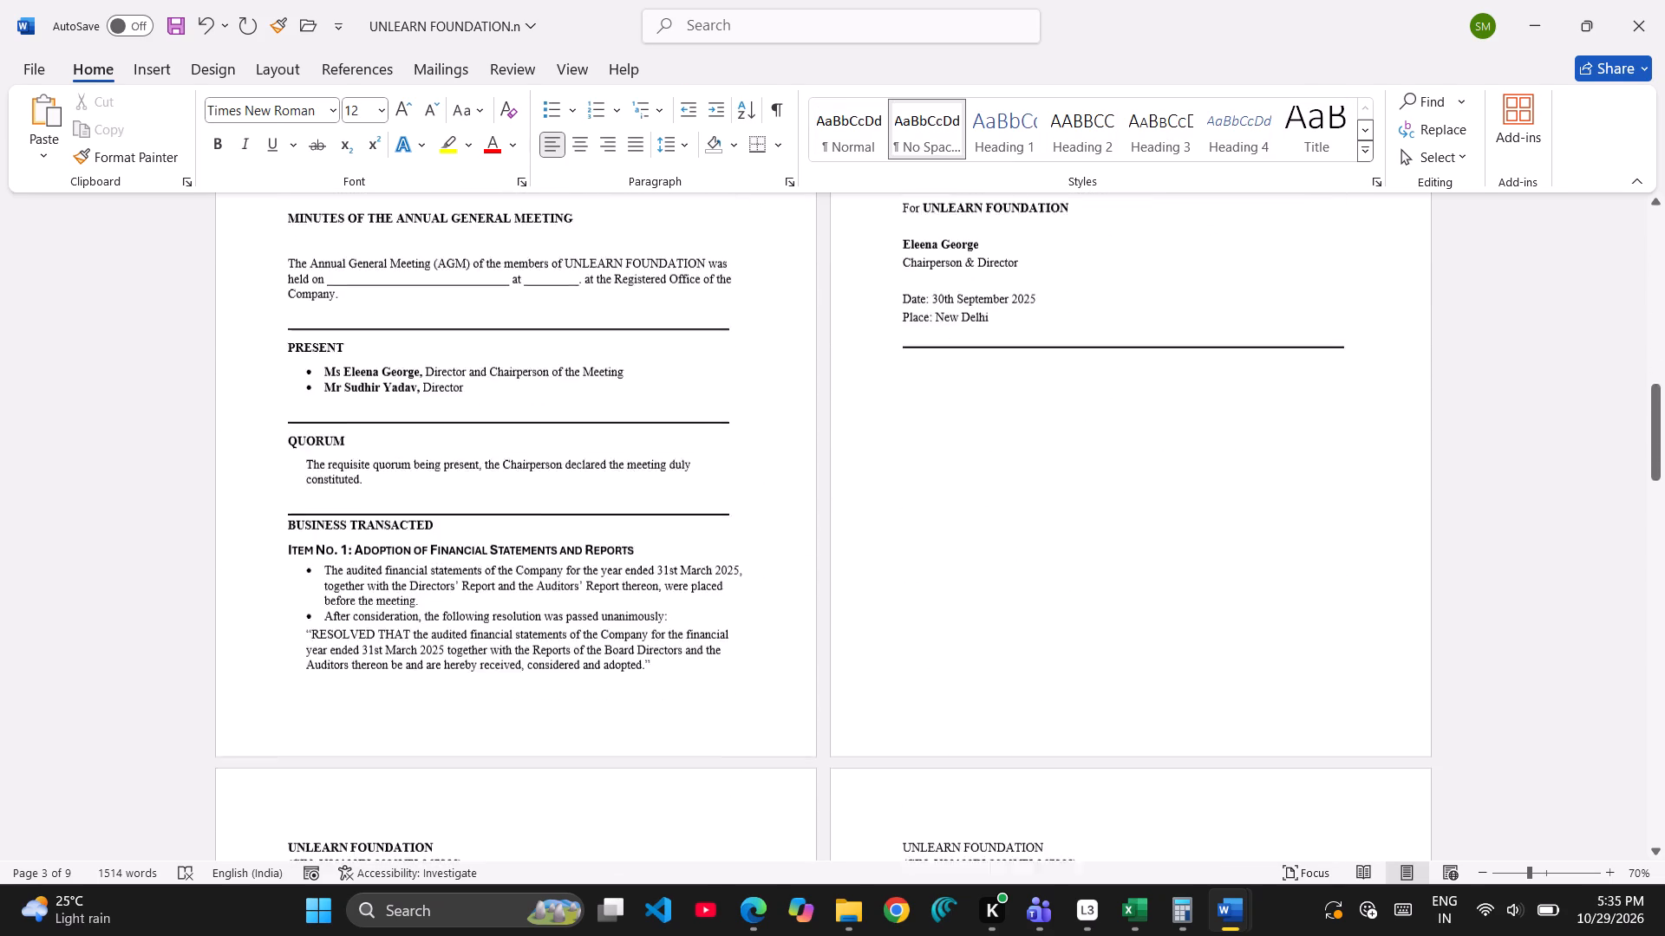
pyautogui.scroll(-4, 939, 322)
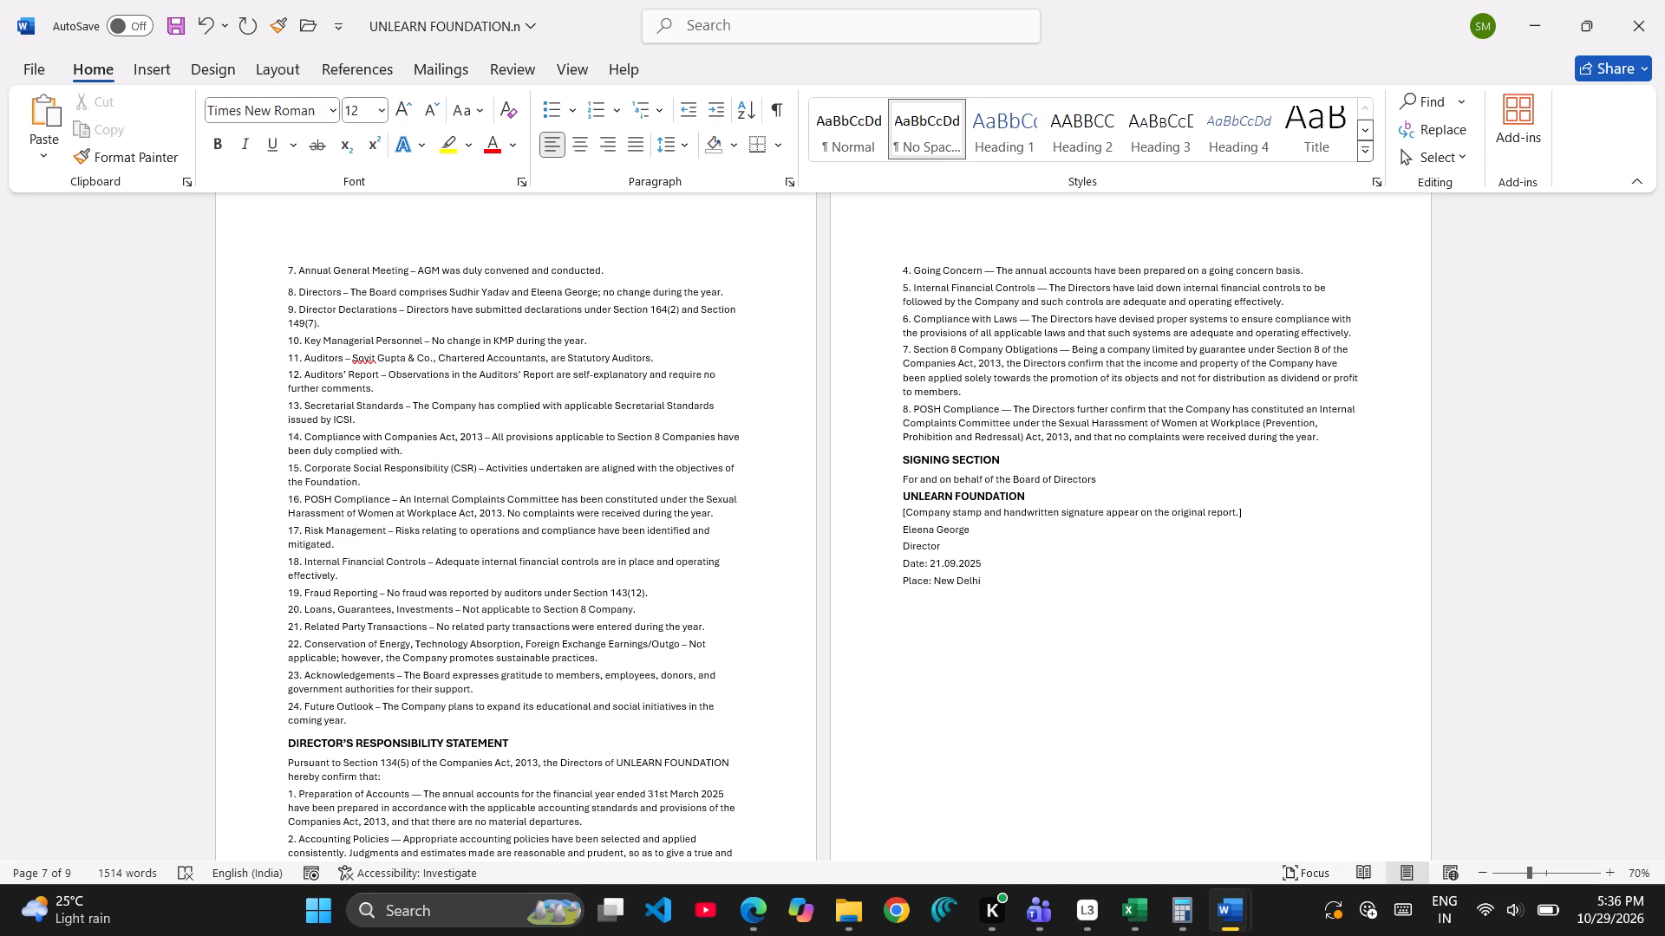
pyautogui.hotkey('alt', 'Tab')
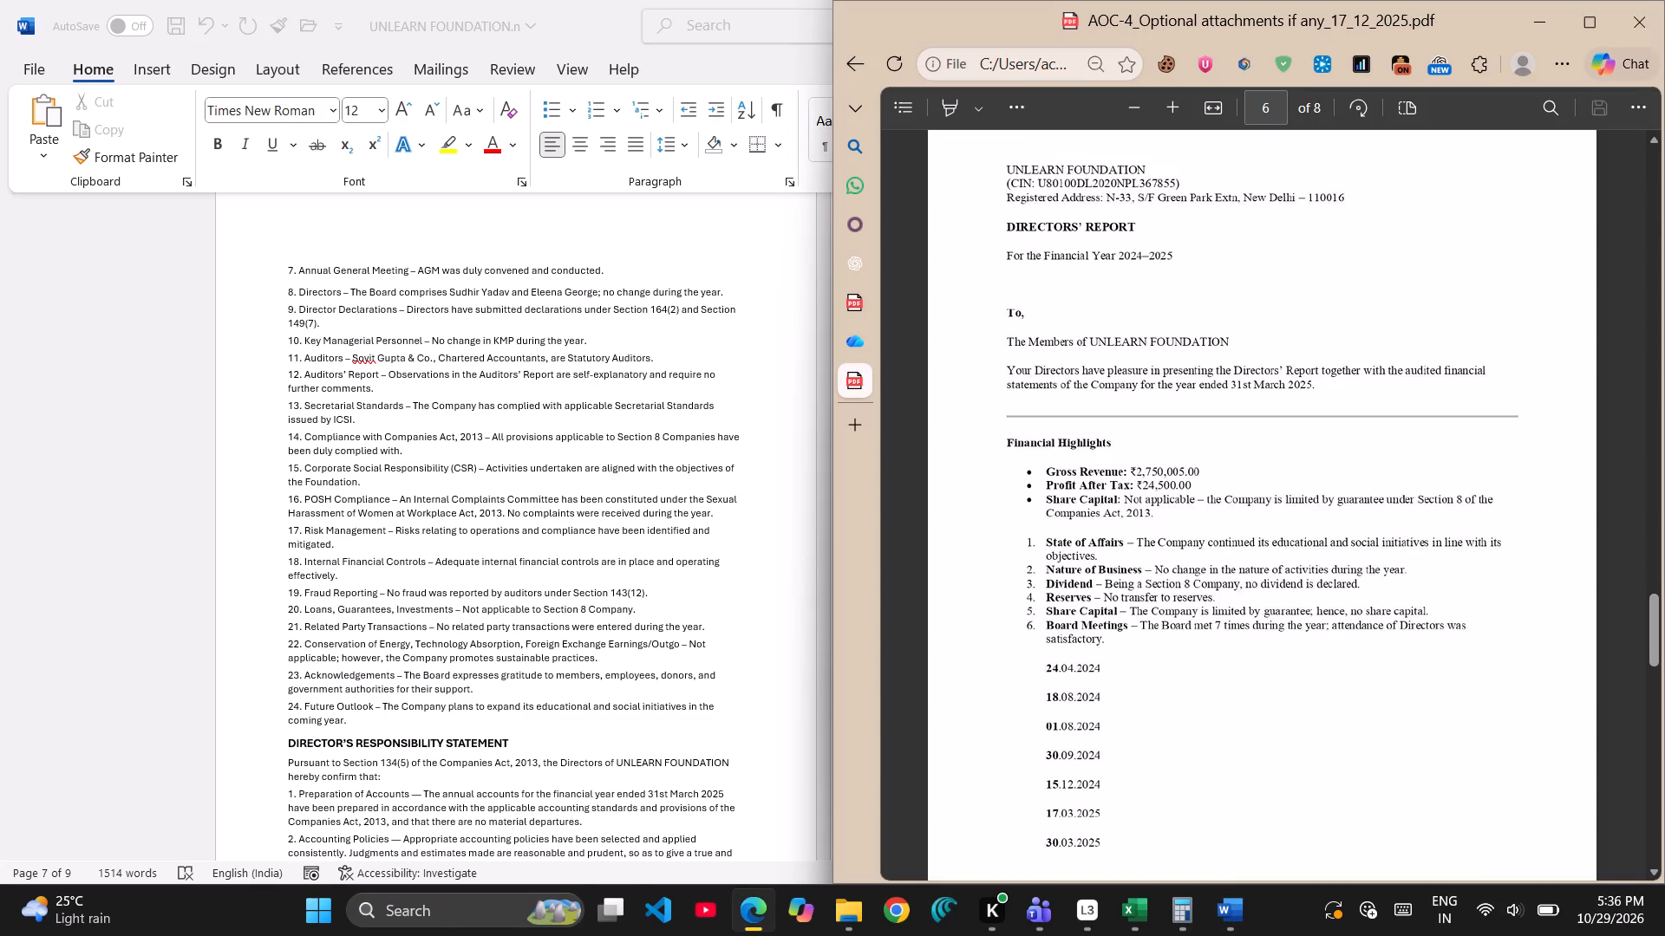
pyautogui.scroll(-2, 1372, 549)
pyautogui.hscroll(-1, 1372, 549)
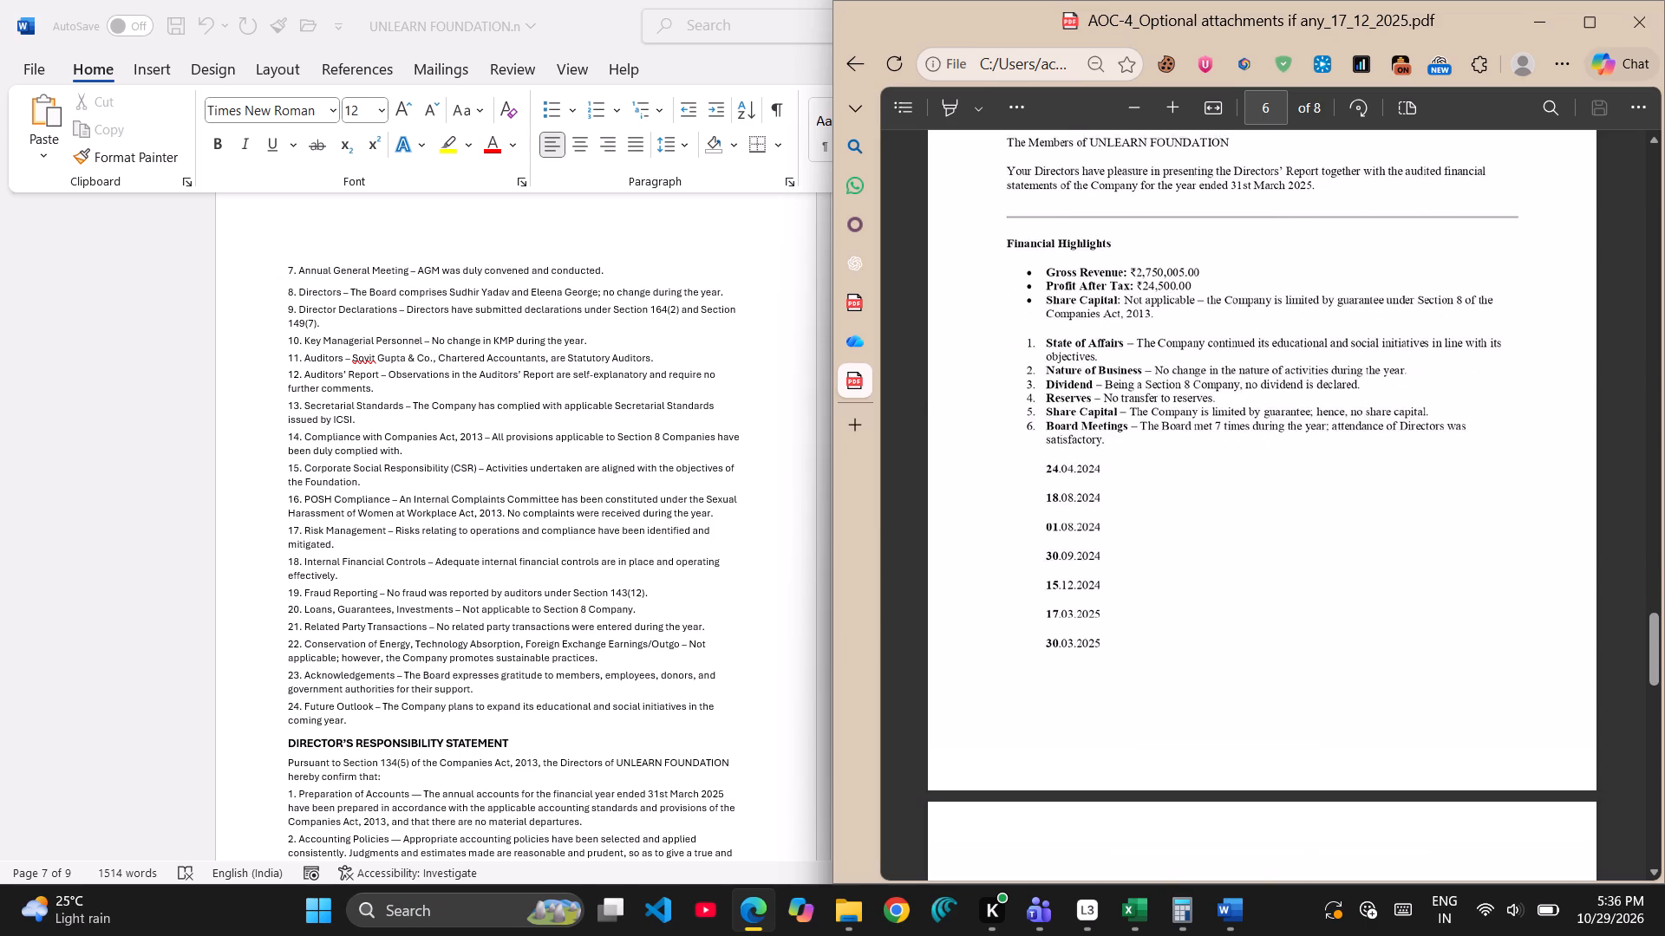
pyautogui.hscroll(-1, 1372, 549)
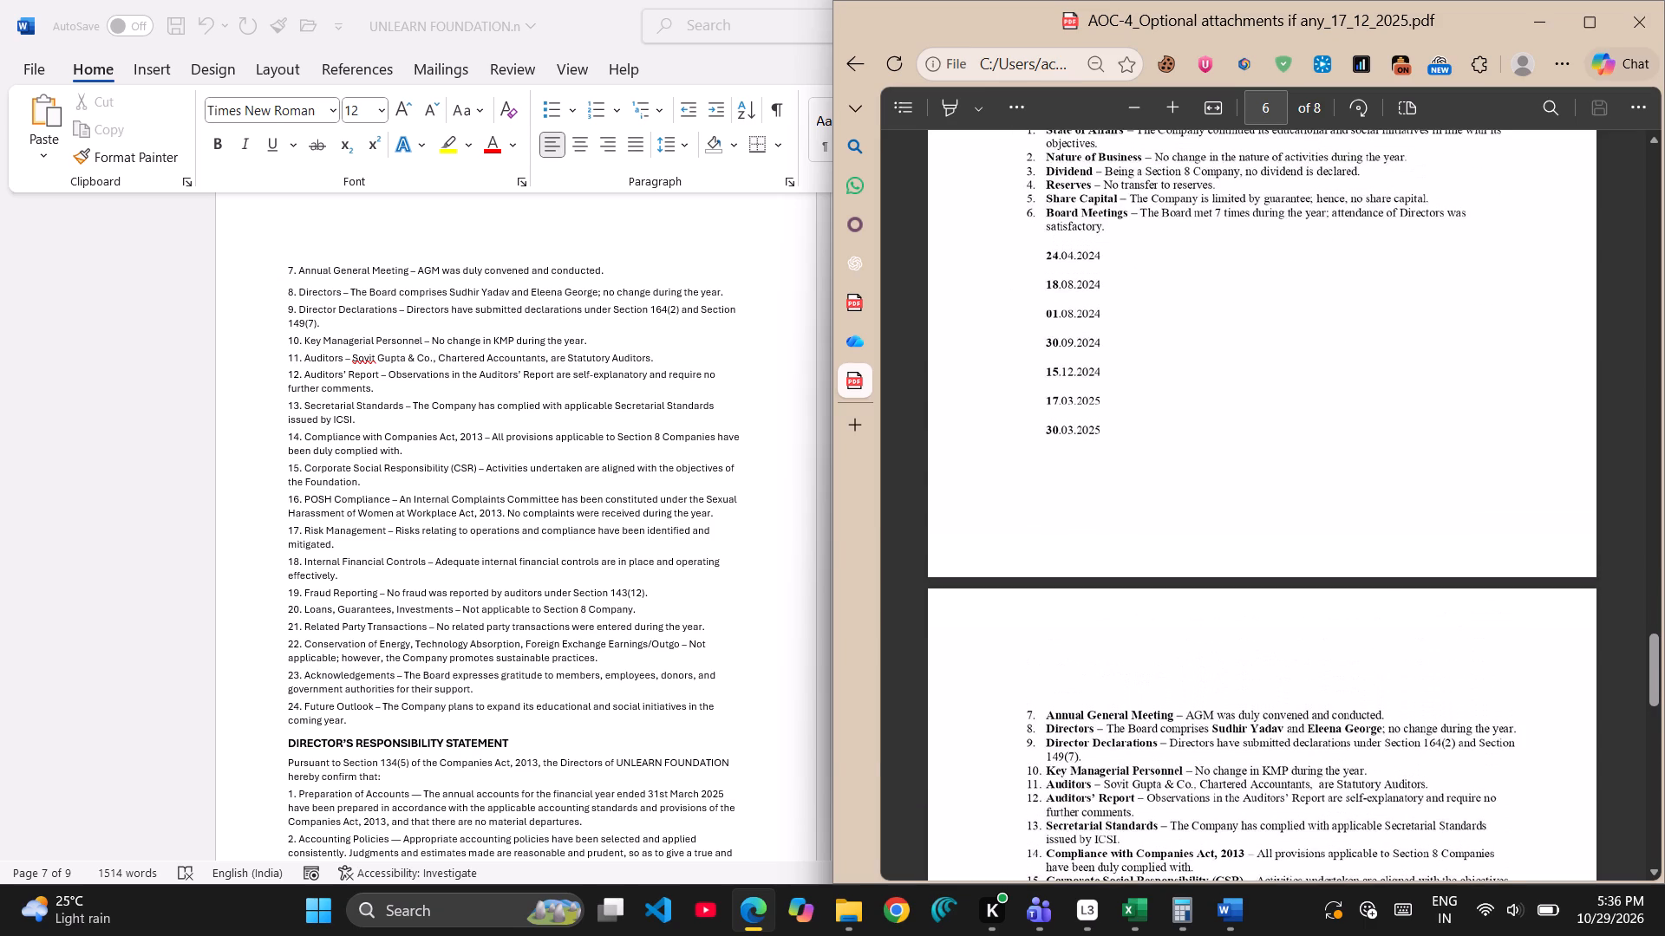
# Switch to Word and return to the board meeting dates under item 6 of the Directors' Report.
pyautogui.hotkey('alt', 'Tab')
pyautogui.scroll(3, 1372, 549)
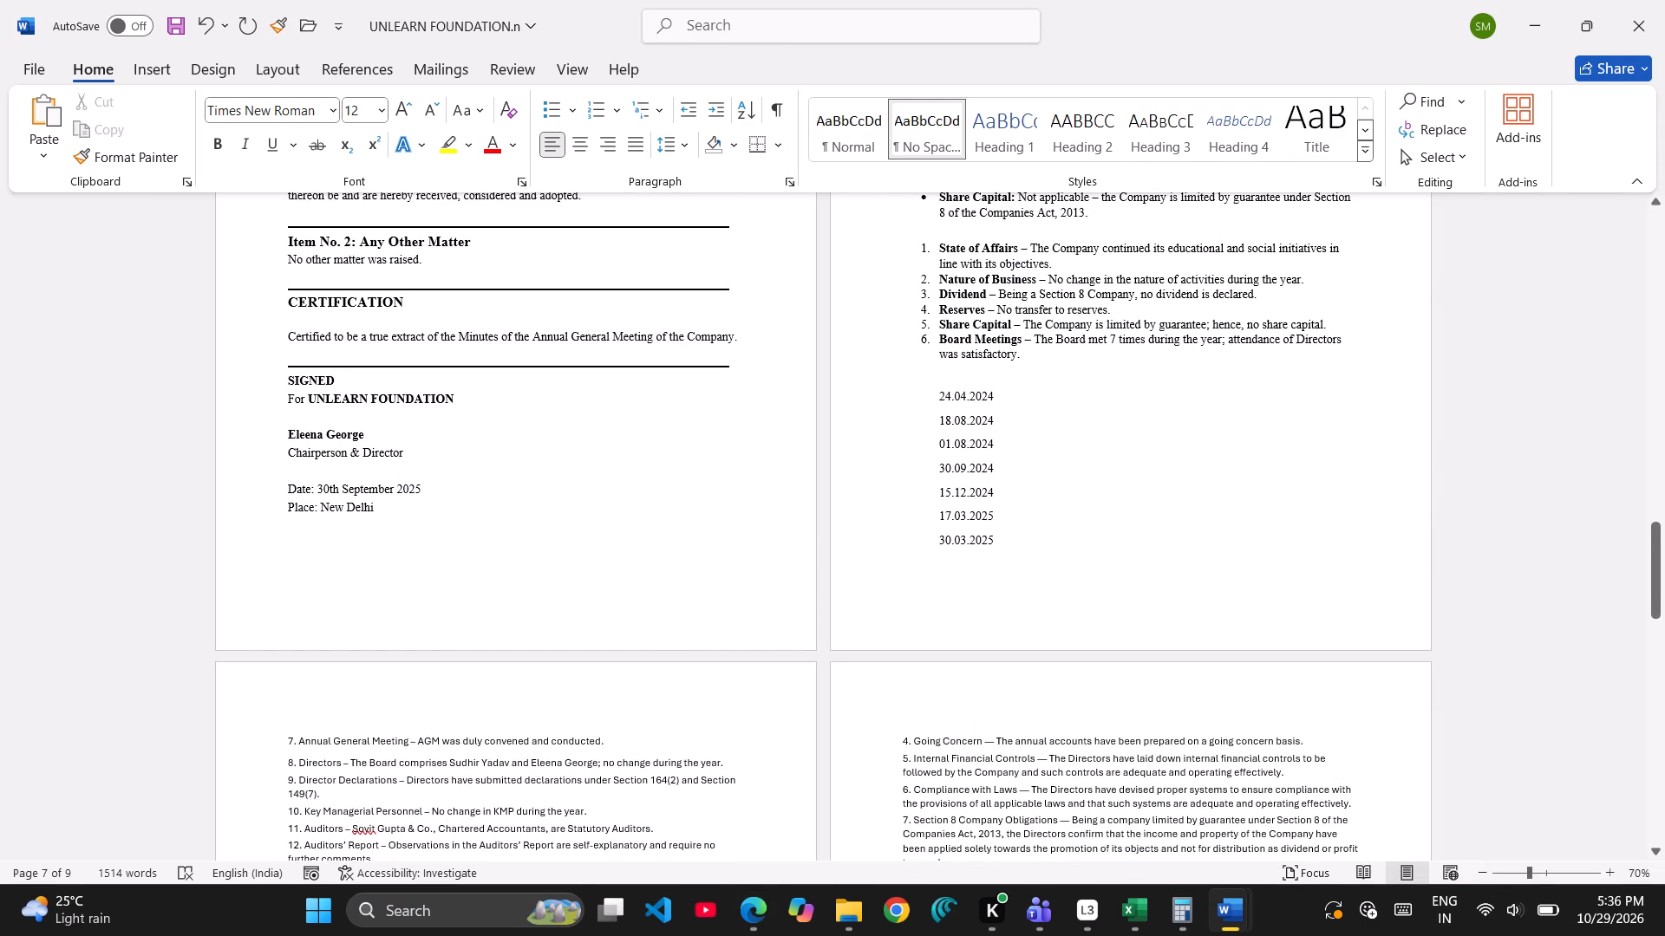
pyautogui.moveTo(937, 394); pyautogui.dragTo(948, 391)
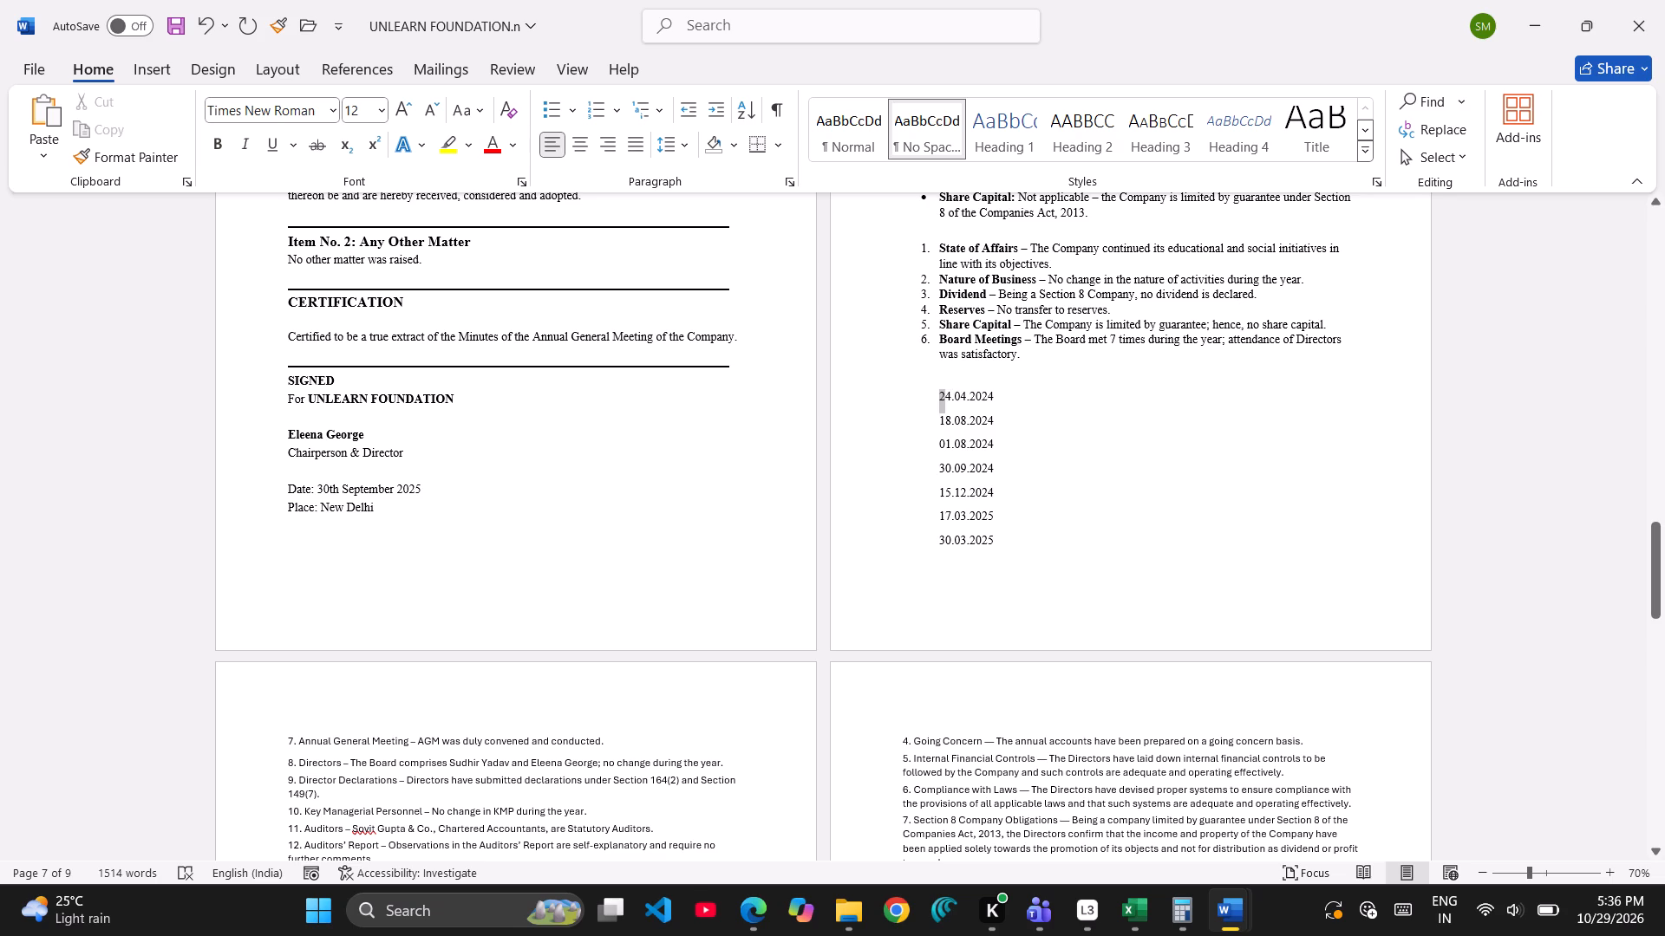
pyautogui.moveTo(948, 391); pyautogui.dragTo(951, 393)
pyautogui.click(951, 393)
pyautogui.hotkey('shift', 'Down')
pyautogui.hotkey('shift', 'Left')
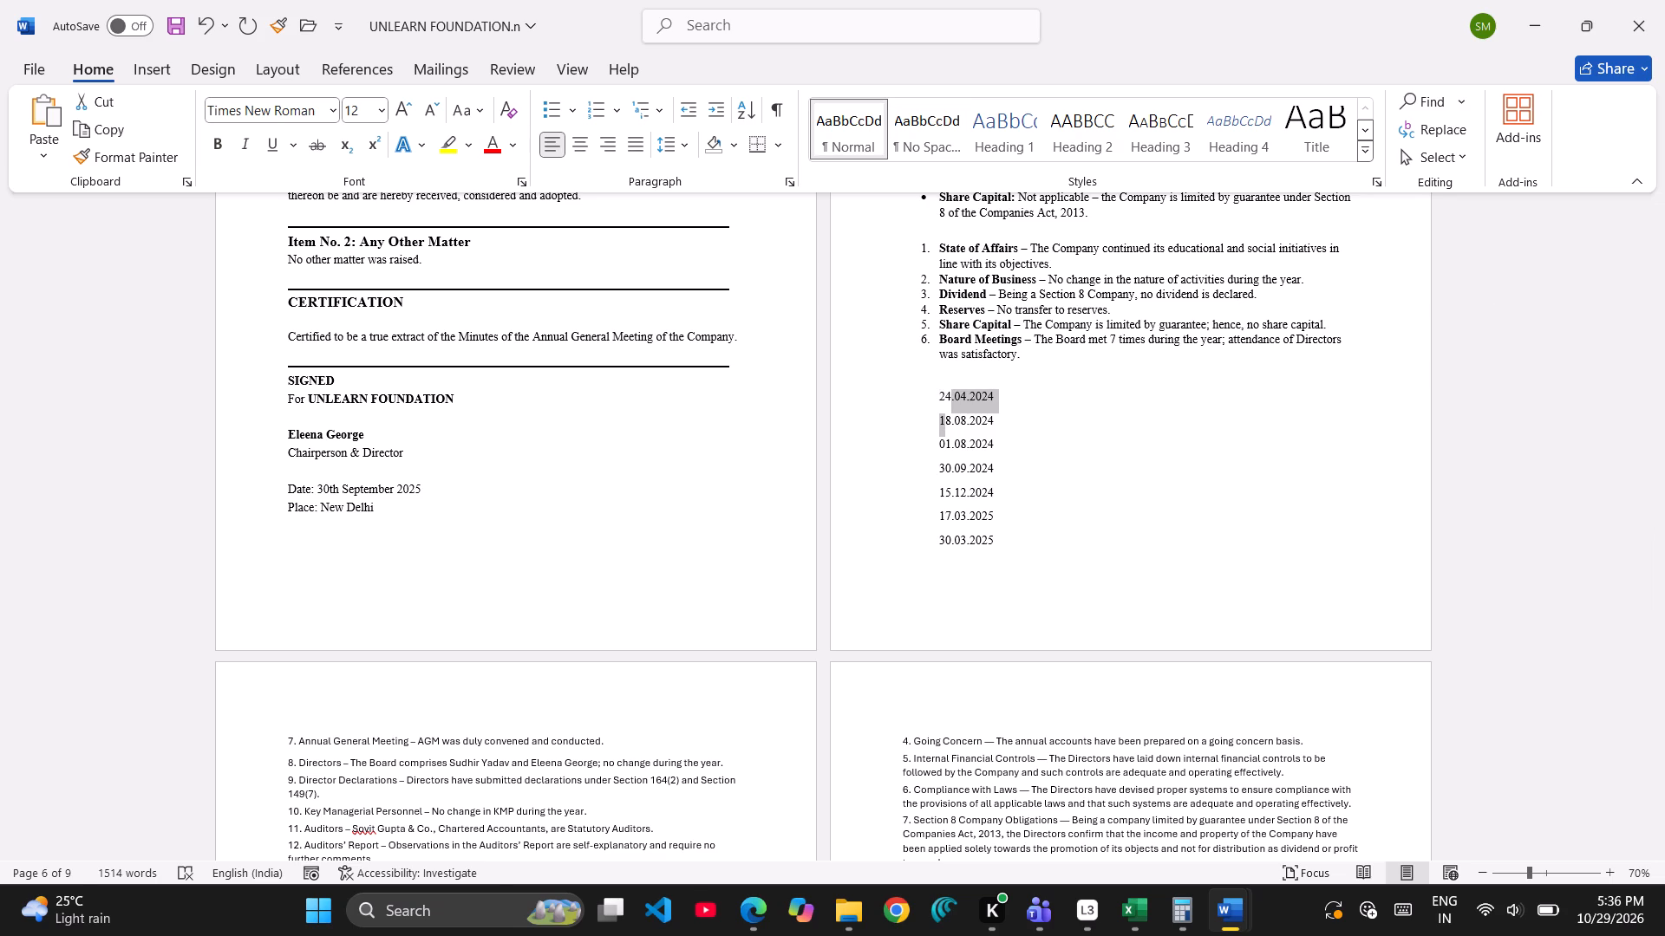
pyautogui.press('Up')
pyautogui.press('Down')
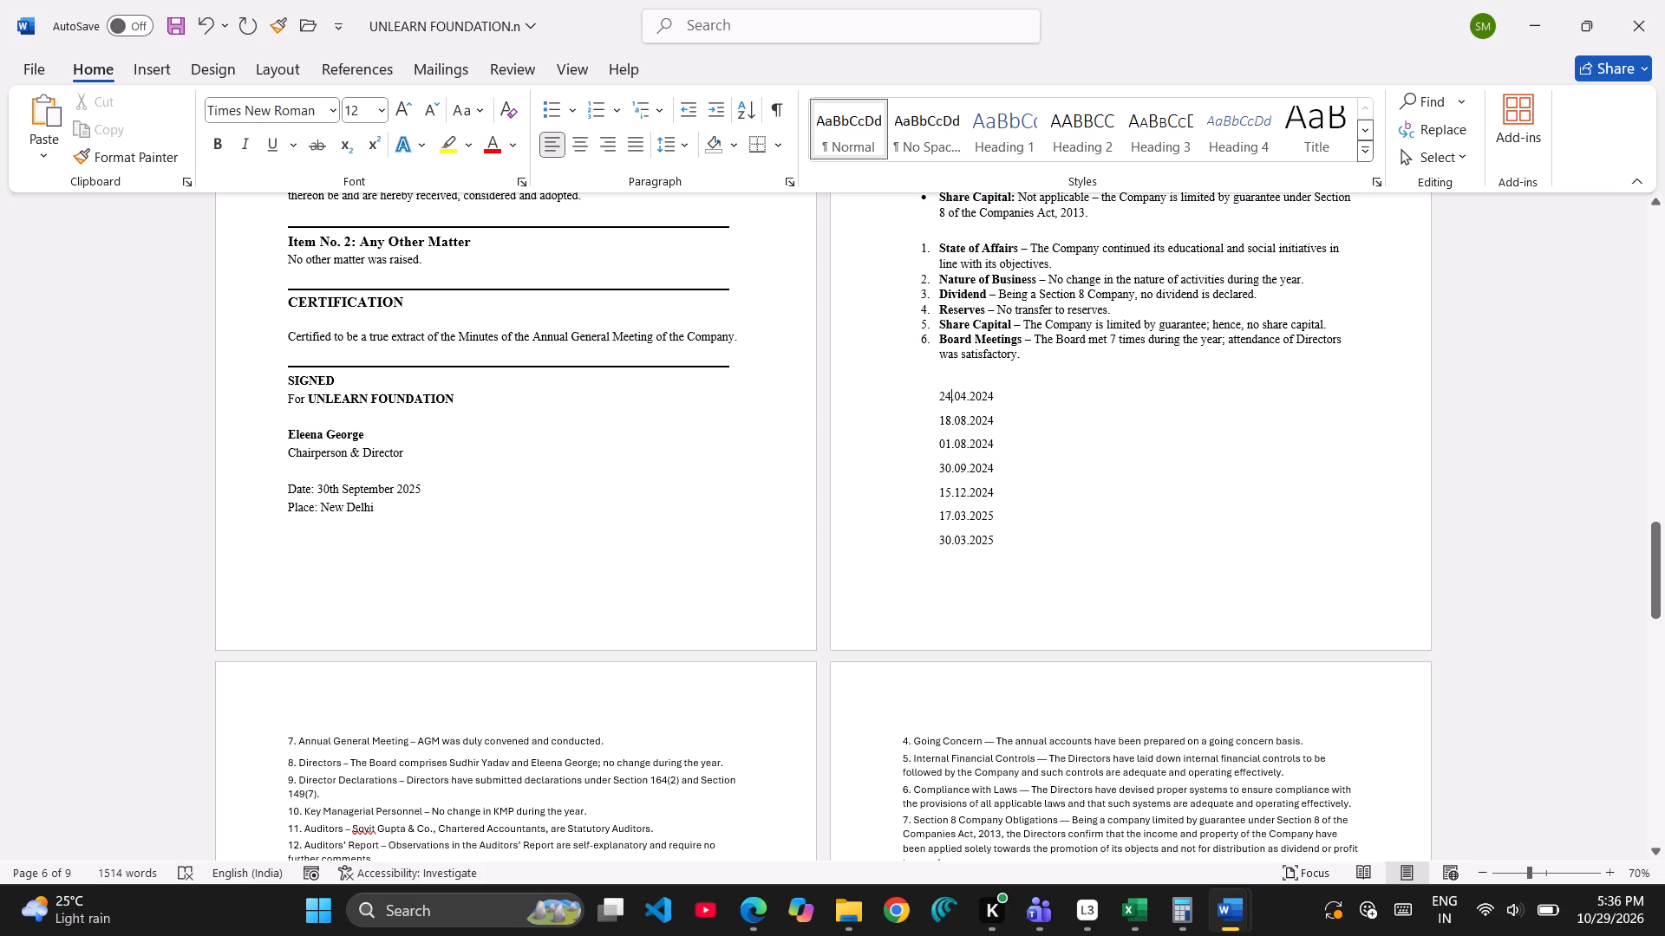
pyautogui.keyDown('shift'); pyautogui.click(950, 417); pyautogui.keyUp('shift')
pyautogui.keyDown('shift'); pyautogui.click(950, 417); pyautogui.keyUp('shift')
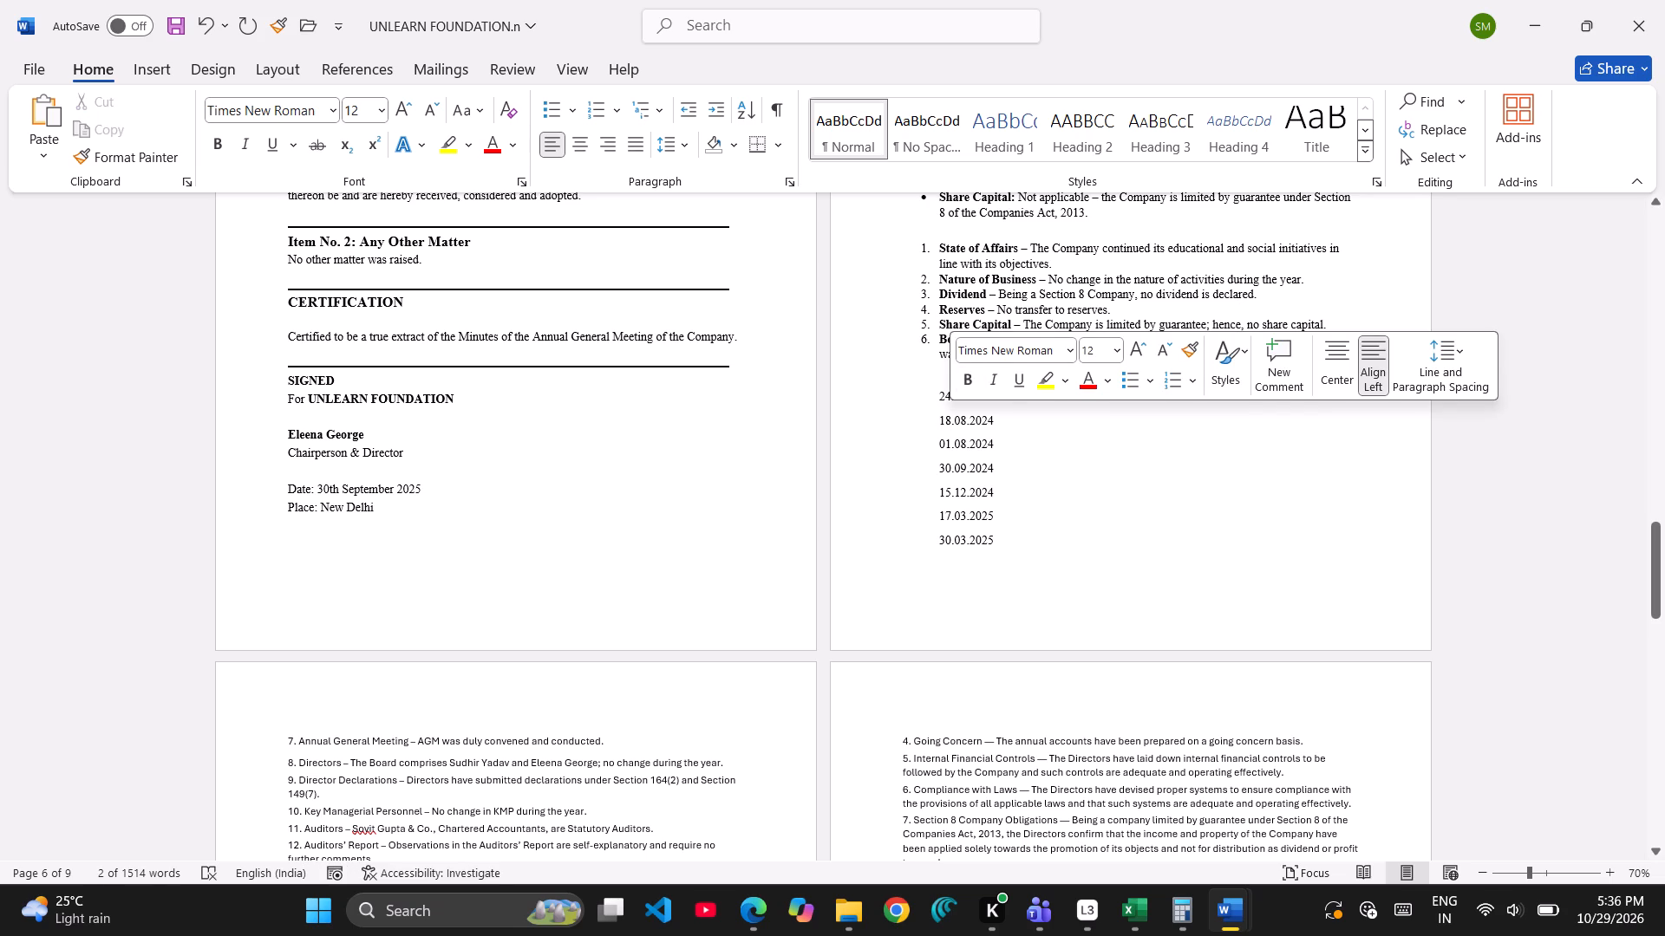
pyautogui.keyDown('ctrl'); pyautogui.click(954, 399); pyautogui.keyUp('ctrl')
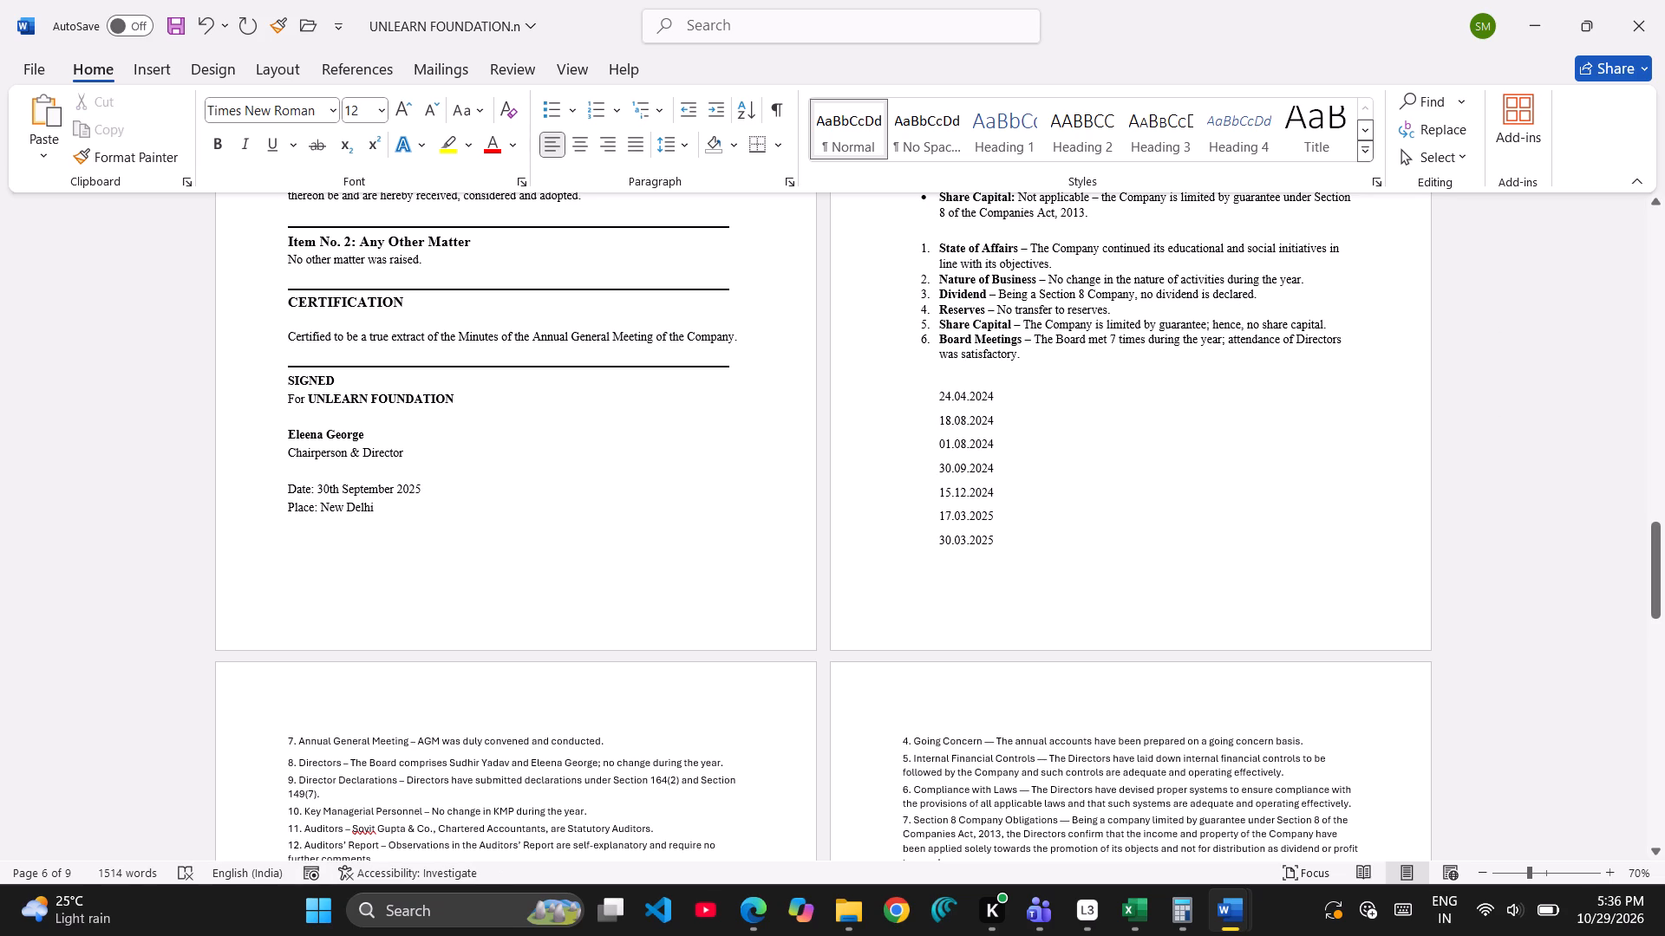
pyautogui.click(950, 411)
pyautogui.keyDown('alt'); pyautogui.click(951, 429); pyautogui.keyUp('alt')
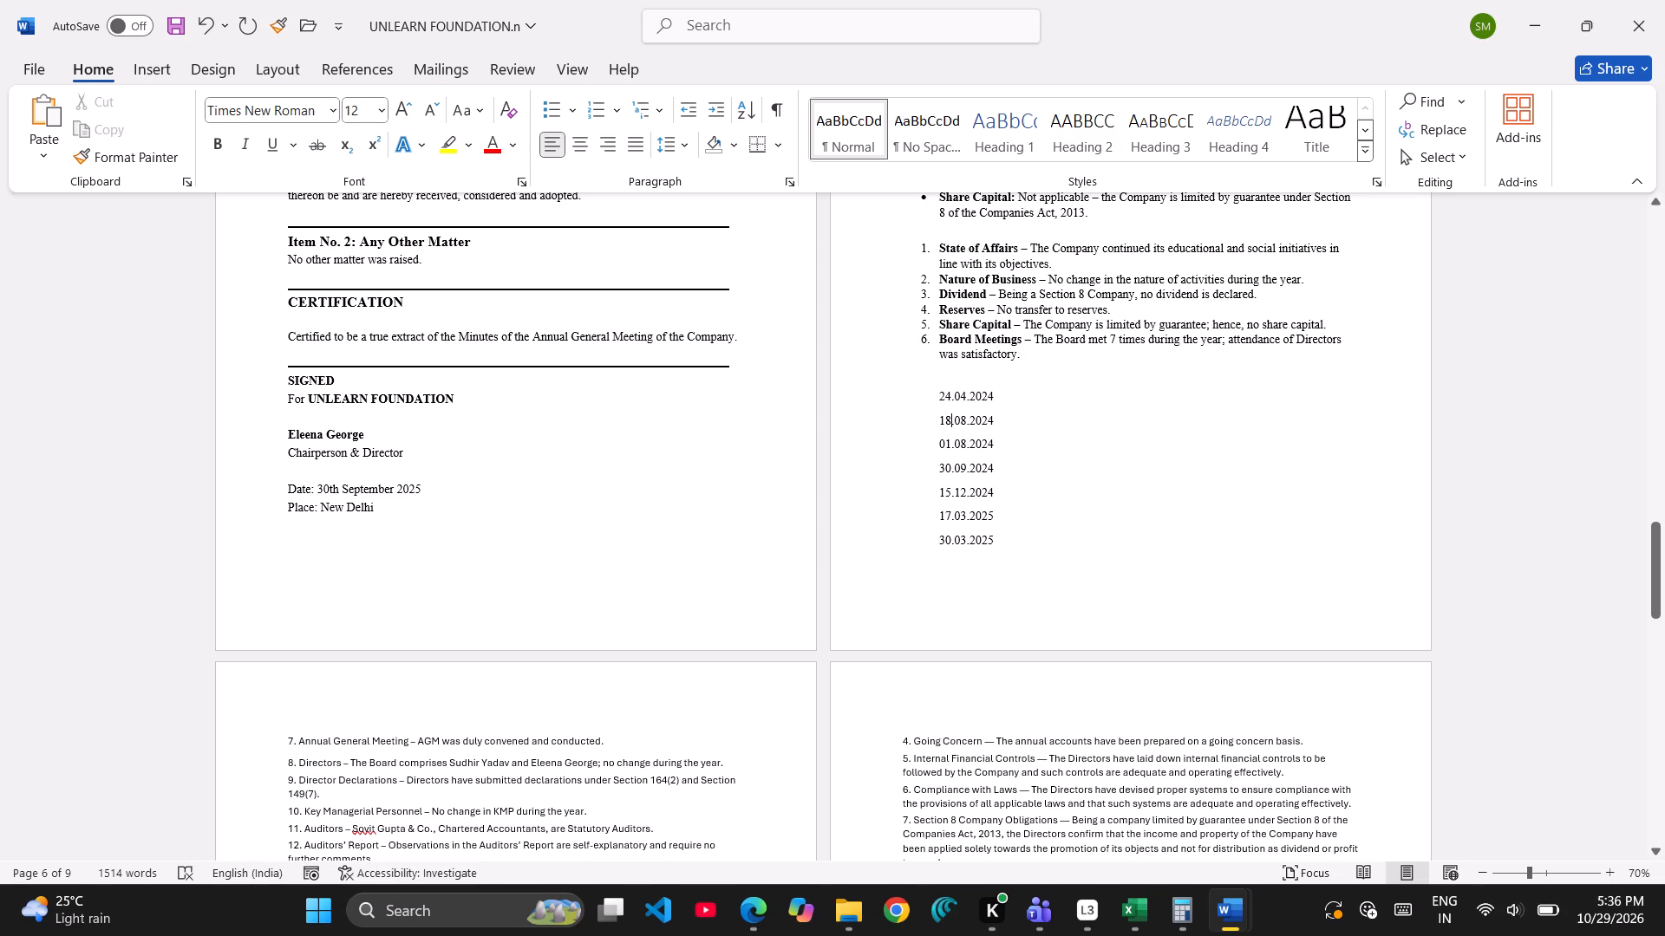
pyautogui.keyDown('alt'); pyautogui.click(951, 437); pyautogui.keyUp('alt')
# Bold only the day numbers 24, 18 and 01 in the first three board meeting dates of the Directors' Report.
pyautogui.click(950, 397)
pyautogui.press('Up')
pyautogui.press('Down')
pyautogui.hotkey('shift', 'Left')
pyautogui.hotkey('shift', 'Left')
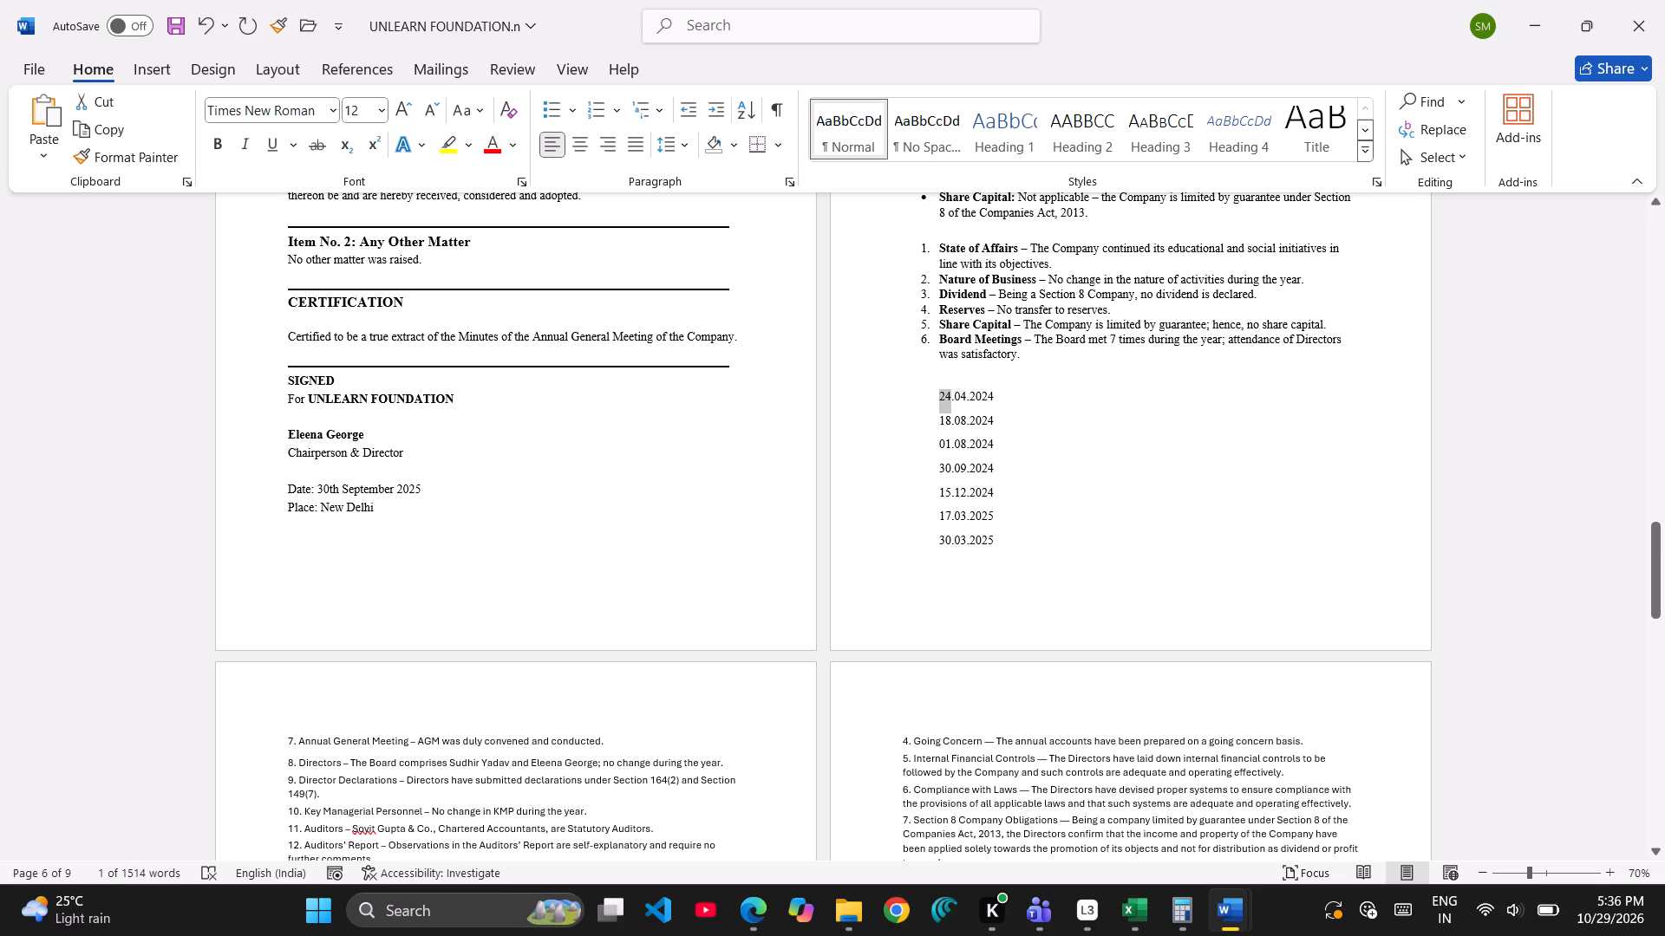
pyautogui.hotkey('ctrl', 'b')
pyautogui.press('Down')
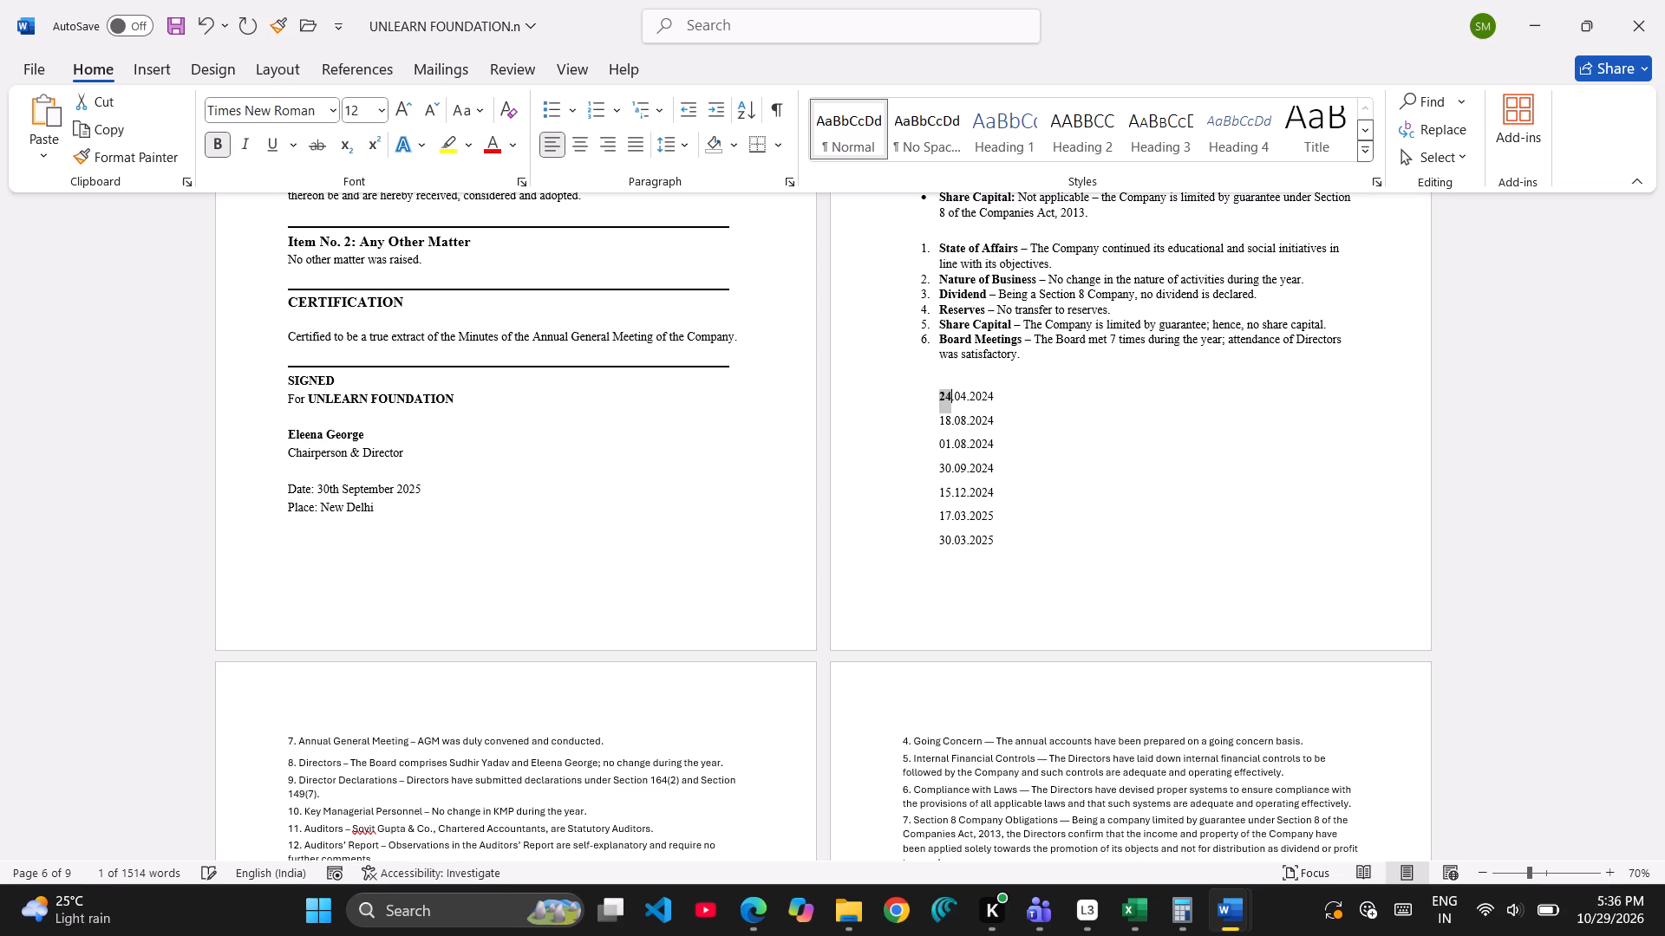
pyautogui.hotkey('shift', 'Left')
pyautogui.hotkey('shift', 'Left')
pyautogui.hotkey('ctrl', 'b')
pyautogui.press('Down')
pyautogui.hotkey('shift', 'Left')
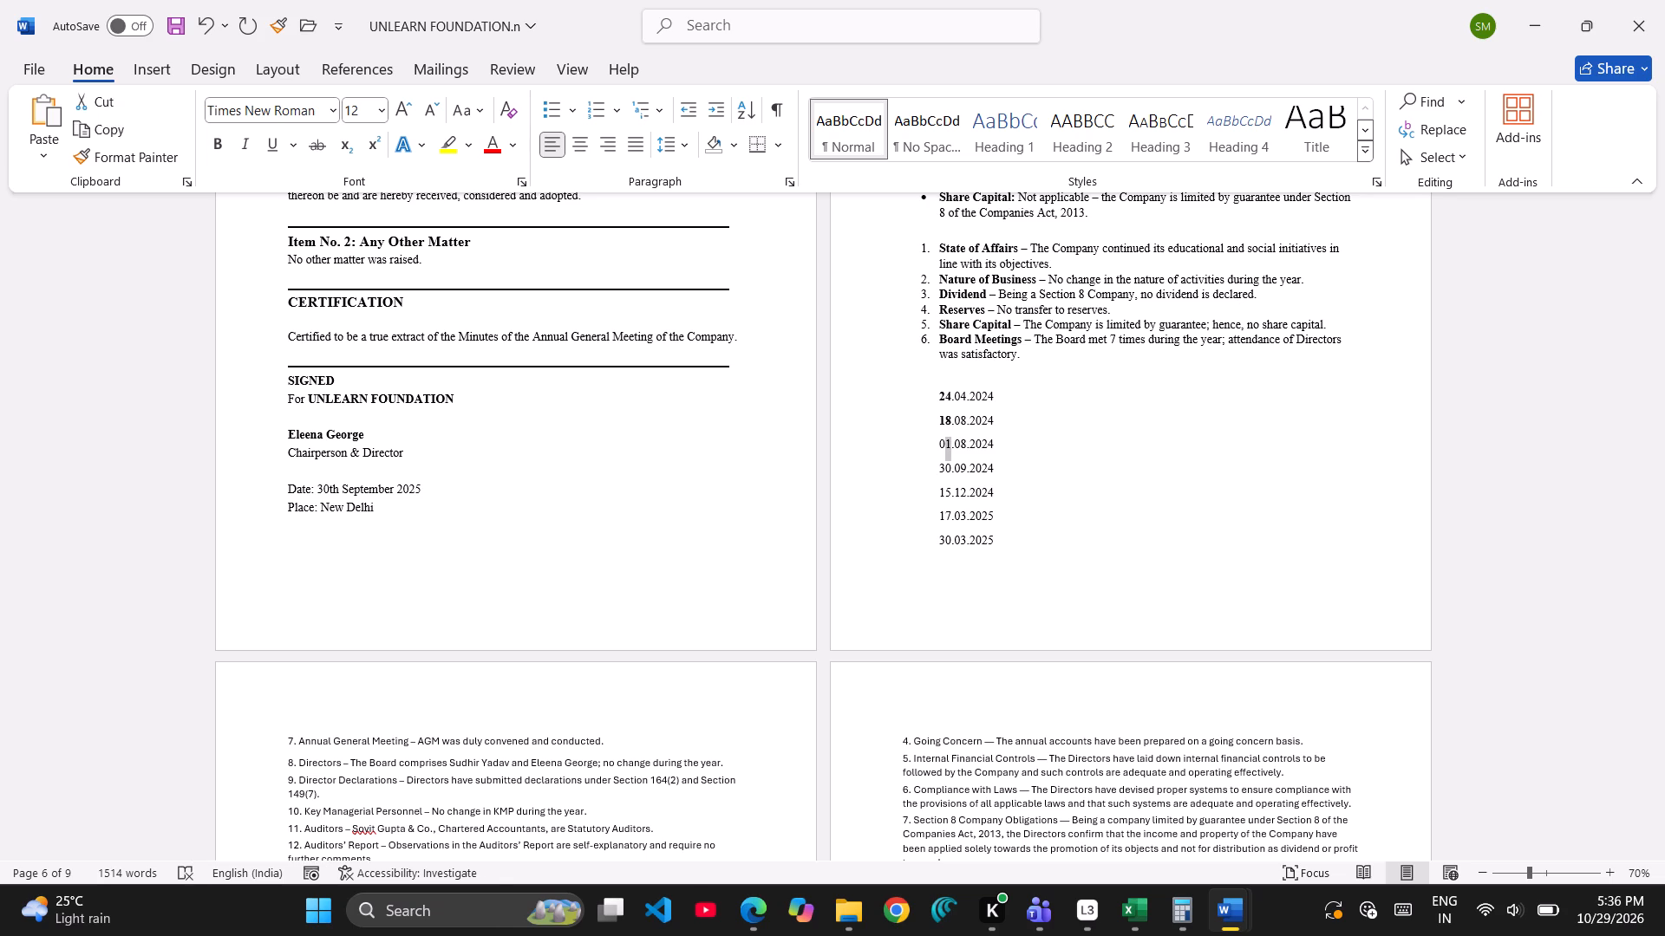
pyautogui.hotkey('shift', 'Left')
pyautogui.hotkey('ctrl', 'b')
# Bold only the day numbers 30 and 15 in the board meeting dates 30.09.2024 and 15.12.2024.
pyautogui.press('Down')
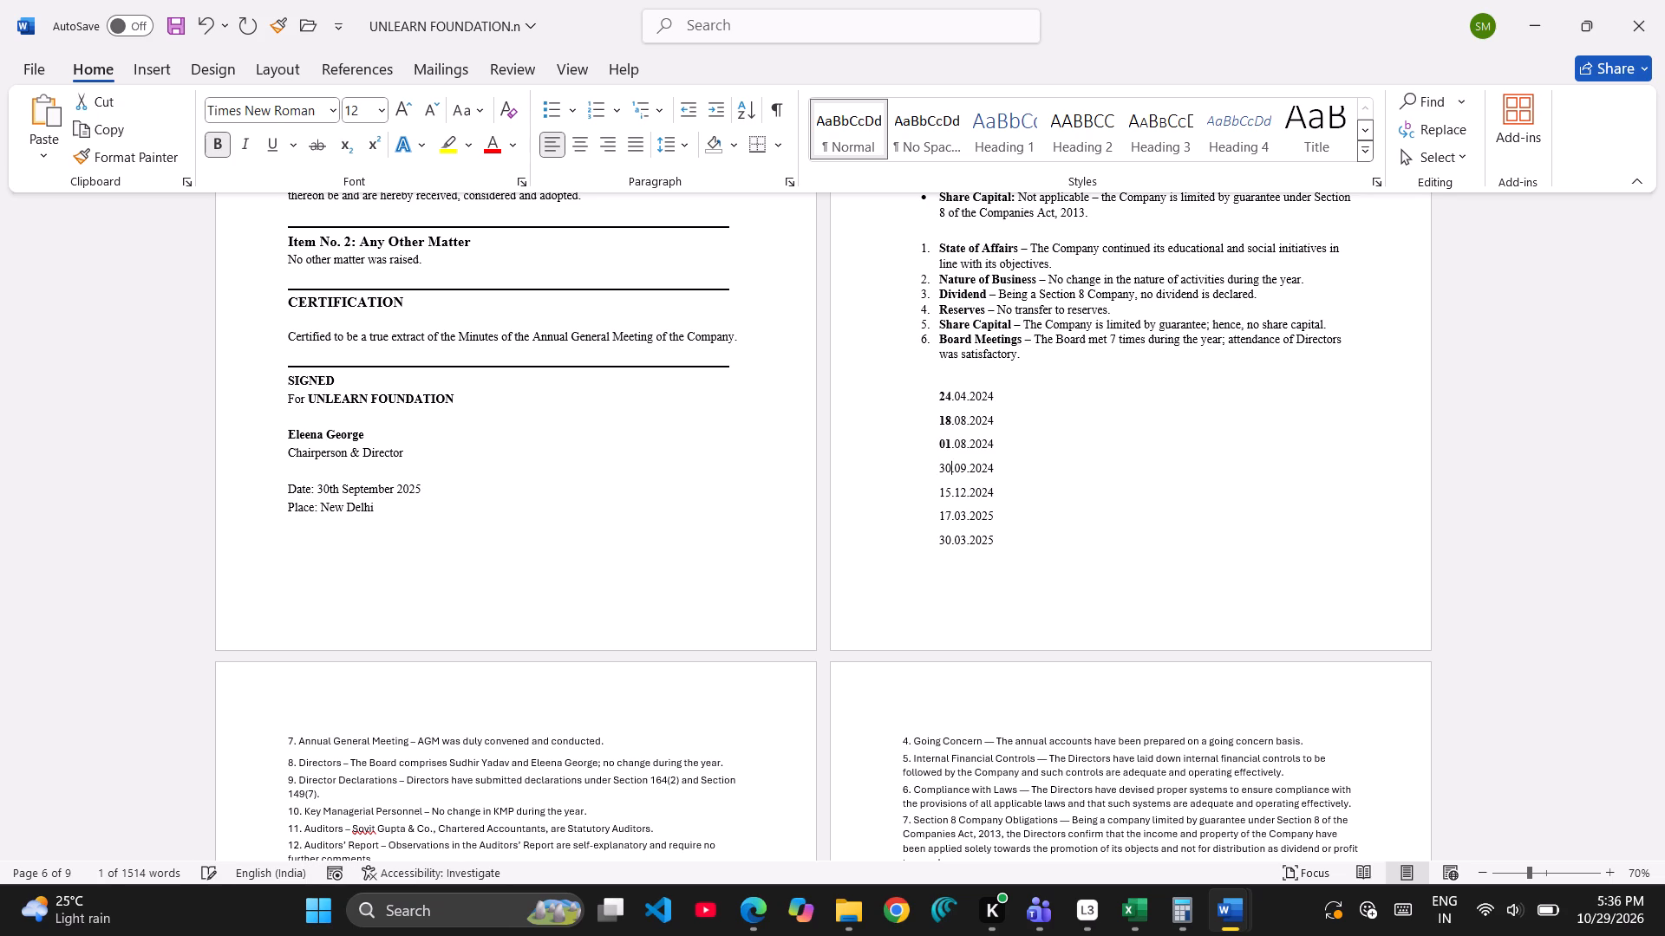
pyautogui.hotkey('shift', 'Left')
pyautogui.hotkey('shift', 'Left')
pyautogui.hotkey('ctrl', 'b')
pyautogui.press('Down')
pyautogui.hotkey('shift', 'Left')
pyautogui.hotkey('shift', 'Left')
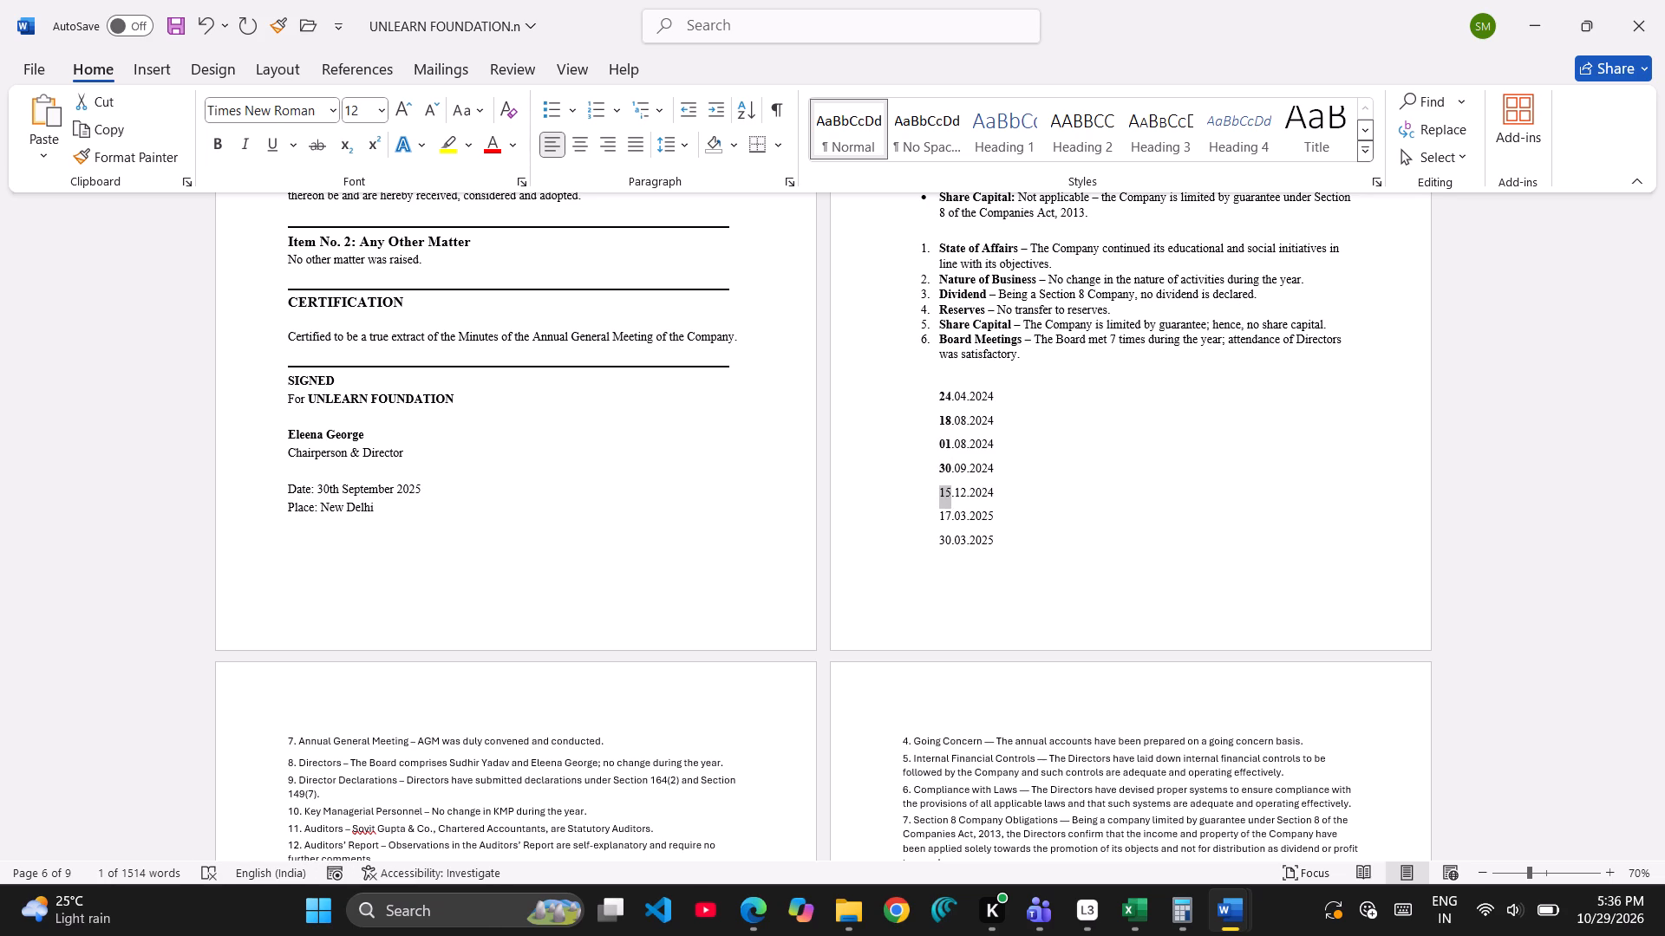
pyautogui.hotkey('ctrl', 'b')
# Bold only the day numbers 17 and 30 in the board meeting dates 17.03.2025 and 30.03.2025.
pyautogui.hotkey('ctrl', 'Down')
pyautogui.hotkey('shift', 'Right')
pyautogui.hotkey('shift', 'Right')
pyautogui.hotkey('ctrl', 'b')
pyautogui.press('Down')
pyautogui.hotkey('shift', 'Left')
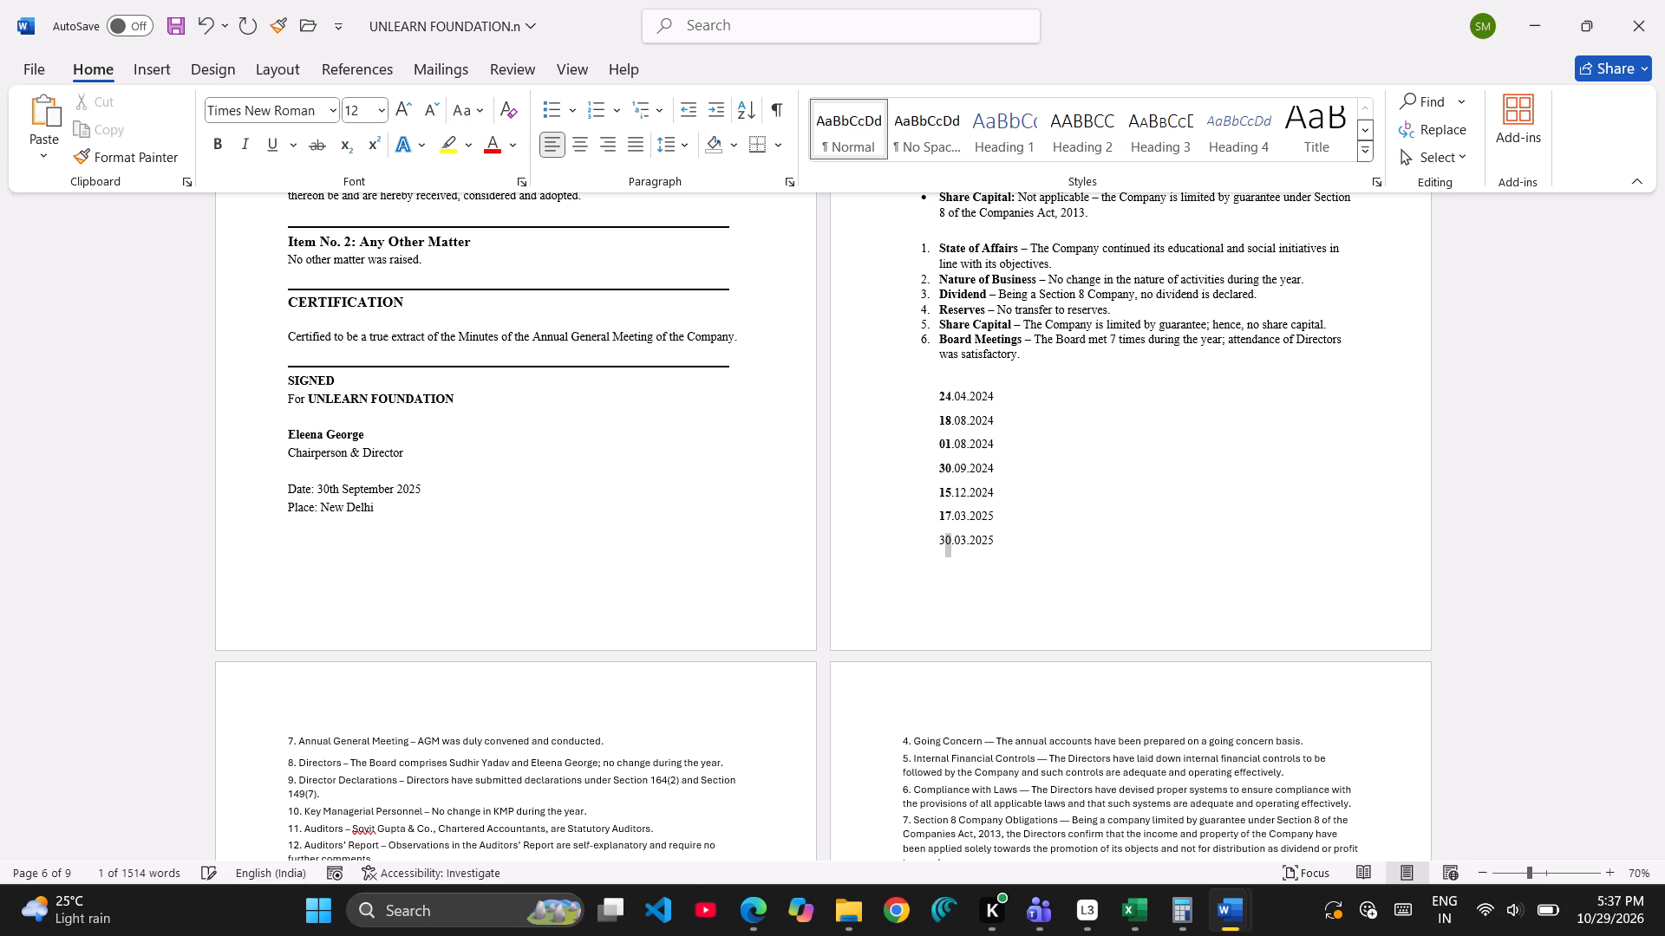
pyautogui.hotkey('shift', 'Left')
pyautogui.hotkey('ctrl', 'b')
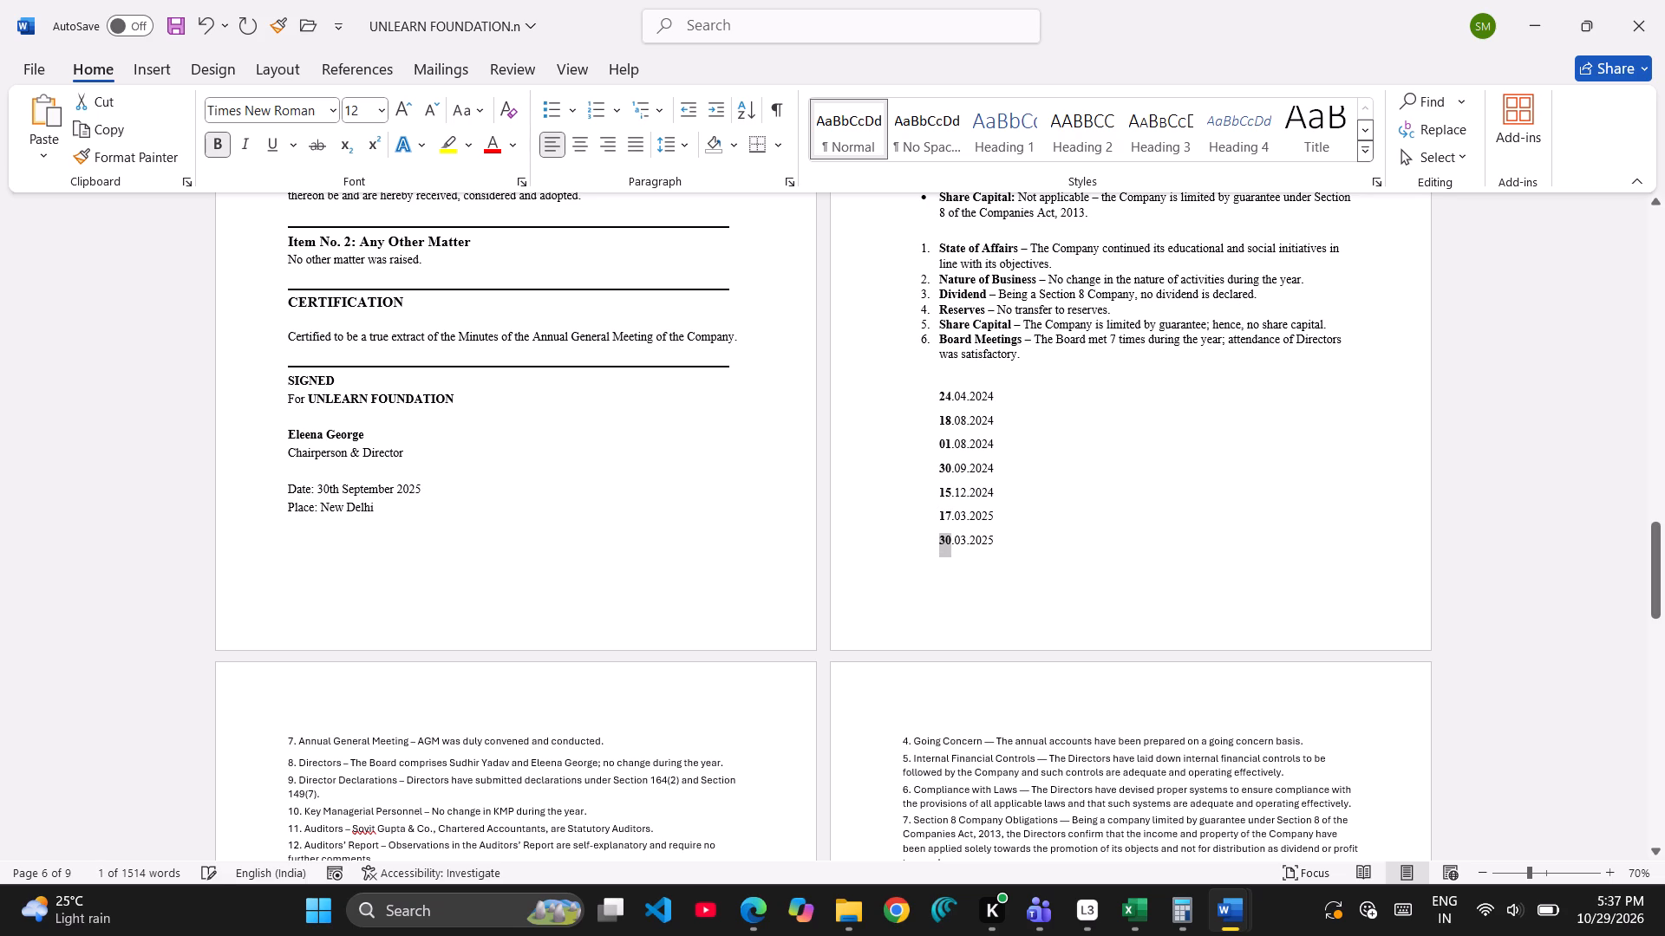
pyautogui.rightClick(1079, 526)
pyautogui.click(994, 521)
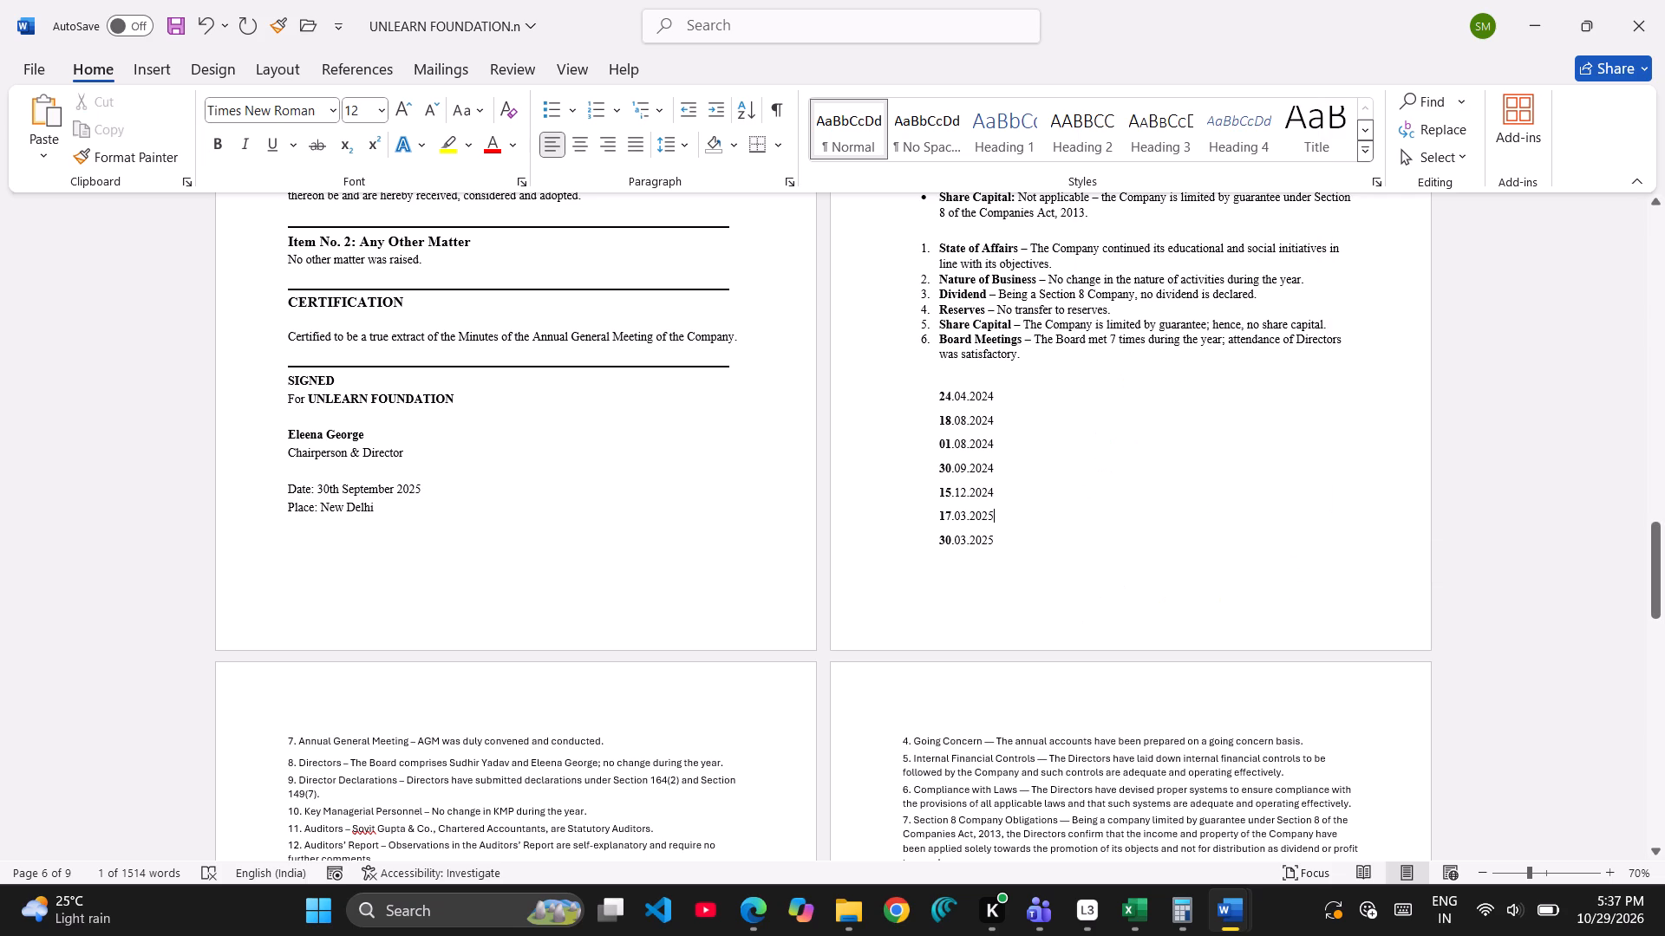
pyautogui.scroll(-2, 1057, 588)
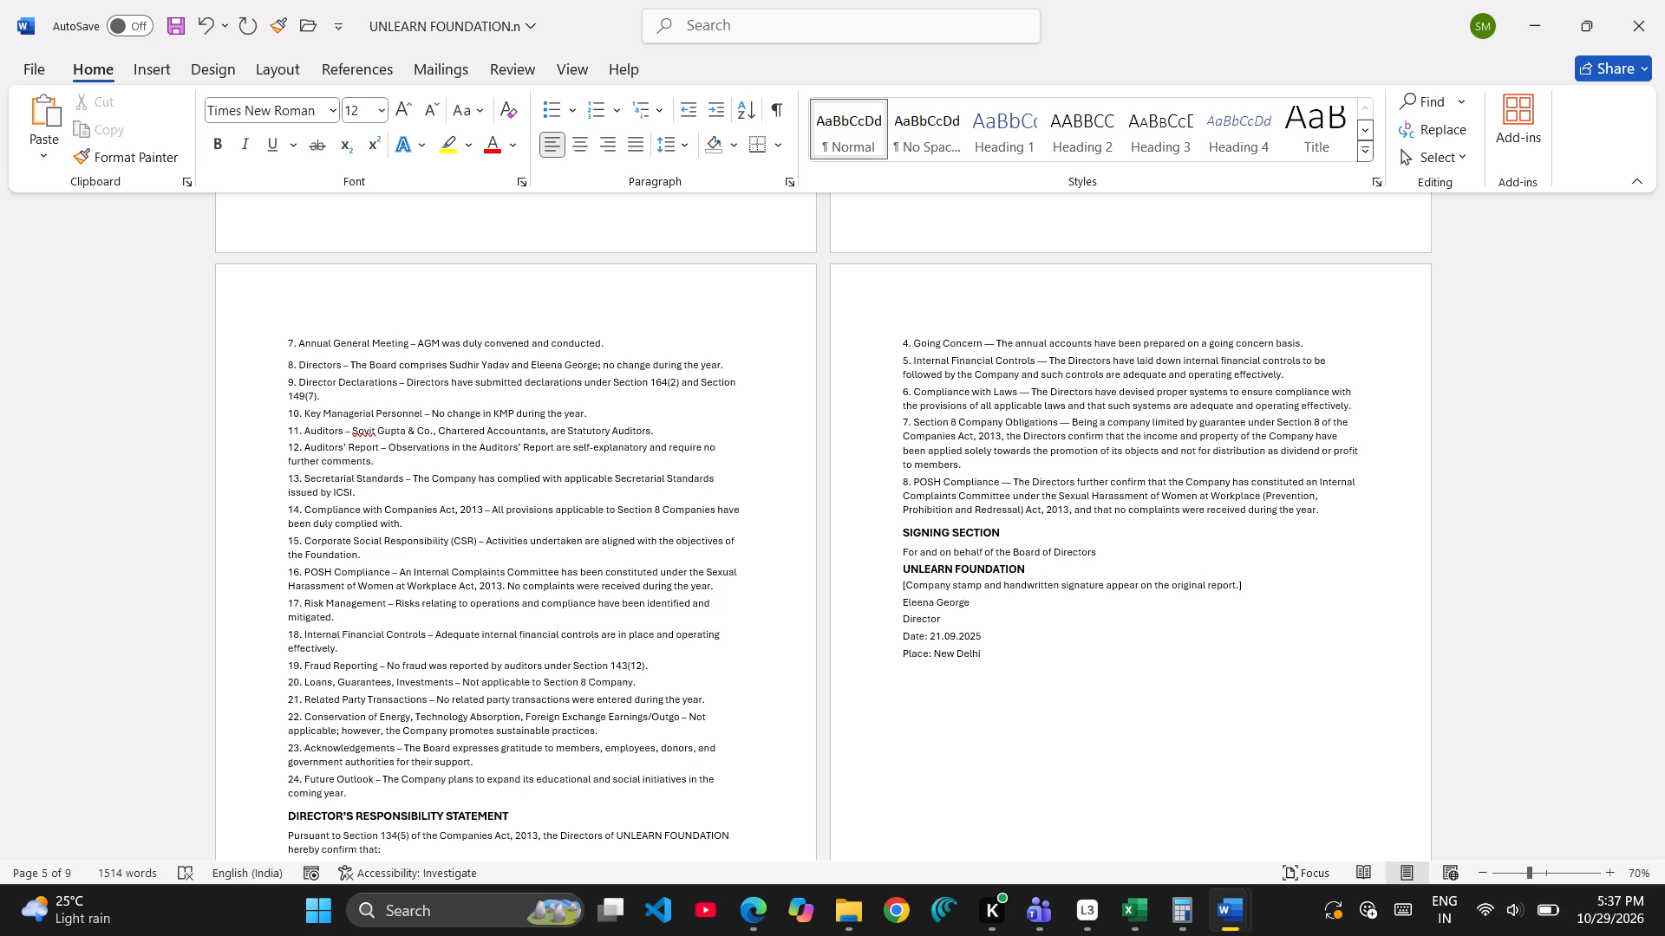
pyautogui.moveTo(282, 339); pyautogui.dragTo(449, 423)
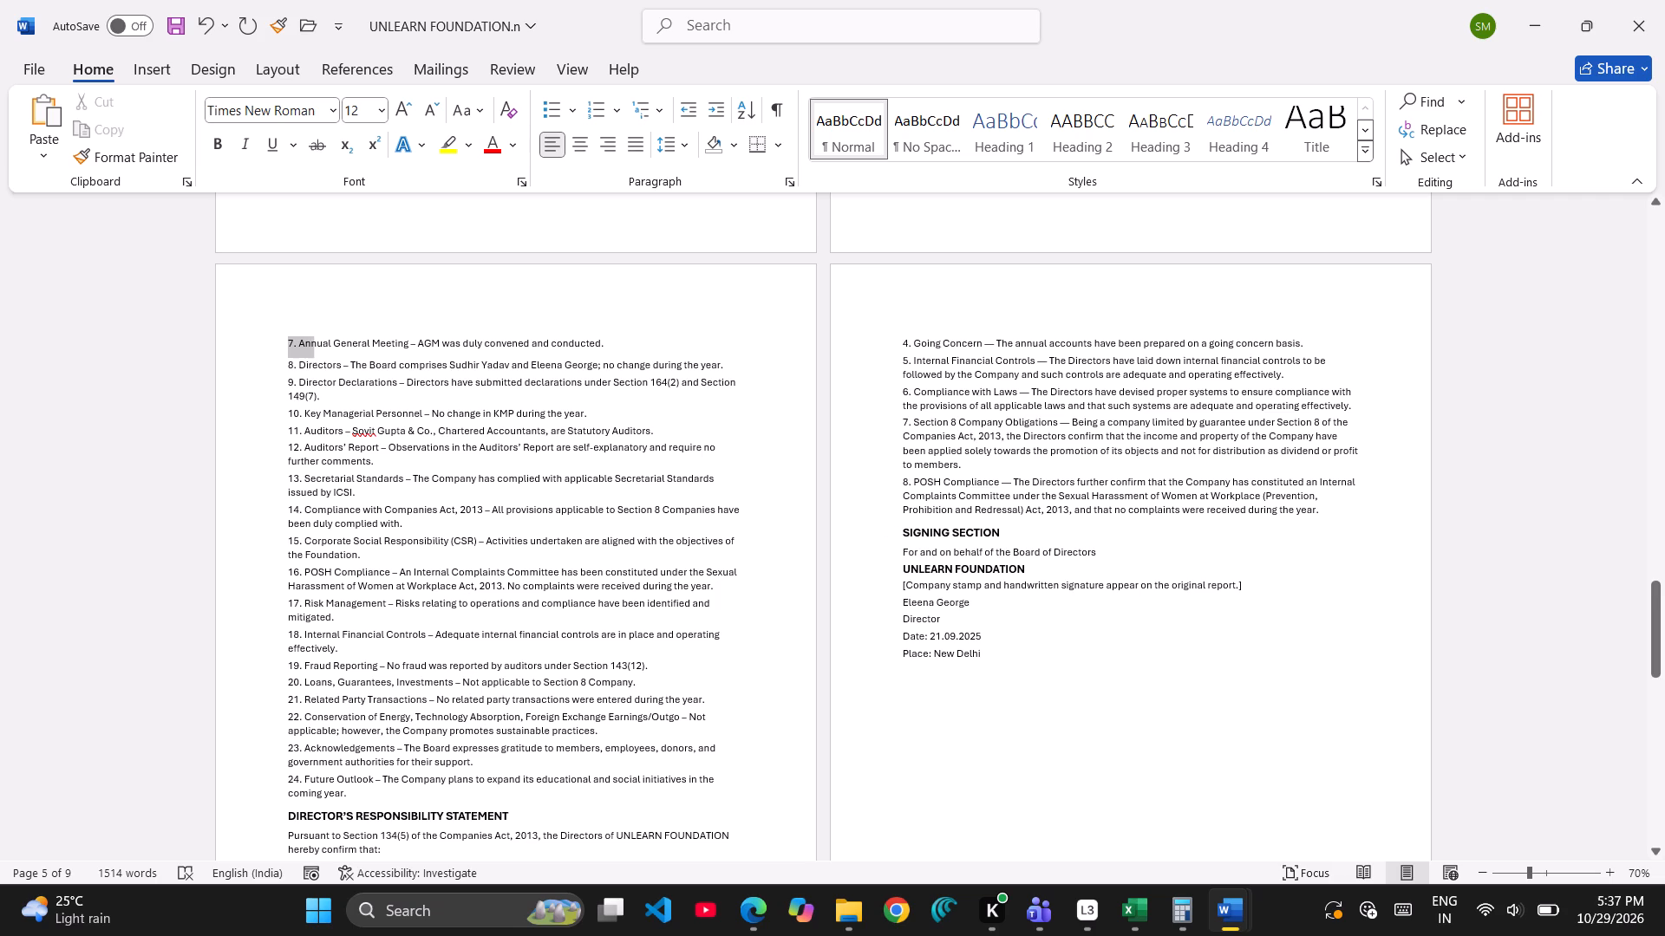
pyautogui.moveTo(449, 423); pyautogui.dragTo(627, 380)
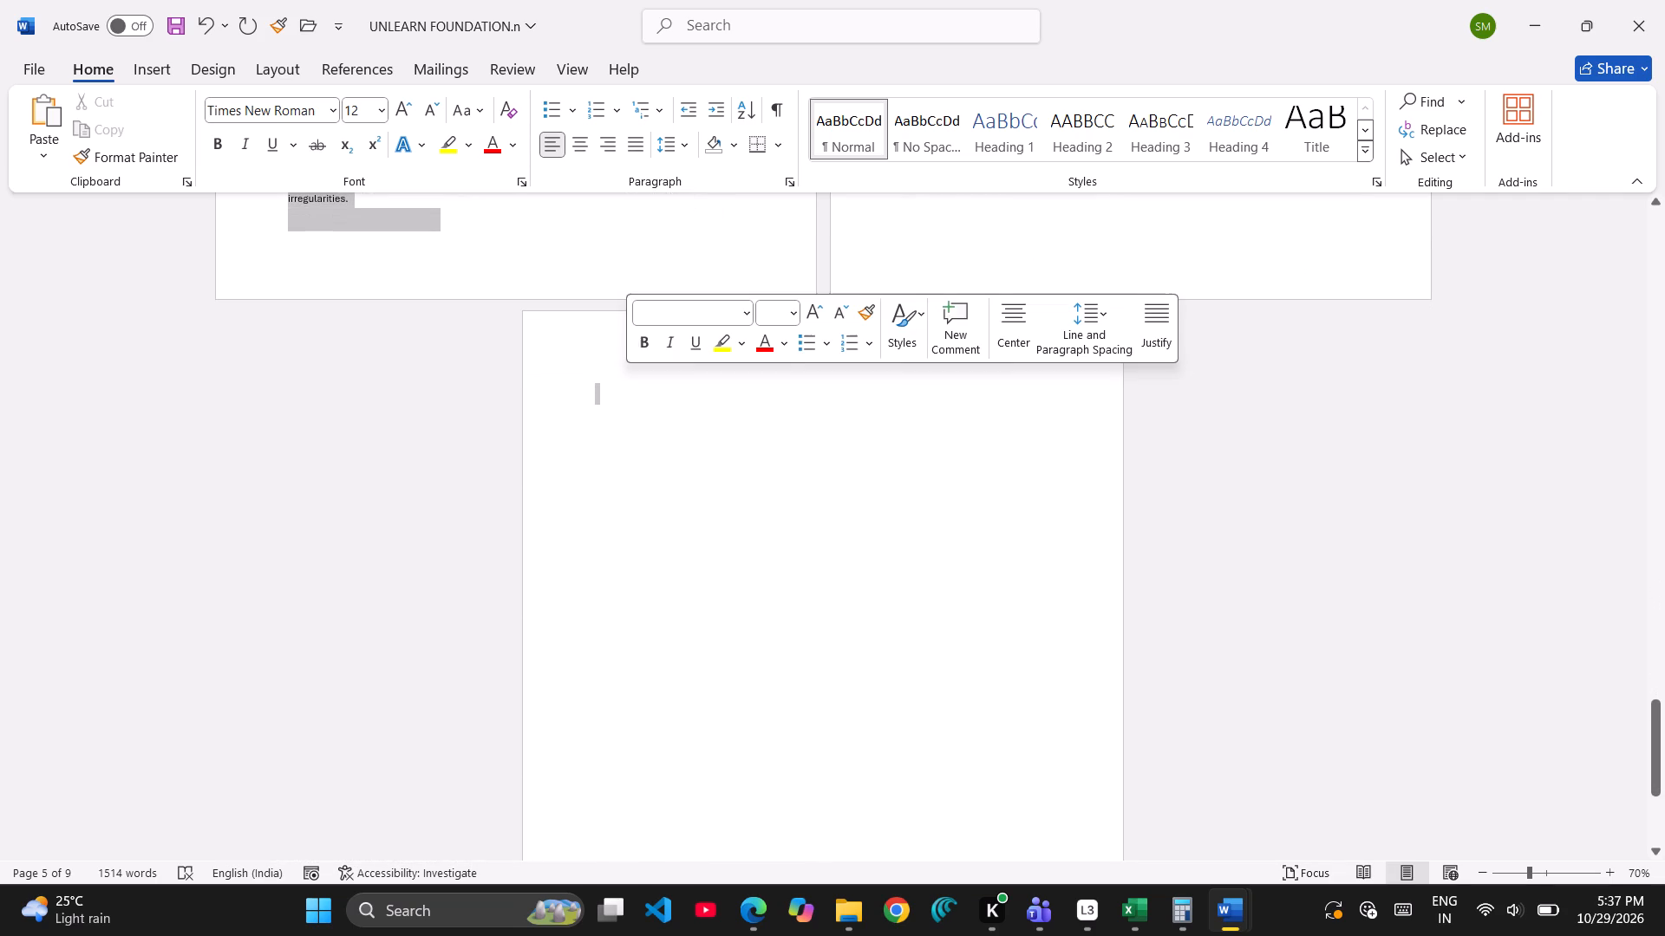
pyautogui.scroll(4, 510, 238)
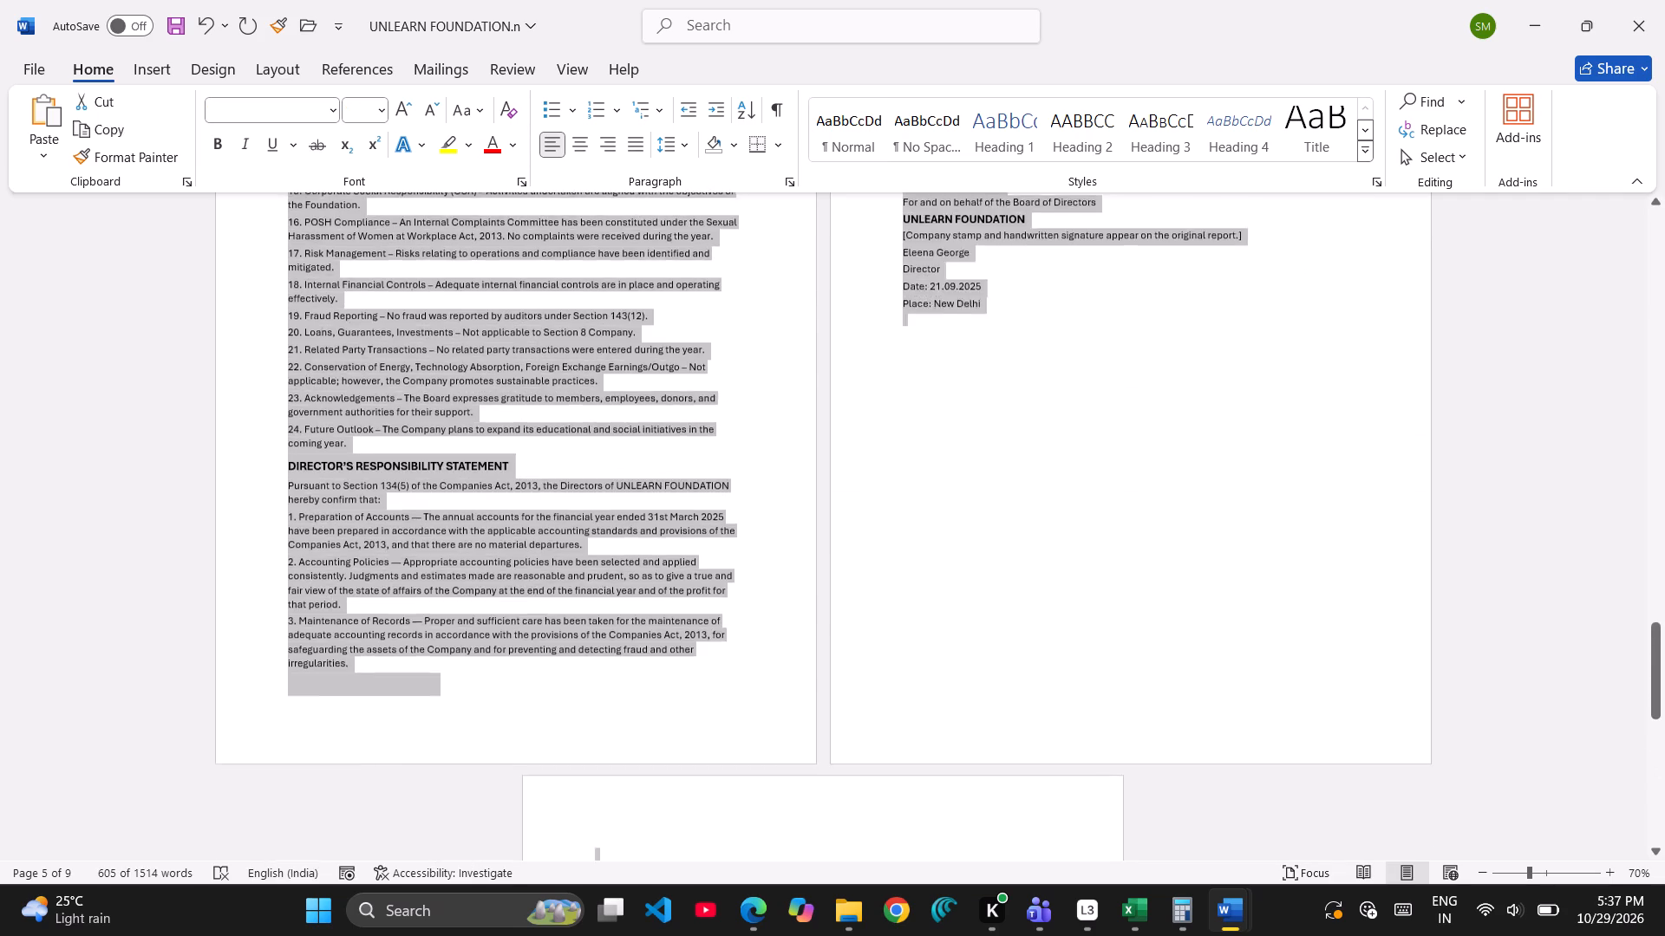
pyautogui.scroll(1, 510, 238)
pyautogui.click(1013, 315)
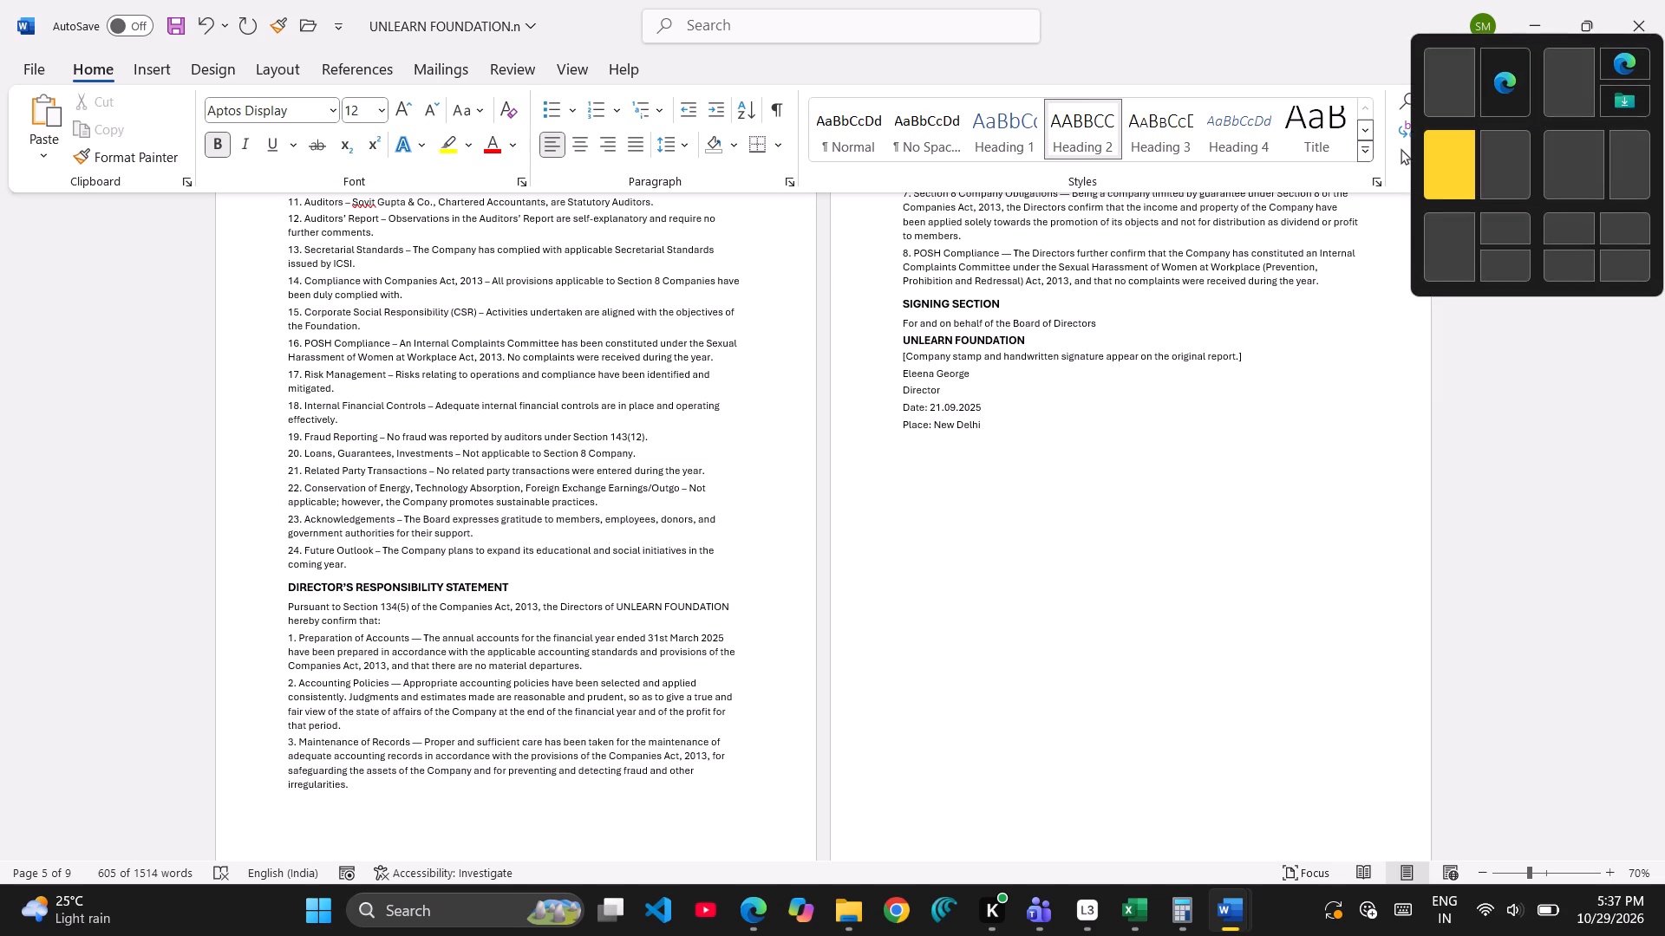
# Arrange the Word draft side by side with the AOC-4 attachments PDF.
pyautogui.click(1446, 95)
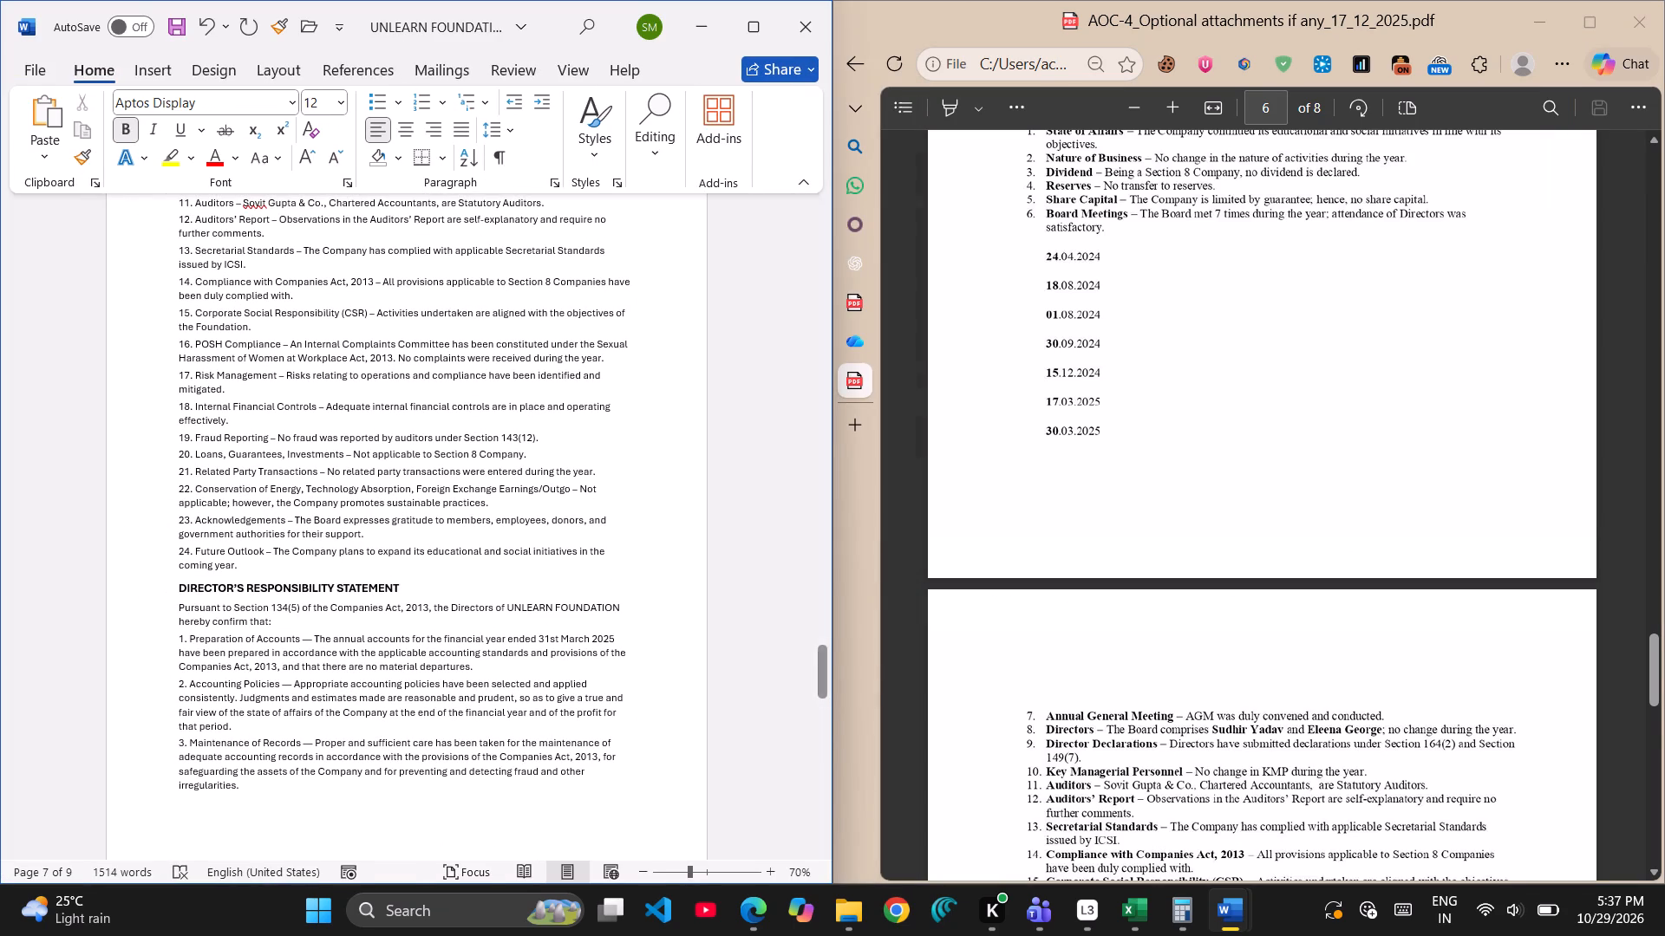
# Compare the formatting of Directors' Report items 7 to 24 and the Director's Responsibility Statement with the PDF.
pyautogui.scroll(-3, 1195, 730)
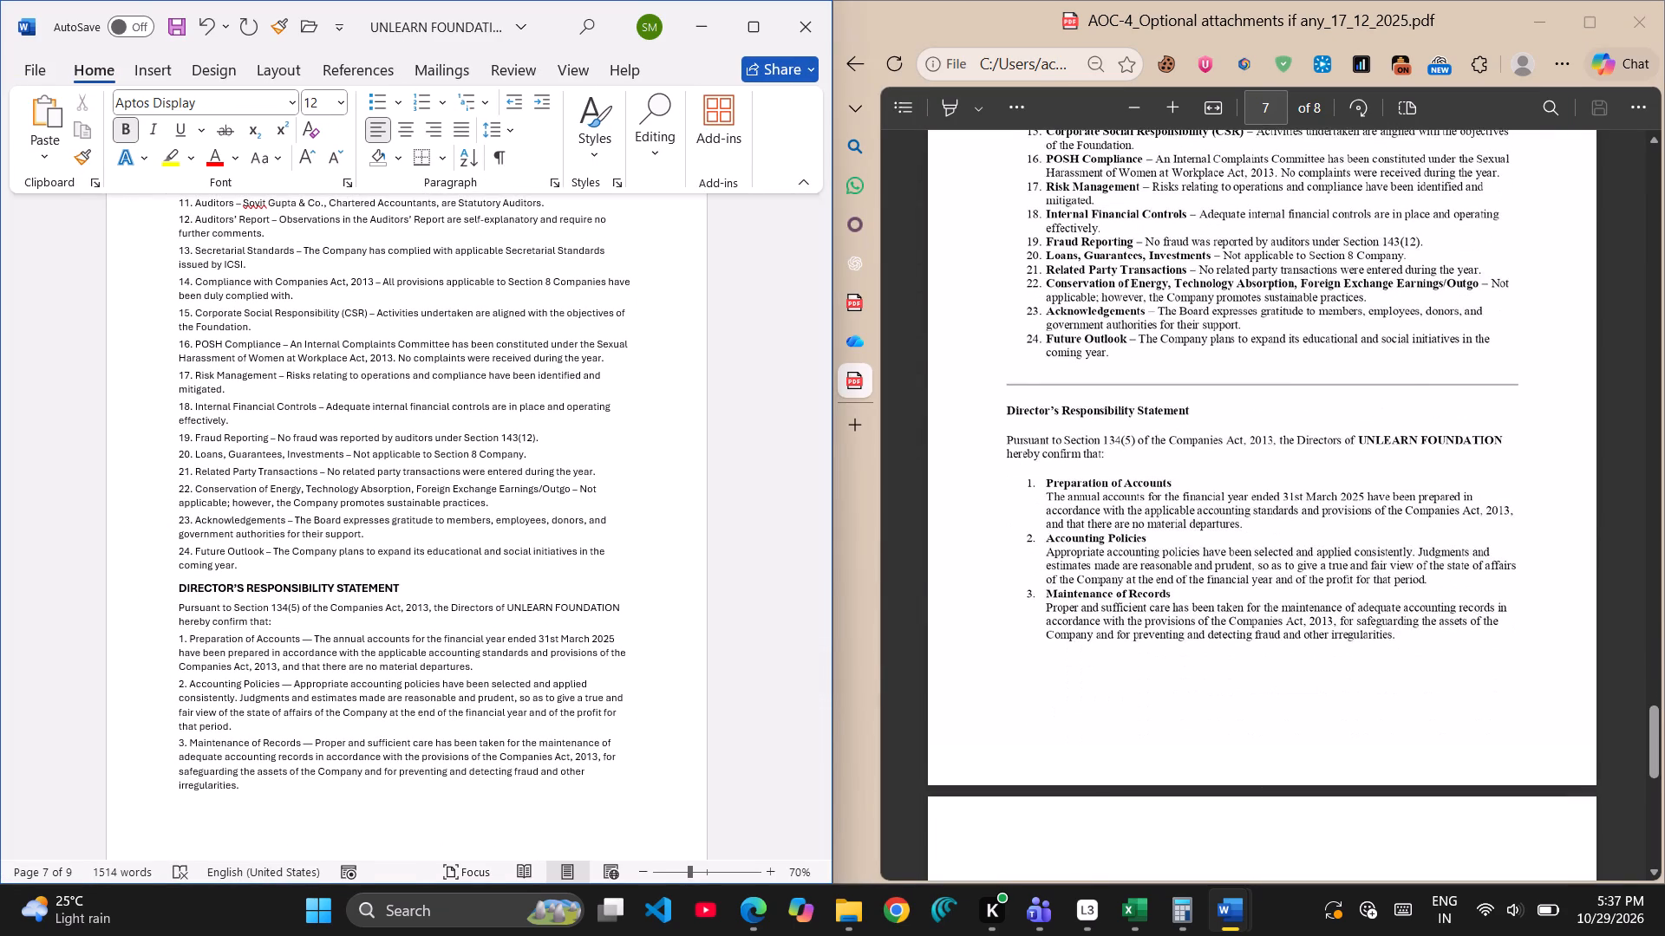
pyautogui.scroll(-2, 1195, 730)
pyautogui.scroll(-1, 330, 647)
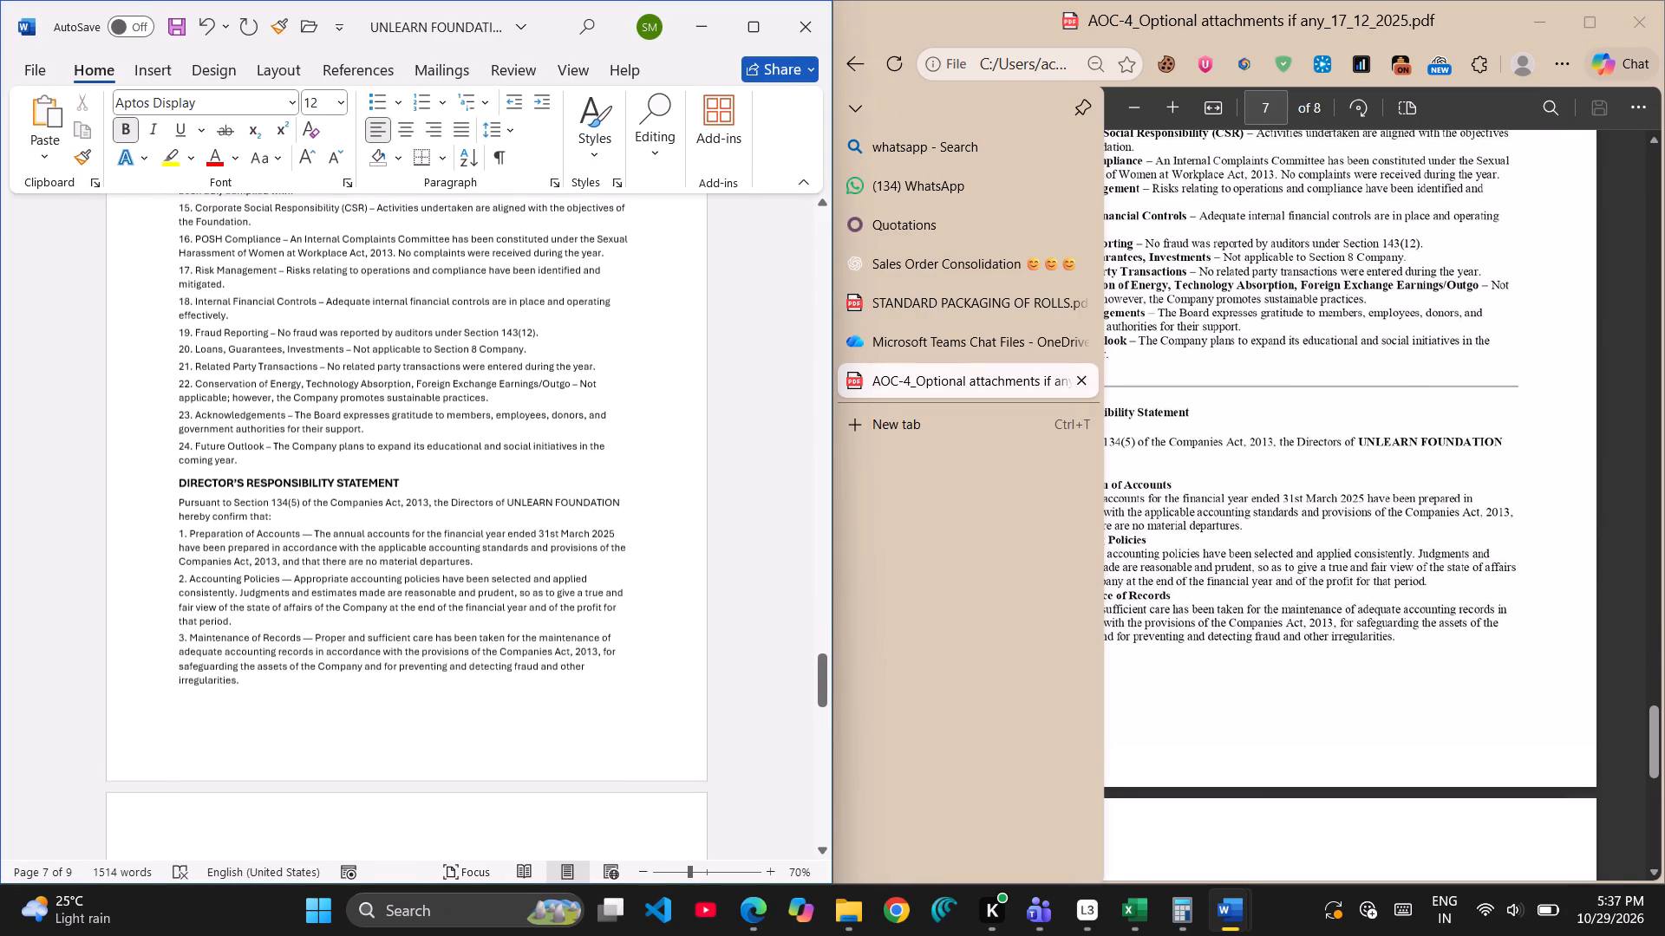
pyautogui.scroll(-1, 330, 647)
pyautogui.scroll(2, 1376, 522)
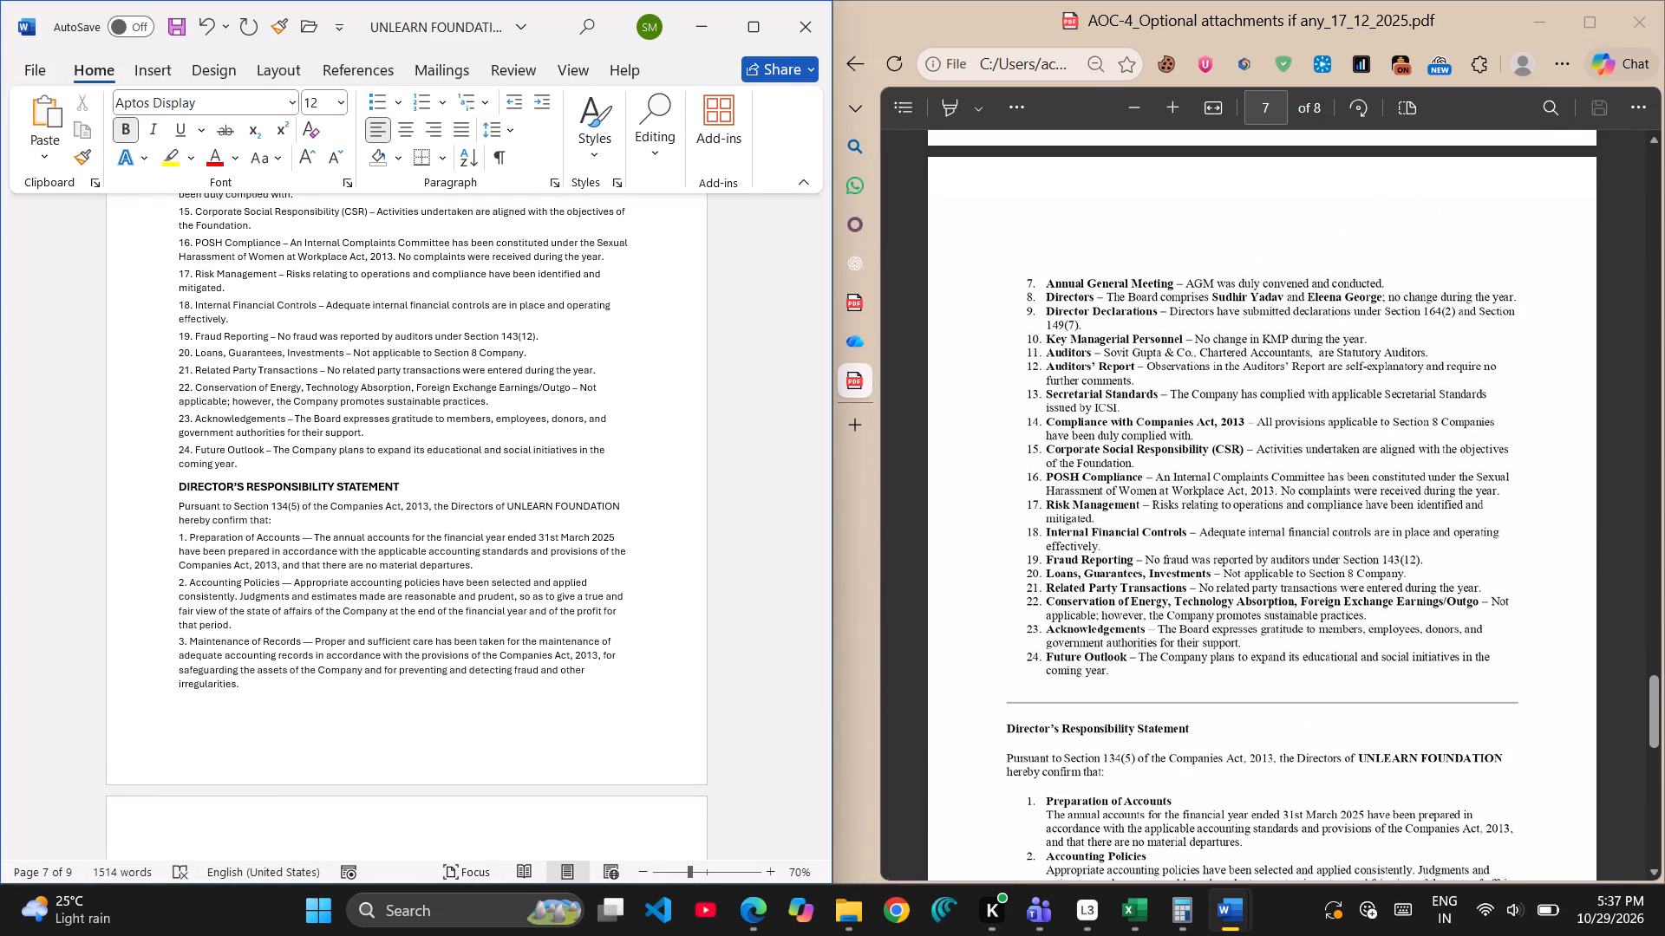
pyautogui.scroll(1, 1376, 522)
pyautogui.scroll(1, 270, 226)
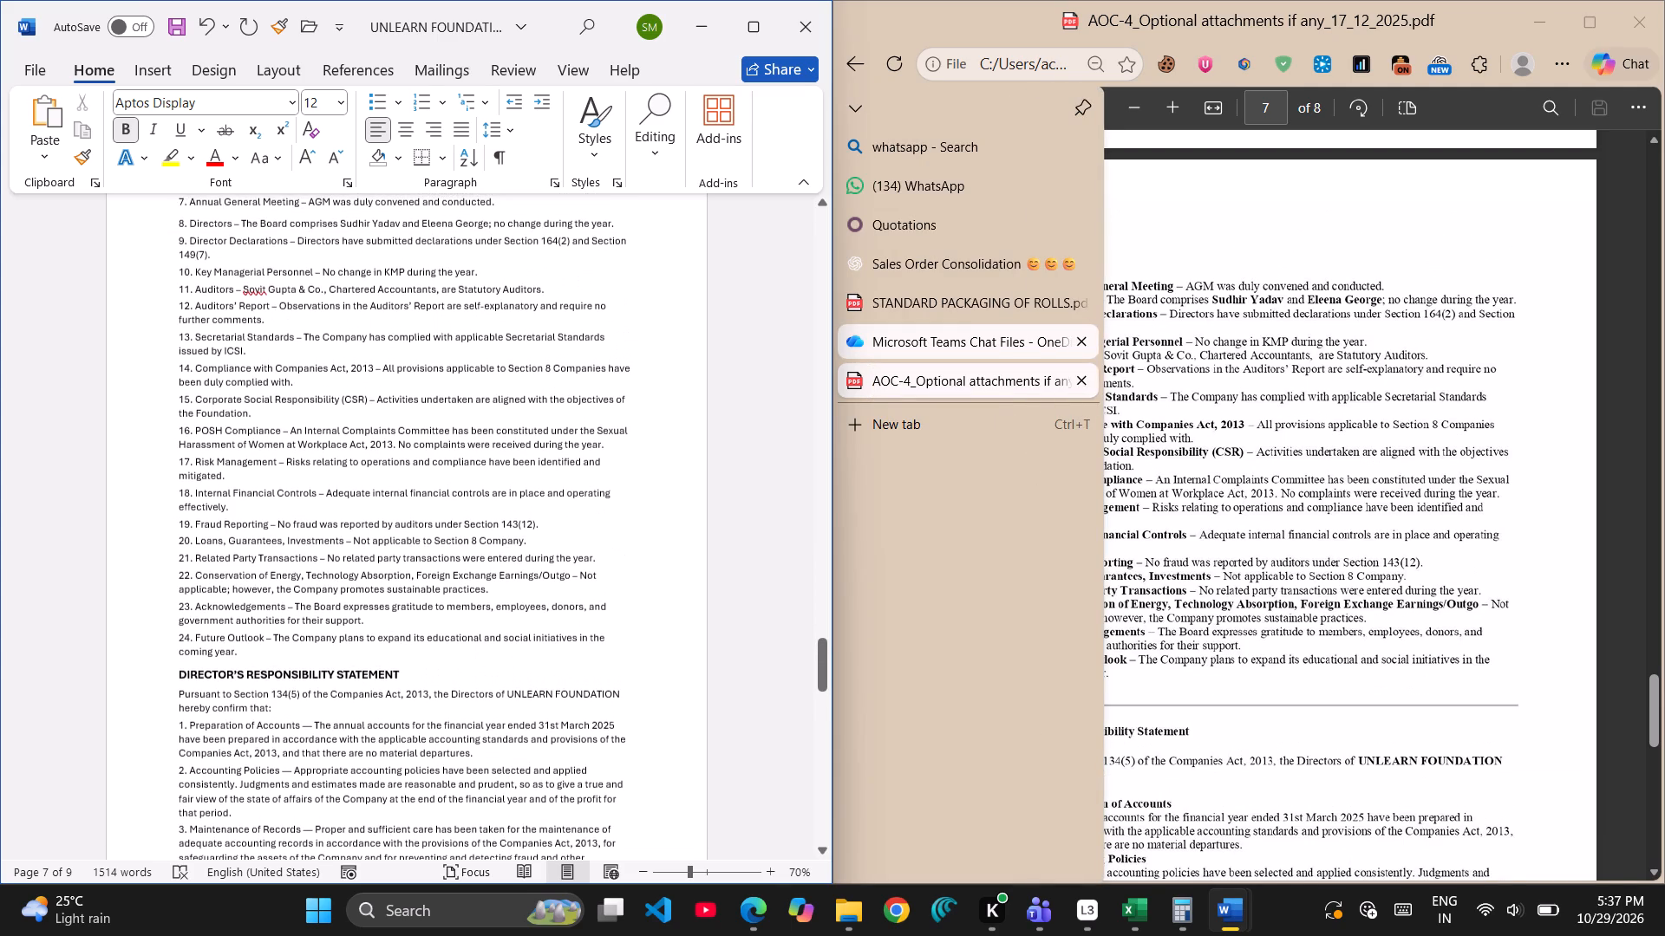
pyautogui.scroll(1, 270, 226)
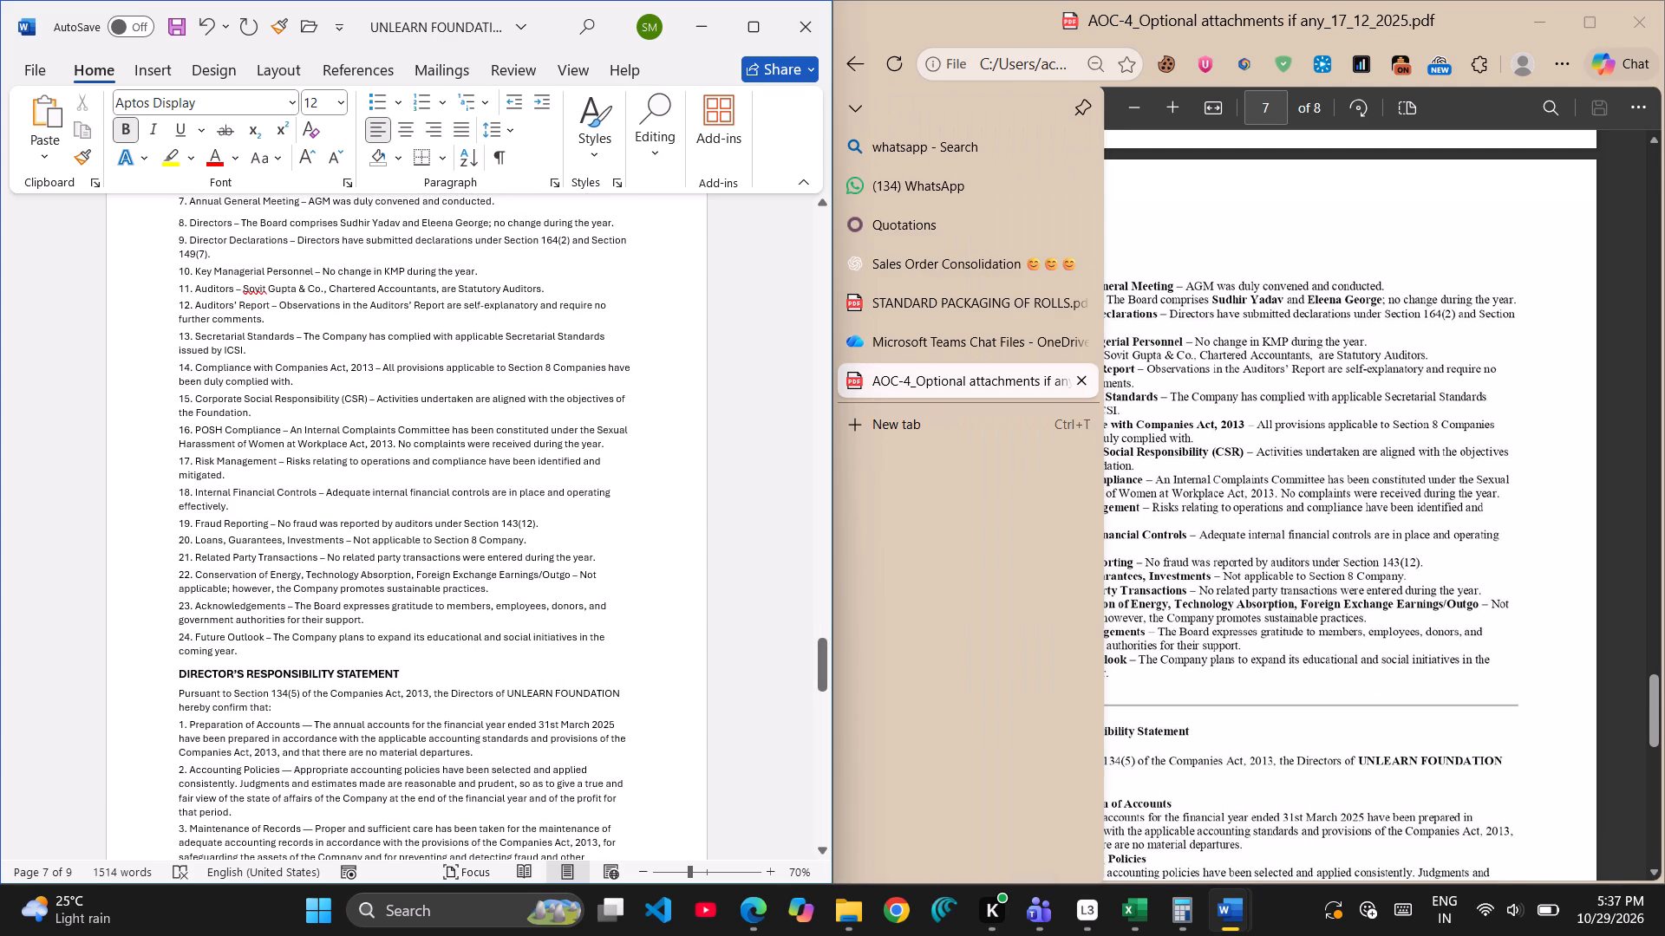
pyautogui.scroll(1, 181, 243)
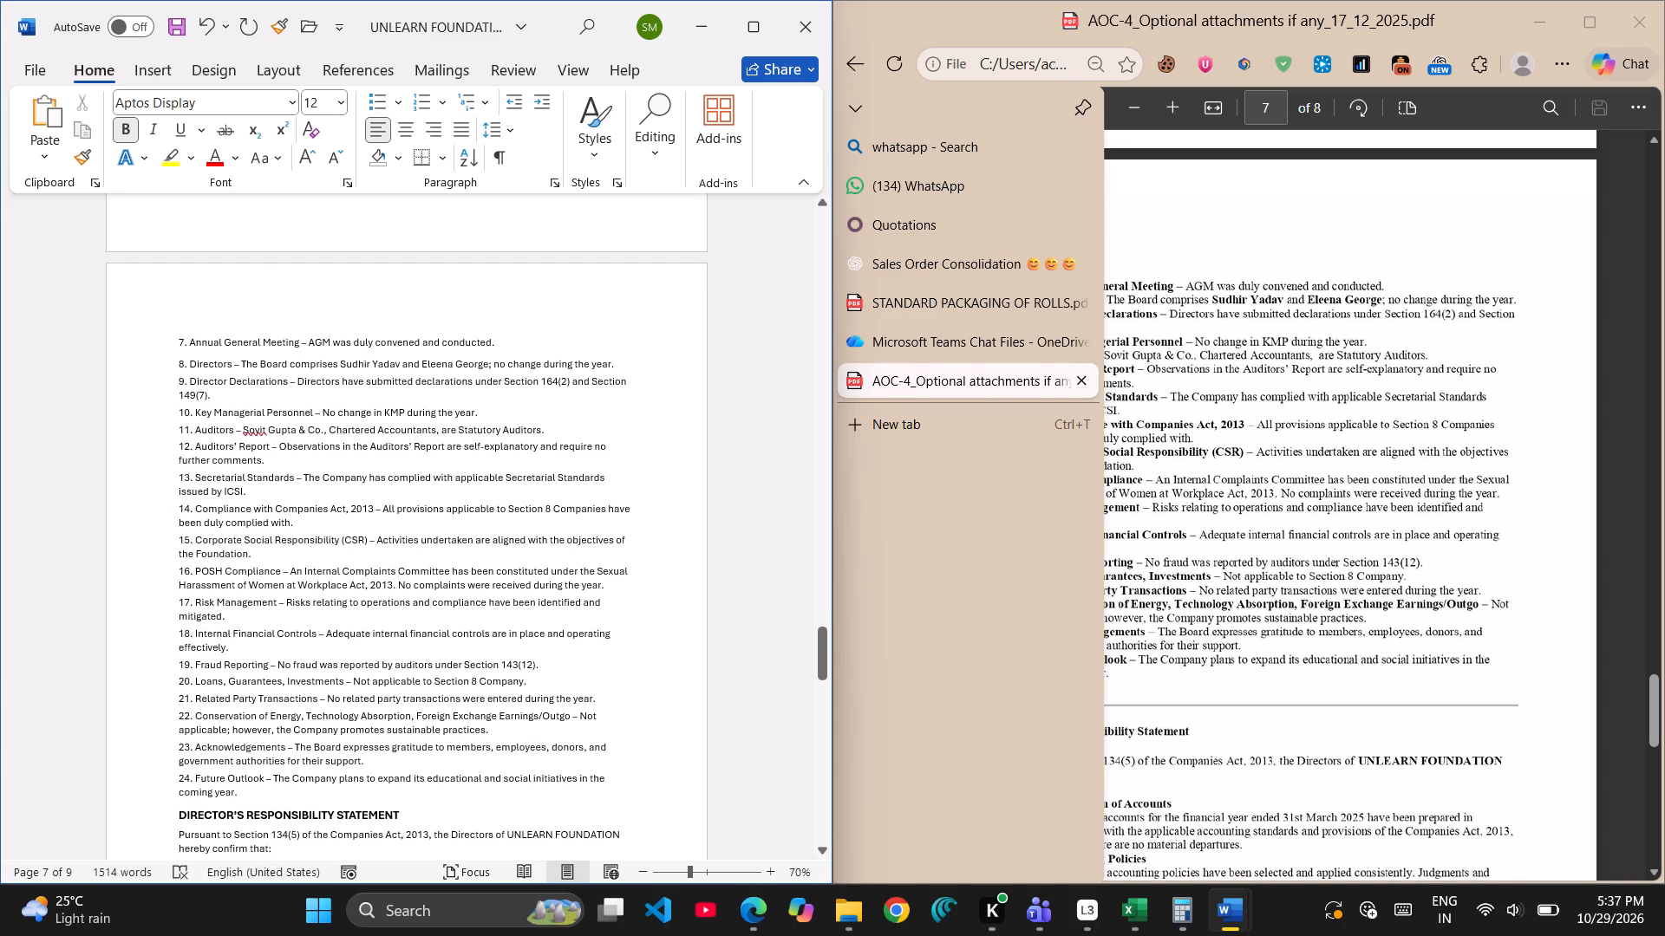
# Remove the space after paragraphs for Directors' Report items 7 to 24.
pyautogui.moveTo(178, 341); pyautogui.dragTo(486, 703)
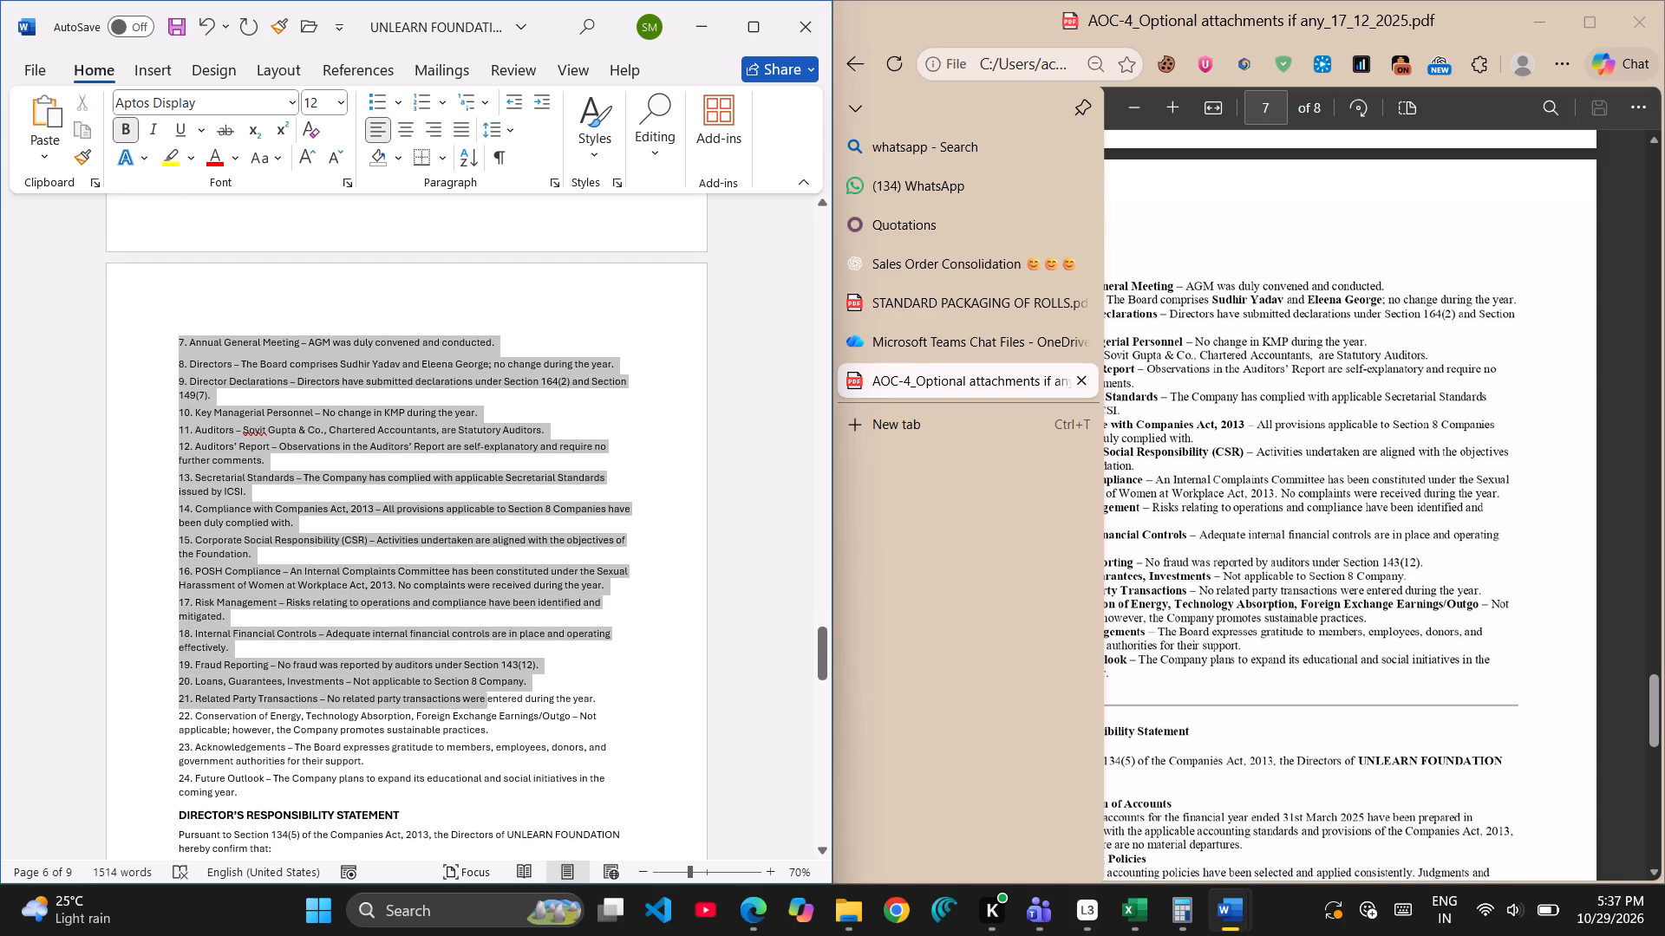
pyautogui.moveTo(486, 703); pyautogui.dragTo(480, 796)
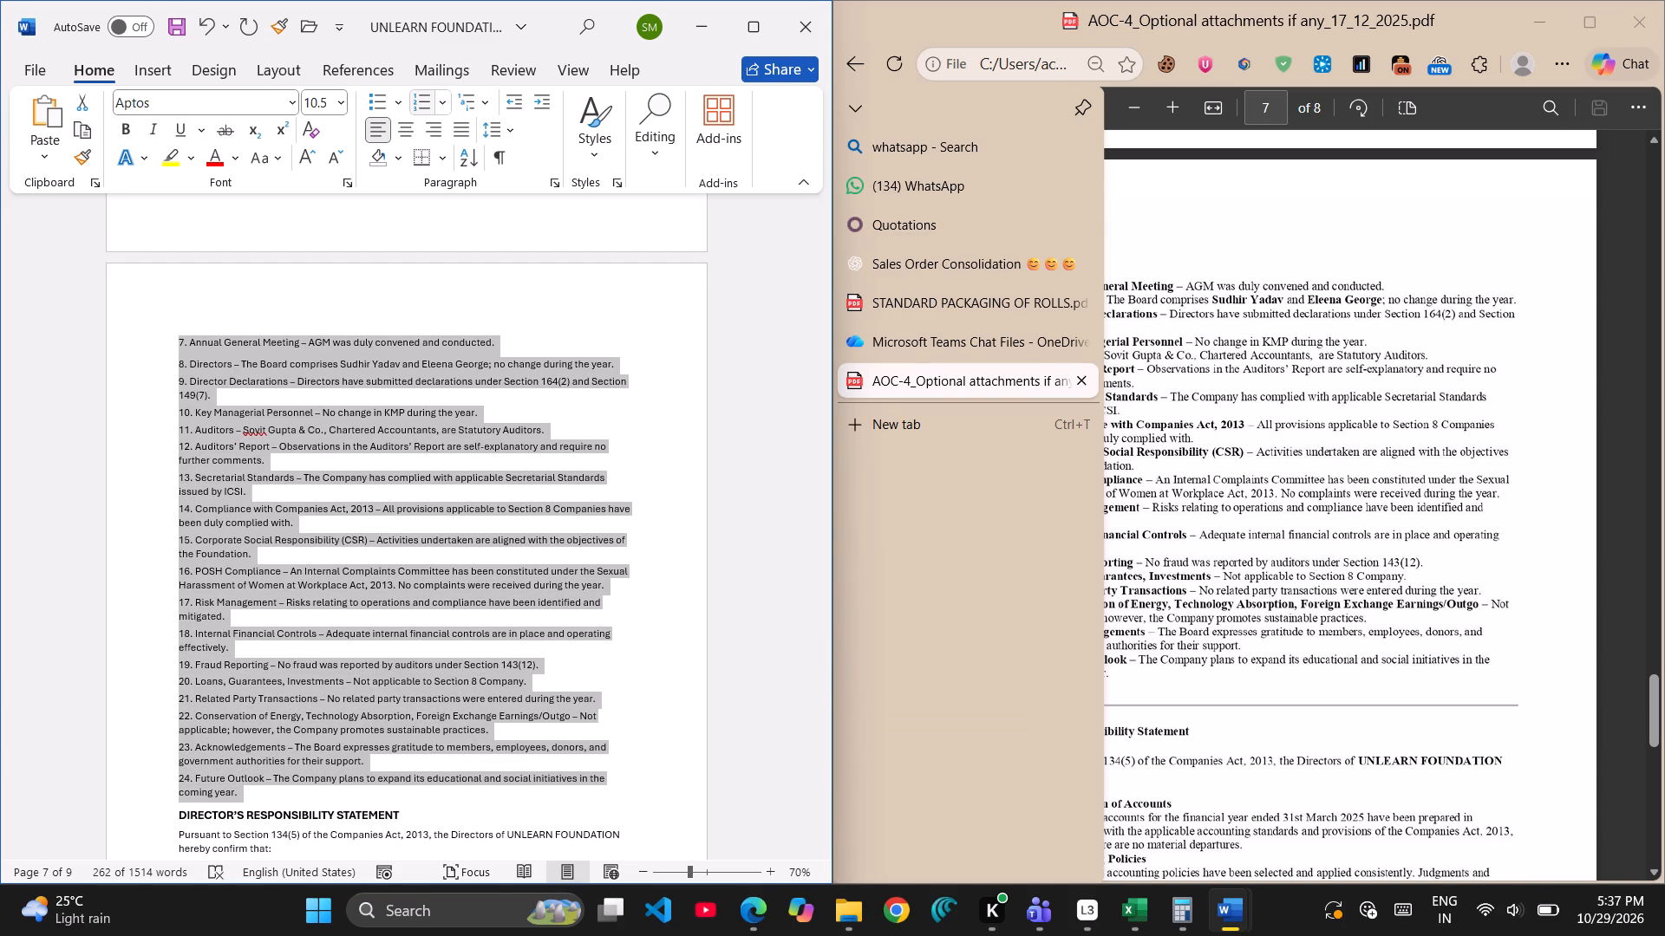
pyautogui.click(505, 131)
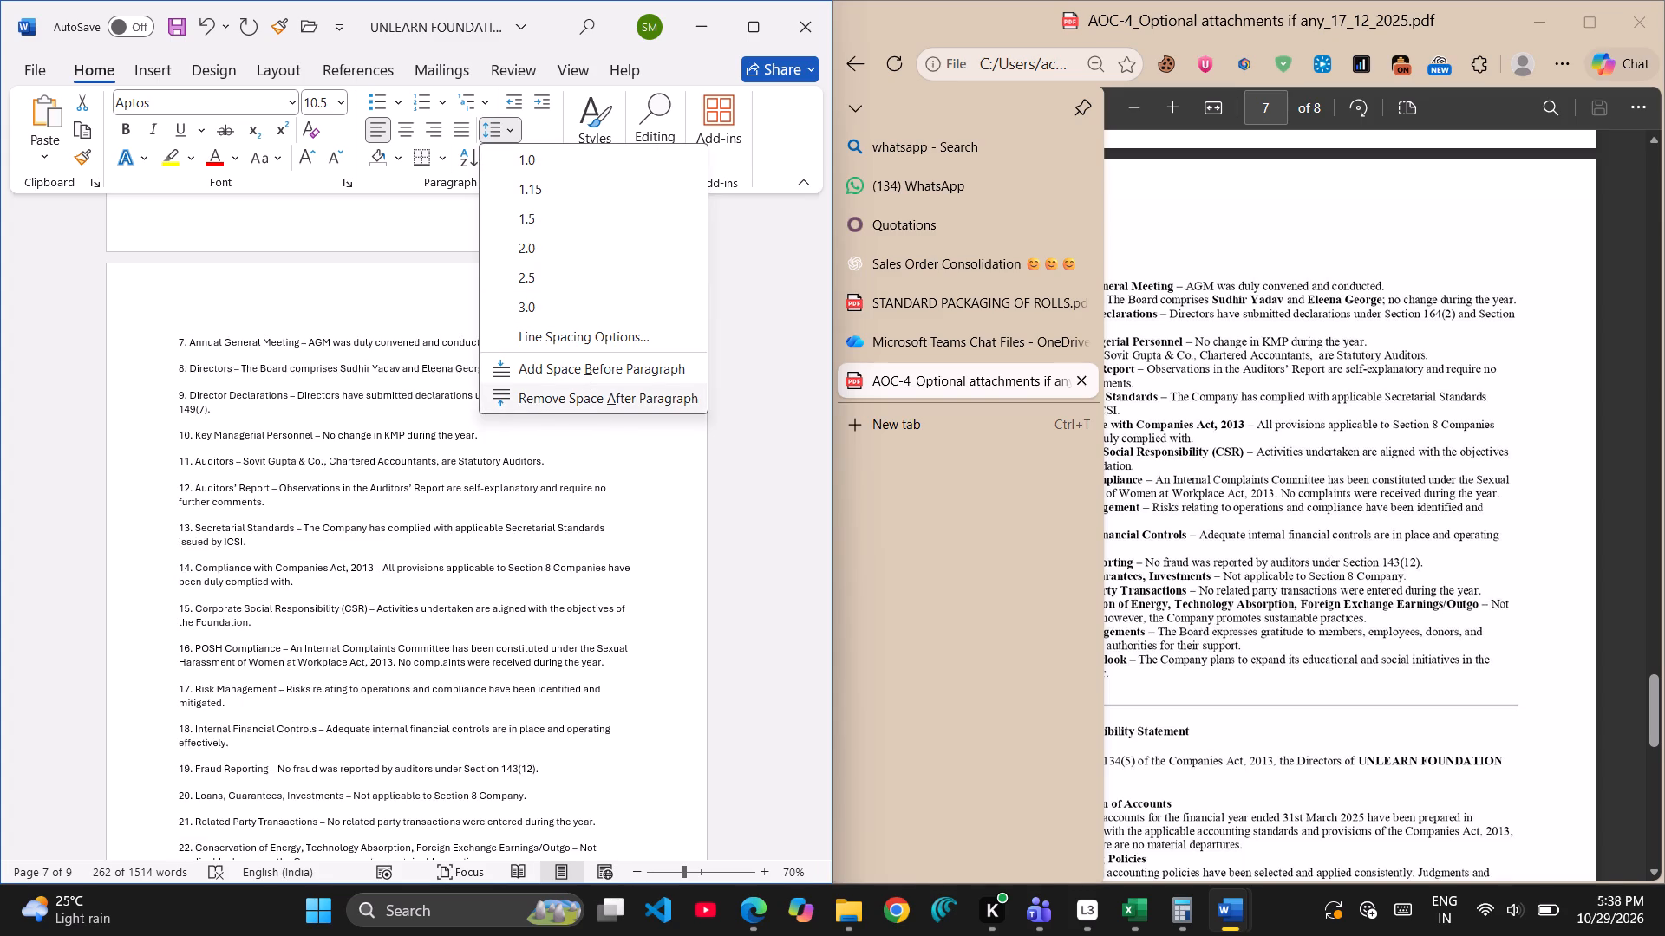
pyautogui.click(548, 403)
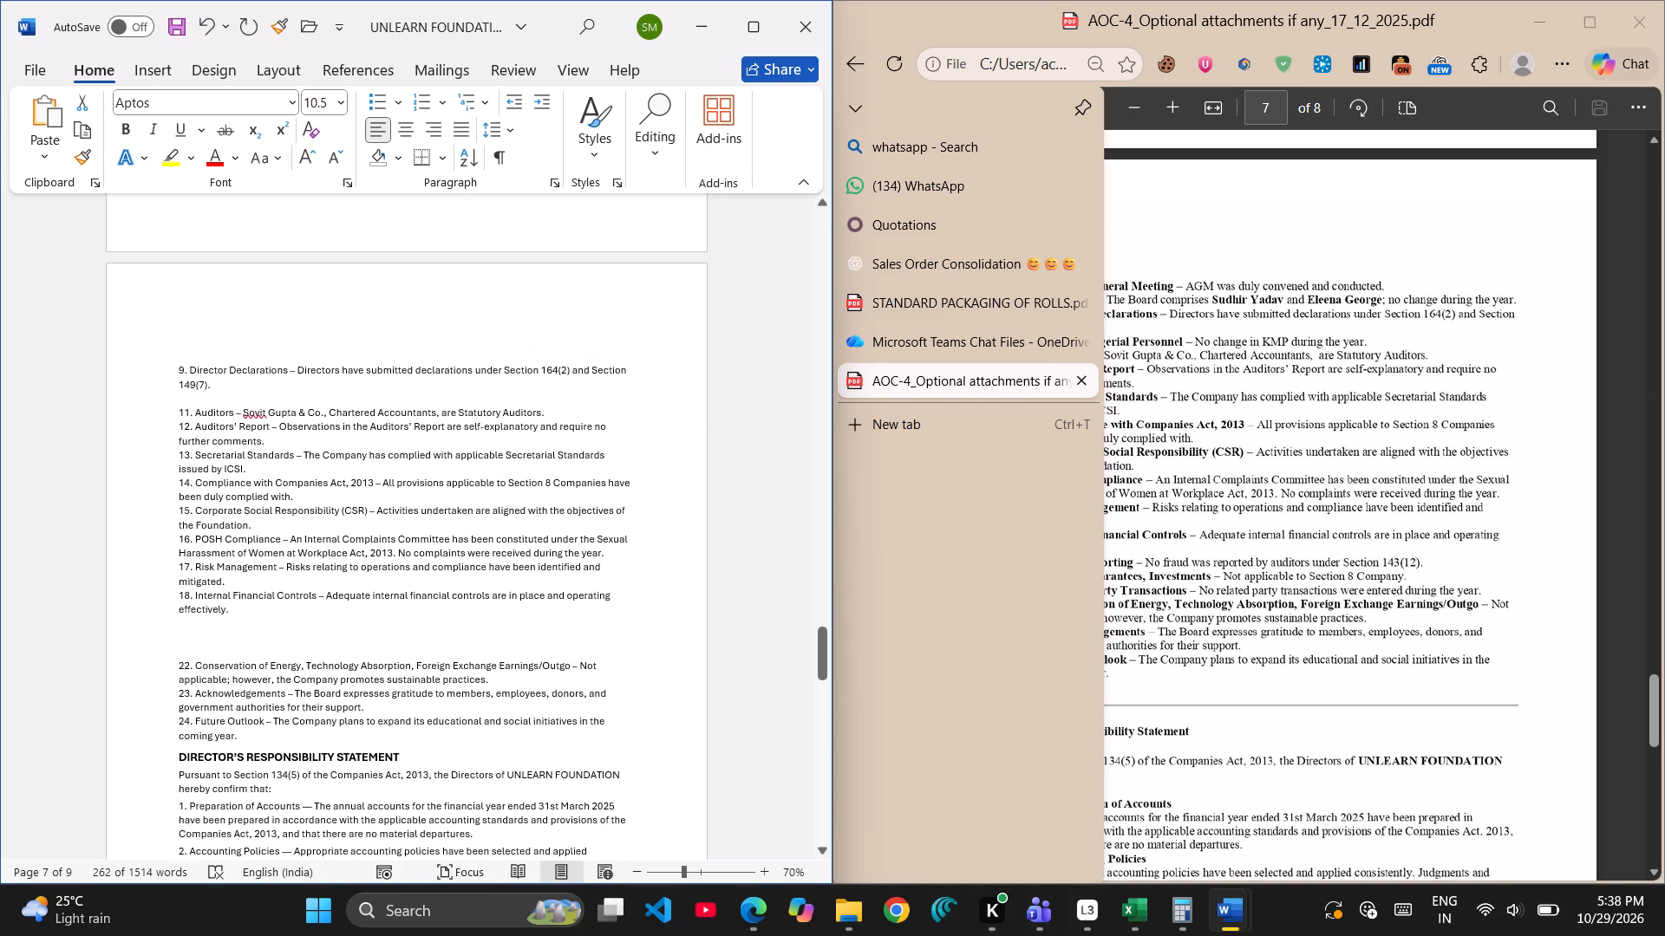
# Copy the formatting of the Board Meetings description in item 6 onto items 7 to 24 and the Director's Responsibility Statement heading.
pyautogui.scroll(2, 185, 328)
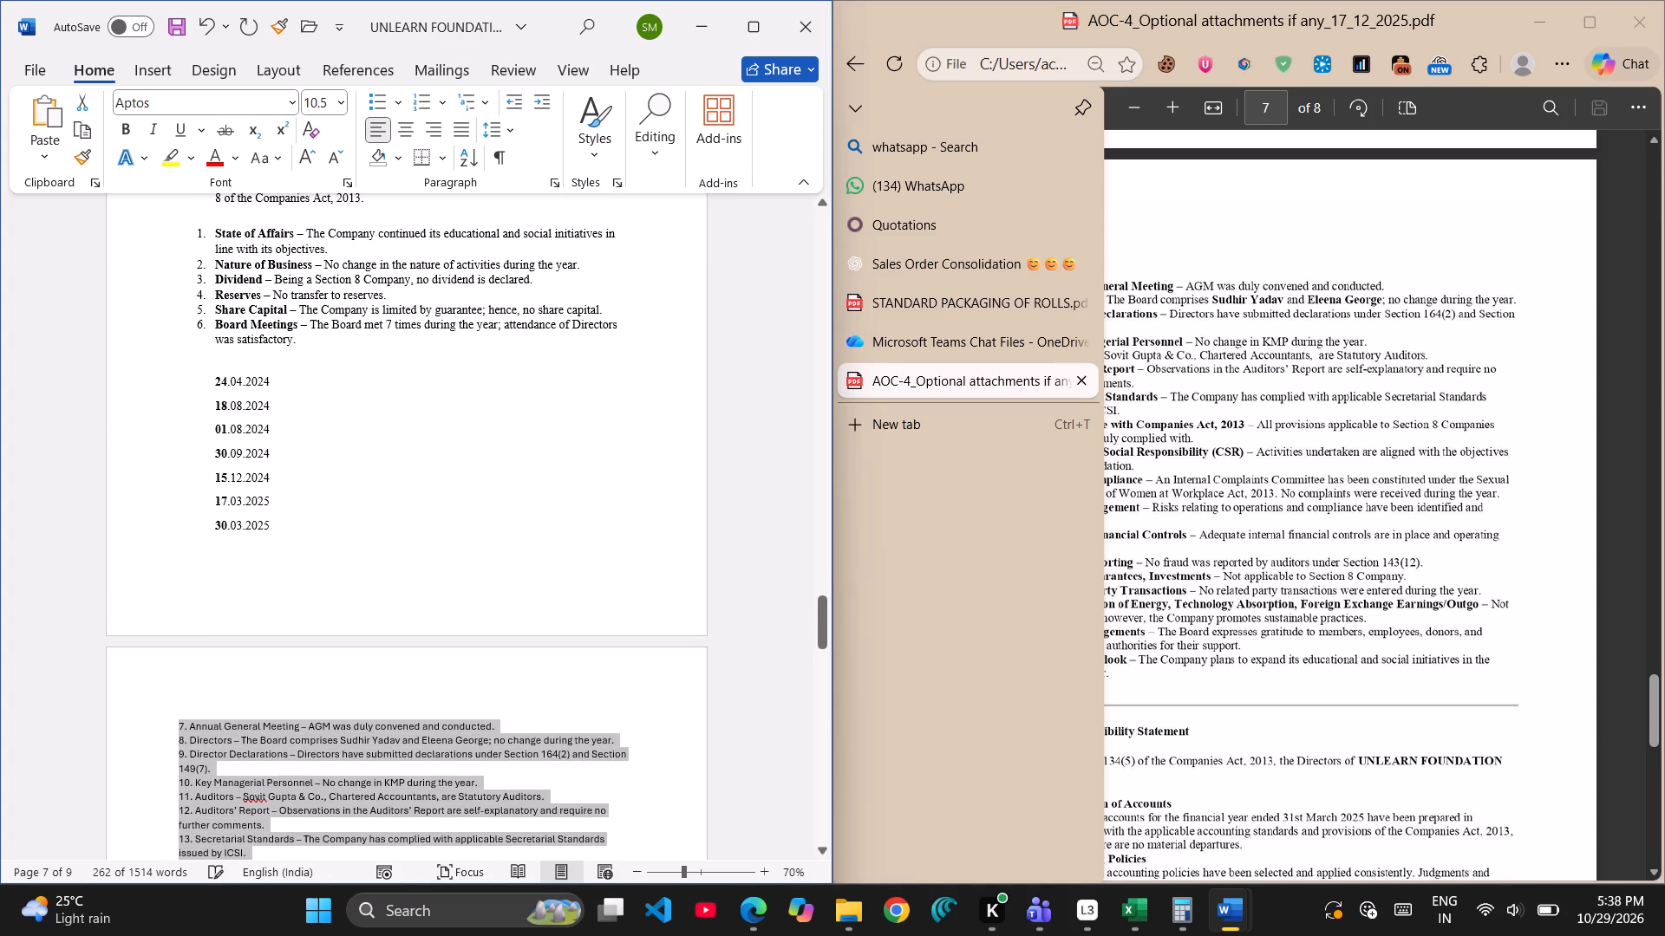
pyautogui.moveTo(310, 328); pyautogui.dragTo(356, 336)
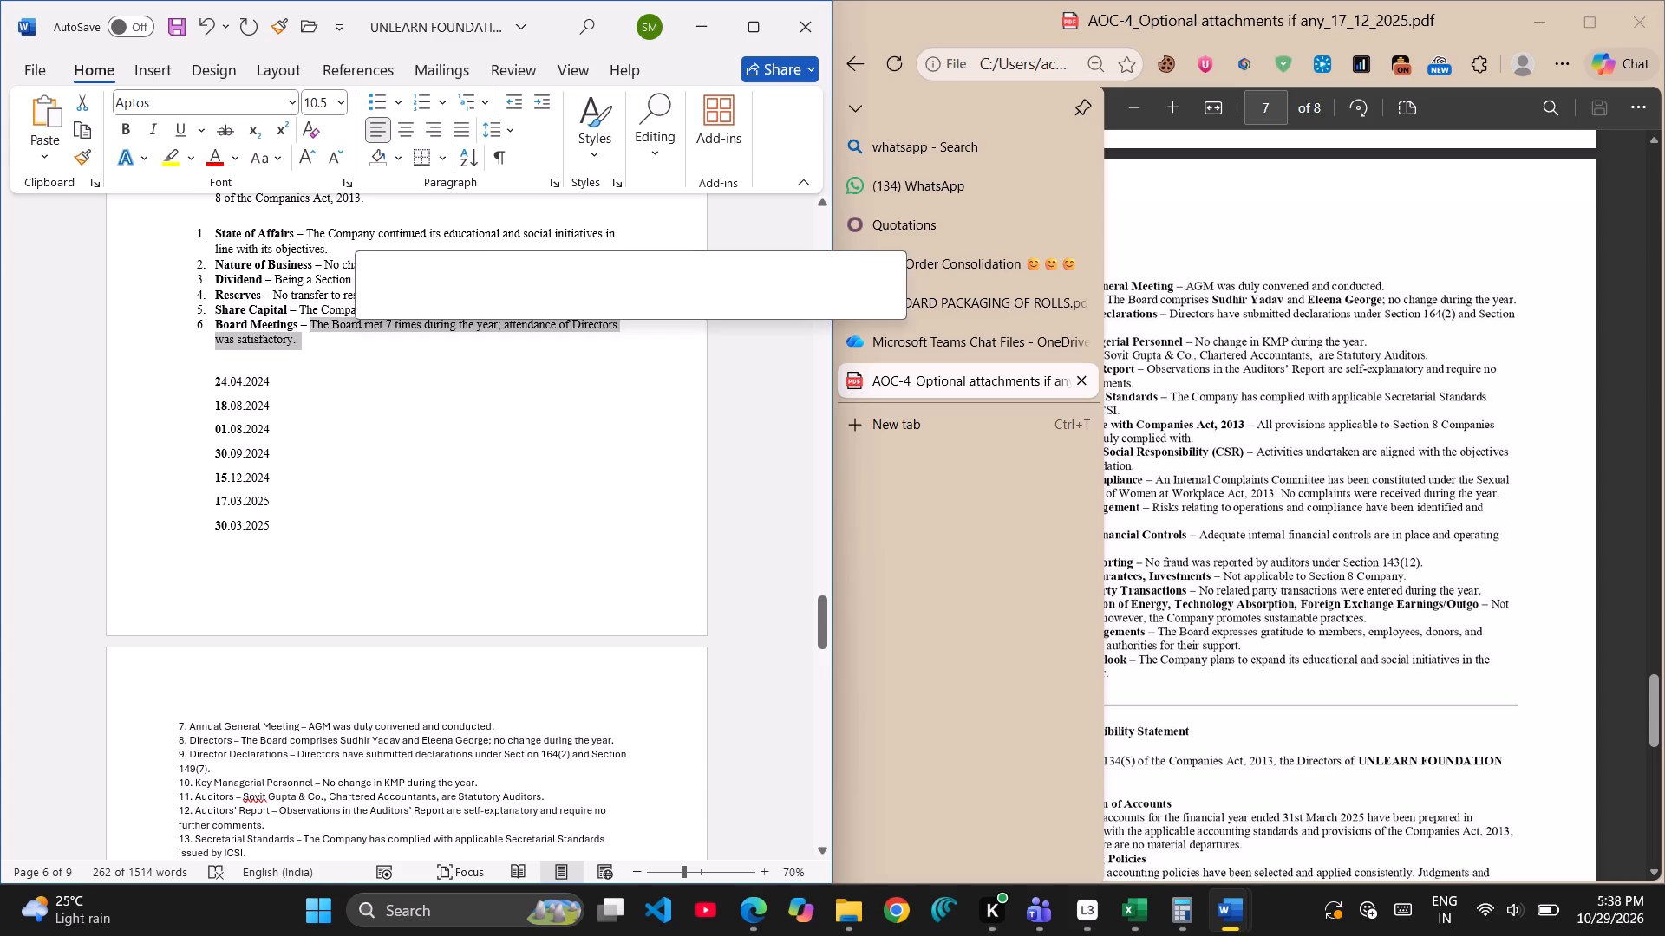
pyautogui.click(83, 158)
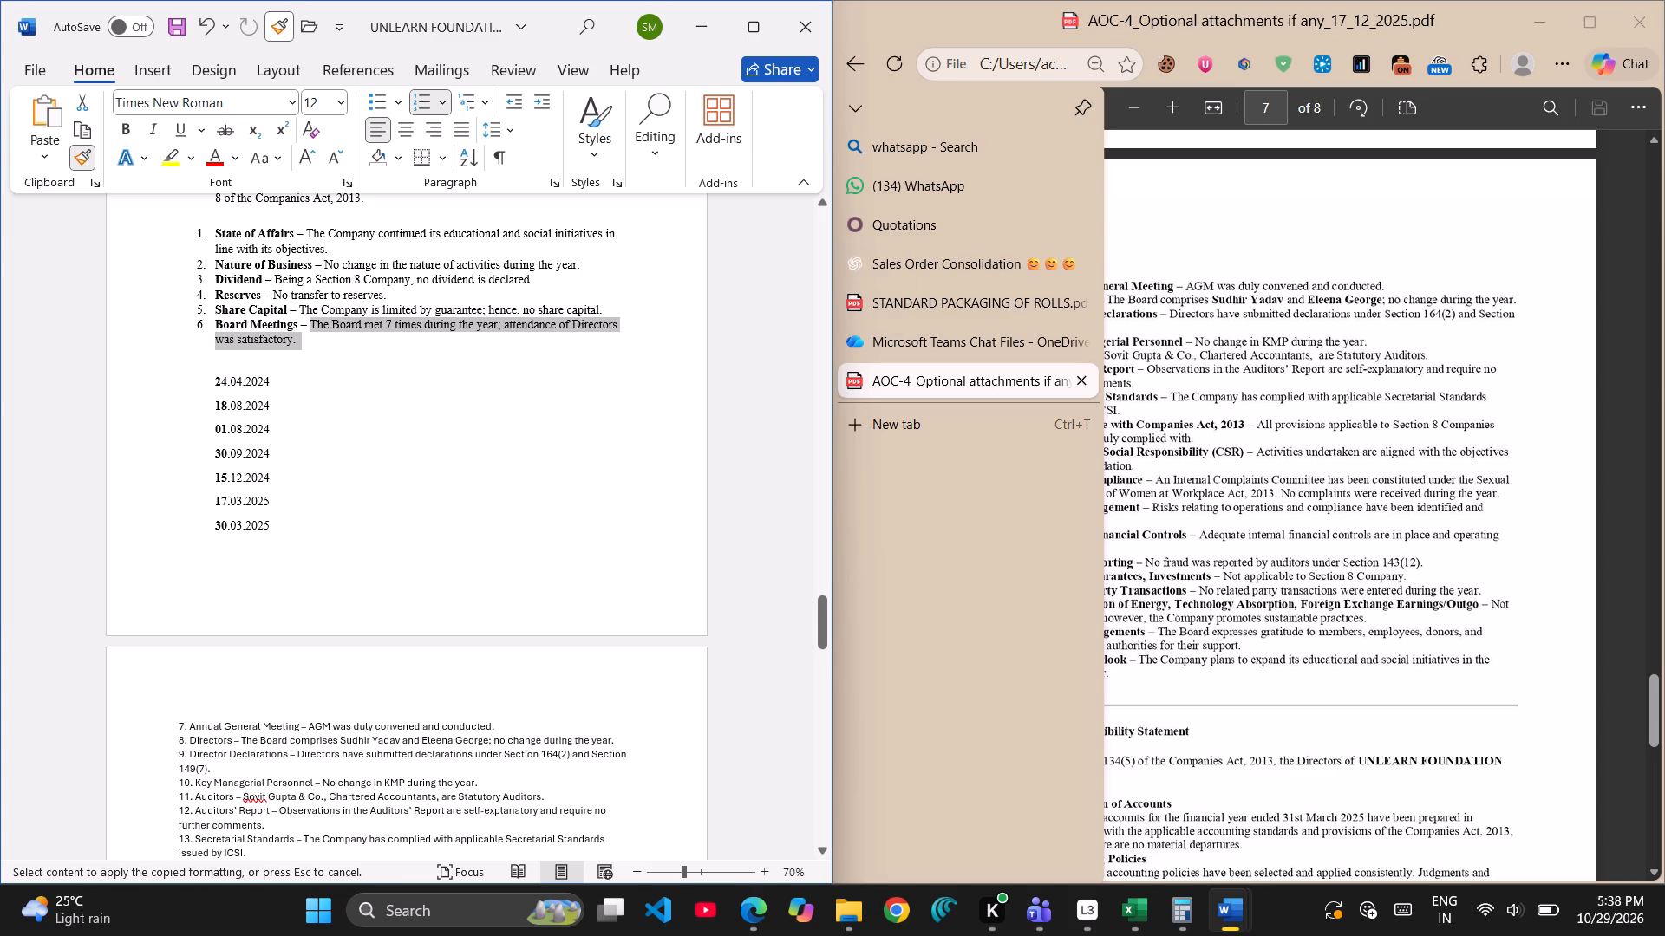
pyautogui.scroll(-2, 312, 391)
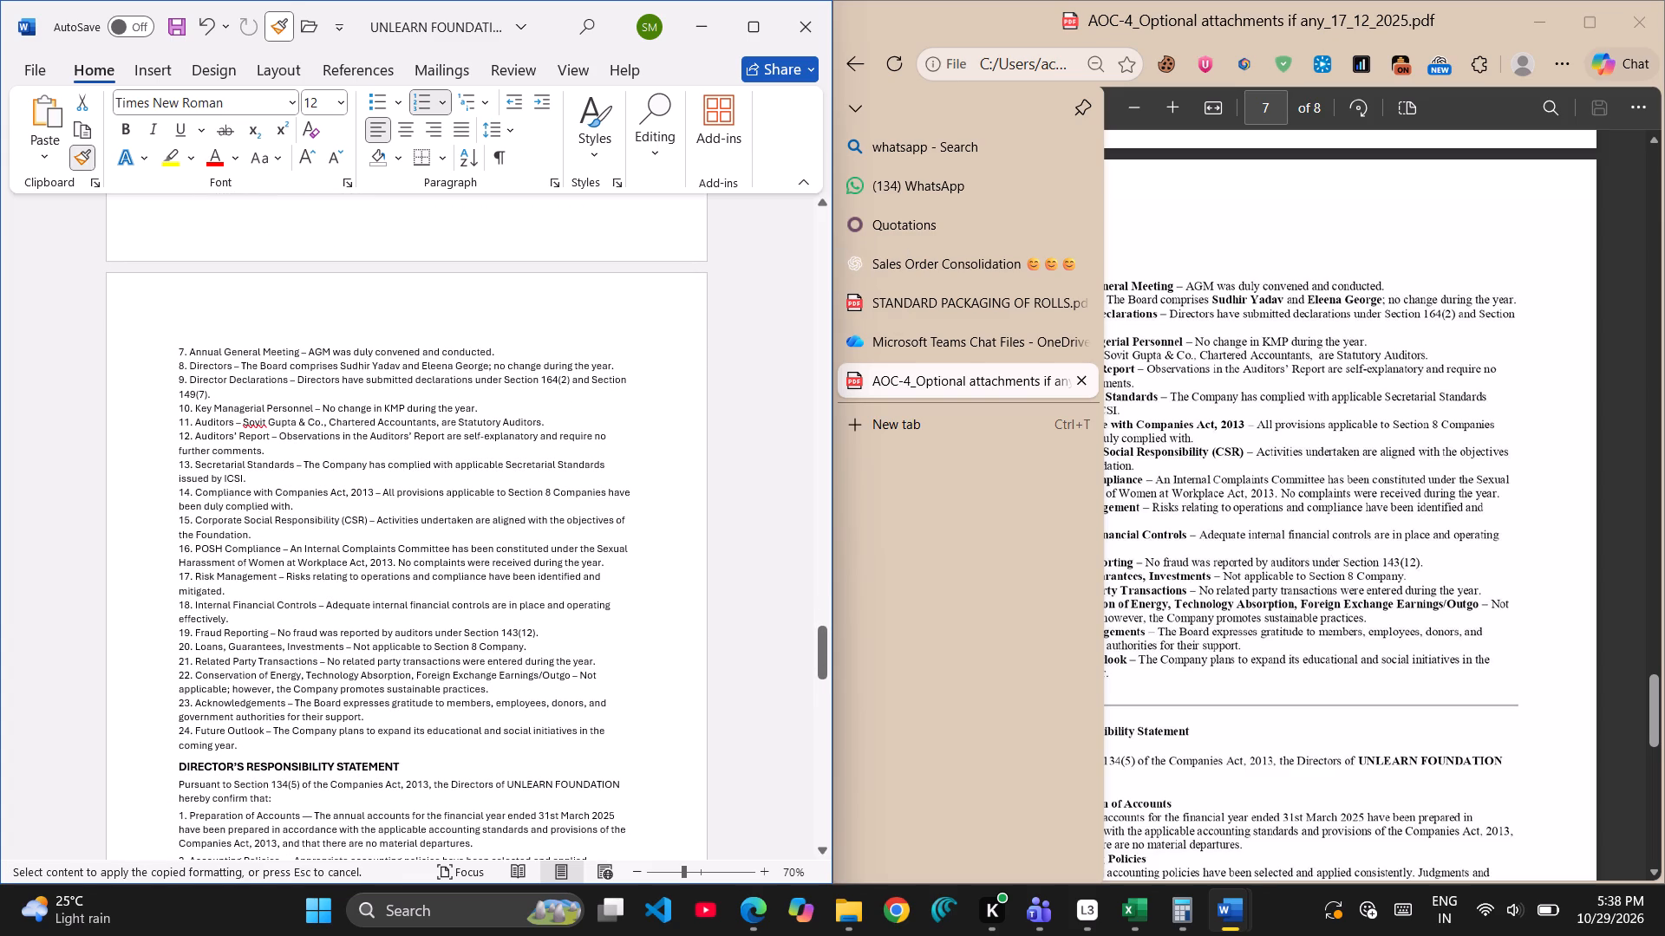
pyautogui.moveTo(175, 349); pyautogui.dragTo(331, 777)
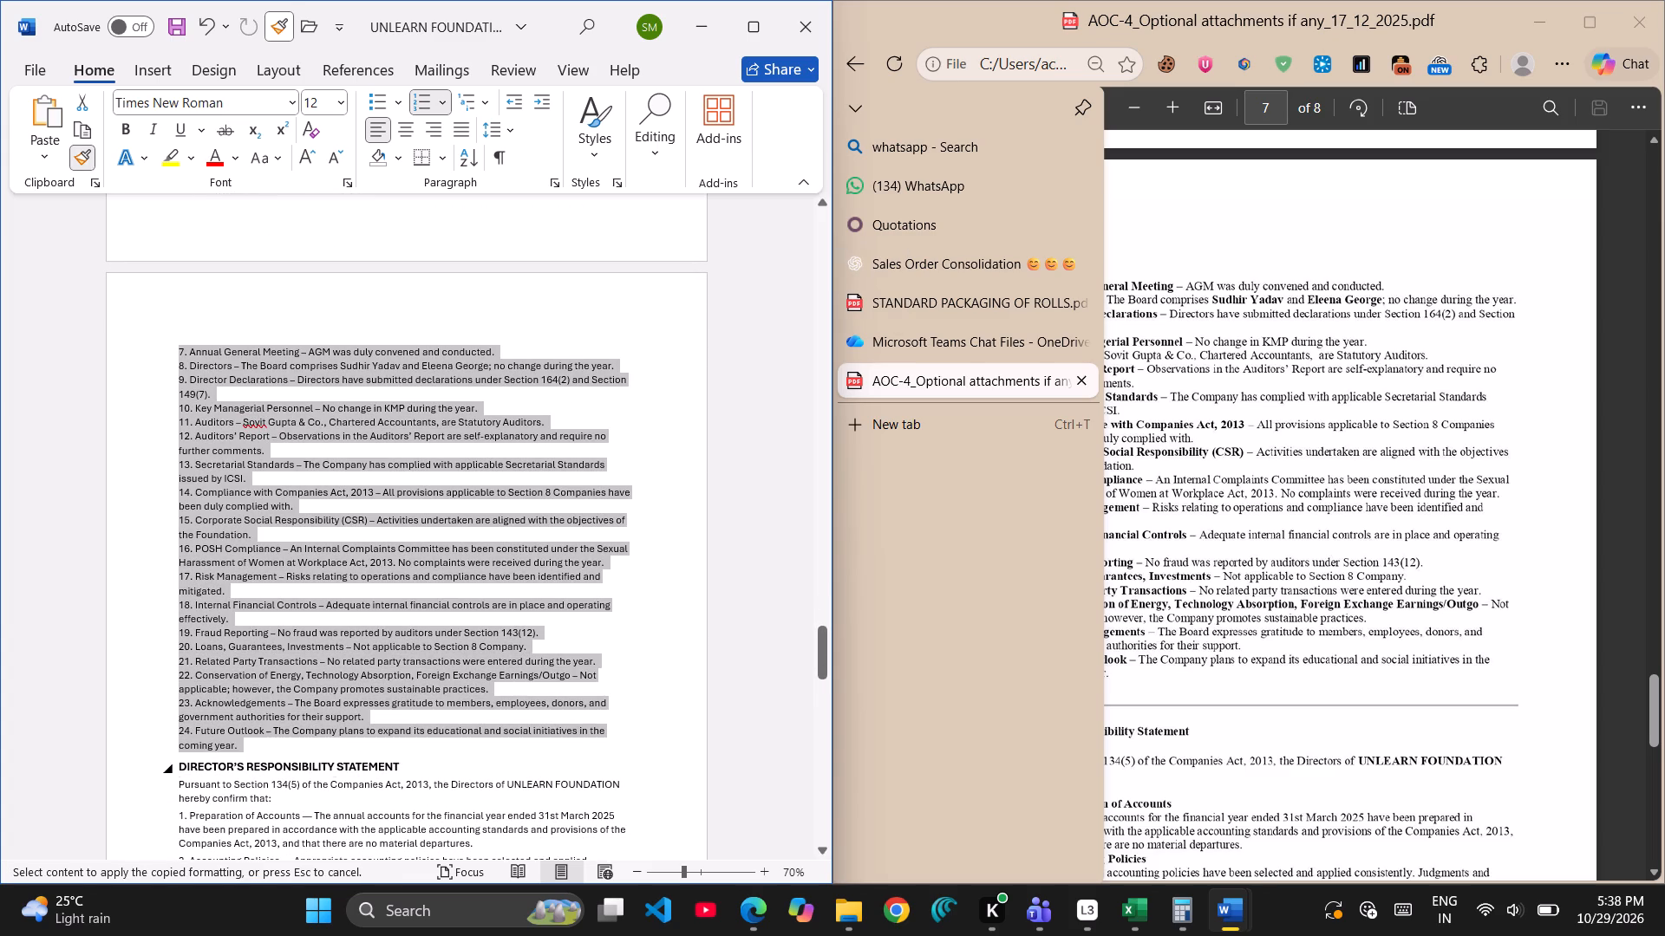
pyautogui.moveTo(331, 777); pyautogui.dragTo(422, 647)
pyautogui.click(279, 511)
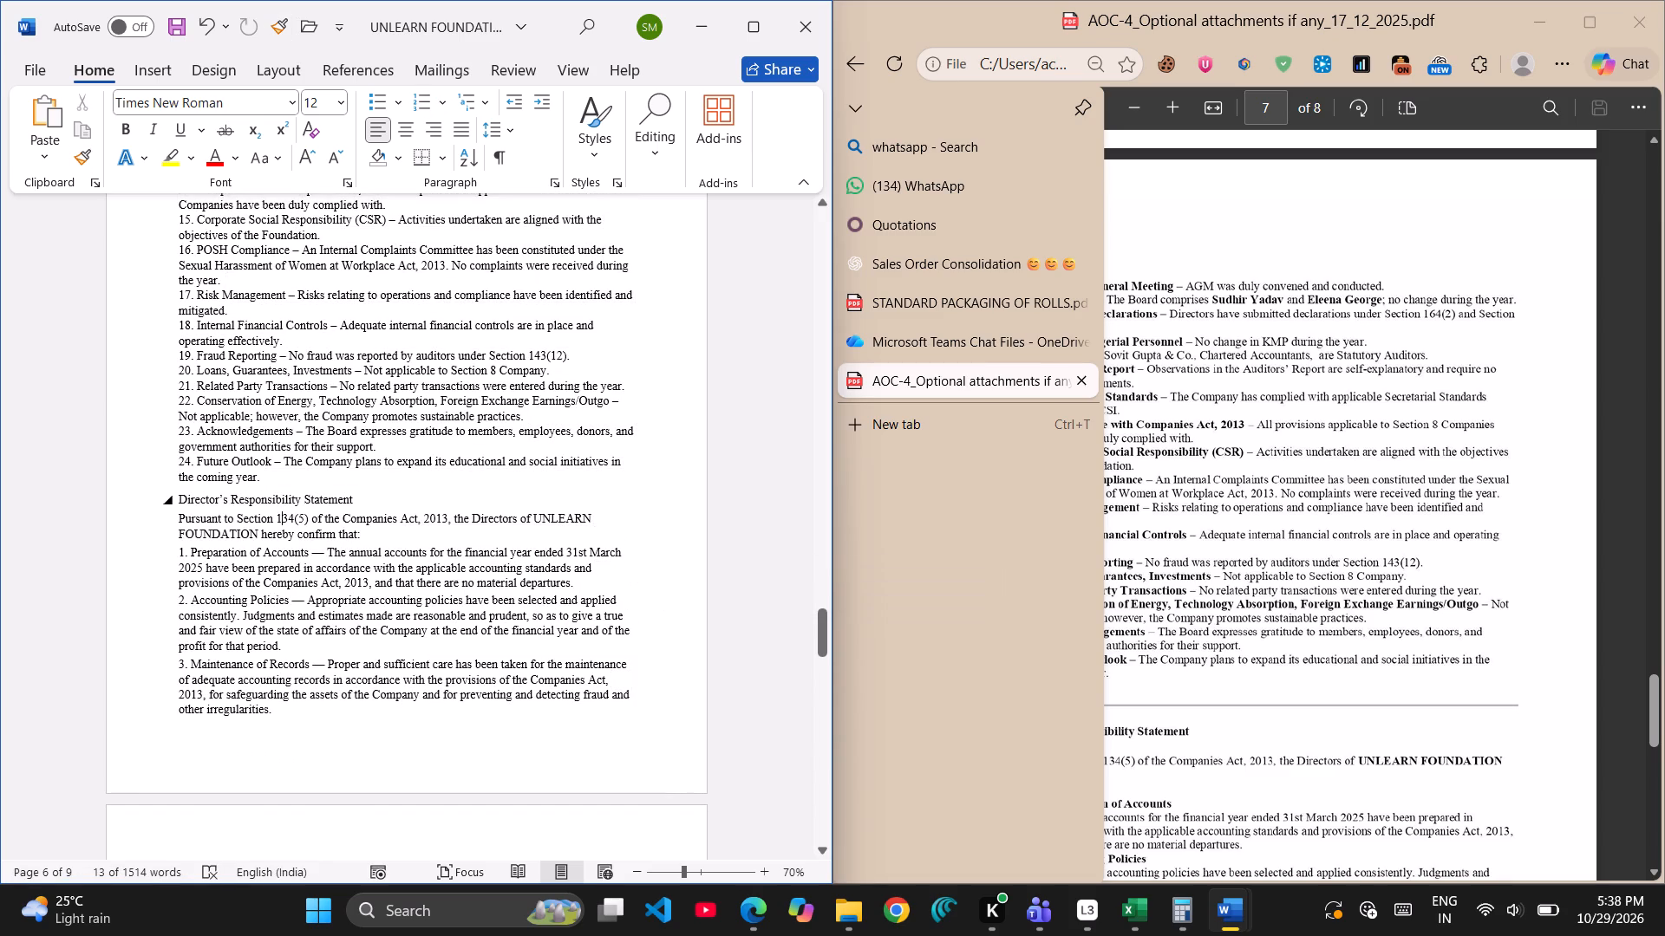
# Bold the title "Annual General Meeting" in Directors' Report item 7, as in the PDF.
pyautogui.scroll(1, 438, 513)
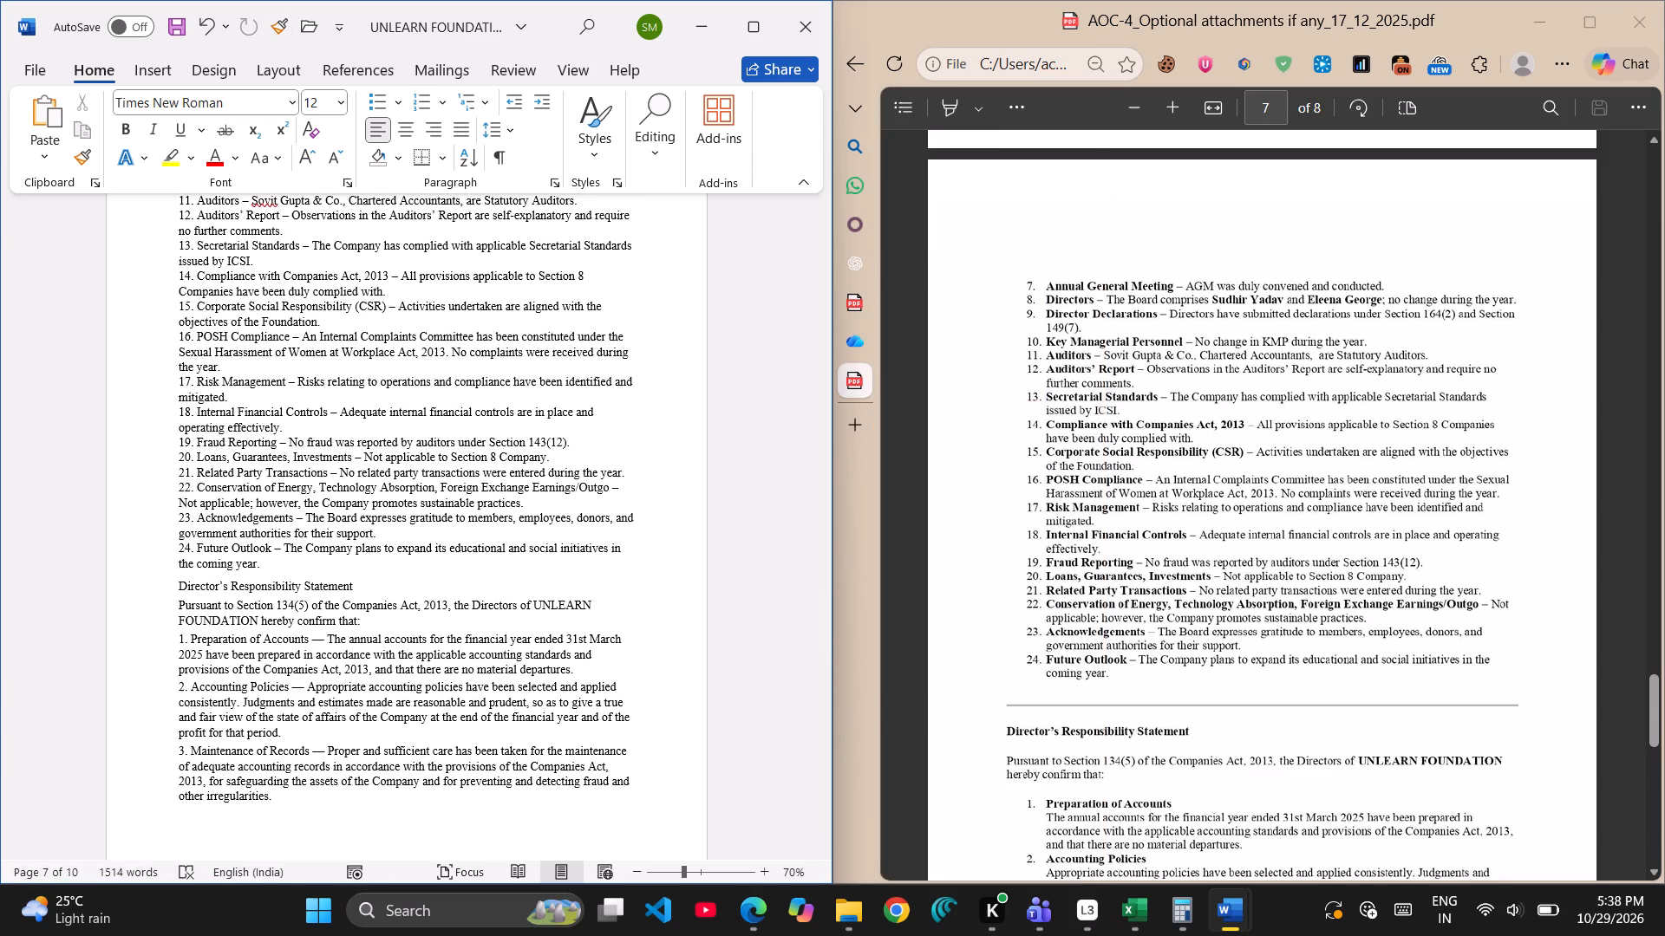
pyautogui.scroll(-1, 1255, 651)
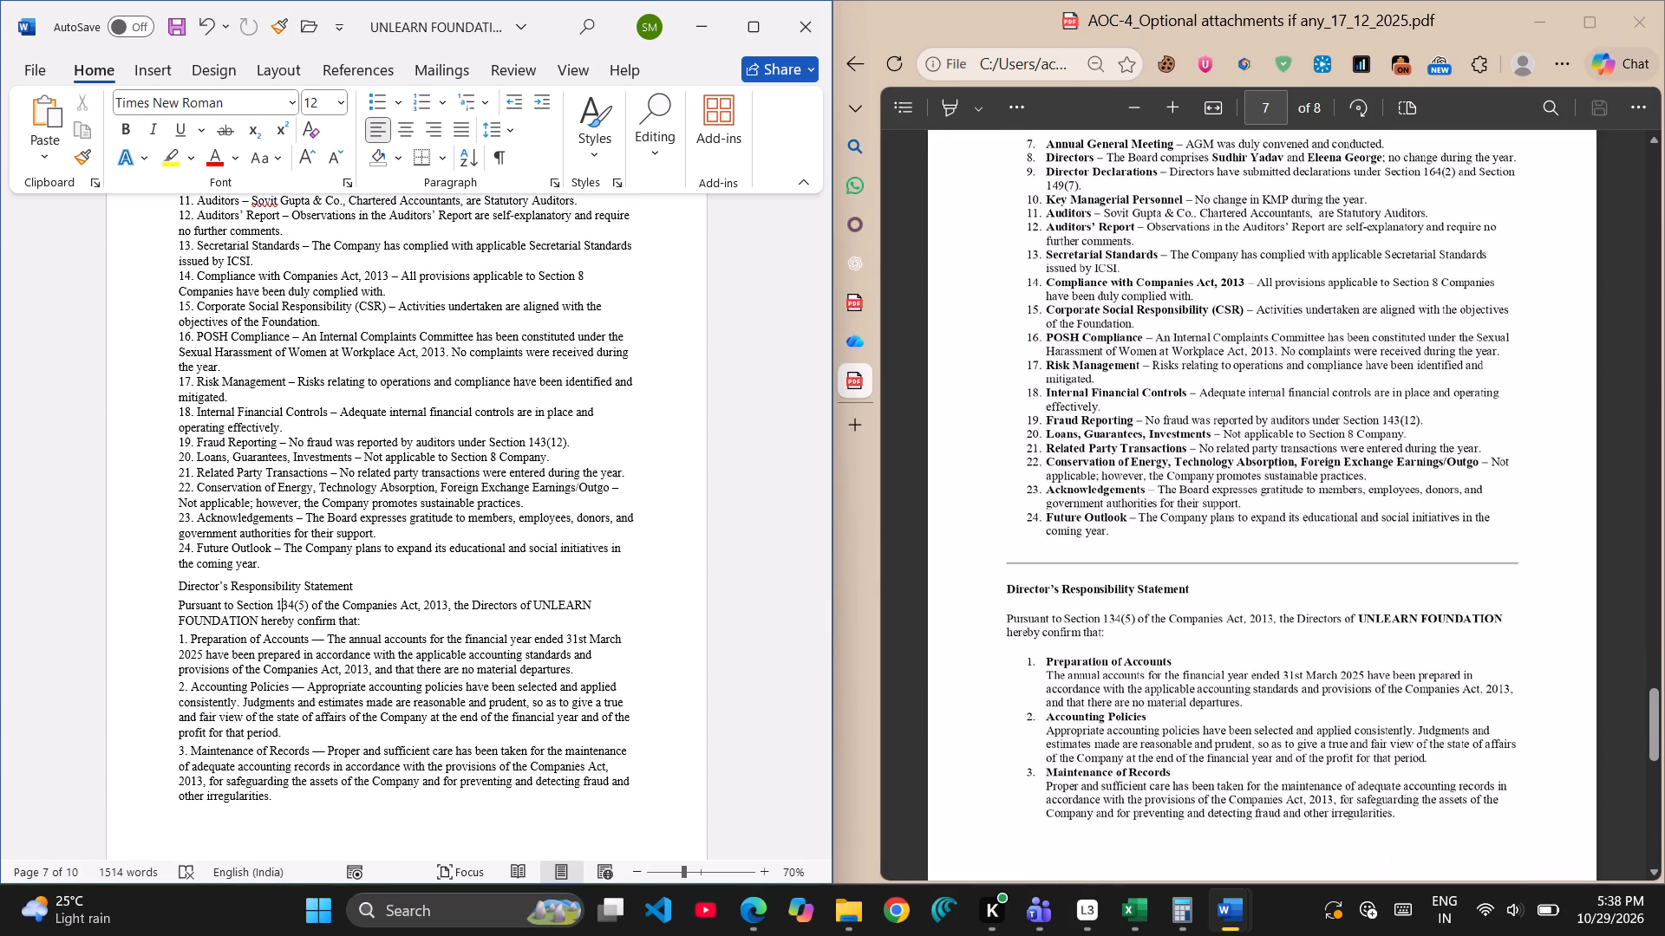
pyautogui.scroll(-1, 1255, 651)
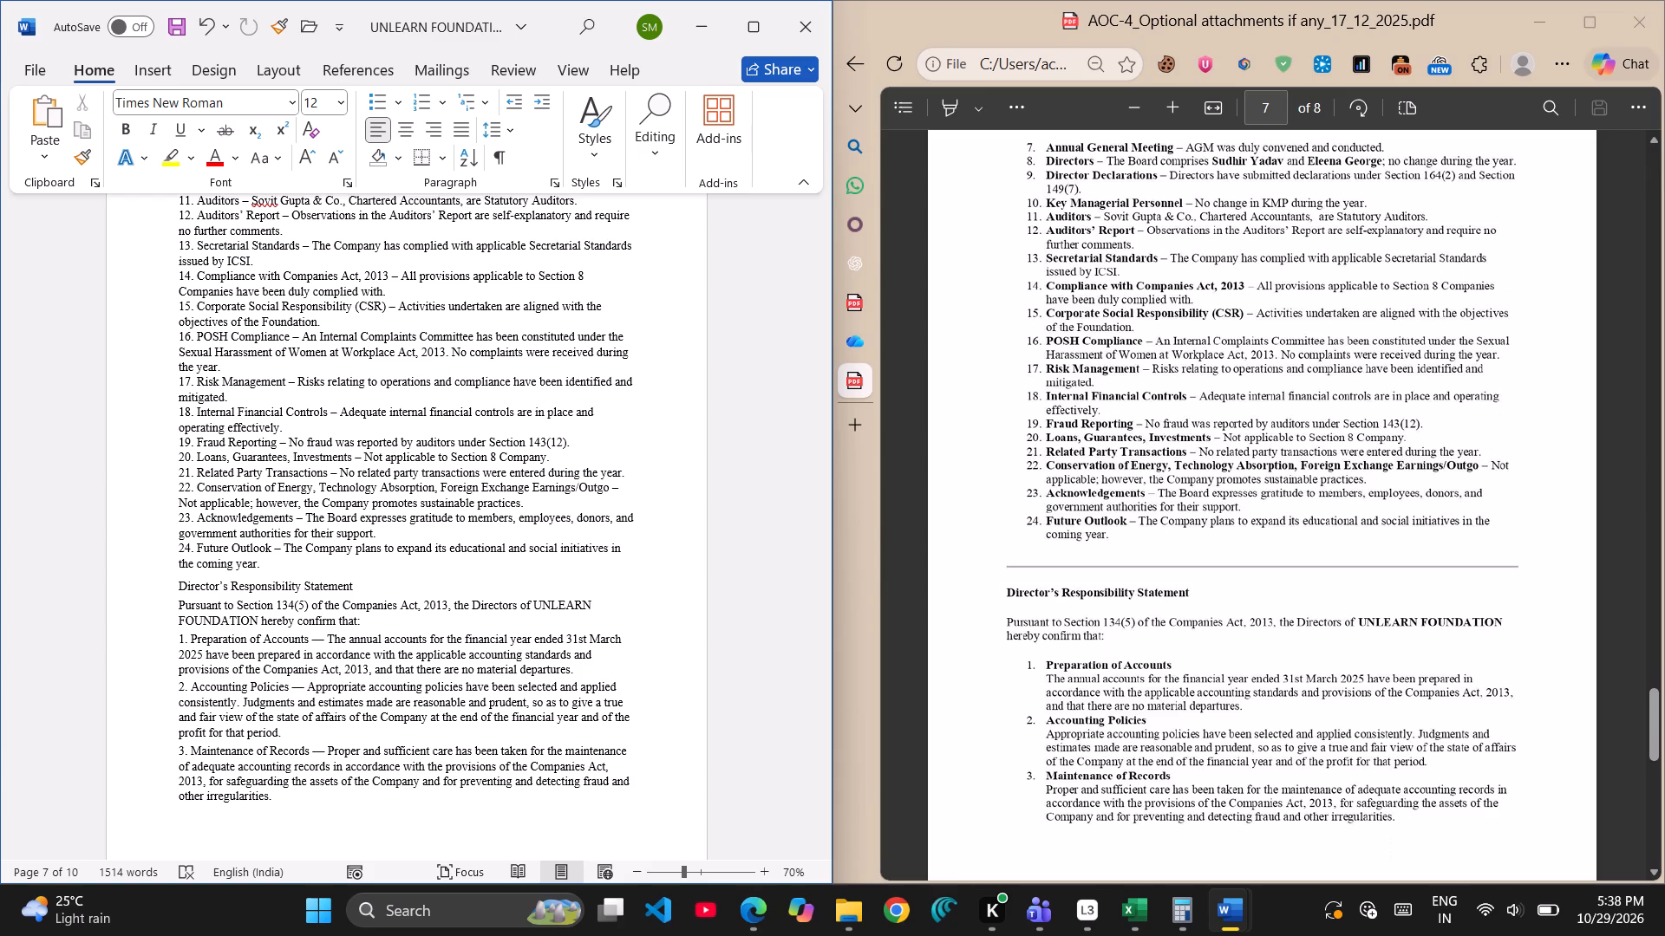
pyautogui.scroll(-1, 1255, 651)
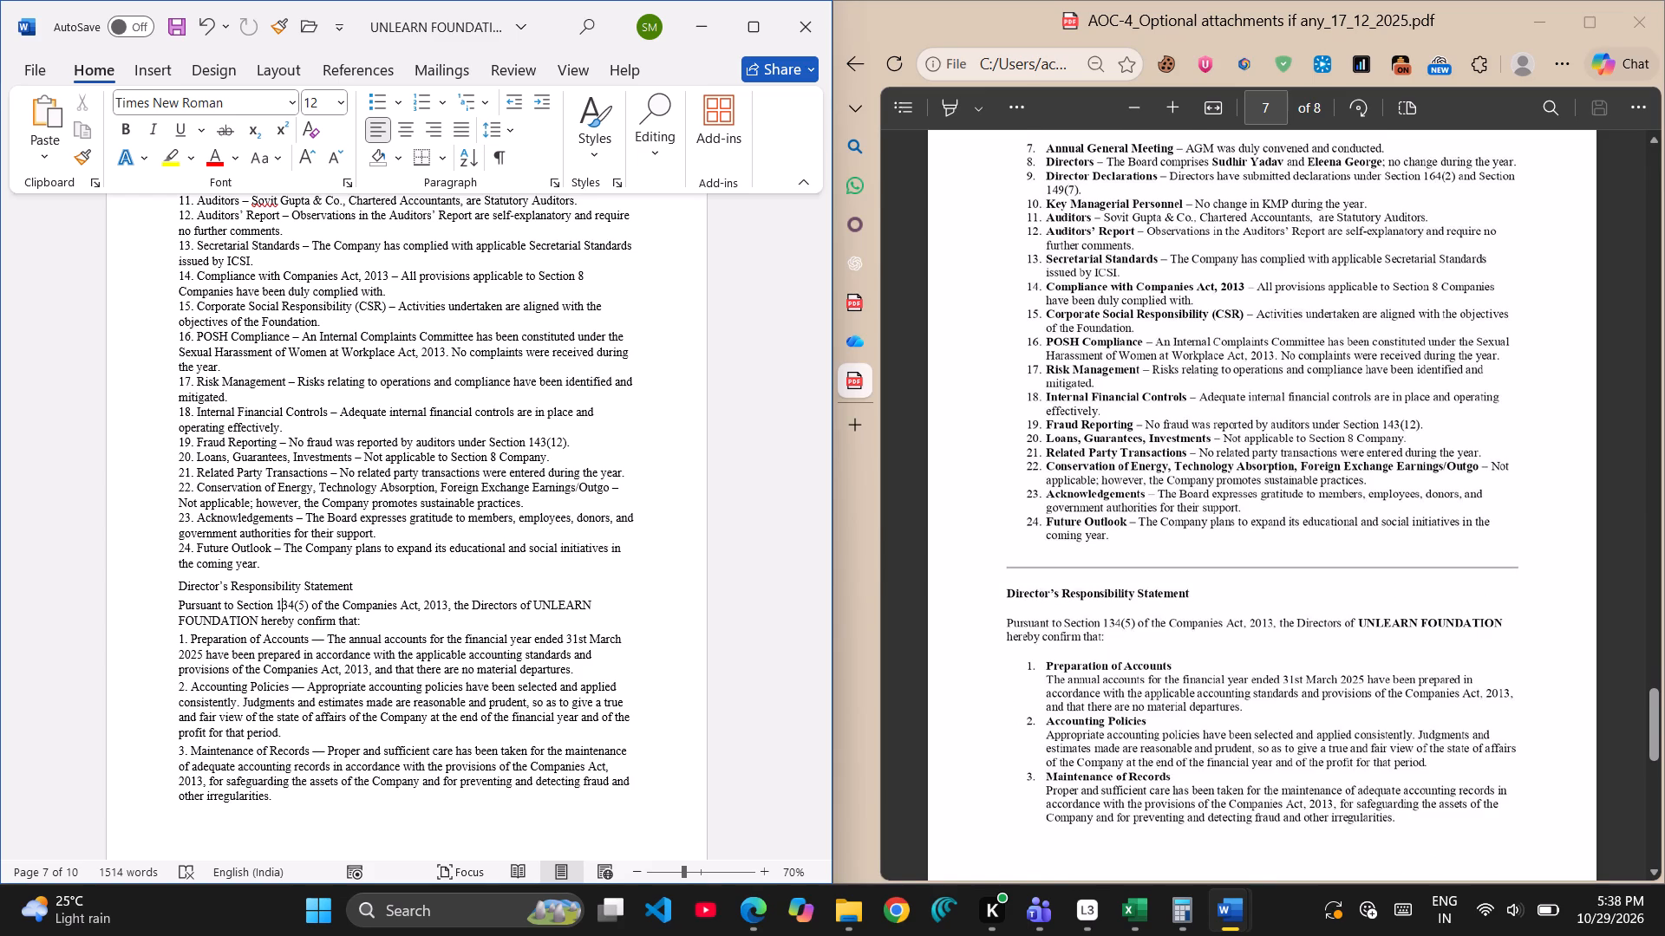
pyautogui.scroll(1, 1176, 607)
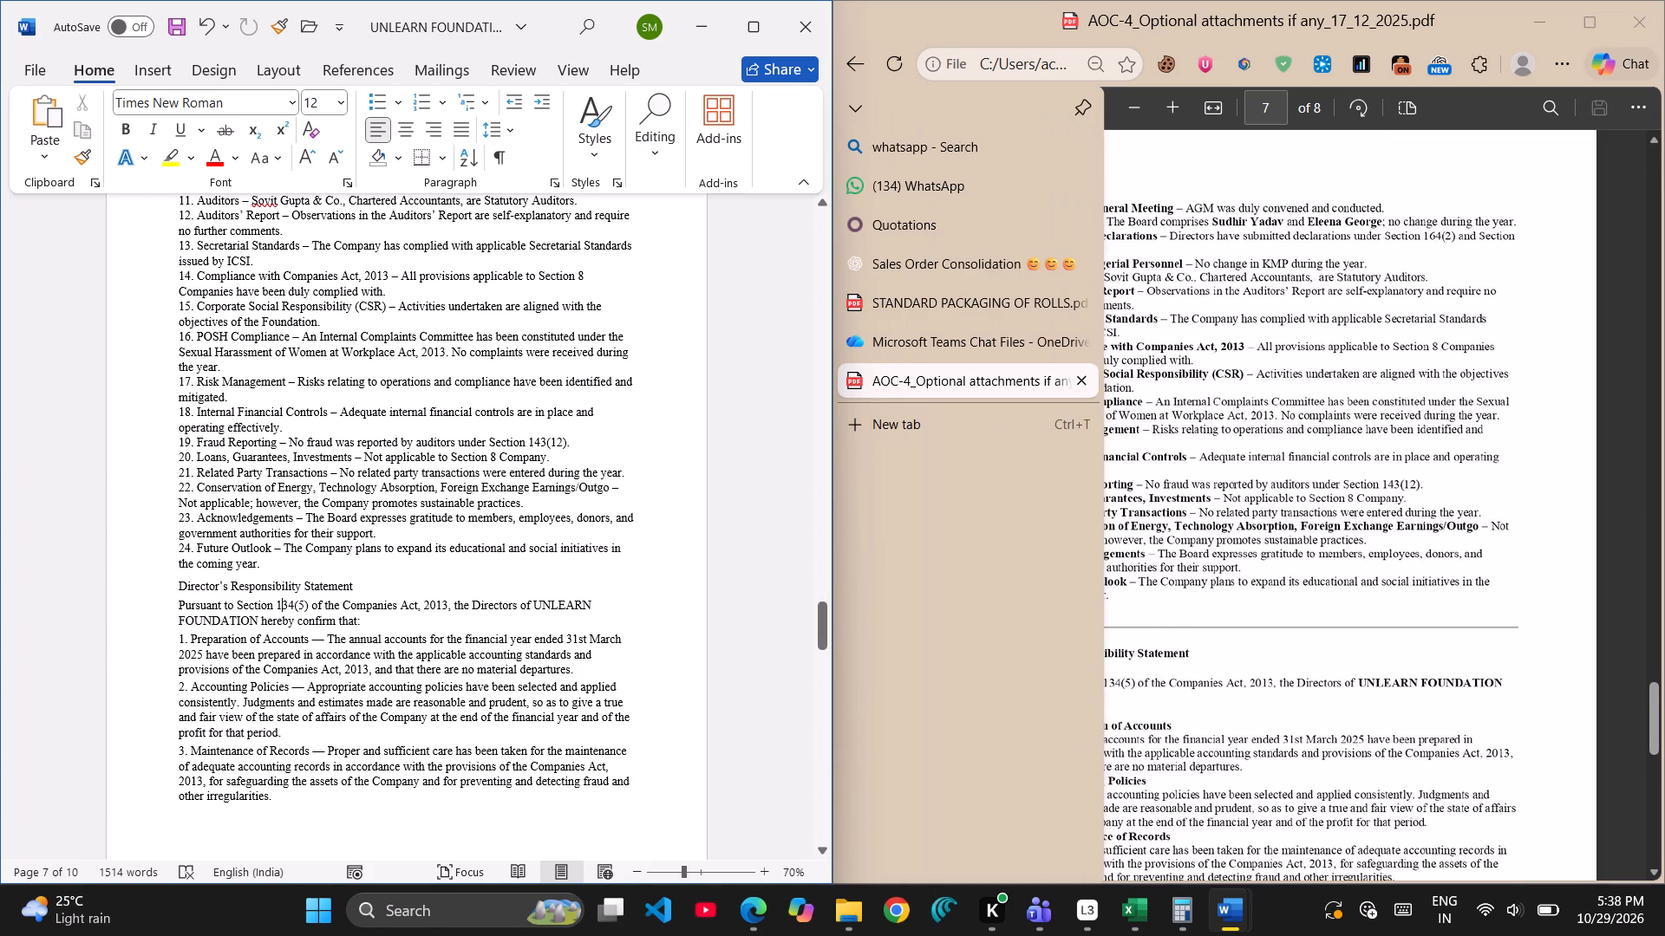
pyautogui.scroll(1, 308, 471)
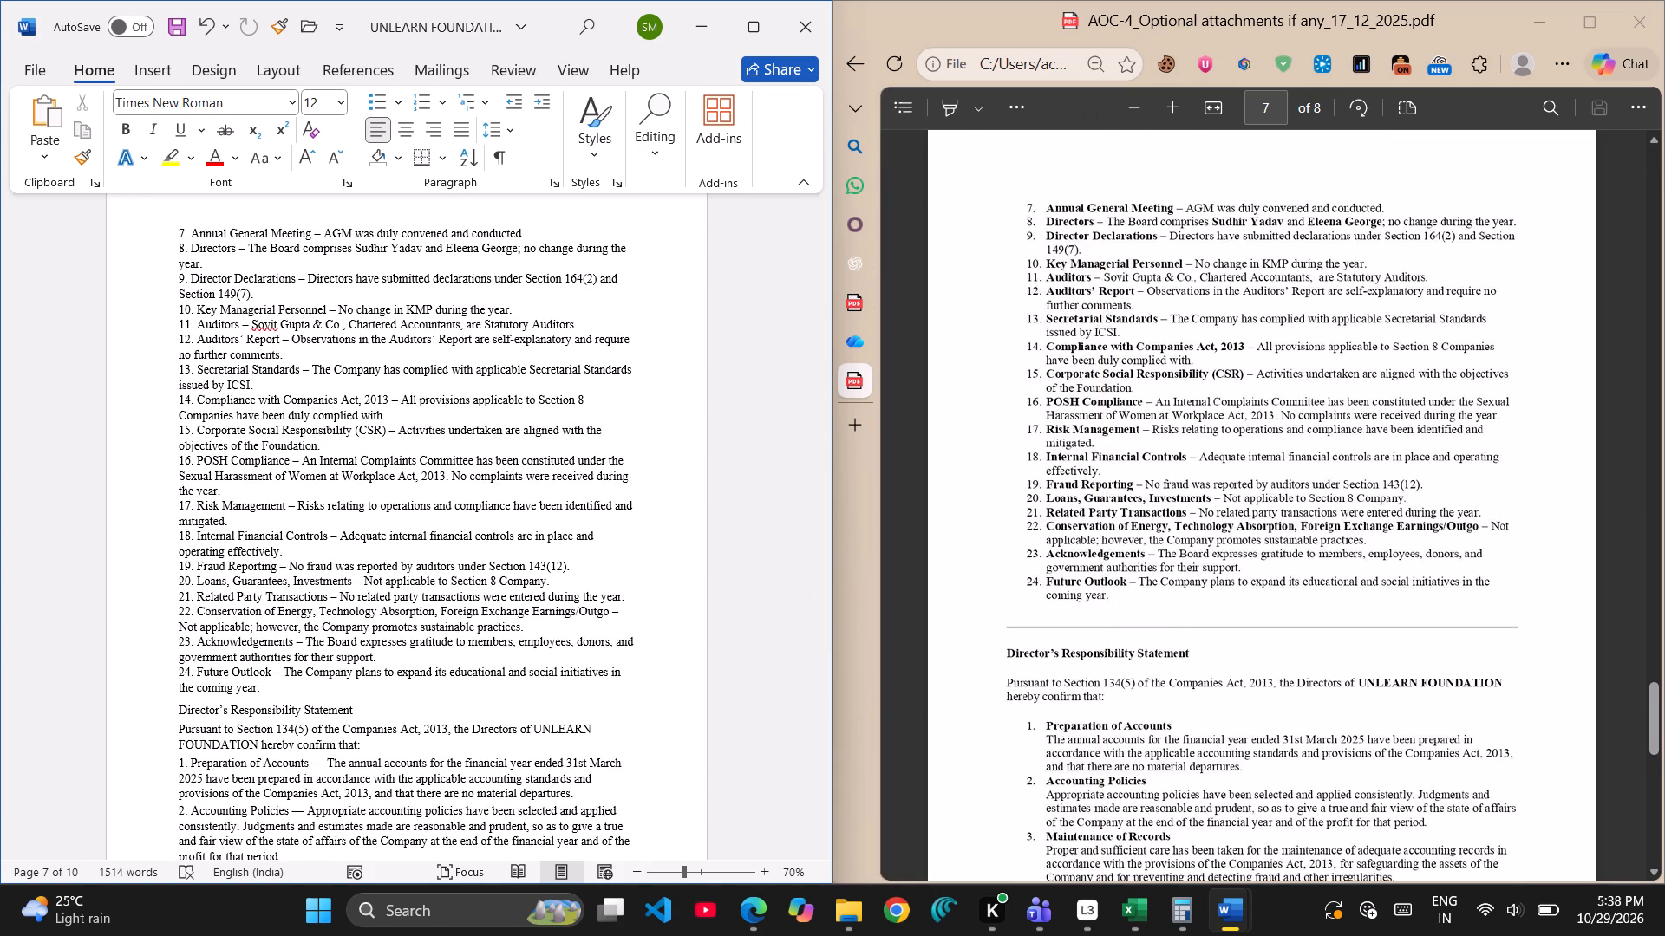
pyautogui.click(190, 235)
pyautogui.hotkey('shift', 'Right')
pyautogui.hotkey('shift', 'Right')
pyautogui.hotkey('shift', 'Right')
pyautogui.hotkey('shift', 'Right')
pyautogui.hotkey('shift', 'Right')
pyautogui.hotkey('shift', 'Right')
pyautogui.hotkey('shift', 'Right')
pyautogui.hotkey('shift', 'Right')
pyautogui.hotkey('shift', 'Right')
pyautogui.hotkey('shift', 'Right')
pyautogui.hotkey('shift', 'Right')
pyautogui.hotkey('shift', 'Right')
pyautogui.hotkey('shift', 'Right')
pyautogui.hotkey('shift', 'Right')
pyautogui.hotkey('shift', 'Right')
pyautogui.hotkey('shift', 'Right')
pyautogui.hotkey('shift', 'Right')
pyautogui.hotkey('shift', 'Right')
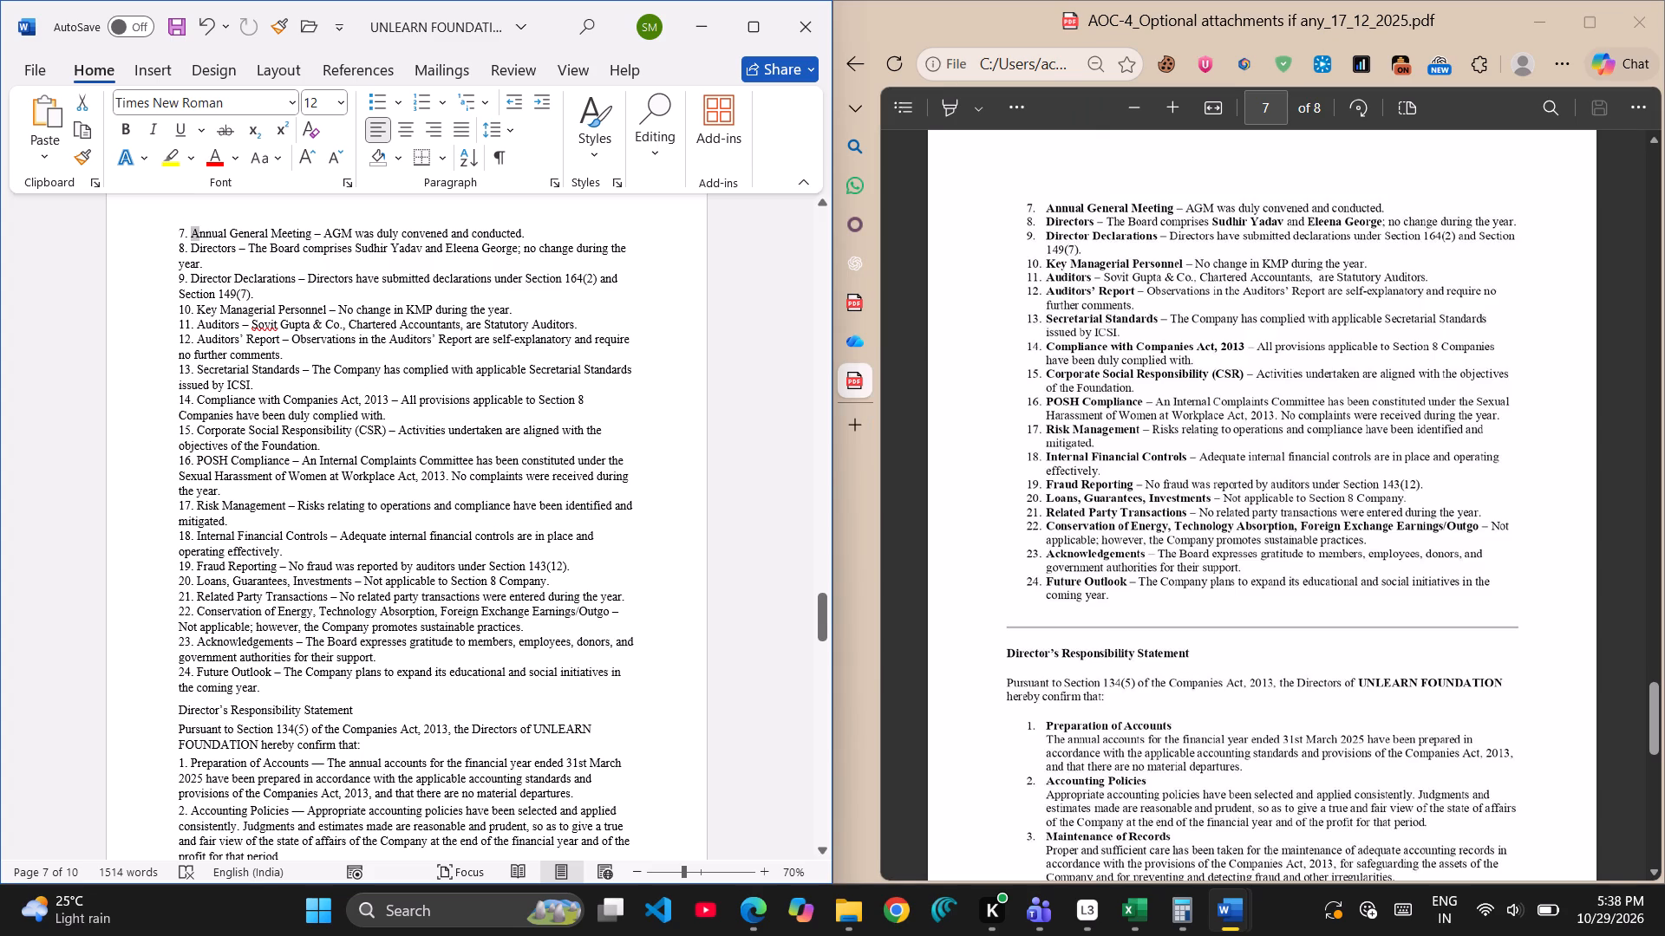
pyautogui.hotkey('shift', 'Right')
pyautogui.hotkey('shift', 'Right')
pyautogui.hotkey('shift', 'Right')
pyautogui.hotkey('shift', 'Right')
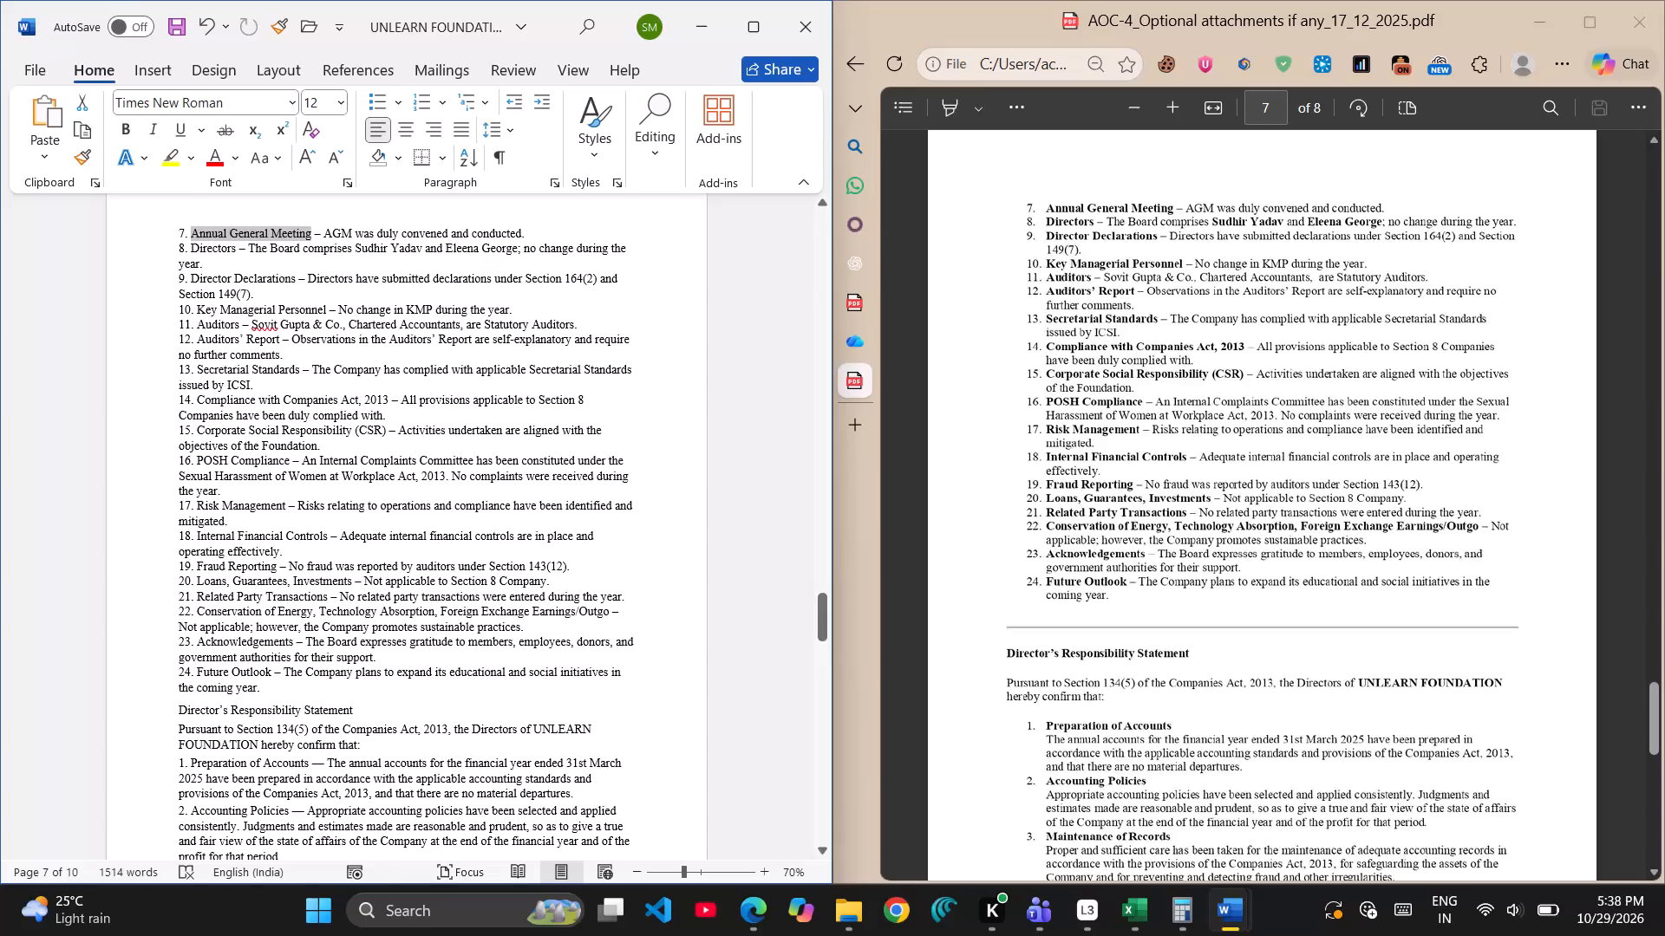
pyautogui.hotkey('ctrl', 'b')
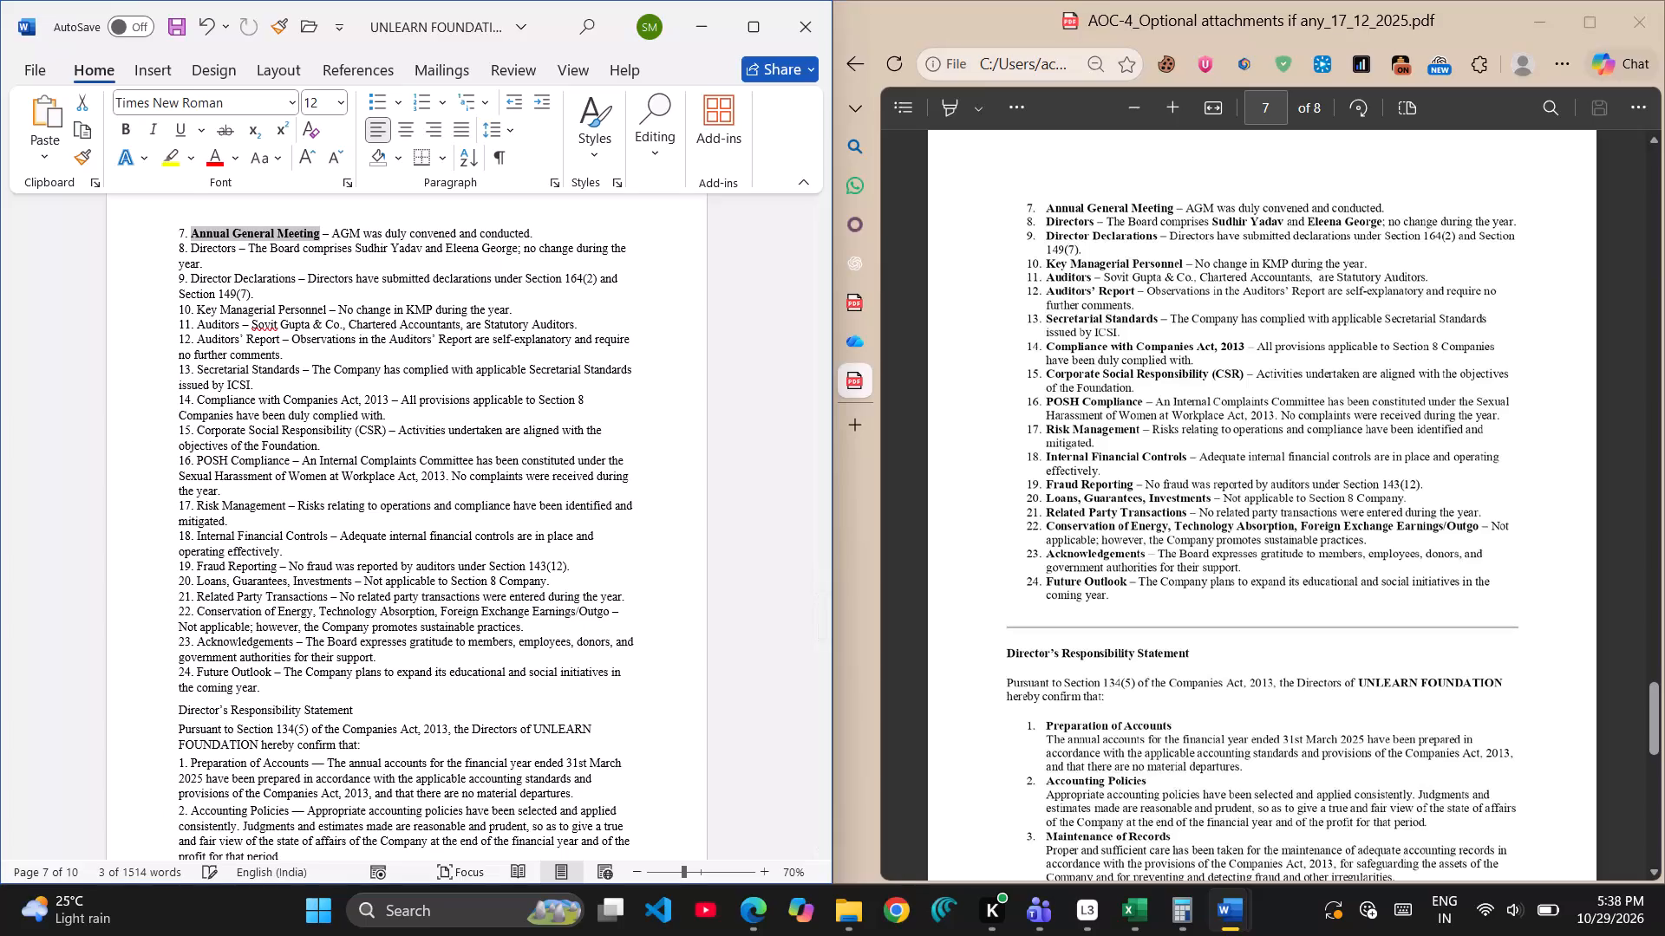
# Bold the title "Directors" at the start of Directors' Report item 8.
pyautogui.press('Down')
pyautogui.press('Left')
pyautogui.press('Left')
pyautogui.press('Left')
pyautogui.press('Left')
pyautogui.press('Left')
pyautogui.press('Left')
pyautogui.press('Left')
pyautogui.press('Left')
pyautogui.press('Left')
pyautogui.press('Left')
pyautogui.press('Left')
pyautogui.press('Left')
pyautogui.press('Left')
pyautogui.press('Left')
pyautogui.press('Left')
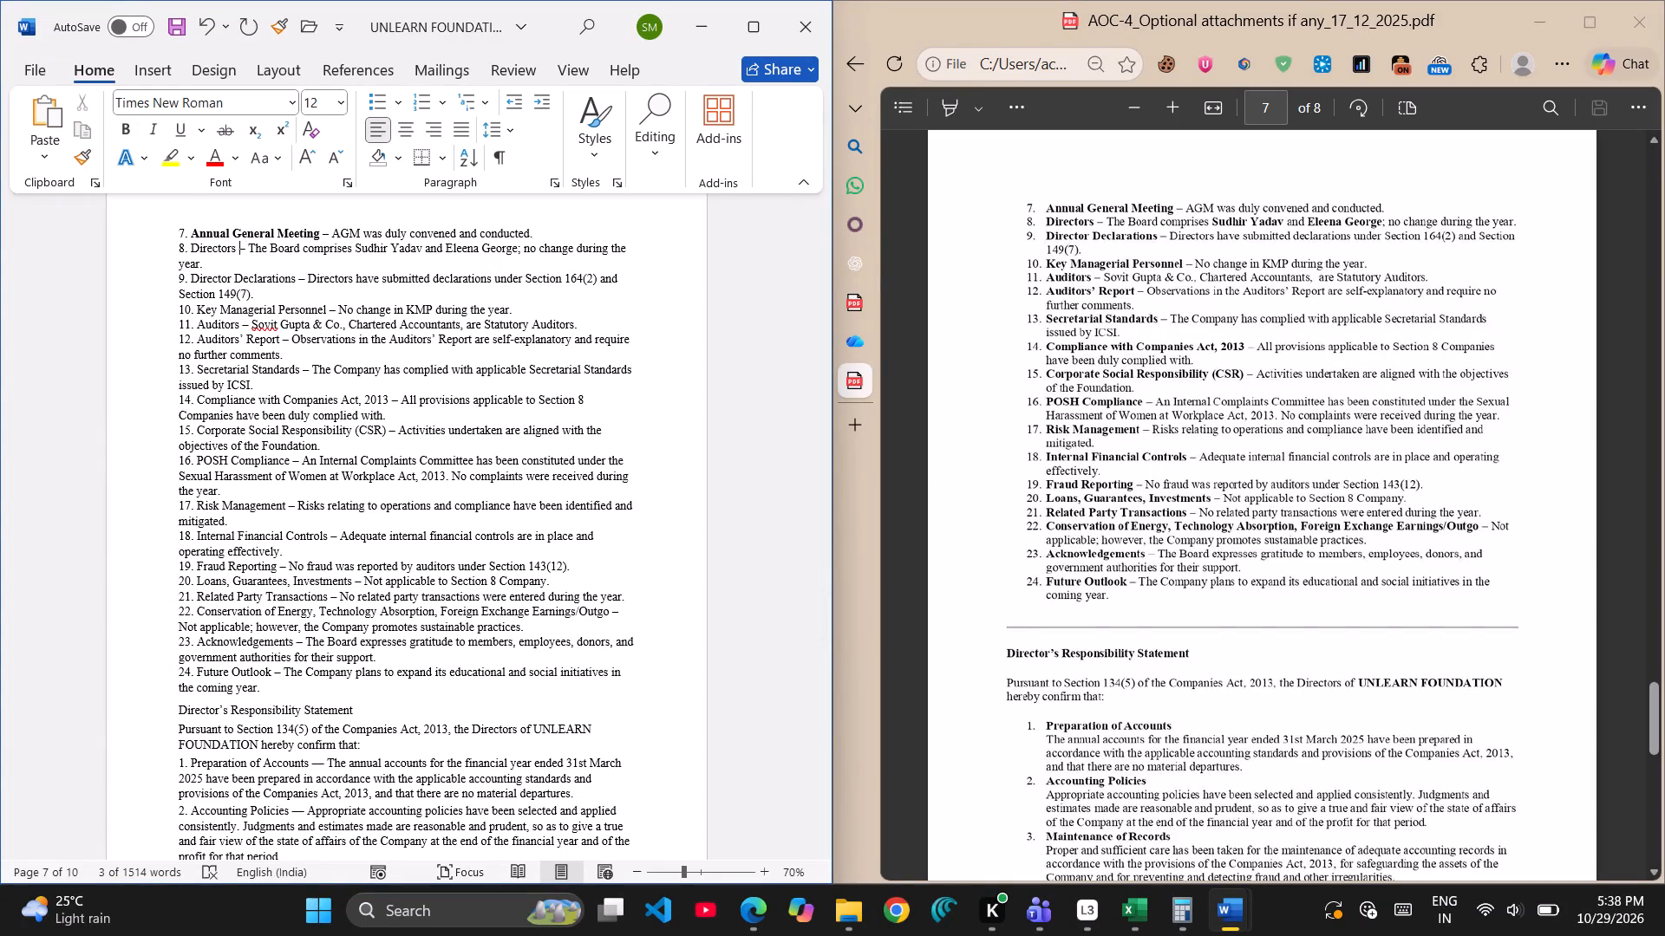
pyautogui.press('Left')
pyautogui.hotkey('shift', 'Left')
pyautogui.hotkey('shift', 'Left')
pyautogui.hotkey('shift', 'Left')
pyautogui.hotkey('shift', 'Left')
pyautogui.hotkey('shift', 'Left')
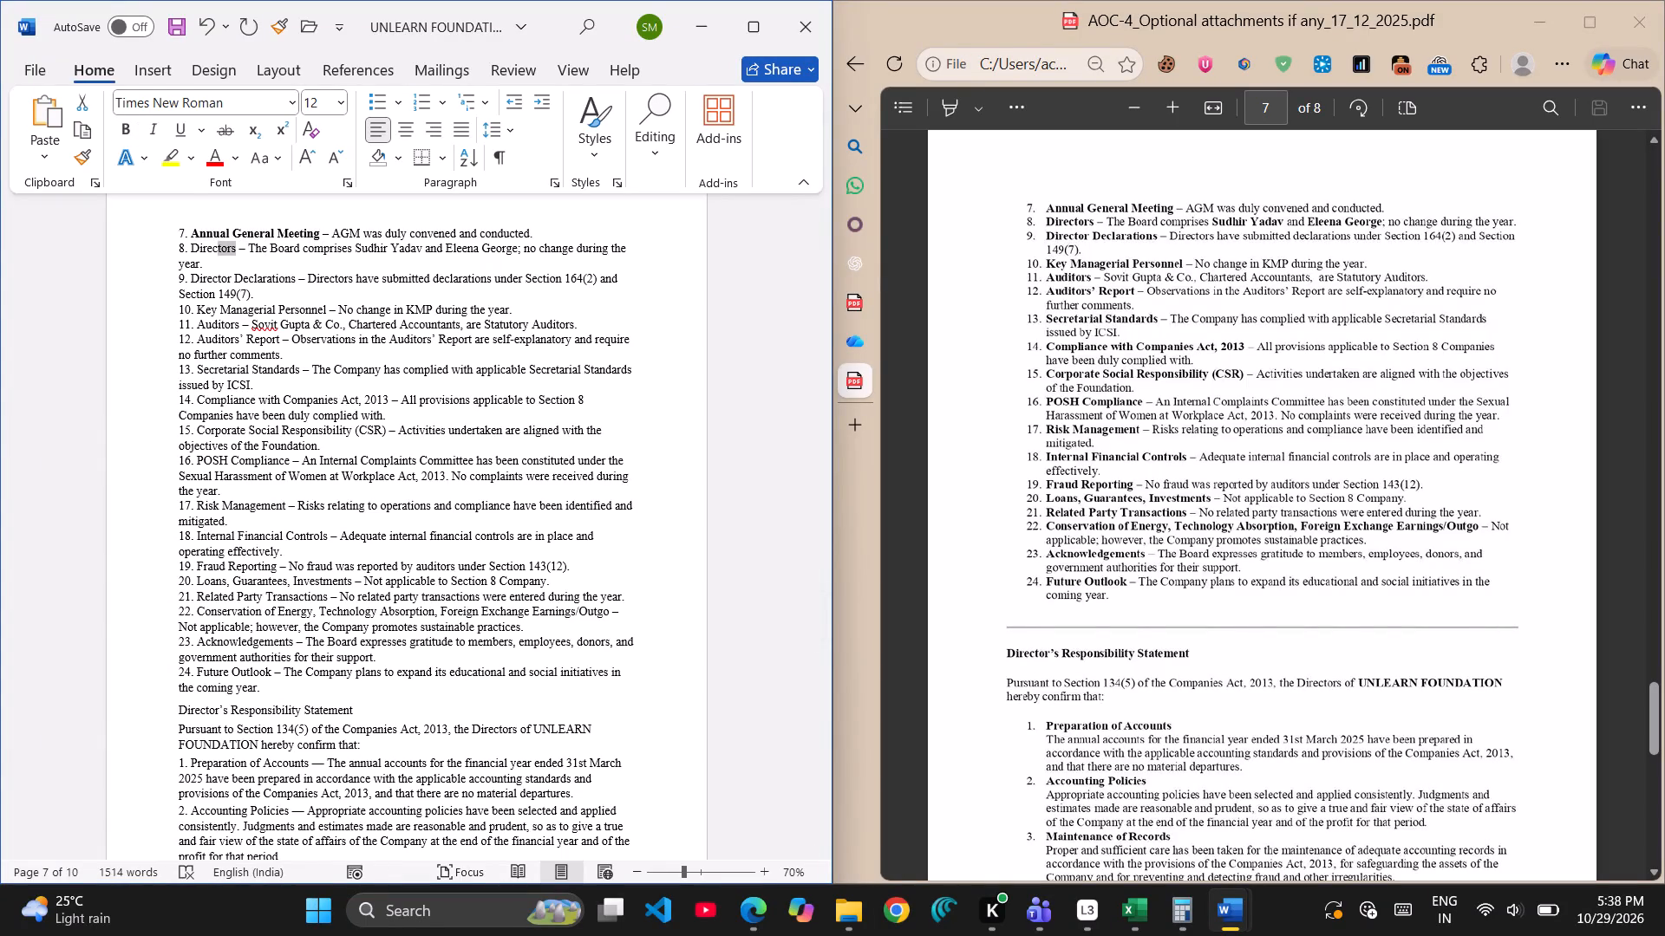
pyautogui.hotkey('shift', 'Left')
pyautogui.hotkey('shift', 'Left')
pyautogui.hotkey('shift', 'Left')
pyautogui.hotkey('shift', 'Left')
pyautogui.hotkey('shift', 'Left')
pyautogui.hotkey('shift', 'Right')
pyautogui.hotkey('ctrl', 'b')
# Bold the title "Director Declarations" at the start of Directors' Report item 9.
pyautogui.press('Down')
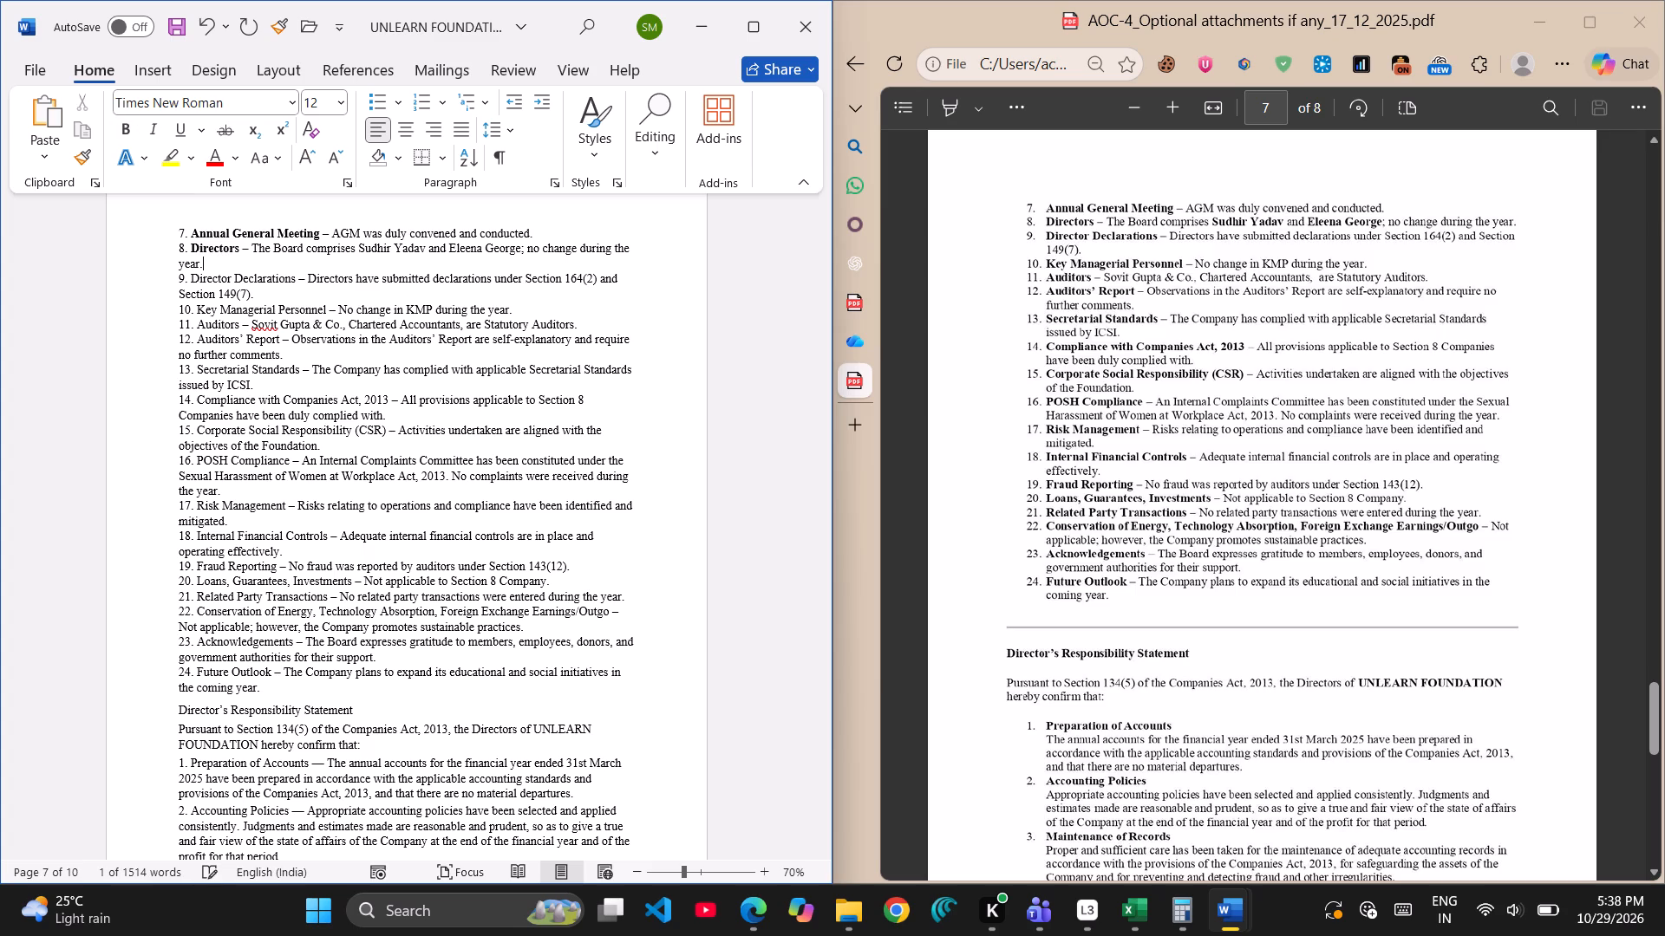
pyautogui.press('Down')
pyautogui.press('Left')
pyautogui.press('Left')
pyautogui.press('Left')
pyautogui.press('Left')
pyautogui.press('Left')
pyautogui.press('Left')
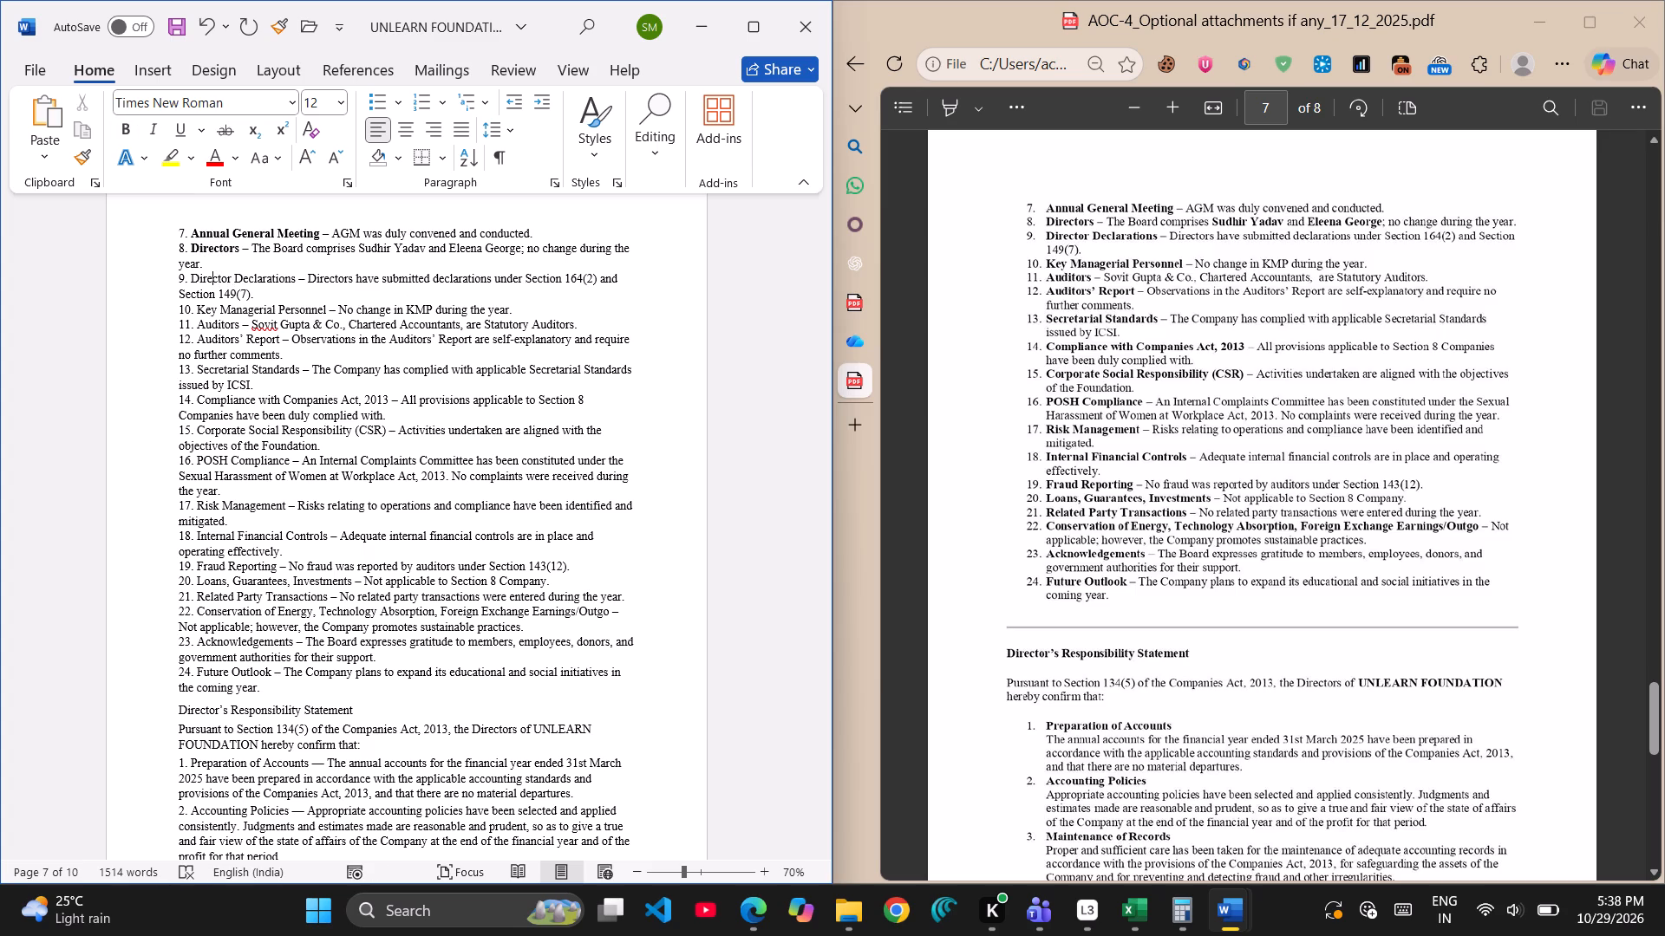
pyautogui.press('Left')
pyautogui.press('Left')
pyautogui.press('Left')
pyautogui.press('Left')
pyautogui.press('Left')
pyautogui.press('Right')
pyautogui.hotkey('shift', 'Right')
pyautogui.hotkey('shift', 'Right')
pyautogui.hotkey('shift', 'Right')
pyautogui.hotkey('shift', 'Right')
pyautogui.hotkey('shift', 'Right')
pyautogui.hotkey('shift', 'Right')
pyautogui.hotkey('shift', 'Right')
pyautogui.hotkey('shift', 'Right')
pyautogui.hotkey('shift', 'Right')
pyautogui.hotkey('shift', 'Right')
pyautogui.hotkey('shift', 'Right')
pyautogui.hotkey('shift', 'Right')
pyautogui.hotkey('shift', 'Right')
pyautogui.hotkey('shift', 'Right')
pyautogui.hotkey('shift', 'Right')
pyautogui.hotkey('shift', 'Right')
pyautogui.hotkey('shift', 'Right')
pyautogui.hotkey('shift', 'Right')
pyautogui.hotkey('shift', 'Right')
pyautogui.hotkey('shift', 'Right')
pyautogui.hotkey('shift', 'Left')
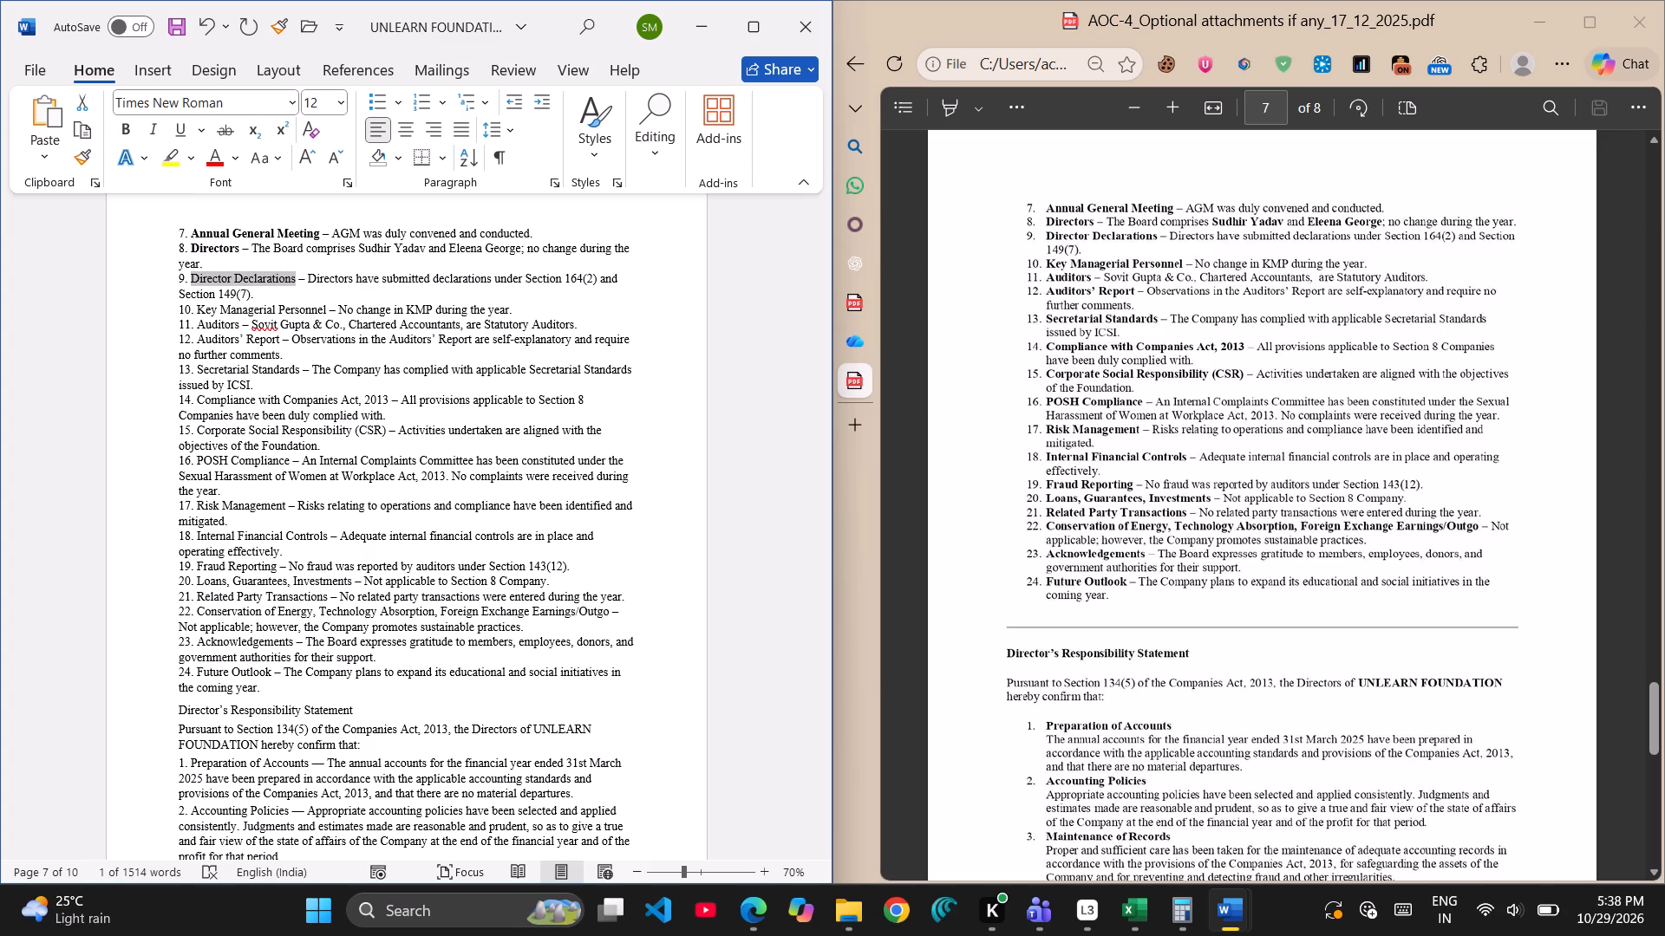
pyautogui.hotkey('ctrl', 'b')
# Bold the title "Key Managerial Personnel" at the start of Directors' Report item 10.
pyautogui.press('Down')
pyautogui.press('Down')
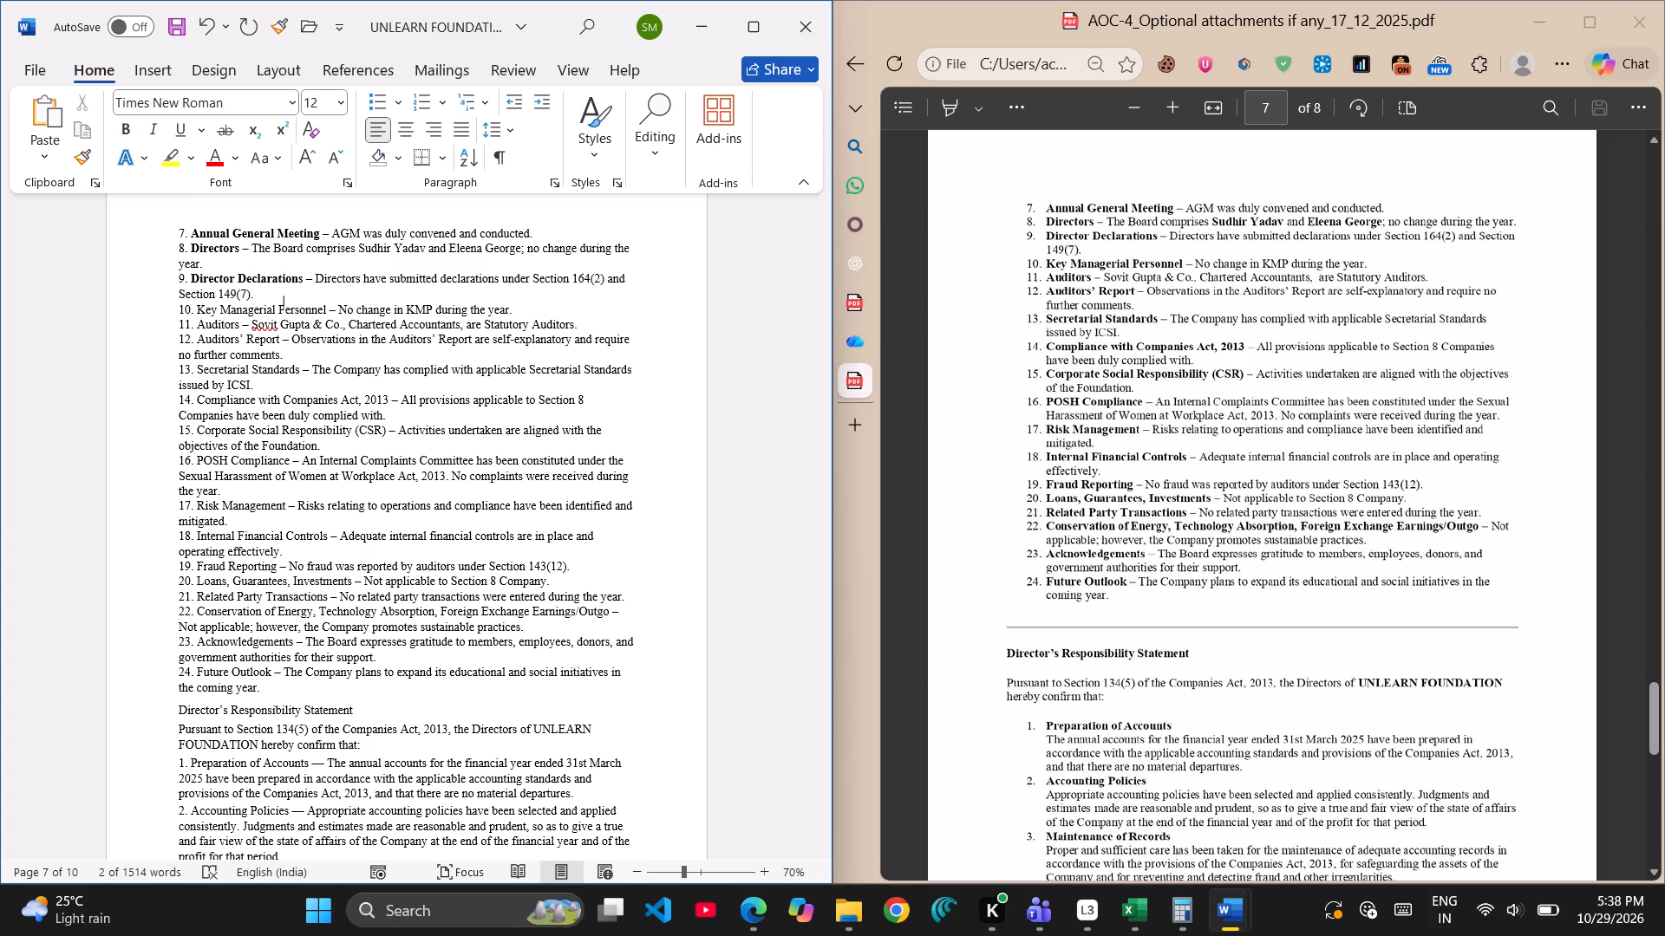
pyautogui.press('Left')
pyautogui.press('Left')
pyautogui.press('Left')
pyautogui.press('Left')
pyautogui.press('Left')
pyautogui.press('Left')
pyautogui.press('Left')
pyautogui.press('Left')
pyautogui.press('Left')
pyautogui.press('Left')
pyautogui.press('Left')
pyautogui.press('Left')
pyautogui.press('Left')
pyautogui.press('Left')
pyautogui.press('Left')
pyautogui.press('Left')
pyautogui.press('Left')
pyautogui.press('Left')
pyautogui.press('Left')
pyautogui.press('Left')
pyautogui.press('Right')
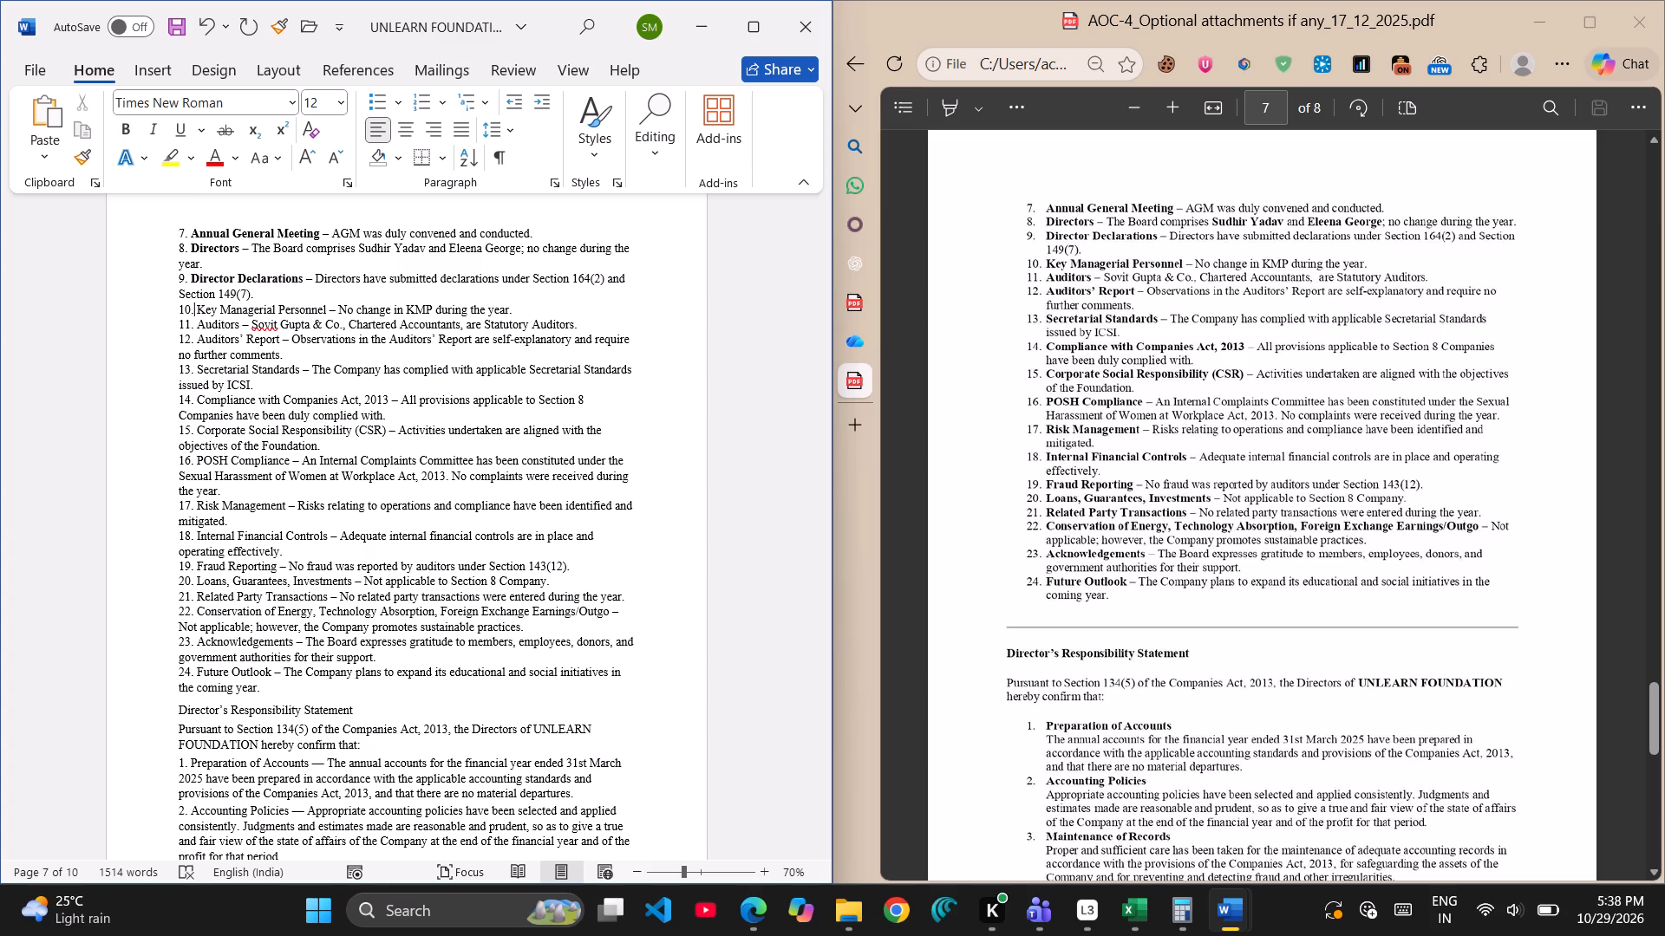
pyautogui.hotkey('shift', 'Right')
pyautogui.hotkey('shift', 'Right')
pyautogui.hotkey('shift', 'Right')
pyautogui.hotkey('shift', 'Right')
pyautogui.hotkey('shift', 'Right')
pyautogui.hotkey('shift', 'Right')
pyautogui.hotkey('shift', 'Right')
pyautogui.hotkey('shift', 'Right')
pyautogui.hotkey('shift', 'Right')
pyautogui.hotkey('shift', 'Right')
pyautogui.hotkey('shift', 'Right')
pyautogui.hotkey('shift', 'Right')
pyautogui.hotkey('shift', 'Right')
pyautogui.hotkey('shift', 'Right')
pyautogui.hotkey('shift', 'Right')
pyautogui.hotkey('shift', 'Right')
pyautogui.hotkey('shift', 'Right')
pyautogui.hotkey('shift', 'Right')
pyautogui.hotkey('shift', 'Right')
pyautogui.hotkey('shift', 'Right')
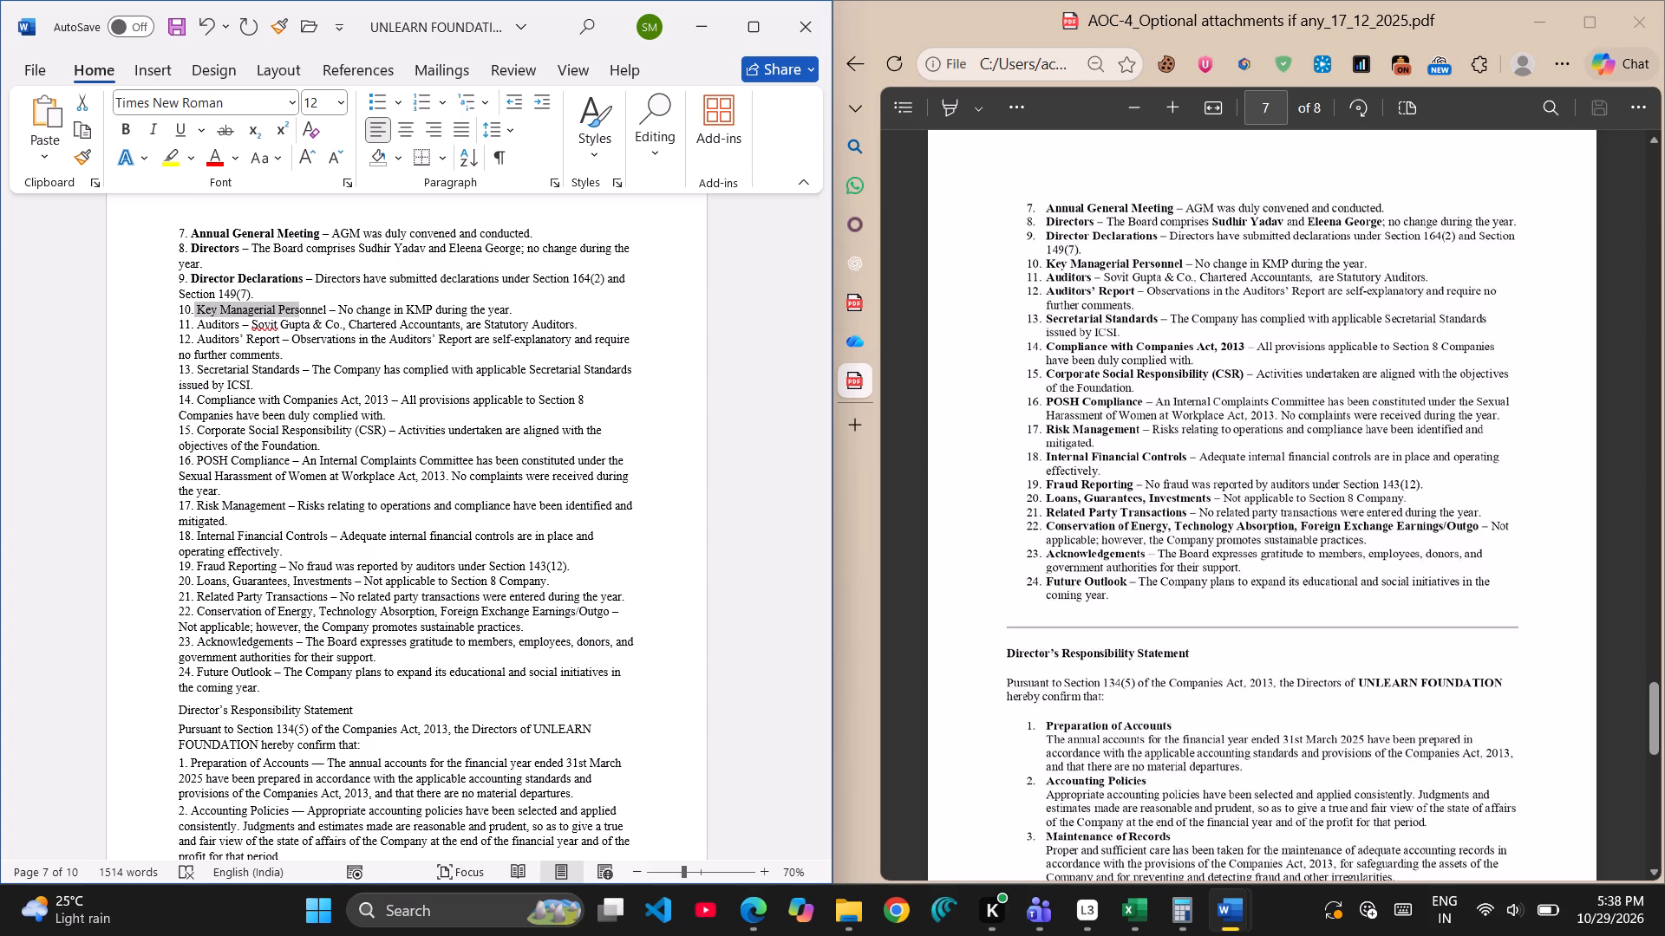
pyautogui.hotkey('shift', 'Right')
pyautogui.hotkey('shift', 'Right')
pyautogui.hotkey('shift', 'Right')
pyautogui.hotkey('shift', 'Right')
pyautogui.hotkey('shift', 'Right')
pyautogui.hotkey('ctrl', 'b')
# Bold the title "Auditors" at the start of Directors' Report item 11.
pyautogui.press('Down')
pyautogui.press('Left')
pyautogui.press('Left')
pyautogui.press('Left')
pyautogui.press('Left')
pyautogui.press('Left')
pyautogui.press('Left')
pyautogui.press('Left')
pyautogui.press('Left')
pyautogui.press('Left')
pyautogui.press('Left')
pyautogui.press('Left')
pyautogui.press('Left')
pyautogui.press('Left')
pyautogui.press('Left')
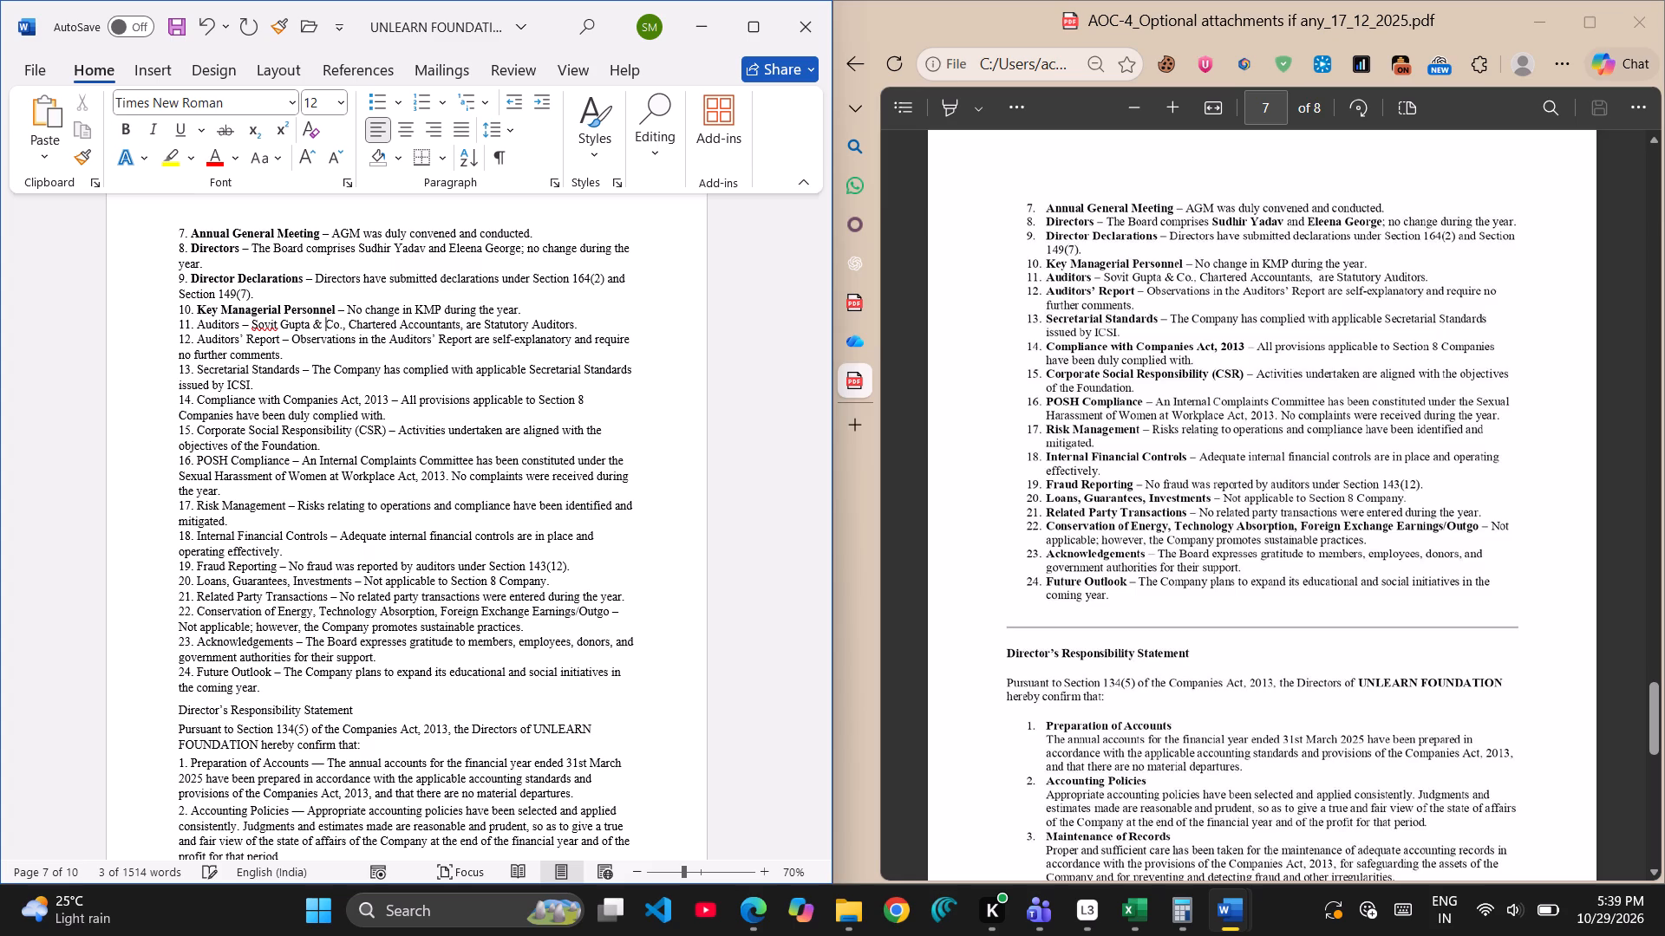
pyautogui.press('Left')
pyautogui.press('Left')
pyautogui.press('Left')
pyautogui.press('Left')
pyautogui.hotkey('shift', 'Left')
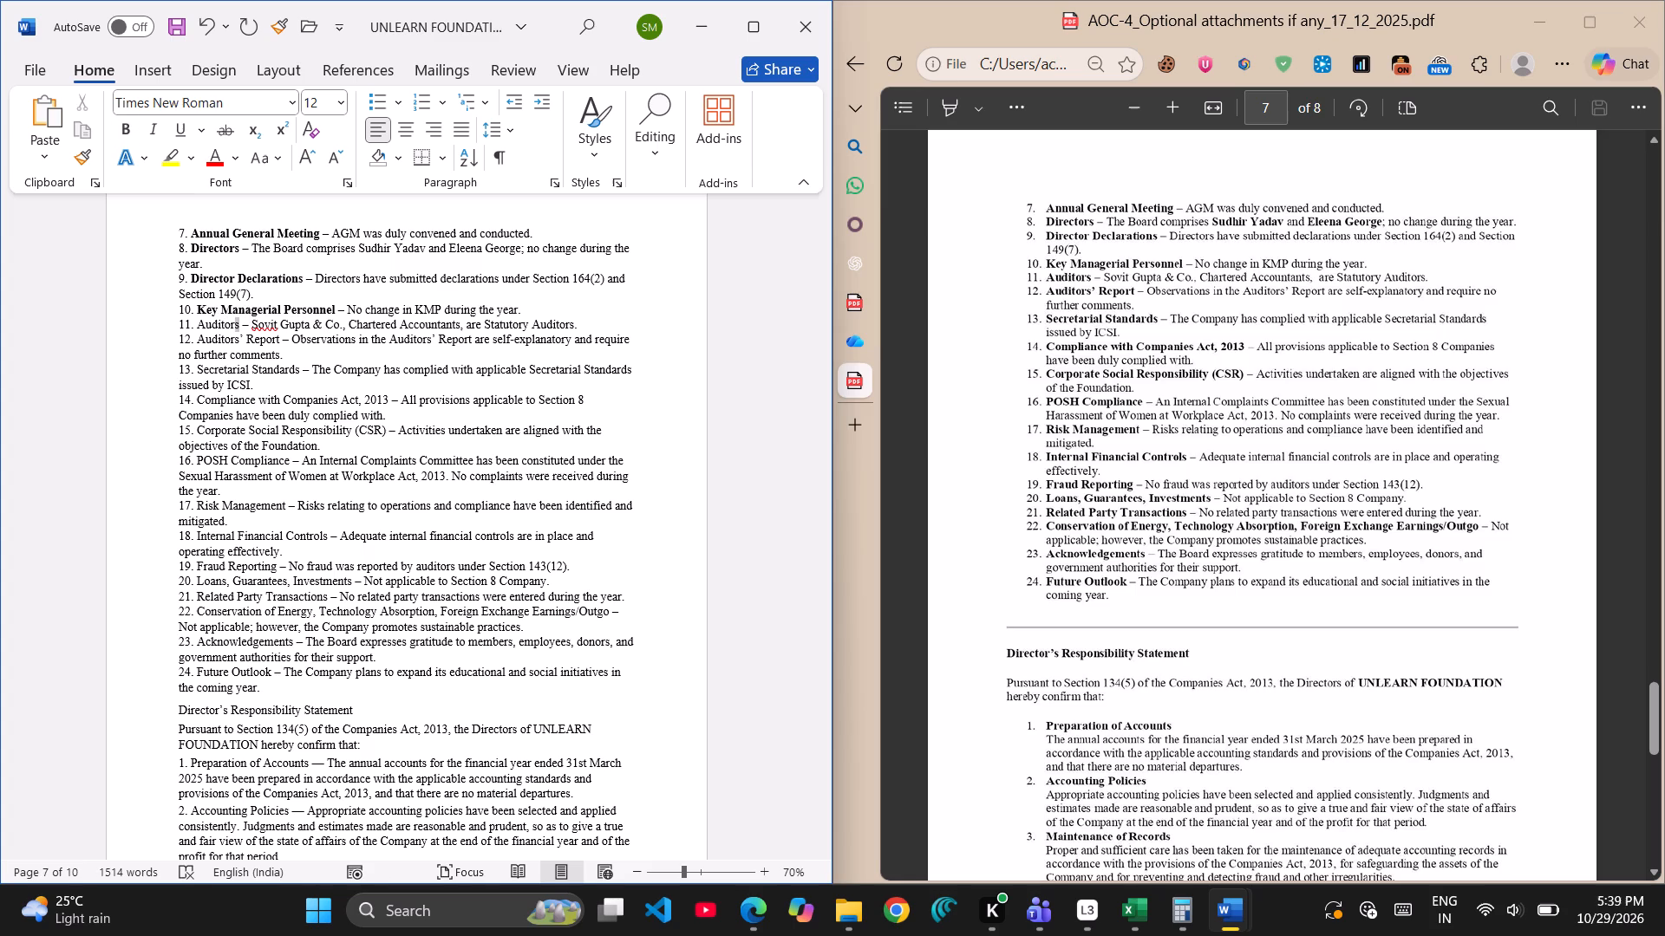
pyautogui.hotkey('shift', 'Left')
pyautogui.hotkey('shift', 'Left')
pyautogui.hotkey('shift', 'Left')
pyautogui.hotkey('shift', 'Left')
pyautogui.hotkey('shift', 'Left')
pyautogui.hotkey('shift', 'Left')
pyautogui.hotkey('shift', 'Left')
pyautogui.hotkey('shift', 'Left')
pyautogui.hotkey('shift', 'Right')
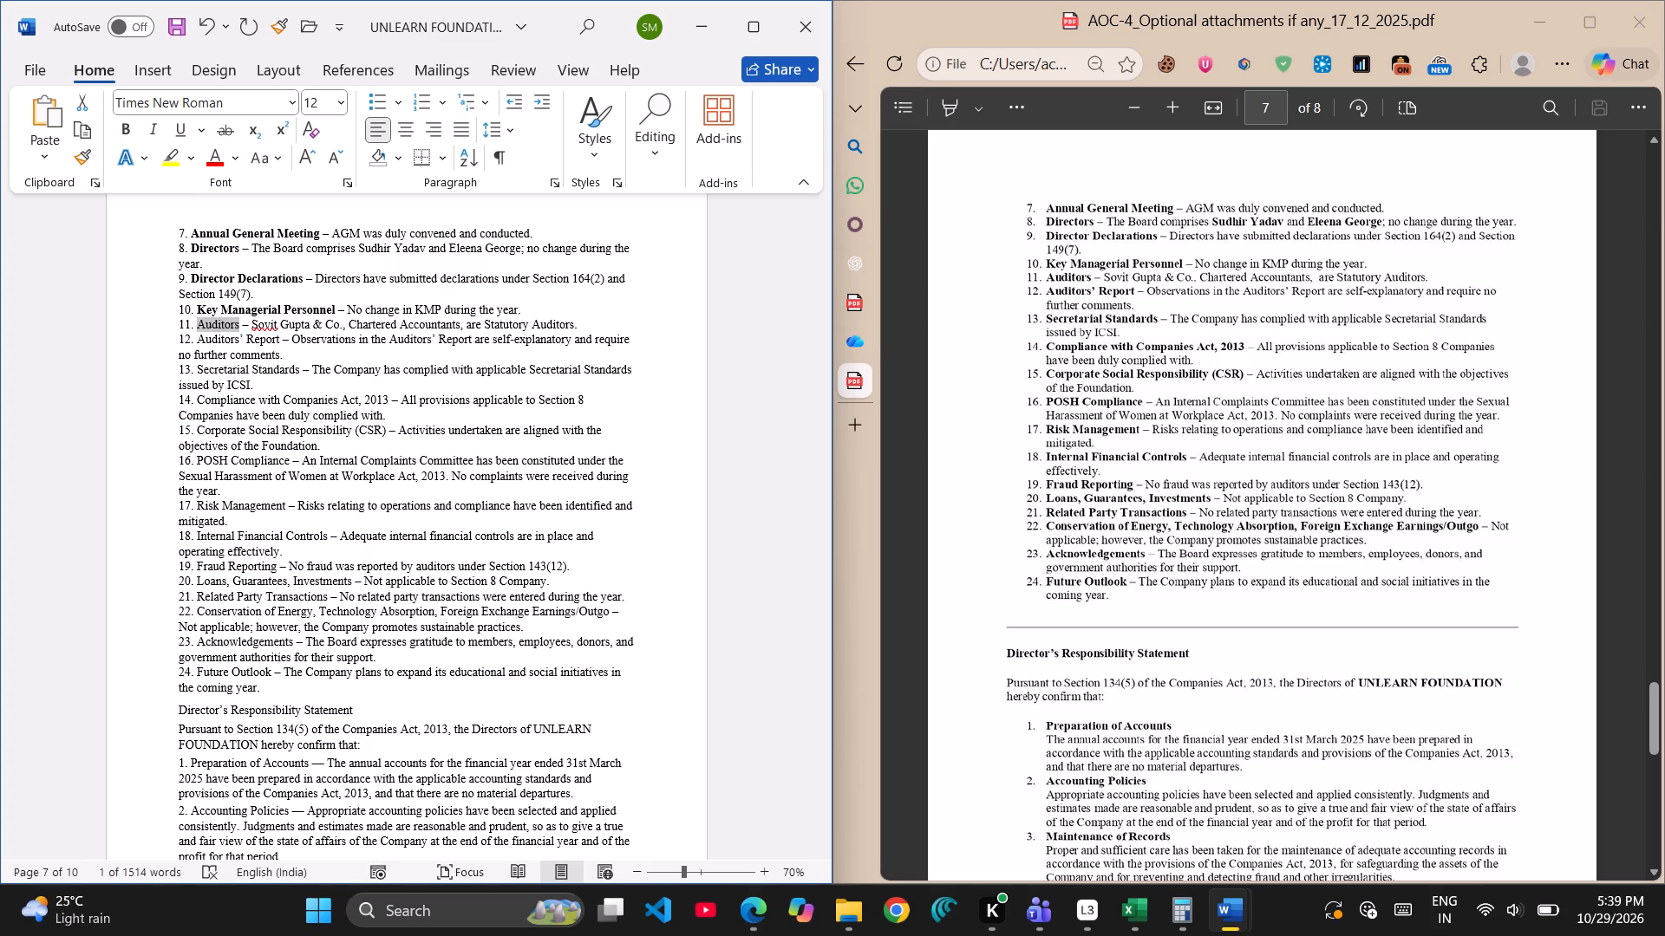
pyautogui.hotkey('ctrl', 'b')
# Bold the part of the audit firm's name before "& Co." in Directors' Report item 11.
pyautogui.press('Down')
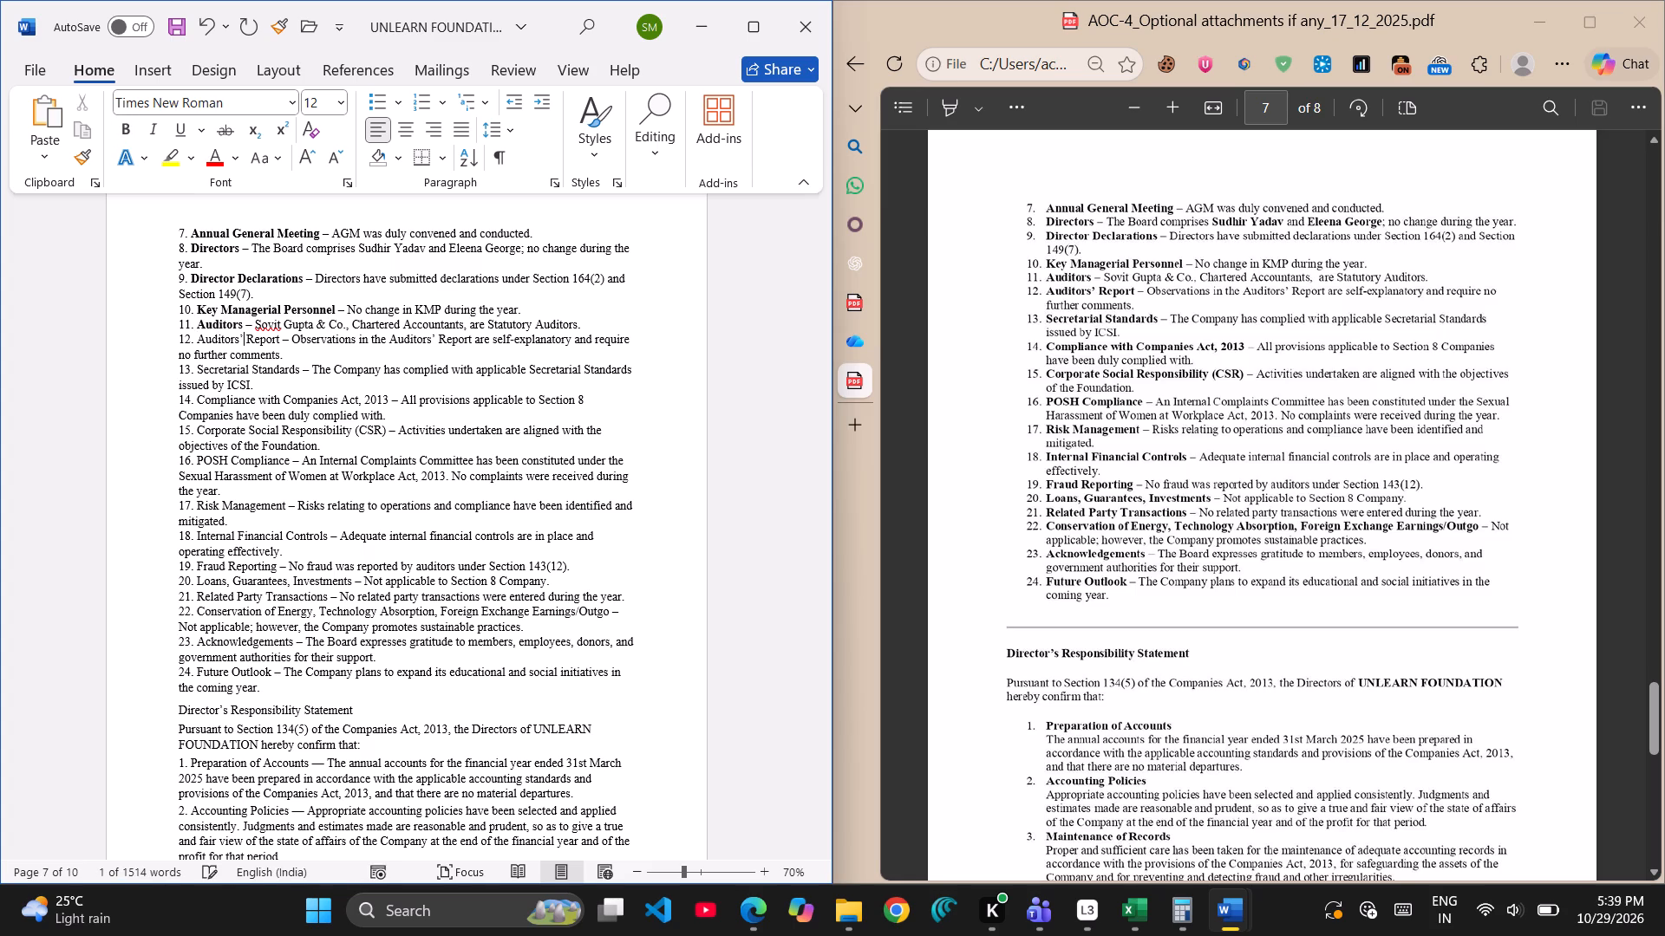
pyautogui.press('Right')
pyautogui.press('Right')
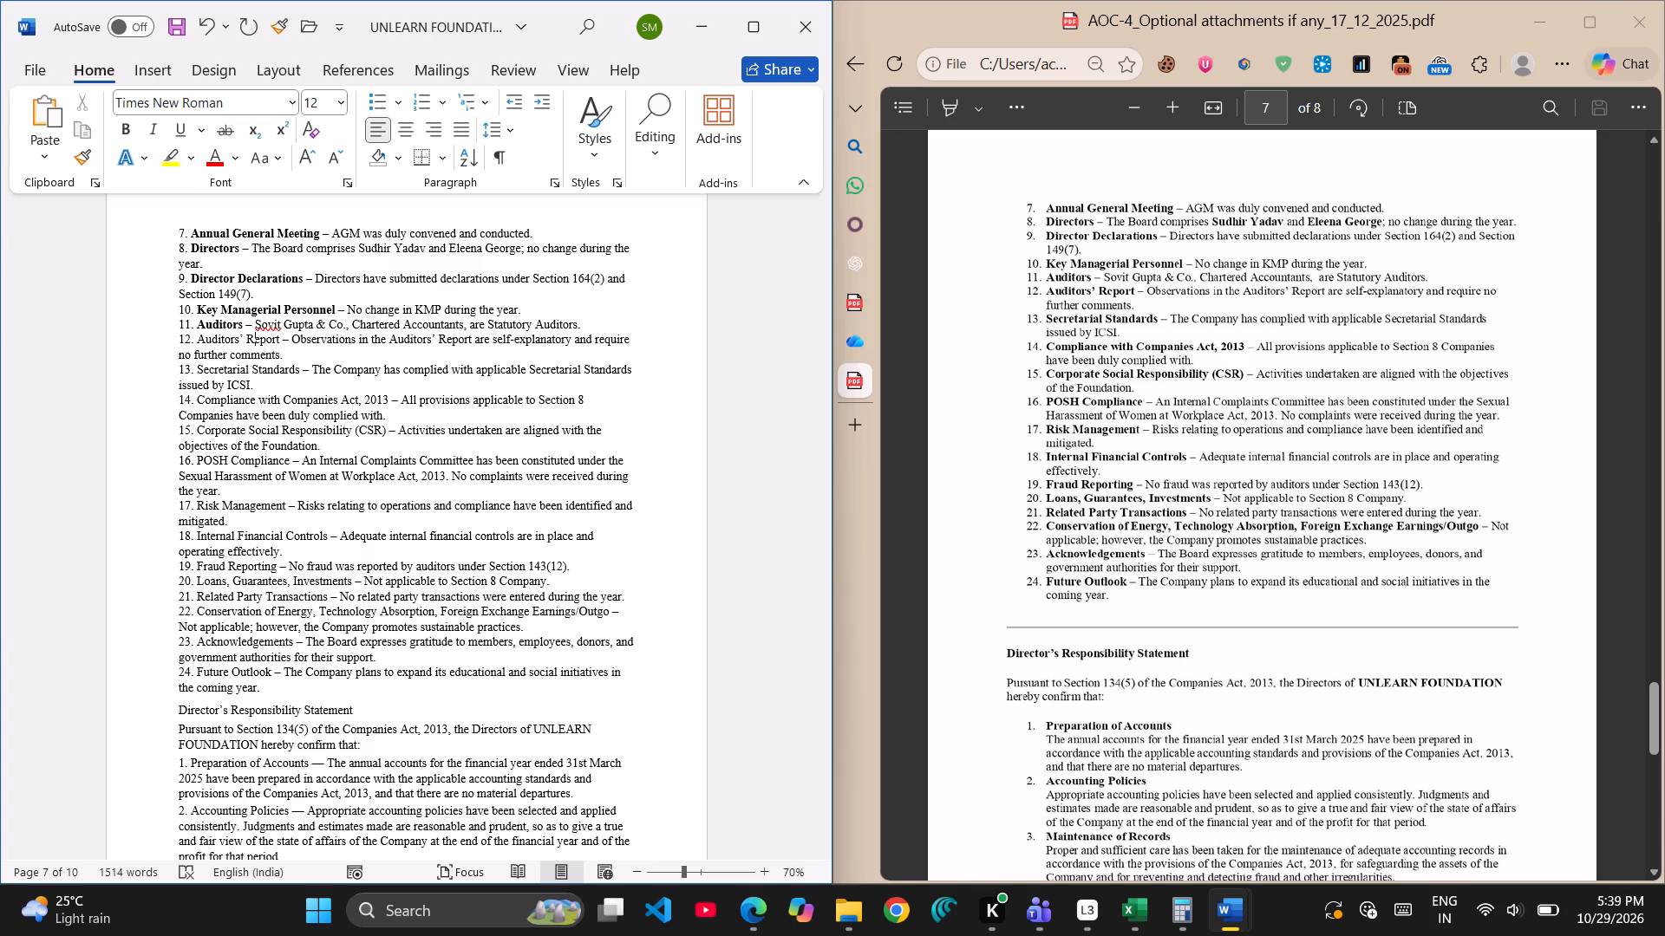
pyautogui.press('Up')
pyautogui.hotkey('shift', 'Right')
pyautogui.hotkey('shift', 'Right')
pyautogui.hotkey('shift', 'Right')
pyautogui.hotkey('shift', 'Right')
pyautogui.hotkey('shift', 'Right')
pyautogui.hotkey('shift', 'Right')
pyautogui.hotkey('shift', 'Right')
pyautogui.hotkey('shift', 'Right')
pyautogui.hotkey('shift', 'Right')
pyautogui.hotkey('shift', 'Right')
pyautogui.hotkey('shift', 'Right')
pyautogui.hotkey('shift', 'Right')
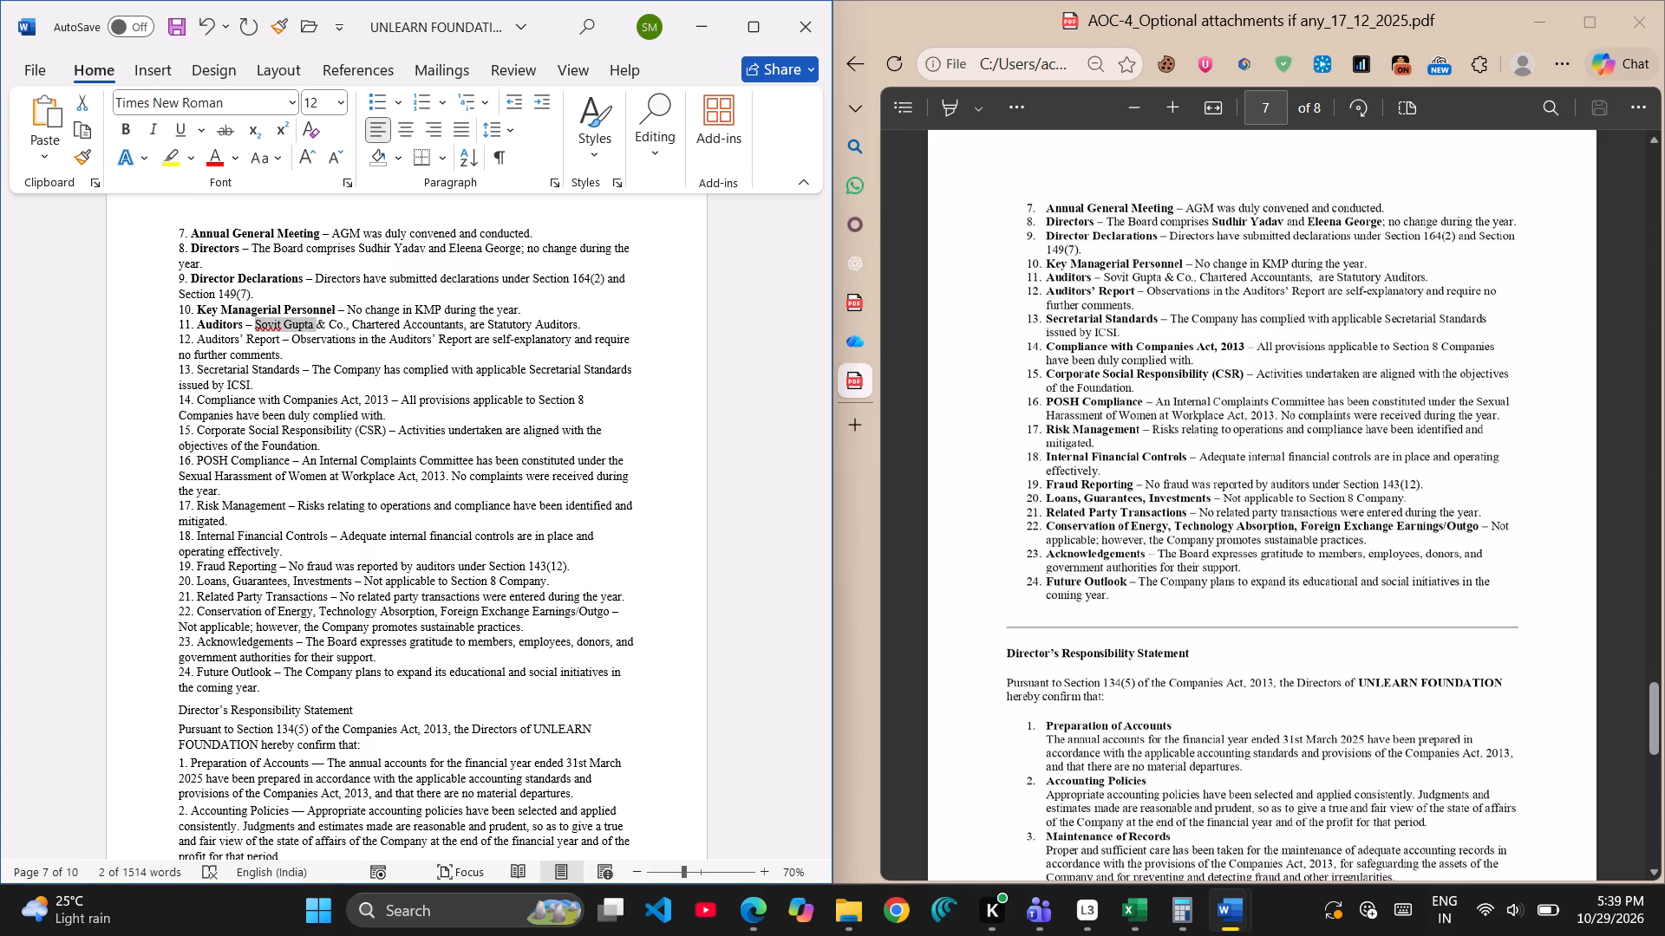
pyautogui.hotkey('ctrl', 'b')
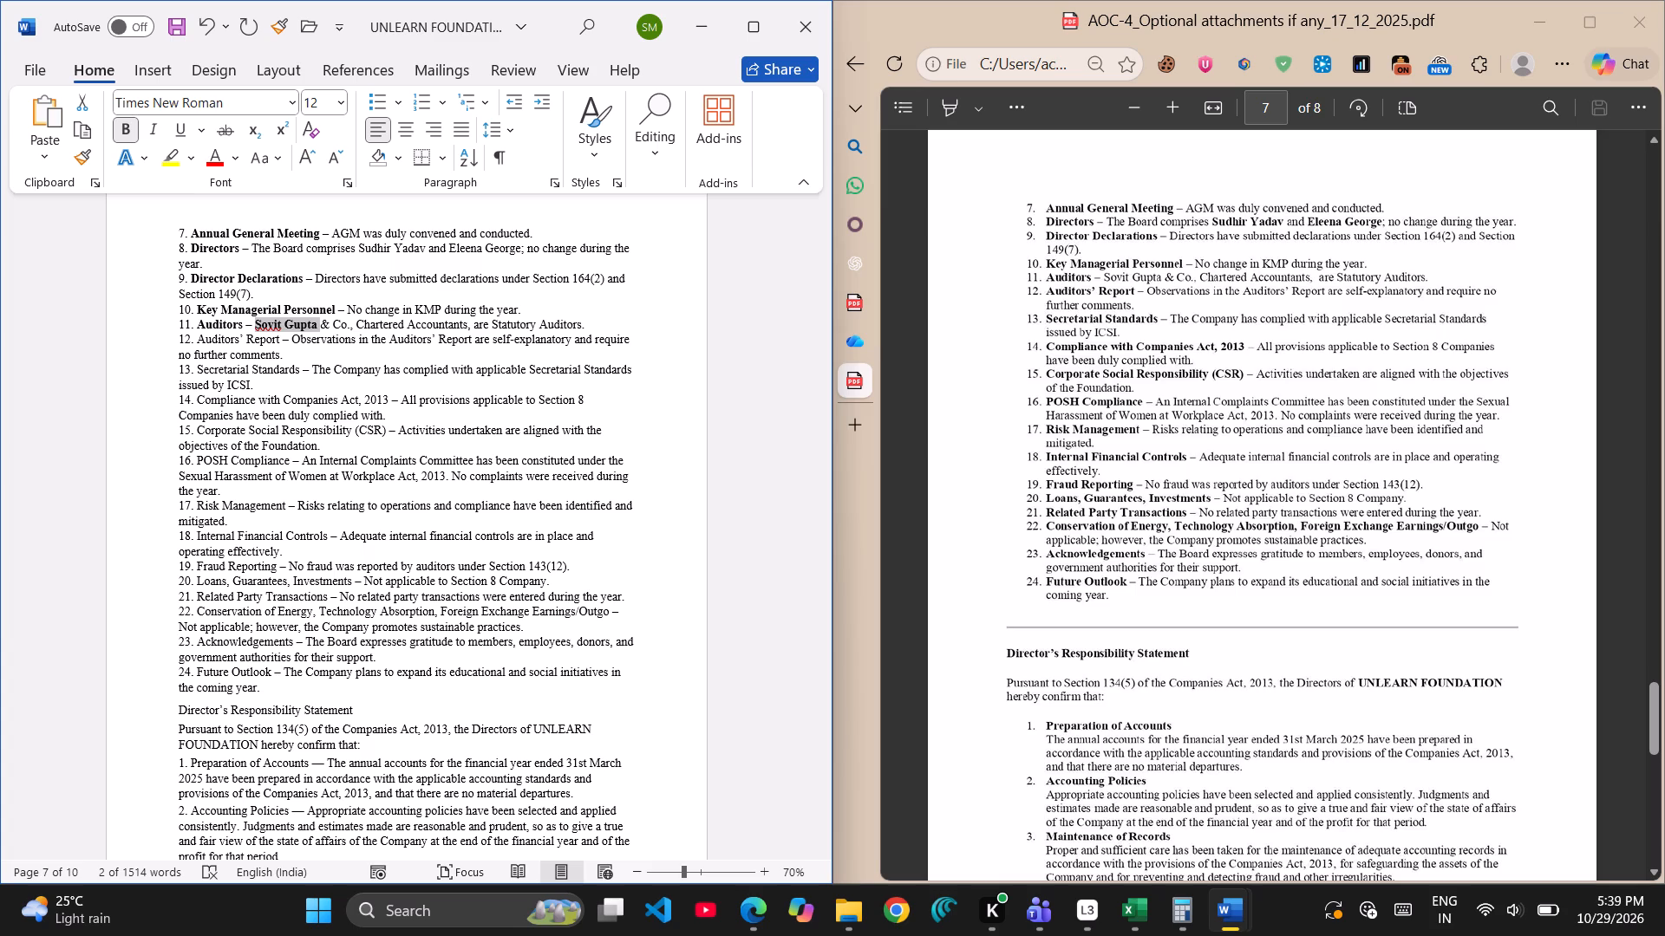
pyautogui.press('Right')
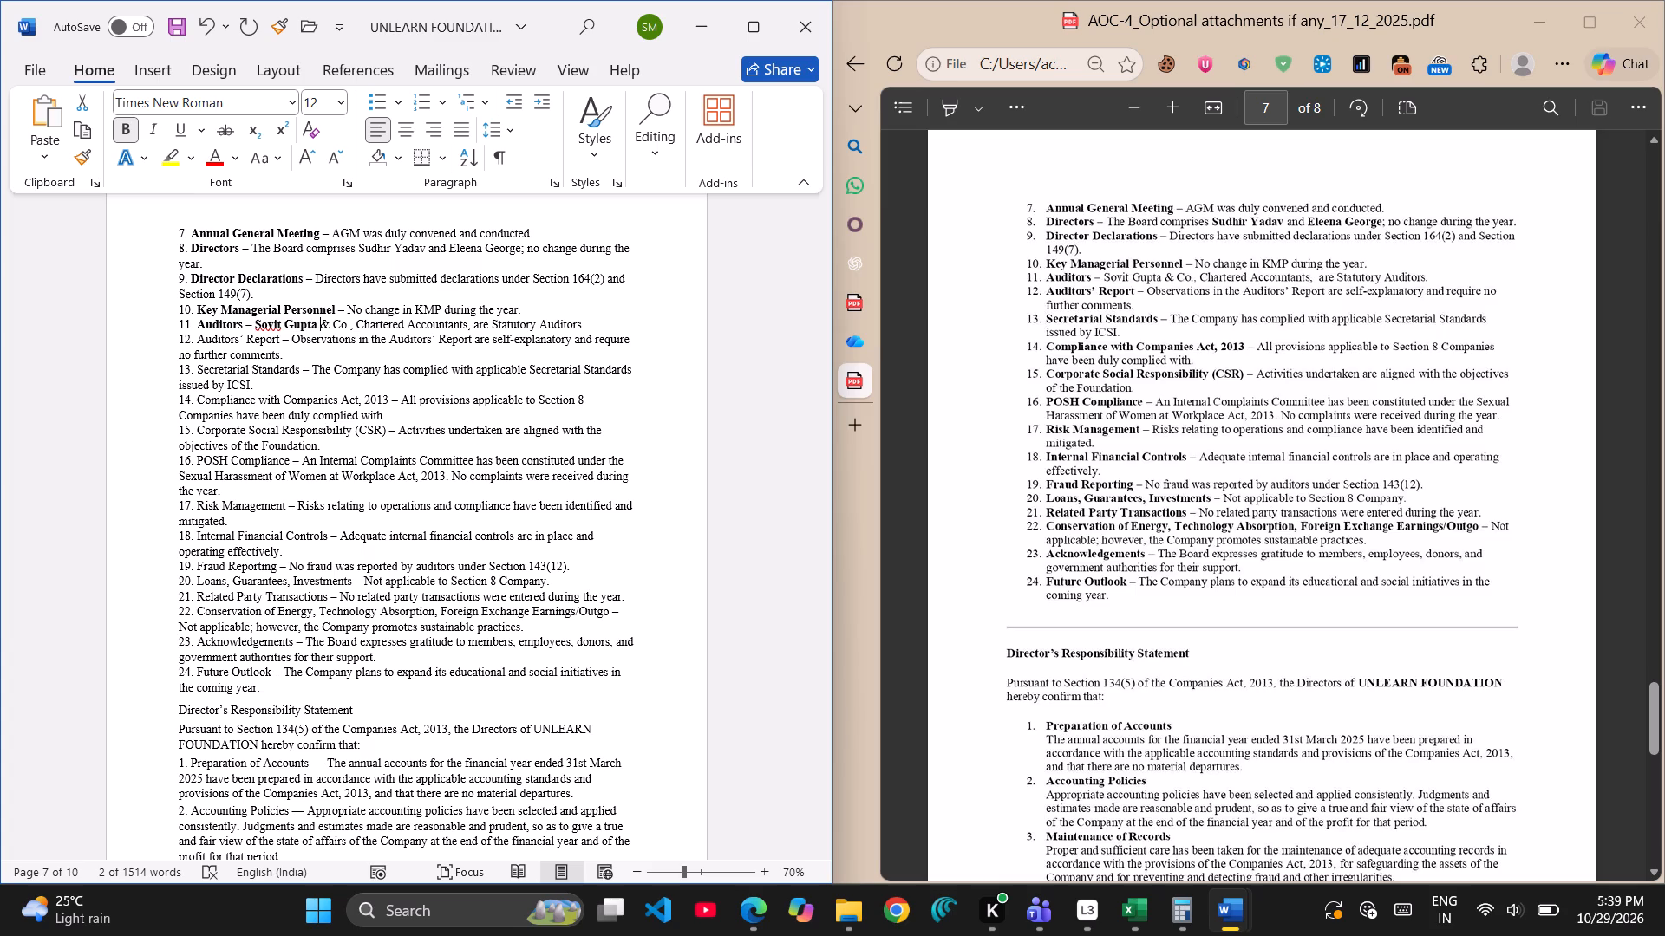
pyautogui.press('Right')
pyautogui.press('Right')
pyautogui.press('Right')
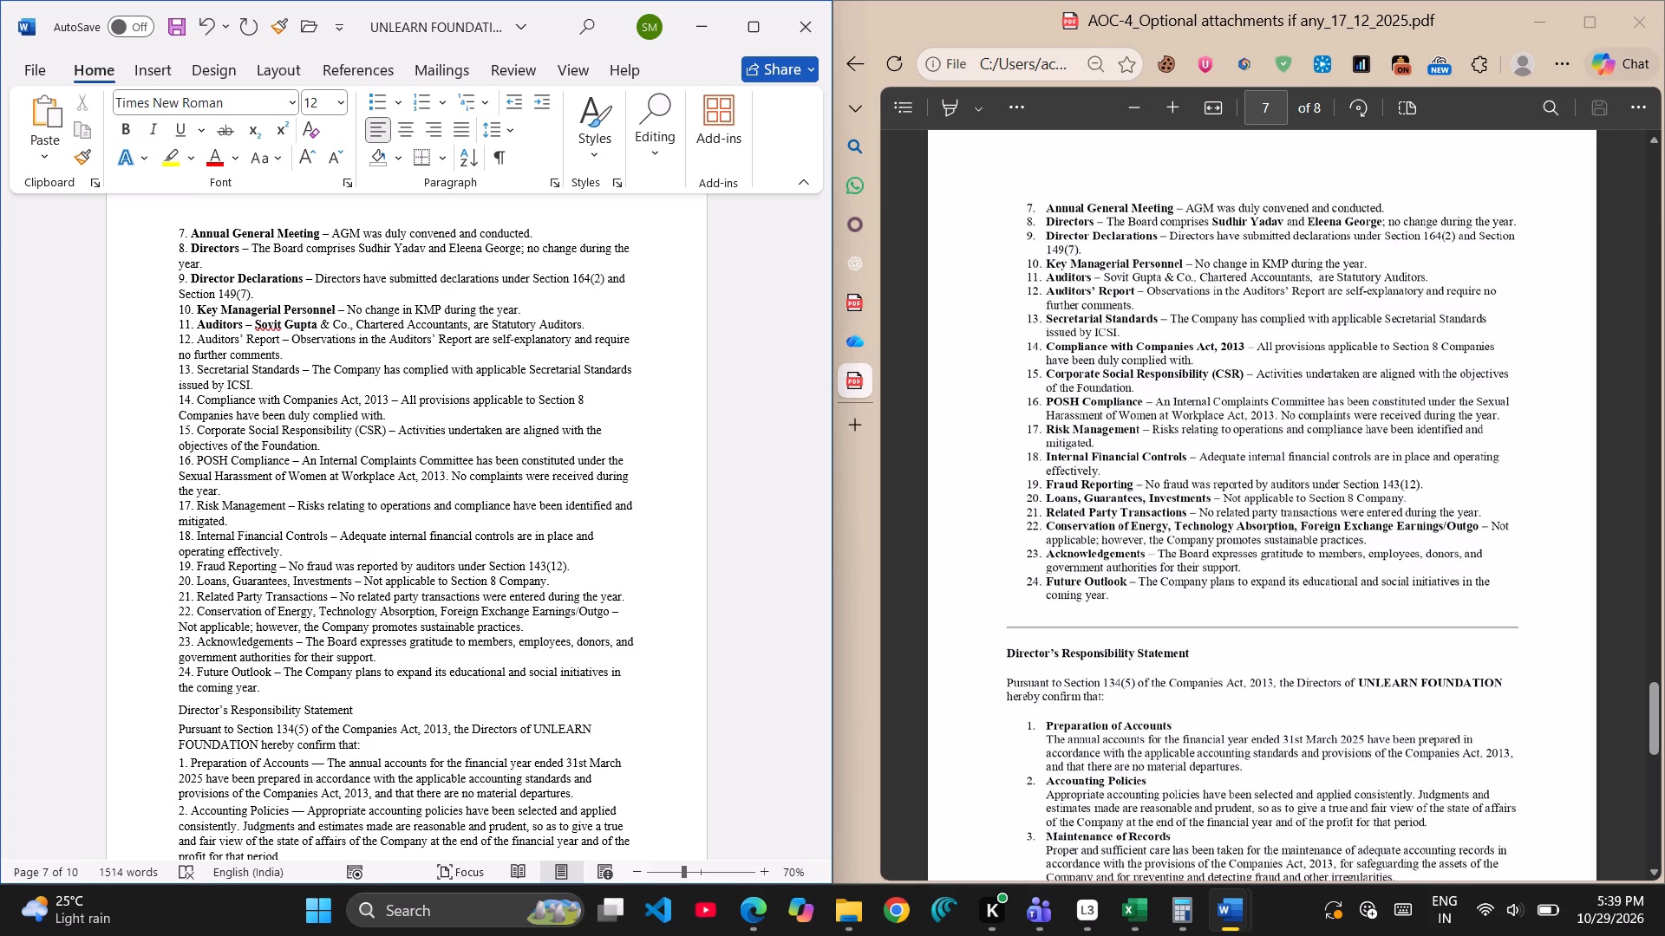
pyautogui.press('Right')
# Bold the first director's name in the Directors description in item 8, as in the PDF.
pyautogui.press('Up')
pyautogui.press('Up')
pyautogui.press('Up')
pyautogui.press('Up')
pyautogui.press('Up')
pyautogui.press('Up')
pyautogui.press('Up')
pyautogui.press('Down')
pyautogui.press('Down')
pyautogui.press('Right')
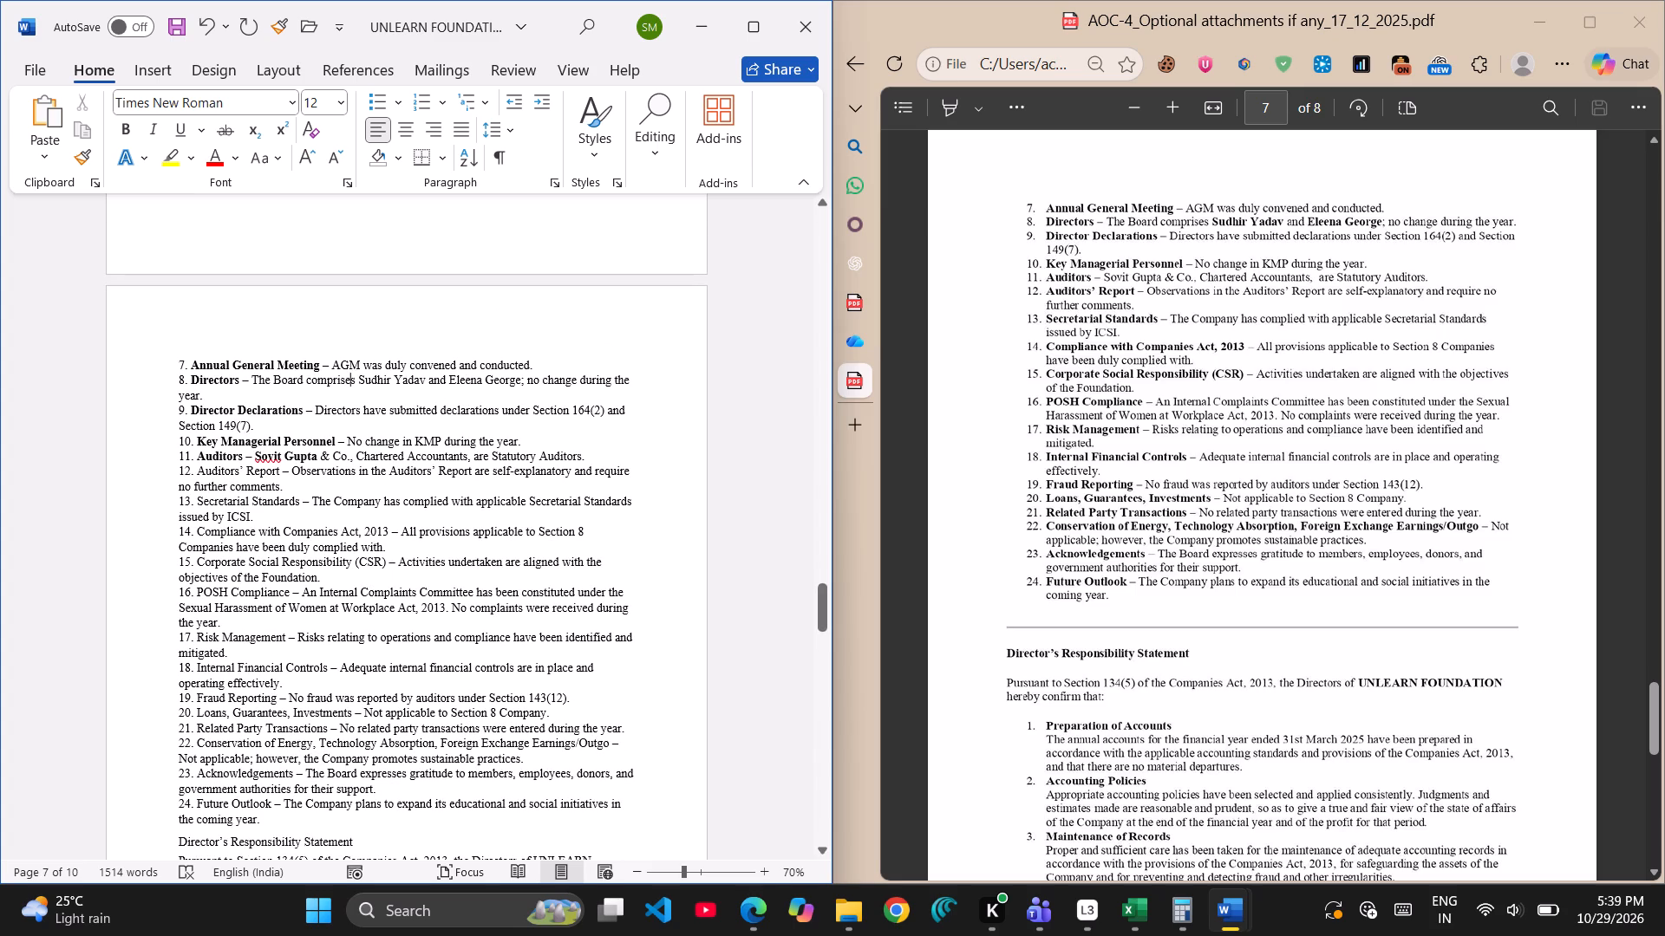
pyautogui.press('Right')
pyautogui.press('Right')
pyautogui.hotkey('shift', 'Right')
pyautogui.hotkey('shift', 'Right')
pyautogui.hotkey('shift', 'Right')
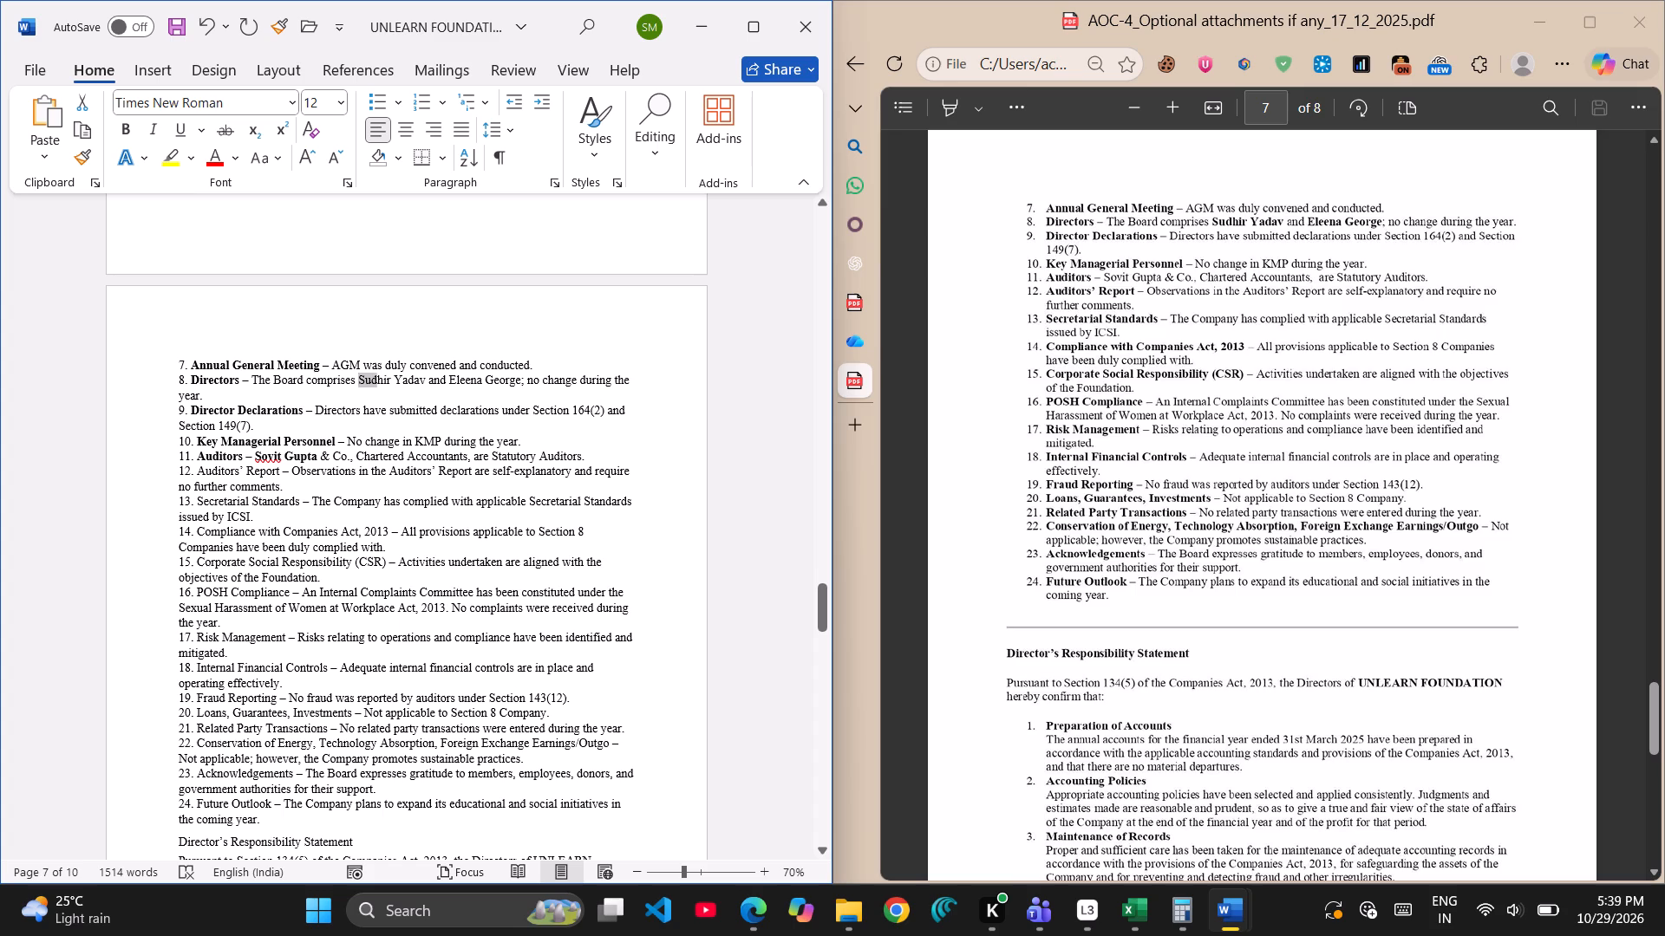
pyautogui.hotkey('shift', 'Right')
pyautogui.hotkey('shift', 'Right')
pyautogui.hotkey('shift', 'Right')
pyautogui.hotkey('shift', 'Right')
pyautogui.hotkey('shift', 'Right')
pyautogui.hotkey('shift', 'Right')
pyautogui.hotkey('shift', 'Right')
pyautogui.hotkey('shift', 'Right')
pyautogui.hotkey('shift', 'Right')
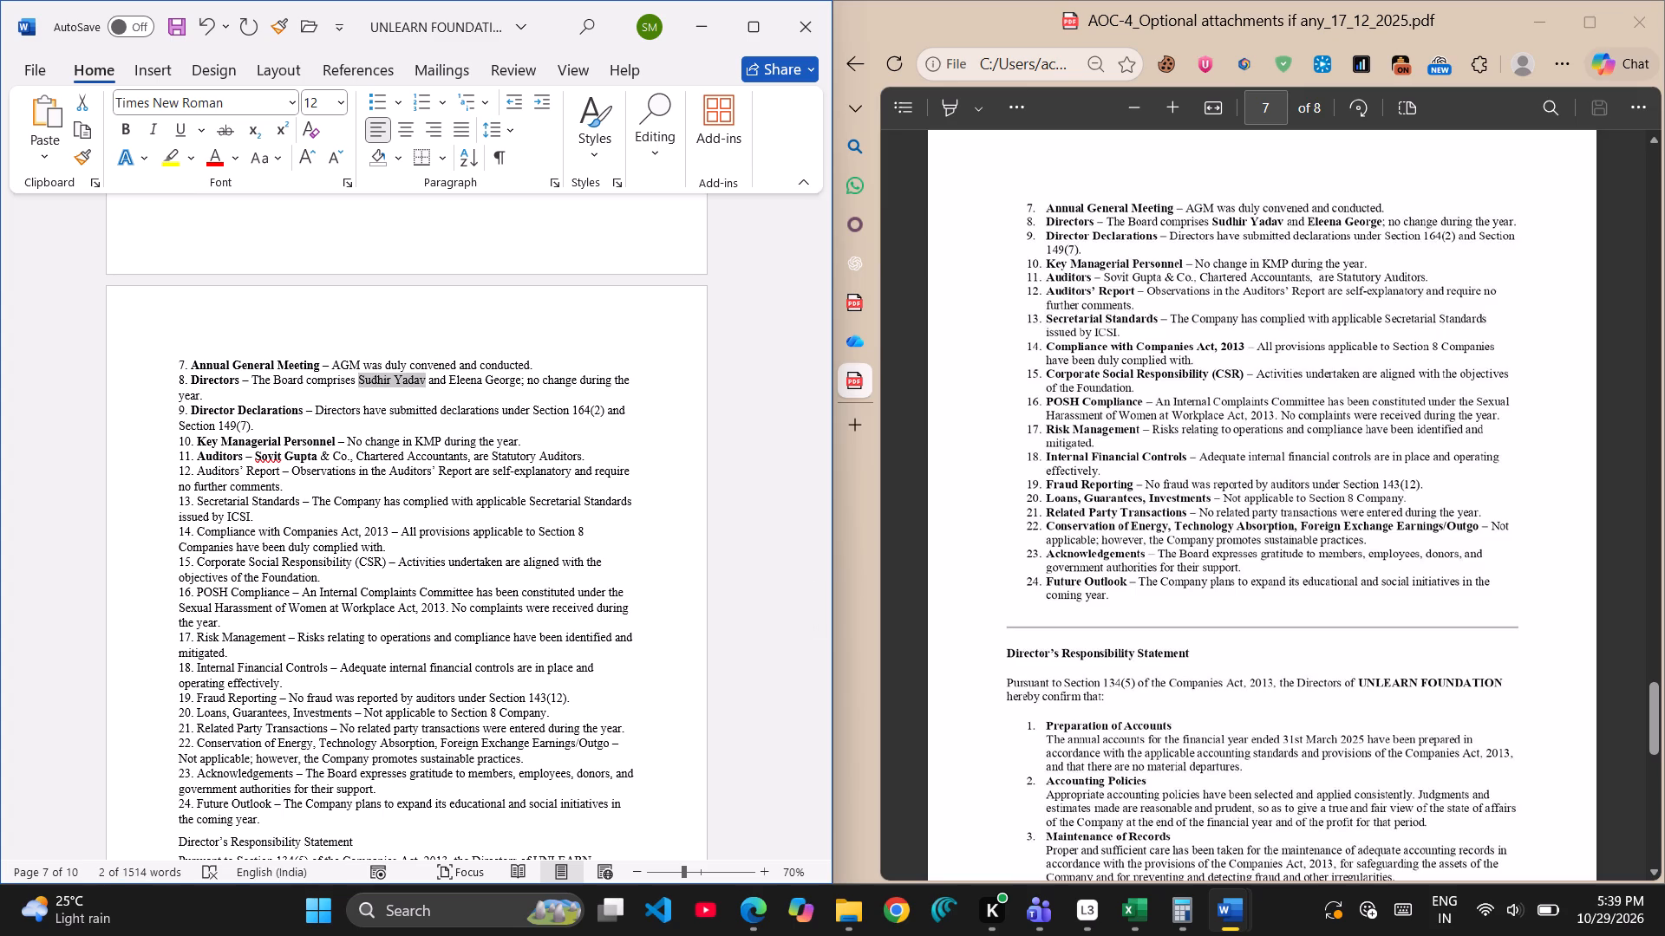
pyautogui.hotkey('ctrl', 'b')
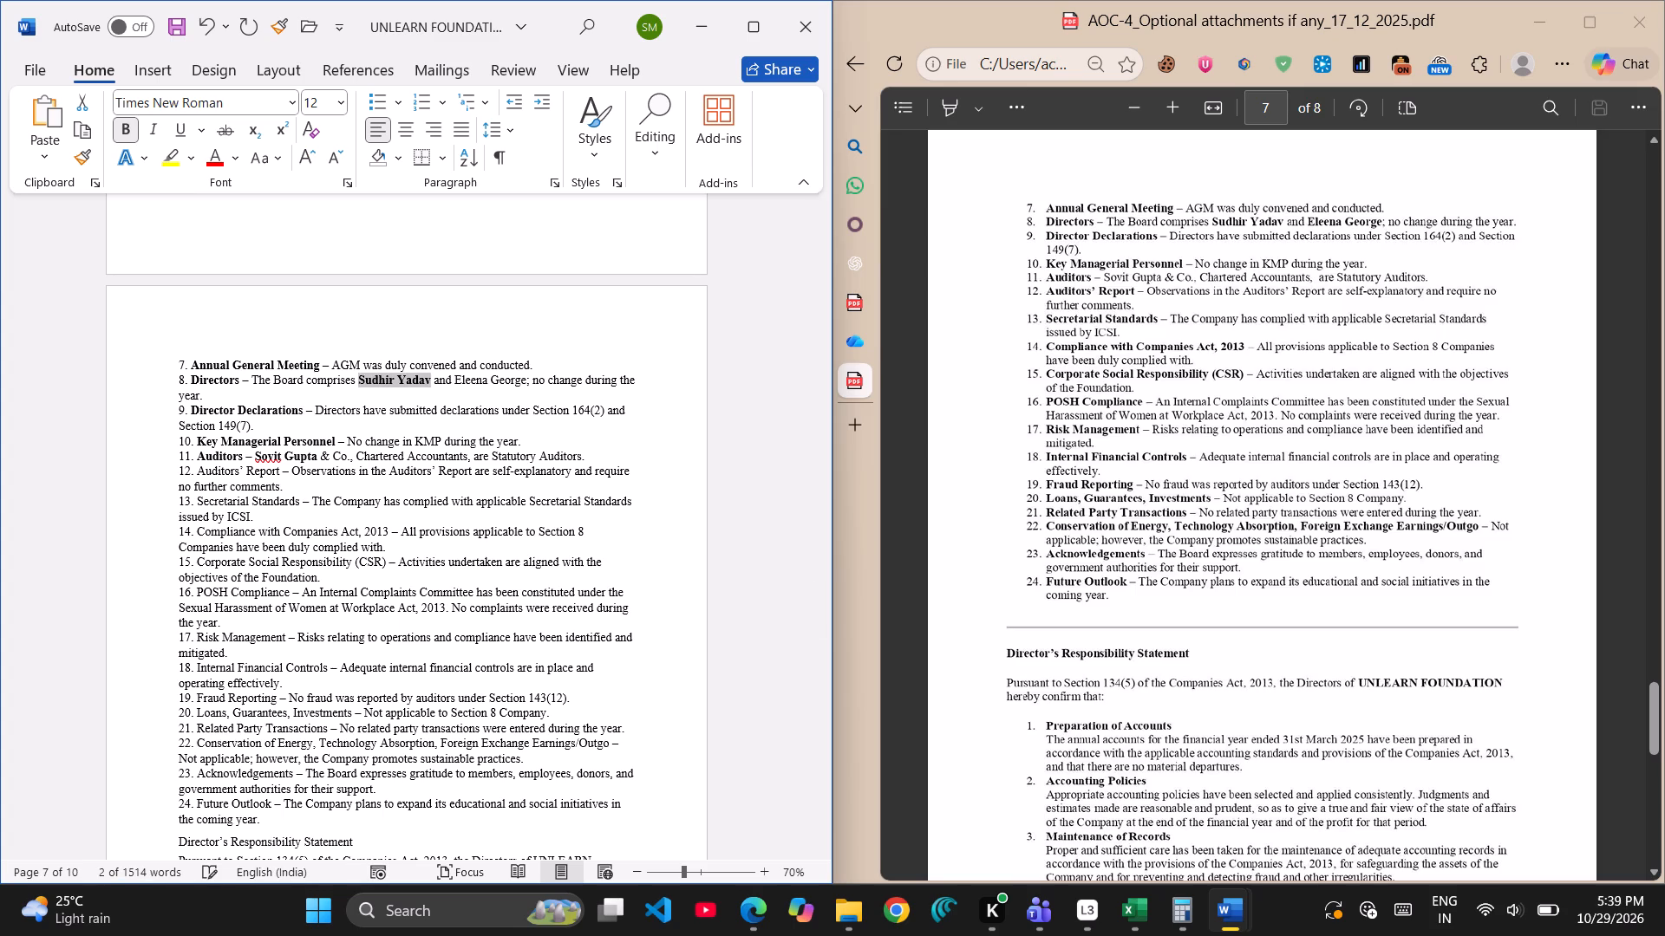
# Bold the second director's name in the Directors description in item 8, as in the PDF.
pyautogui.press('Right')
pyautogui.press('Right')
pyautogui.press('Right')
pyautogui.press('Right')
pyautogui.press('Right')
pyautogui.press('Right')
pyautogui.press('Right')
pyautogui.press('Right')
pyautogui.press('Right')
pyautogui.press('Right')
pyautogui.press('Left')
pyautogui.press('Left')
pyautogui.press('Left')
pyautogui.press('Left')
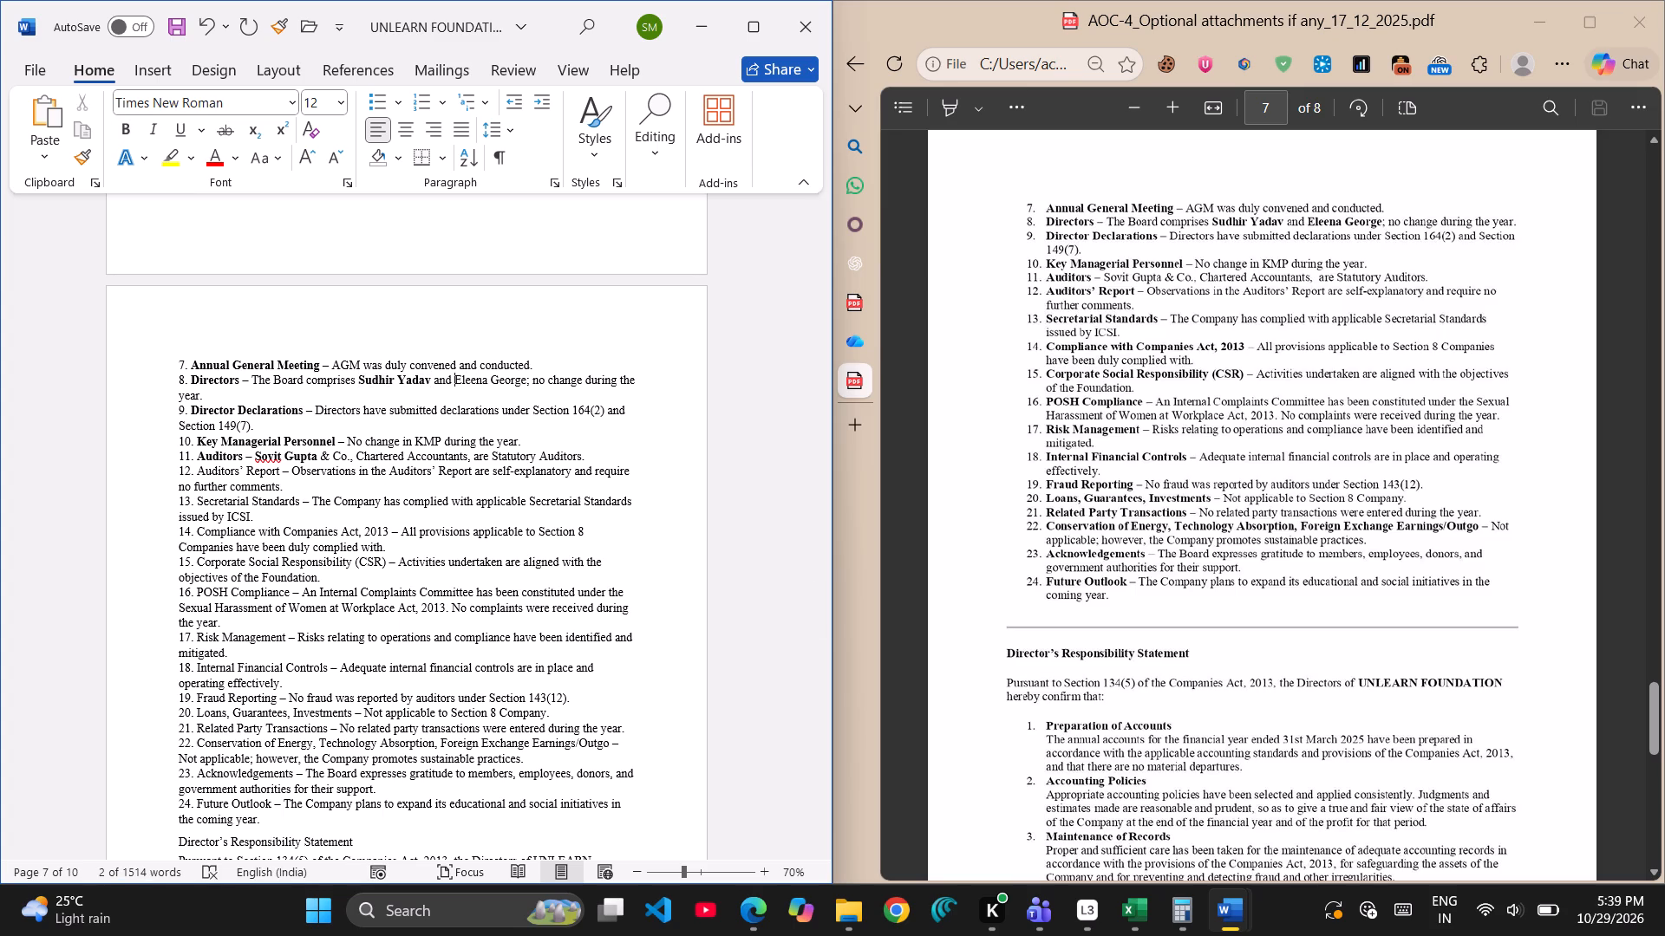
pyautogui.hotkey('shift', 'Right')
pyautogui.hotkey('shift', 'Right')
pyautogui.hotkey('shift', 'Right')
pyautogui.hotkey('shift', 'Right')
pyautogui.hotkey('shift', 'Right')
pyautogui.hotkey('shift', 'Right')
pyautogui.hotkey('shift', 'Right')
pyautogui.hotkey('shift', 'Right')
pyautogui.hotkey('shift', 'Right')
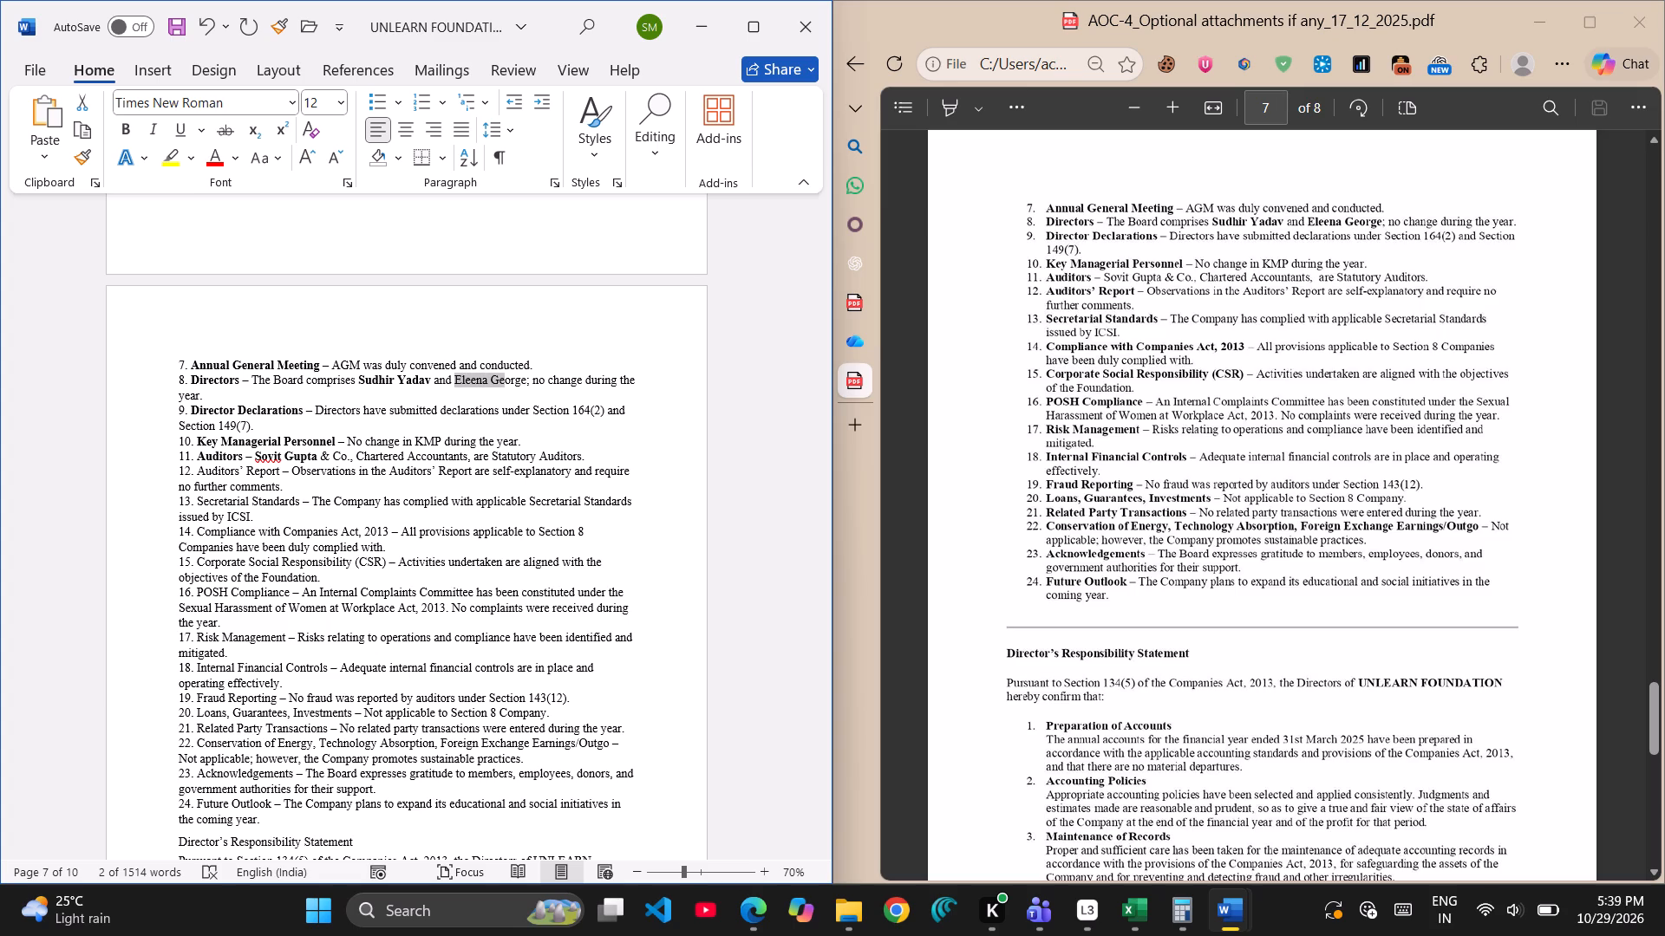
pyautogui.hotkey('shift', 'Right')
pyautogui.hotkey('shift', 'Right')
pyautogui.hotkey('shift', 'Right')
pyautogui.hotkey('shift', 'Right')
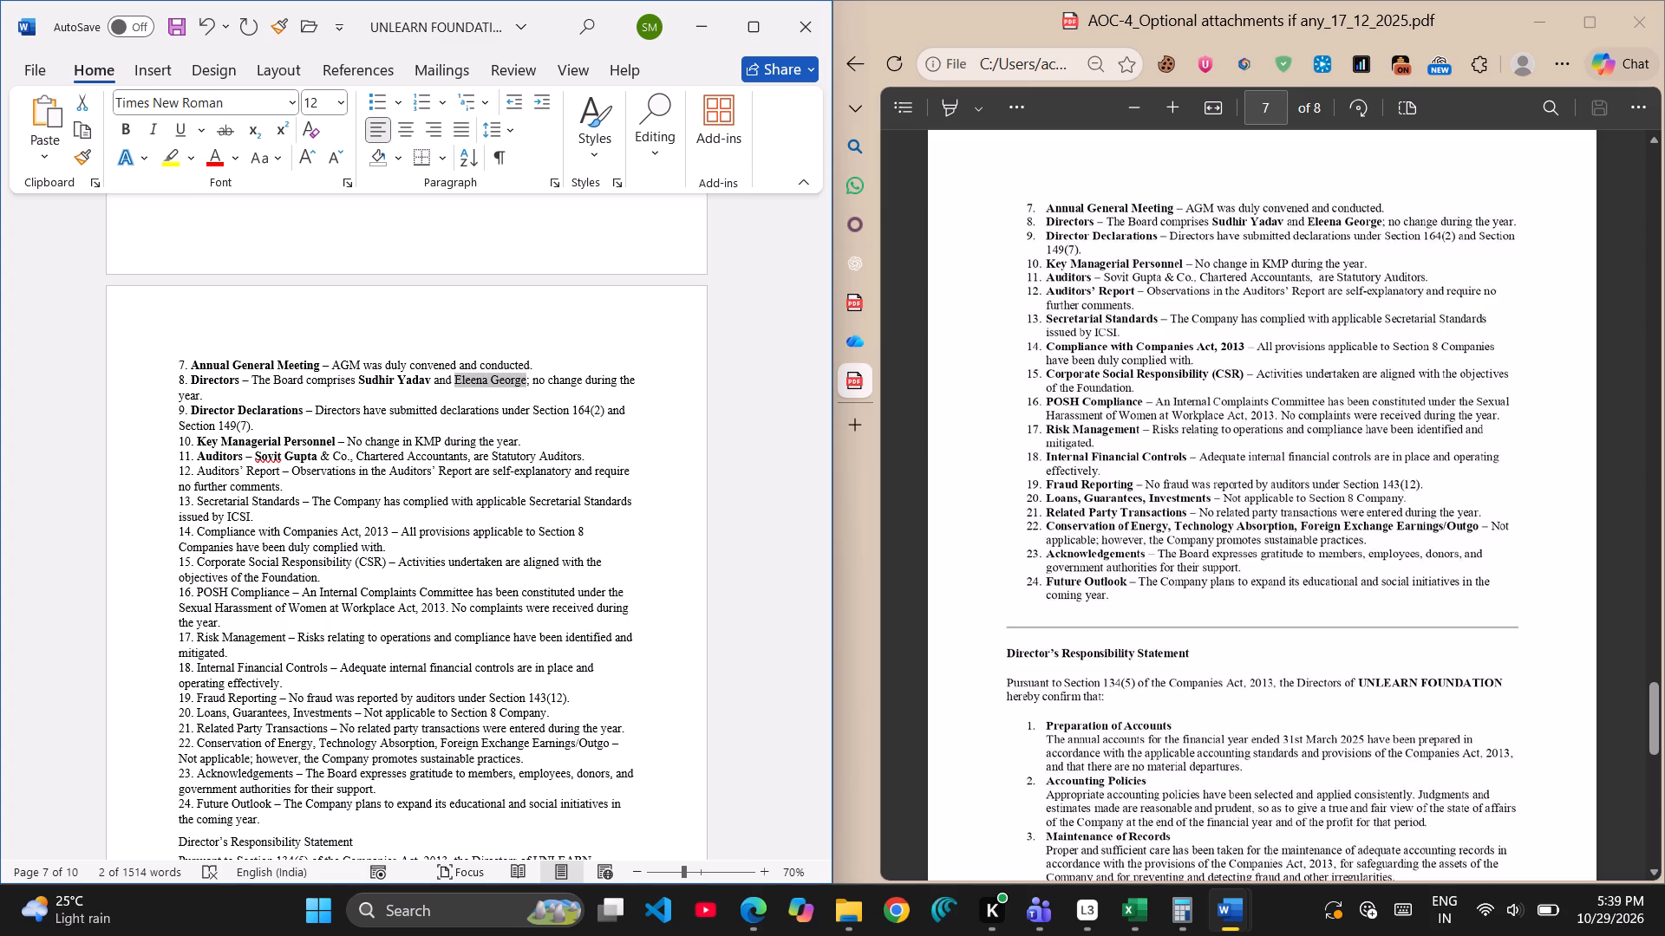
pyautogui.hotkey('ctrl', 'b')
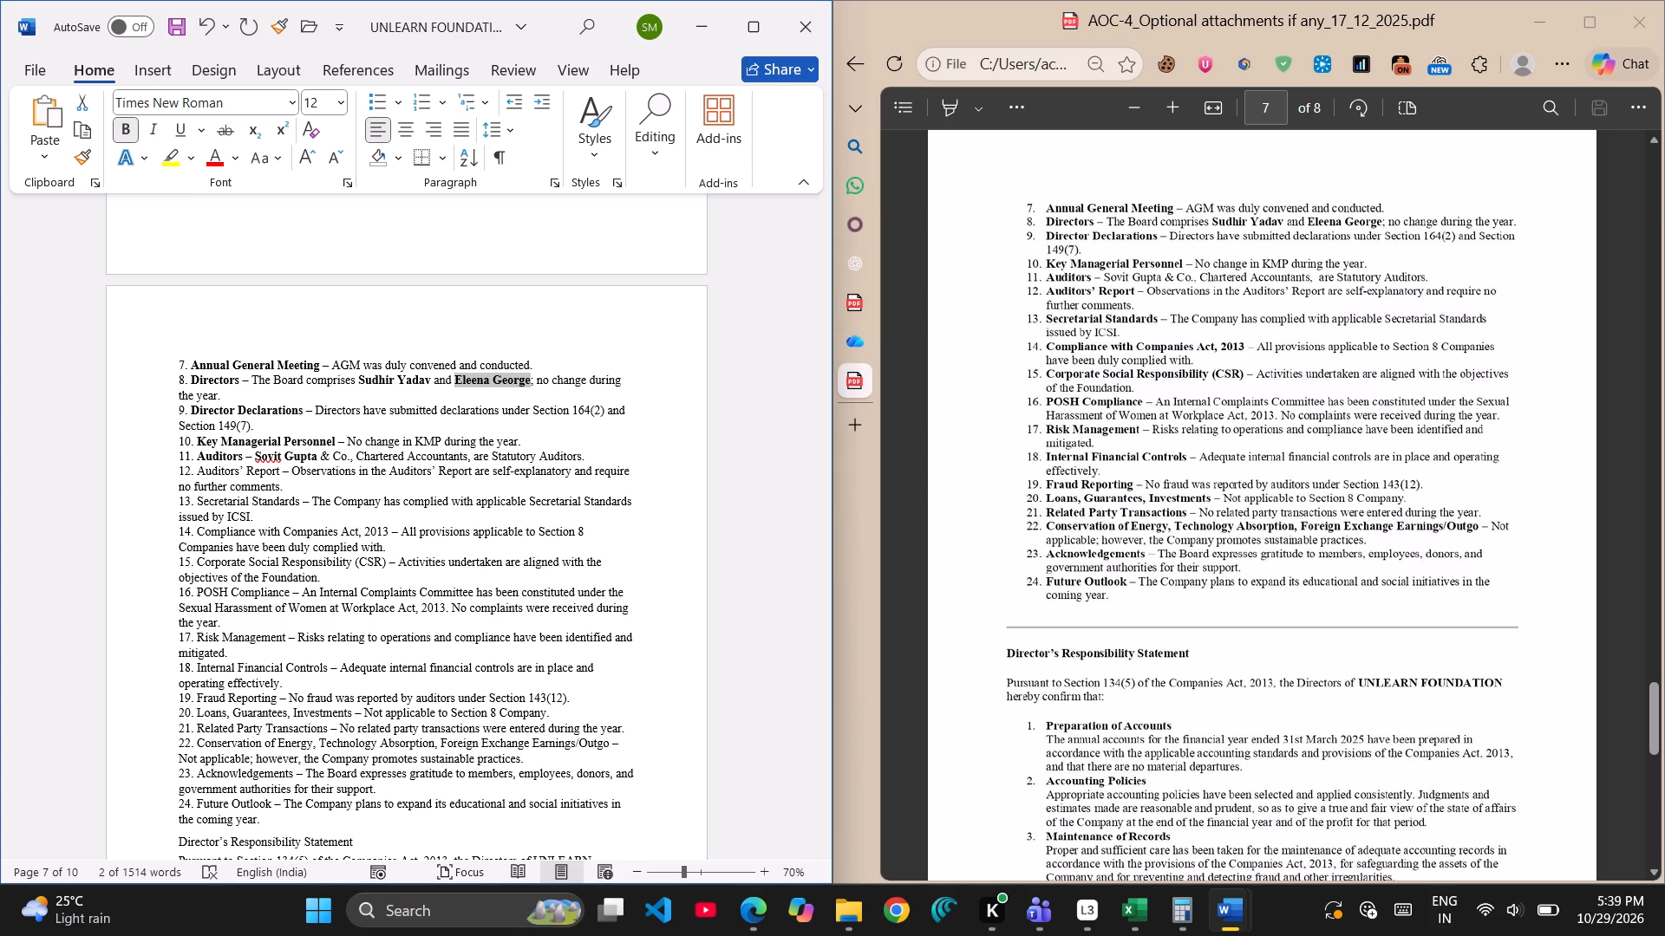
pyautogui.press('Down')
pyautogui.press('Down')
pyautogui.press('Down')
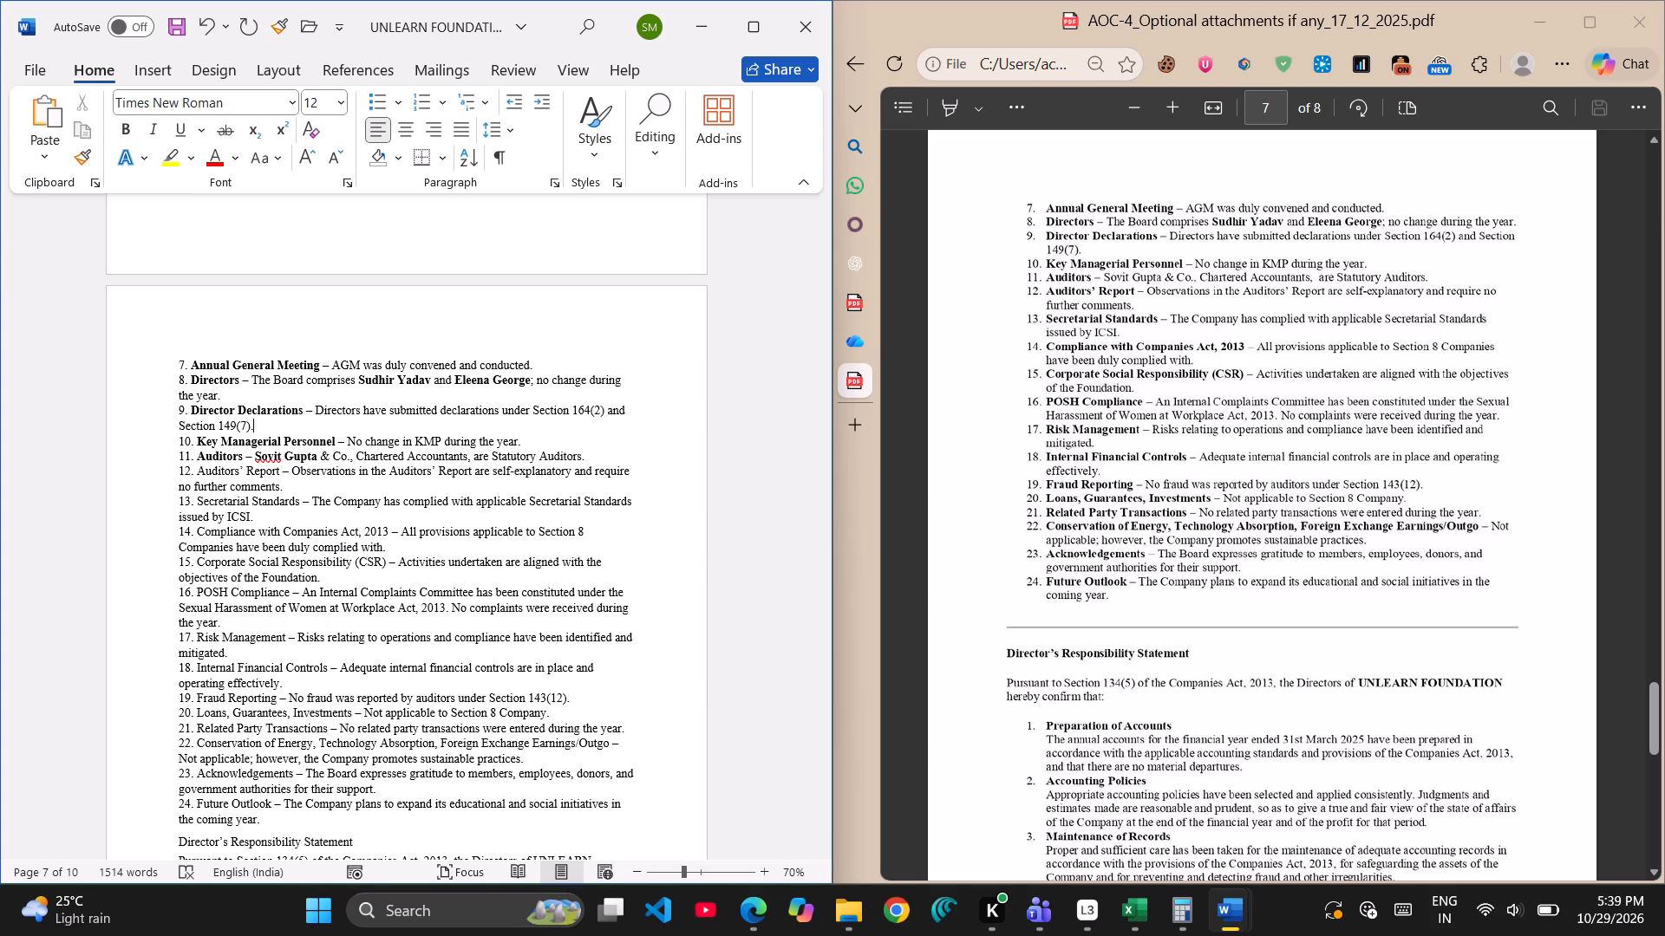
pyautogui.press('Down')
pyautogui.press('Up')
# Remove the bold from the part of the audit firm's name before "& Co." in Directors' Report item 11.
pyautogui.press('Down')
pyautogui.press('Left')
pyautogui.press('Left')
pyautogui.press('Left')
pyautogui.press('Left')
pyautogui.press('Down')
pyautogui.press('Left')
pyautogui.press('Left')
pyautogui.press('Left')
pyautogui.press('Left')
pyautogui.press('Left')
pyautogui.press('Left')
pyautogui.press('Left')
pyautogui.press('Left')
pyautogui.press('Left')
pyautogui.press('Left')
pyautogui.press('Left')
pyautogui.press('Left')
pyautogui.press('Left')
pyautogui.press('Left')
pyautogui.press('Left')
pyautogui.press('Left')
pyautogui.press('Left')
pyautogui.press('Left')
pyautogui.press('Left')
pyautogui.press('Left')
pyautogui.press('Left')
pyautogui.press('Right')
pyautogui.press('Right')
pyautogui.press('Left')
pyautogui.hotkey('shift', 'Left')
pyautogui.hotkey('shift', 'Left')
pyautogui.hotkey('shift', 'Left')
pyautogui.hotkey('shift', 'Left')
pyautogui.hotkey('shift', 'Left')
pyautogui.hotkey('shift', 'Left')
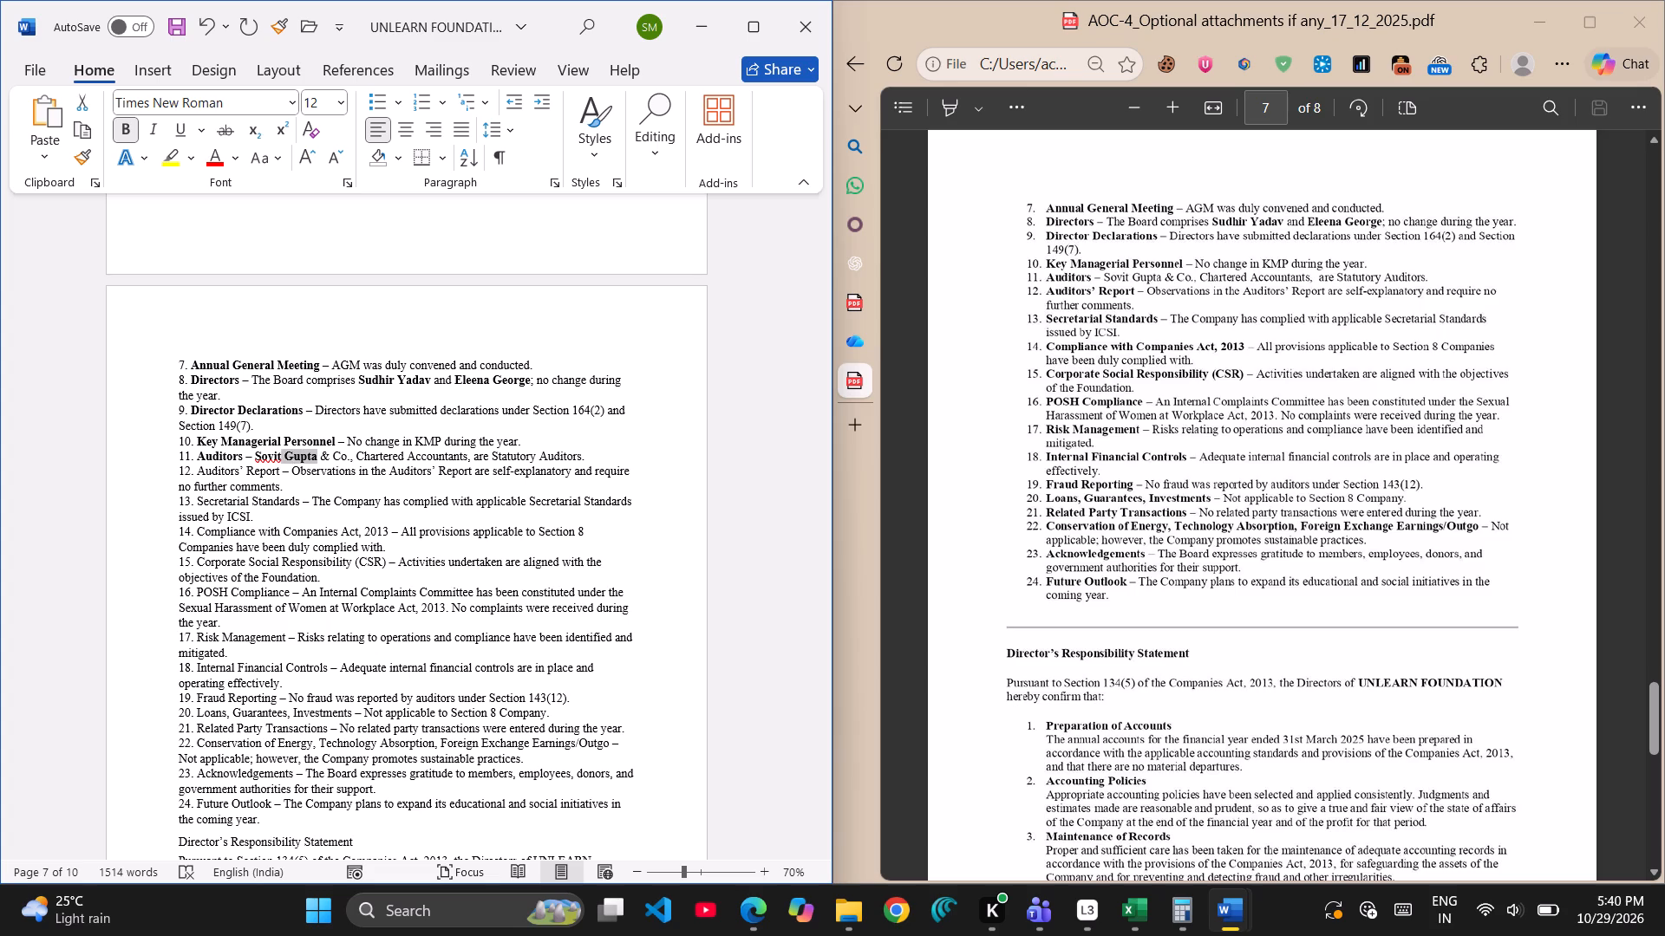
pyautogui.hotkey('shift', 'Left')
pyautogui.hotkey('shift', 'Left')
pyautogui.hotkey('shift', 'Left')
pyautogui.hotkey('shift', 'Left')
pyautogui.hotkey('shift', 'Left')
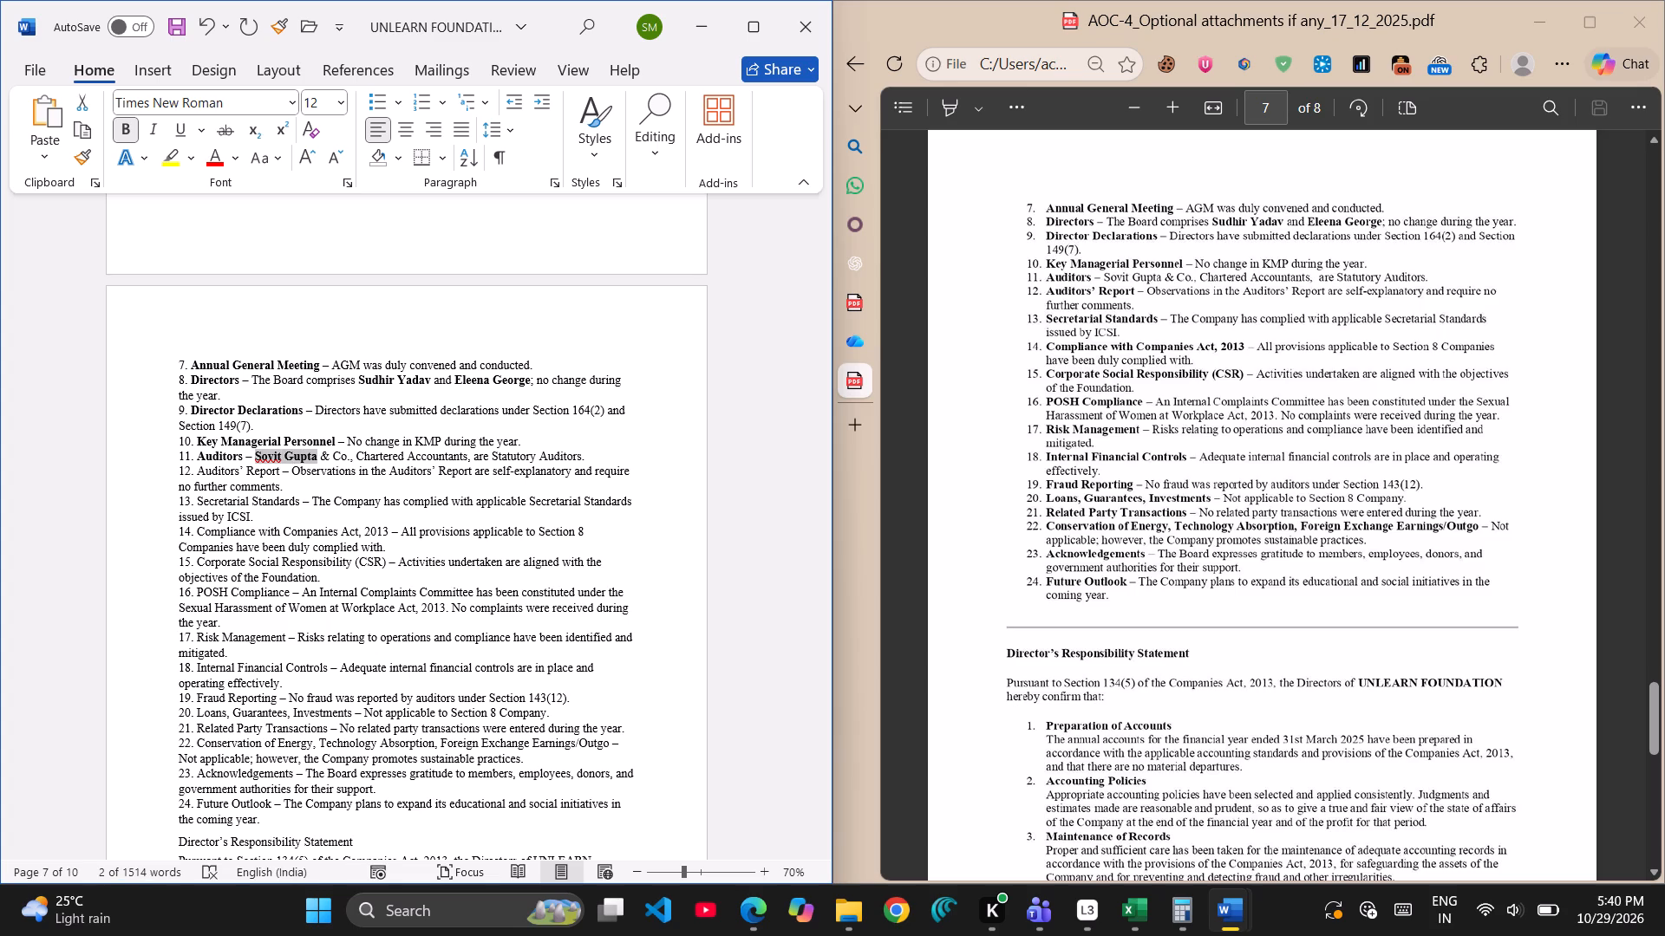
pyautogui.hotkey('ctrl', 'b')
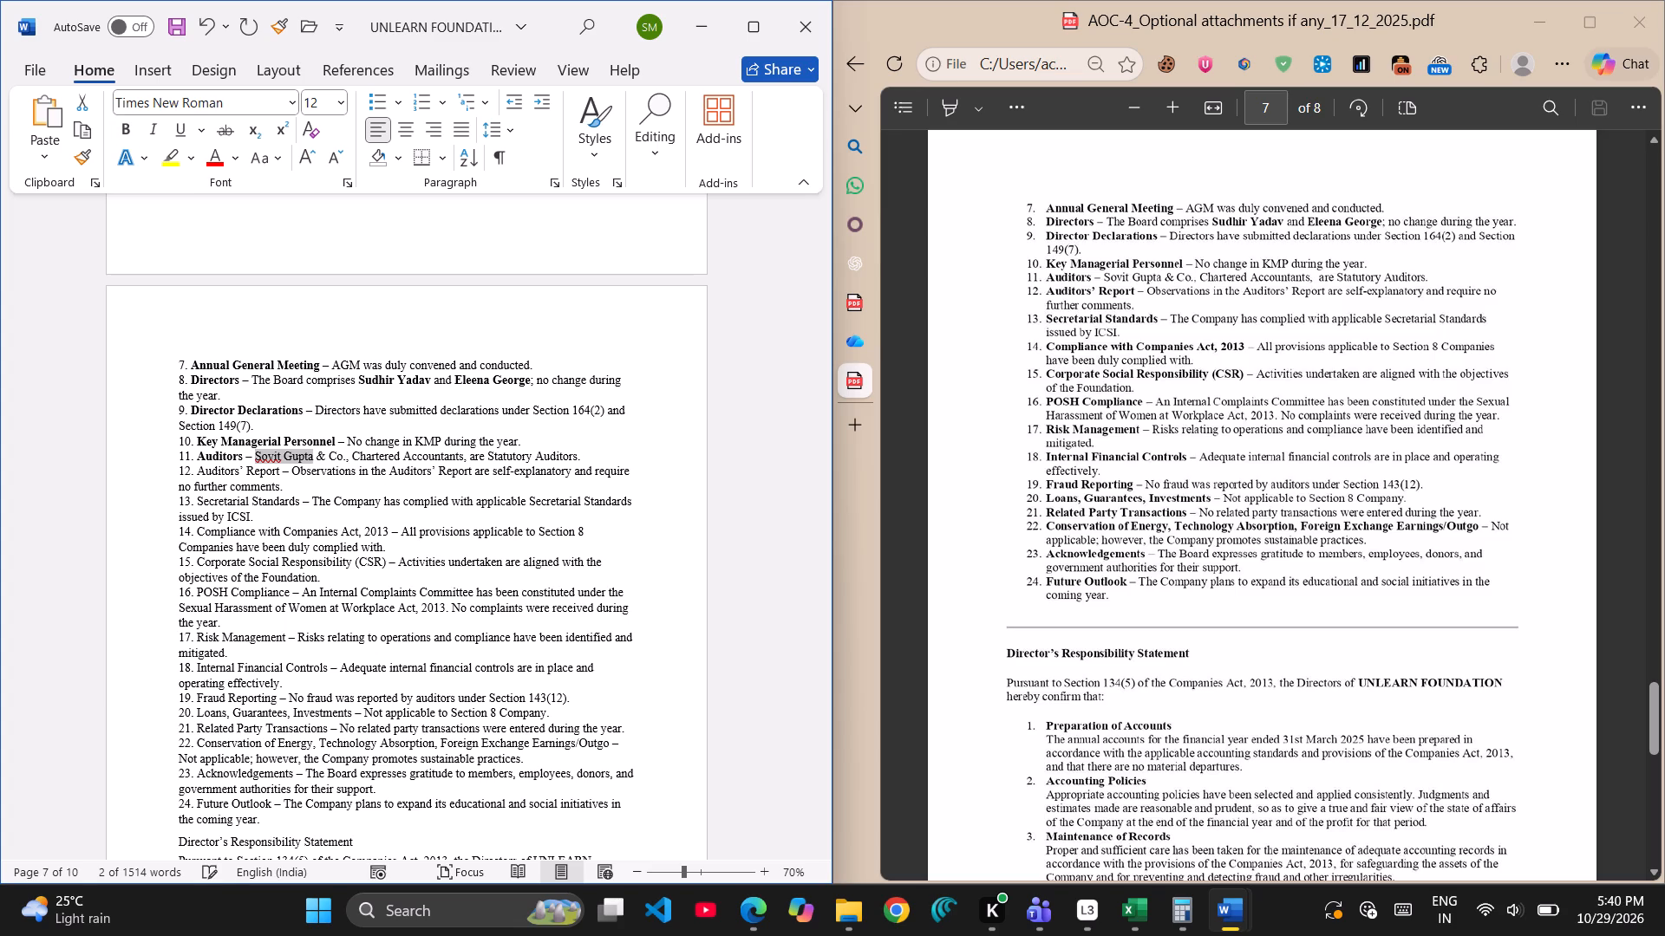
# Bold the title "Auditors' Report" at the start of Directors' Report item 12.
pyautogui.press('Down')
pyautogui.press('Left')
pyautogui.press('Left')
pyautogui.press('Left')
pyautogui.press('Left')
pyautogui.press('Left')
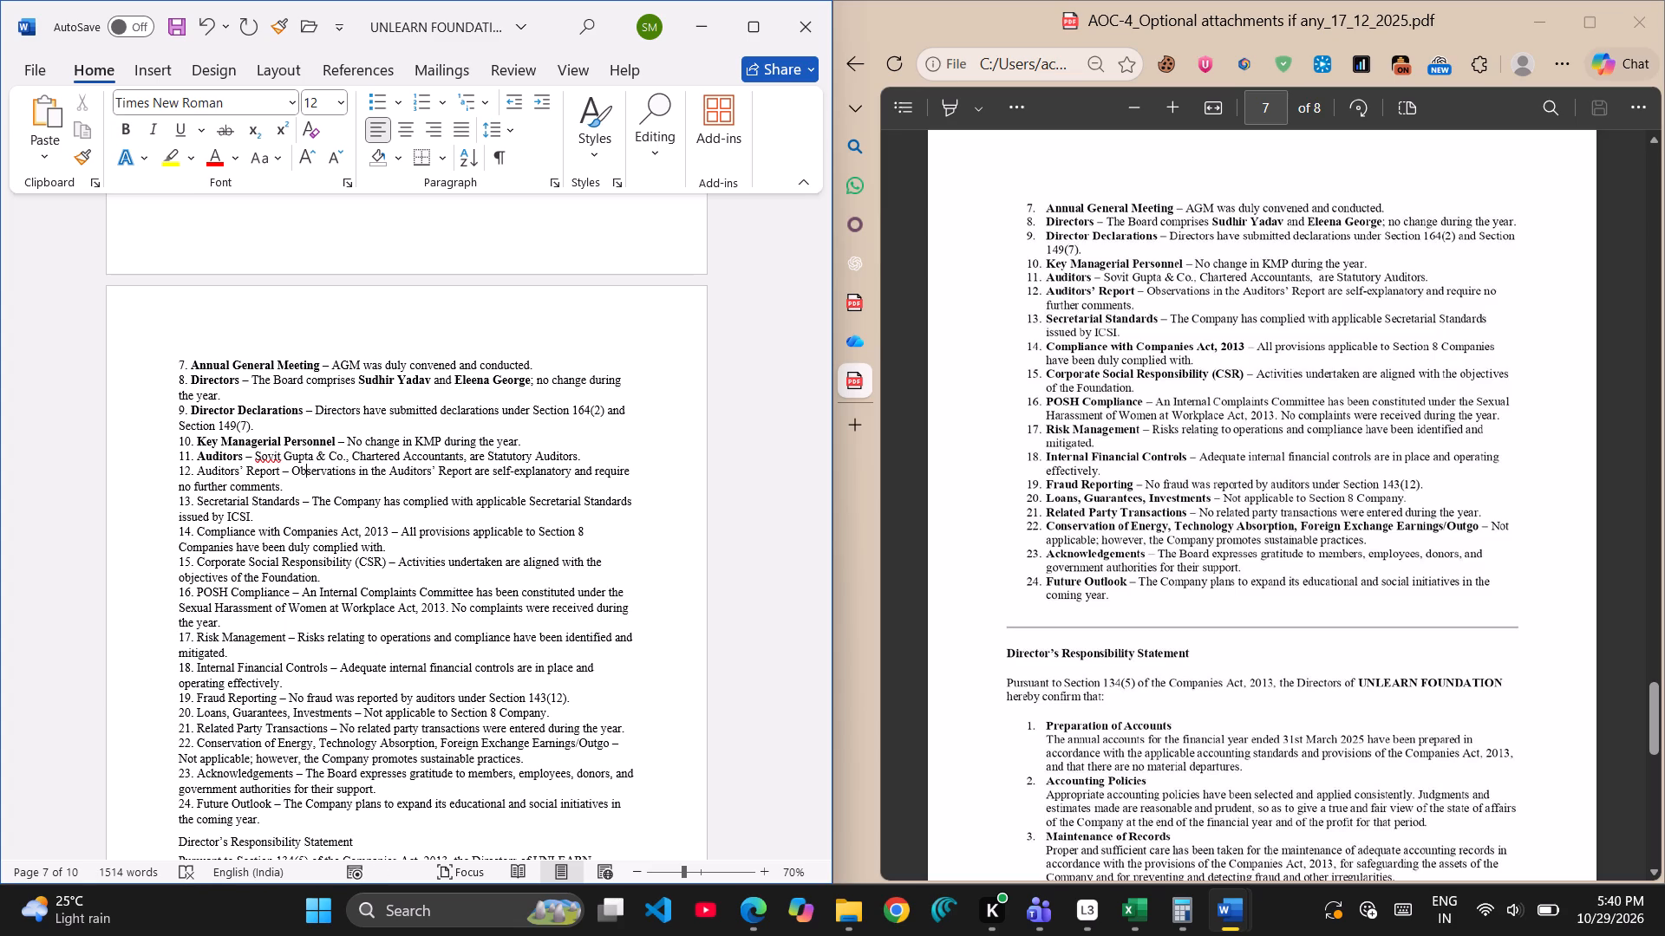
pyautogui.press('Left')
pyautogui.press('Right')
pyautogui.press('Left')
pyautogui.hotkey('shift', 'Left')
pyautogui.hotkey('shift', 'Left')
pyautogui.hotkey('shift', 'Left')
pyautogui.hotkey('shift', 'Left')
pyautogui.hotkey('shift', 'Left')
pyautogui.hotkey('shift', 'Left')
pyautogui.hotkey('shift', 'Left')
pyautogui.hotkey('shift', 'Left')
pyautogui.hotkey('shift', 'Left')
pyautogui.hotkey('shift', 'Left')
pyautogui.hotkey('shift', 'Left')
pyautogui.hotkey('shift', 'Left')
pyautogui.hotkey('shift', 'Left')
pyautogui.hotkey('shift', 'Left')
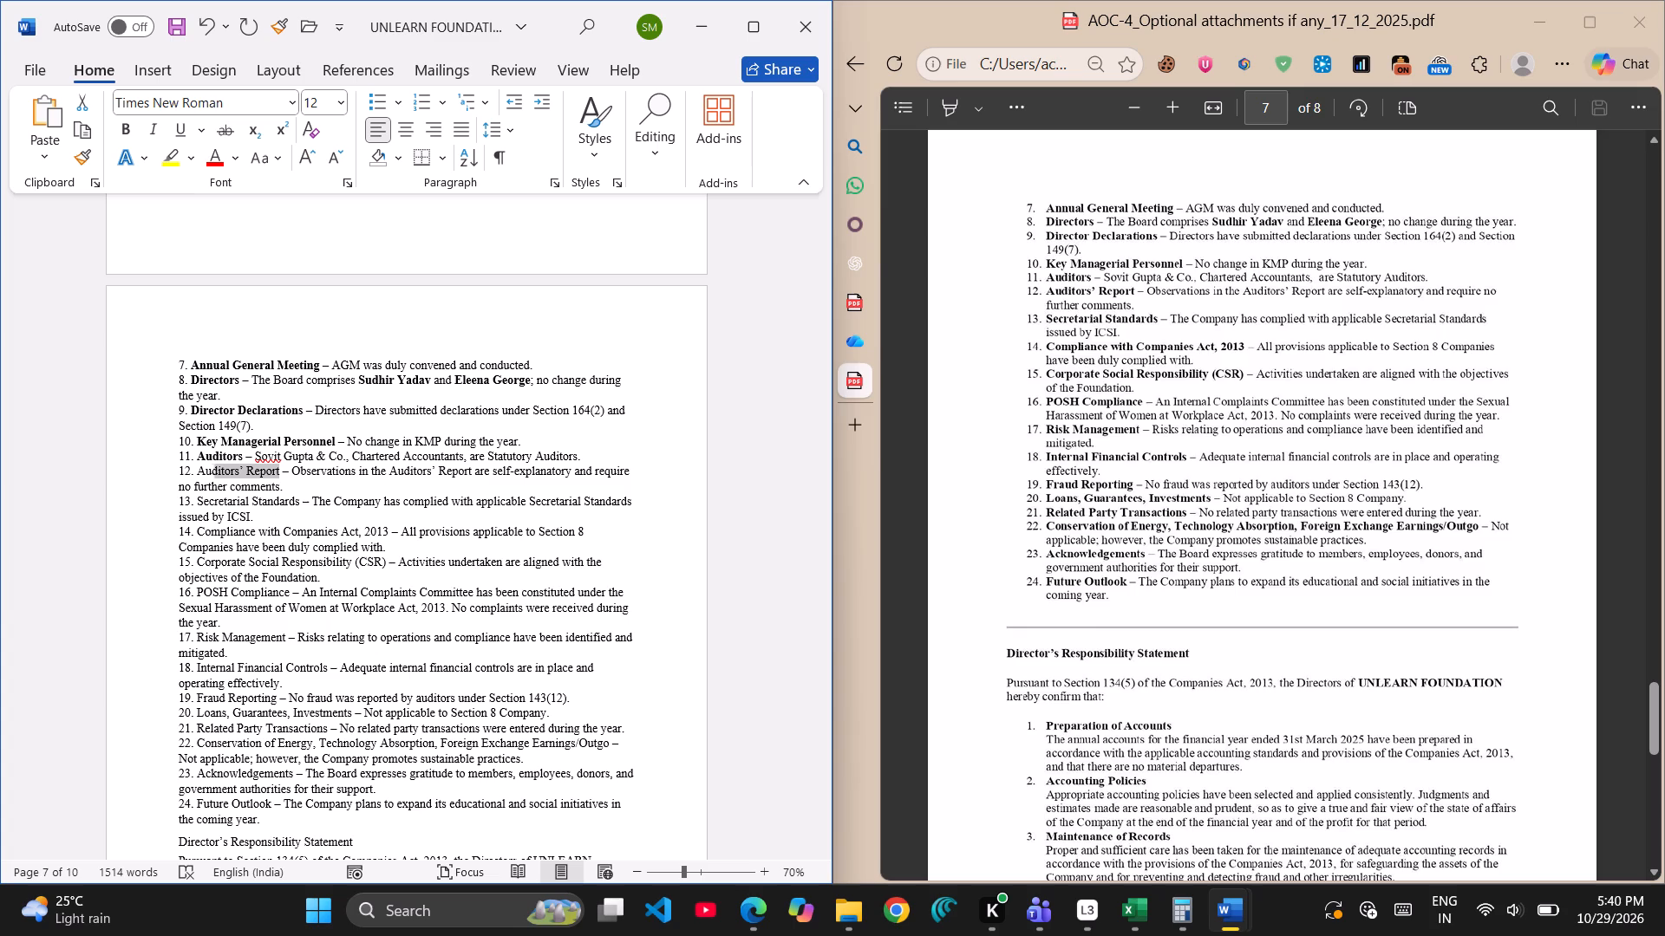
pyautogui.hotkey('shift', 'Left')
pyautogui.hotkey('shift', 'Left')
pyautogui.hotkey('ctrl', 'b')
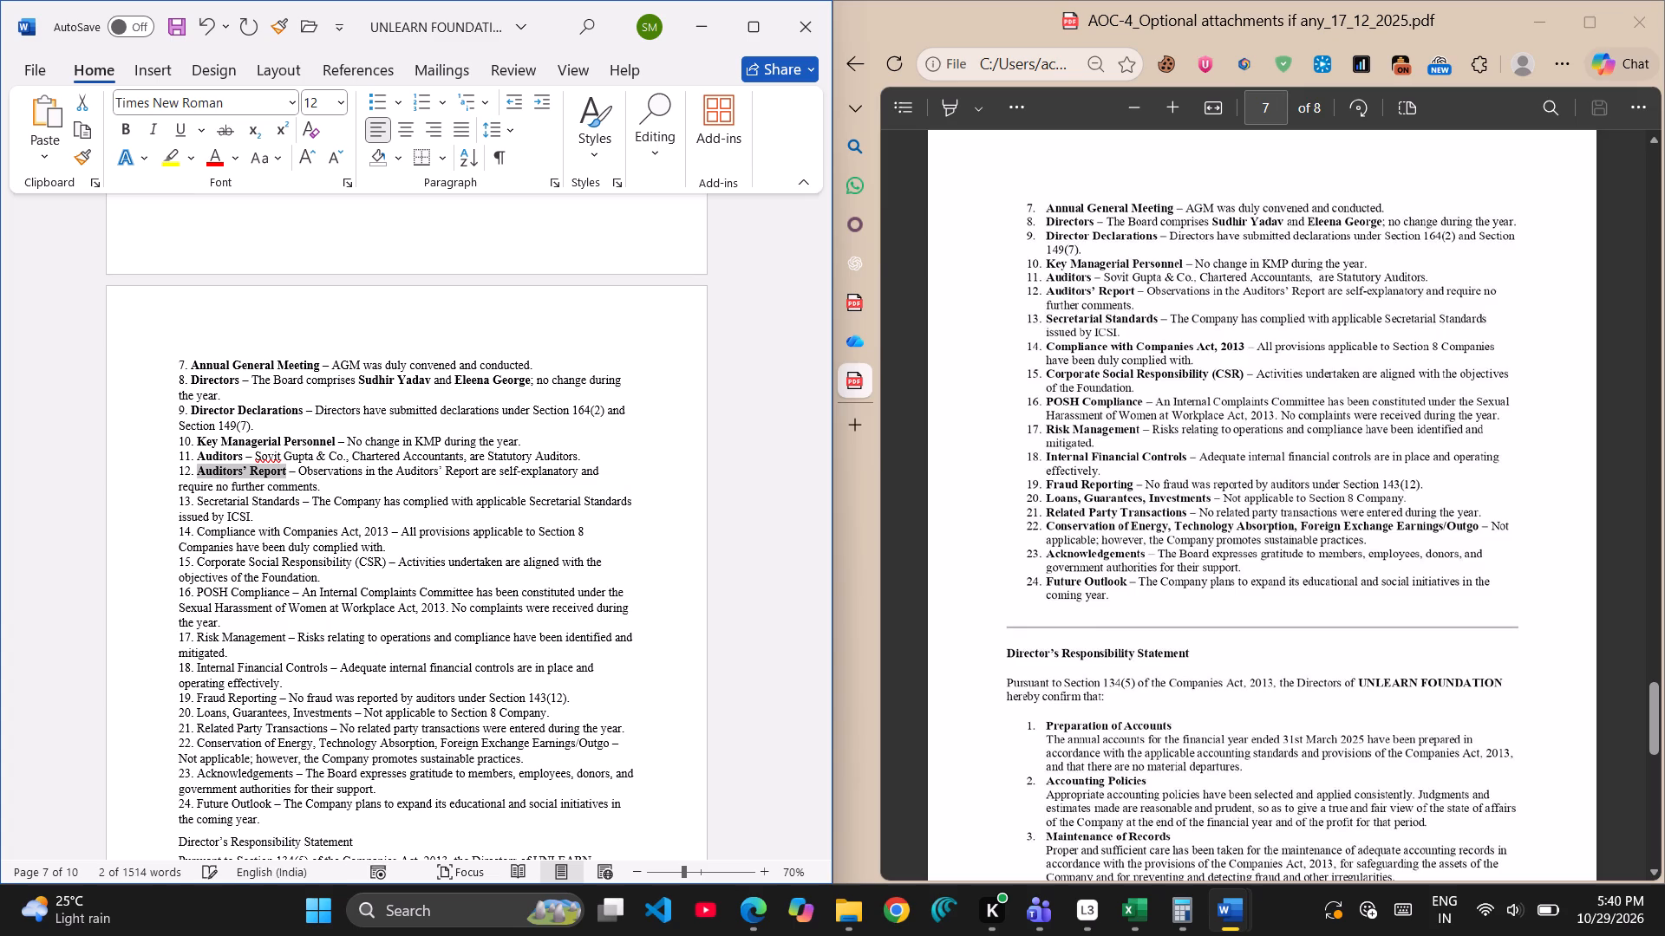
# Bold the title "Secretarial Standards" at the start of Directors' Report item 13.
pyautogui.press('Down')
pyautogui.press('Right')
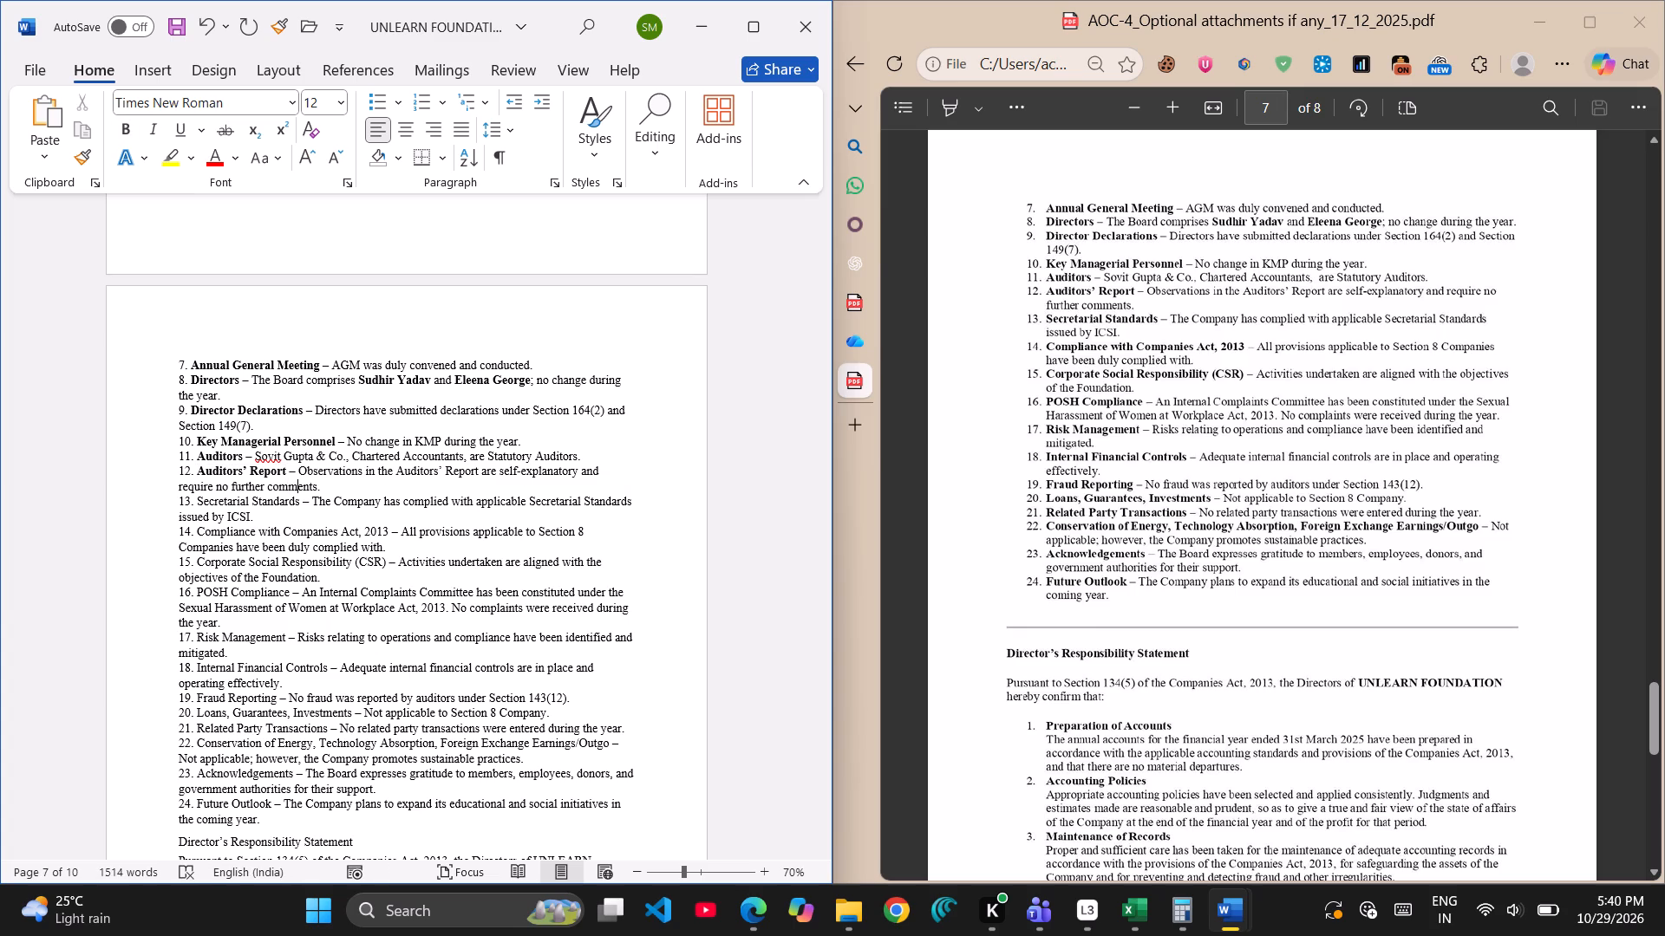
pyautogui.press('Right')
pyautogui.press('Down')
pyautogui.press('Left')
pyautogui.hotkey('shift', 'Left')
pyautogui.hotkey('shift', 'Left')
pyautogui.hotkey('shift', 'Left')
pyautogui.hotkey('shift', 'Left')
pyautogui.hotkey('shift', 'Left')
pyautogui.hotkey('shift', 'Left')
pyautogui.hotkey('shift', 'Left')
pyautogui.hotkey('shift', 'Left')
pyautogui.hotkey('shift', 'Left')
pyautogui.hotkey('shift', 'Left')
pyautogui.hotkey('shift', 'Left')
pyautogui.hotkey('shift', 'Left')
pyautogui.hotkey('shift', 'Left')
pyautogui.hotkey('shift', 'Left')
pyautogui.hotkey('shift', 'Left')
pyautogui.hotkey('shift', 'Left')
pyautogui.hotkey('shift', 'Left')
pyautogui.hotkey('shift', 'Left')
pyautogui.hotkey('shift', 'Left')
pyautogui.hotkey('shift', 'Left')
pyautogui.hotkey('shift', 'Left')
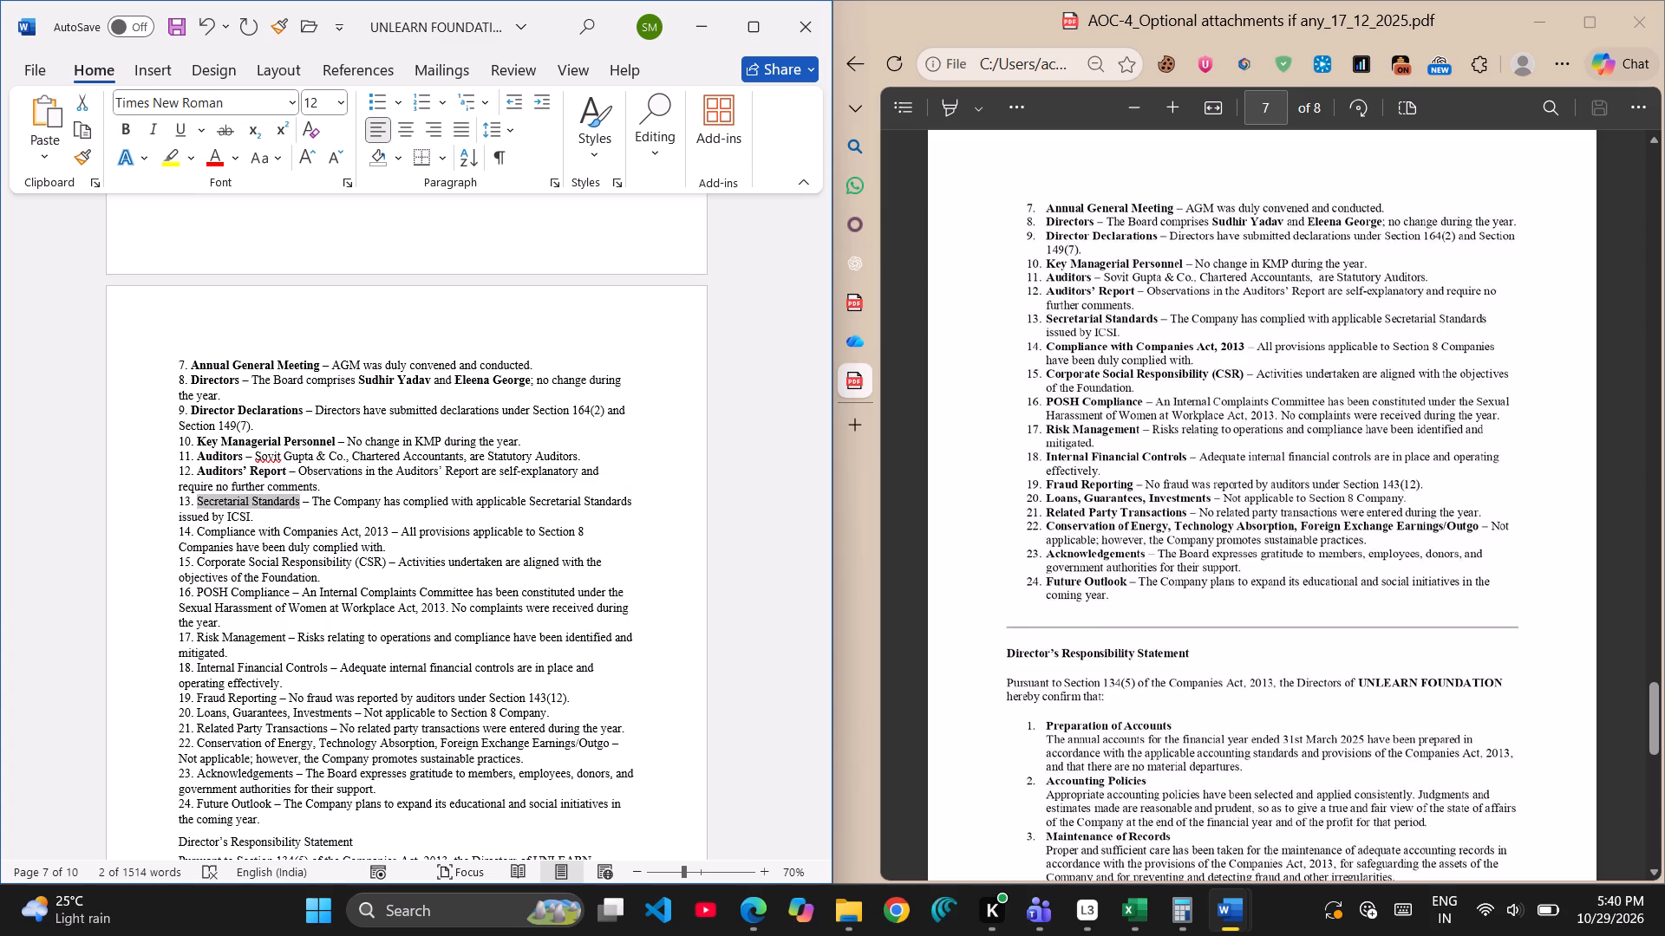
pyautogui.hotkey('ctrl', 'b')
# Bold the title "Compliance with Companies Act, 2013" at the start of Directors' Report item 14.
pyautogui.press('Down')
pyautogui.press('Down')
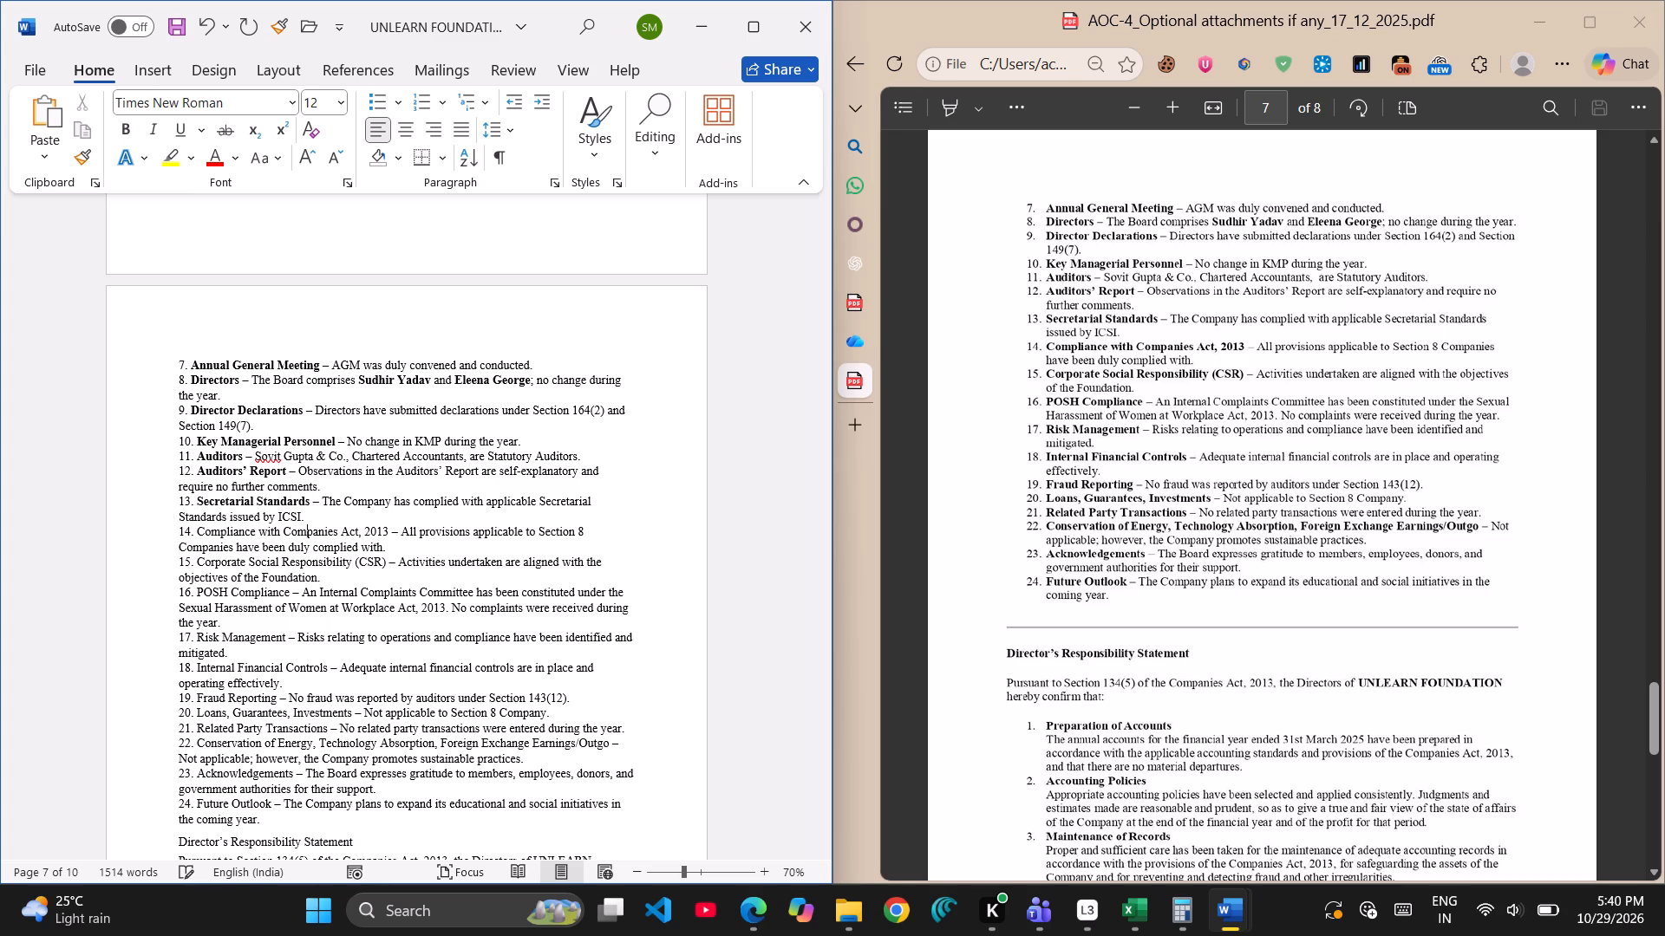
pyautogui.press('Right')
pyautogui.press('Right')
pyautogui.press('Right')
pyautogui.press('Right')
pyautogui.press('Right')
pyautogui.press('Right')
pyautogui.press('Right')
pyautogui.press('Right')
pyautogui.press('Right')
pyautogui.press('Right')
pyautogui.press('Right')
pyautogui.press('Right')
pyautogui.press('Right')
pyautogui.press('Right')
pyautogui.press('Right')
pyautogui.press('Right')
pyautogui.press('Right')
pyautogui.press('Right')
pyautogui.press('Left')
pyautogui.press('Left')
pyautogui.hotkey('shift', 'Left')
pyautogui.hotkey('shift', 'Left')
pyautogui.hotkey('shift', 'Left')
pyautogui.hotkey('shift', 'Left')
pyautogui.hotkey('shift', 'Left')
pyautogui.hotkey('shift', 'Left')
pyautogui.hotkey('shift', 'Left')
pyautogui.hotkey('shift', 'Left')
pyautogui.hotkey('shift', 'Left')
pyautogui.hotkey('shift', 'Left')
pyautogui.hotkey('shift', 'Left')
pyautogui.hotkey('shift', 'Left')
pyautogui.hotkey('shift', 'Left')
pyautogui.hotkey('shift', 'Left')
pyautogui.hotkey('shift', 'Left')
pyautogui.hotkey('shift', 'Left')
pyautogui.hotkey('shift', 'Left')
pyautogui.hotkey('shift', 'Left')
pyautogui.hotkey('shift', 'Left')
pyautogui.hotkey('shift', 'Left')
pyautogui.hotkey('shift', 'Left')
pyautogui.hotkey('shift', 'Left')
pyautogui.hotkey('shift', 'Left')
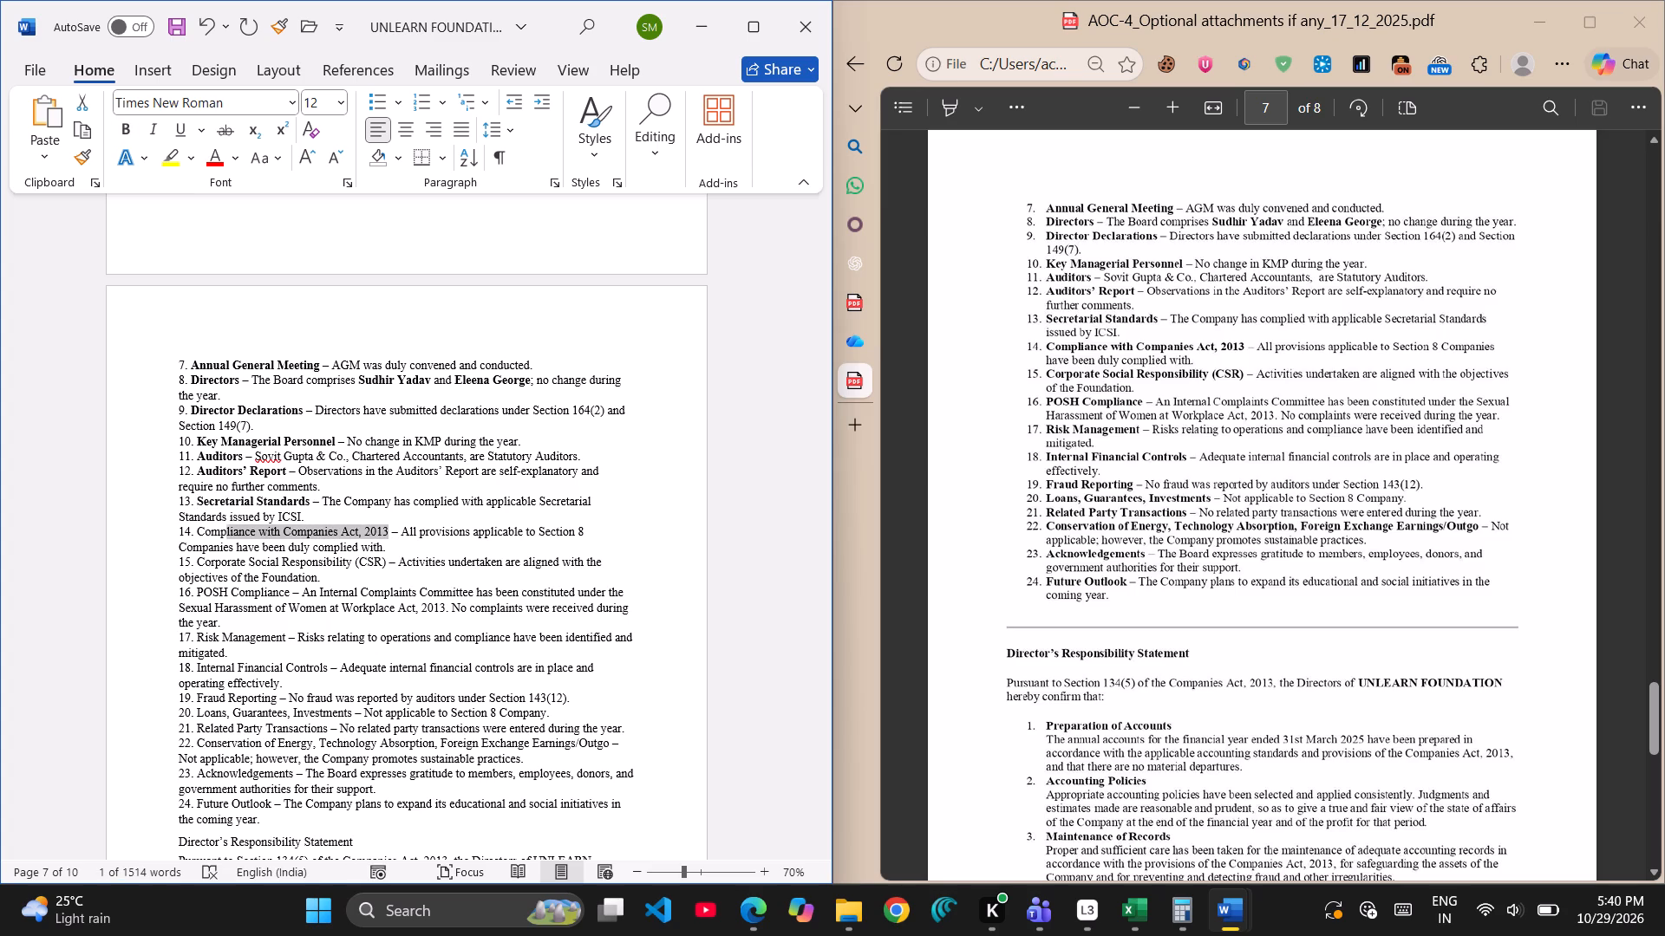
pyautogui.hotkey('shift', 'Left')
pyautogui.hotkey('shift', 'Left')
pyautogui.hotkey('shift', 'Left')
pyautogui.hotkey('shift', 'Left')
pyautogui.hotkey('ctrl', 'b')
# Bold the title "Corporate Social Responsibility (CSR)" at the start of Directors' Report item 15.
pyautogui.press('Down')
pyautogui.press('Down')
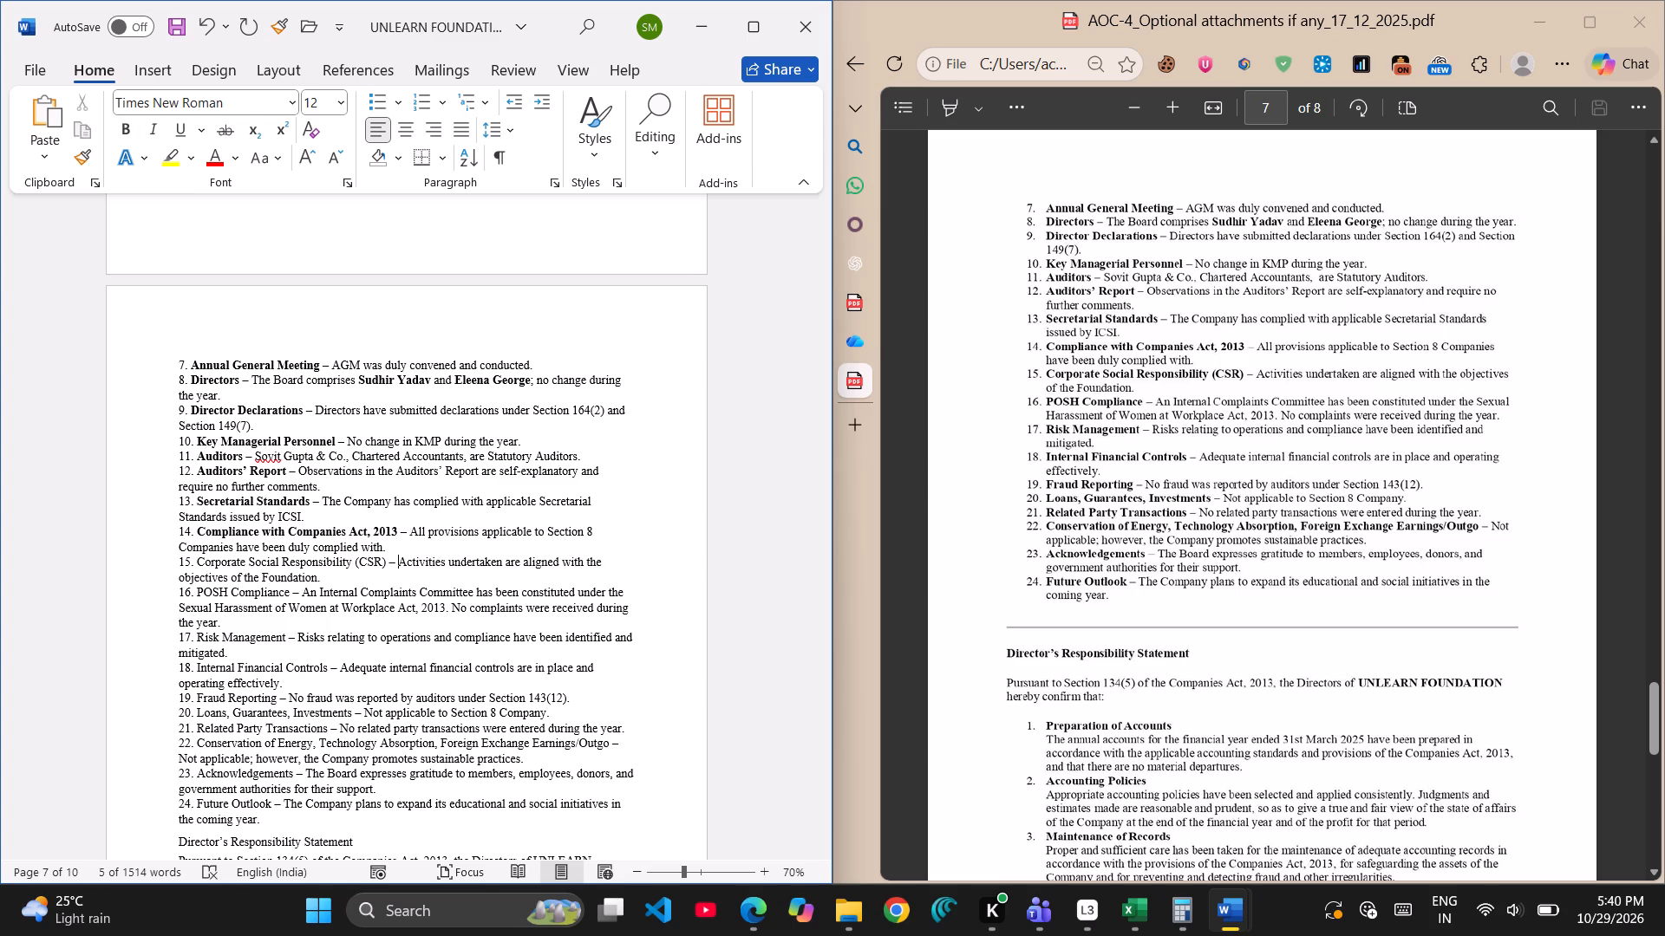
pyautogui.press('Left')
pyautogui.press('Left')
pyautogui.press('Left')
pyautogui.hotkey('shift', 'Left')
pyautogui.hotkey('shift', 'Left')
pyautogui.hotkey('shift', 'Left')
pyautogui.hotkey('shift', 'Left')
pyautogui.hotkey('shift', 'Left')
pyautogui.hotkey('shift', 'Left')
pyautogui.hotkey('shift', 'Left')
pyautogui.hotkey('shift', 'Left')
pyautogui.hotkey('shift', 'Left')
pyautogui.hotkey('shift', 'Left')
pyautogui.hotkey('shift', 'Left')
pyautogui.hotkey('shift', 'Left')
pyautogui.hotkey('shift', 'Left')
pyautogui.hotkey('shift', 'Left')
pyautogui.hotkey('shift', 'Left')
pyautogui.hotkey('shift', 'Left')
pyautogui.hotkey('shift', 'Left')
pyautogui.hotkey('shift', 'Left')
pyautogui.hotkey('shift', 'Left')
pyautogui.hotkey('shift', 'Left')
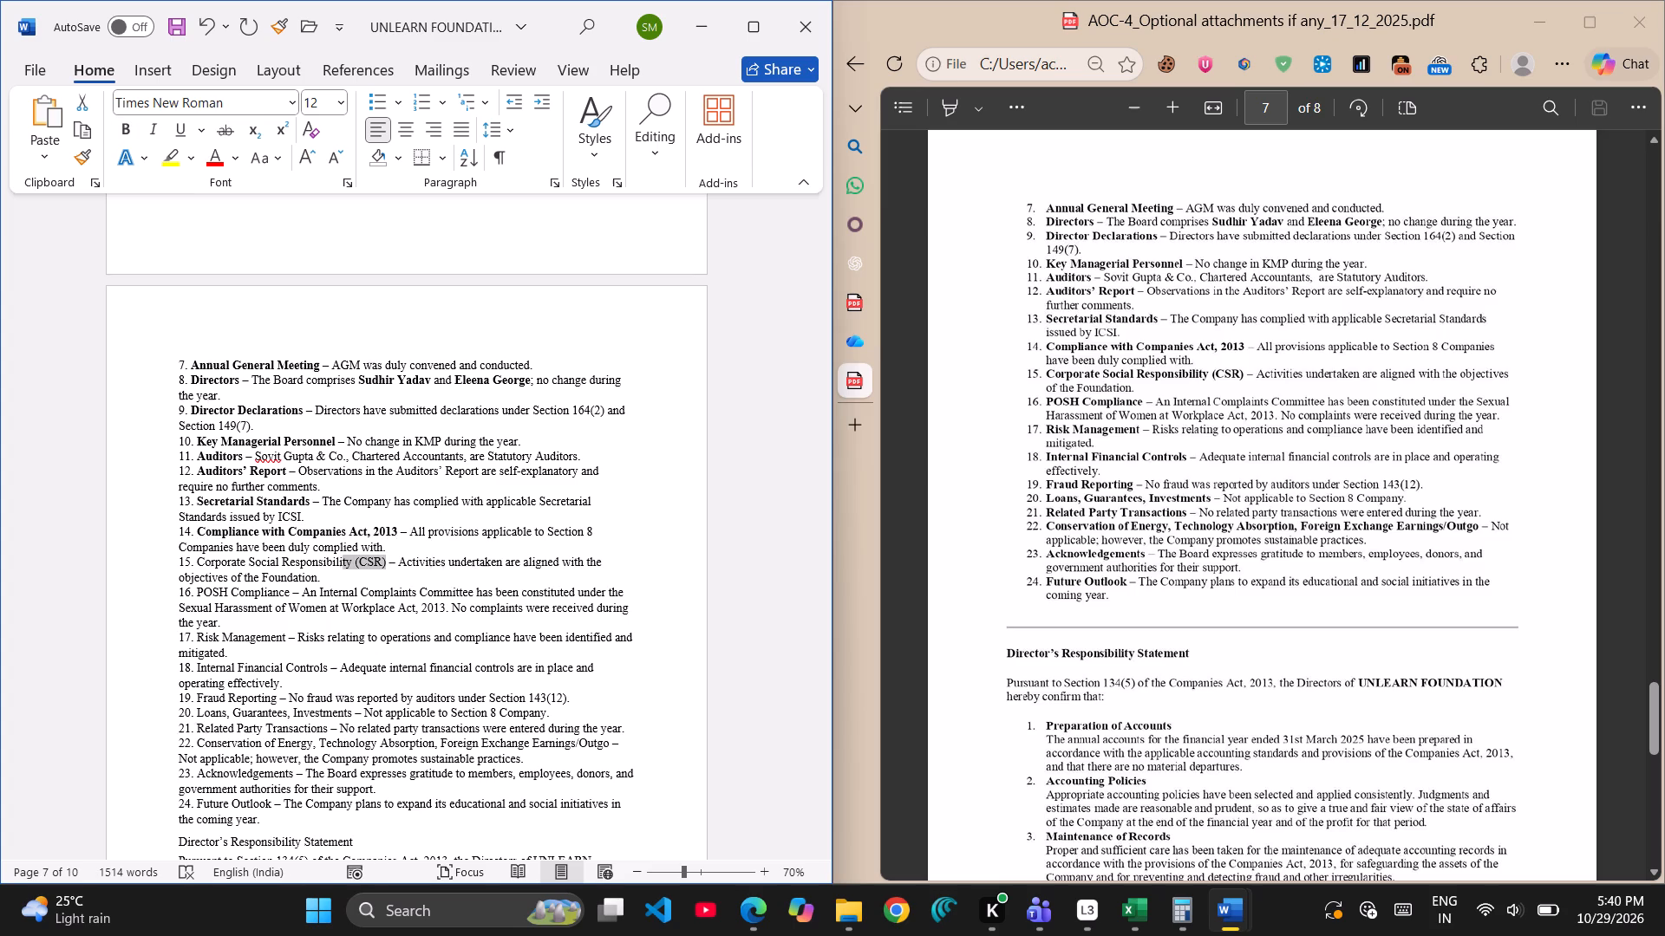
pyautogui.hotkey('shift', 'Left')
pyautogui.hotkey('shift', 'Left')
pyautogui.hotkey('shift', 'Left')
pyautogui.hotkey('shift', 'Left')
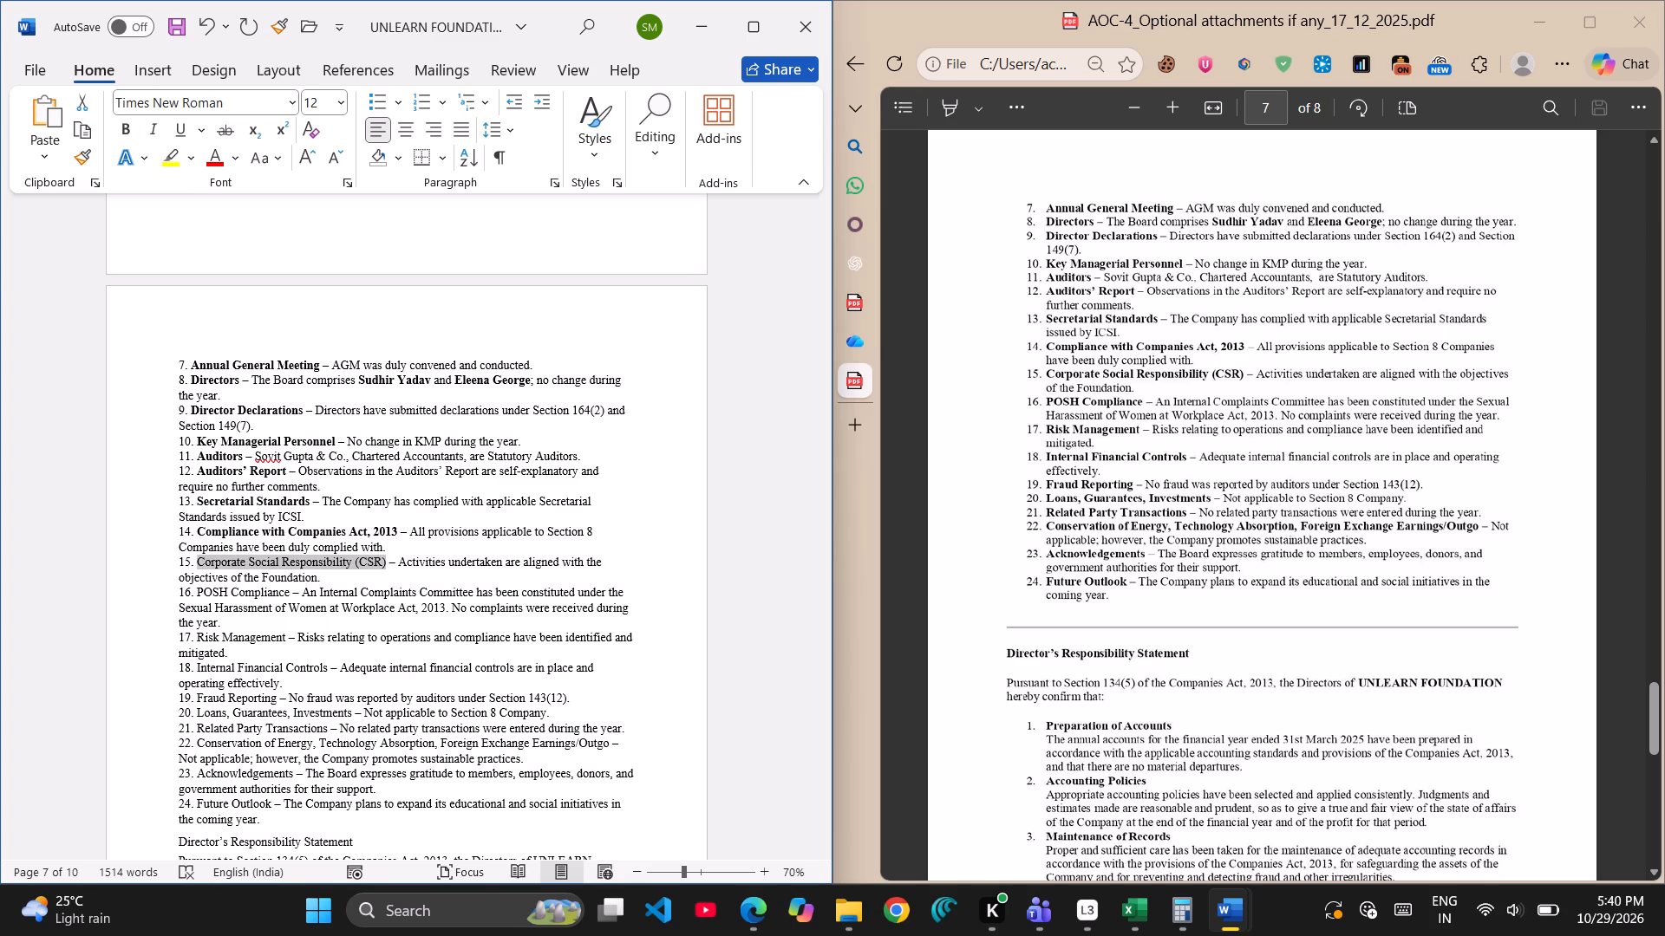
pyautogui.hotkey('ctrl', 'b')
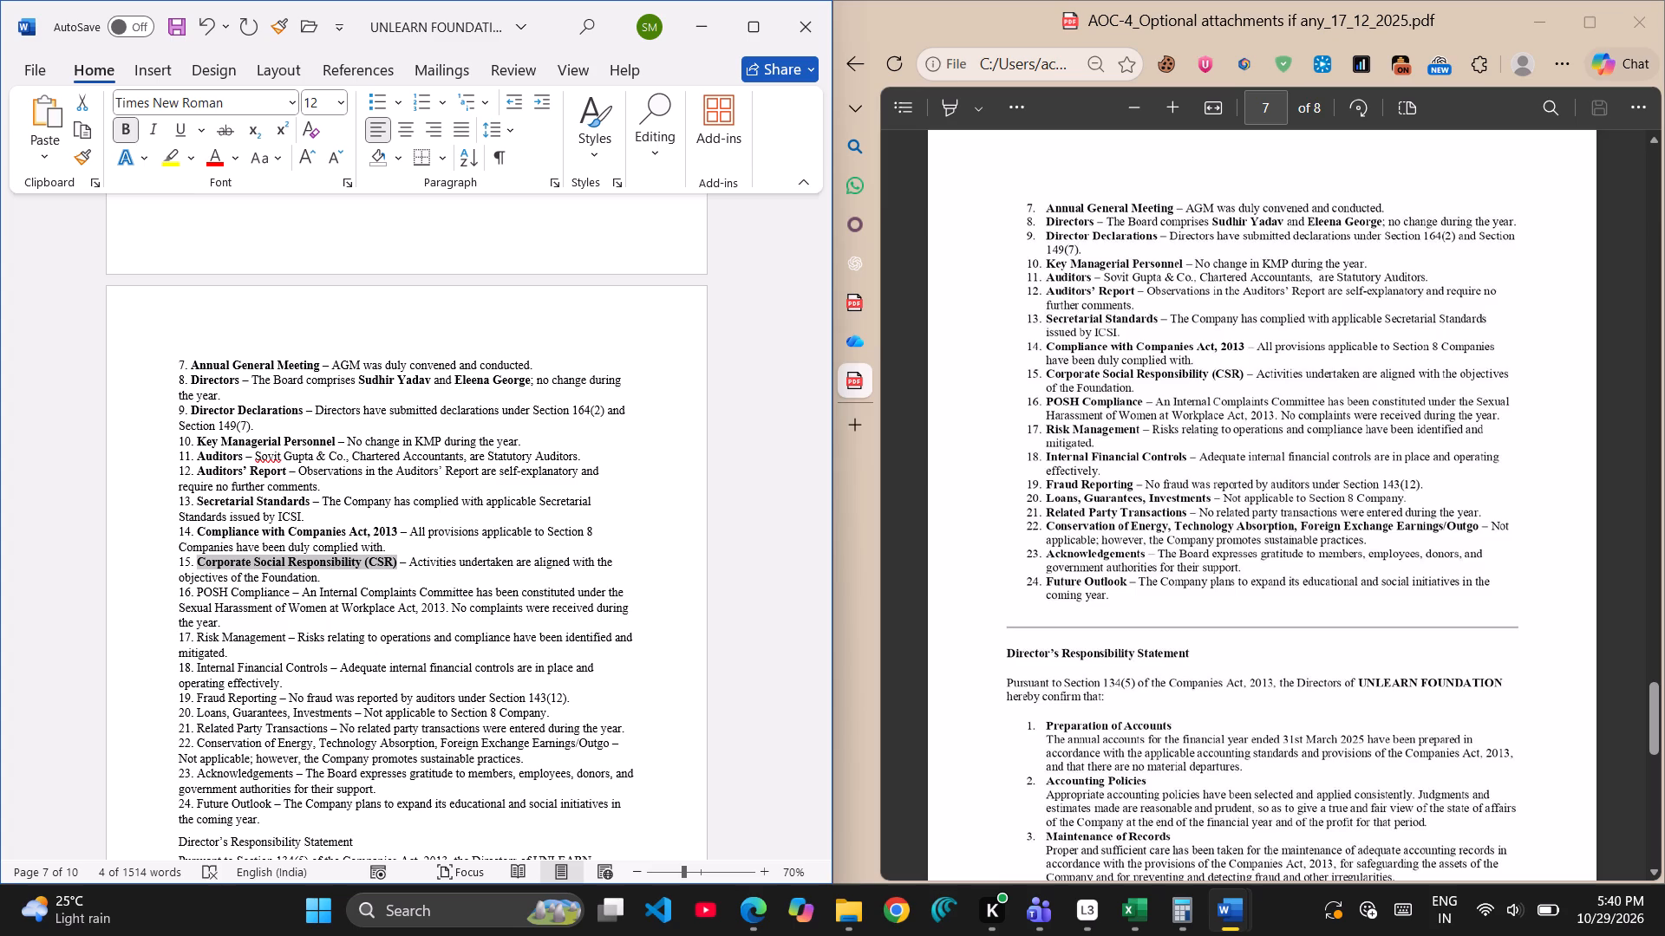
# Bold the title "POSH Compliance" at the start of Directors' Report item 16.
pyautogui.press('Down')
pyautogui.press('Down')
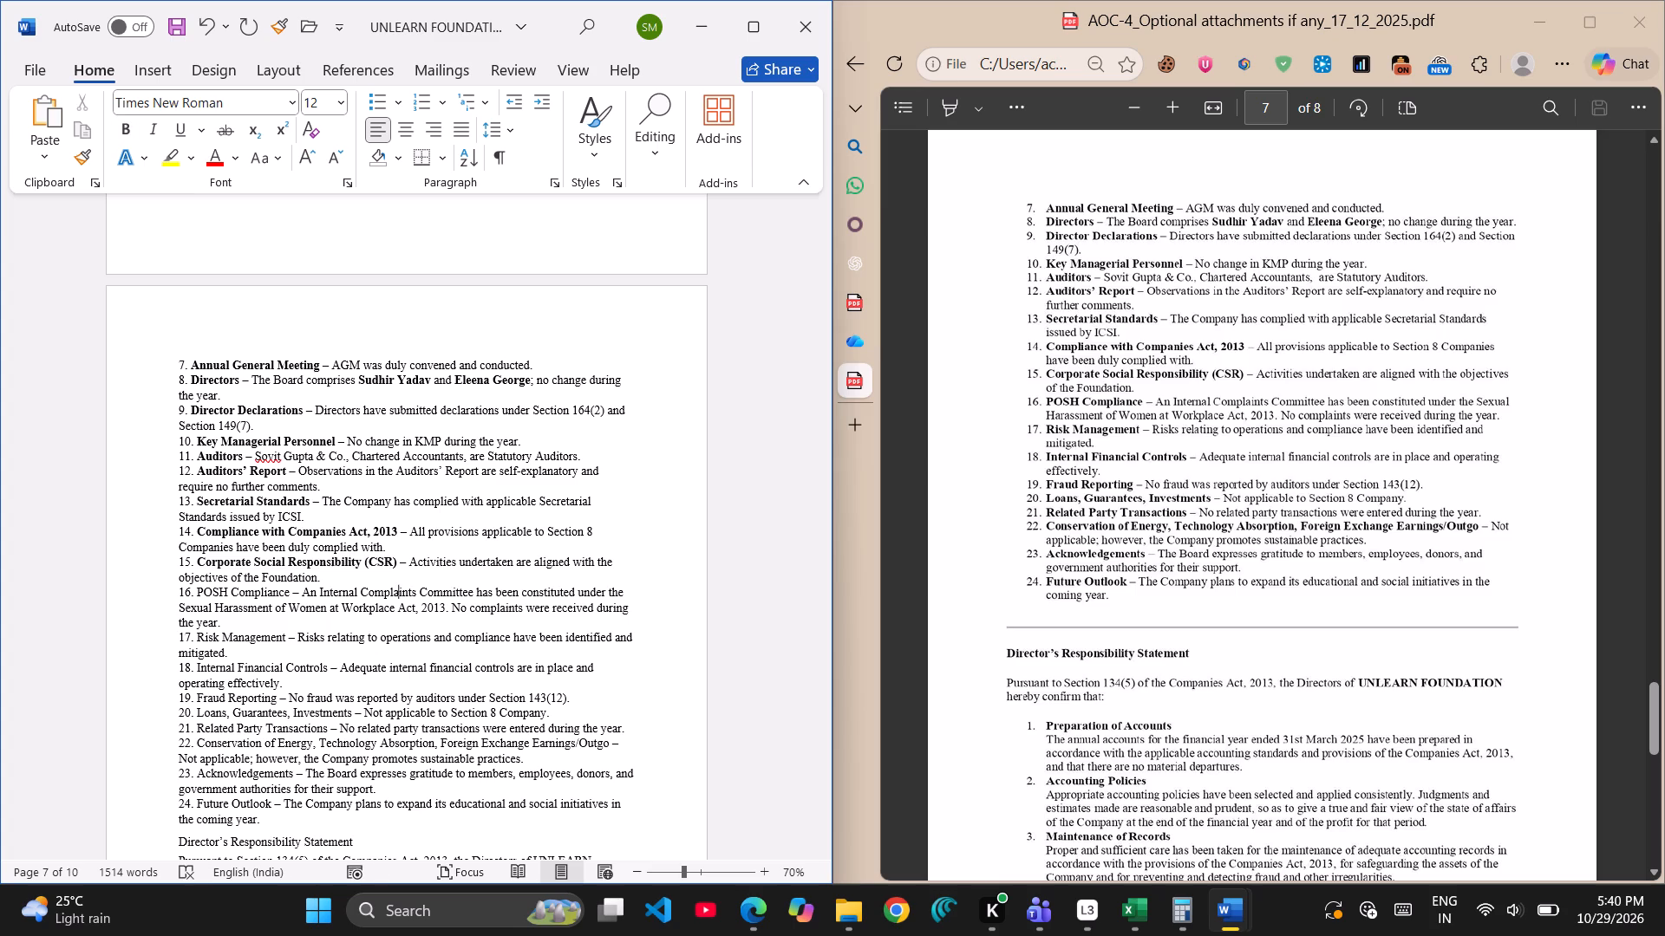
pyautogui.press('Left')
pyautogui.press('Left')
pyautogui.press('Left')
pyautogui.press('Left')
pyautogui.press('Left')
pyautogui.press('Left')
pyautogui.press('Left')
pyautogui.press('Left')
pyautogui.press('Left')
pyautogui.press('Left')
pyautogui.press('Left')
pyautogui.press('Left')
pyautogui.press('Left')
pyautogui.press('Left')
pyautogui.press('Left')
pyautogui.press('Left')
pyautogui.press('Left')
pyautogui.press('Left')
pyautogui.press('Left')
pyautogui.press('Left')
pyautogui.press('Left')
pyautogui.press('Right')
pyautogui.hotkey('shift', 'Left')
pyautogui.hotkey('shift', 'Left')
pyautogui.hotkey('shift', 'Left')
pyautogui.hotkey('shift', 'Left')
pyautogui.hotkey('shift', 'Left')
pyautogui.hotkey('shift', 'Left')
pyautogui.hotkey('shift', 'Left')
pyautogui.hotkey('shift', 'Left')
pyautogui.hotkey('shift', 'Left')
pyautogui.hotkey('shift', 'Left')
pyautogui.hotkey('shift', 'Left')
pyautogui.hotkey('shift', 'Left')
pyautogui.hotkey('shift', 'Left')
pyautogui.hotkey('shift', 'Left')
pyautogui.hotkey('shift', 'Left')
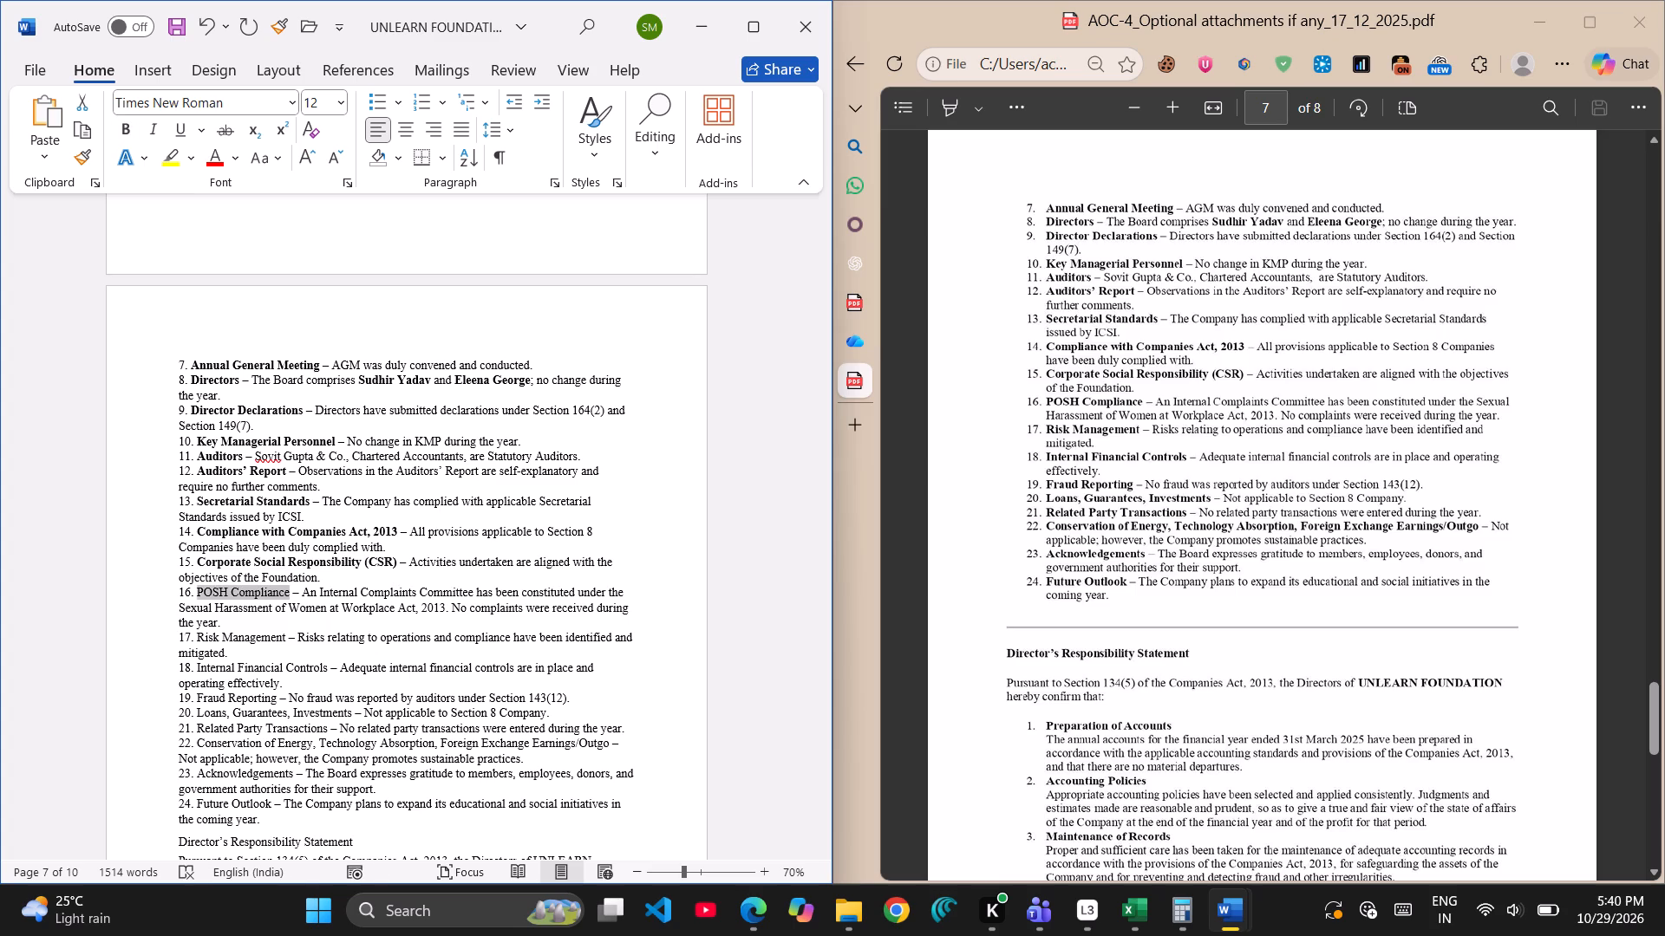
pyautogui.hotkey('ctrl', 'b')
# Bold the title "Risk Management" at the start of Directors' Report item 17.
pyautogui.press('Down')
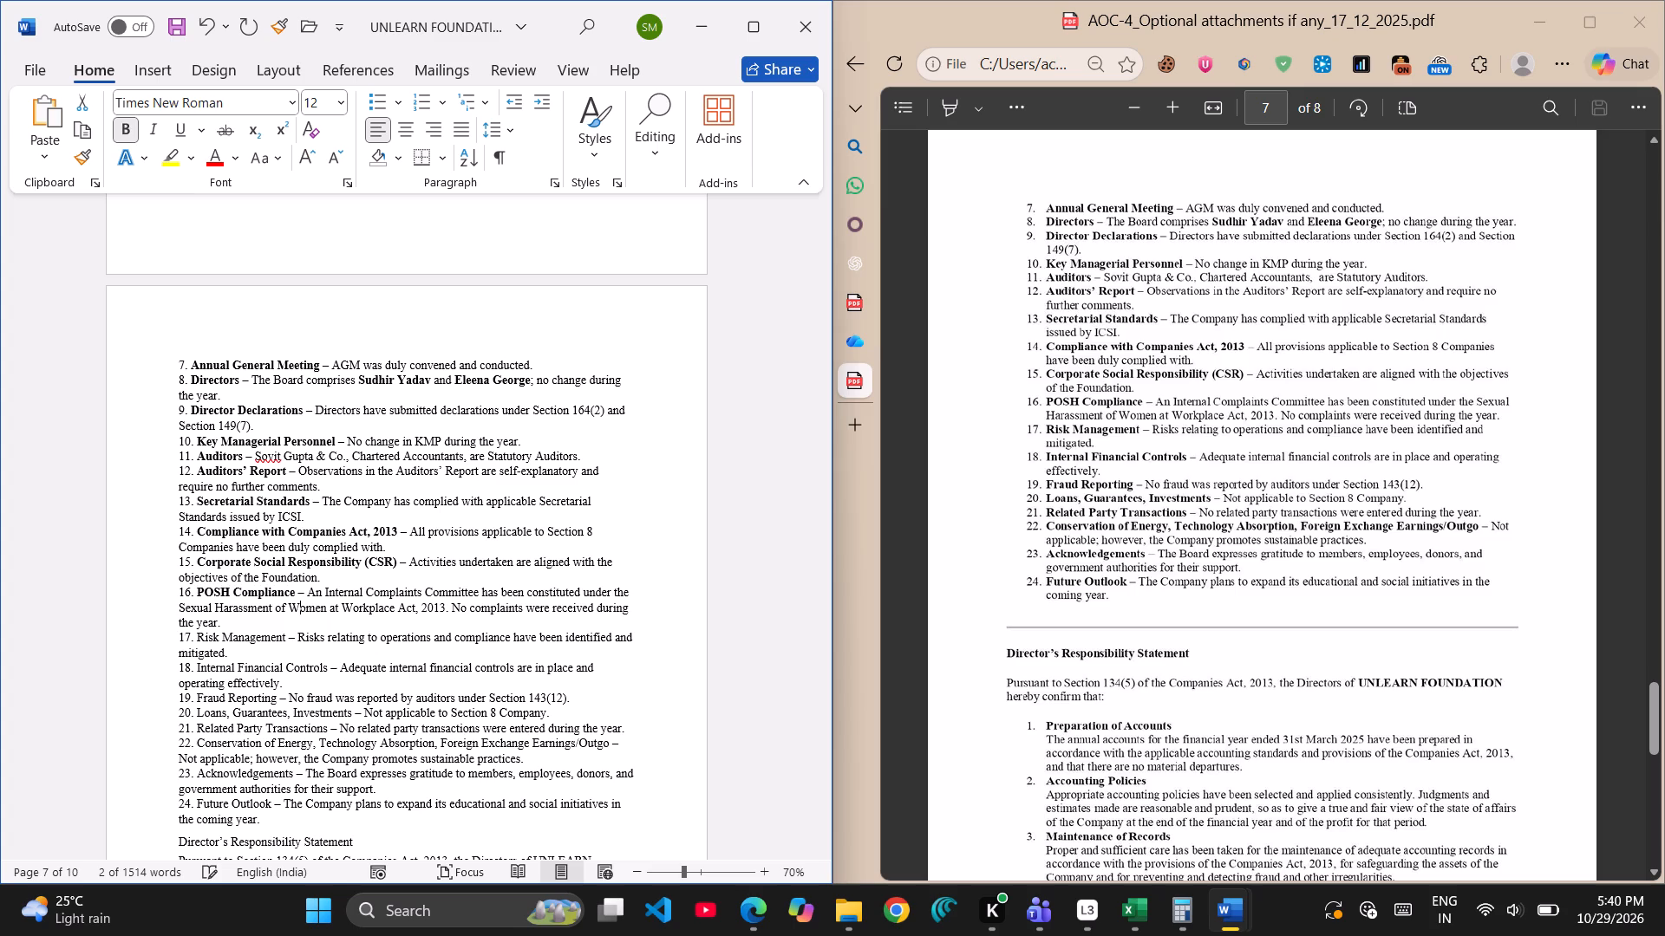
pyautogui.press('Down')
pyautogui.press('Right')
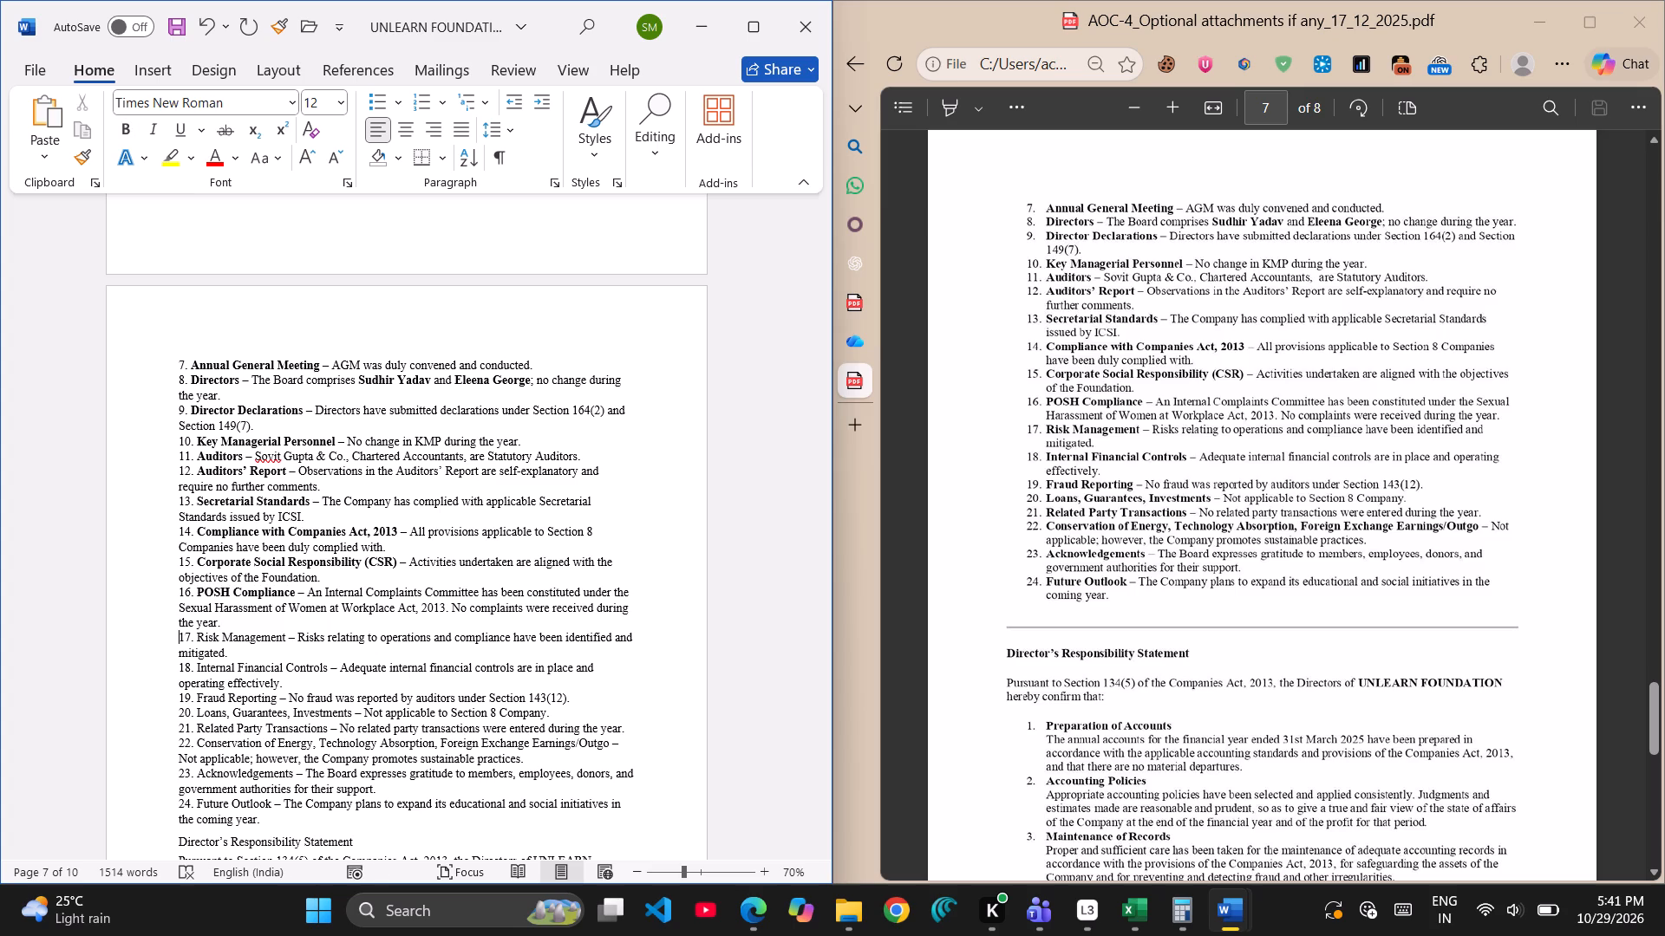
pyautogui.press('Right')
pyautogui.press('Right')
pyautogui.press('Right')
pyautogui.press('Right')
pyautogui.hotkey('shift', 'Right')
pyautogui.hotkey('shift', 'Right')
pyautogui.hotkey('shift', 'Right')
pyautogui.hotkey('shift', 'Right')
pyautogui.hotkey('shift', 'Right')
pyautogui.hotkey('shift', 'Right')
pyautogui.hotkey('shift', 'Right')
pyautogui.hotkey('shift', 'Right')
pyautogui.hotkey('shift', 'Right')
pyautogui.hotkey('shift', 'Right')
pyautogui.hotkey('shift', 'Right')
pyautogui.hotkey('shift', 'Right')
pyautogui.hotkey('shift', 'Right')
pyautogui.hotkey('shift', 'Right')
pyautogui.hotkey('shift', 'Right')
pyautogui.hotkey('ctrl', 'b')
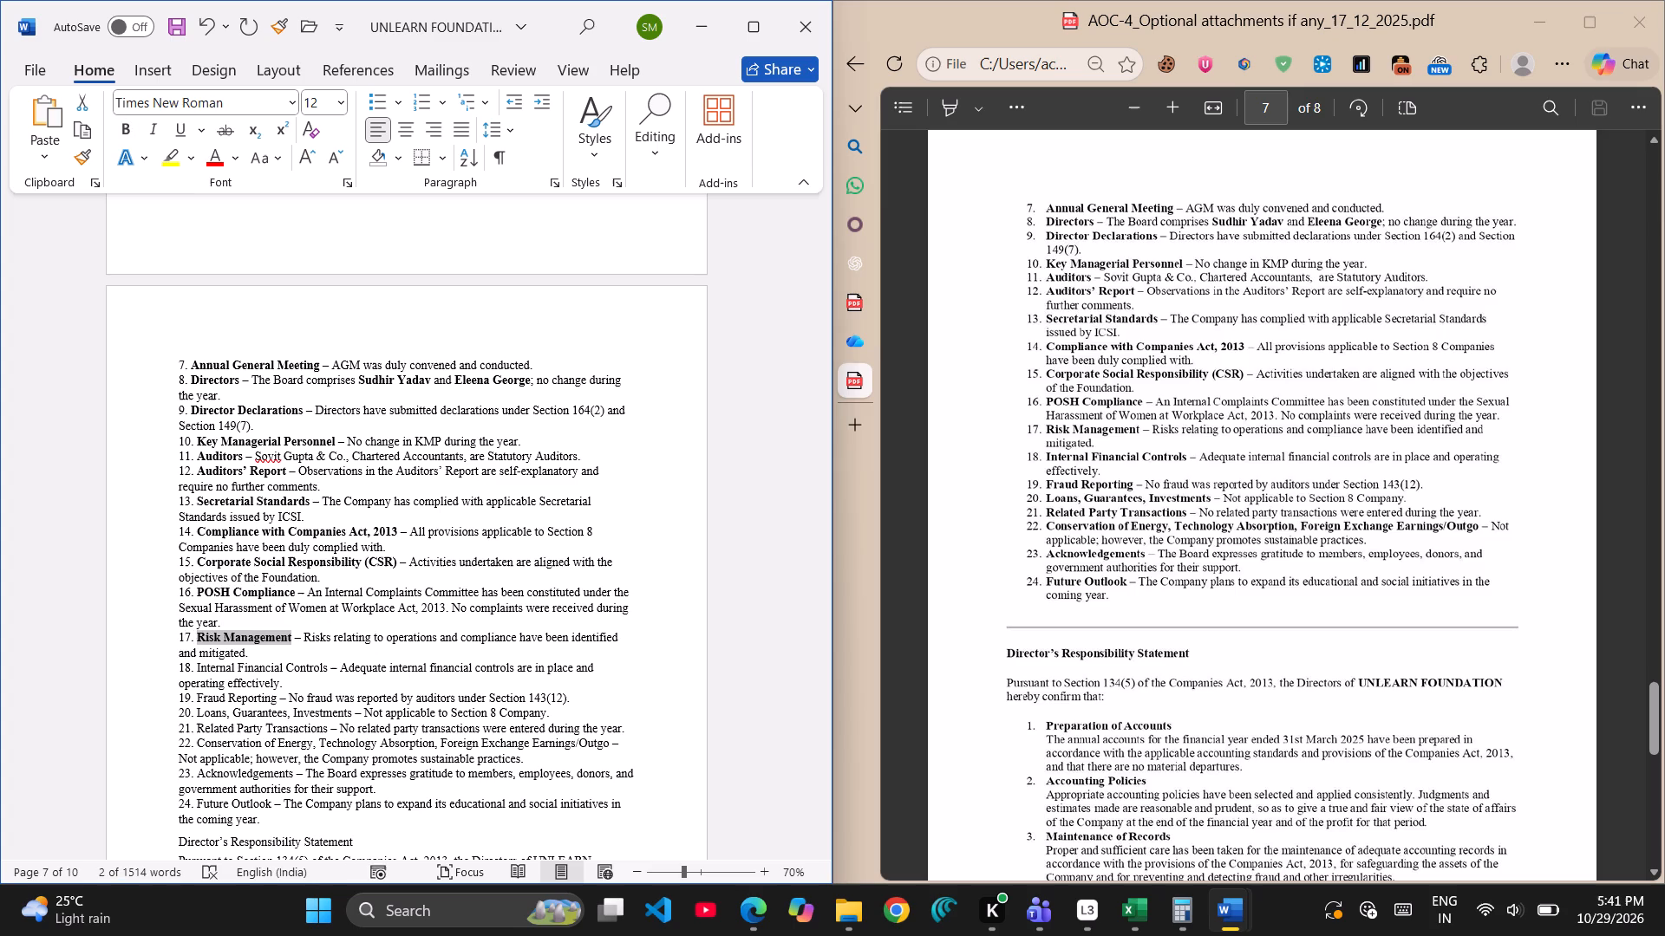
# Bold the title "Internal Financial Controls" at the start of Directors' Report item 18.
pyautogui.hotkey('ctrl', 'Down')
pyautogui.press('Right')
pyautogui.press('Right')
pyautogui.press('Right')
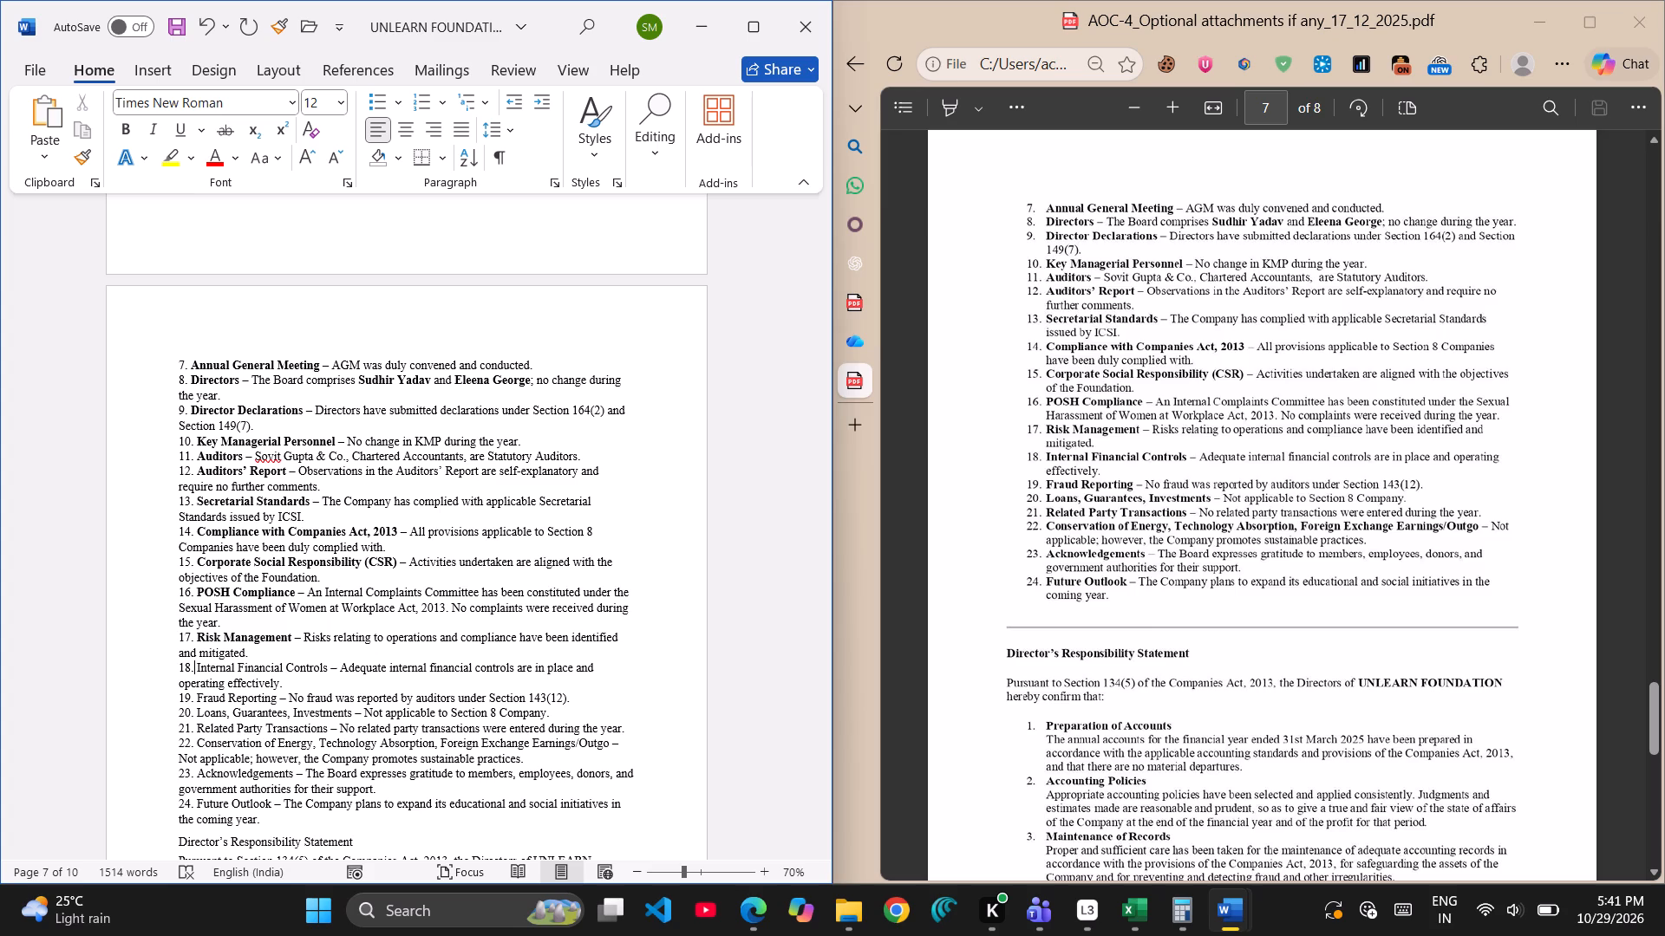
pyautogui.press('Right')
pyautogui.hotkey('shift', 'Right')
pyautogui.hotkey('shift', 'Right')
pyautogui.hotkey('shift', 'Right')
pyautogui.hotkey('shift', 'Right')
pyautogui.hotkey('shift', 'Right')
pyautogui.hotkey('shift', 'Right')
pyautogui.hotkey('shift', 'Right')
pyautogui.hotkey('shift', 'Right')
pyautogui.hotkey('shift', 'Right')
pyautogui.hotkey('shift', 'Right')
pyautogui.hotkey('shift', 'Right')
pyautogui.hotkey('shift', 'Right')
pyautogui.hotkey('shift', 'Right')
pyautogui.hotkey('shift', 'Right')
pyautogui.hotkey('shift', 'Right')
pyautogui.hotkey('shift', 'Right')
pyautogui.hotkey('shift', 'Right')
pyautogui.hotkey('shift', 'Right')
pyautogui.hotkey('shift', 'Right')
pyautogui.hotkey('shift', 'Right')
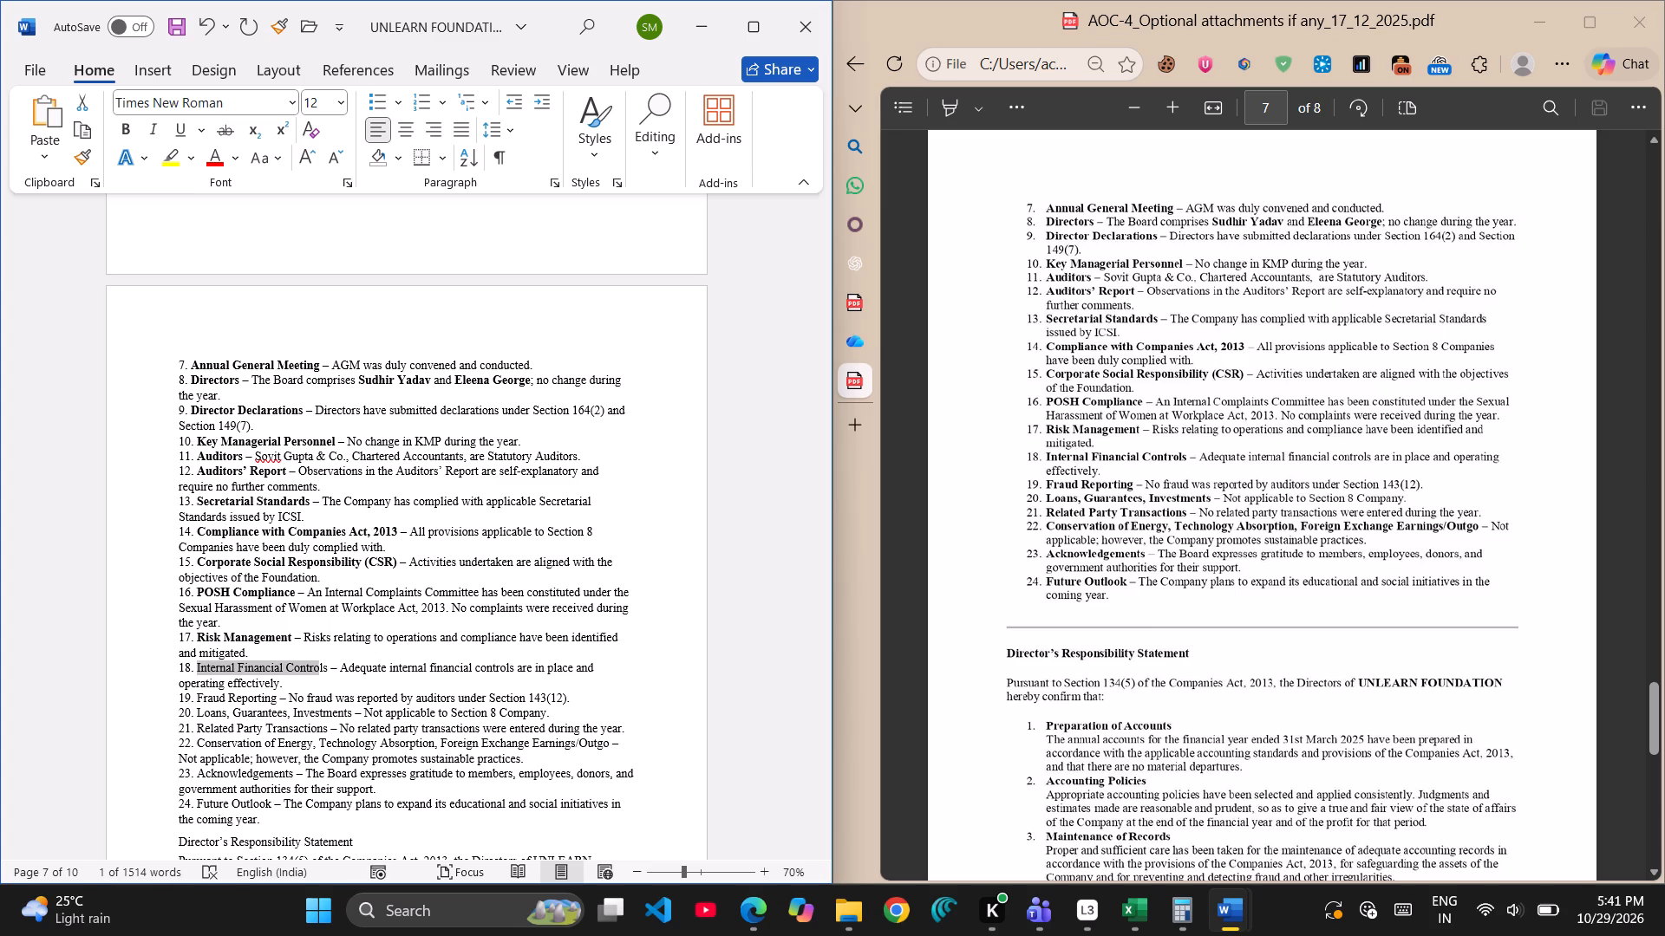
pyautogui.hotkey('shift', 'Right')
pyautogui.hotkey('ctrl', 'b')
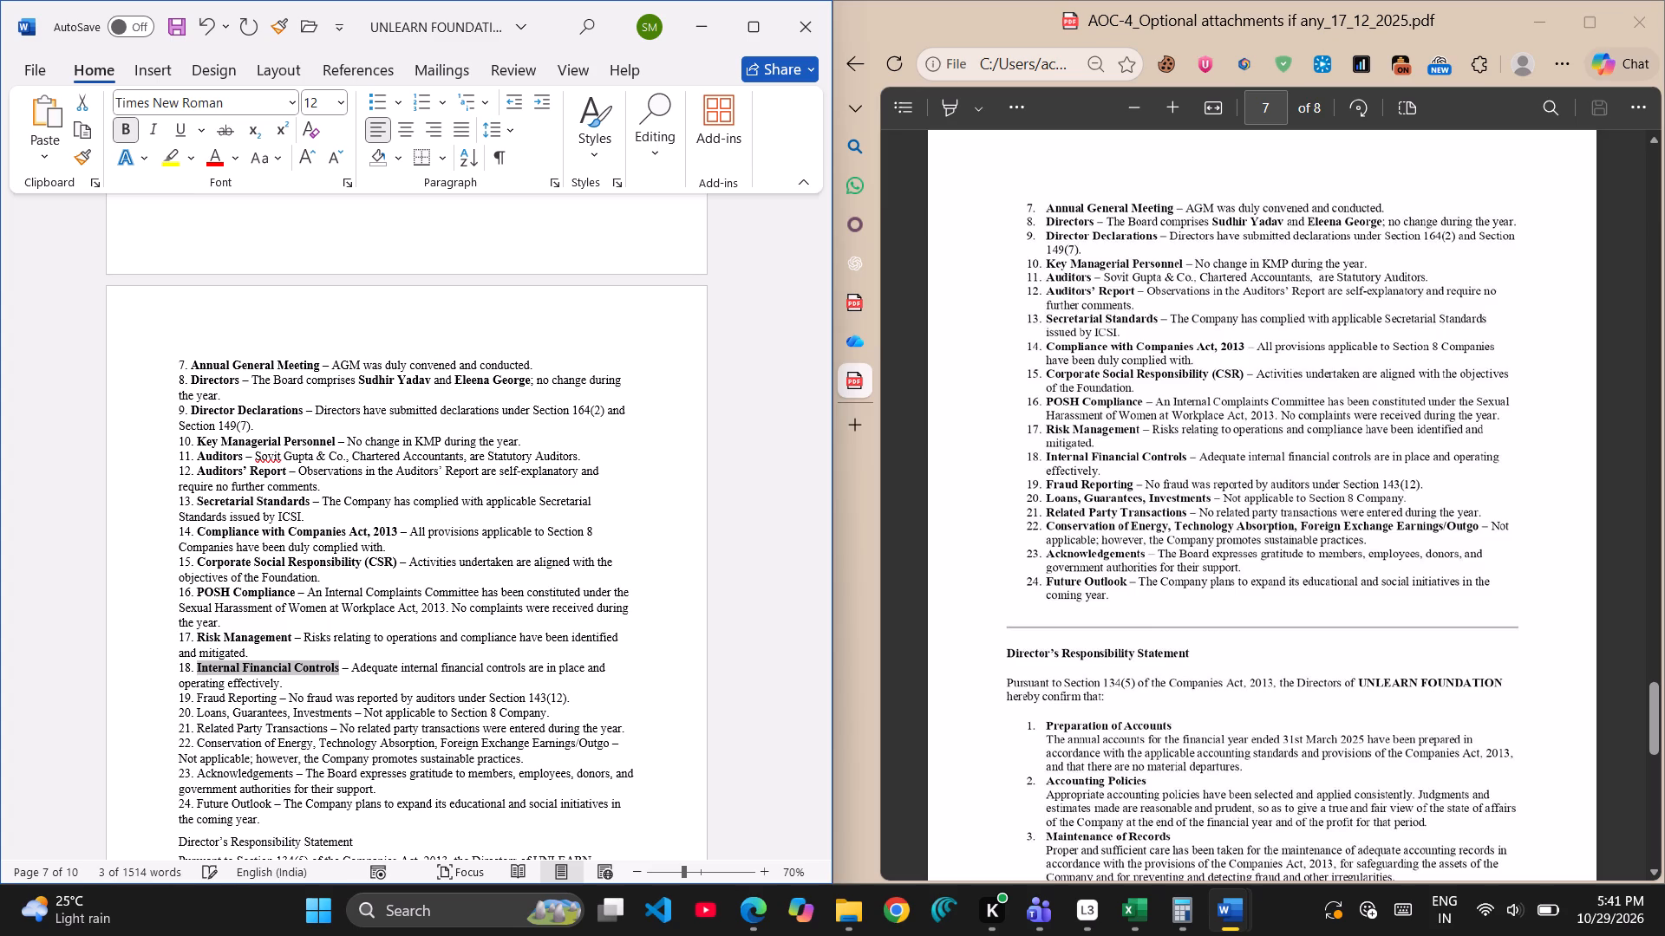
# Bold the title "Fraud Reporting" at the start of Directors' Report item 19.
pyautogui.press('Down')
pyautogui.press('Down')
pyautogui.press('Left')
pyautogui.press('Left')
pyautogui.press('Left')
pyautogui.press('Left')
pyautogui.press('Left')
pyautogui.press('Left')
pyautogui.press('Left')
pyautogui.press('Left')
pyautogui.press('Left')
pyautogui.press('Left')
pyautogui.press('Left')
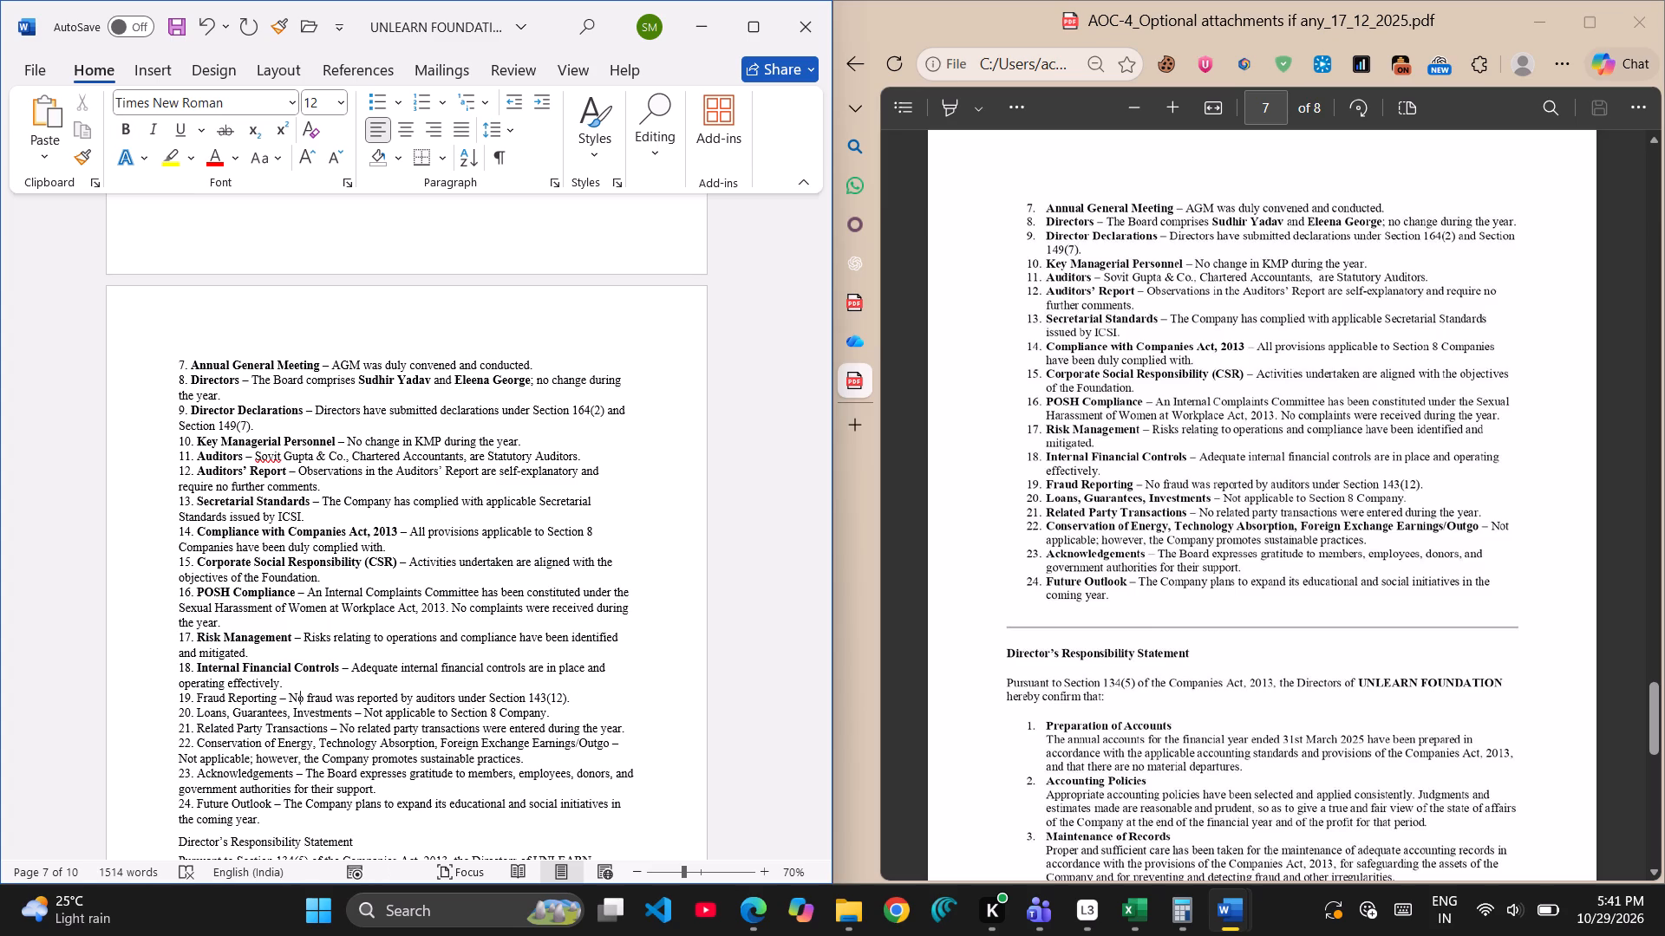
pyautogui.press('Left')
pyautogui.hotkey('shift', 'Left')
pyautogui.hotkey('shift', 'Left')
pyautogui.hotkey('shift', 'Left')
pyautogui.hotkey('shift', 'Left')
pyautogui.hotkey('shift', 'Left')
pyautogui.hotkey('shift', 'Left')
pyautogui.hotkey('shift', 'Left')
pyautogui.hotkey('shift', 'Left')
pyautogui.hotkey('shift', 'Left')
pyautogui.hotkey('shift', 'Left')
pyautogui.hotkey('shift', 'Left')
pyautogui.hotkey('shift', 'Left')
pyautogui.hotkey('shift', 'Left')
pyautogui.hotkey('shift', 'Left')
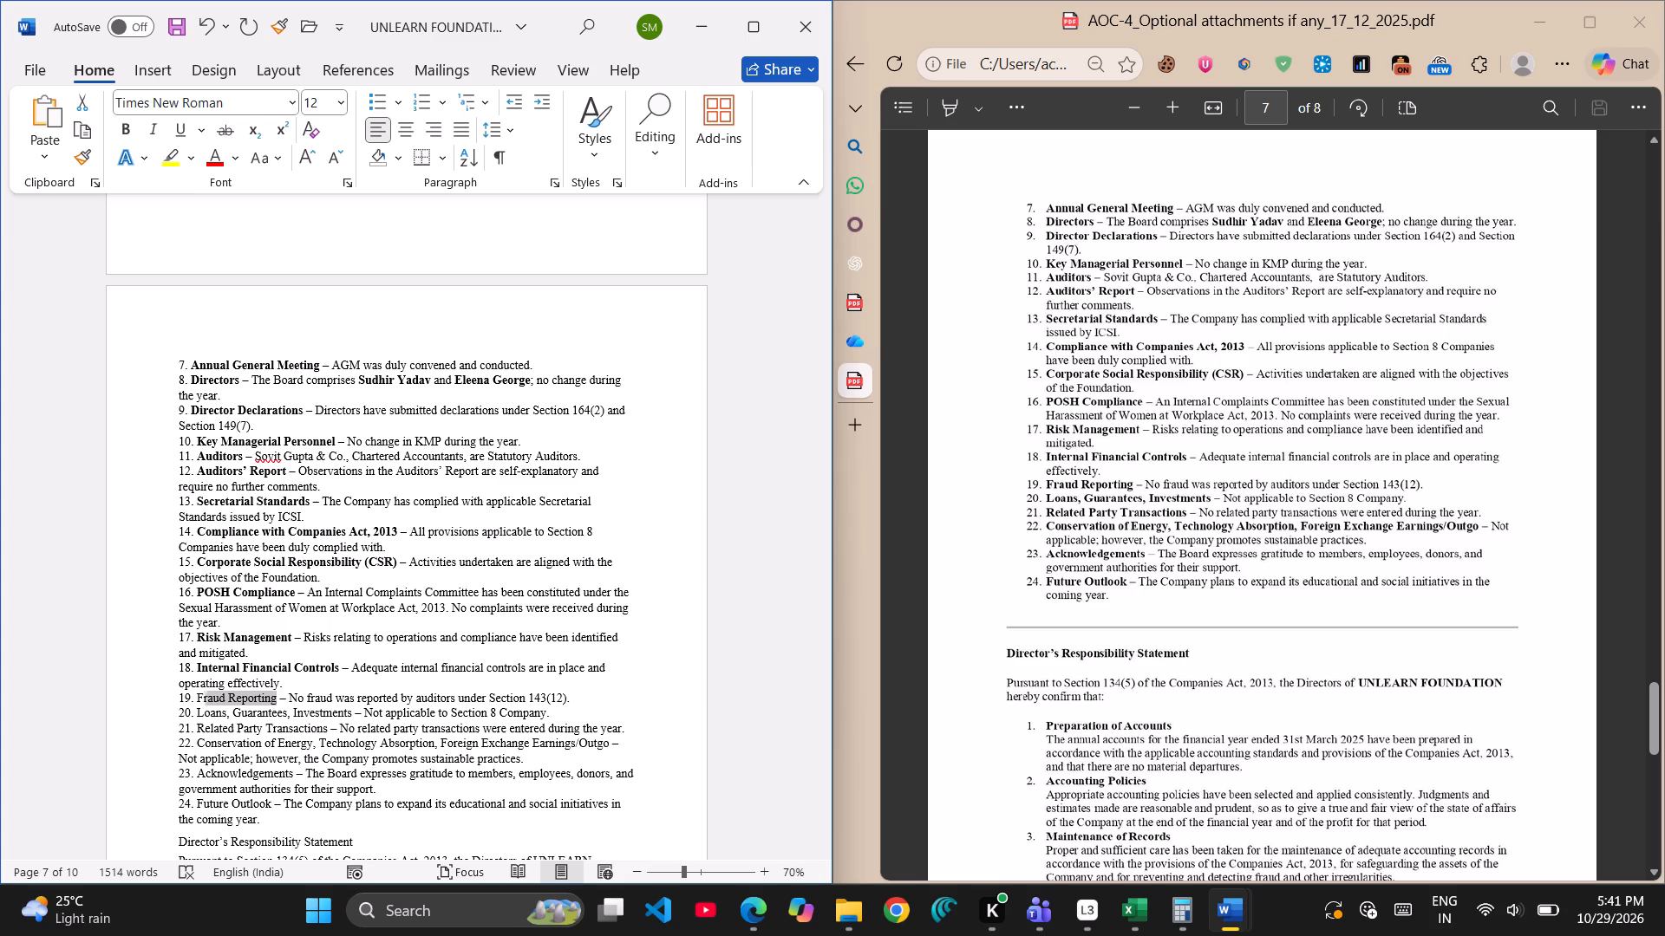
pyautogui.hotkey('shift', 'Left')
pyautogui.hotkey('ctrl', 'b')
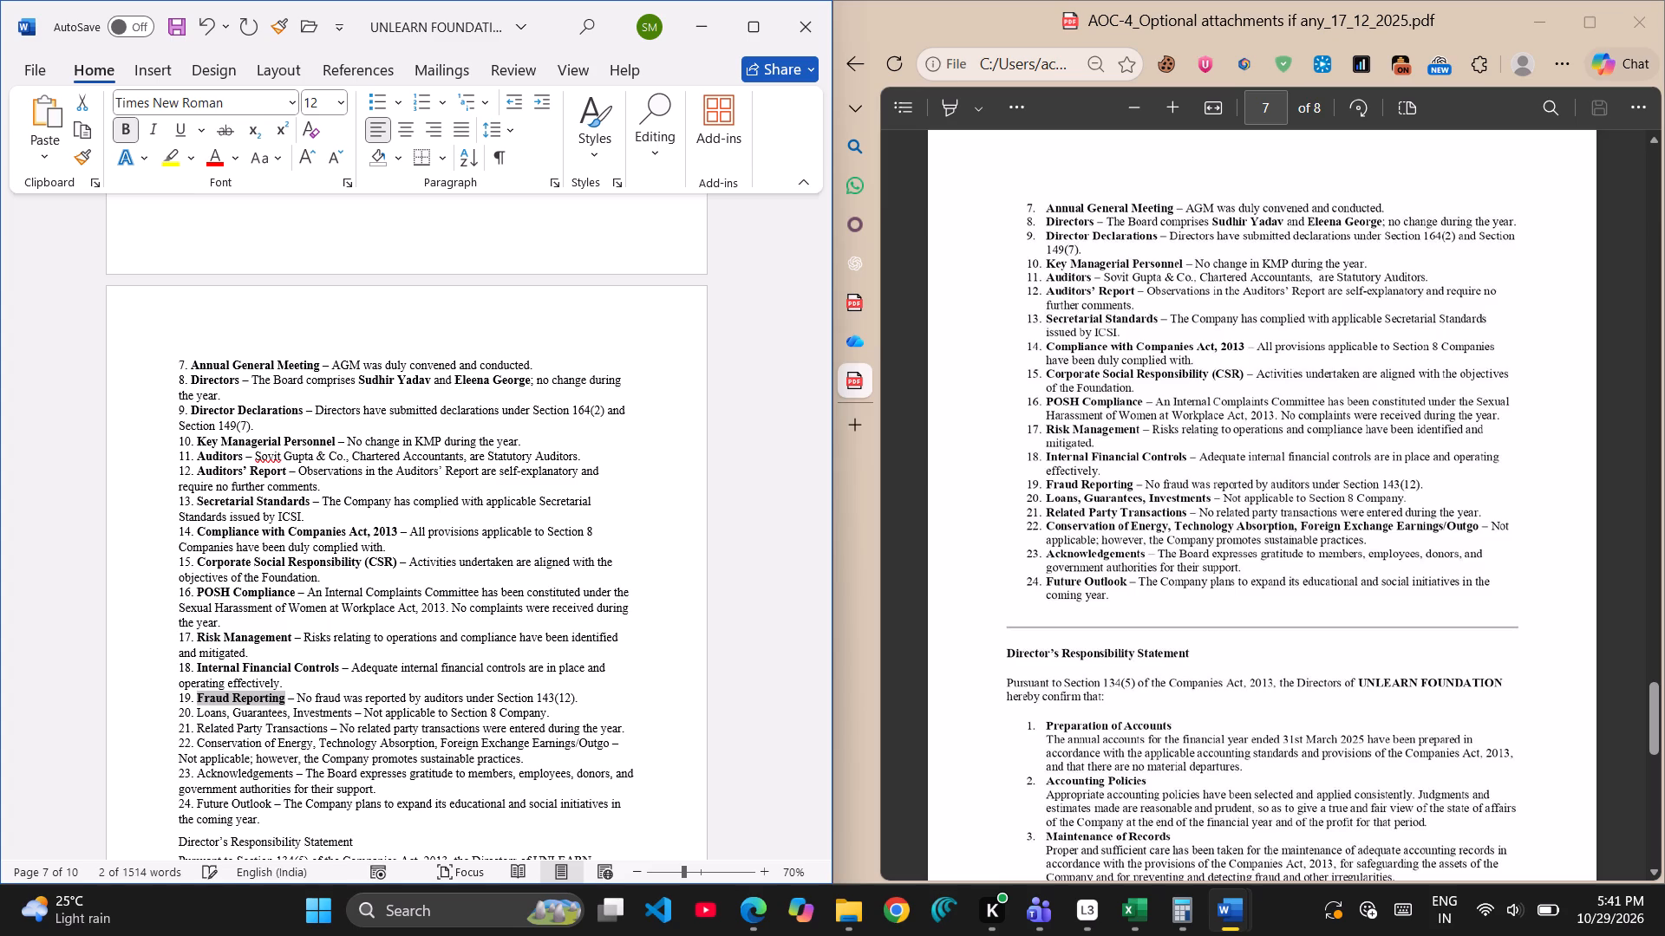
# Bold the title "Loans, Guarantees, Investments" at the start of Directors' Report item 20.
pyautogui.hotkey('ctrl', 'Down')
pyautogui.press('Right')
pyautogui.press('Right')
pyautogui.press('Right')
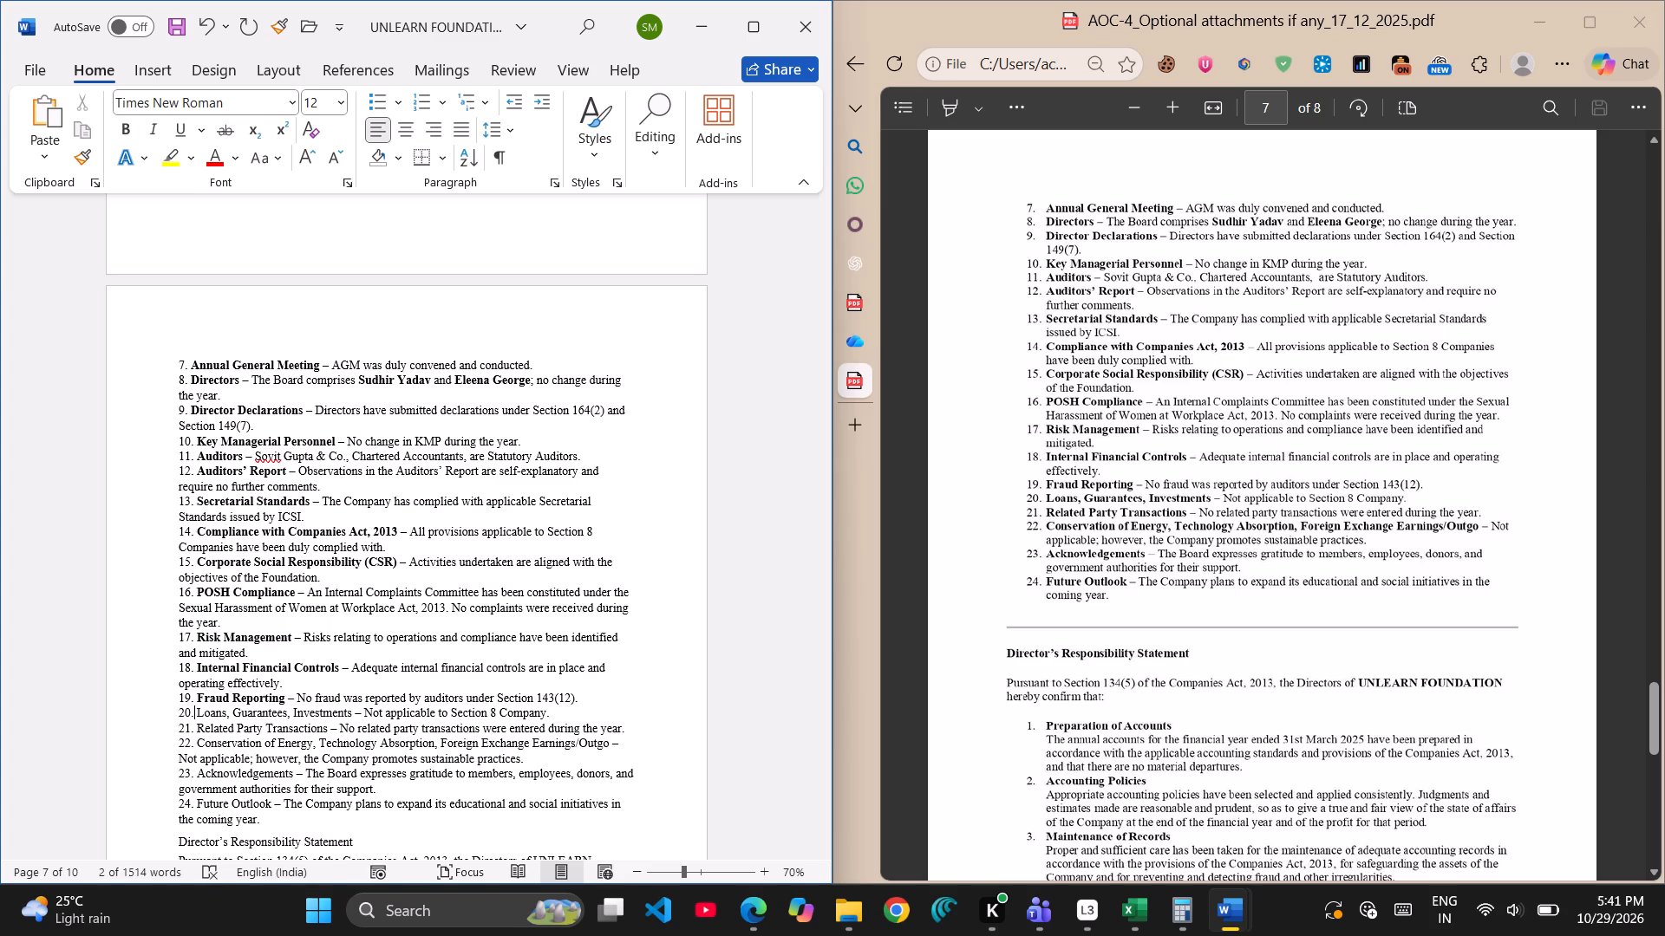
pyautogui.press('Right')
pyautogui.hotkey('shift', 'Right')
pyautogui.hotkey('shift', 'Right')
pyautogui.hotkey('shift', 'Right')
pyautogui.hotkey('shift', 'Right')
pyautogui.hotkey('shift', 'Right')
pyautogui.hotkey('shift', 'Right')
pyautogui.hotkey('shift', 'Right')
pyautogui.hotkey('shift', 'Right')
pyautogui.hotkey('shift', 'Right')
pyautogui.hotkey('shift', 'Right')
pyautogui.hotkey('shift', 'Right')
pyautogui.hotkey('shift', 'Right')
pyautogui.hotkey('shift', 'Right')
pyautogui.hotkey('shift', 'Right')
pyautogui.hotkey('shift', 'Right')
pyautogui.hotkey('shift', 'Right')
pyautogui.hotkey('shift', 'Right')
pyautogui.hotkey('shift', 'Right')
pyautogui.hotkey('shift', 'Right')
pyautogui.hotkey('shift', 'Right')
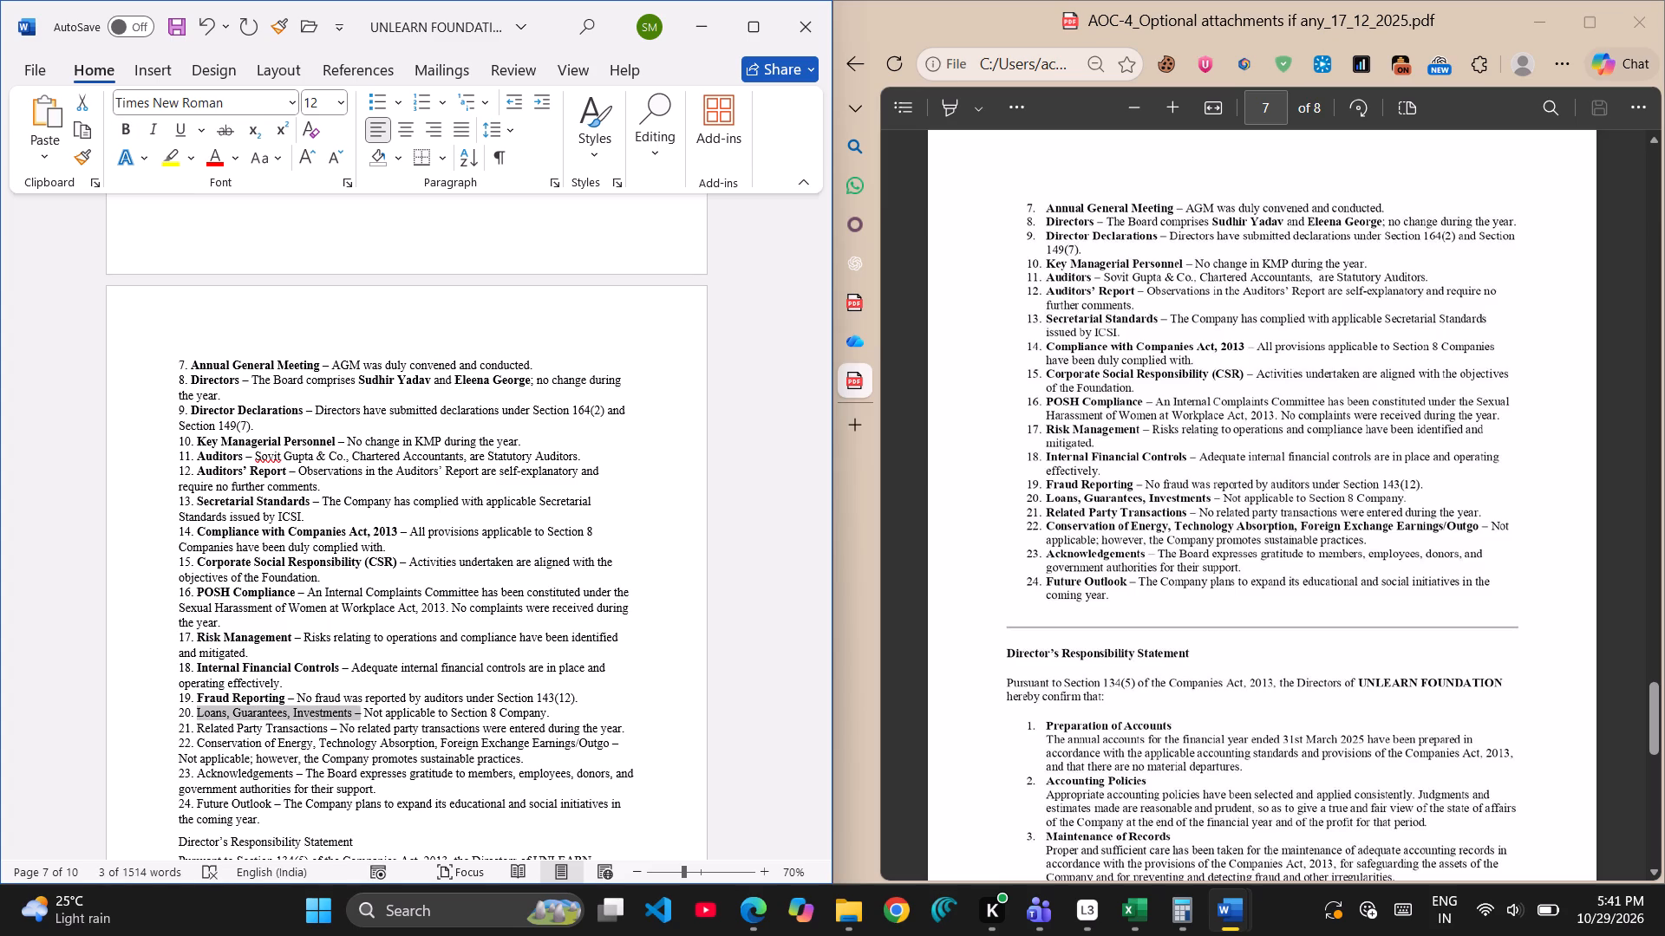
pyautogui.hotkey('shift', 'Left')
pyautogui.hotkey('ctrl', 'b')
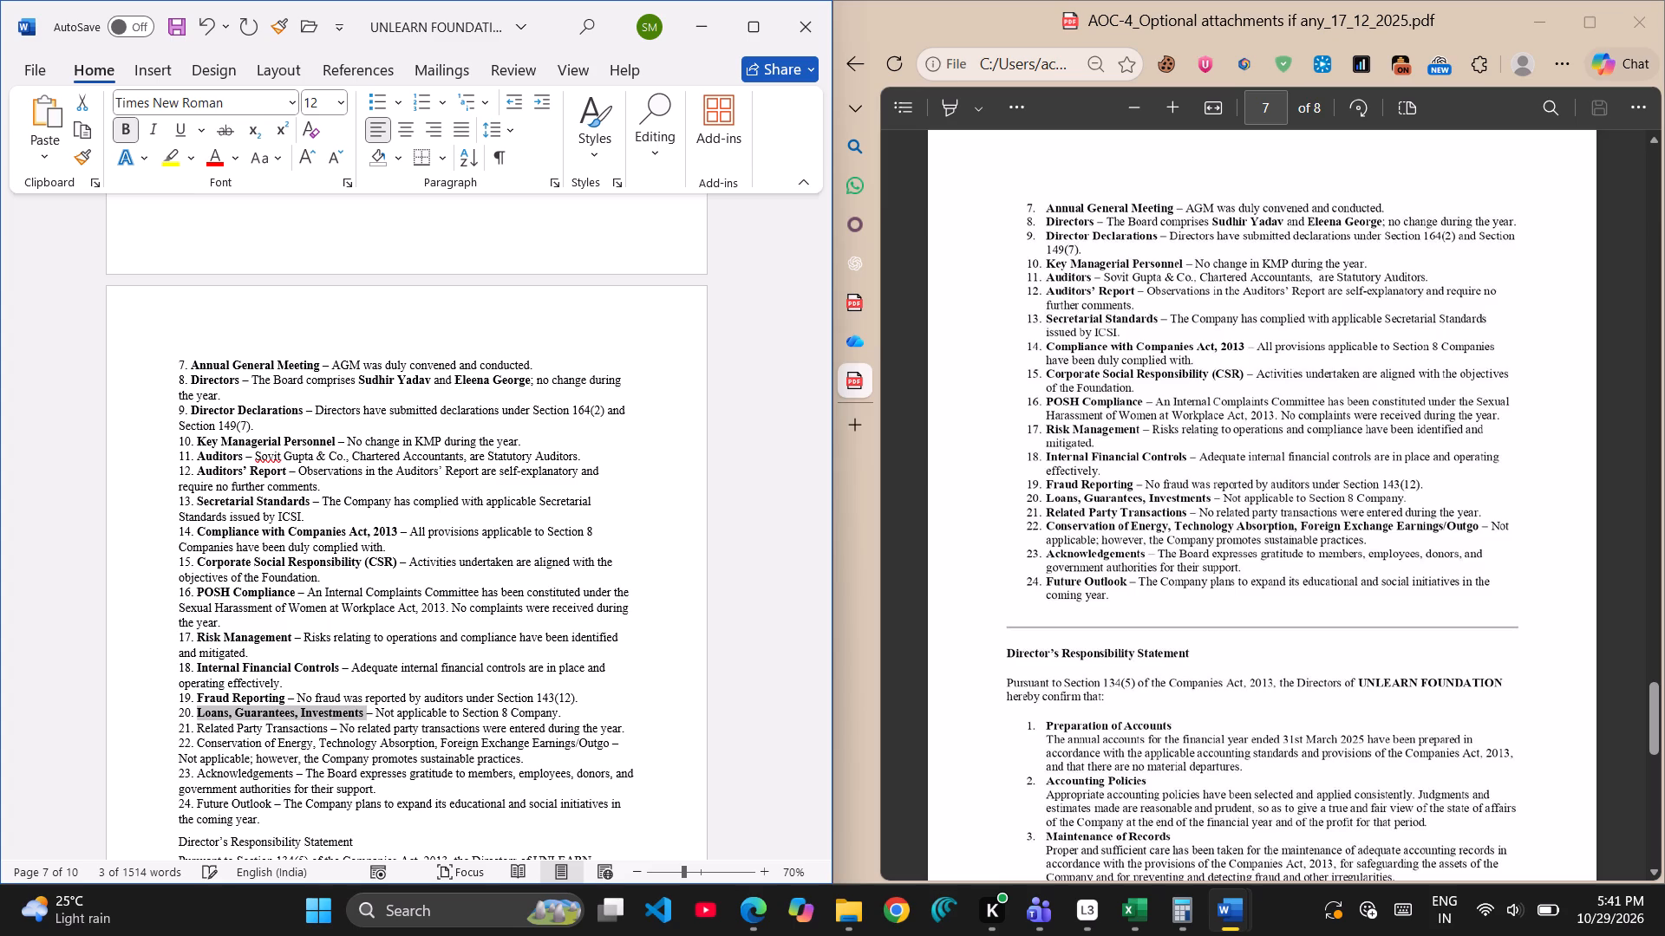
# Bold the title "Related Party Transactions" at the start of Directors' Report item 21.
pyautogui.press('Up')
pyautogui.press('Up')
pyautogui.press('Up')
pyautogui.press('Down')
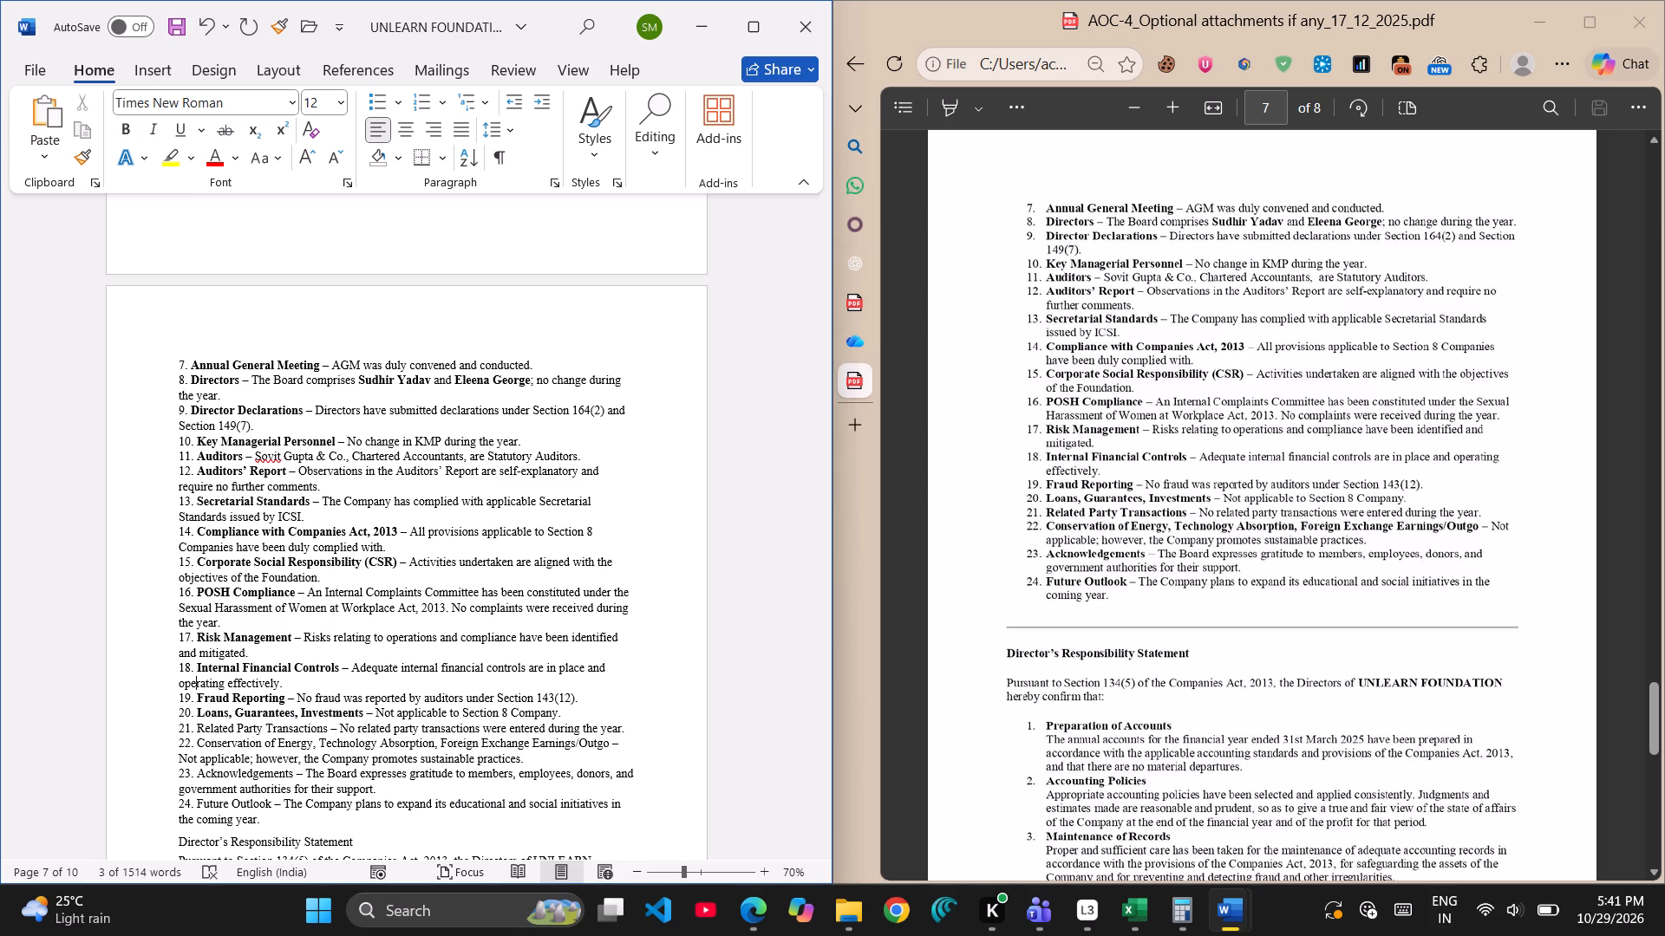
pyautogui.press('Down')
pyautogui.press('Down')
pyautogui.press('Down')
pyautogui.hotkey('shift', 'Right')
pyautogui.hotkey('shift', 'Right')
pyautogui.hotkey('shift', 'Right')
pyautogui.hotkey('shift', 'Right')
pyautogui.hotkey('shift', 'Right')
pyautogui.hotkey('shift', 'Right')
pyautogui.hotkey('shift', 'Right')
pyautogui.hotkey('shift', 'Right')
pyautogui.hotkey('shift', 'Right')
pyautogui.hotkey('shift', 'Right')
pyautogui.hotkey('shift', 'Right')
pyautogui.hotkey('shift', 'Right')
pyautogui.hotkey('shift', 'Right')
pyautogui.hotkey('shift', 'Right')
pyautogui.hotkey('shift', 'Right')
pyautogui.hotkey('shift', 'Right')
pyautogui.hotkey('shift', 'Right')
pyautogui.hotkey('shift', 'Right')
pyautogui.hotkey('shift', 'Right')
pyautogui.hotkey('shift', 'Right')
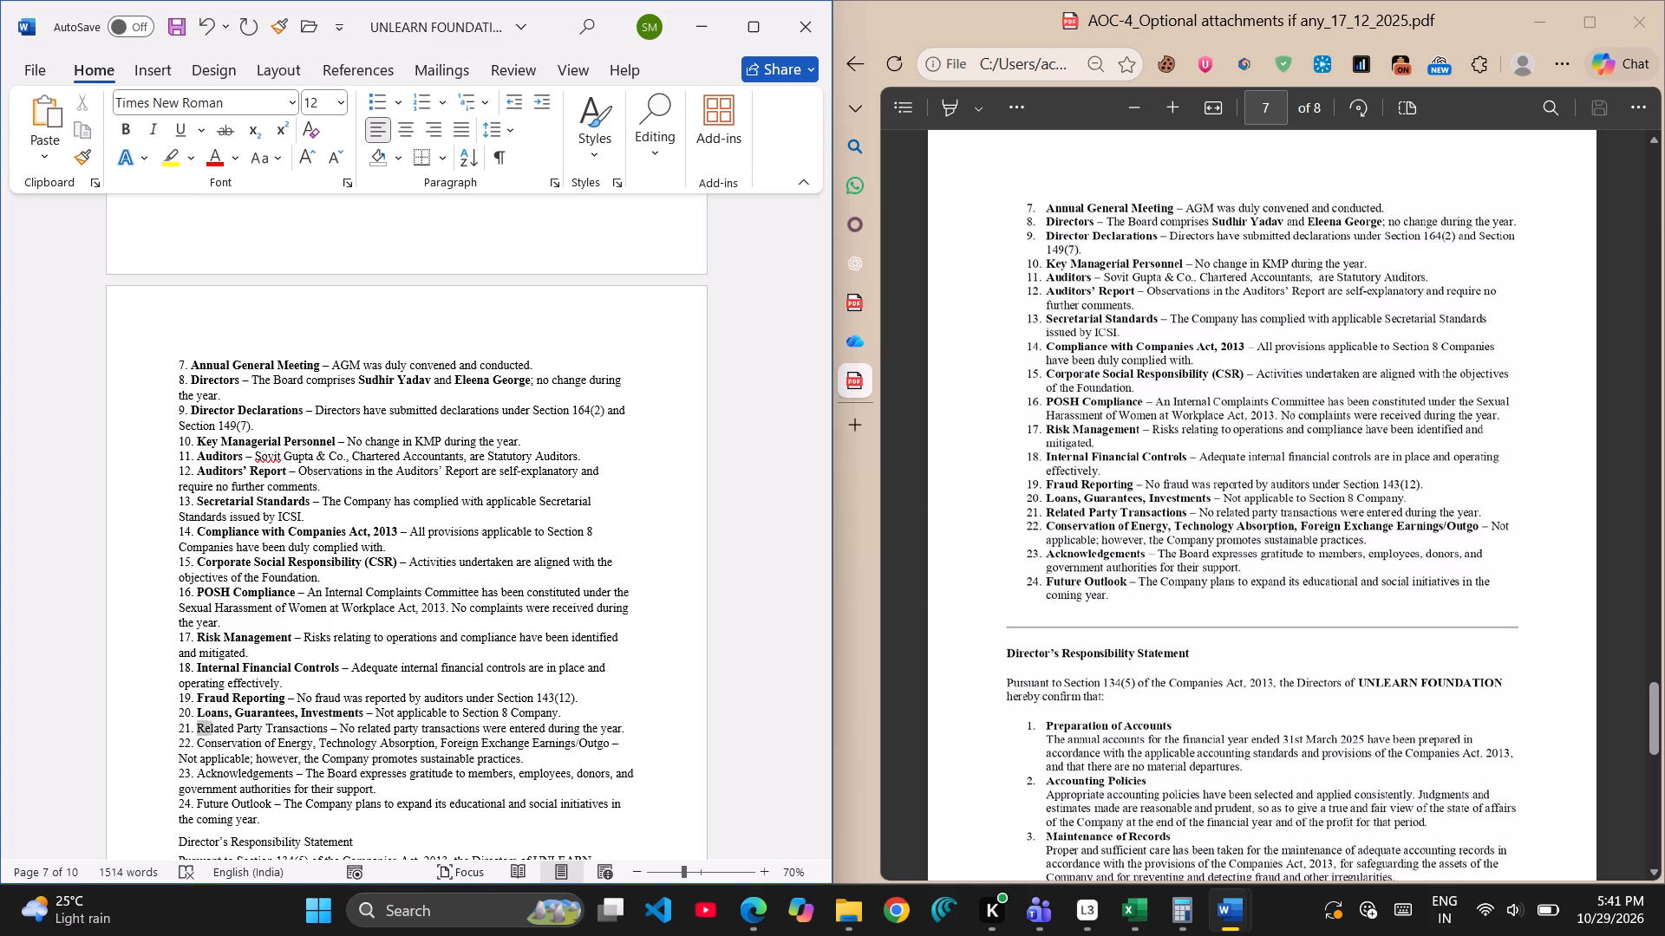
pyautogui.hotkey('shift', 'Left')
pyautogui.hotkey('shift', 'Left')
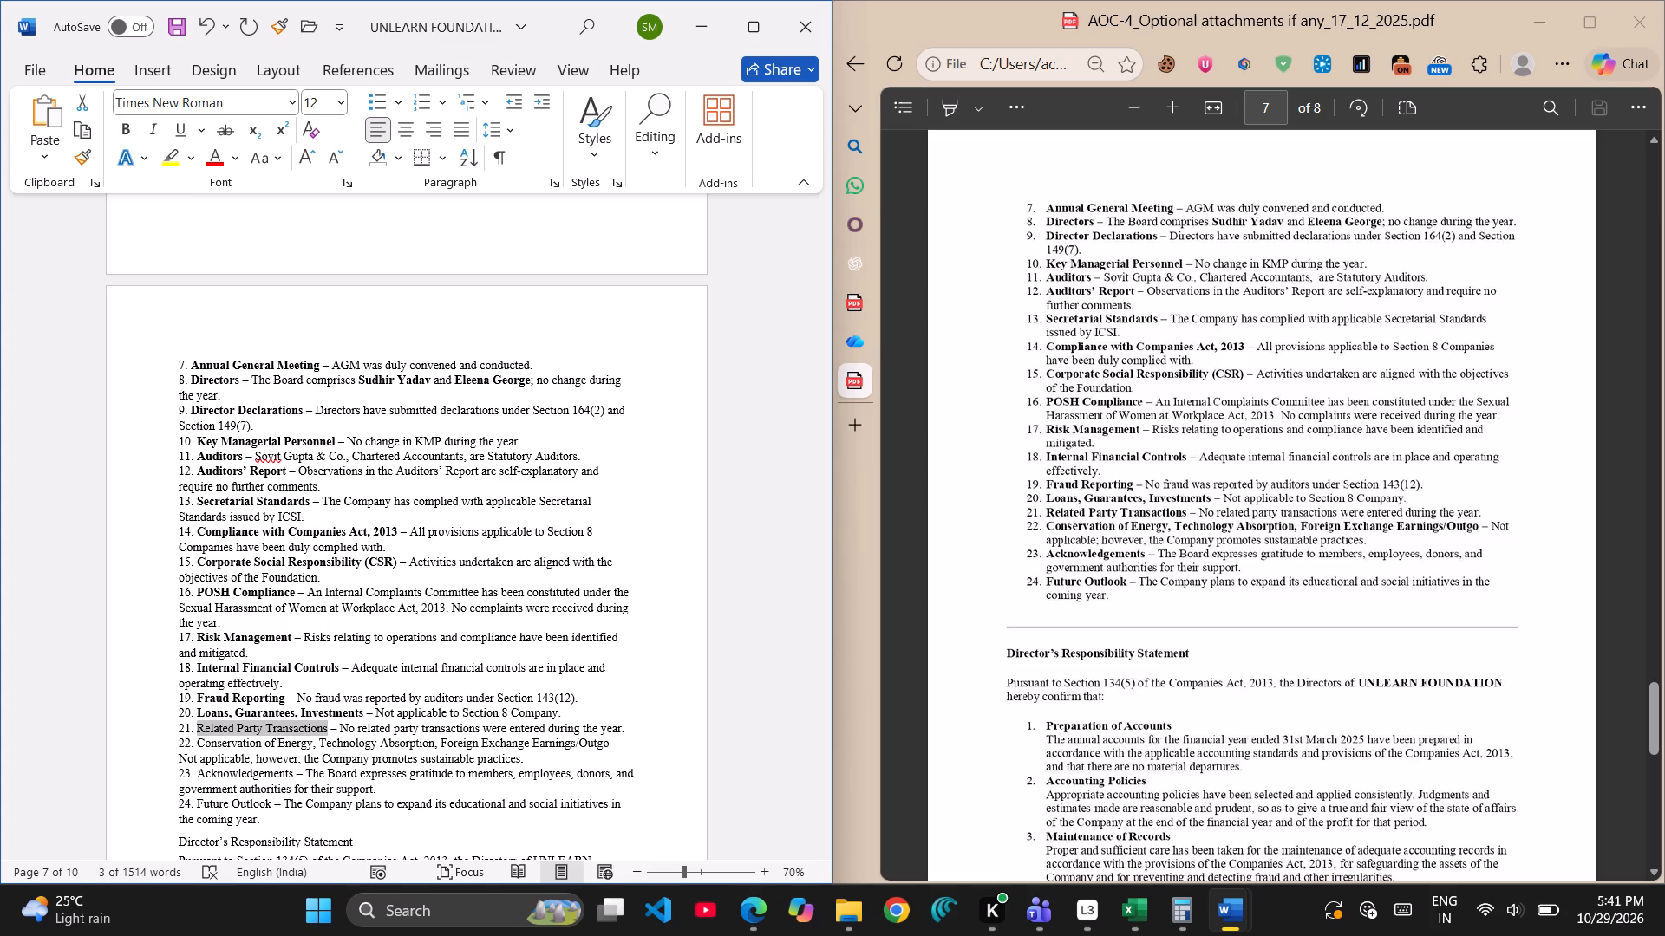
pyautogui.hotkey('ctrl', 'b')
# Bold the title "Conservation of Energy, Technology Absorption, Foreign Exchange Earnings/Outgo" at the start of Directors' Report item 22.
pyautogui.hotkey('ctrl', 'Down')
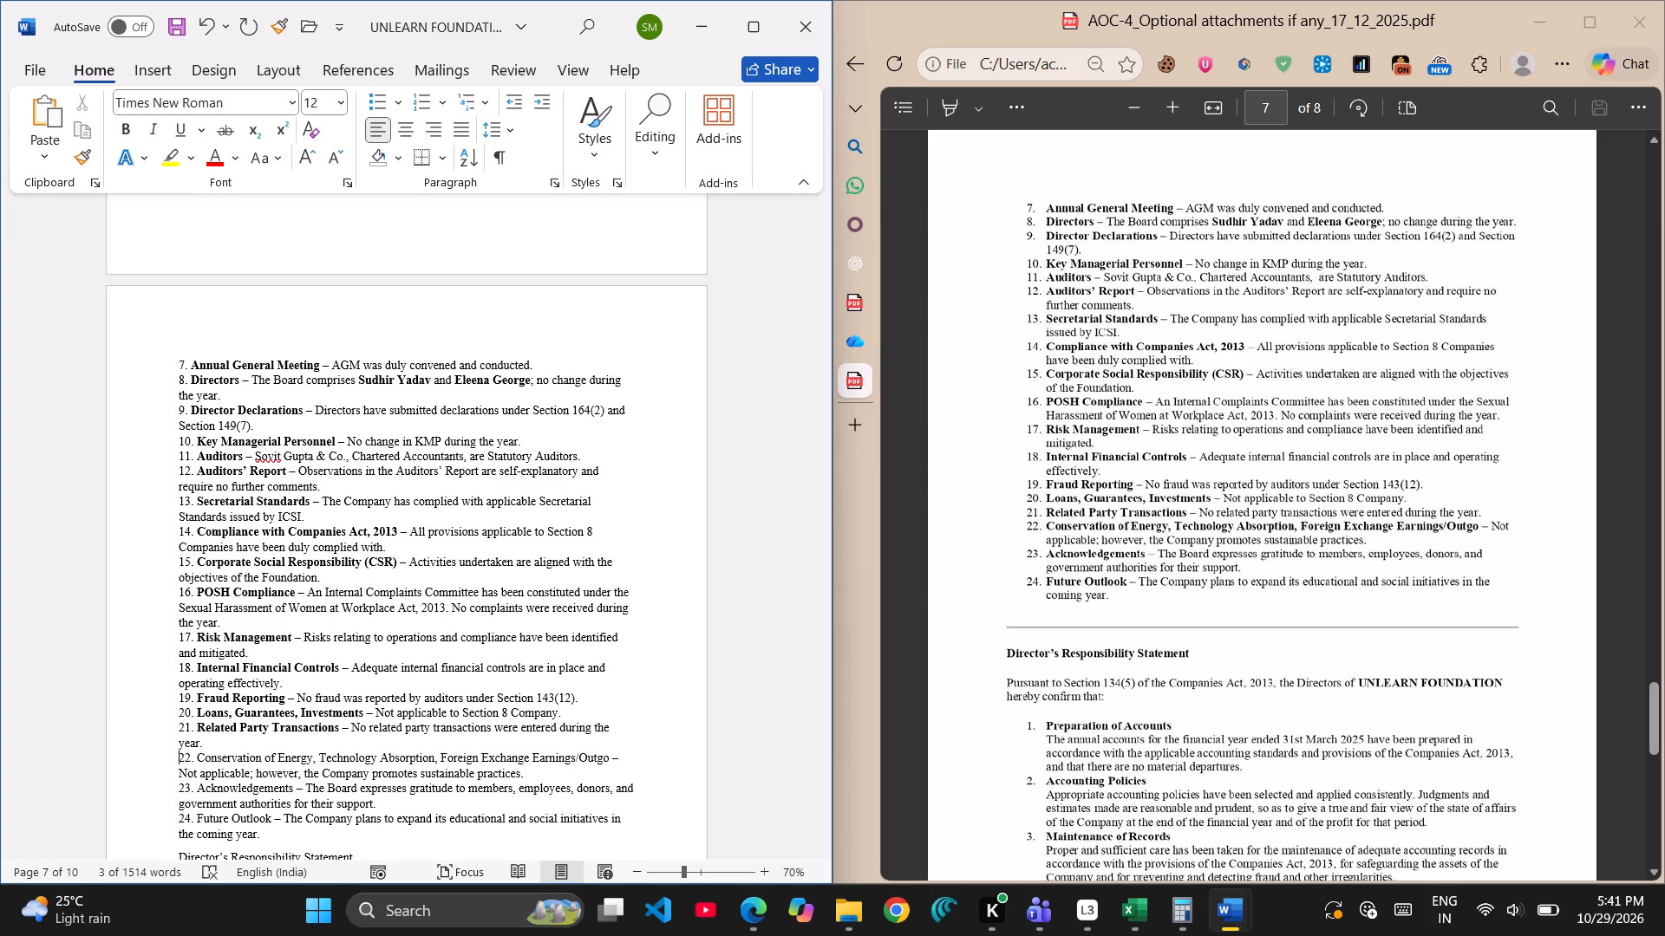
pyautogui.press('Right')
pyautogui.press('Right')
pyautogui.press('Right')
pyautogui.press('Right')
pyautogui.hotkey('shift', 'Right')
pyautogui.hotkey('shift', 'Right')
pyautogui.hotkey('shift', 'Right')
pyautogui.hotkey('shift', 'Right')
pyautogui.hotkey('shift', 'Right')
pyautogui.hotkey('shift', 'Right')
pyautogui.hotkey('shift', 'Right')
pyautogui.hotkey('shift', 'Right')
pyautogui.hotkey('shift', 'Right')
pyautogui.hotkey('shift', 'Right')
pyautogui.hotkey('shift', 'Right')
pyautogui.hotkey('shift', 'Right')
pyautogui.hotkey('shift', 'Right')
pyautogui.hotkey('shift', 'Right')
pyautogui.hotkey('shift', 'Right')
pyautogui.hotkey('shift', 'Right')
pyautogui.hotkey('shift', 'Right')
pyautogui.hotkey('shift', 'Right')
pyautogui.hotkey('shift', 'Right')
pyautogui.hotkey('shift', 'Right')
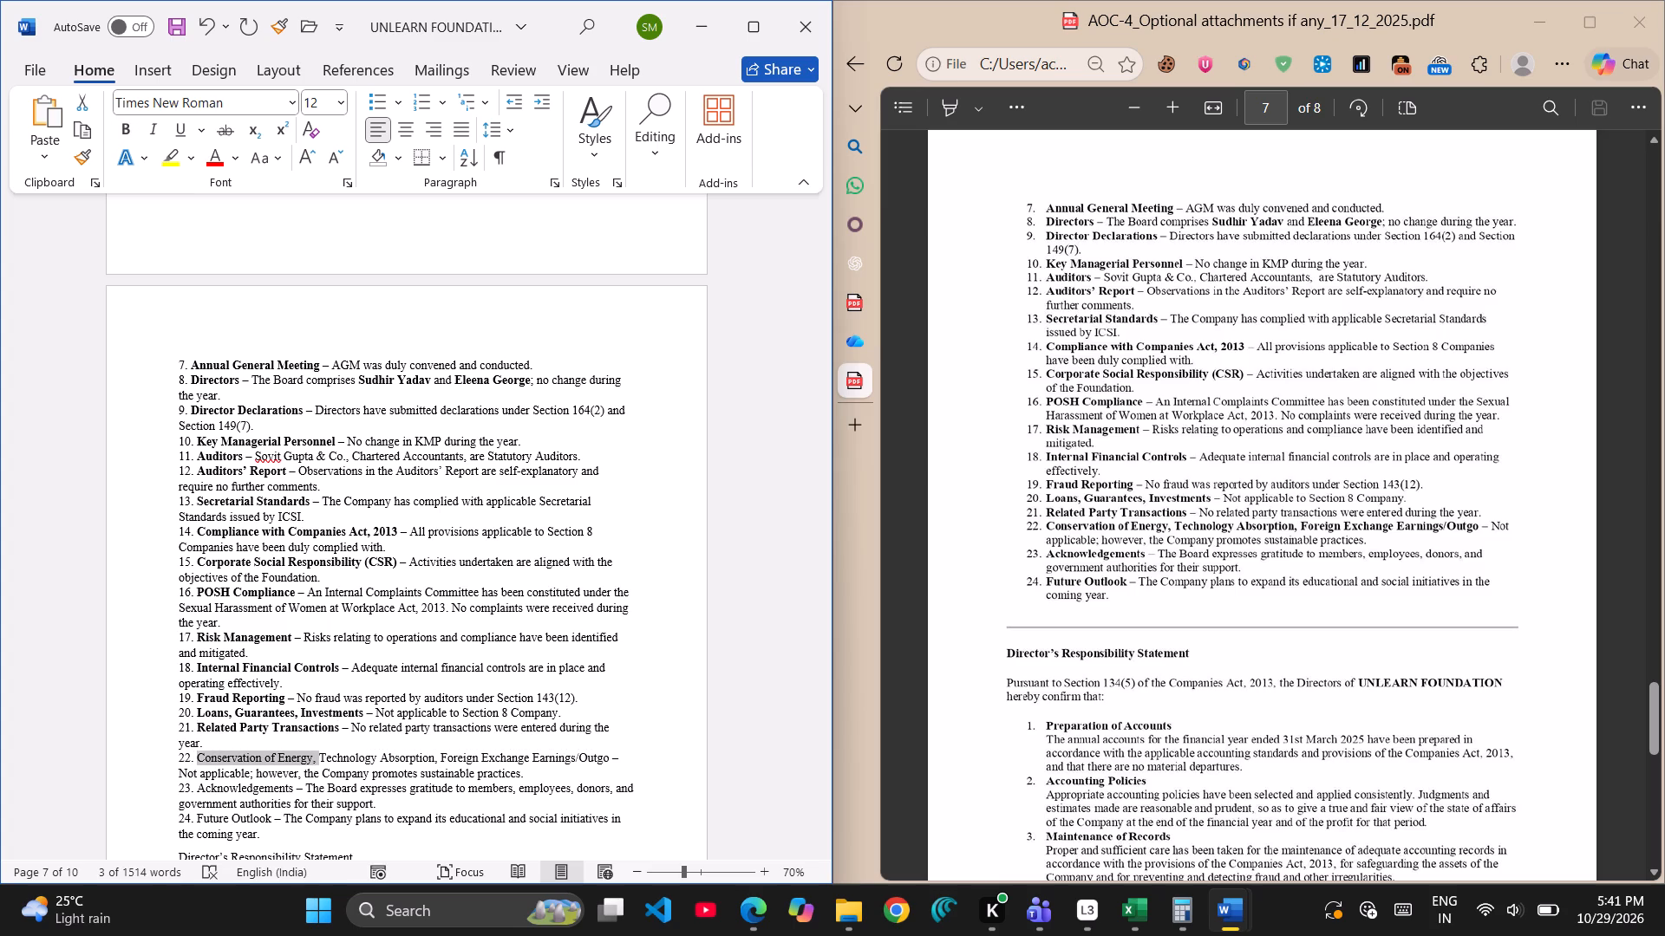
pyautogui.hotkey('shift', 'Right')
pyautogui.hotkey('shift', 'Right')
pyautogui.hotkey('shift', 'Right')
pyautogui.hotkey('shift', 'Right')
pyautogui.hotkey('shift', 'Right')
pyautogui.hotkey('shift', 'Right')
pyautogui.hotkey('shift', 'Right')
pyautogui.hotkey('shift', 'Right')
pyautogui.hotkey('shift', 'Right')
pyautogui.hotkey('shift', 'Right')
pyautogui.hotkey('shift', 'Right')
pyautogui.hotkey('shift', 'Right')
pyautogui.hotkey('shift', 'Right')
pyautogui.hotkey('shift', 'Right')
pyautogui.hotkey('shift', 'Right')
pyautogui.hotkey('shift', 'Right')
pyautogui.hotkey('shift', 'Right')
pyautogui.hotkey('shift', 'Right')
pyautogui.hotkey('shift', 'Right')
pyautogui.hotkey('shift', 'Right')
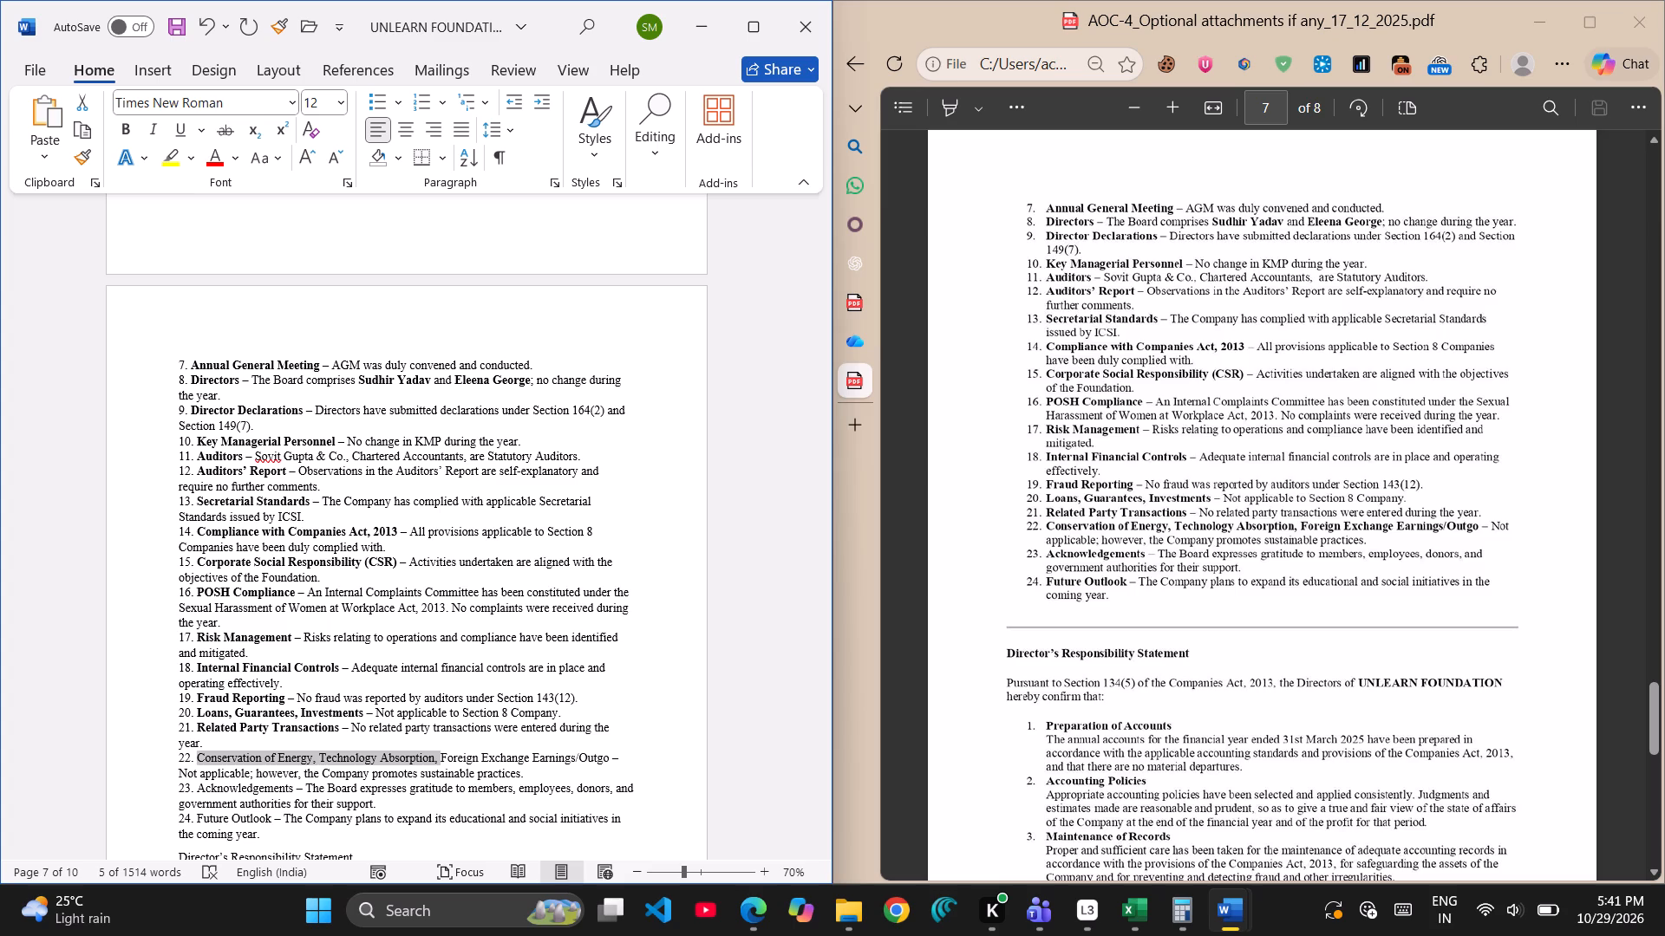
pyautogui.hotkey('shift', 'Right')
pyautogui.hotkey('shift', 'Right')
pyautogui.hotkey('shift', 'Right')
pyautogui.hotkey('shift', 'Right')
pyautogui.hotkey('shift', 'Right')
pyautogui.hotkey('shift', 'Right')
pyautogui.hotkey('shift', 'Right')
pyautogui.hotkey('shift', 'Right')
pyautogui.hotkey('shift', 'Right')
pyautogui.hotkey('shift', 'Right')
pyautogui.hotkey('shift', 'Right')
pyautogui.hotkey('shift', 'Right')
pyautogui.hotkey('shift', 'Right')
pyautogui.hotkey('shift', 'Right')
pyautogui.hotkey('shift', 'Right')
pyautogui.hotkey('shift', 'Right')
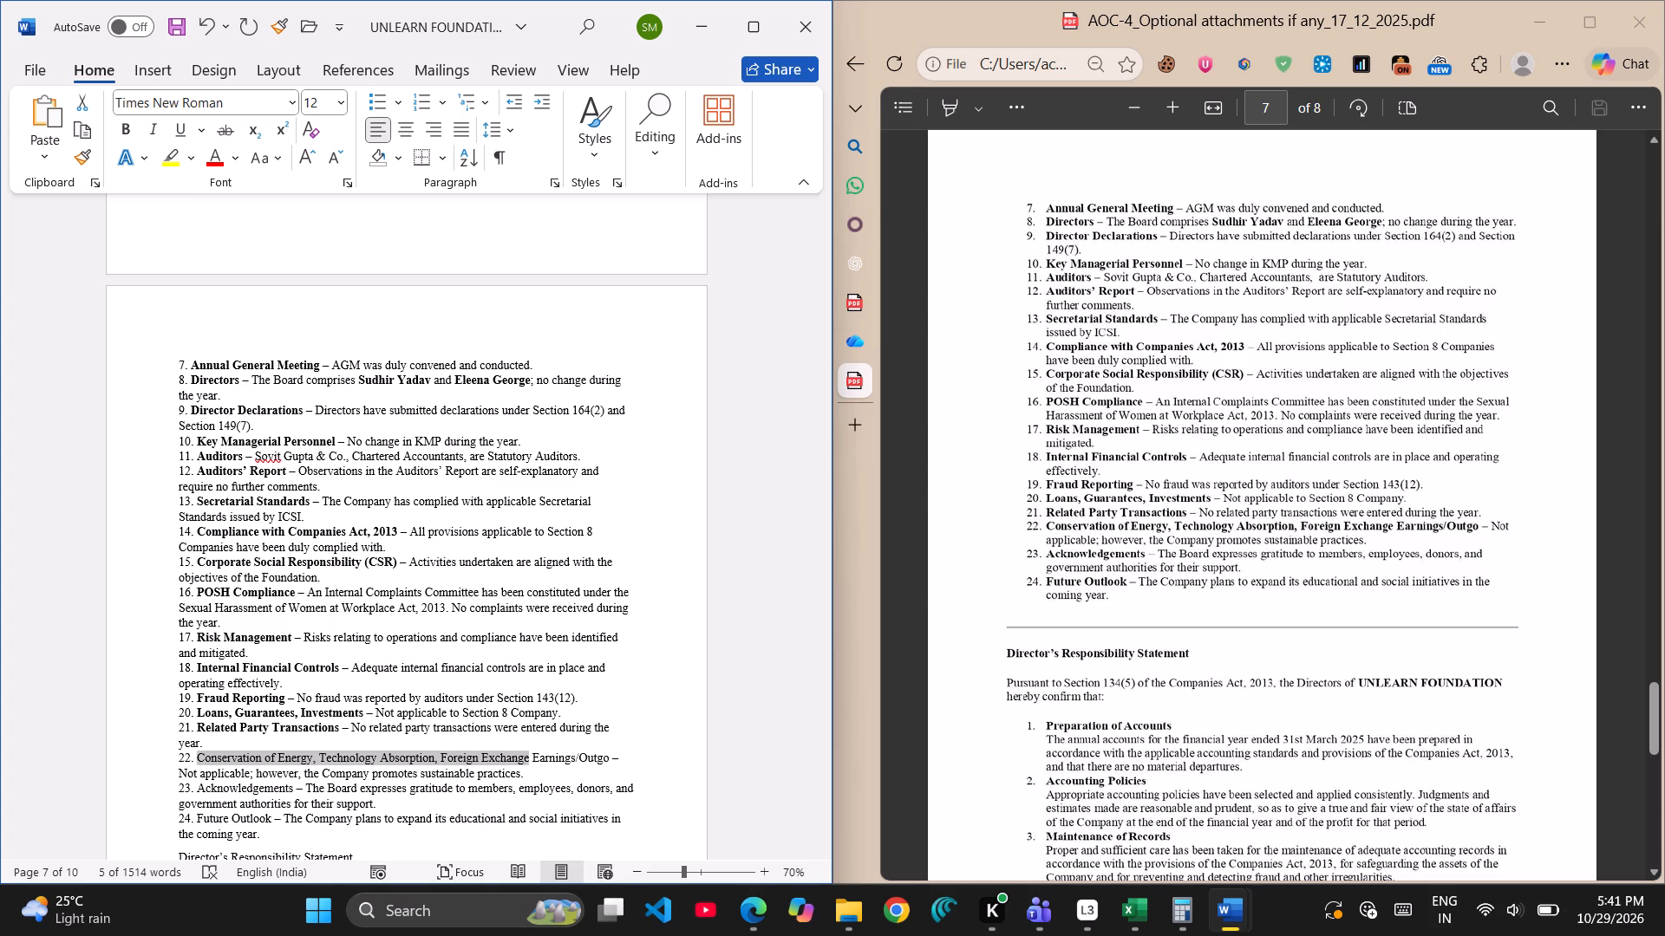
pyautogui.hotkey('shift', 'Right')
pyautogui.hotkey('shift', 'Right')
pyautogui.hotkey('shift', 'Right')
pyautogui.hotkey('shift', 'Right')
pyautogui.hotkey('shift', 'Right')
pyautogui.hotkey('shift', 'Right')
pyautogui.hotkey('shift', 'Right')
pyautogui.hotkey('shift', 'Right')
pyautogui.hotkey('shift', 'Right')
pyautogui.hotkey('shift', 'Right')
pyautogui.hotkey('shift', 'Right')
pyautogui.hotkey('shift', 'Right')
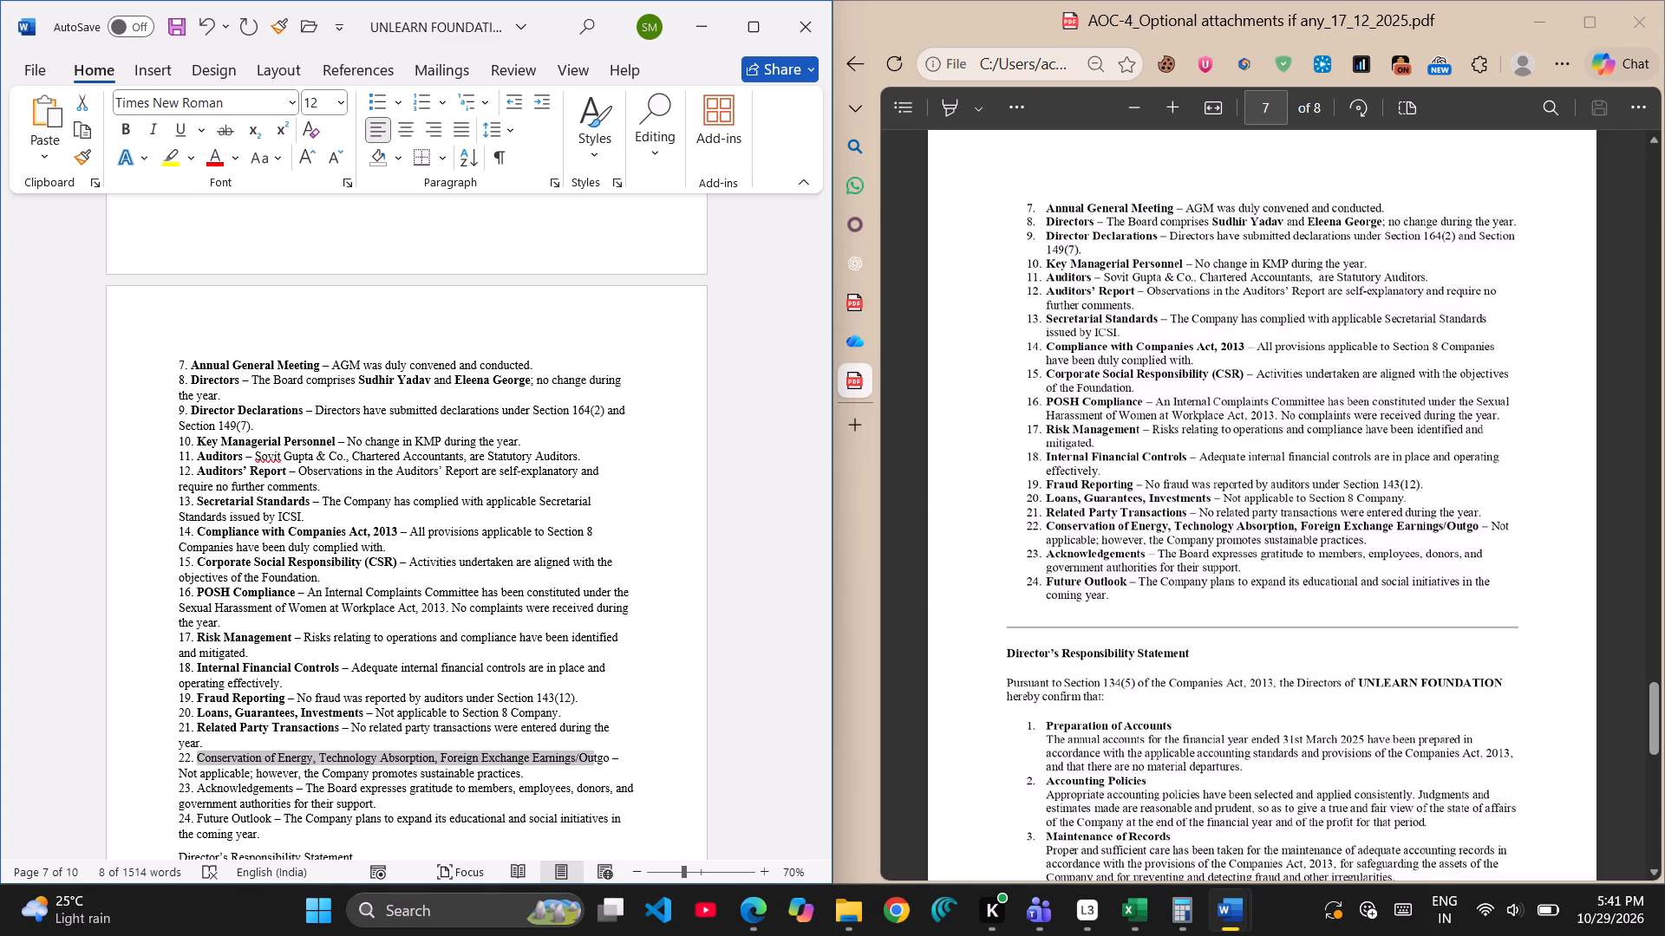
pyautogui.hotkey('shift', 'Right')
pyautogui.hotkey('shift', 'Right')
pyautogui.hotkey('shift', 'Right')
pyautogui.hotkey('ctrl', 'b')
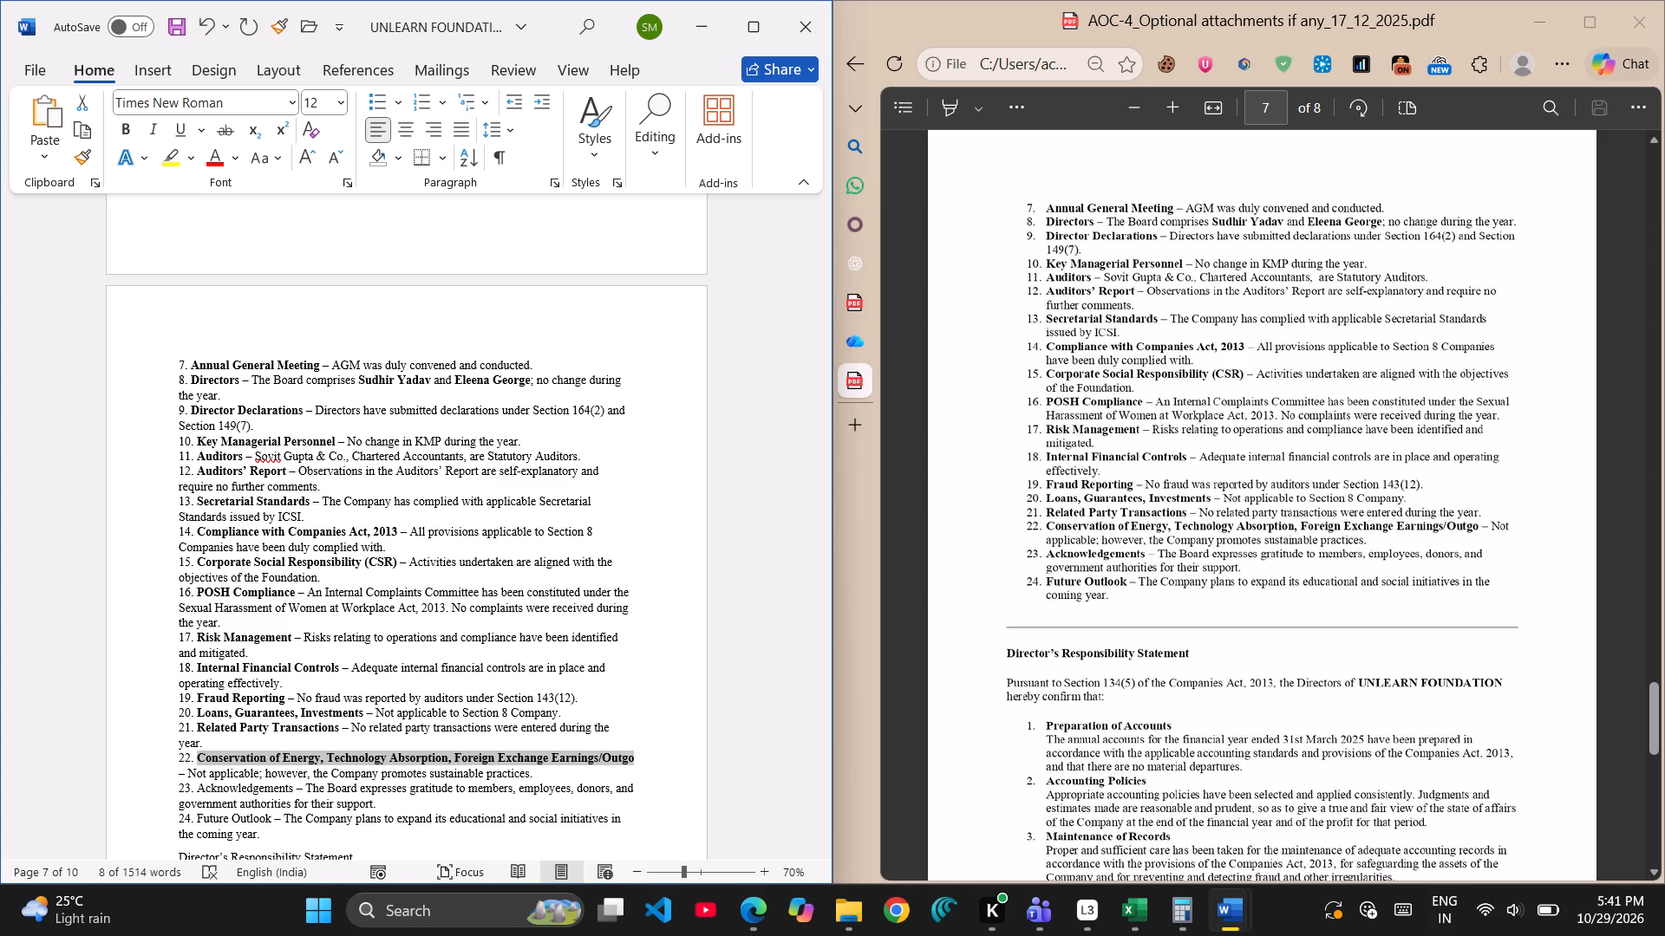
# Bold the title "Acknowledgements" at the start of Directors' Report item 23.
pyautogui.press('Down')
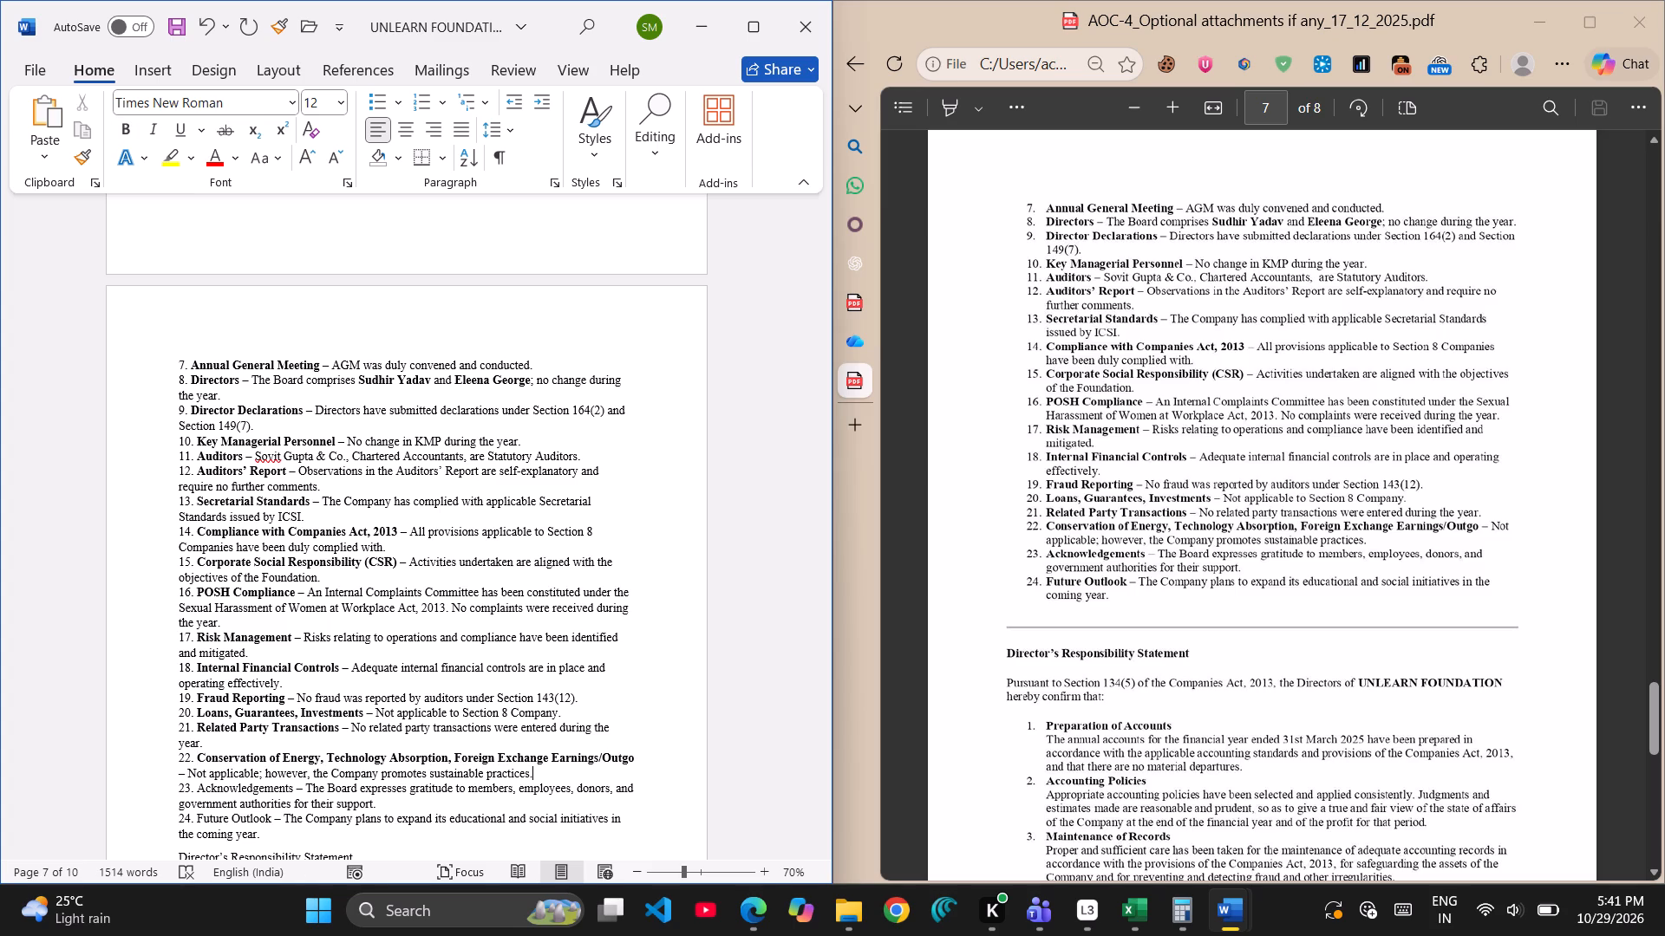
pyautogui.press('Down')
pyautogui.press('Left')
pyautogui.press('Left')
pyautogui.press('Left')
pyautogui.press('Left')
pyautogui.press('Left')
pyautogui.press('Left')
pyautogui.press('Left')
pyautogui.press('Left')
pyautogui.press('Left')
pyautogui.press('Left')
pyautogui.press('Left')
pyautogui.press('Left')
pyautogui.press('Left')
pyautogui.press('Left')
pyautogui.press('Left')
pyautogui.press('Left')
pyautogui.press('Left')
pyautogui.press('Left')
pyautogui.press('Left')
pyautogui.press('Left')
pyautogui.press('Right')
pyautogui.hotkey('shift', 'Left')
pyautogui.hotkey('shift', 'Left')
pyautogui.hotkey('shift', 'Left')
pyautogui.hotkey('shift', 'Left')
pyautogui.hotkey('shift', 'Left')
pyautogui.hotkey('shift', 'Left')
pyautogui.hotkey('shift', 'Left')
pyautogui.hotkey('shift', 'Left')
pyautogui.hotkey('shift', 'Left')
pyautogui.hotkey('shift', 'Left')
pyautogui.hotkey('shift', 'Left')
pyautogui.hotkey('shift', 'Left')
pyautogui.hotkey('shift', 'Left')
pyautogui.hotkey('shift', 'Left')
pyautogui.hotkey('shift', 'Left')
pyautogui.hotkey('shift', 'Left')
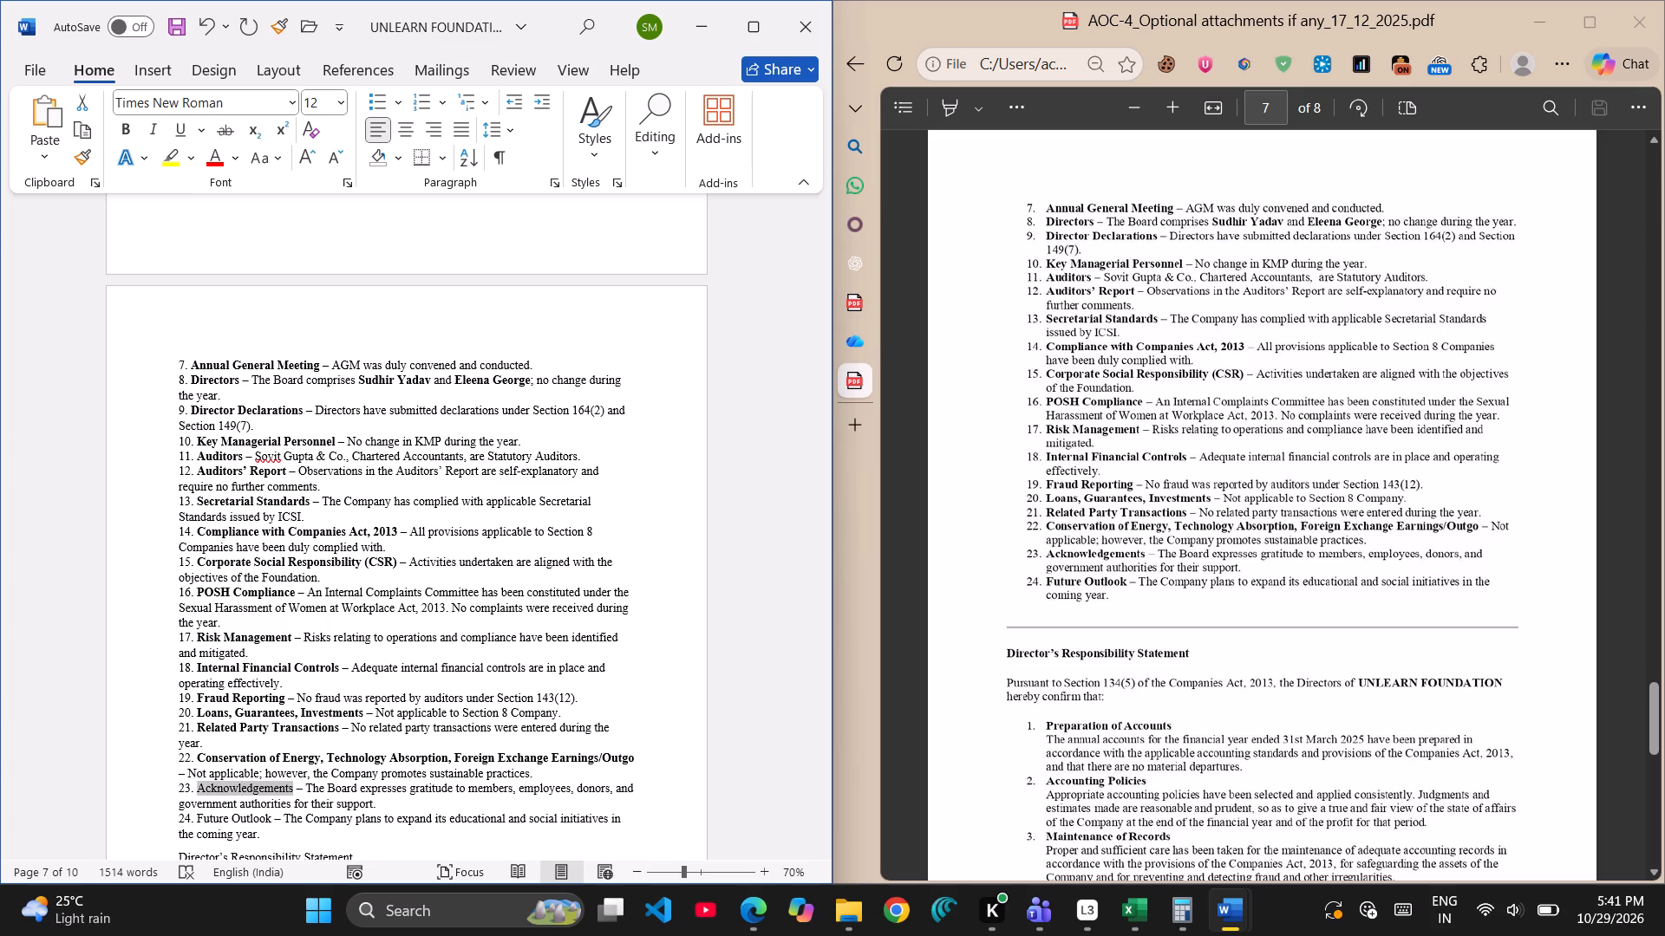
pyautogui.hotkey('ctrl', 'b')
# Bold the title "Future Outlook" at the start of Directors' Report item 24.
pyautogui.press('Down')
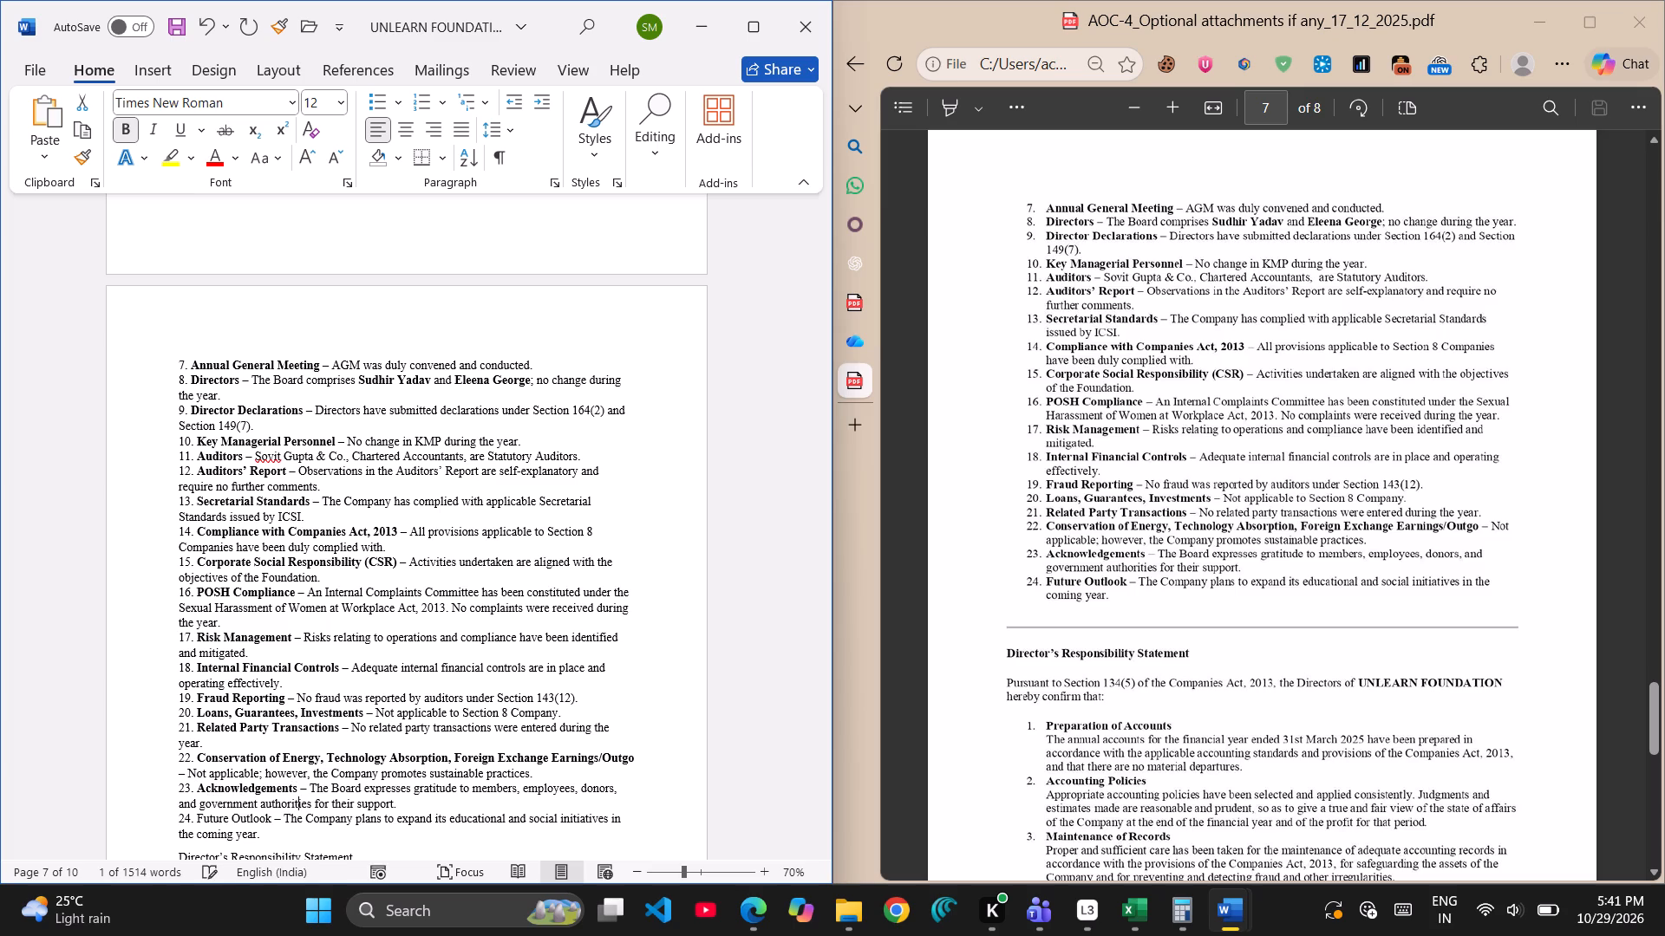
pyautogui.press('Left')
pyautogui.press('Left')
pyautogui.press('Down')
pyautogui.press('Left')
pyautogui.press('Left')
pyautogui.press('Left')
pyautogui.press('Left')
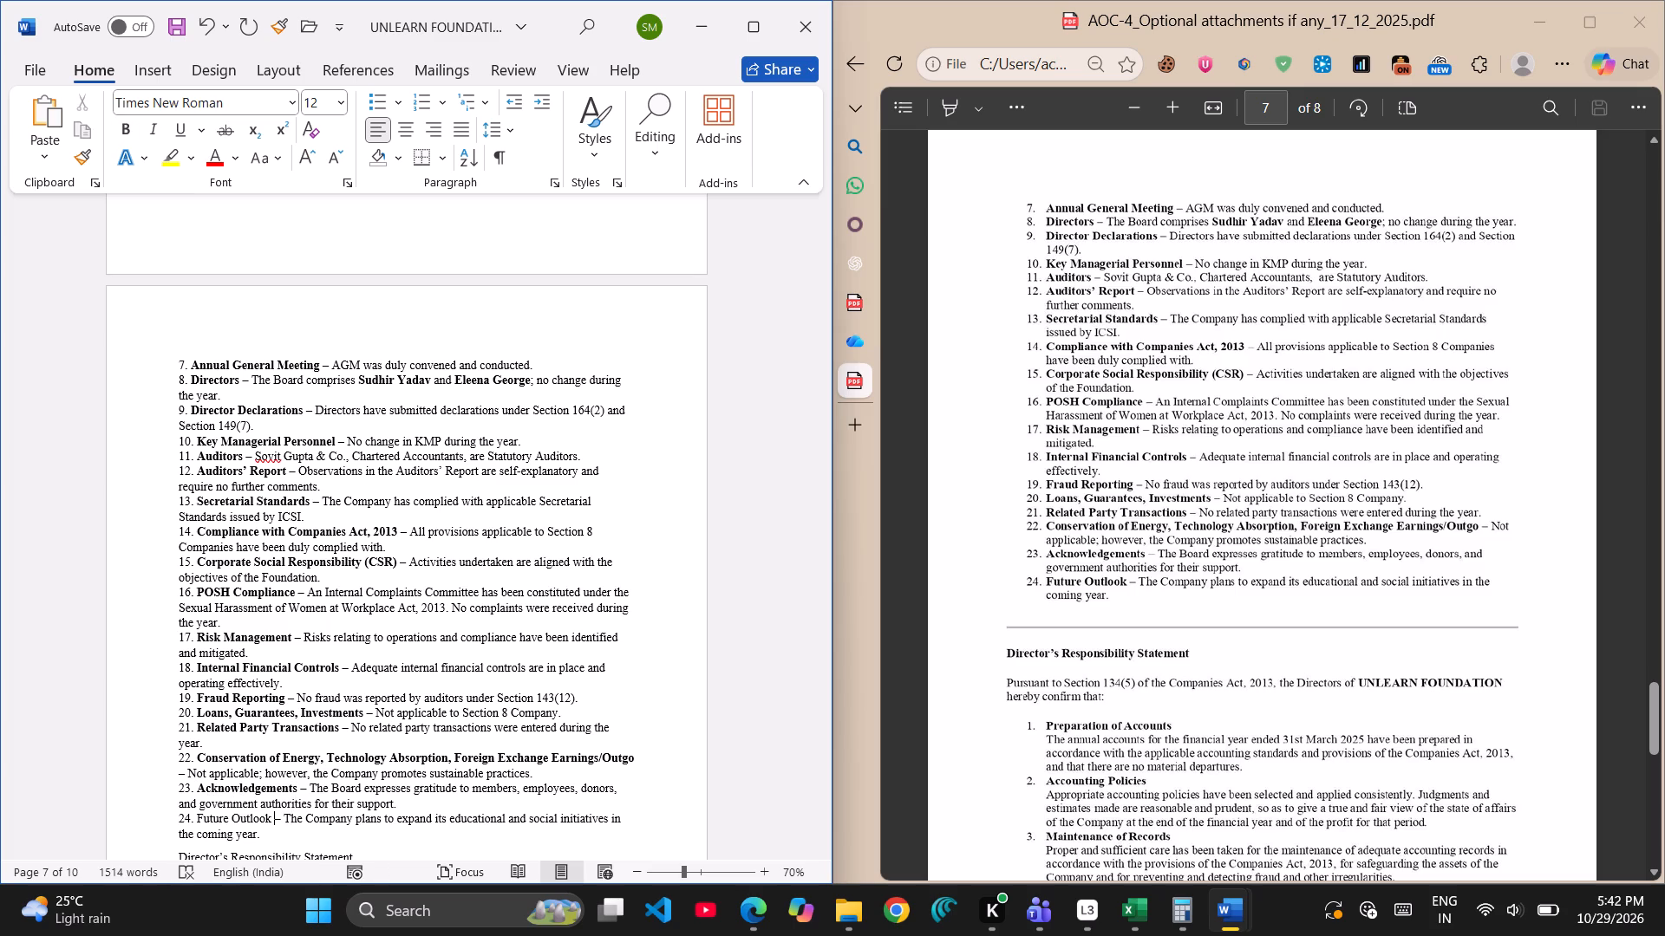
pyautogui.hotkey('shift', 'Left')
pyautogui.hotkey('shift', 'Left')
pyautogui.hotkey('shift', 'Left')
pyautogui.hotkey('shift', 'Left')
pyautogui.hotkey('shift', 'Left')
pyautogui.hotkey('shift', 'Left')
pyautogui.hotkey('shift', 'Left')
pyautogui.hotkey('shift', 'Left')
pyautogui.hotkey('shift', 'Left')
pyautogui.hotkey('shift', 'Left')
pyautogui.hotkey('shift', 'Left')
pyautogui.hotkey('shift', 'Left')
pyautogui.hotkey('shift', 'Left')
pyautogui.hotkey('shift', 'Left')
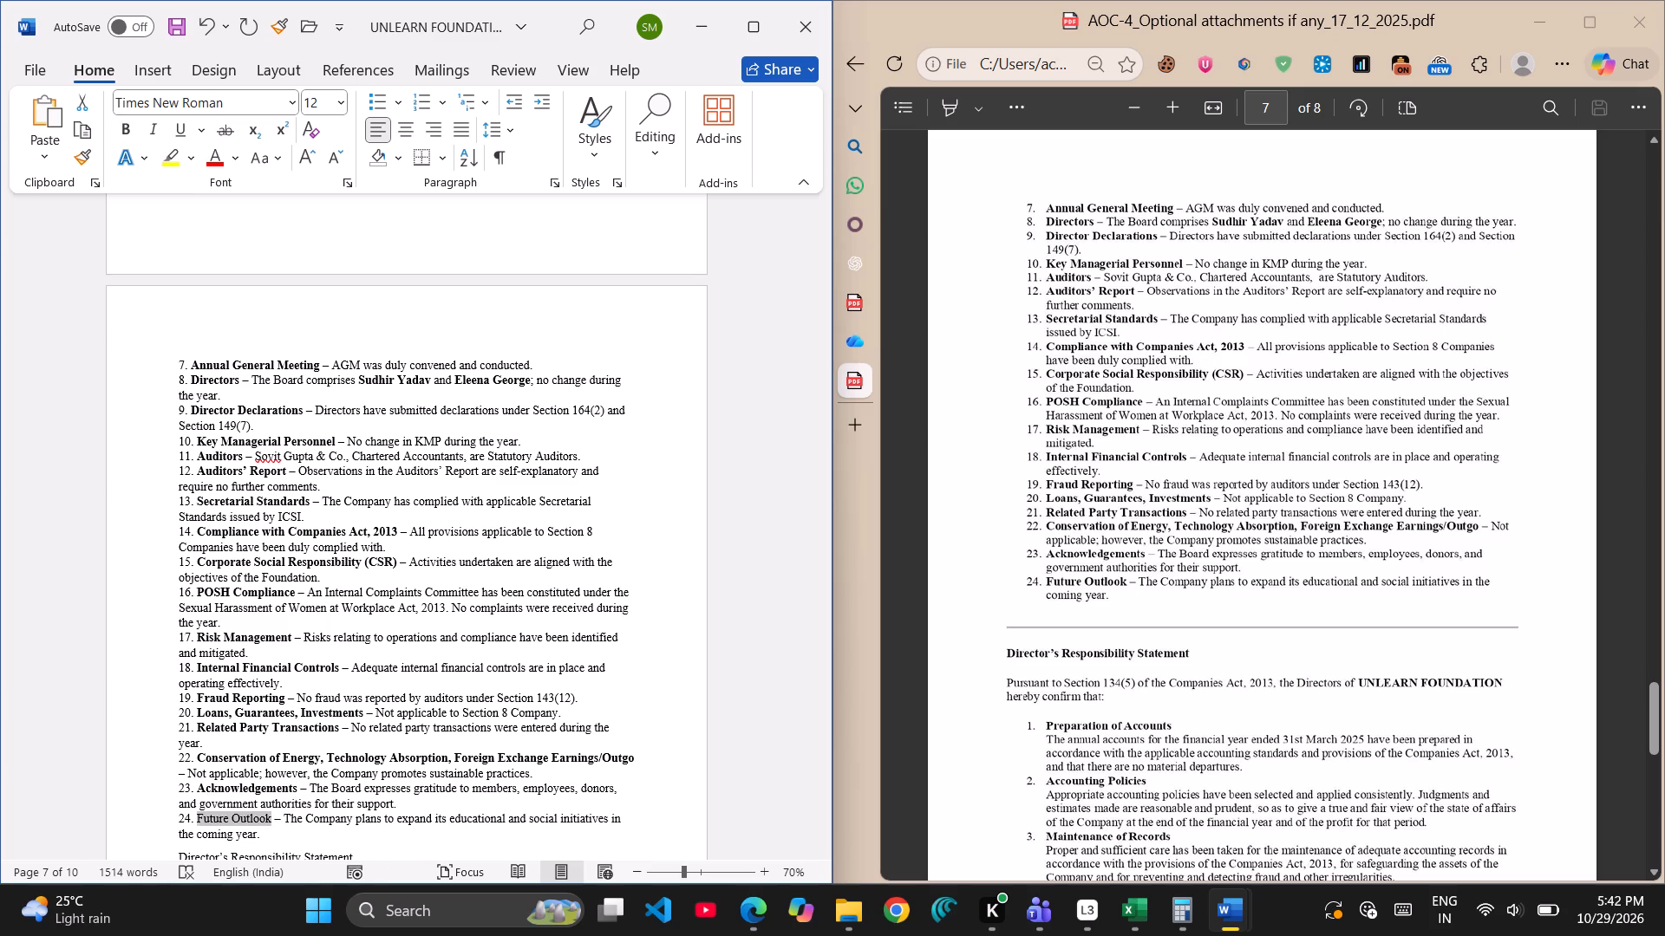
pyautogui.hotkey('ctrl', 'b')
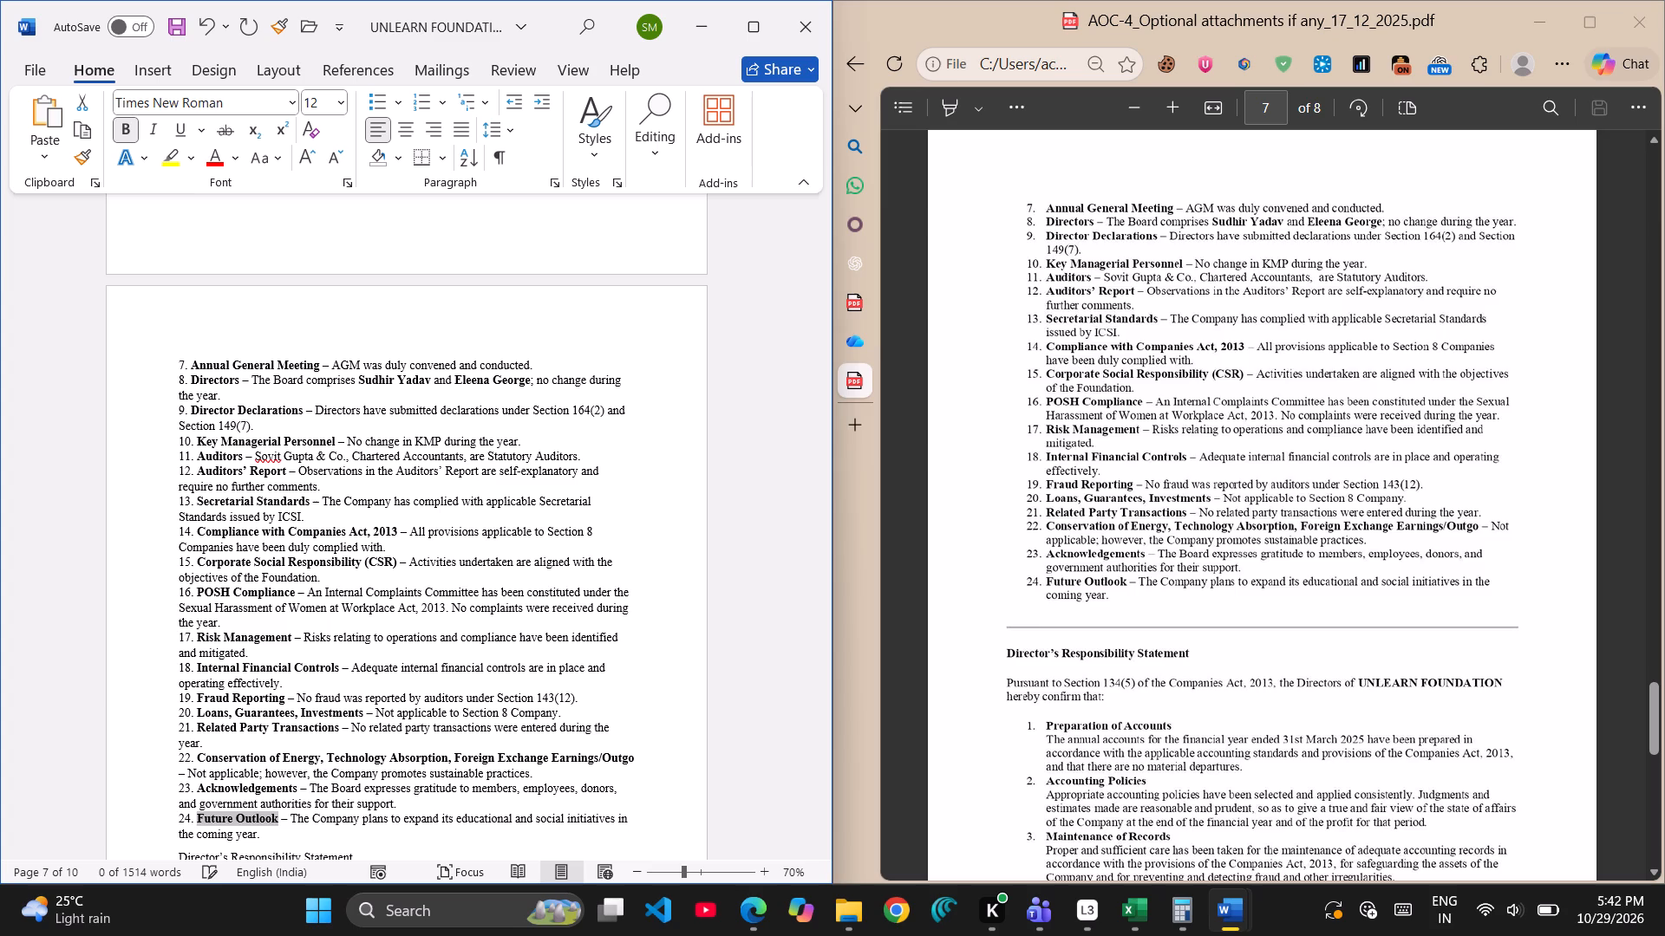
# Copy the horizontal line above "Financial Highlights" into a new blank paragraph between item 24 and the "Director's Responsibility Statement" heading.
pyautogui.press('Down')
pyautogui.press('Down')
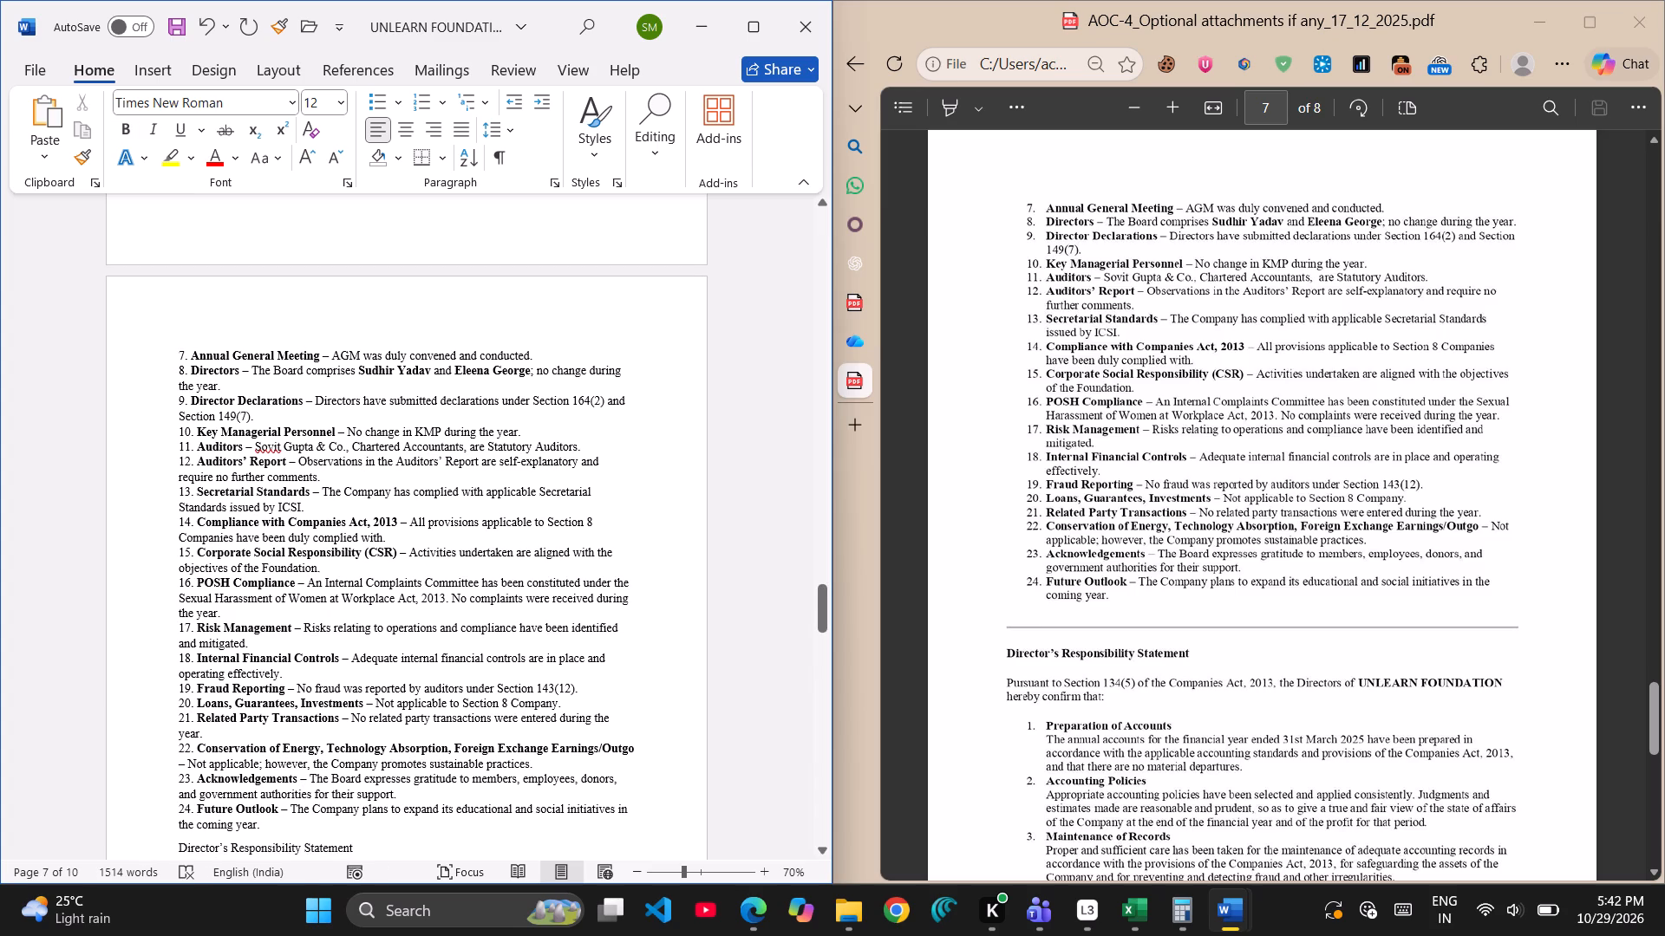
pyautogui.scroll(1, 230, 220)
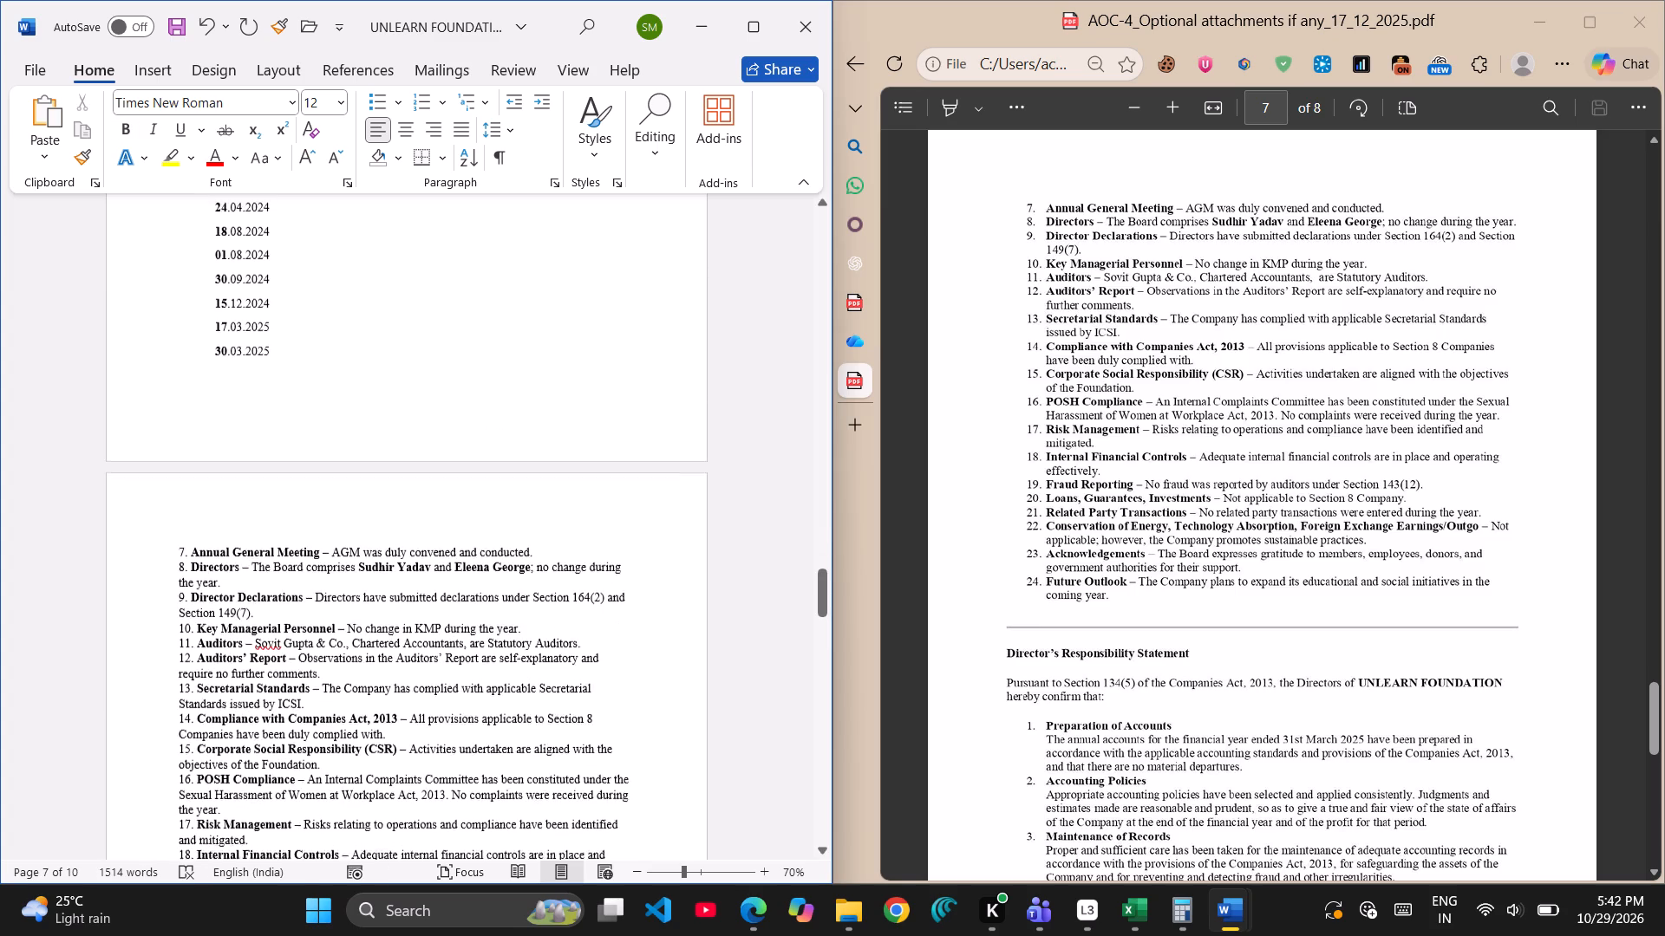
pyautogui.scroll(2, 230, 220)
pyautogui.scroll(1, 259, 324)
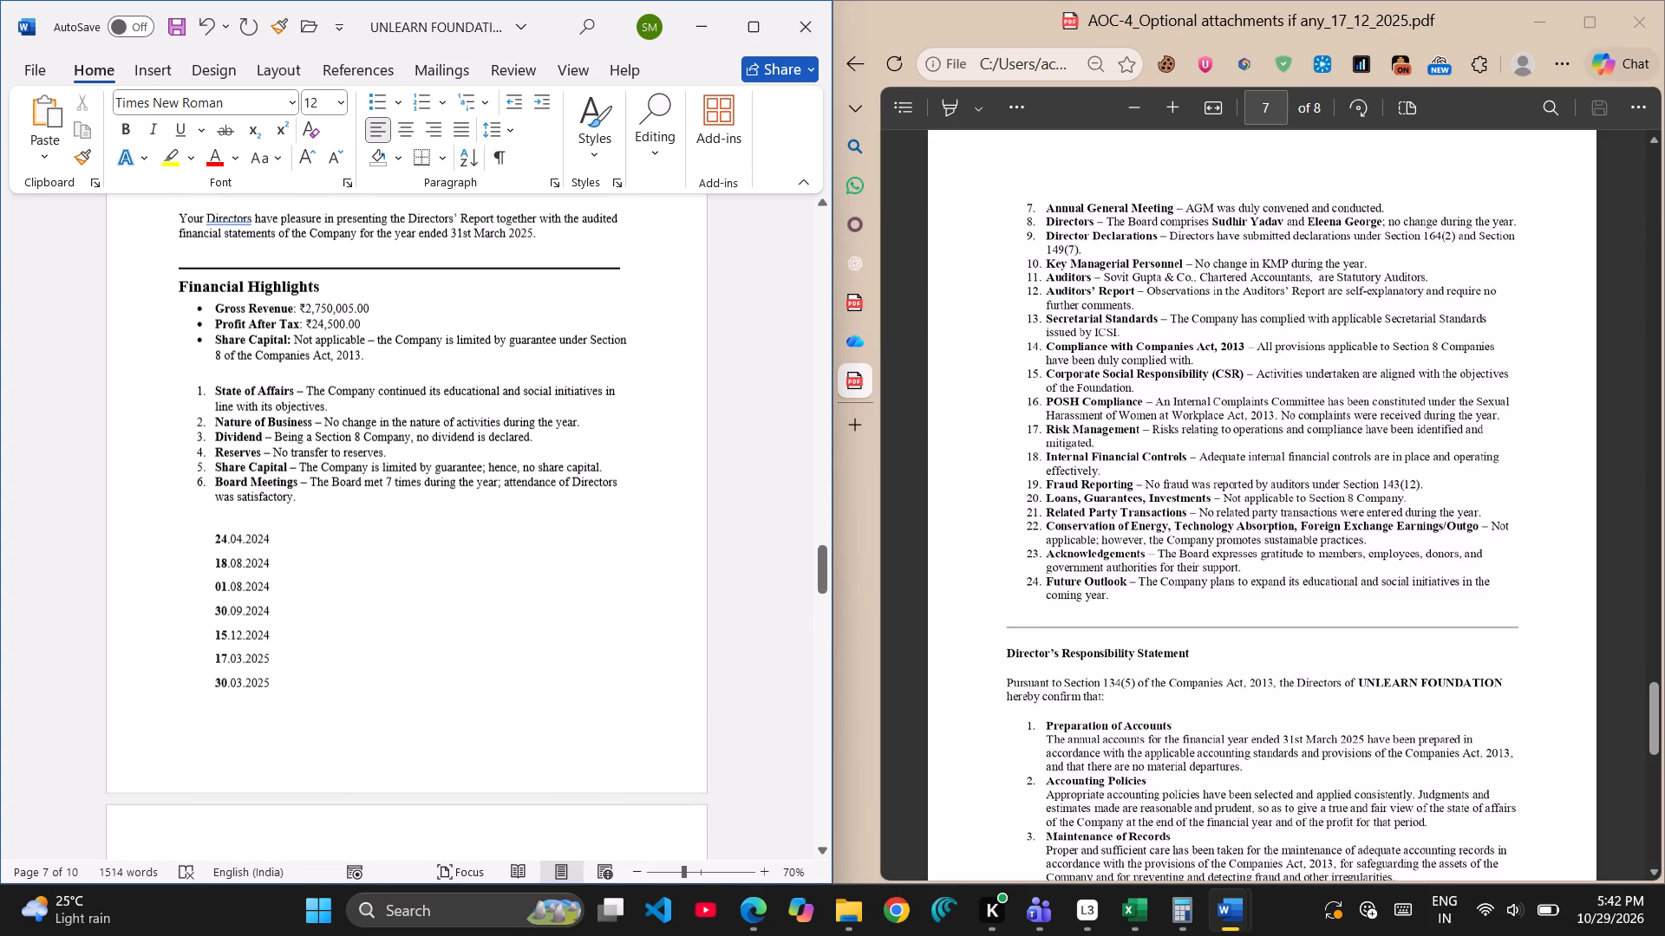
pyautogui.scroll(4, 1188, 583)
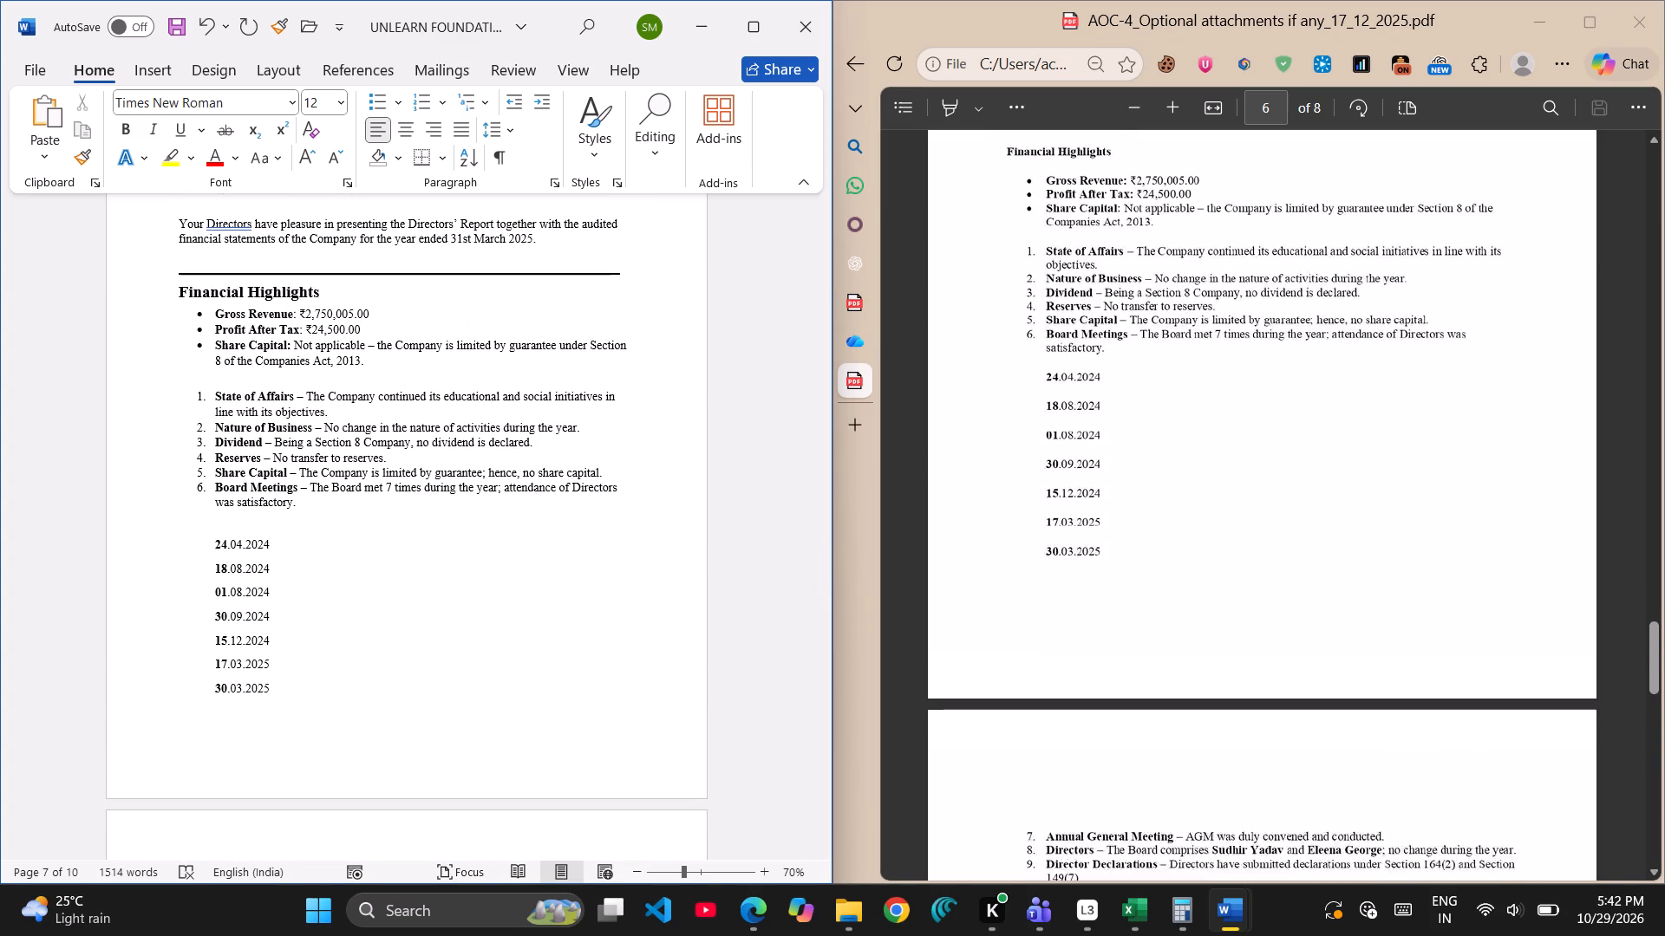
pyautogui.scroll(5, 1188, 583)
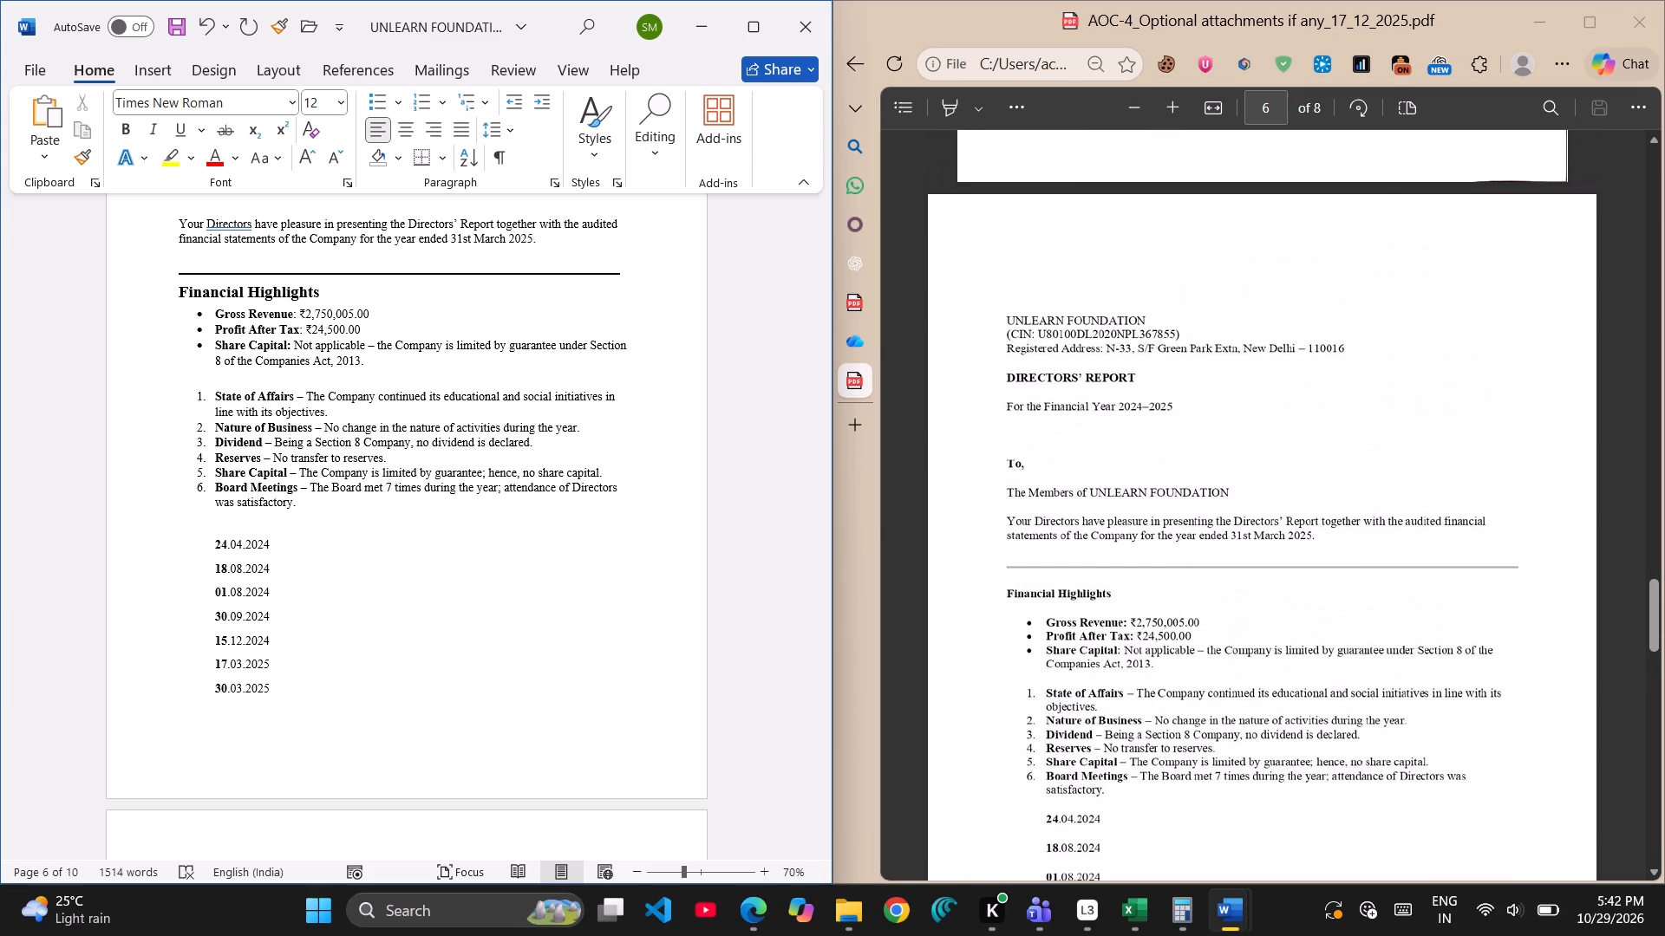
pyautogui.scroll(1, 1188, 583)
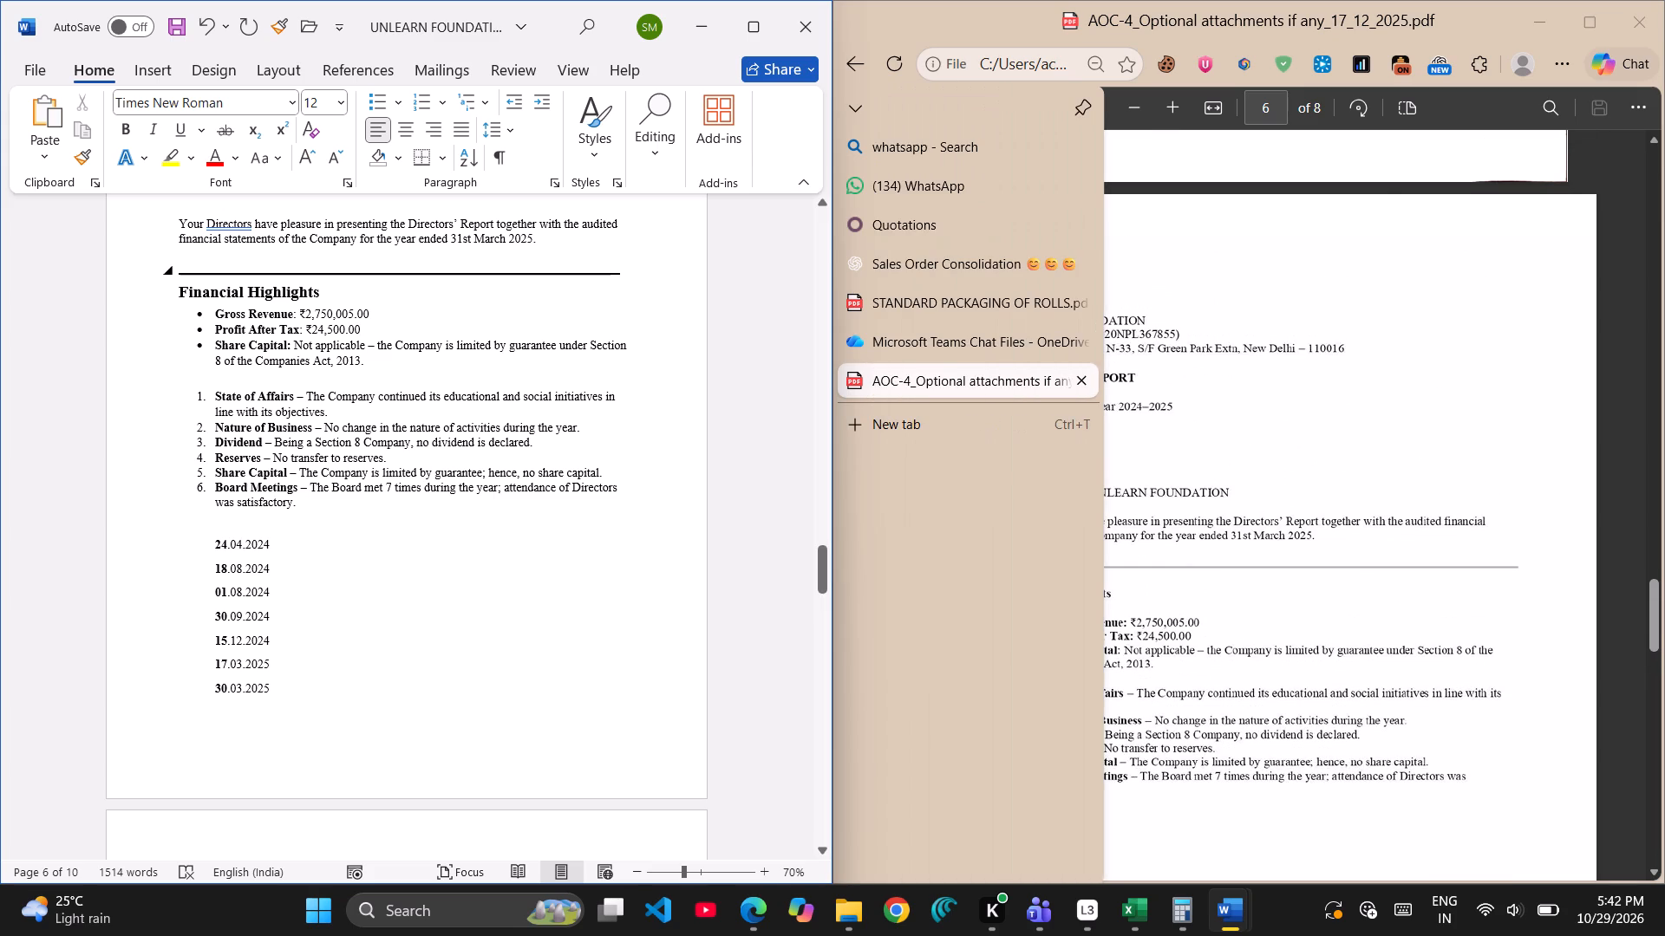
pyautogui.click(441, 270)
pyautogui.hotkey('ctrl', 'c')
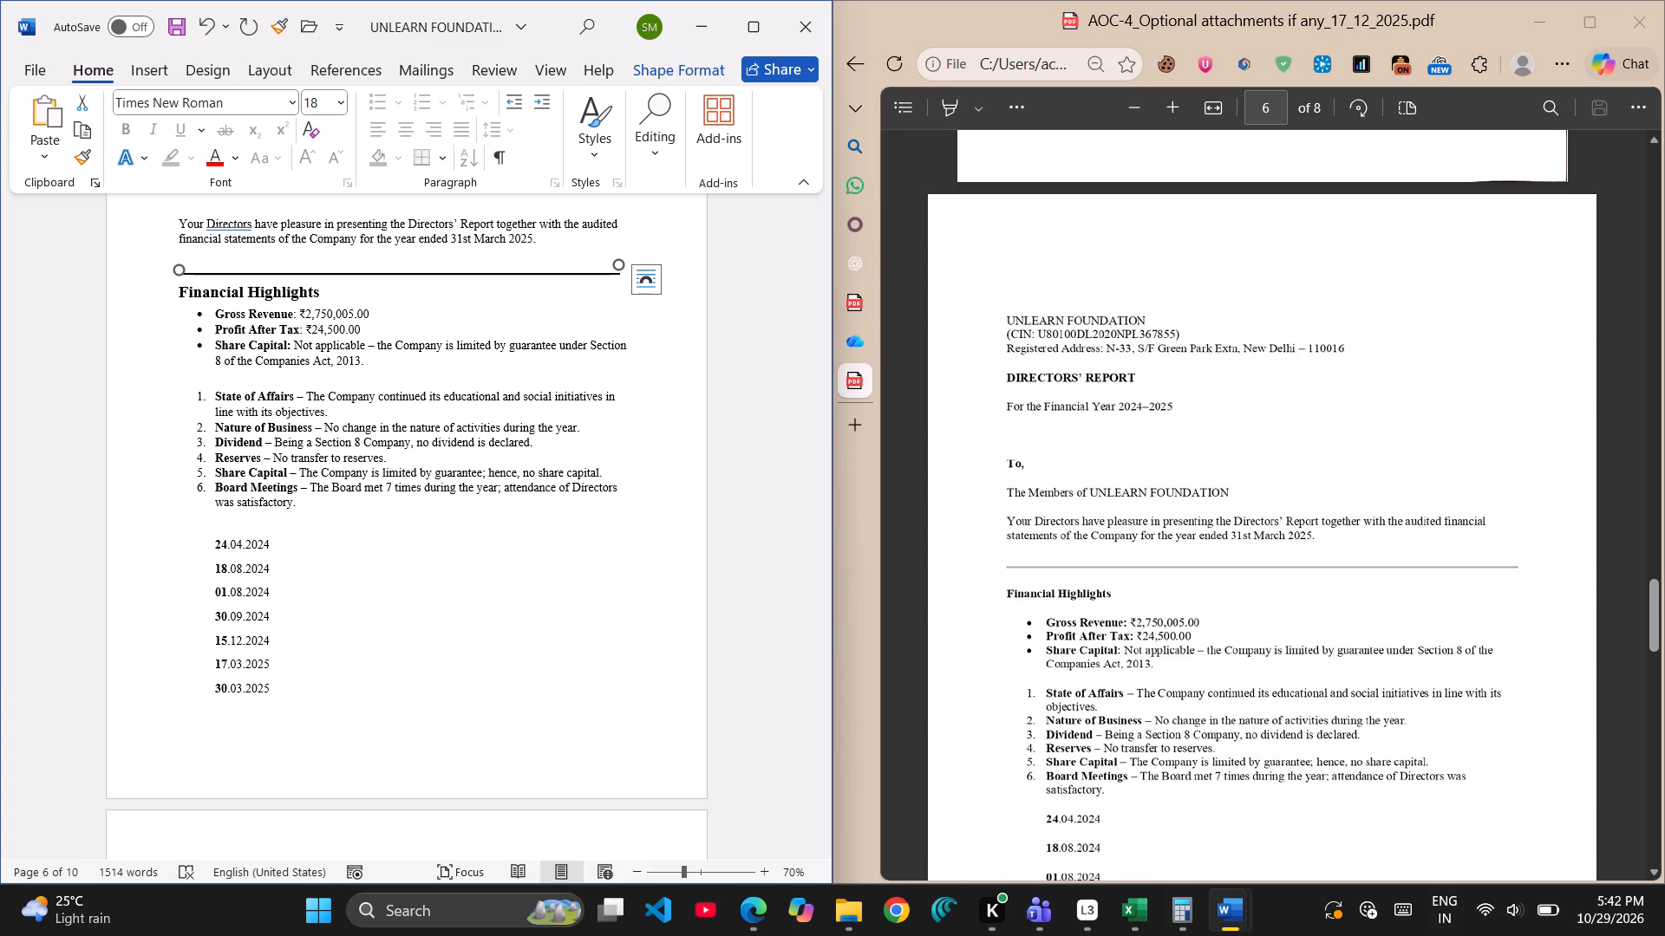
pyautogui.scroll(-1, 1065, 550)
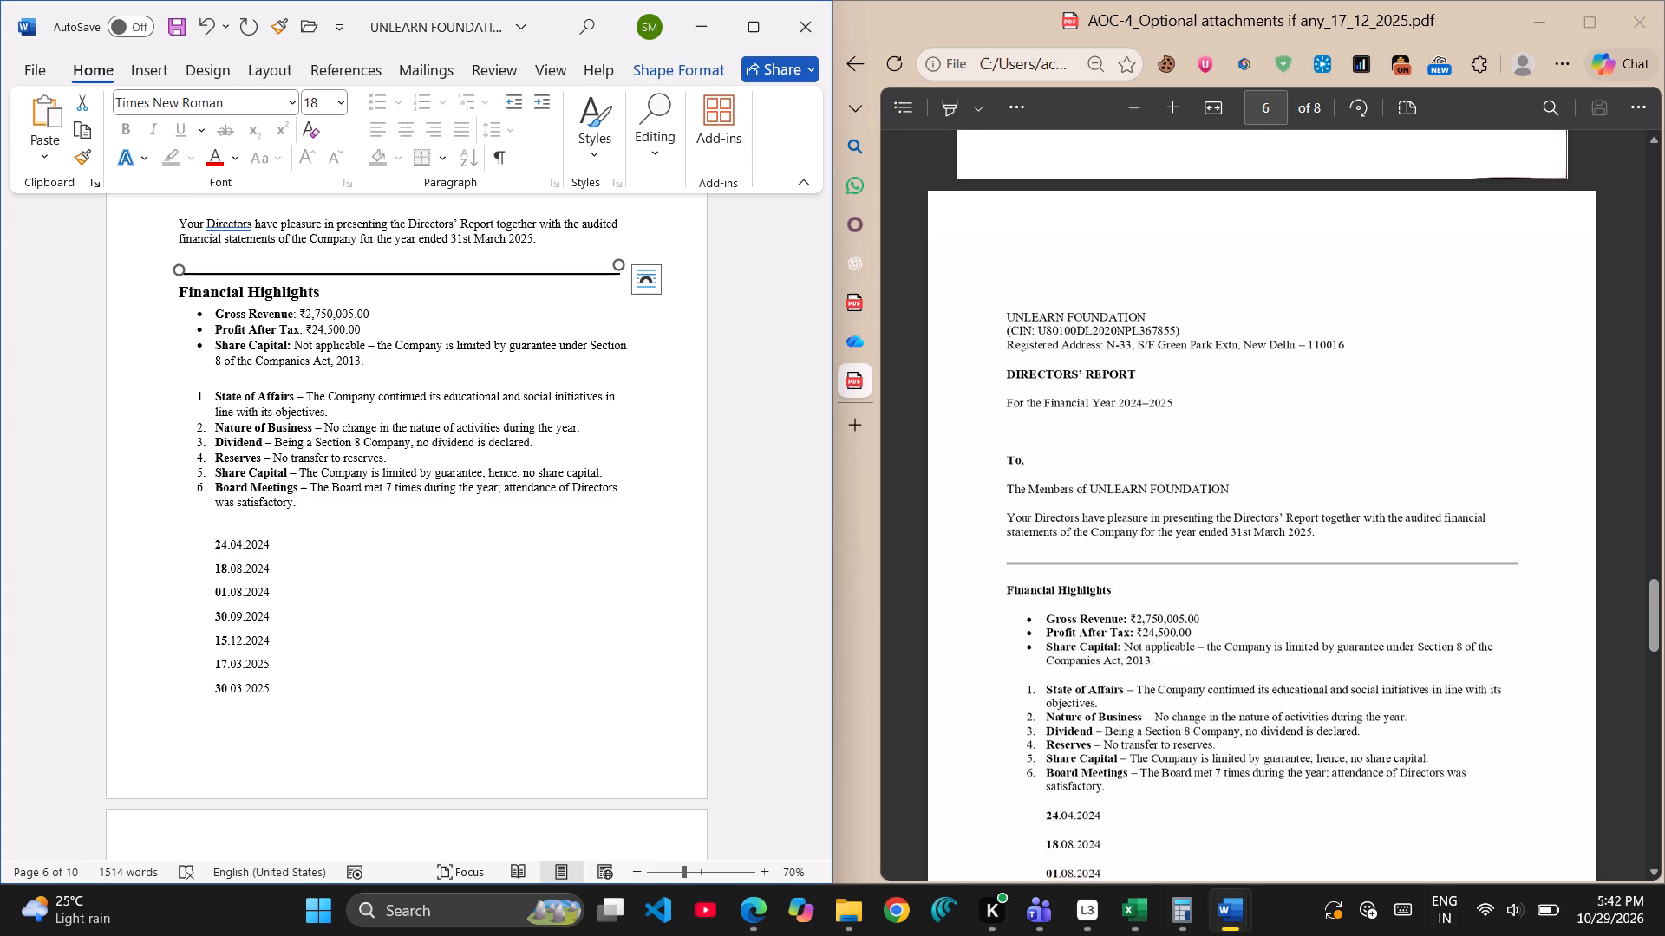
pyautogui.scroll(-10, 1065, 550)
pyautogui.scroll(4, 1065, 550)
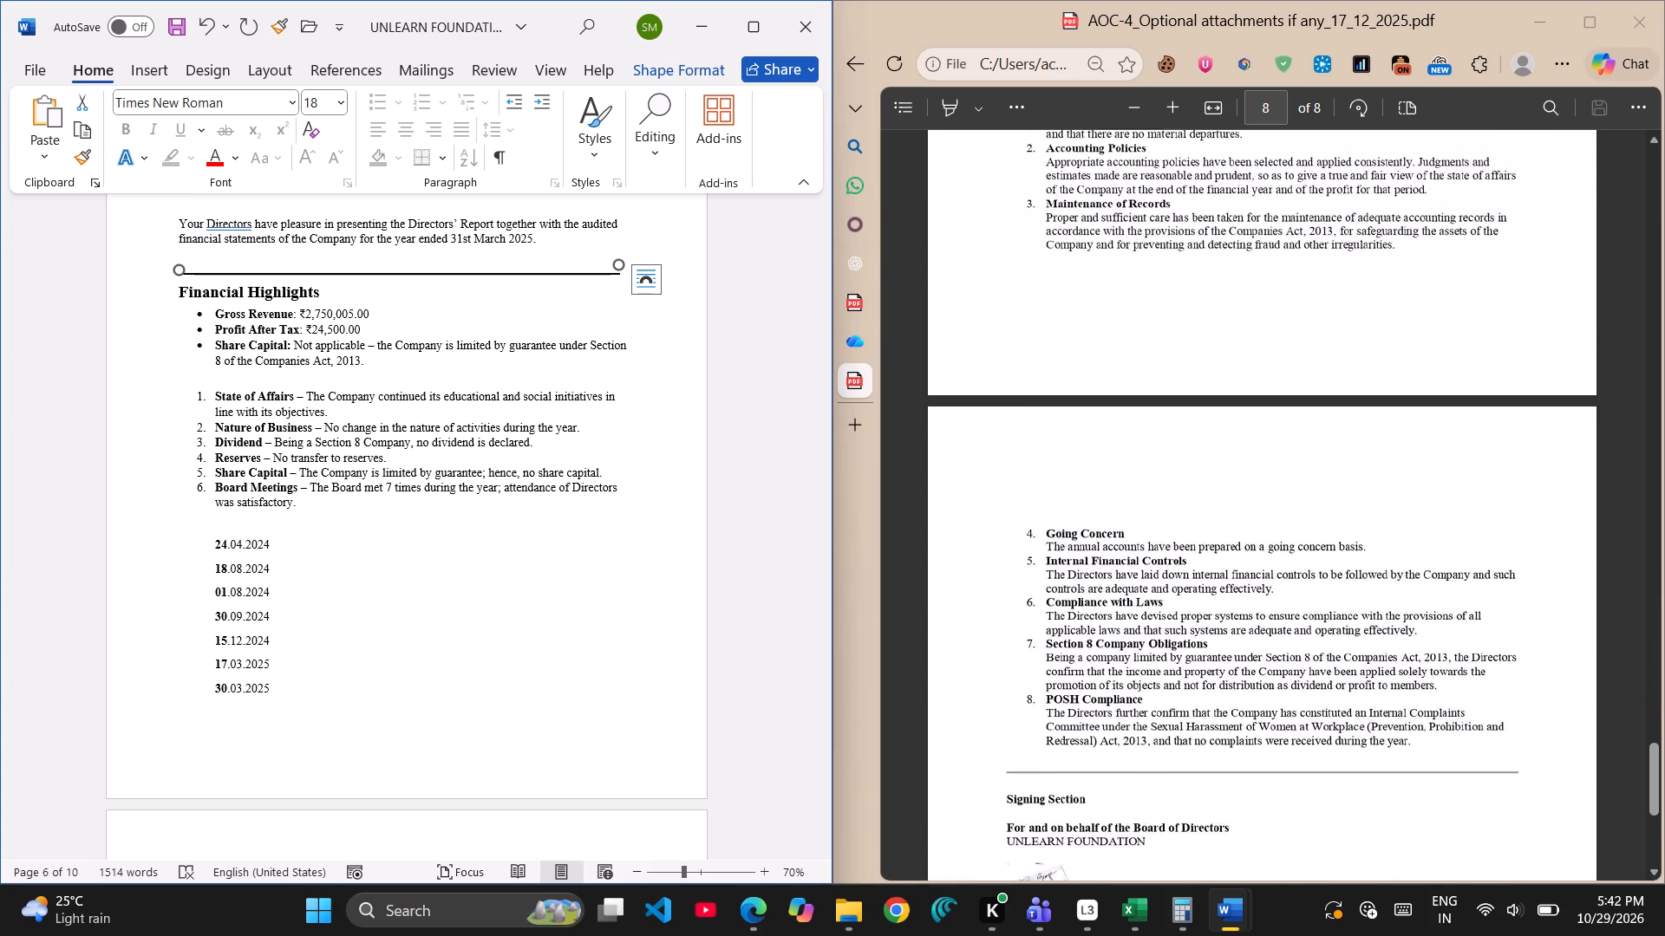
pyautogui.scroll(3, 1065, 550)
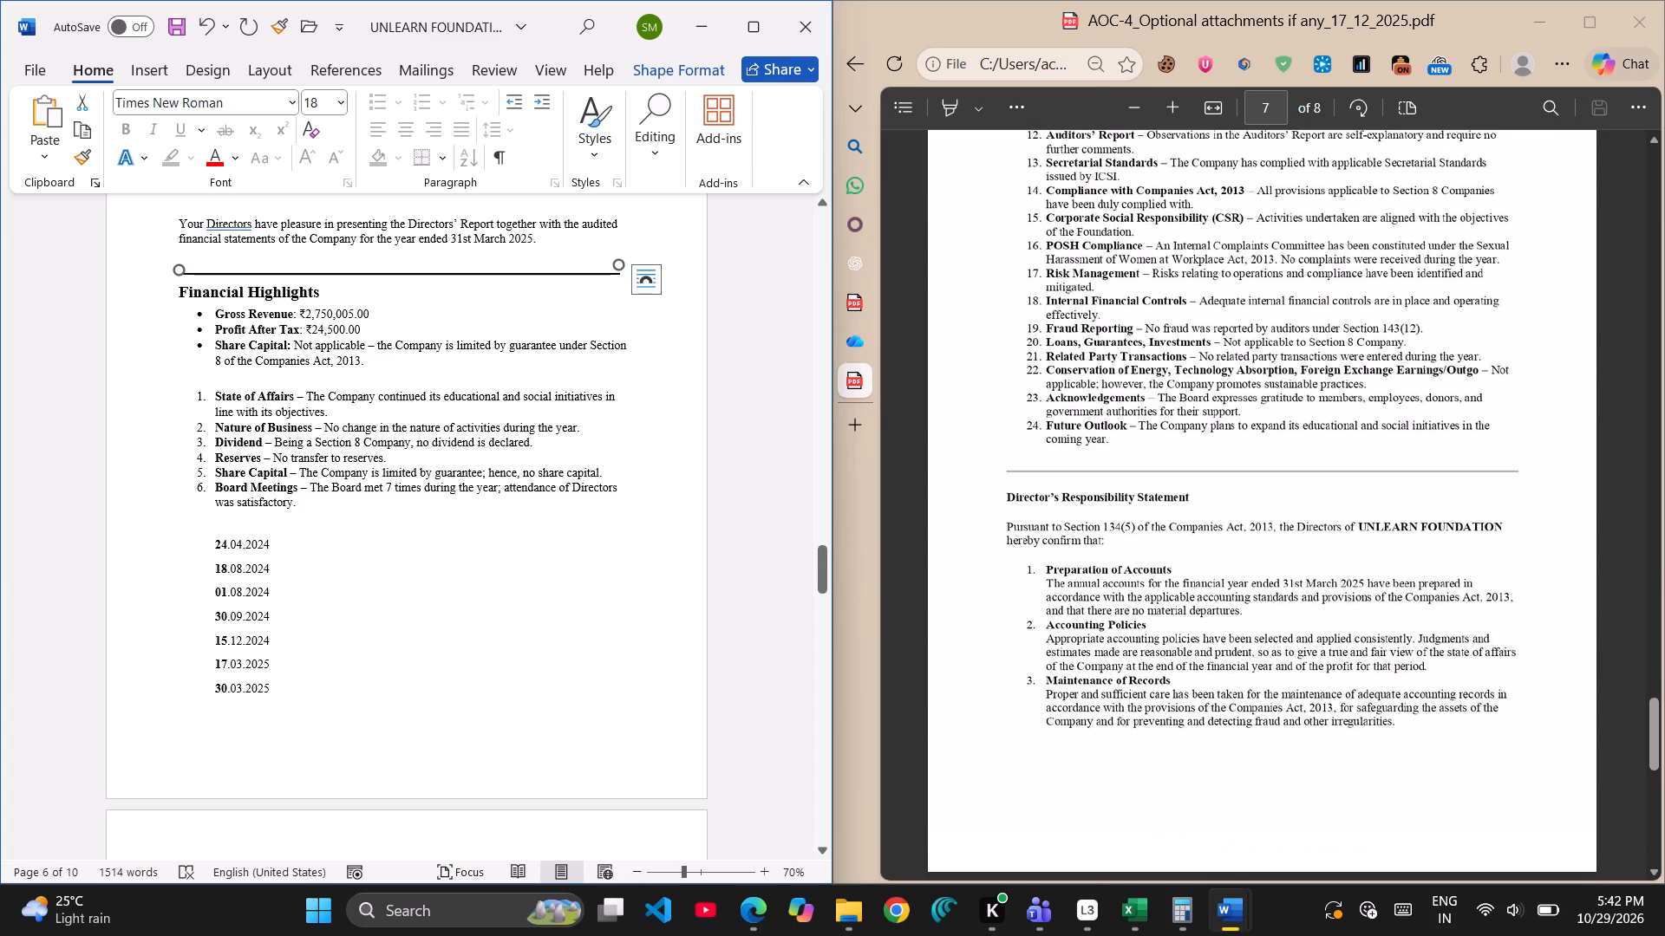
pyautogui.scroll(-3, 554, 575)
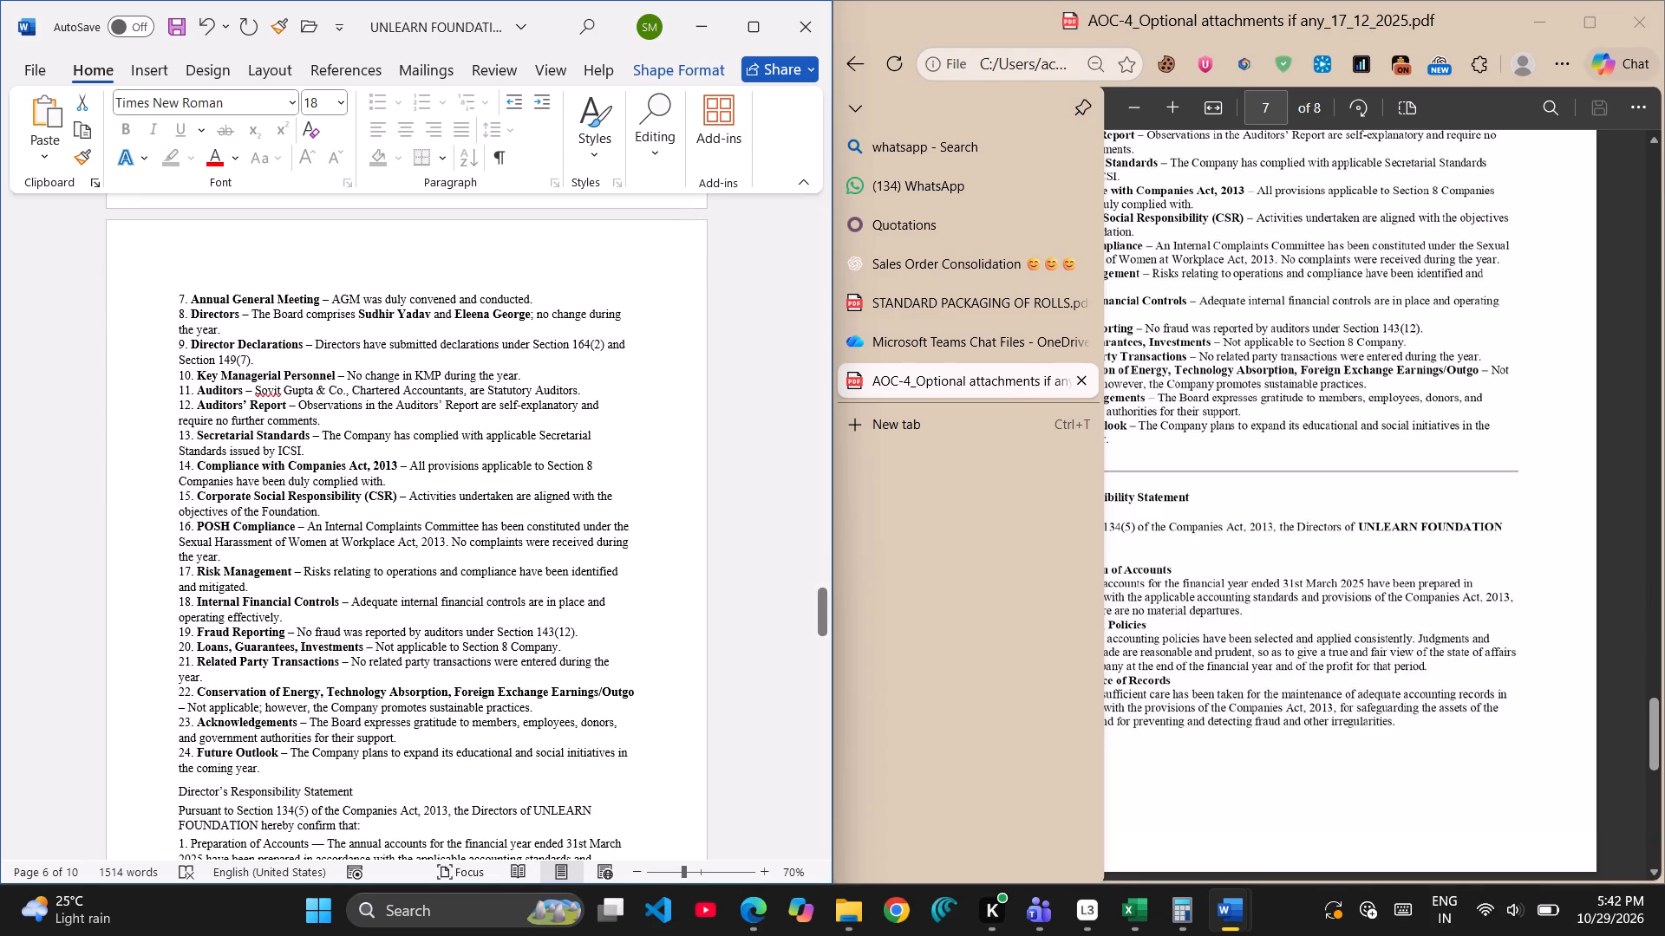
pyautogui.click(169, 774)
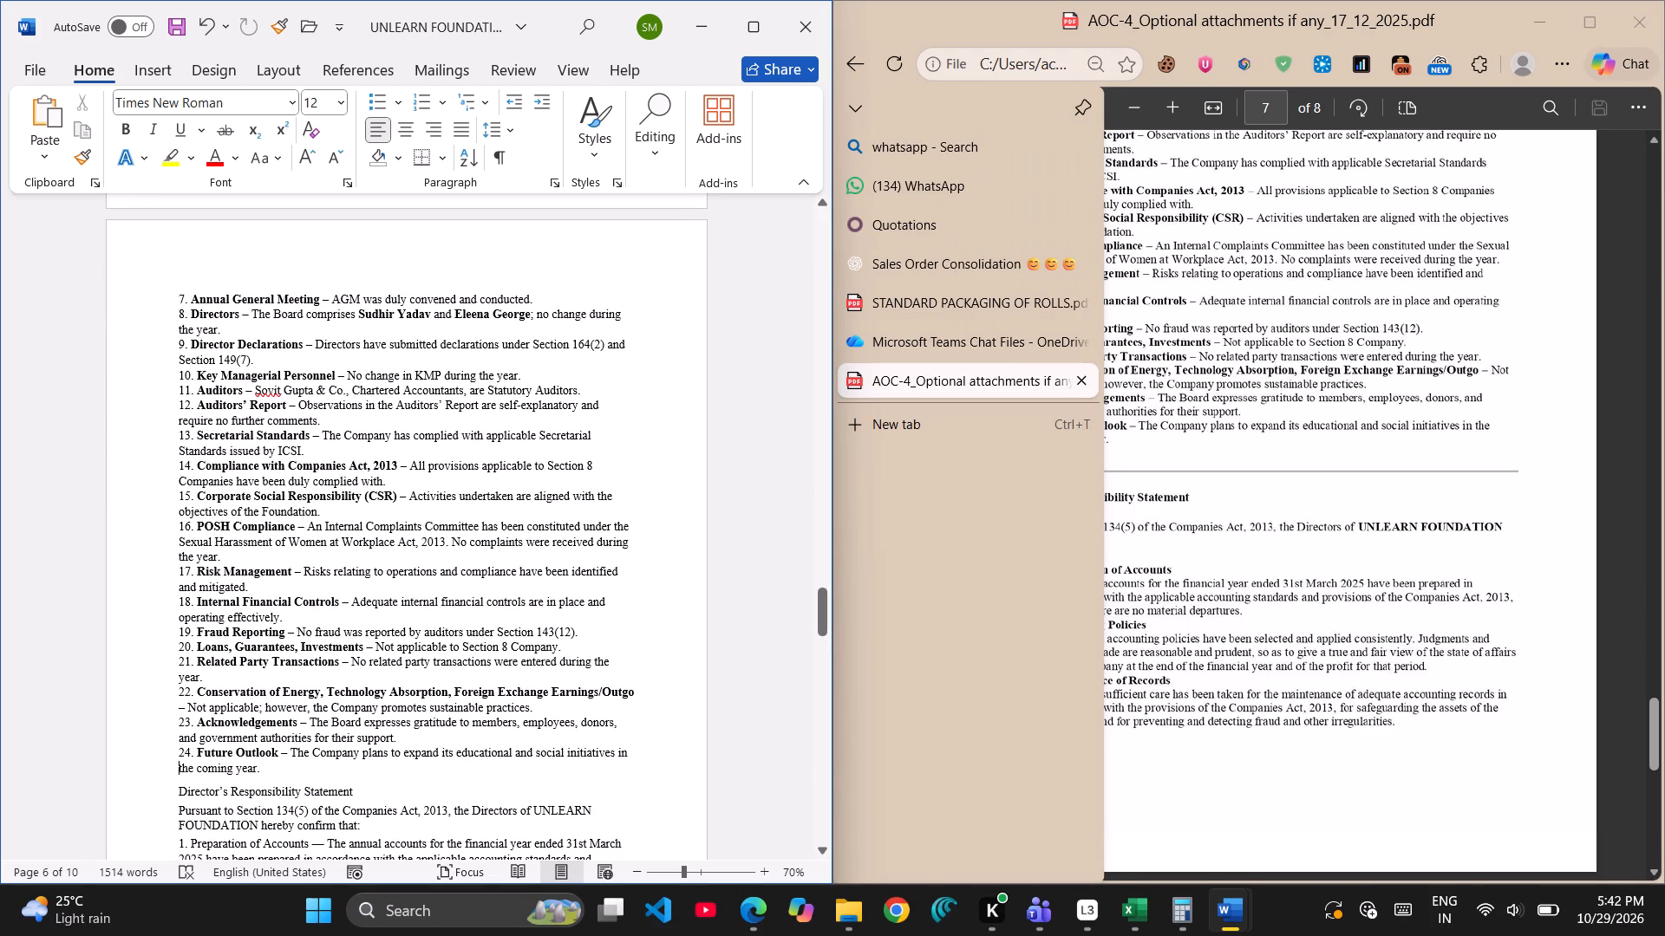
pyautogui.press('Down')
pyautogui.press('Return')
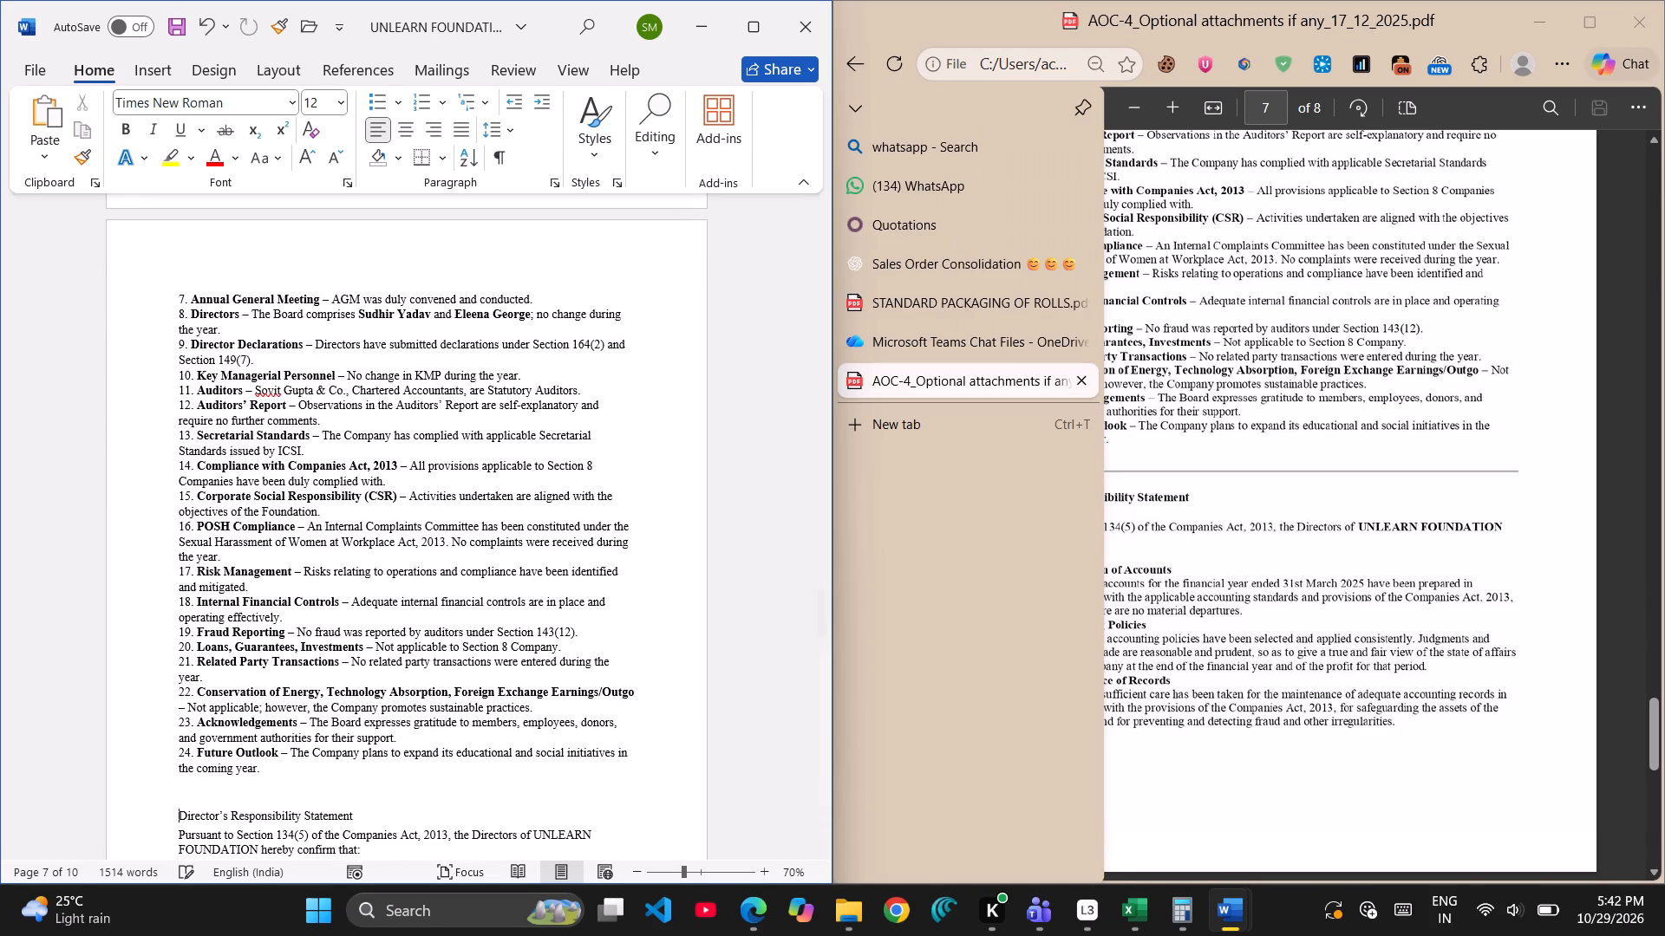
pyautogui.press('Up')
pyautogui.hotkey('ctrl', 'v')
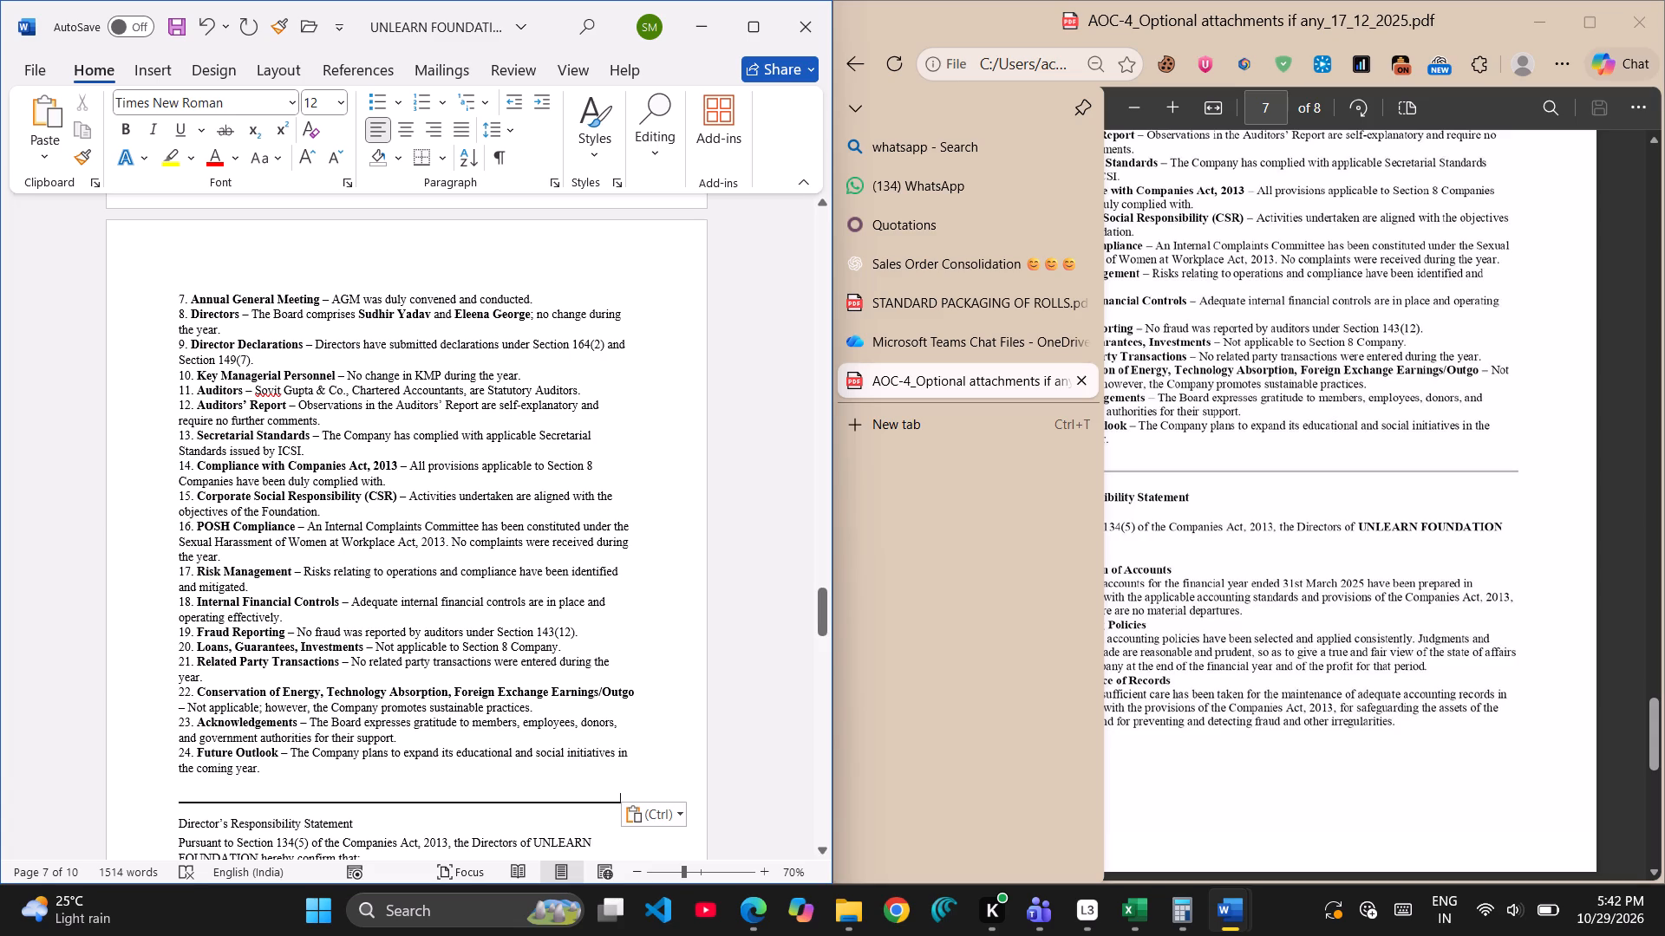
# Format Directors' Report items 7 to 24 as an automatic numbered list.
pyautogui.moveTo(172, 289); pyautogui.dragTo(496, 760)
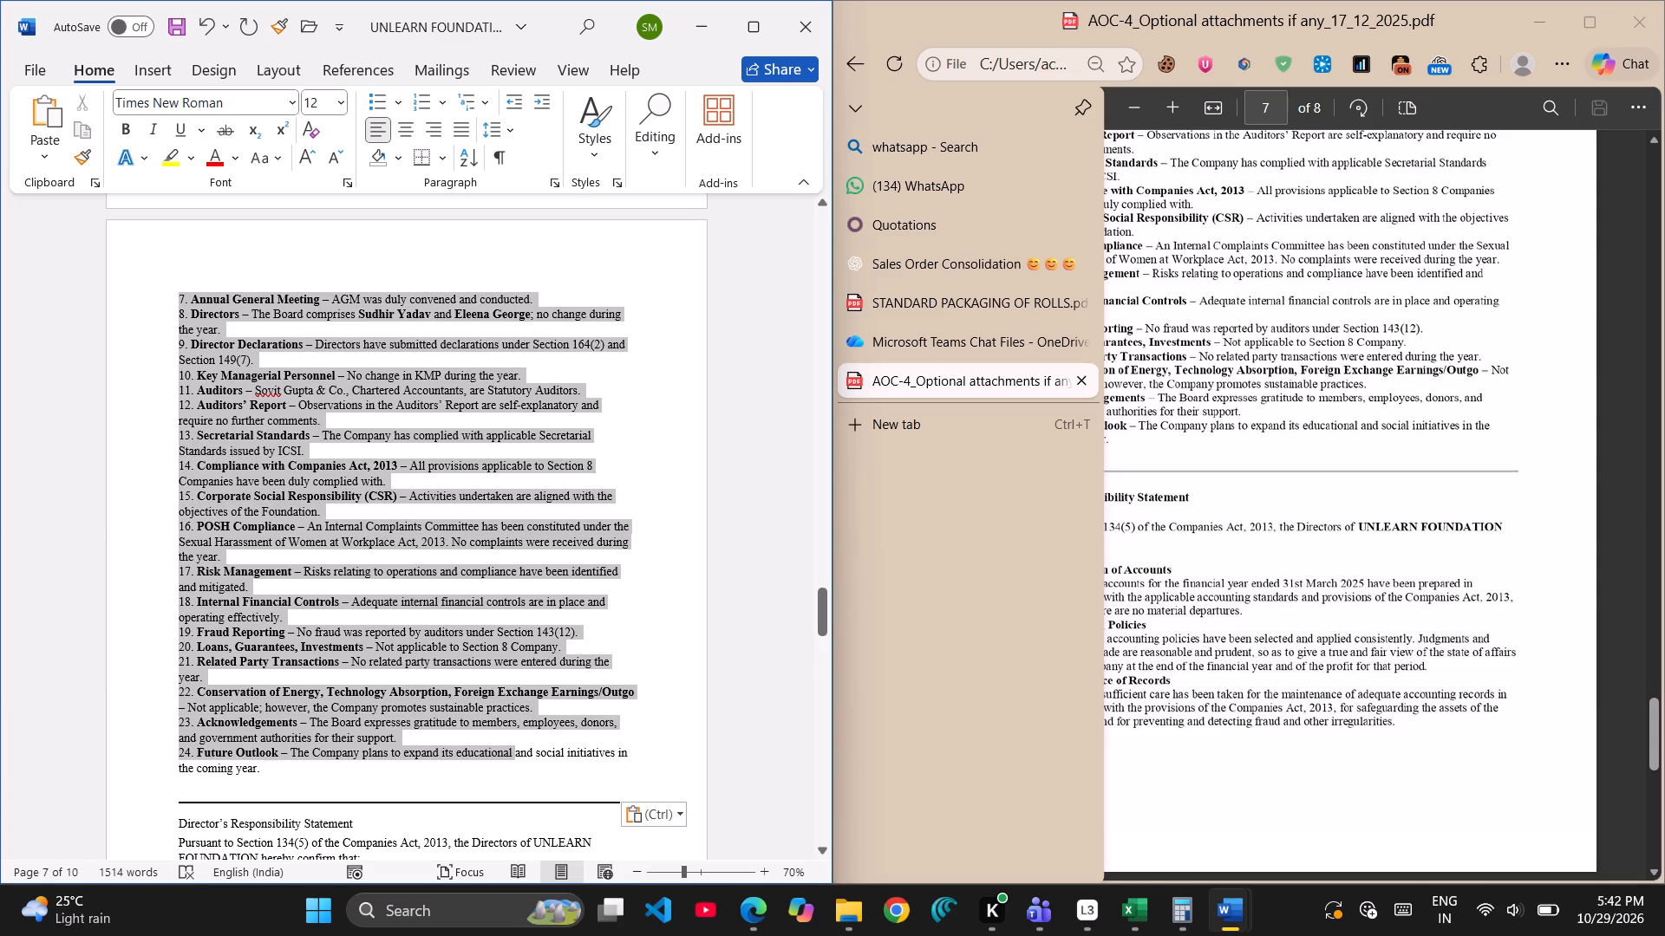
pyautogui.moveTo(496, 760); pyautogui.dragTo(490, 774)
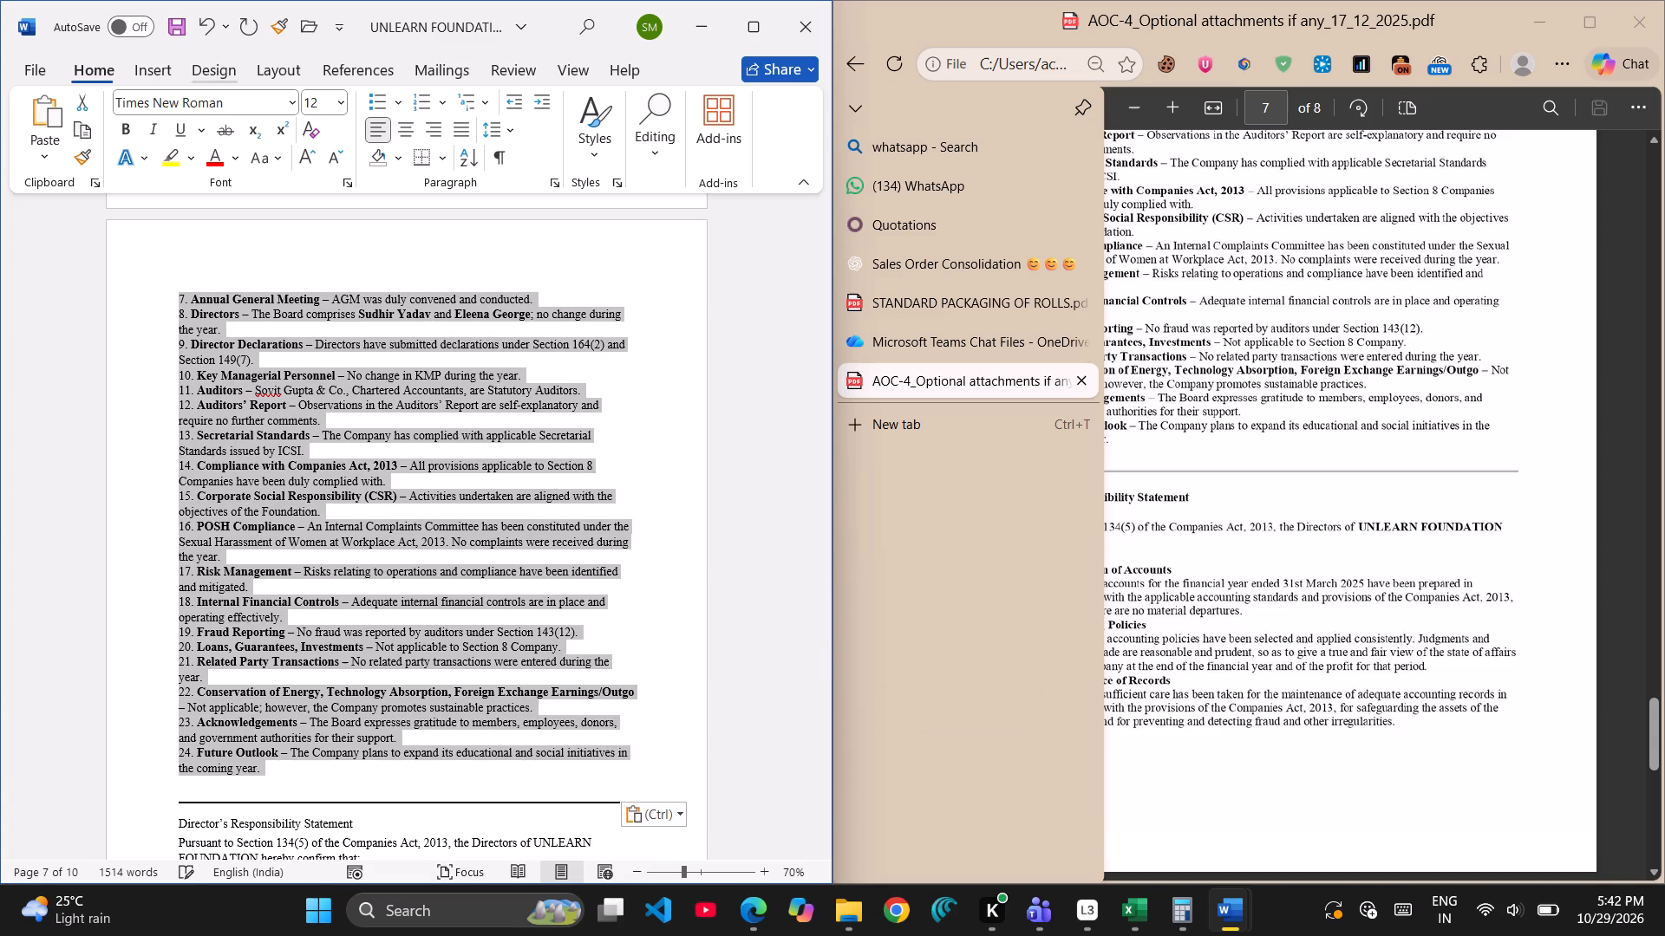
pyautogui.click(416, 107)
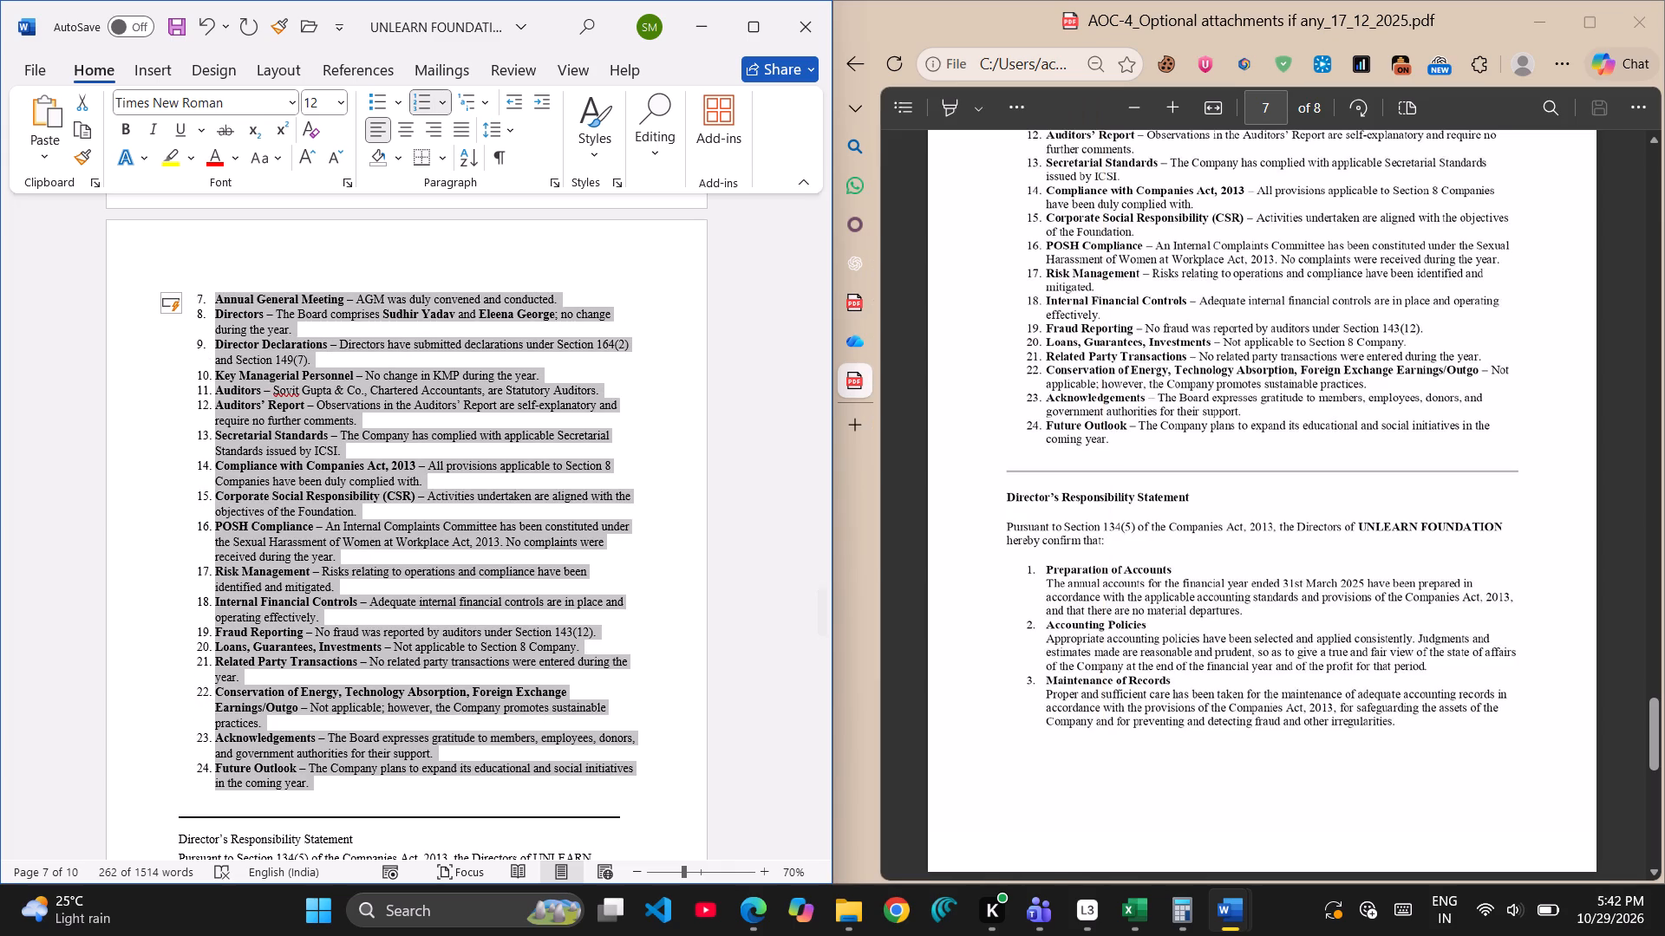
# Bold the heading "Director's Responsibility Statement" below the horizontal line.
pyautogui.scroll(1, 1303, 705)
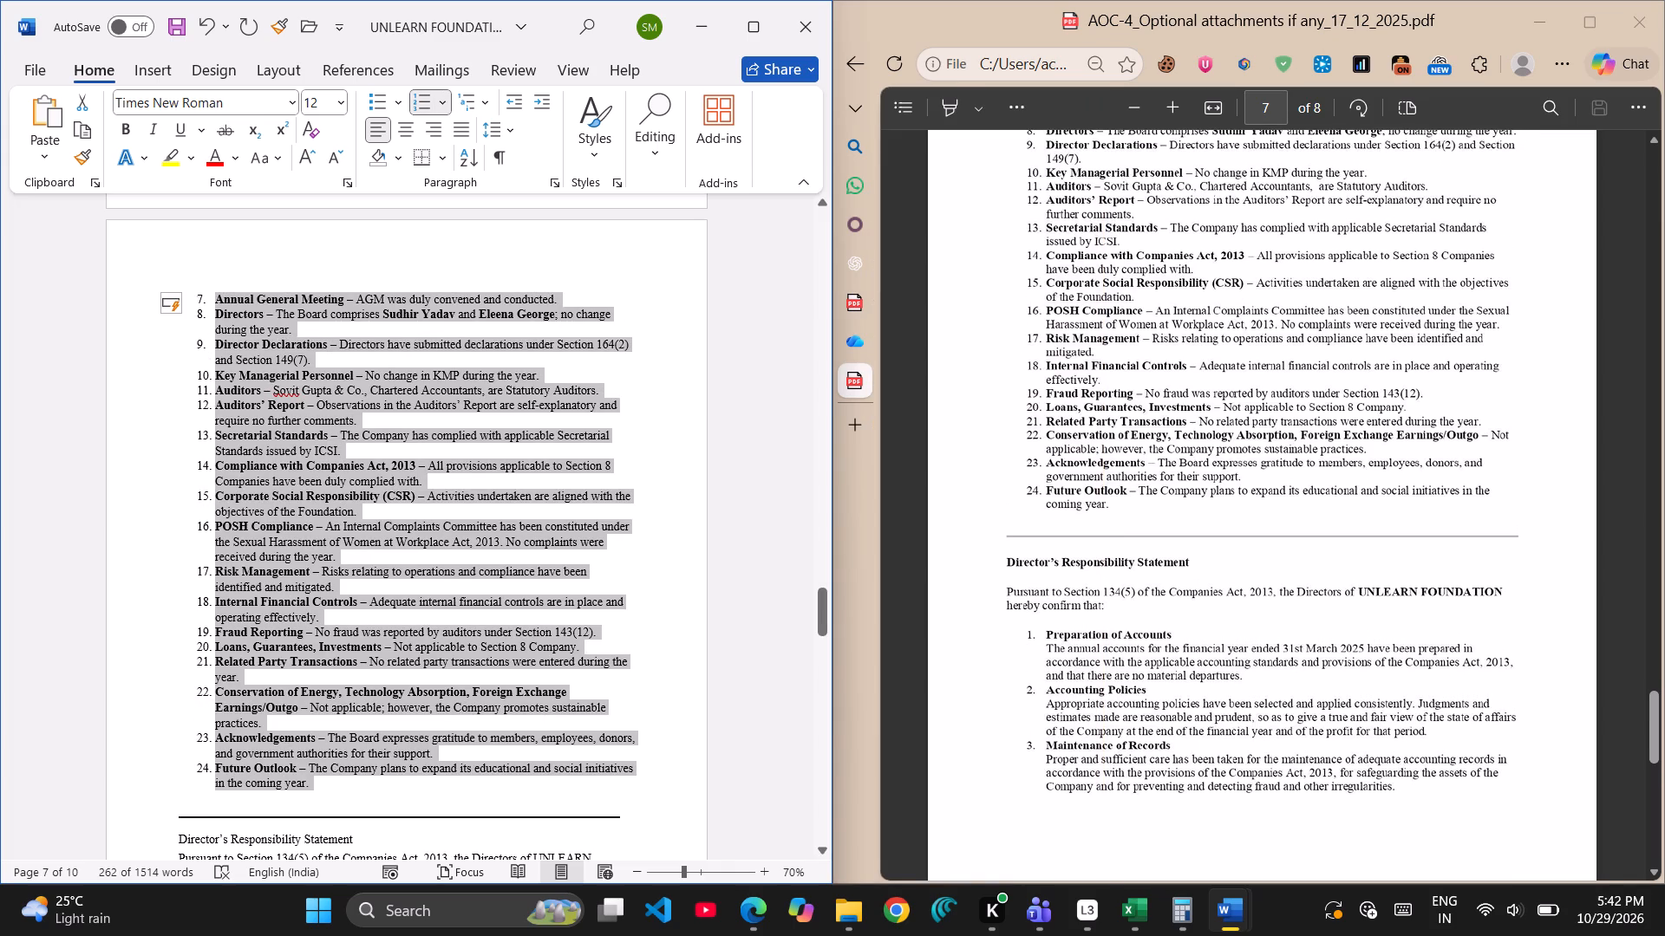
pyautogui.scroll(-3, 571, 731)
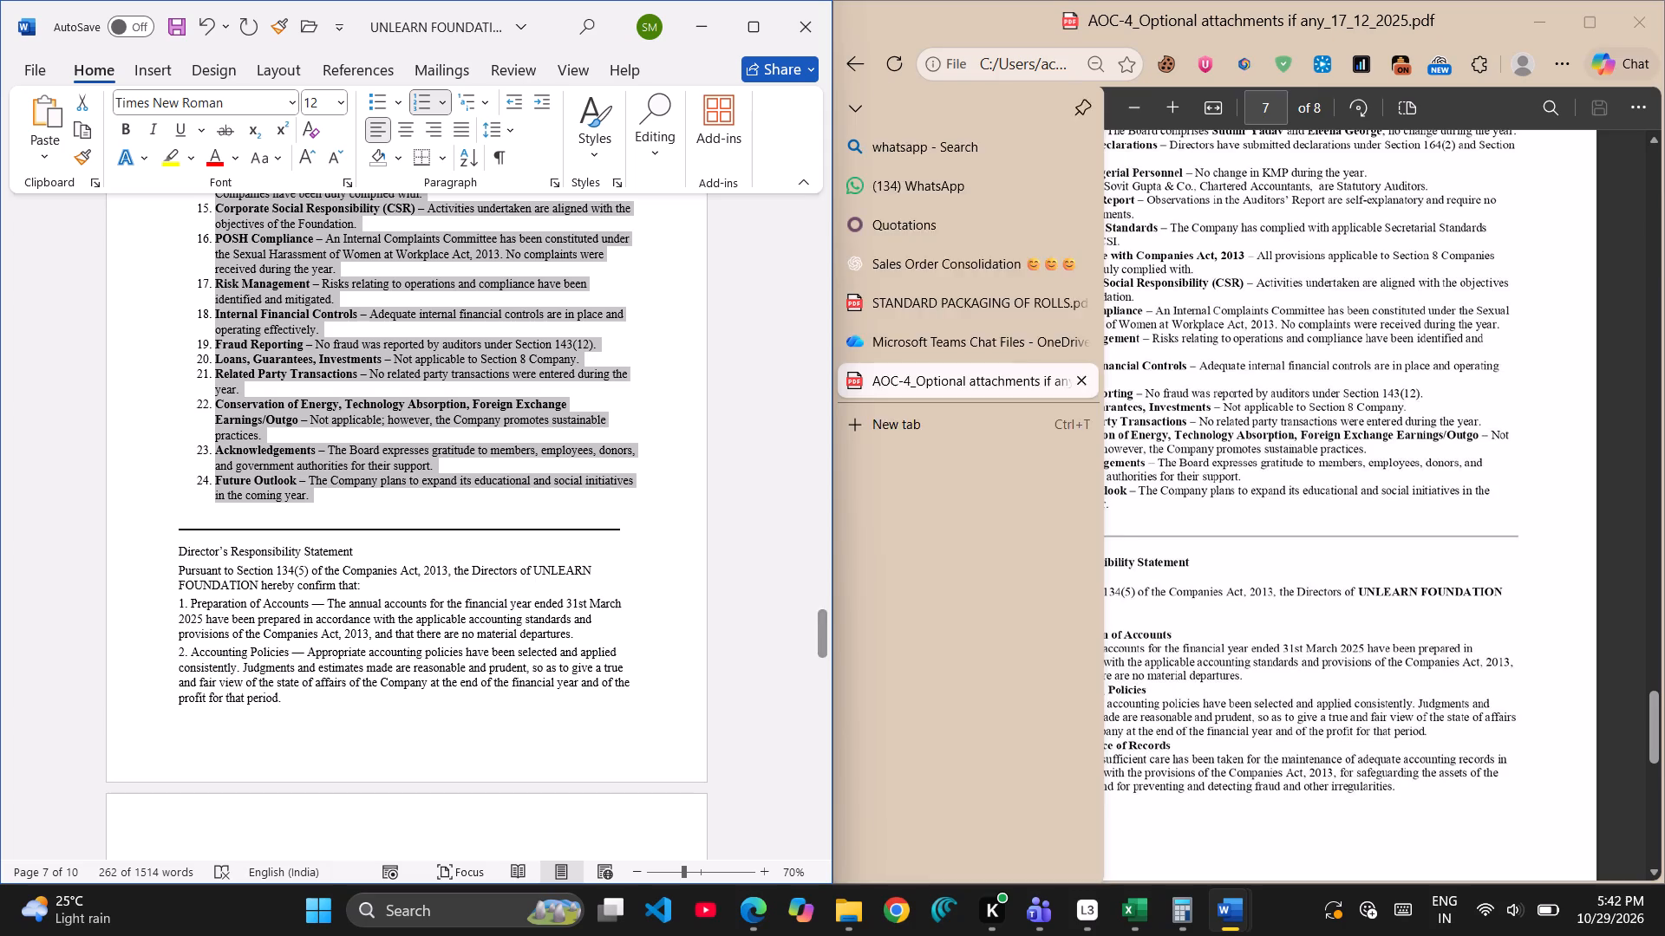
pyautogui.scroll(-1, 1300, 735)
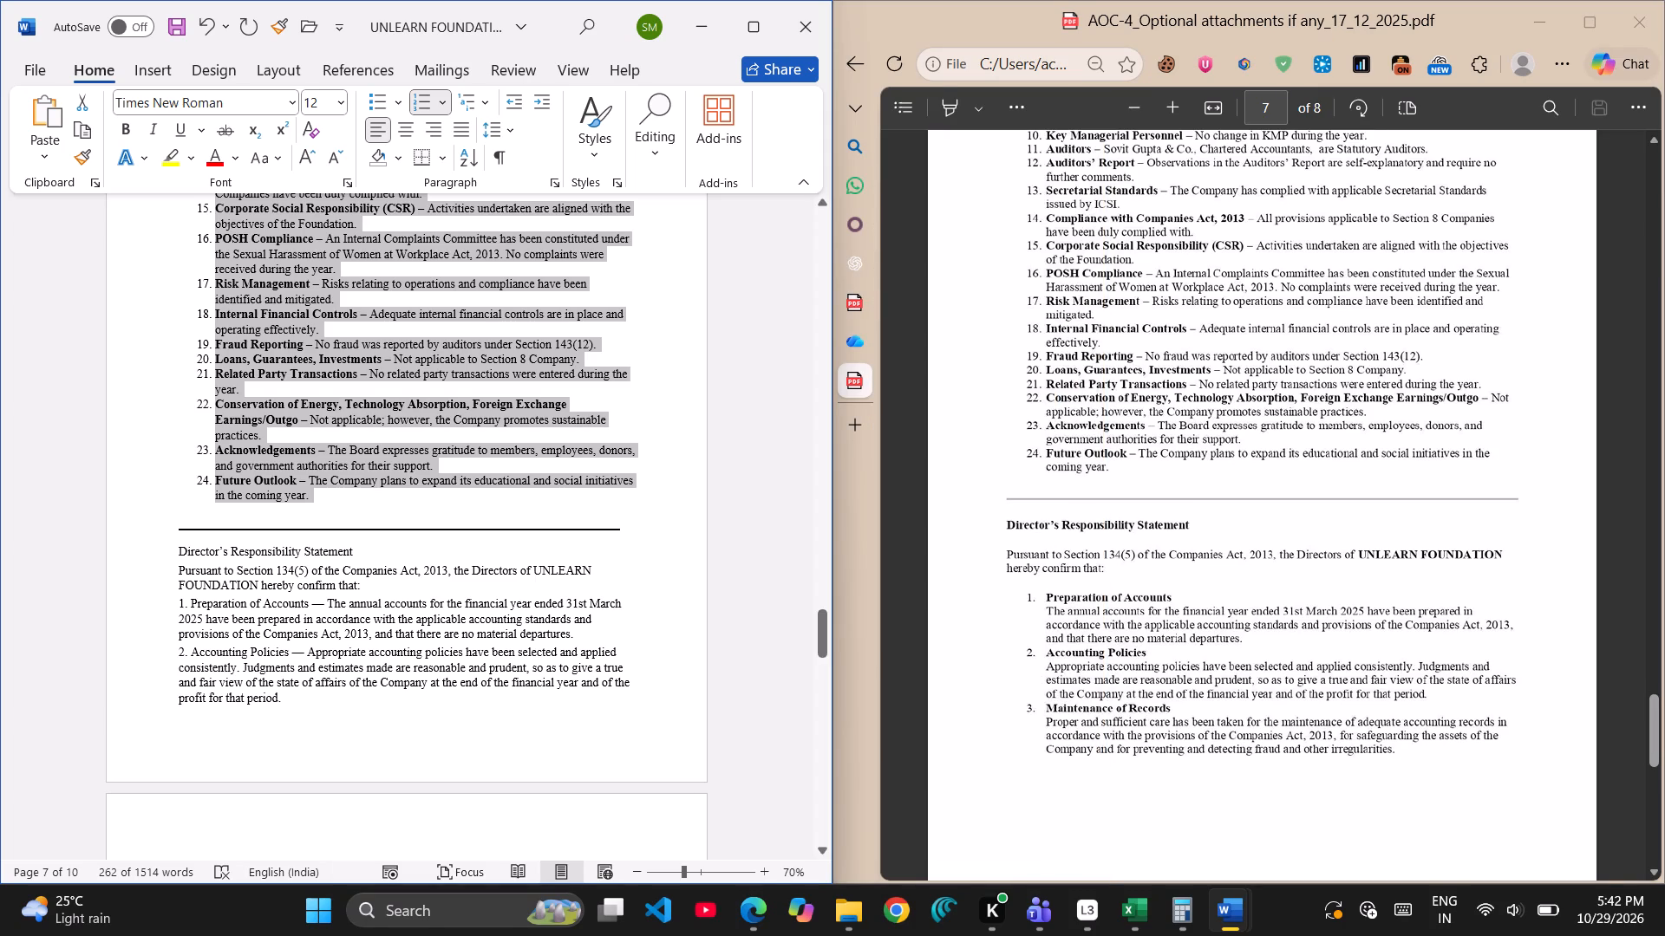
pyautogui.click(171, 546)
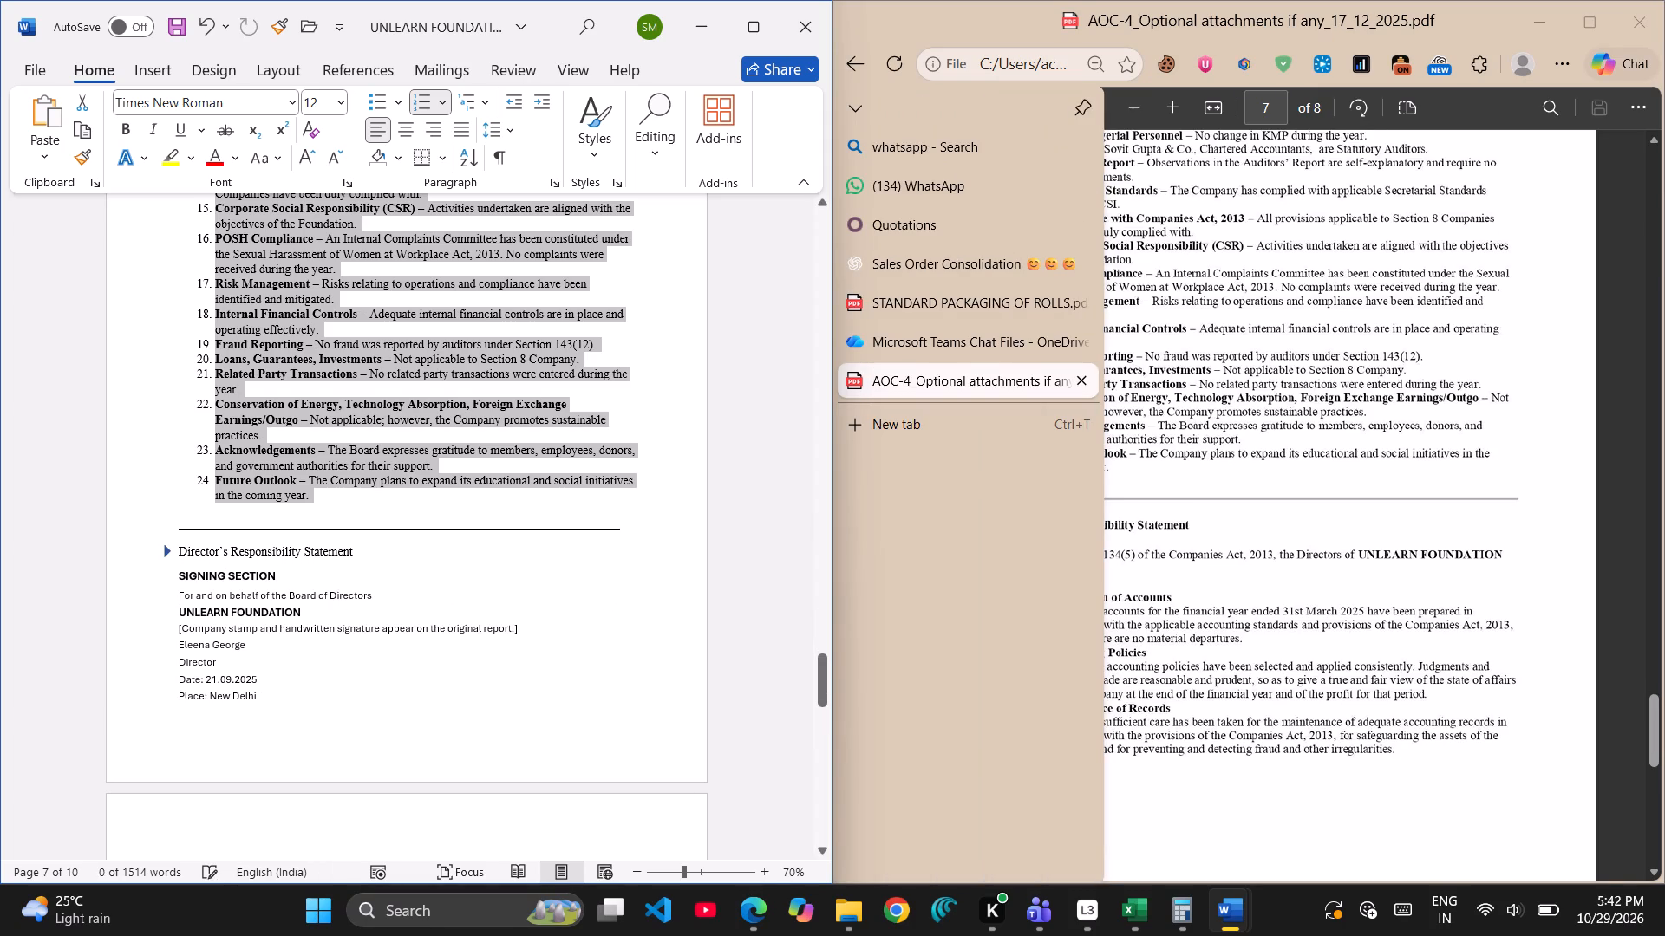
pyautogui.click(173, 546)
pyautogui.click(177, 548)
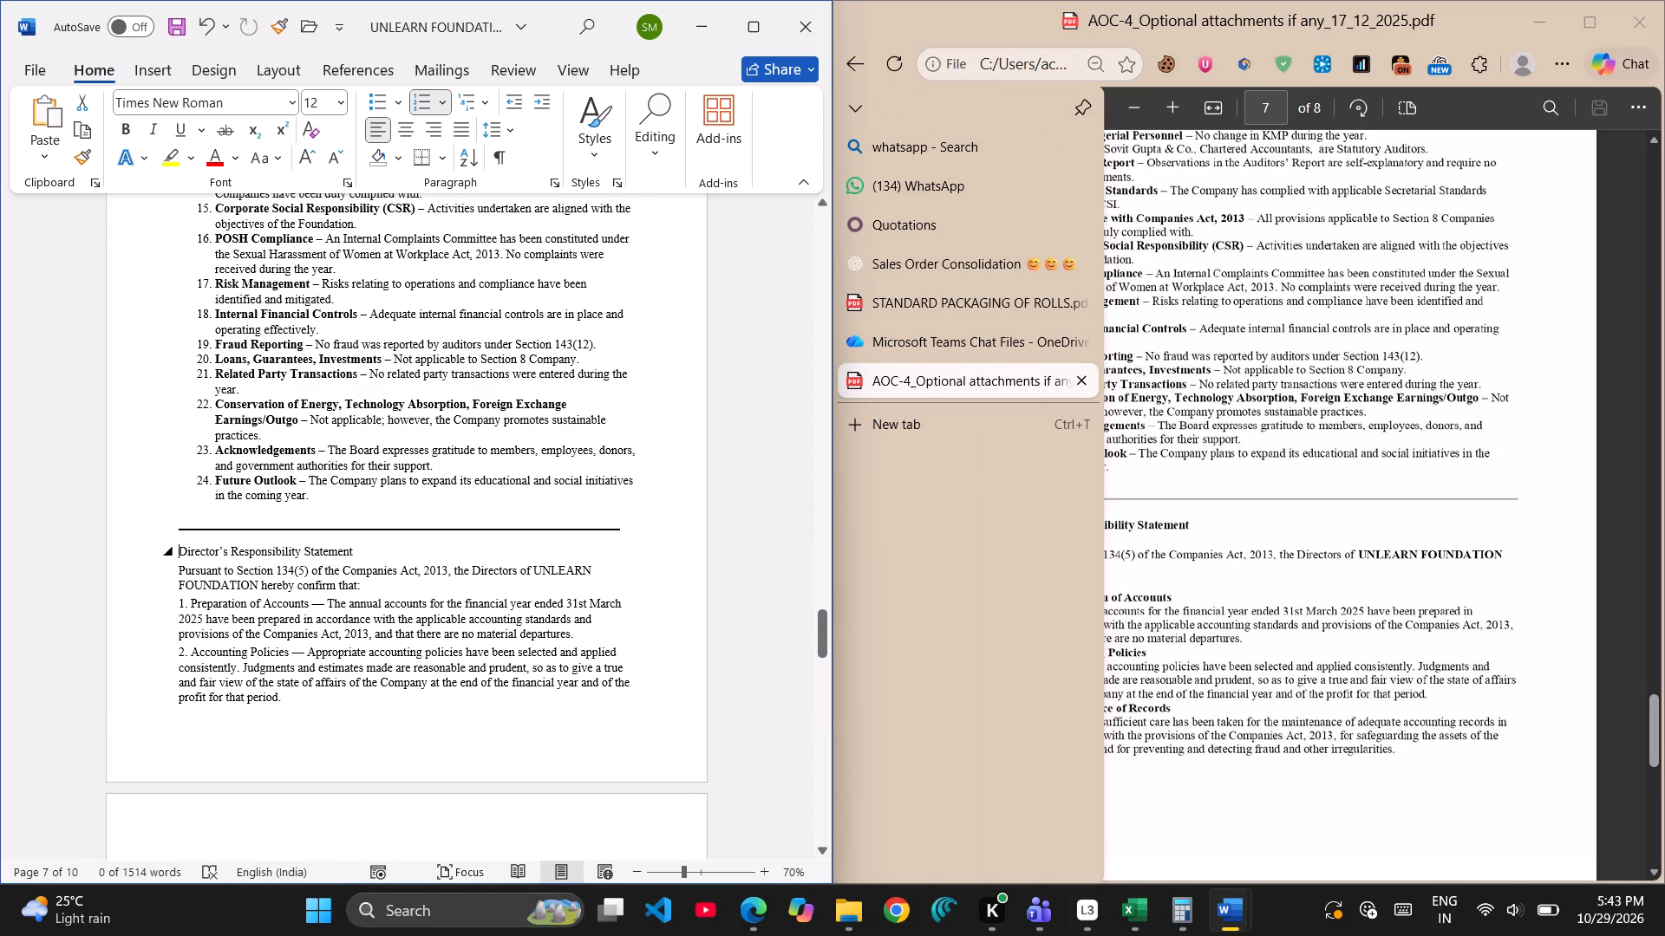
pyautogui.hotkey('ctrl', 'shift', 'Right')
pyautogui.hotkey('ctrl', 'shift', 'Right')
pyautogui.hotkey('ctrl', 'shift', 'Right')
pyautogui.hotkey('ctrl', 'shift', 'Right')
pyautogui.hotkey('ctrl', 'shift', 'Right')
pyautogui.hotkey('ctrl', 'shift', 'Right')
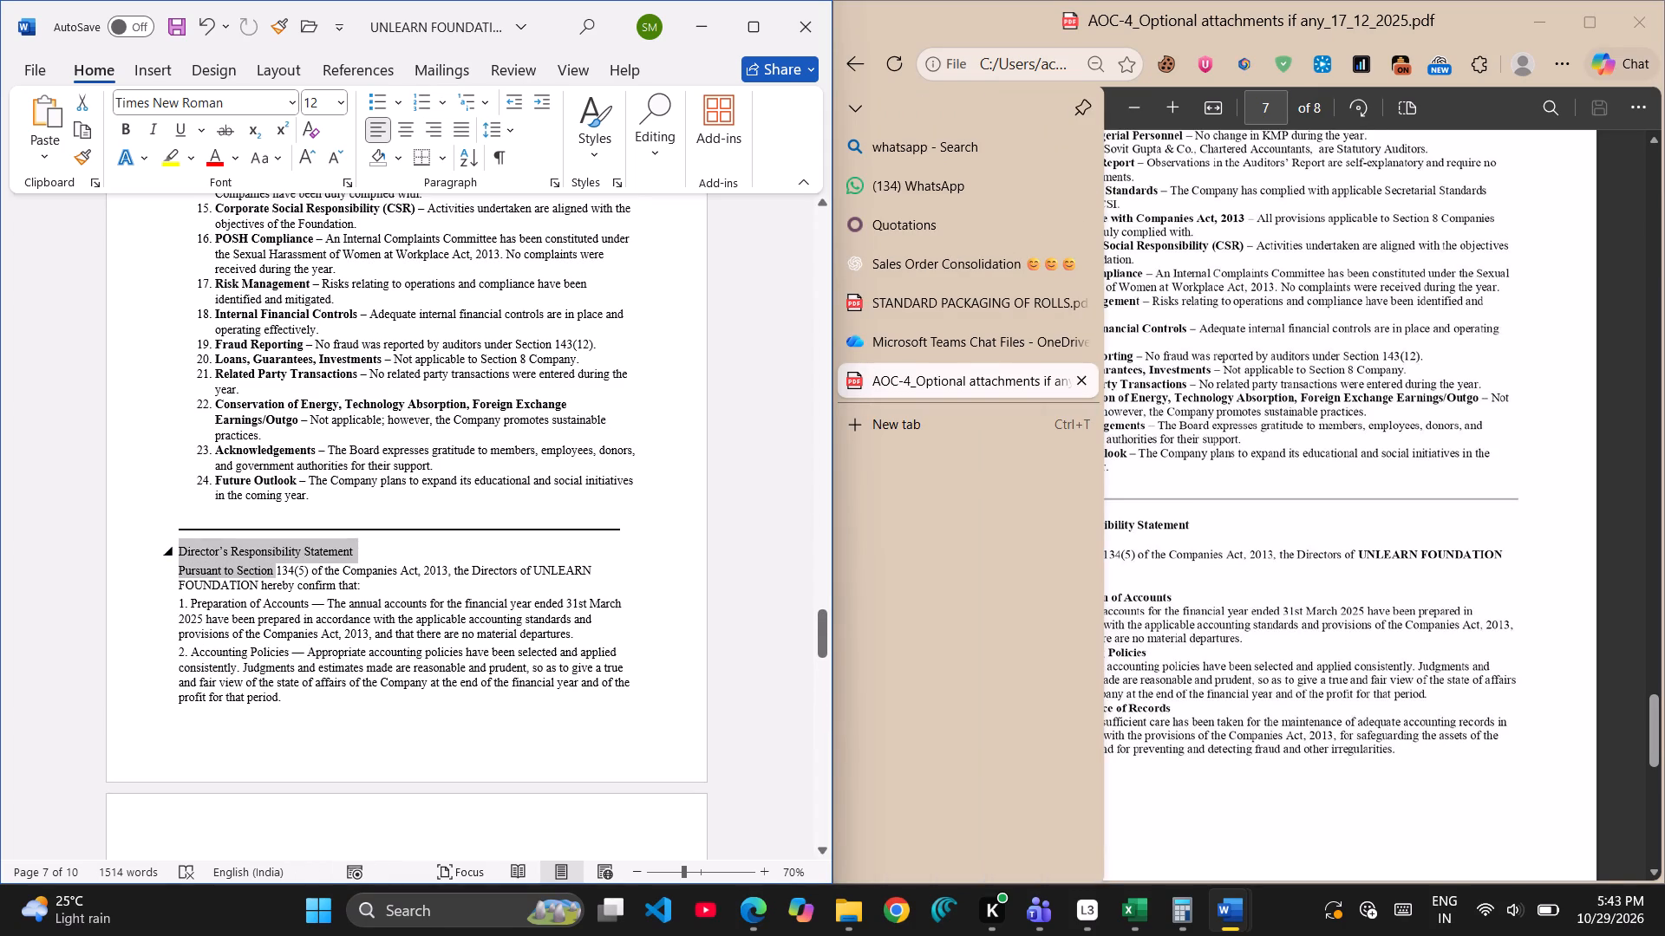
pyautogui.hotkey('ctrl', 'shift', 'Left')
pyautogui.hotkey('ctrl', 'shift', 'Left')
pyautogui.hotkey('ctrl', 'shift', 'Left')
pyautogui.hotkey('ctrl', 'shift', 'Left')
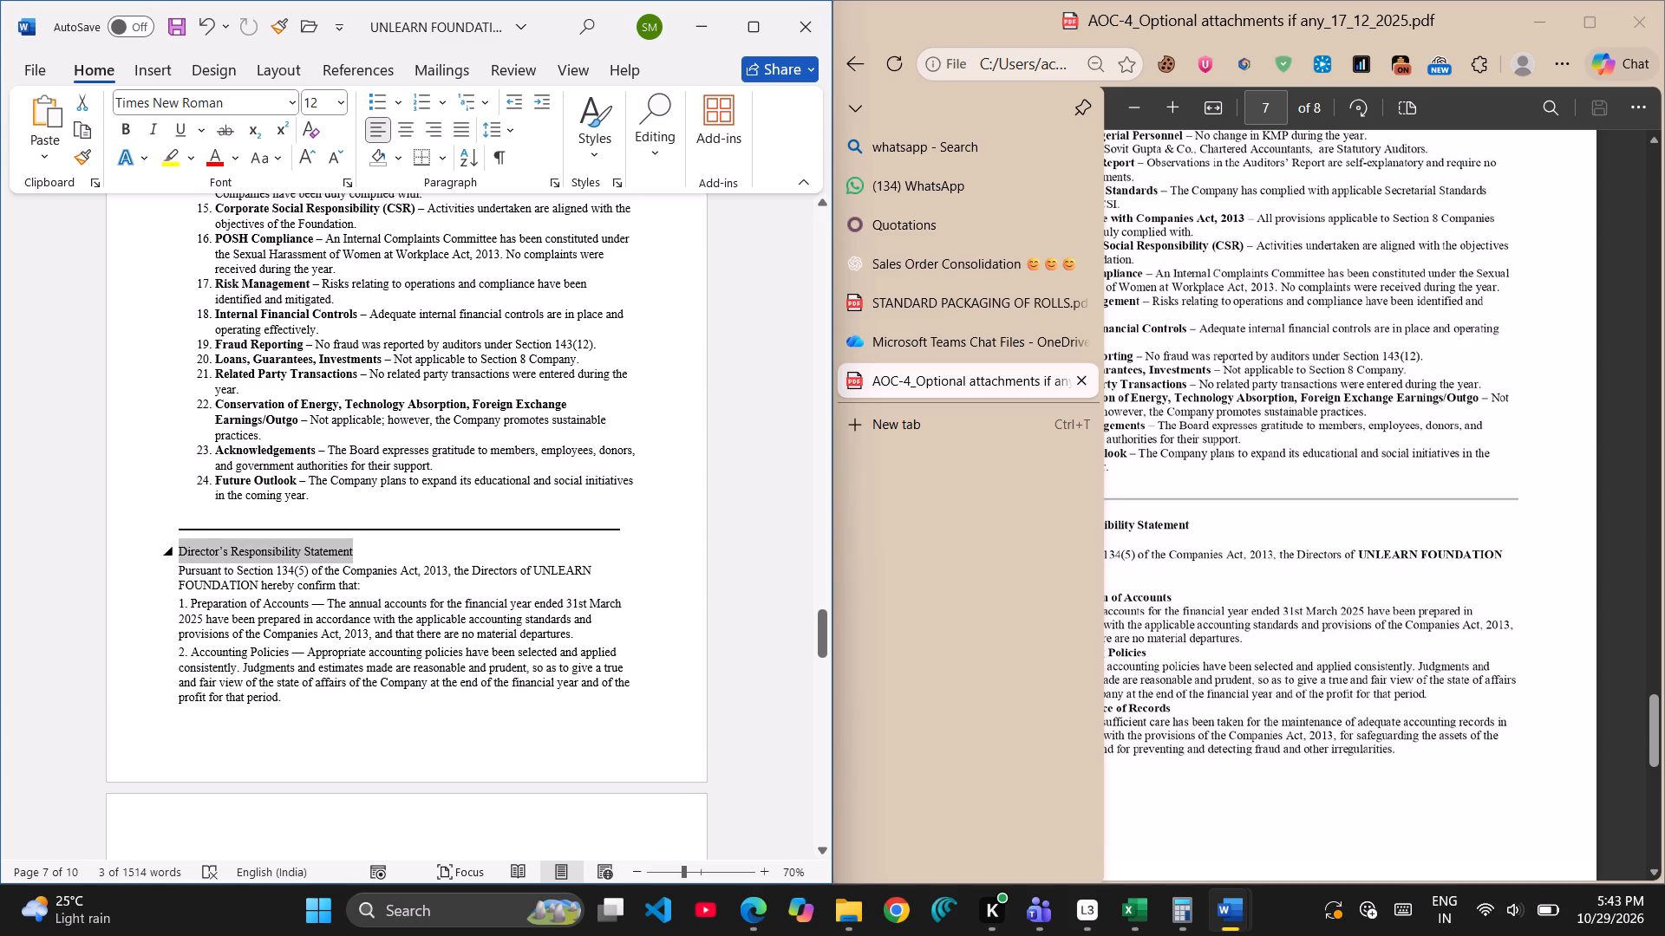
pyautogui.hotkey('ctrl', 'b')
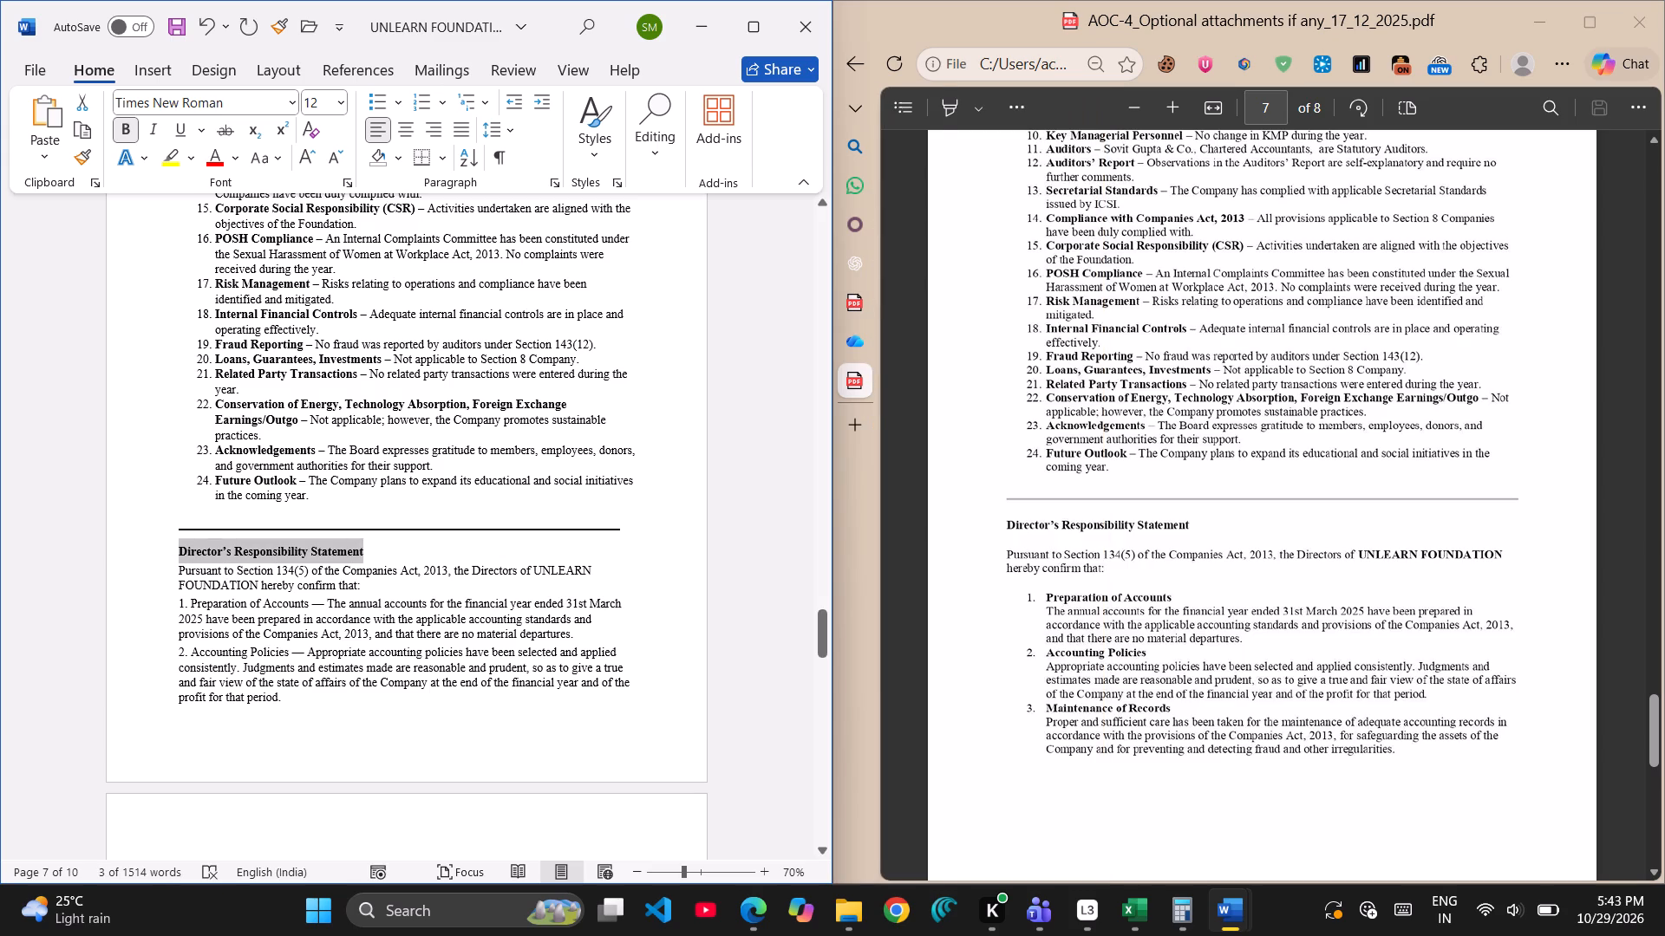
# Bold "UNLEARN FOUNDATION" in the introductory sentence of the Director's Responsibility Statement.
pyautogui.click(533, 567)
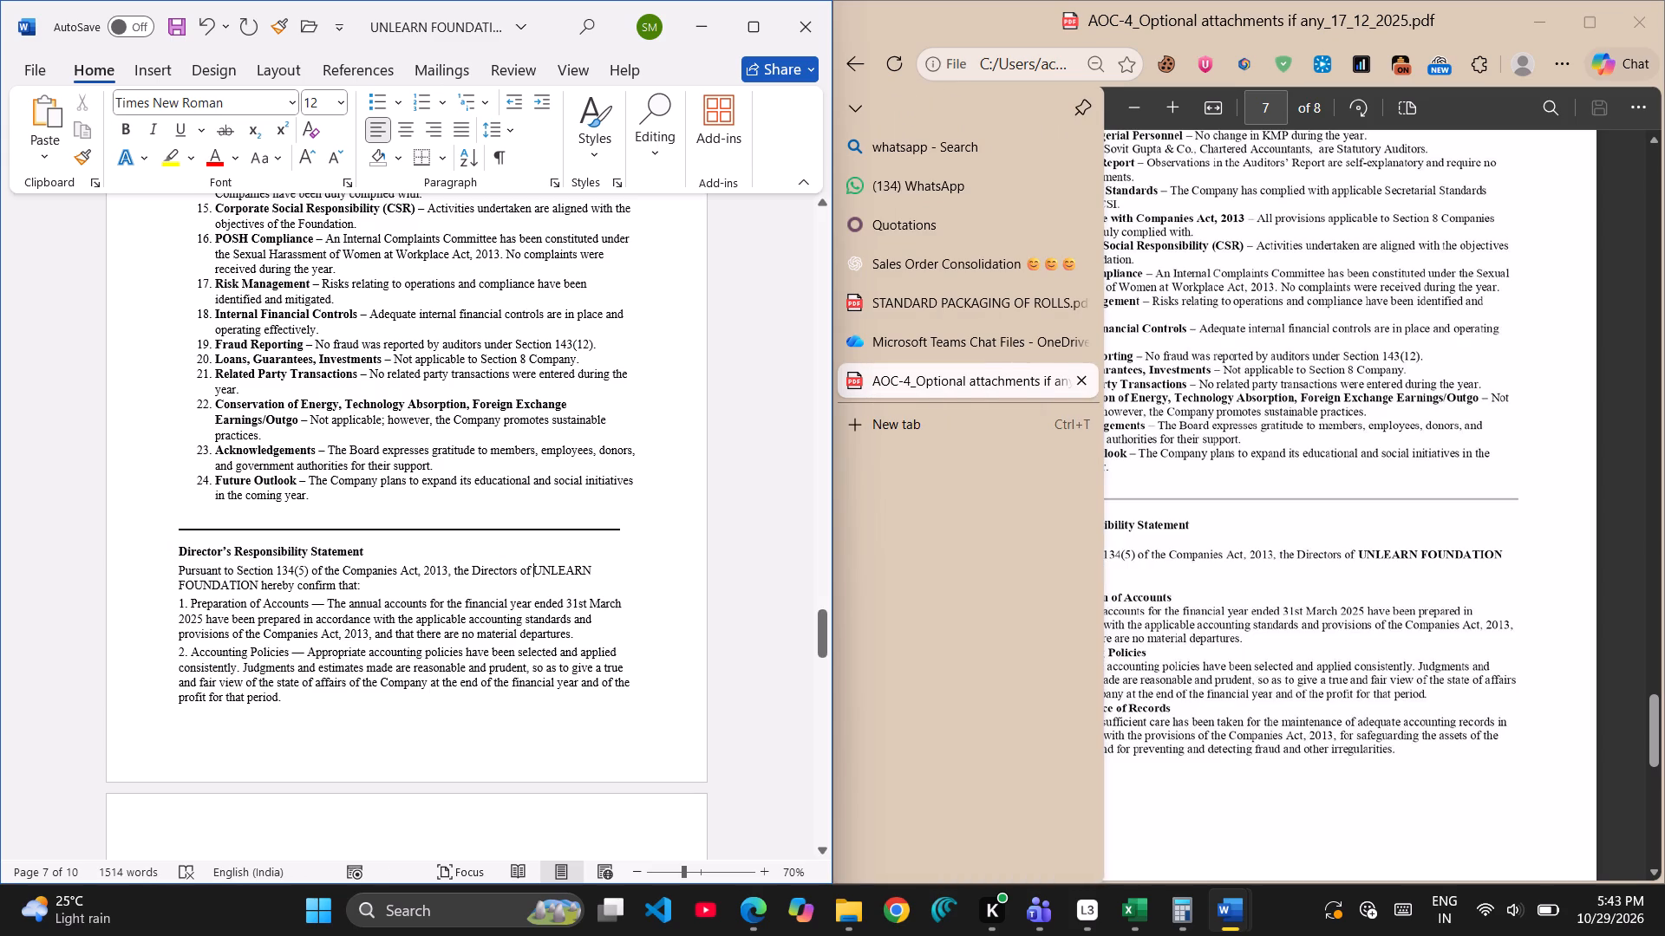
pyautogui.hotkey('shift', 'Down')
pyautogui.hotkey('shift', 'Left')
pyautogui.hotkey('shift', 'Left')
pyautogui.hotkey('shift', 'Left')
pyautogui.hotkey('shift', 'Left')
pyautogui.hotkey('shift', 'Left')
pyautogui.hotkey('shift', 'Left')
pyautogui.hotkey('shift', 'Left')
pyautogui.hotkey('shift', 'Left')
pyautogui.hotkey('shift', 'Left')
pyautogui.hotkey('shift', 'Left')
pyautogui.hotkey('shift', 'Left')
pyautogui.hotkey('shift', 'Left')
pyautogui.hotkey('shift', 'Left')
pyautogui.hotkey('shift', 'Left')
pyautogui.hotkey('shift', 'Left')
pyautogui.hotkey('shift', 'Left')
pyautogui.hotkey('shift', 'Left')
pyautogui.hotkey('shift', 'Left')
pyautogui.hotkey('shift', 'Left')
pyautogui.hotkey('shift', 'Left')
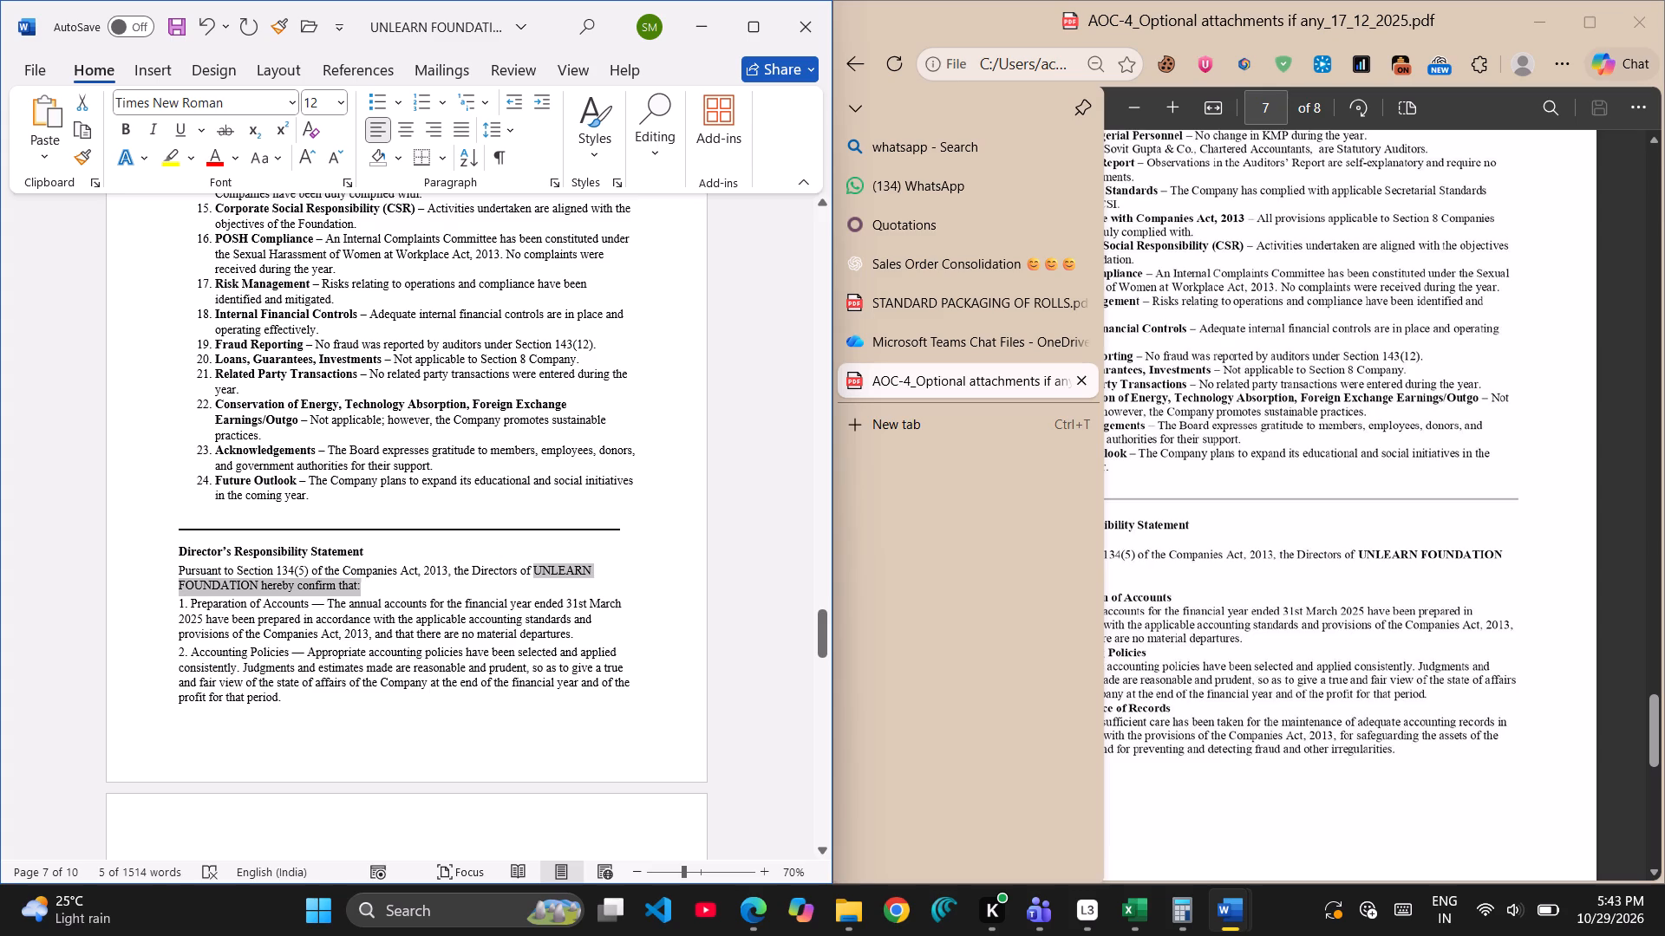
pyautogui.hotkey('shift', 'Right')
pyautogui.hotkey('shift', 'Right')
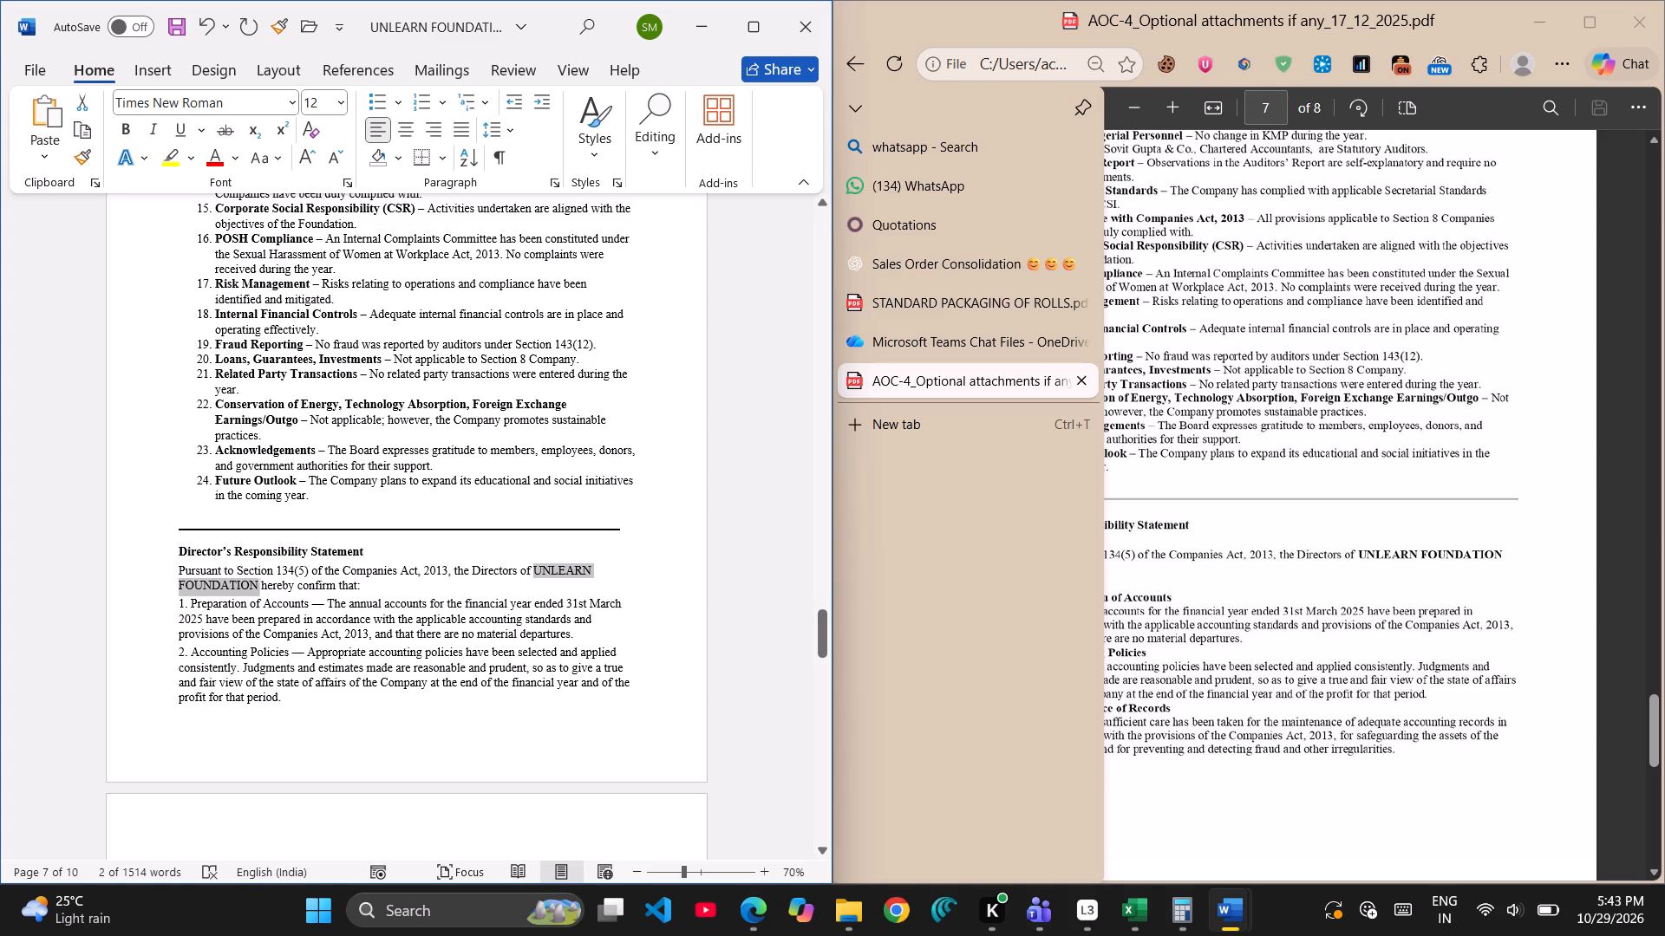
pyautogui.hotkey('shift', 'Left')
pyautogui.hotkey('ctrl', 'b')
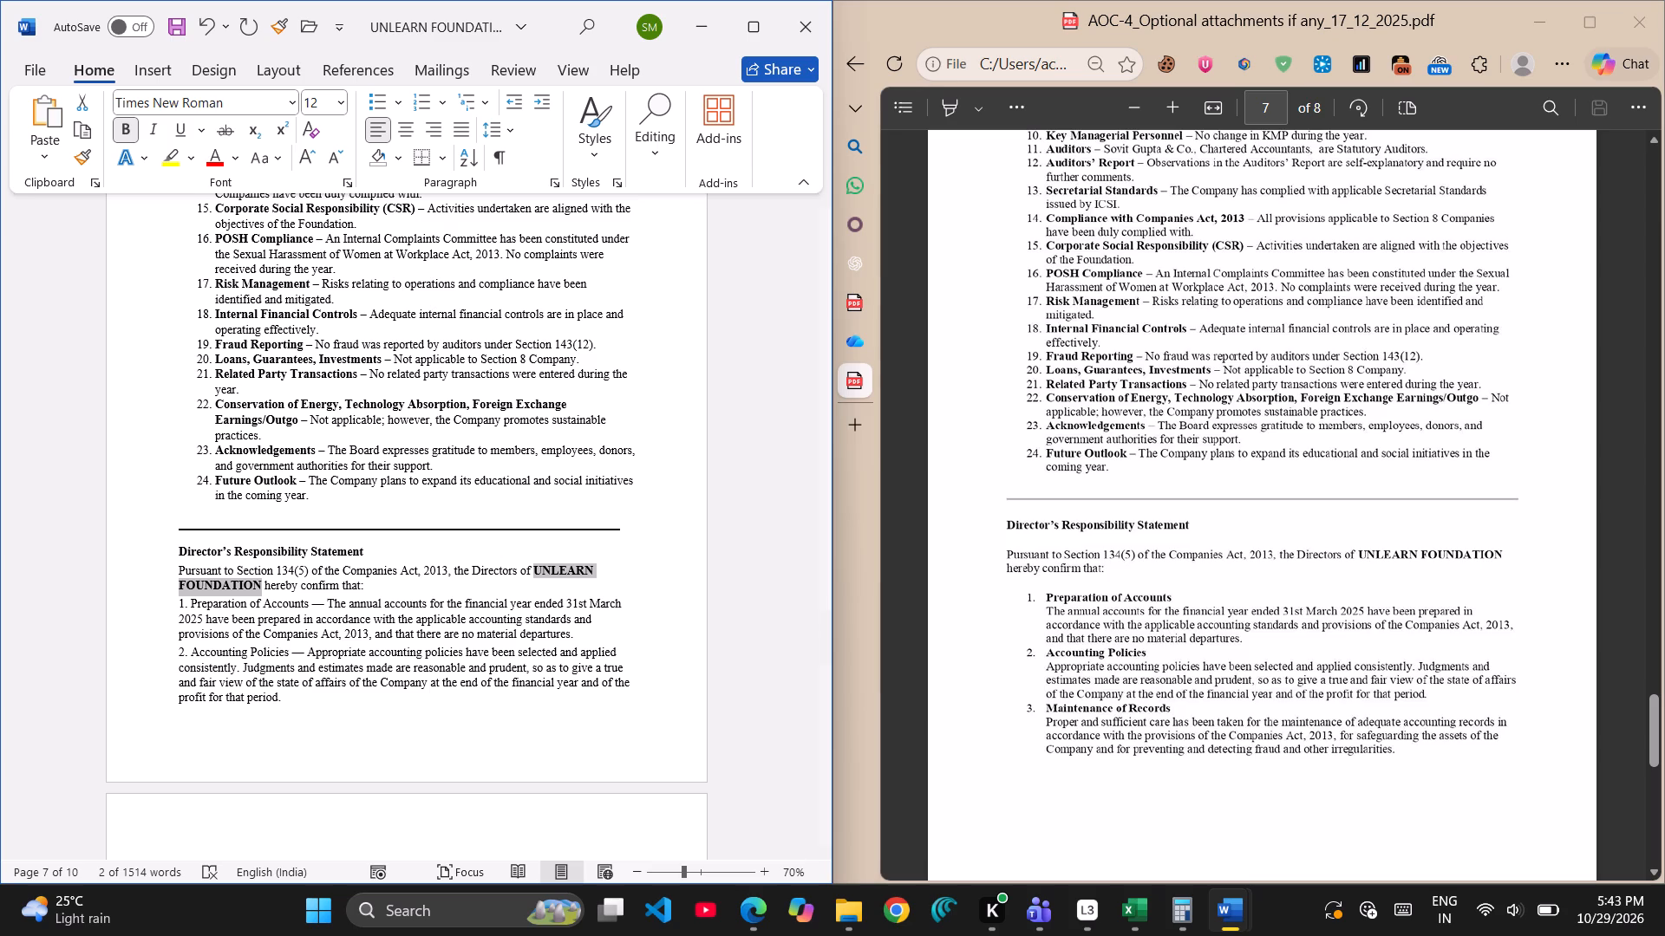
# Turn "Preparation of Accounts" into numbered item 1 on its own line, removing the dash and leaving its text as an unnumbered paragraph below.
pyautogui.click(322, 606)
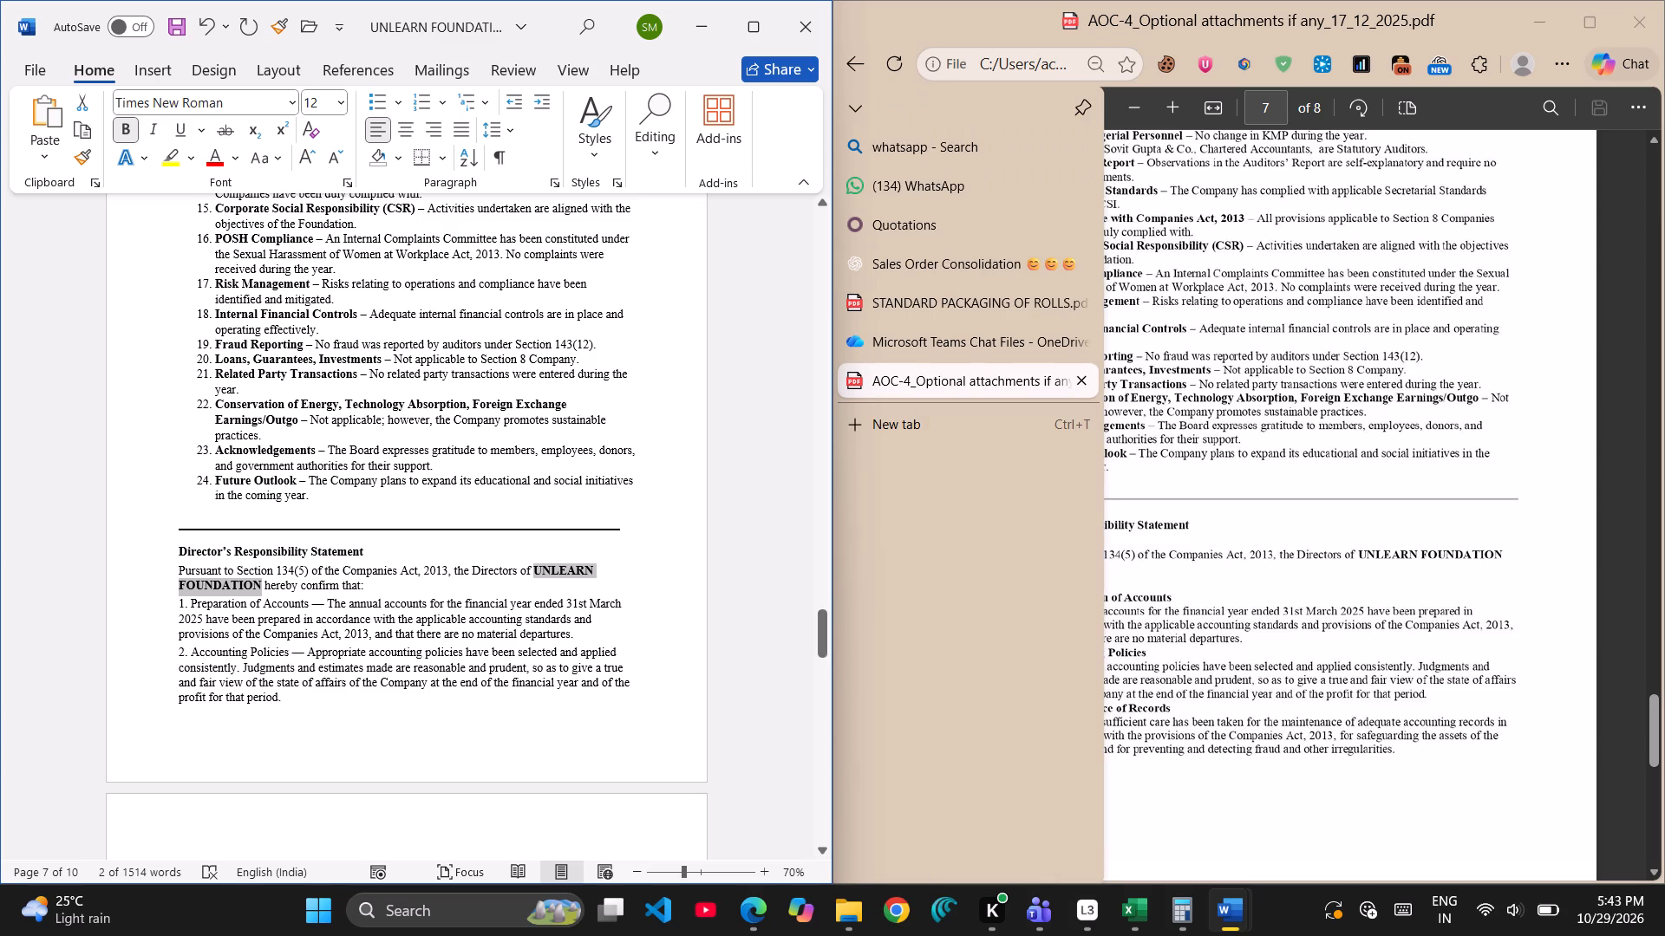
pyautogui.press('BackSpace')
pyautogui.press('Return')
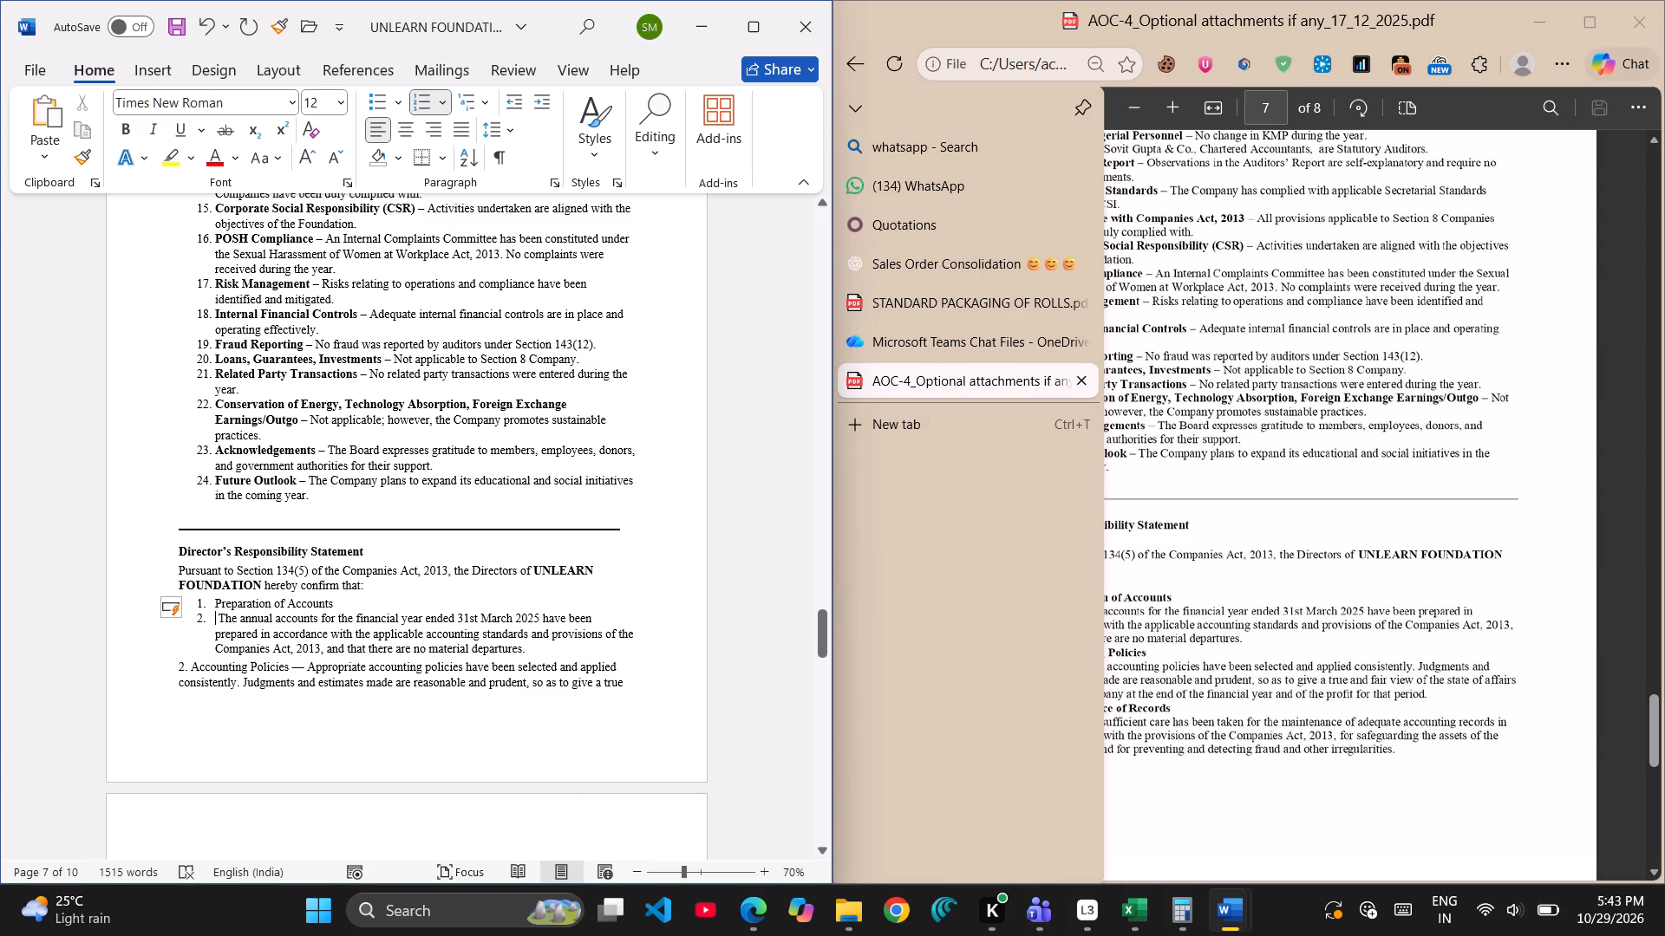
pyautogui.click(202, 606)
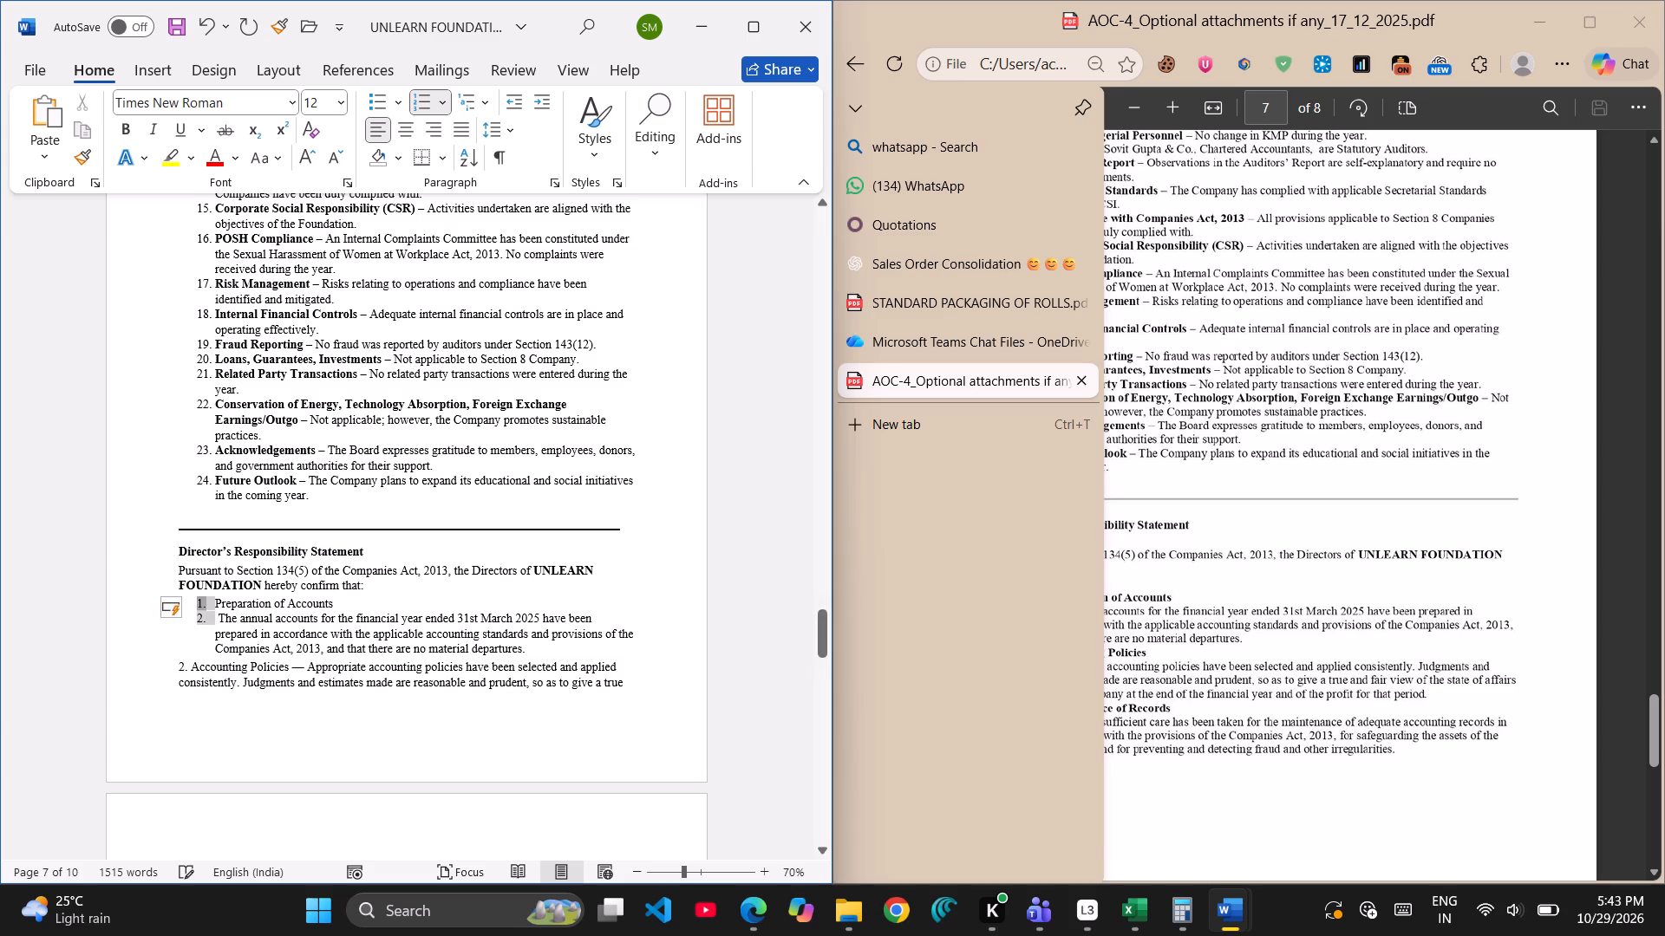
pyautogui.click(211, 622)
pyautogui.press('BackSpace')
# Turn "Accounting Policies" into numbered item 2 on its own line, removing the dash and leaving its text as an unnumbered paragraph below.
pyautogui.click(305, 669)
pyautogui.press('BackSpace')
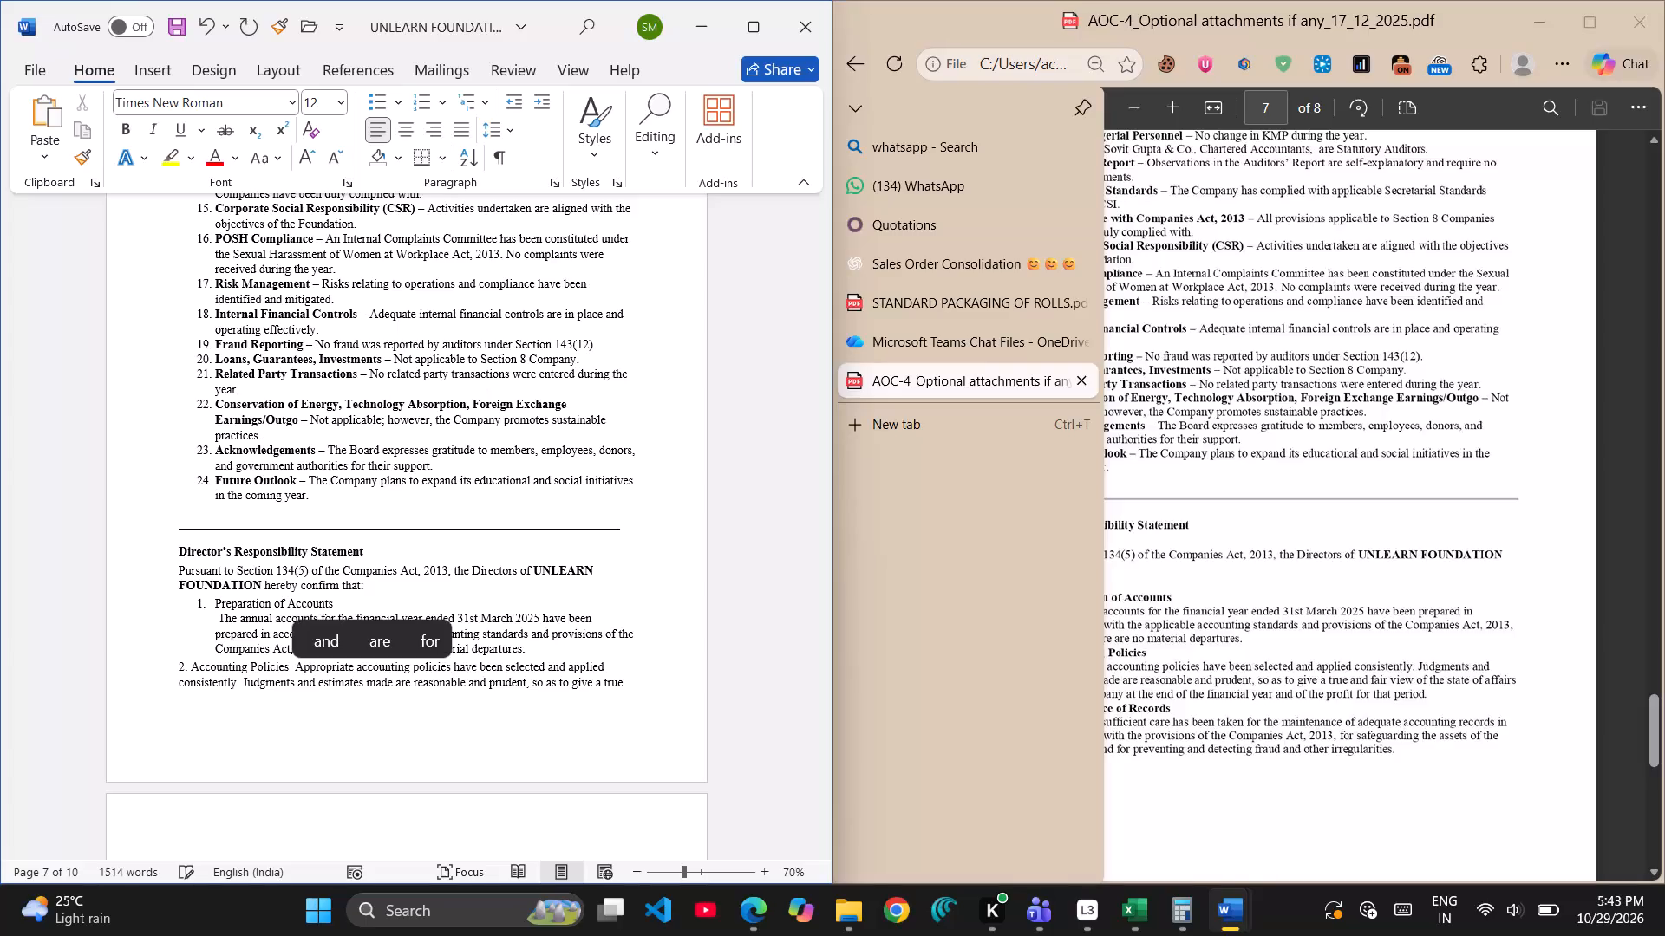
pyautogui.press('Return')
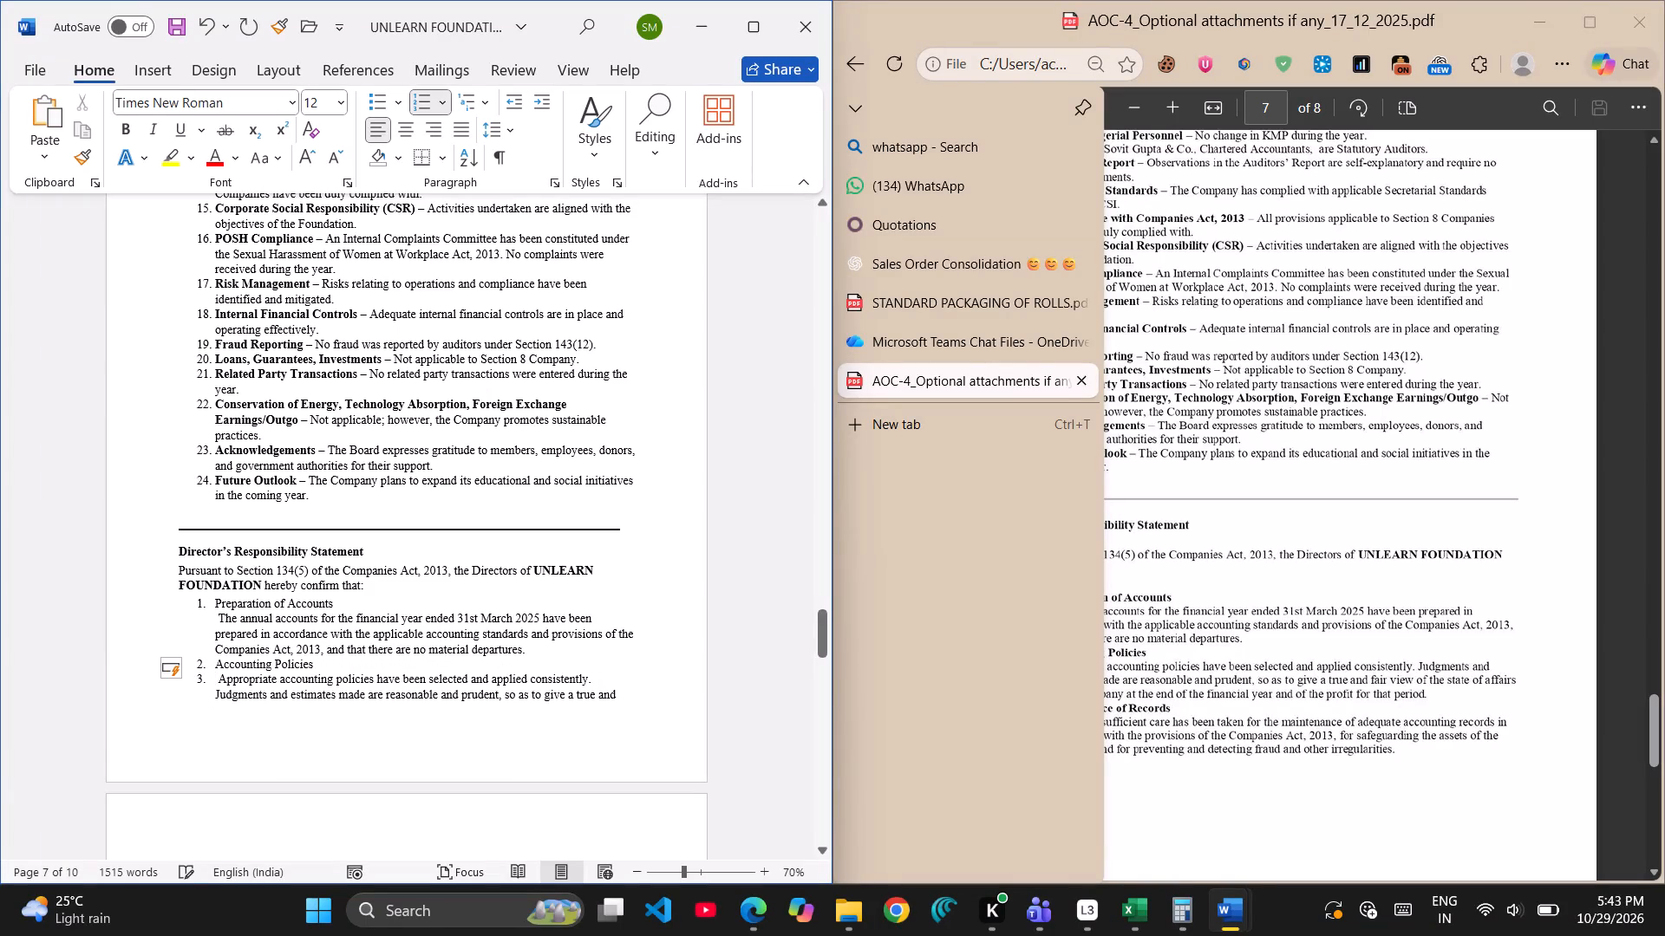
pyautogui.press('Left')
pyautogui.press('Left')
pyautogui.press('Down')
pyautogui.press('Left')
pyautogui.press('Left')
pyautogui.press('Left')
pyautogui.press('Left')
pyautogui.press('Left')
pyautogui.press('Left')
pyautogui.press('Left')
pyautogui.press('Left')
pyautogui.press('Left')
pyautogui.press('Left')
pyautogui.press('Left')
pyautogui.press('Left')
pyautogui.press('Left')
pyautogui.press('Left')
pyautogui.press('Left')
pyautogui.press('Left')
pyautogui.press('Left')
pyautogui.press('Left')
pyautogui.press('Left')
pyautogui.press('Left')
pyautogui.press('Down')
pyautogui.press('Left')
pyautogui.press('Left')
pyautogui.press('Left')
pyautogui.press('Left')
pyautogui.press('Left')
pyautogui.press('Left')
pyautogui.press('Left')
pyautogui.press('Left')
pyautogui.press('Left')
pyautogui.press('Left')
pyautogui.press('Left')
pyautogui.press('Left')
pyautogui.press('Left')
pyautogui.press('Left')
pyautogui.press('Left')
pyautogui.press('Left')
pyautogui.press('Left')
pyautogui.press('Left')
pyautogui.press('Left')
pyautogui.press('Left')
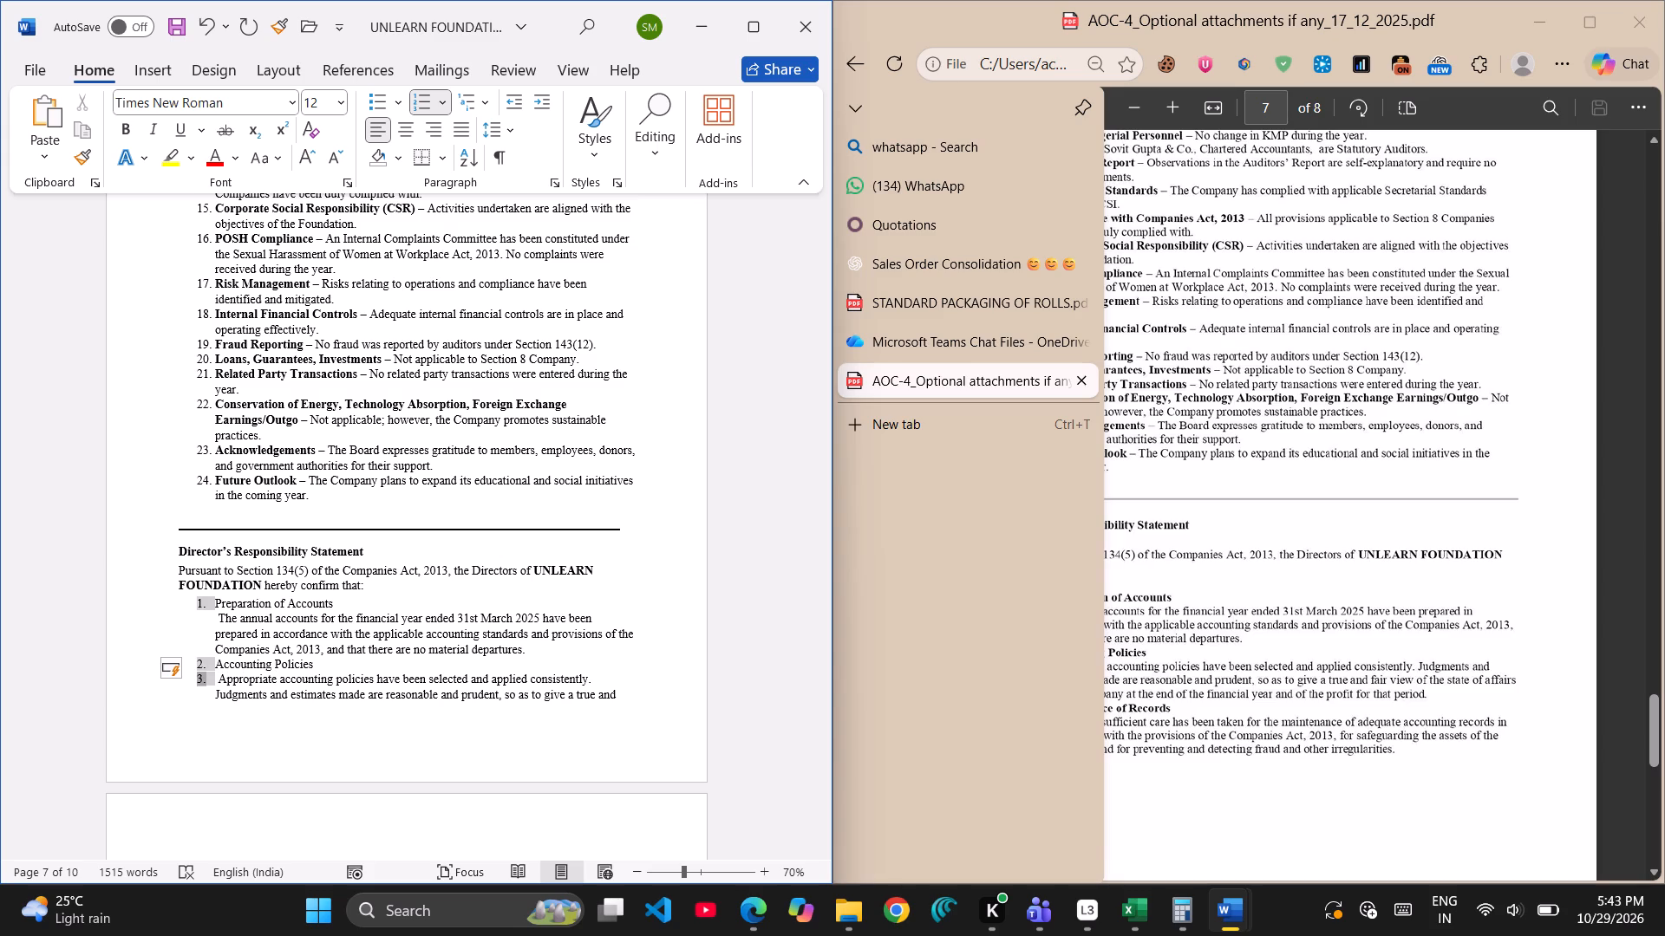
pyautogui.press('BackSpace')
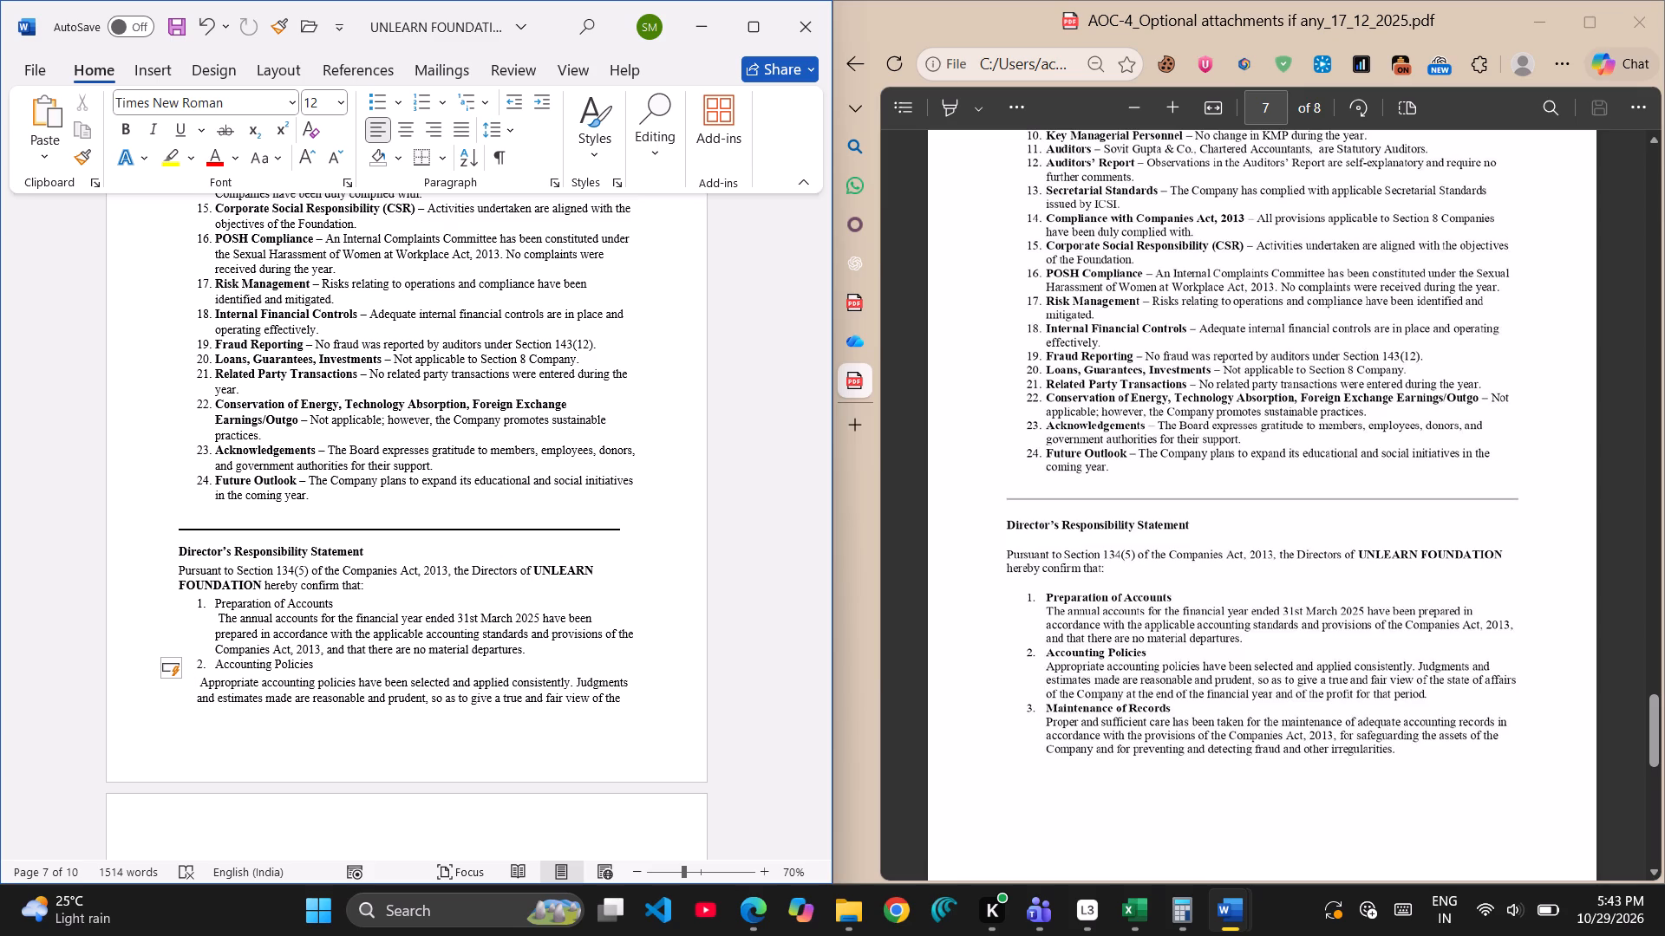
# Bold the item headings "Preparation of Accounts" and "Accounting Policies" in the Director's Responsibility Statement.
pyautogui.scroll(-1, 1329, 717)
pyautogui.scroll(-1, 230, 704)
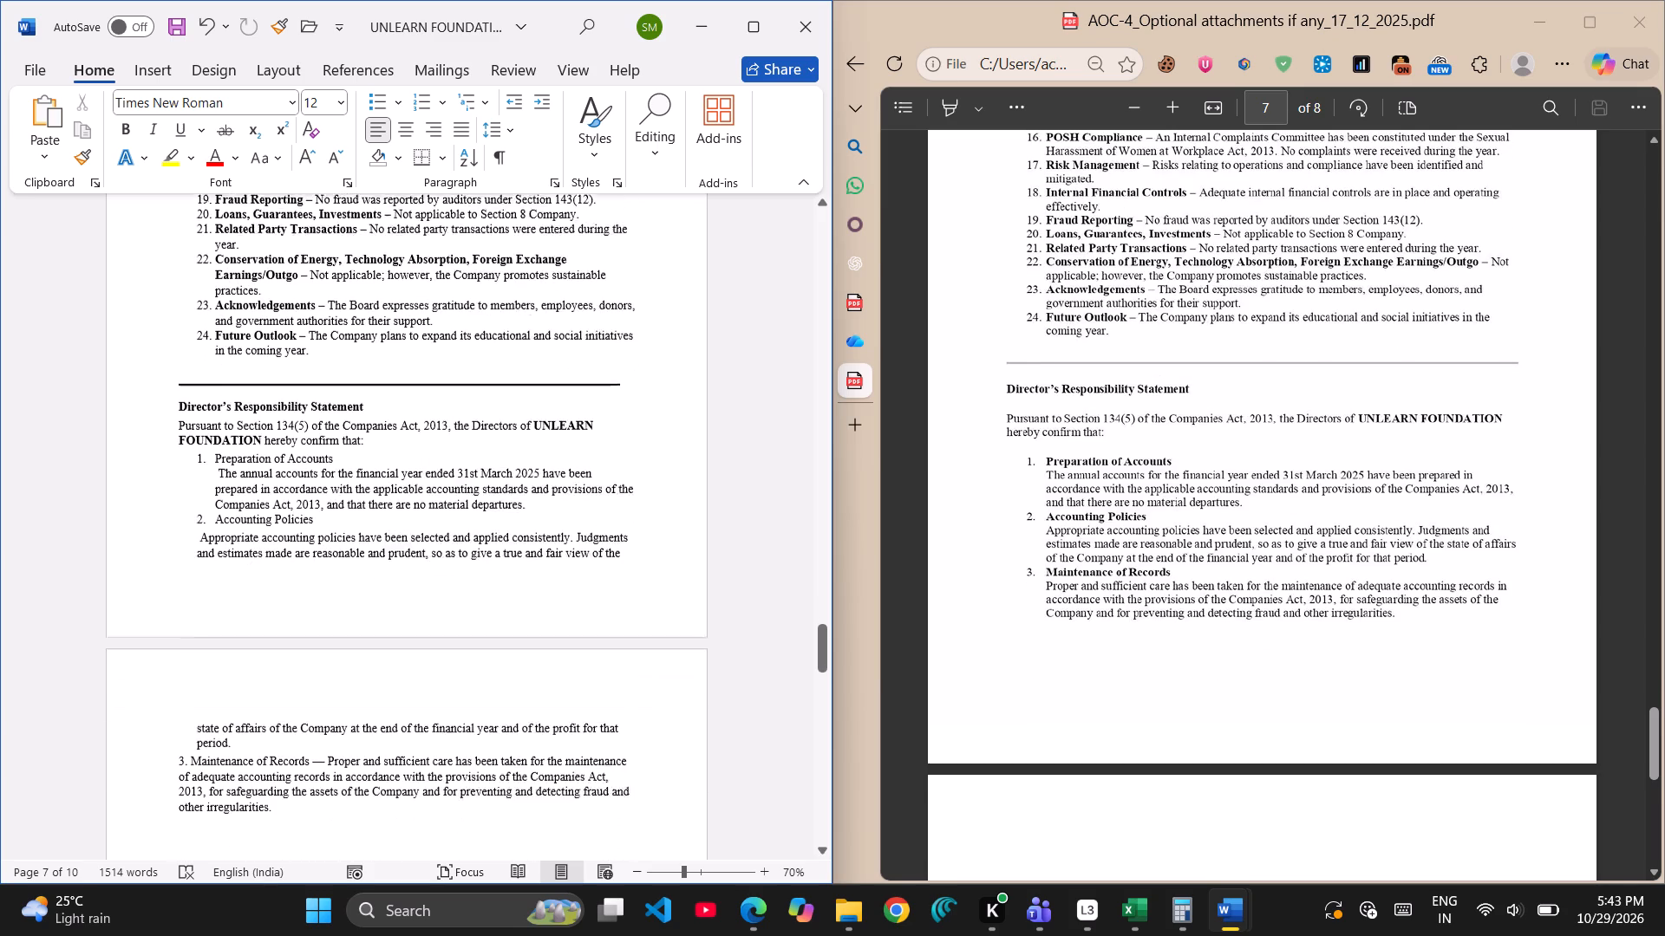
pyautogui.scroll(-1, 230, 704)
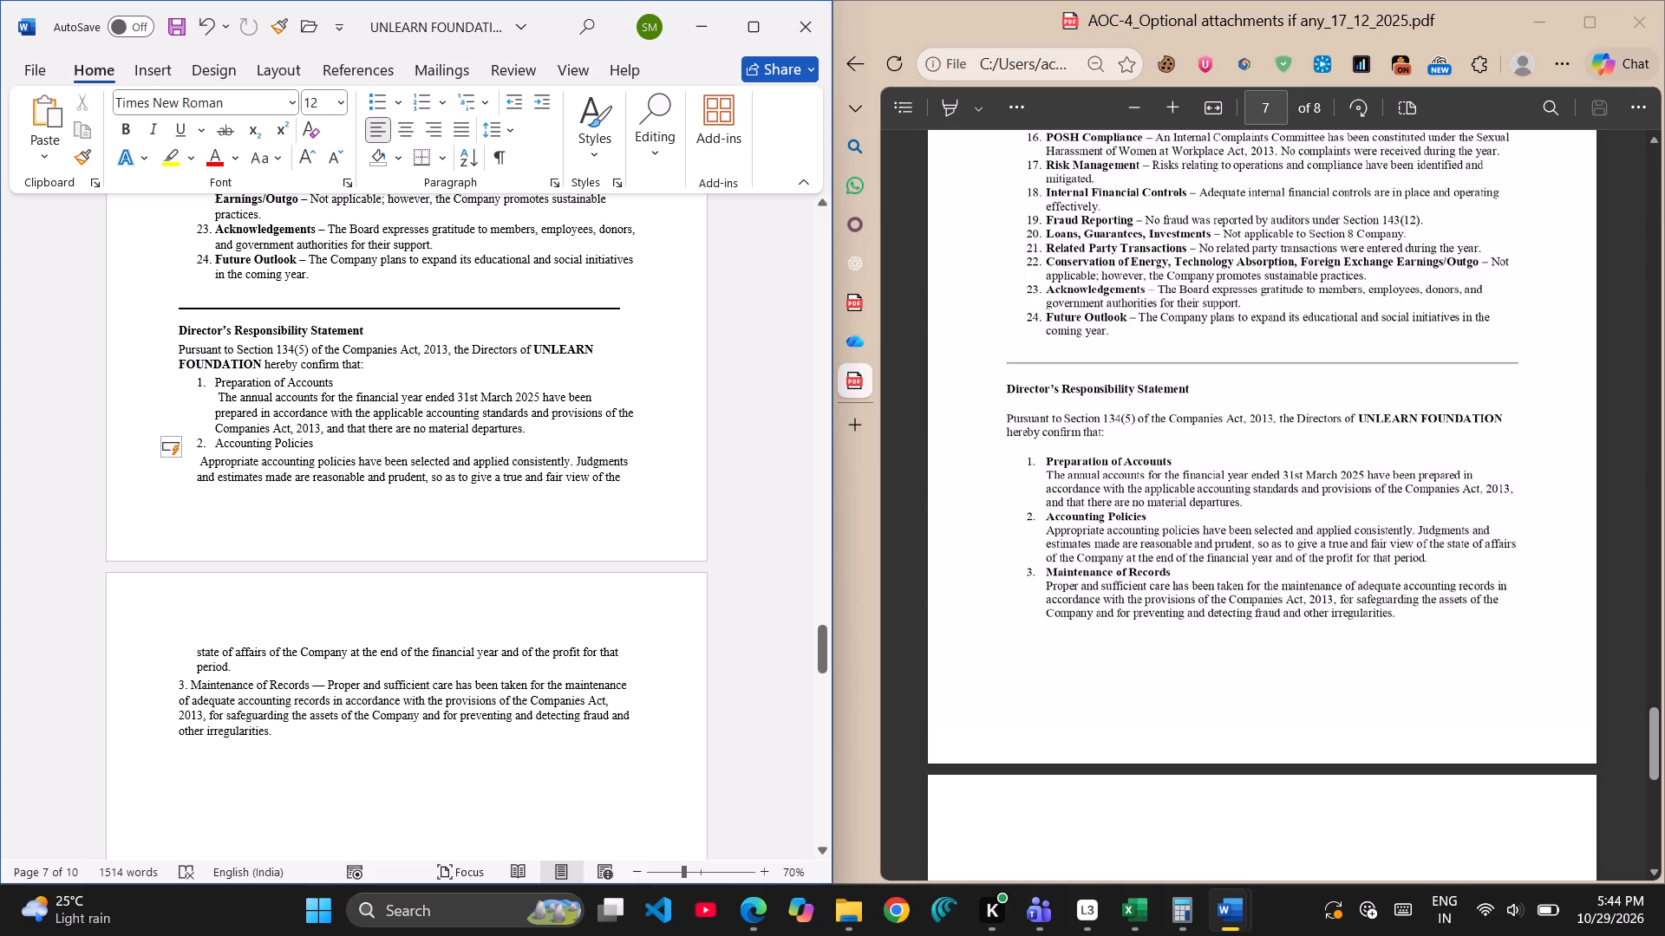
pyautogui.moveTo(214, 380); pyautogui.dragTo(324, 378)
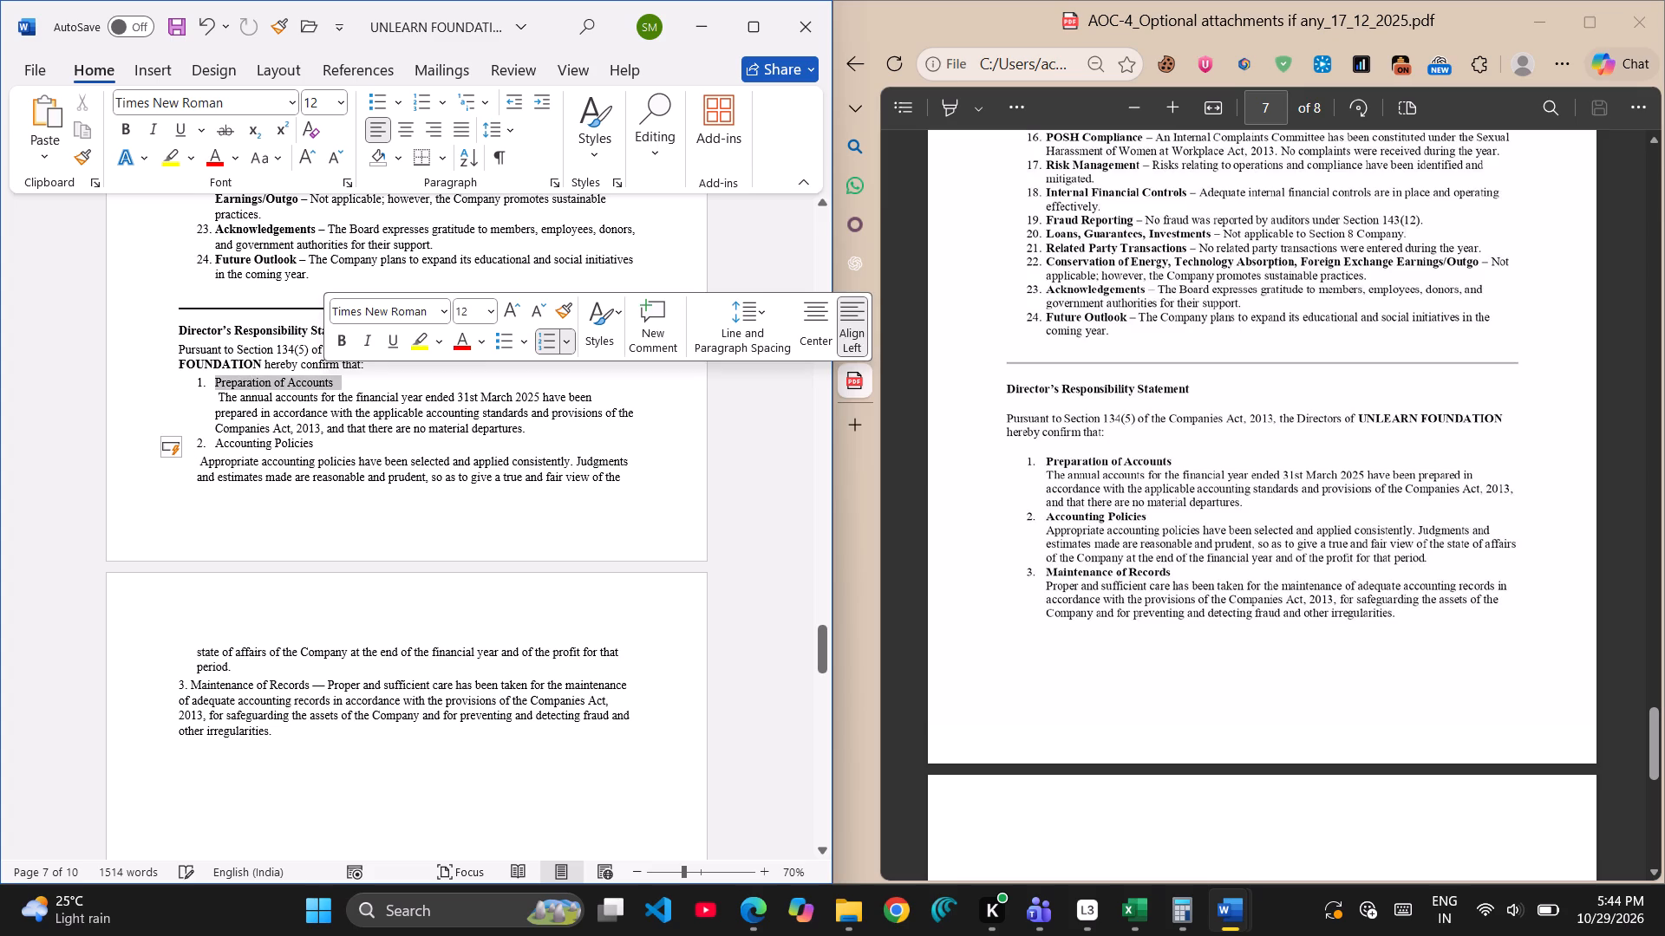
pyautogui.click(344, 340)
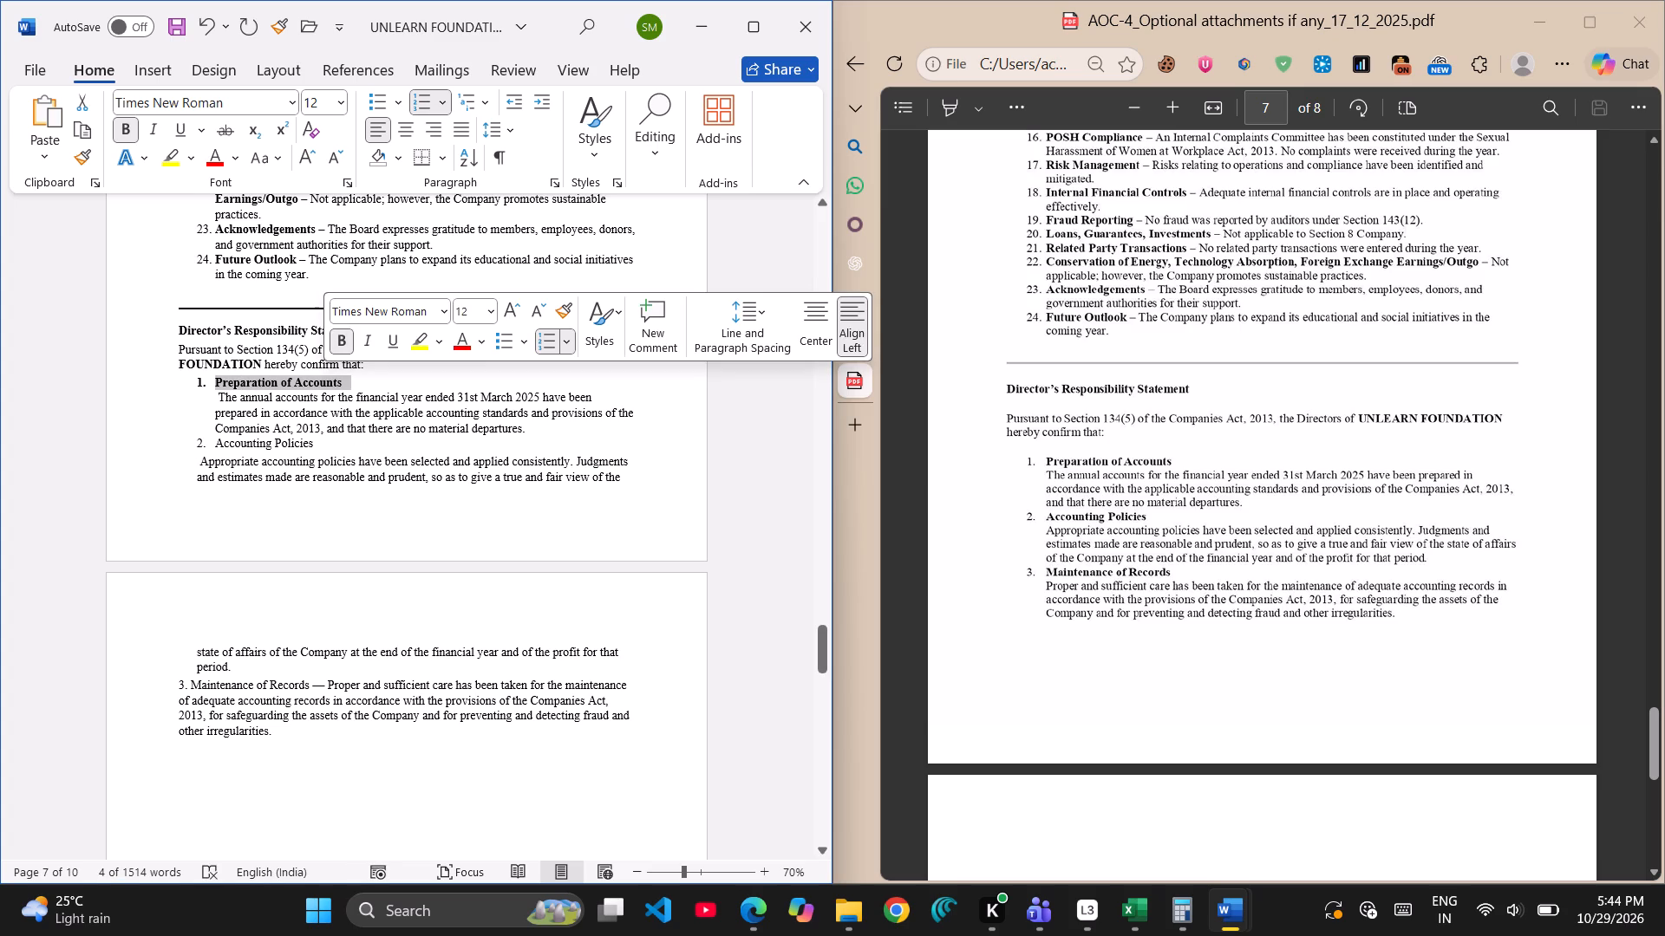
pyautogui.moveTo(189, 444); pyautogui.dragTo(265, 447)
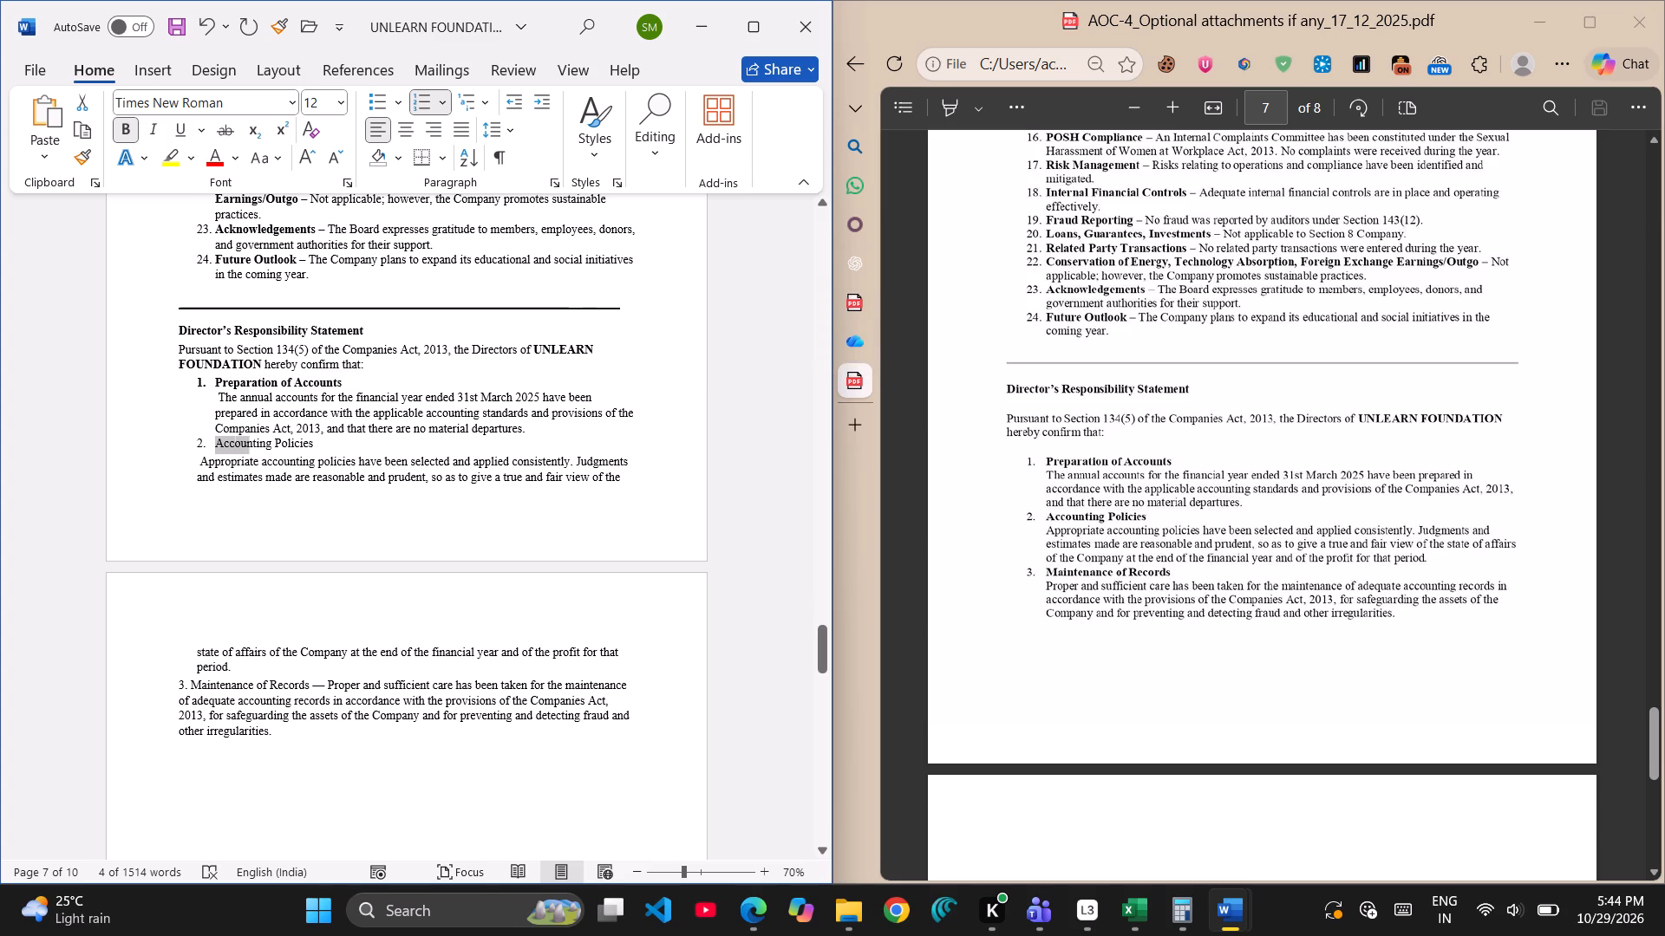
pyautogui.moveTo(265, 447); pyautogui.dragTo(322, 451)
pyautogui.click(342, 415)
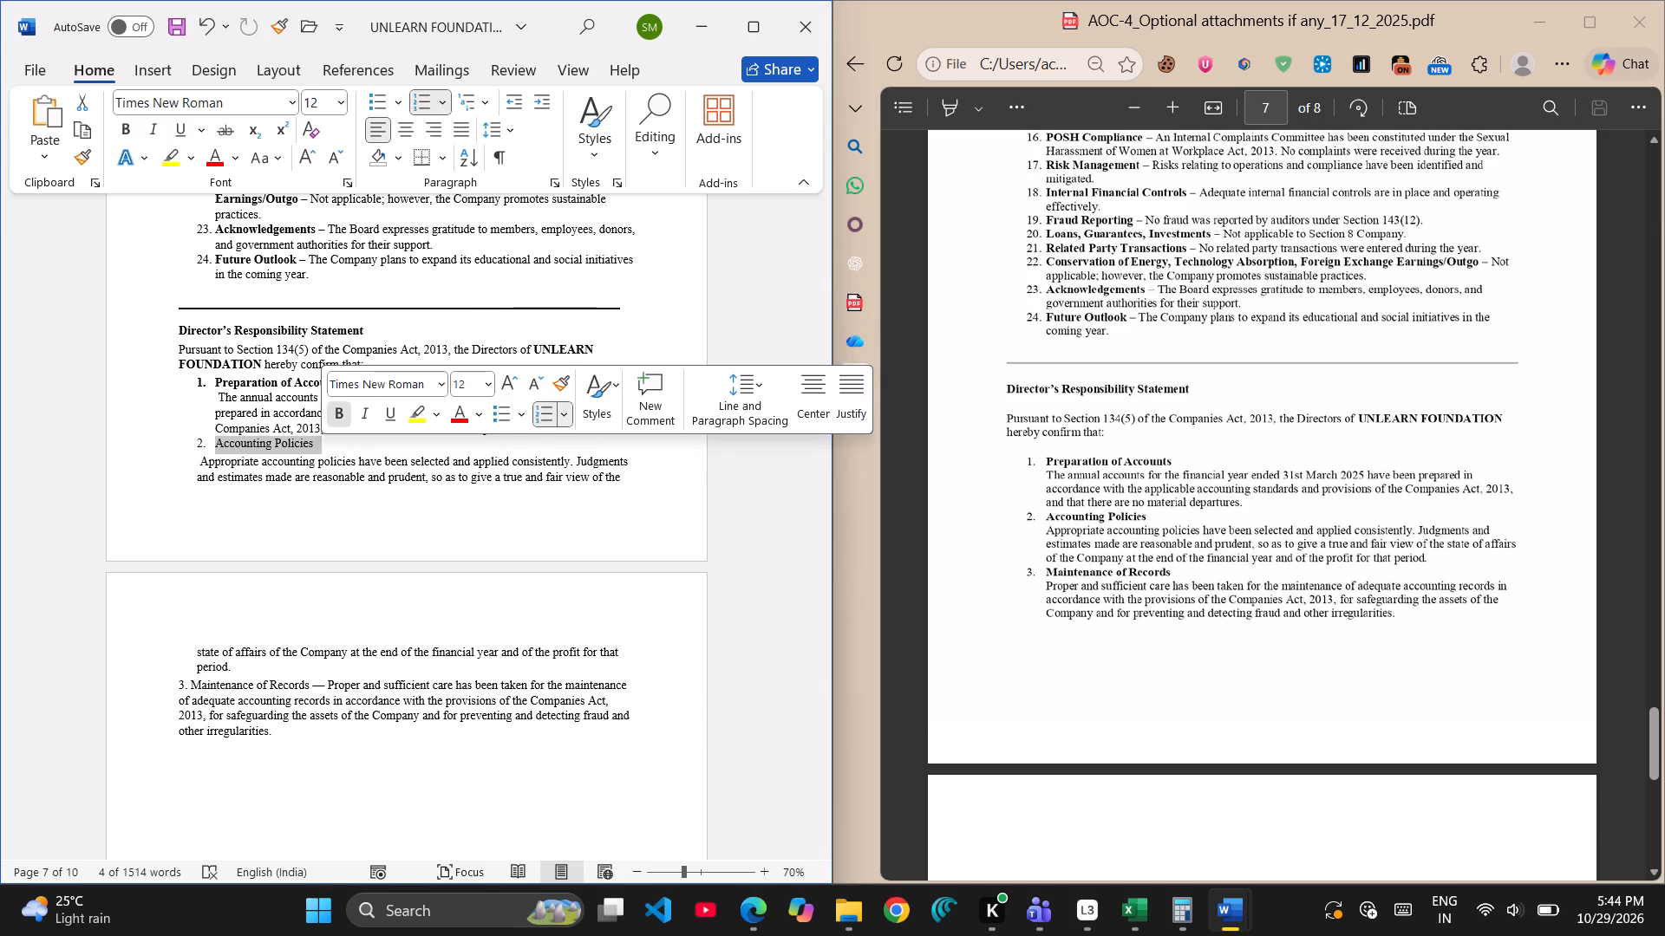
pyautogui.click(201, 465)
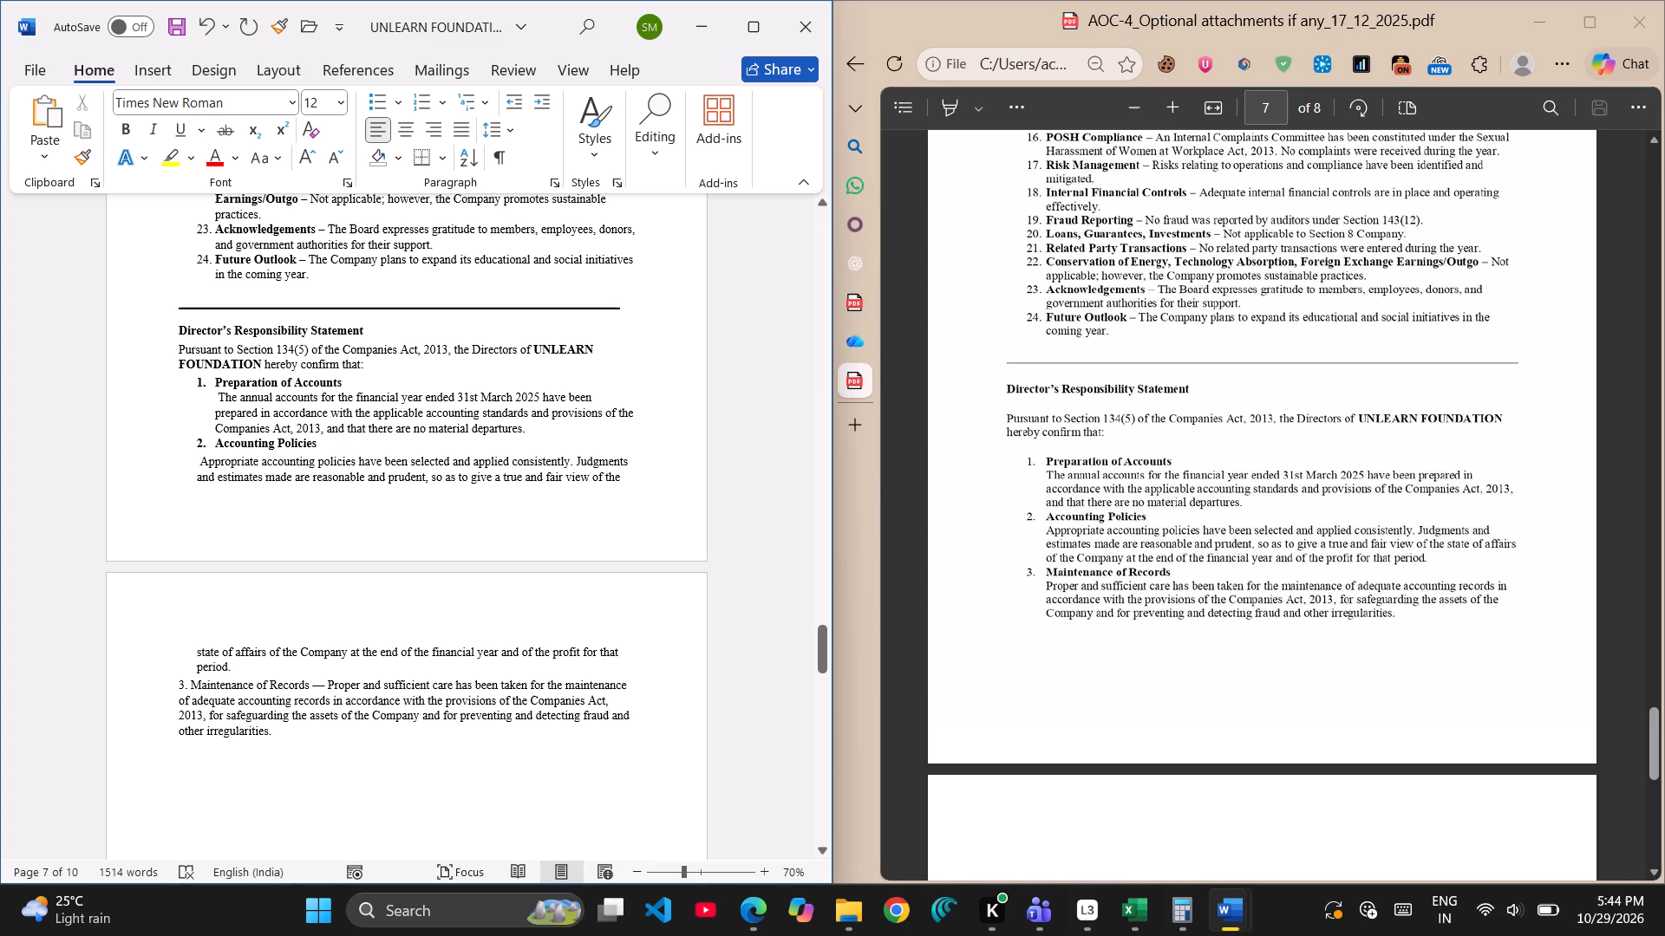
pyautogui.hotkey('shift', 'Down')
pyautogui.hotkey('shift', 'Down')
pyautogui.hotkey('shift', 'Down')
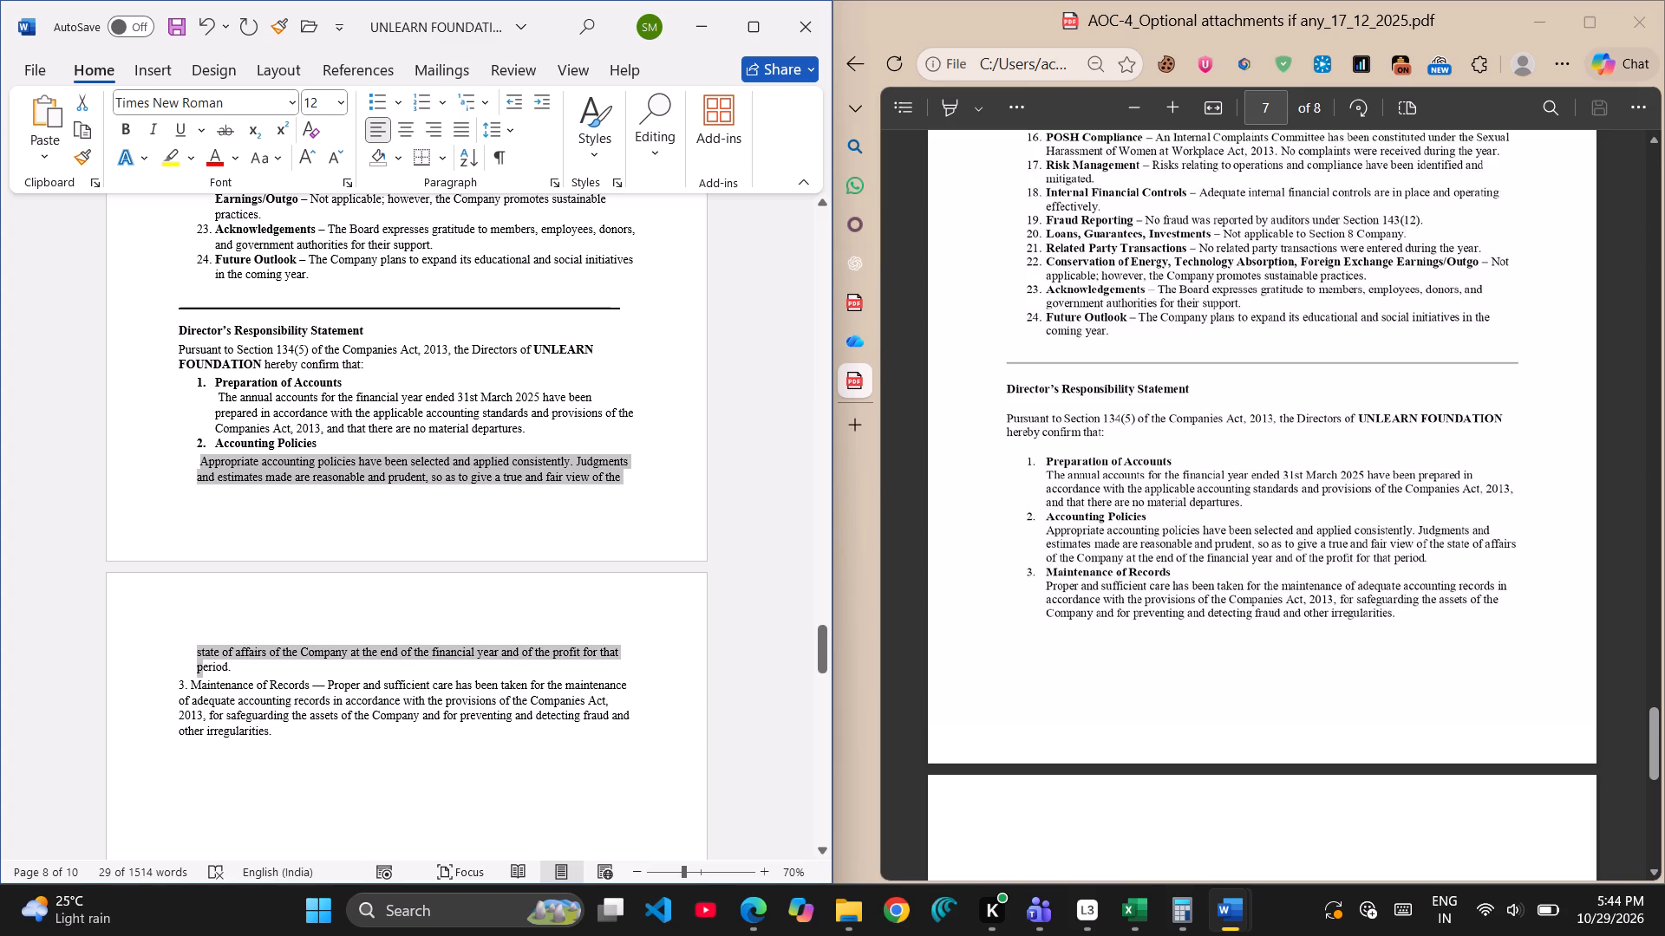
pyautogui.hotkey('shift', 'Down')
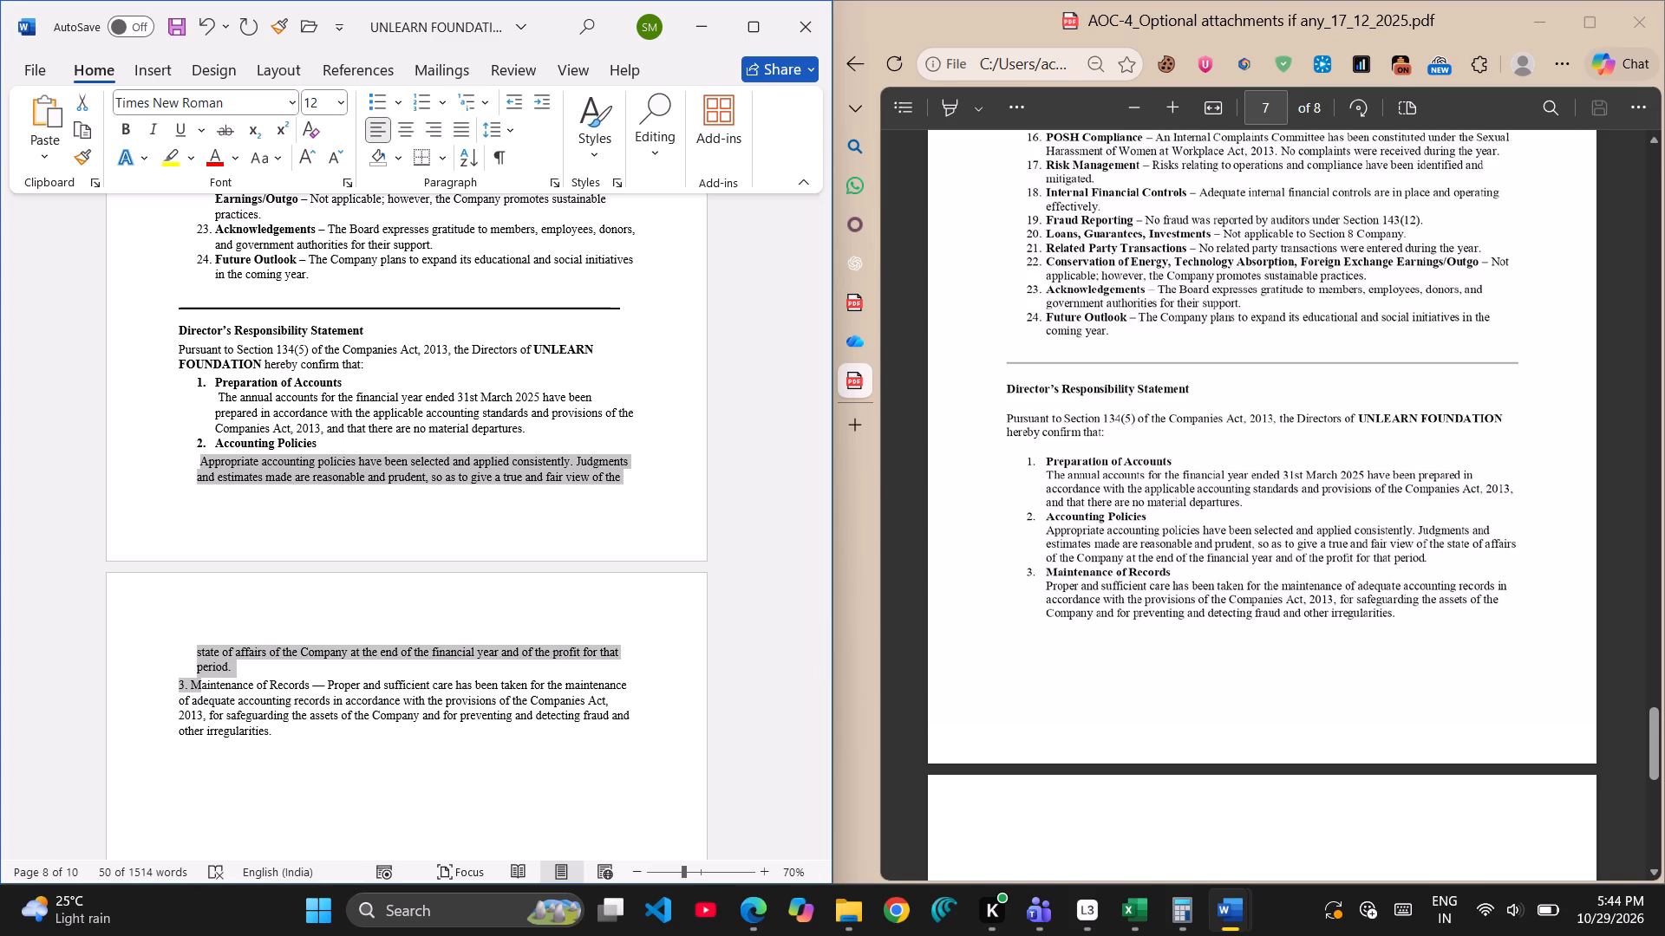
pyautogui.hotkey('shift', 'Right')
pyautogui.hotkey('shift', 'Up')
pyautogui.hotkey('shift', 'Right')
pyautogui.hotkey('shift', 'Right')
# Remove the page gap before item 4 "Going Concern" so that it directly follows item 3 "Maintenance of Records".
pyautogui.scroll(-4, 1129, 446)
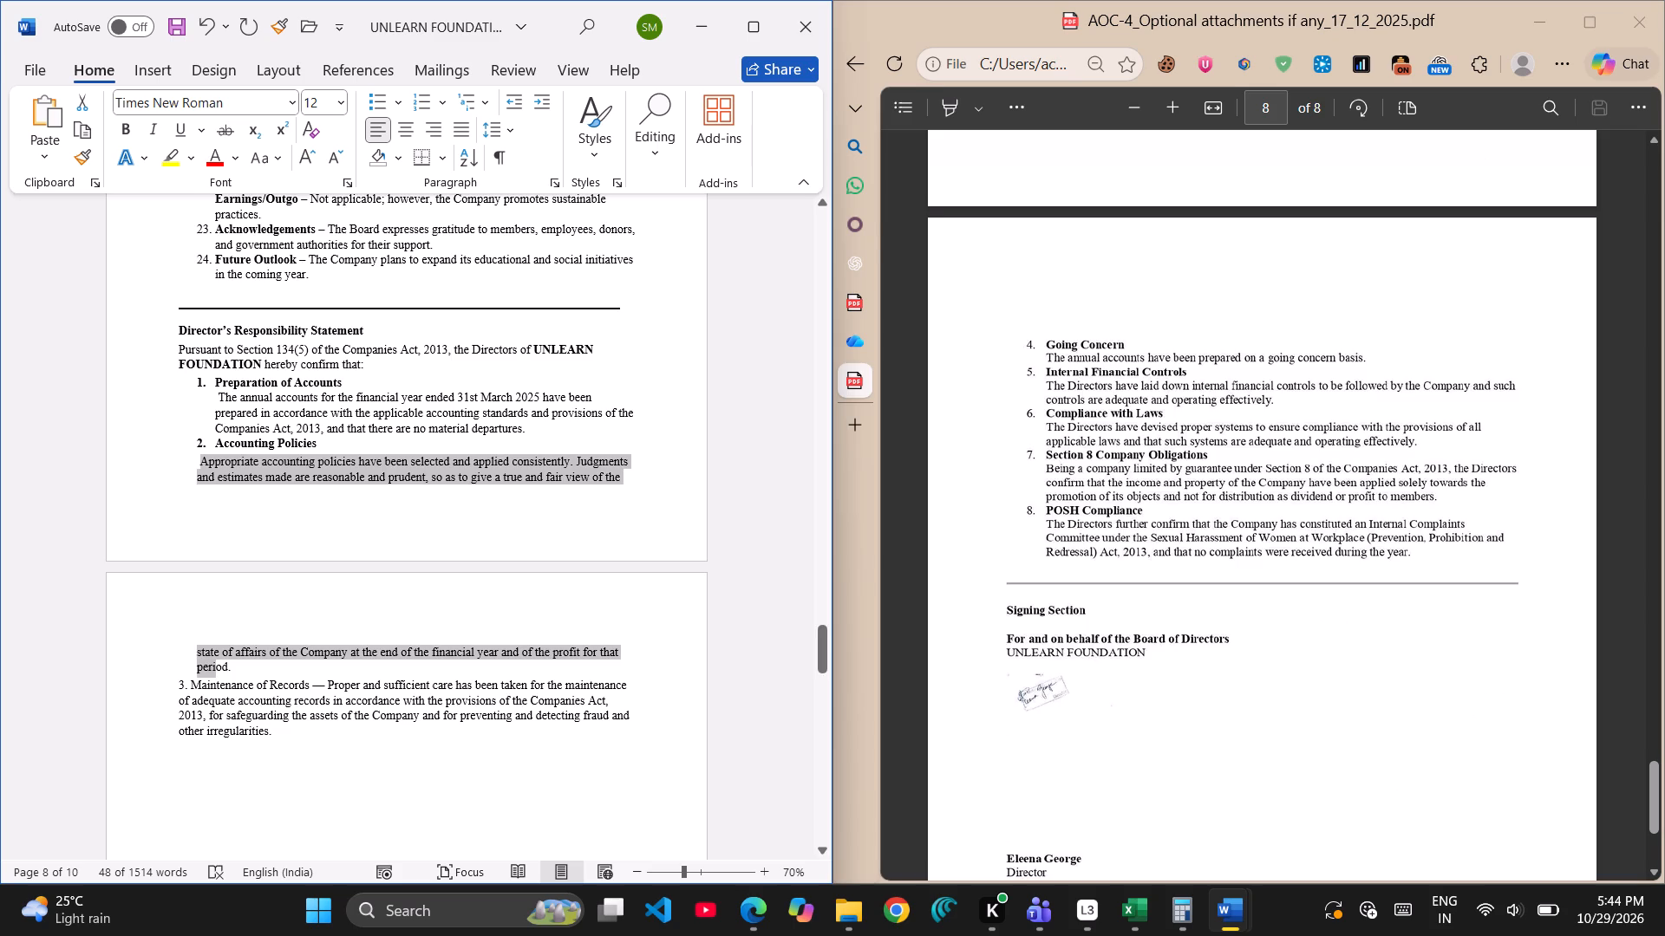
pyautogui.scroll(-4, 271, 687)
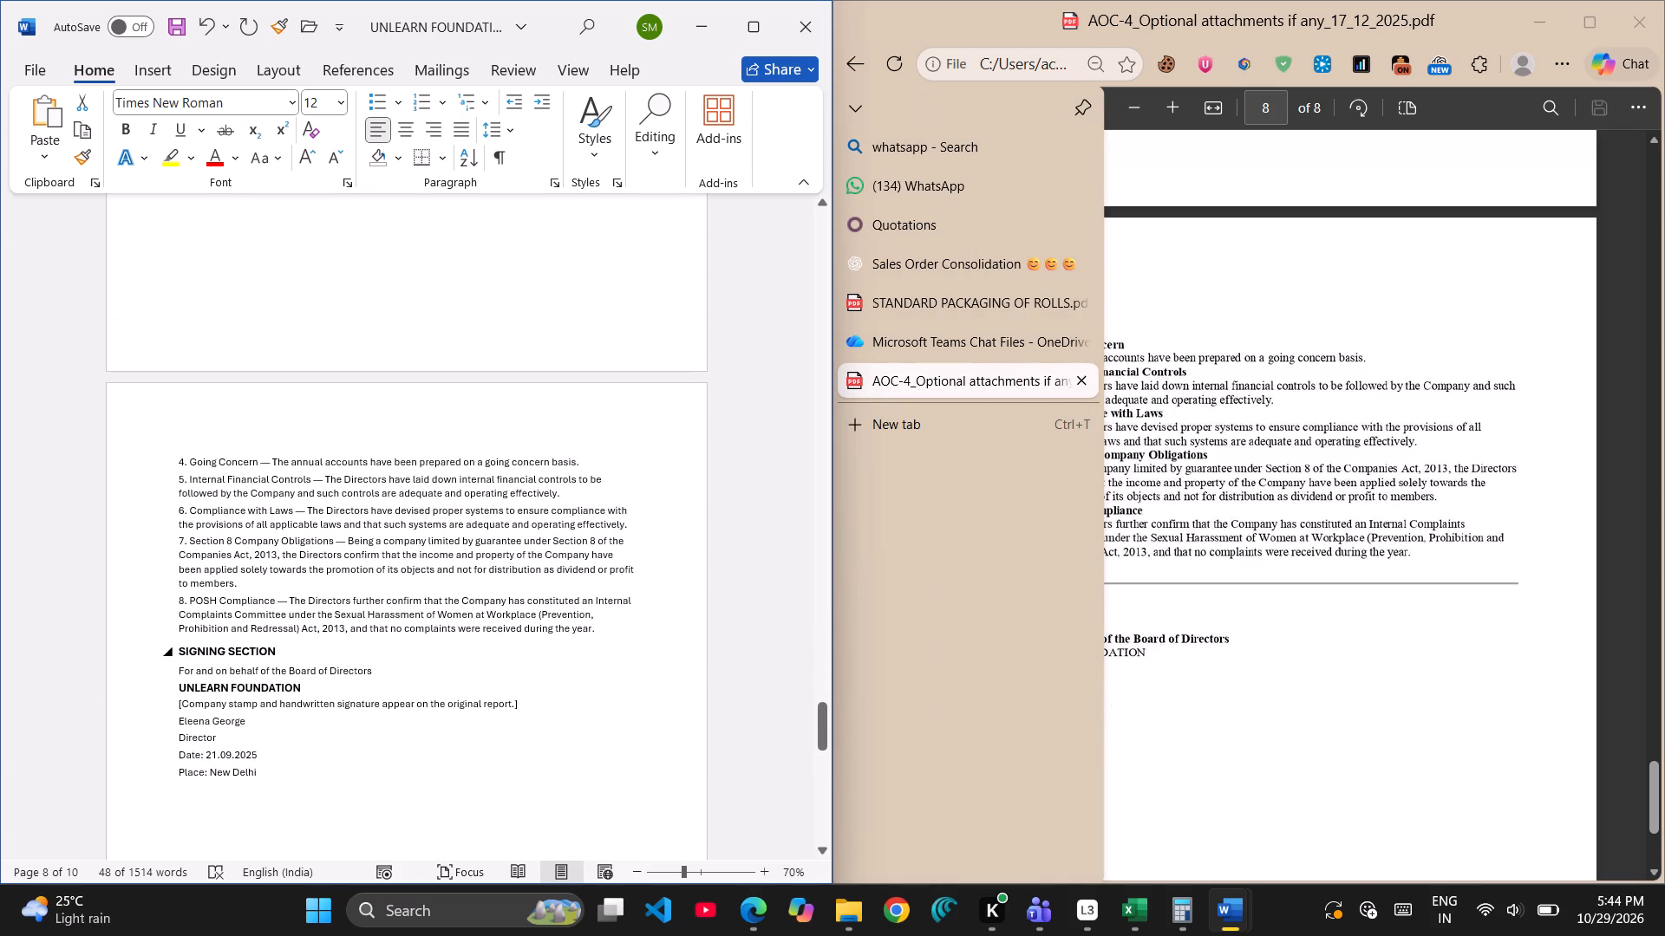
pyautogui.click(169, 458)
pyautogui.press('BackSpace')
pyautogui.press('BackSpace')
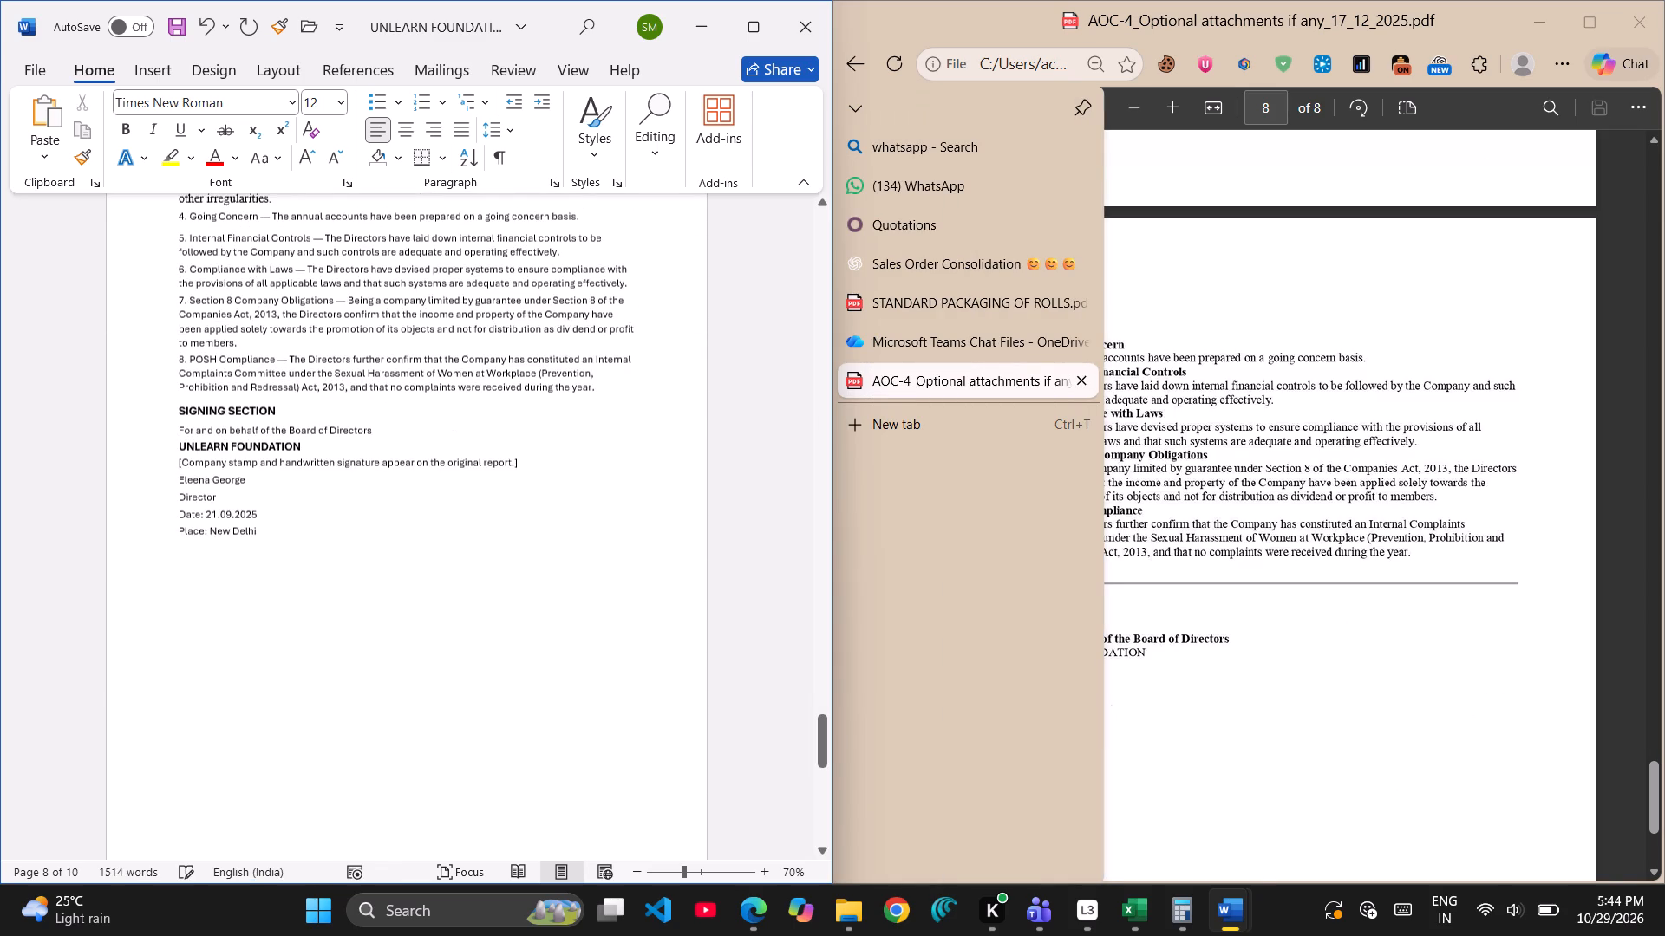
# Delete the blank pages after "Place: New Delhi" at the end of the document.
pyautogui.scroll(-12, 297, 542)
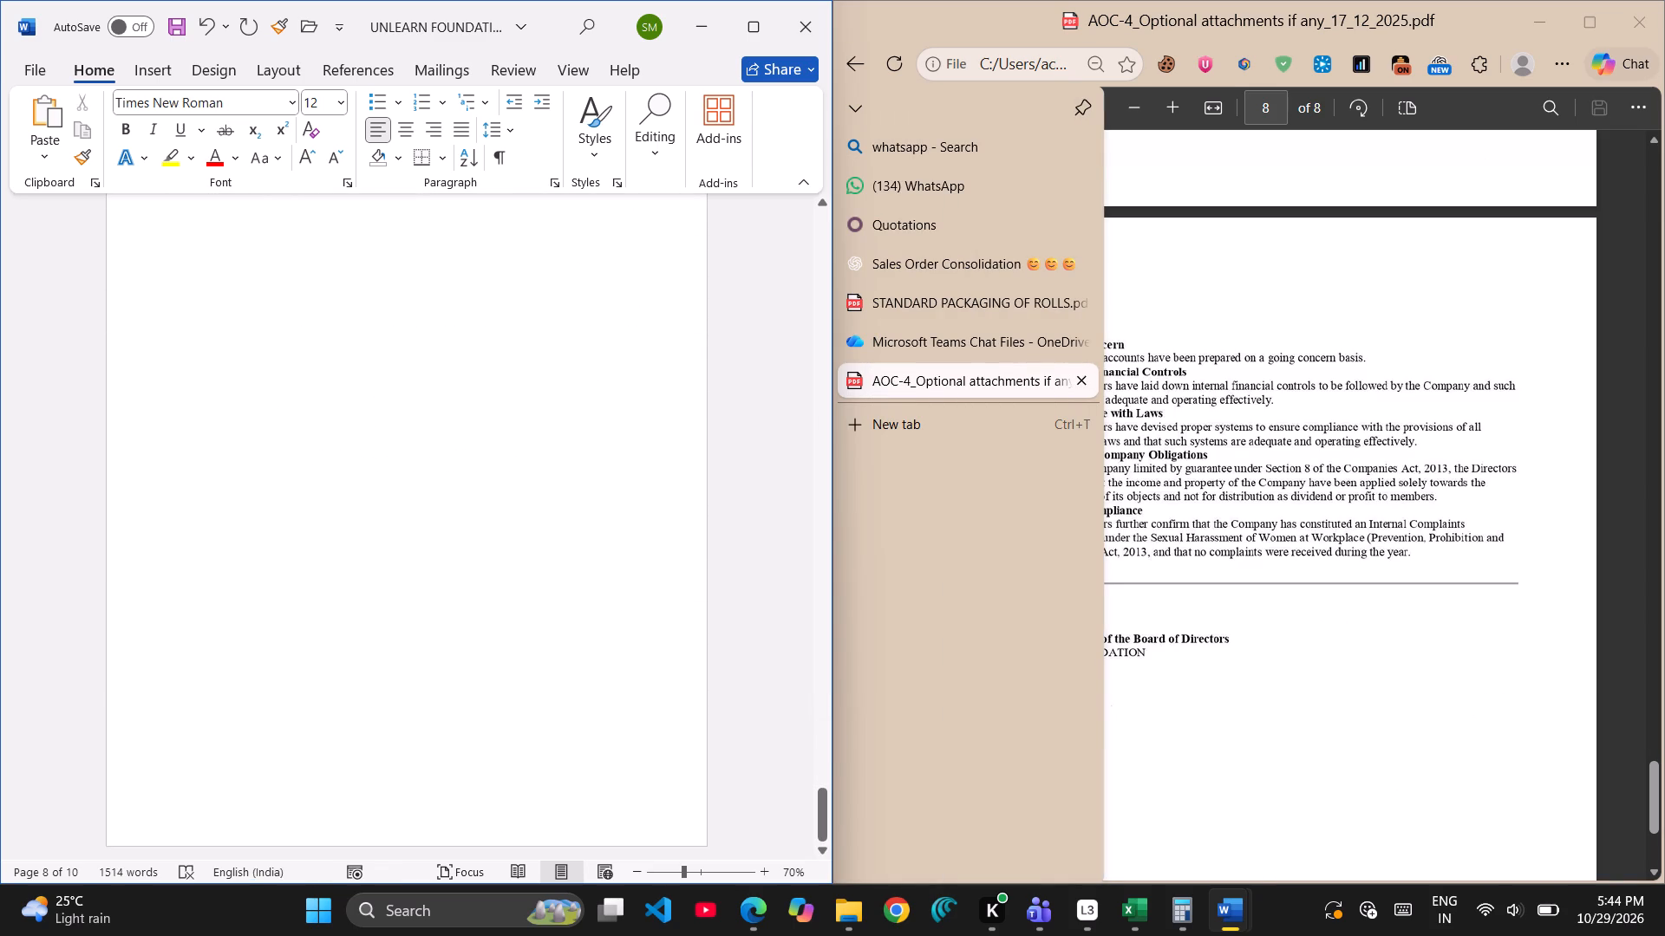
pyautogui.scroll(9, 297, 542)
pyautogui.scroll(-1, 297, 542)
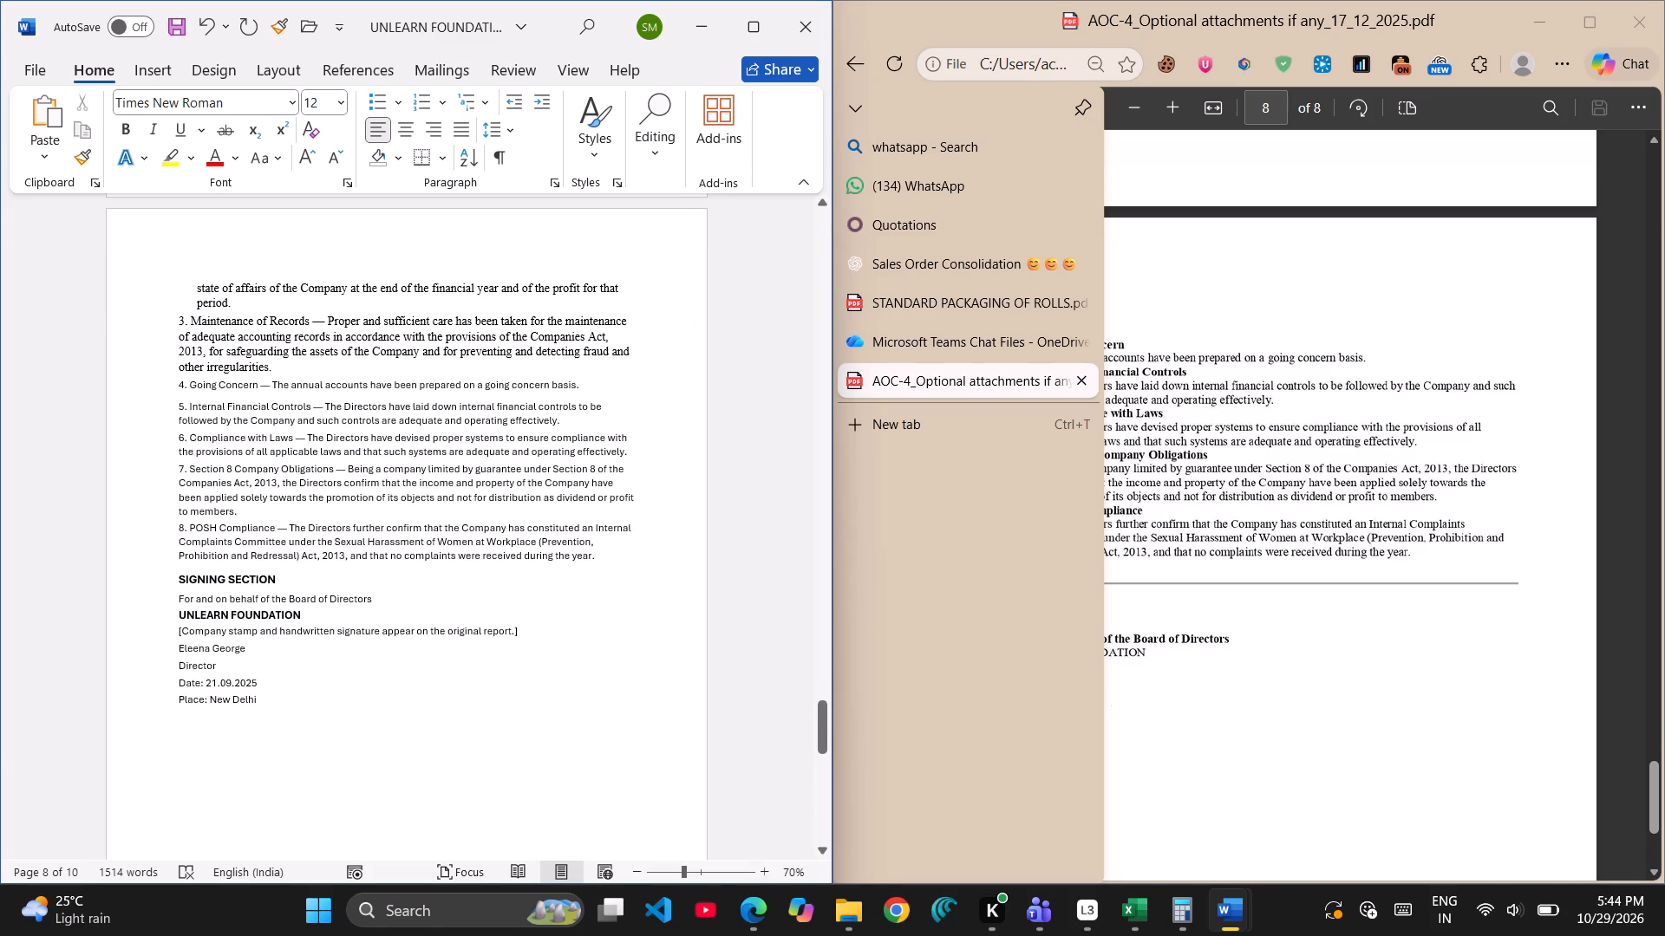
pyautogui.scroll(-4, 302, 797)
pyautogui.click(306, 744)
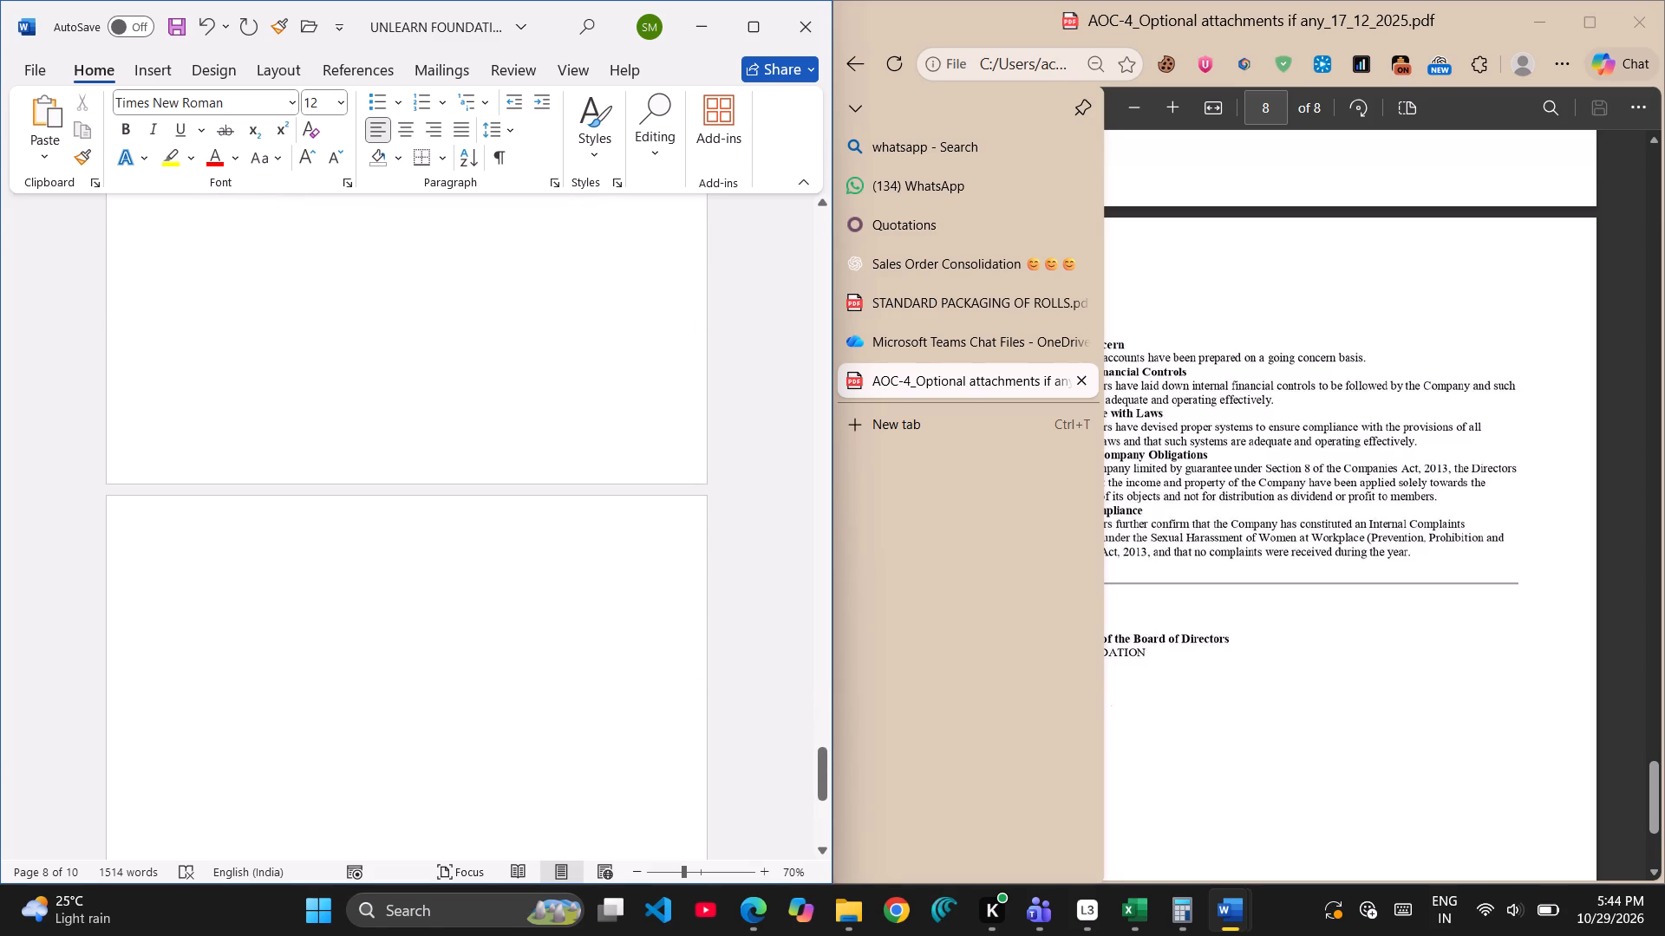
pyautogui.press('BackSpace')
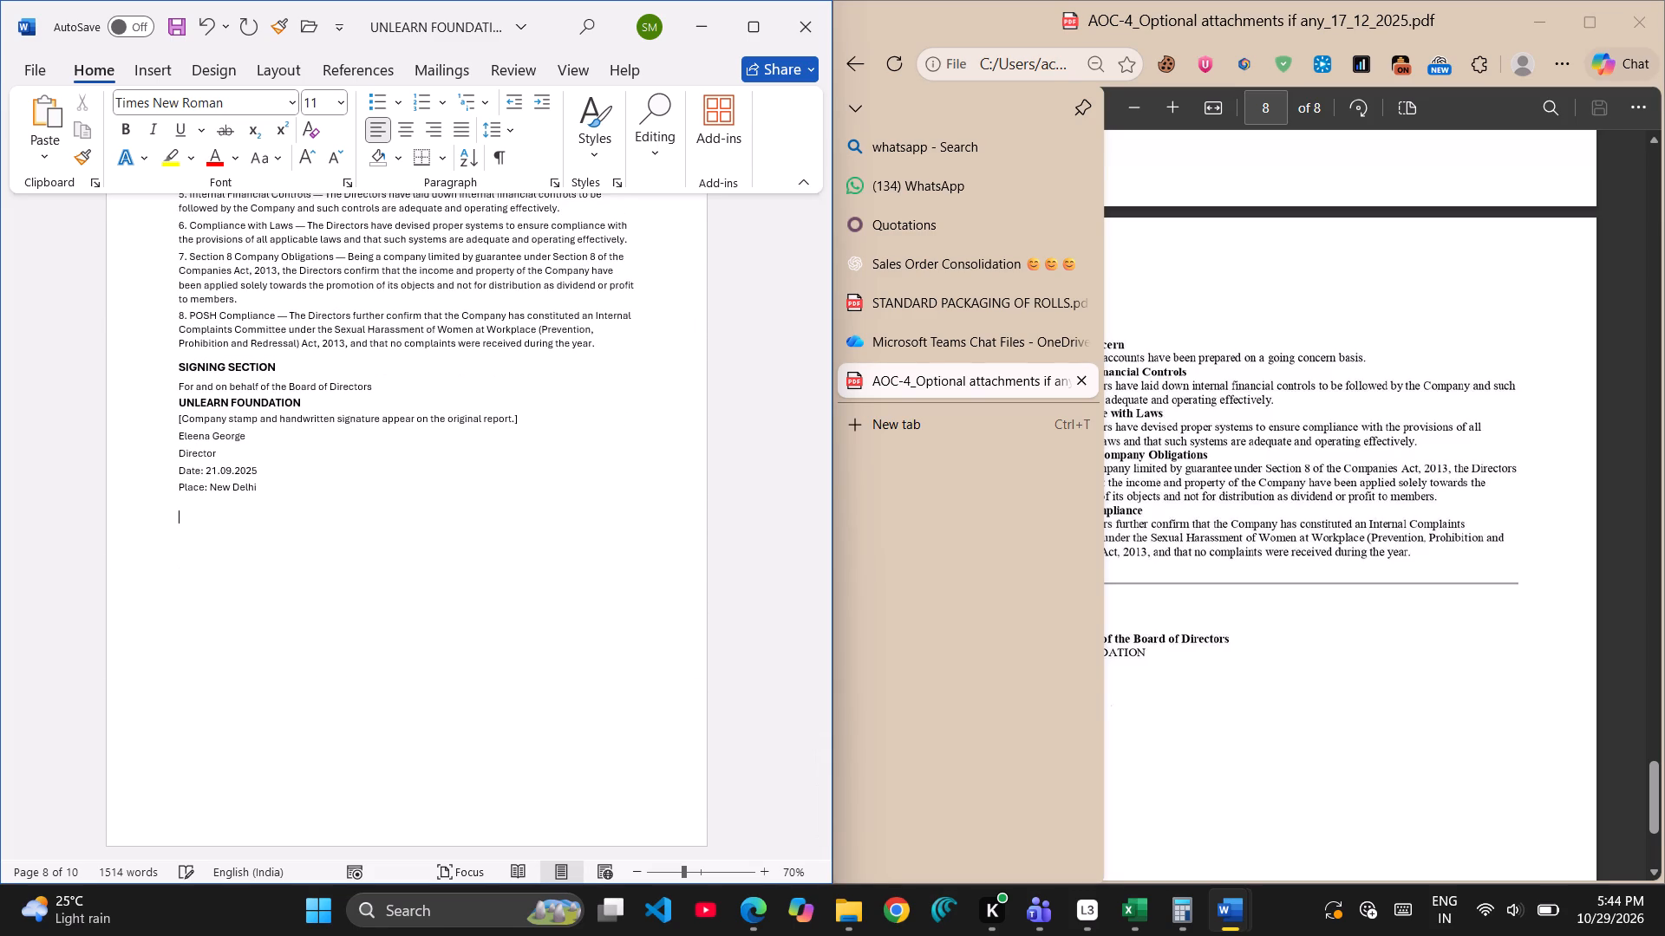
pyautogui.scroll(-5, 251, 619)
pyautogui.scroll(-3, 545, 705)
pyautogui.scroll(1, 627, 592)
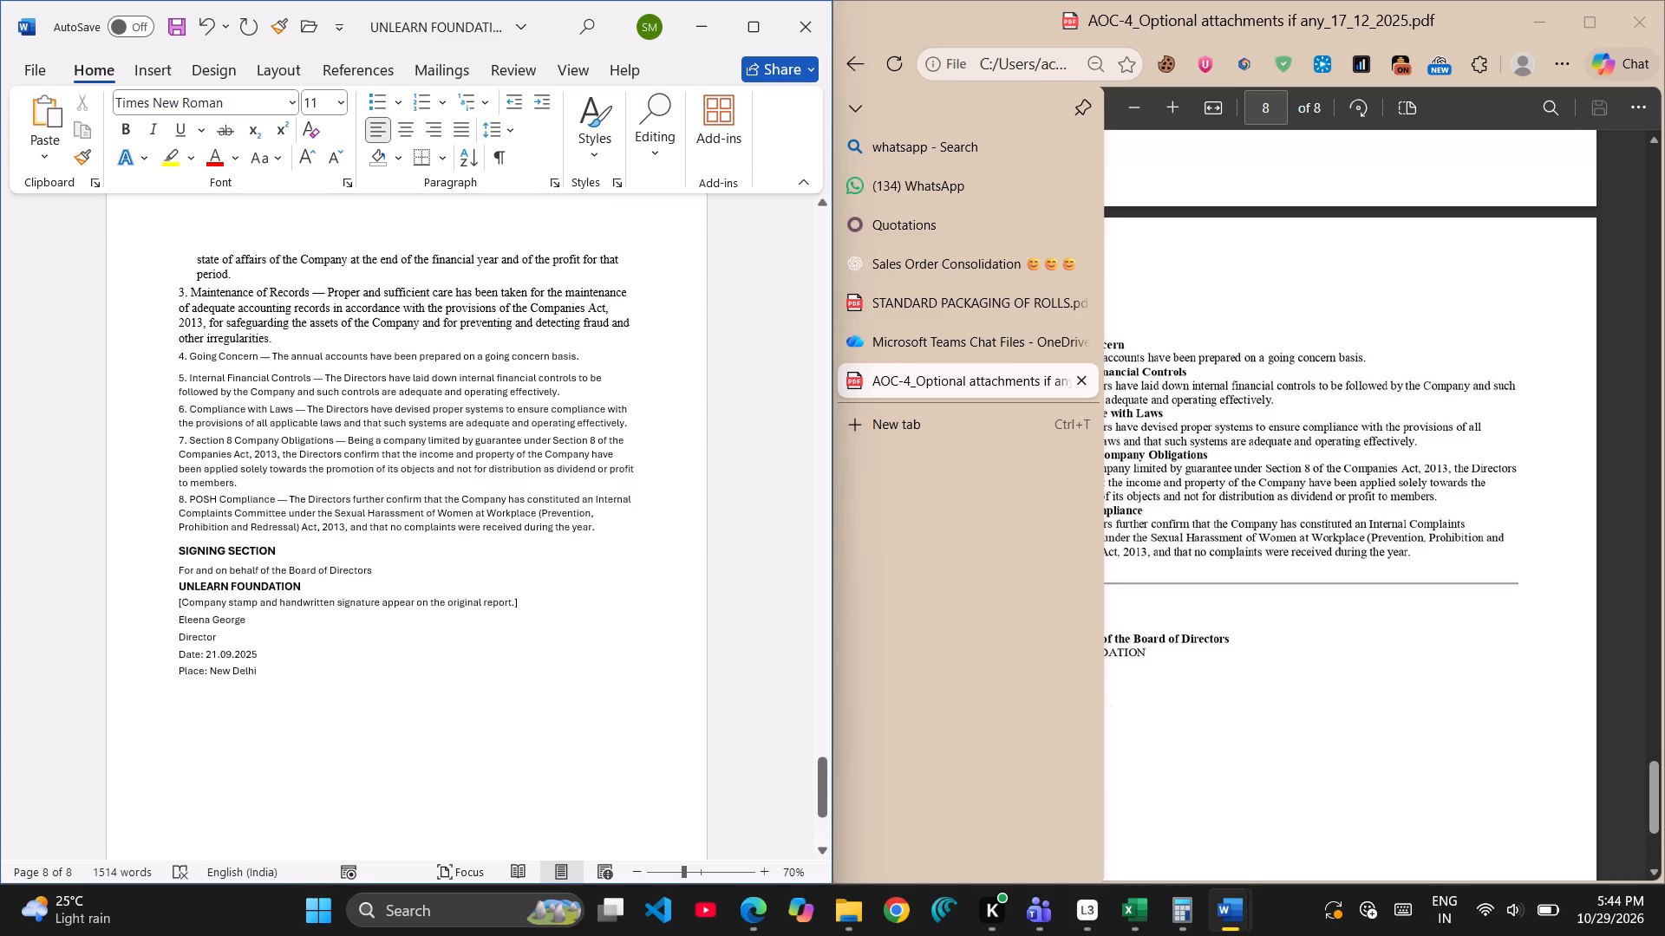
pyautogui.scroll(3, 627, 592)
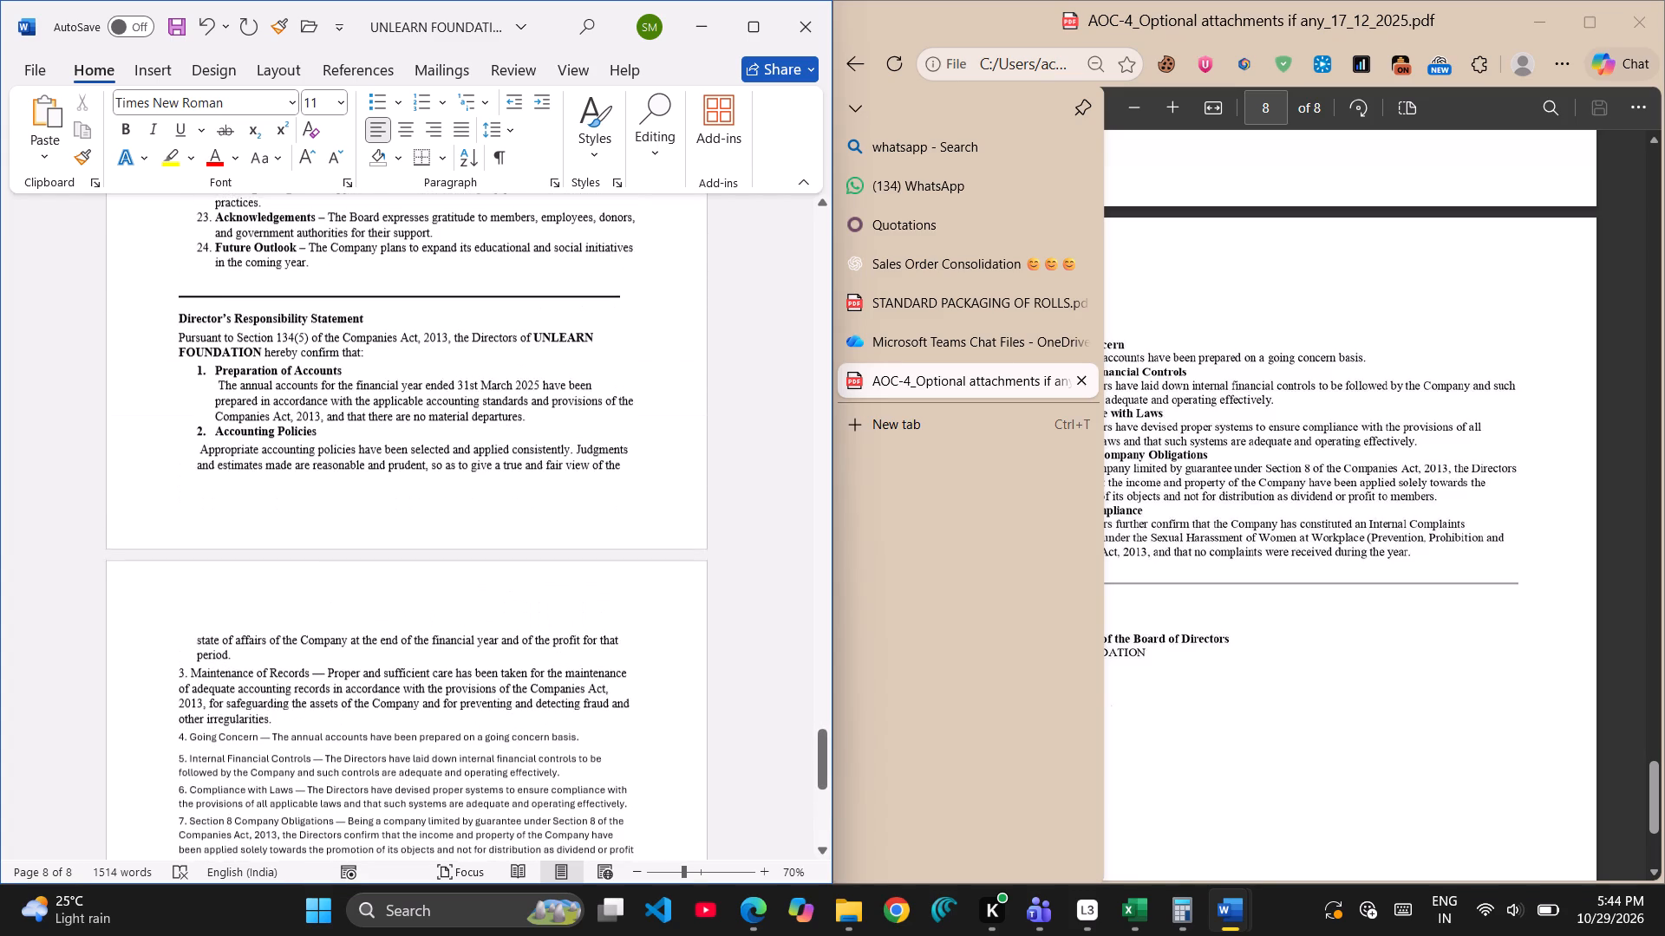
pyautogui.scroll(1, 627, 592)
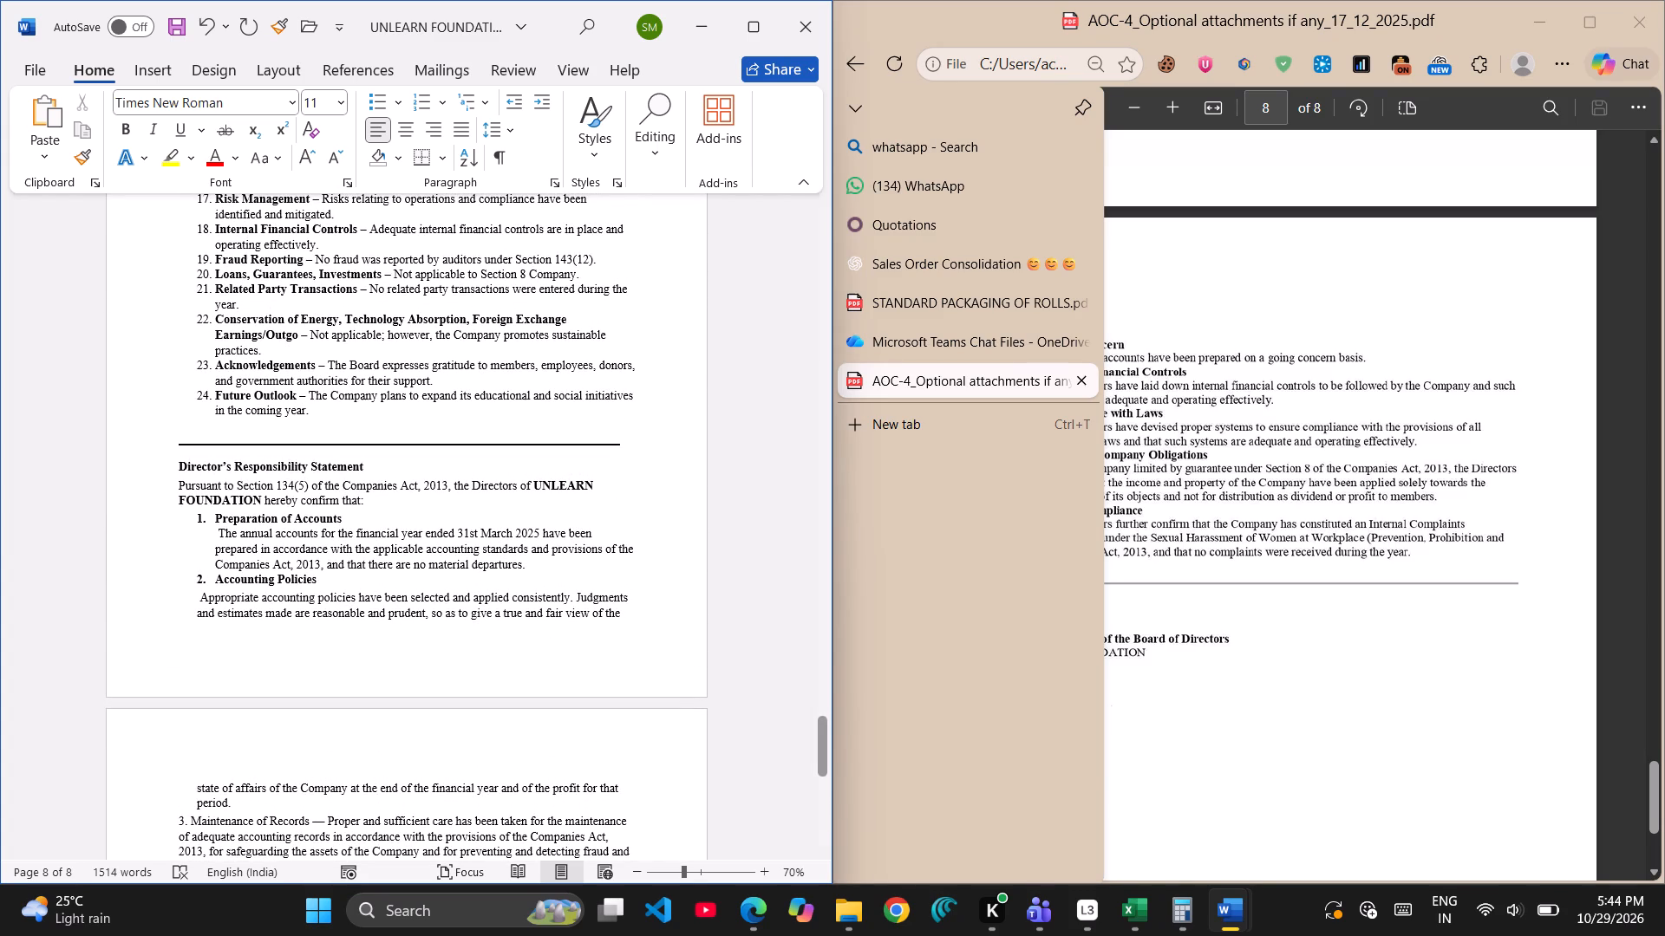
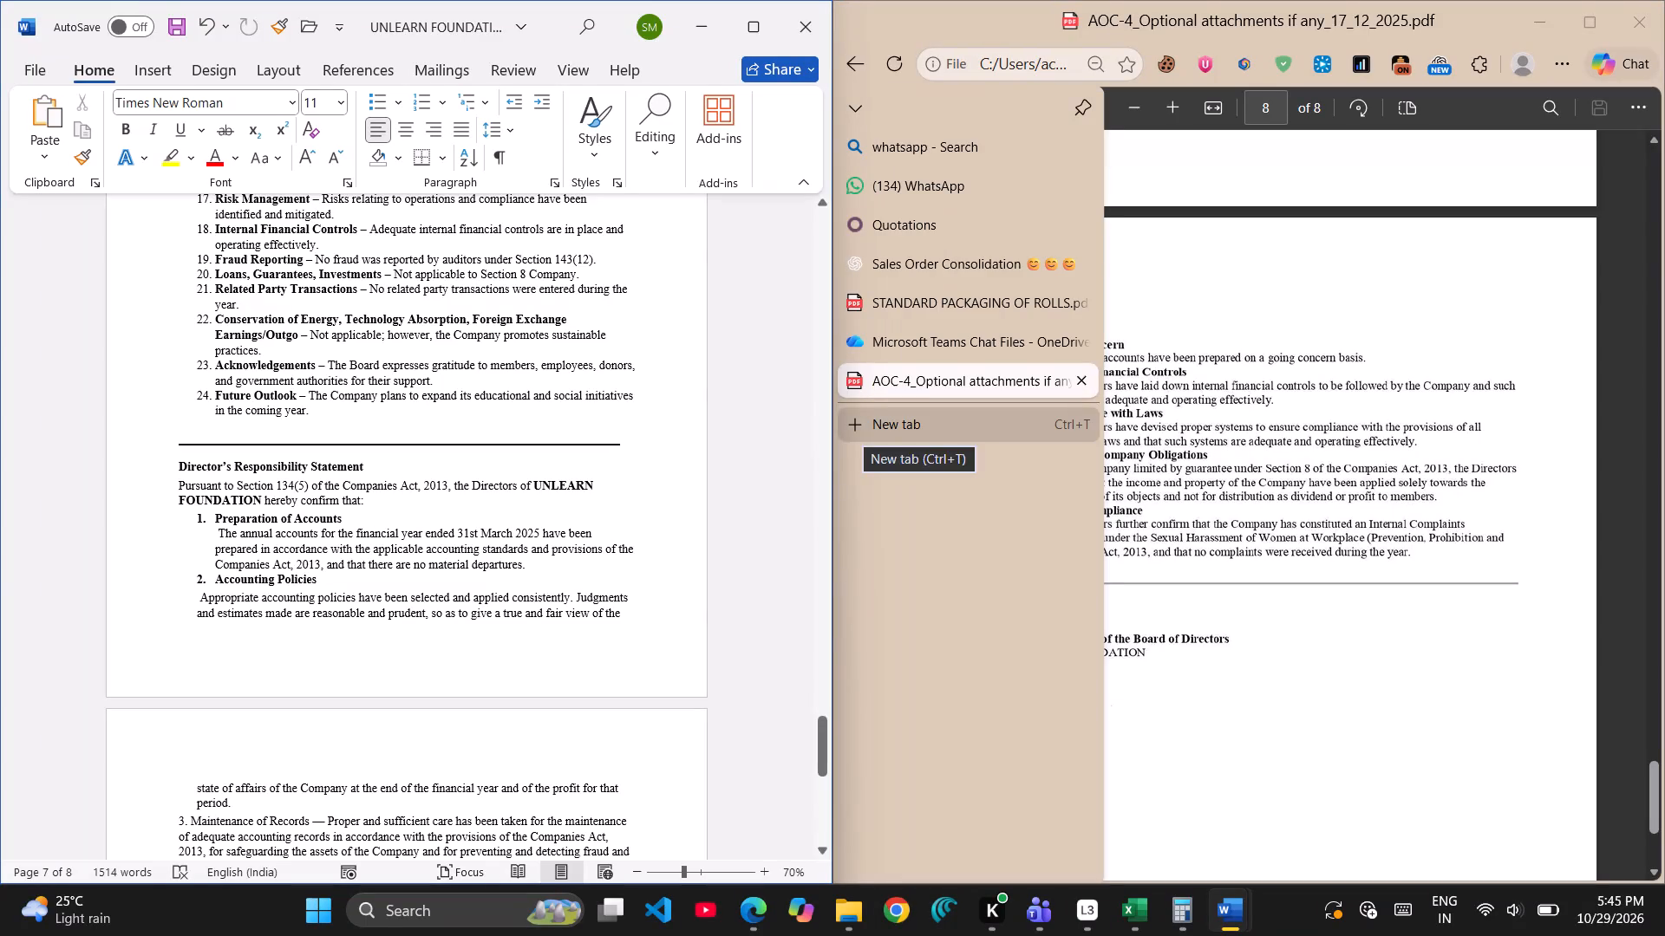
# Indent the Accounting Policies description so it lines up beneath its heading in the Director's Responsibility Statement.
pyautogui.click(1122, 565)
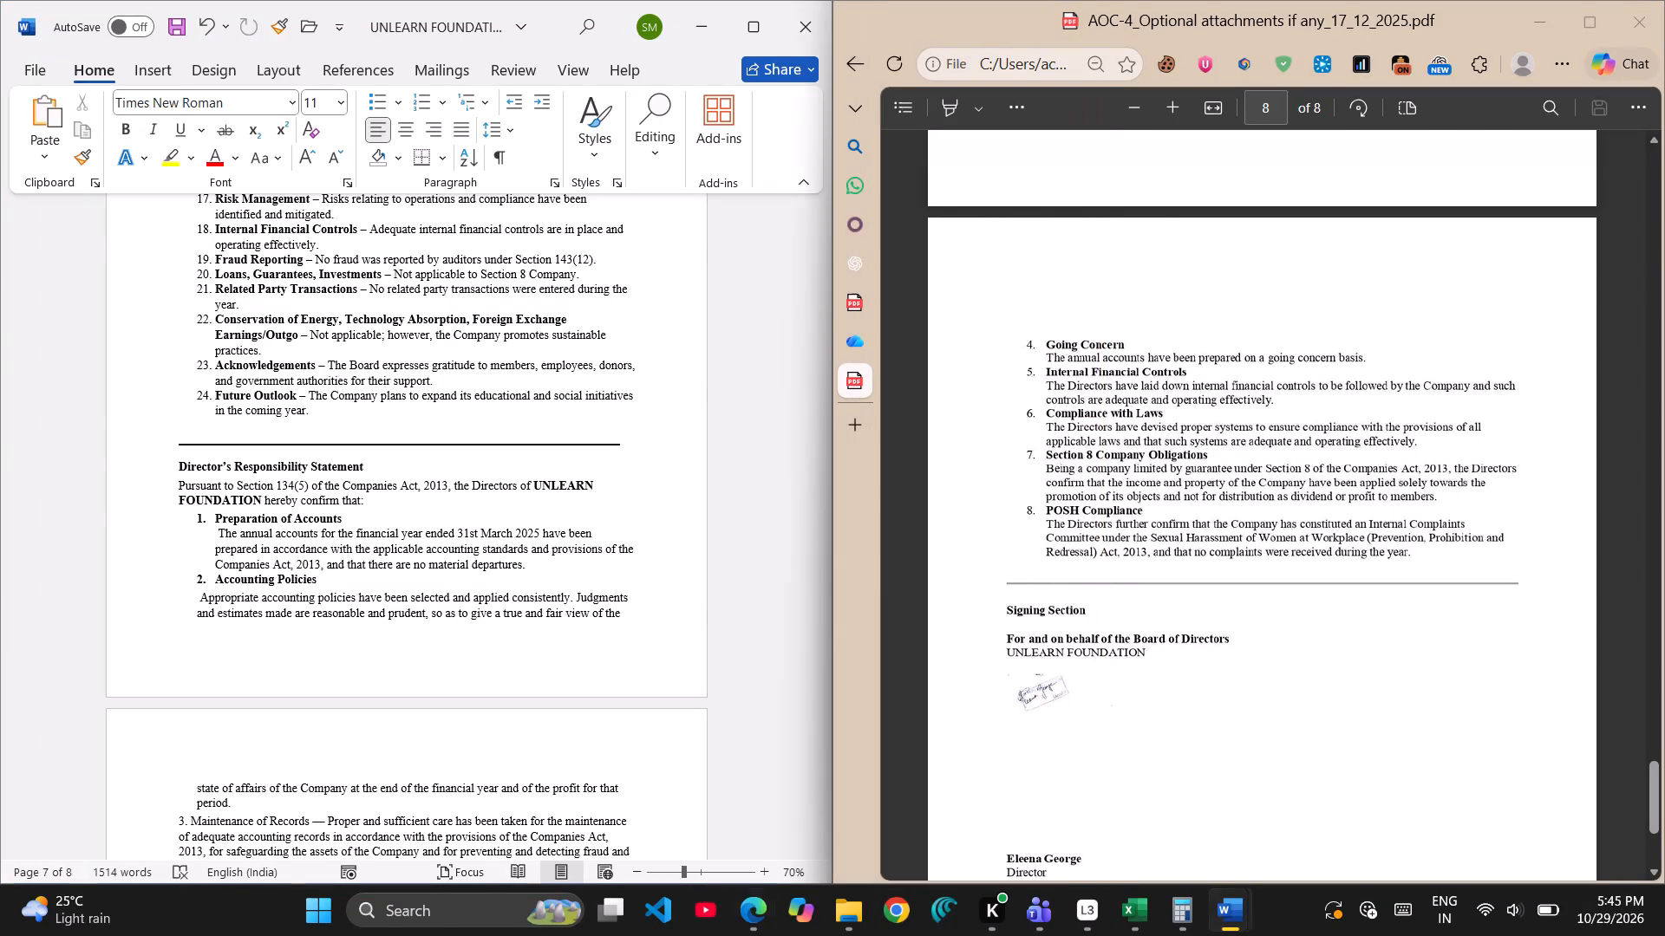
pyautogui.click(198, 601)
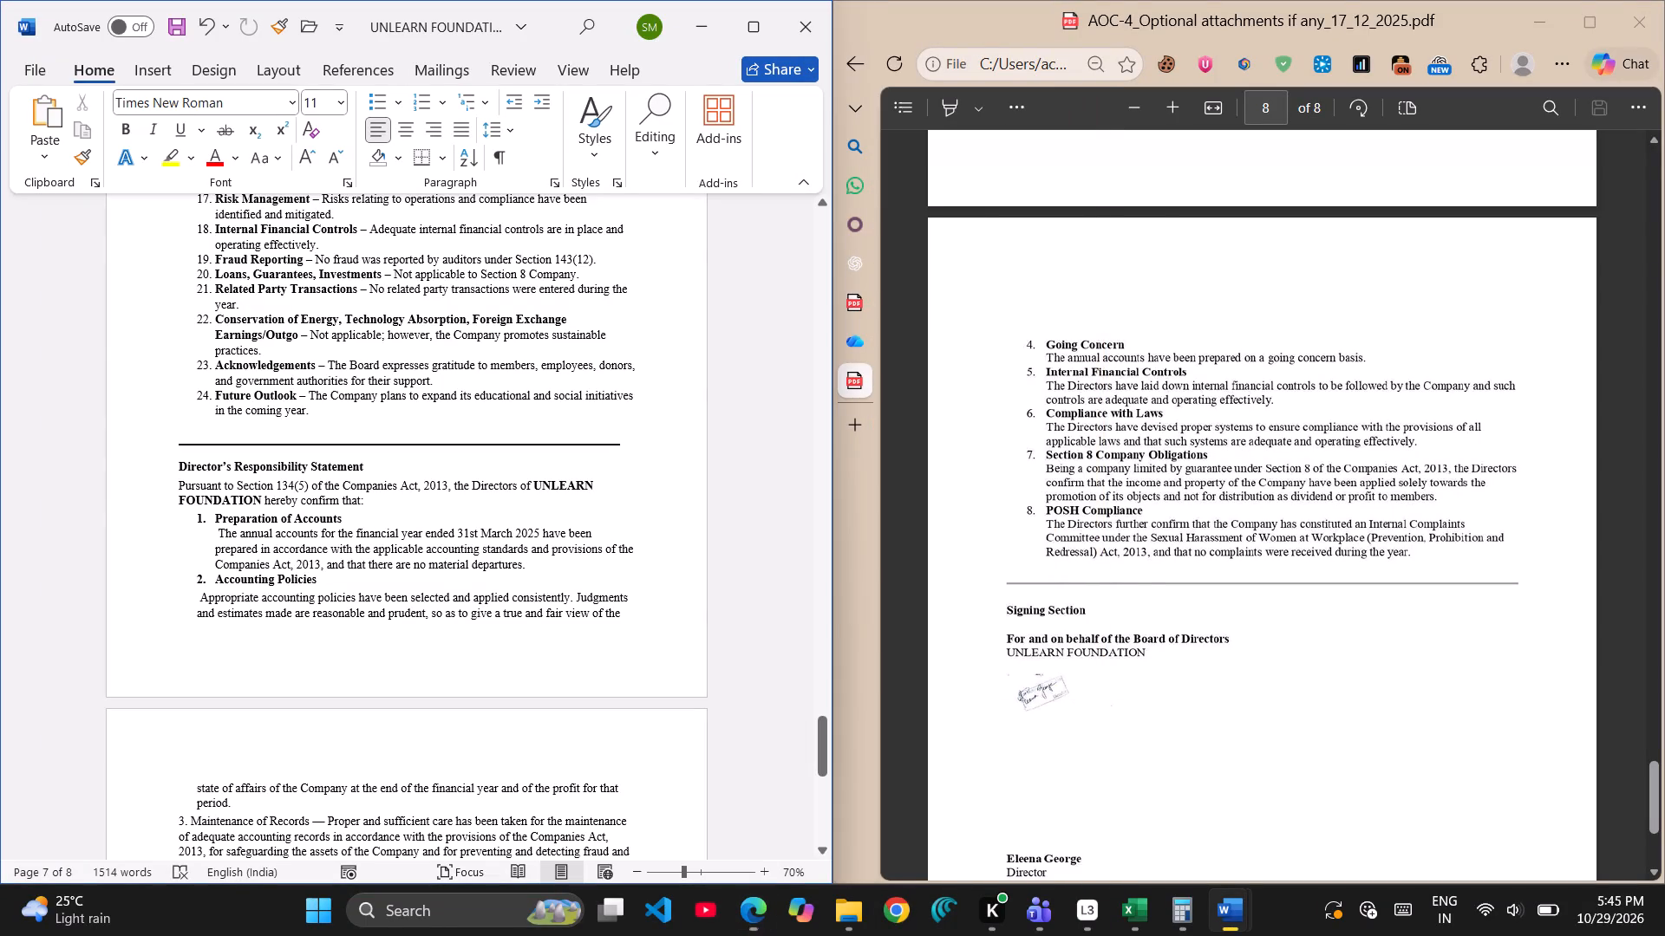
pyautogui.click(198, 601)
pyautogui.press('Down')
pyautogui.hotkey('shift', 'Down')
pyautogui.hotkey('shift', 'Up')
pyautogui.press('Up')
pyautogui.hotkey('shift', 'Down')
pyautogui.hotkey('shift', 'Down')
pyautogui.press('Tab')
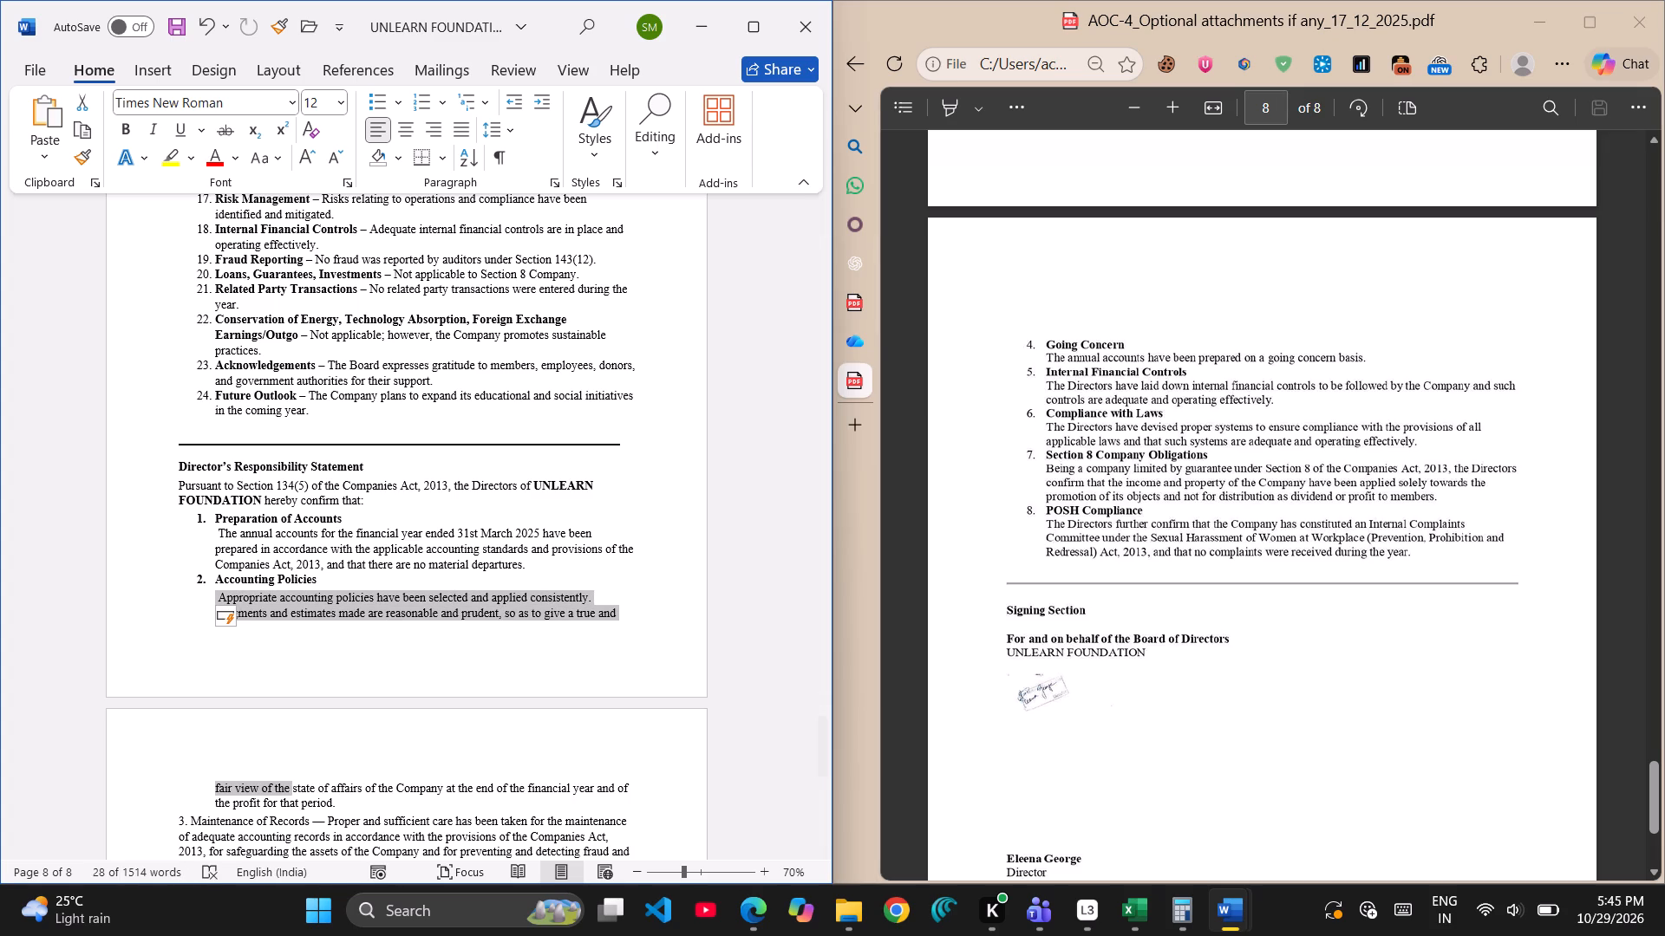
# Apply automatic numbering to items 3 to 8 of the Director's Responsibility Statement, from Maintenance of Records to POSH Compliance.
pyautogui.scroll(-1, 1036, 668)
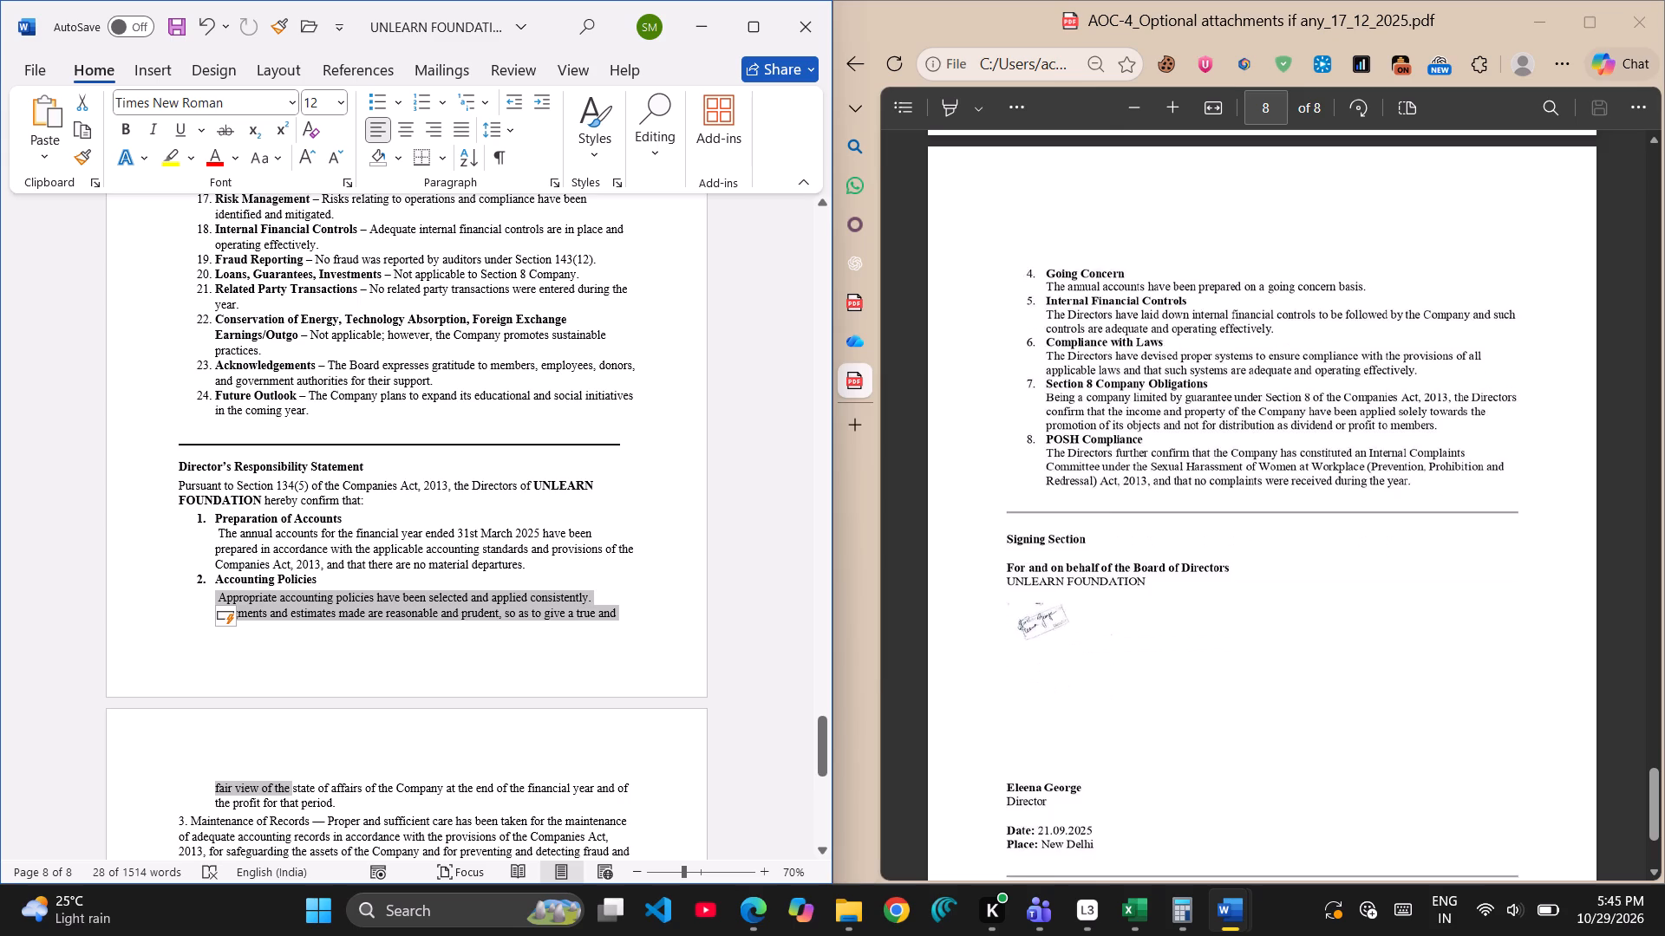
pyautogui.scroll(-1, 360, 660)
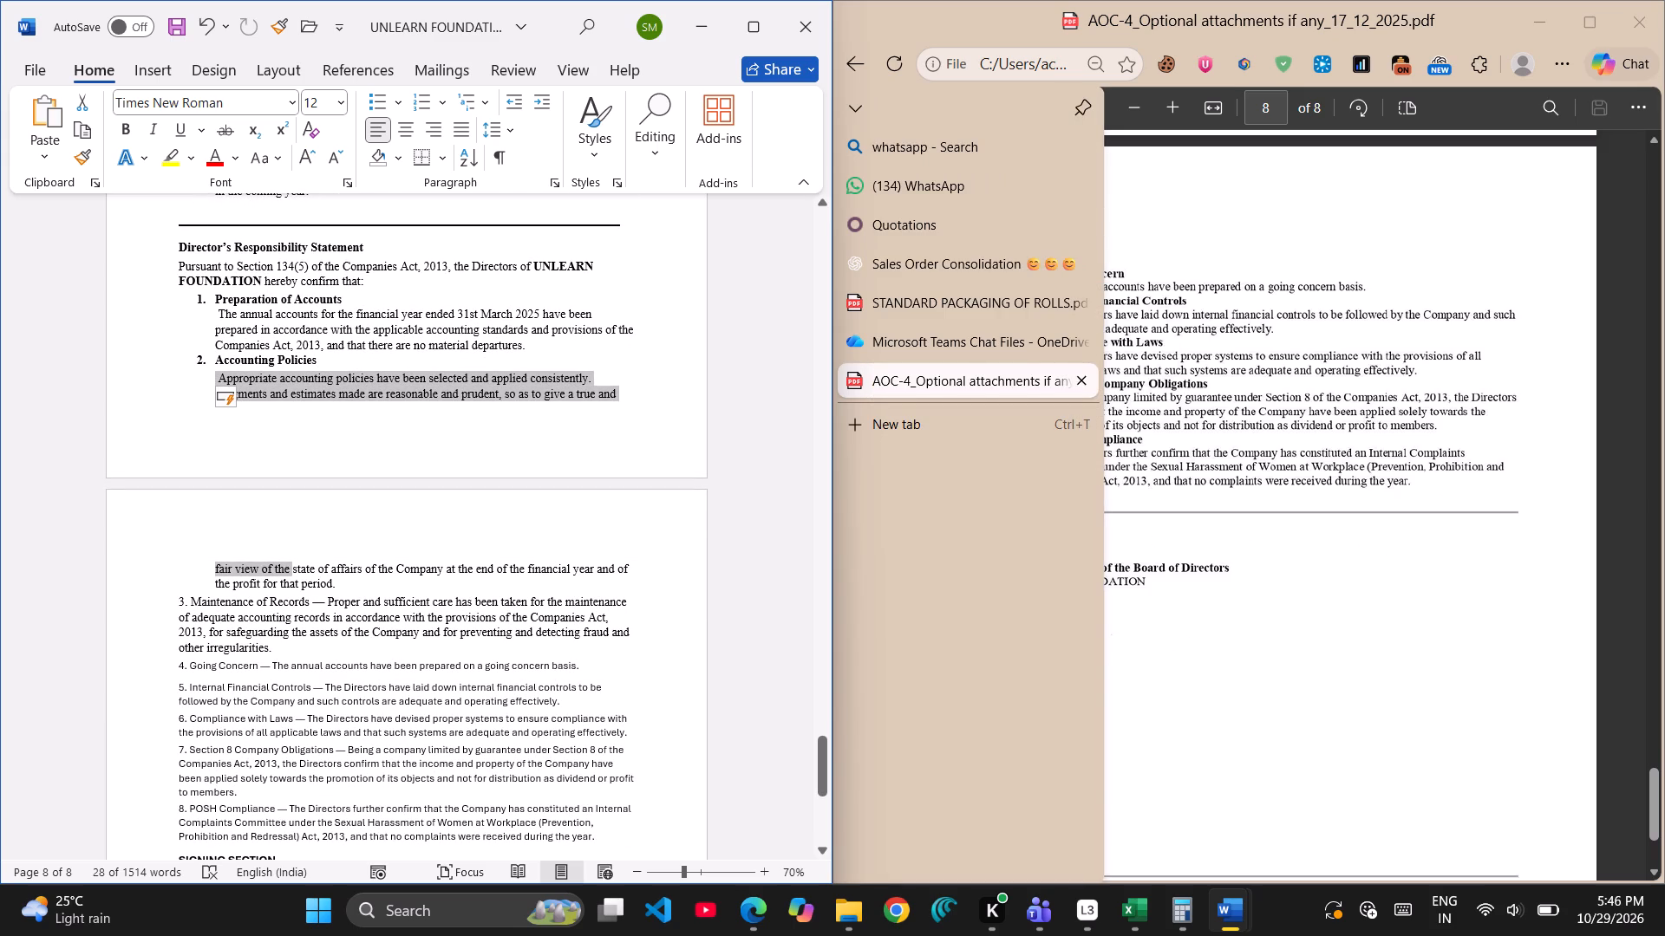
pyautogui.click(176, 600)
pyautogui.moveTo(176, 600); pyautogui.dragTo(404, 824)
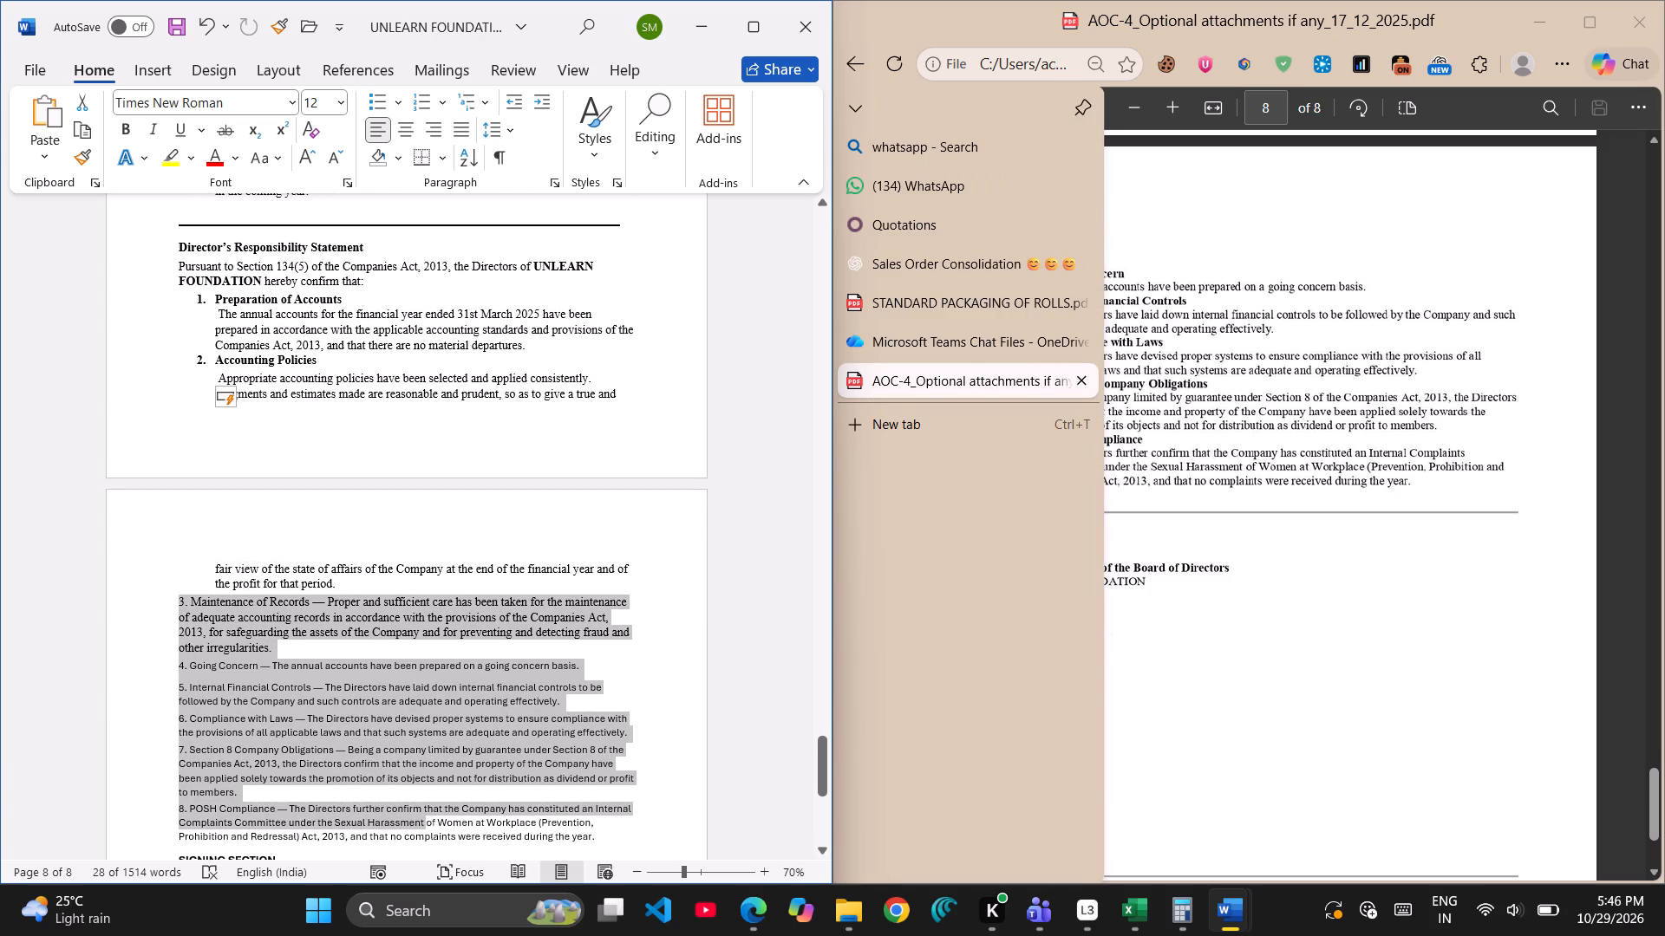
pyautogui.moveTo(404, 824); pyautogui.dragTo(602, 846)
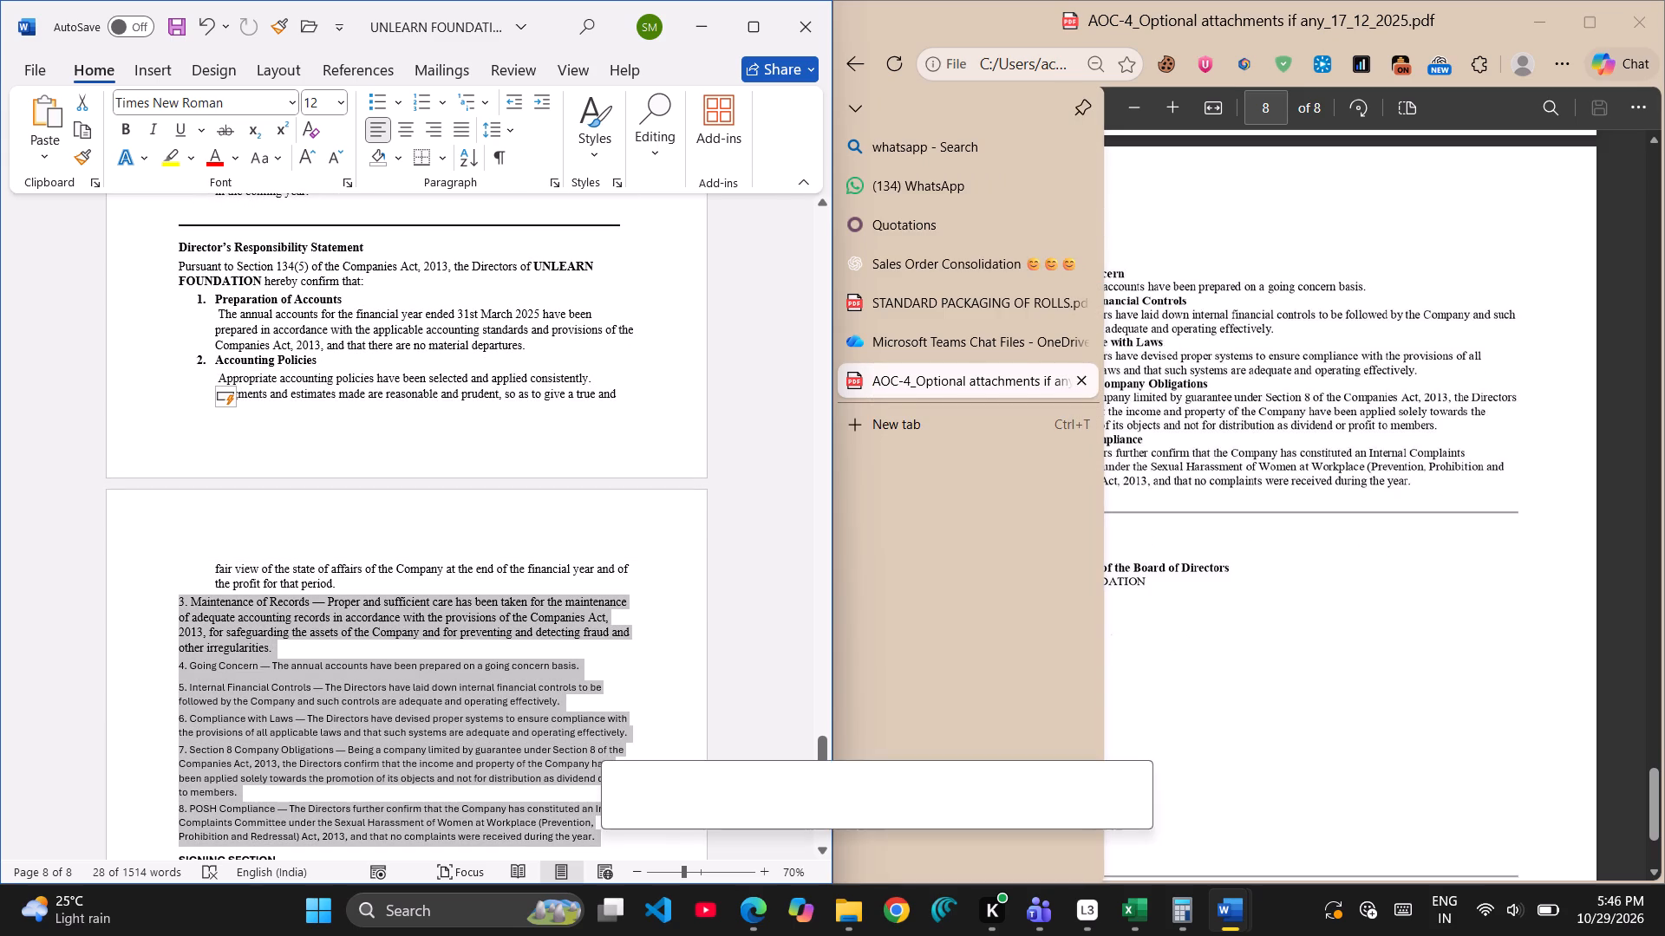
pyautogui.click(427, 101)
# Remove the dash after Maintenance of Records and move its description to a separate, unnumbered paragraph below the heading.
pyautogui.click(345, 590)
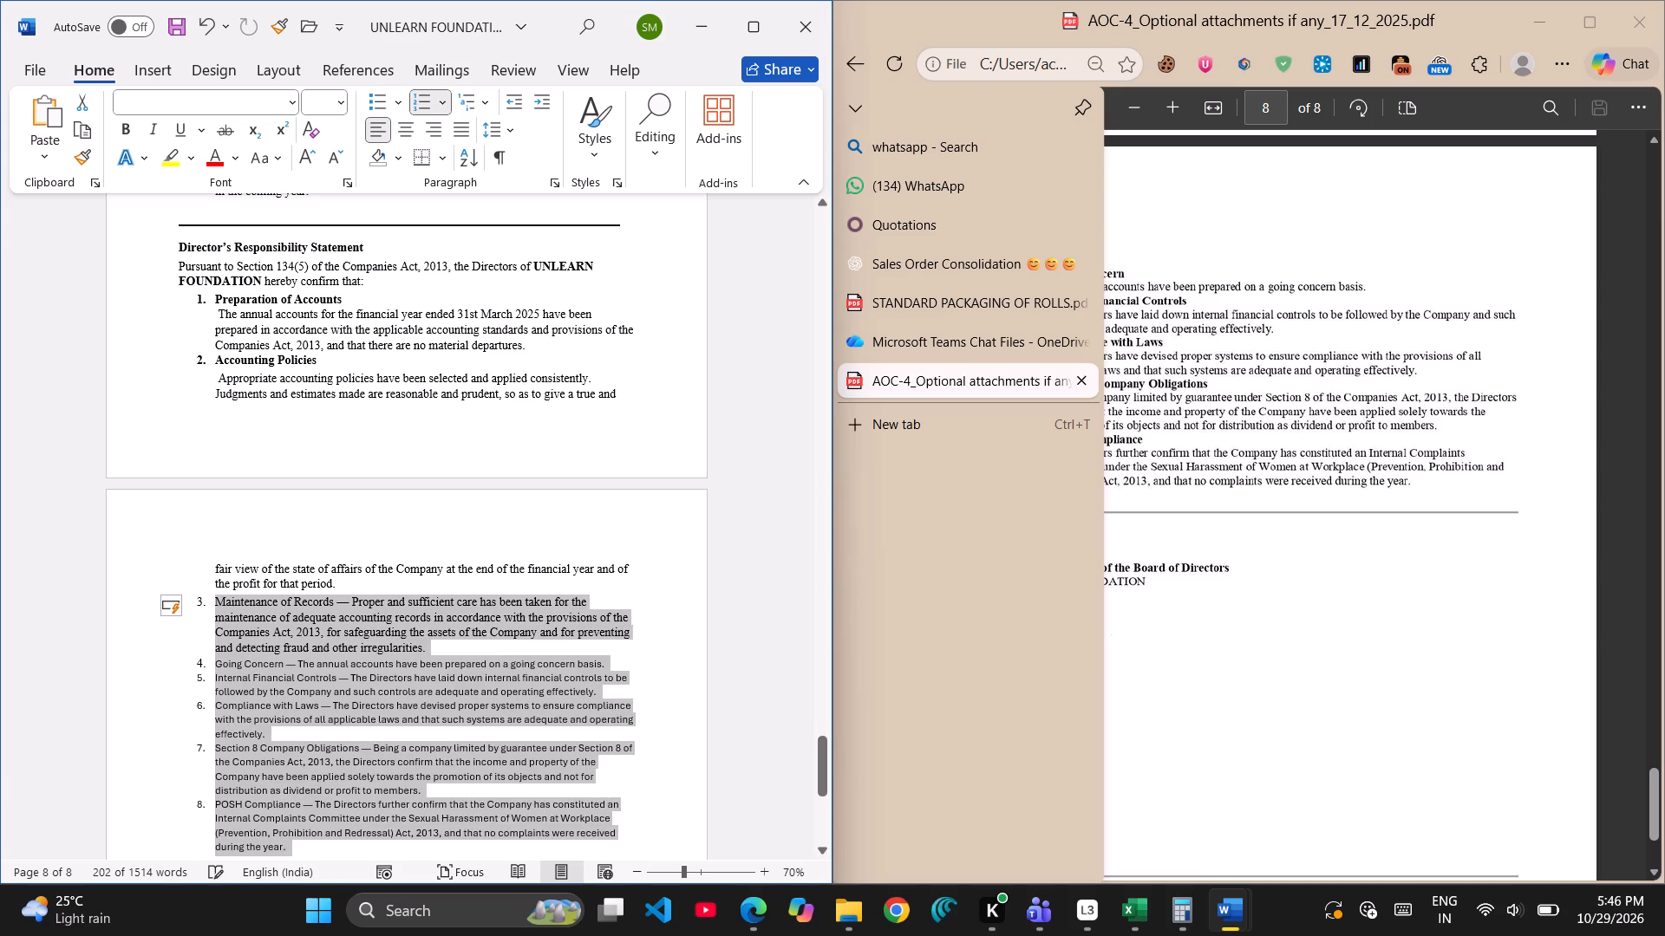
pyautogui.click(343, 604)
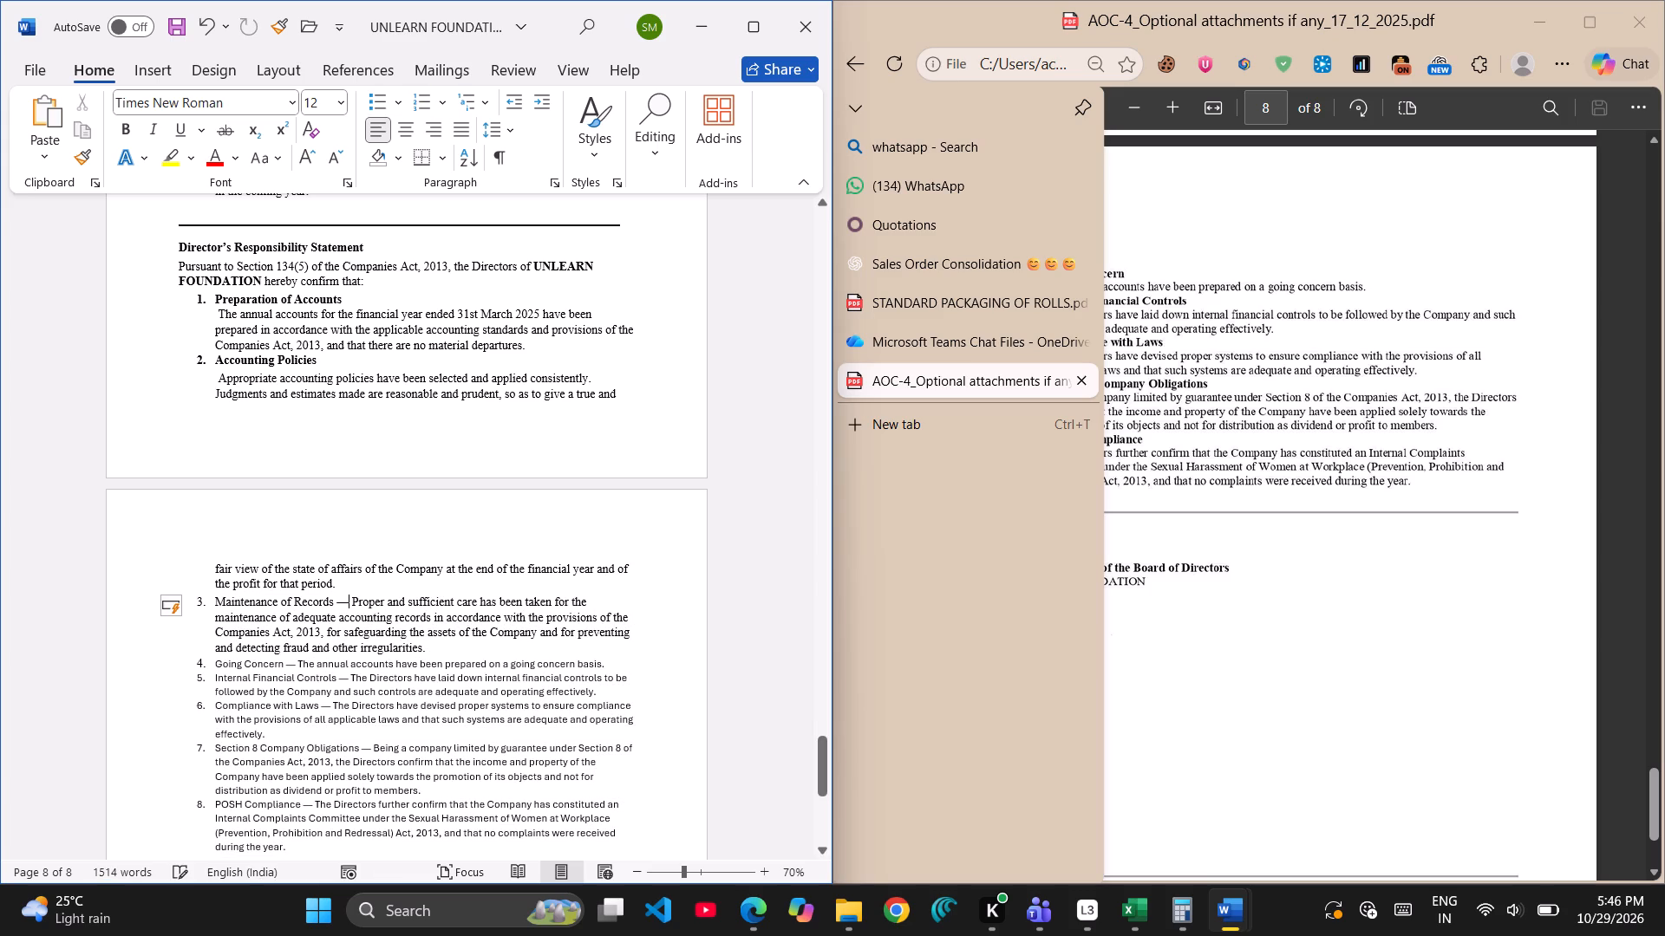
pyautogui.press('BackSpace')
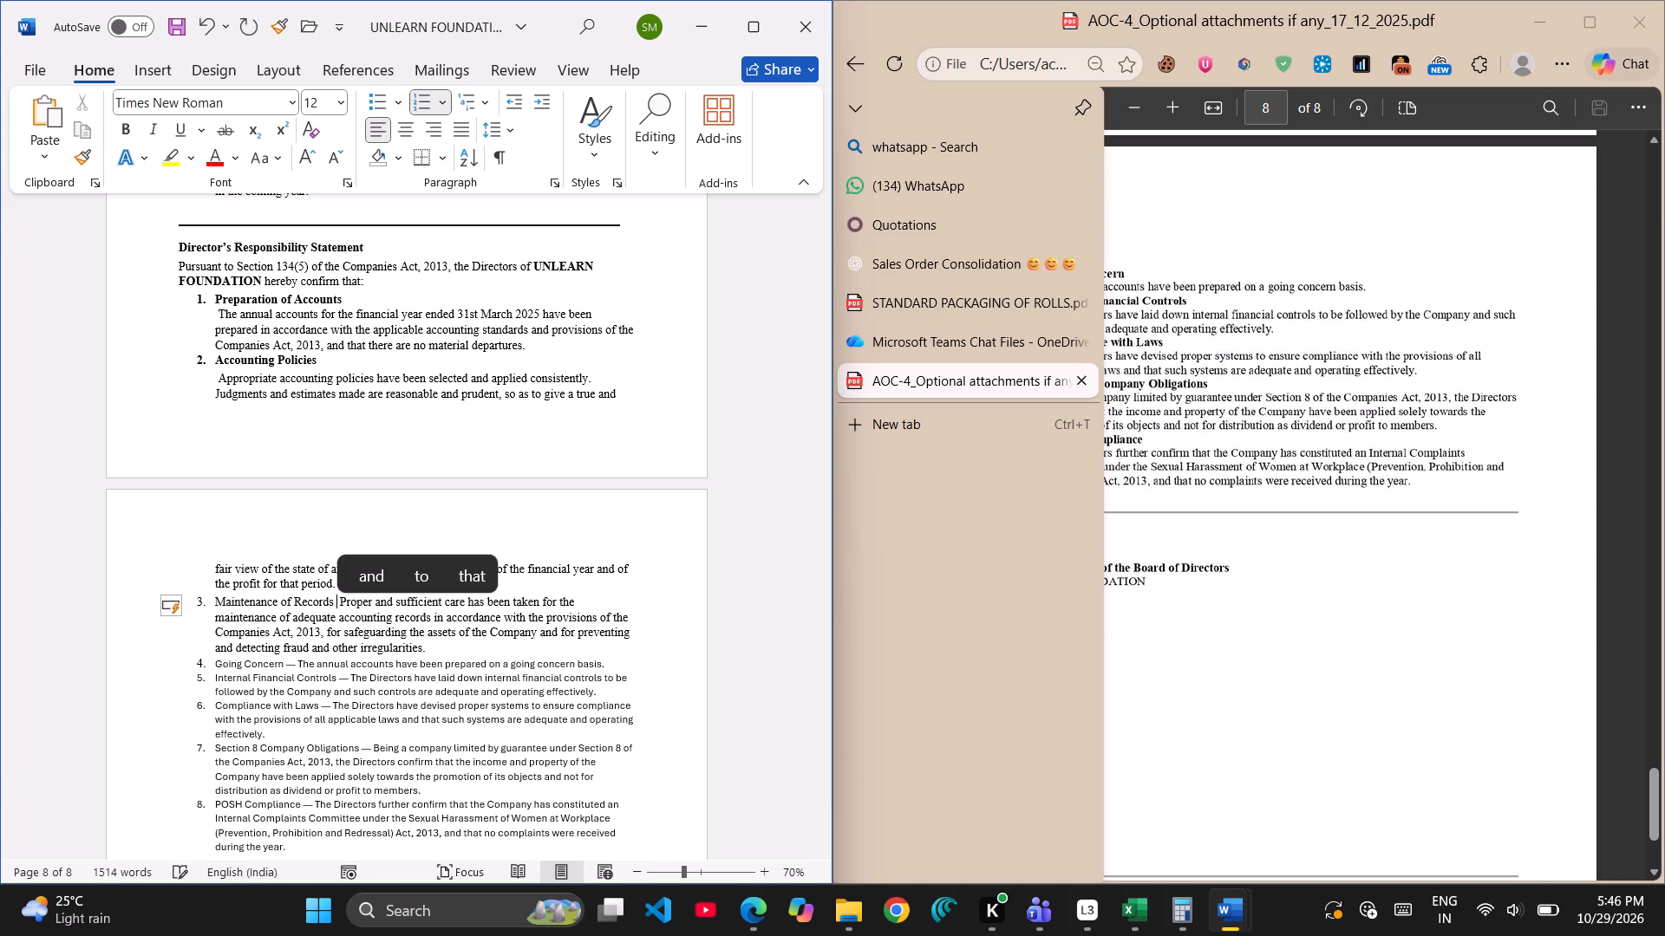
pyautogui.press('Return')
pyautogui.press('Left')
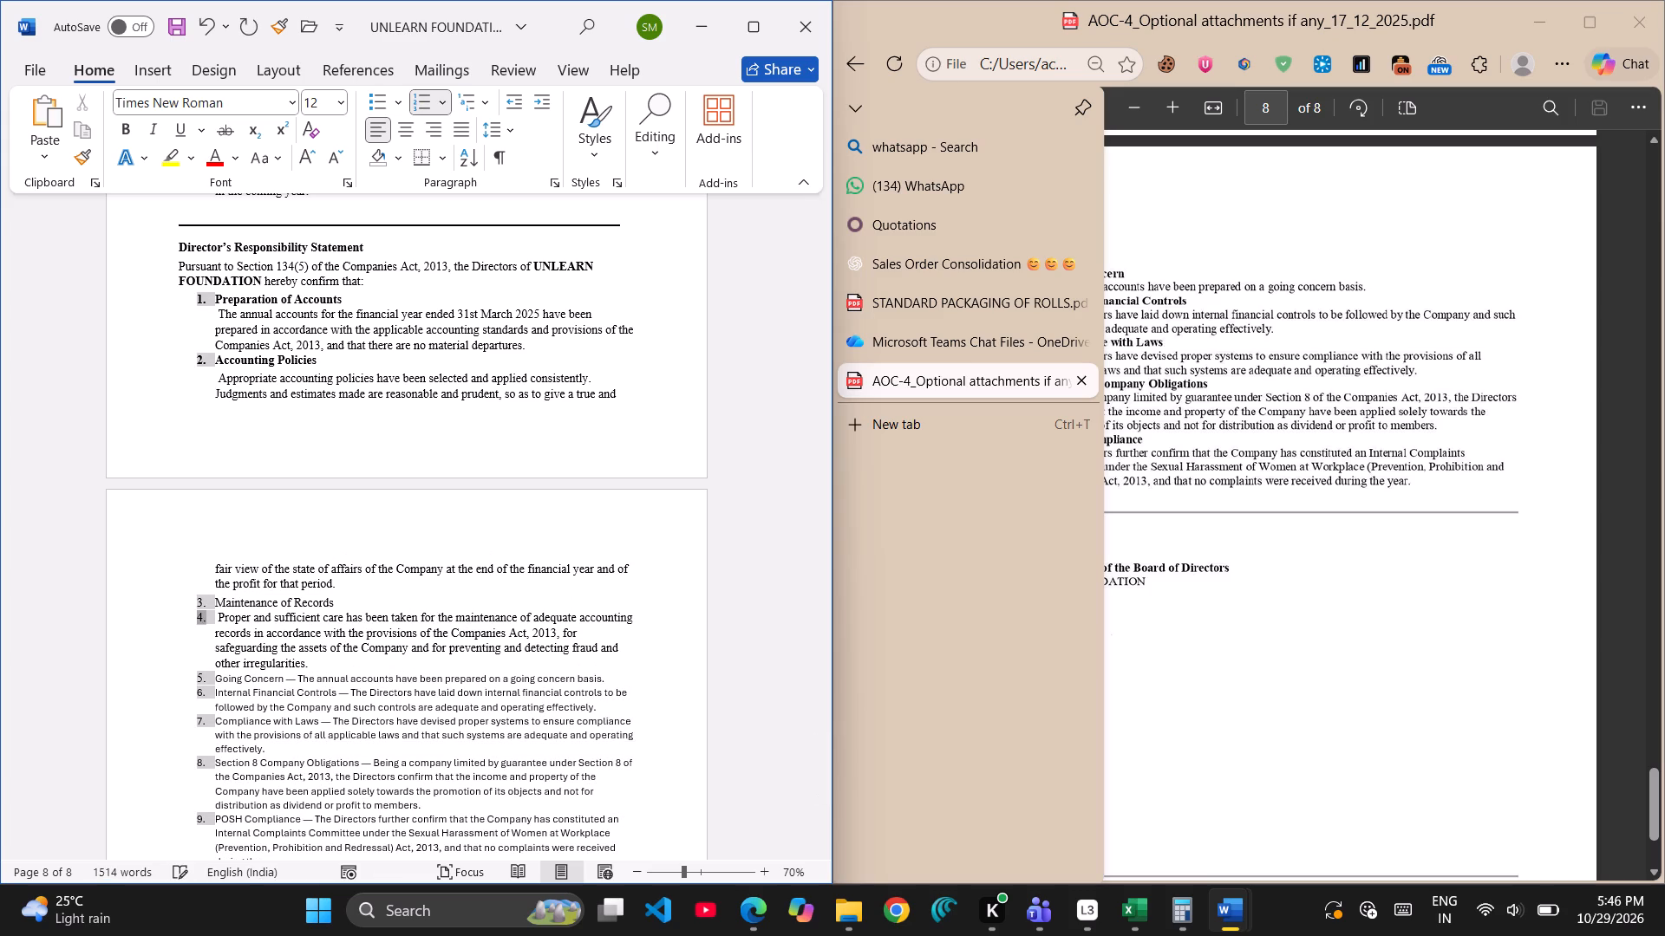
pyautogui.press('Left')
pyautogui.press('Down')
pyautogui.press('Left')
pyautogui.press('Left')
pyautogui.press('Left')
pyautogui.press('Left')
pyautogui.press('Left')
pyautogui.press('Left')
pyautogui.press('Left')
pyautogui.press('Left')
pyautogui.press('Left')
pyautogui.press('Left')
pyautogui.press('Left')
pyautogui.press('Left')
pyautogui.press('Left')
pyautogui.press('Left')
pyautogui.press('Left')
pyautogui.press('Left')
pyautogui.press('Left')
pyautogui.press('Left')
pyautogui.press('Left')
pyautogui.press('Left')
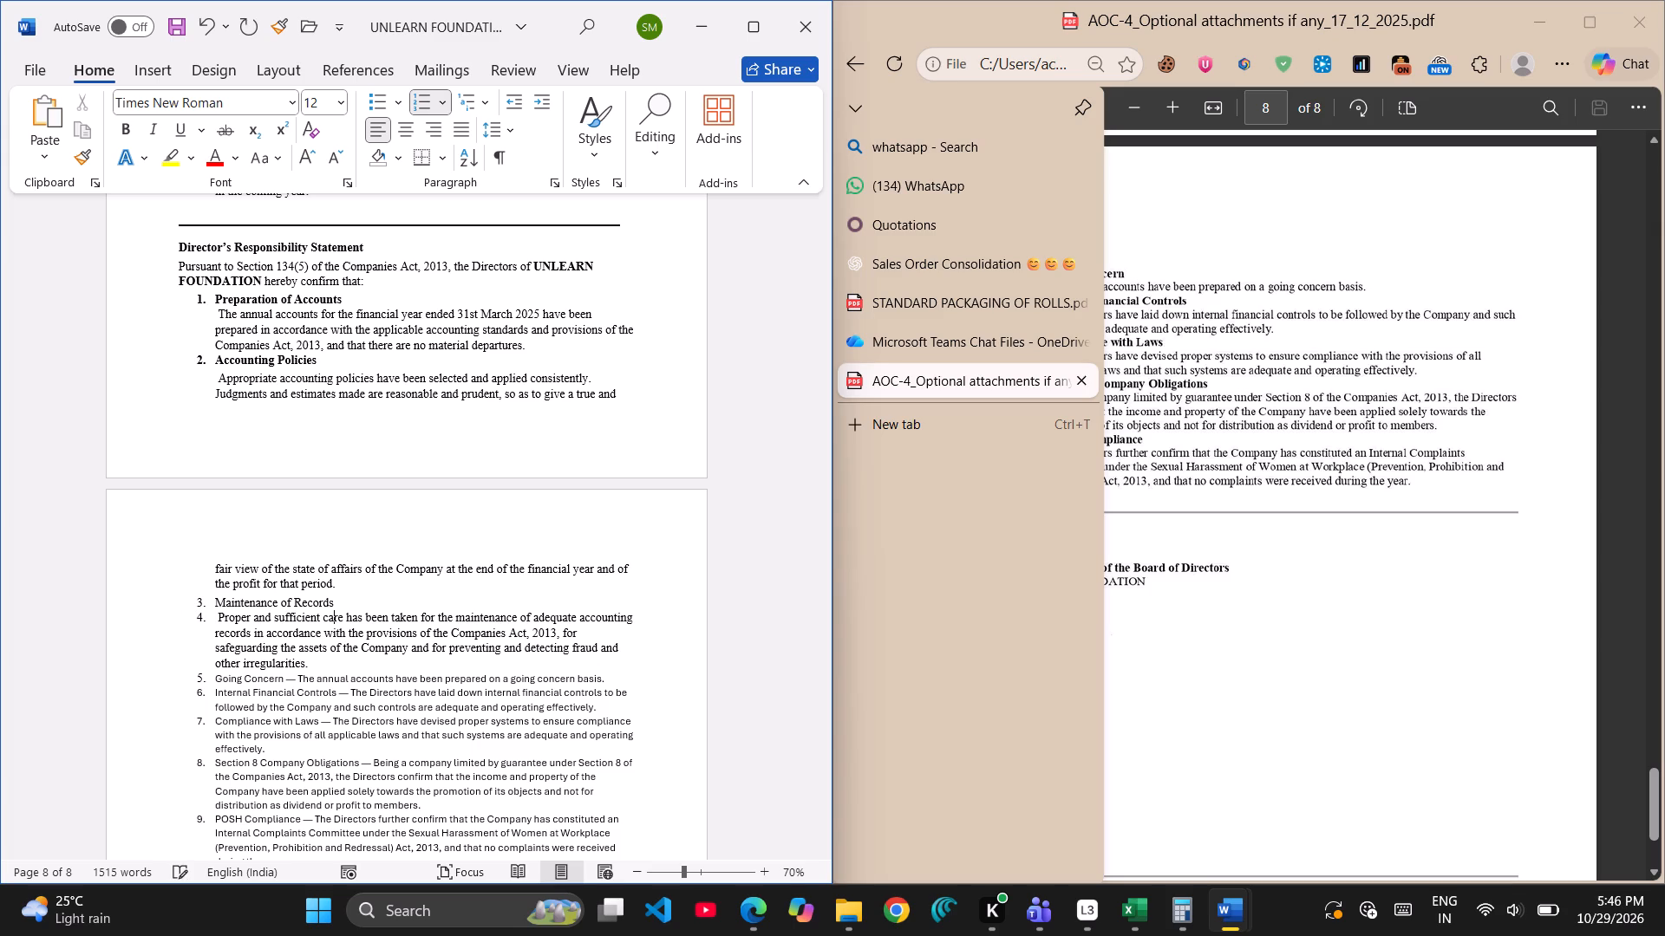
pyautogui.press('Left')
pyautogui.press('Left')
pyautogui.press('Left')
pyautogui.press('Left')
pyautogui.press('Left')
pyautogui.press('Left')
pyautogui.press('Left')
pyautogui.press('BackSpace')
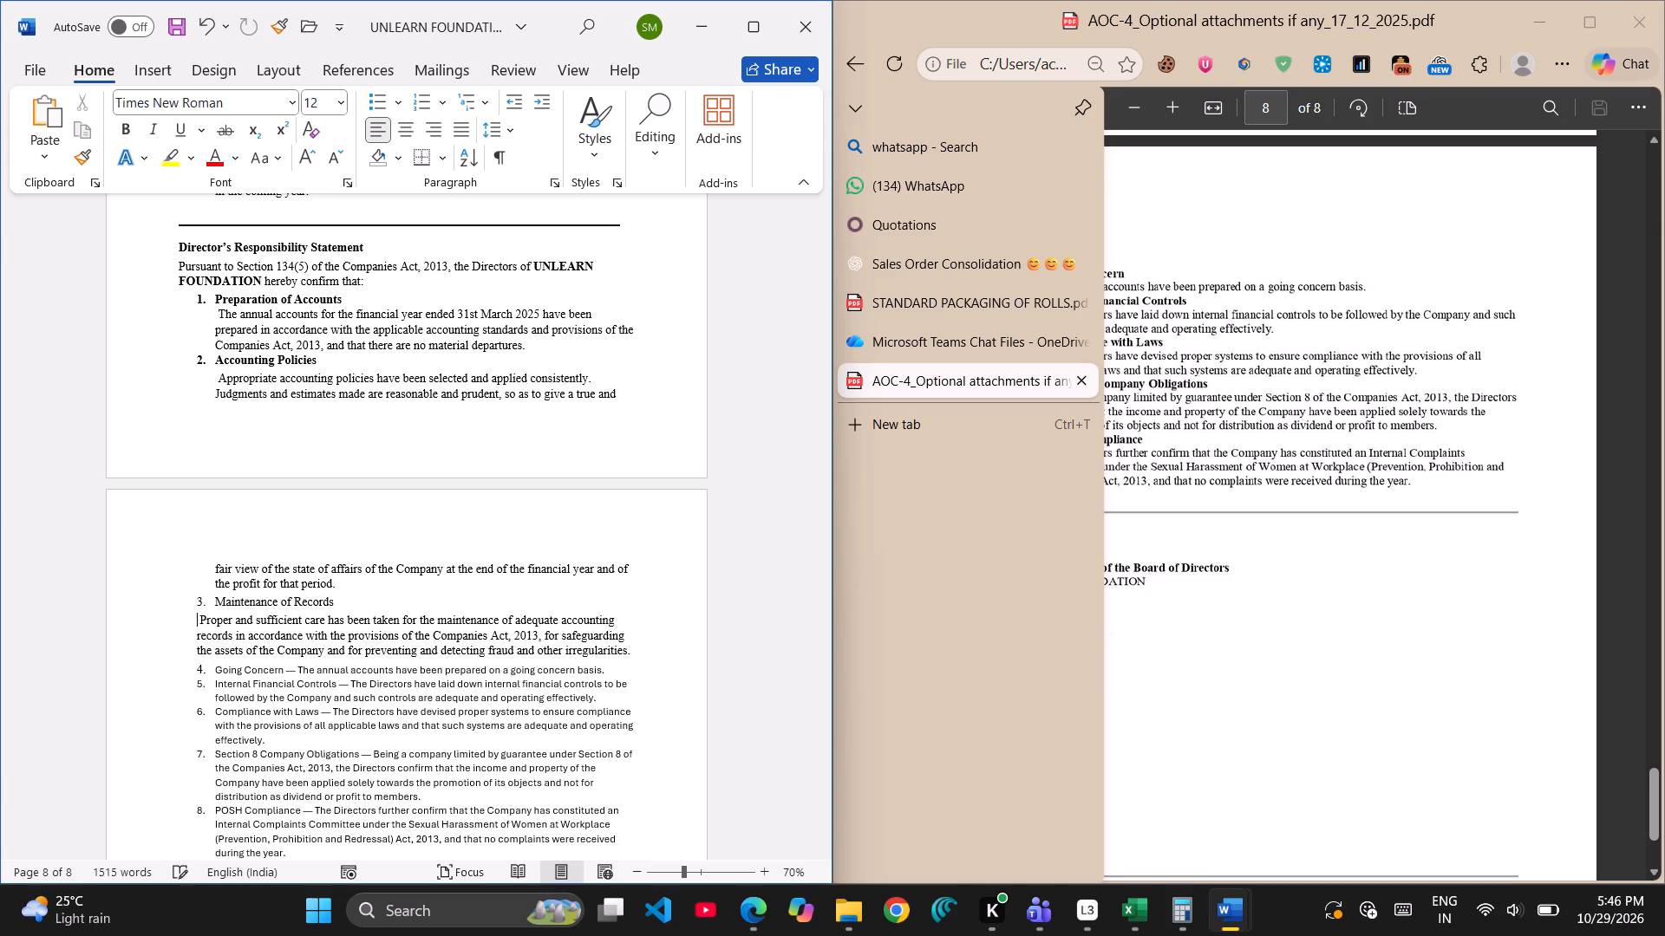
# Indent the whole Maintenance of Records description to line up beneath its heading text.
pyautogui.press('Tab')
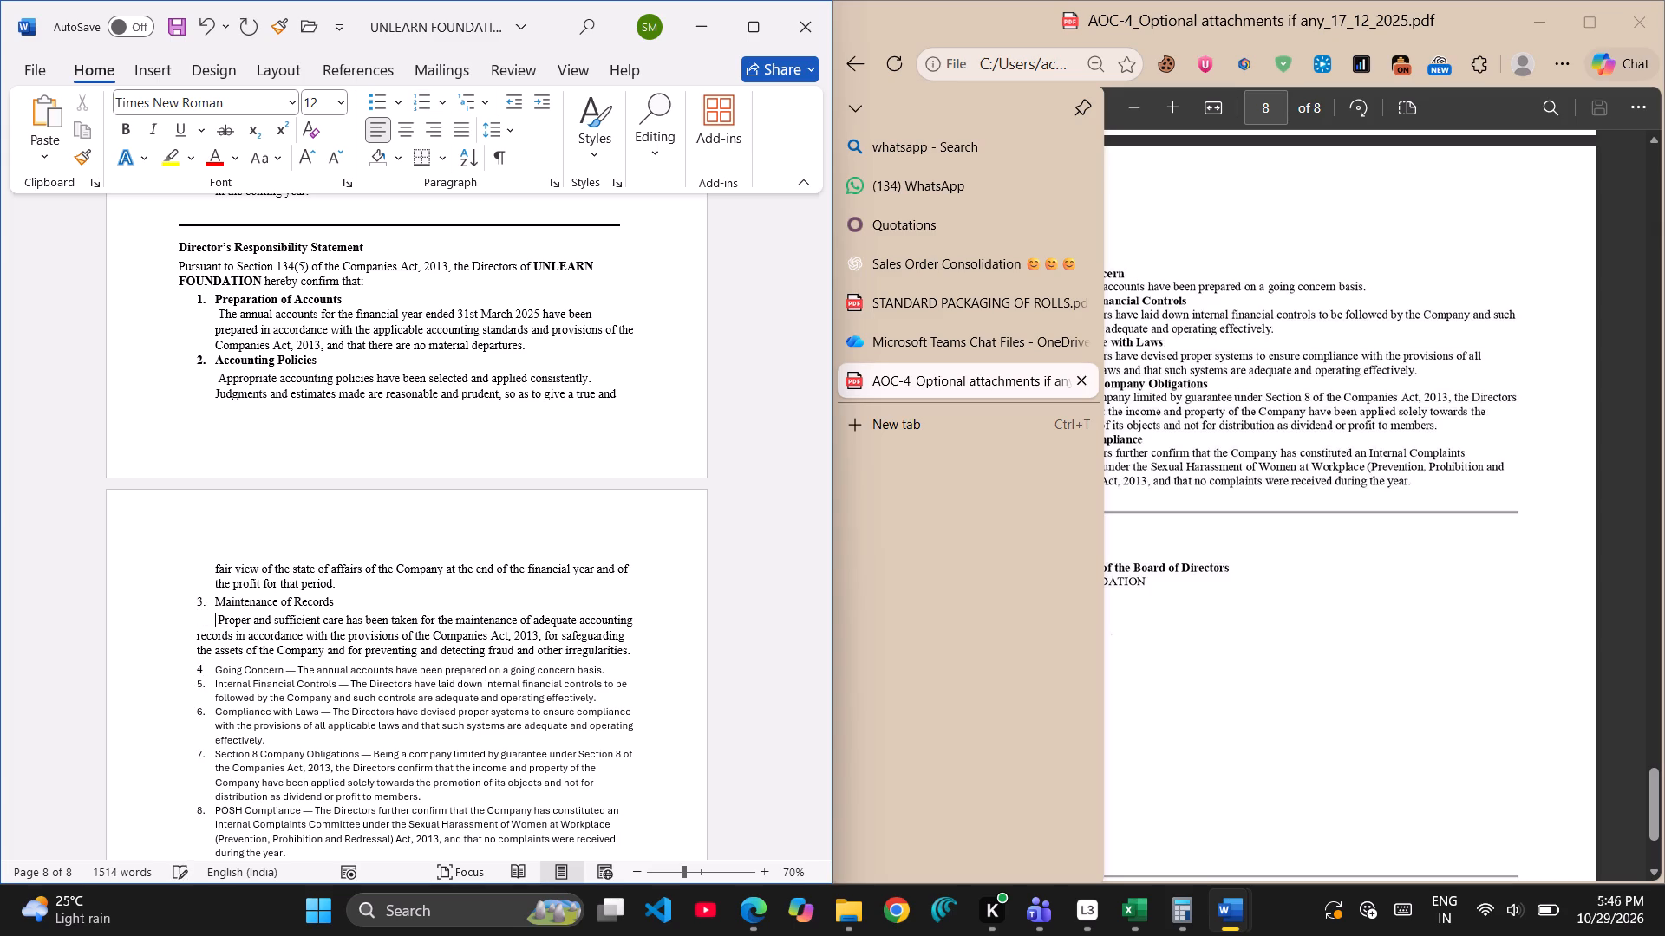
pyautogui.press('BackSpace')
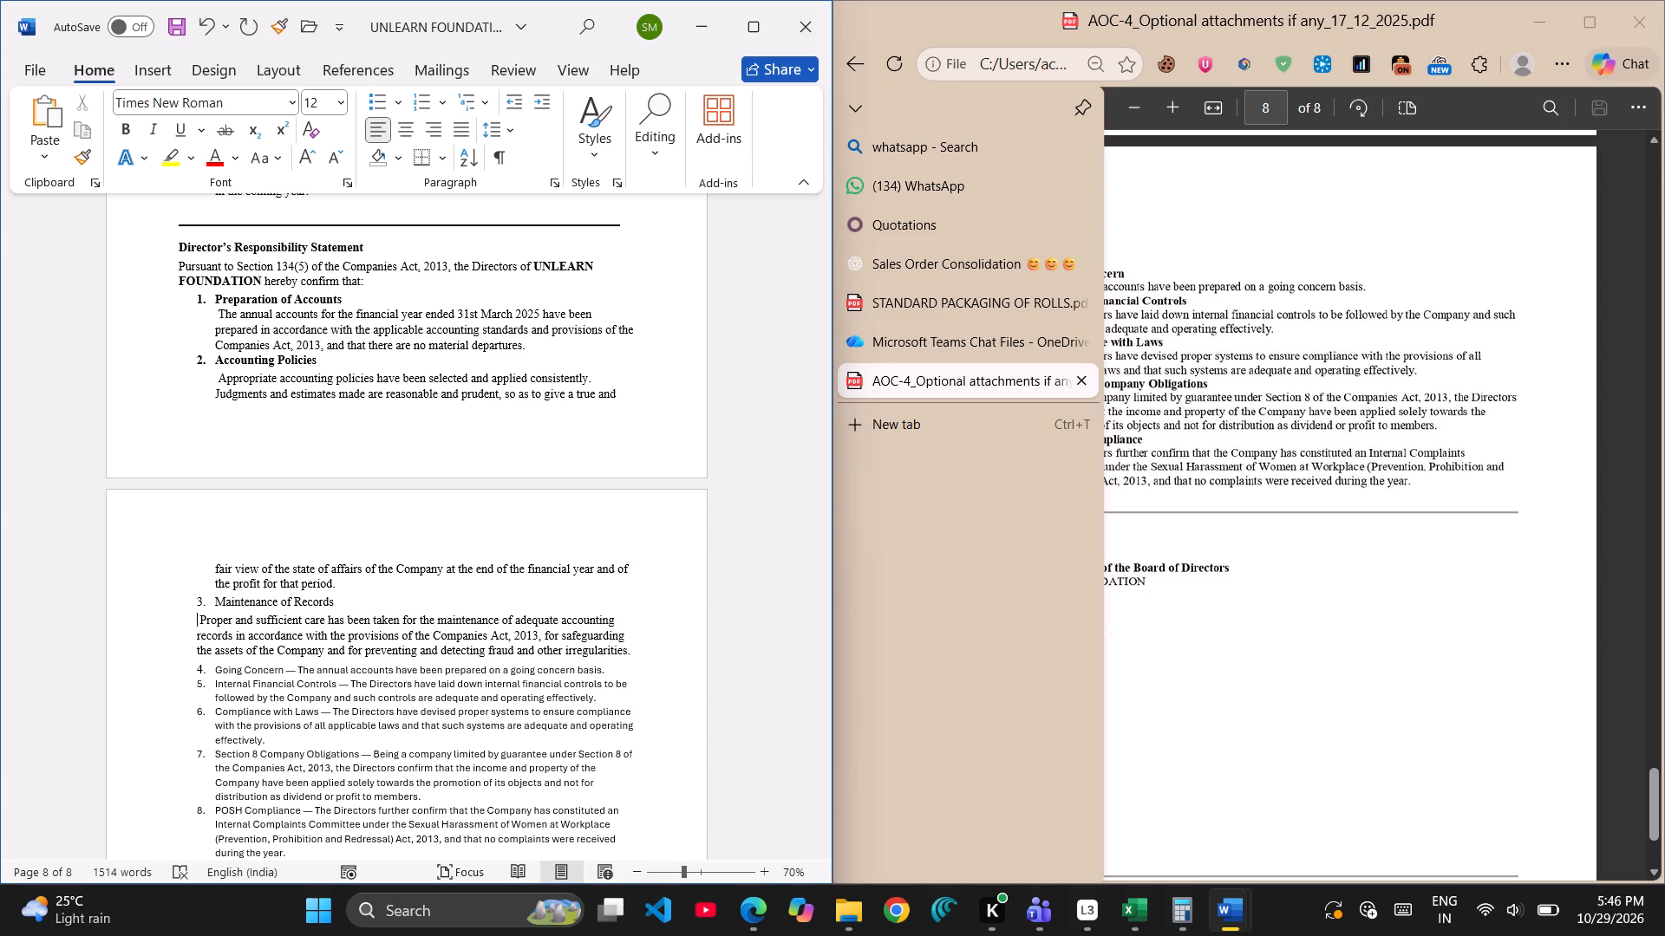
pyautogui.hotkey('shift', 'Down')
pyautogui.hotkey('shift', 'Down')
pyautogui.hotkey('shift', 'Down')
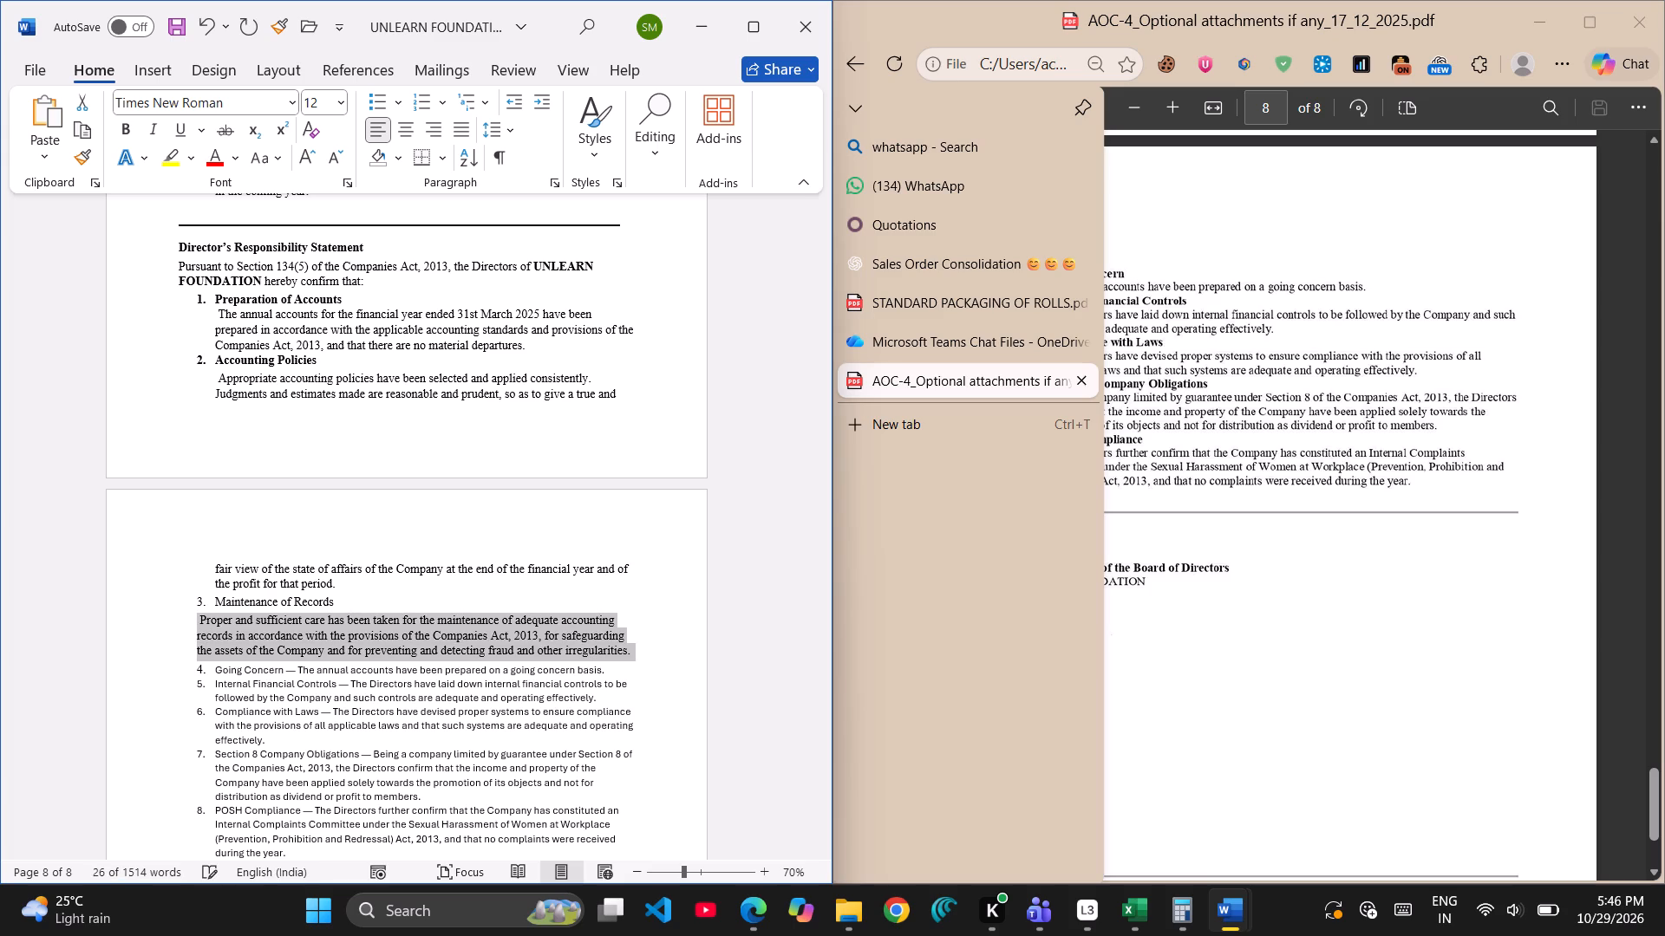
pyautogui.press('Tab')
# Remove the dash after Going Concern and move its description to a separate, unnumbered line below the heading.
pyautogui.press('Down')
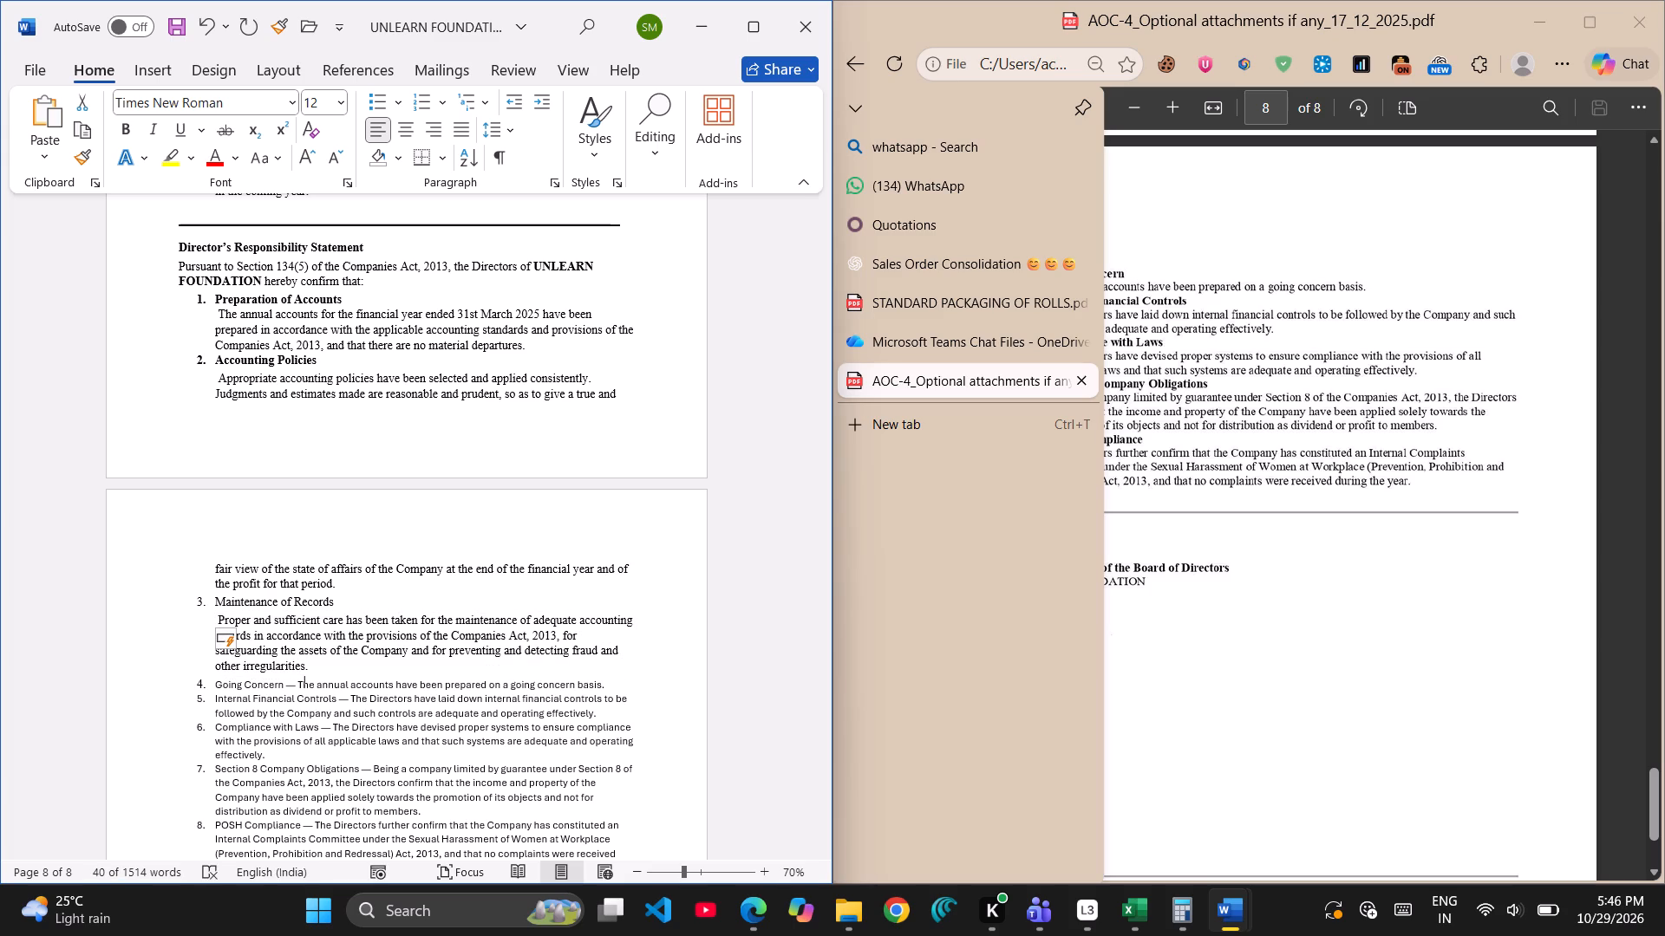
pyautogui.press('Left')
pyautogui.press('Left')
pyautogui.press('Left')
pyautogui.press('Left')
pyautogui.press('Left')
pyautogui.press('Left')
pyautogui.press('Left')
pyautogui.press('Left')
pyautogui.press('Left')
pyautogui.press('Left')
pyautogui.press('Left')
pyautogui.press('Left')
pyautogui.press('Left')
pyautogui.press('Left')
pyautogui.press('Left')
pyautogui.press('Left')
pyautogui.press('Left')
pyautogui.press('Left')
pyautogui.press('Left')
pyautogui.press('Left')
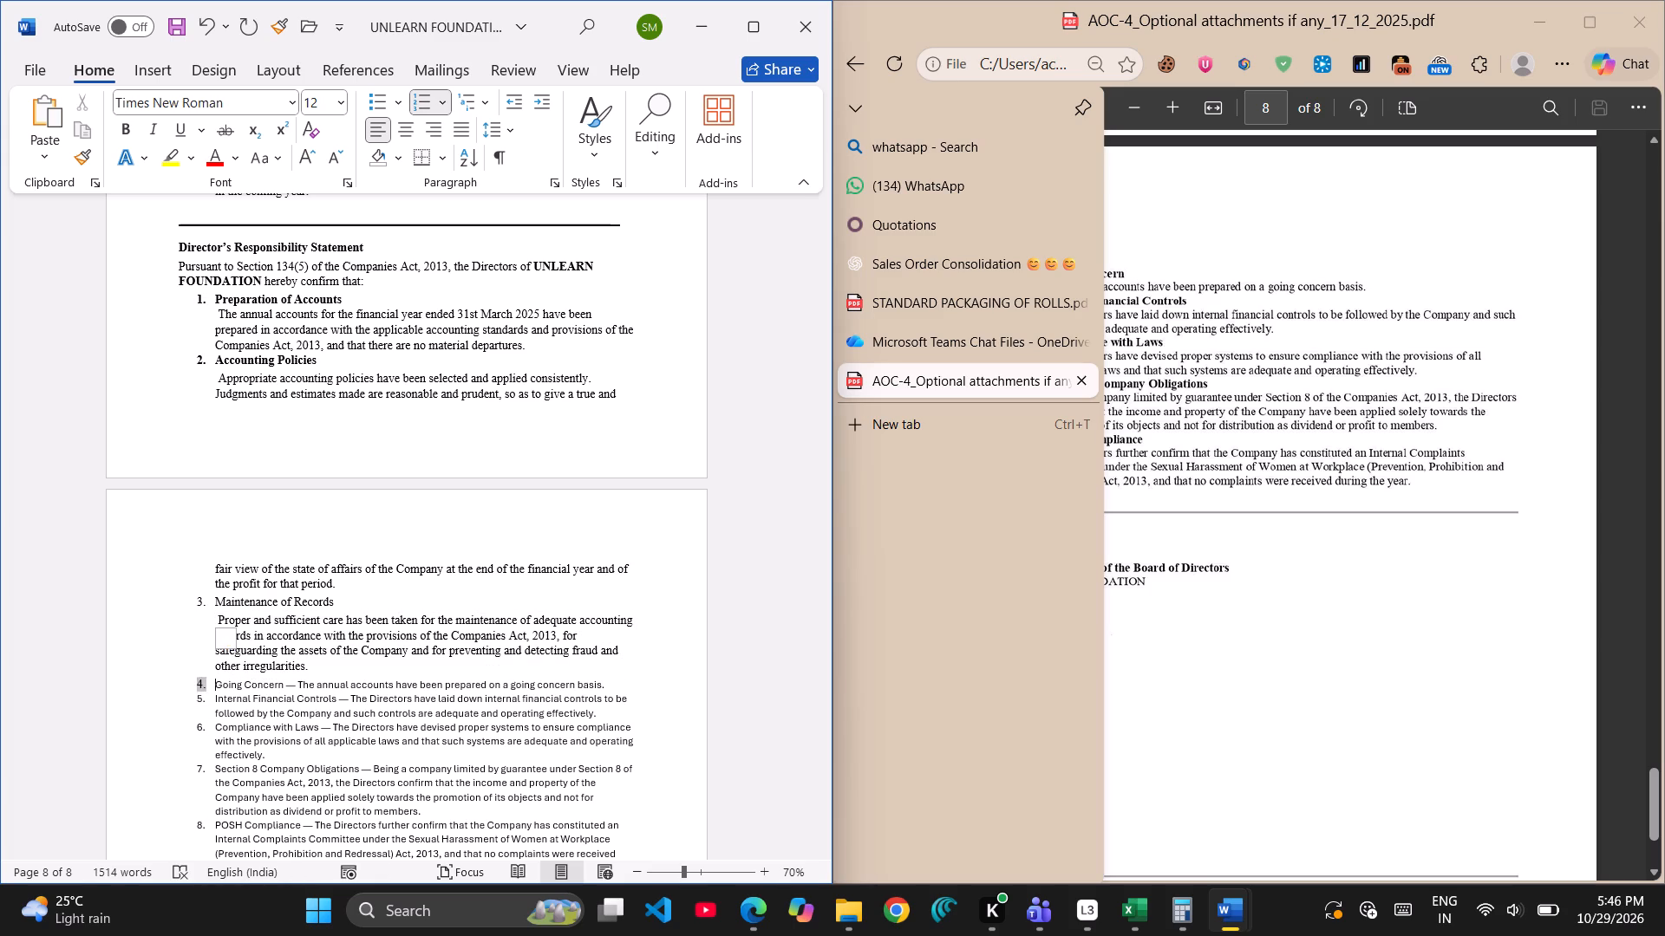
pyautogui.press('Down')
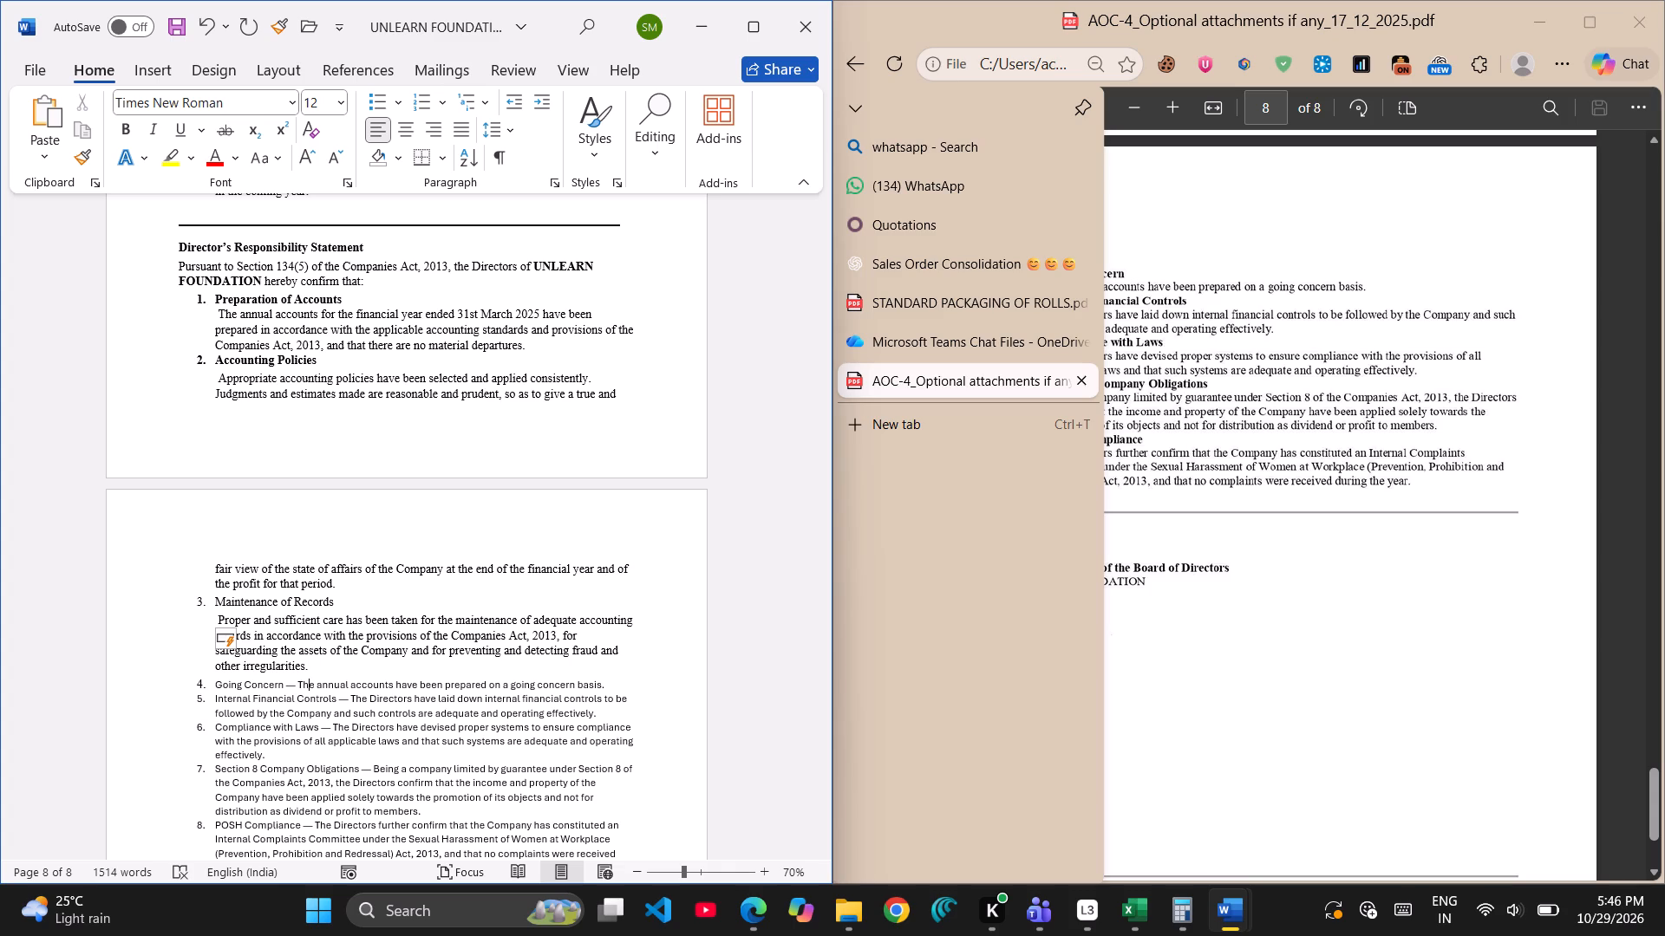
pyautogui.press('Left')
pyautogui.press('Left')
pyautogui.press('BackSpace')
pyautogui.press('BackSpace')
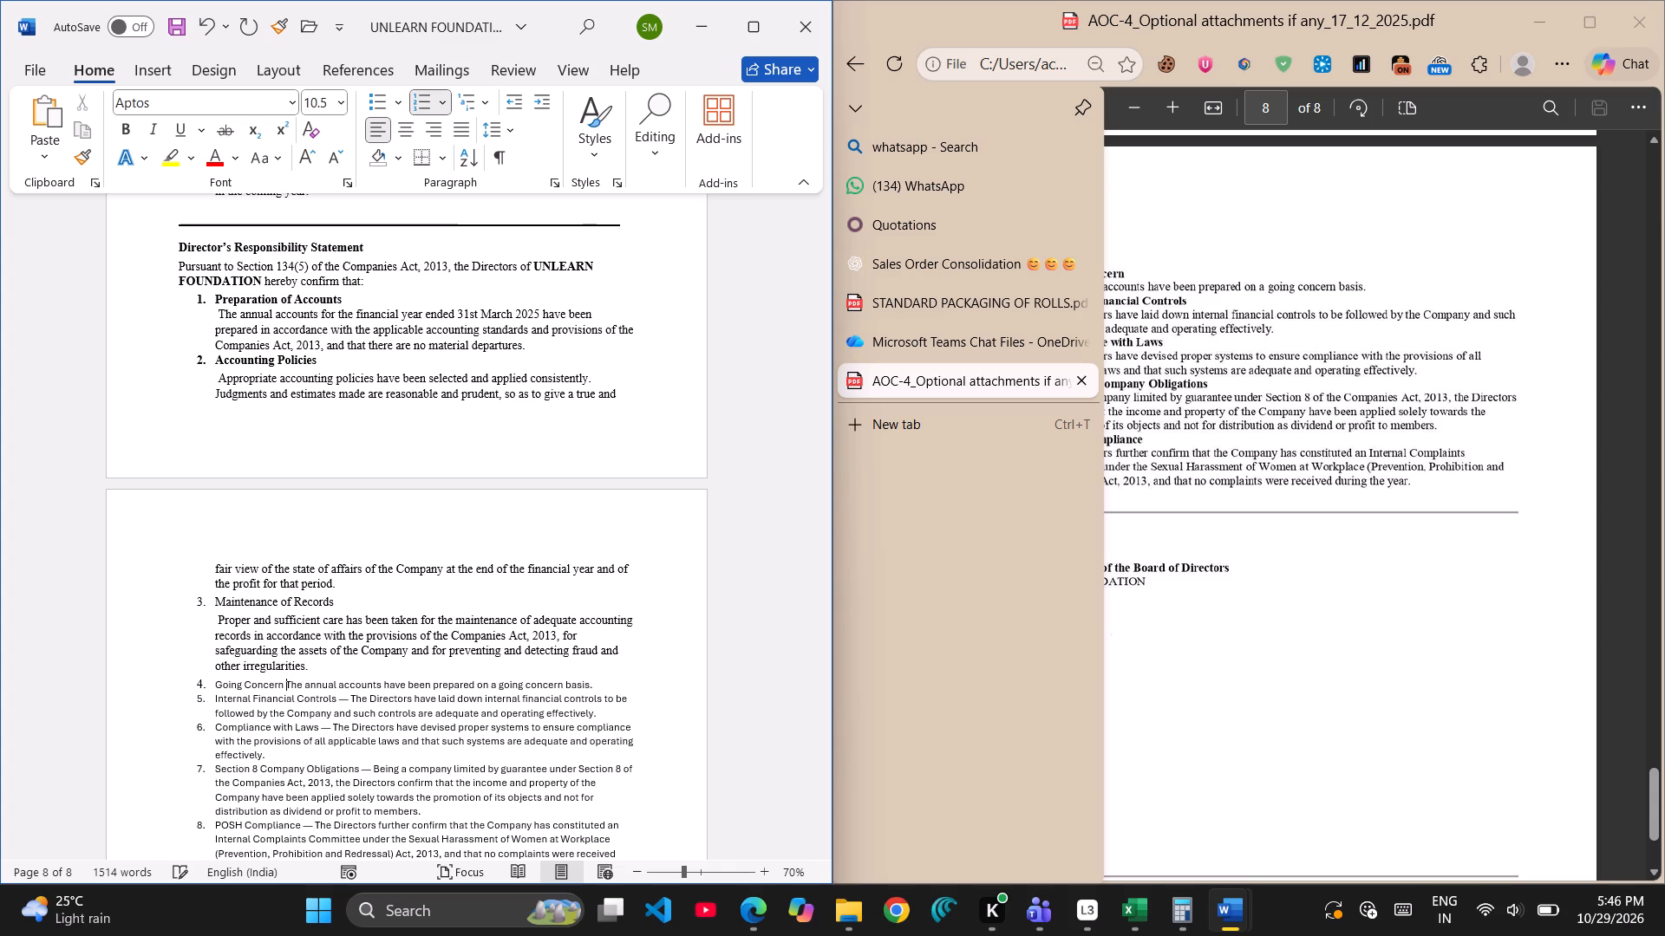
pyautogui.press('Return')
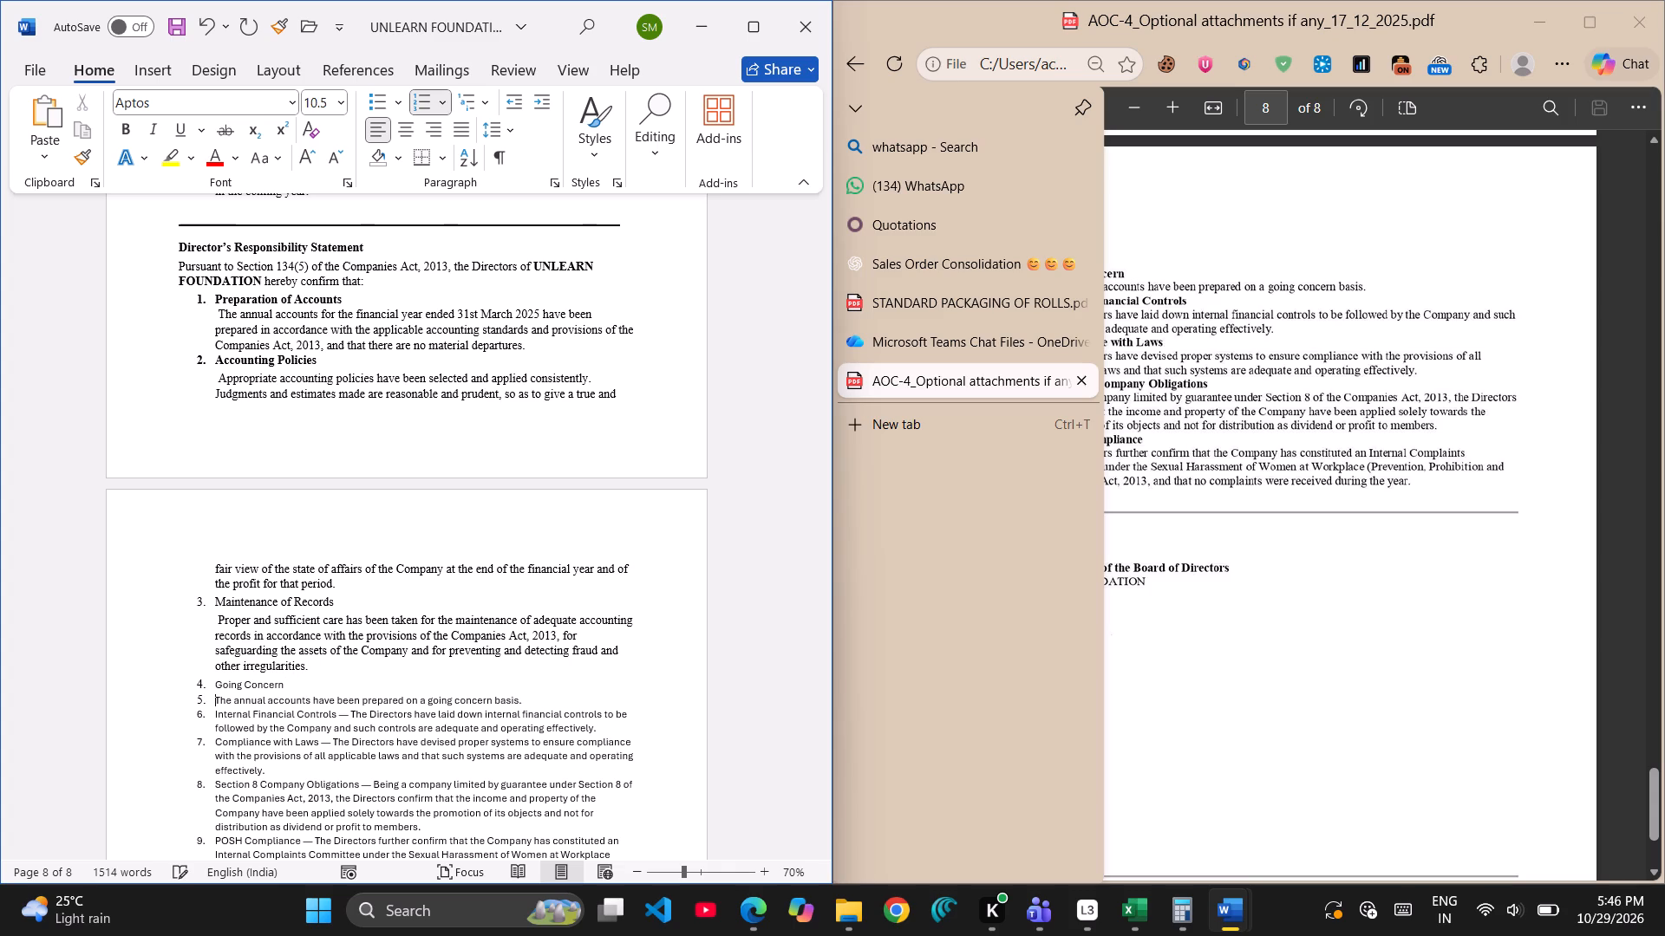
pyautogui.press('BackSpace')
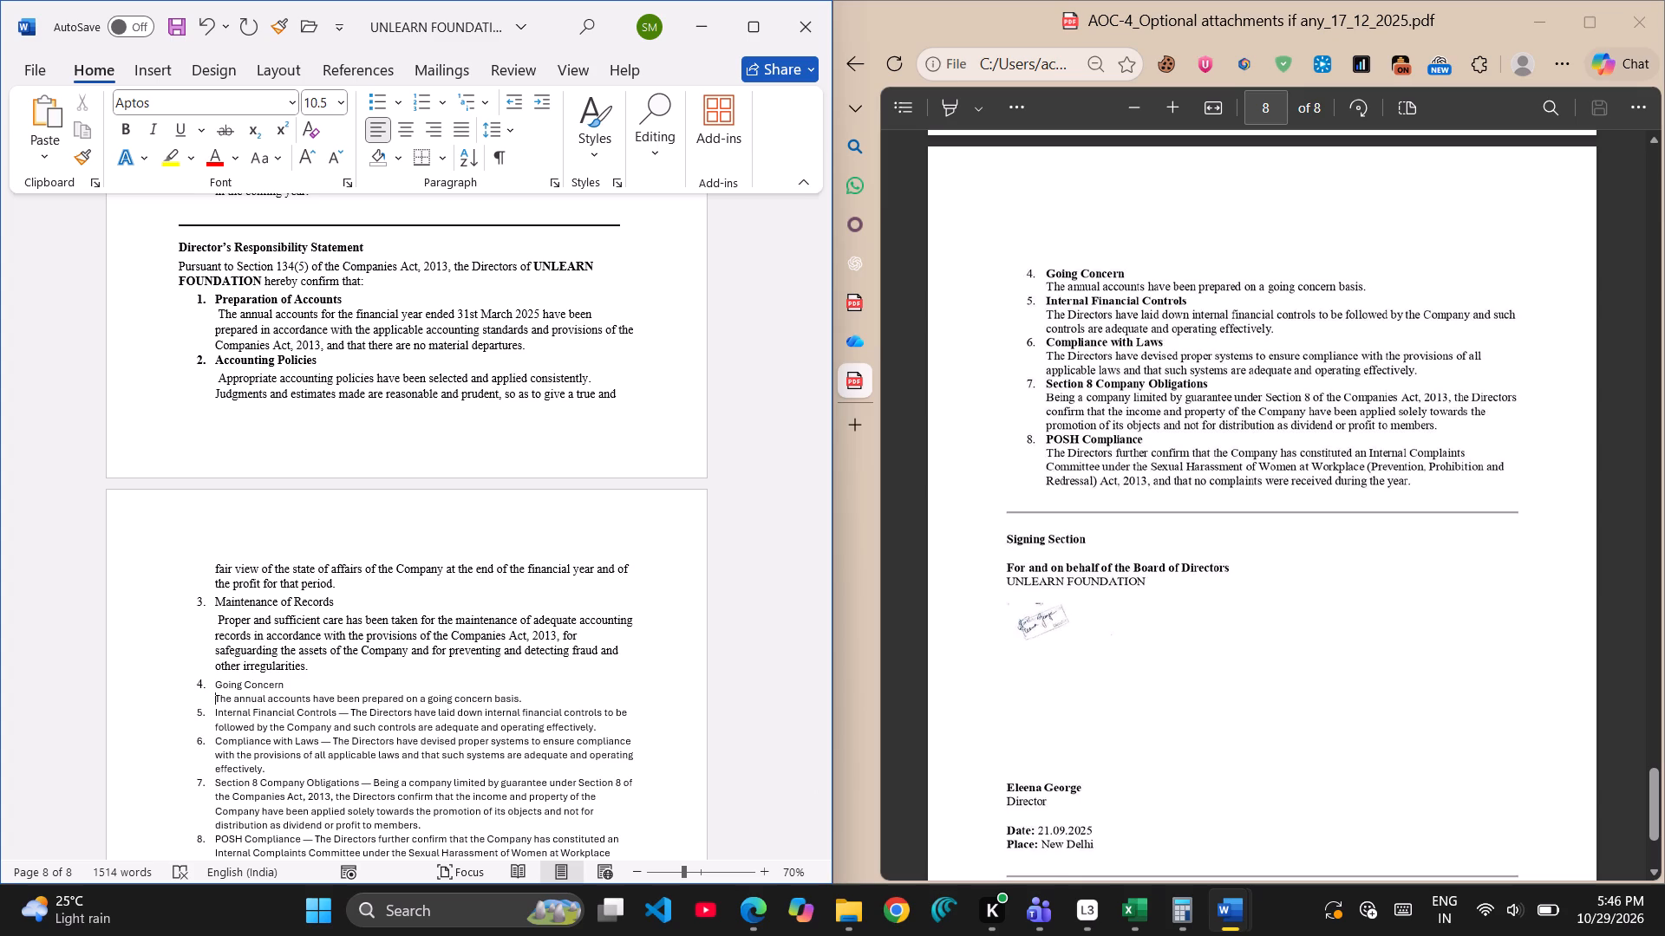
# Remove the dash after Internal Financial Controls and move its description to a separate, unnumbered paragraph below the heading.
pyautogui.press('Down')
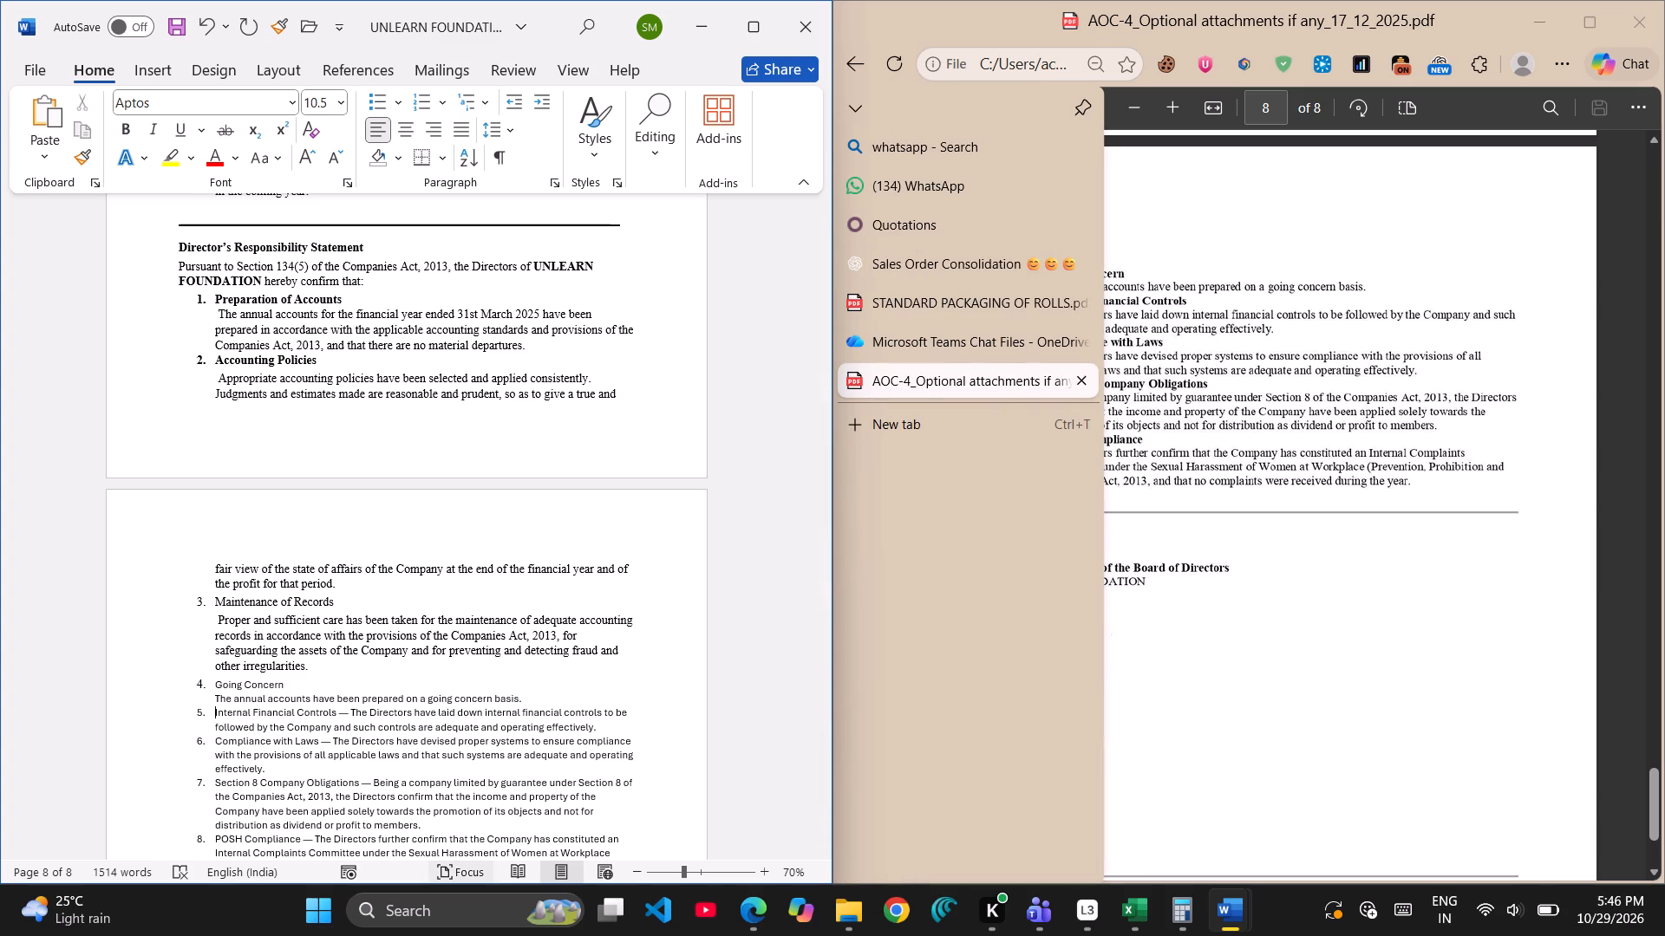
pyautogui.press('Right')
pyautogui.press('Right')
pyautogui.press('Right')
pyautogui.press('Right')
pyautogui.press('Right')
pyautogui.press('Right')
pyautogui.press('Right')
pyautogui.press('Right')
pyautogui.press('Right')
pyautogui.press('Right')
pyautogui.press('Right')
pyautogui.press('Right')
pyautogui.press('Right')
pyautogui.press('Right')
pyautogui.press('Right')
pyautogui.press('Right')
pyautogui.press('Right')
pyautogui.press('Right')
pyautogui.press('Right')
pyautogui.press('Right')
pyautogui.press('Left')
pyautogui.press('Left')
pyautogui.press('BackSpace')
pyautogui.press('BackSpace')
pyautogui.press('Return')
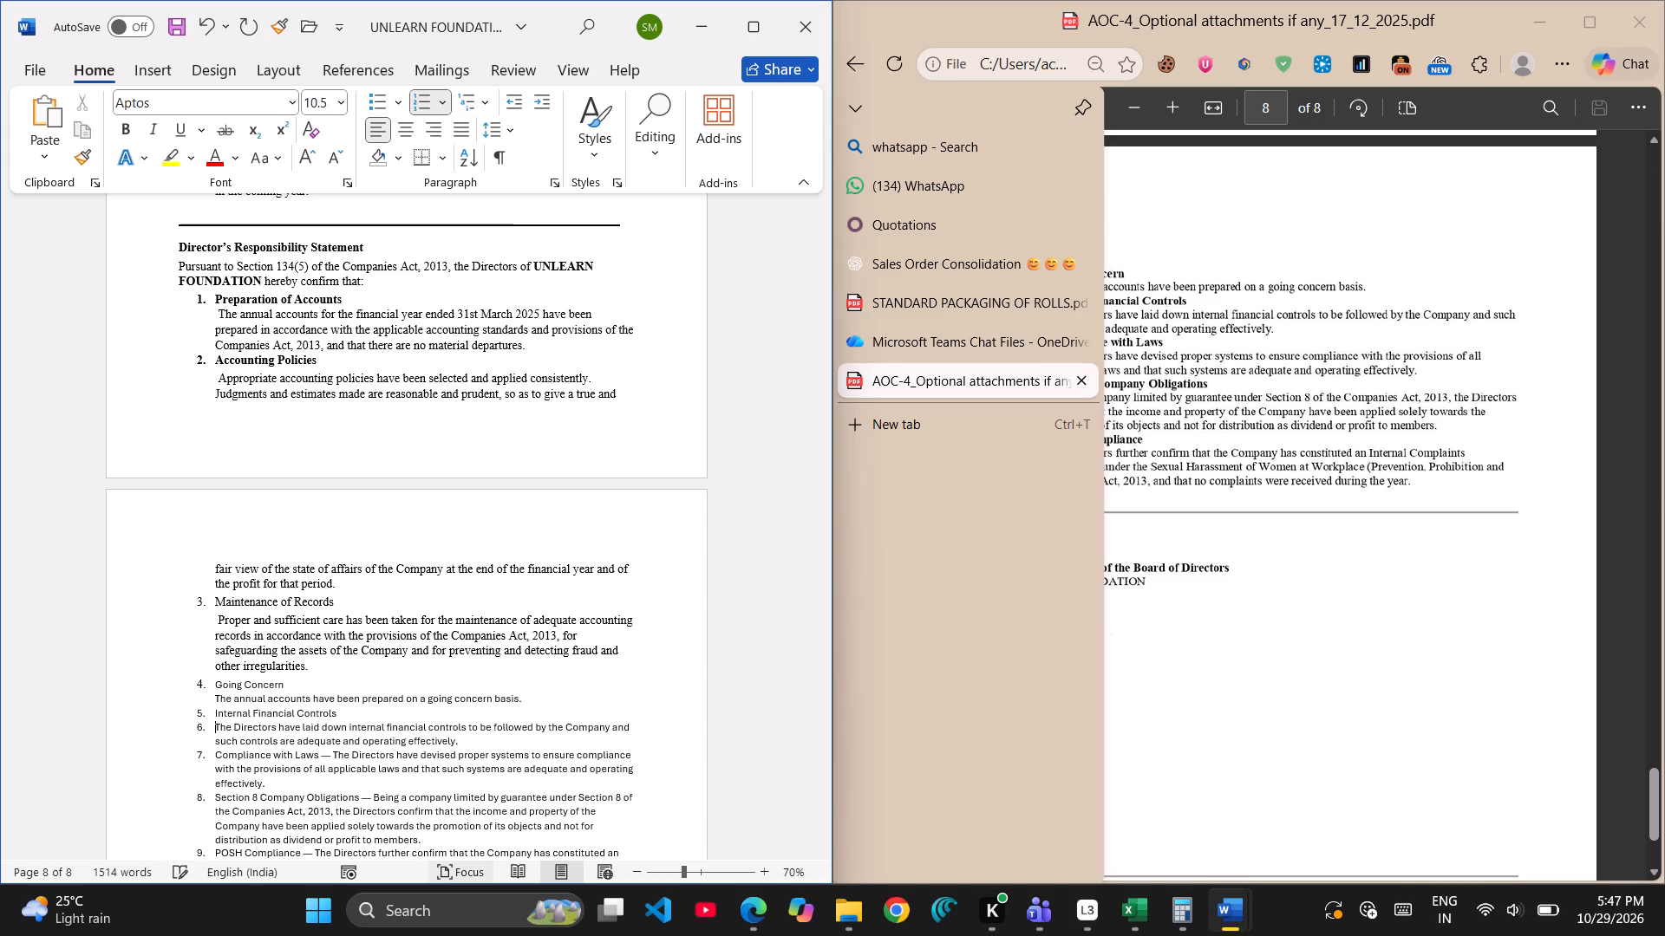
pyautogui.press('Left')
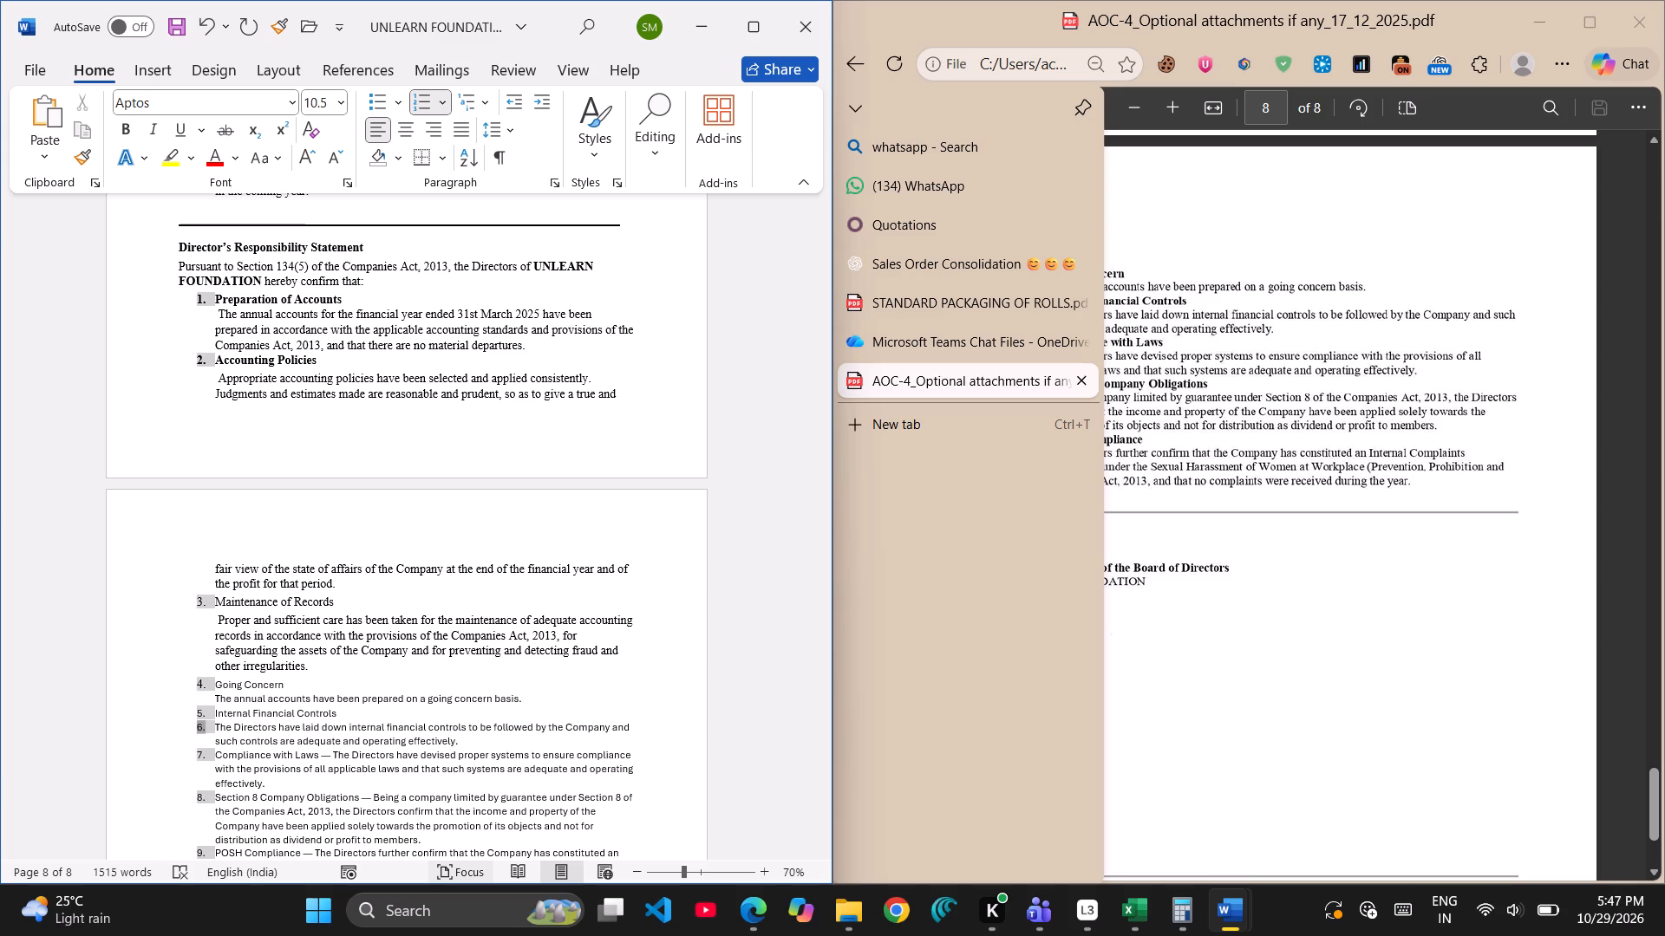
pyautogui.press('BackSpace')
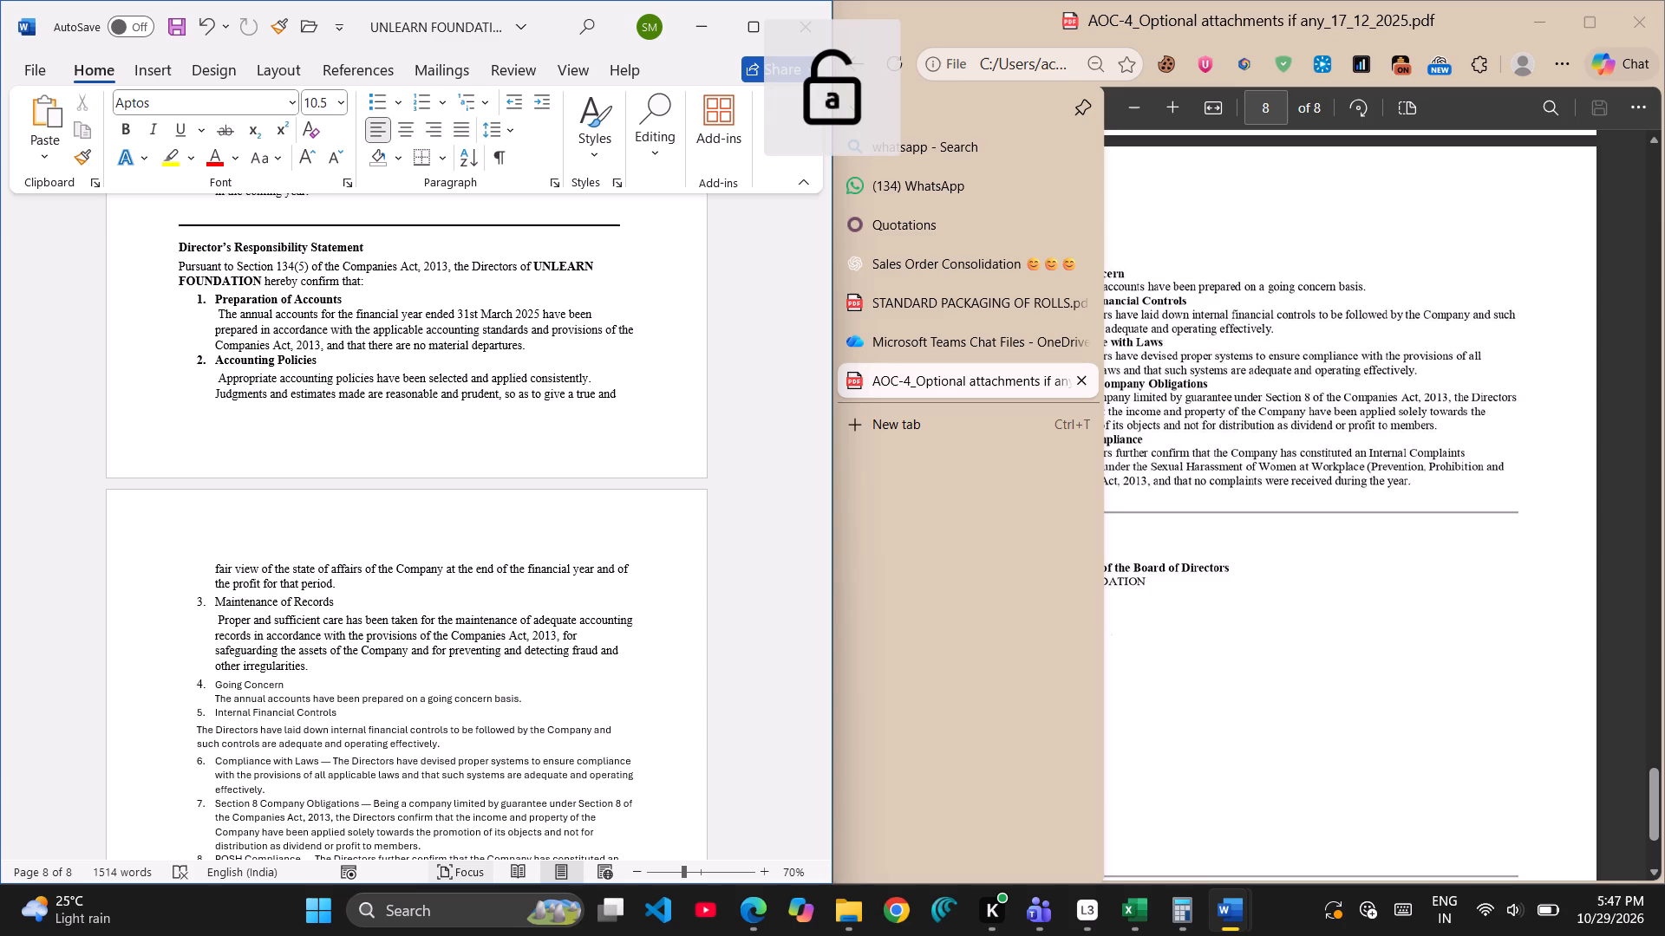
# Indent the whole Internal Financial Controls description to line up beneath its heading text.
pyautogui.hotkey('shift', 'Down')
pyautogui.hotkey('shift', 'Down')
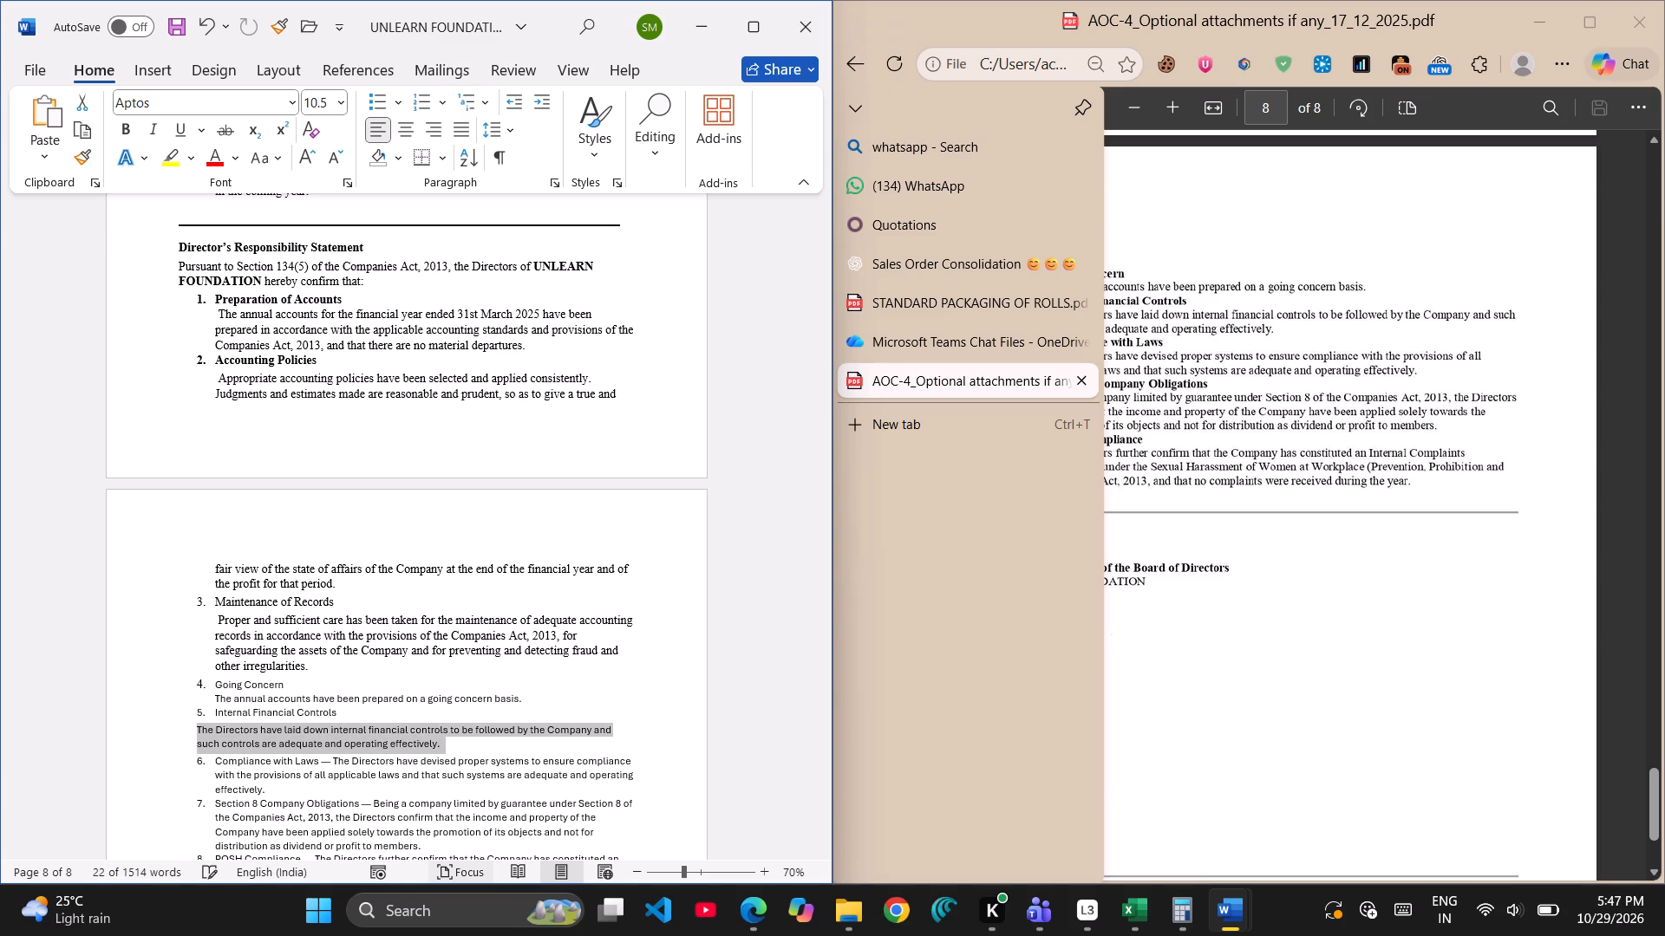
pyautogui.press('Tab')
# Remove the dash after Compliance with Laws and move its description to a separate, unnumbered line below the heading.
pyautogui.press('Down')
pyautogui.press('Left')
pyautogui.press('Left')
pyautogui.press('Left')
pyautogui.press('Left')
pyautogui.press('Left')
pyautogui.press('Left')
pyautogui.press('Left')
pyautogui.press('Left')
pyautogui.press('Left')
pyautogui.press('Left')
pyautogui.press('Left')
pyautogui.press('Left')
pyautogui.press('Left')
pyautogui.press('Left')
pyautogui.press('Left')
pyautogui.press('Left')
pyautogui.press('Left')
pyautogui.press('Left')
pyautogui.press('Left')
pyautogui.press('Left')
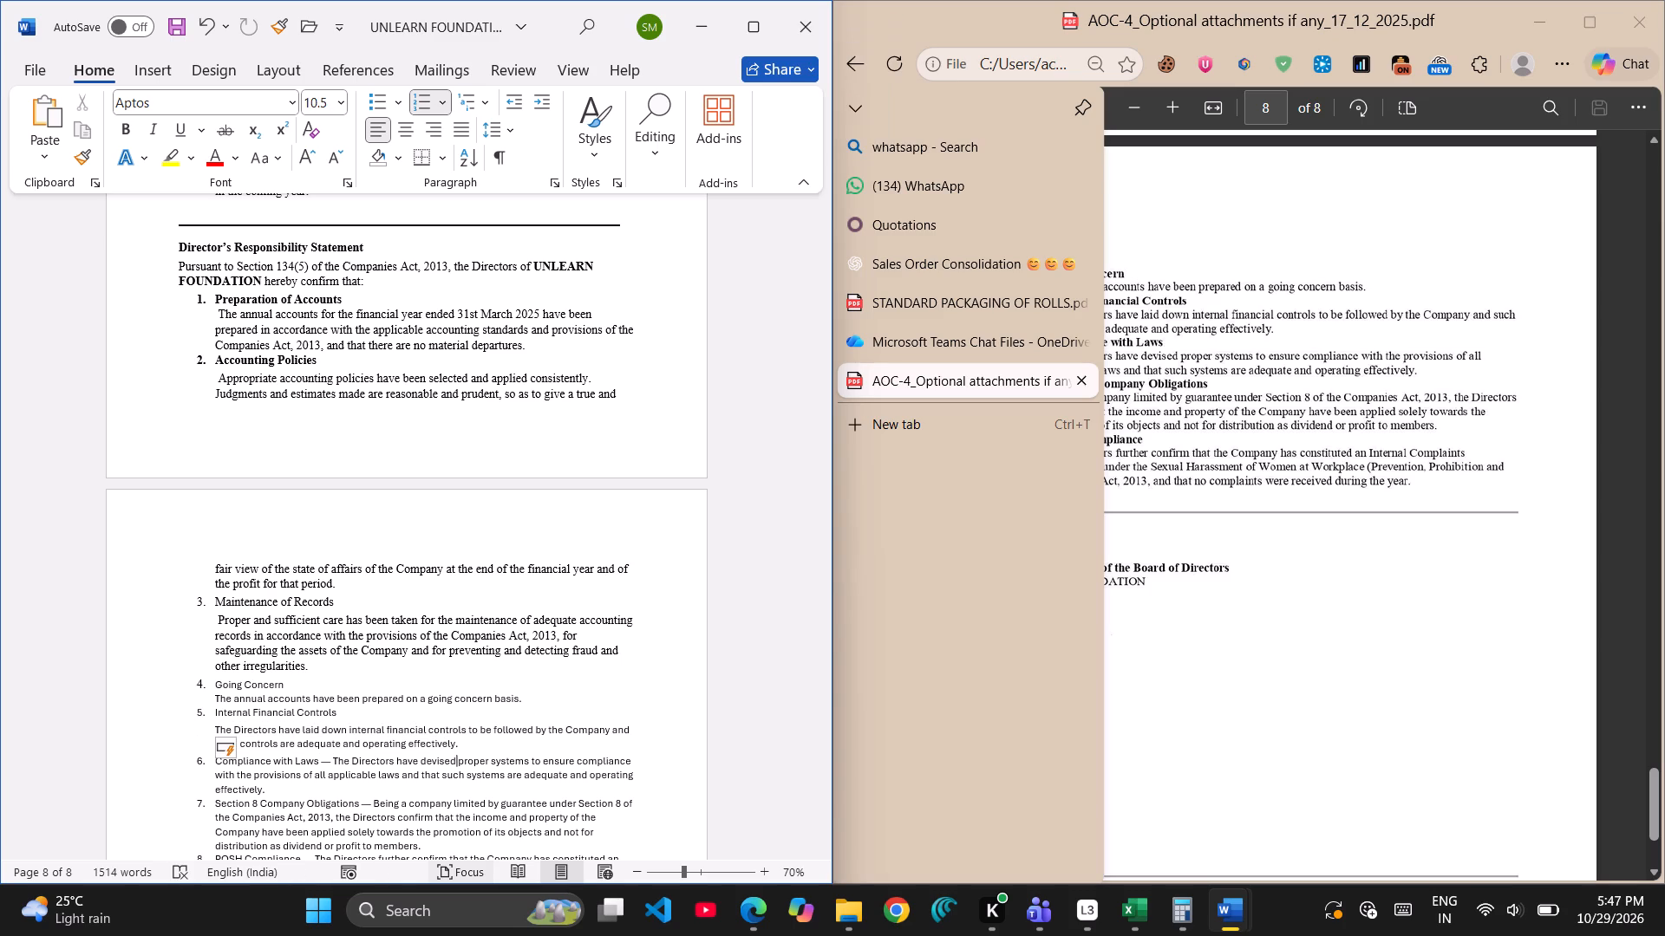
pyautogui.press('Left')
pyautogui.press('BackSpace')
pyautogui.press('Return')
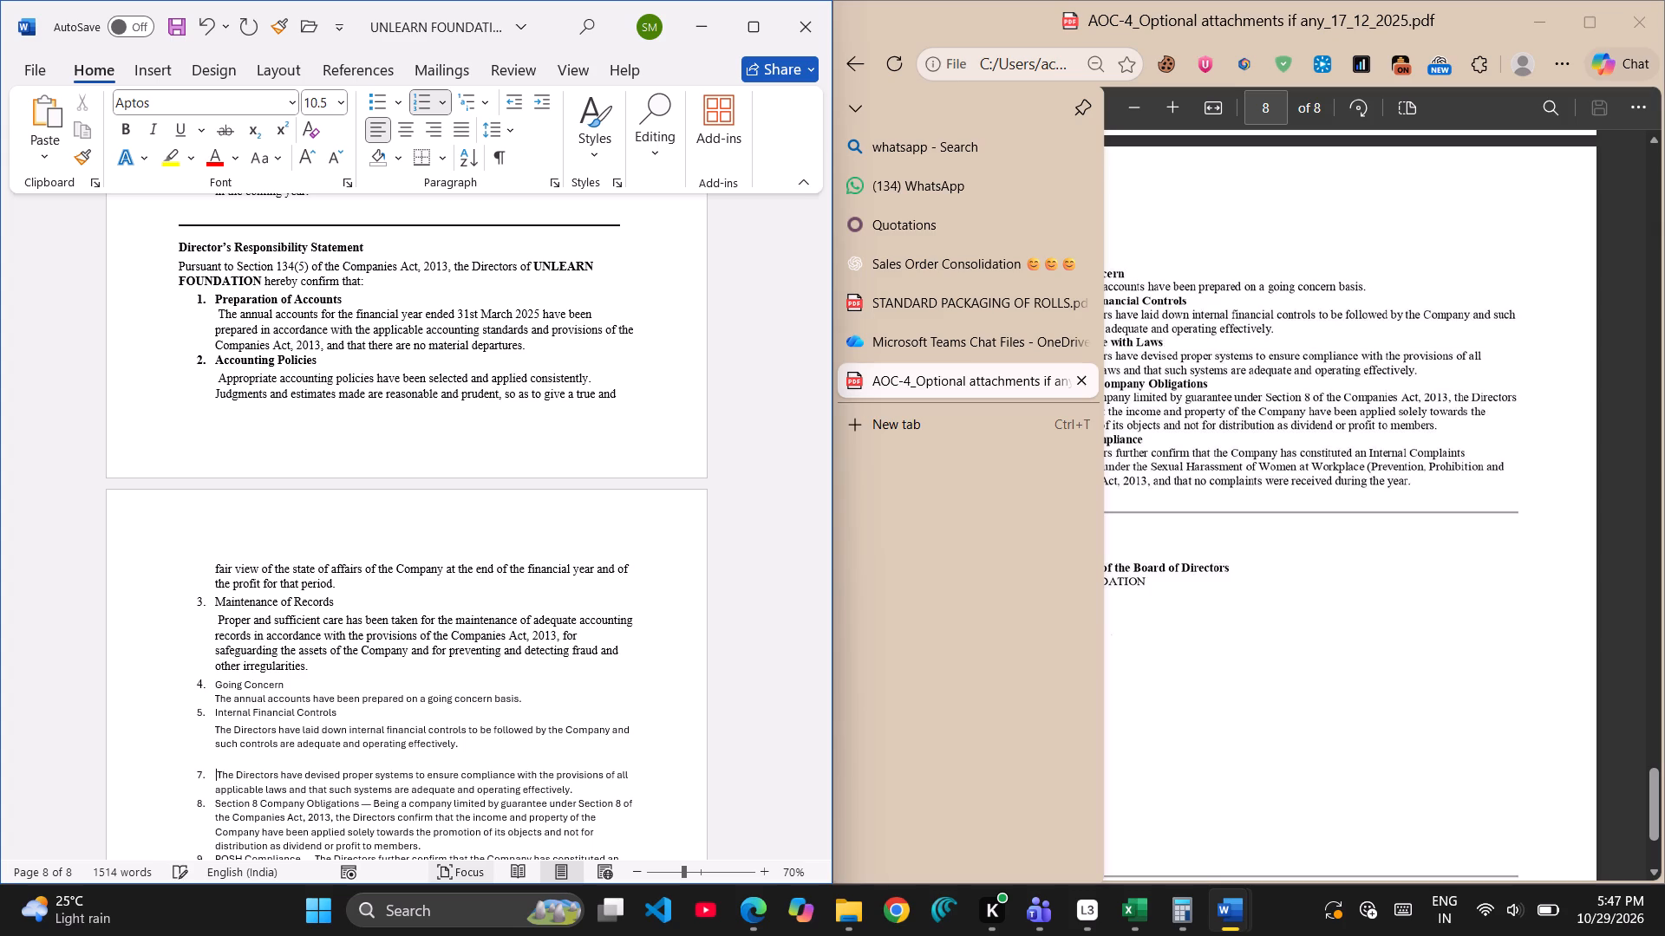
pyautogui.press('BackSpace')
# Remove the dash after Section 8 Company Obligations and move its description to a separate, unnumbered paragraph below the heading.
pyautogui.press('Down')
pyautogui.press('Down')
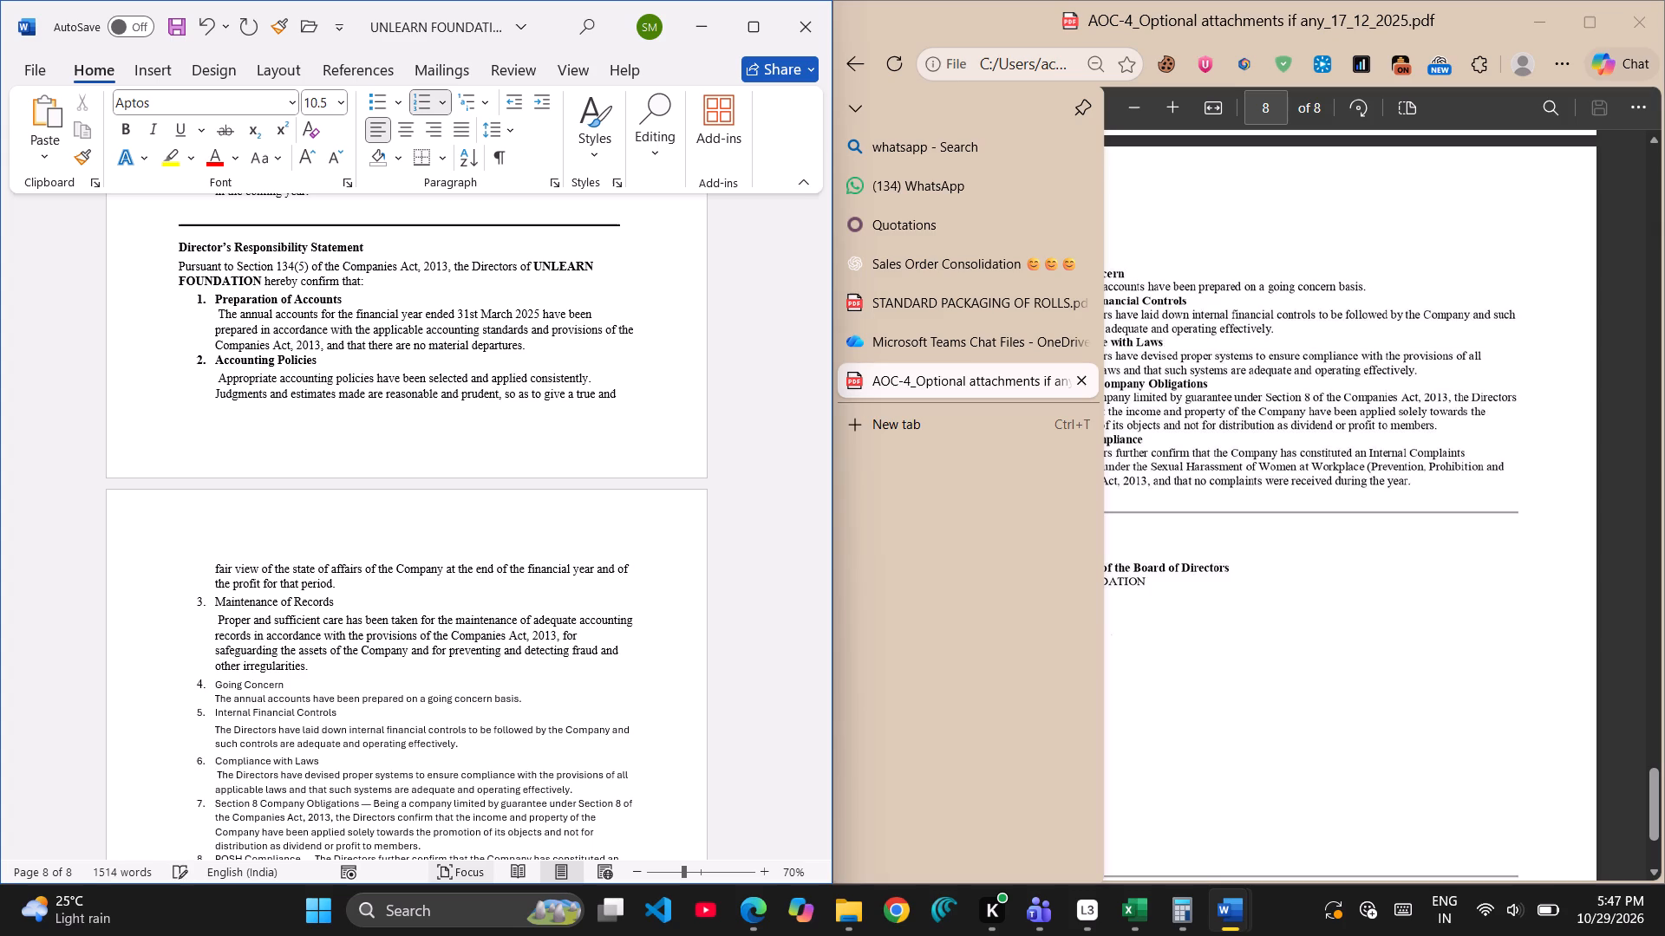
pyautogui.press('Right')
pyautogui.press('Right')
pyautogui.press('Right')
pyautogui.press('Right')
pyautogui.press('Right')
pyautogui.press('Right')
pyautogui.press('Right')
pyautogui.press('Right')
pyautogui.press('Right')
pyautogui.press('Right')
pyautogui.press('Right')
pyautogui.press('Right')
pyautogui.press('Right')
pyautogui.press('Right')
pyautogui.press('Right')
pyautogui.press('Right')
pyautogui.press('Right')
pyautogui.press('Right')
pyautogui.press('Right')
pyautogui.press('Right')
pyautogui.press('Left')
pyautogui.press('Left')
pyautogui.press('Left')
pyautogui.press('BackSpace')
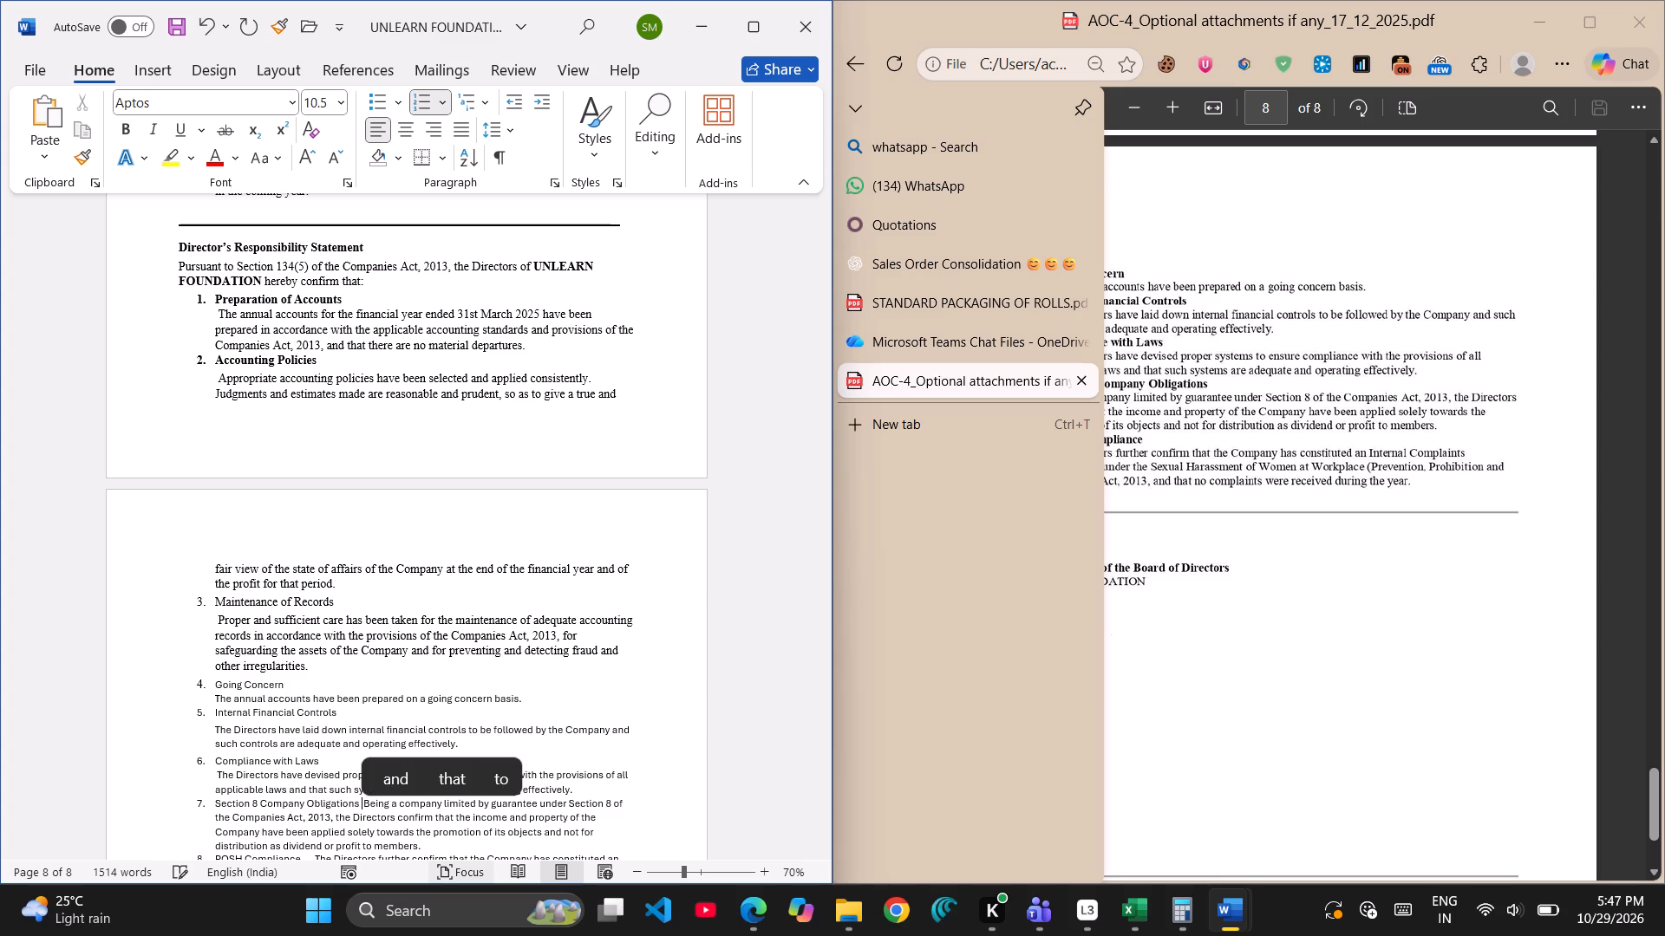
pyautogui.press('Return')
pyautogui.press('Left')
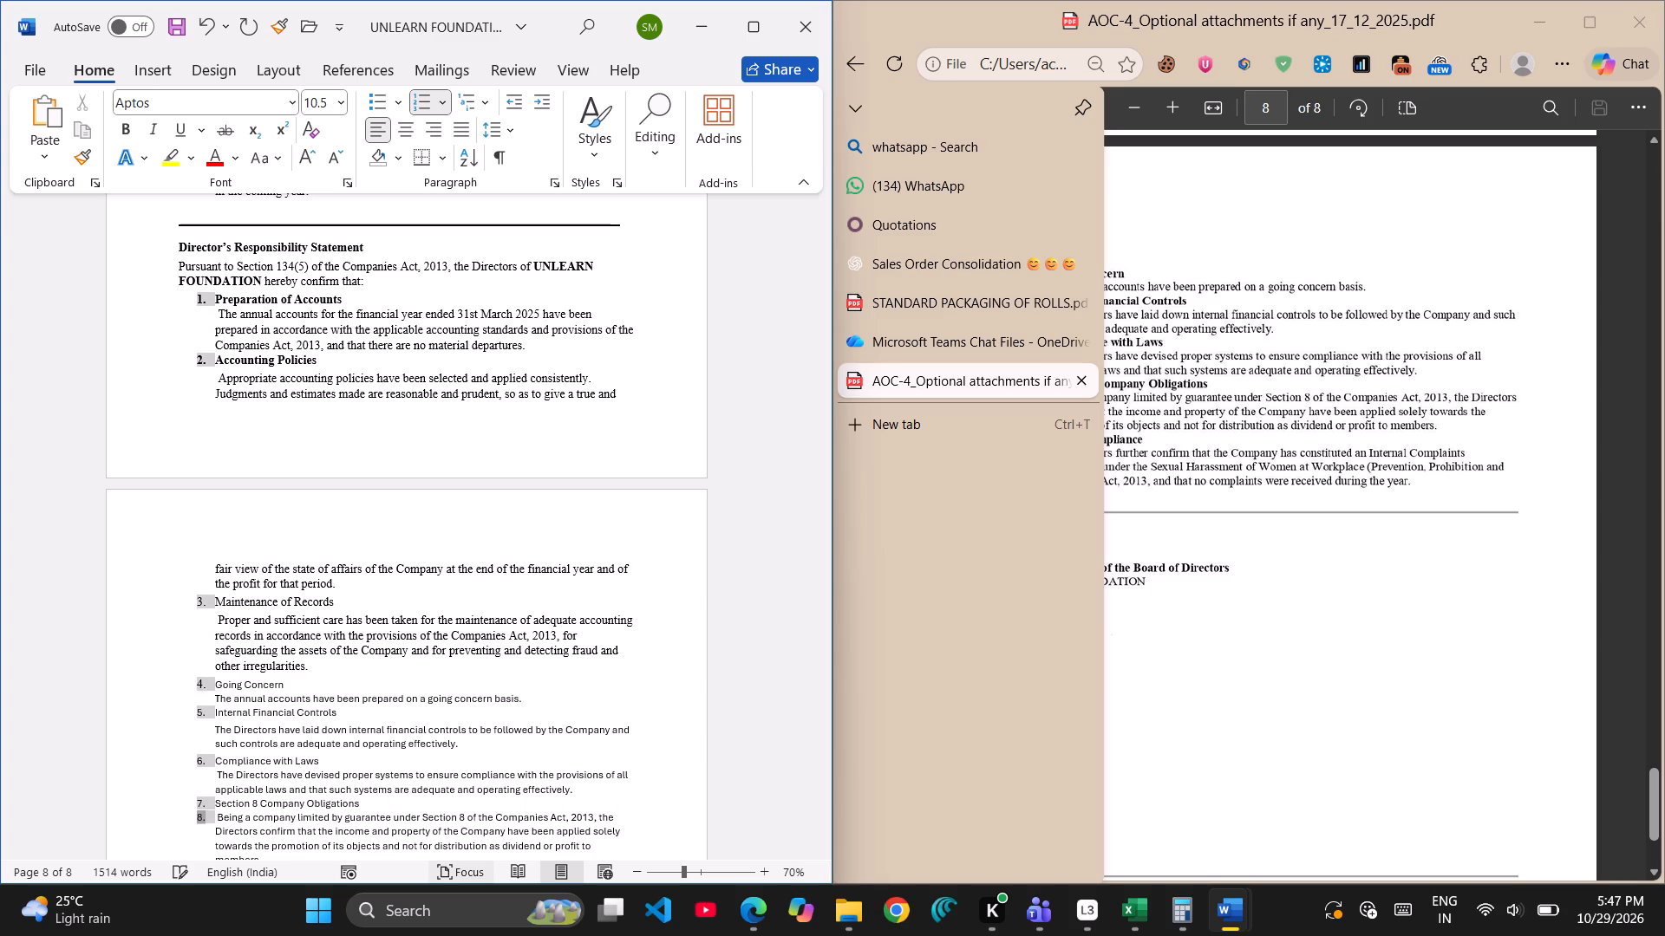
pyautogui.press('BackSpace')
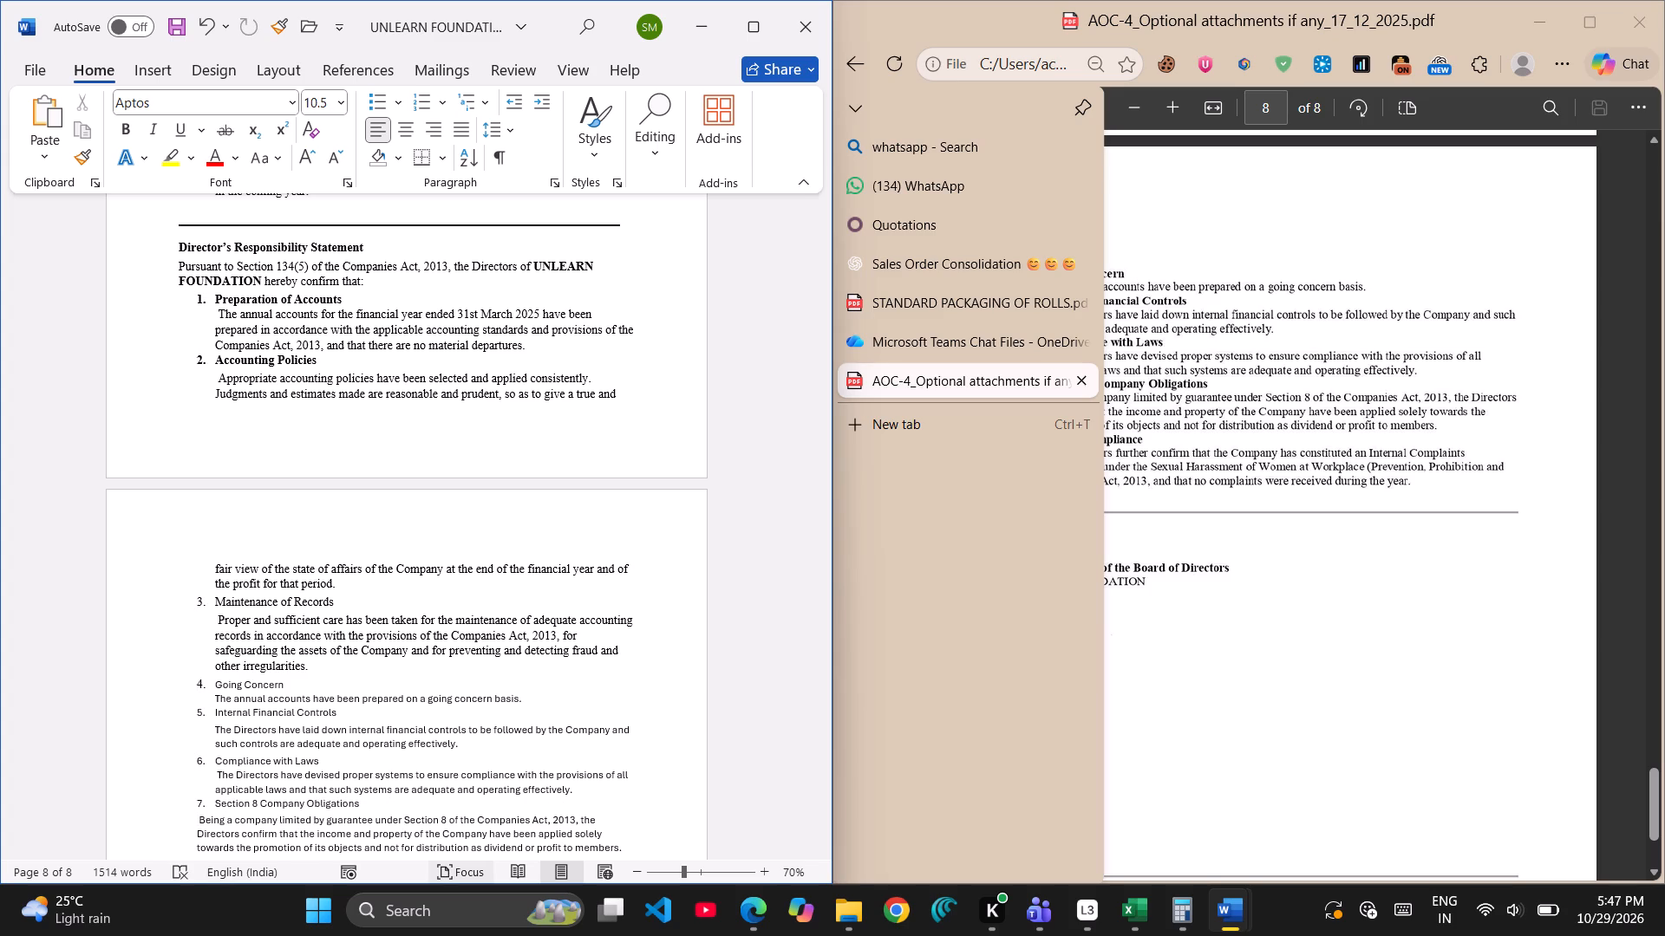
# Indent the whole Section 8 Company Obligations description to line up beneath its heading text.
pyautogui.hotkey('shift', 'Down')
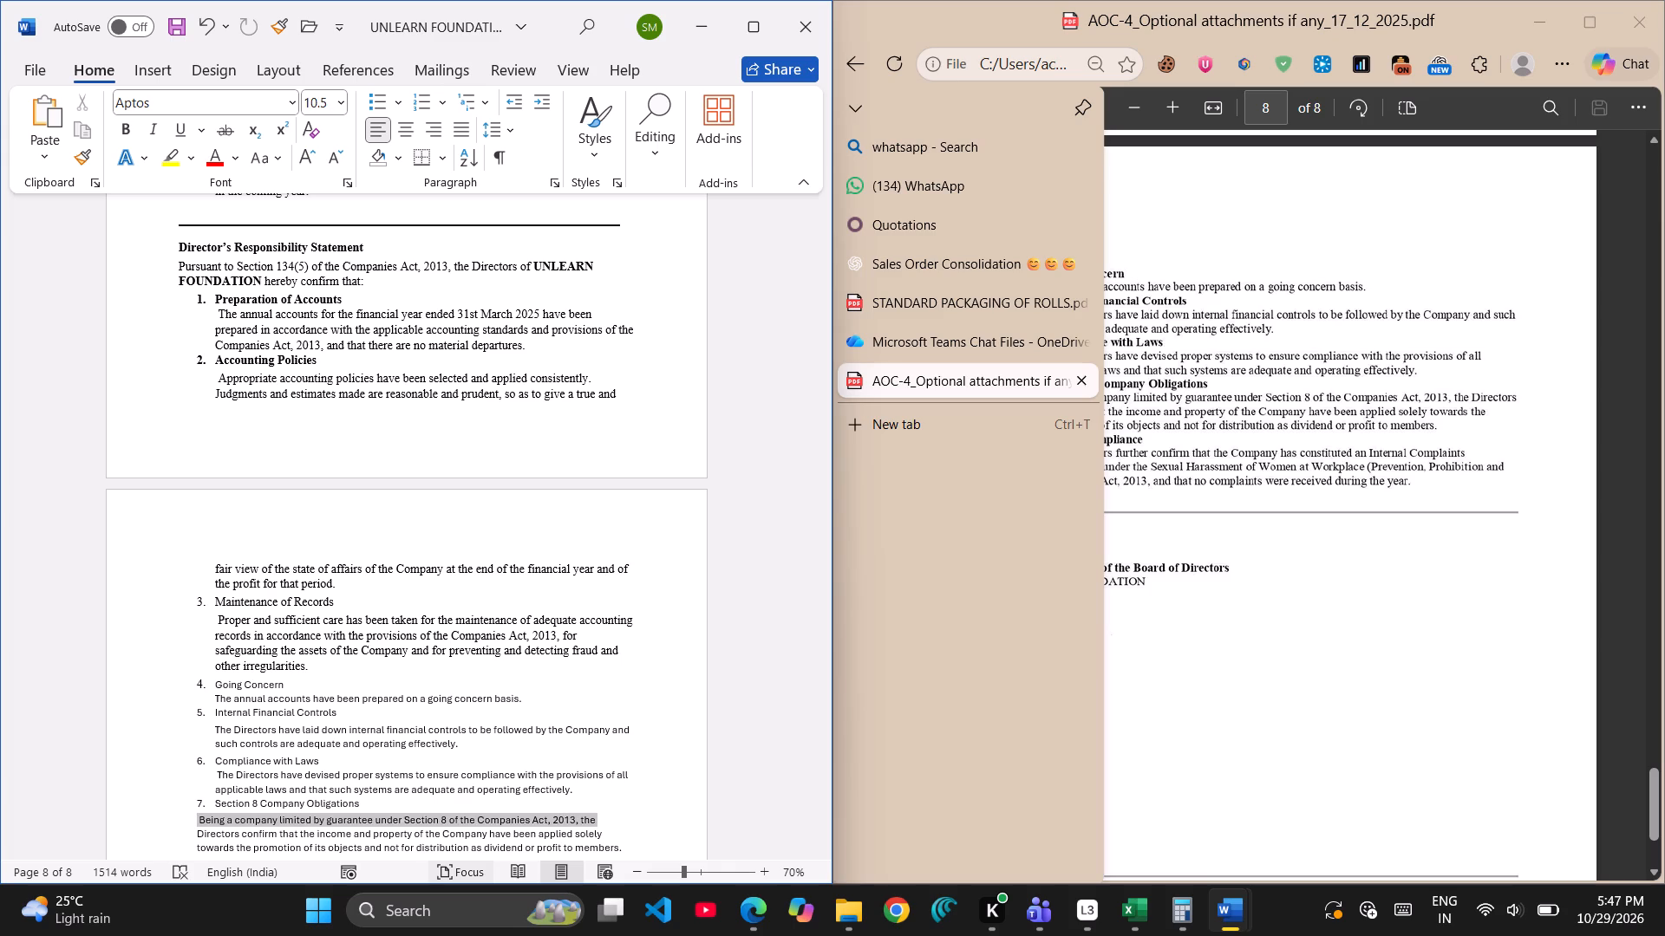
pyautogui.hotkey('shift', 'Down')
pyautogui.hotkey('shift', 'Down')
pyautogui.hotkey('shift', 'Down')
pyautogui.hotkey('shift', 'Up')
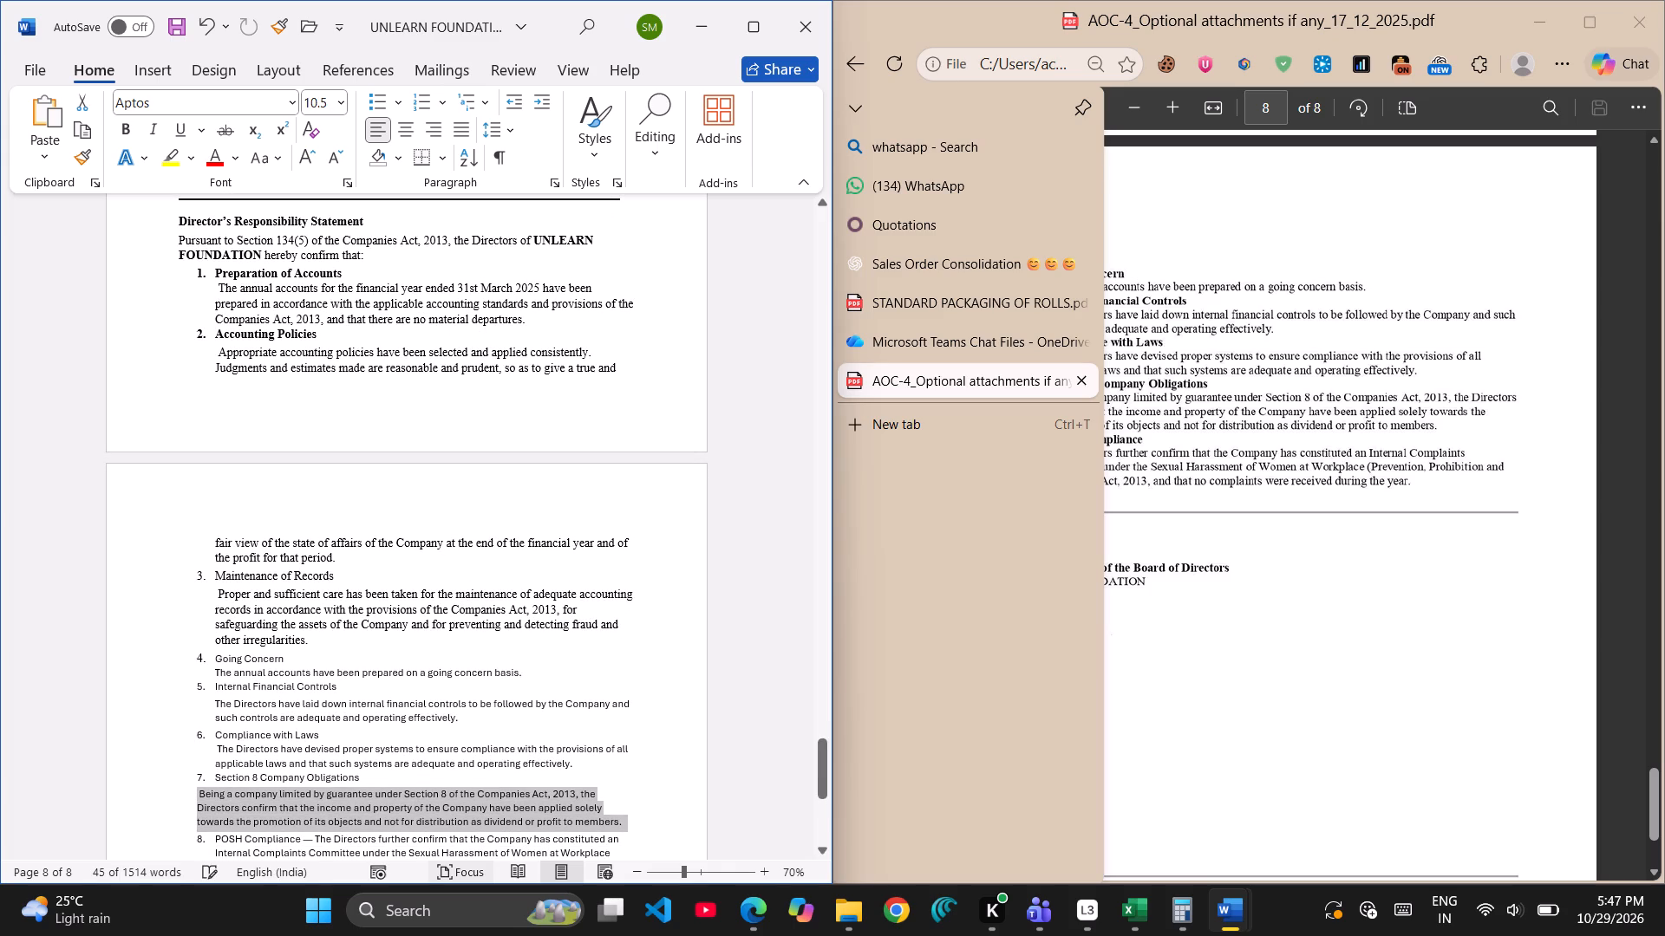
pyautogui.press('Tab')
# Remove the dash after POSH Compliance and move its description to a separate, unnumbered paragraph below the heading.
pyautogui.press('Down')
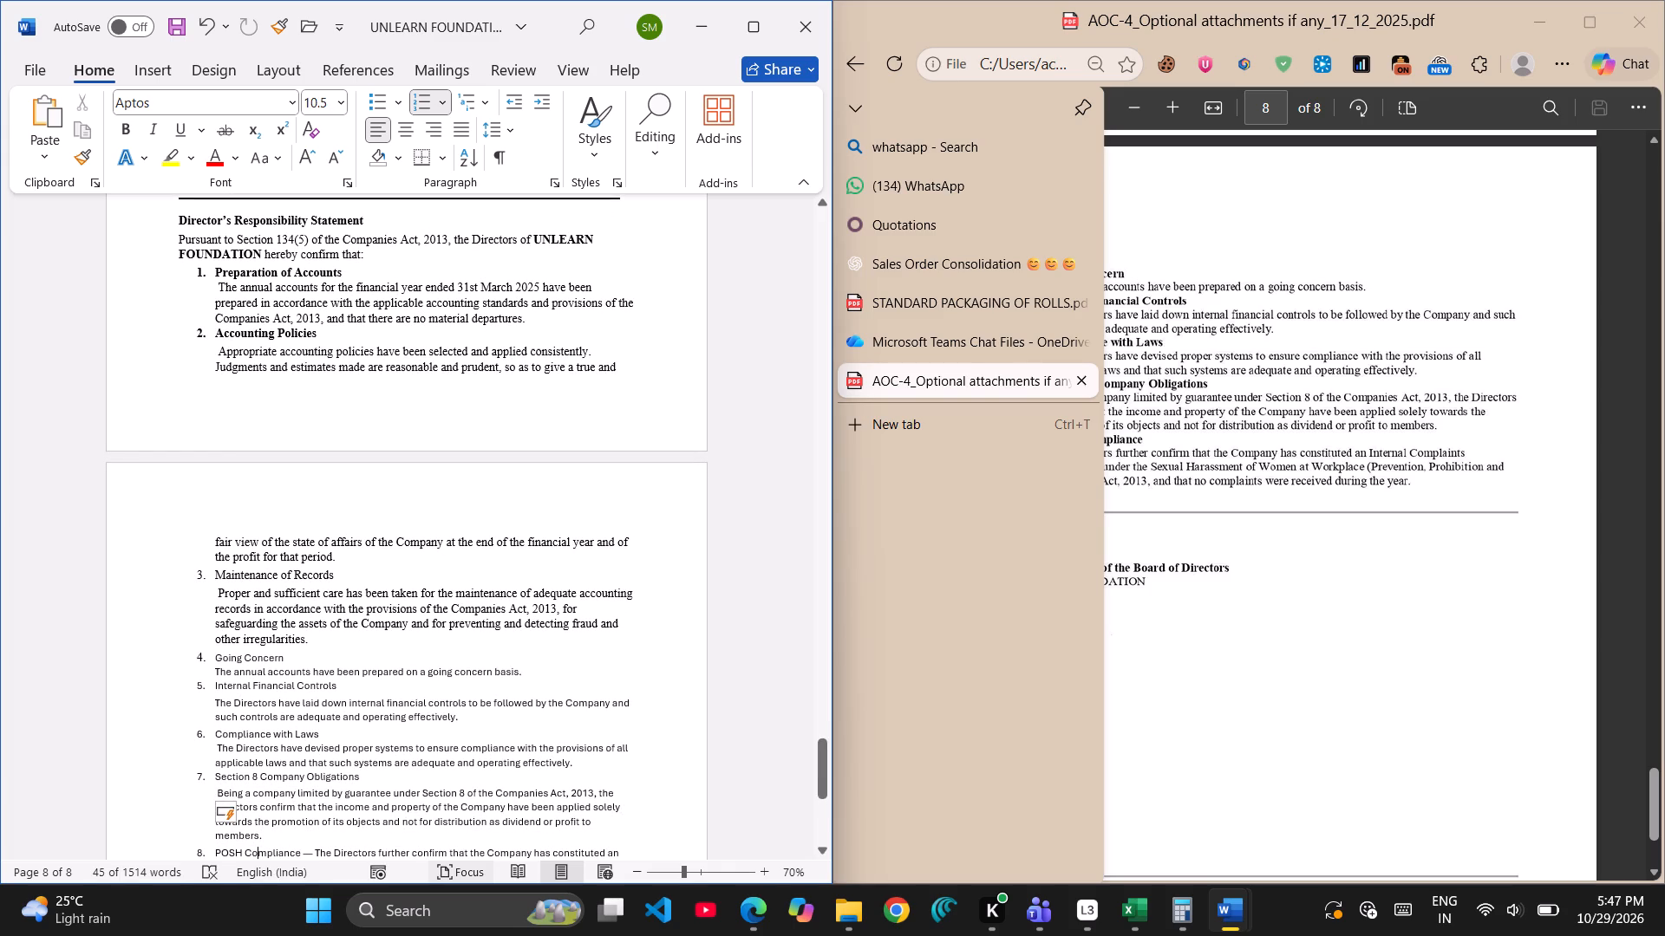
pyautogui.press('Left')
pyautogui.press('Right')
pyautogui.press('Right')
pyautogui.press('Right')
pyautogui.press('Right')
pyautogui.press('Right')
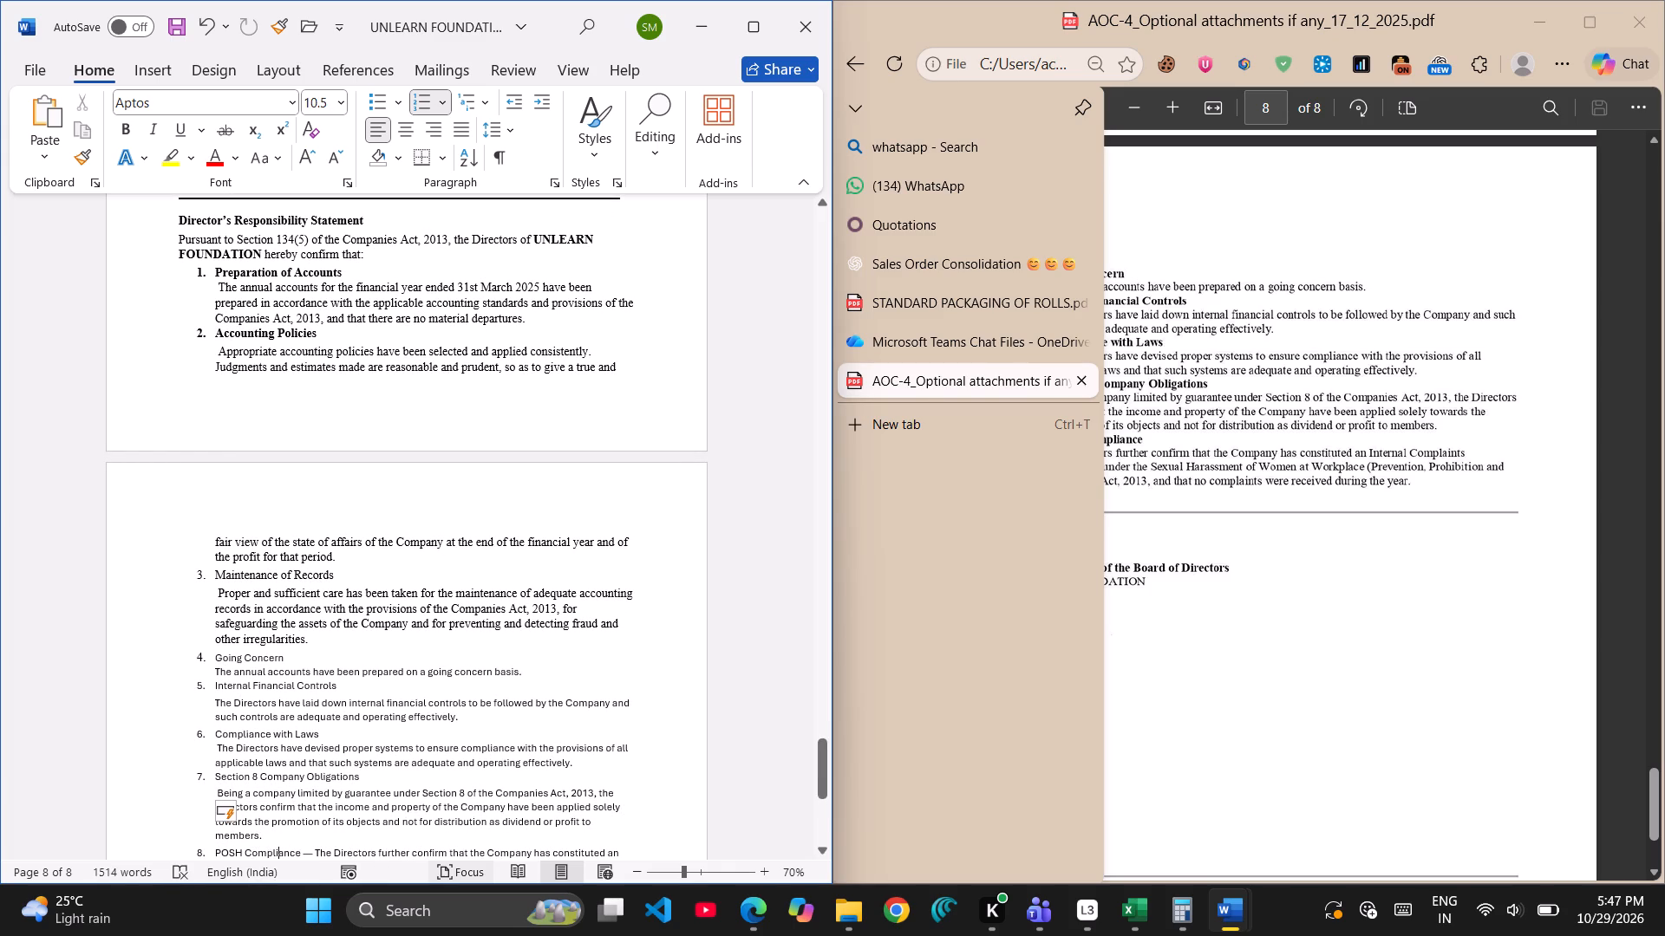
pyautogui.press('Right')
pyautogui.press('Right')
pyautogui.press('Right')
pyautogui.press('Right')
pyautogui.press('Right')
pyautogui.press('Right')
pyautogui.press('Right')
pyautogui.press('BackSpace')
pyautogui.press('BackSpace')
pyautogui.press('Return')
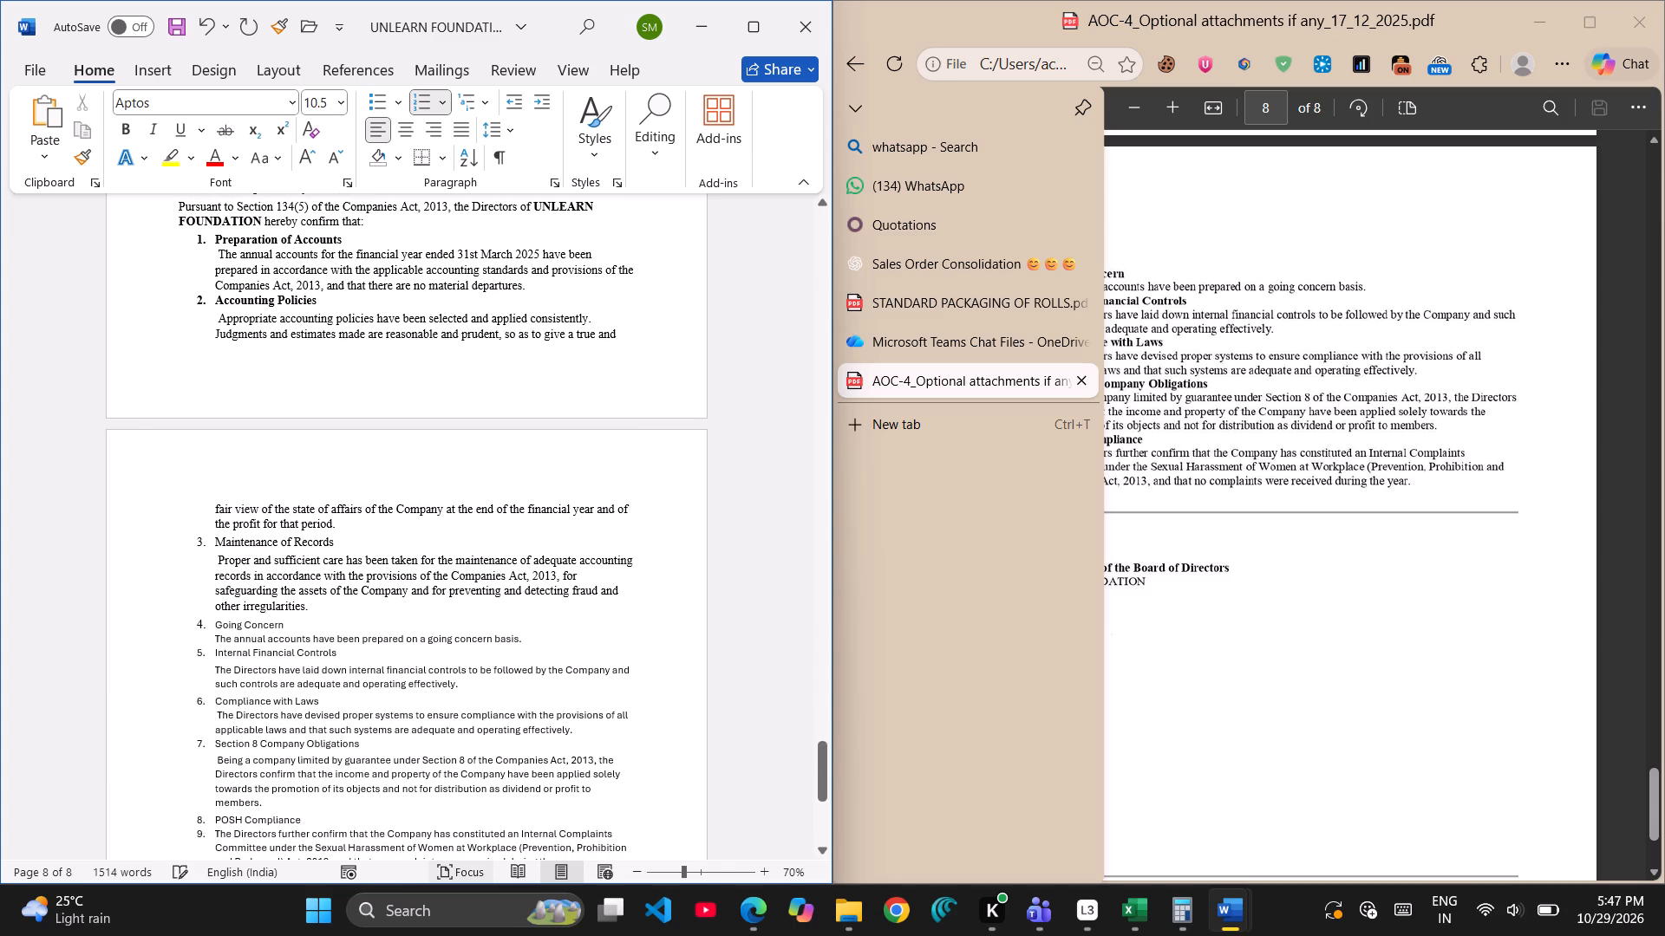
pyautogui.press('Left')
pyautogui.press('BackSpace')
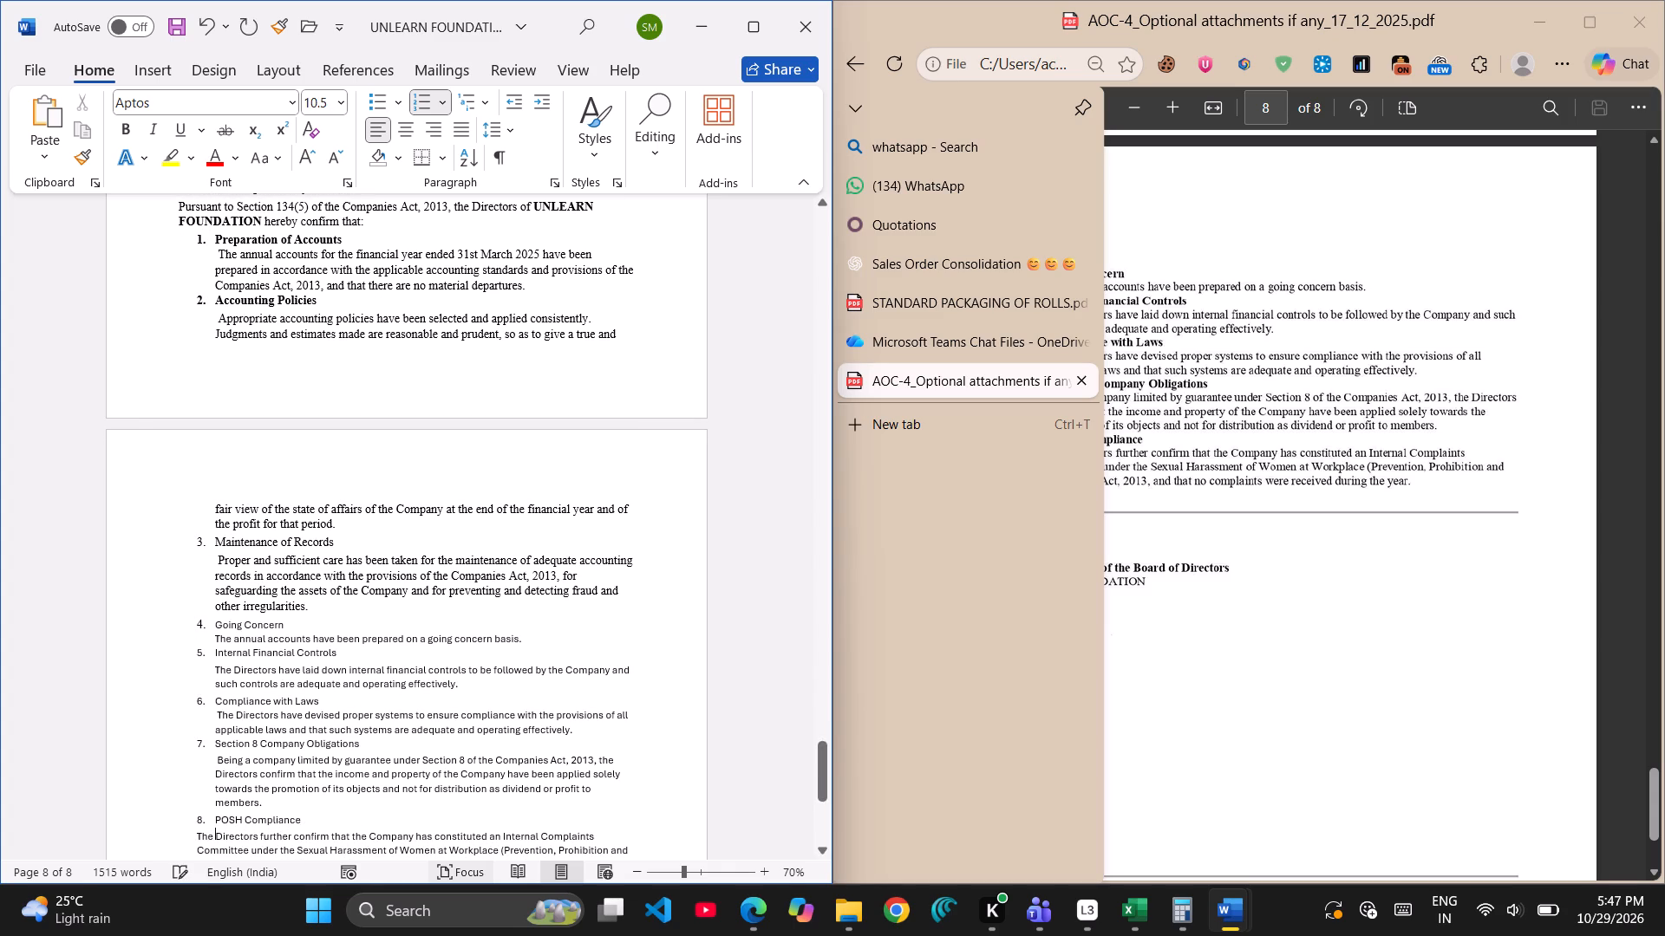
# Indent the whole POSH Compliance description to line up beneath its heading text.
pyautogui.hotkey('shift', 'Down')
pyautogui.hotkey('shift', 'Down')
pyautogui.hotkey('shift', 'Down')
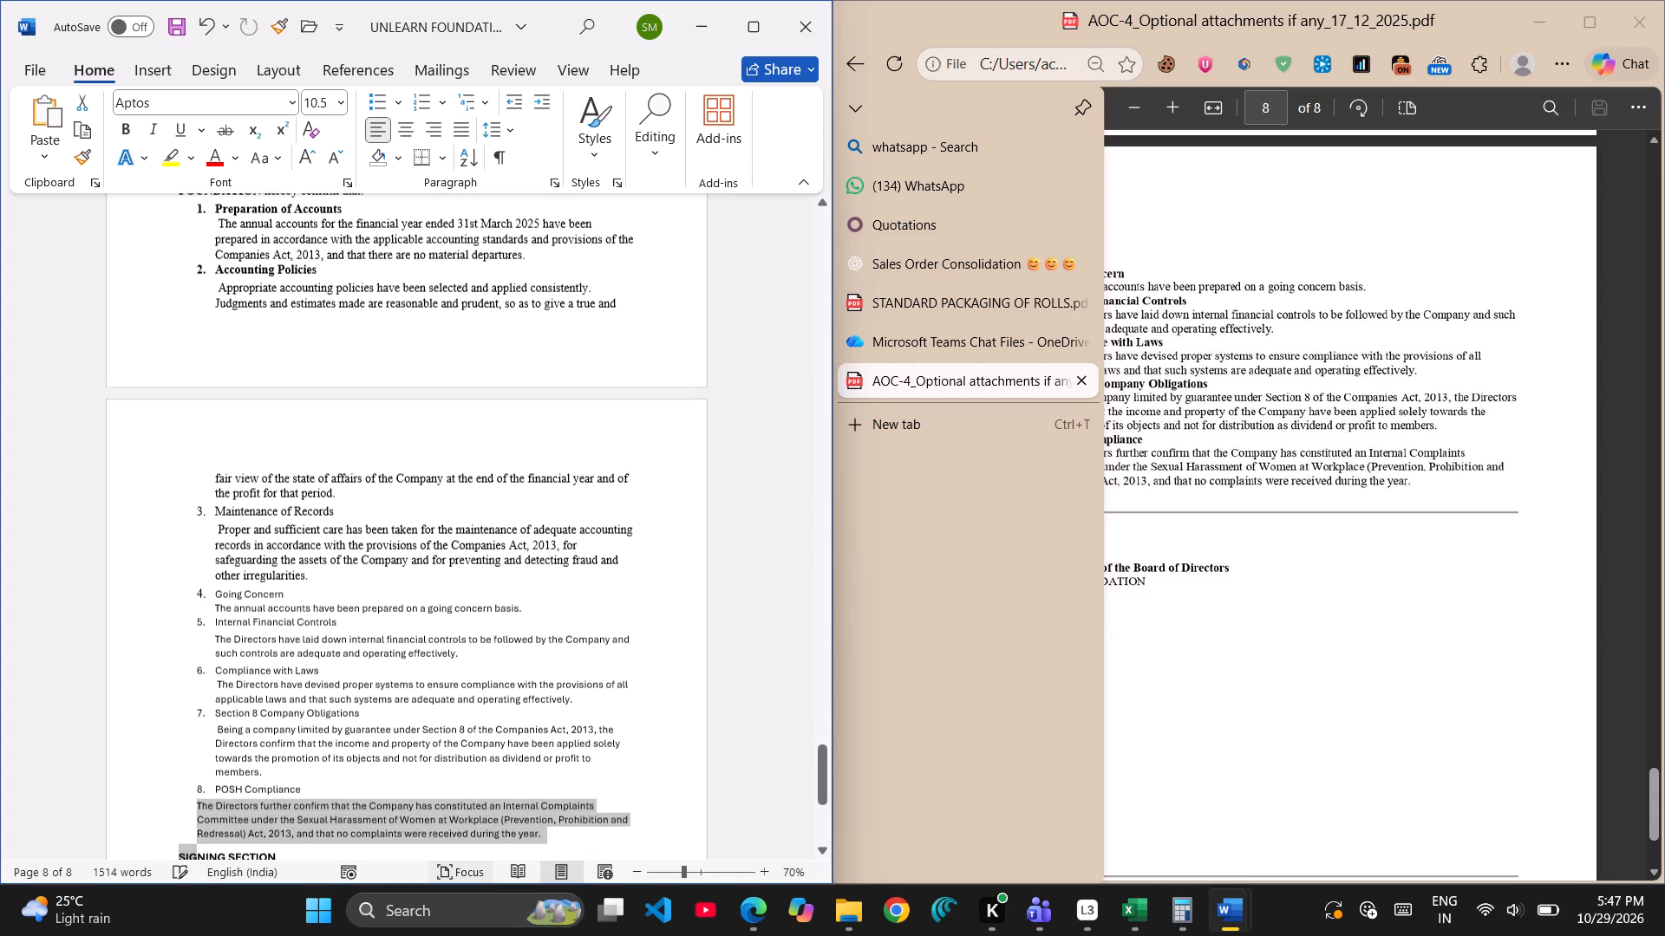
pyautogui.hotkey('shift', 'Down')
pyautogui.hotkey('shift', 'Up')
pyautogui.hotkey('shift', 'Up')
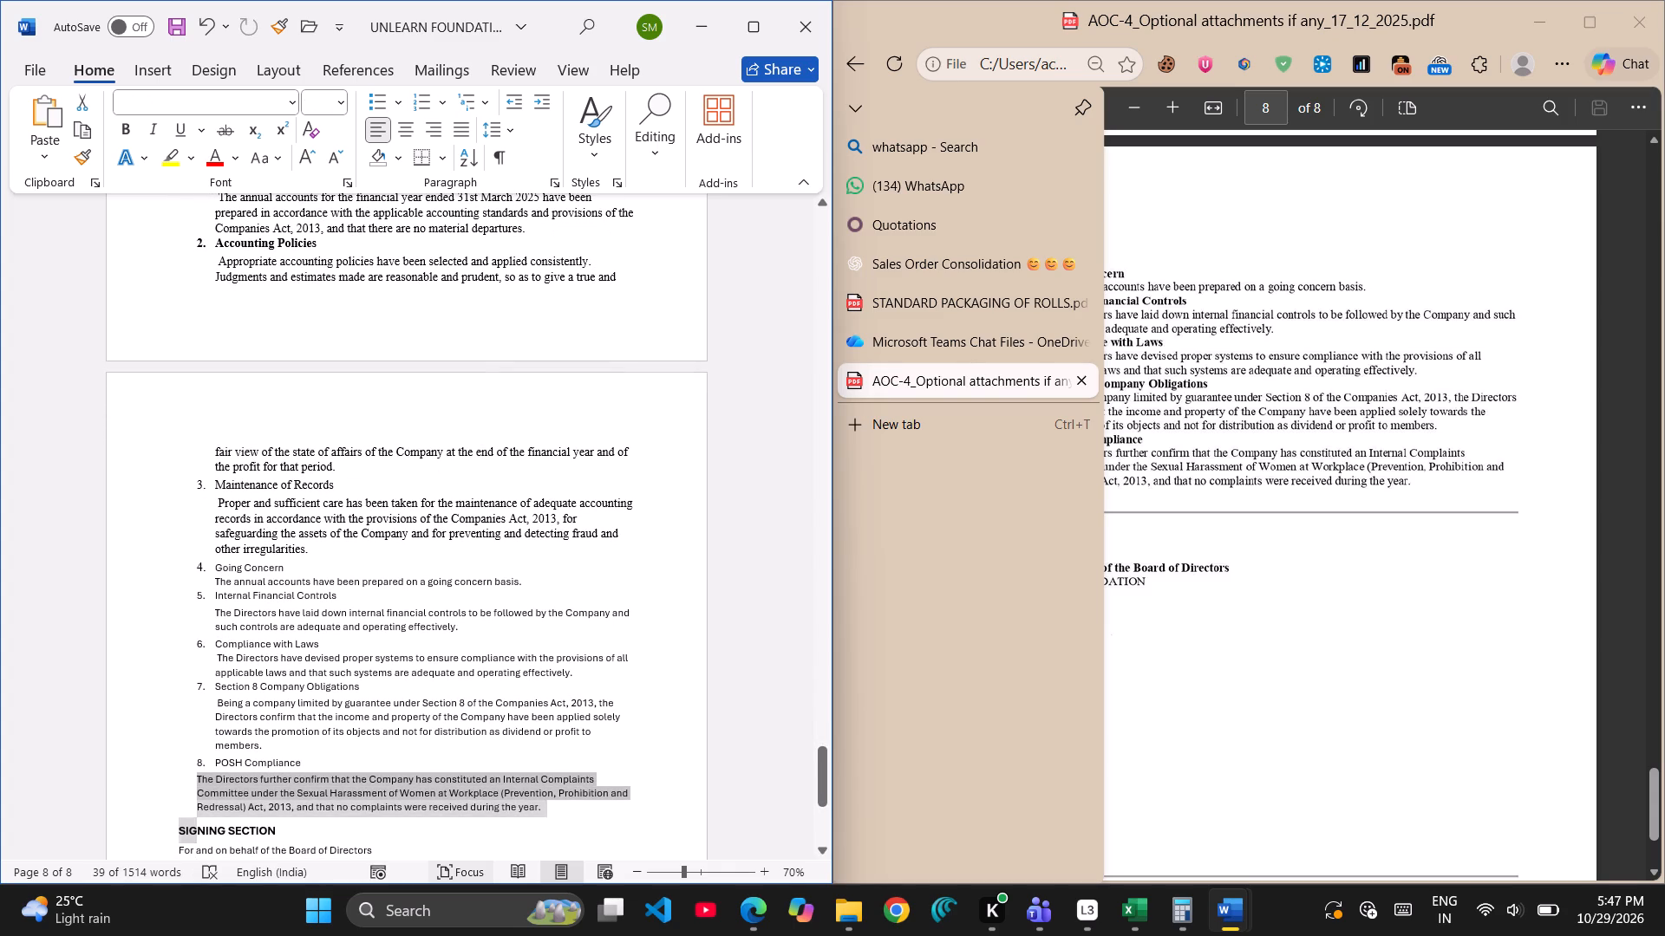
pyautogui.hotkey('shift', 'Down')
pyautogui.hotkey('shift', 'Left')
pyautogui.hotkey('shift', 'Left')
pyautogui.hotkey('shift', 'Left')
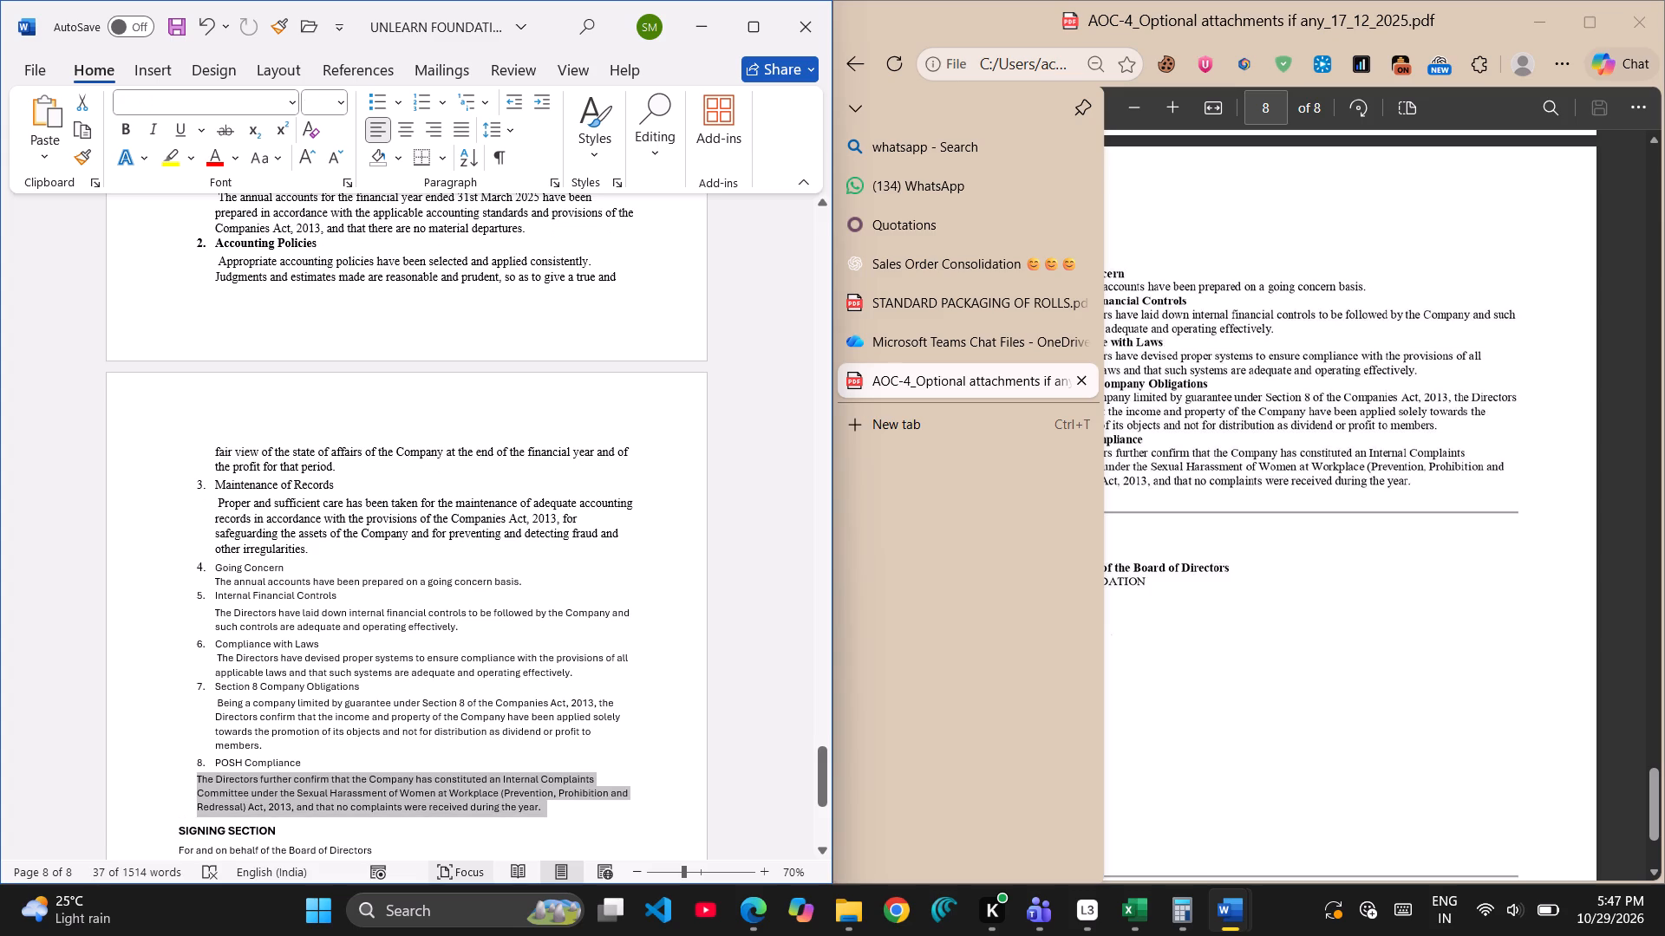
pyautogui.press('Tab')
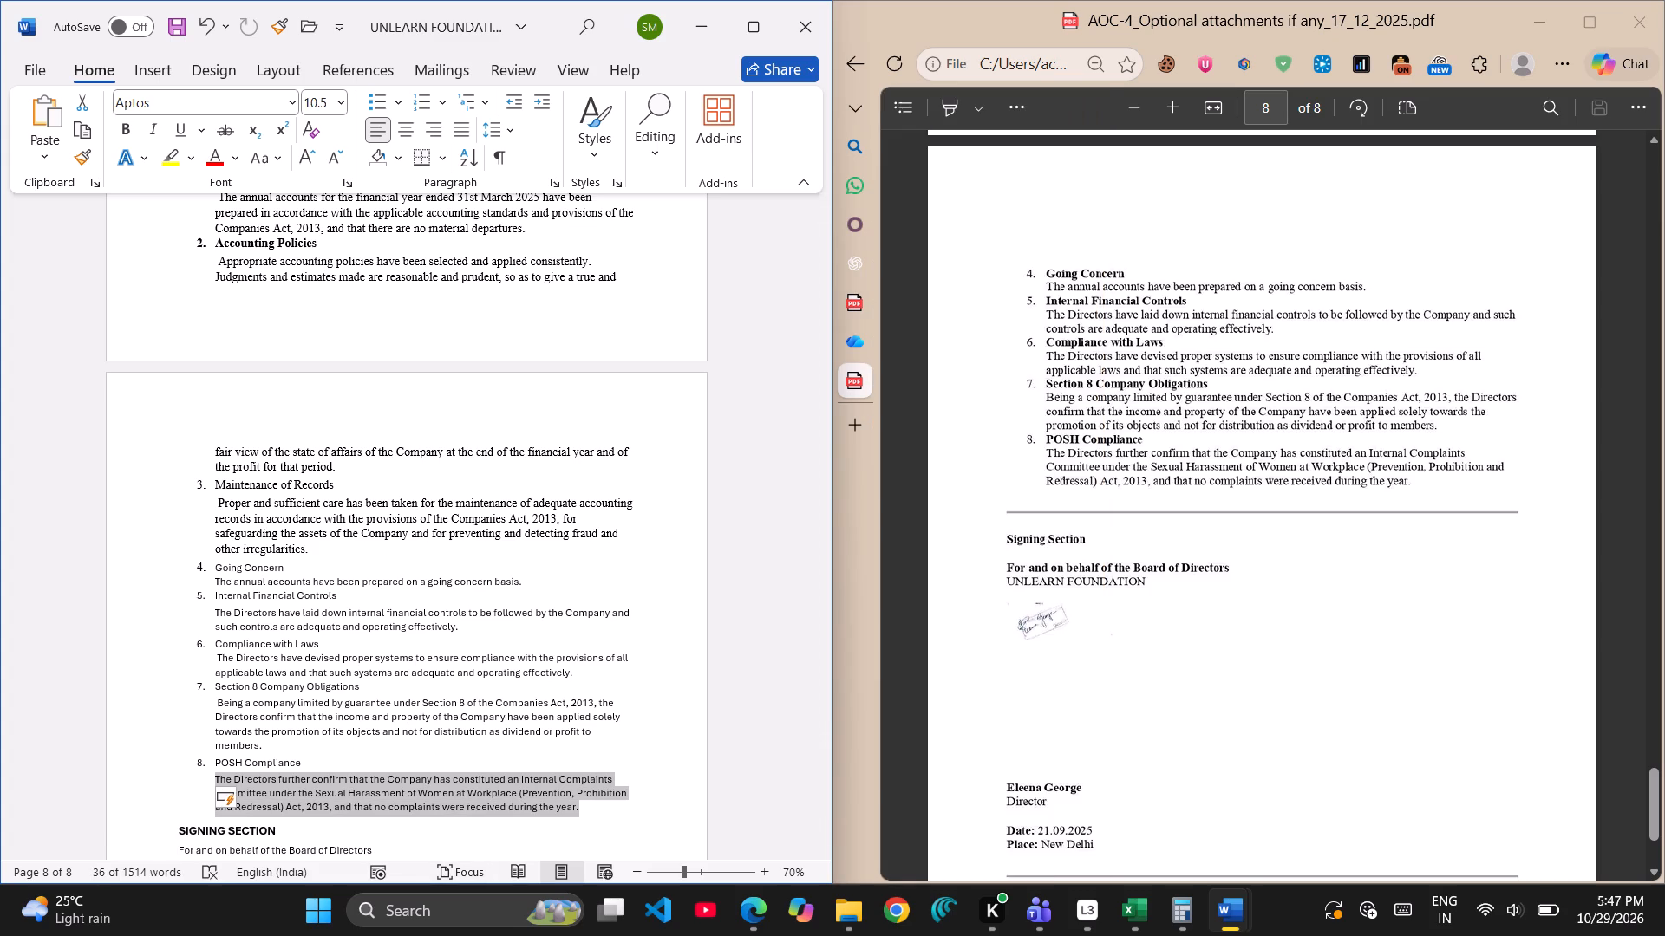
# Make the Maintenance of Records heading bold.
pyautogui.scroll(-2, 531, 684)
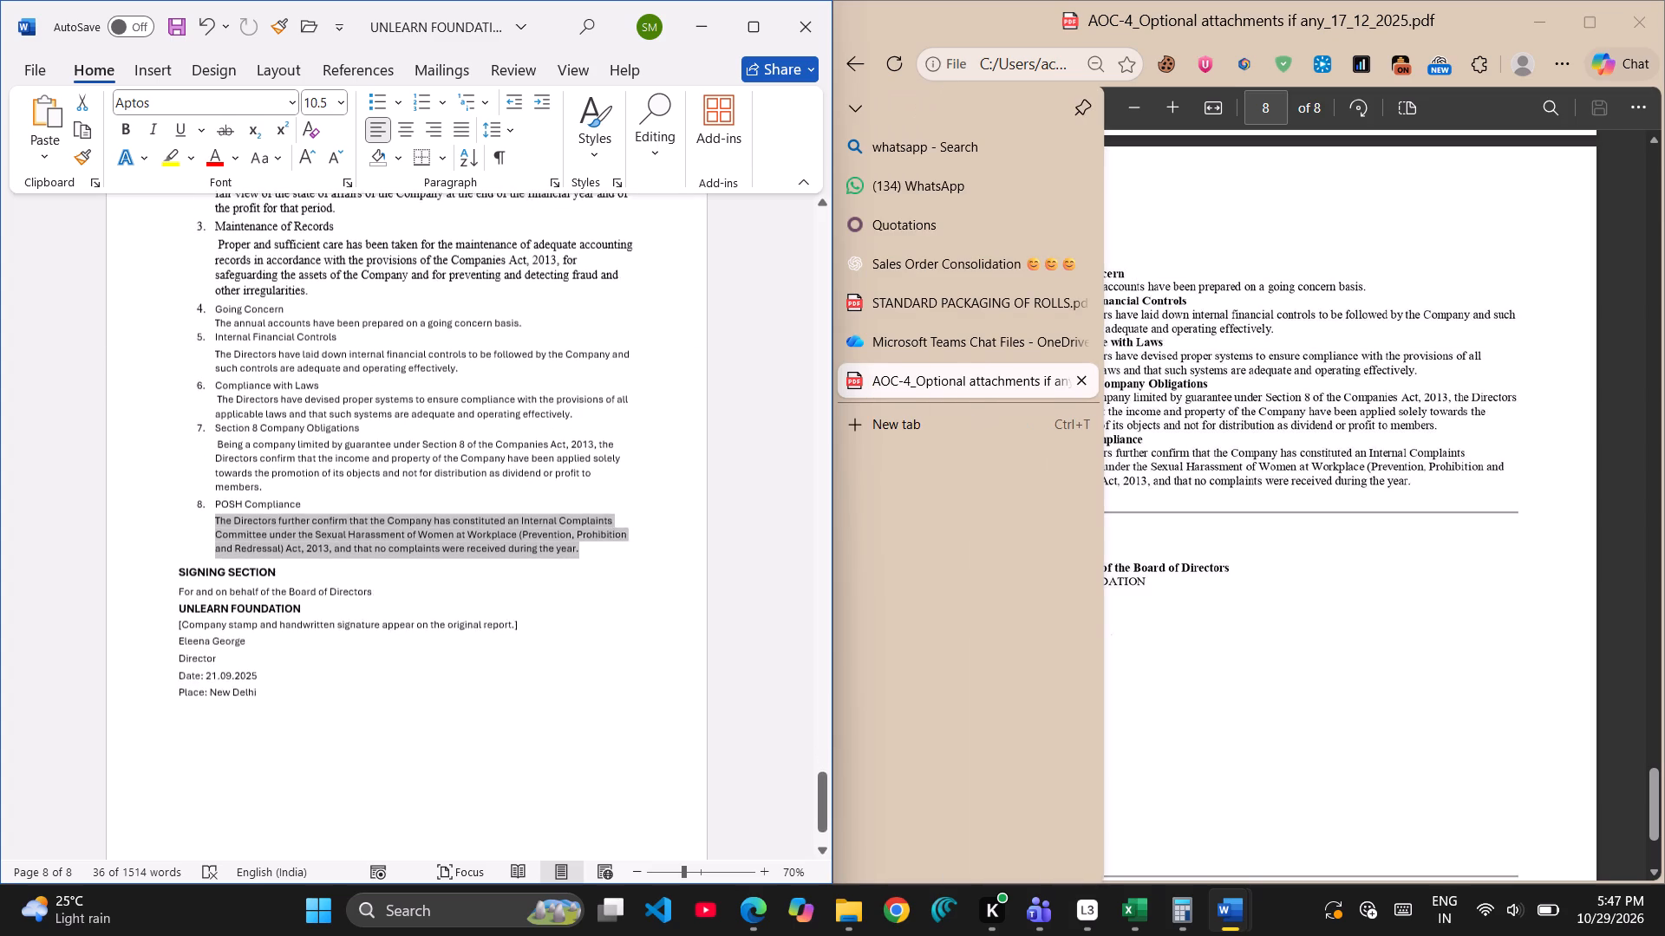
pyautogui.scroll(-3, 531, 684)
pyautogui.scroll(1, 531, 684)
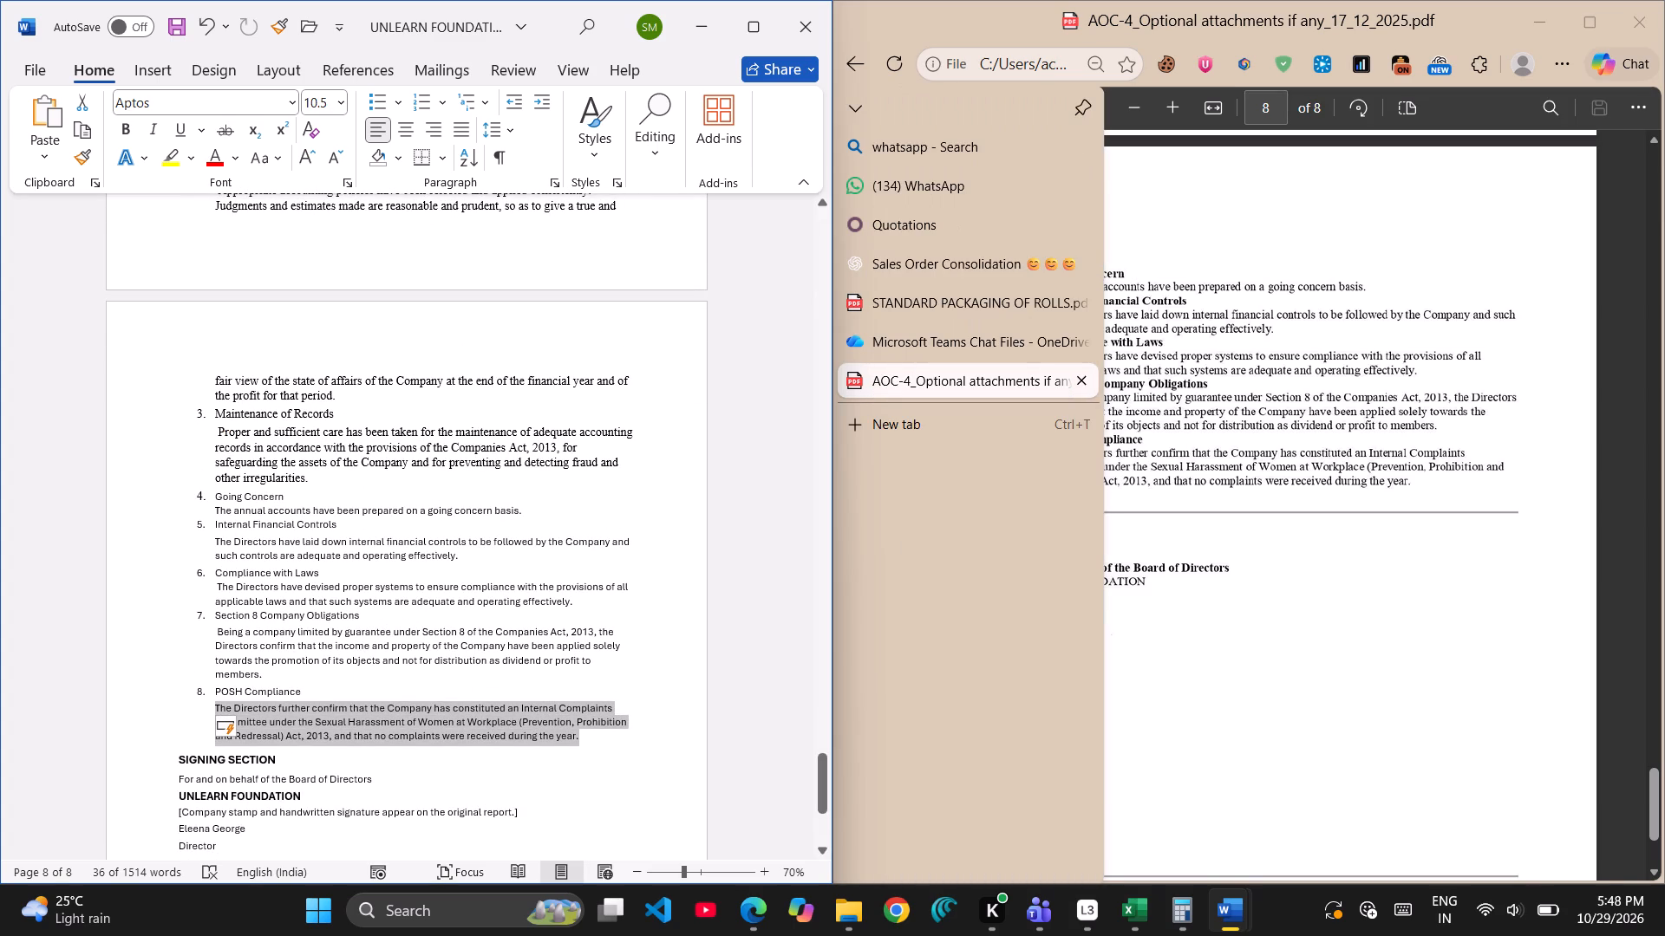
pyautogui.moveTo(216, 408); pyautogui.dragTo(333, 410)
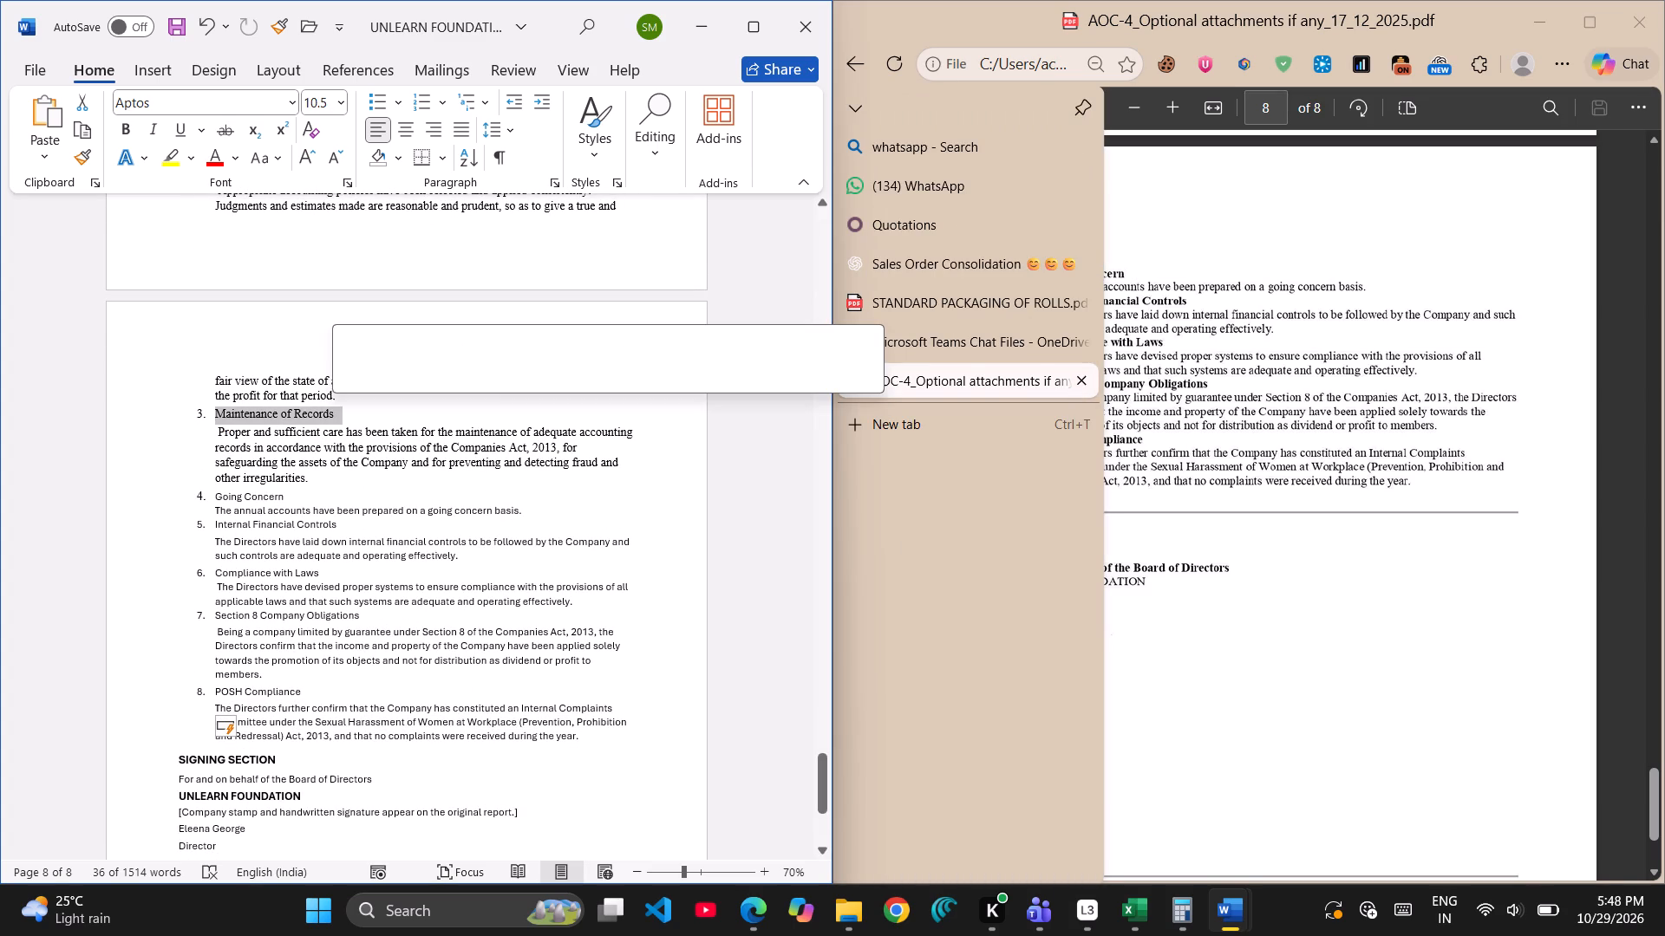
pyautogui.click(356, 370)
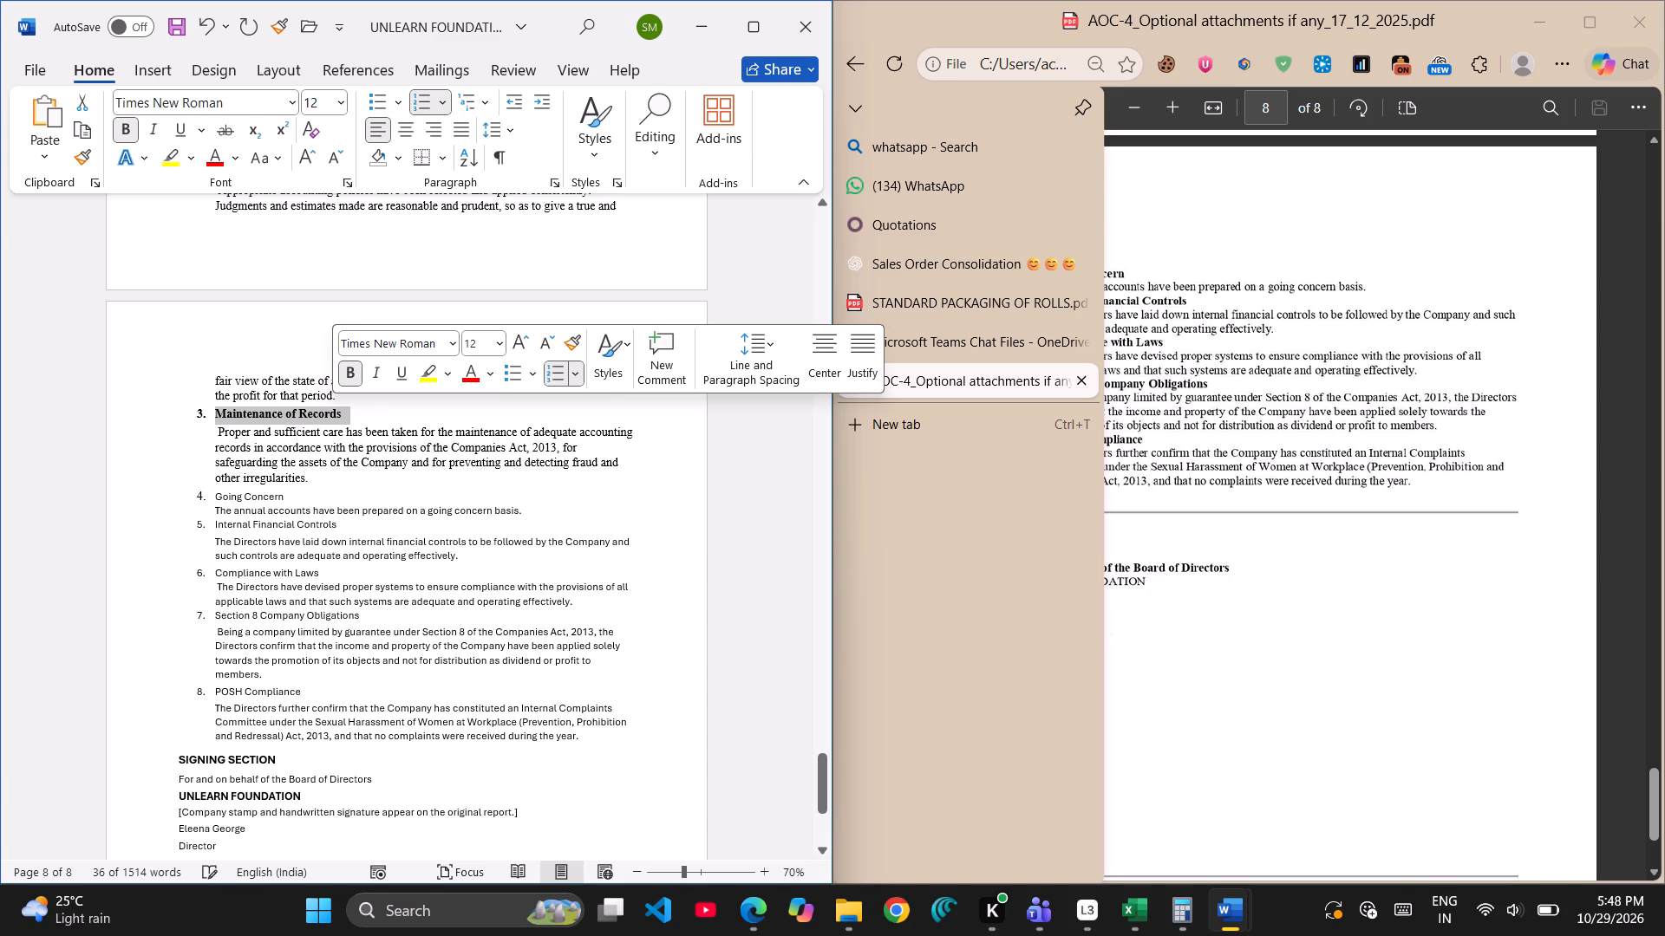
# Copy the Maintenance of Records description's text formatting onto items 4 to 8, from Going Concern through the POSH Compliance description.
pyautogui.moveTo(217, 436); pyautogui.dragTo(258, 436)
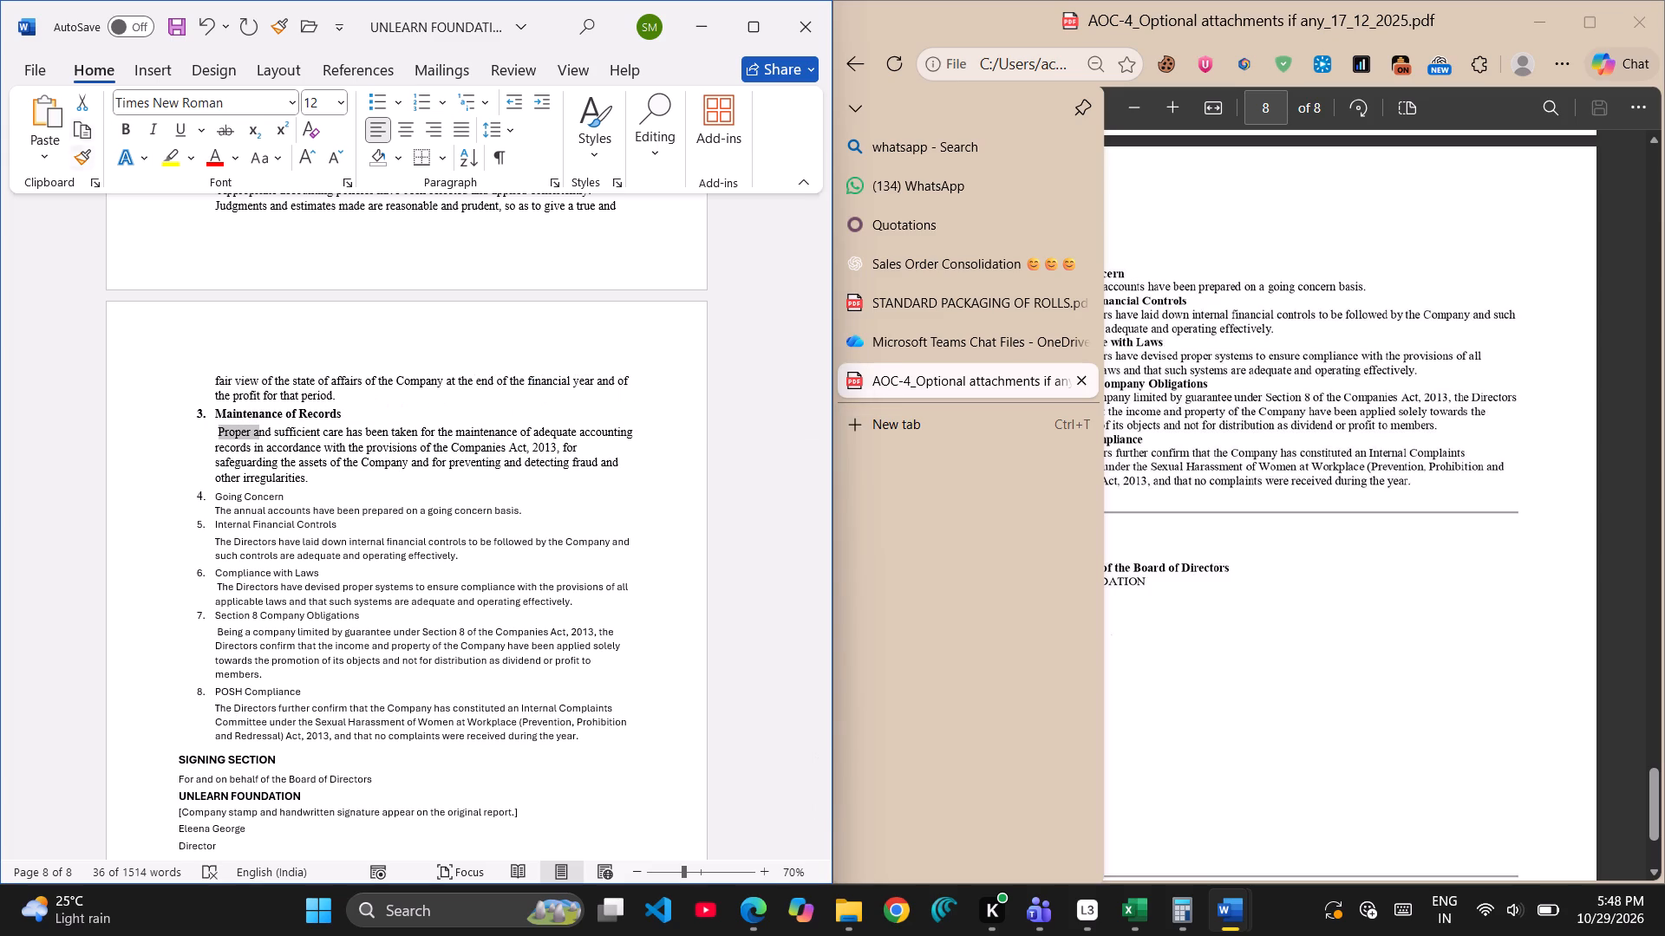
pyautogui.click(75, 156)
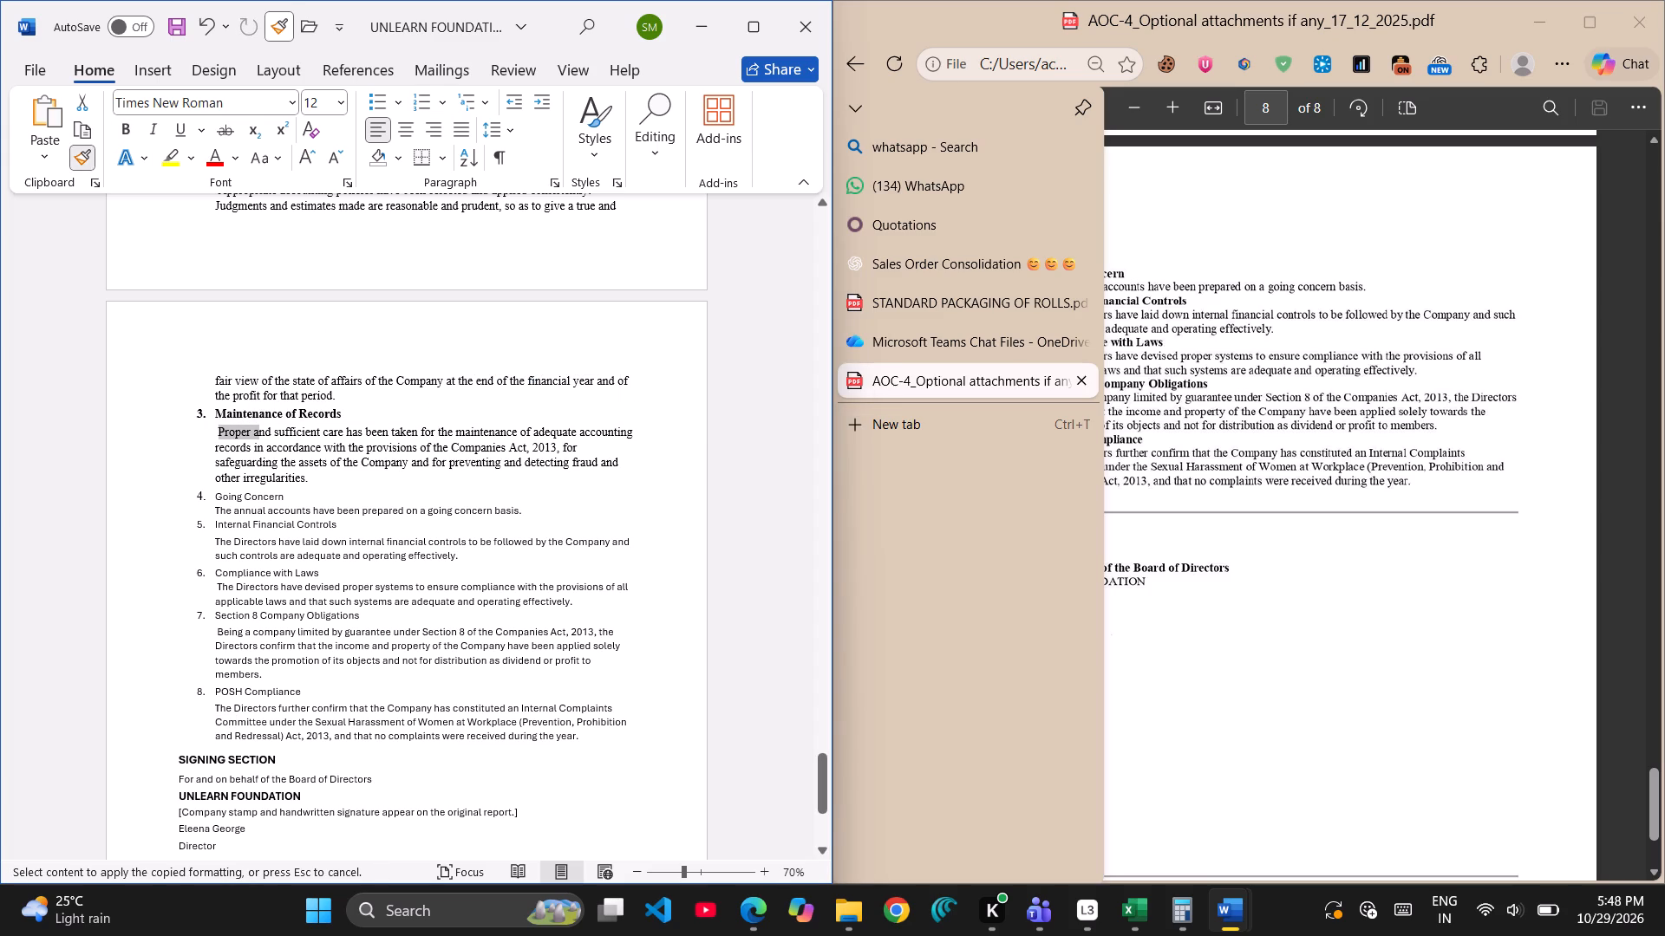
pyautogui.moveTo(194, 495); pyautogui.dragTo(298, 716)
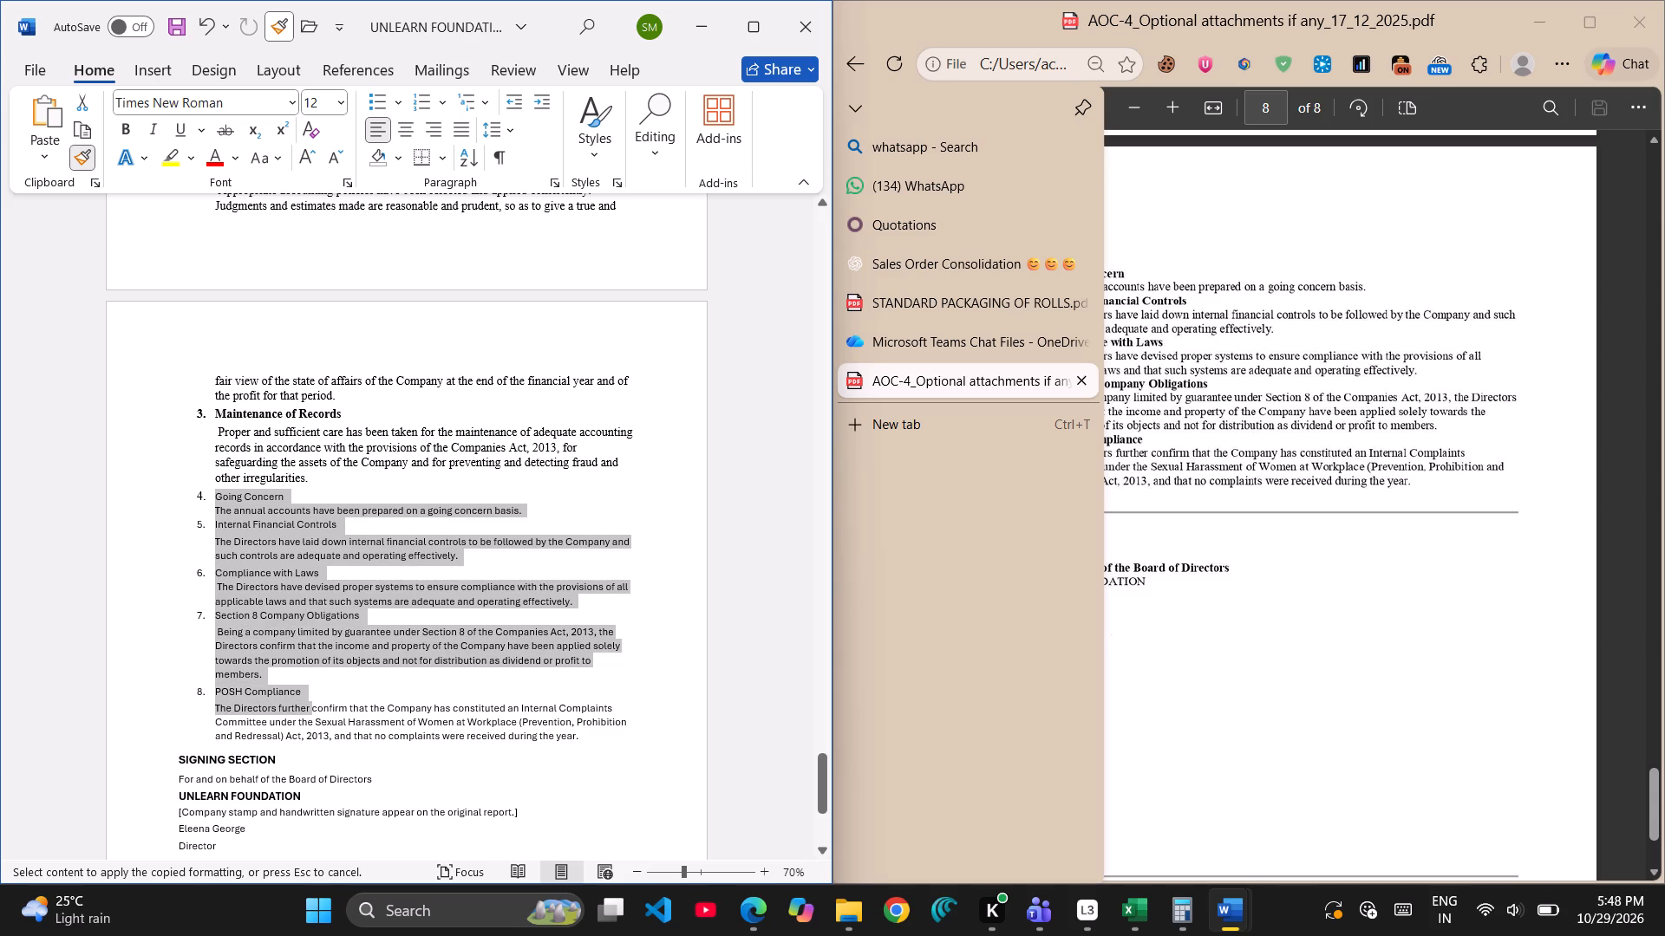
pyautogui.moveTo(298, 716); pyautogui.dragTo(581, 739)
# Make the POSH Compliance heading bold, leaving its description in regular weight.
pyautogui.click(308, 696)
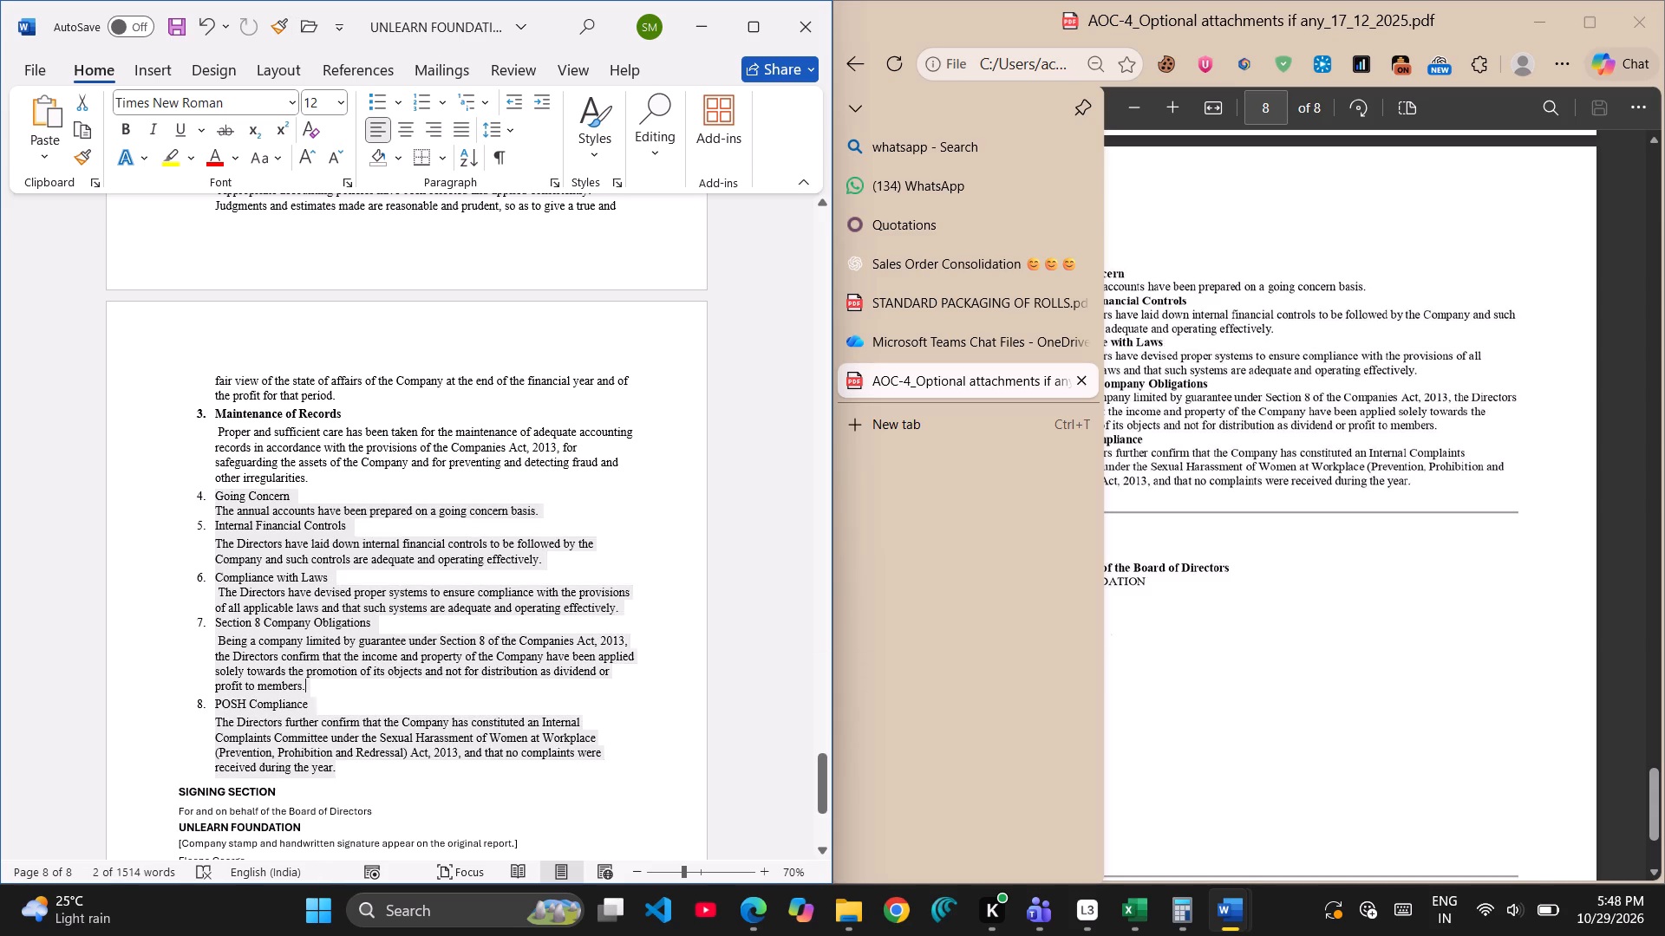
pyautogui.press('Down')
pyautogui.press('Down')
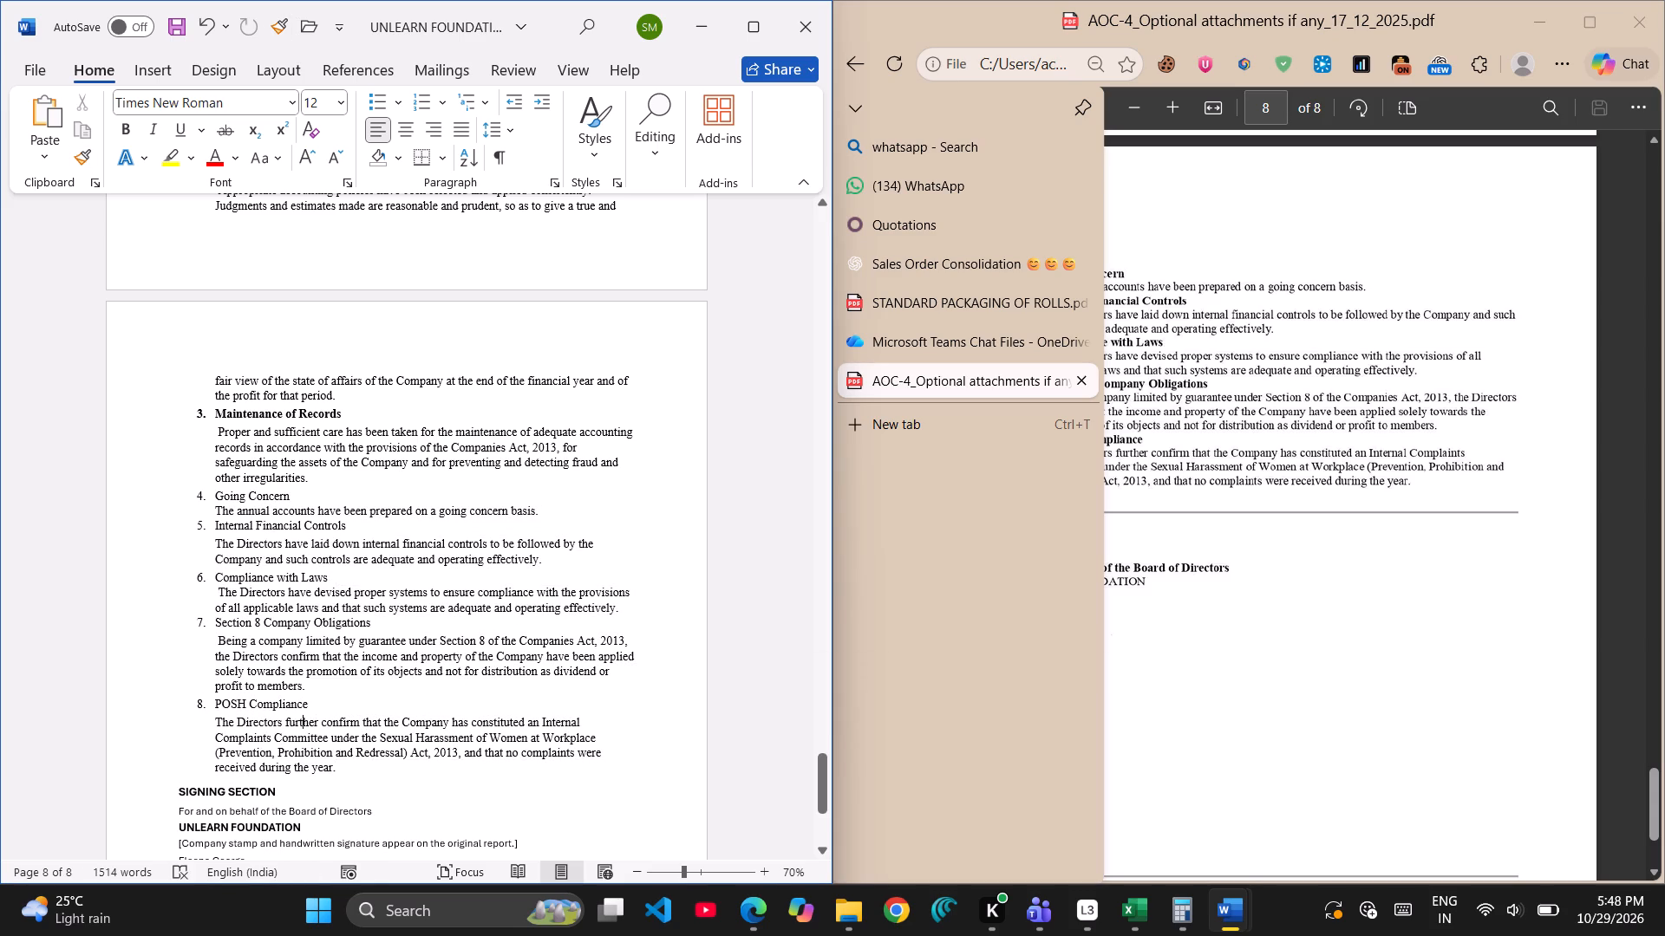
pyautogui.press('Up')
pyautogui.hotkey('shift', 'Left')
pyautogui.hotkey('shift', 'Left')
pyautogui.hotkey('shift', 'Left')
pyautogui.hotkey('shift', 'Left')
pyautogui.hotkey('shift', 'Left')
pyautogui.hotkey('shift', 'Left')
pyautogui.hotkey('shift', 'Left')
pyautogui.hotkey('shift', 'Left')
pyautogui.hotkey('shift', 'Left')
pyautogui.hotkey('shift', 'Left')
pyautogui.hotkey('shift', 'Left')
pyautogui.hotkey('shift', 'Left')
pyautogui.hotkey('shift', 'Left')
pyautogui.hotkey('shift', 'Left')
pyautogui.hotkey('shift', 'Left')
pyautogui.hotkey('shift', 'Left')
pyautogui.hotkey('shift', 'Left')
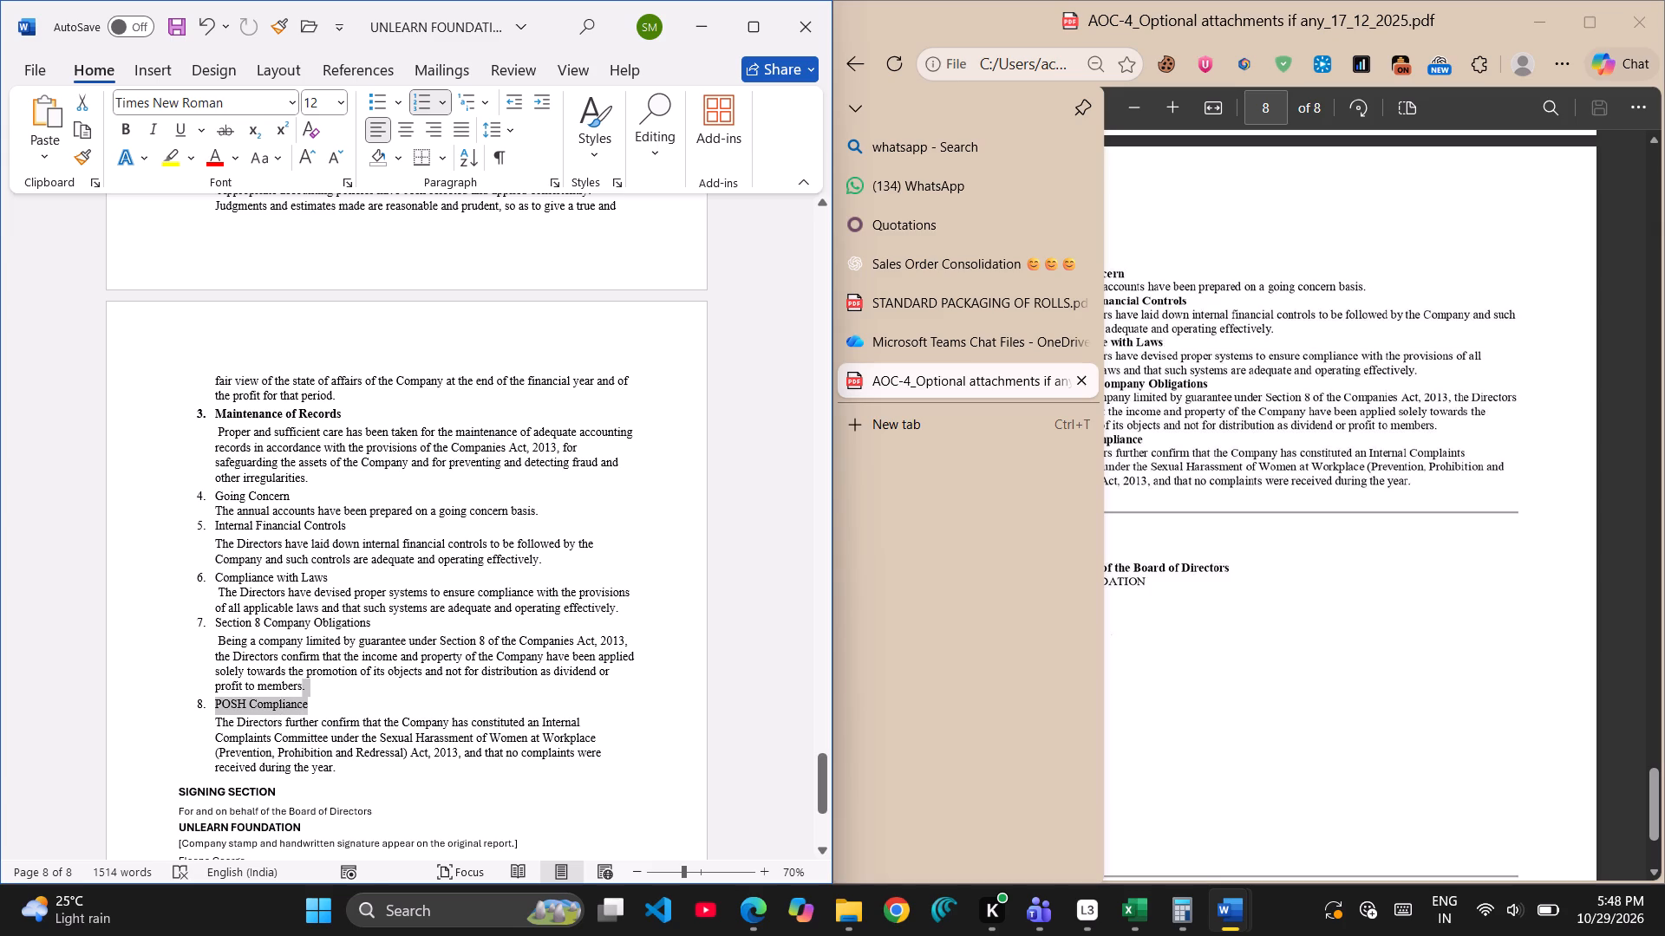
pyautogui.hotkey('shift', 'Down')
pyautogui.hotkey('shift', 'Left')
pyautogui.hotkey('shift', 'Left')
pyautogui.hotkey('shift', 'Left')
pyautogui.hotkey('shift', 'Left')
pyautogui.hotkey('shift', 'Left')
pyautogui.hotkey('shift', 'Left')
pyautogui.hotkey('shift', 'Left')
pyautogui.hotkey('shift', 'Left')
pyautogui.hotkey('shift', 'Left')
pyautogui.hotkey('shift', 'Left')
pyautogui.hotkey('shift', 'Left')
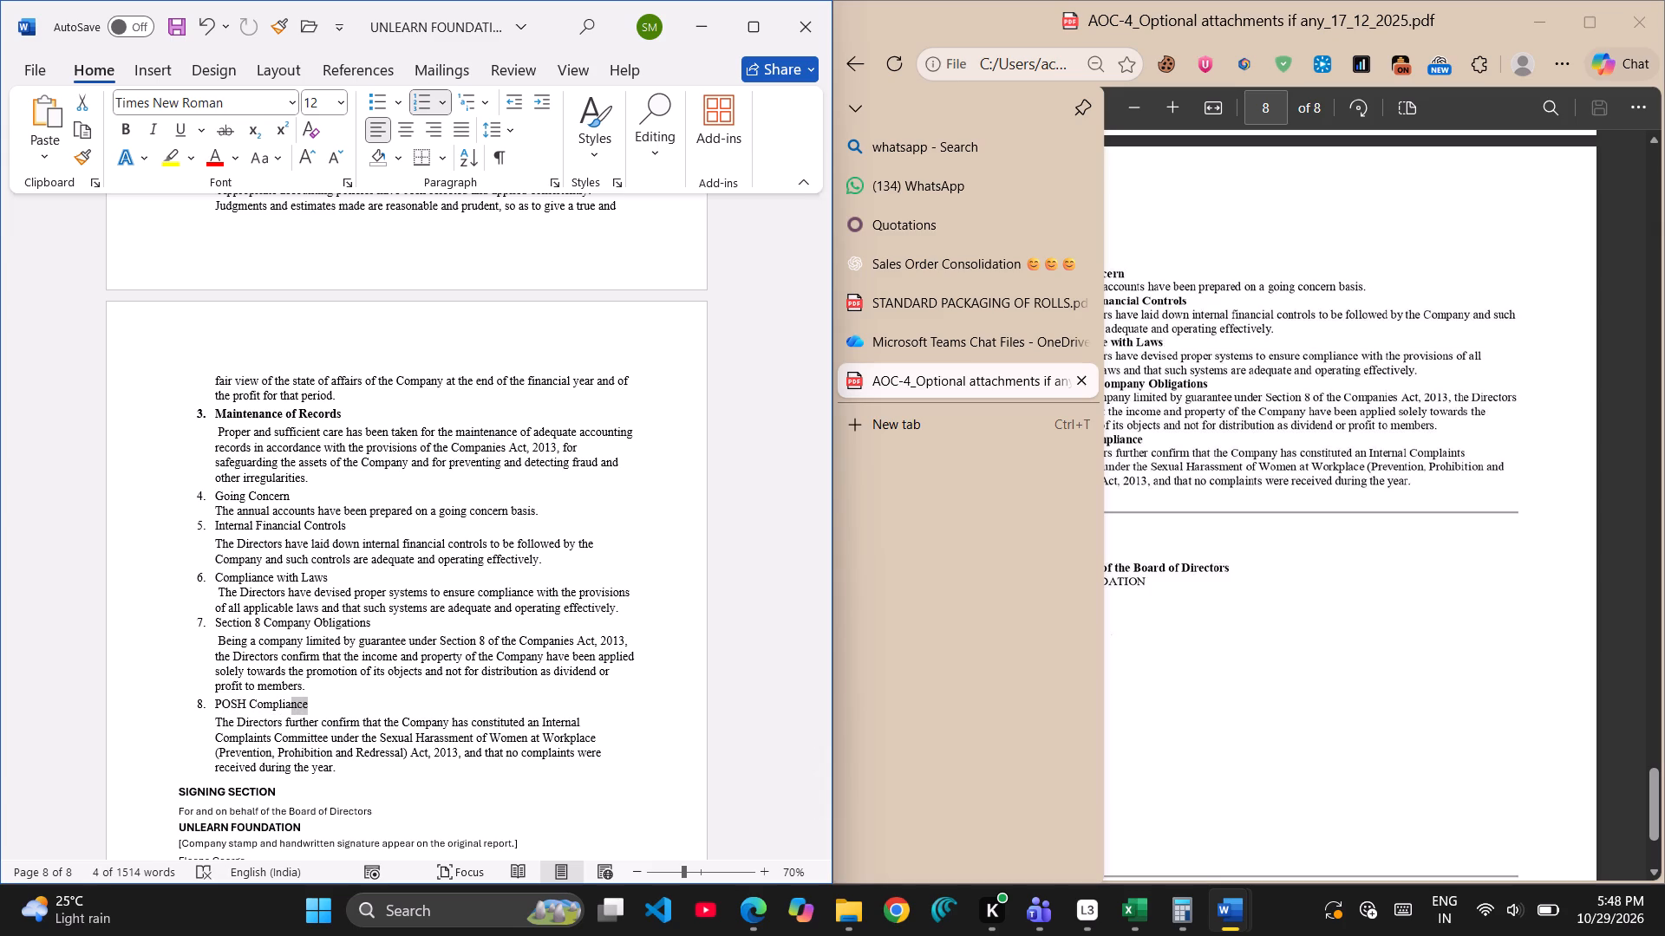
pyautogui.hotkey('shift', 'Left')
pyautogui.hotkey('shift', 'Left')
pyautogui.hotkey('shift', 'Left')
pyautogui.hotkey('ctrl', 'b')
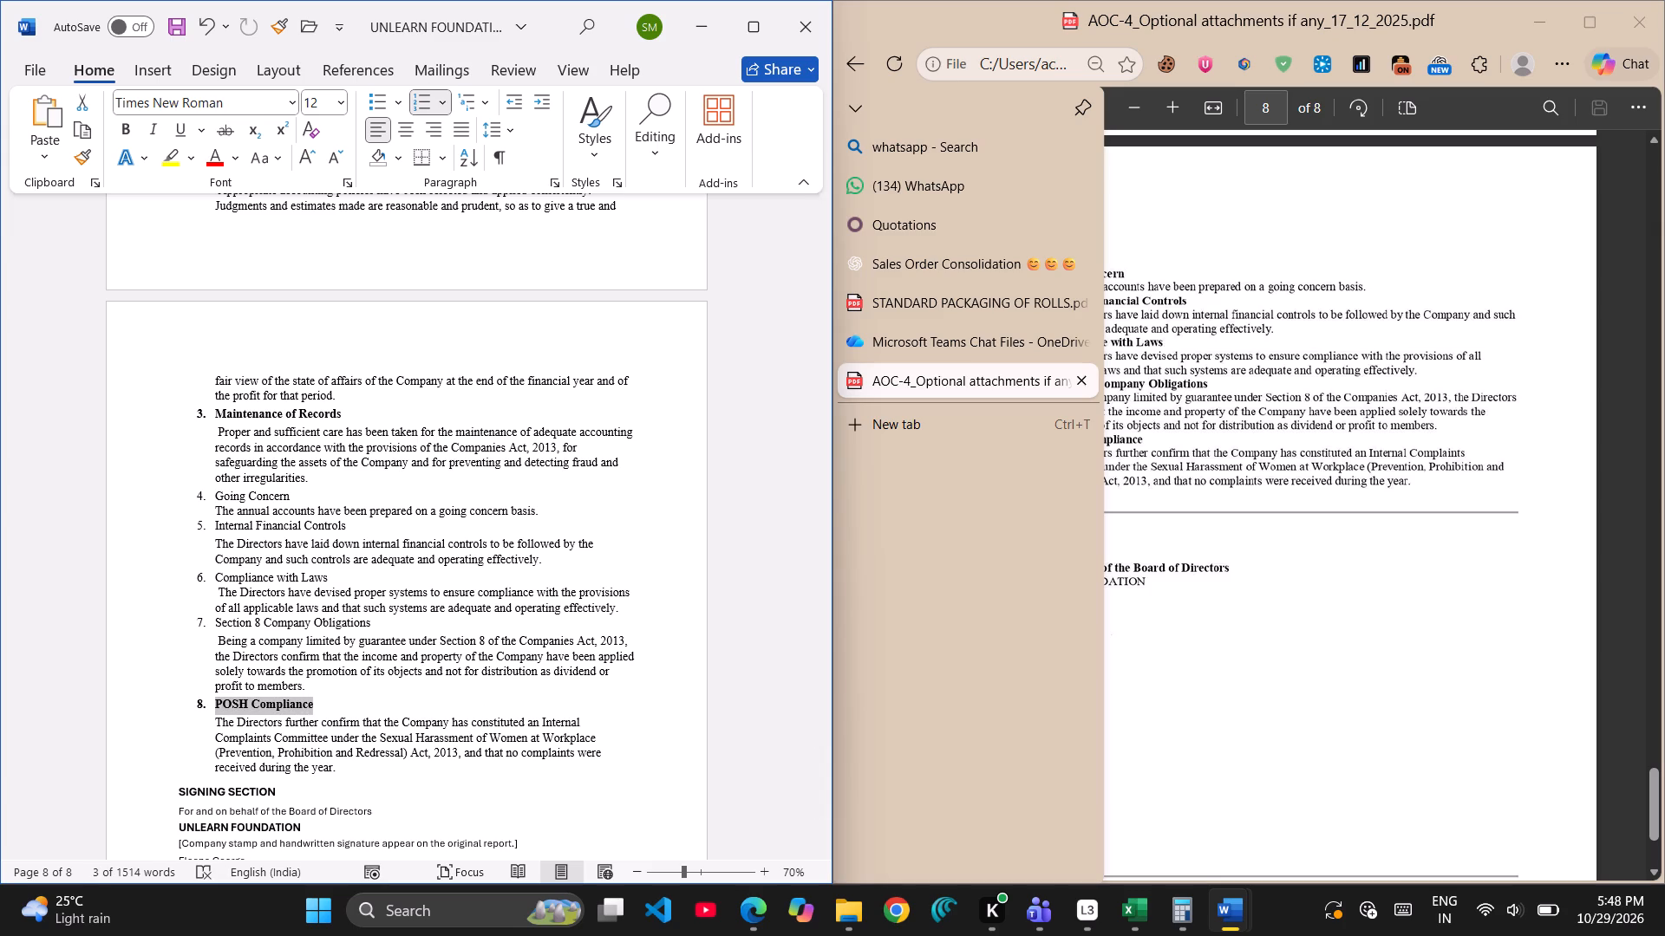
# Make the Section 8 Company Obligations heading bold, leaving its description in regular weight.
pyautogui.press('Down')
pyautogui.press('Up')
pyautogui.press('Up')
pyautogui.press('Up')
pyautogui.press('Up')
pyautogui.press('Up')
pyautogui.press('Up')
pyautogui.press('Up')
pyautogui.press('Up')
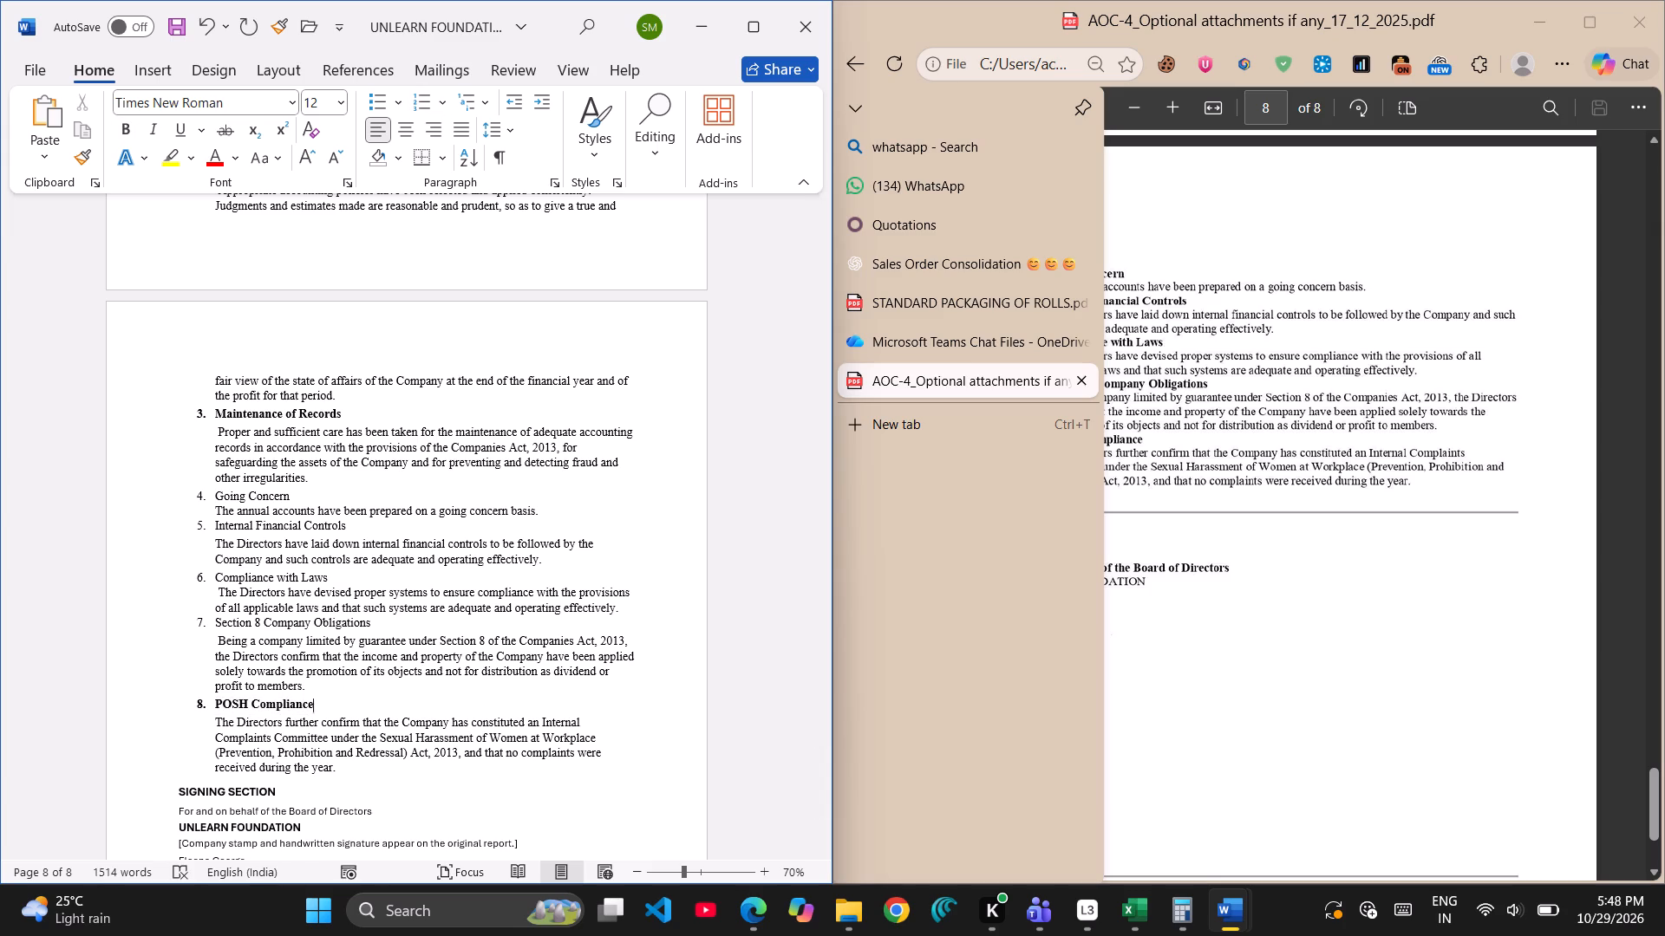
pyautogui.press('Down')
pyautogui.press('Down')
pyautogui.press('Right')
pyautogui.press('Right')
pyautogui.press('Right')
pyautogui.press('Right')
pyautogui.press('Right')
pyautogui.press('Right')
pyautogui.press('Right')
pyautogui.press('Right')
pyautogui.press('Right')
pyautogui.press('Right')
pyautogui.press('Right')
pyautogui.hotkey('shift', 'Left')
pyautogui.hotkey('shift', 'Left')
pyautogui.hotkey('shift', 'Left')
pyautogui.hotkey('shift', 'Left')
pyautogui.hotkey('shift', 'Left')
pyautogui.hotkey('shift', 'Left')
pyautogui.hotkey('shift', 'Left')
pyautogui.hotkey('shift', 'Left')
pyautogui.hotkey('shift', 'Left')
pyautogui.hotkey('shift', 'Left')
pyautogui.hotkey('shift', 'Left')
pyautogui.hotkey('shift', 'Left')
pyautogui.hotkey('shift', 'Left')
pyautogui.hotkey('shift', 'Left')
pyautogui.hotkey('shift', 'Left')
pyautogui.hotkey('shift', 'Left')
pyautogui.hotkey('shift', 'Left')
pyautogui.hotkey('shift', 'Left')
pyautogui.hotkey('shift', 'Left')
pyautogui.hotkey('shift', 'Left')
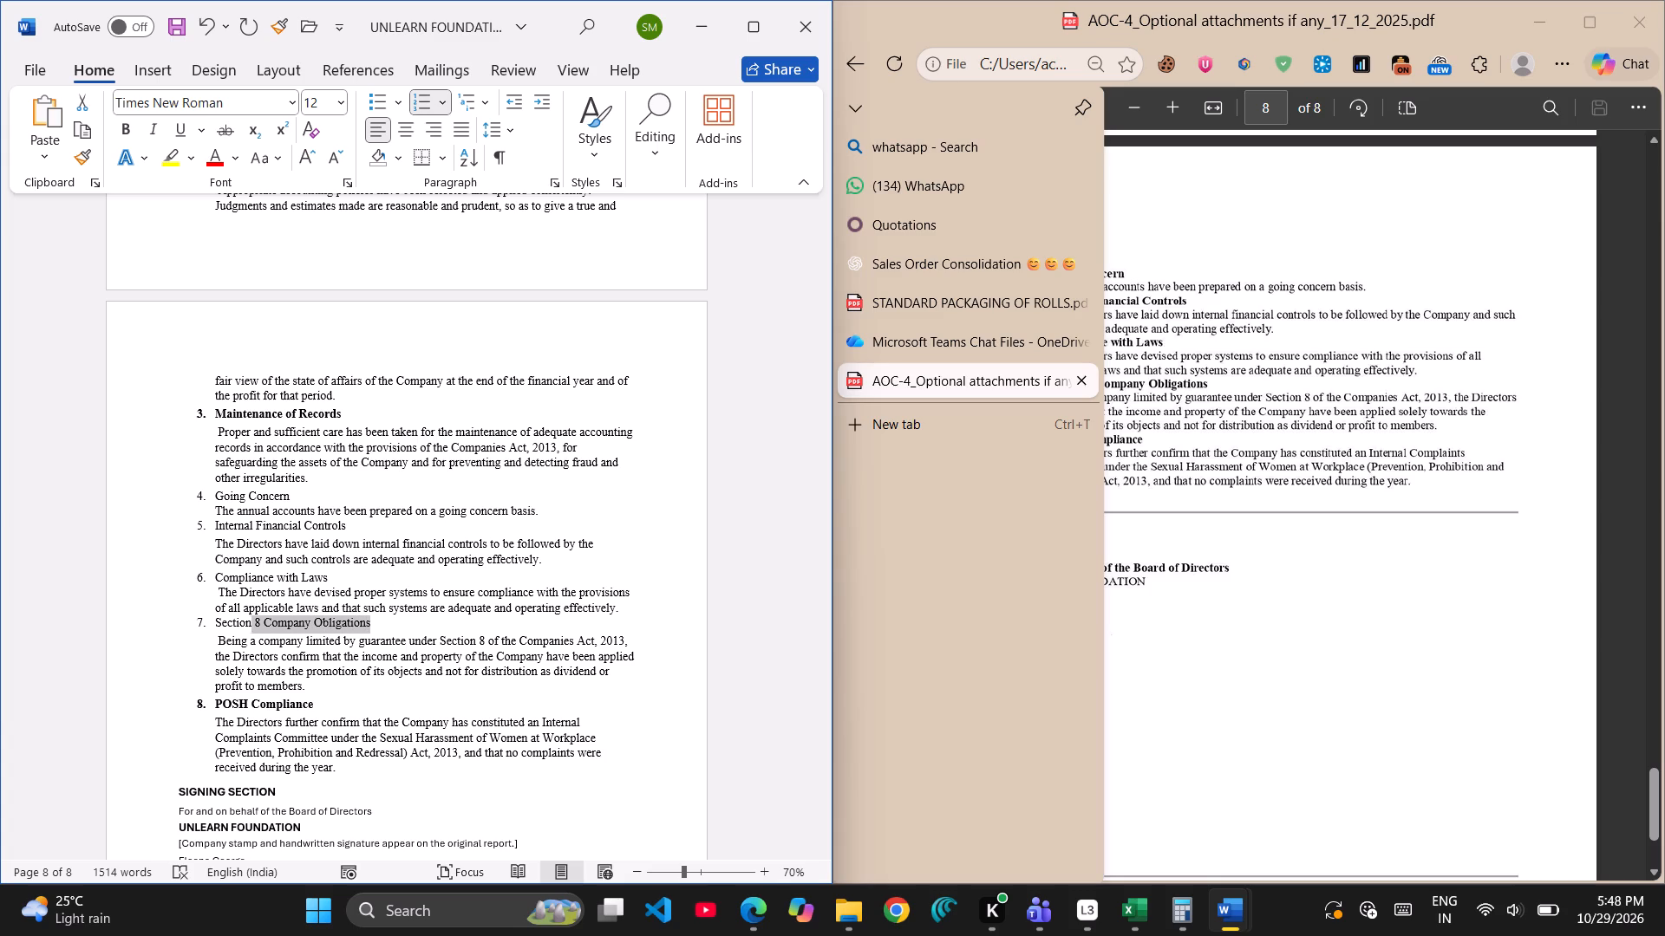
pyautogui.hotkey('shift', 'Left')
pyautogui.hotkey('shift', 'Left')
pyautogui.hotkey('shift', 'Left')
pyautogui.hotkey('ctrl', 'b')
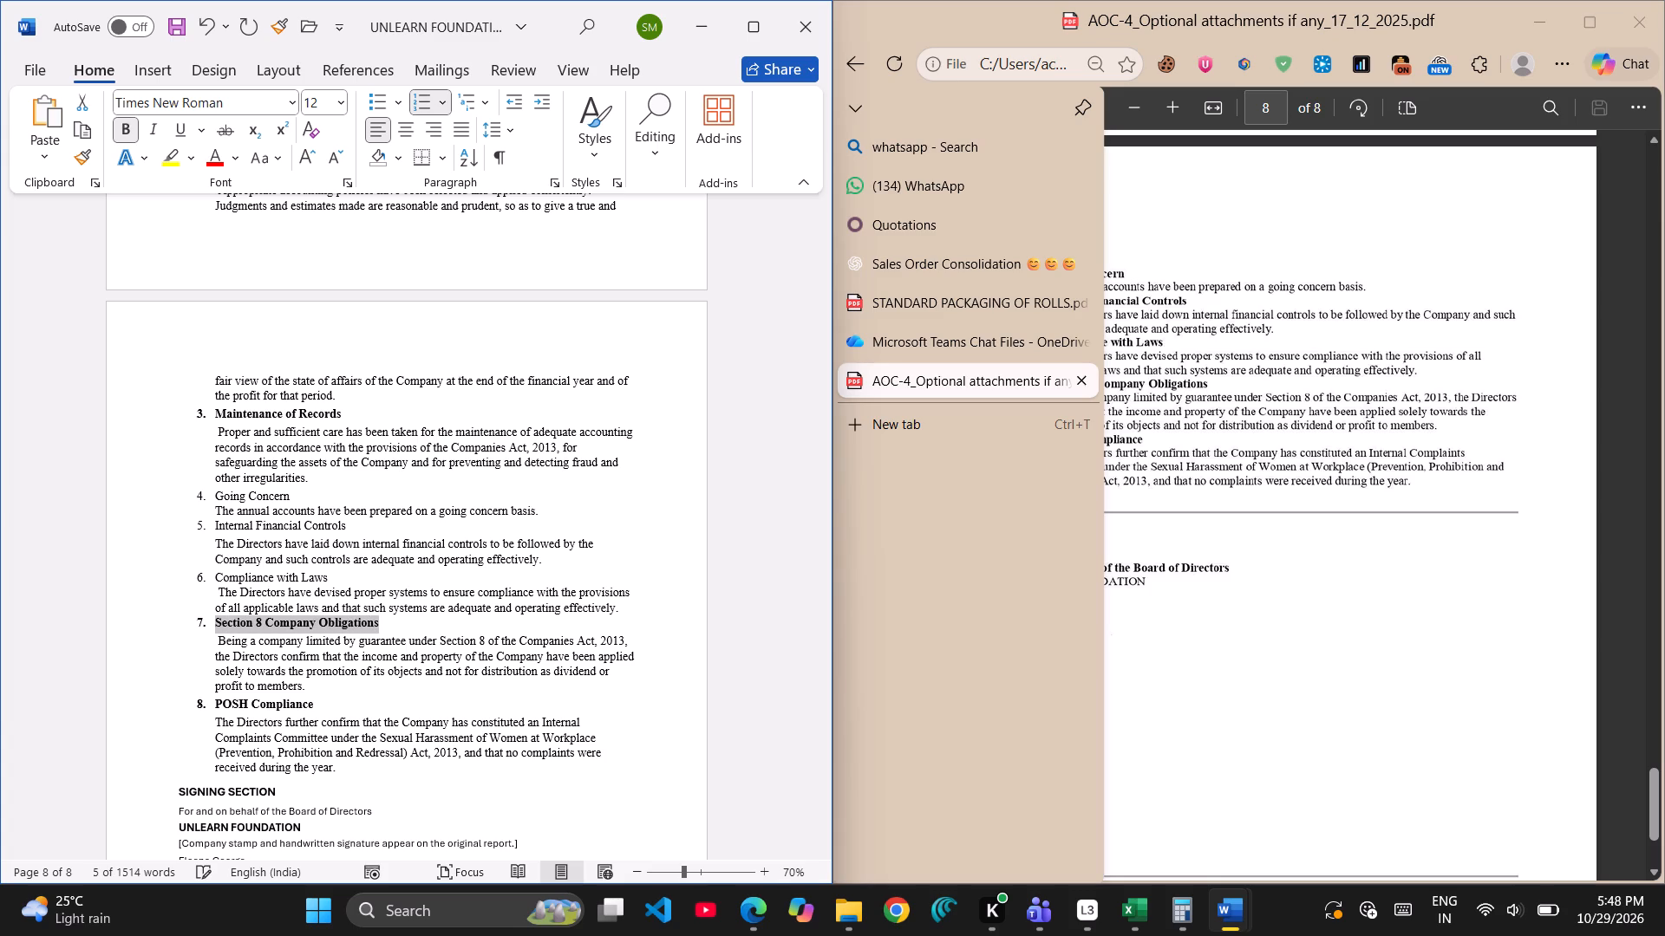
# Make the Compliance with Laws heading in item 6 bold.
pyautogui.press('Up')
pyautogui.press('Up')
pyautogui.press('Up')
pyautogui.hotkey('shift', 'Right')
pyautogui.hotkey('shift', 'Right')
pyautogui.hotkey('shift', 'Right')
pyautogui.hotkey('shift', 'Right')
pyautogui.hotkey('shift', 'Right')
pyautogui.hotkey('shift', 'Right')
pyautogui.hotkey('shift', 'Right')
pyautogui.hotkey('shift', 'Right')
pyautogui.hotkey('shift', 'Right')
pyautogui.hotkey('shift', 'Right')
pyautogui.hotkey('shift', 'Right')
pyautogui.hotkey('shift', 'Right')
pyautogui.hotkey('shift', 'Right')
pyautogui.hotkey('shift', 'Right')
pyautogui.hotkey('shift', 'Right')
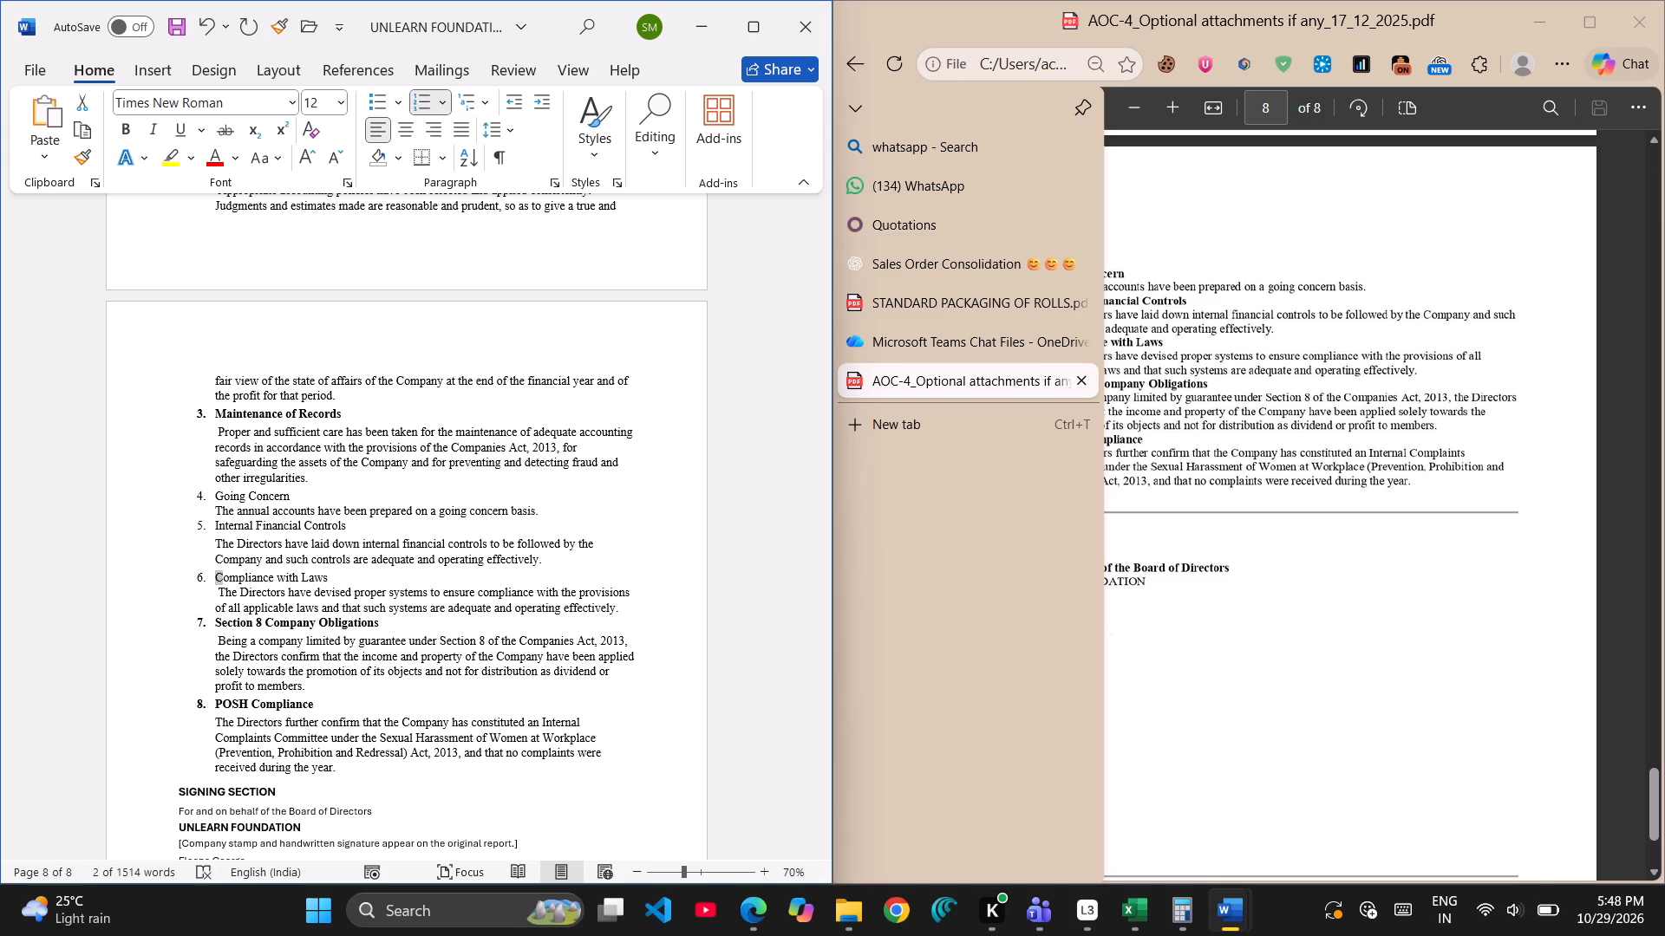
pyautogui.hotkey('shift', 'Right')
pyautogui.hotkey('shift', 'Right')
pyautogui.hotkey('shift', 'Right')
pyautogui.hotkey('shift', 'Right')
pyautogui.hotkey('shift', 'Right')
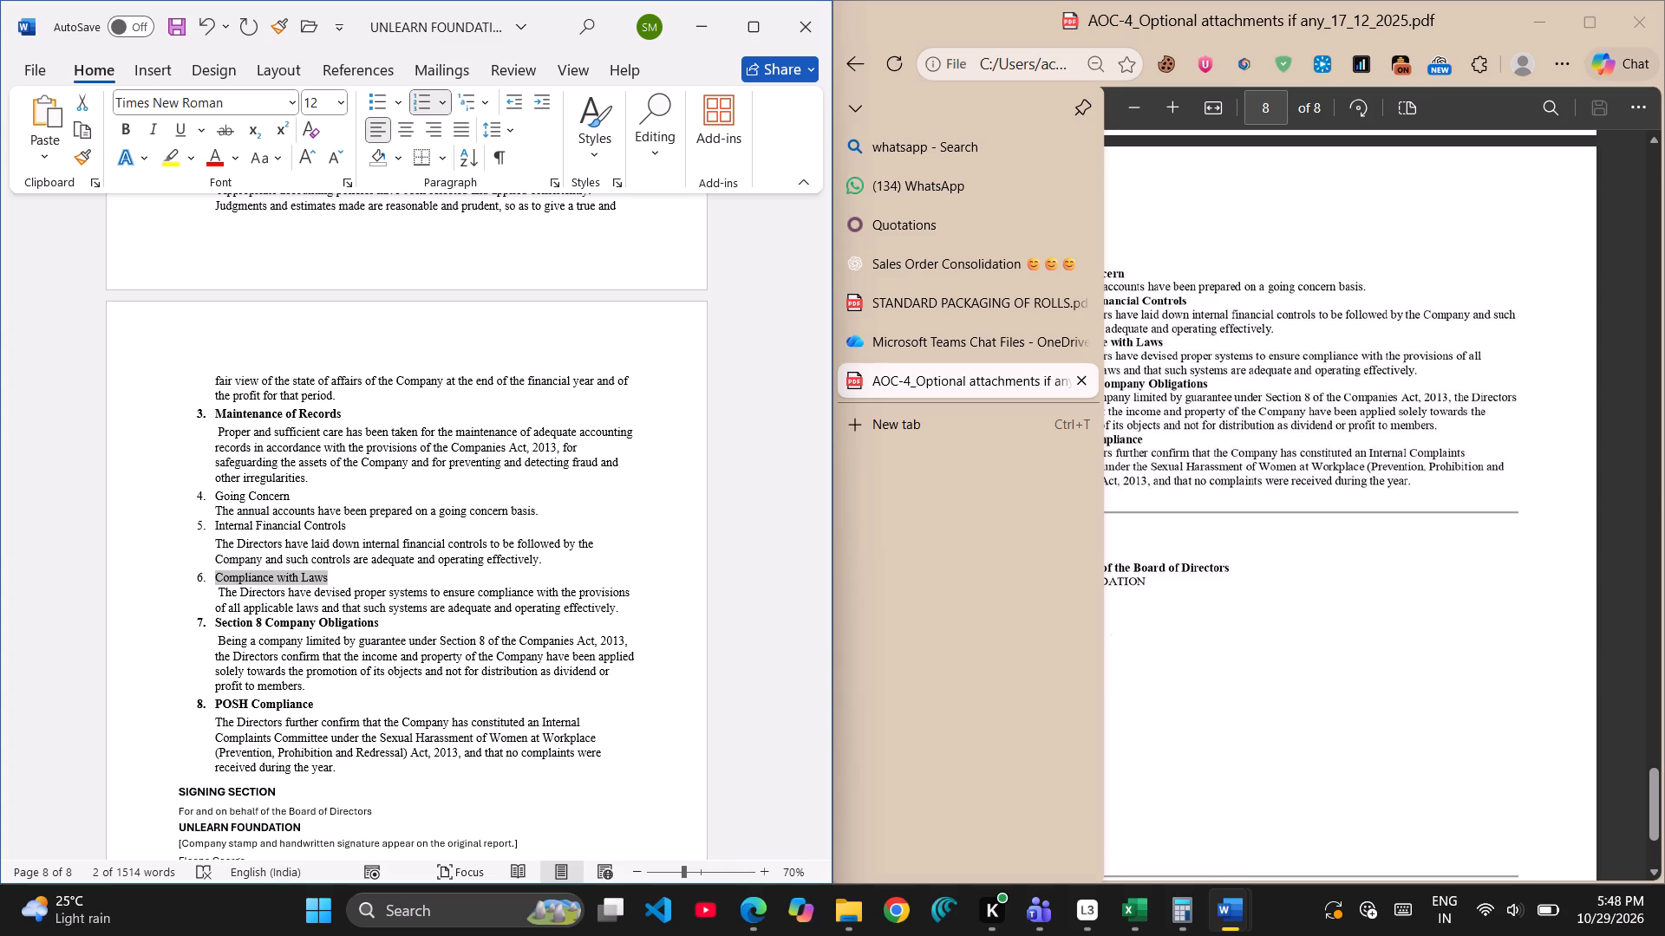
pyautogui.hotkey('ctrl', 'b')
# Make the Internal Financial Controls heading in item 5 bold.
pyautogui.press('Up')
pyautogui.press('Up')
pyautogui.press('Up')
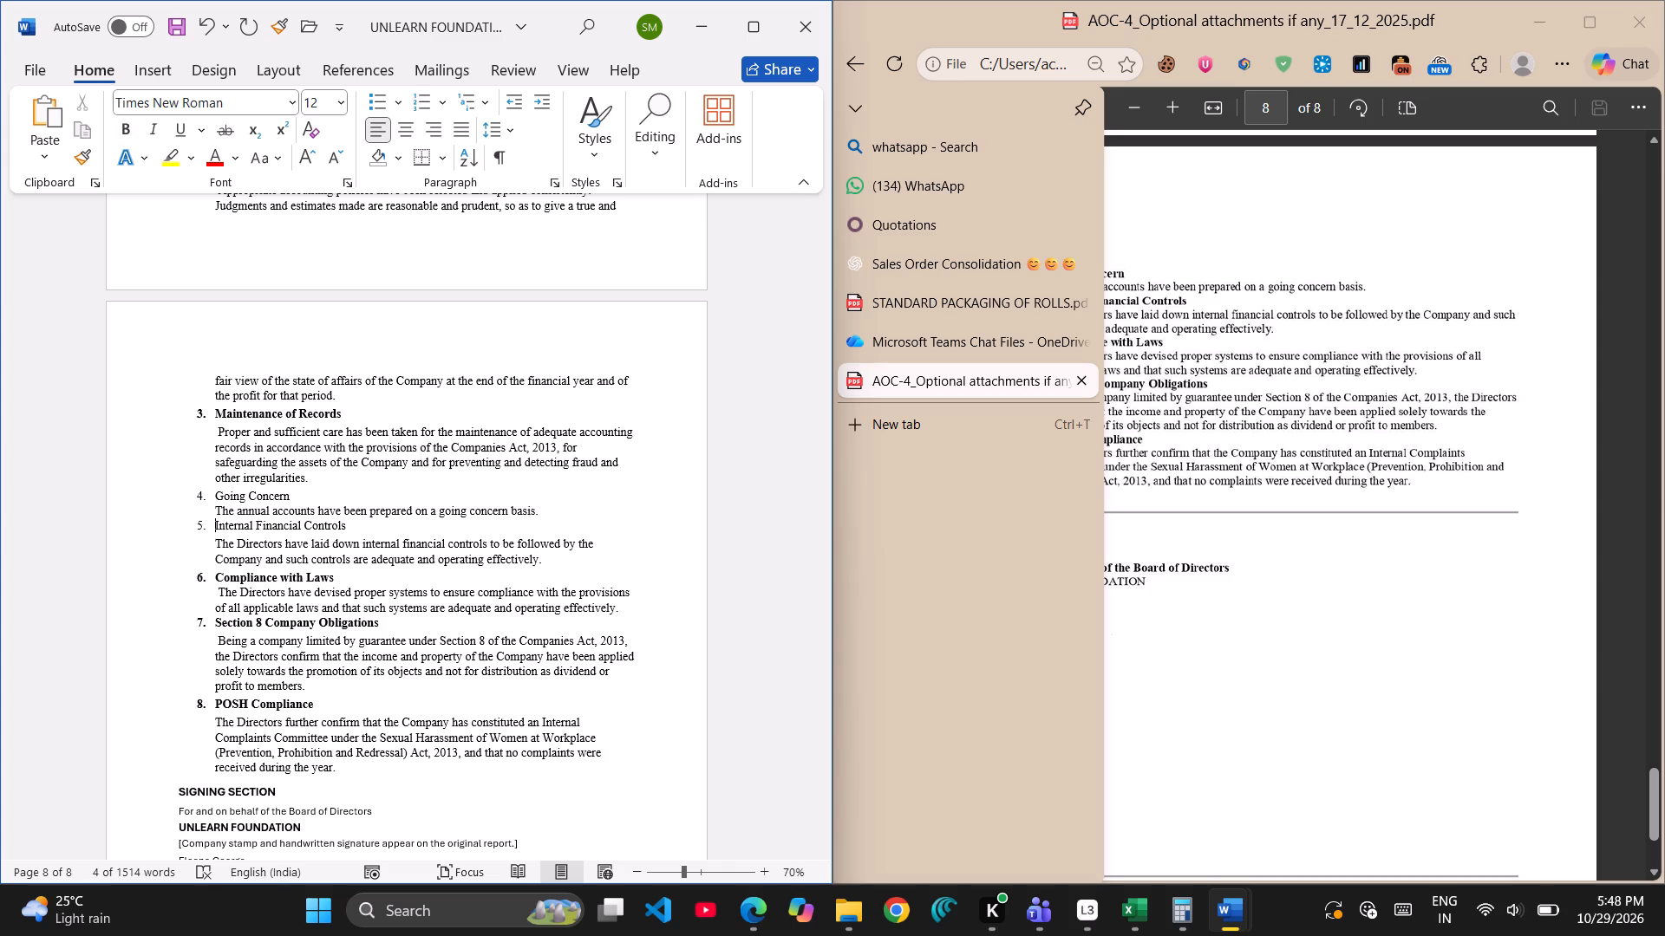
pyautogui.hotkey('shift', 'Right')
pyautogui.hotkey('shift', 'Right')
pyautogui.hotkey('shift', 'Right')
pyautogui.hotkey('shift', 'Right')
pyautogui.hotkey('shift', 'Right')
pyautogui.hotkey('shift', 'Right')
pyautogui.hotkey('shift', 'Right')
pyautogui.hotkey('shift', 'Right')
pyautogui.hotkey('shift', 'Right')
pyautogui.hotkey('shift', 'Right')
pyautogui.hotkey('shift', 'Right')
pyautogui.hotkey('shift', 'Right')
pyautogui.hotkey('shift', 'Right')
pyautogui.hotkey('shift', 'Right')
pyautogui.hotkey('shift', 'Right')
pyautogui.hotkey('shift', 'Right')
pyautogui.hotkey('shift', 'Right')
pyautogui.hotkey('shift', 'Right')
pyautogui.hotkey('shift', 'Right')
pyautogui.hotkey('shift', 'Right')
pyautogui.hotkey('shift', 'Right')
pyautogui.hotkey('shift', 'Right')
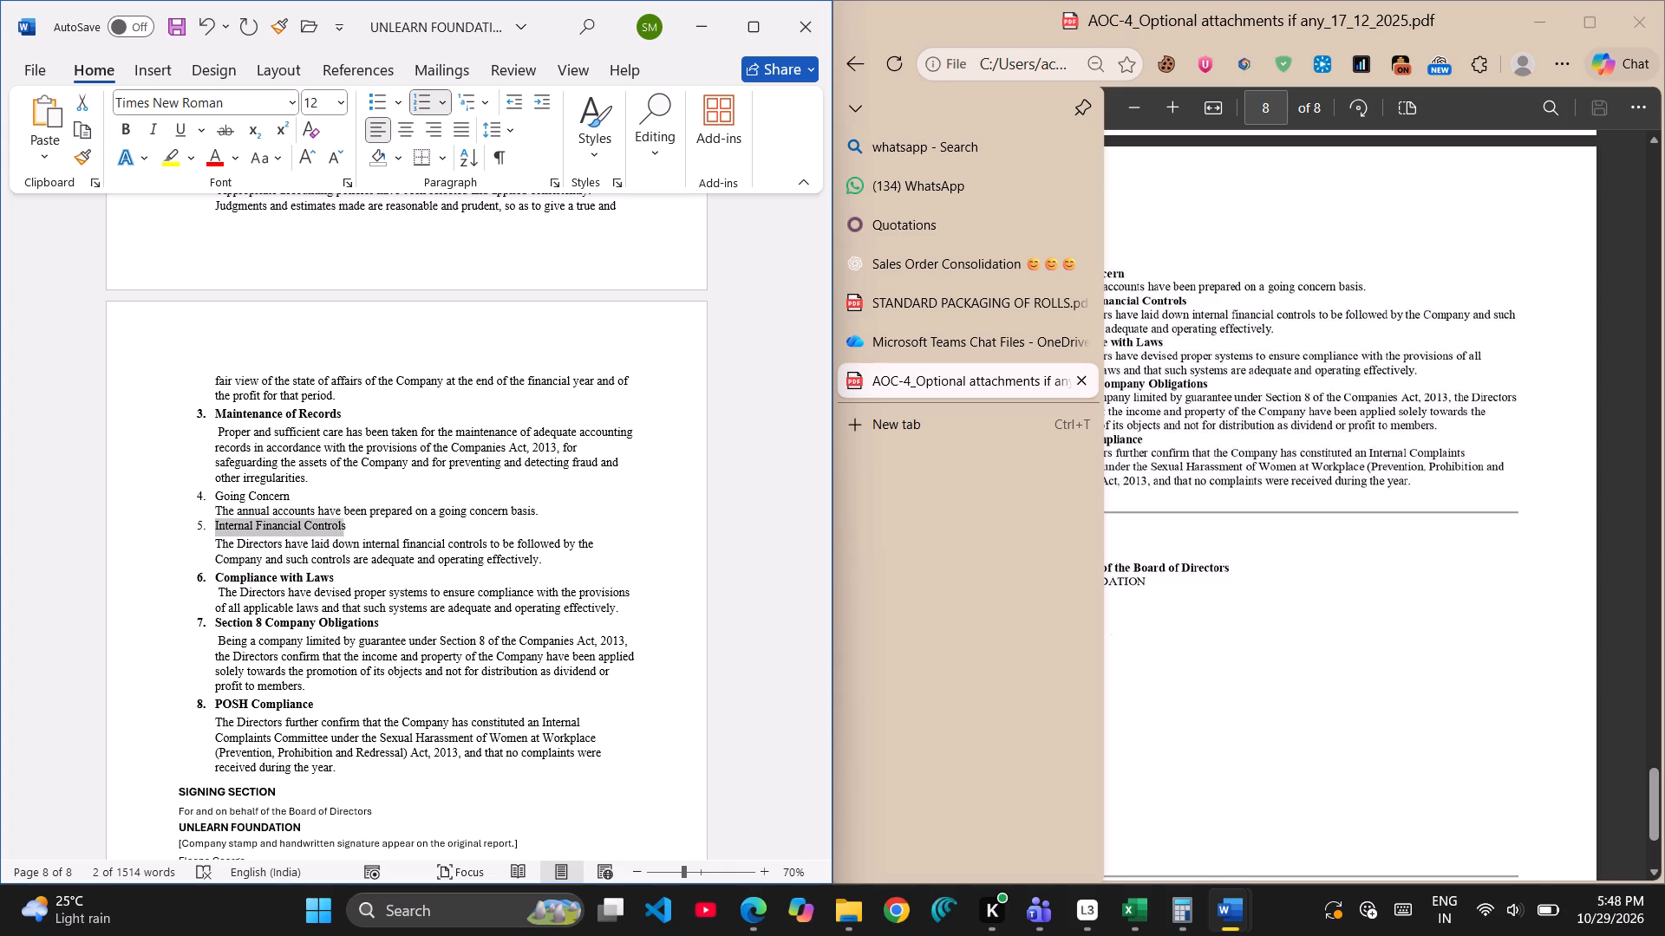
pyautogui.hotkey('ctrl', 'b')
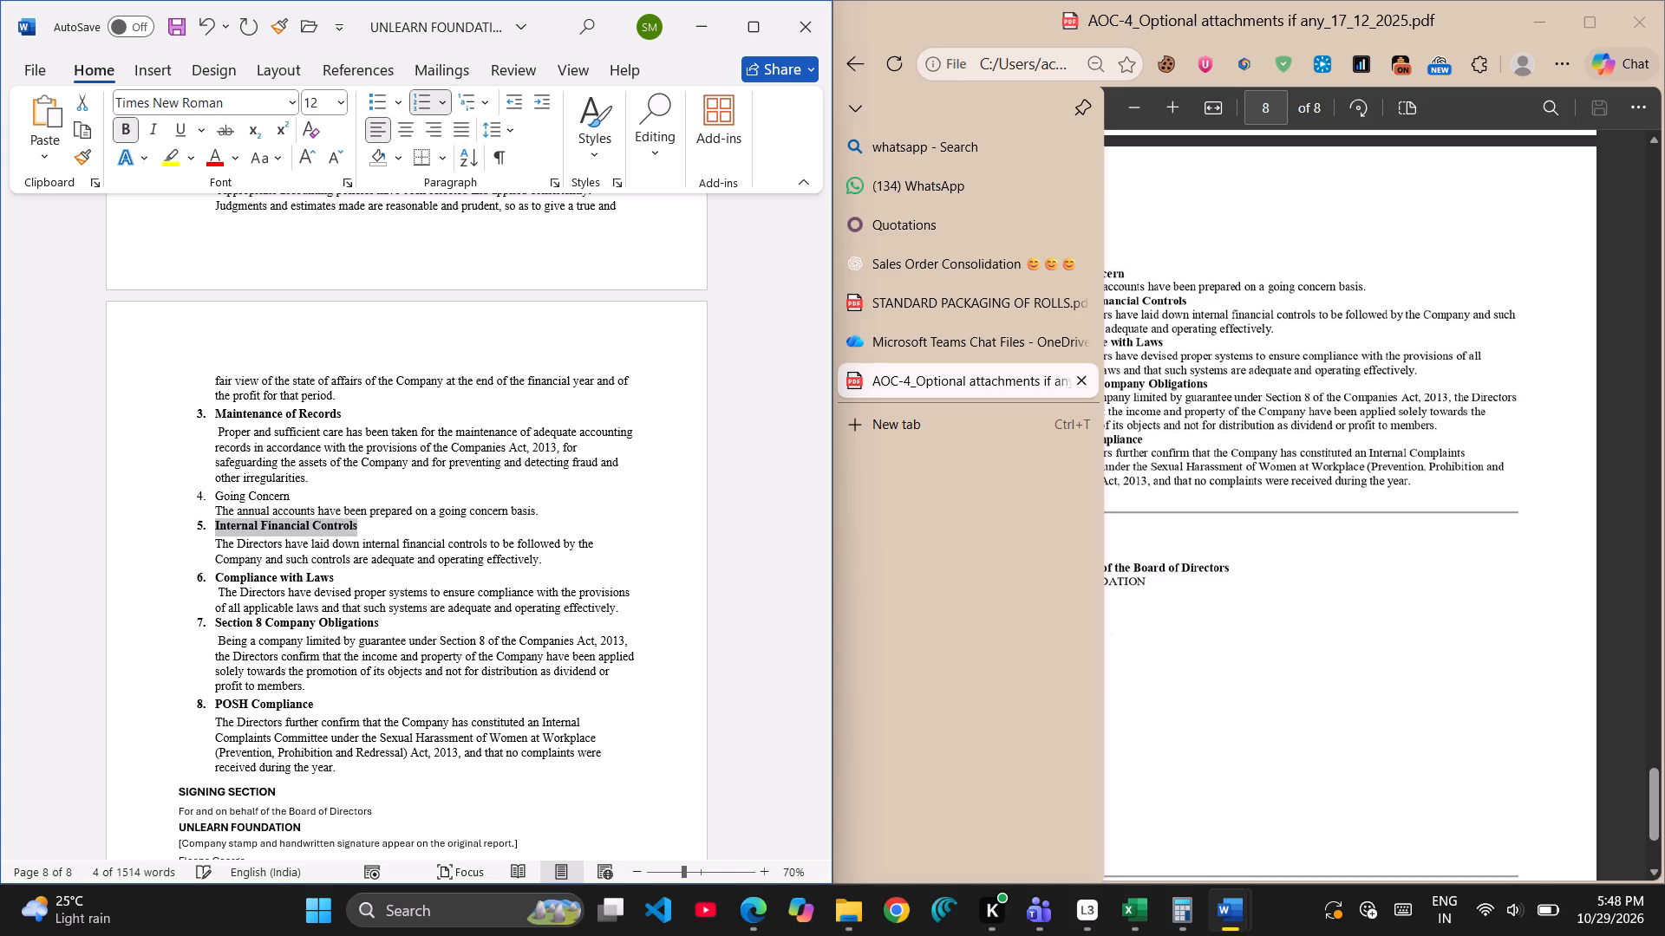
# Make the Going Concern heading in item 4 bold.
pyautogui.press('Up')
pyautogui.press('Up')
pyautogui.hotkey('shift', 'Right')
pyautogui.hotkey('shift', 'Right')
pyautogui.hotkey('shift', 'Right')
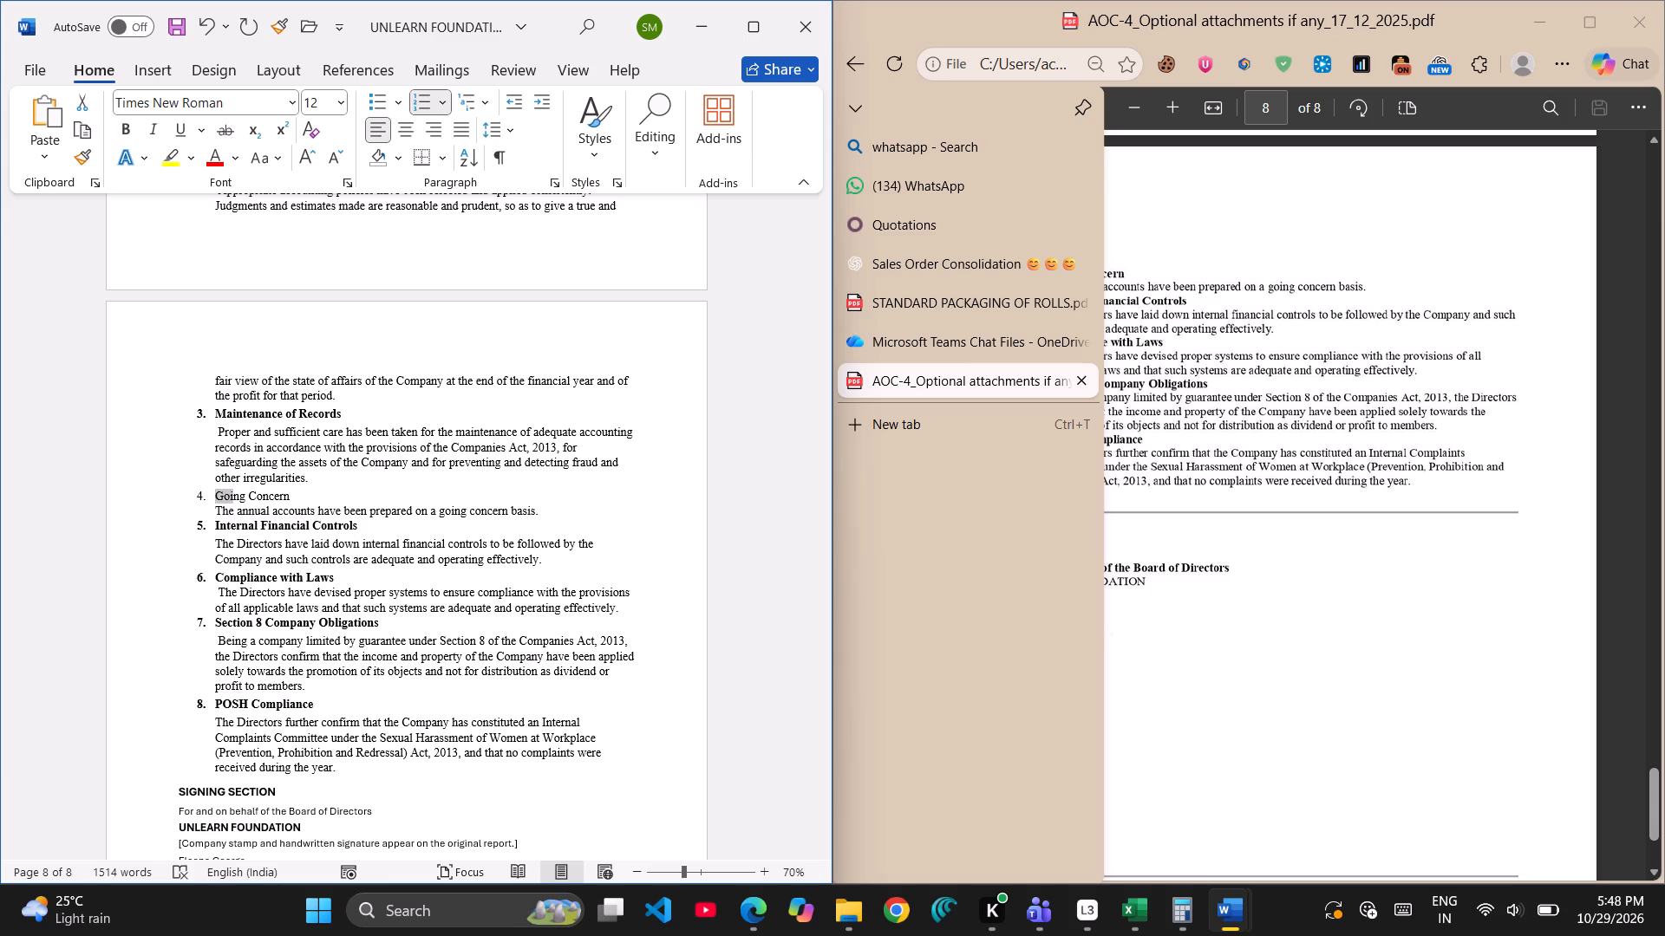
pyautogui.hotkey('shift', 'Right')
pyautogui.hotkey('shift', 'Right')
pyautogui.hotkey('shift', 'Right')
pyautogui.hotkey('shift', 'Right')
pyautogui.hotkey('shift', 'Right')
pyautogui.hotkey('shift', 'Right')
pyautogui.hotkey('shift', 'Right')
pyautogui.hotkey('shift', 'Right')
pyautogui.hotkey('shift', 'Right')
pyautogui.hotkey('shift', 'Right')
pyautogui.hotkey('shift', 'Right')
pyautogui.hotkey('shift', 'Left')
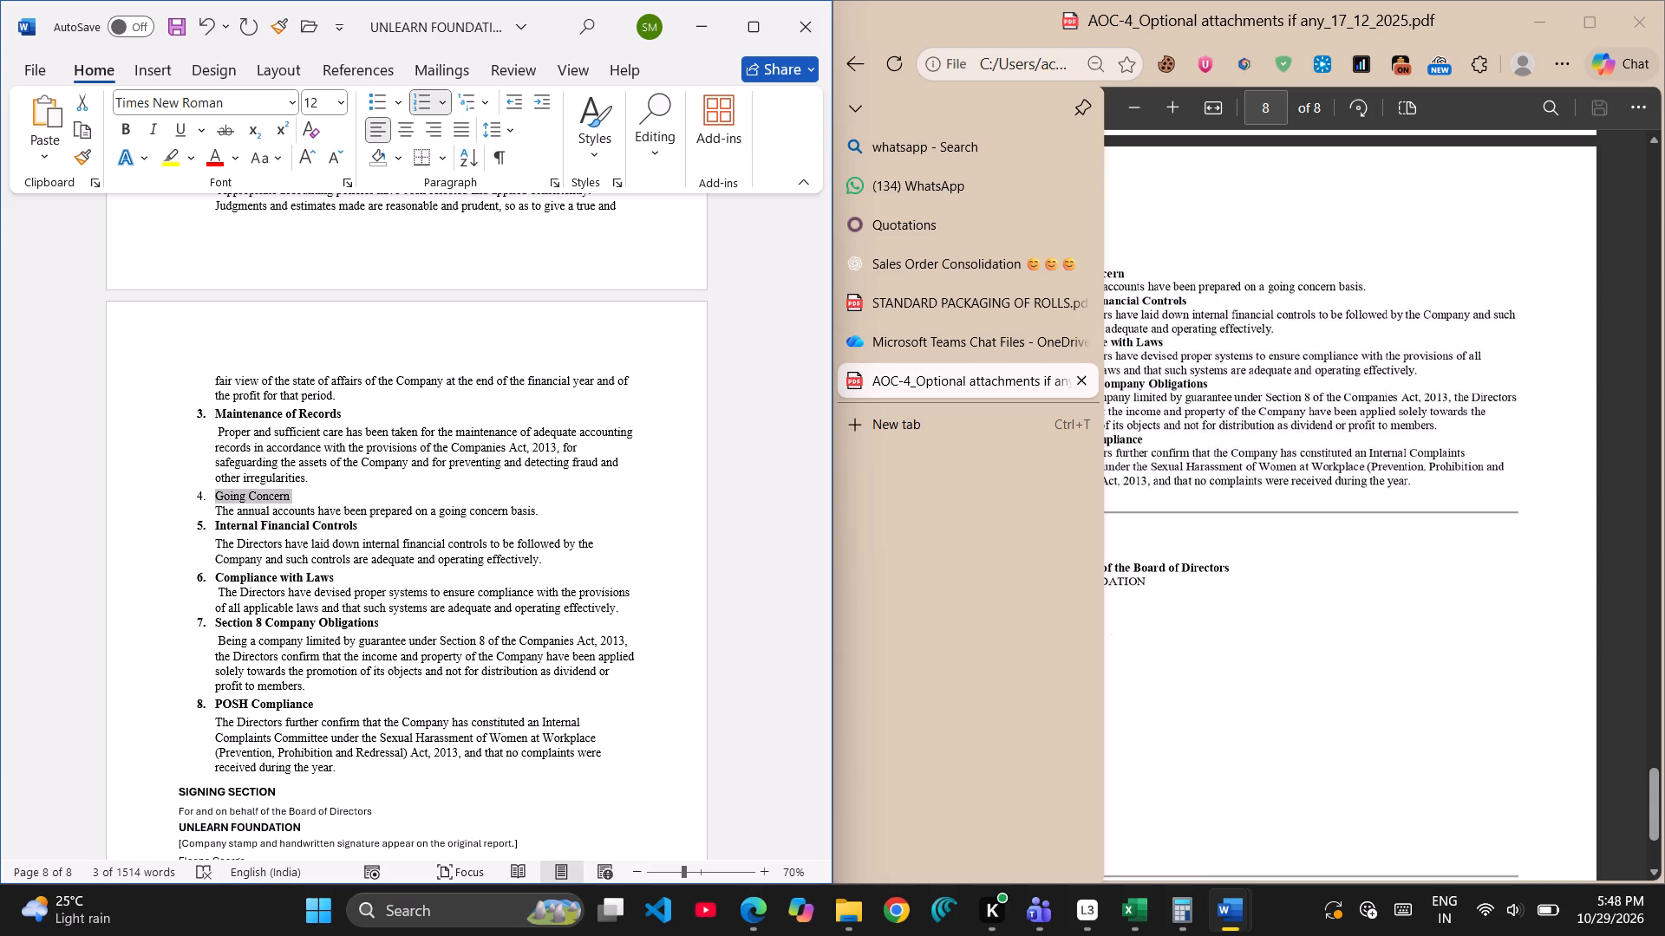
pyautogui.hotkey('ctrl', 'b')
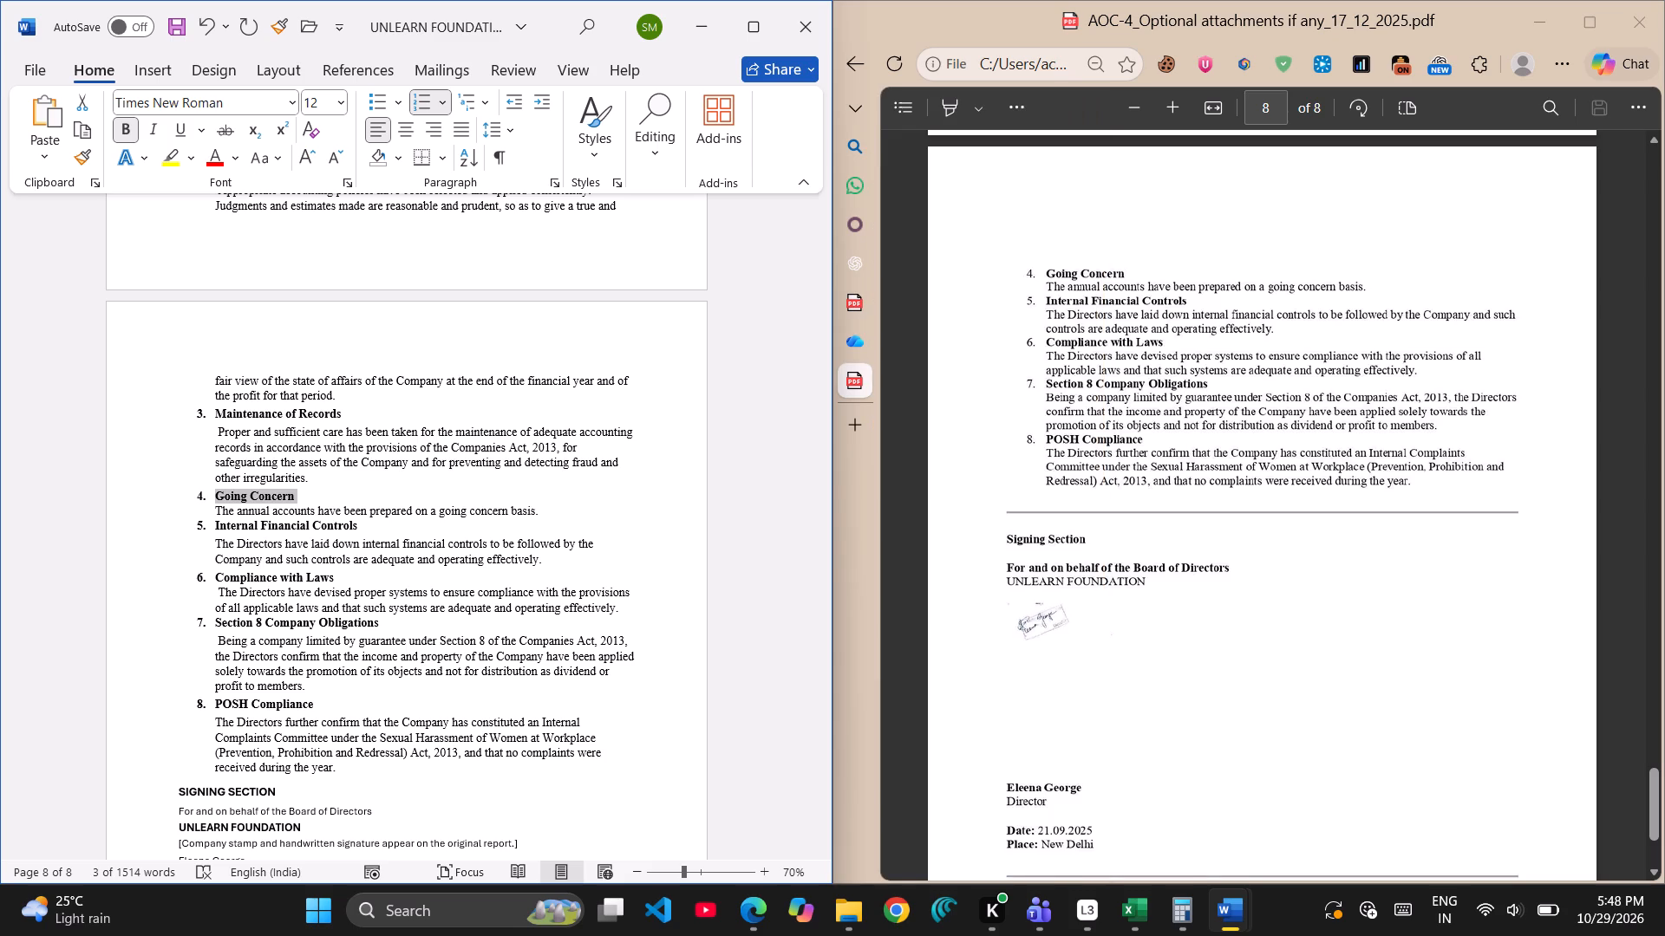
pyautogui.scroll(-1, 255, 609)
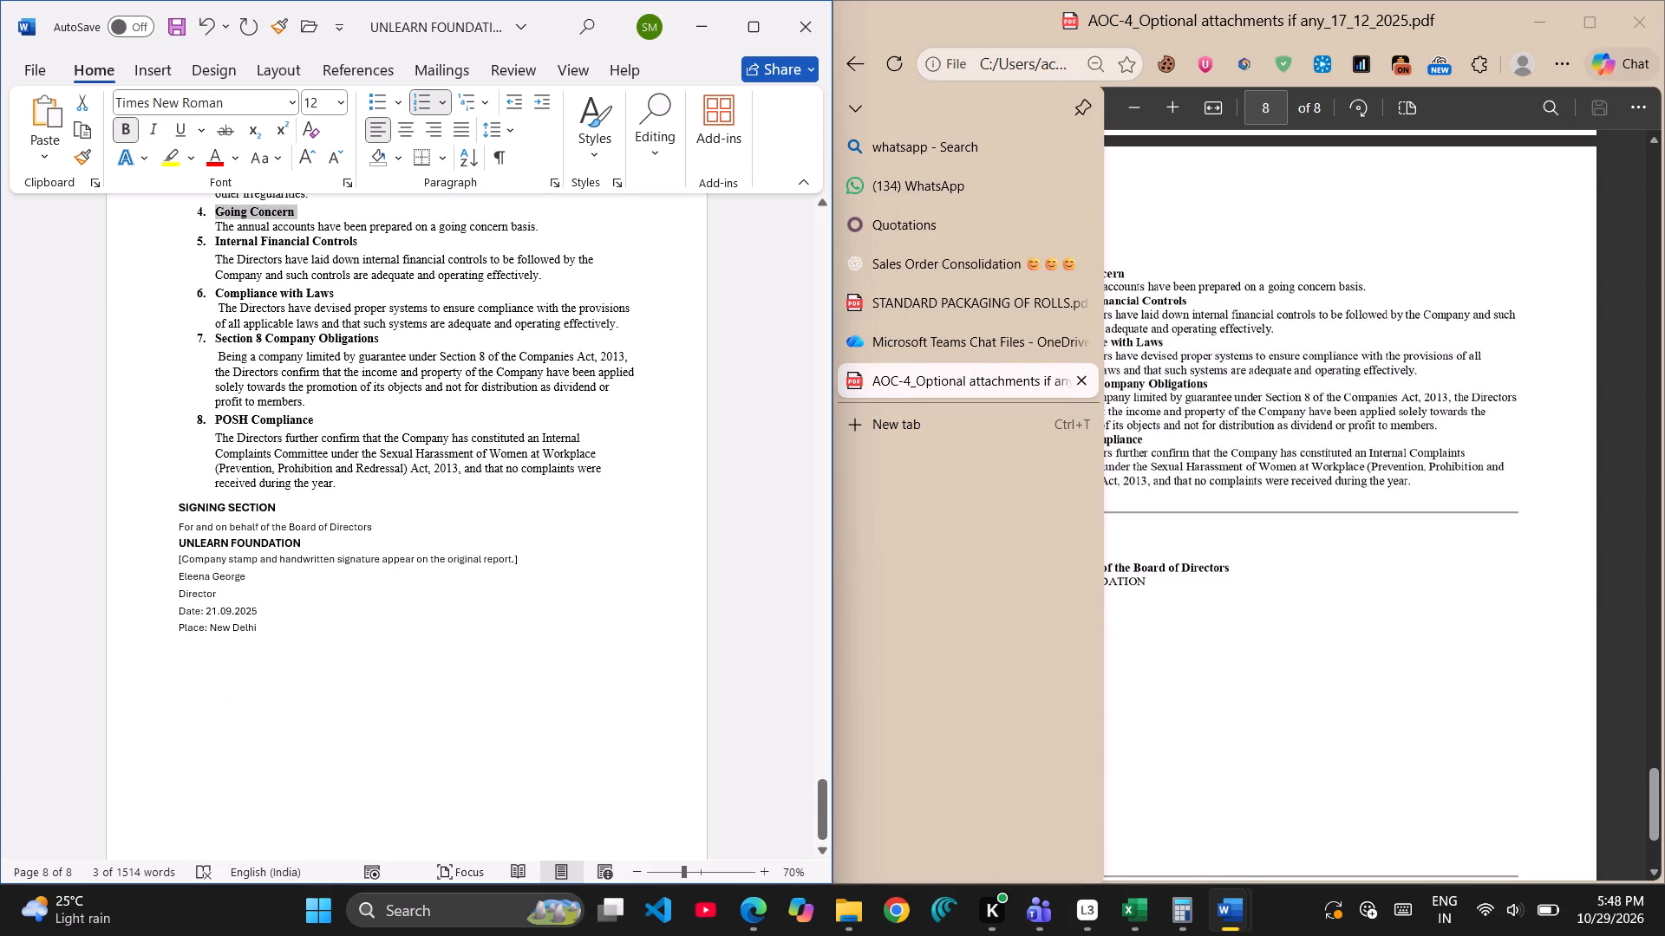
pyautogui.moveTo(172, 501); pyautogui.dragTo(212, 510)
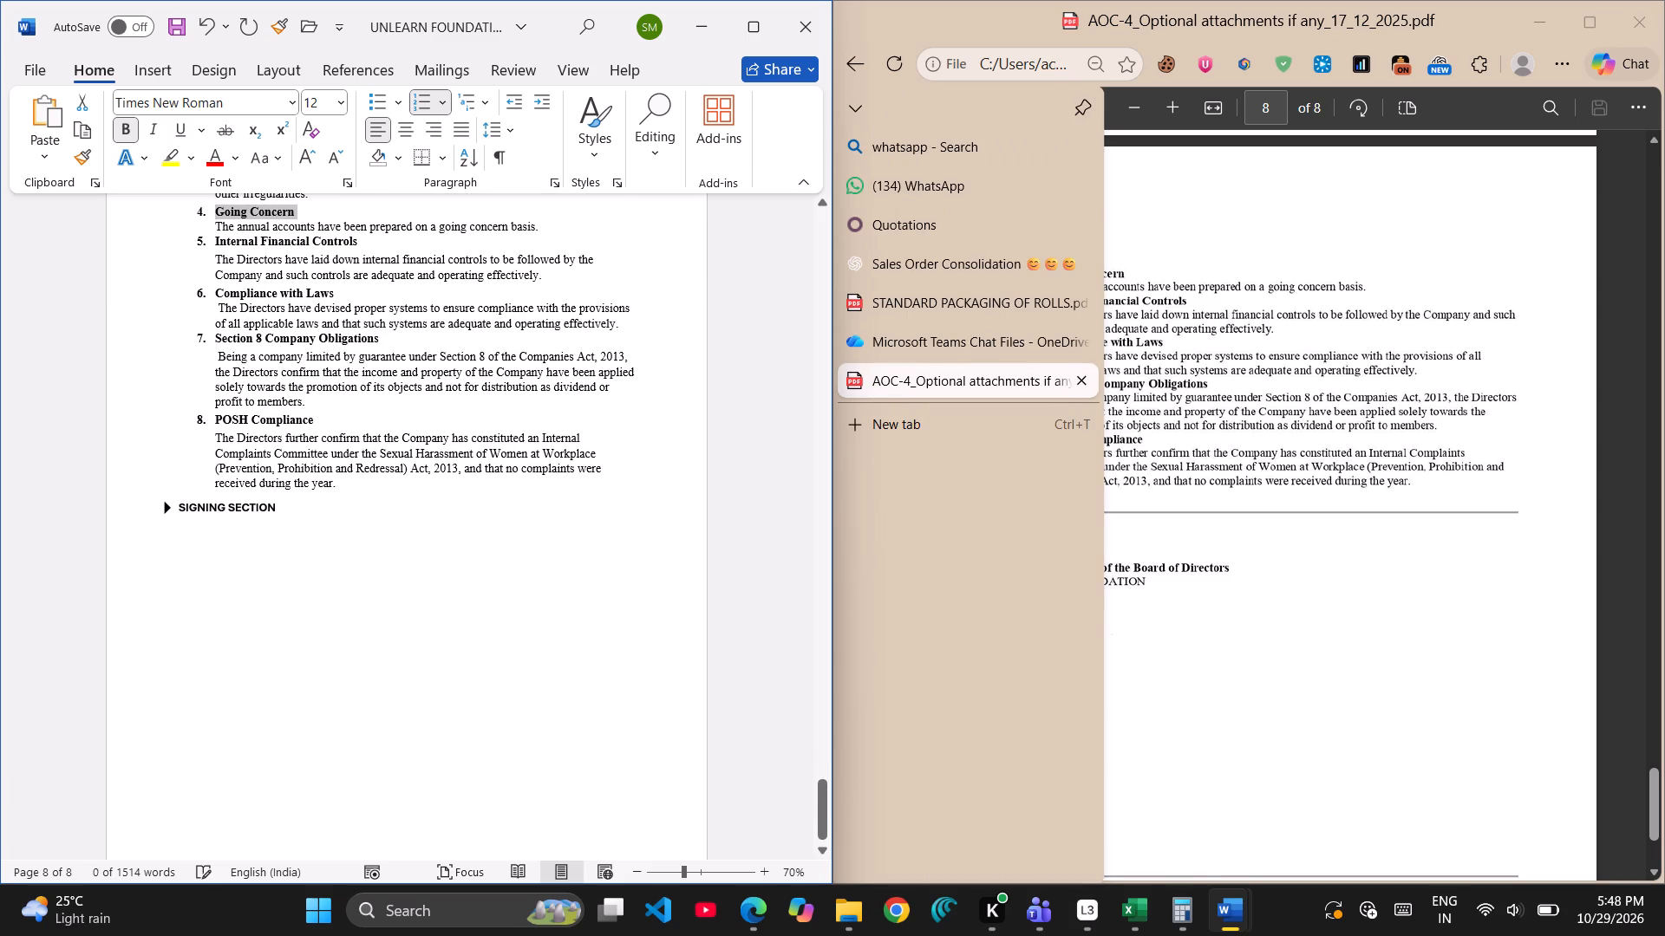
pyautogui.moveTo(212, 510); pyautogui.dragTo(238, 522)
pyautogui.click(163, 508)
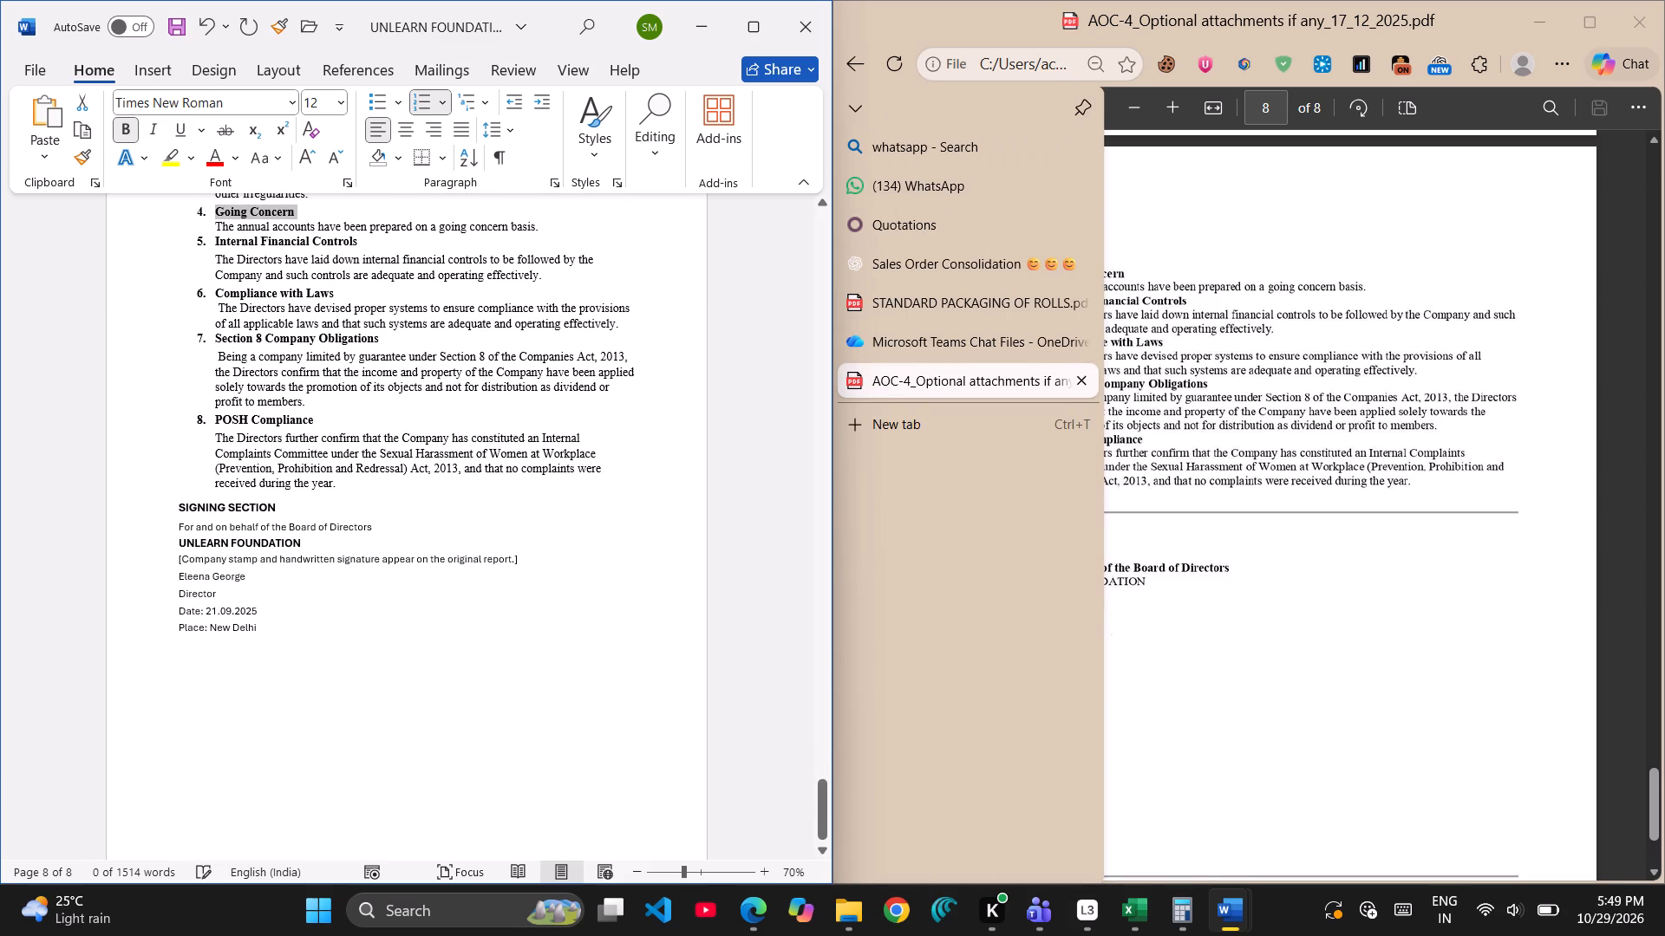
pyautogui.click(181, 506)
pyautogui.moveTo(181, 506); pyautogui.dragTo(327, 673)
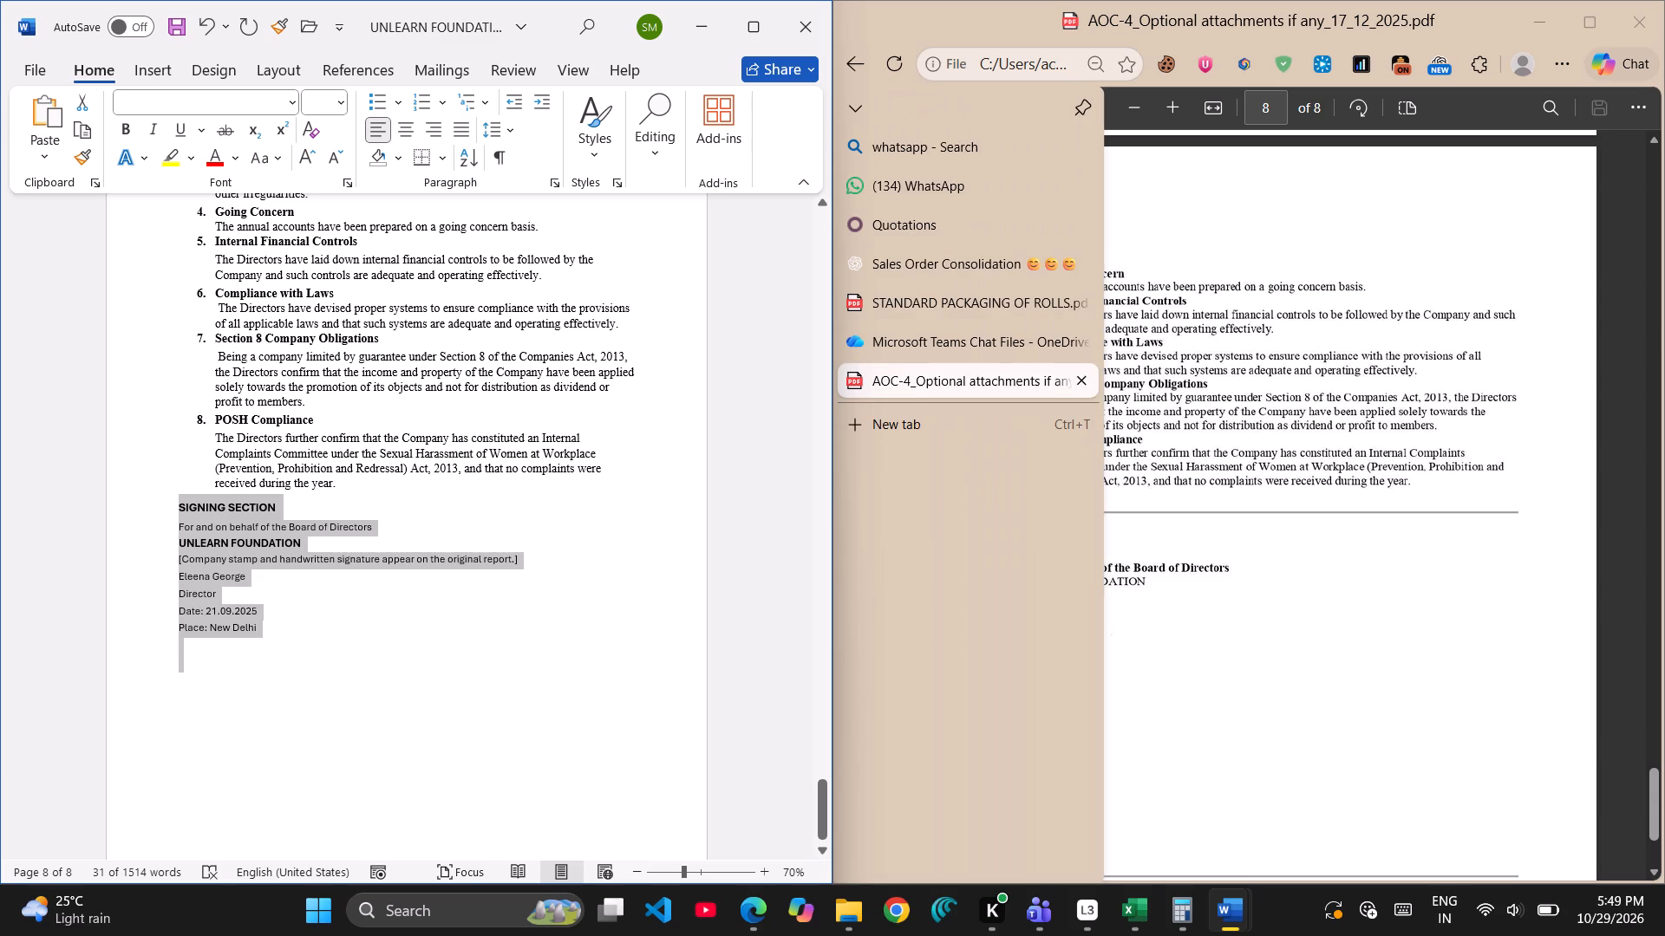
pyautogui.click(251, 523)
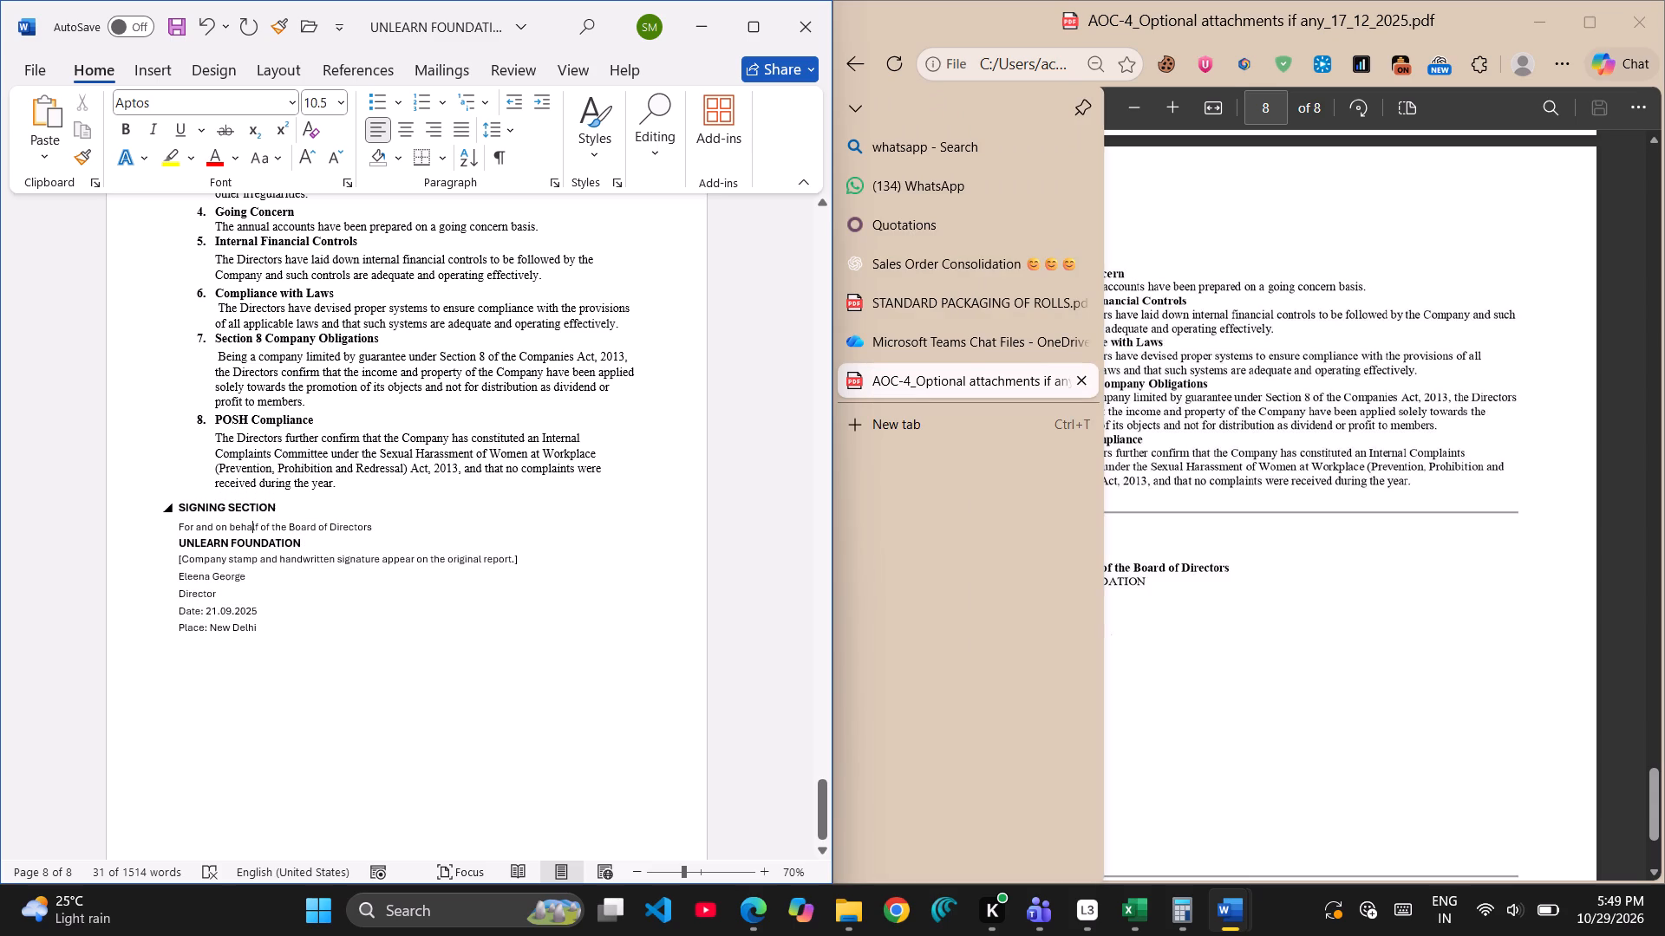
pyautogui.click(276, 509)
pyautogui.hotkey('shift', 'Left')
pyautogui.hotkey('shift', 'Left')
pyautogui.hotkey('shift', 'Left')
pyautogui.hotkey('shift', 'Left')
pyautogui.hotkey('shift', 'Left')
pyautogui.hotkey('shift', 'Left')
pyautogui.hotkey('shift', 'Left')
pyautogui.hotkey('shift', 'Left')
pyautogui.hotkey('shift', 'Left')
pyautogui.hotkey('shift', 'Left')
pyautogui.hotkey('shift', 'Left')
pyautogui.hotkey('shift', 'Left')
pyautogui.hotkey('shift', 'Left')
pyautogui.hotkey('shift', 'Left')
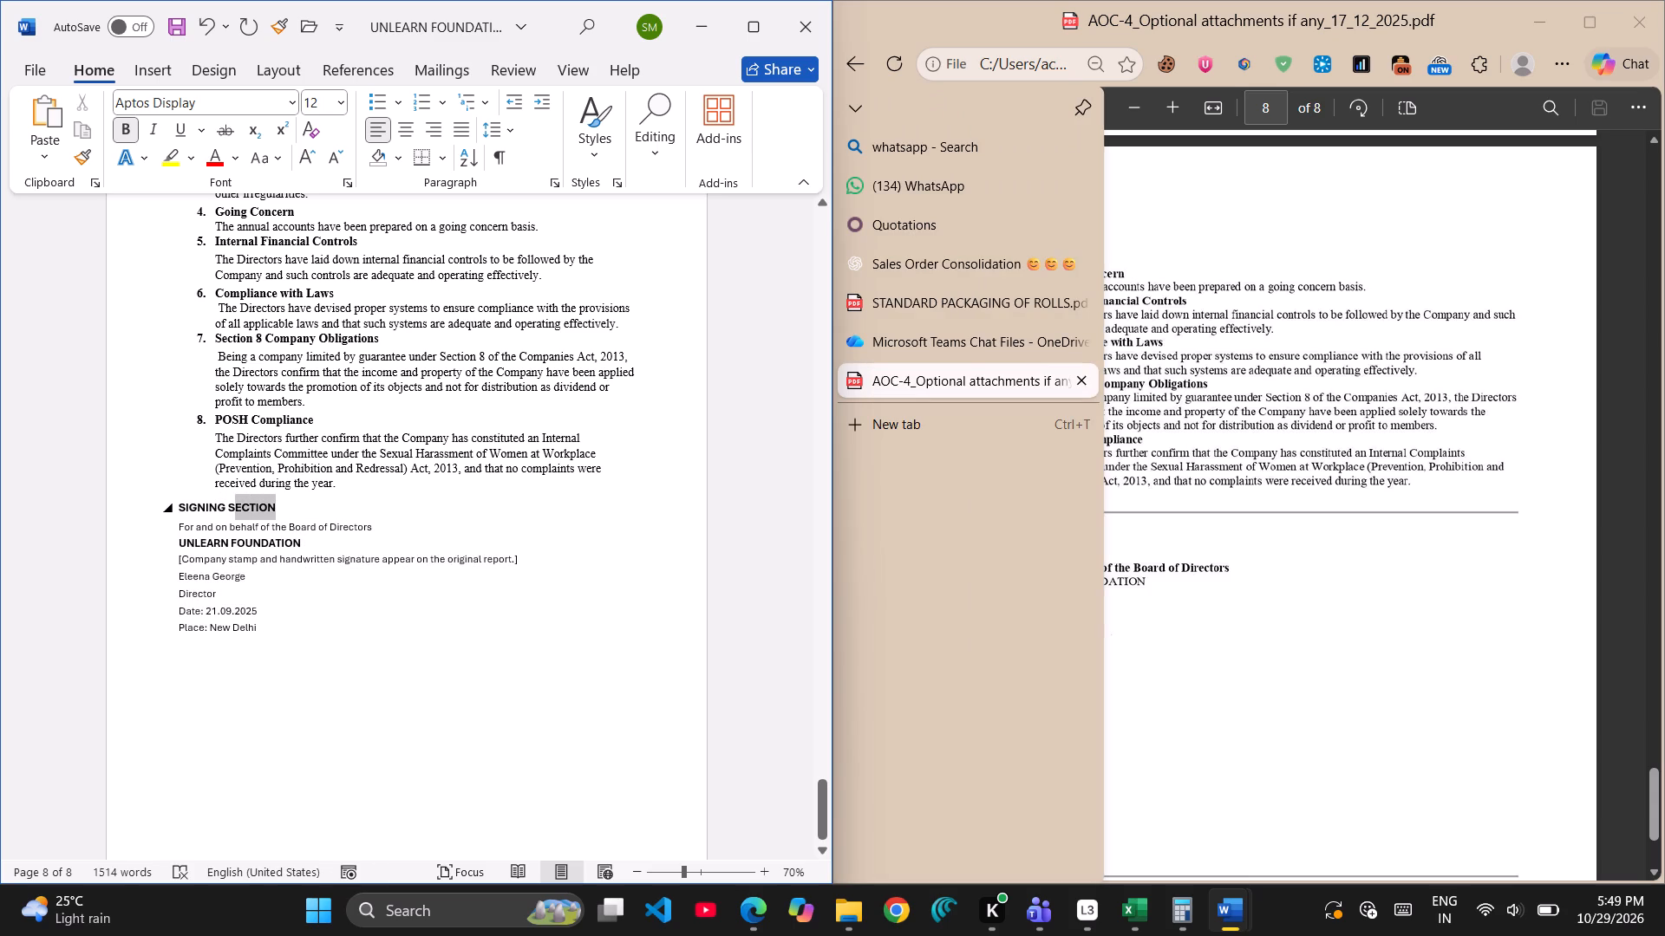
# Copy the POSH Compliance description's text formatting onto the whole signing block, from the Signing Section heading through the Place line.
pyautogui.doubleClick(264, 483)
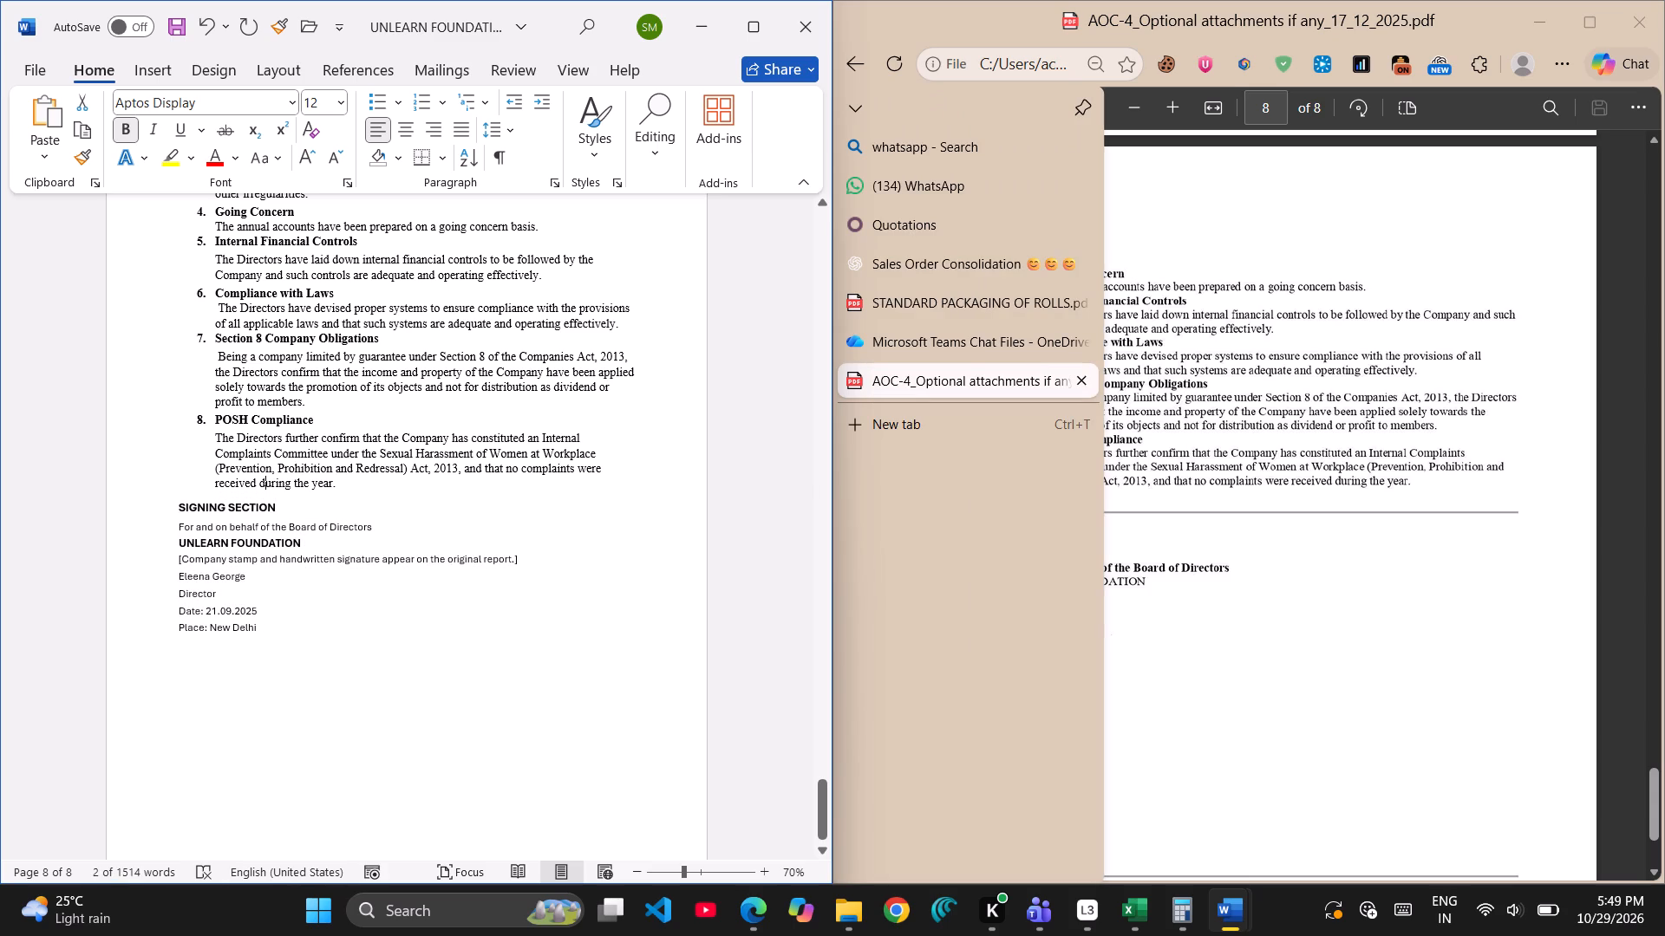
pyautogui.click(84, 165)
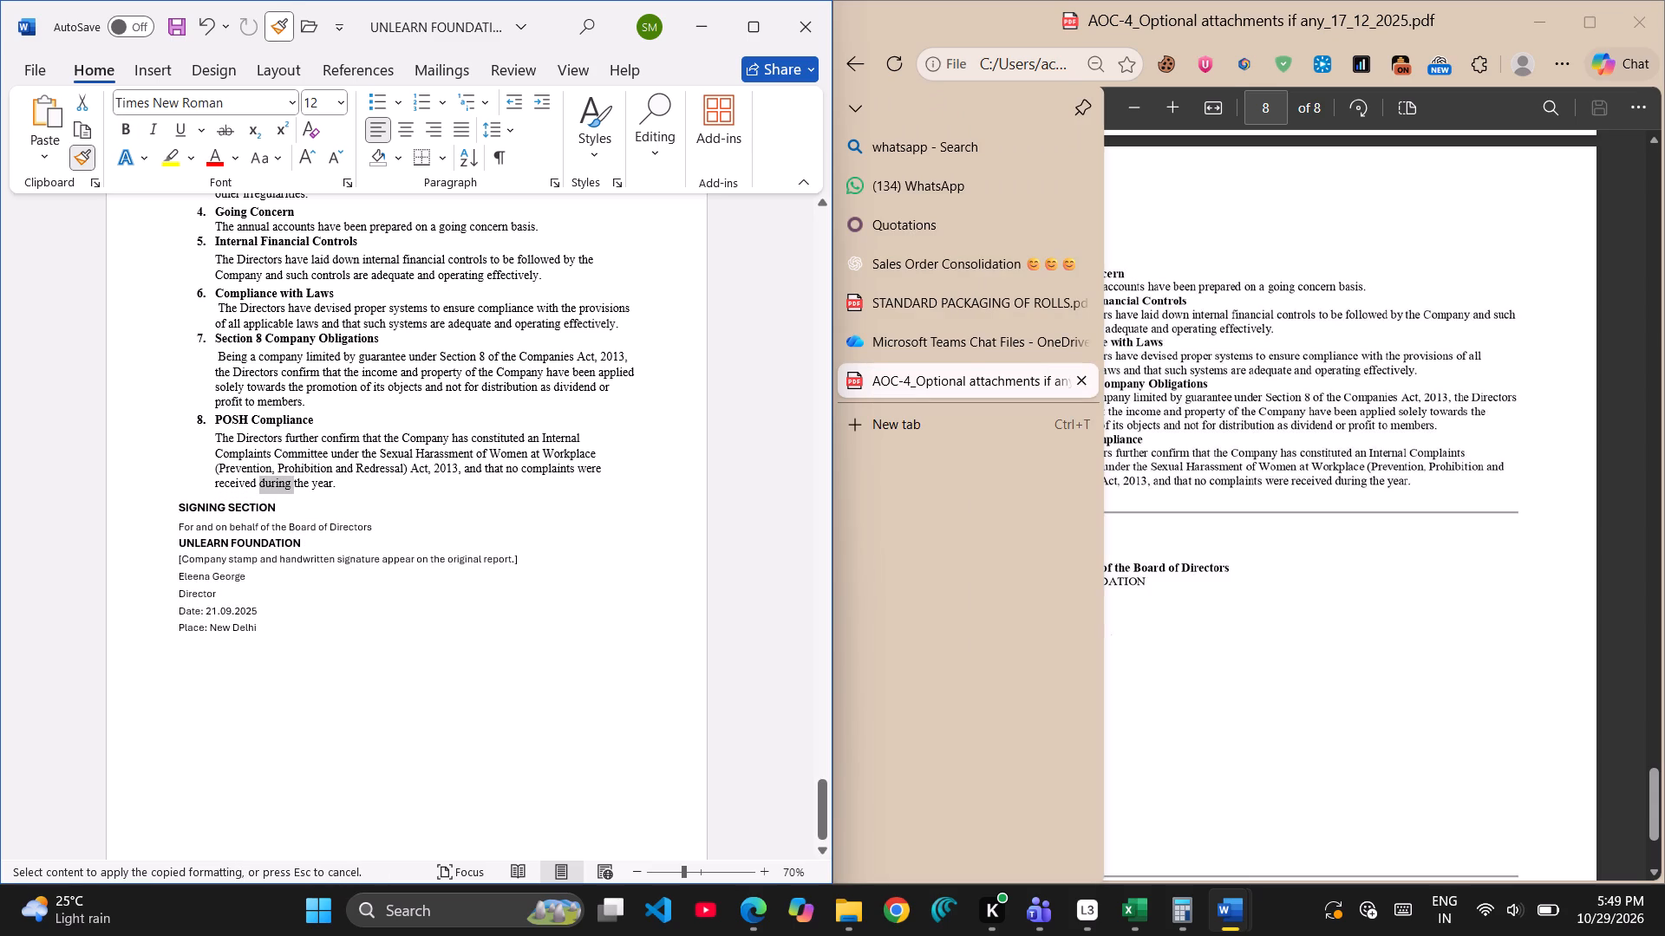
pyautogui.moveTo(176, 506); pyautogui.dragTo(294, 666)
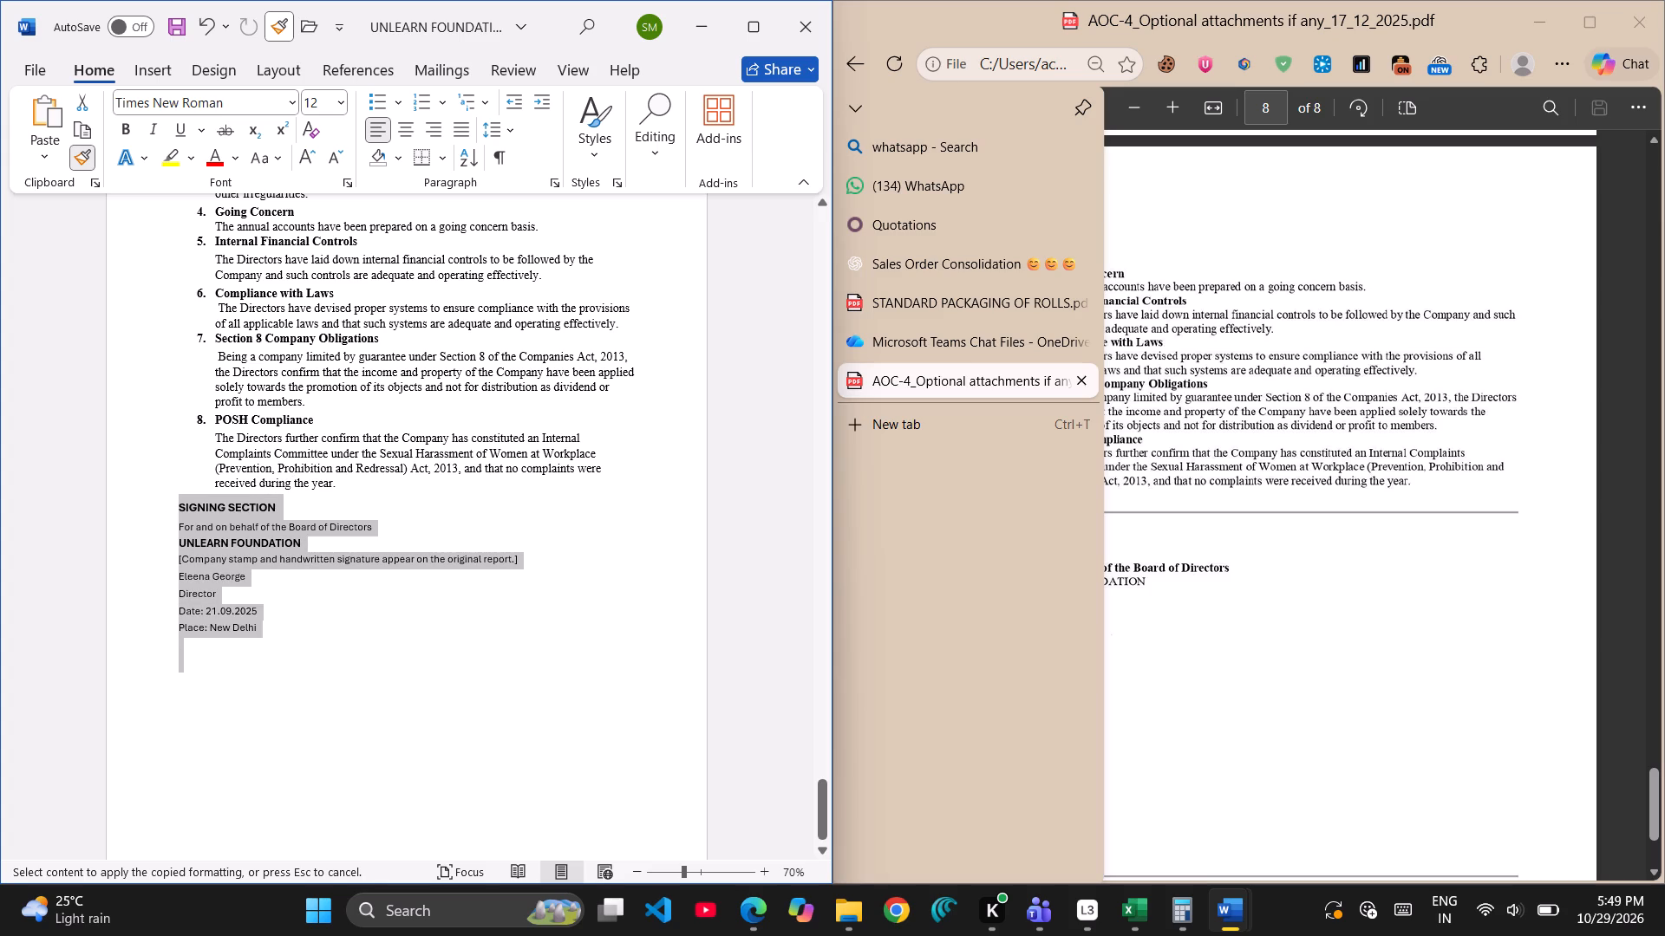
pyautogui.moveTo(294, 666); pyautogui.dragTo(293, 662)
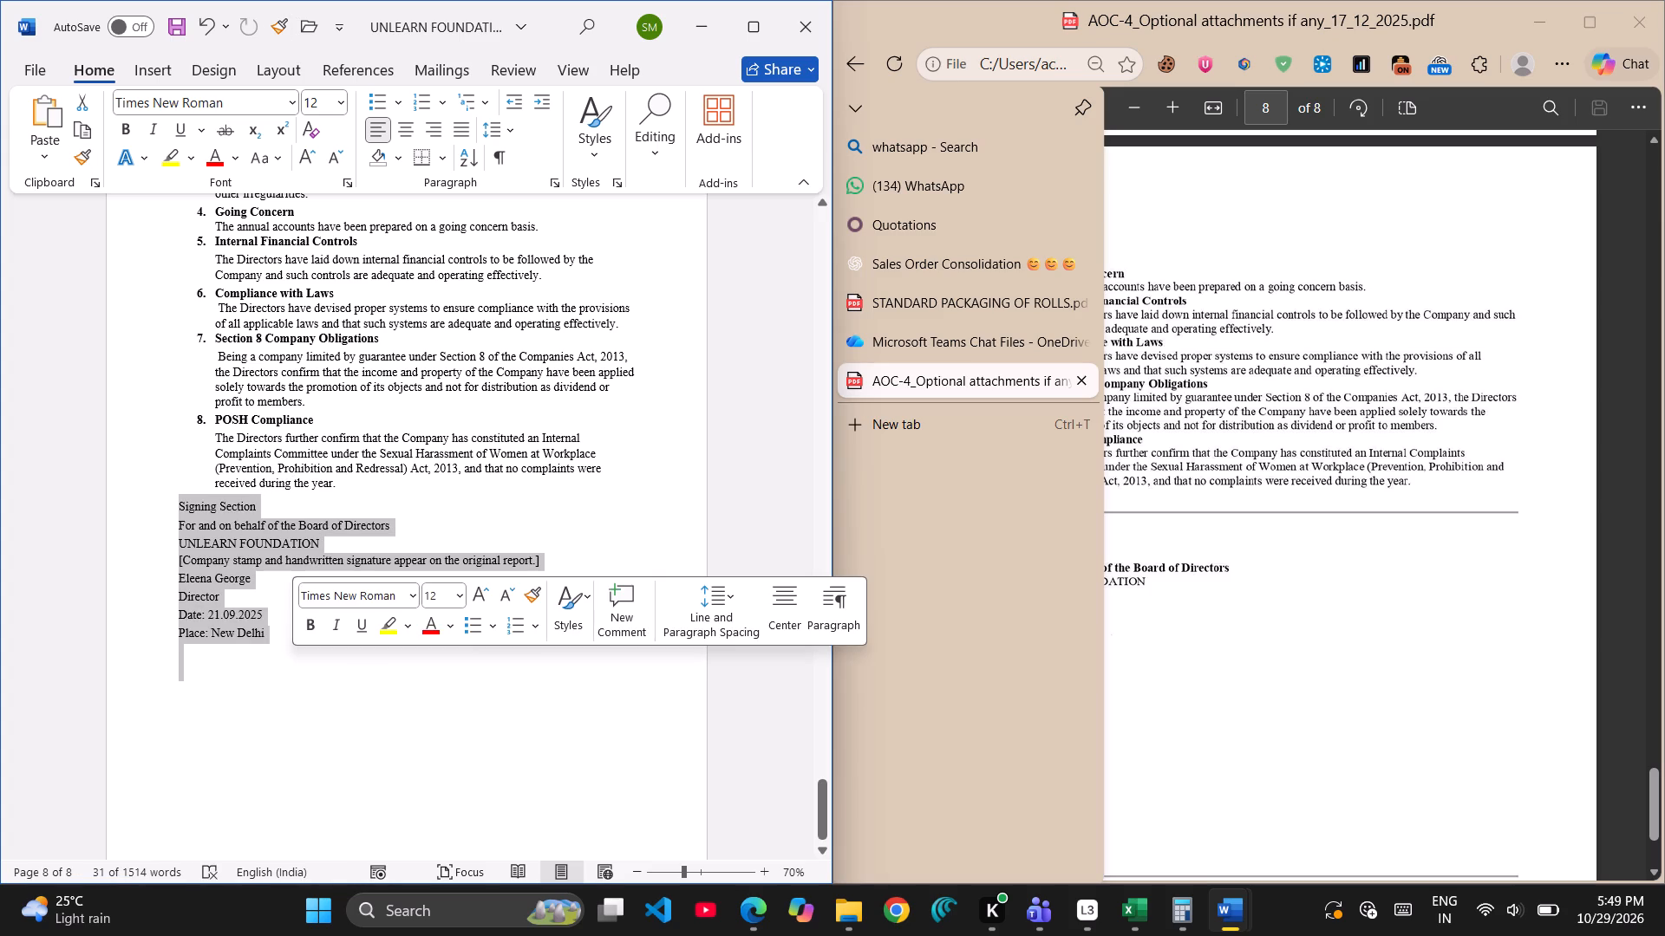
# Make the Signing Section heading bold to match the reference PDF.
pyautogui.scroll(-1, 1329, 718)
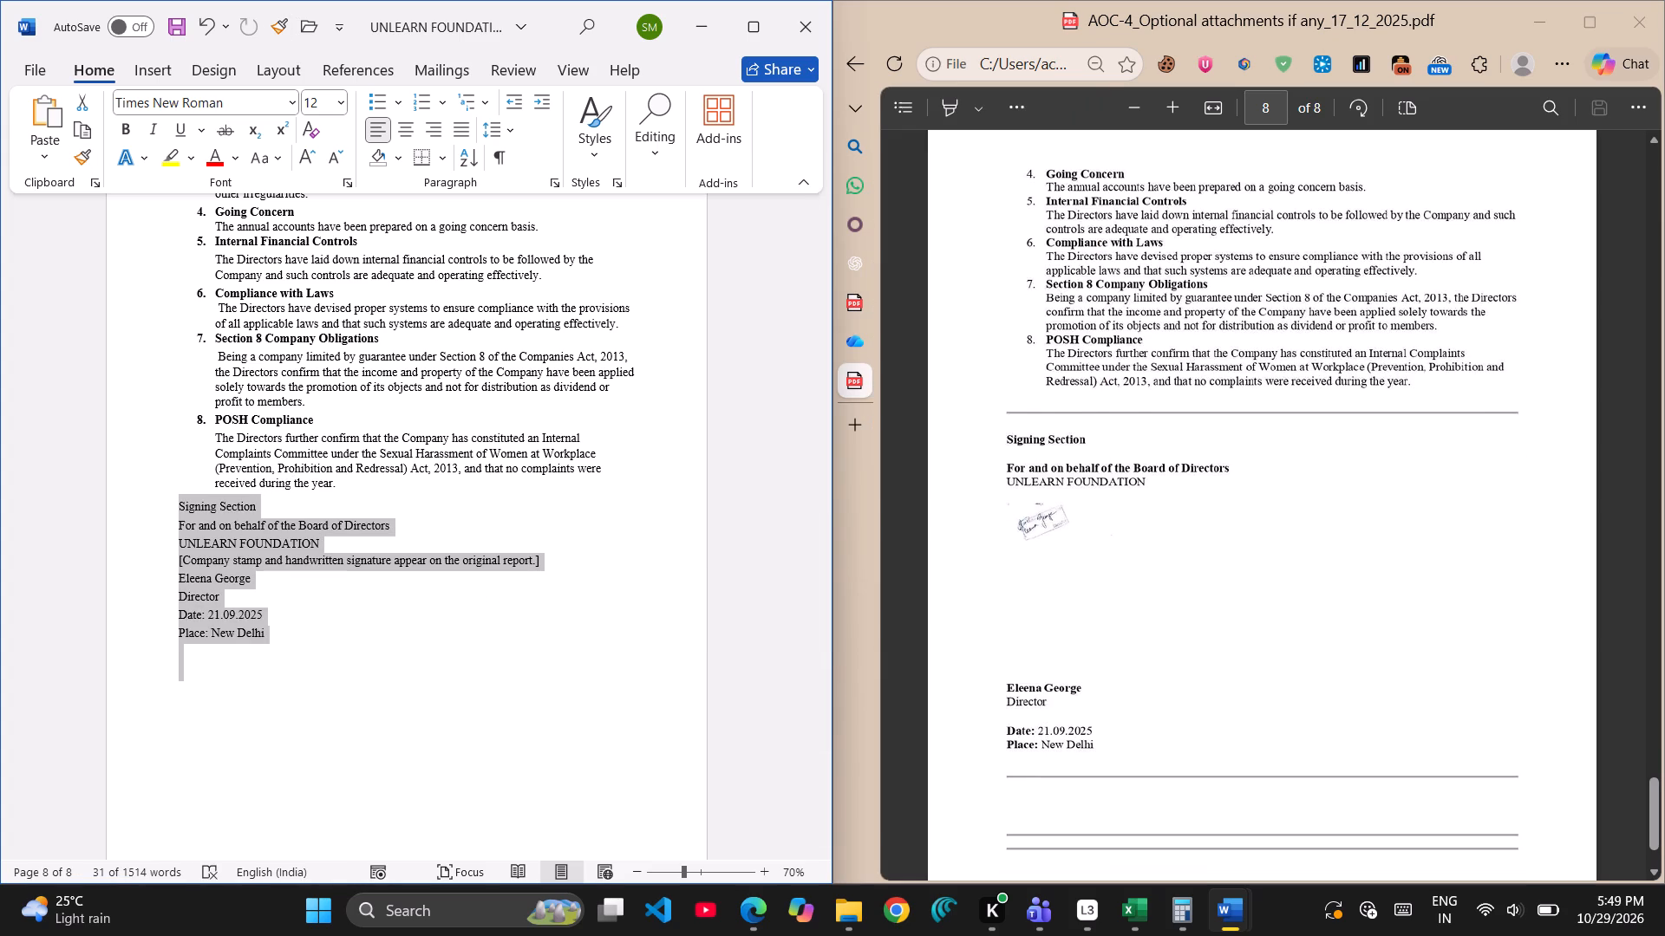
pyautogui.scroll(-1, 1329, 718)
pyautogui.click(296, 497)
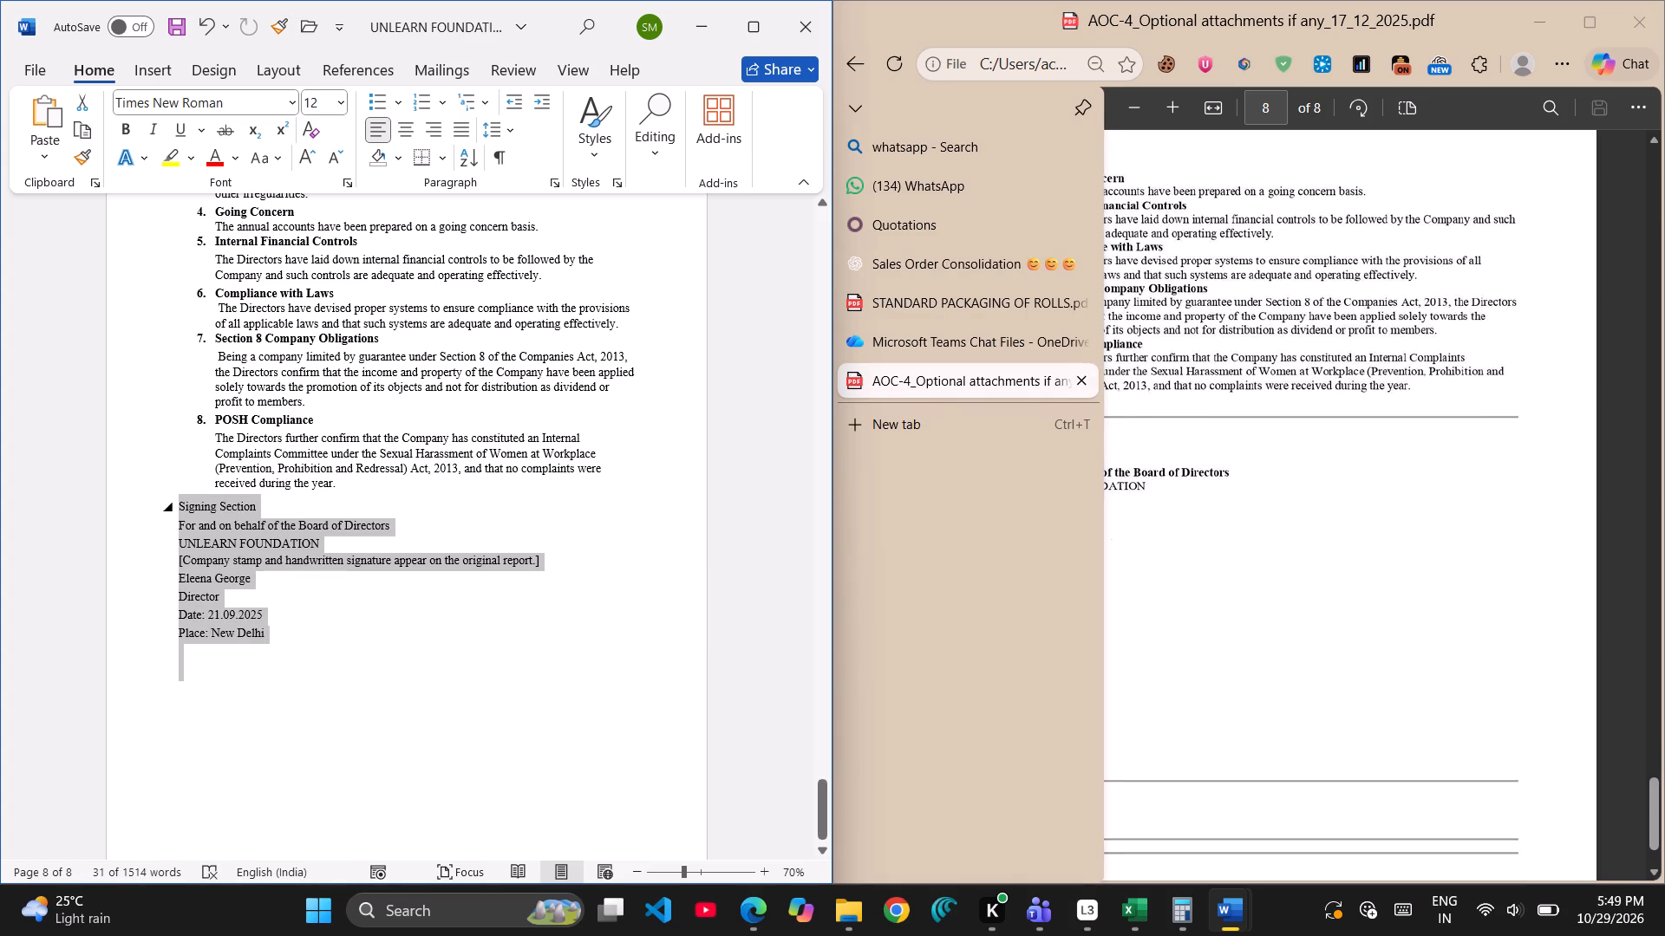
pyautogui.hotkey('shift', 'Left')
pyautogui.hotkey('shift', 'Left')
pyautogui.hotkey('shift', 'Left')
pyautogui.hotkey('shift', 'Left')
pyautogui.hotkey('shift', 'Left')
pyautogui.hotkey('shift', 'Left')
pyautogui.hotkey('shift', 'Left')
pyautogui.hotkey('shift', 'Left')
pyautogui.hotkey('shift', 'Left')
pyautogui.hotkey('shift', 'Left')
pyautogui.hotkey('shift', 'Left')
pyautogui.hotkey('shift', 'Left')
pyautogui.hotkey('shift', 'Left')
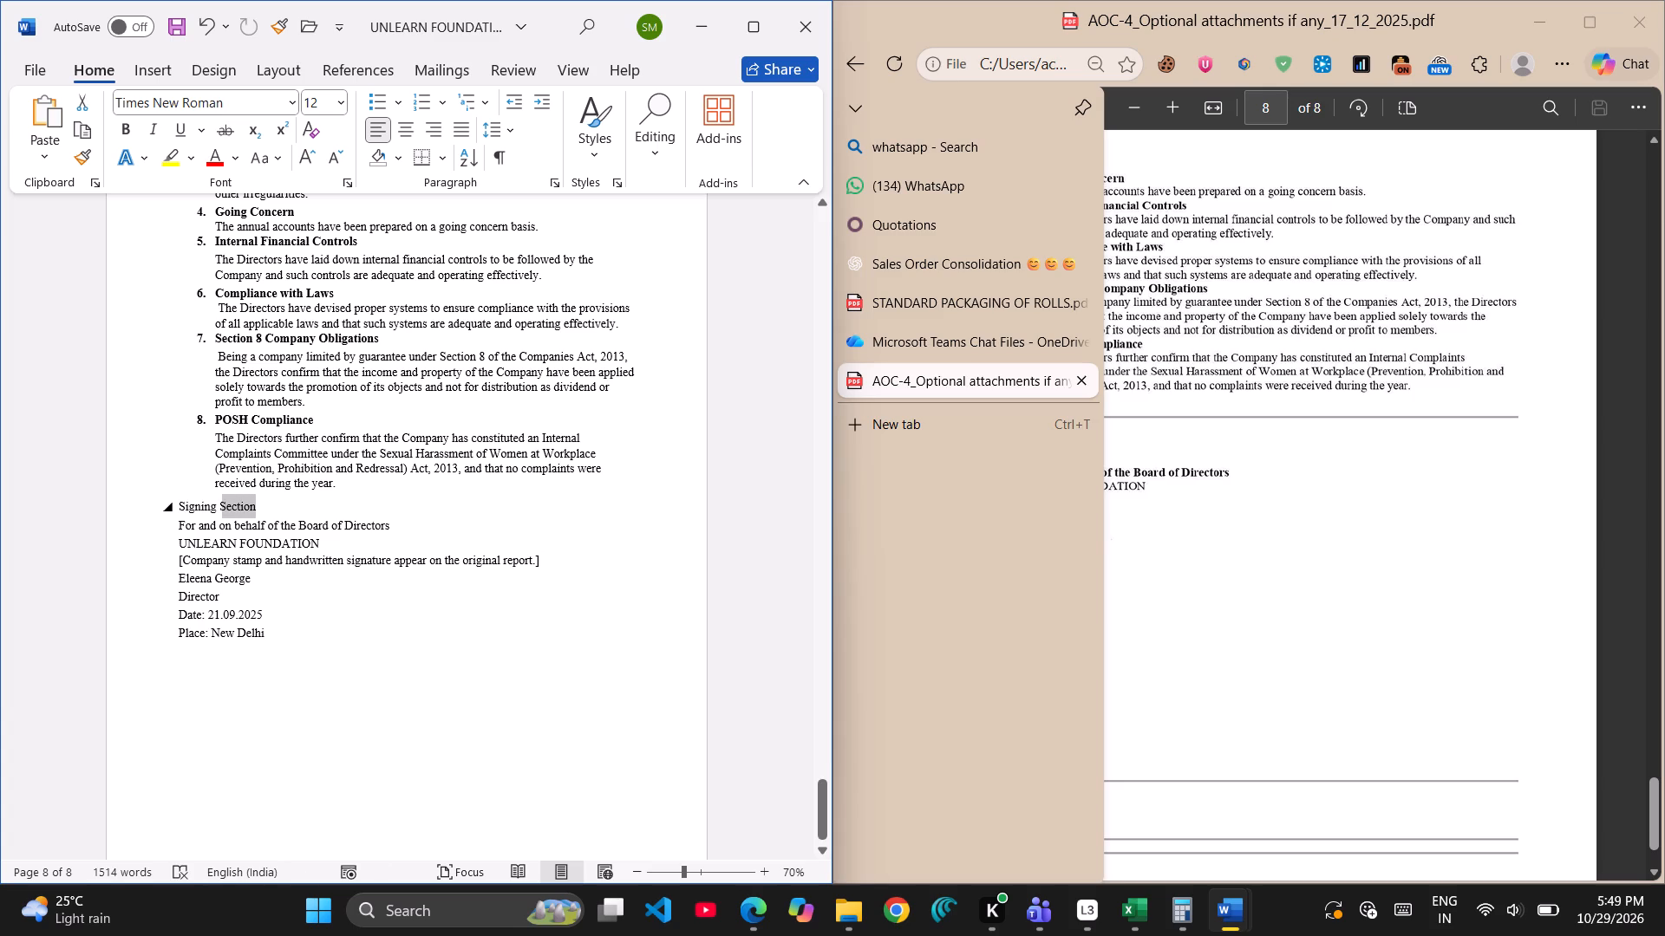
pyautogui.hotkey('shift', 'Left')
pyautogui.hotkey('shift', 'Left')
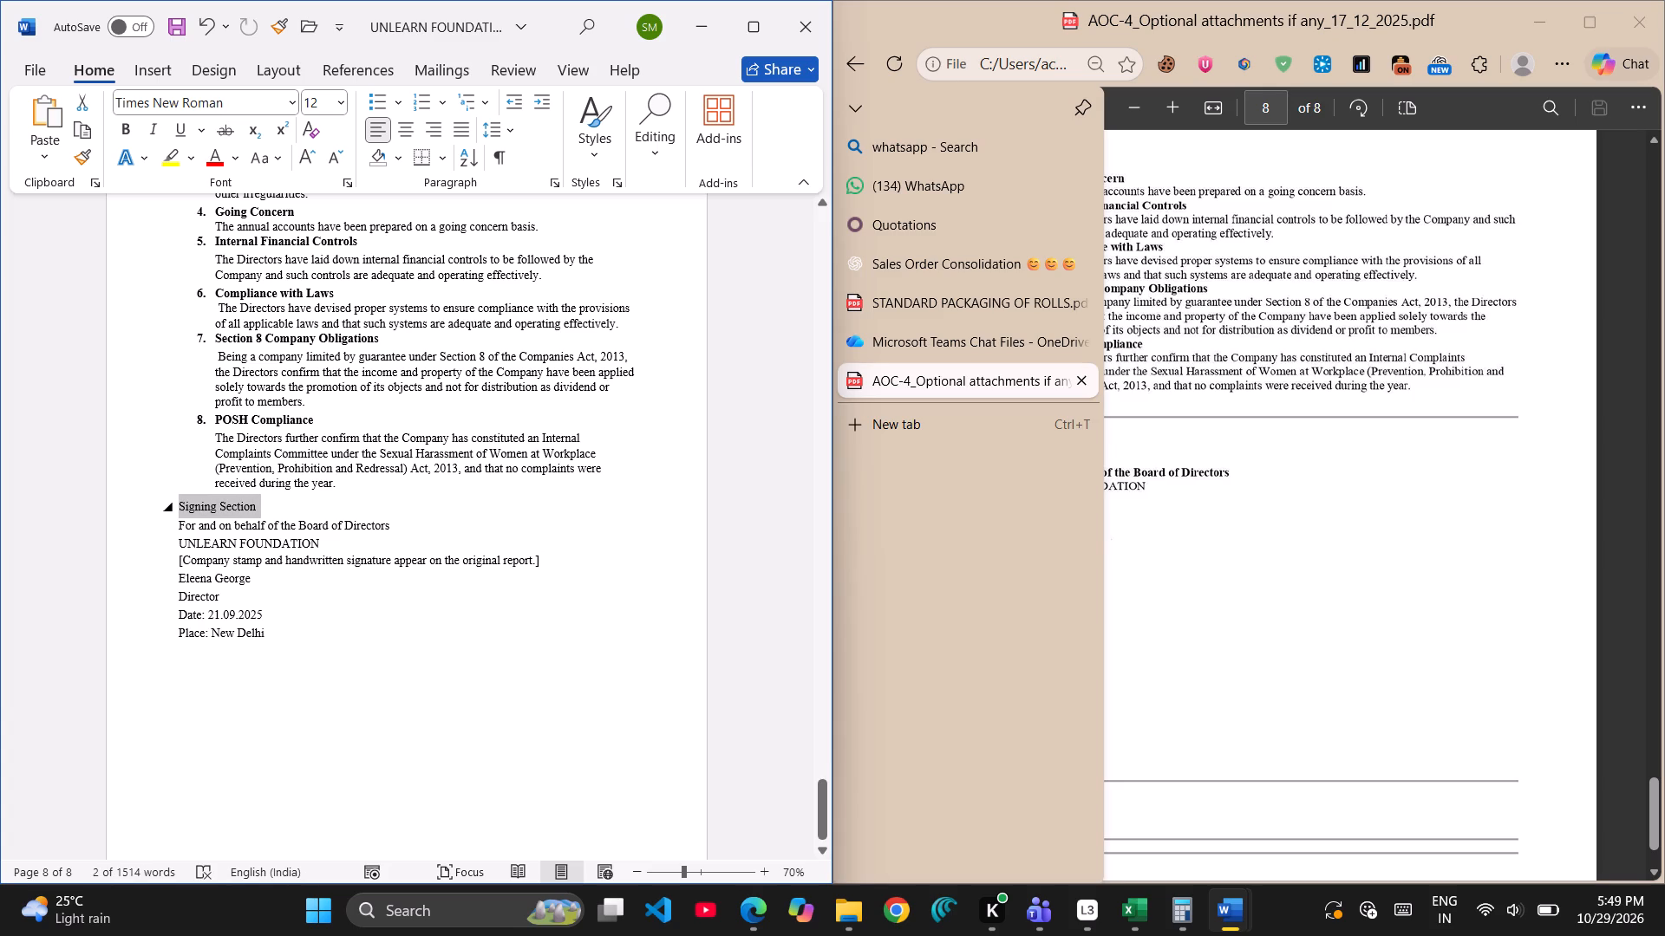
pyautogui.click(136, 127)
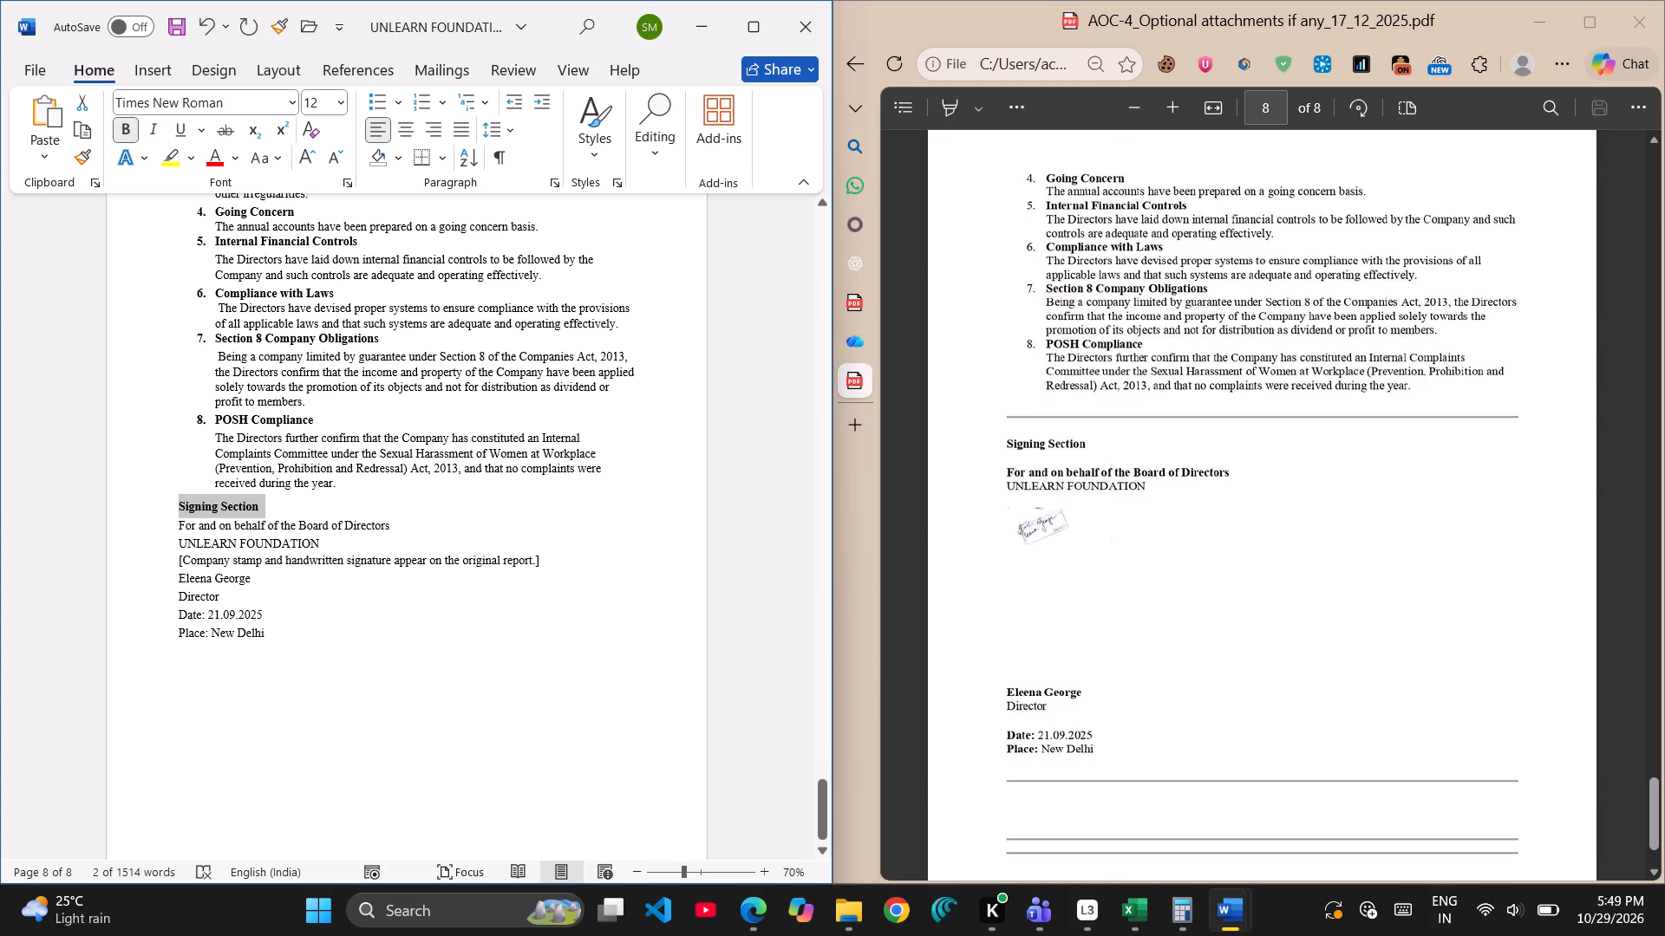
# Make the line "For and on behalf of the Board of Directors" bold to match the reference PDF.
pyautogui.click(181, 520)
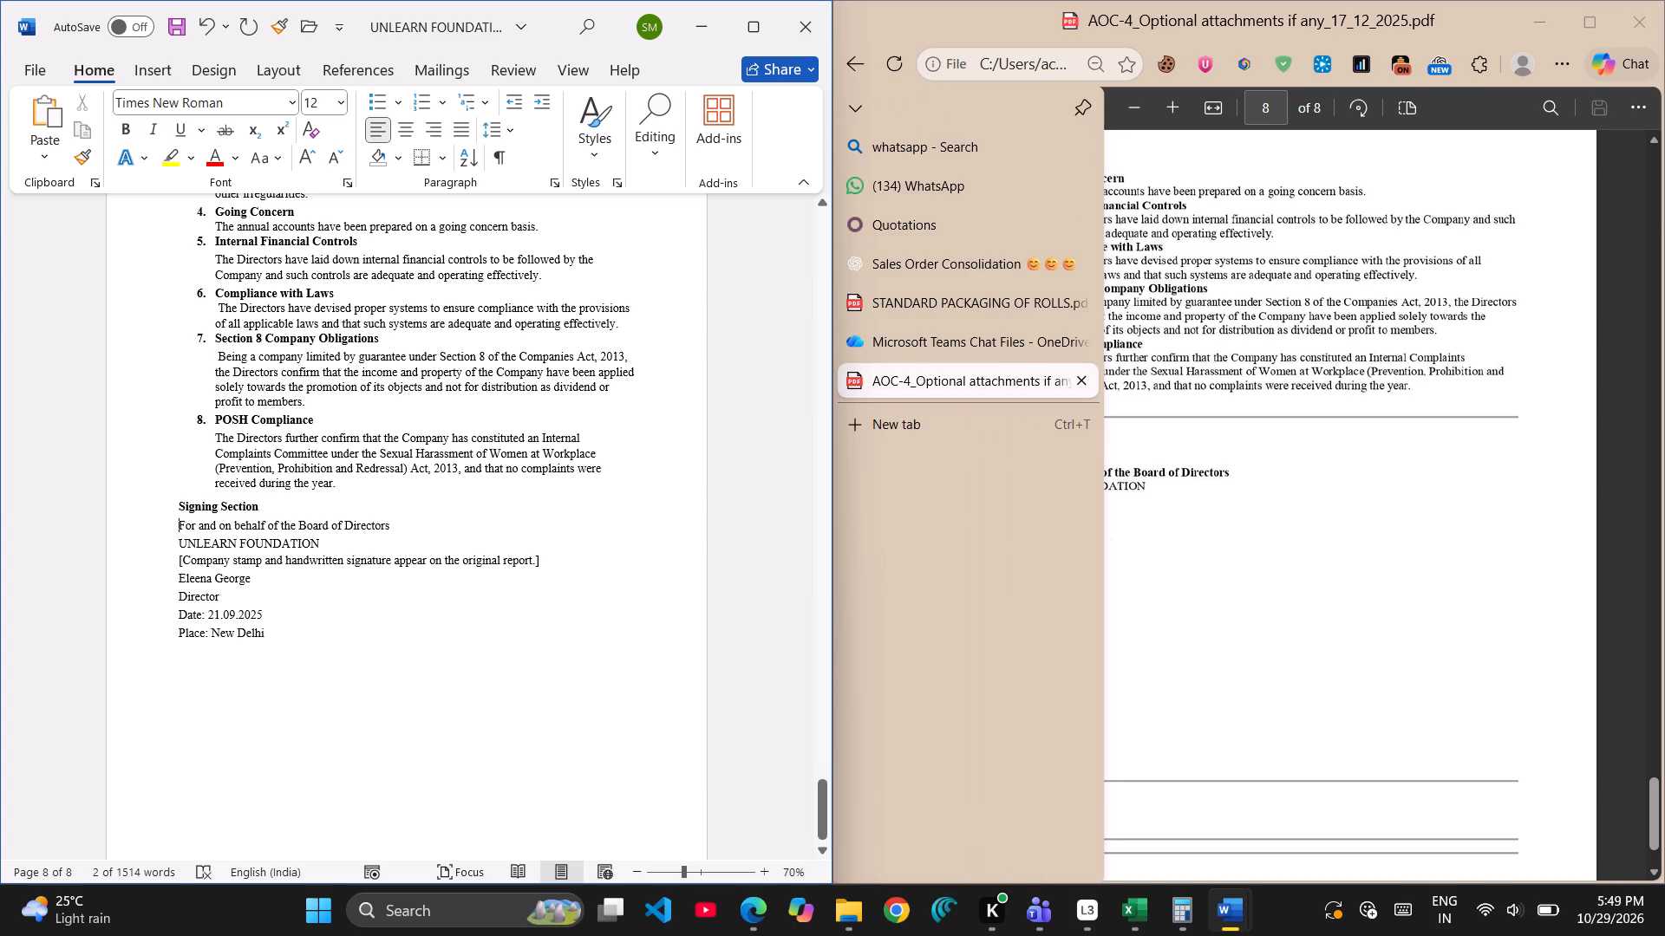
pyautogui.hotkey('shift', 'Right')
pyautogui.hotkey('shift', 'Right')
pyautogui.hotkey('shift', 'Right')
pyautogui.hotkey('shift', 'Right')
pyautogui.hotkey('shift', 'Right')
pyautogui.hotkey('shift', 'Right')
pyautogui.hotkey('shift', 'Right')
pyautogui.hotkey('shift', 'Right')
pyautogui.hotkey('shift', 'Right')
pyautogui.hotkey('shift', 'Right')
pyautogui.hotkey('shift', 'Right')
pyautogui.hotkey('shift', 'Right')
pyautogui.hotkey('shift', 'Right')
pyautogui.hotkey('shift', 'Right')
pyautogui.hotkey('shift', 'Right')
pyautogui.hotkey('shift', 'Right')
pyautogui.hotkey('shift', 'Right')
pyautogui.hotkey('shift', 'Right')
pyautogui.hotkey('shift', 'Right')
pyautogui.hotkey('shift', 'Right')
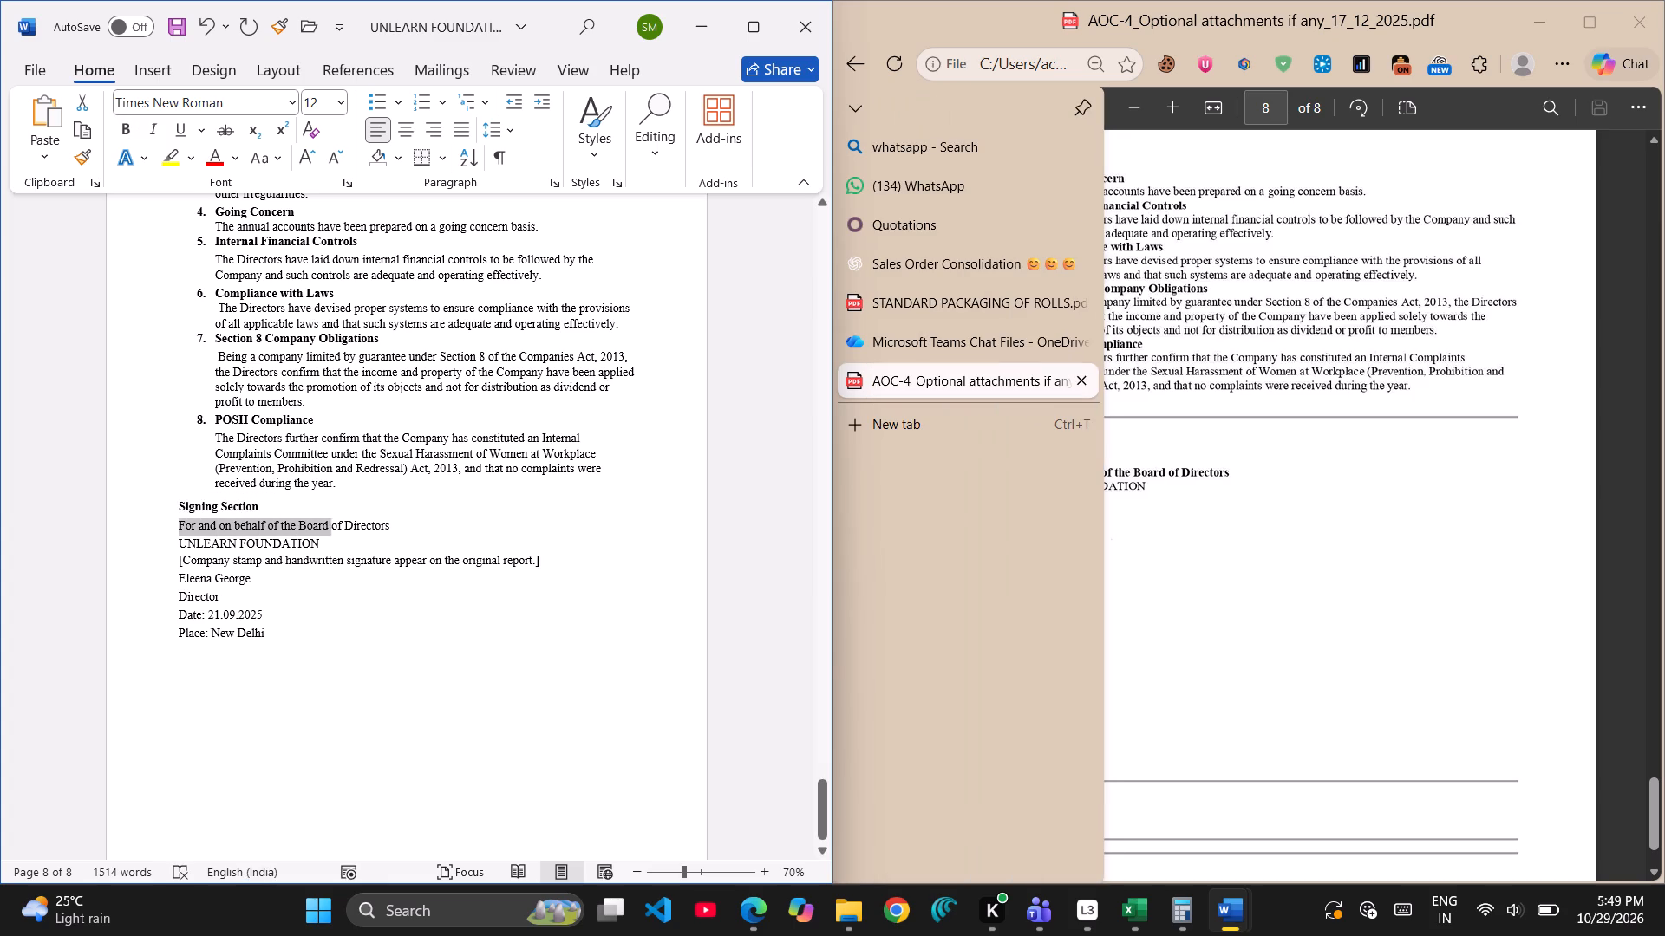
pyautogui.hotkey('shift', 'Right')
pyautogui.hotkey('shift', 'Right')
pyautogui.hotkey('shift', 'Right')
pyautogui.hotkey('shift', 'Right')
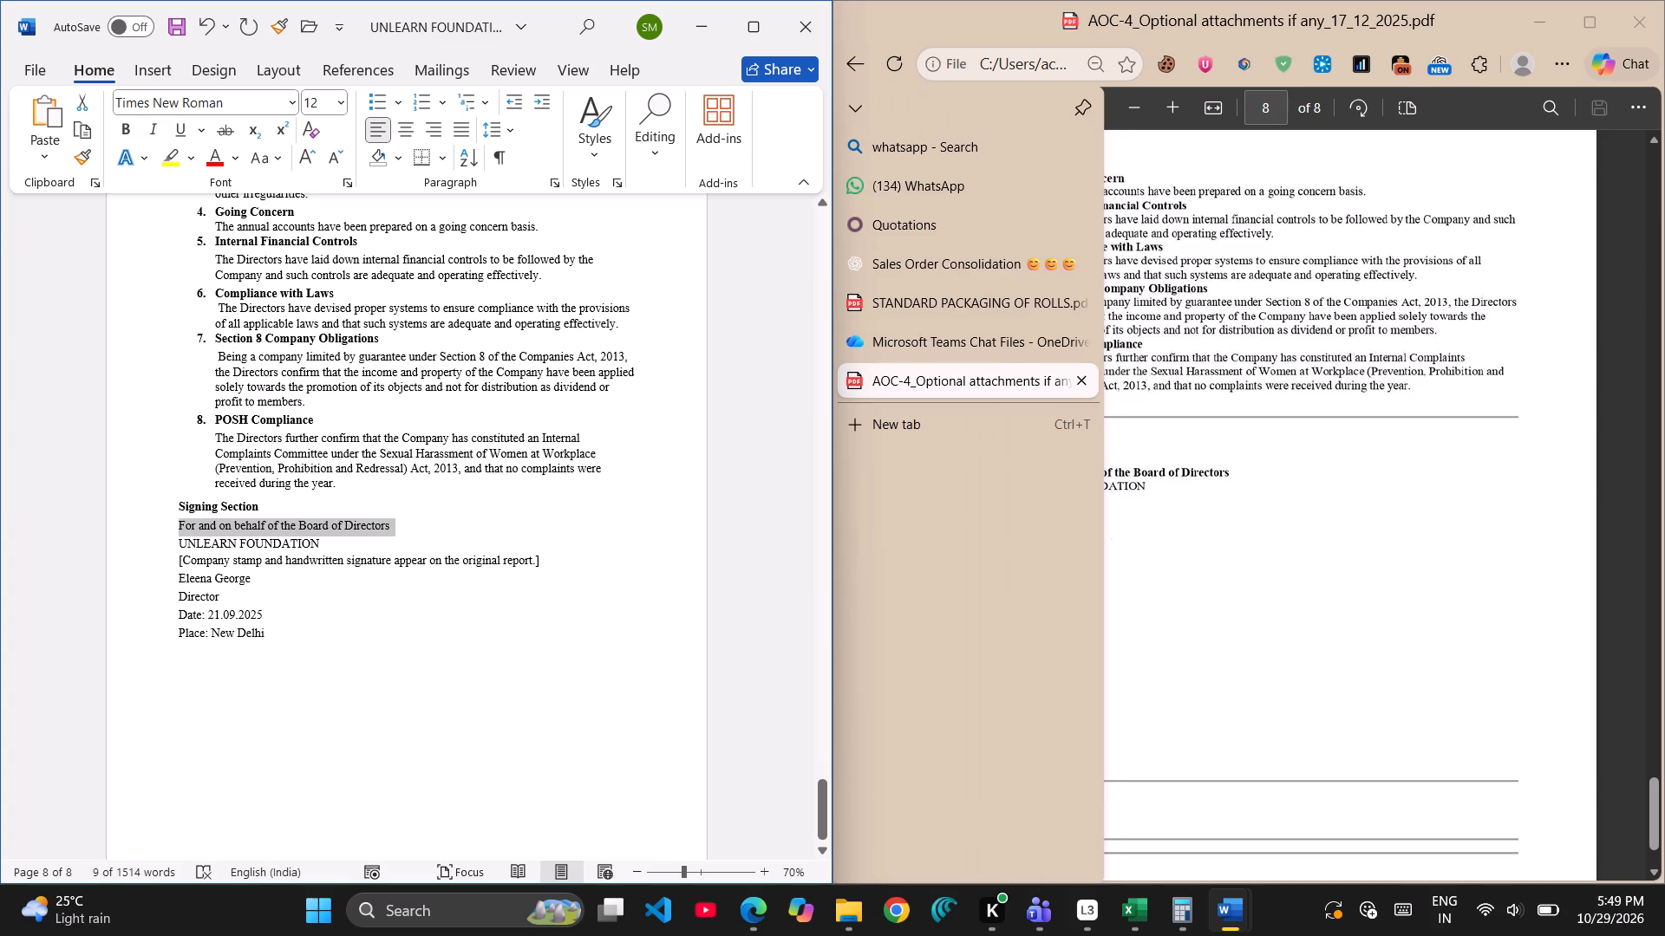
pyautogui.hotkey('ctrl', 'b')
# Insert three blank lines below UNLEARN FOUNDATION in the signing block for signature space.
pyautogui.press('Down')
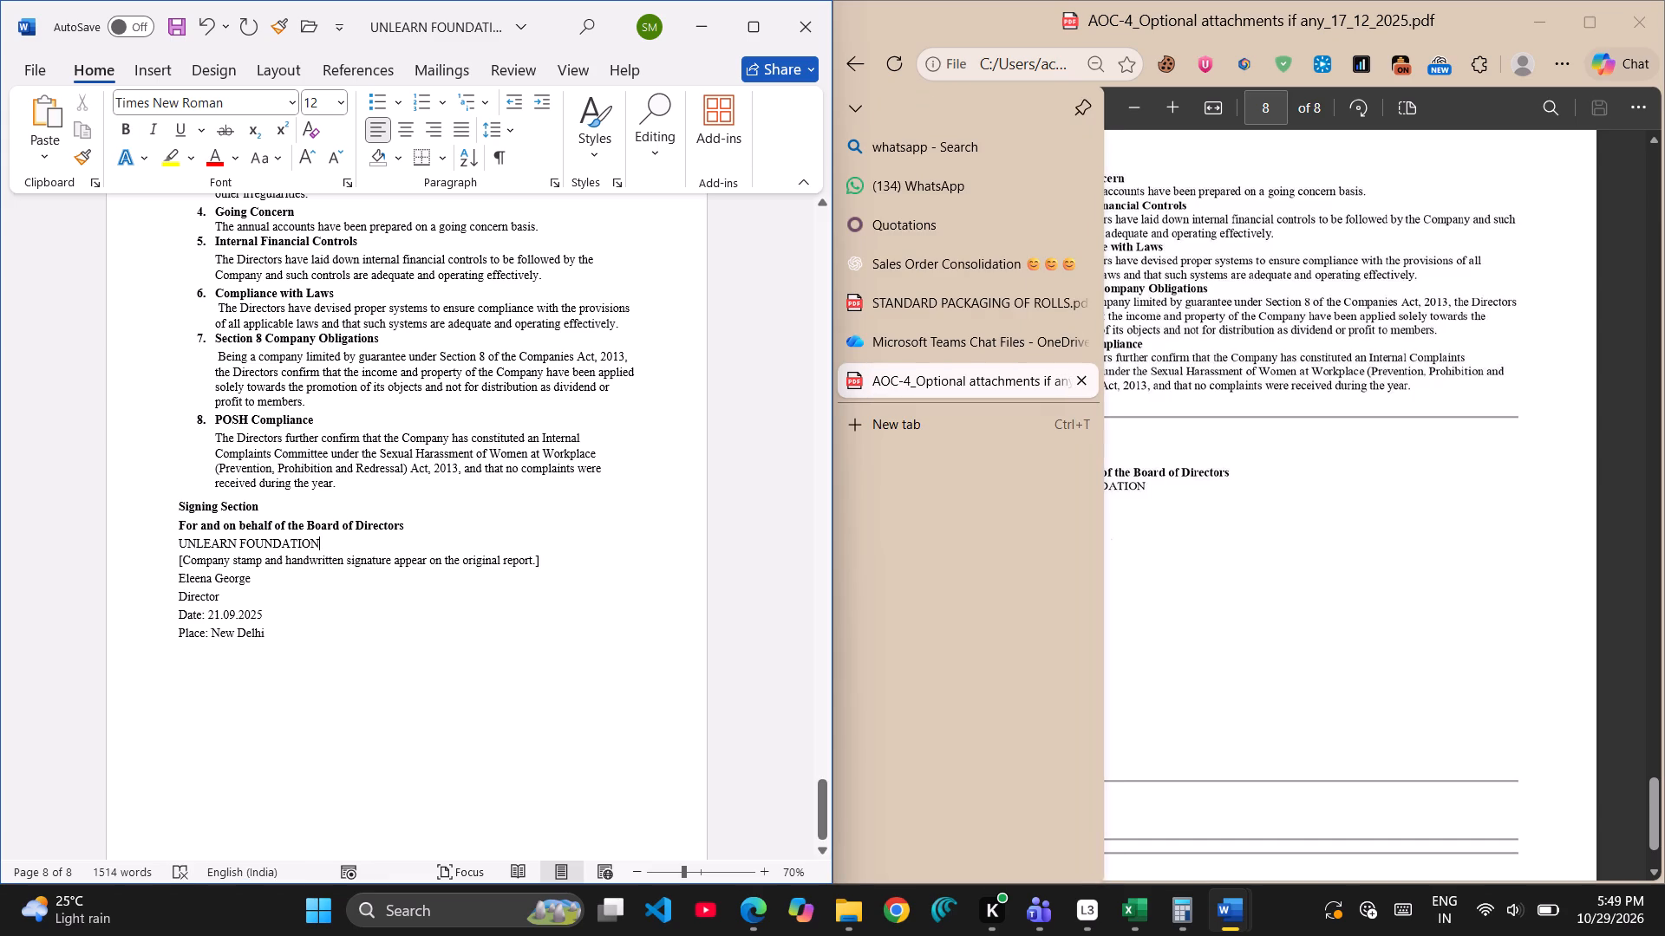
pyautogui.press('Return')
pyautogui.press('Return')
pyautogui.press('Return')
# Delete the bracketed line "[Company stamp and handwritten signature appear on the original report.]" from the signing block.
pyautogui.press('Down')
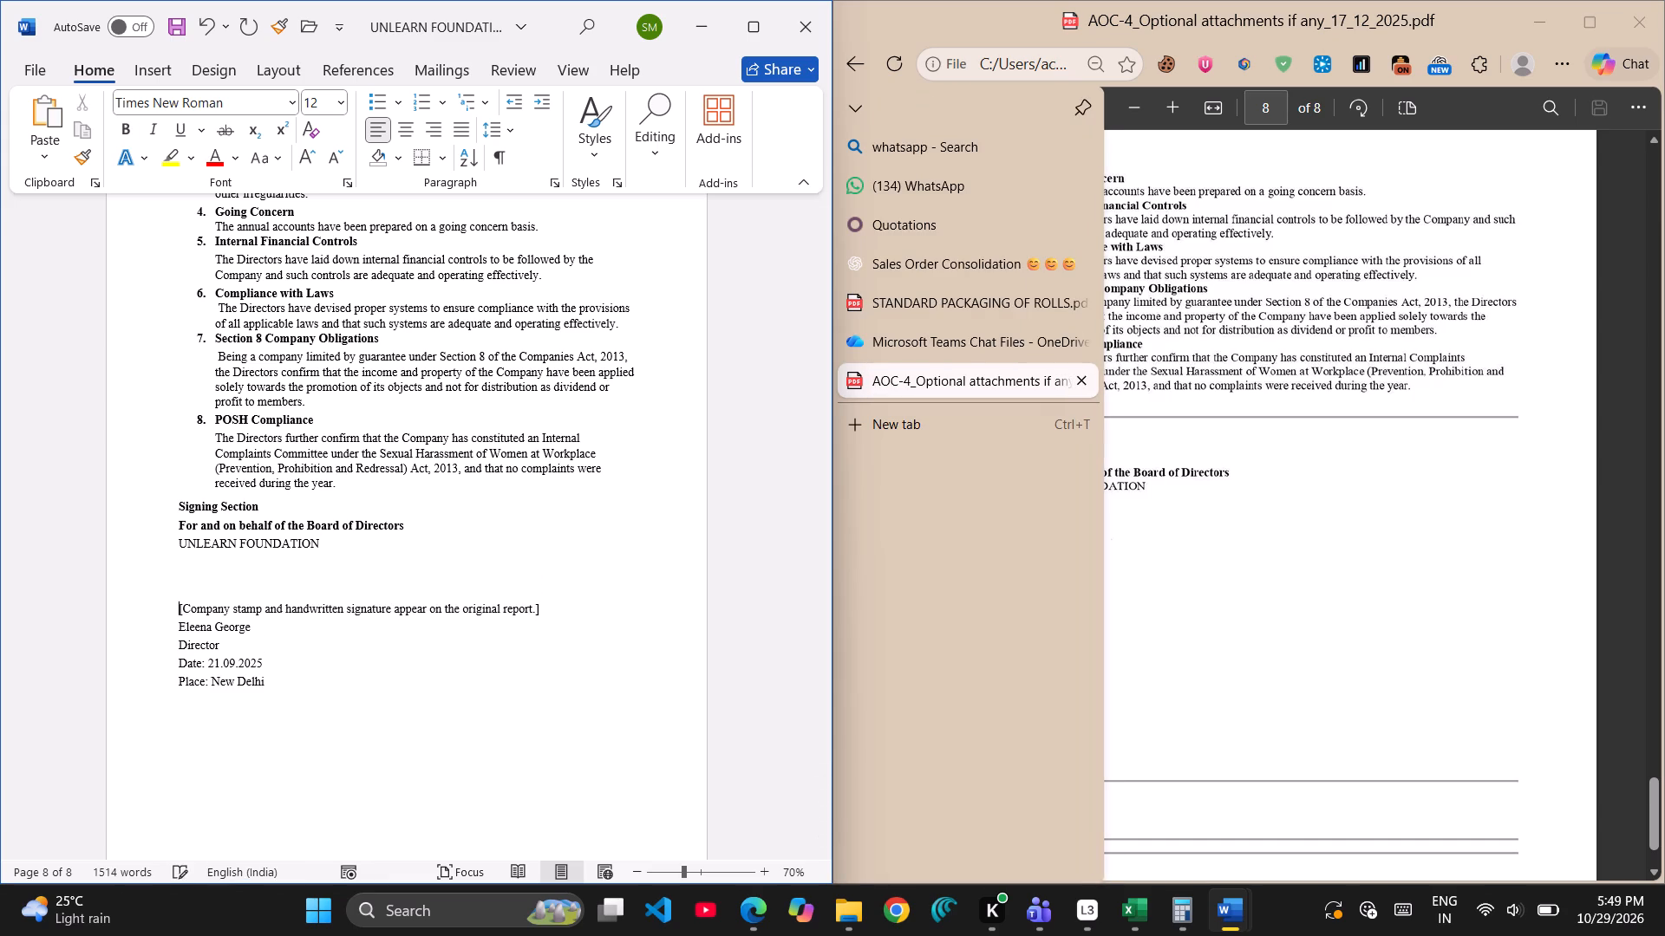
pyautogui.hotkey('ctrl', 'shift', 'Right')
pyautogui.hotkey('ctrl', 'shift', 'Right')
pyautogui.hotkey('ctrl', 'shift', 'Right')
pyautogui.hotkey('ctrl', 'shift', 'Right')
pyautogui.hotkey('ctrl', 'shift', 'Right')
pyautogui.hotkey('ctrl', 'shift', 'Right')
pyautogui.hotkey('ctrl', 'shift', 'Right')
pyautogui.hotkey('ctrl', 'shift', 'Right')
pyautogui.hotkey('ctrl', 'shift', 'Right')
pyautogui.hotkey('ctrl', 'shift', 'Right')
pyautogui.hotkey('ctrl', 'shift', 'Right')
pyautogui.hotkey('ctrl', 'shift', 'Right')
pyautogui.hotkey('ctrl', 'shift', 'Right')
pyautogui.hotkey('ctrl', 'shift', 'Right')
pyautogui.hotkey('ctrl', 'shift', 'Right')
pyautogui.hotkey('ctrl', 'shift', 'Right')
pyautogui.hotkey('ctrl', 'shift', 'Right')
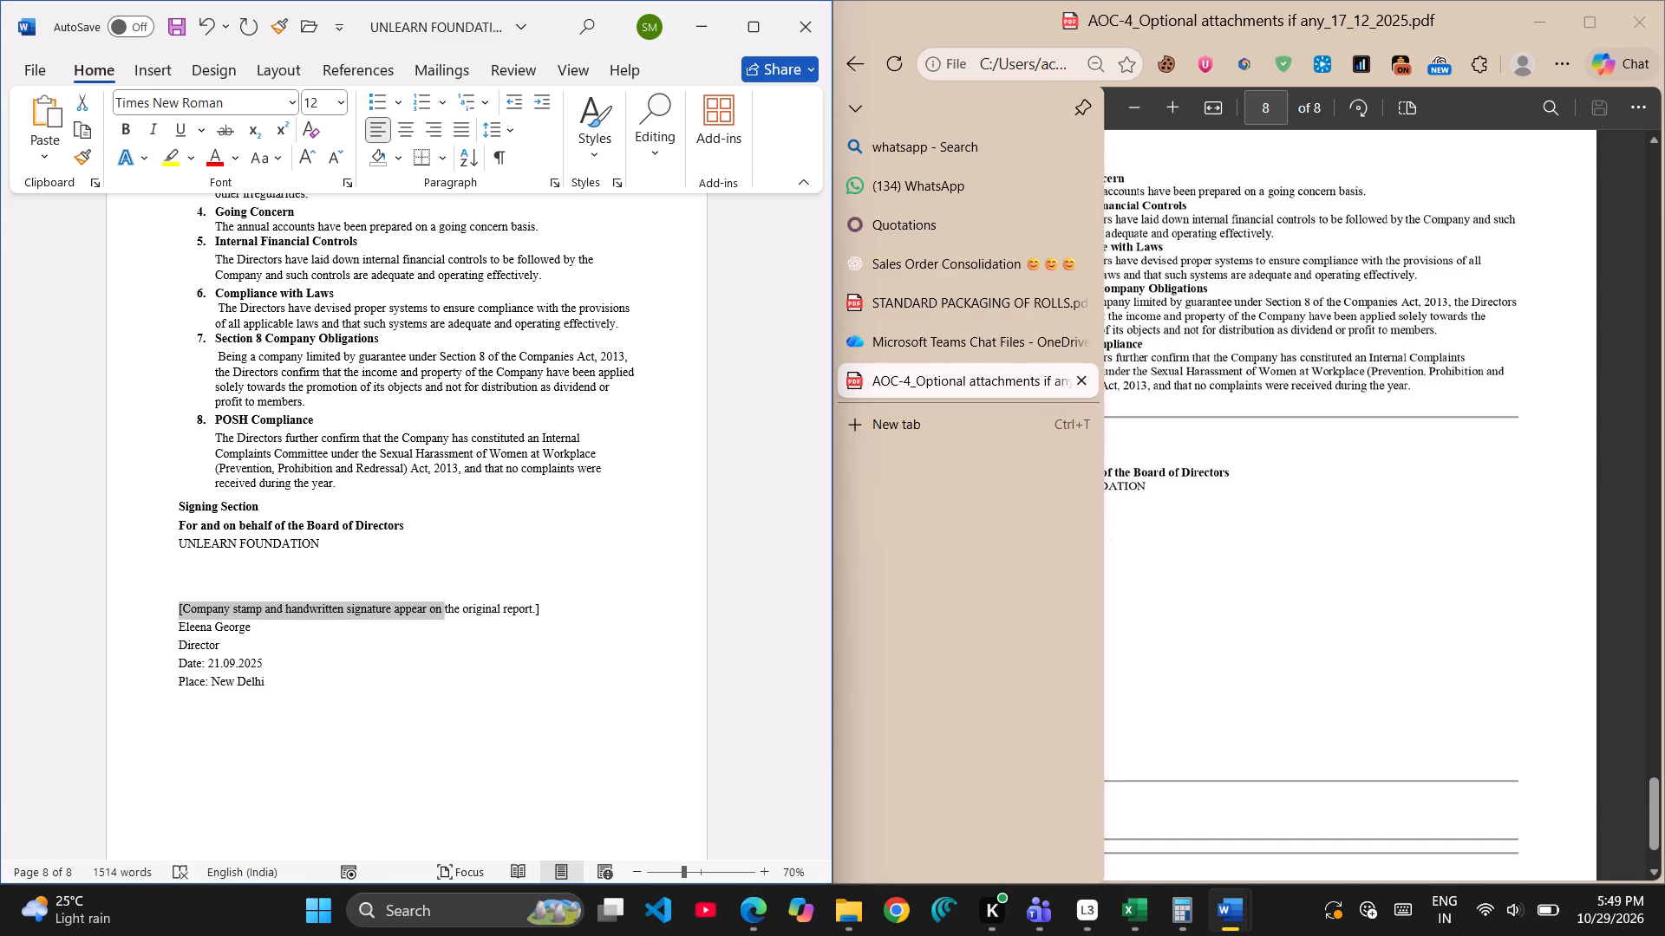
pyautogui.hotkey('ctrl', 'shift', 'Left')
pyautogui.hotkey('ctrl', 'shift', 'Left')
pyautogui.hotkey('ctrl', 'shift', 'Left')
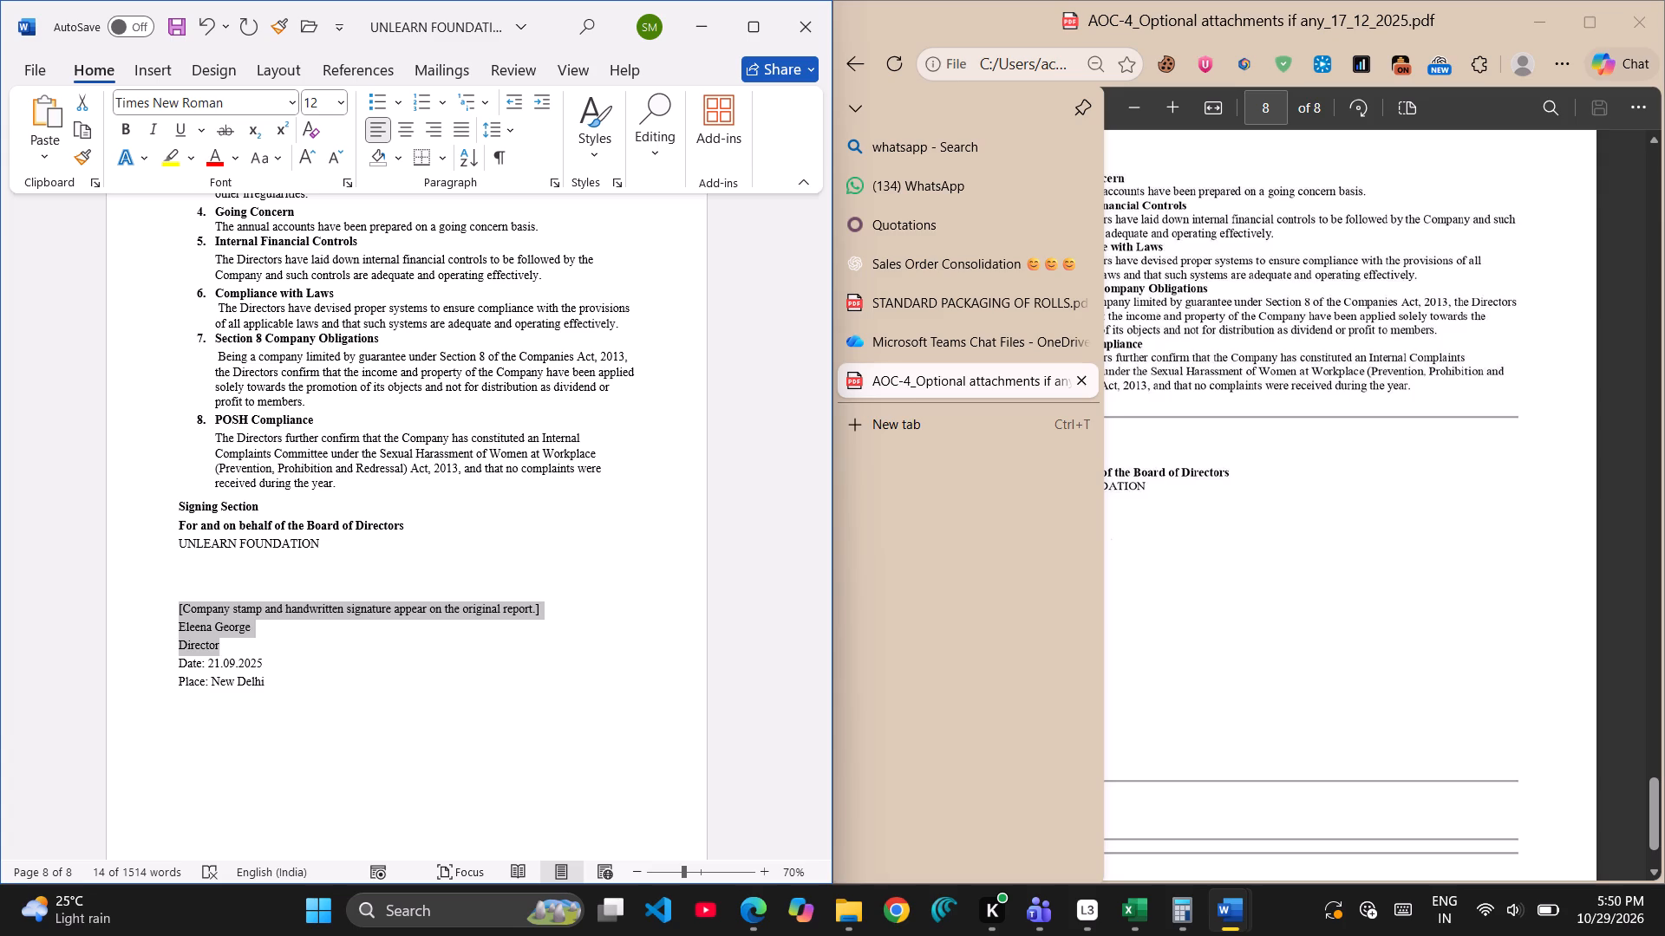
pyautogui.hotkey('ctrl', 'shift', 'Up')
pyautogui.hotkey('ctrl', 'shift', 'Up')
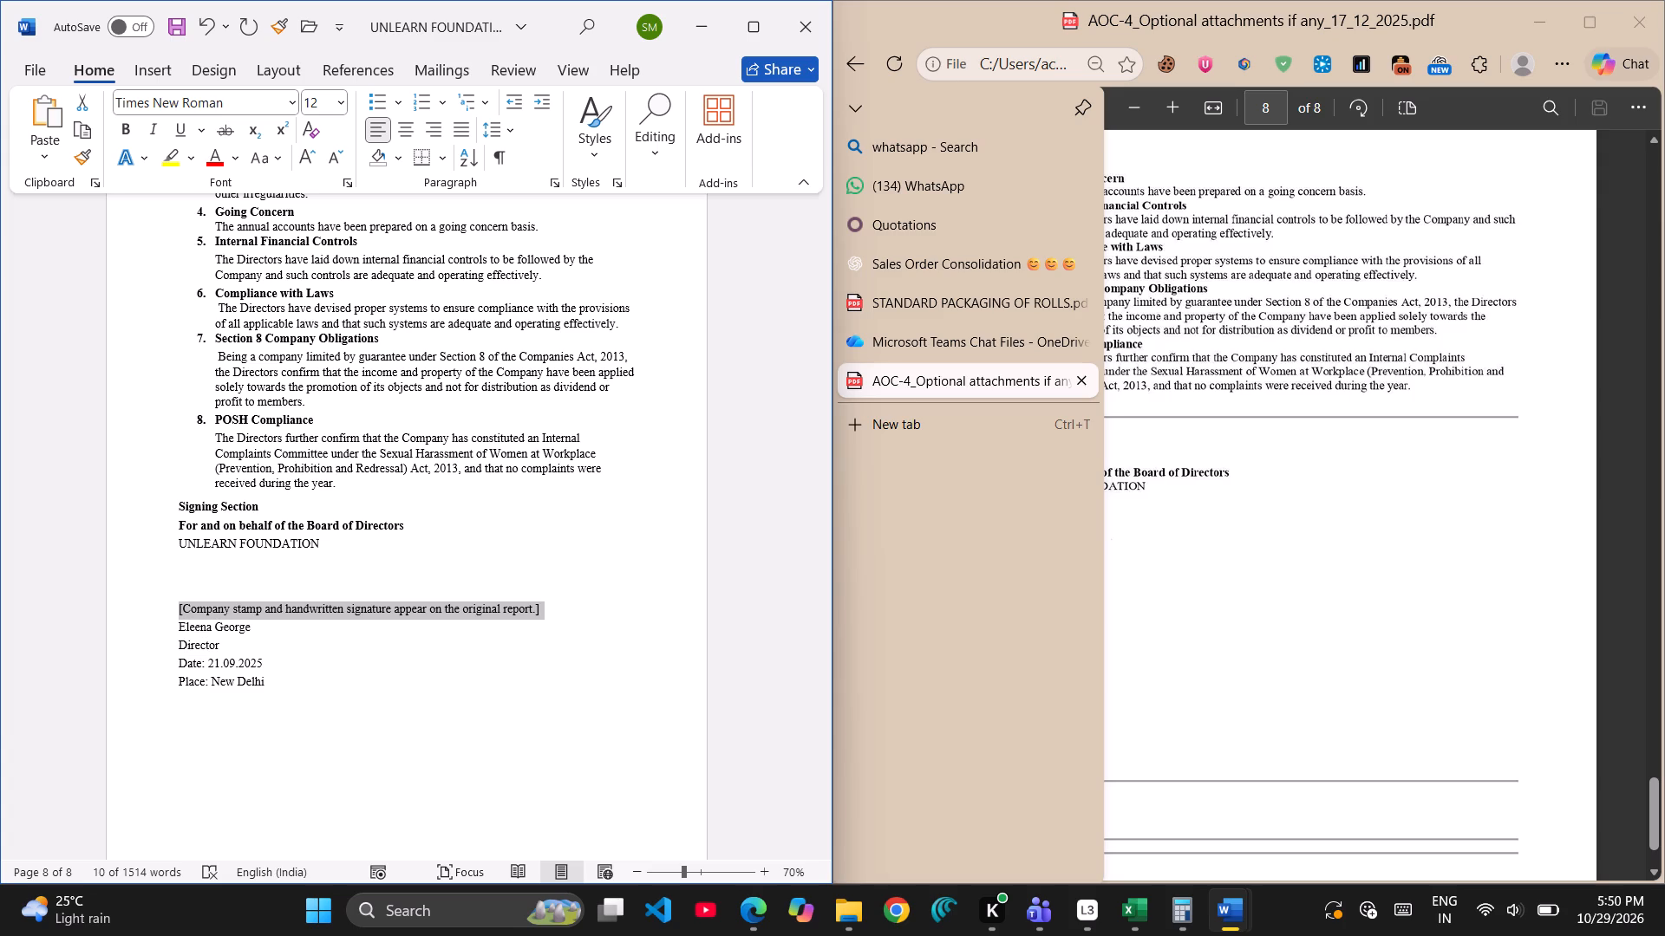
pyautogui.press('Delete')
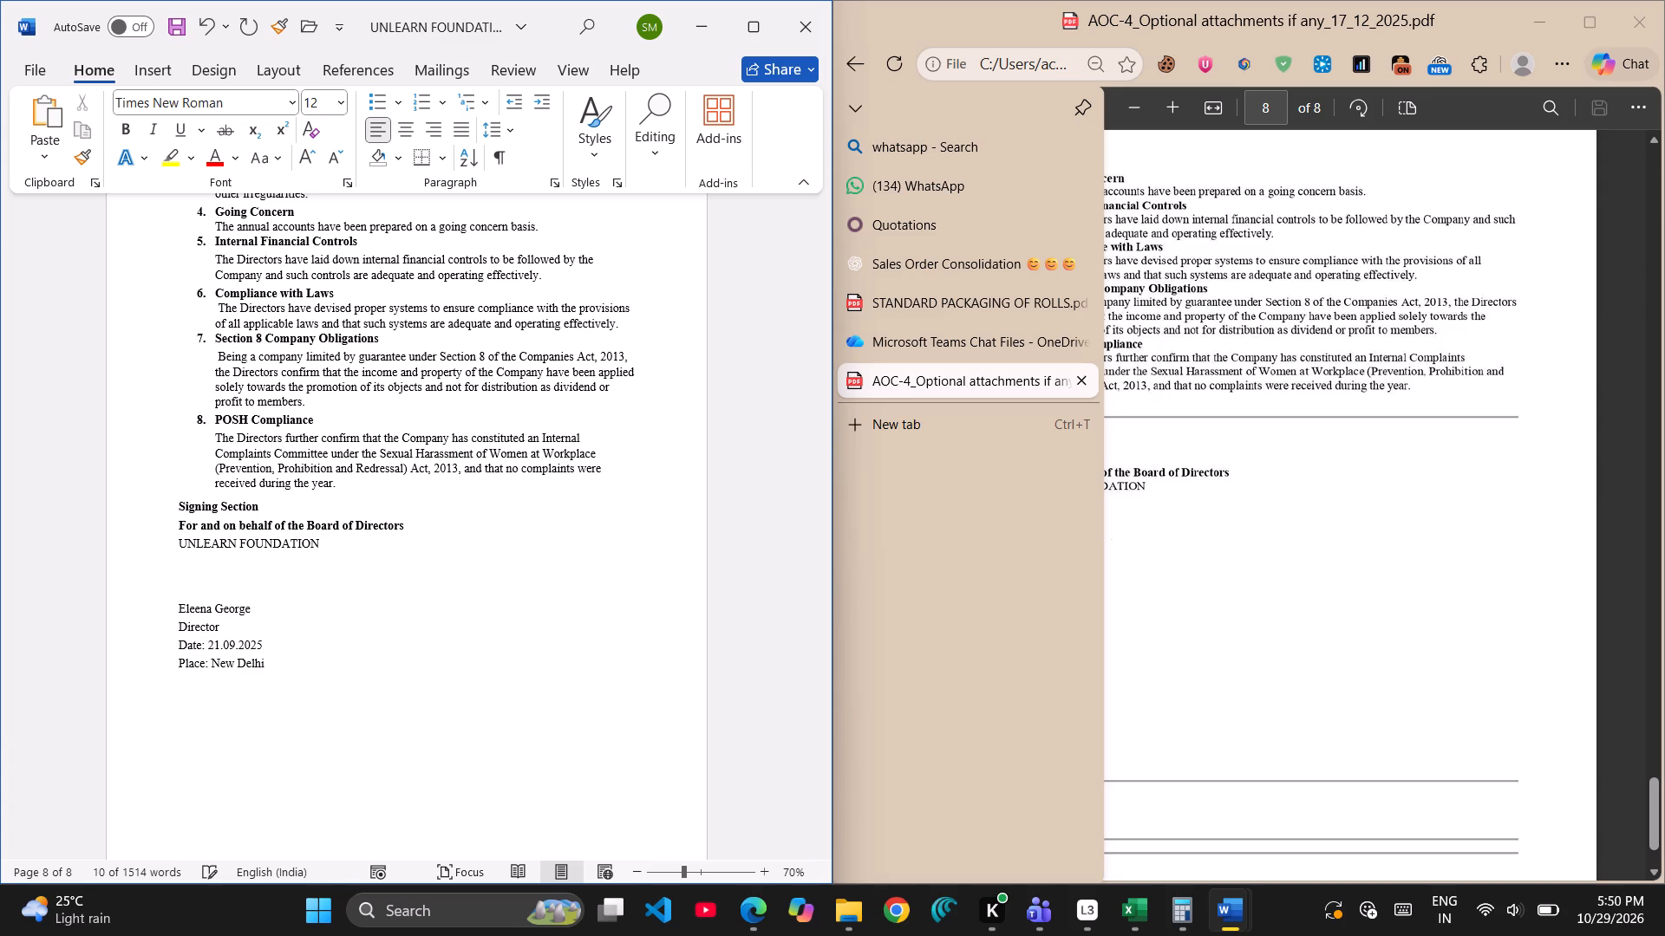
# Add one more blank line above the director's name in the signing block.
pyautogui.press('Up')
pyautogui.press('Down')
pyautogui.press('Down')
pyautogui.press('Down')
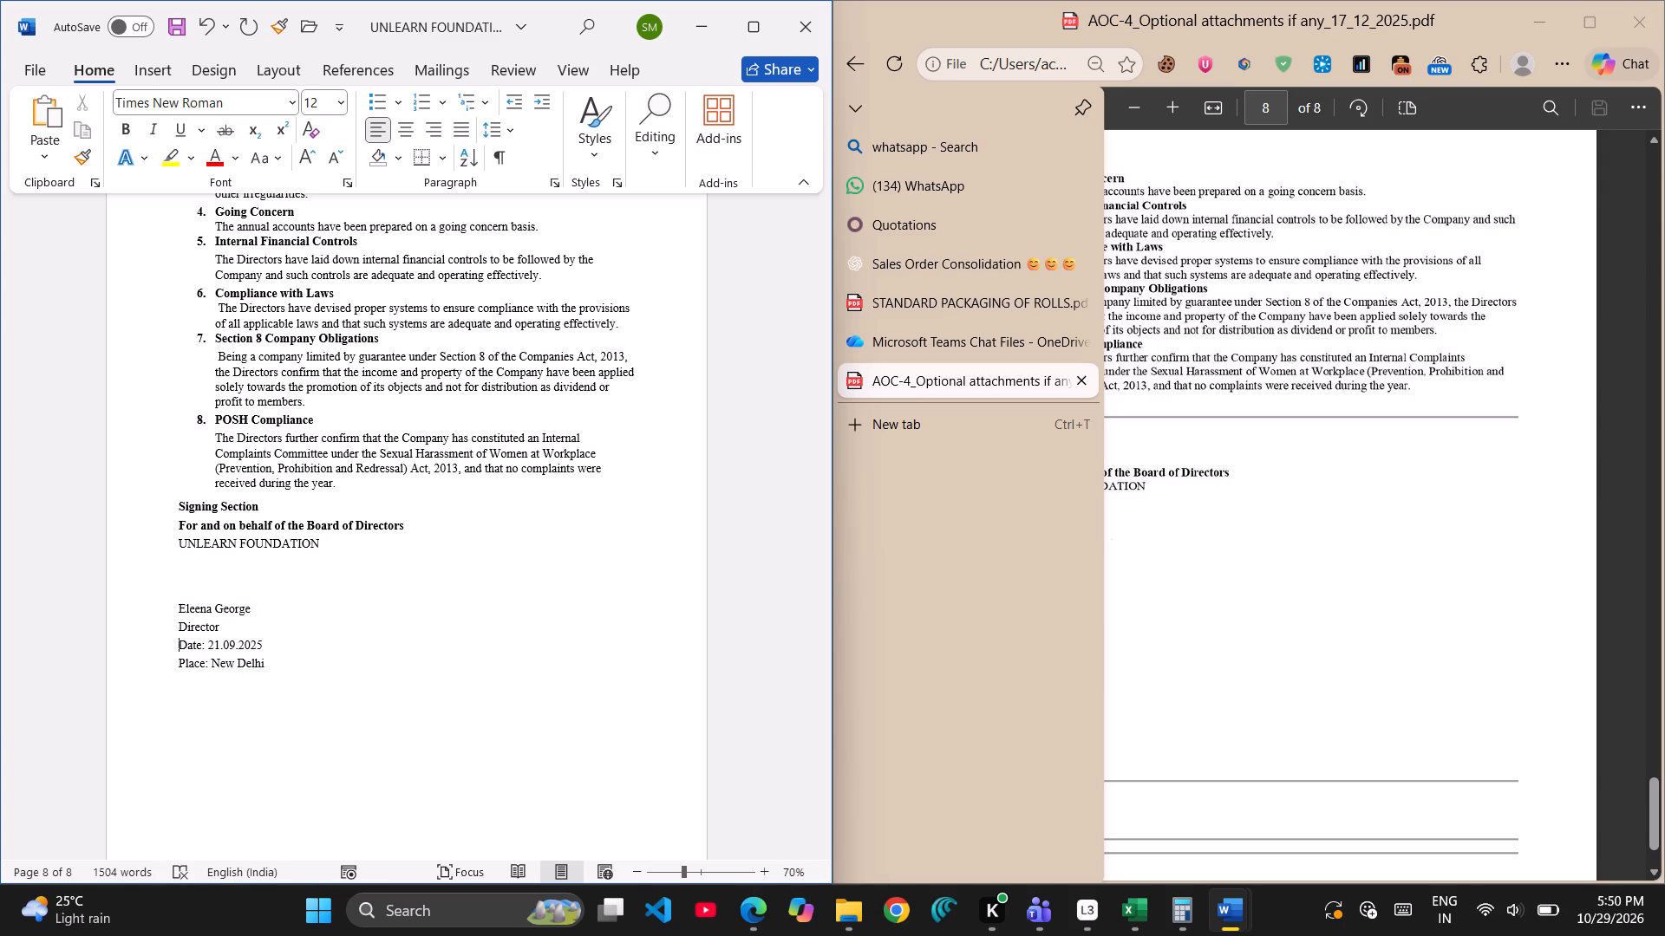
pyautogui.press('Up')
pyautogui.press('Up')
pyautogui.press('Return')
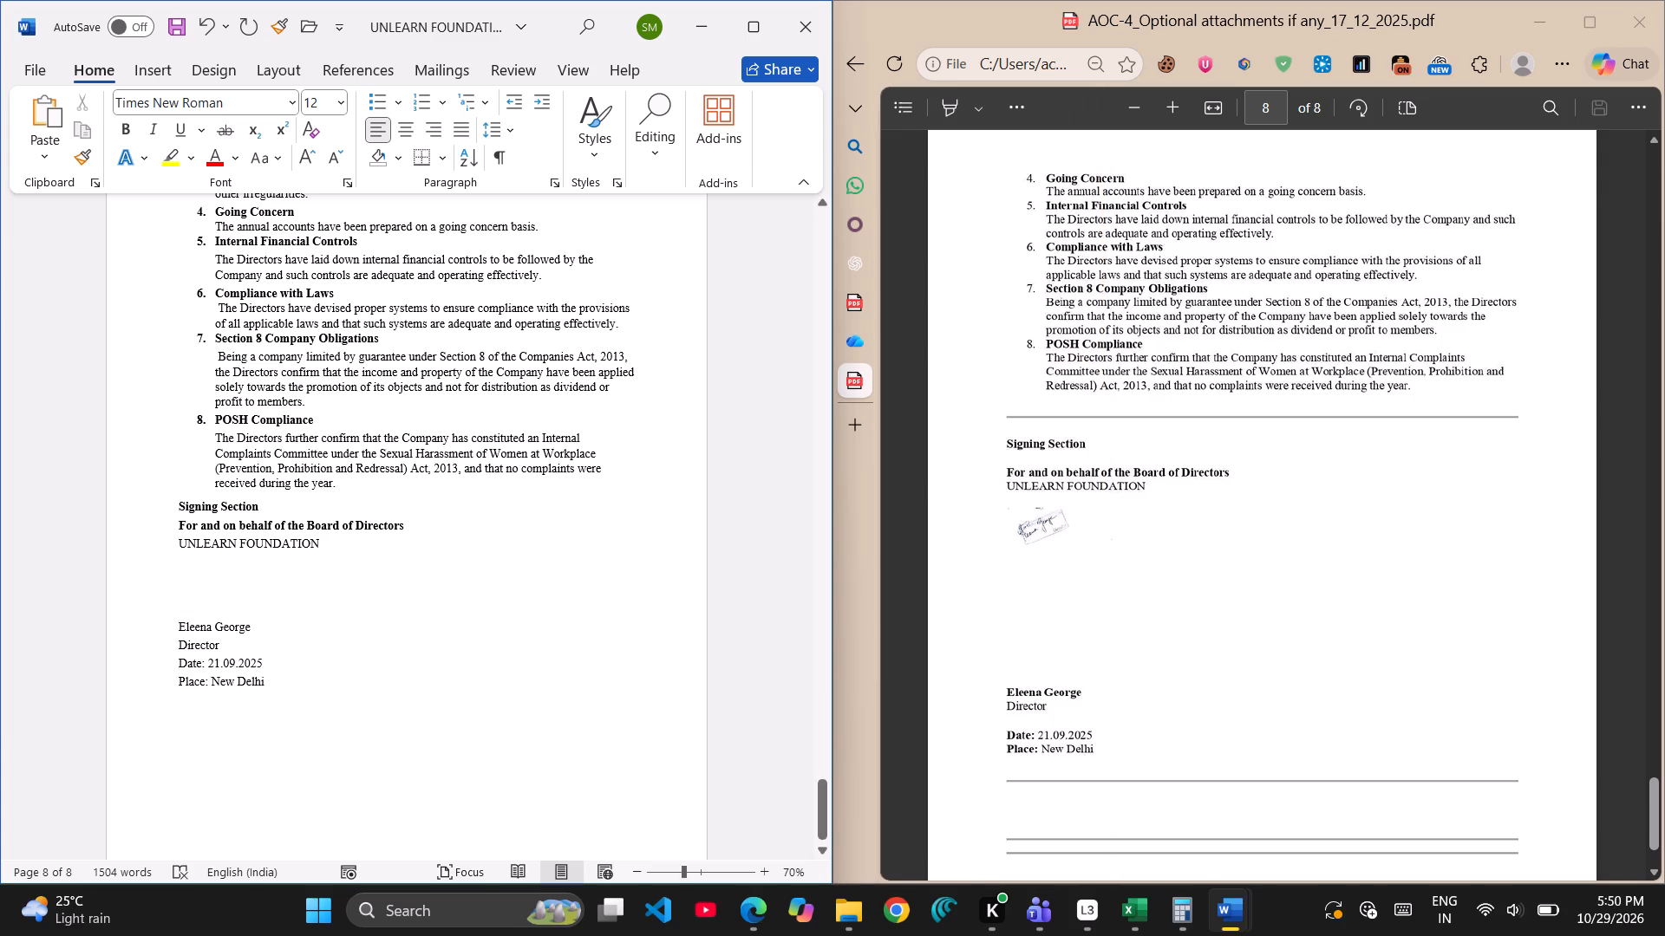
# Insert a blank line between the Director title and the Date line.
pyautogui.click(180, 676)
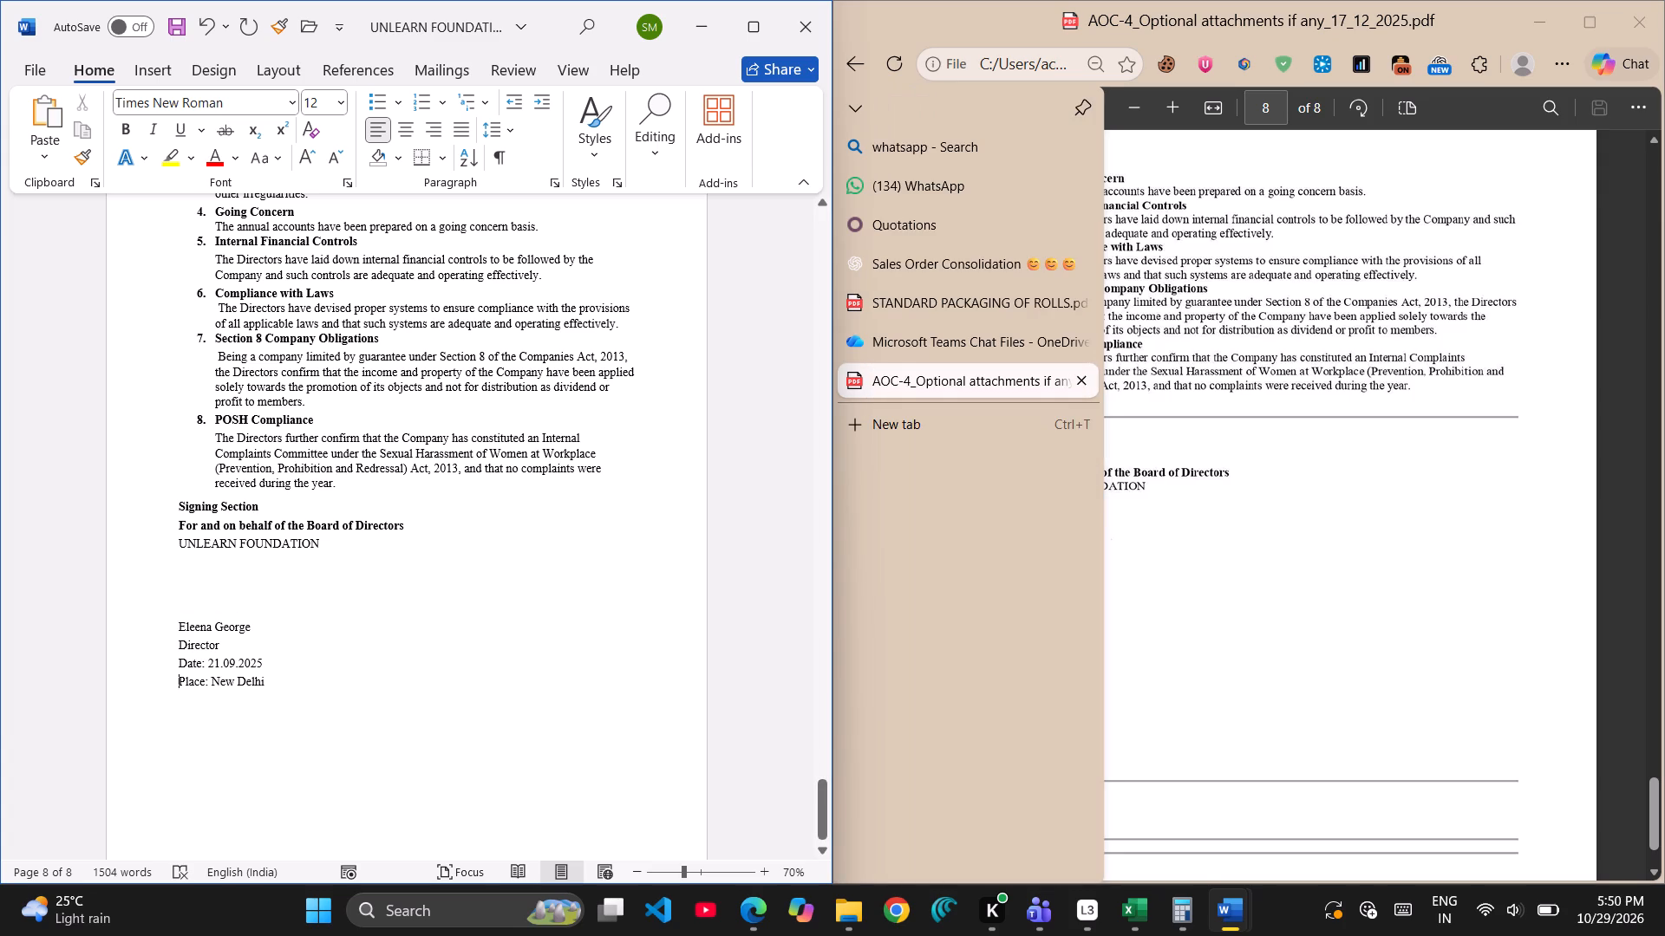
pyautogui.click(180, 670)
pyautogui.press('Return')
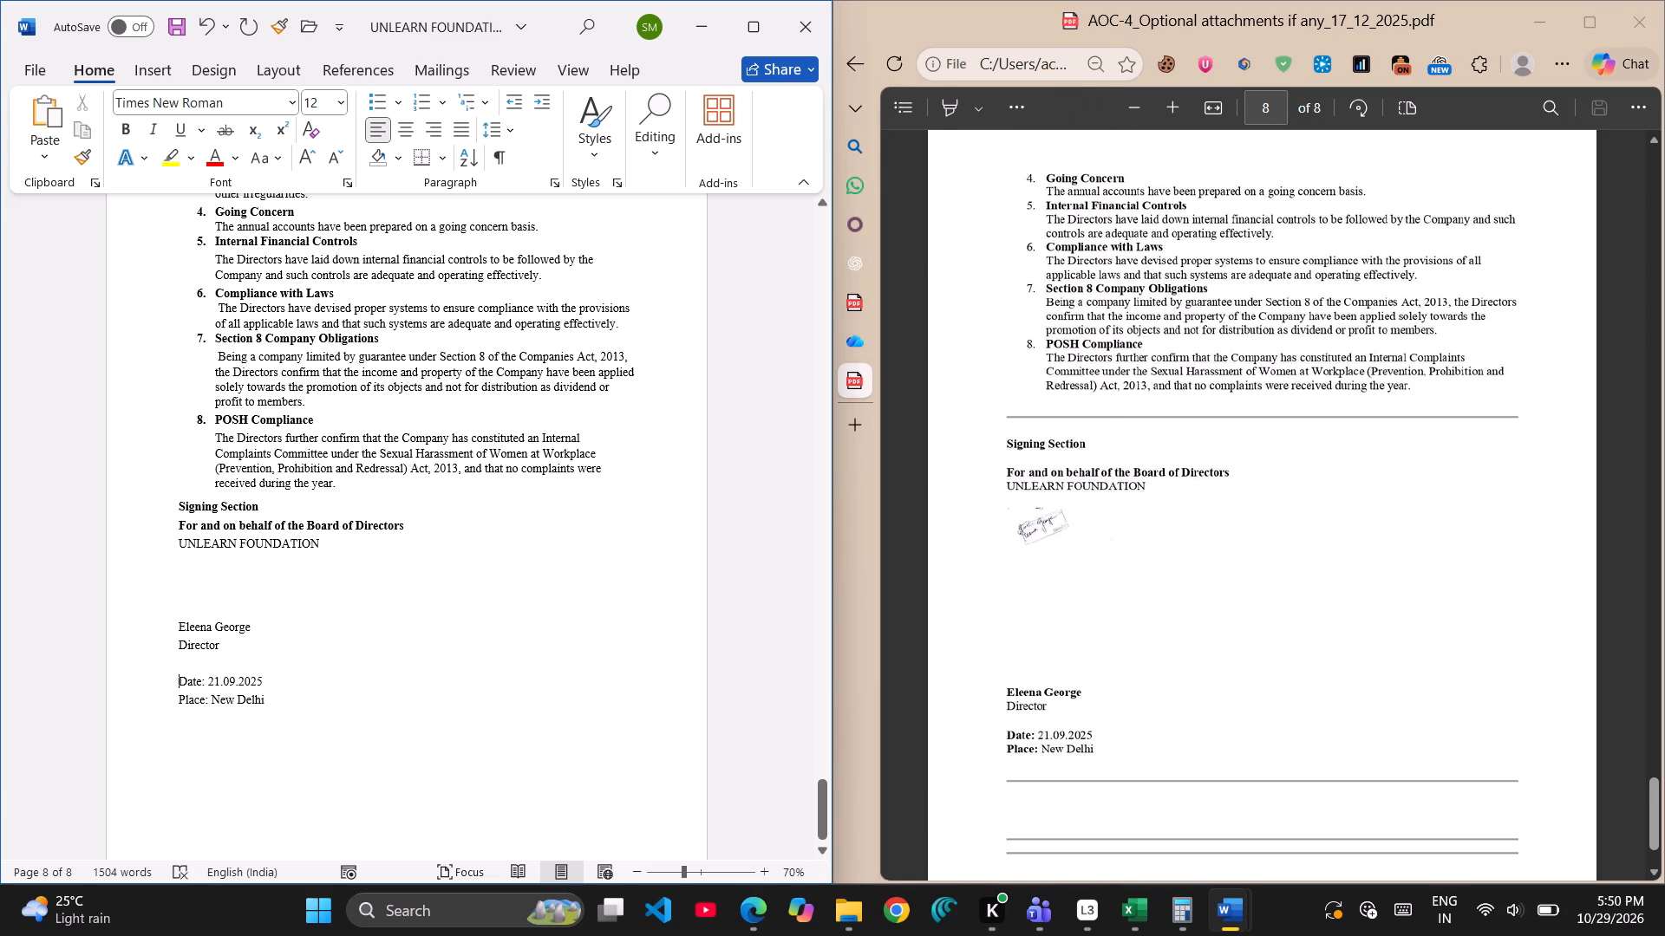
# Make the director's name in the signing block bold, as in the reference PDF.
pyautogui.click(268, 631)
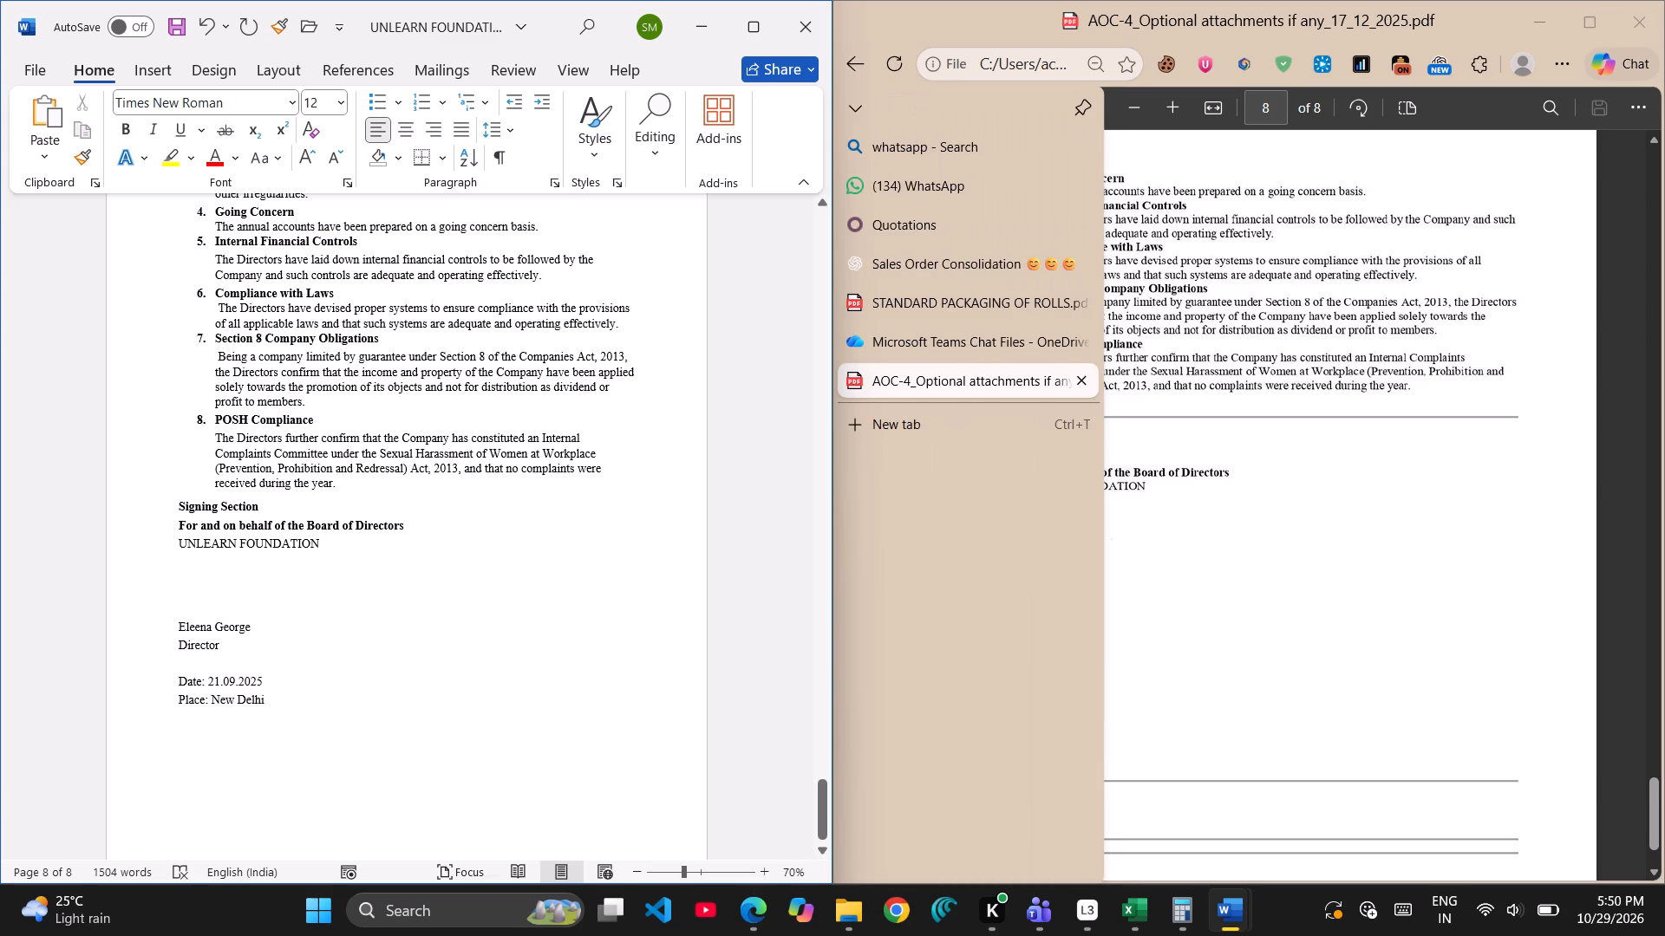
pyautogui.hotkey('shift', 'Left')
pyautogui.hotkey('shift', 'Left')
pyautogui.hotkey('shift', 'Left')
pyautogui.hotkey('shift', 'Left')
pyautogui.hotkey('shift', 'Left')
pyautogui.hotkey('shift', 'Left')
pyautogui.hotkey('shift', 'Left')
pyautogui.hotkey('shift', 'Left')
pyautogui.hotkey('shift', 'Left')
pyautogui.hotkey('shift', 'Left')
pyautogui.hotkey('shift', 'Left')
pyautogui.hotkey('shift', 'Left')
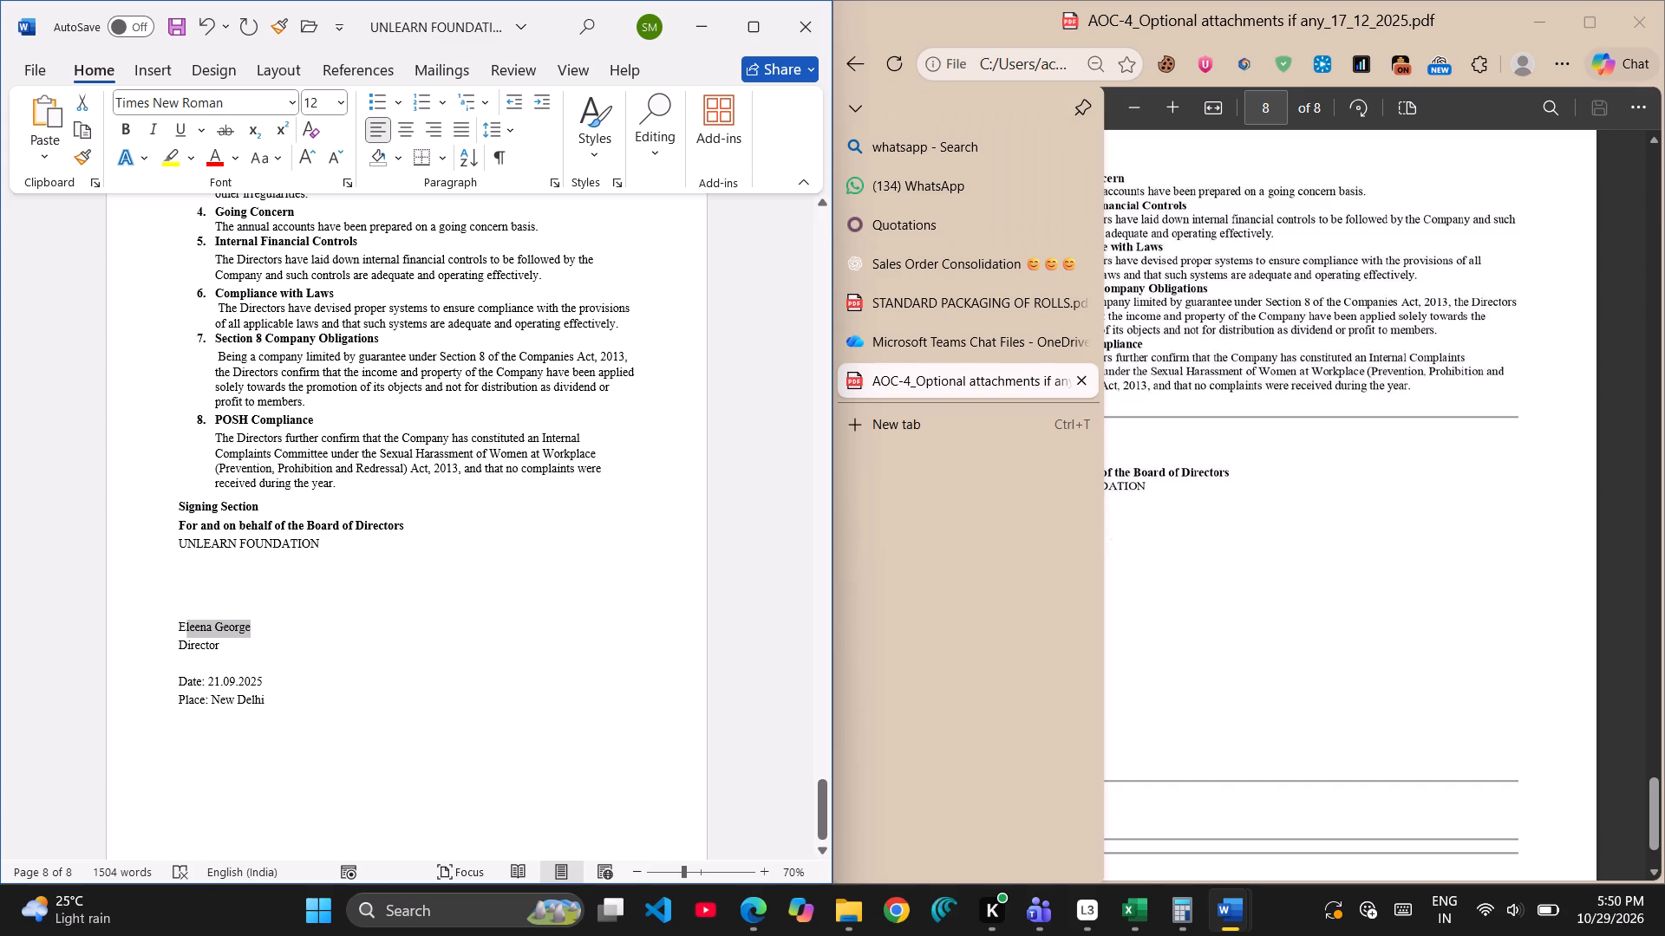
pyautogui.hotkey('shift', 'Left')
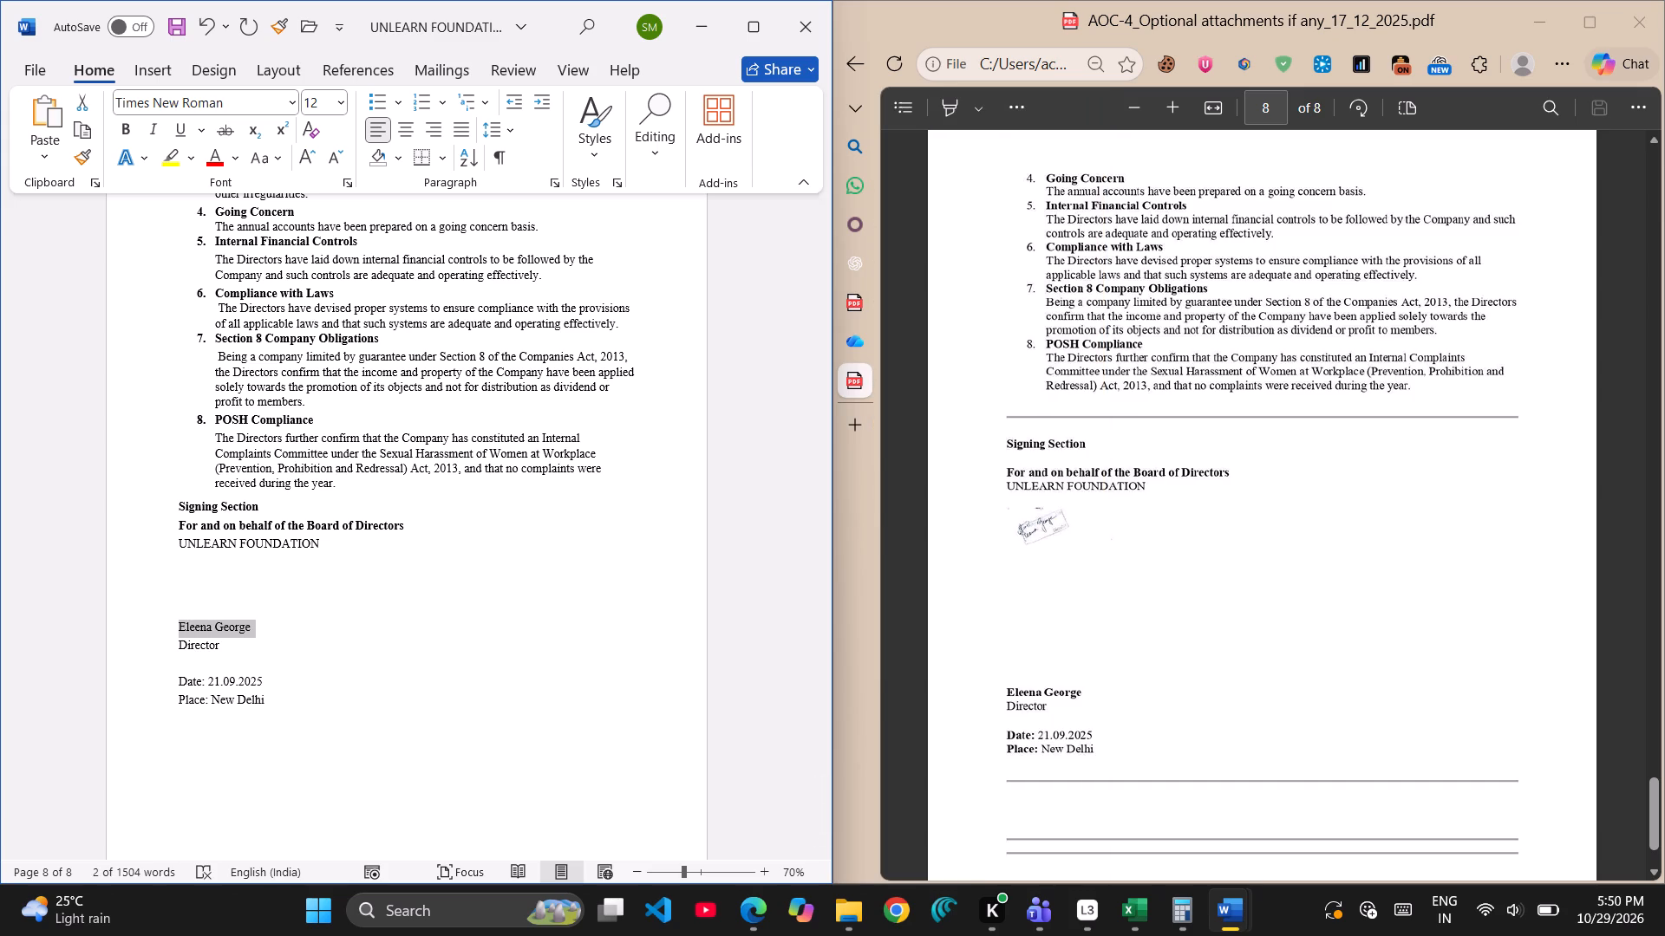
pyautogui.hotkey('ctrl', 'b')
# Make only the word Date bold in the signing block's date line.
pyautogui.press('Down')
pyautogui.press('Down')
pyautogui.press('Left')
pyautogui.press('Down')
pyautogui.press('Down')
pyautogui.press('Down')
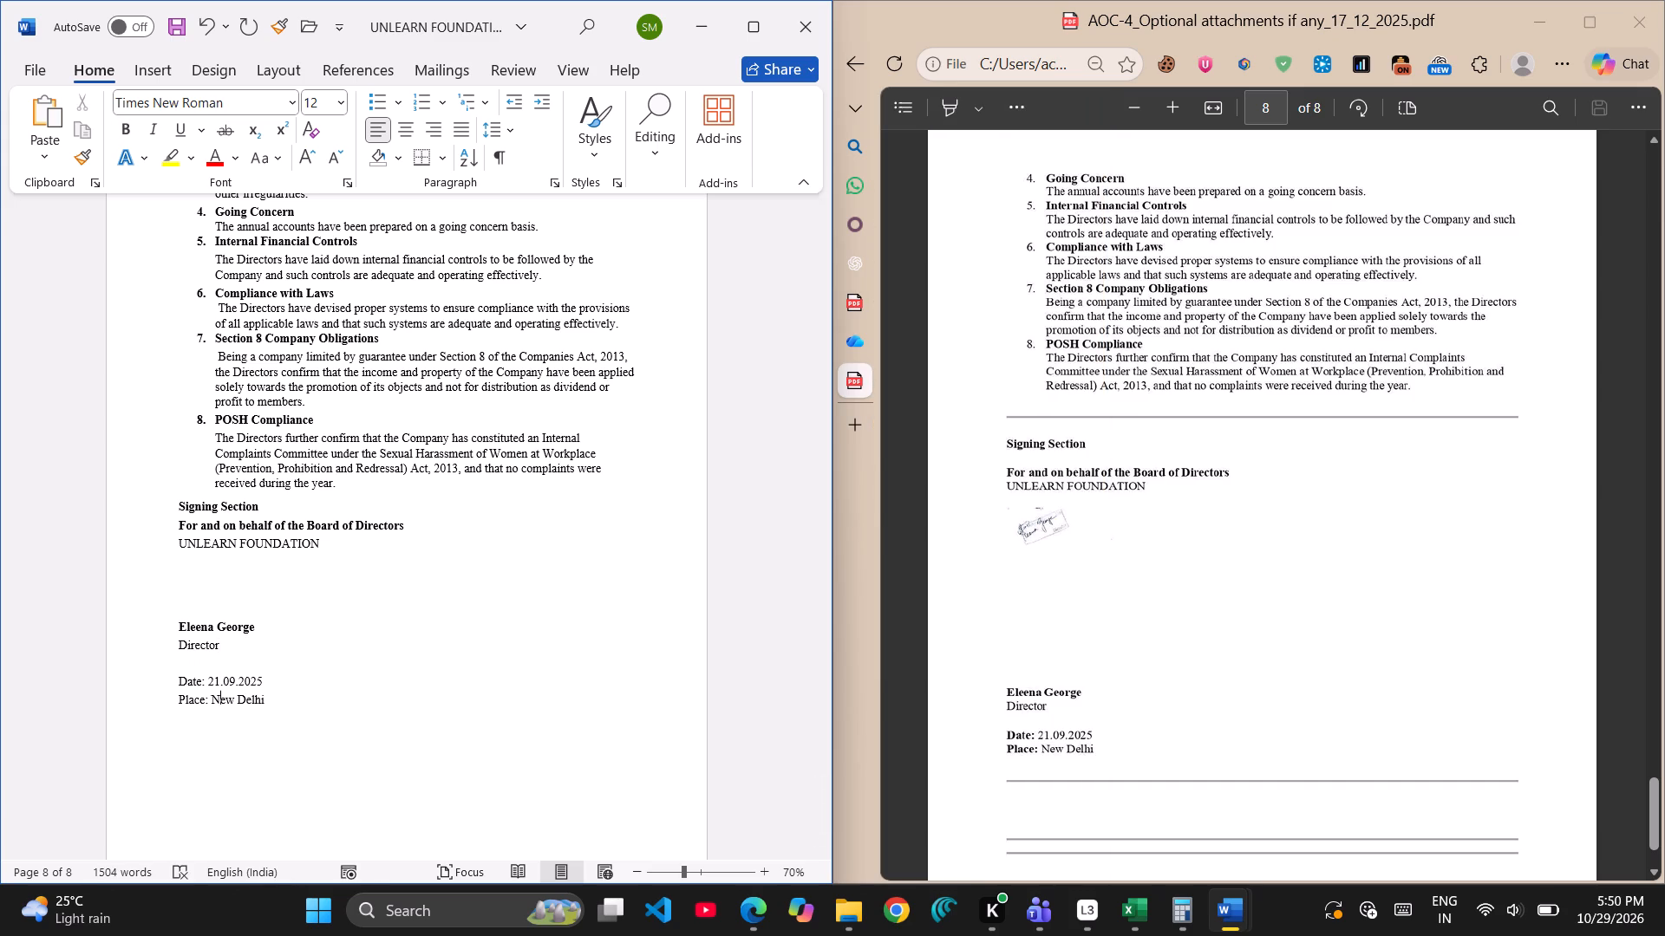
pyautogui.press('Left')
pyautogui.press('Left')
pyautogui.press('Up')
pyautogui.press('Up')
pyautogui.press('Down')
pyautogui.press('Left')
pyautogui.press('Left')
pyautogui.hotkey('shift', 'Left')
pyautogui.hotkey('shift', 'Left')
pyautogui.hotkey('shift', 'Left')
pyautogui.hotkey('shift', 'Left')
pyautogui.hotkey('shift', 'Left')
pyautogui.hotkey('shift', 'Down')
pyautogui.hotkey('ctrl', 'b')
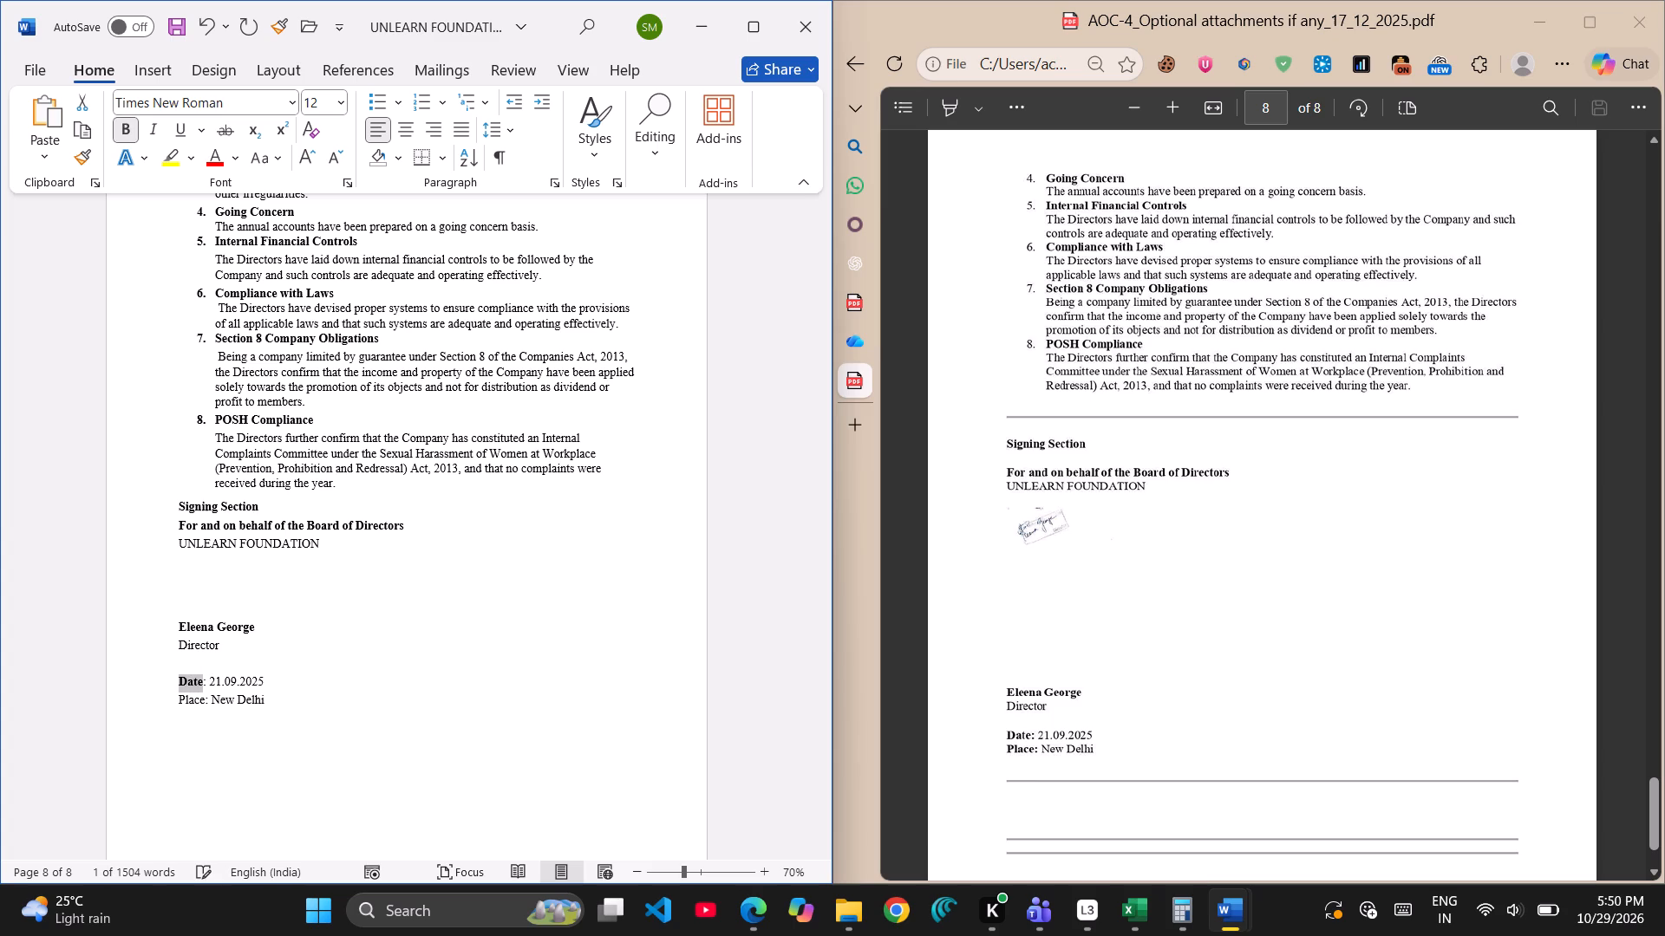
# Make only the word Place bold in the signing block's last line.
pyautogui.press('Down')
pyautogui.hotkey('shift', 'Right')
pyautogui.hotkey('shift', 'Right')
pyautogui.hotkey('shift', 'Right')
pyautogui.hotkey('shift', 'Right')
pyautogui.hotkey('shift', 'Right')
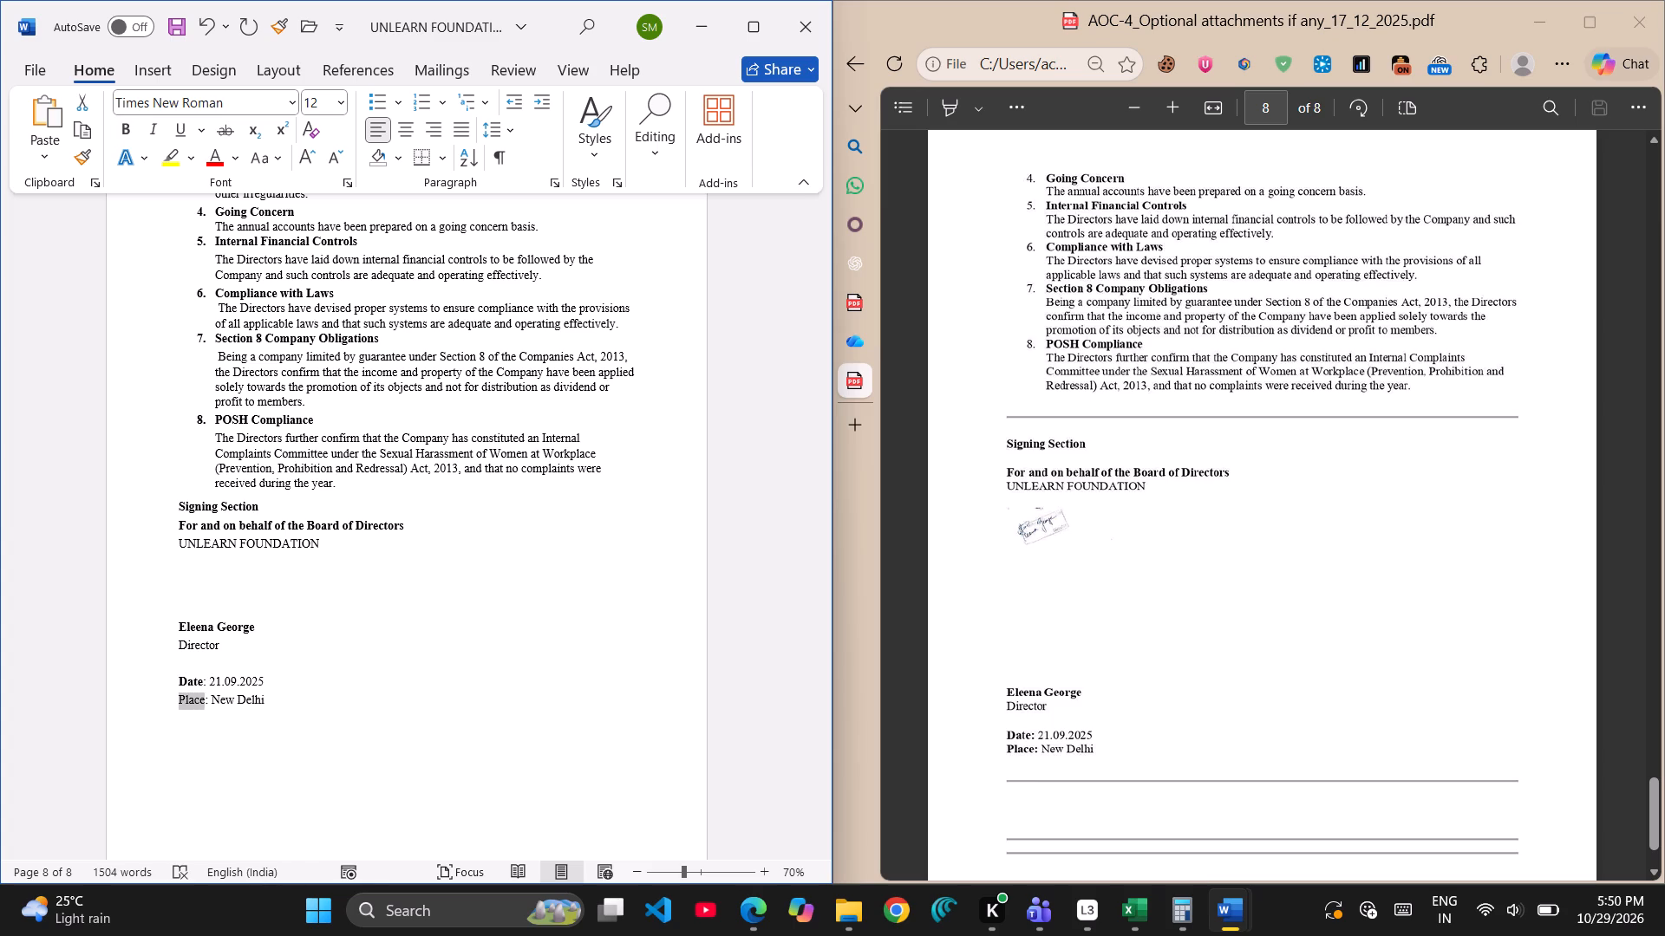
pyautogui.hotkey('shift', 'Right')
pyautogui.hotkey('shift', 'Left')
pyautogui.hotkey('ctrl', 'b')
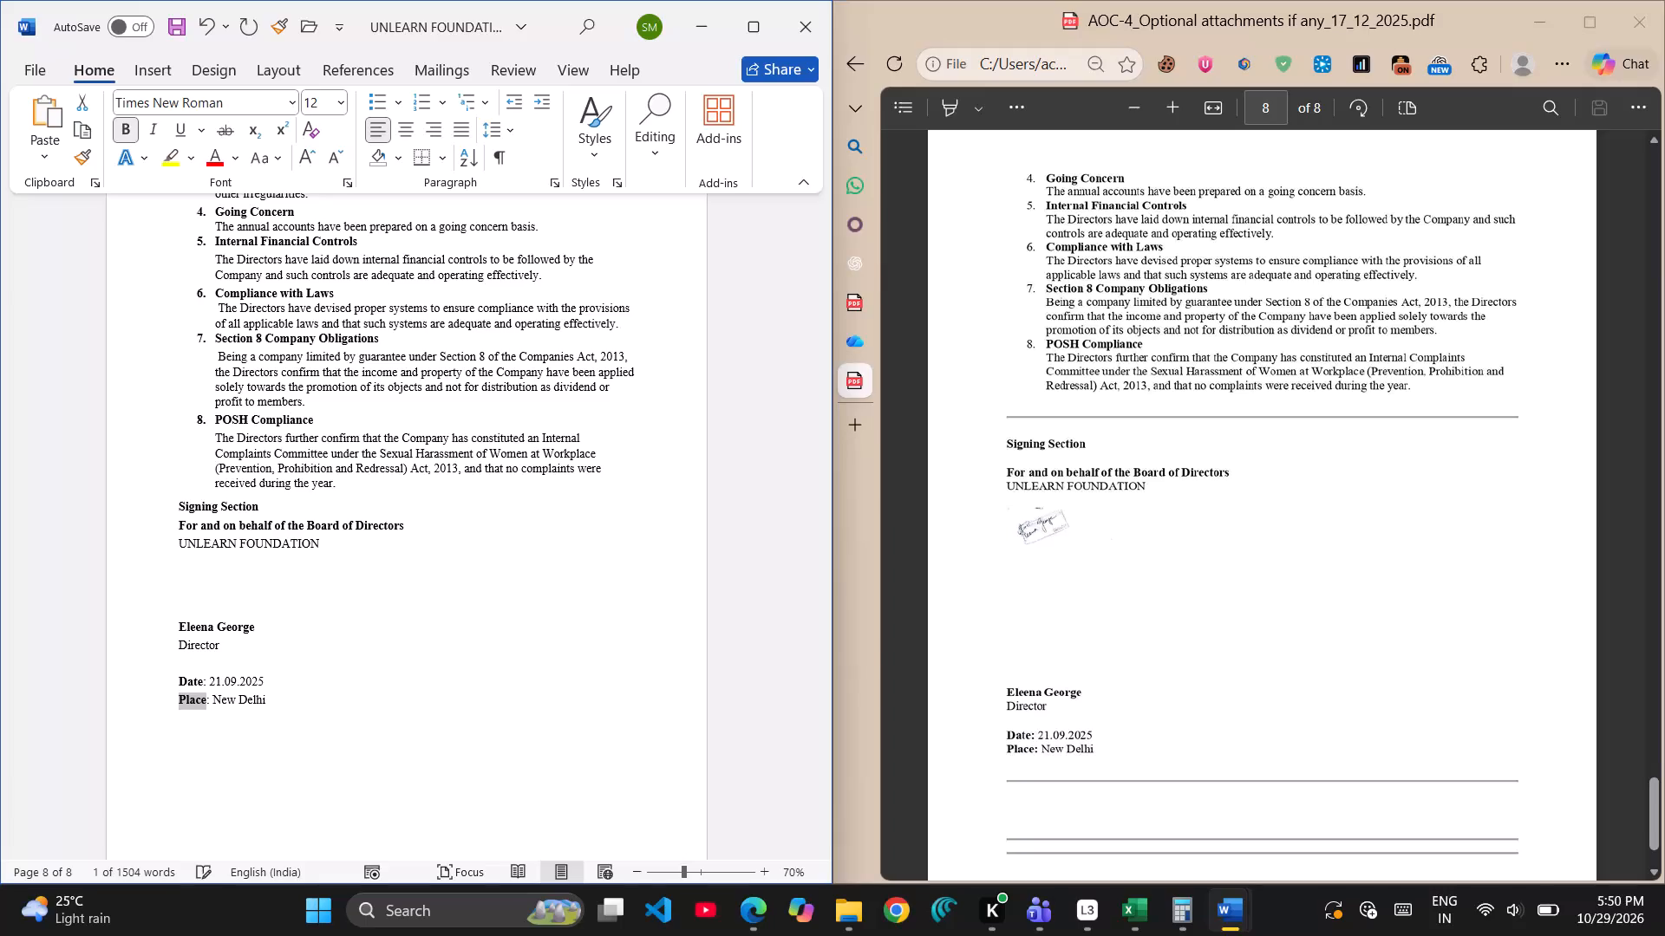
# Add another blank line to the signature space between UNLEARN FOUNDATION and the director's name.
pyautogui.click(191, 595)
pyautogui.press('Return')
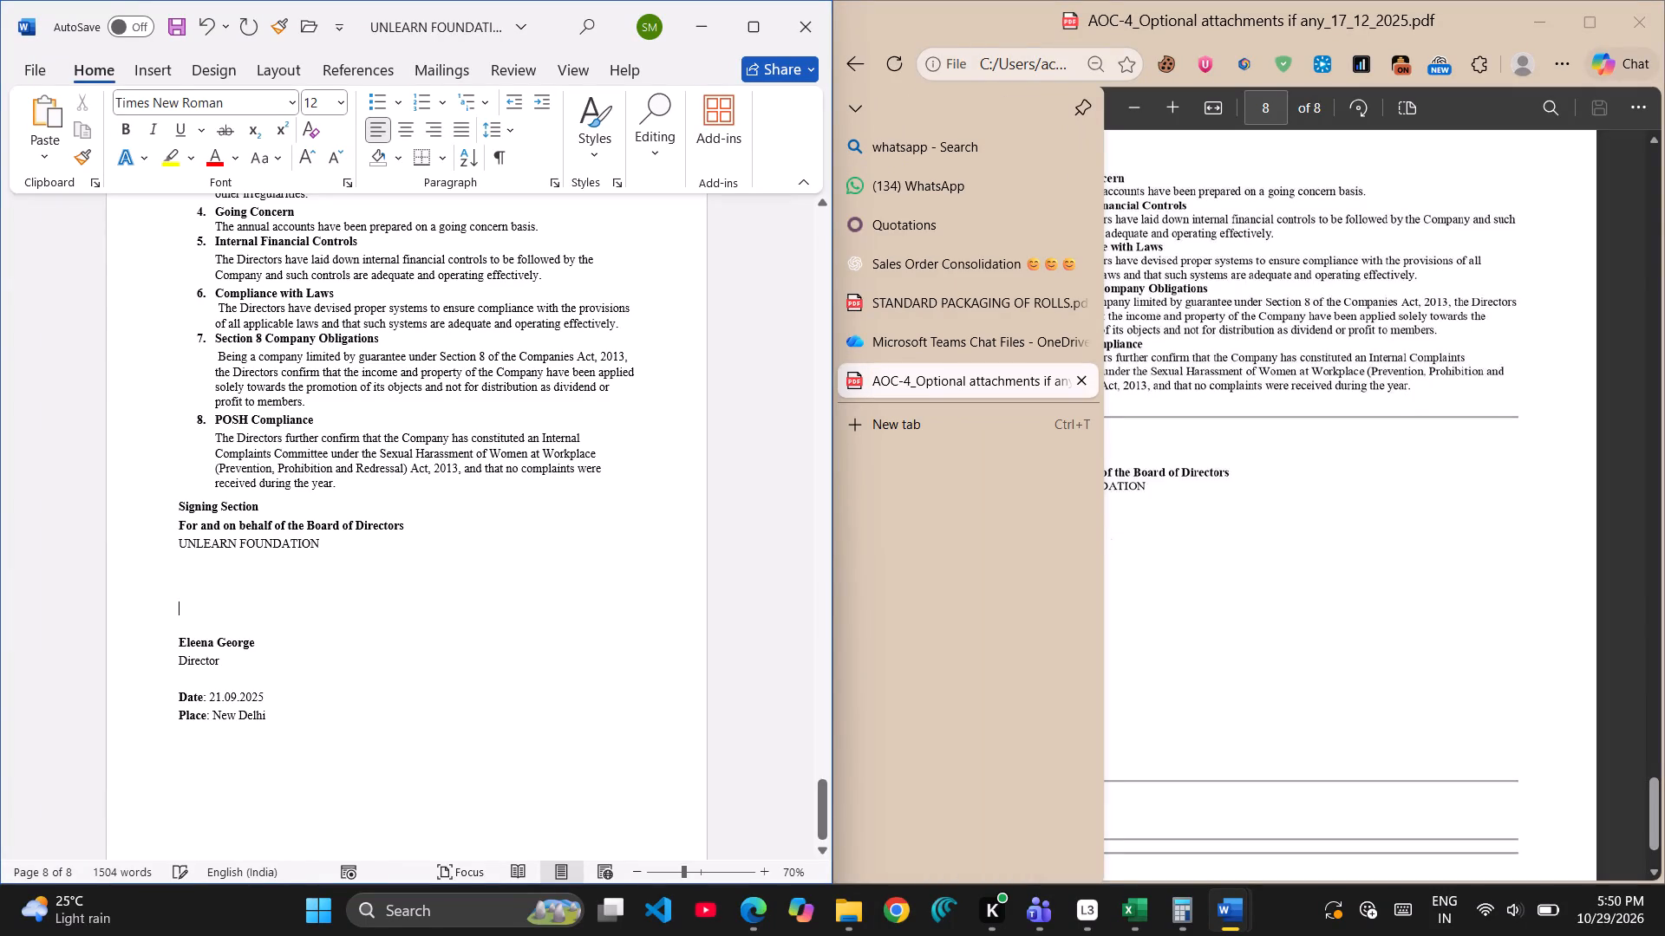
# Copy the horizontal line above Director's Responsibility Statement onto a new blank line directly above the Signing Section heading.
pyautogui.click(199, 488)
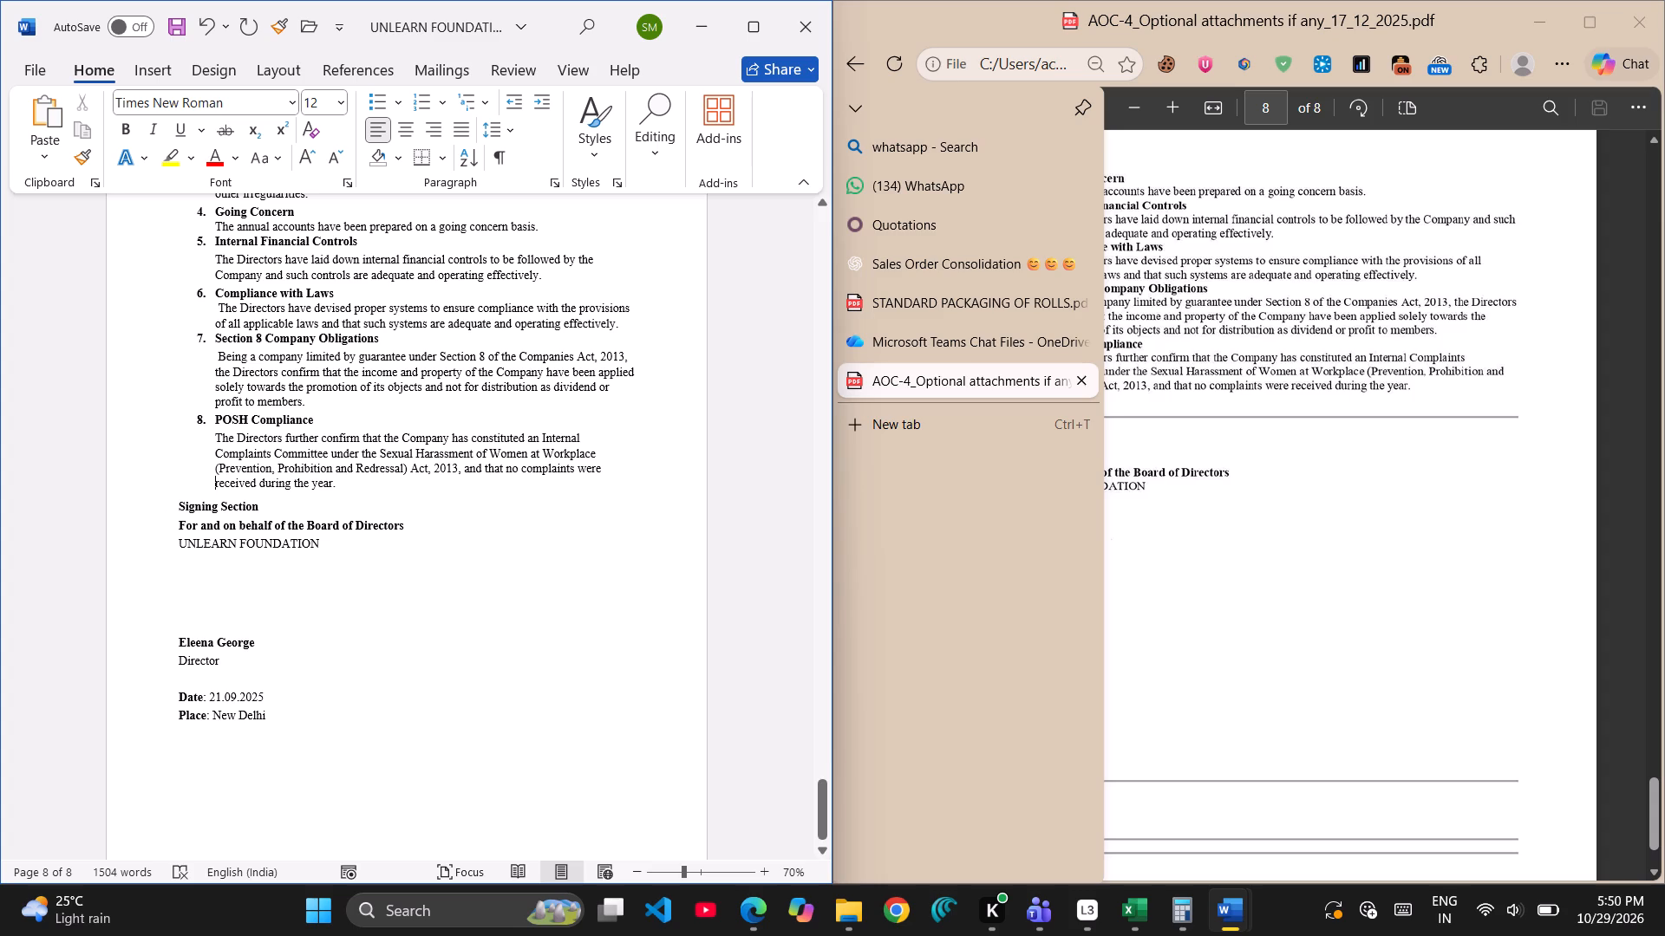
pyautogui.click(175, 500)
pyautogui.click(175, 500)
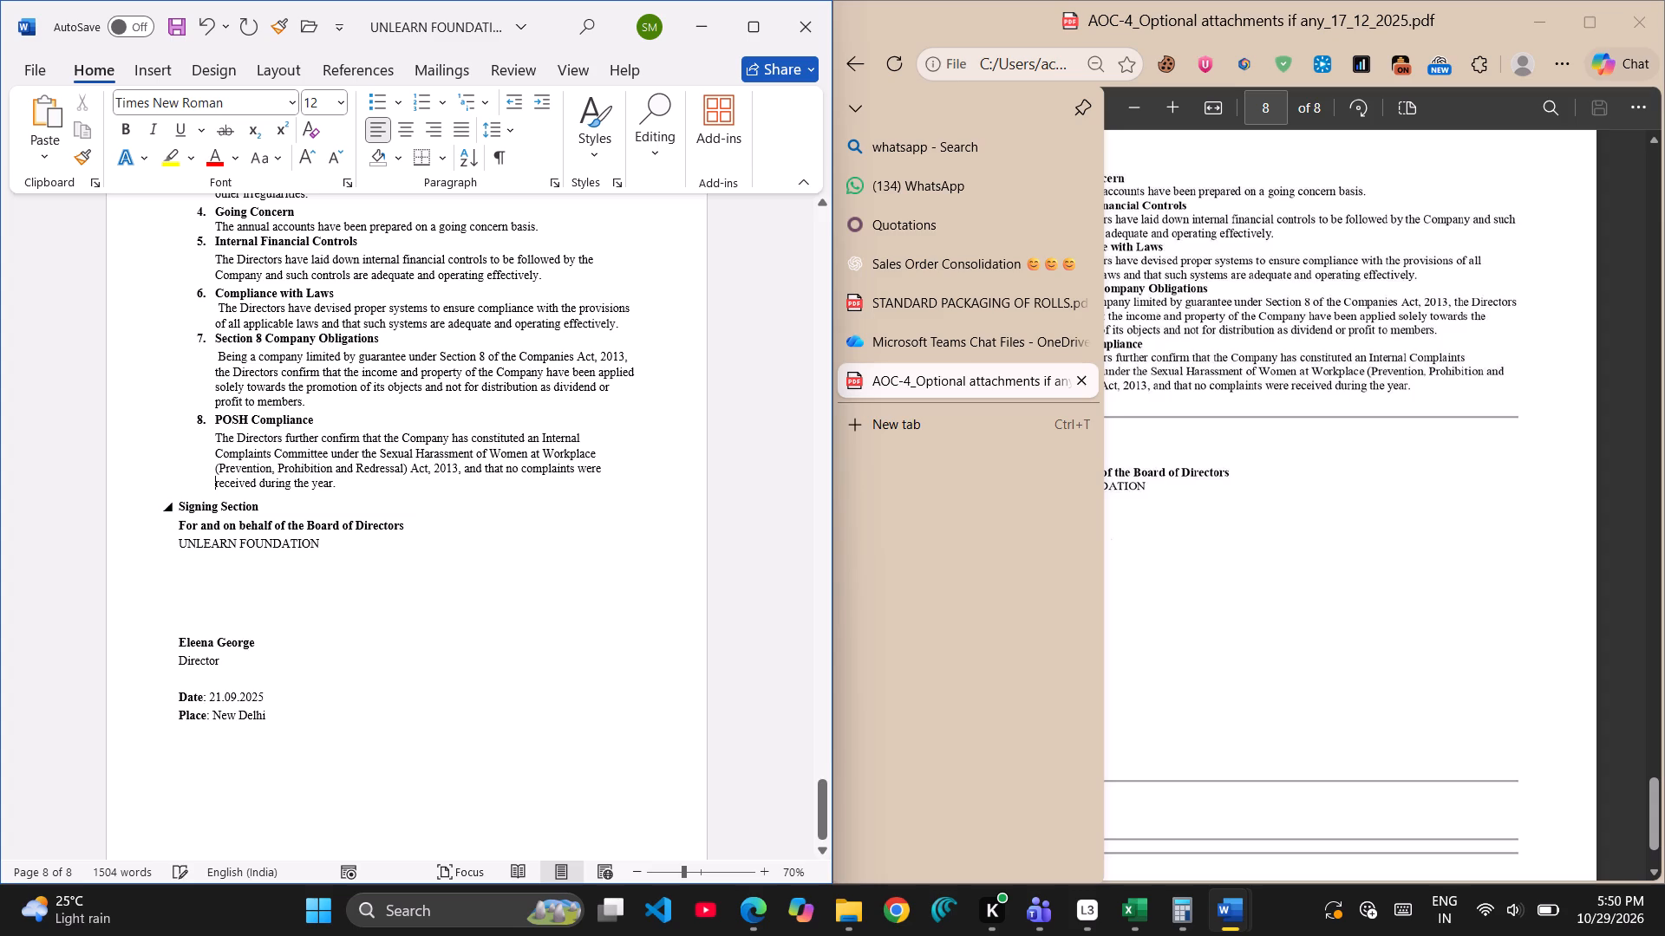
pyautogui.click(180, 510)
pyautogui.press('Return')
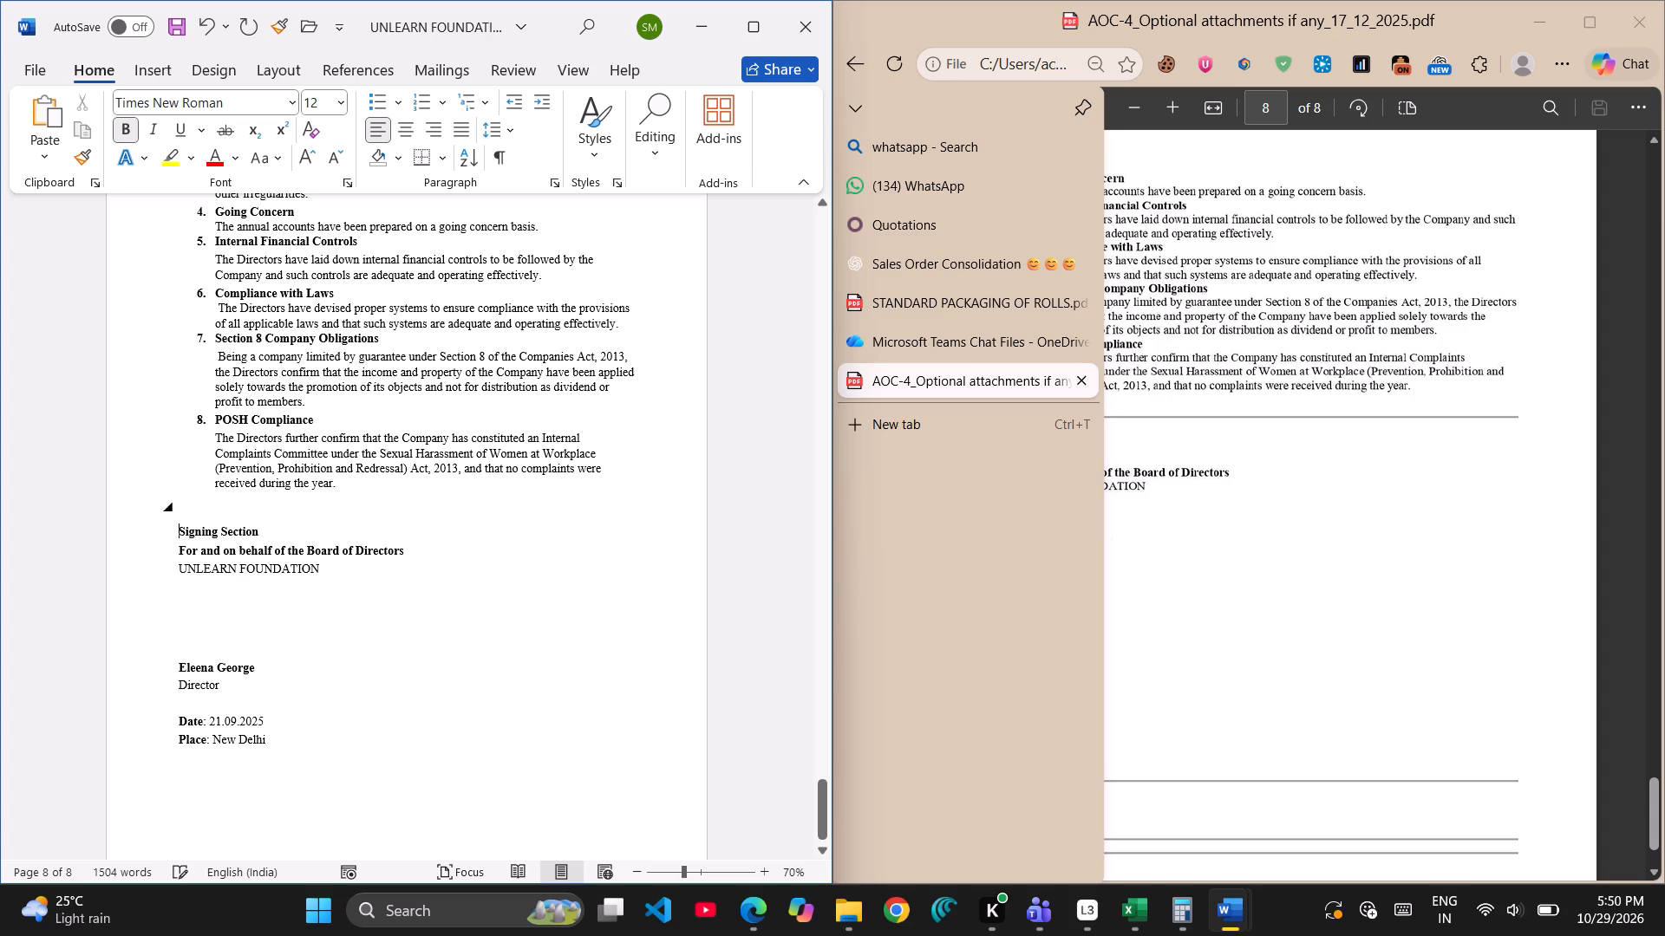
pyautogui.click(193, 507)
pyautogui.scroll(3, 205, 419)
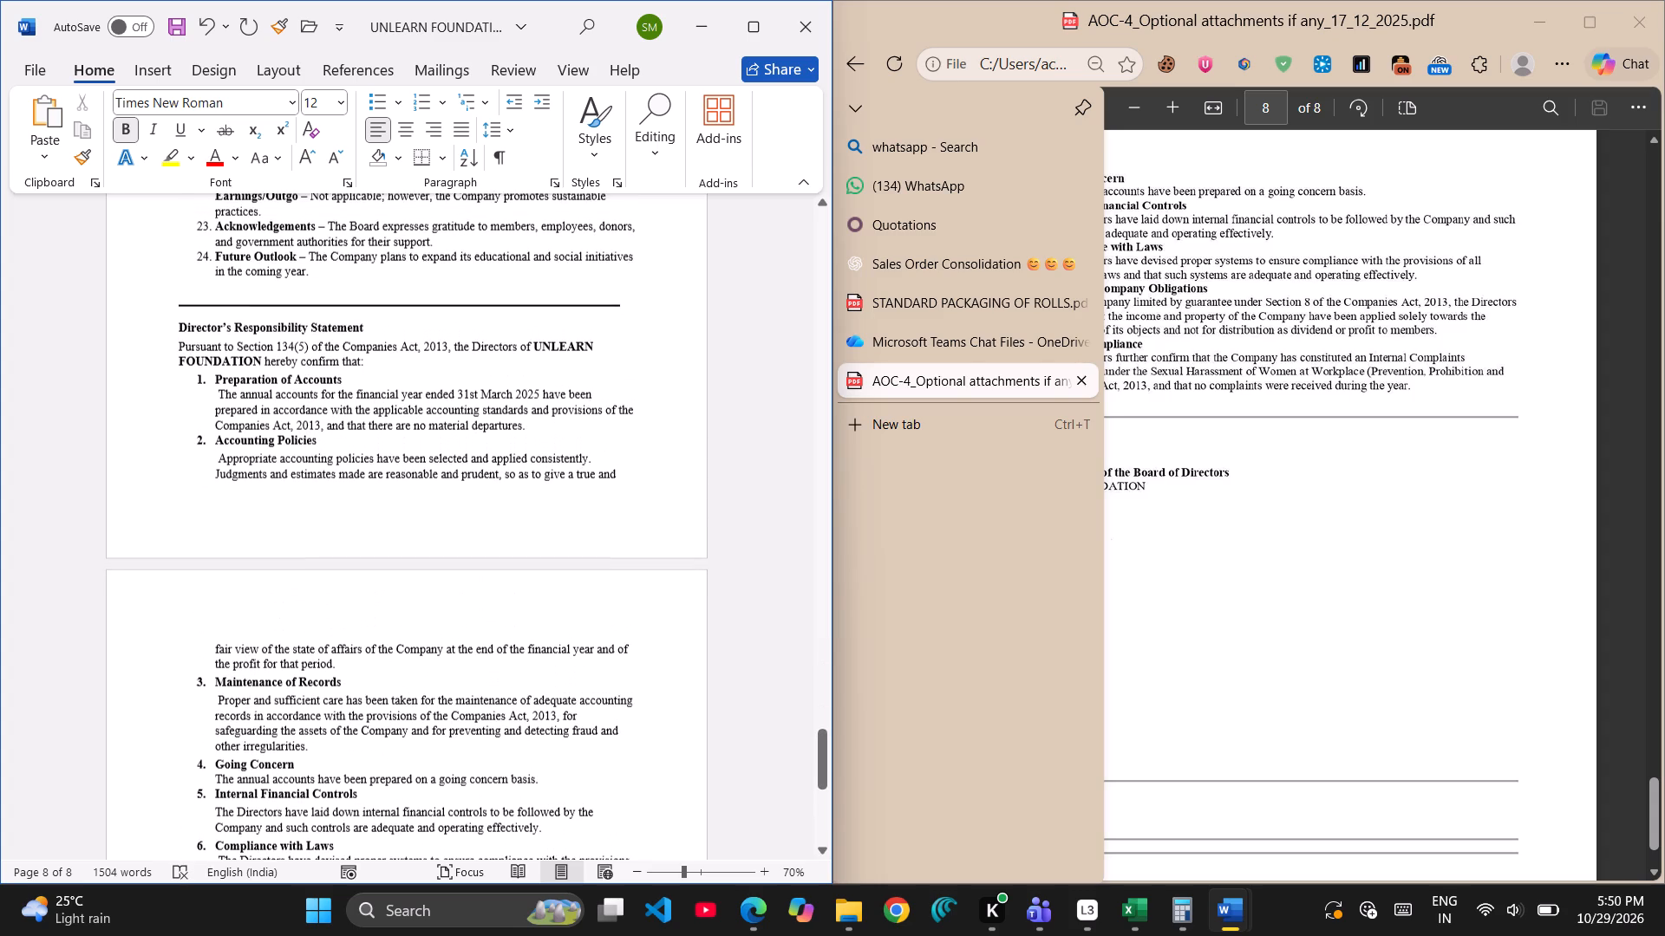
pyautogui.click(217, 306)
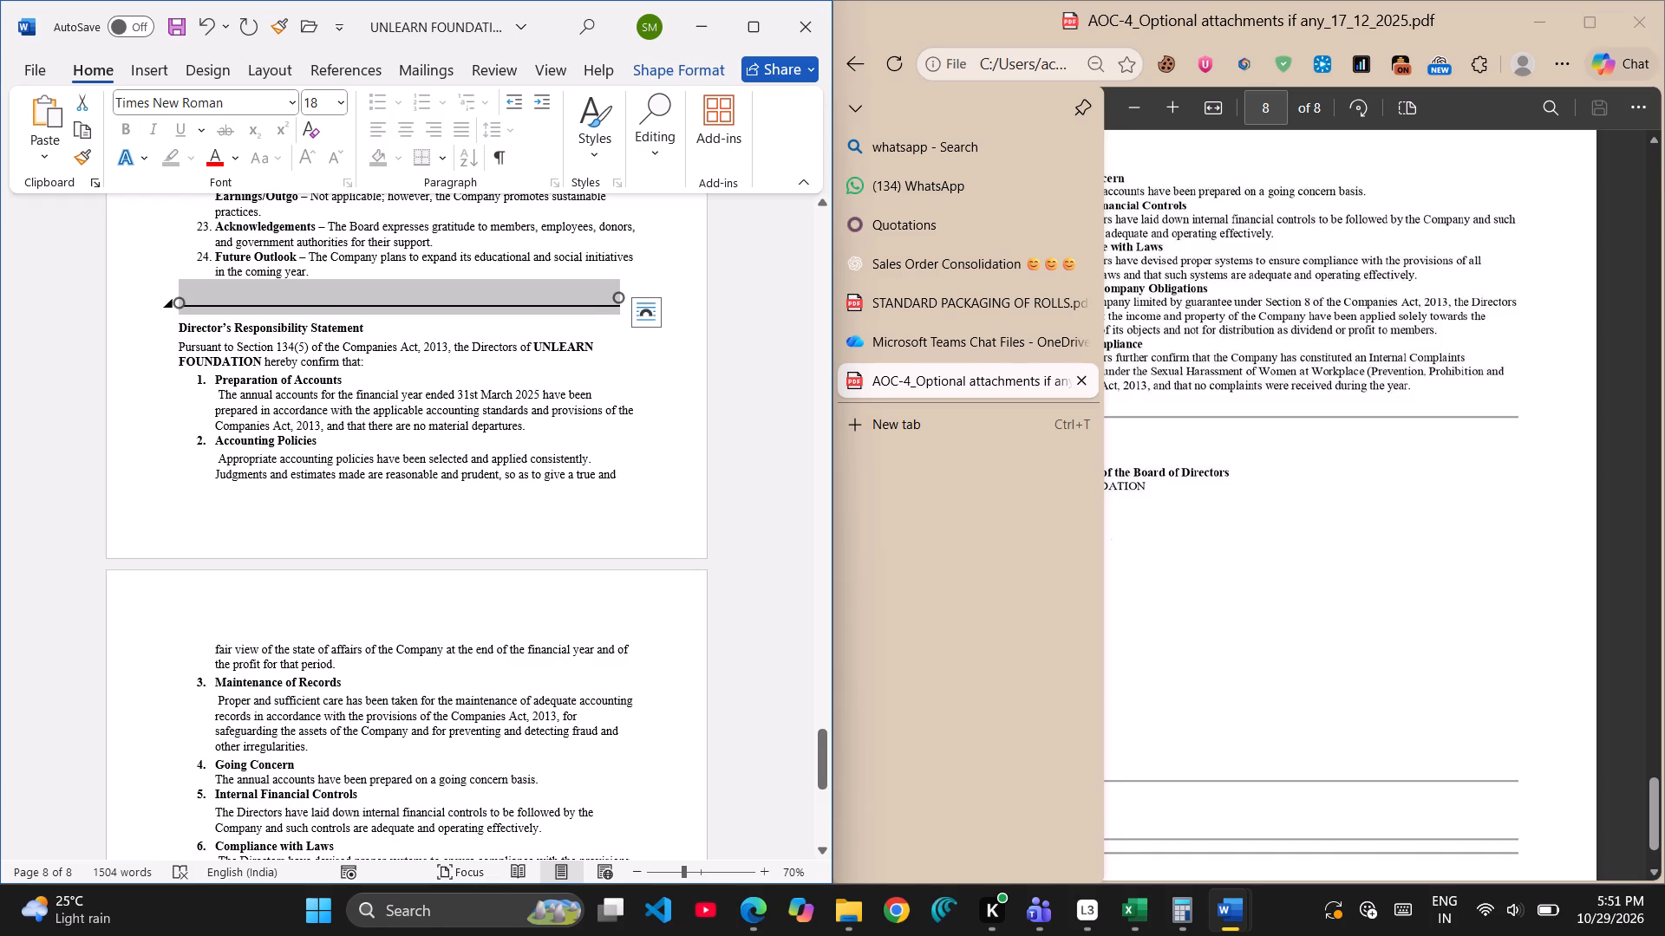
pyautogui.hotkey('ctrl', 'c')
pyautogui.scroll(-2, 215, 233)
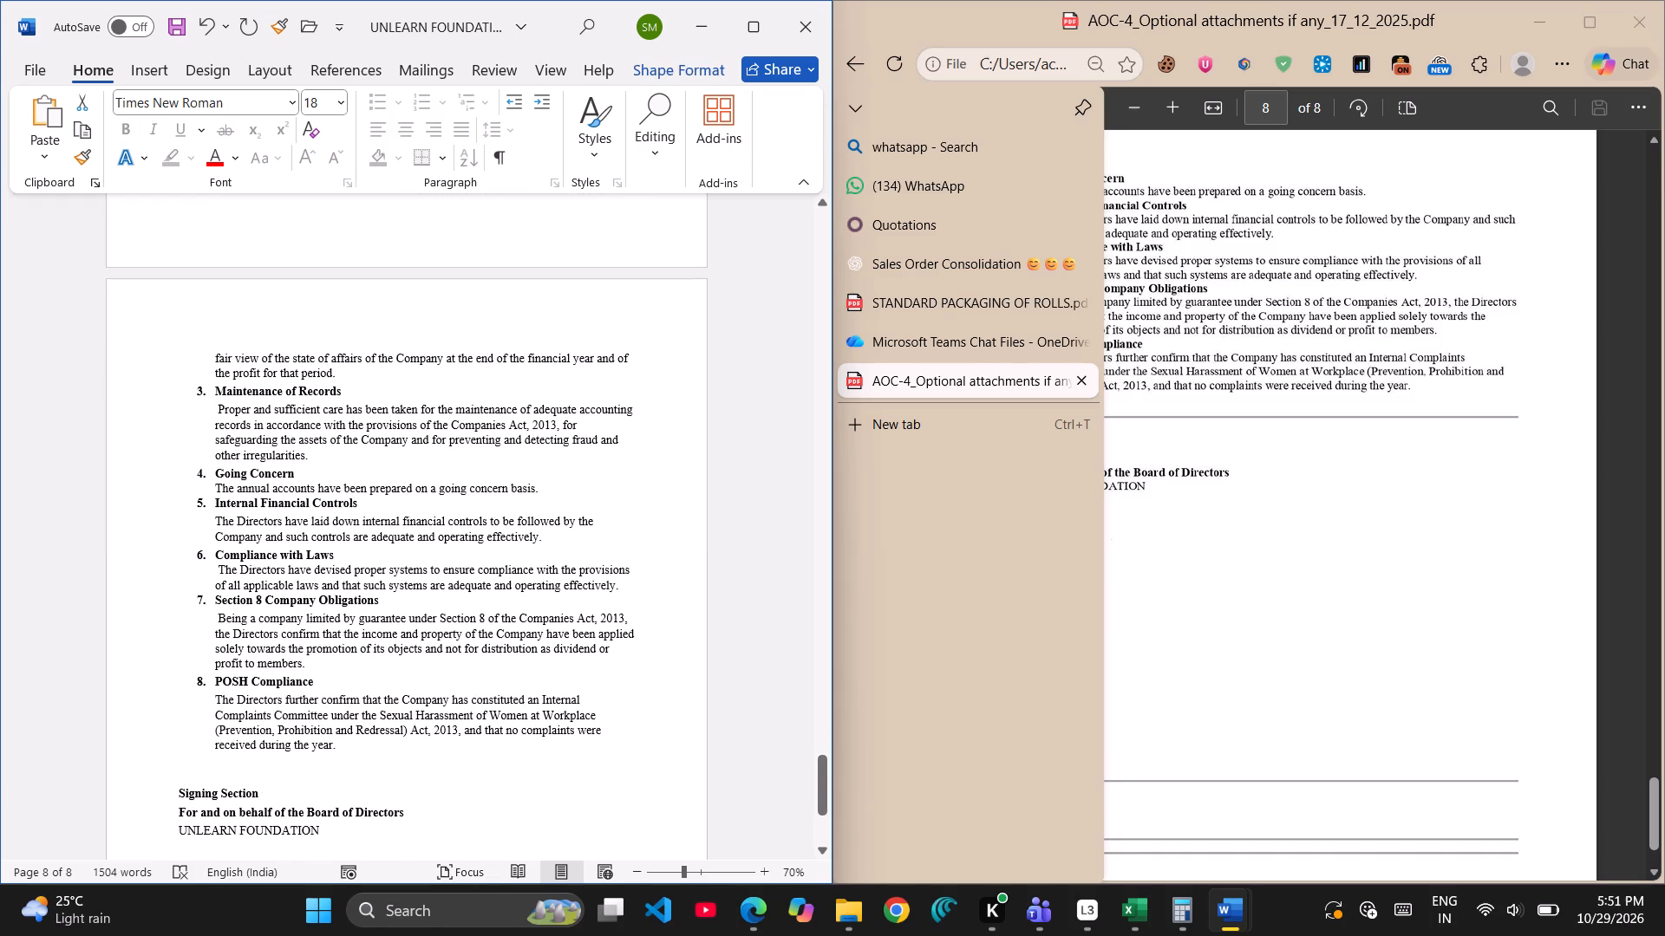
pyautogui.click(193, 768)
pyautogui.hotkey('ctrl', 'v')
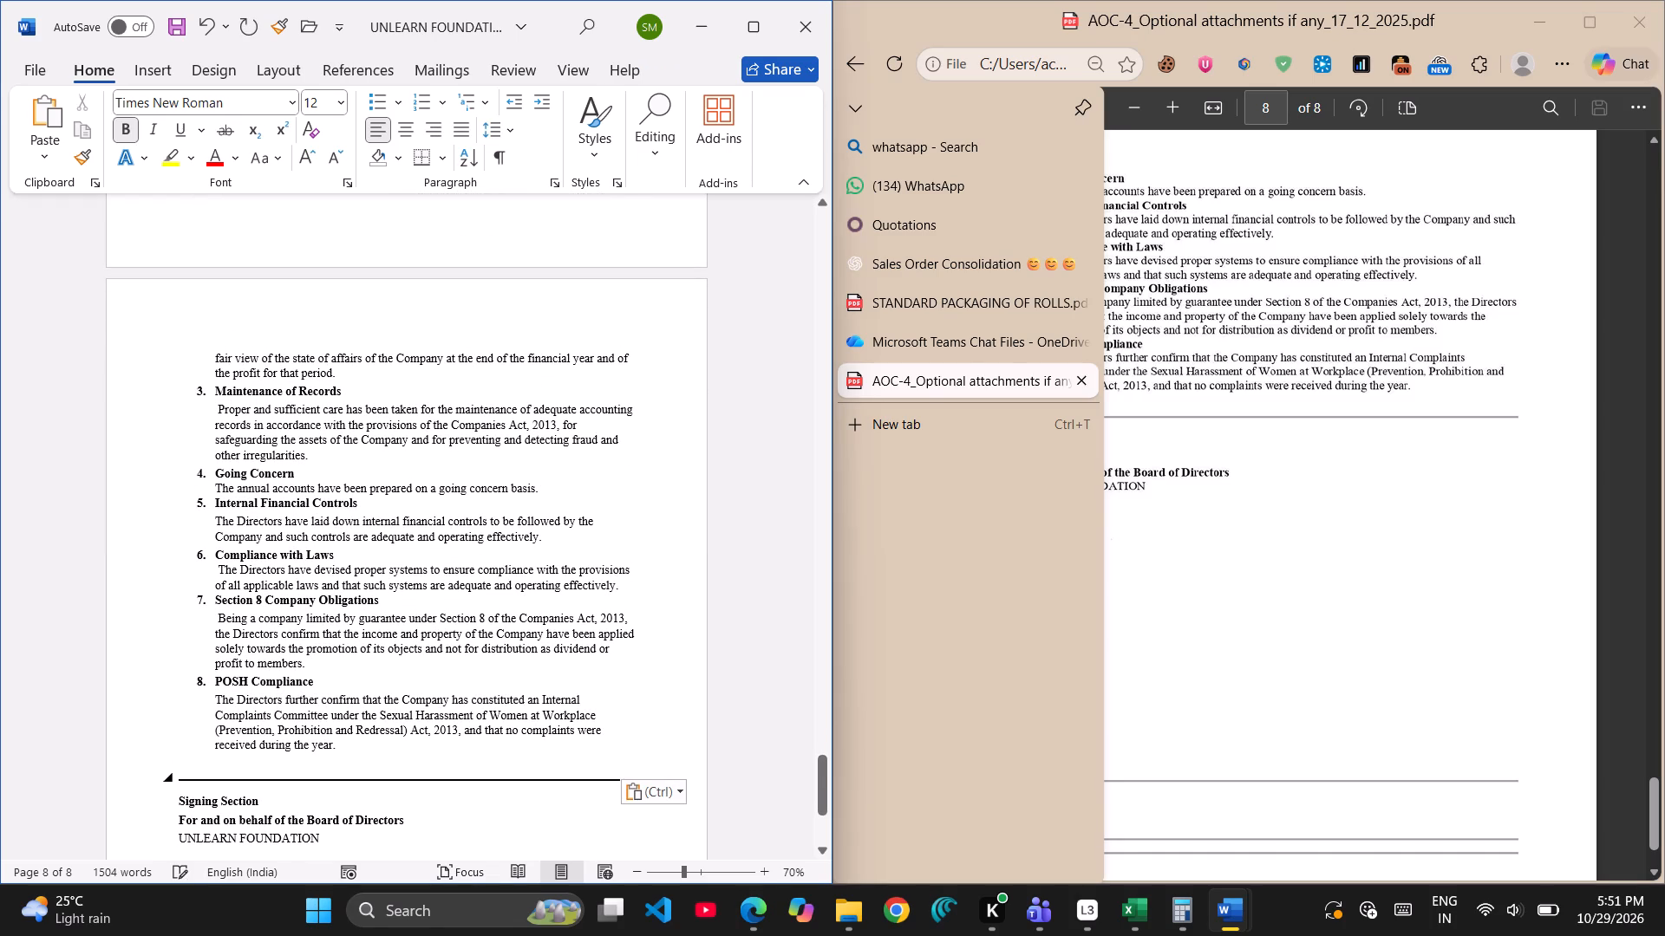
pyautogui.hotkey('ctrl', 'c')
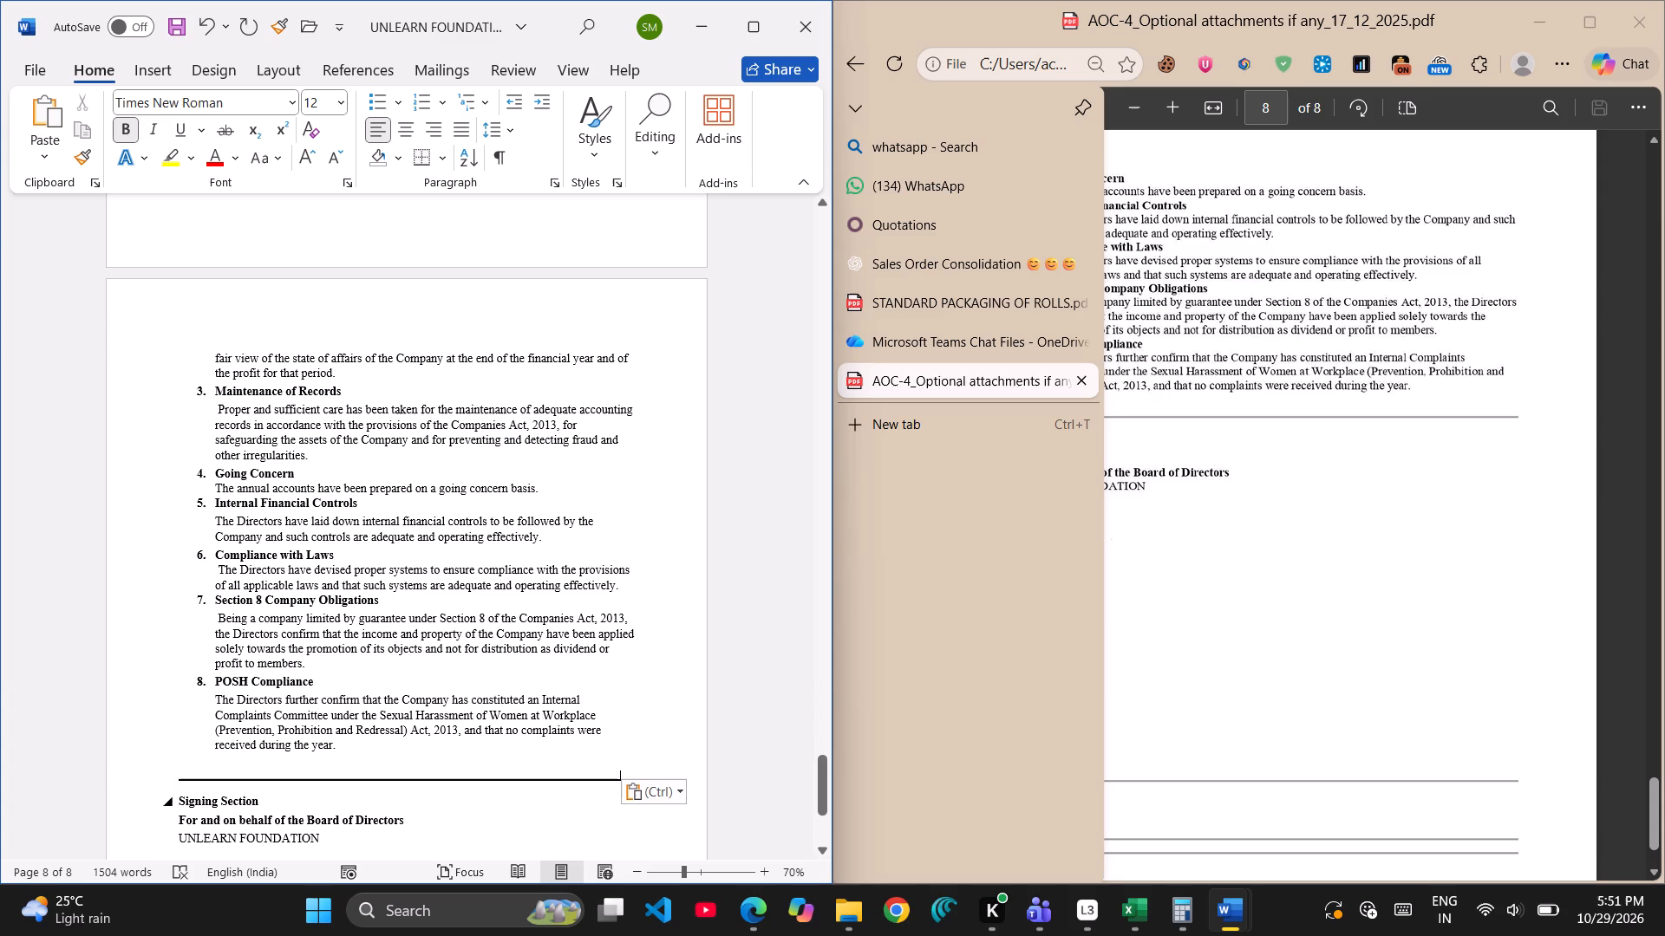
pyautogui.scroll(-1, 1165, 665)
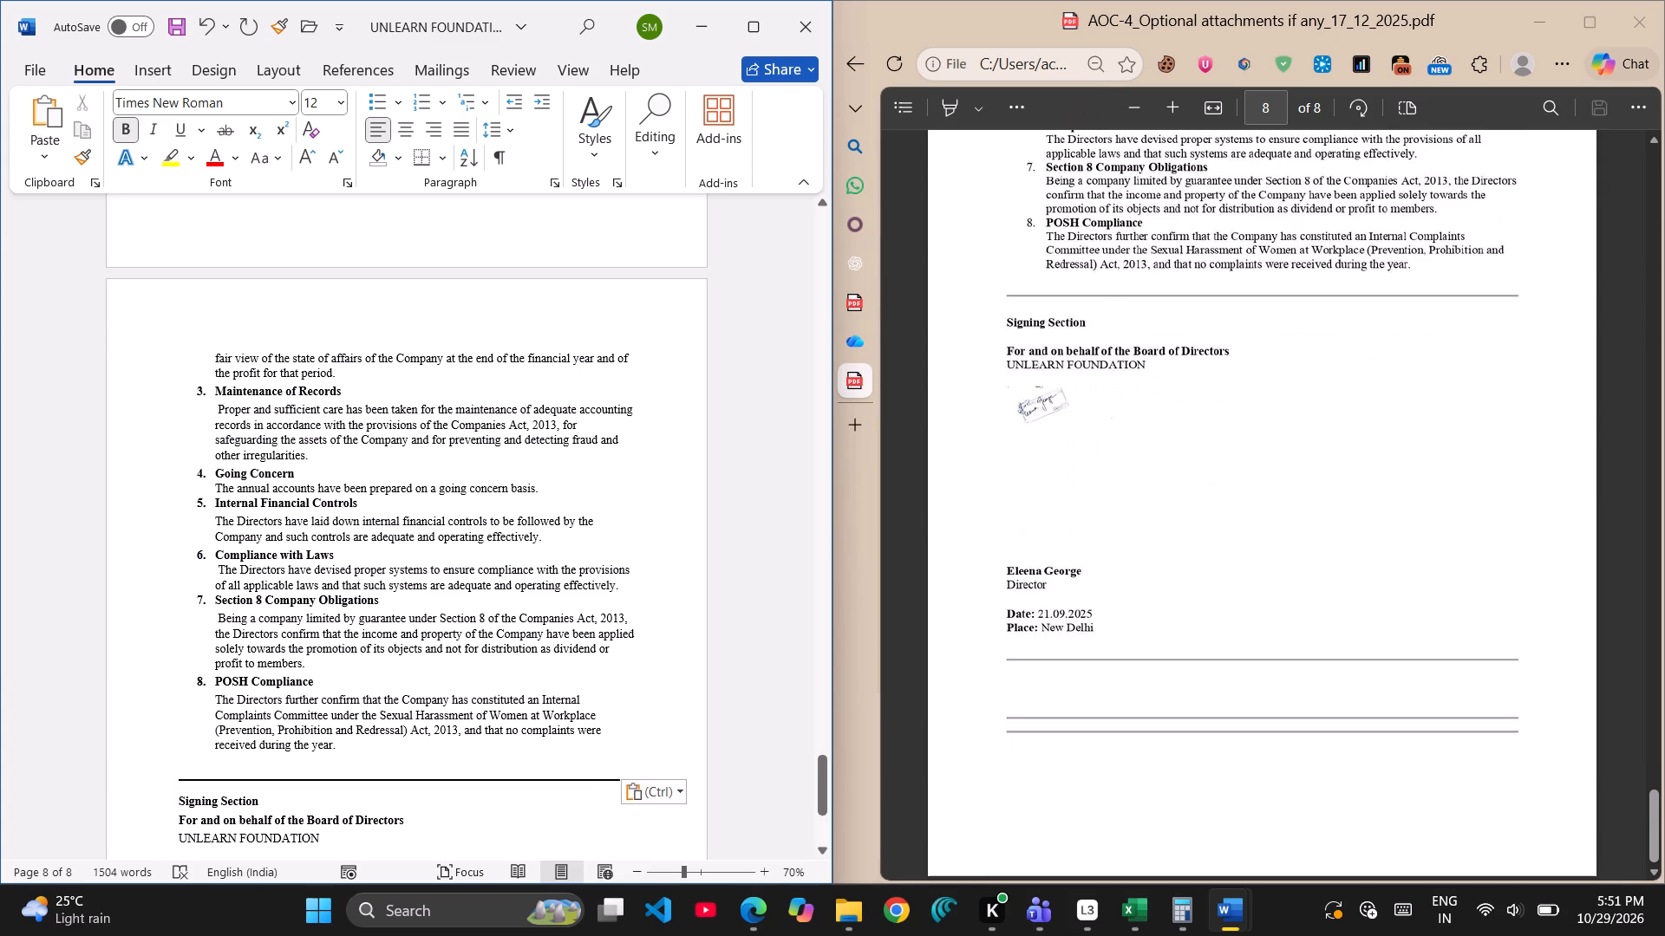
# Paste the copied horizontal line on the blank line below Place: New Delhi at the end of the signing block.
pyautogui.scroll(-3, 455, 695)
pyautogui.click(165, 775)
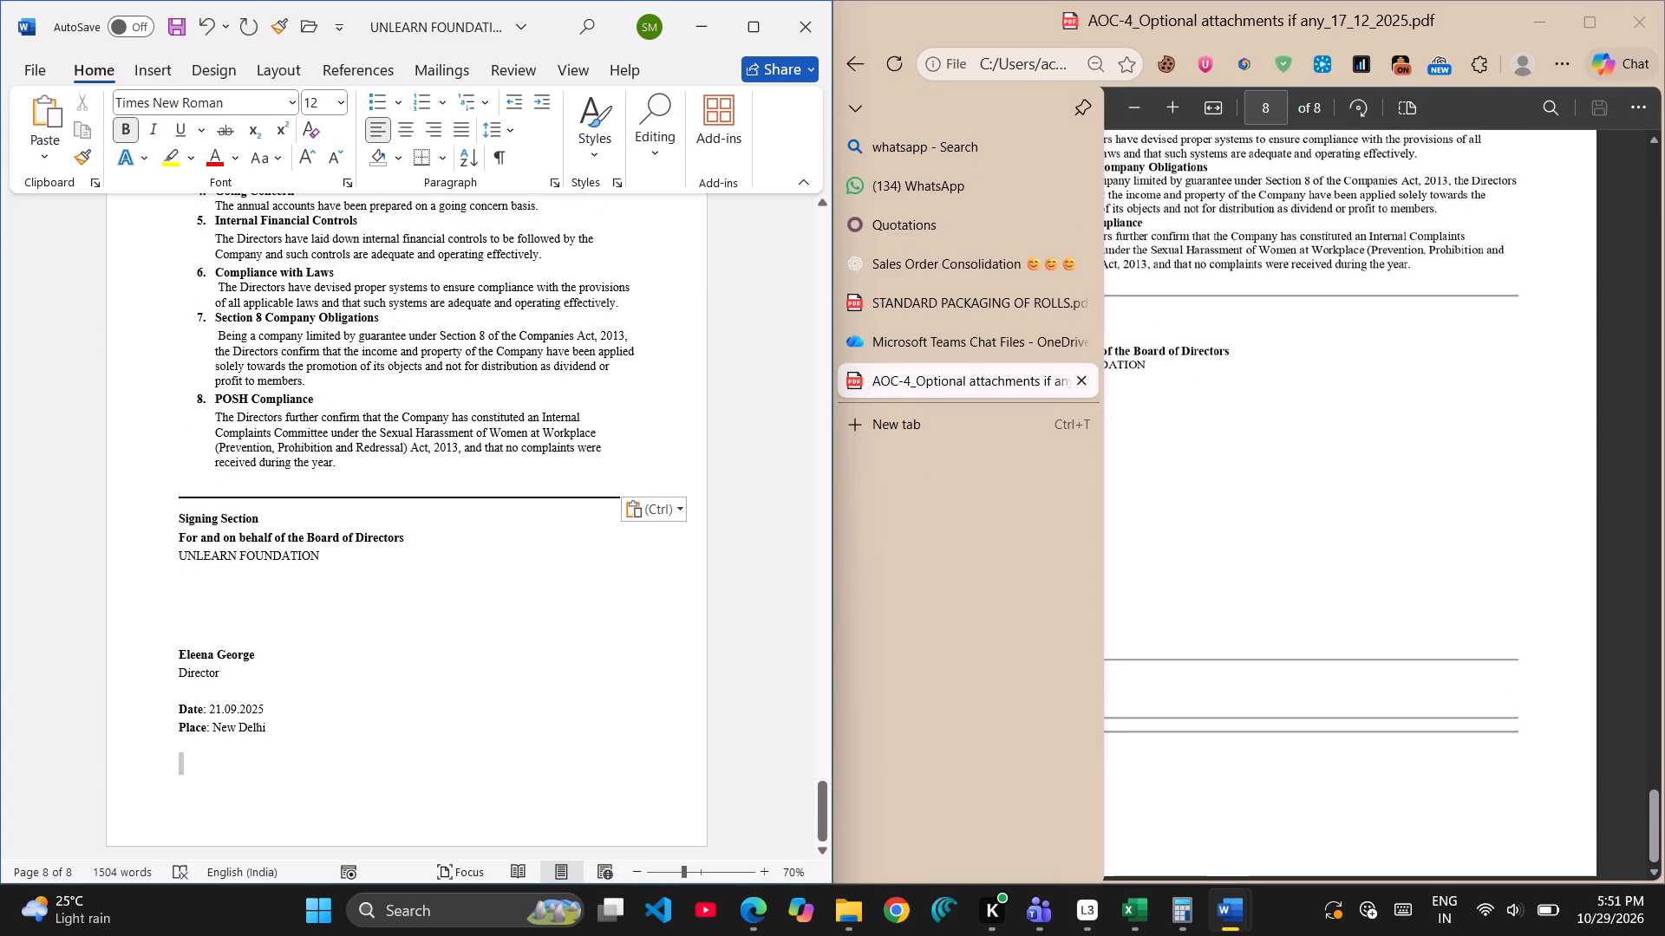
pyautogui.click(164, 760)
pyautogui.click(193, 765)
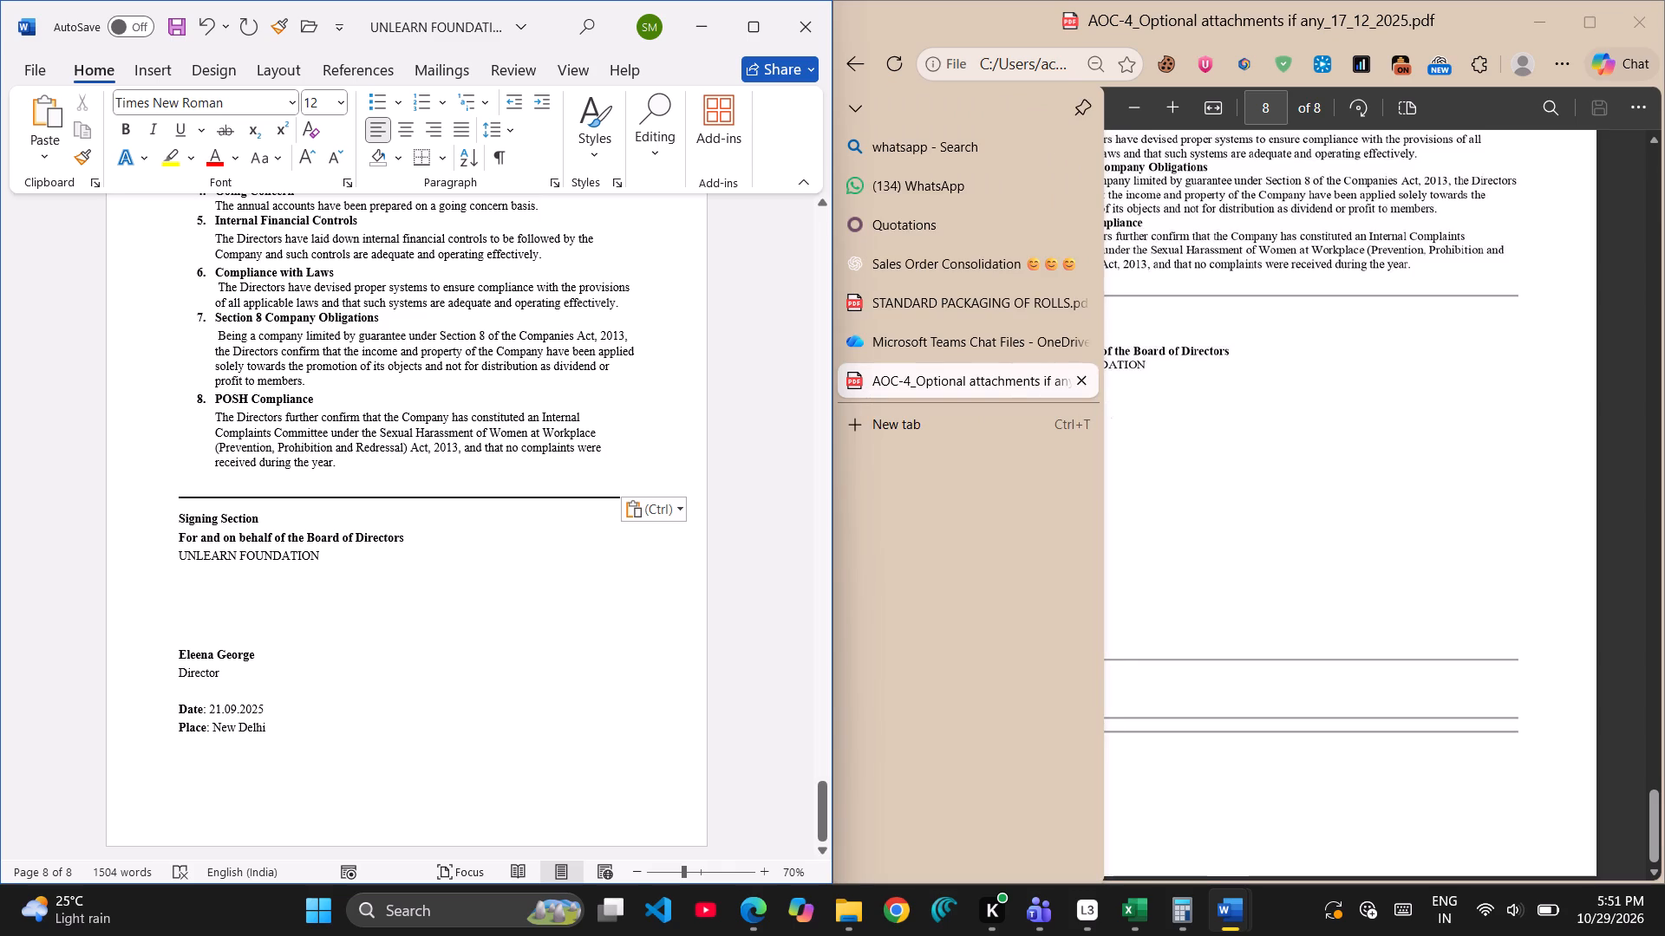
pyautogui.click(174, 745)
pyautogui.hotkey('ctrl', 'v')
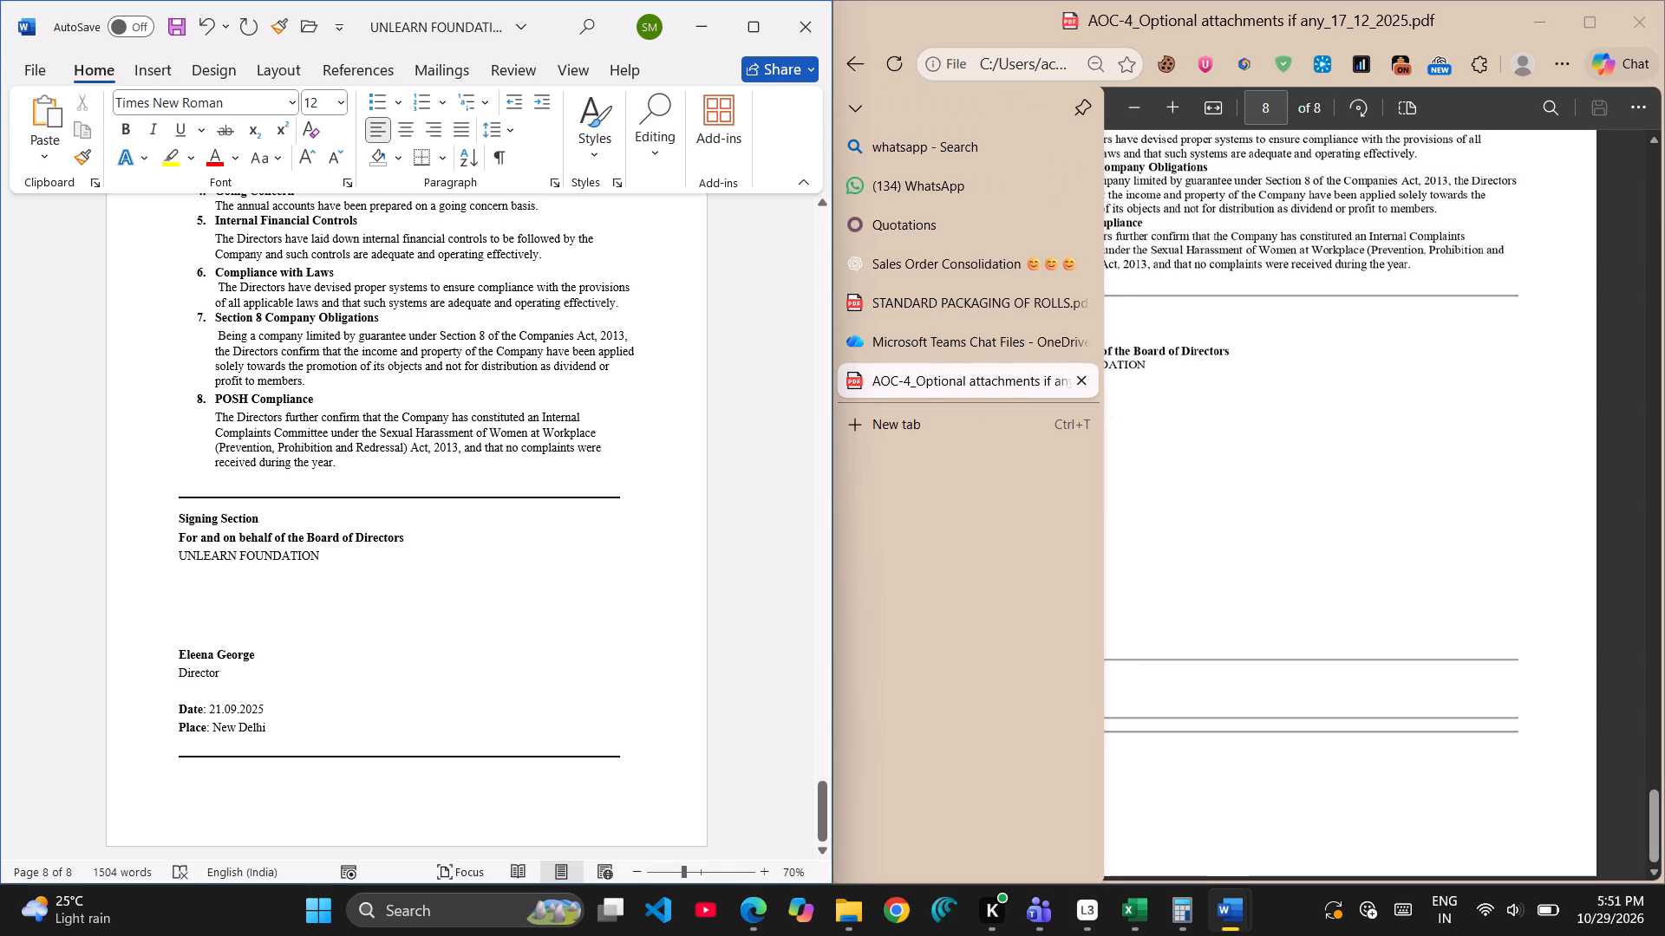
pyautogui.press('Down')
pyautogui.press('Down')
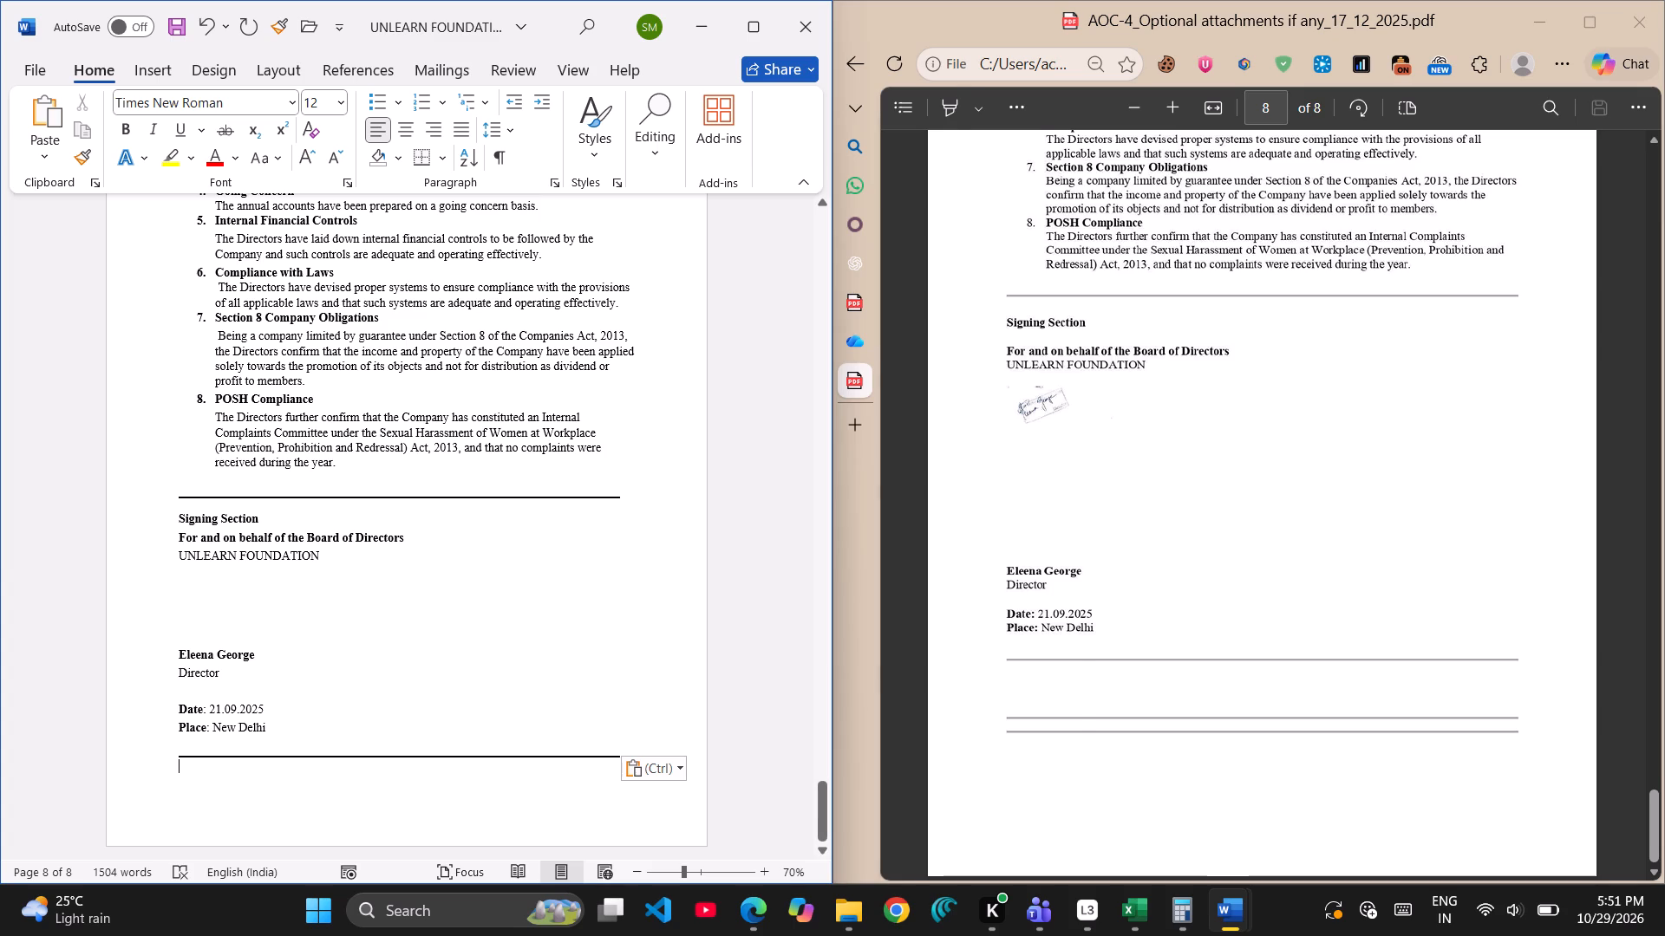
pyautogui.scroll(-1, 385, 741)
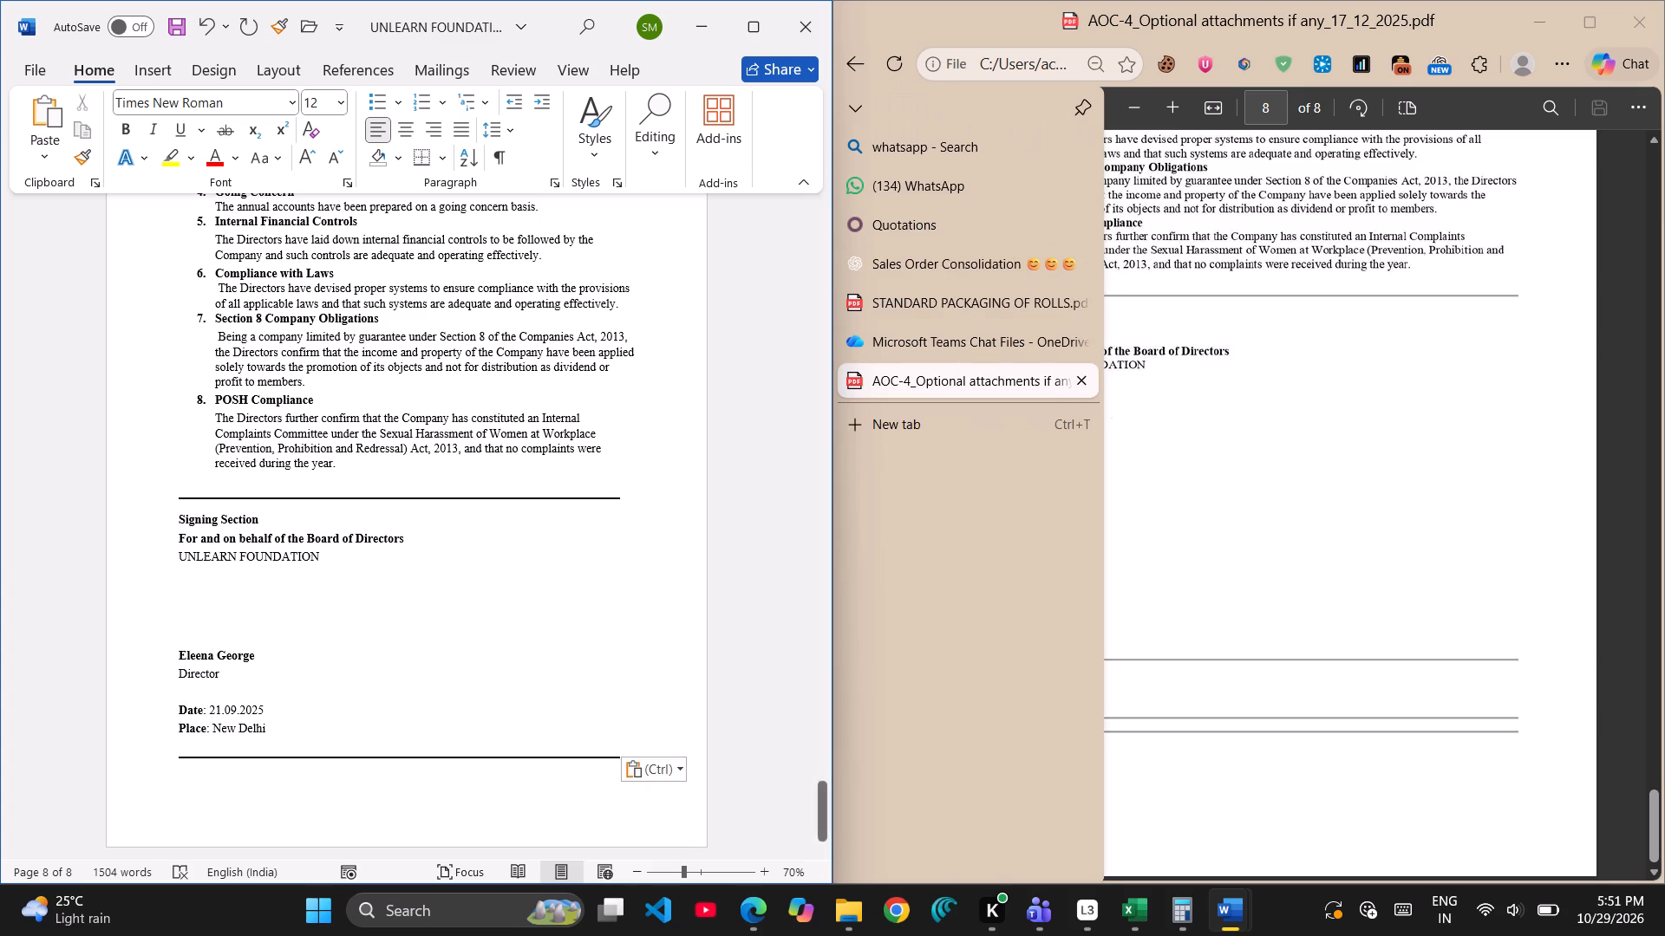
pyautogui.click(770, 738)
pyautogui.click(707, 711)
# Save the report document.
pyautogui.click(172, 20)
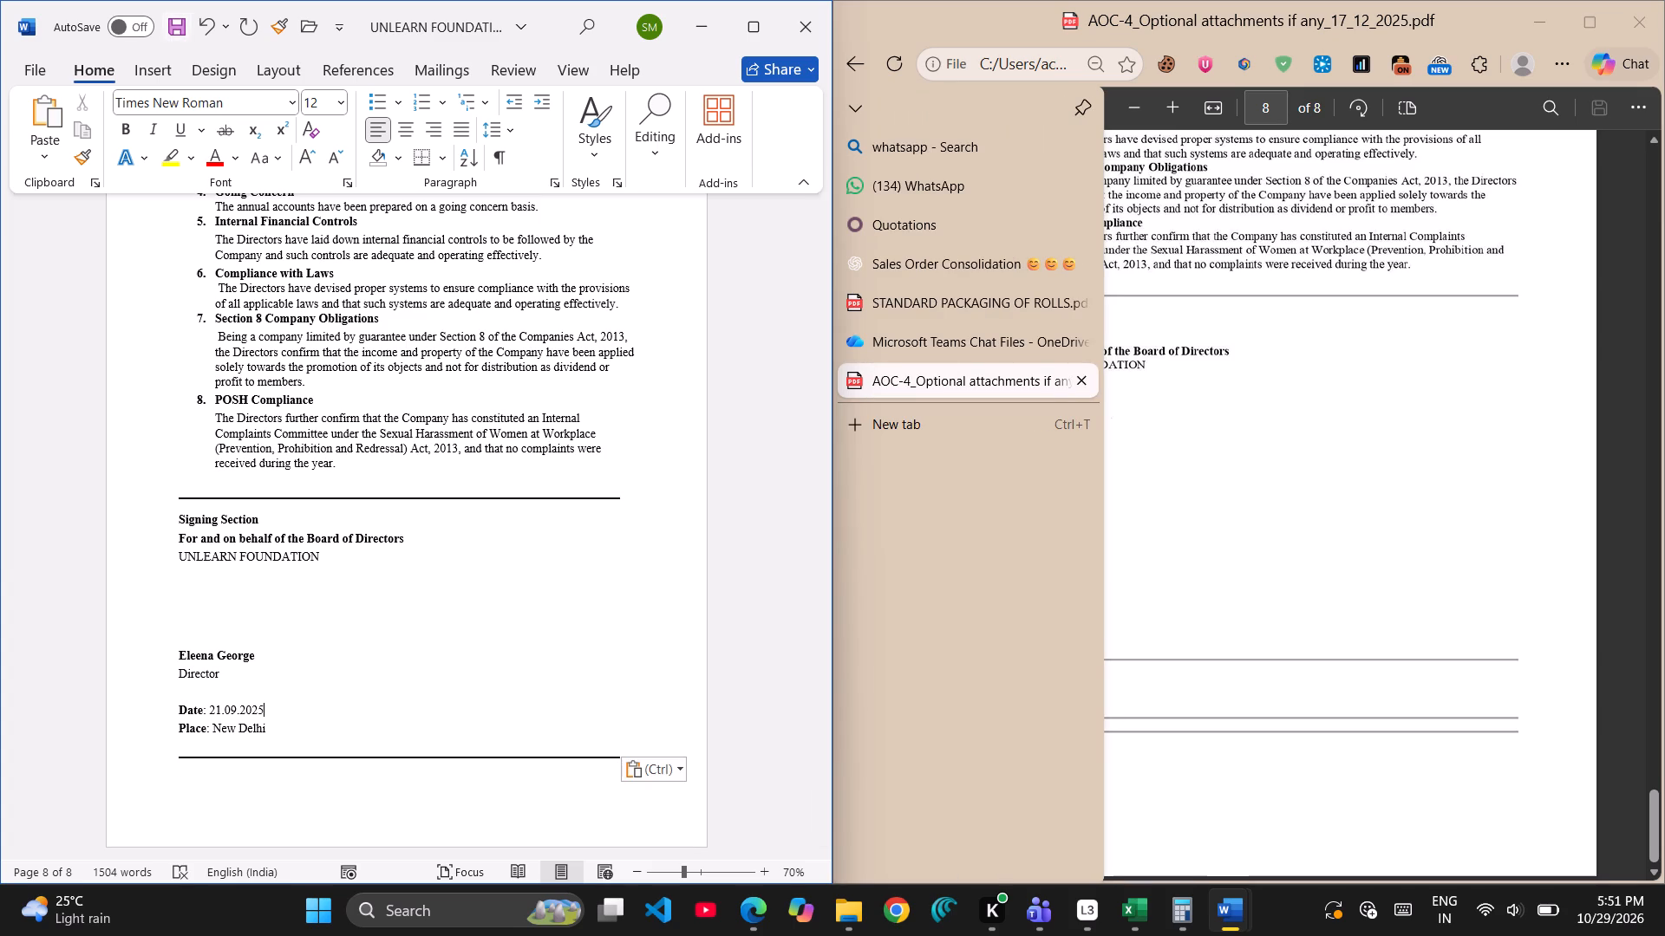
# Review the report from the signing section back to its first page, alongside the reference PDF's Notice of Annual General Meeting page.
pyautogui.scroll(-2, 368, 598)
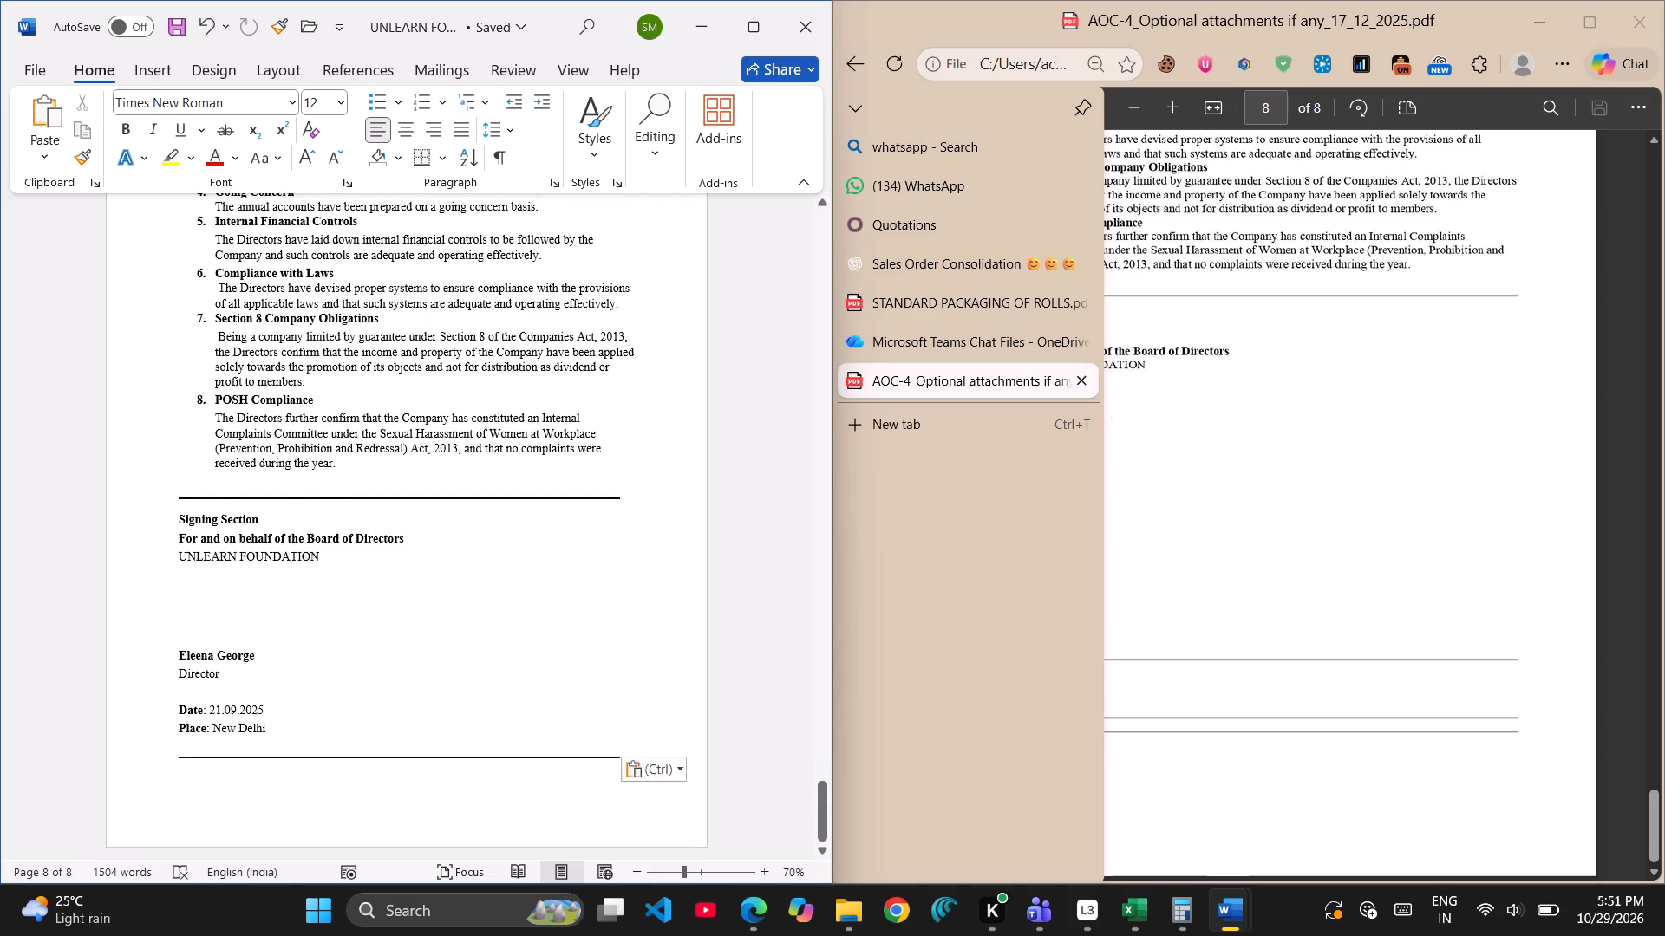
pyautogui.scroll(2, 368, 598)
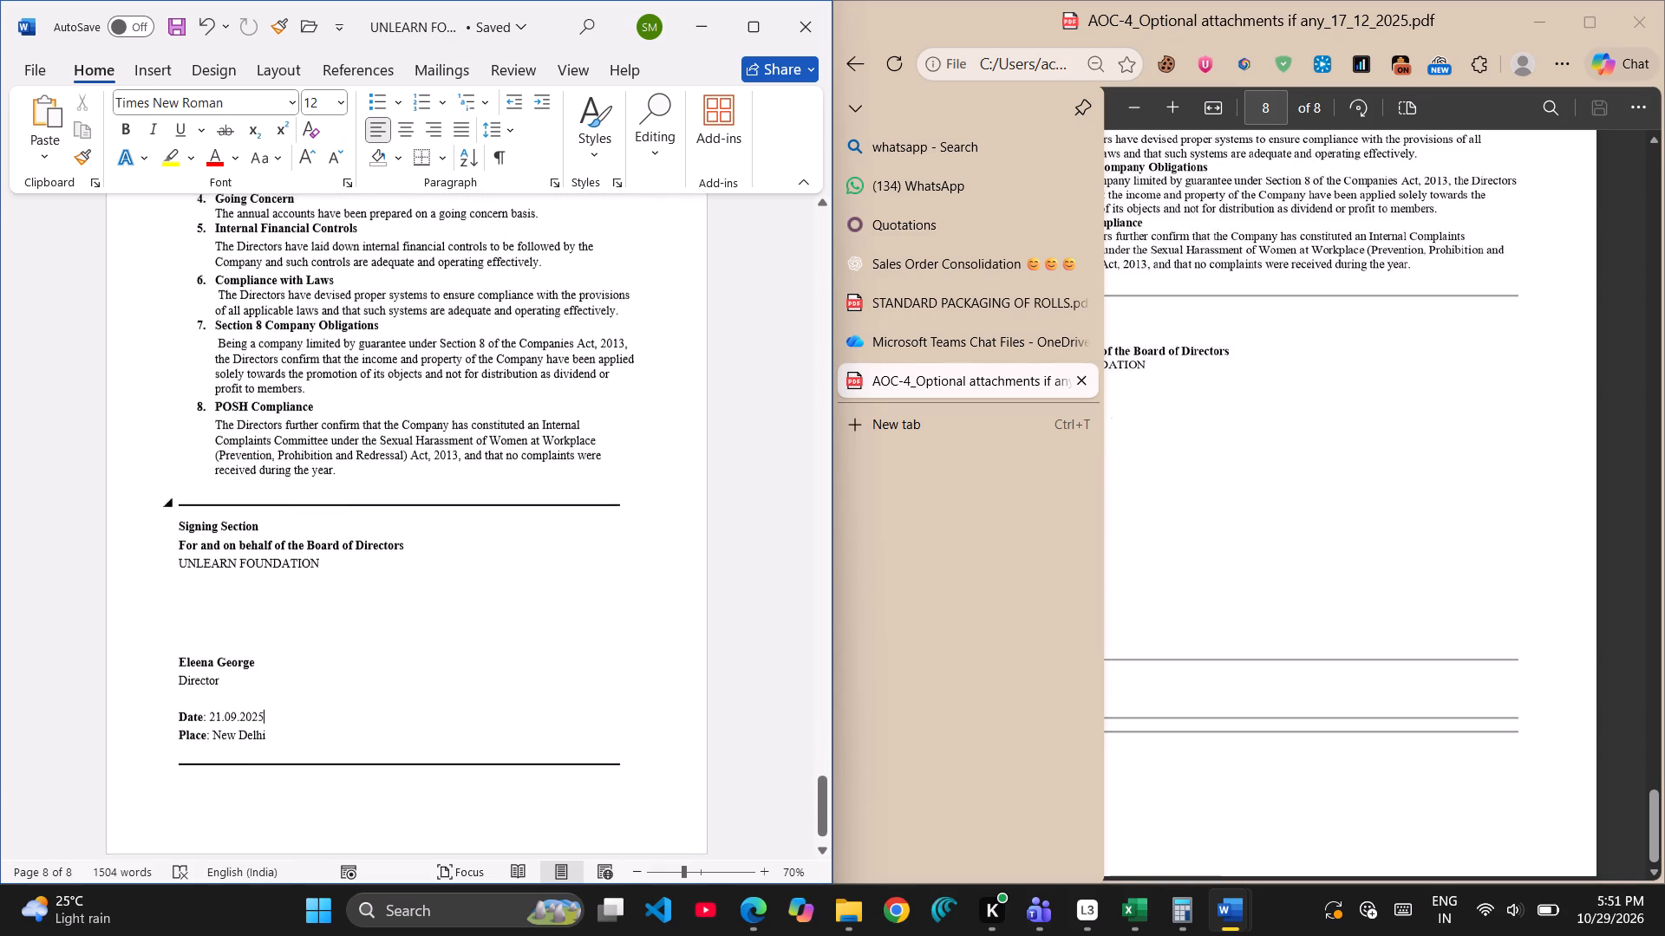
pyautogui.scroll(13, 368, 598)
pyautogui.scroll(-11, 368, 598)
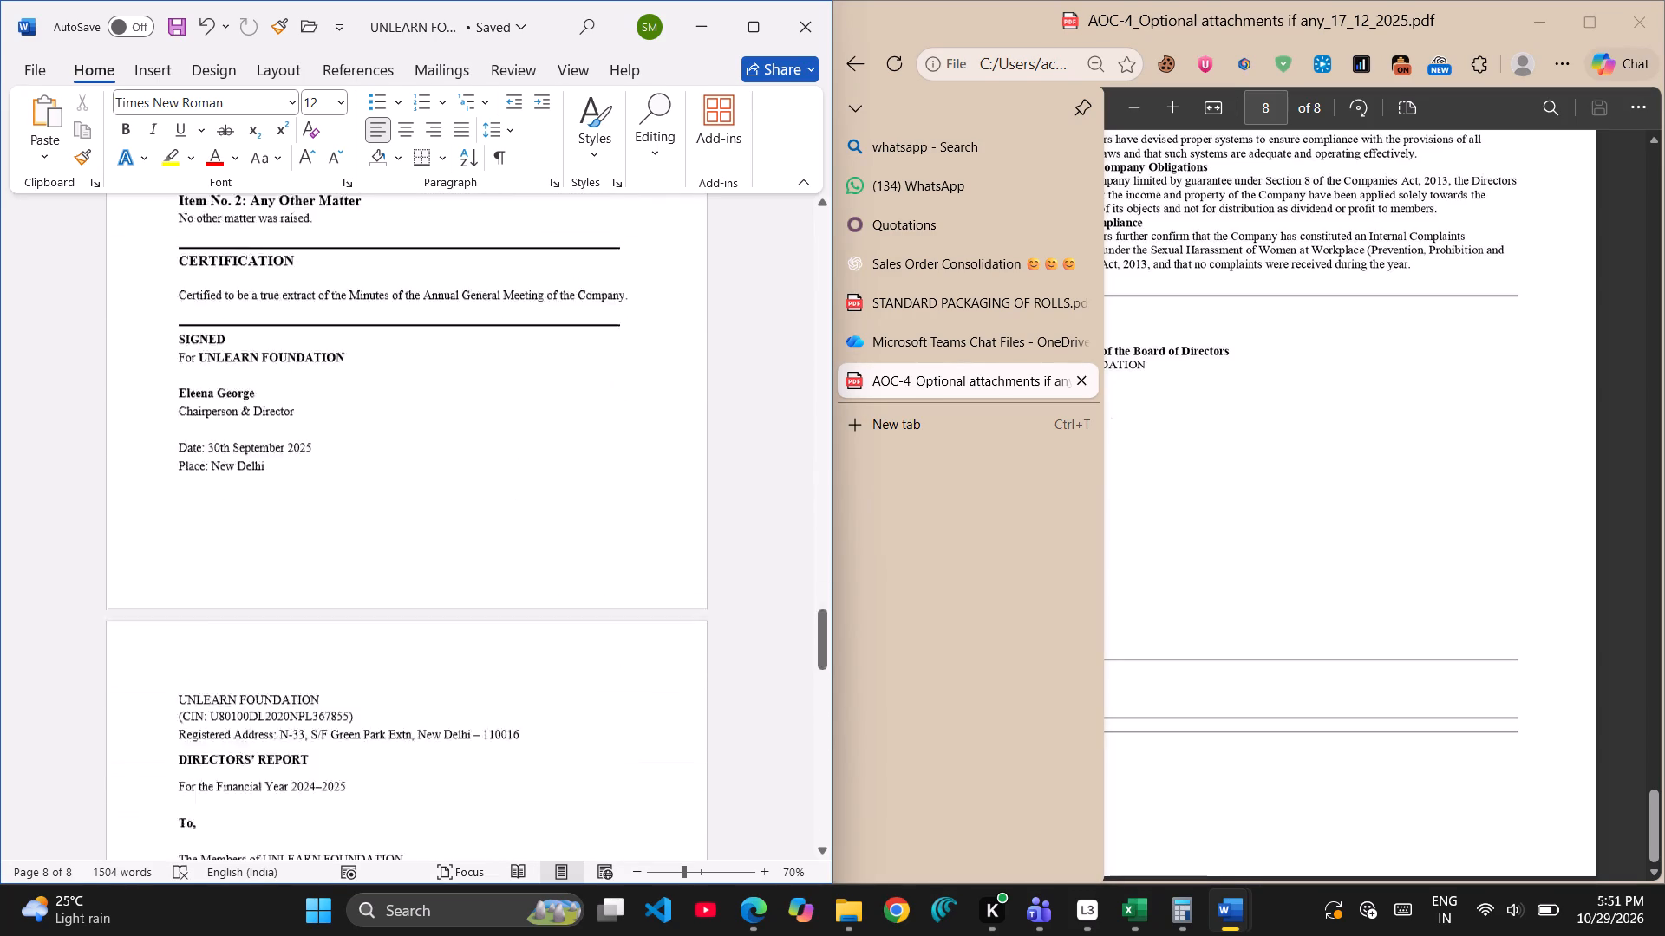
pyautogui.scroll(-19, 368, 598)
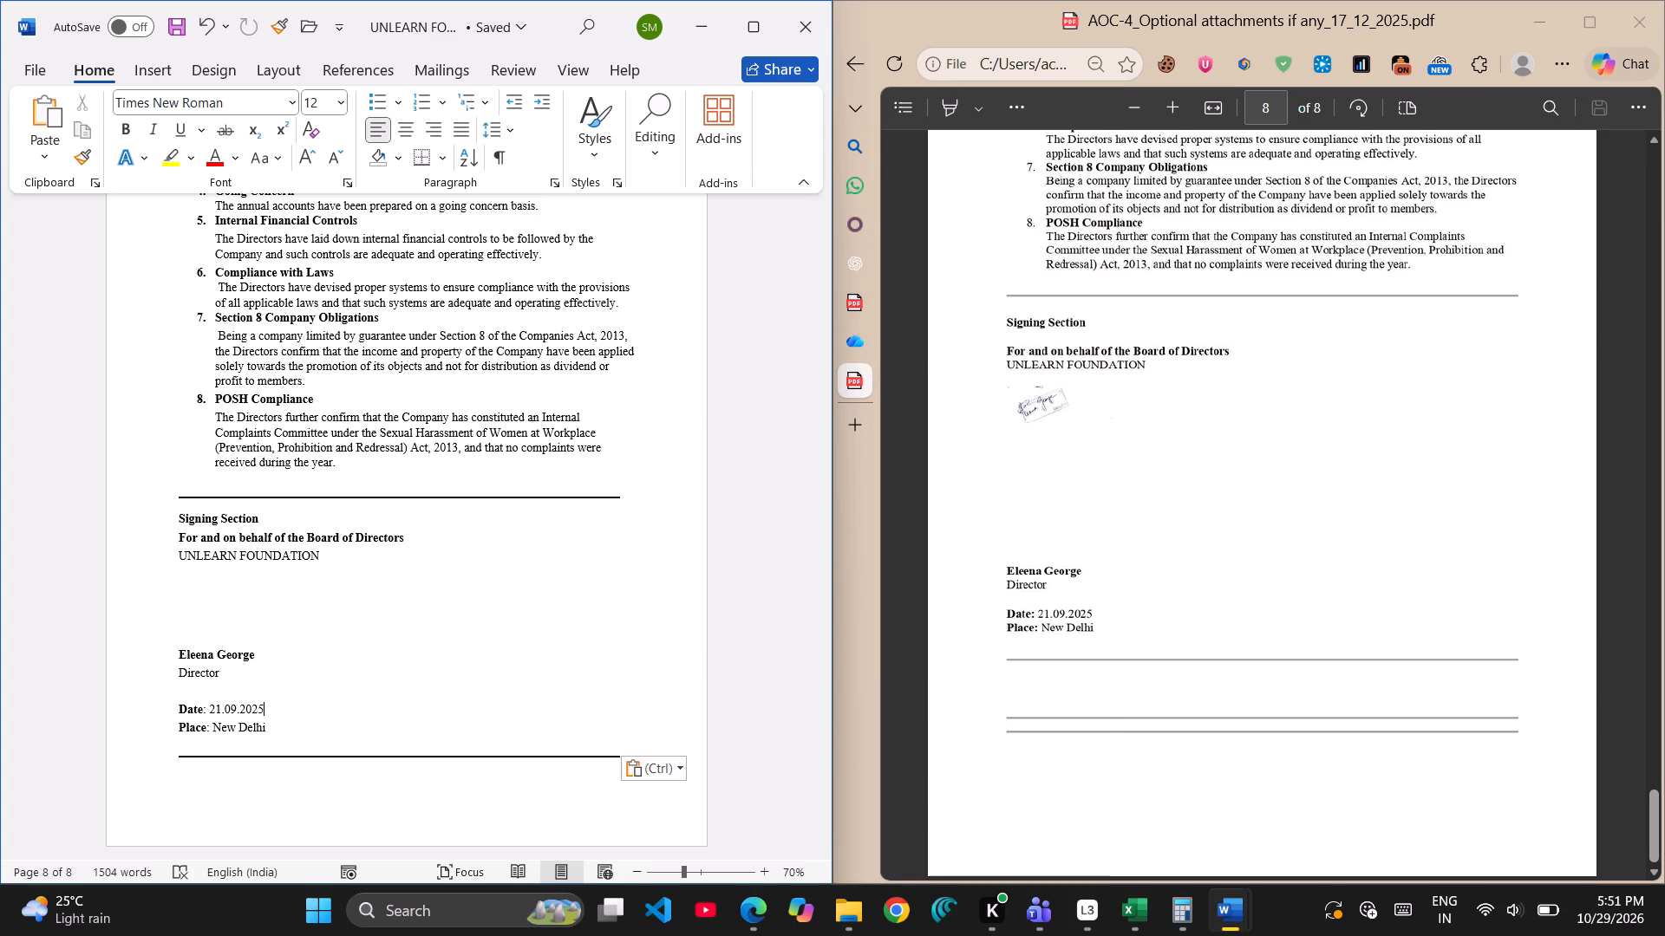
pyautogui.scroll(8, 364, 367)
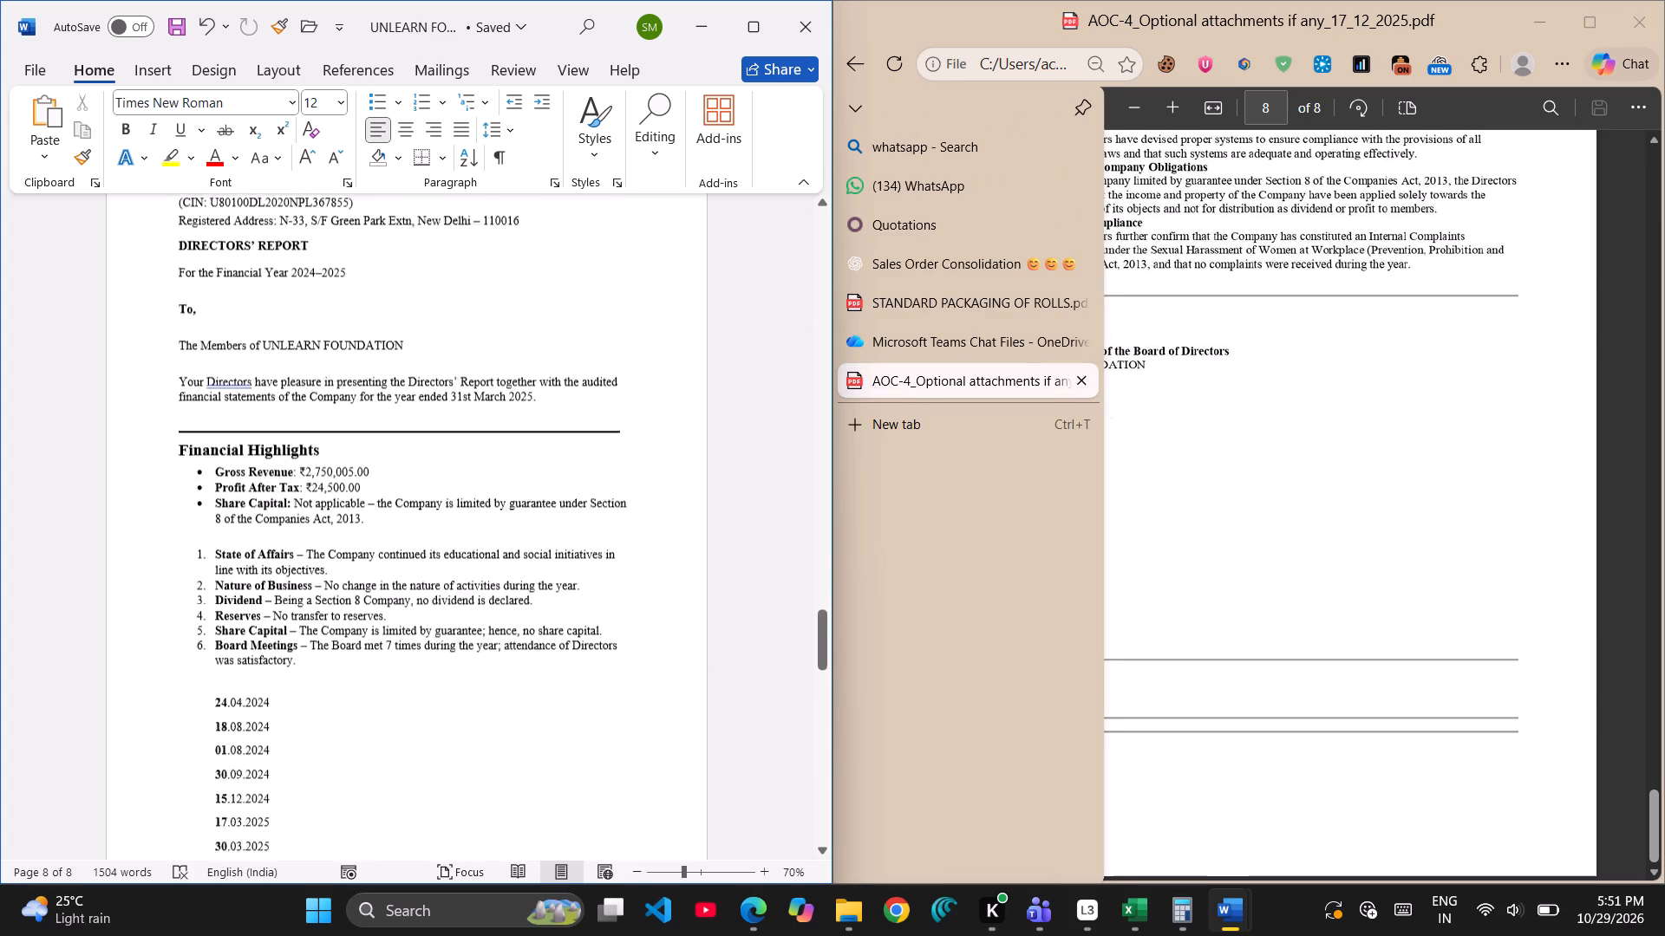
pyautogui.scroll(9, 364, 367)
pyautogui.scroll(12, 364, 367)
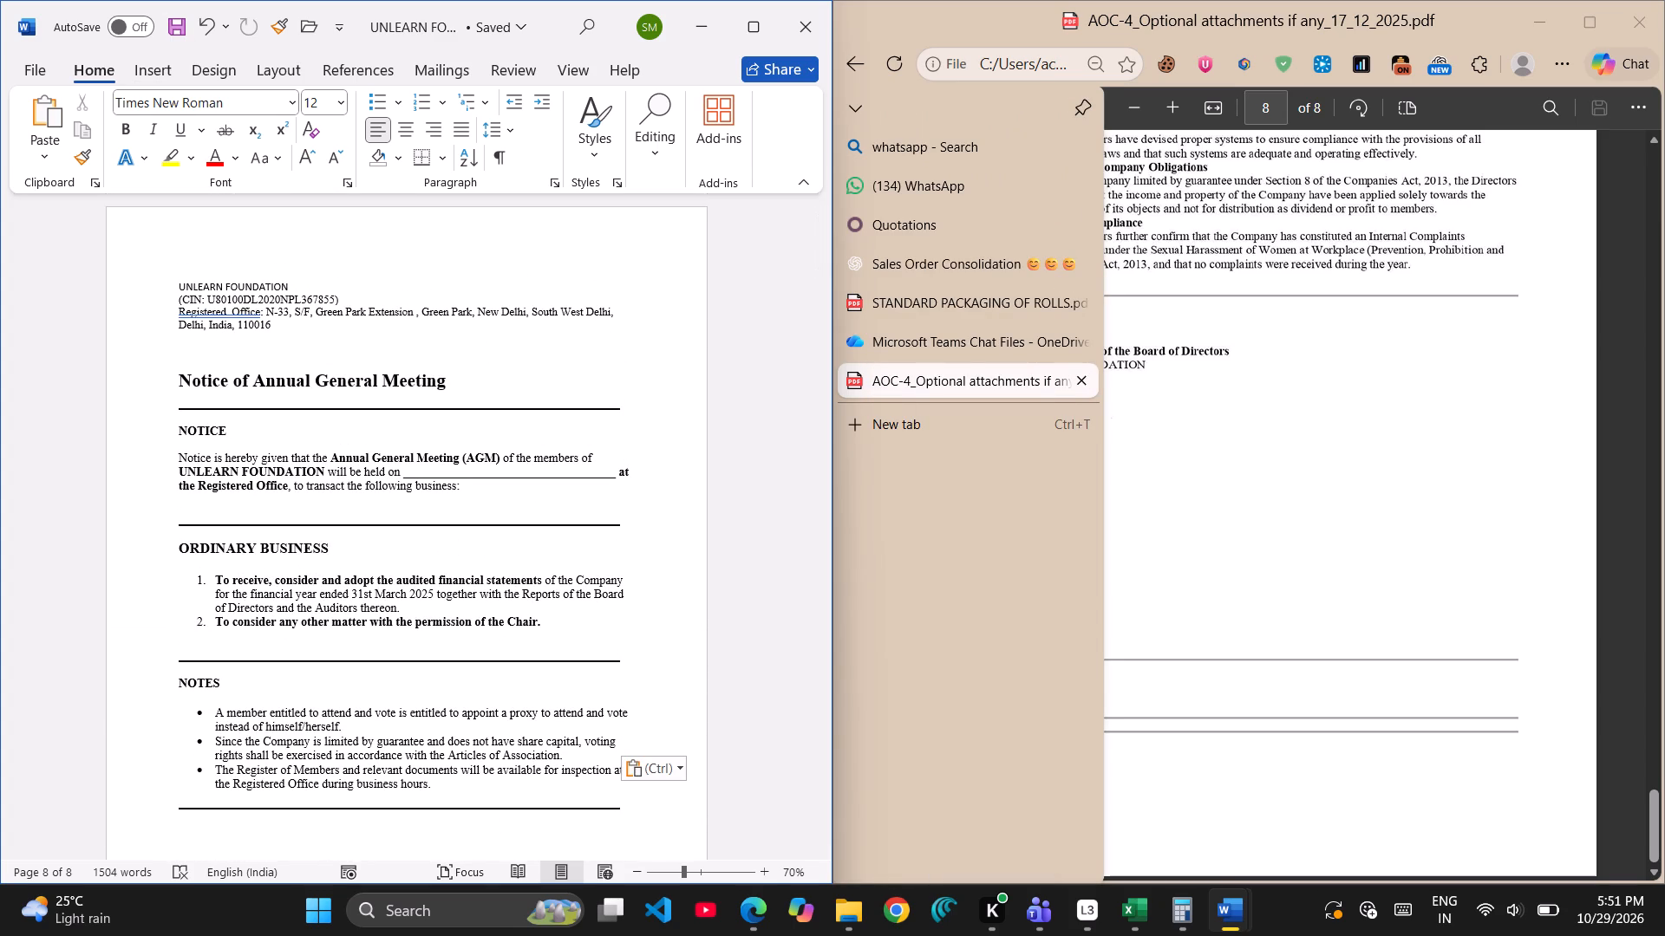
pyautogui.click(172, 19)
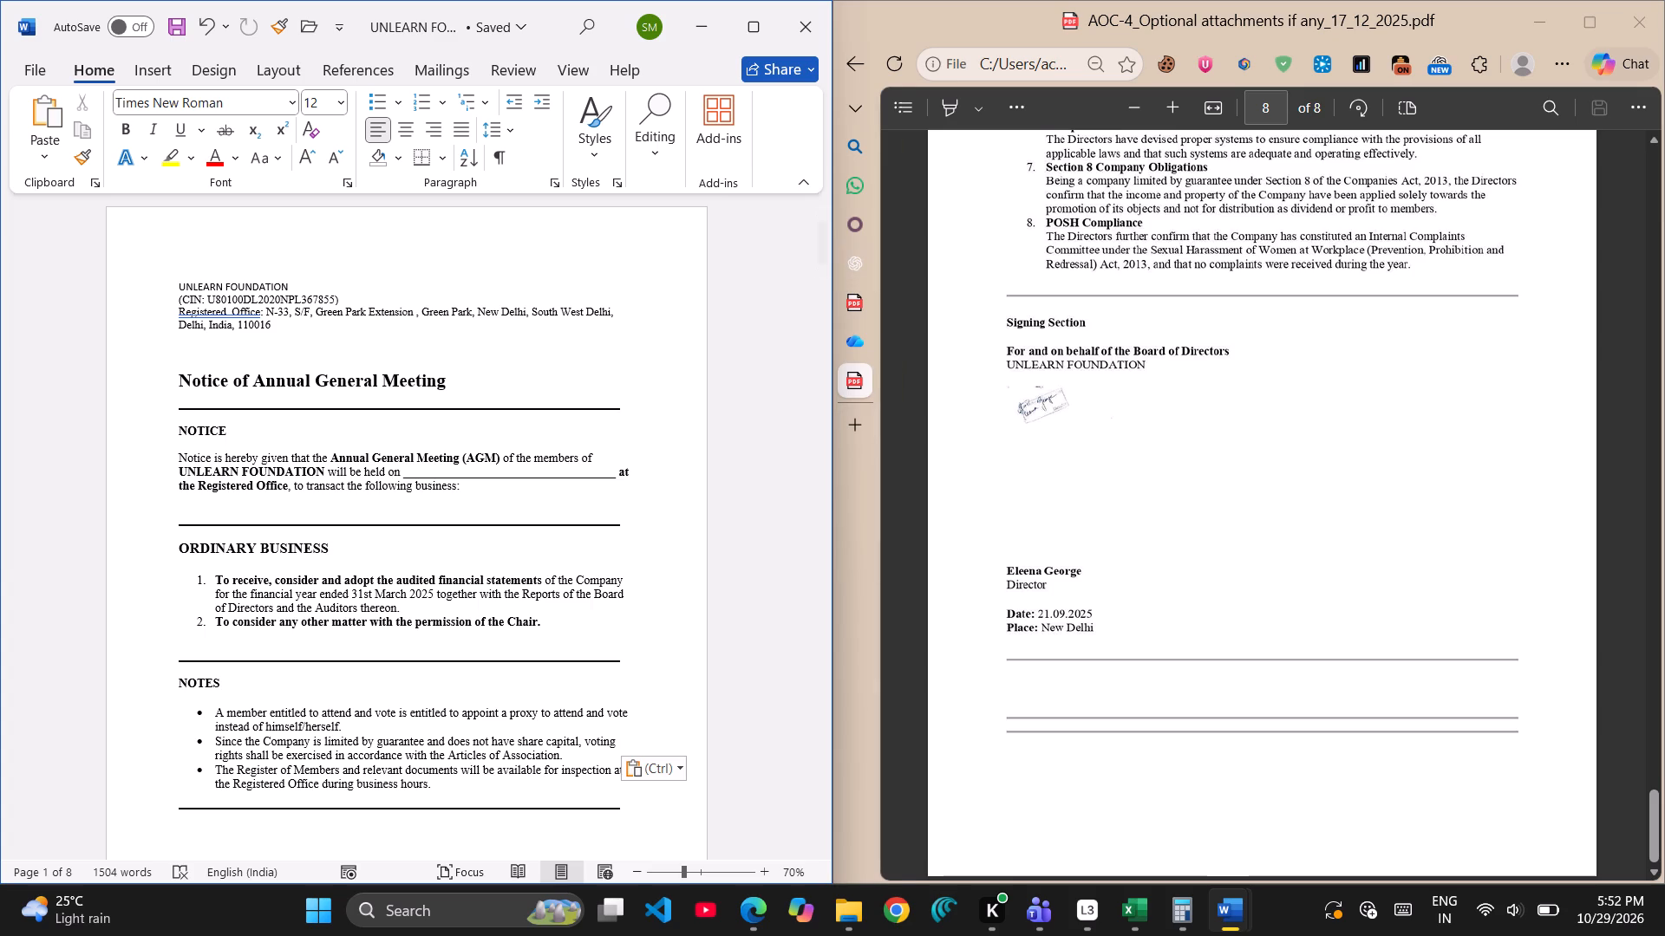
pyautogui.scroll(20, 1146, 405)
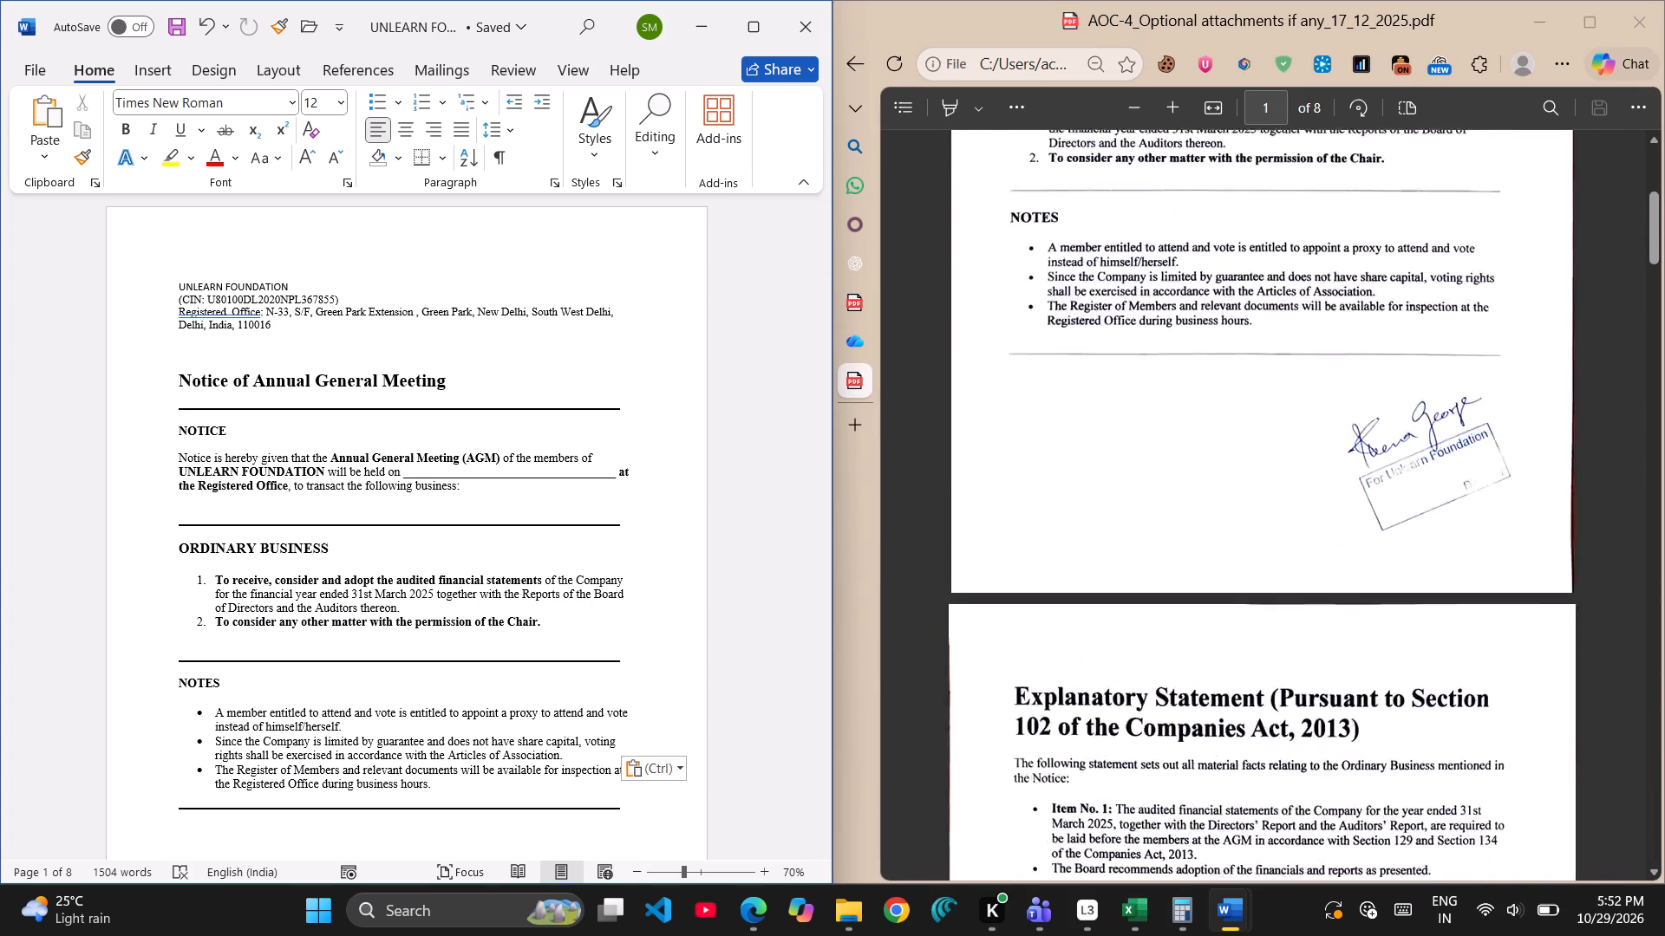
pyautogui.scroll(8, 1146, 405)
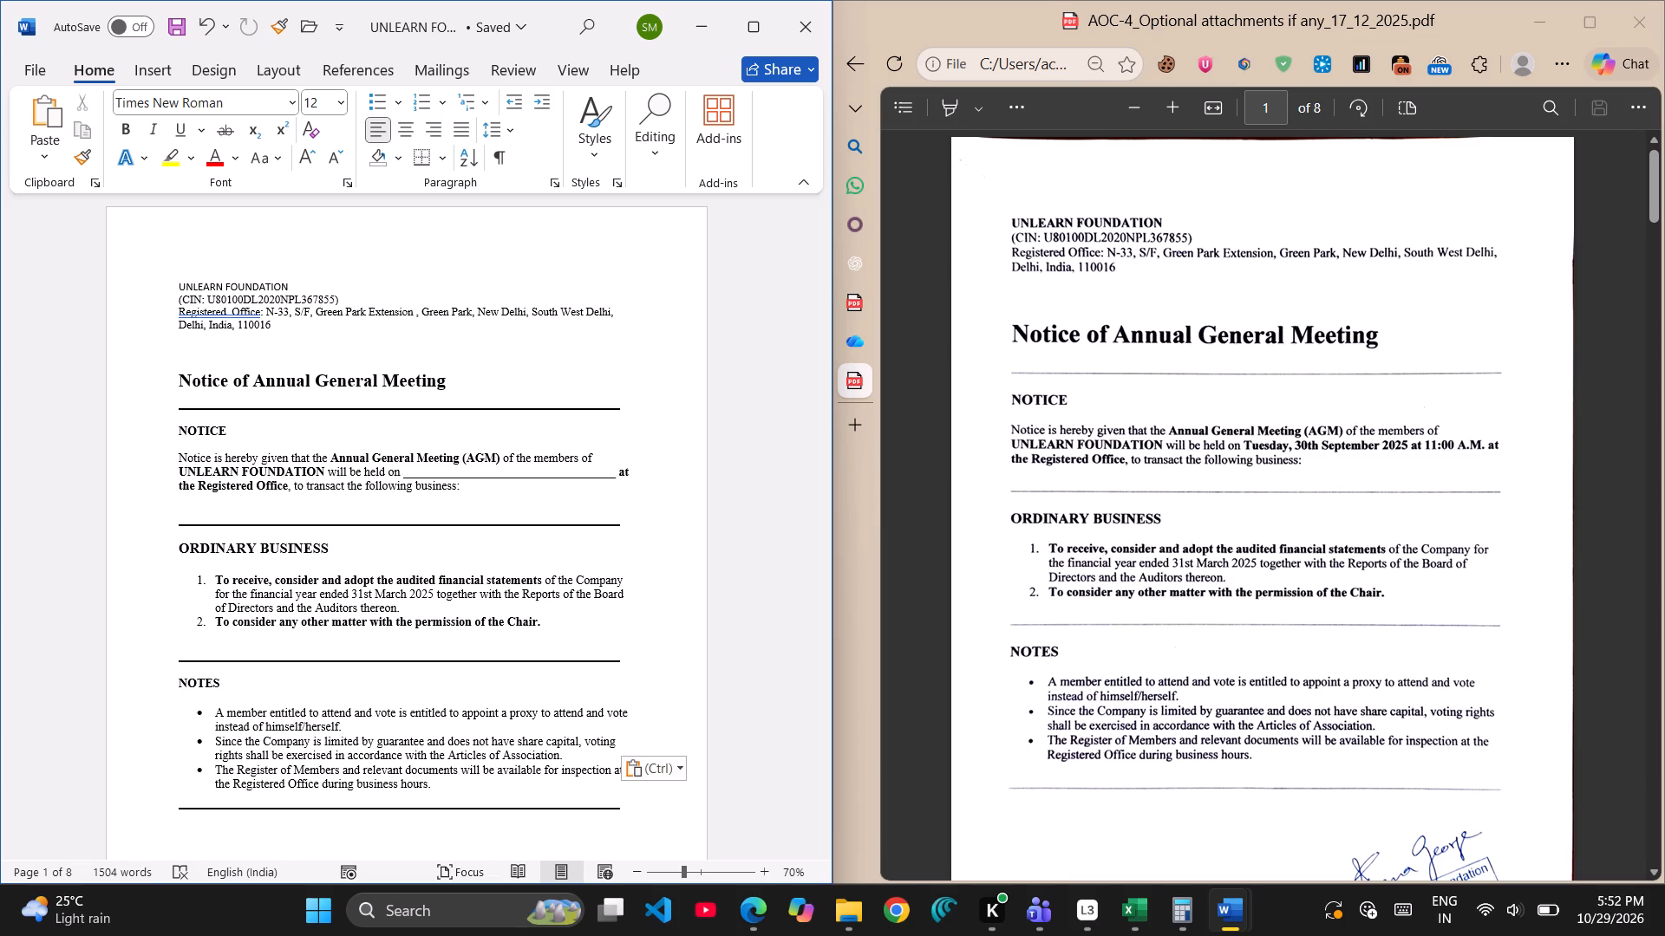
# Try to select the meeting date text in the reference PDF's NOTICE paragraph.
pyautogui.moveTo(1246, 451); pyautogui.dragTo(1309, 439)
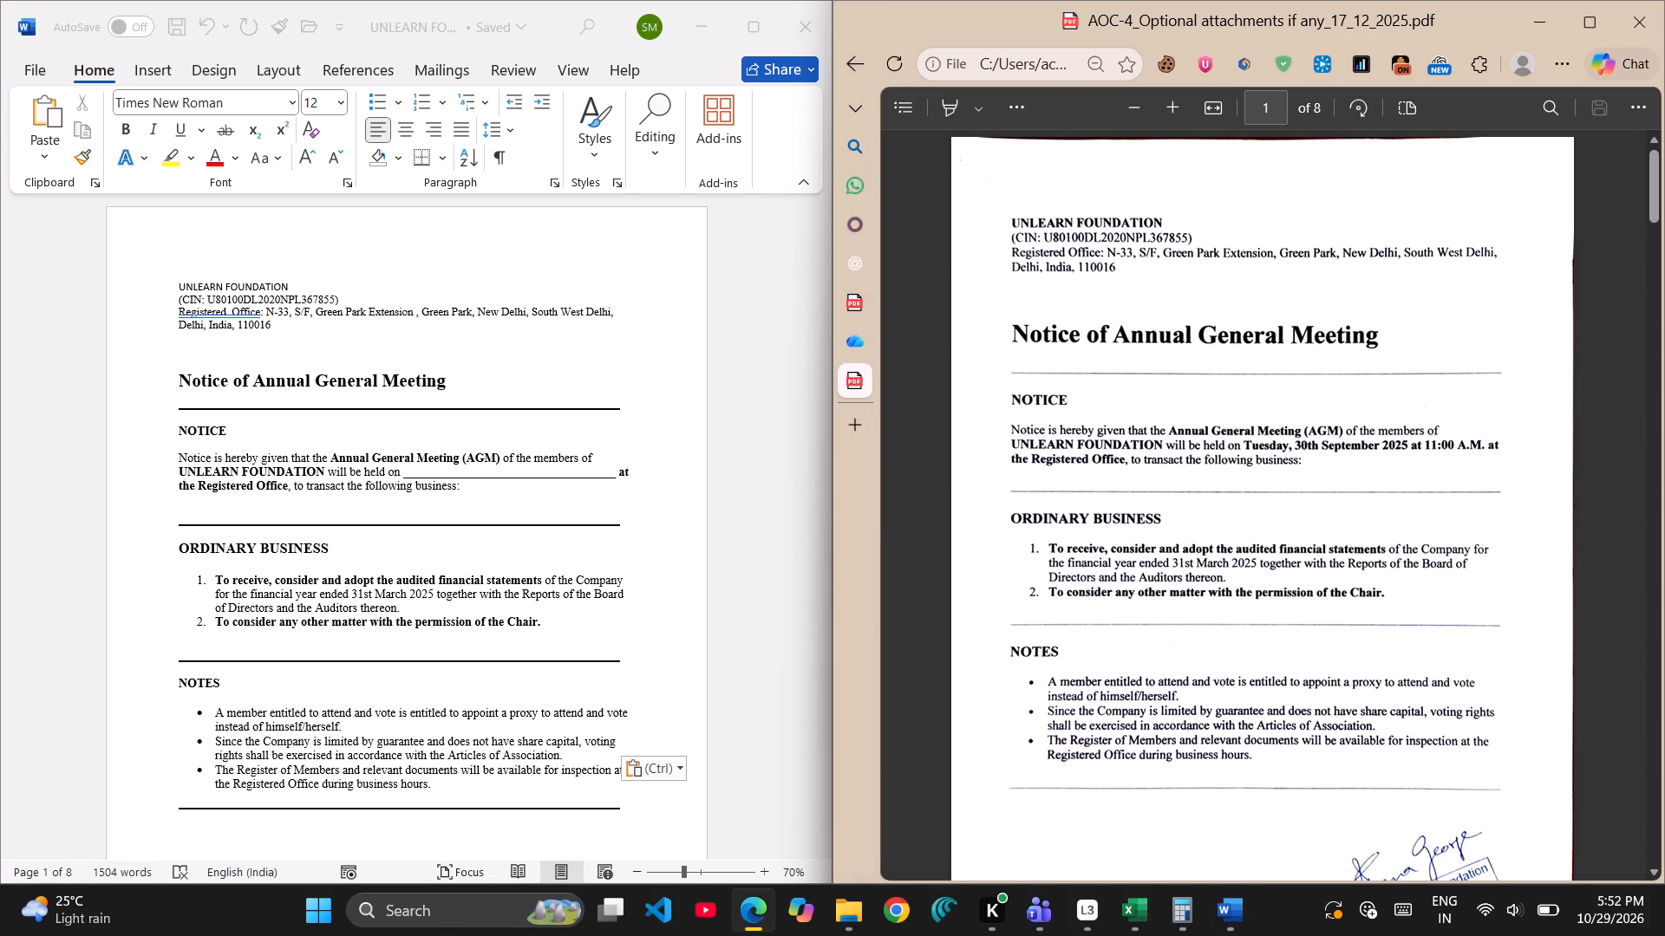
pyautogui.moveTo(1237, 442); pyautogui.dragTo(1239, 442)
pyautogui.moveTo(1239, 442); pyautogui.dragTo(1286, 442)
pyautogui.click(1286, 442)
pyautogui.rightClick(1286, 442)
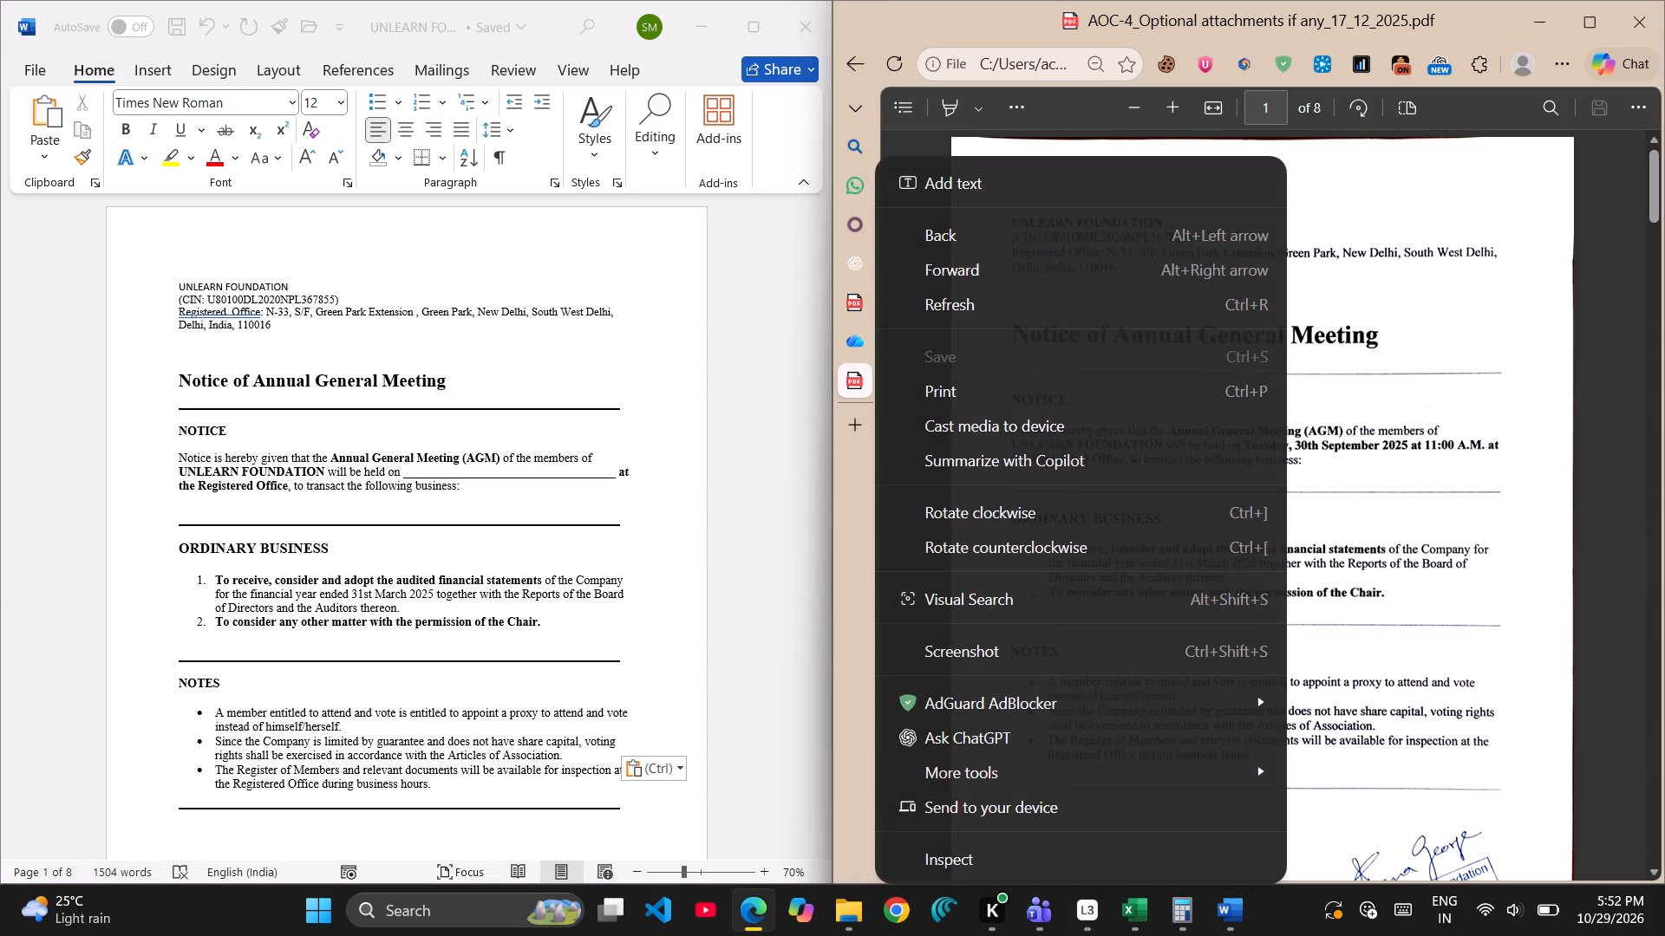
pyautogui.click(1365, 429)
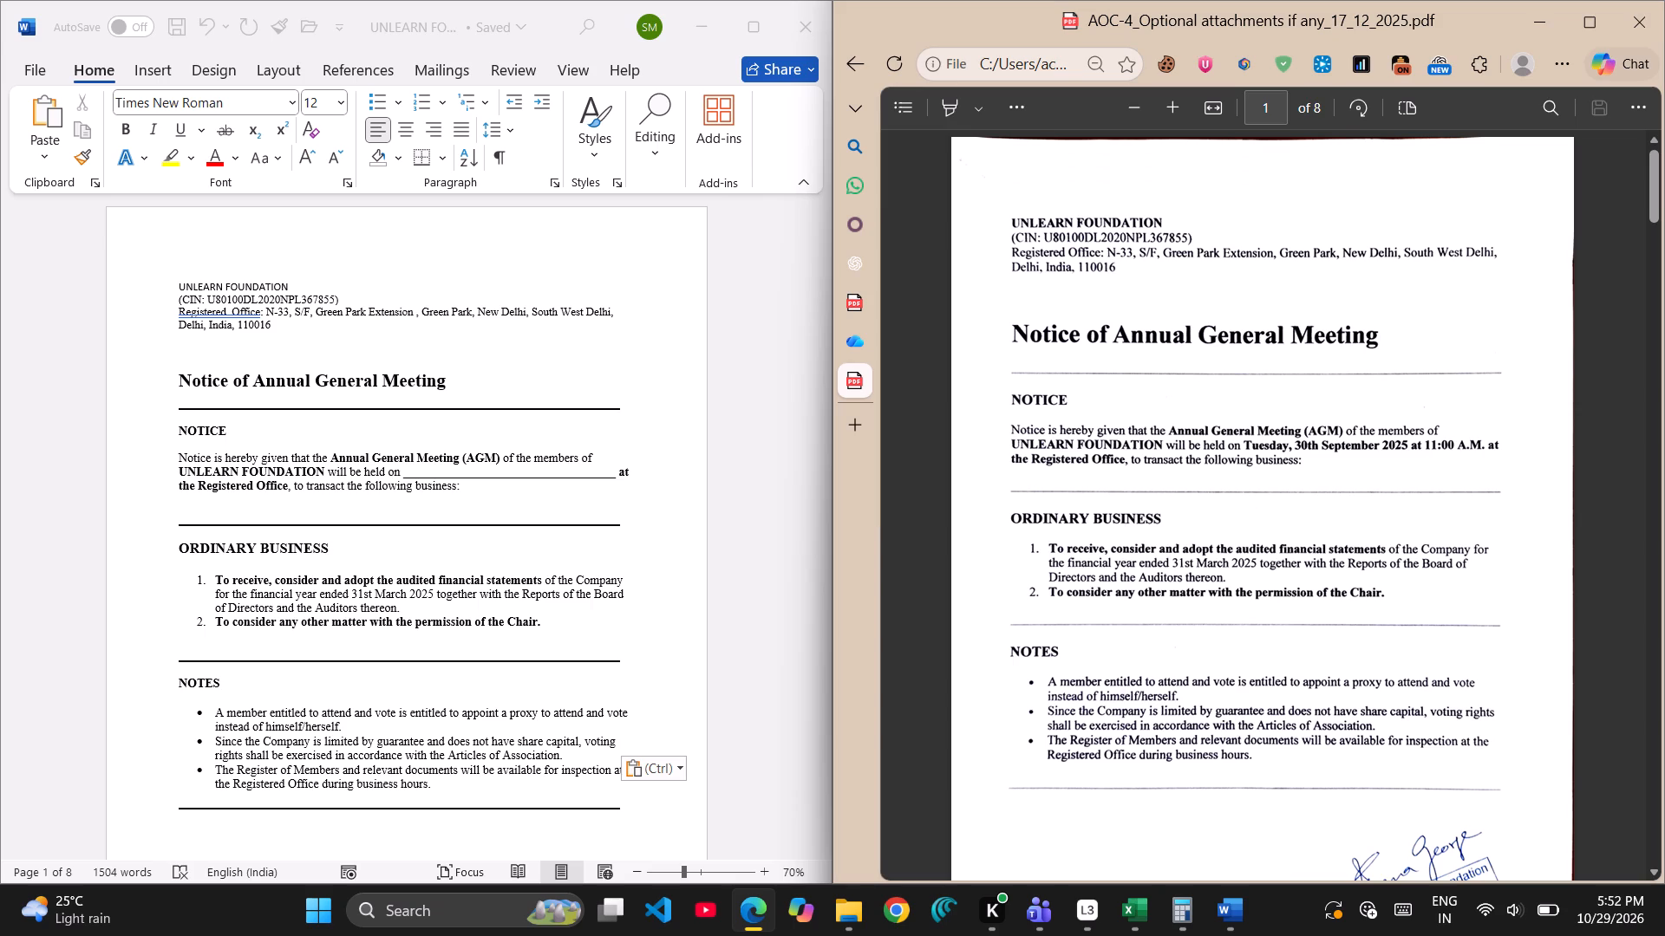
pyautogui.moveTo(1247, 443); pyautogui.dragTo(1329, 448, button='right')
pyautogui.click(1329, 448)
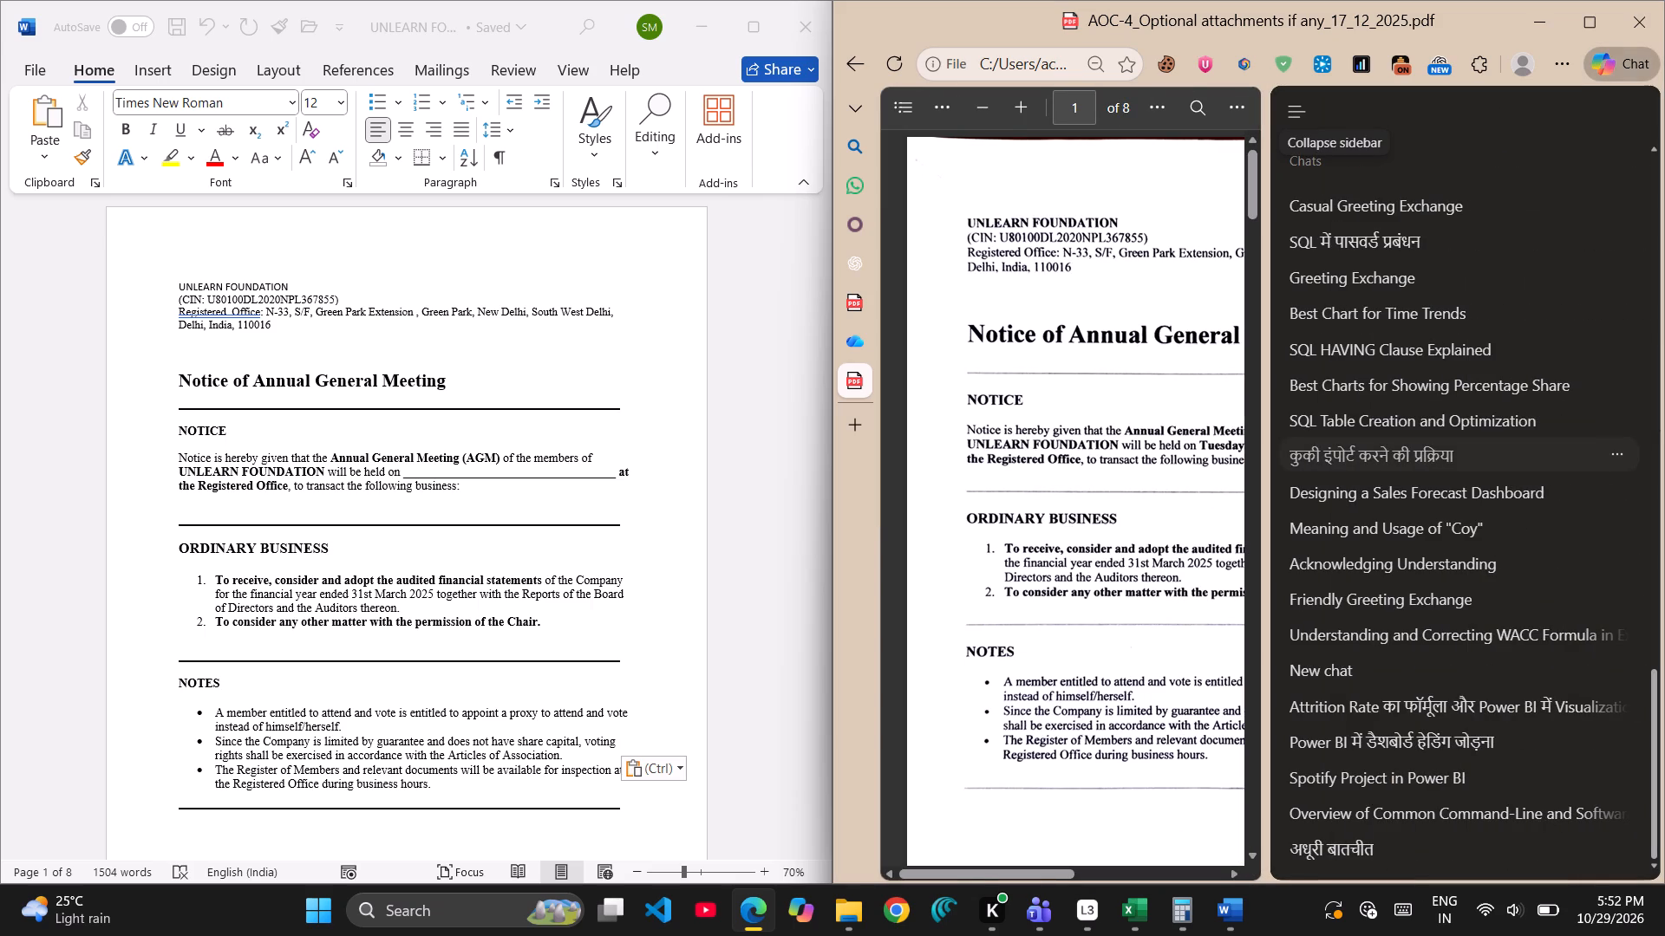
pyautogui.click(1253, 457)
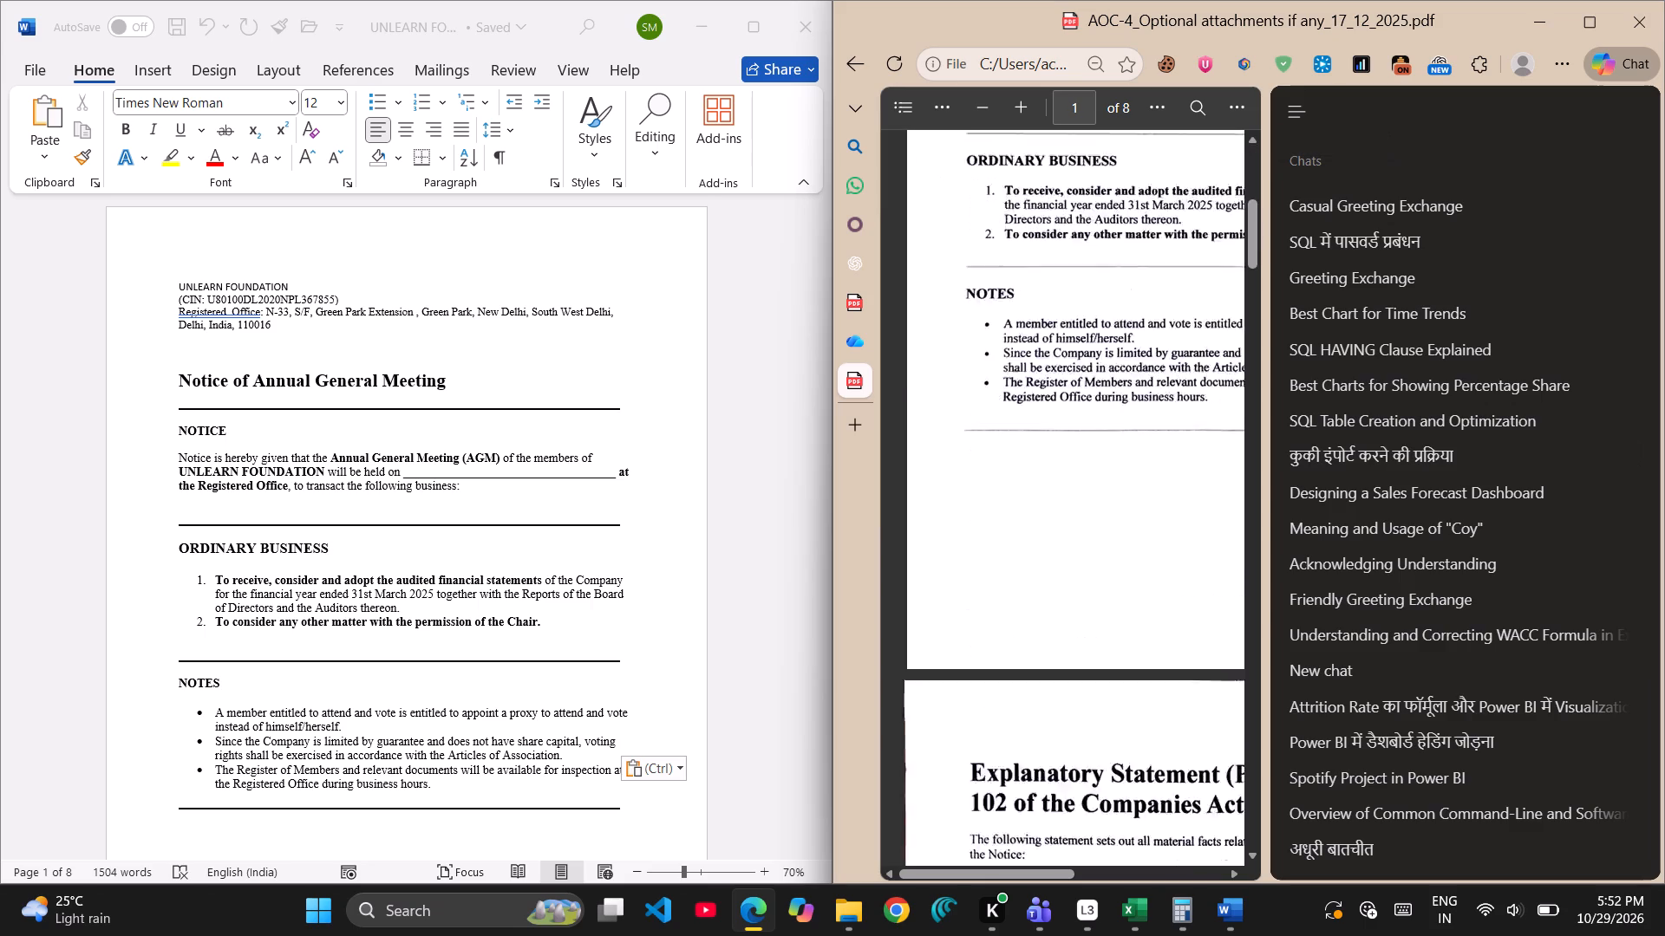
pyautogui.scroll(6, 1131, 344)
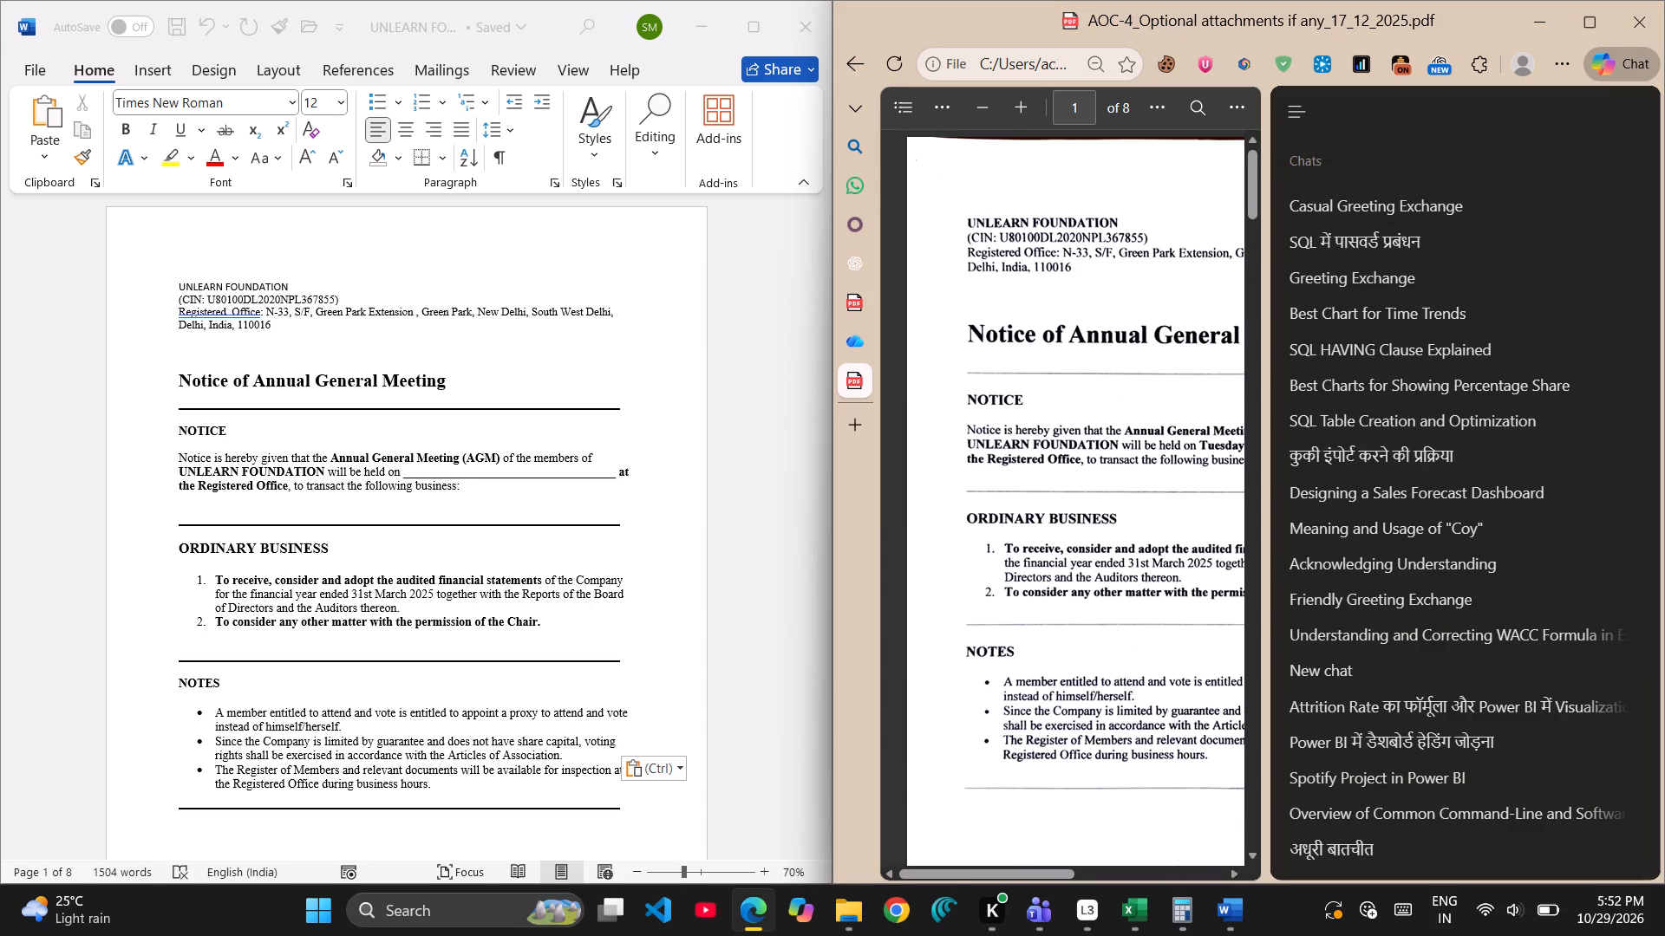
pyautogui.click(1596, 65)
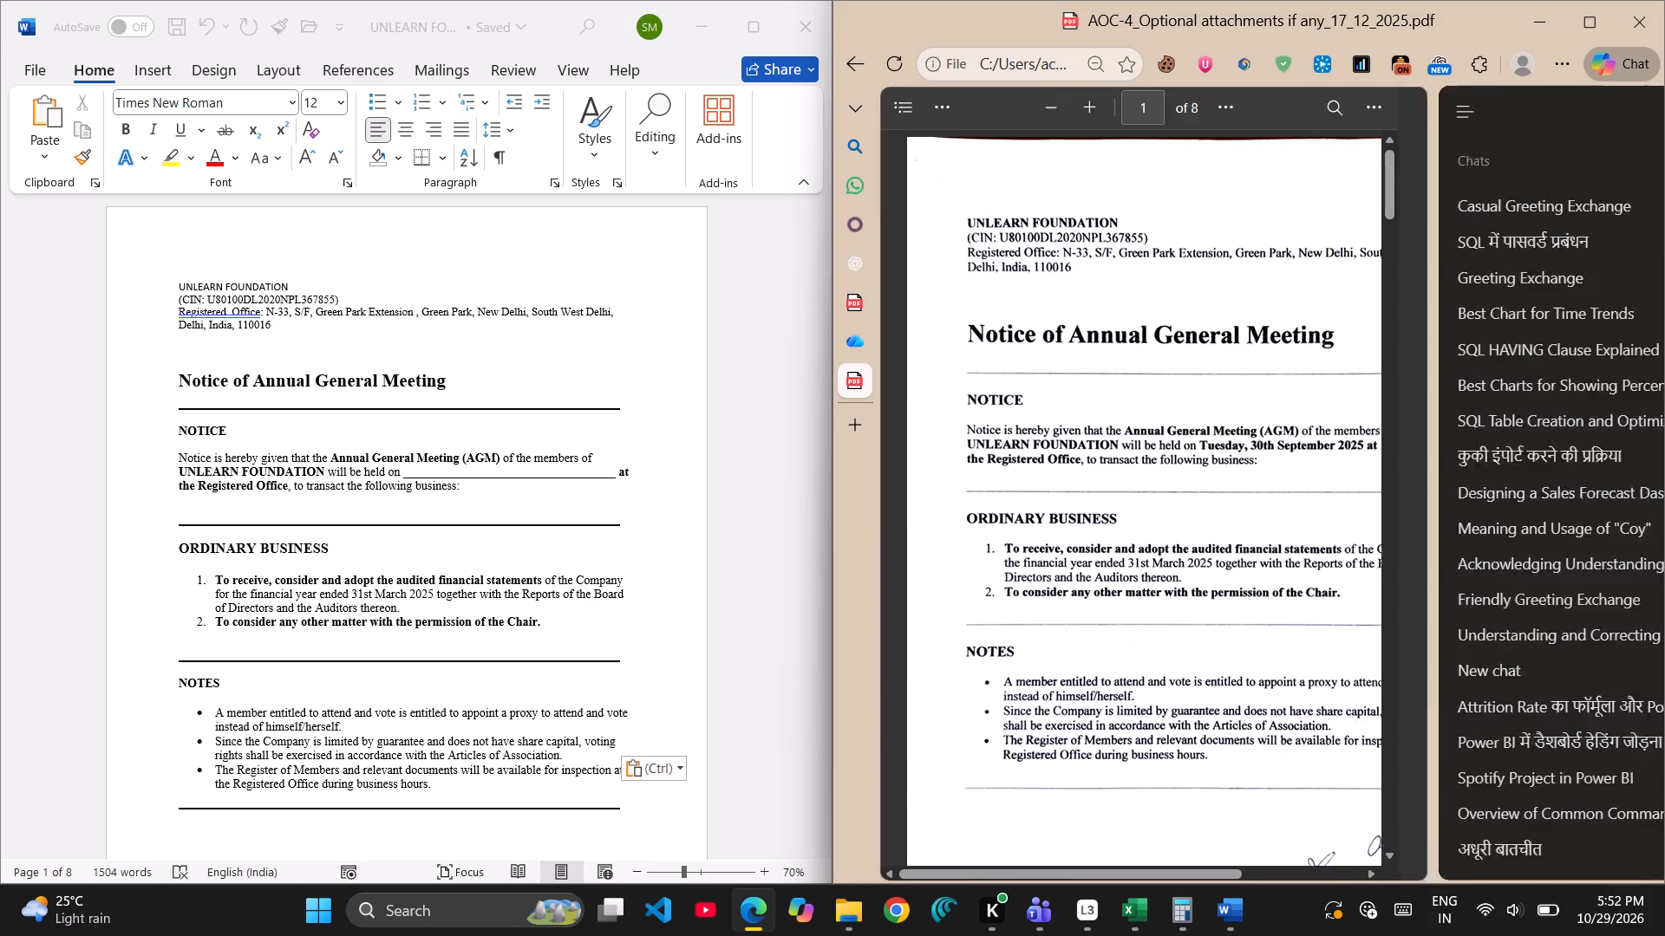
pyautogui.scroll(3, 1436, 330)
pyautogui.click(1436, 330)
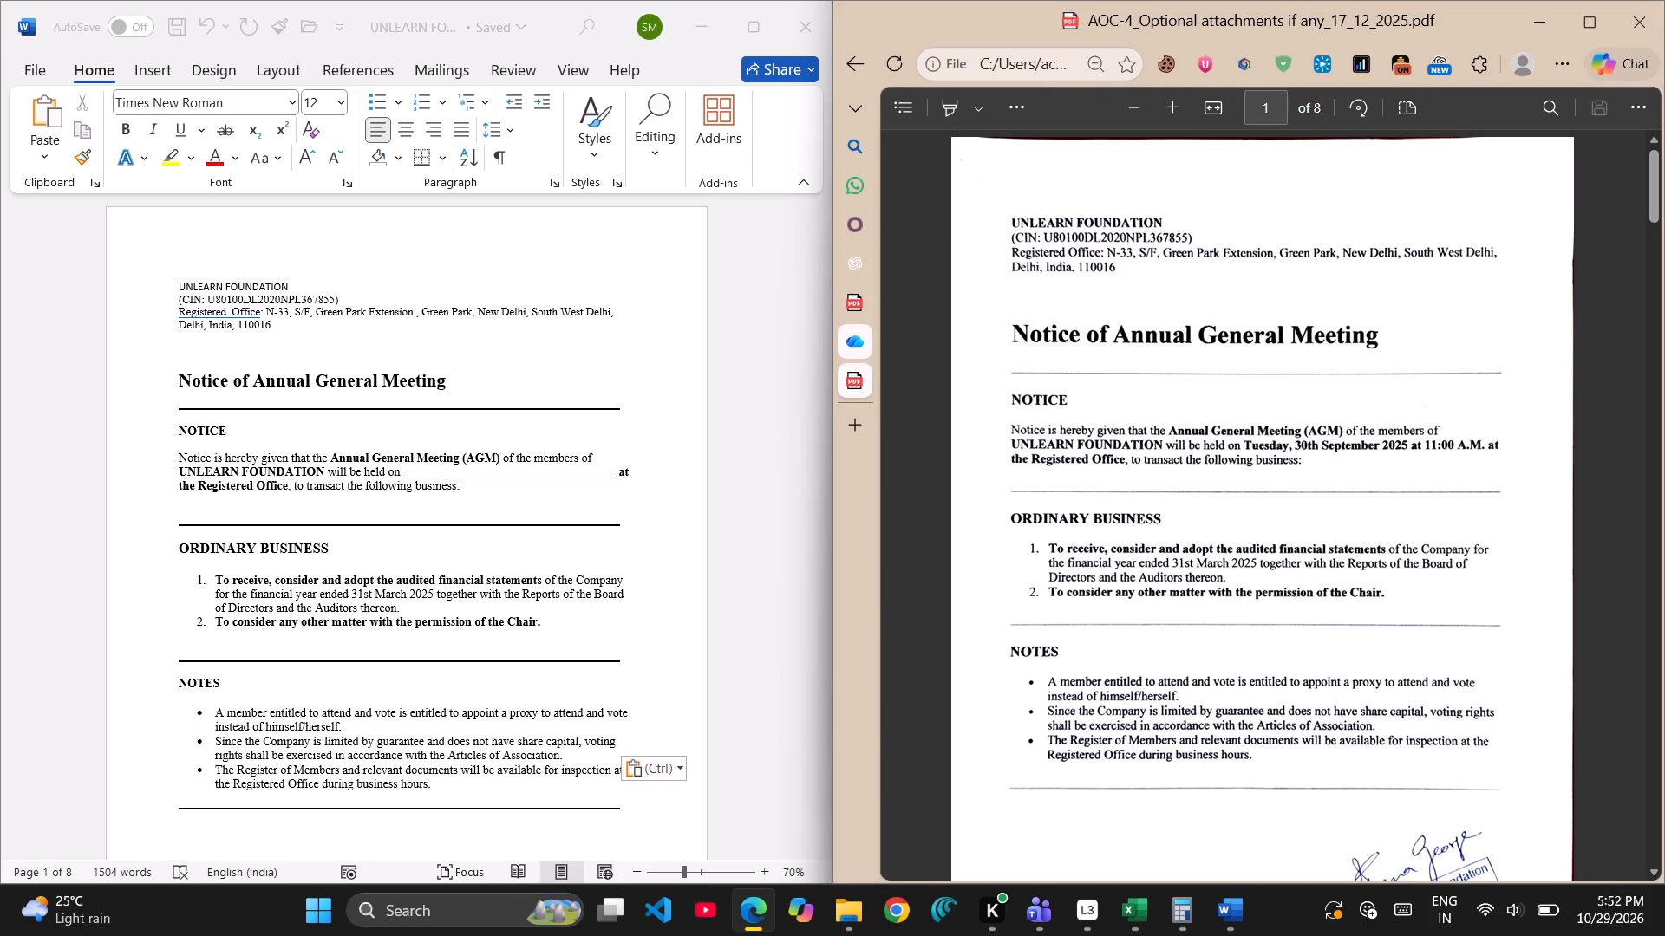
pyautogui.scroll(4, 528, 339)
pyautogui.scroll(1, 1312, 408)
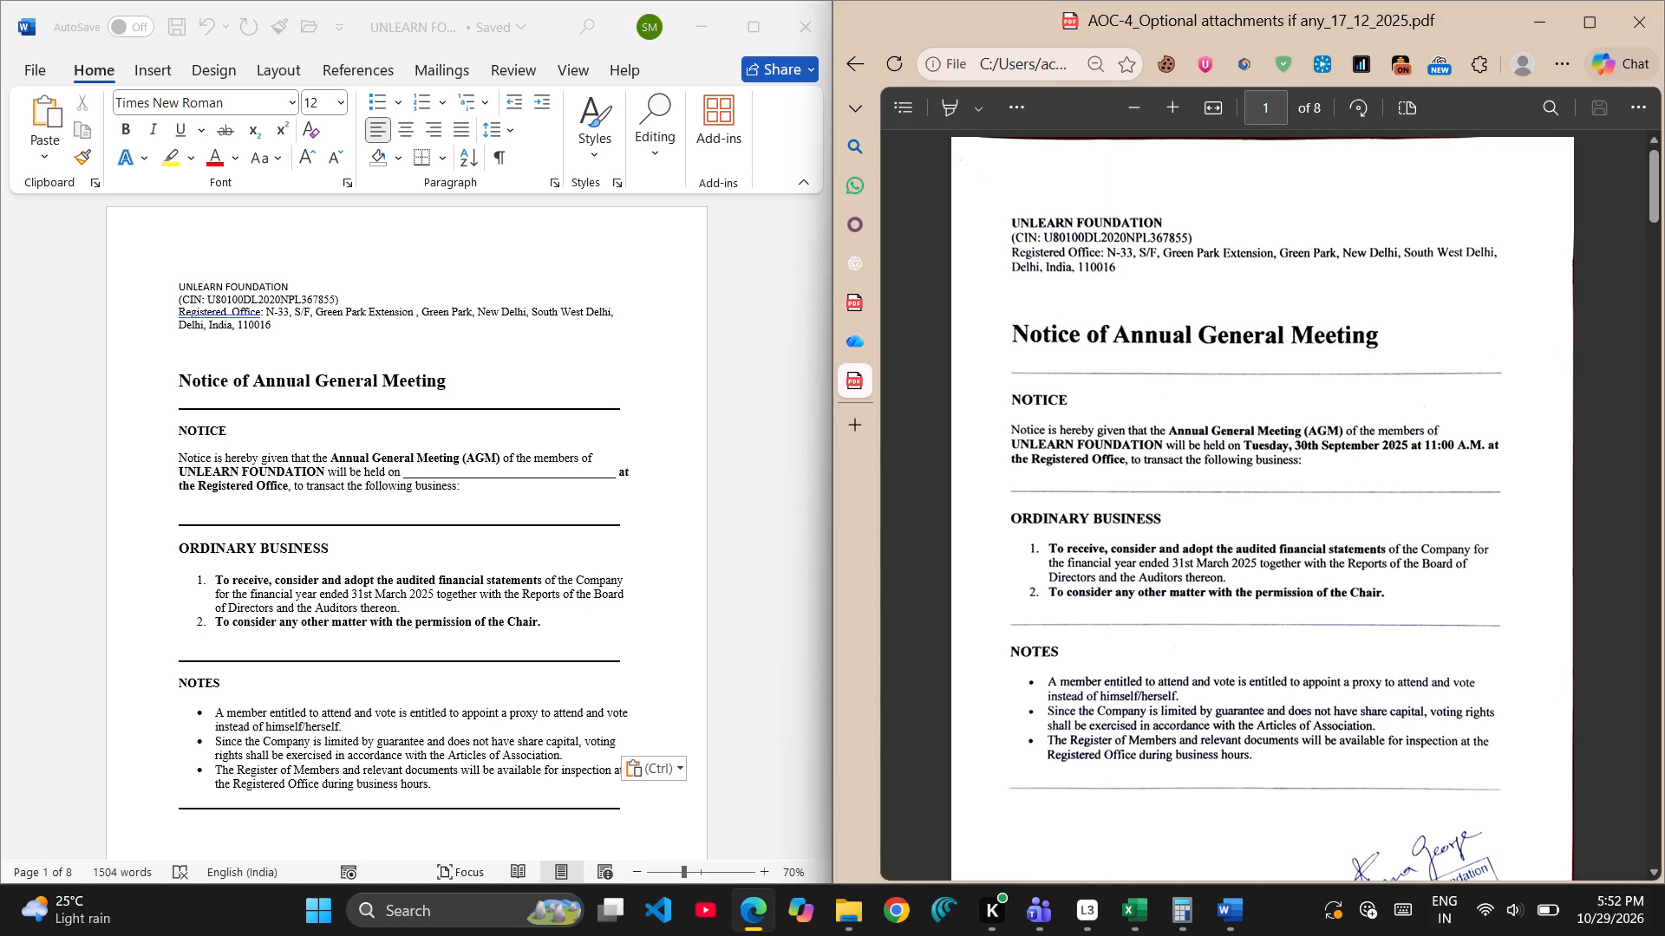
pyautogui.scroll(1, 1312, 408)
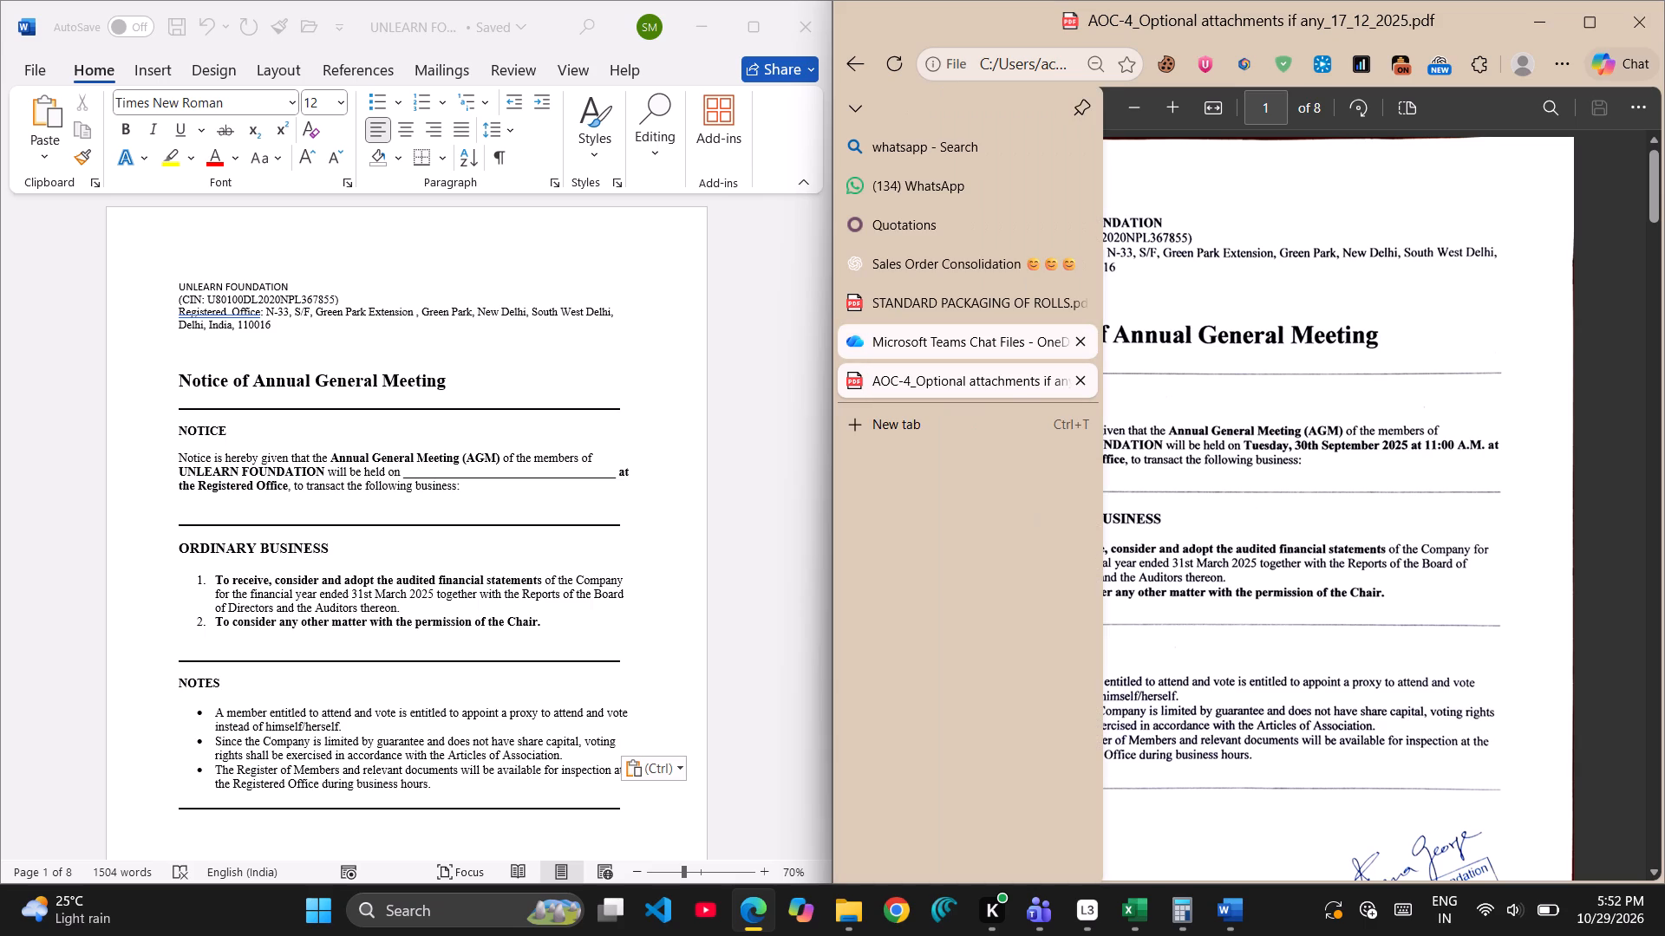
# Make the UNLEARN FOUNDATION line at the top of the report's first page bold and increase its font size by two steps.
pyautogui.click(253, 303)
pyautogui.click(260, 325)
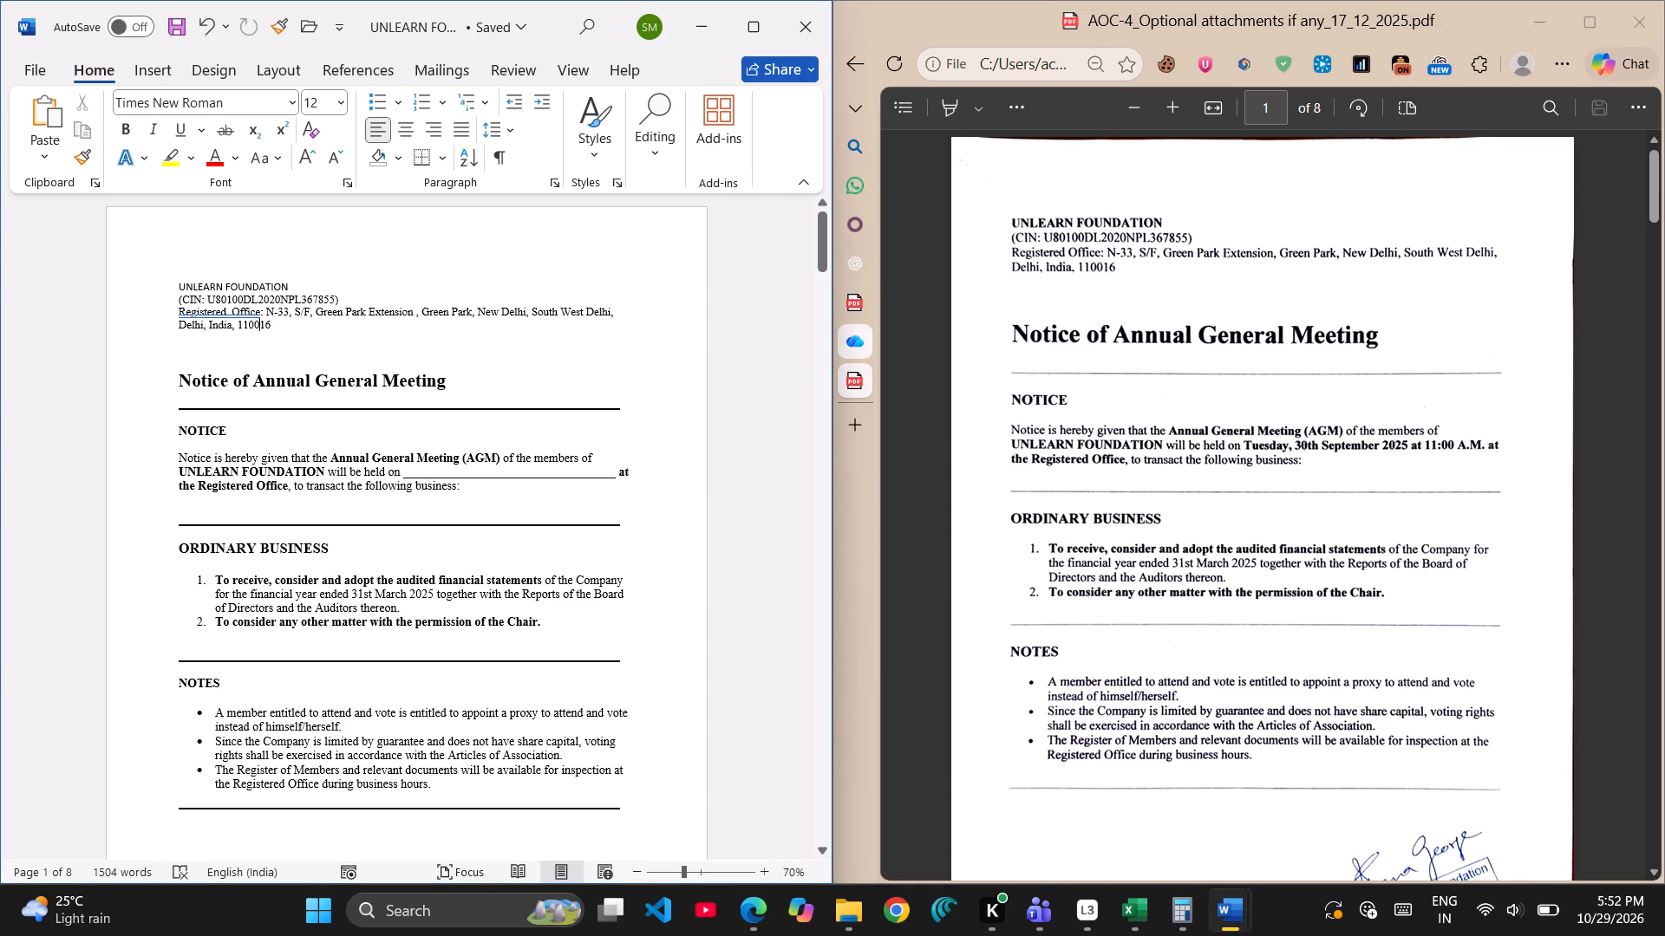
pyautogui.click(259, 318)
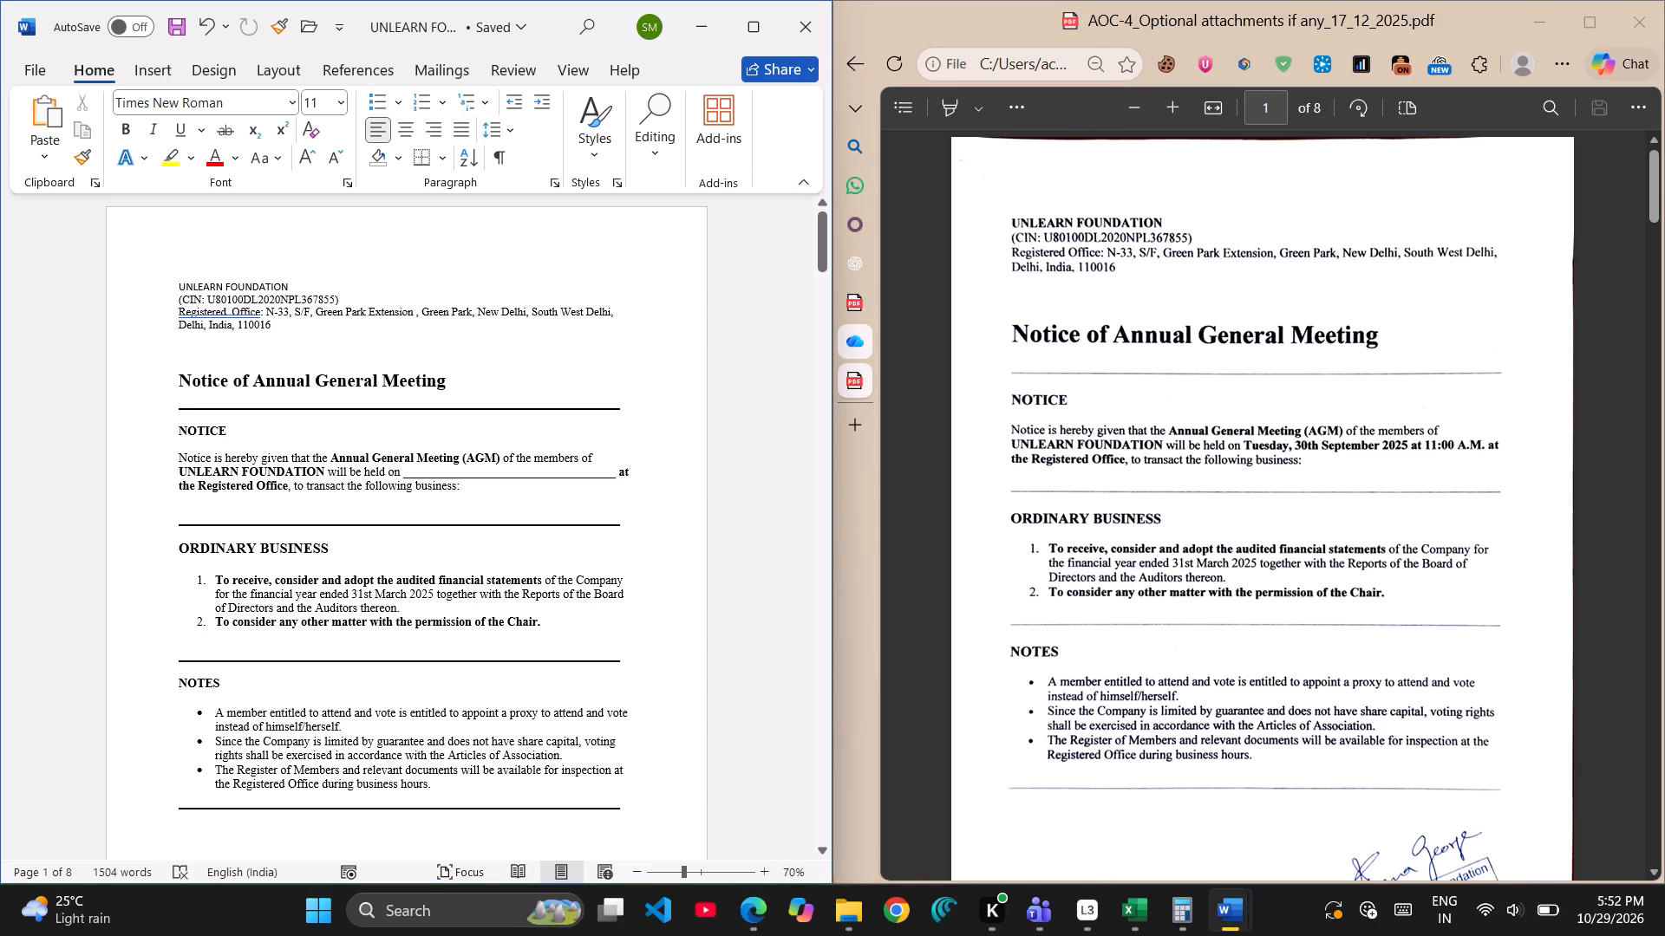
pyautogui.click(259, 315)
pyautogui.click(292, 289)
pyautogui.hotkey('shift', 'Left')
pyautogui.hotkey('ctrl', 'shift', 'Left')
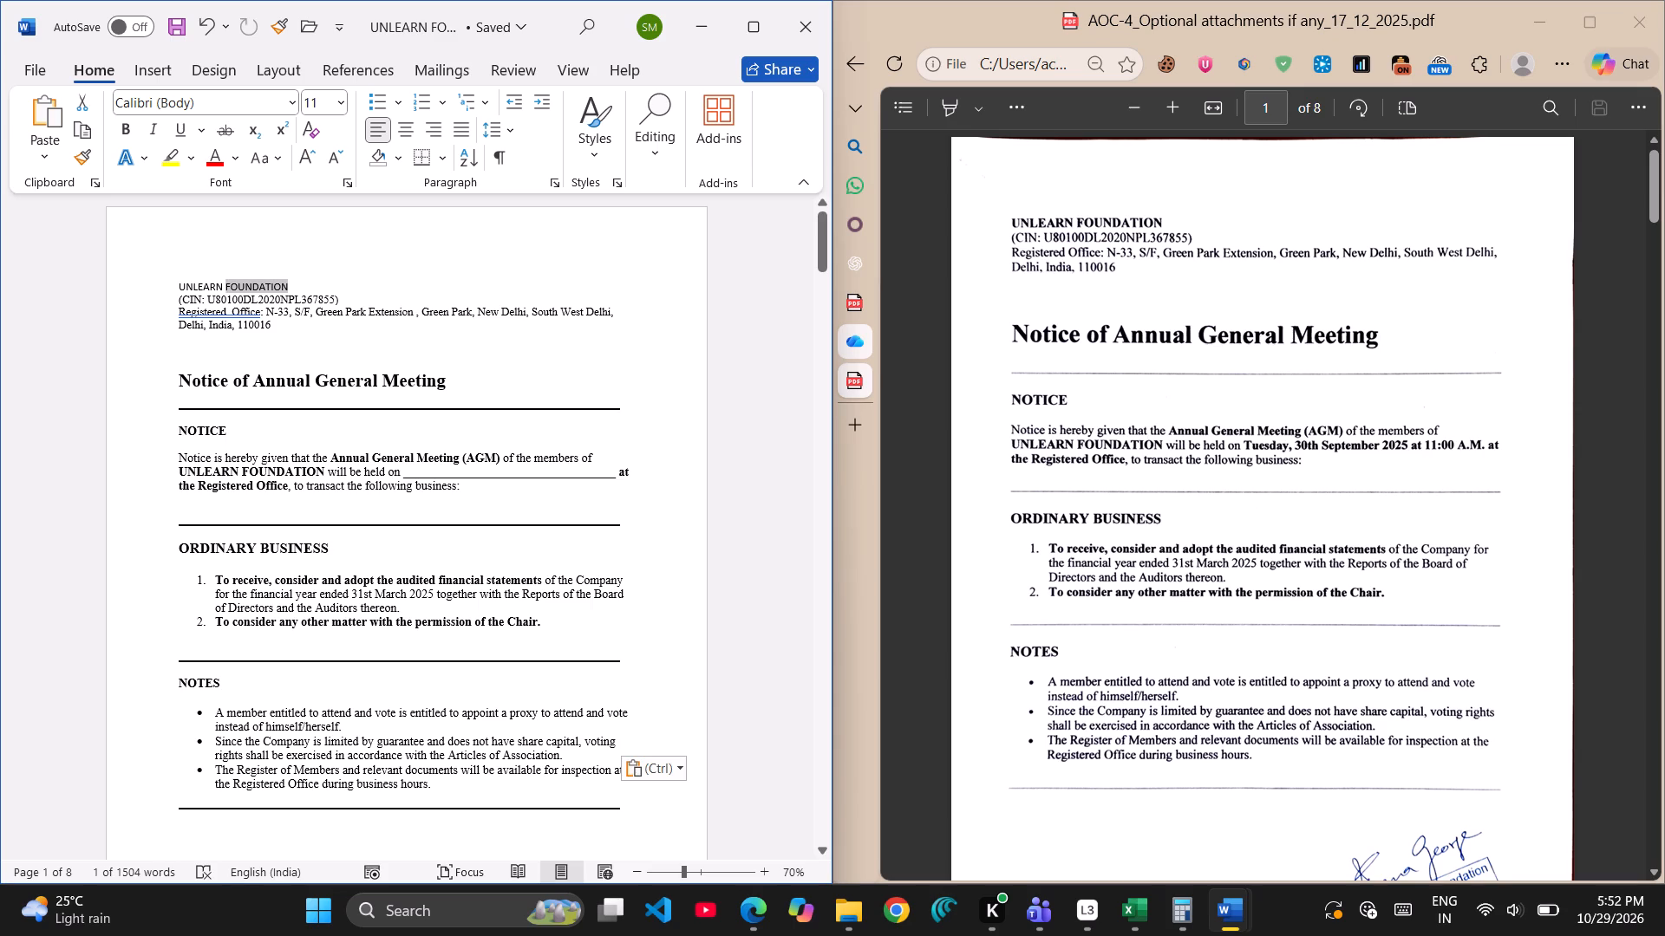
pyautogui.hotkey('ctrl', 'shift', 'Left')
pyautogui.hotkey('ctrl', 'shift', 'Left')
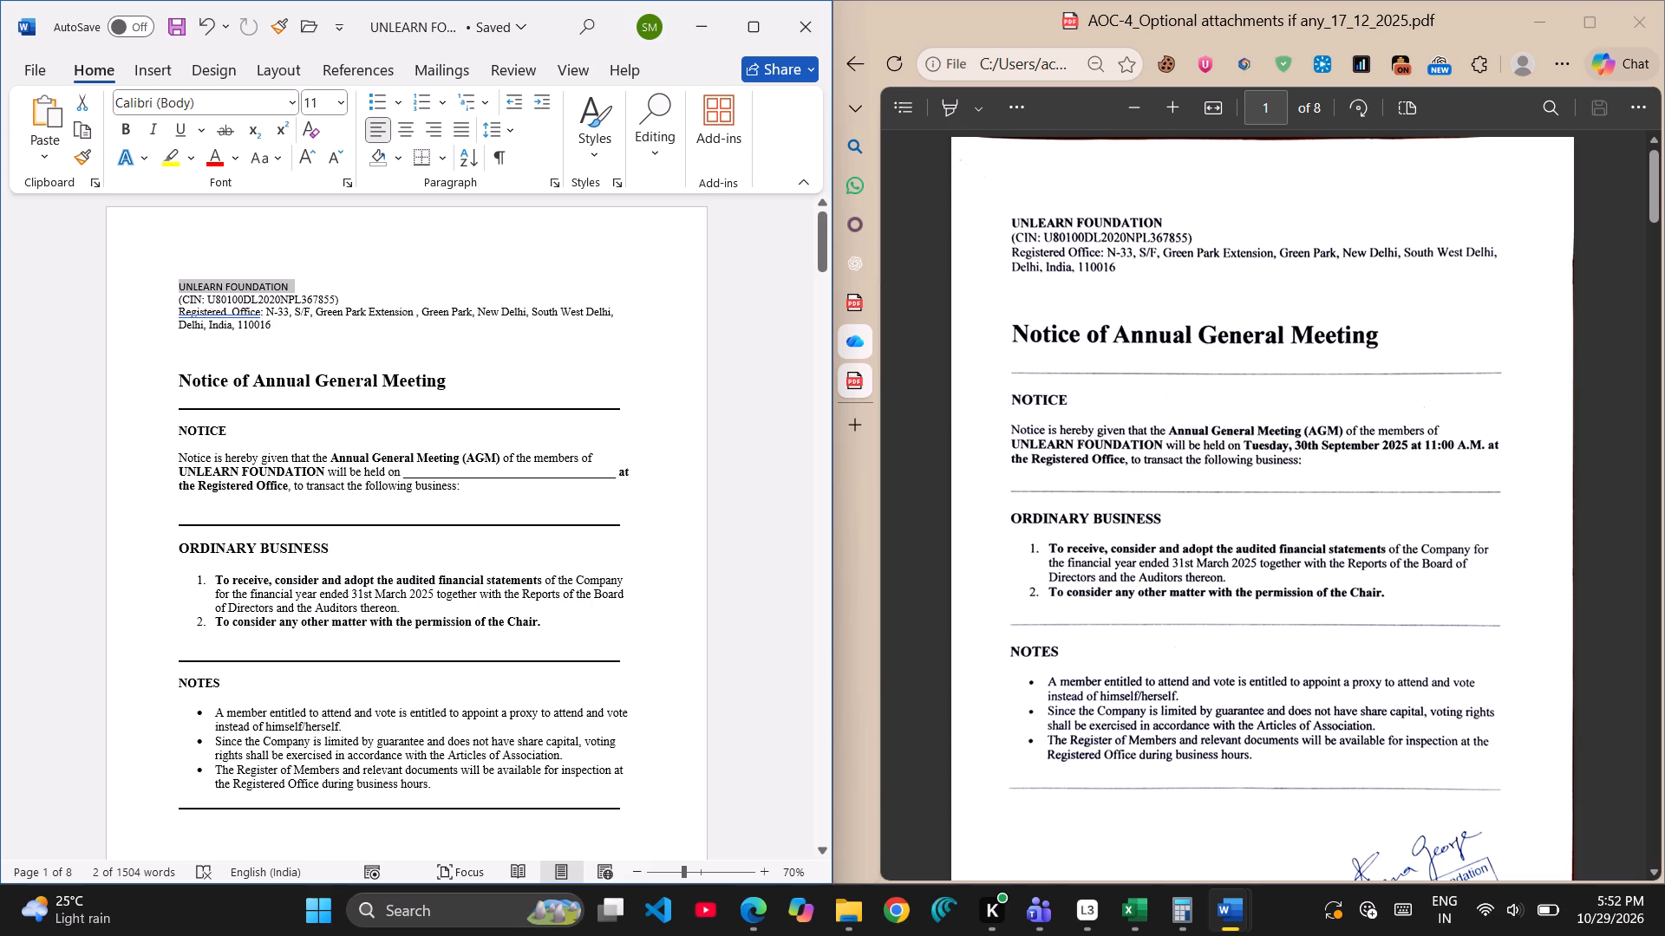
pyautogui.hotkey('ctrl', 'b')
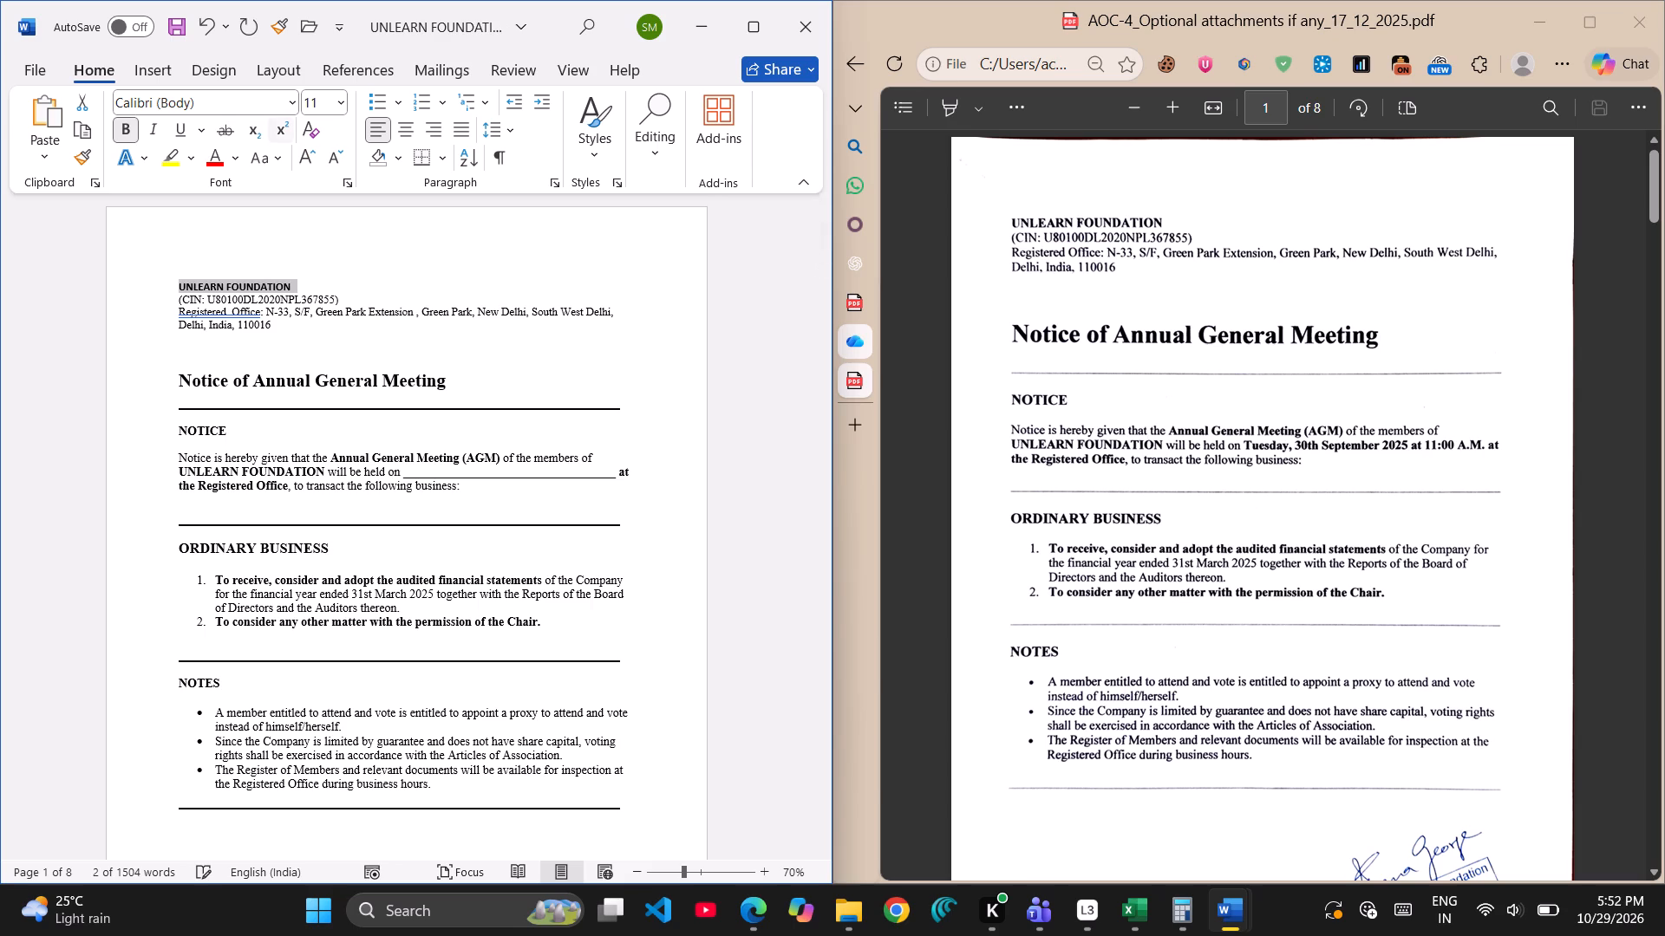
pyautogui.click(308, 158)
pyautogui.click(308, 158)
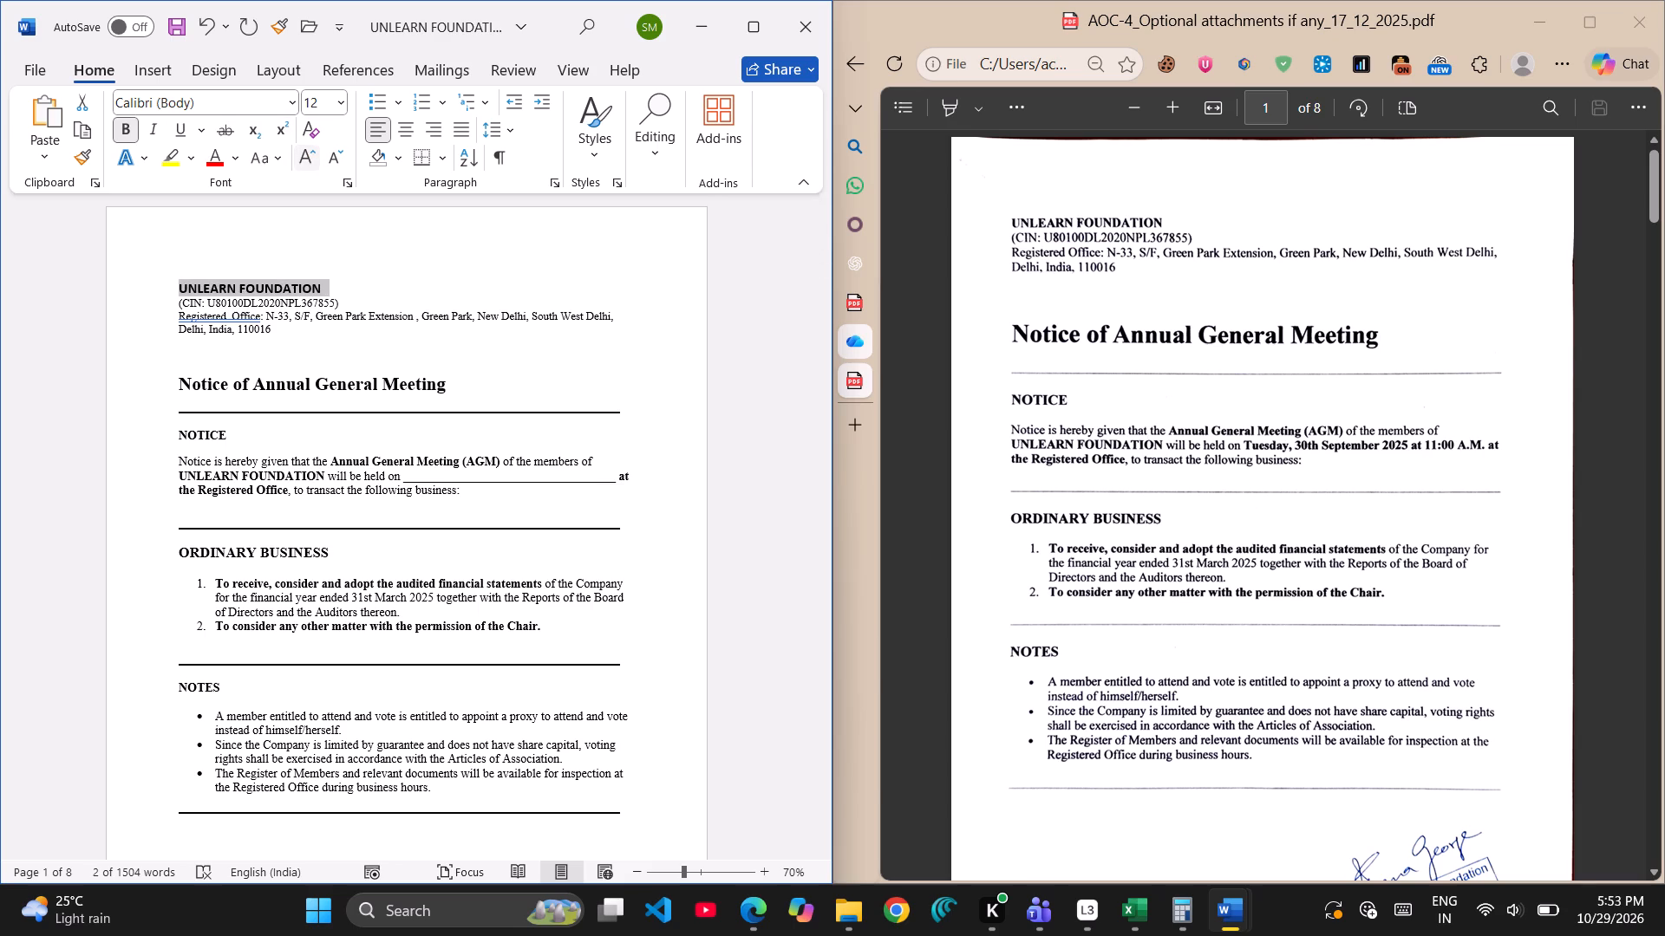
# Copy the Notice of Annual General Meeting heading's formatting onto the first page's UNLEARN FOUNDATION line and reduce that line's font size to 16.
pyautogui.moveTo(180, 380); pyautogui.dragTo(219, 387)
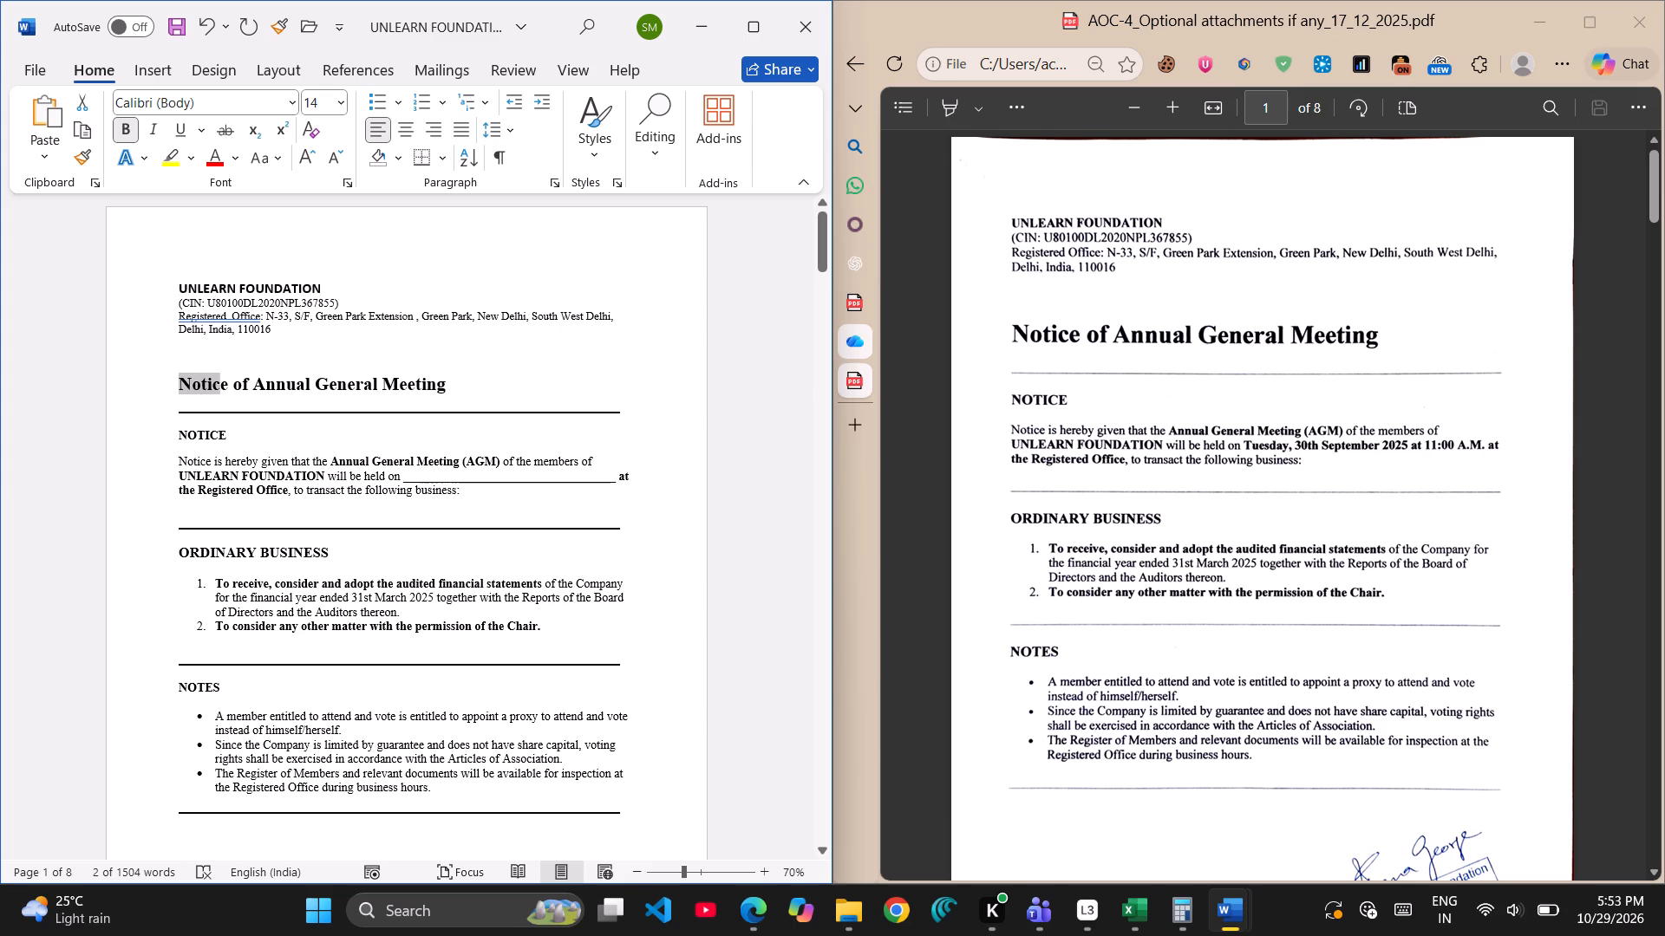
pyautogui.click(82, 152)
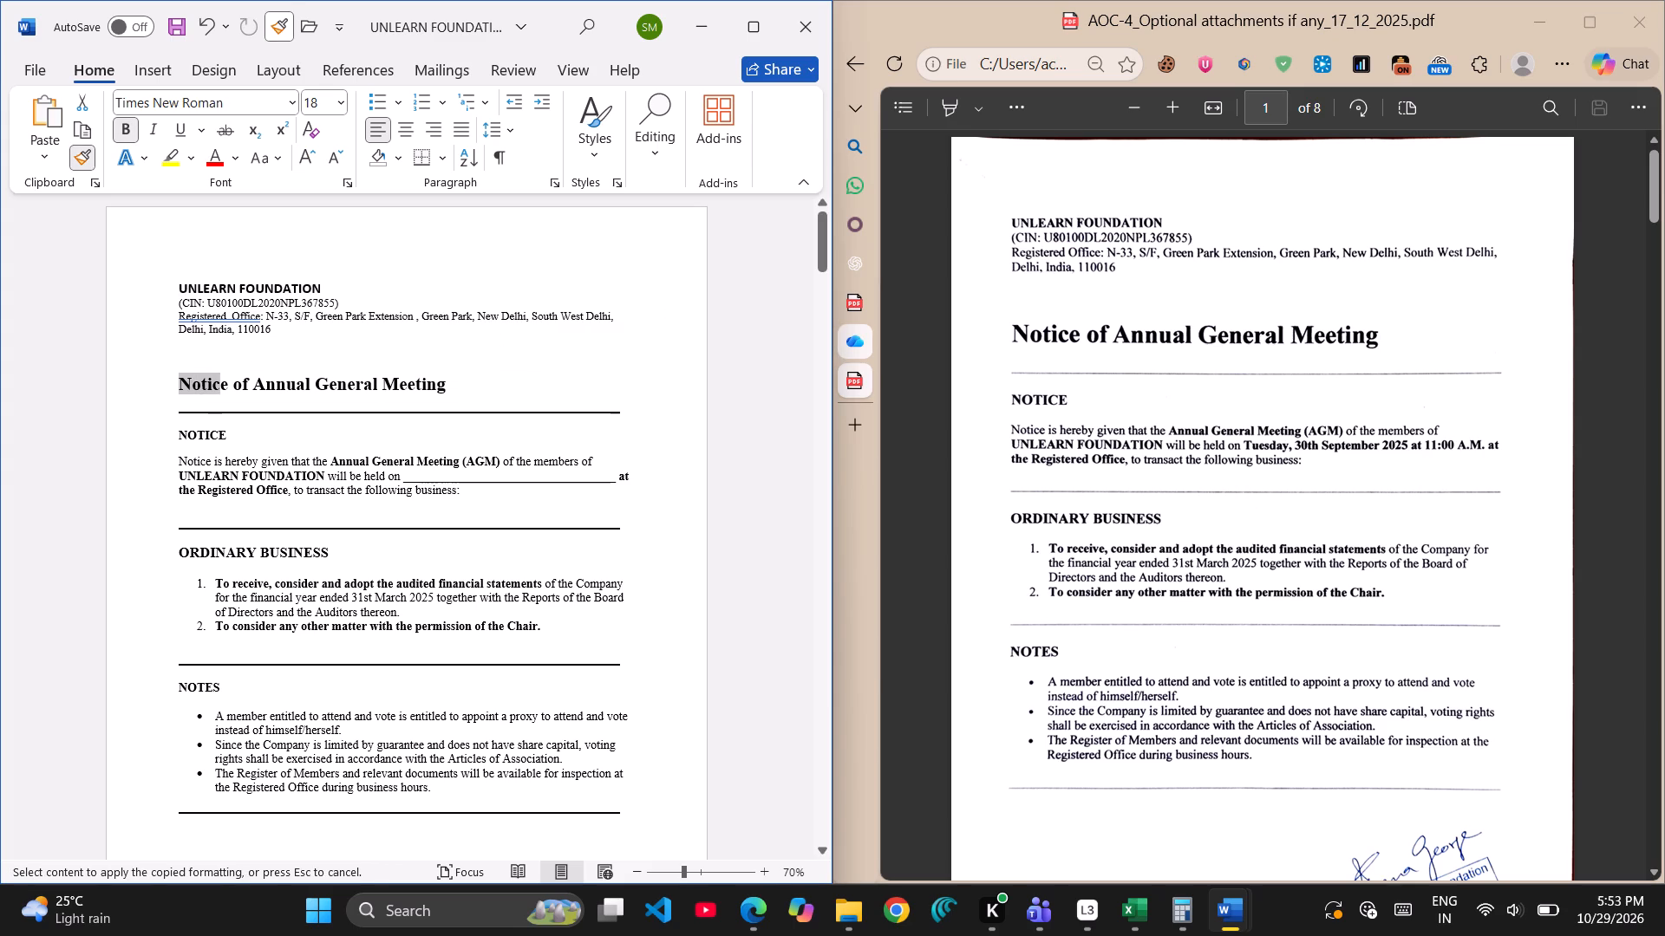
pyautogui.moveTo(175, 282); pyautogui.dragTo(321, 281)
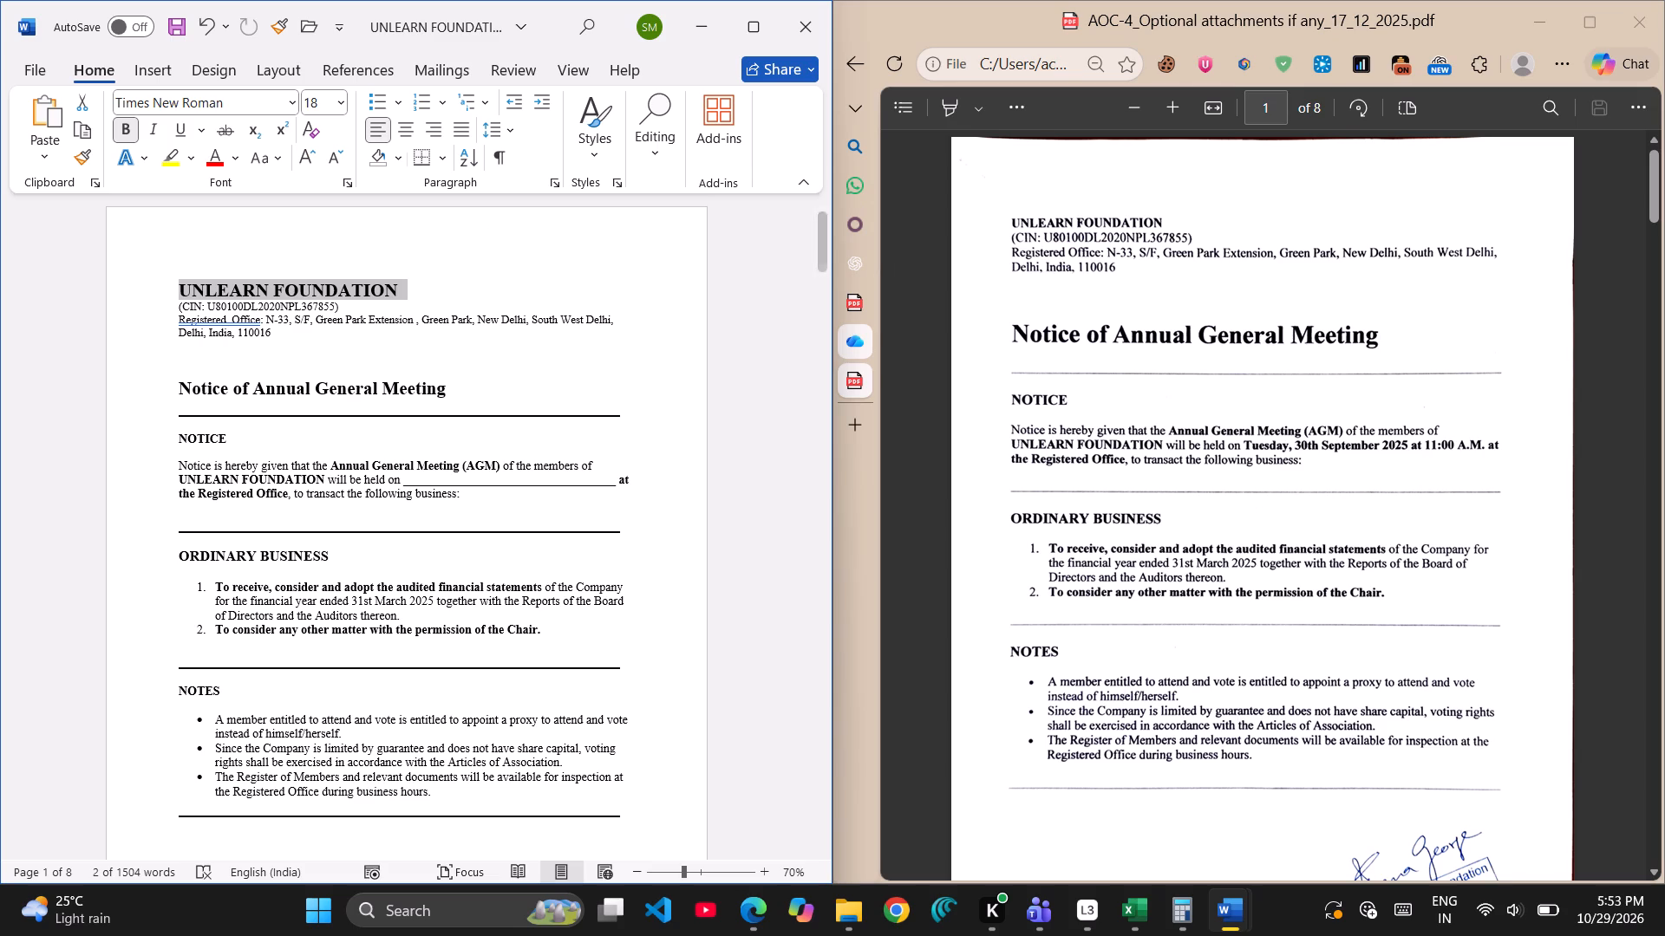
pyautogui.click(330, 156)
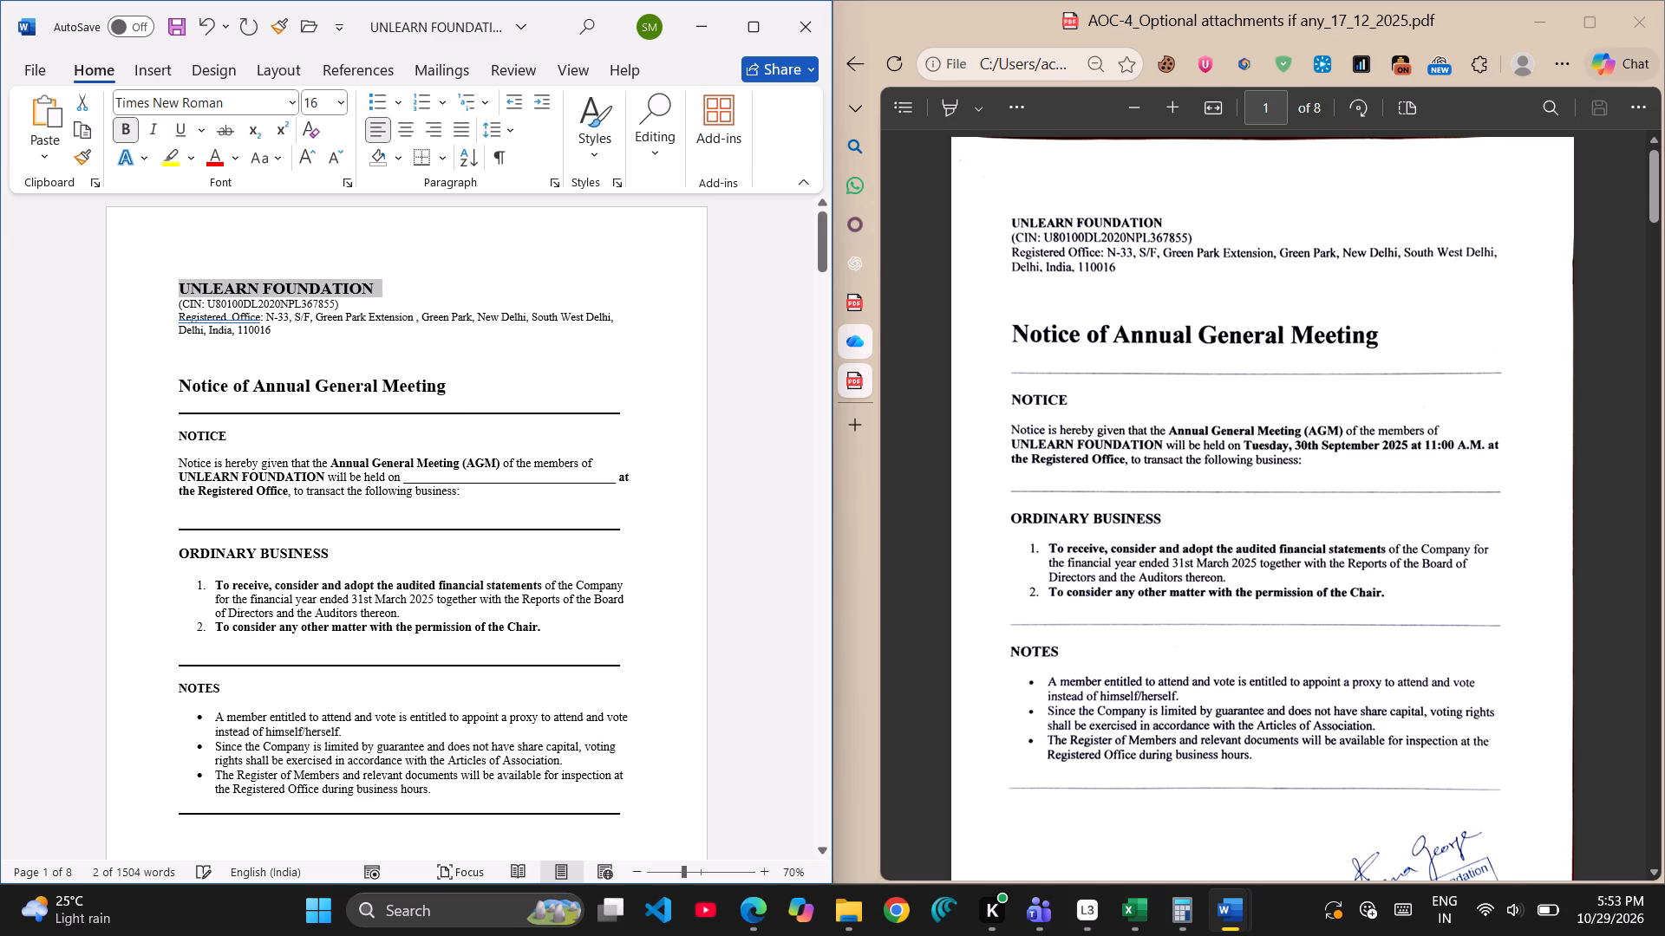
pyautogui.scroll(2, 561, 383)
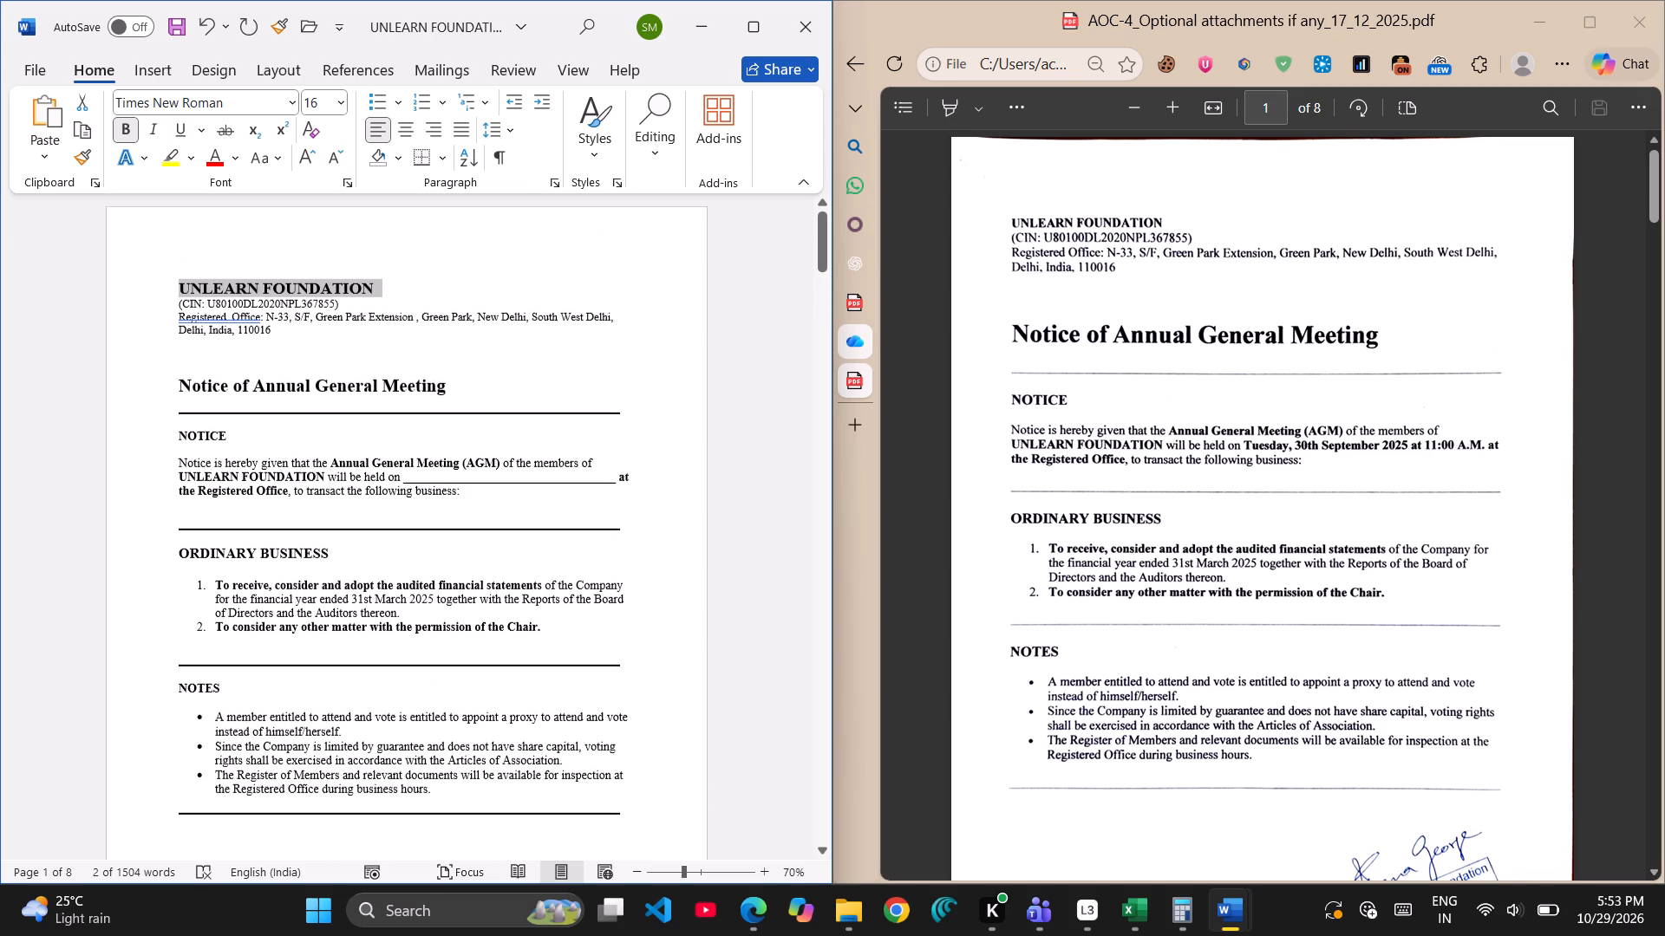
pyautogui.click(561, 383)
# Review the report from its first page down through the minutes to the VOTE OF THANKS and SIGNED sections.
pyautogui.scroll(7, 1068, 428)
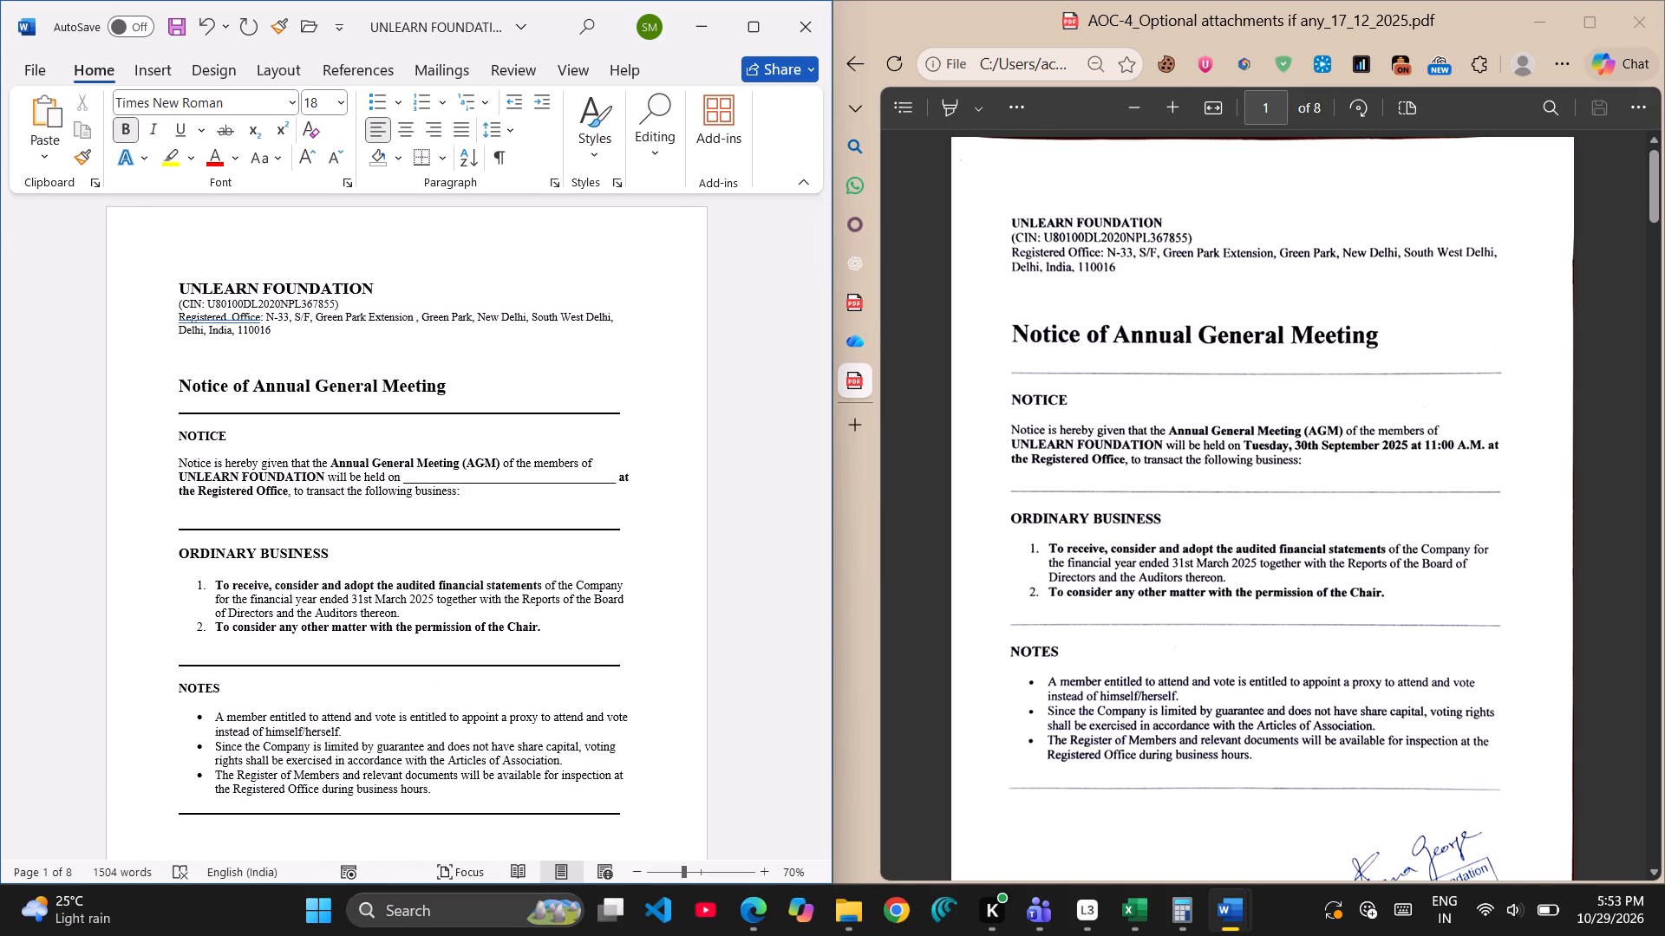
pyautogui.hscroll(-2, 1068, 428)
pyautogui.scroll(-2, 525, 485)
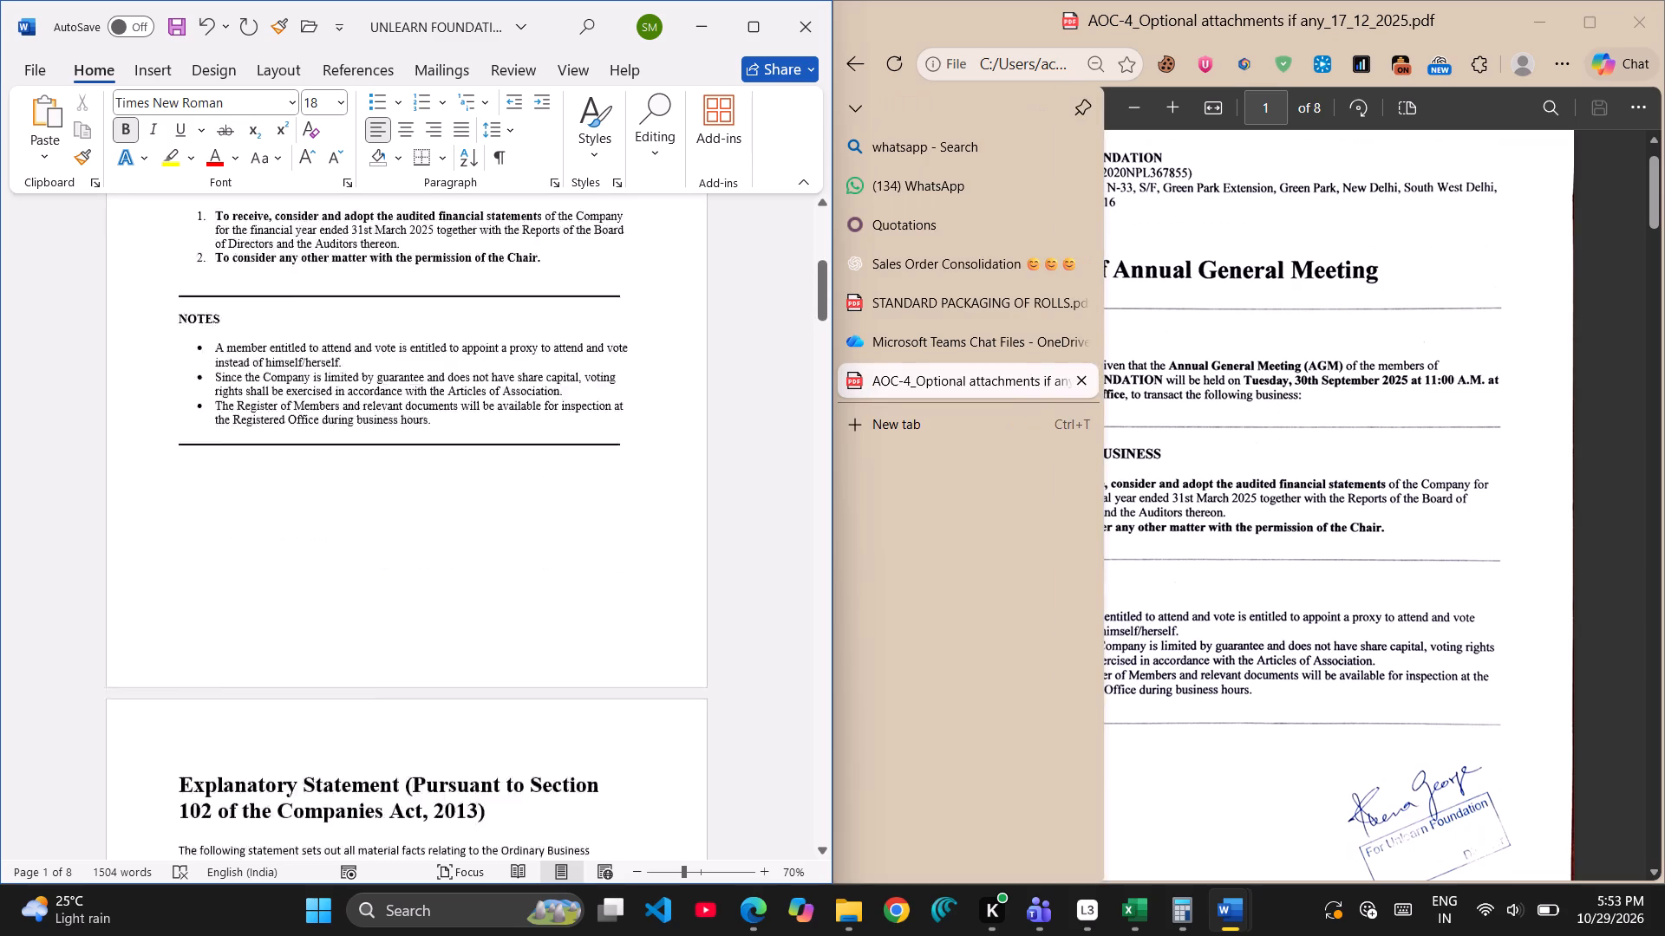
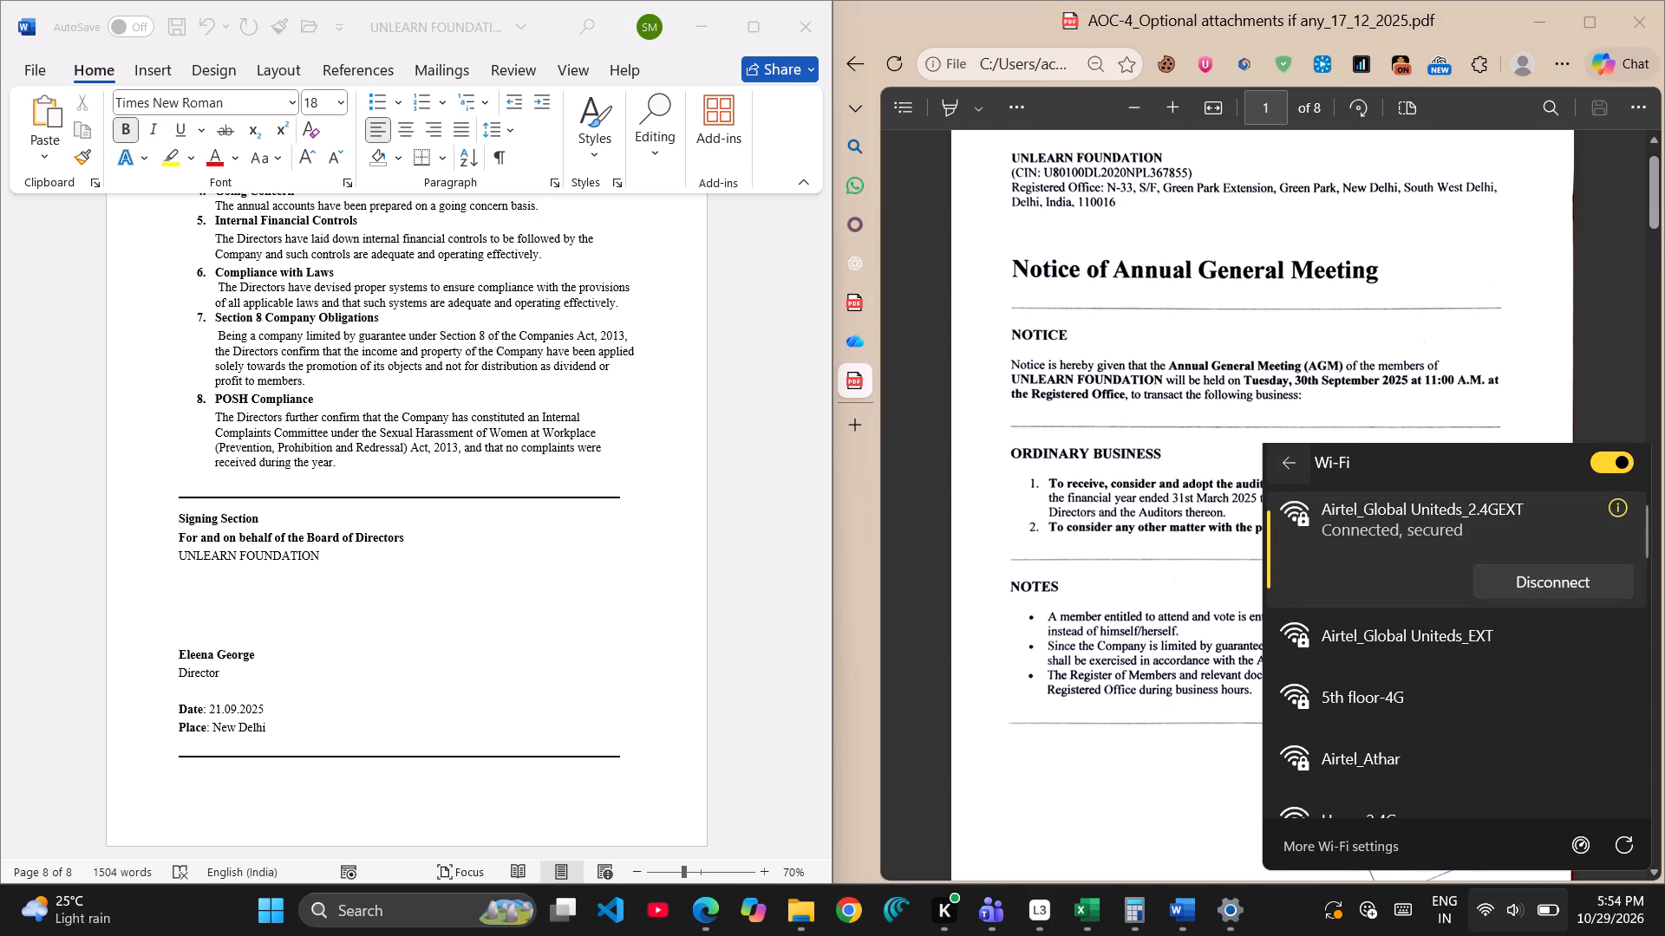
# Look through the list of available Wi-Fi networks.
pyautogui.click(1385, 507)
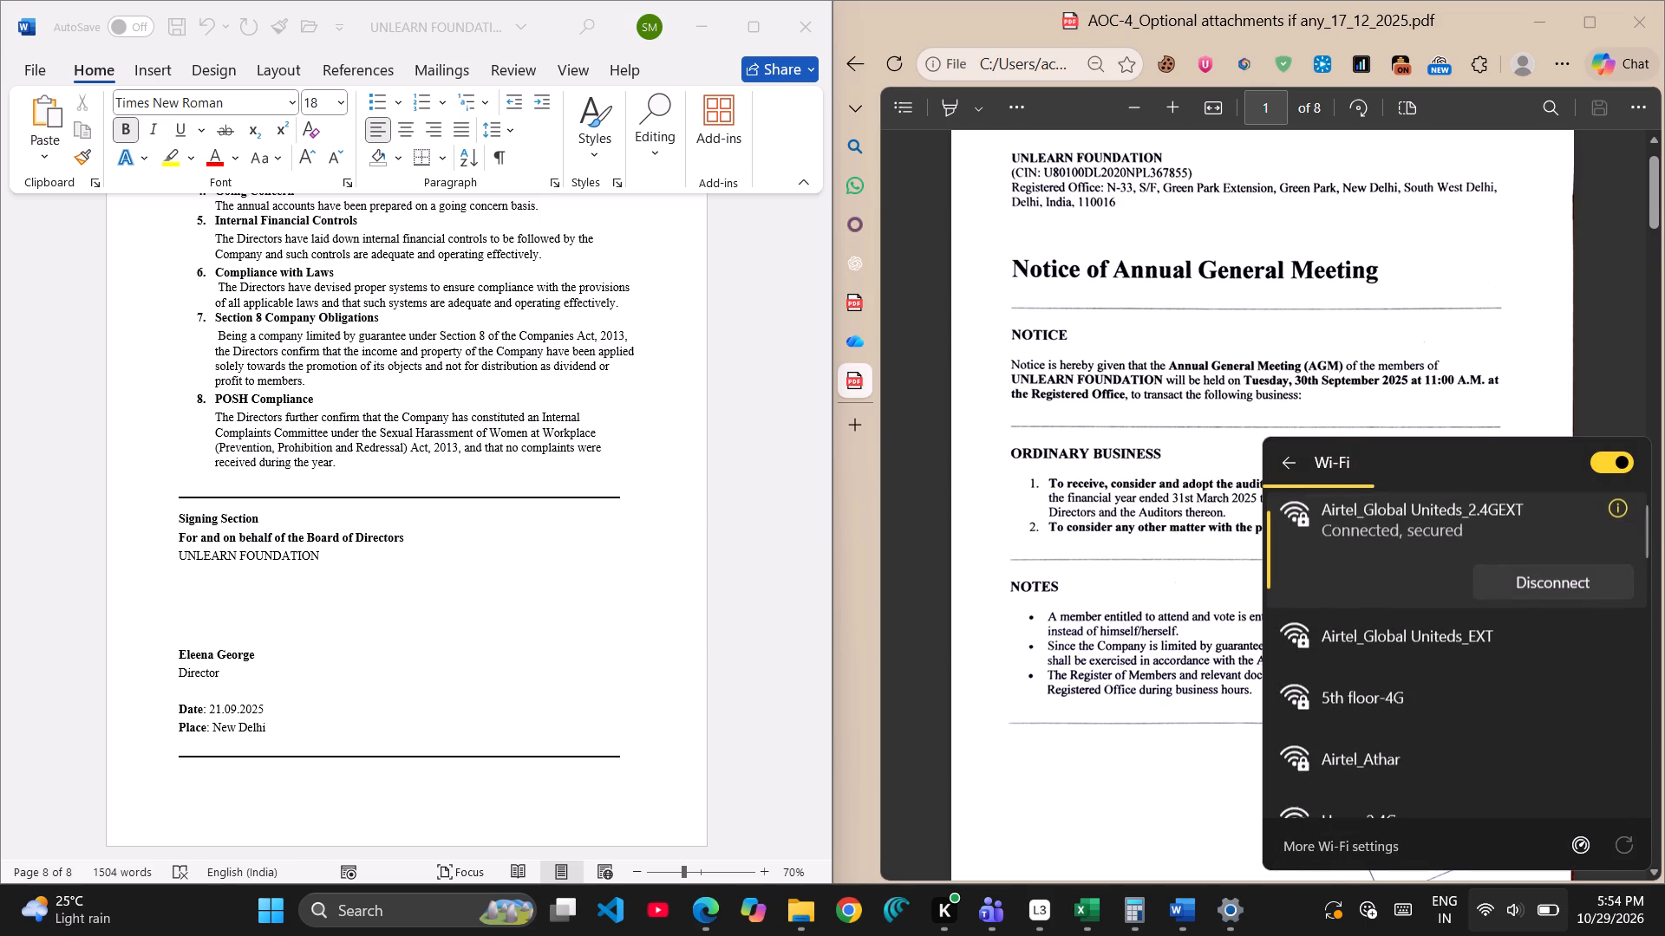
pyautogui.scroll(-3, 1485, 808)
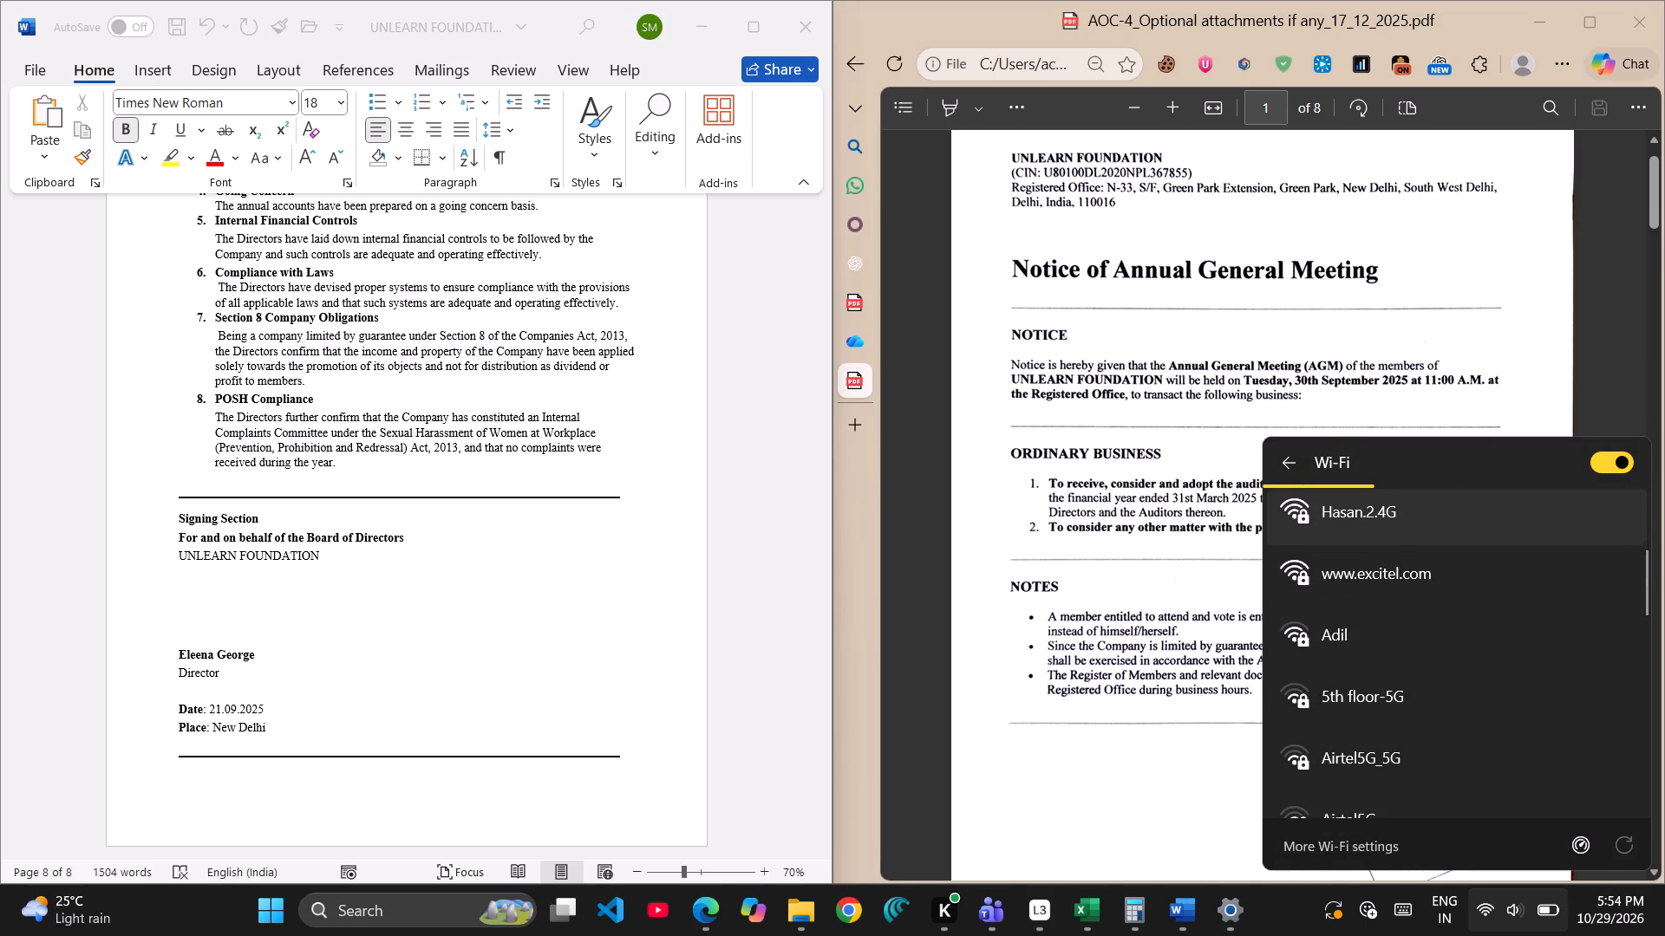
pyautogui.scroll(-6, 1485, 808)
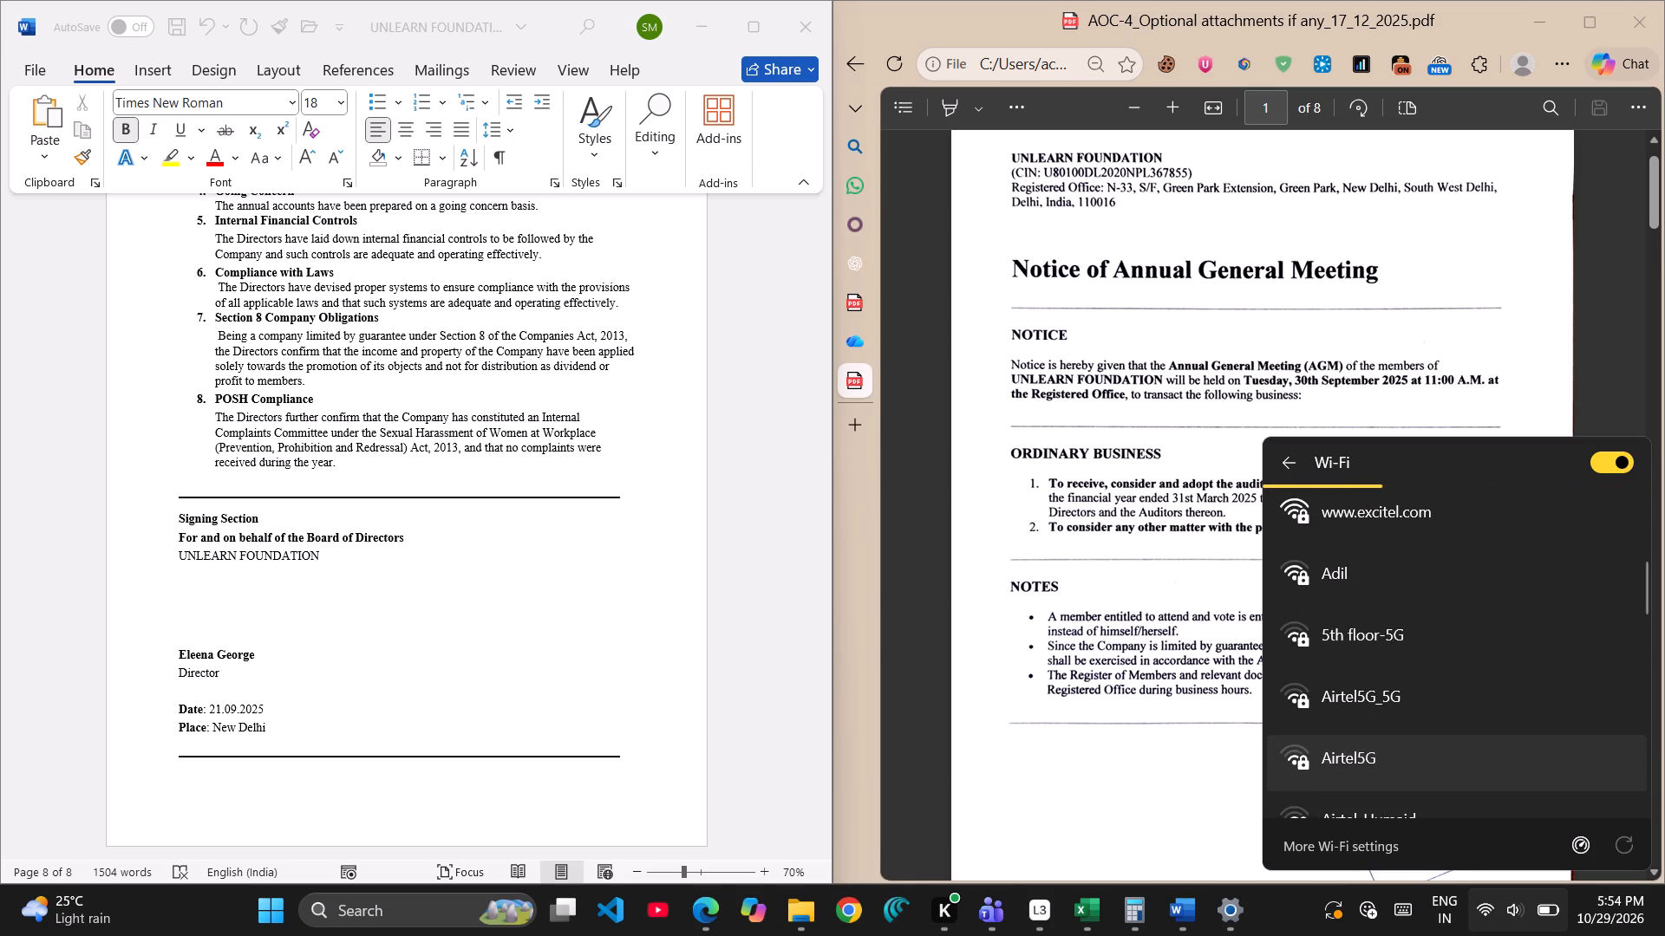
pyautogui.scroll(-3, 1485, 808)
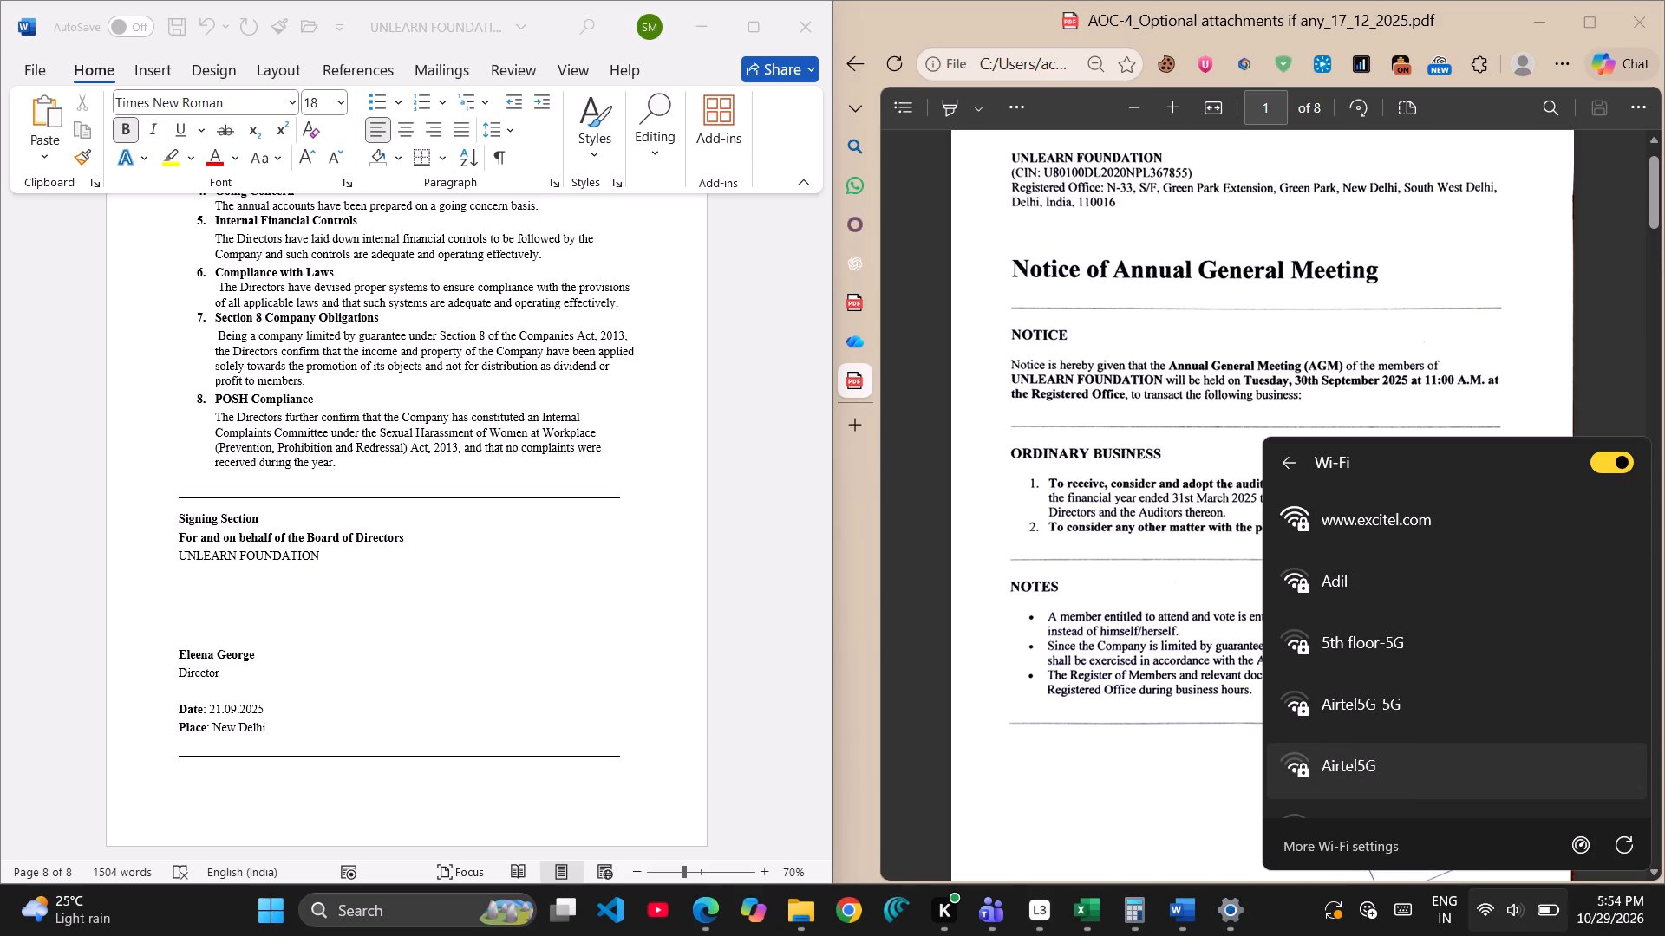
pyautogui.scroll(-1, 1485, 808)
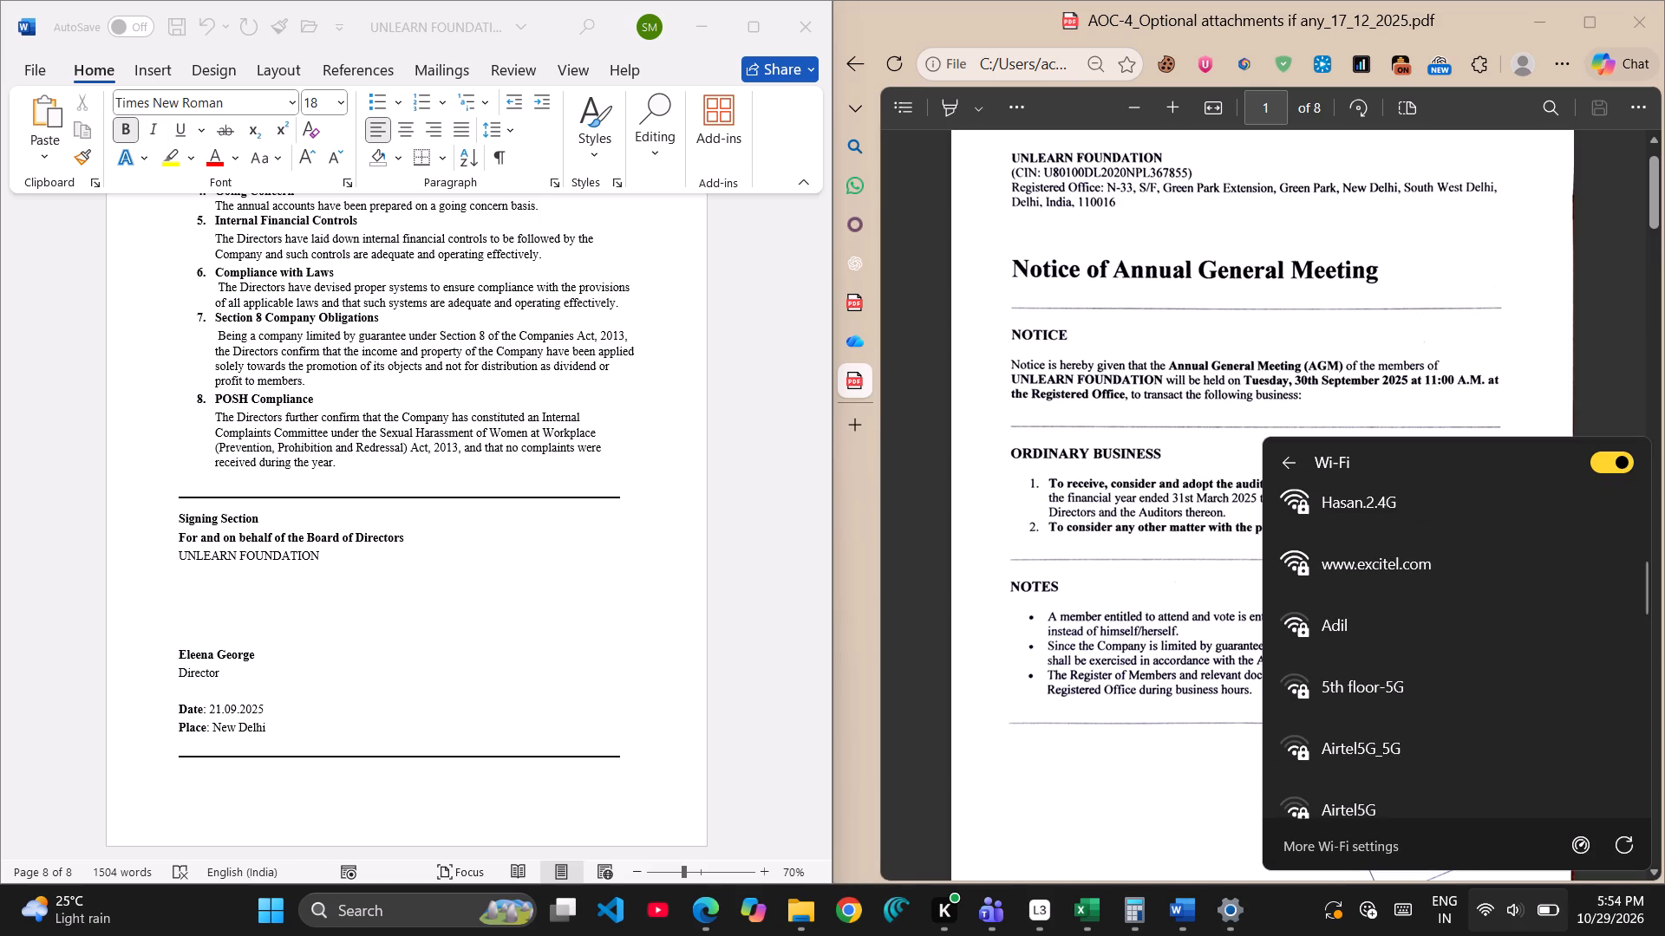
# Close the AOC-4 optional attachments reference PDF.
pyautogui.click(1636, 8)
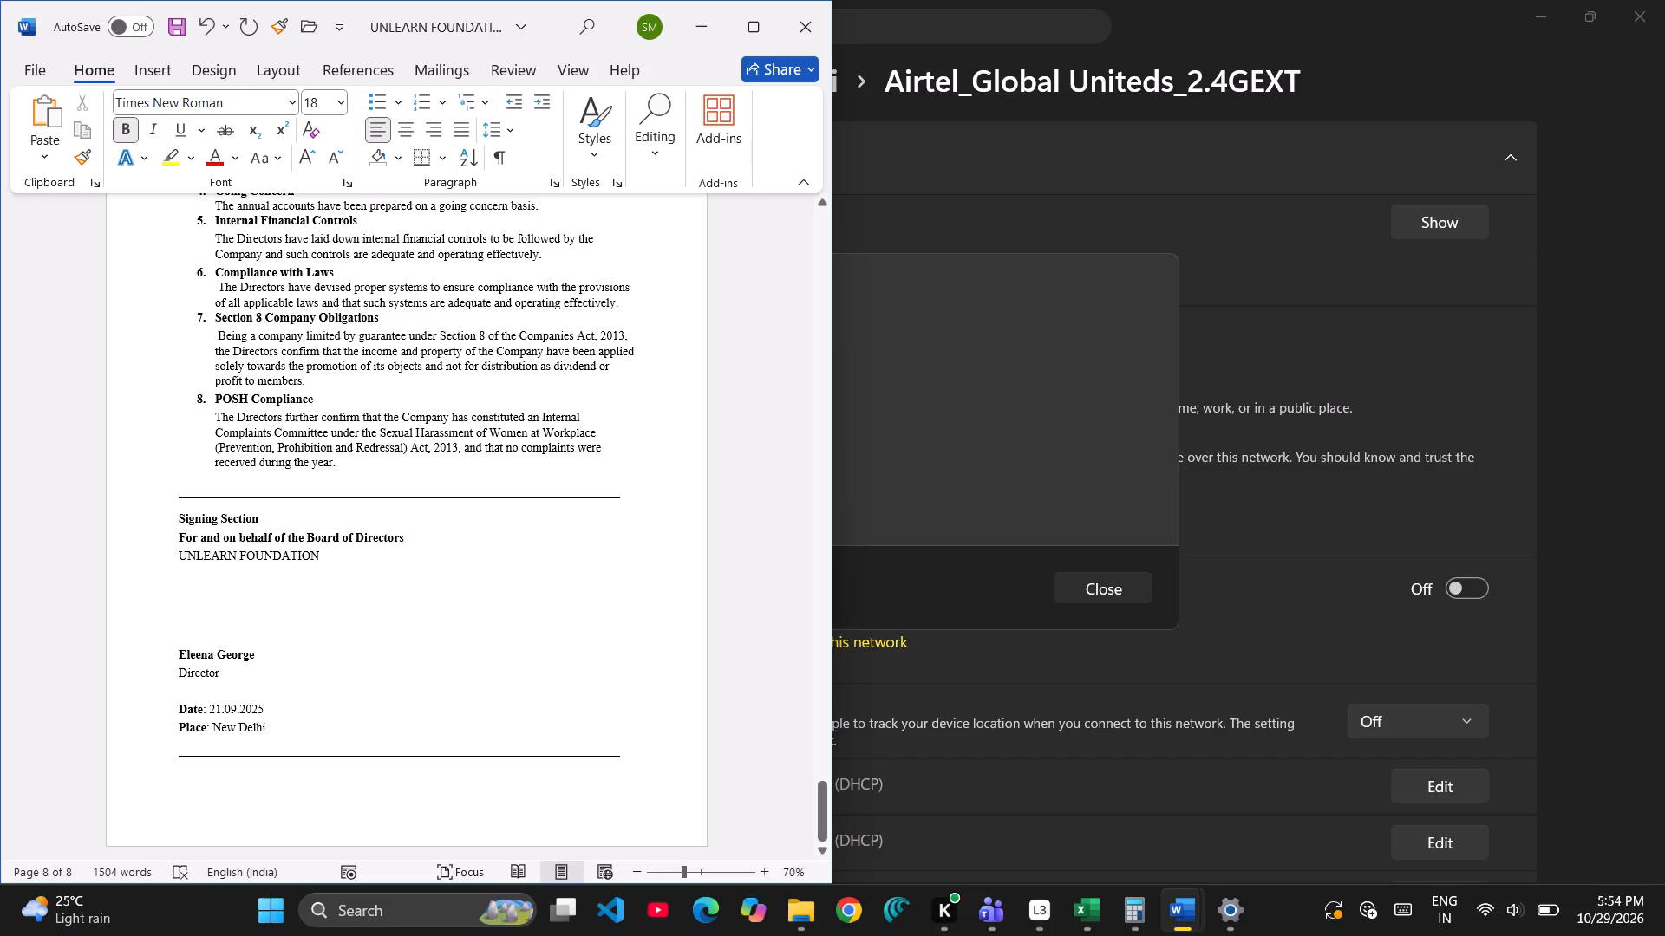
# Maximize the UNLEARN FOUNDATION document's window, save the document and close it.
pyautogui.click(748, 21)
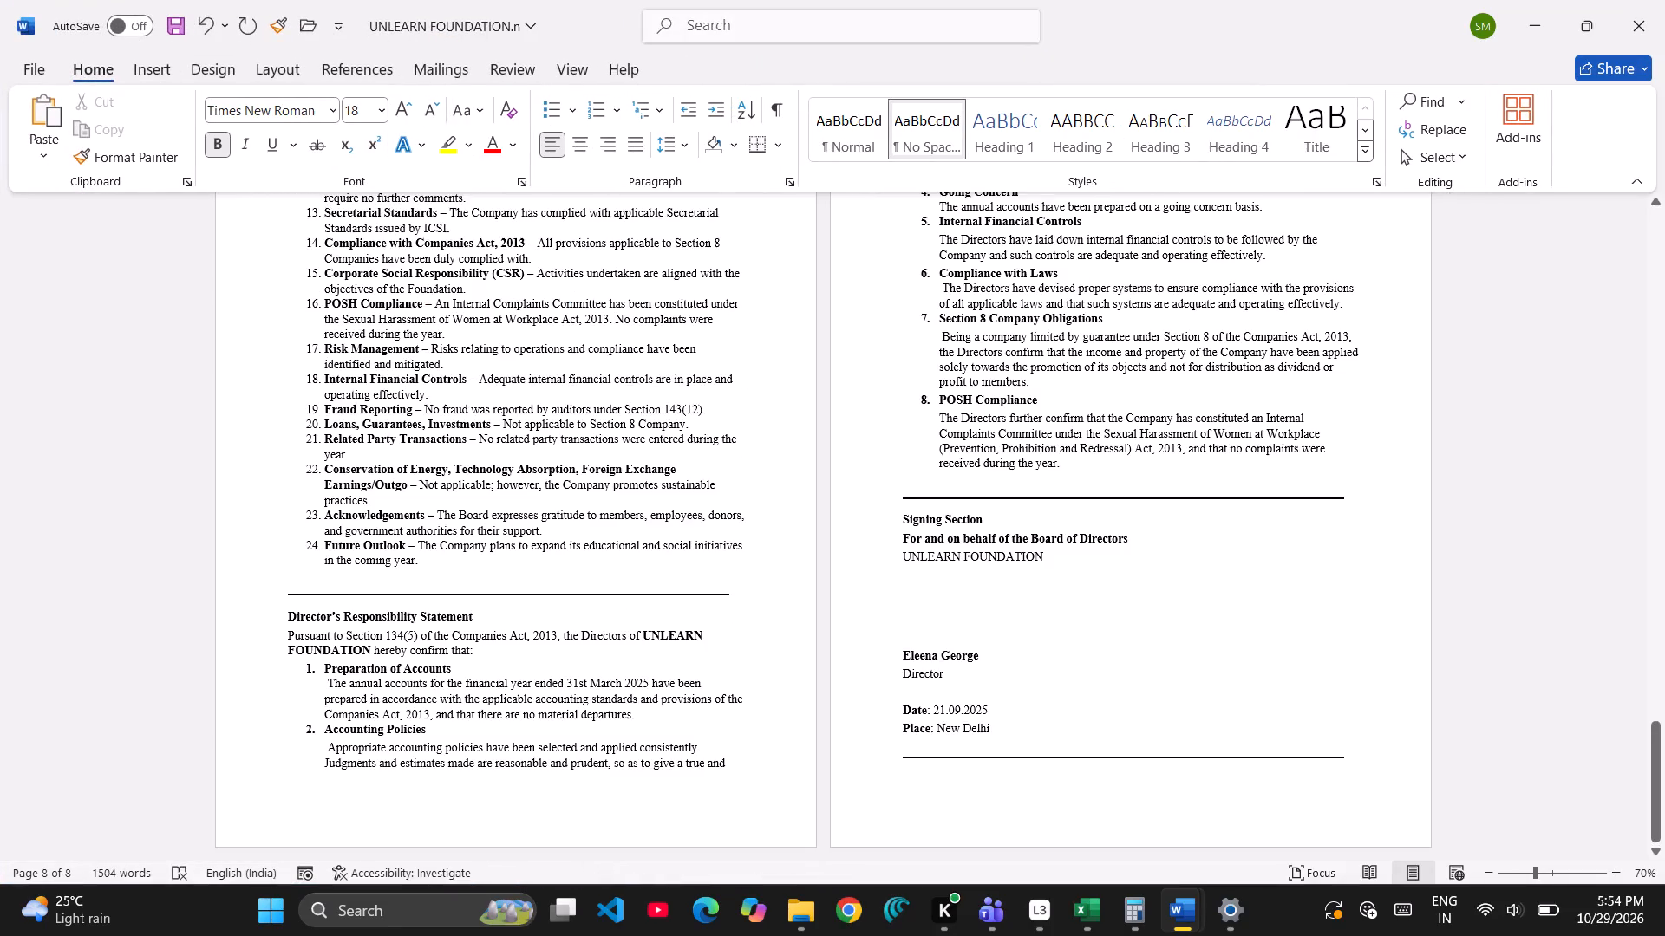
pyautogui.click(186, 27)
pyautogui.click(1642, 22)
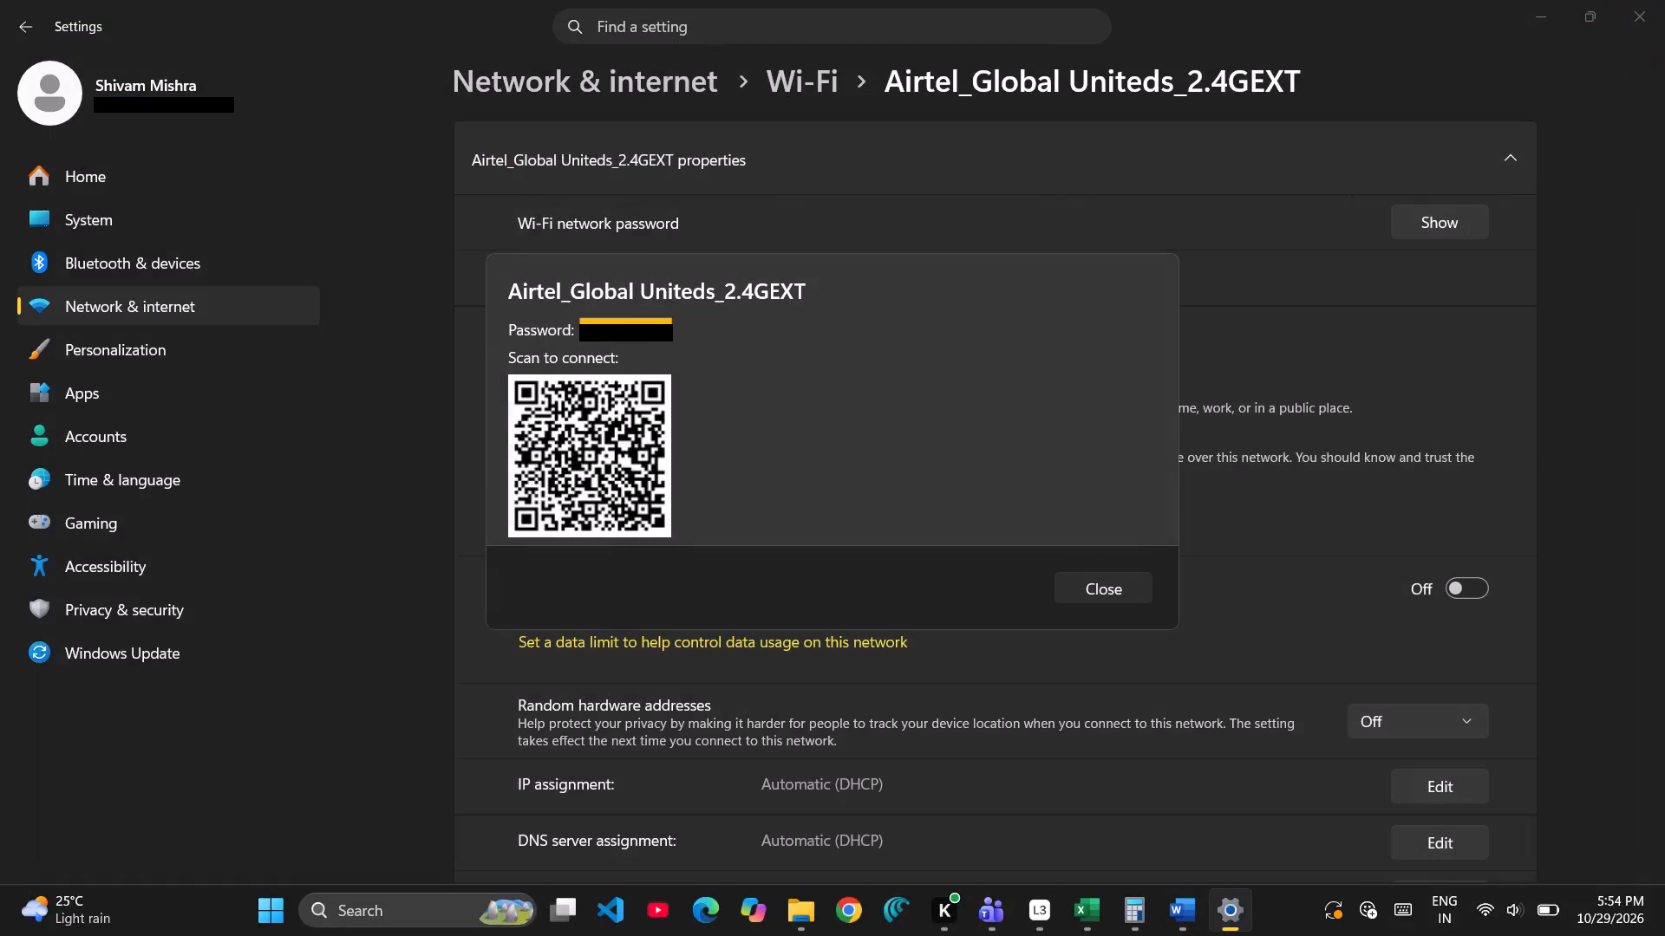
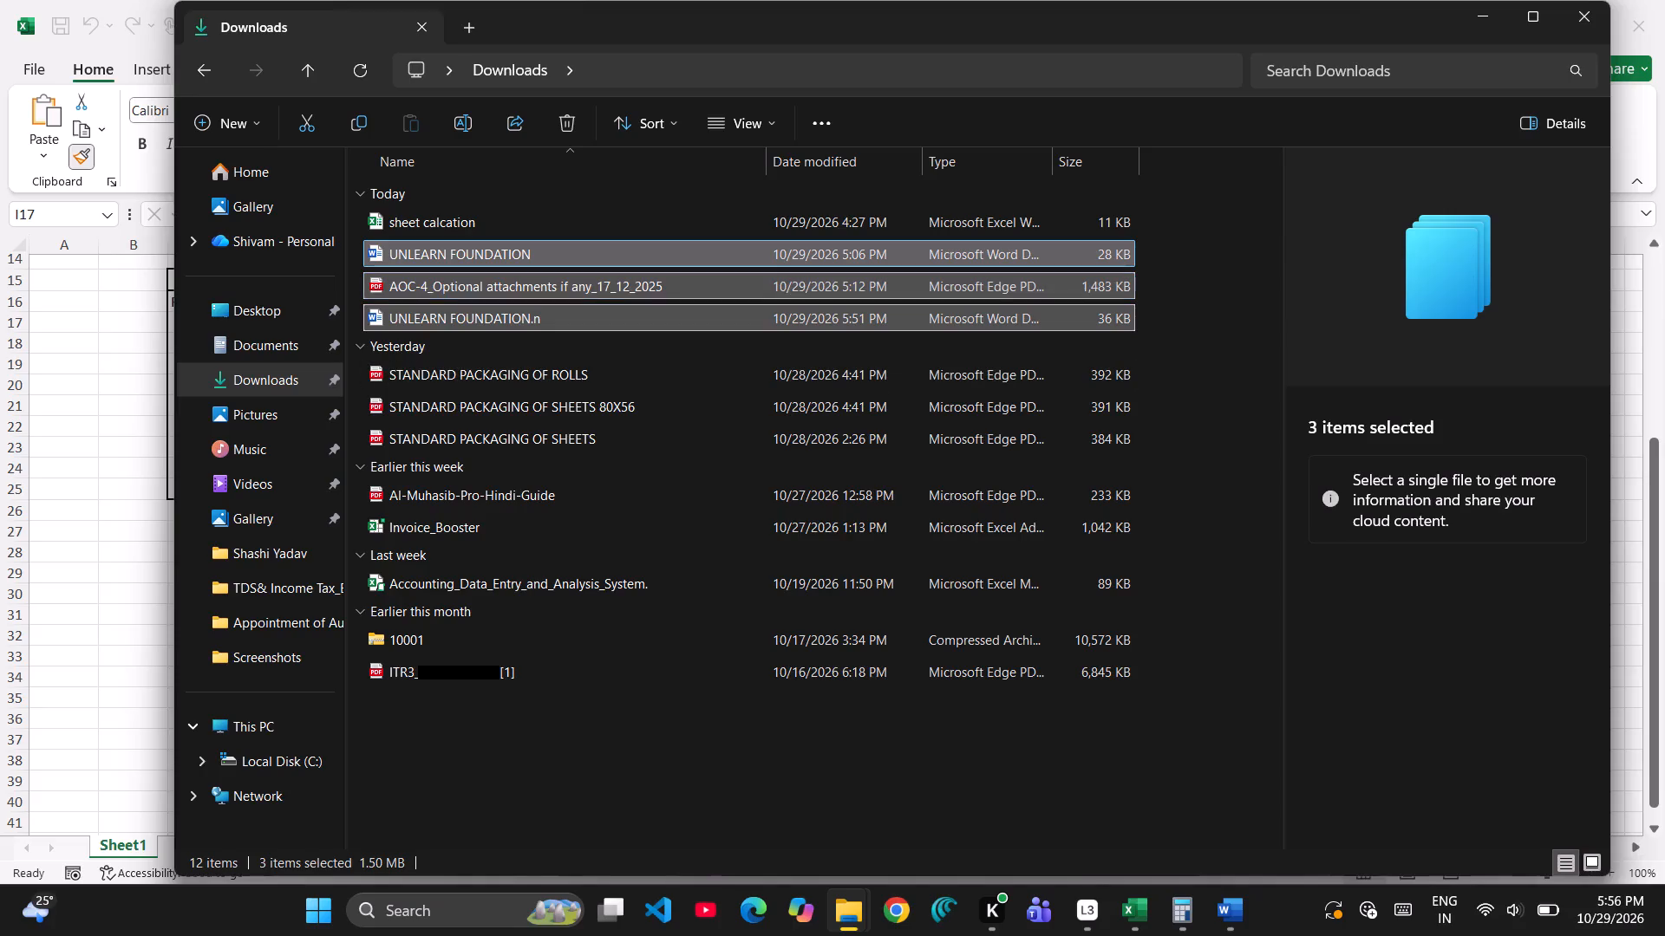
# Open the UNLEARN FOUNDATION.n document from the Downloads folder.
pyautogui.doubleClick(666, 323)
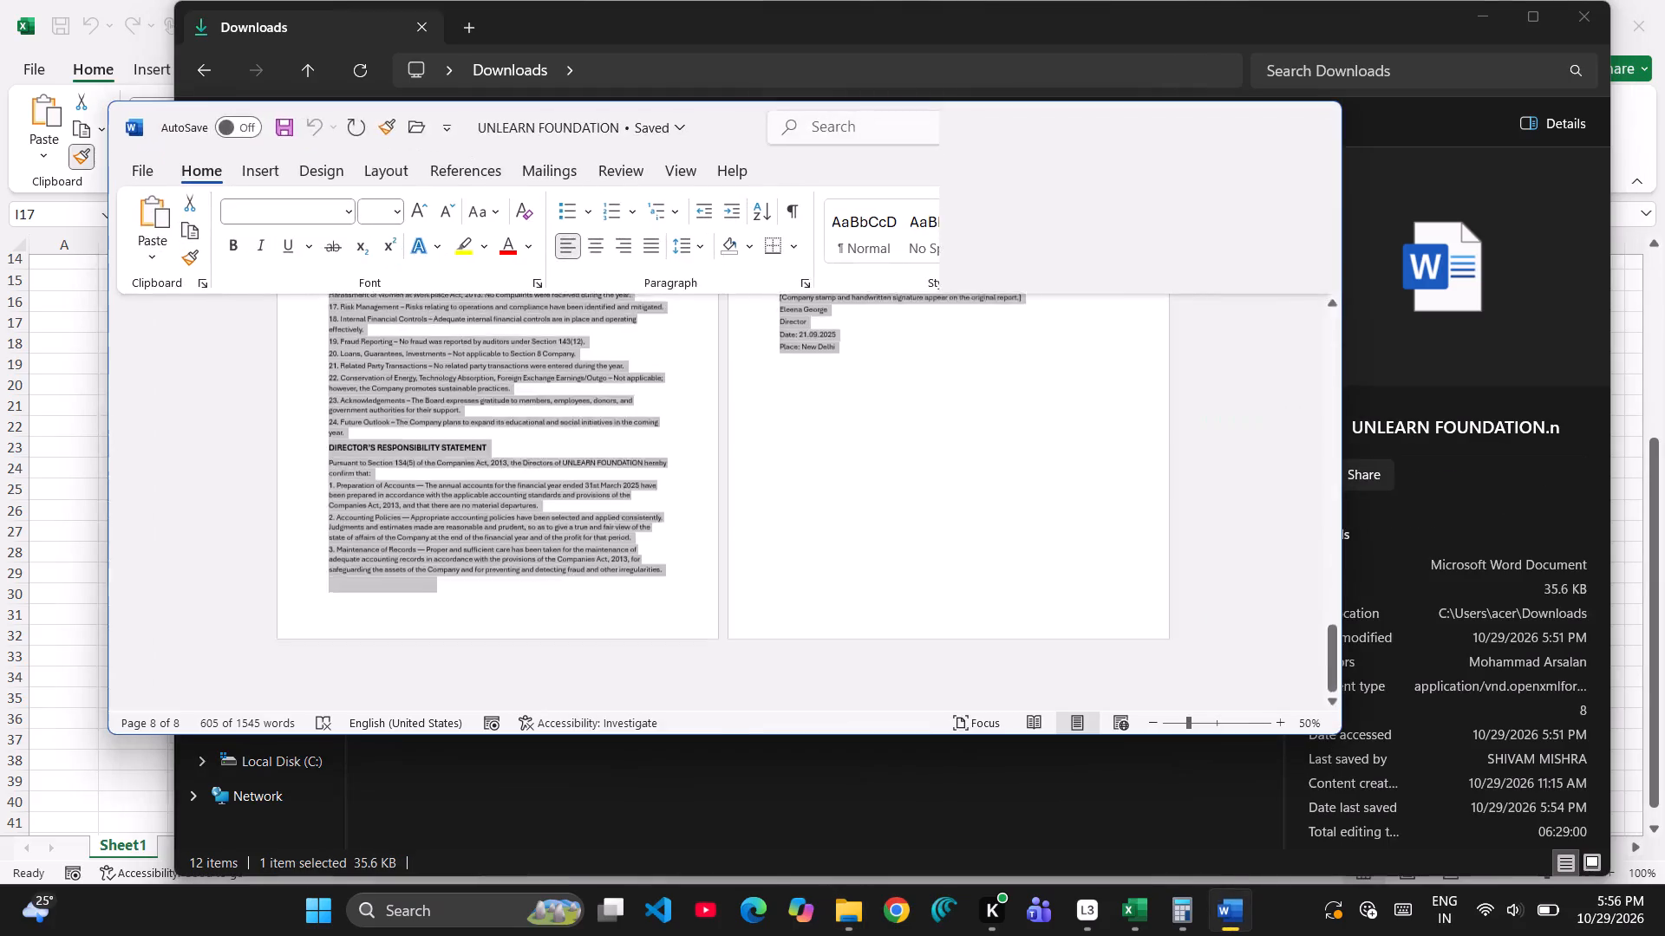
pyautogui.click(1283, 162)
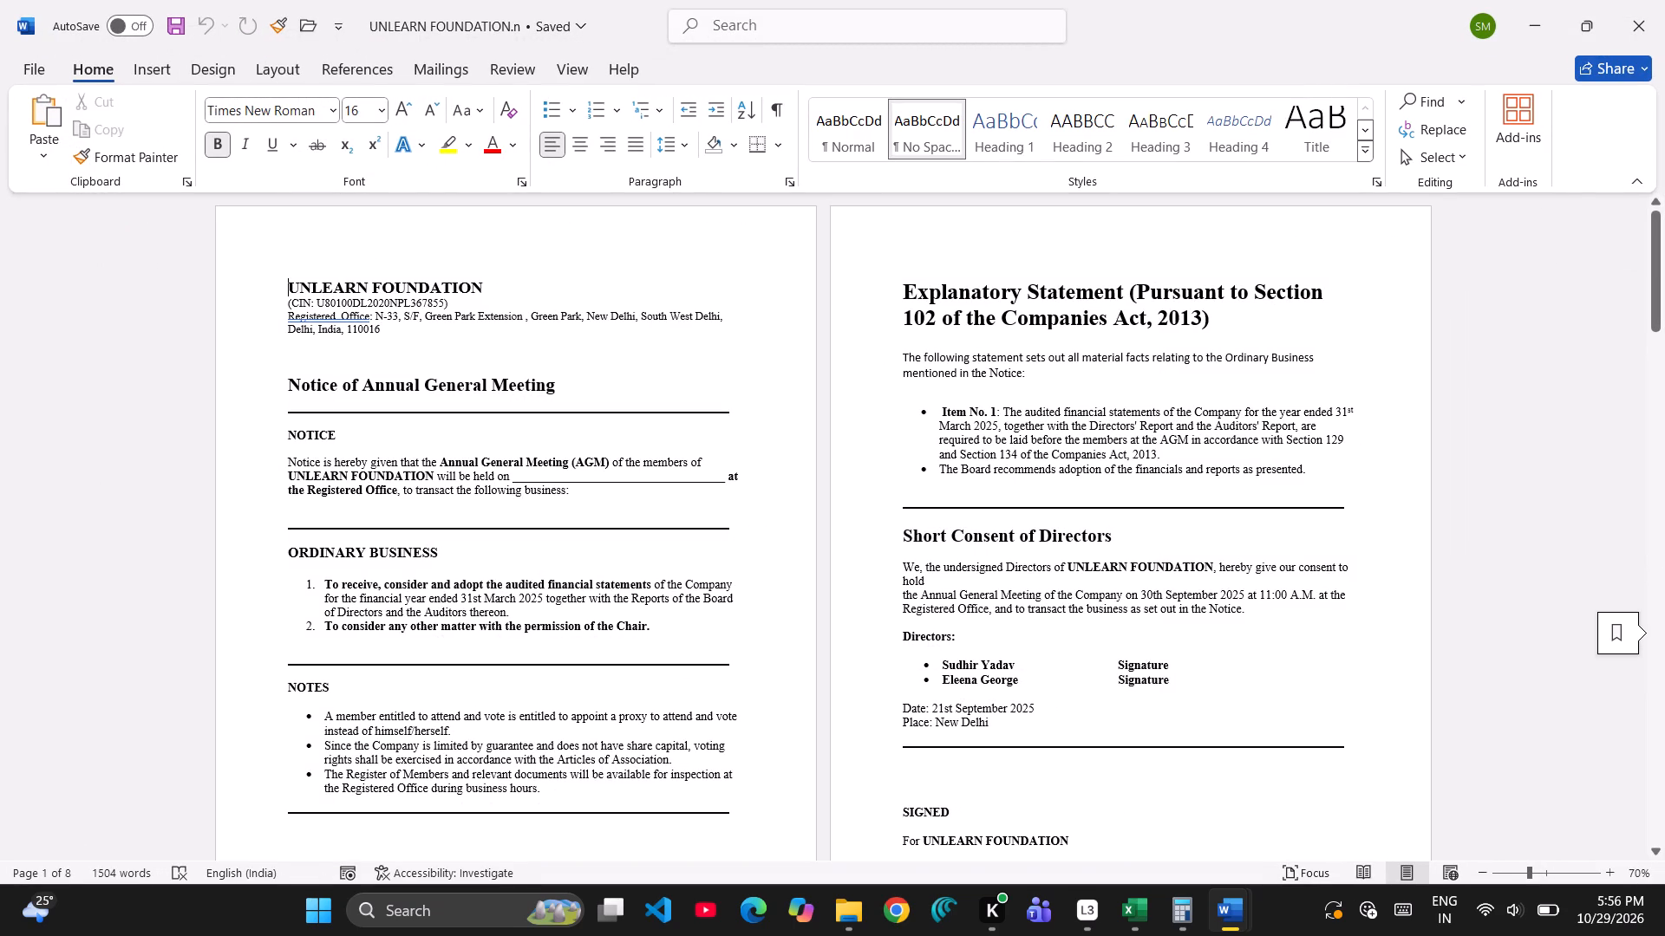
# Skim the opened report and examine its first page, from the UNLEARN FOUNDATION heading through the NOTICE, ORDINARY BUSINESS and NOTES sections.
pyautogui.scroll(-5, 1233, 493)
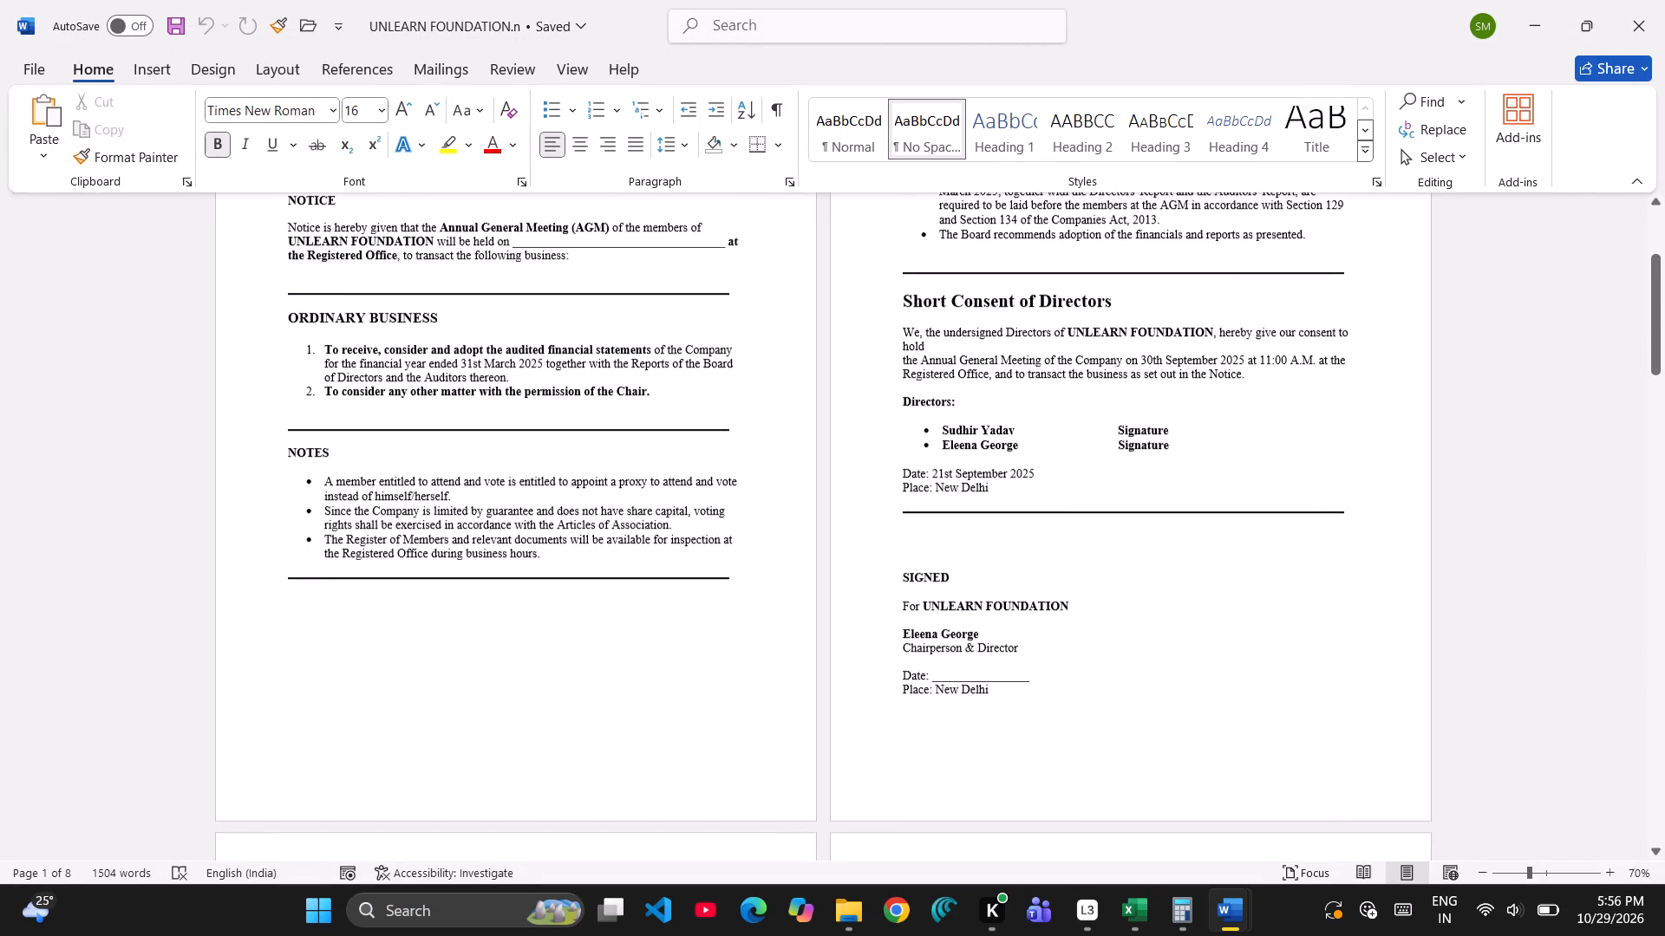
pyautogui.scroll(-5, 1189, 380)
pyautogui.scroll(1, 1189, 380)
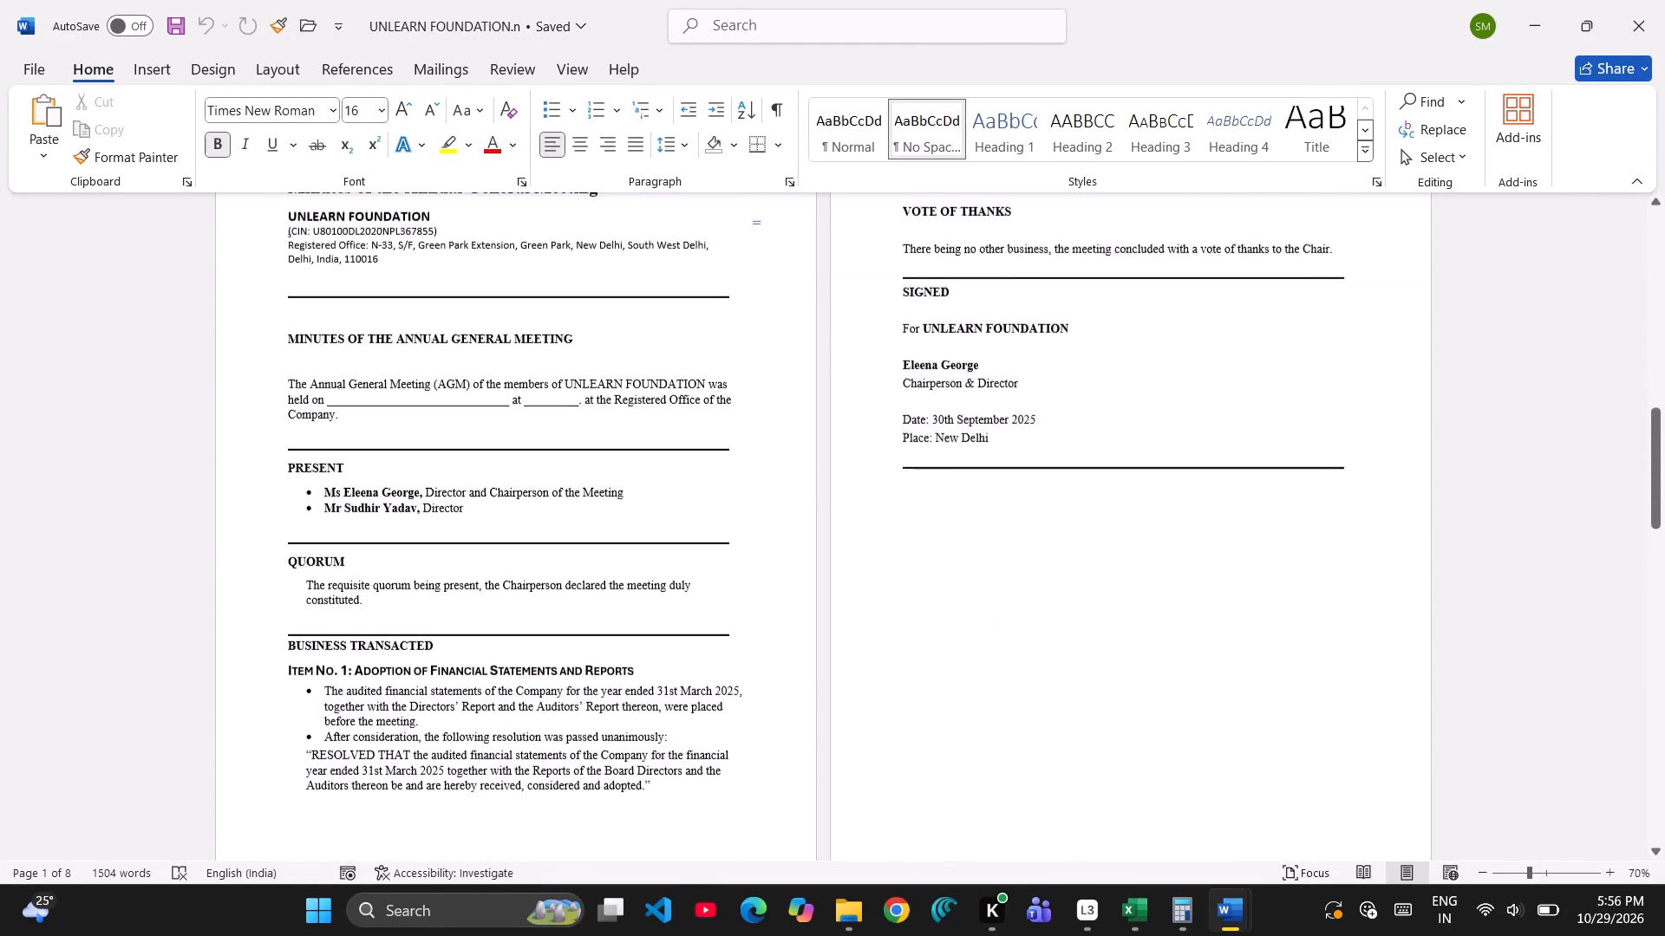
pyautogui.scroll(1, 1189, 380)
pyautogui.keyDown('ctrl'); pyautogui.scroll(2, 1189, 380); pyautogui.keyUp('ctrl')
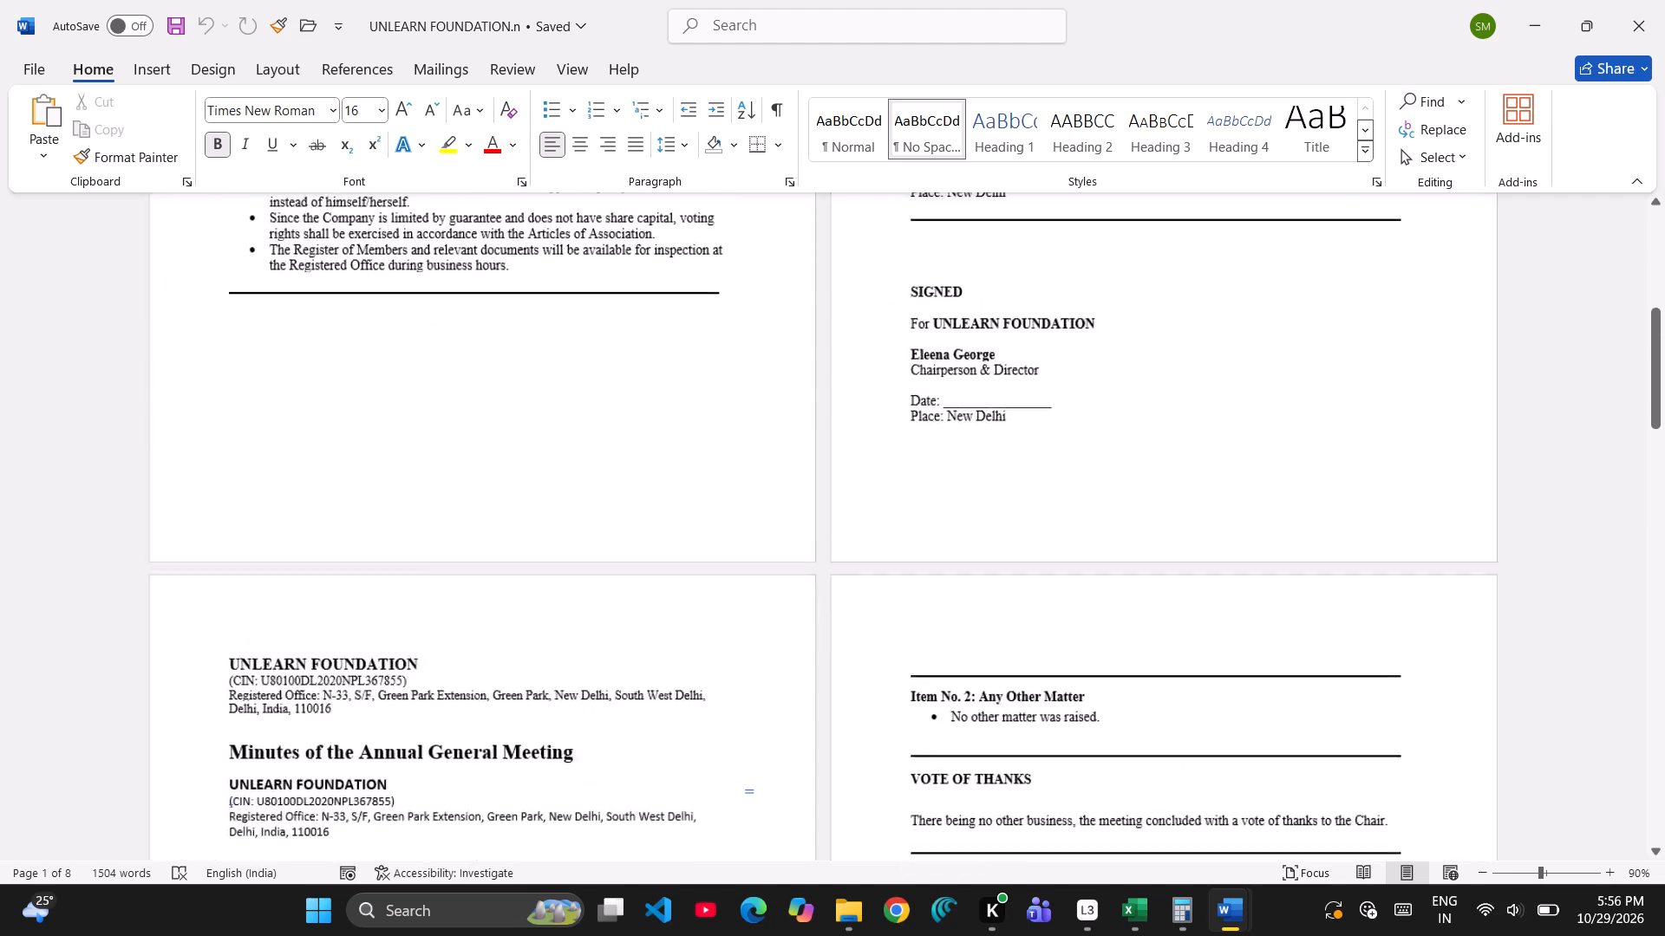
pyautogui.keyDown('ctrl'); pyautogui.scroll(4, 1189, 380); pyautogui.keyUp('ctrl')
pyautogui.keyDown('ctrl'); pyautogui.scroll(-3, 1189, 380); pyautogui.keyUp('ctrl')
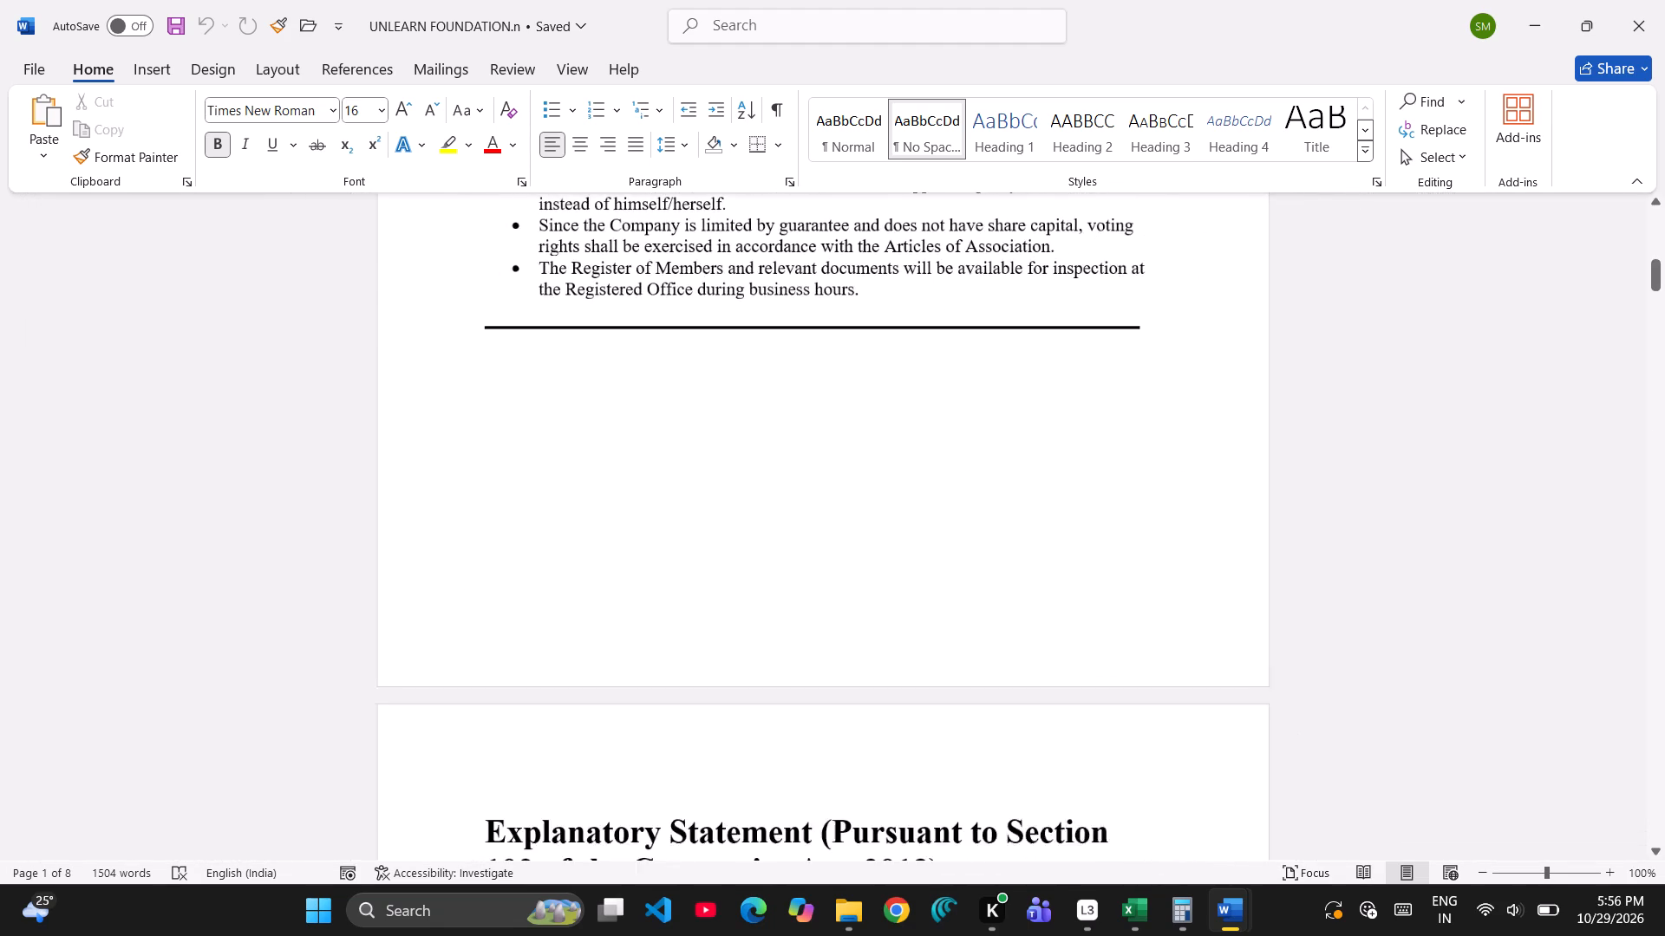
pyautogui.scroll(7, 1189, 380)
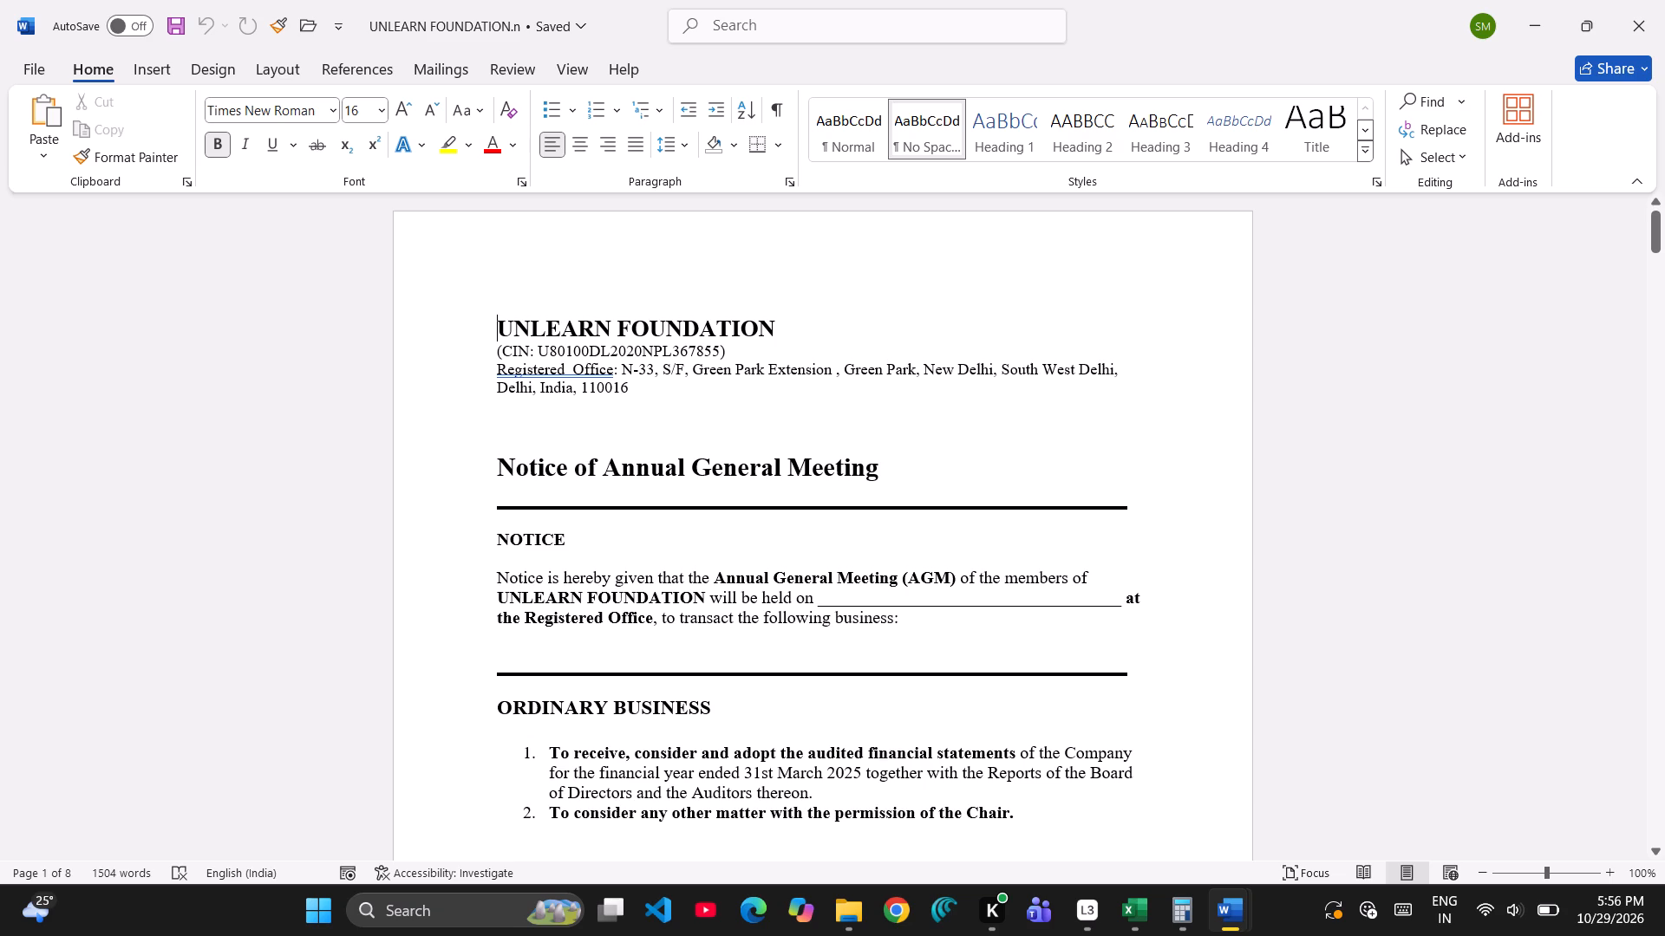
pyautogui.scroll(-1, 1189, 379)
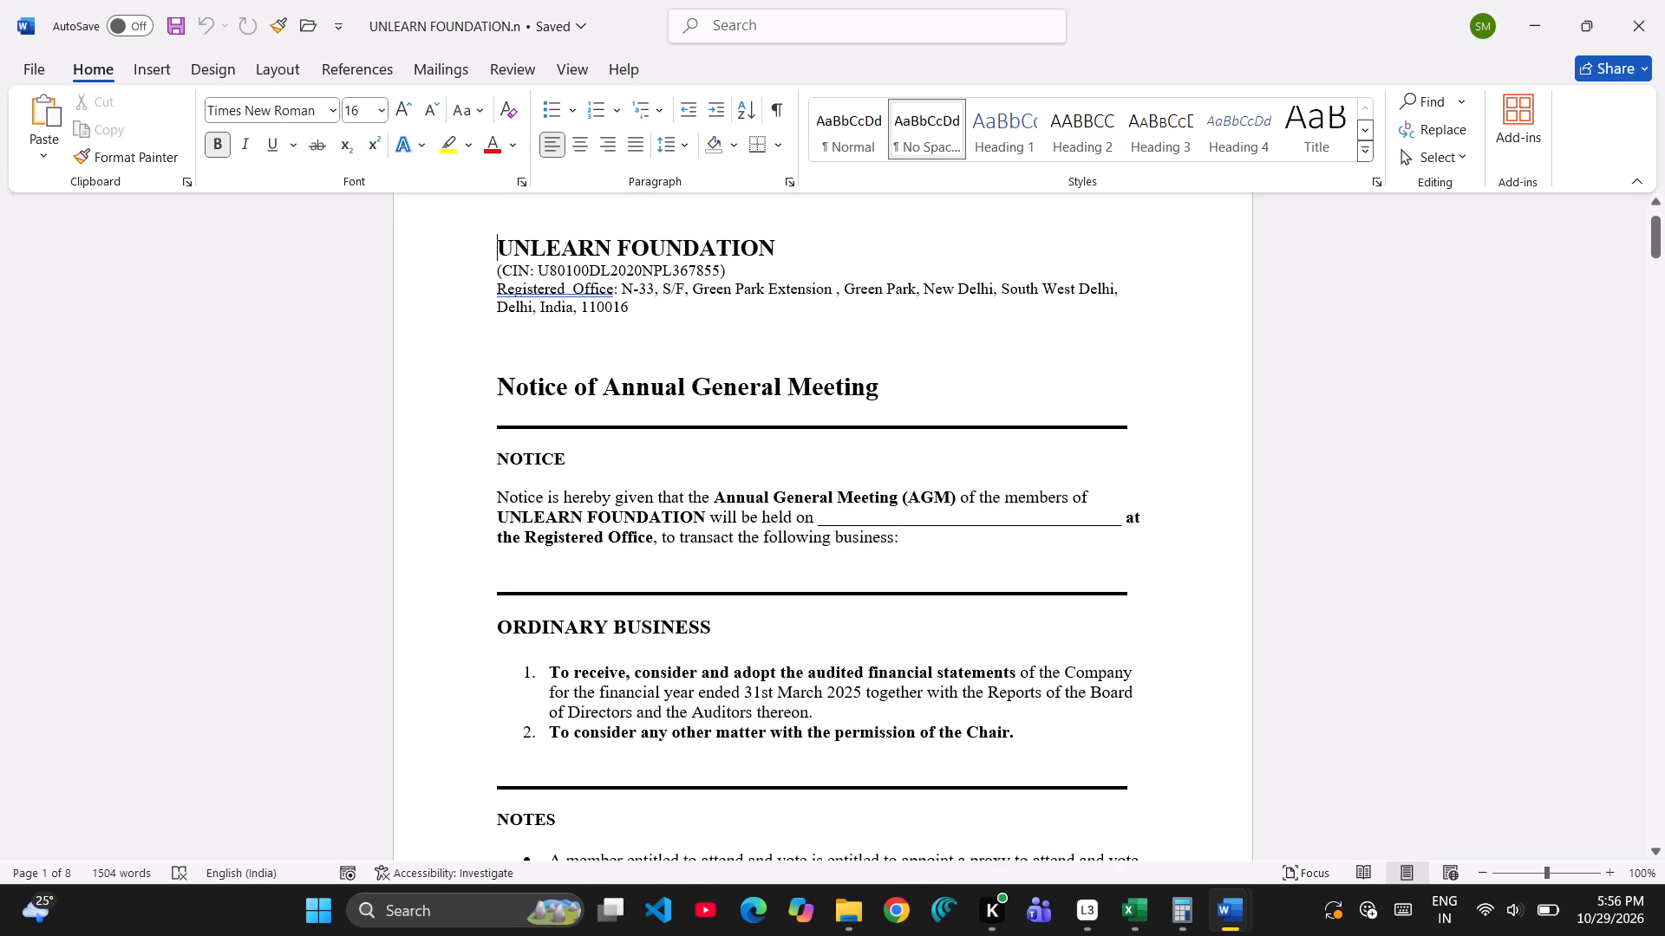
pyautogui.scroll(-1, 1189, 379)
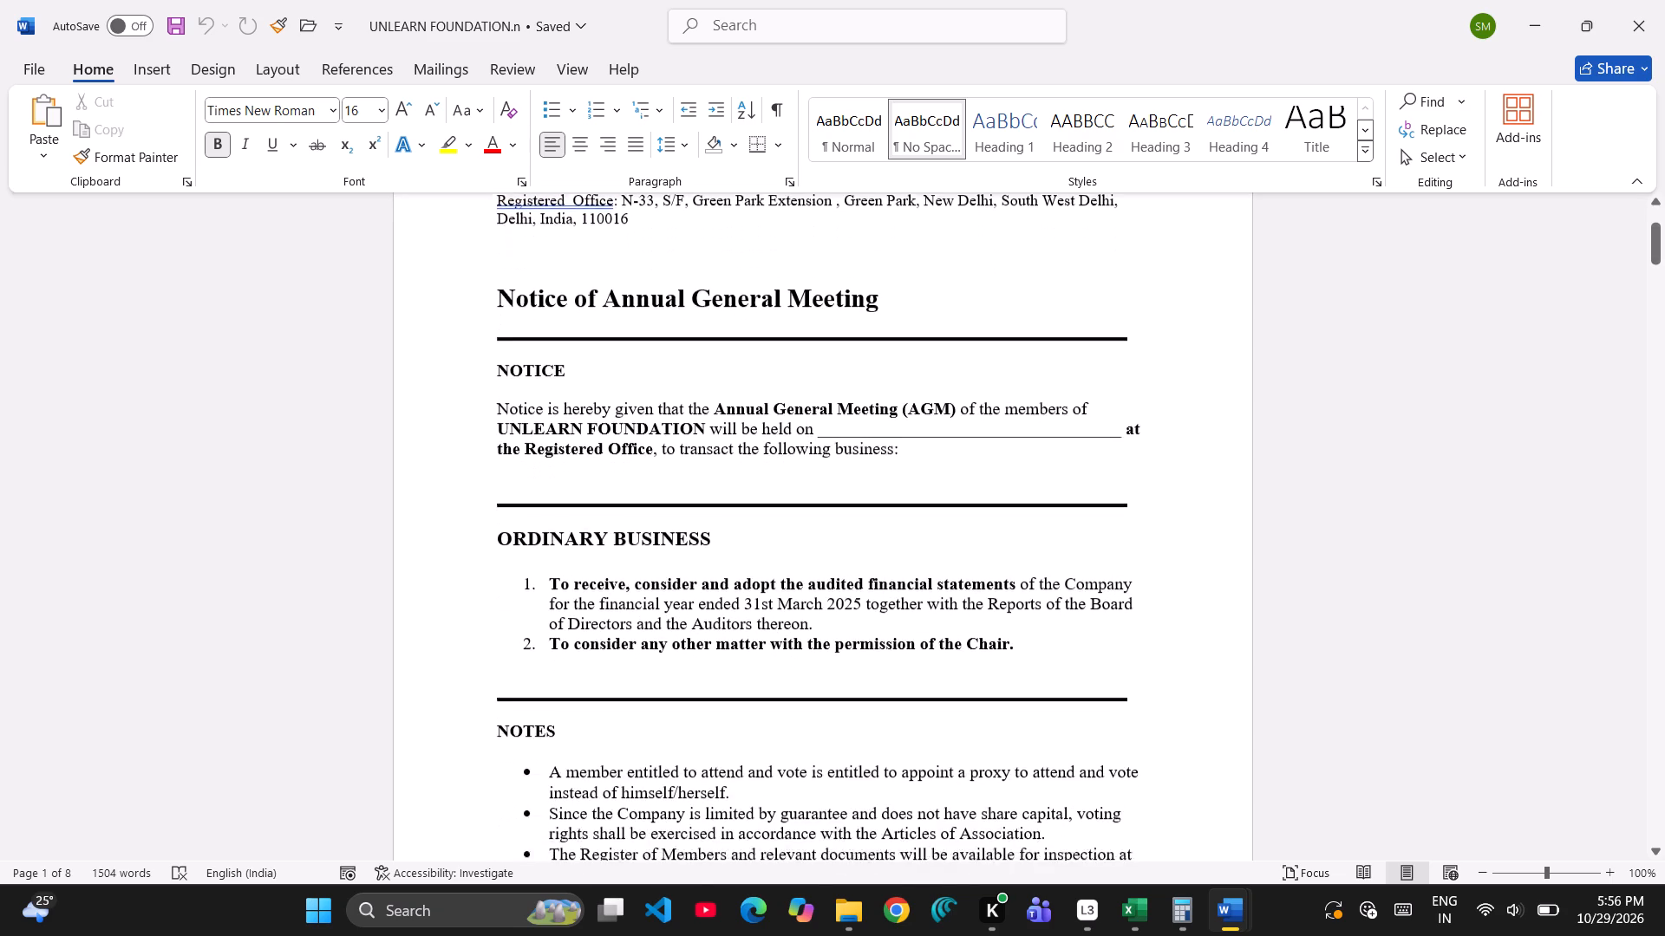
pyautogui.scroll(-4, 1189, 379)
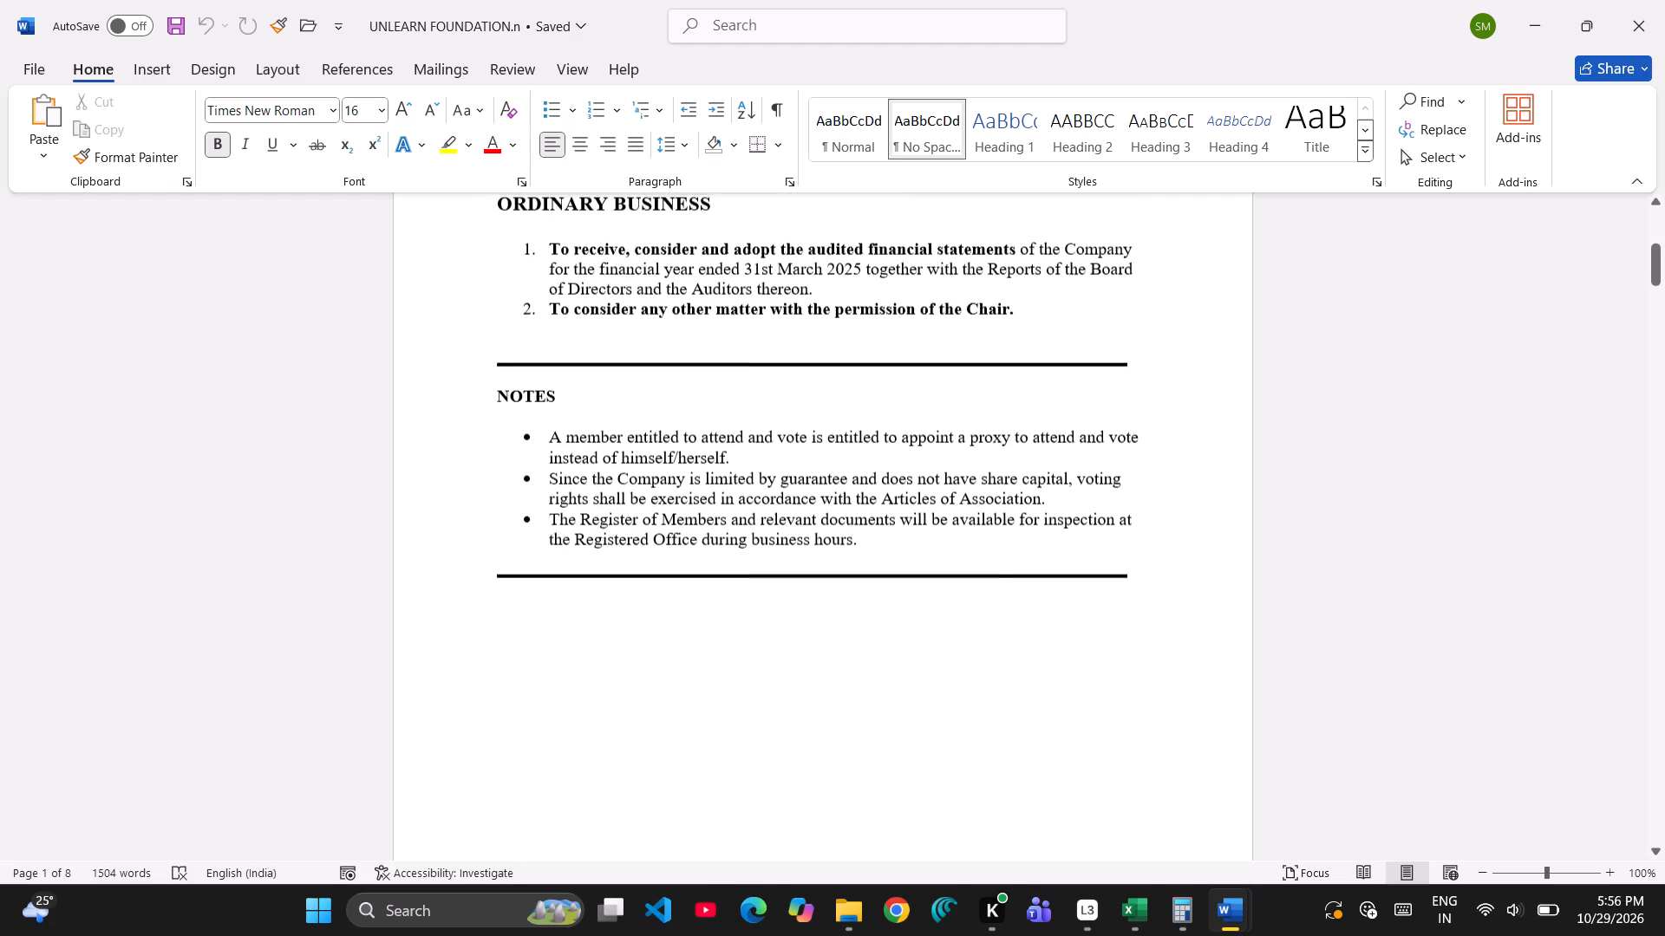
pyautogui.scroll(-4, 1189, 379)
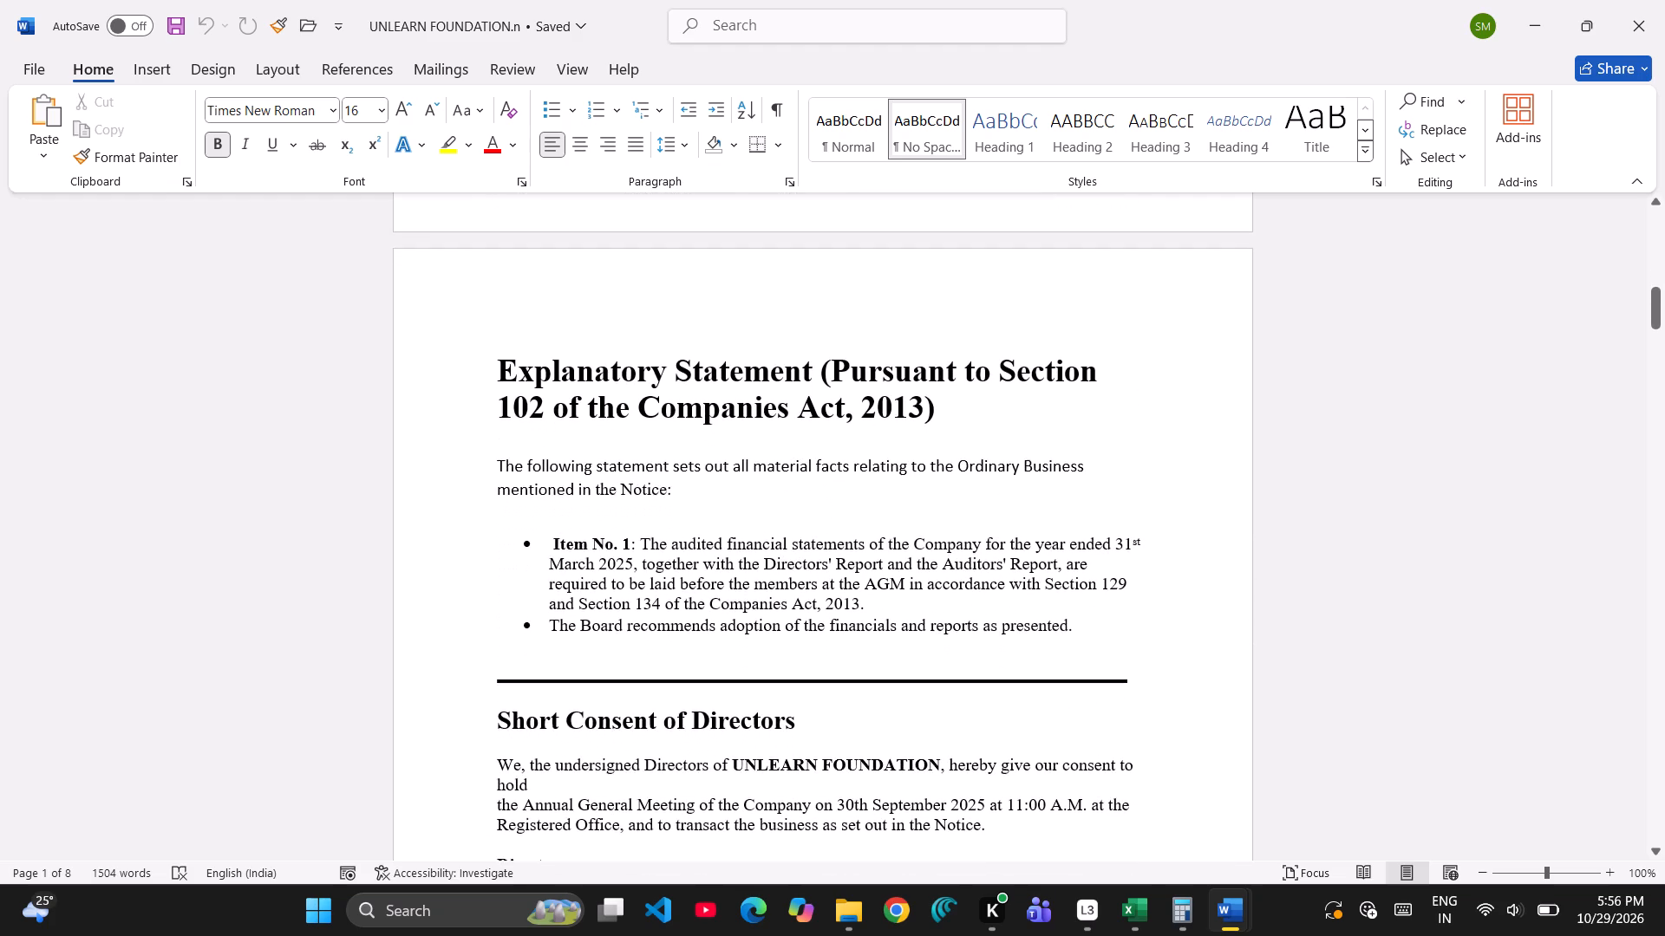
pyautogui.scroll(-1, 1189, 379)
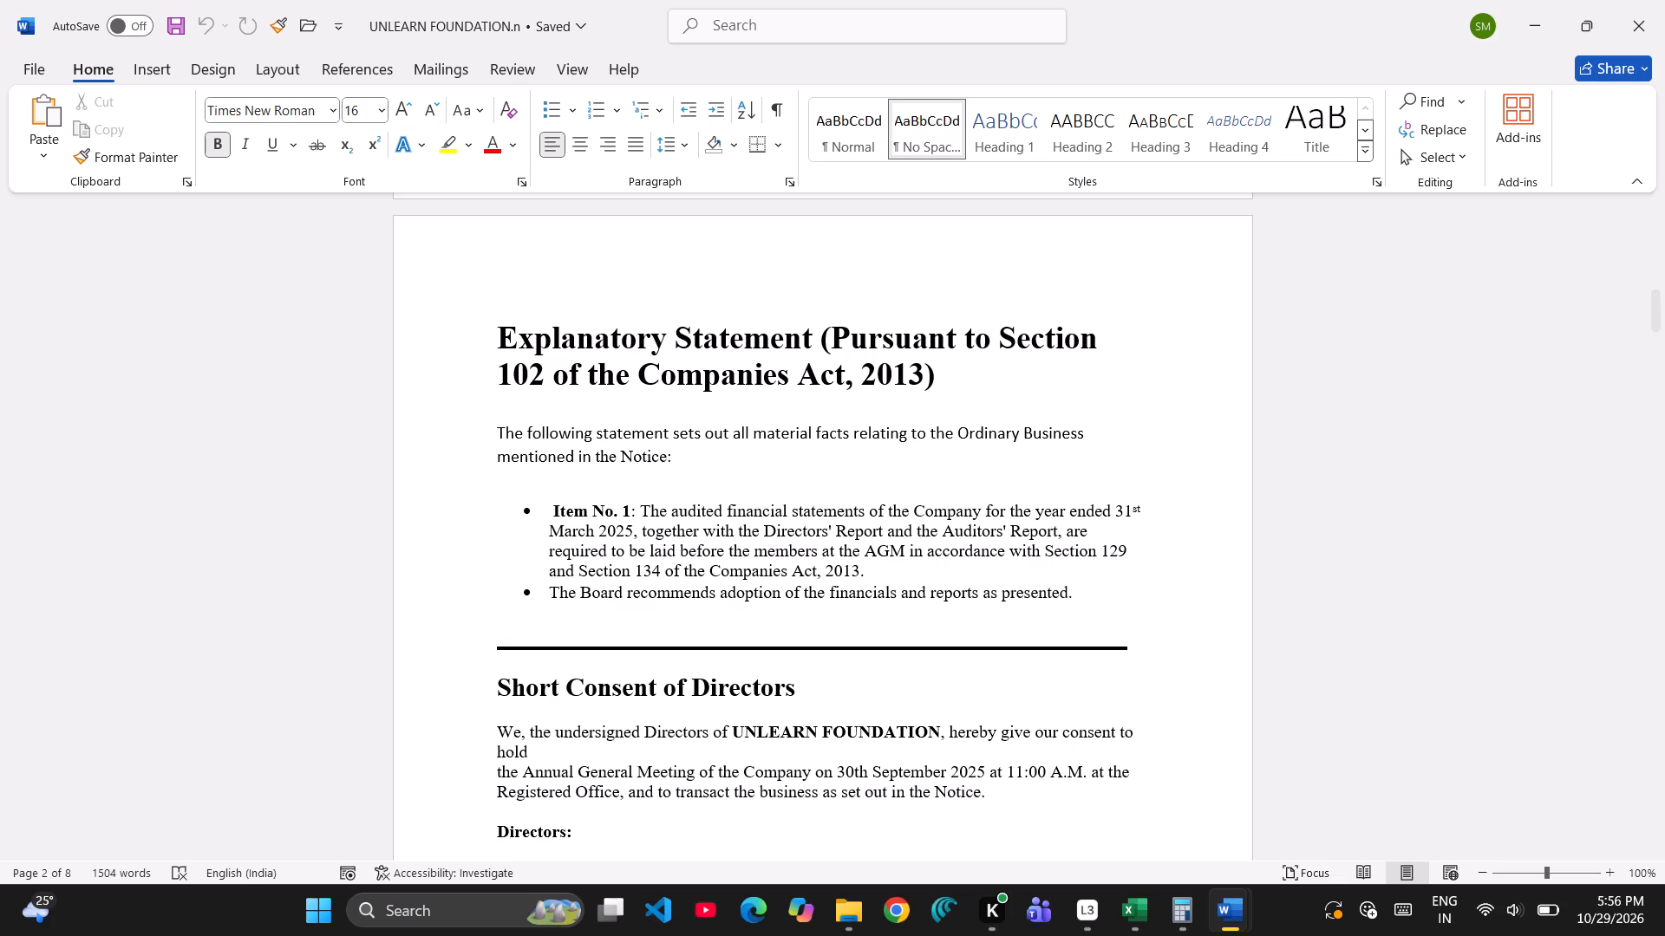
pyautogui.scroll(10, 1189, 379)
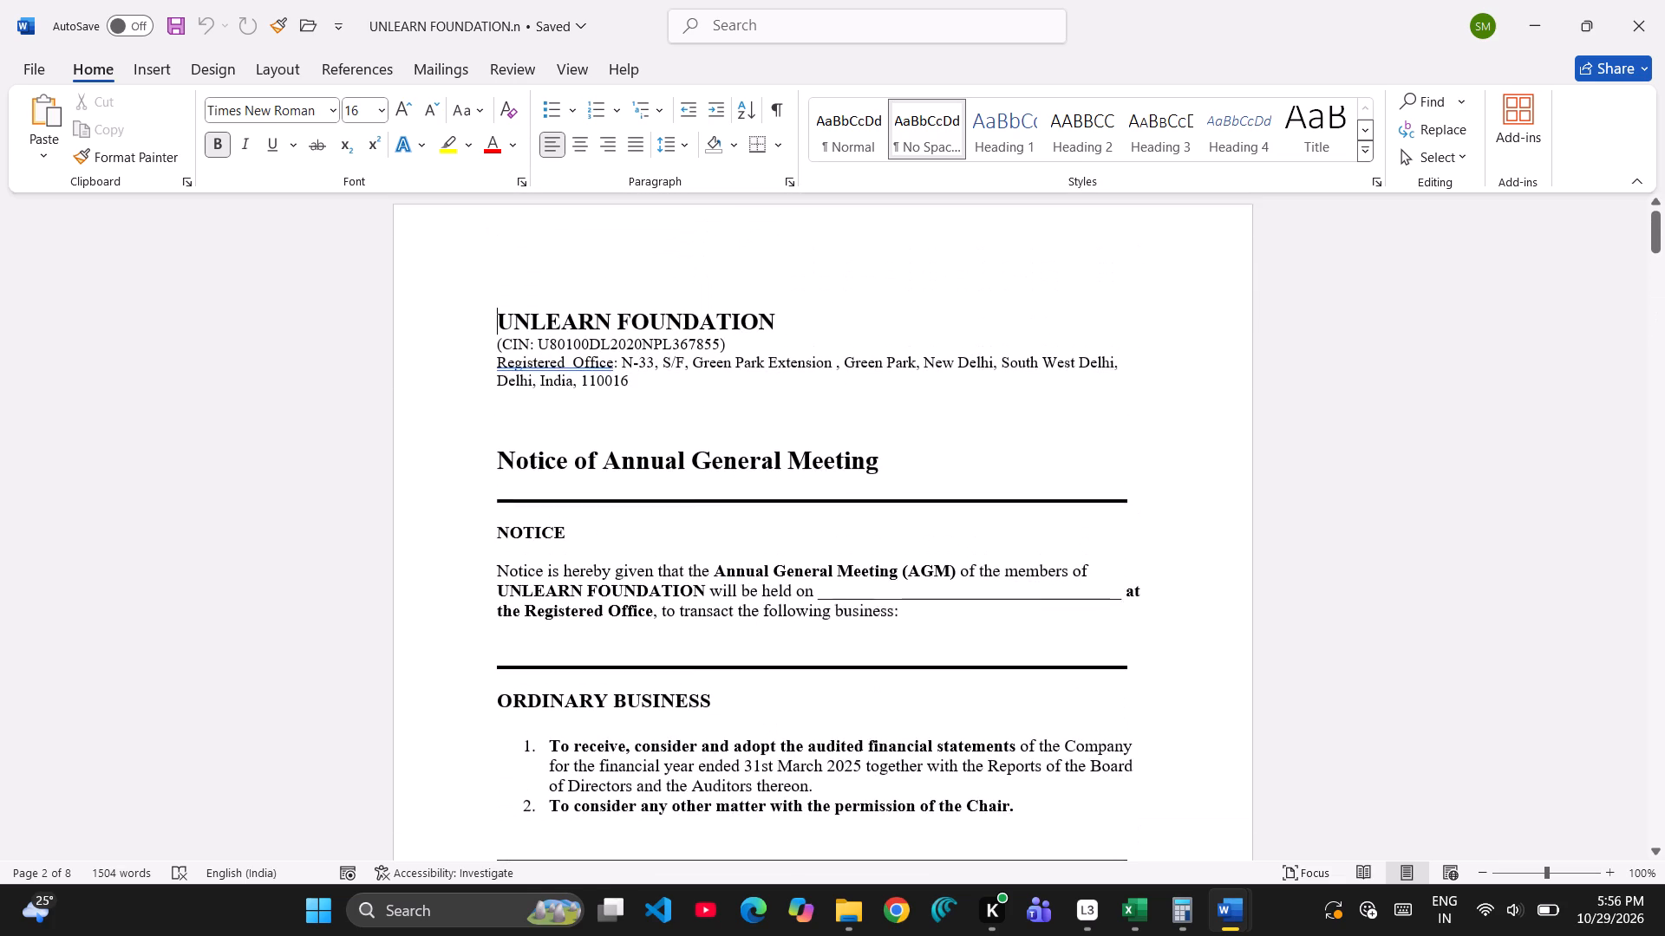
pyautogui.scroll(2, 1189, 379)
pyautogui.scroll(-2, 1189, 379)
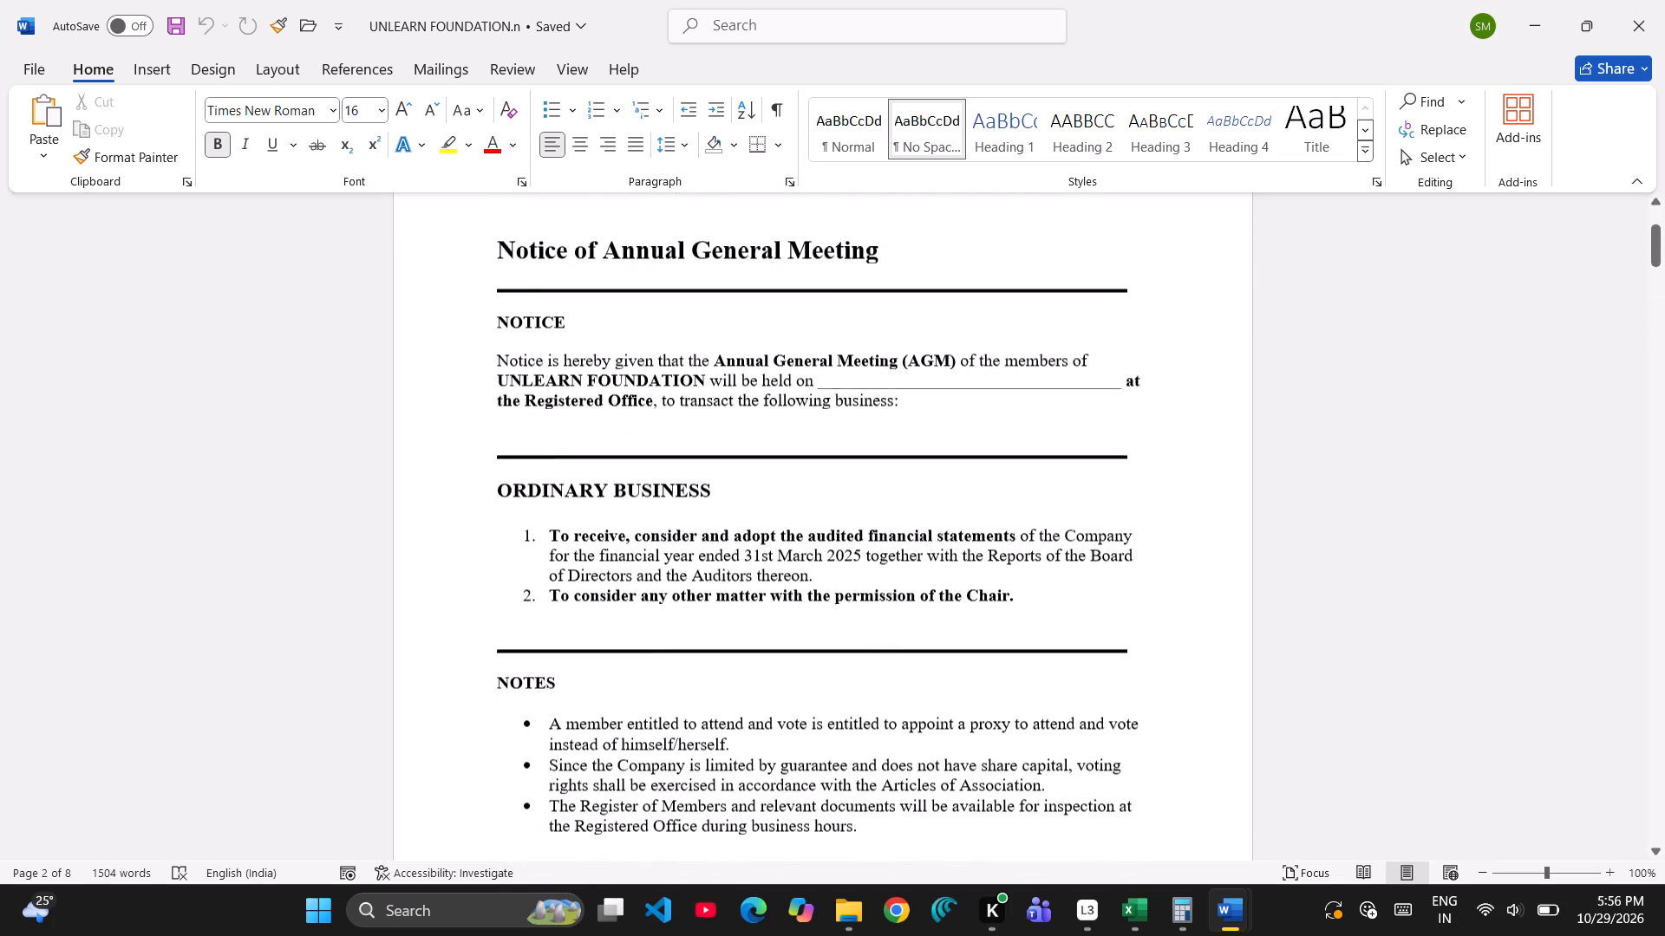
pyautogui.scroll(-1, 1189, 379)
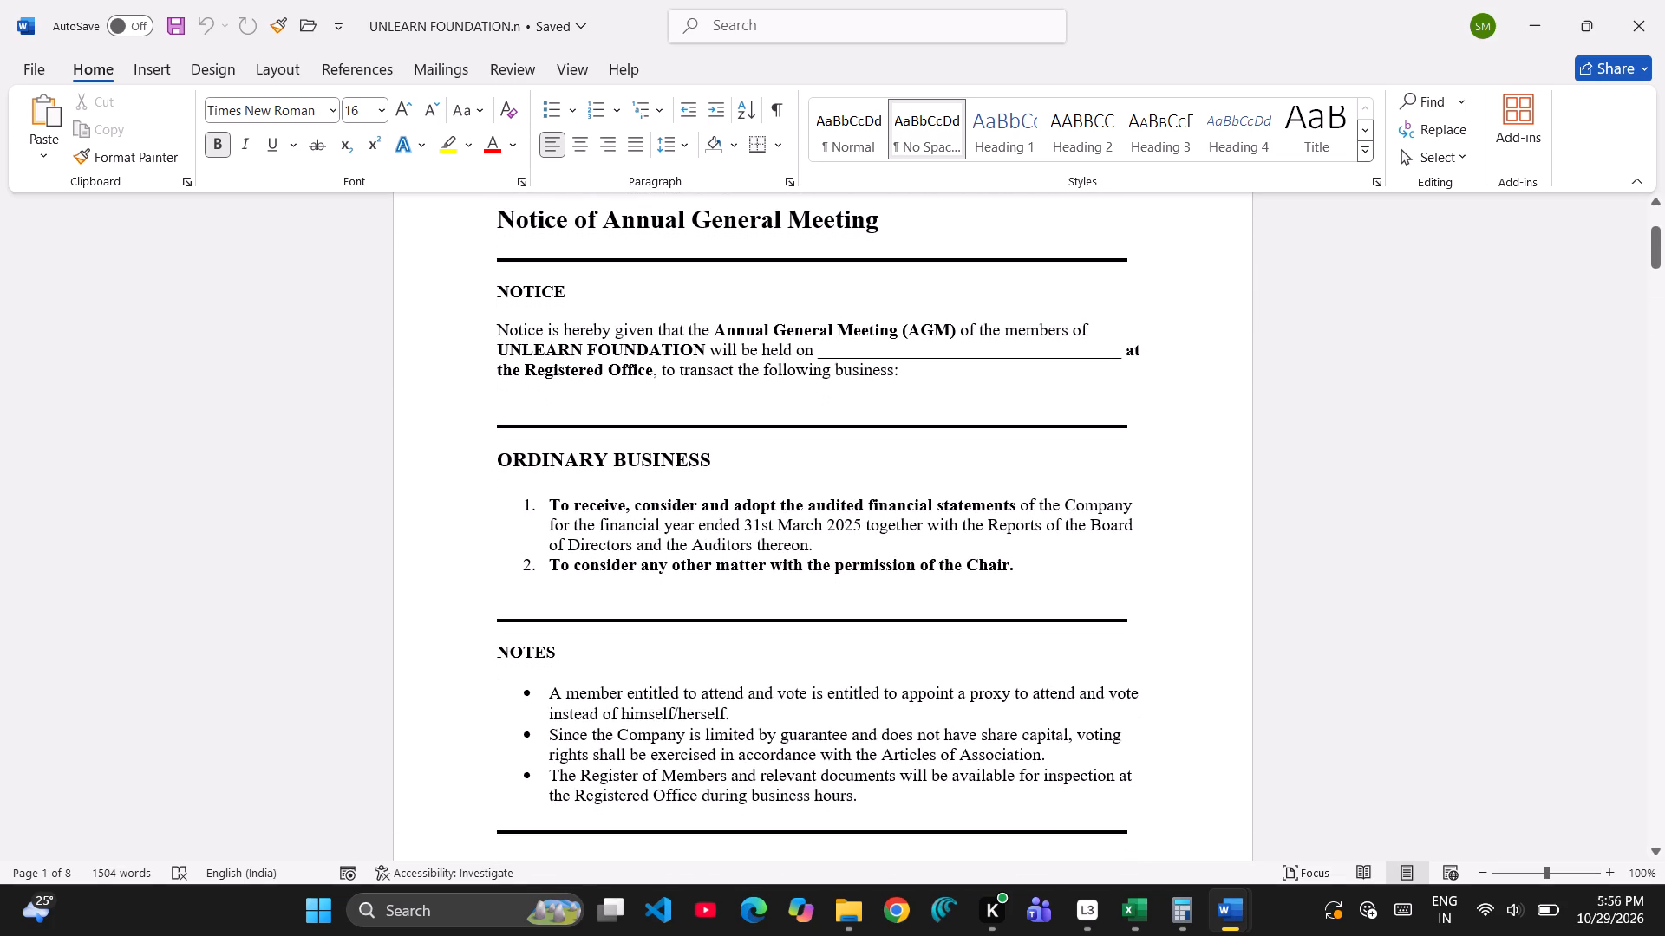
pyautogui.scroll(-2, 1189, 379)
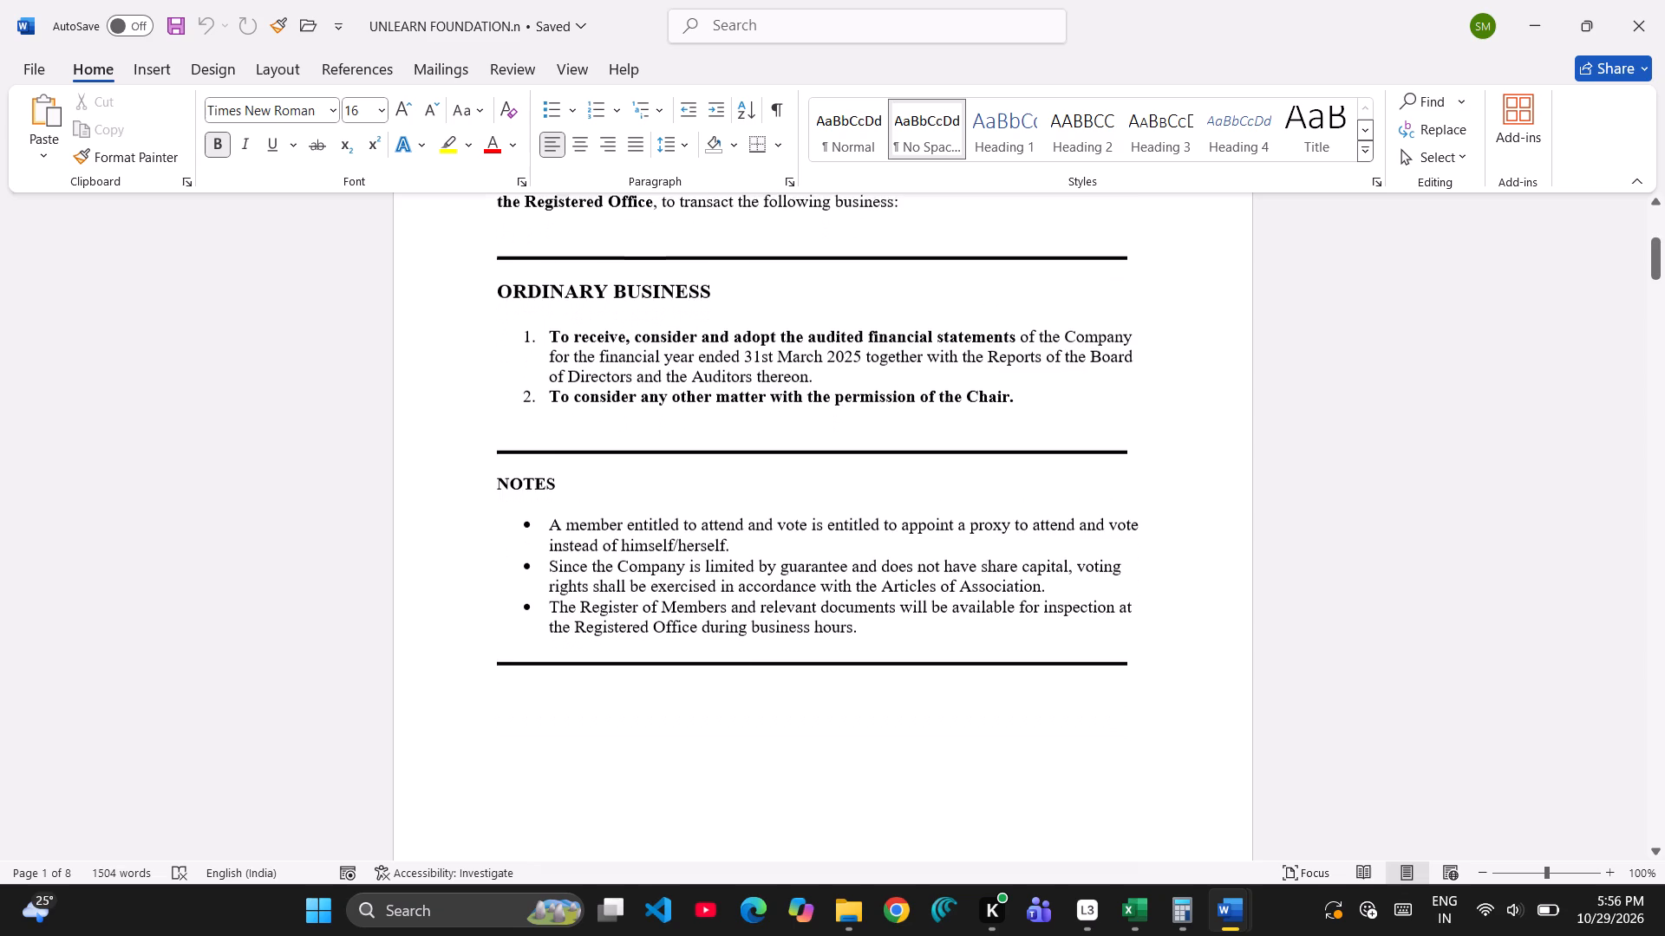
# Examine the second page's Explanatory Statement, Short Consent of Directors and SIGNED sections.
pyautogui.scroll(-2, 1189, 379)
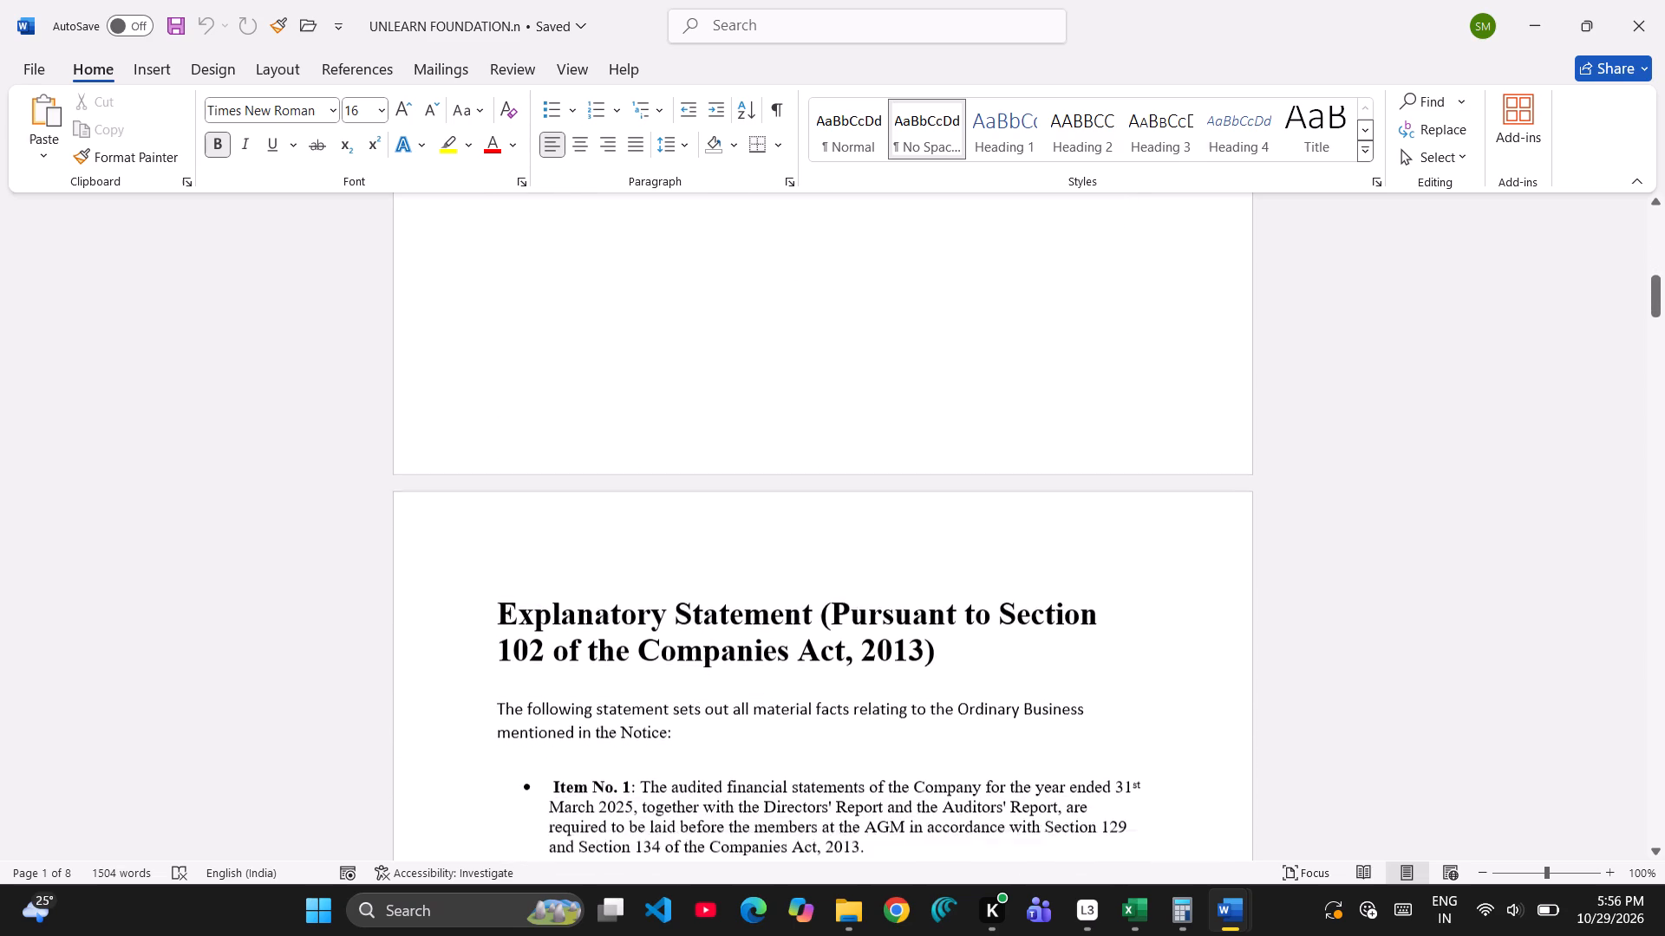
pyautogui.scroll(-3, 1189, 379)
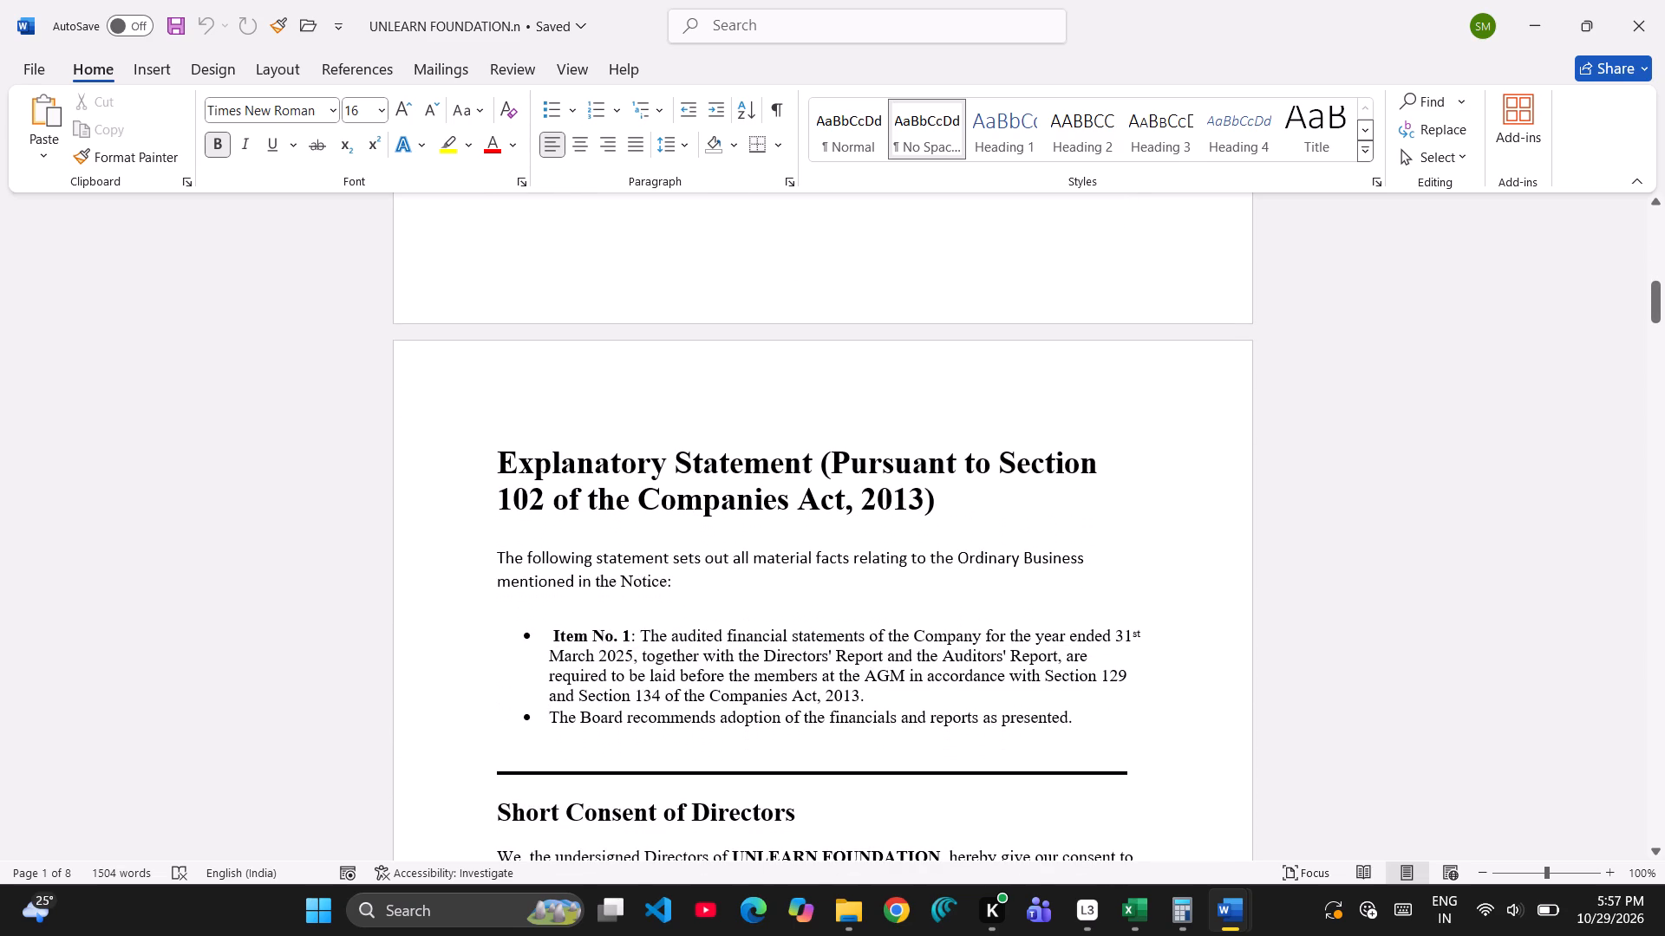
pyautogui.scroll(-4, 1189, 379)
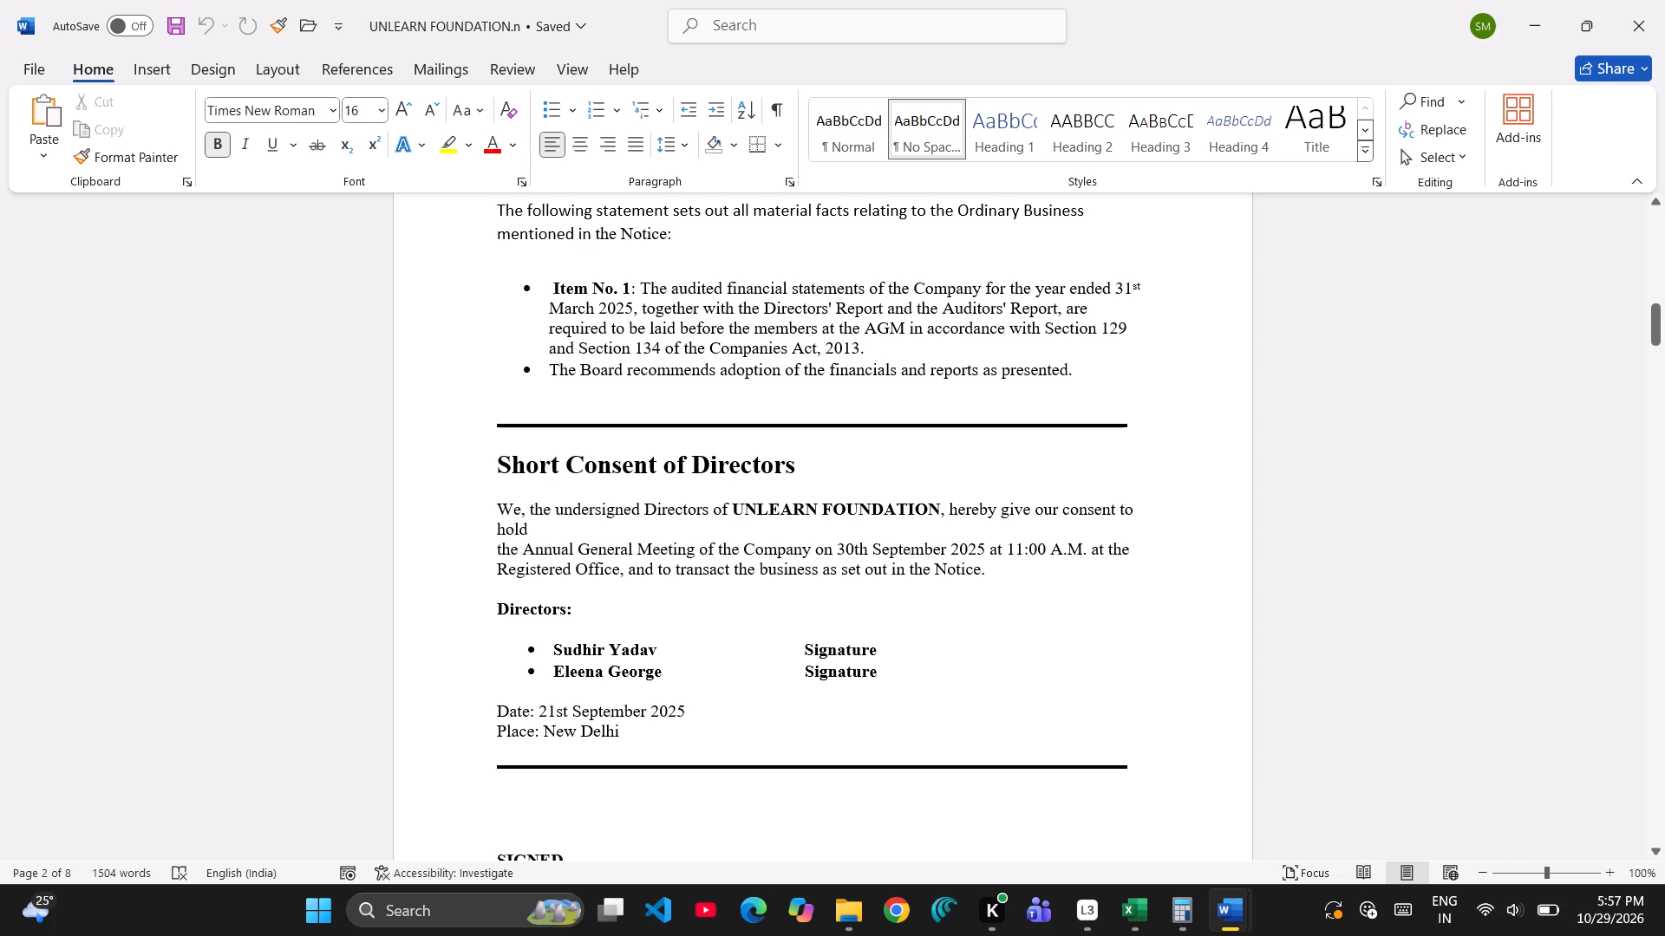
pyautogui.scroll(-1, 877, 632)
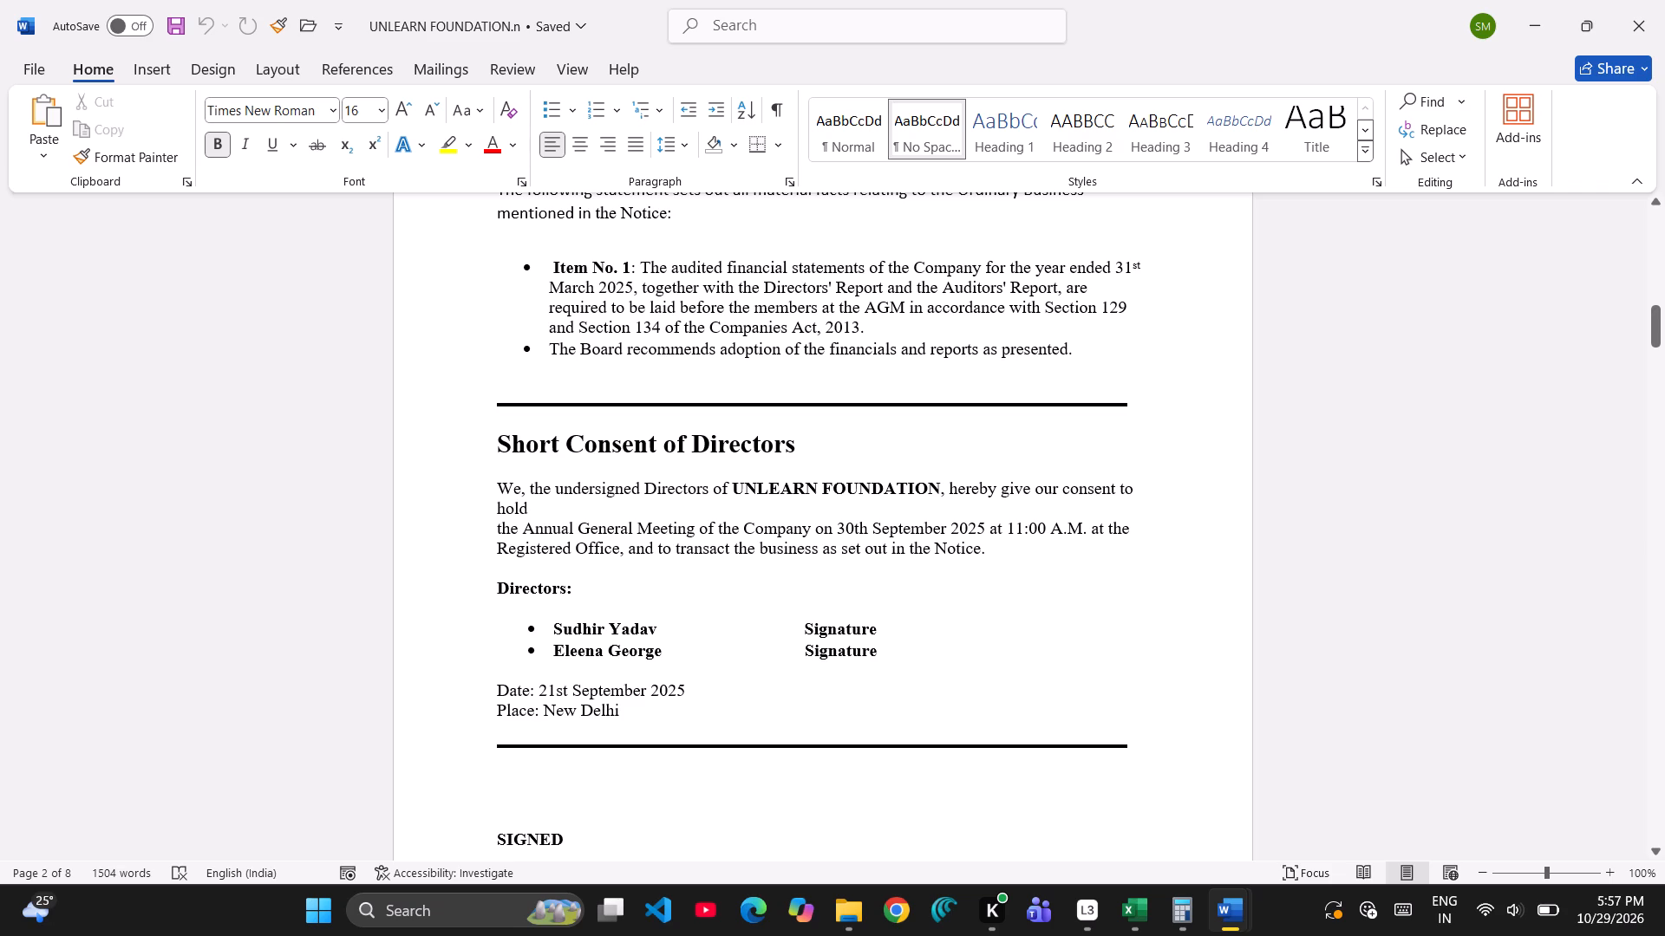
pyautogui.scroll(-1, 754, 691)
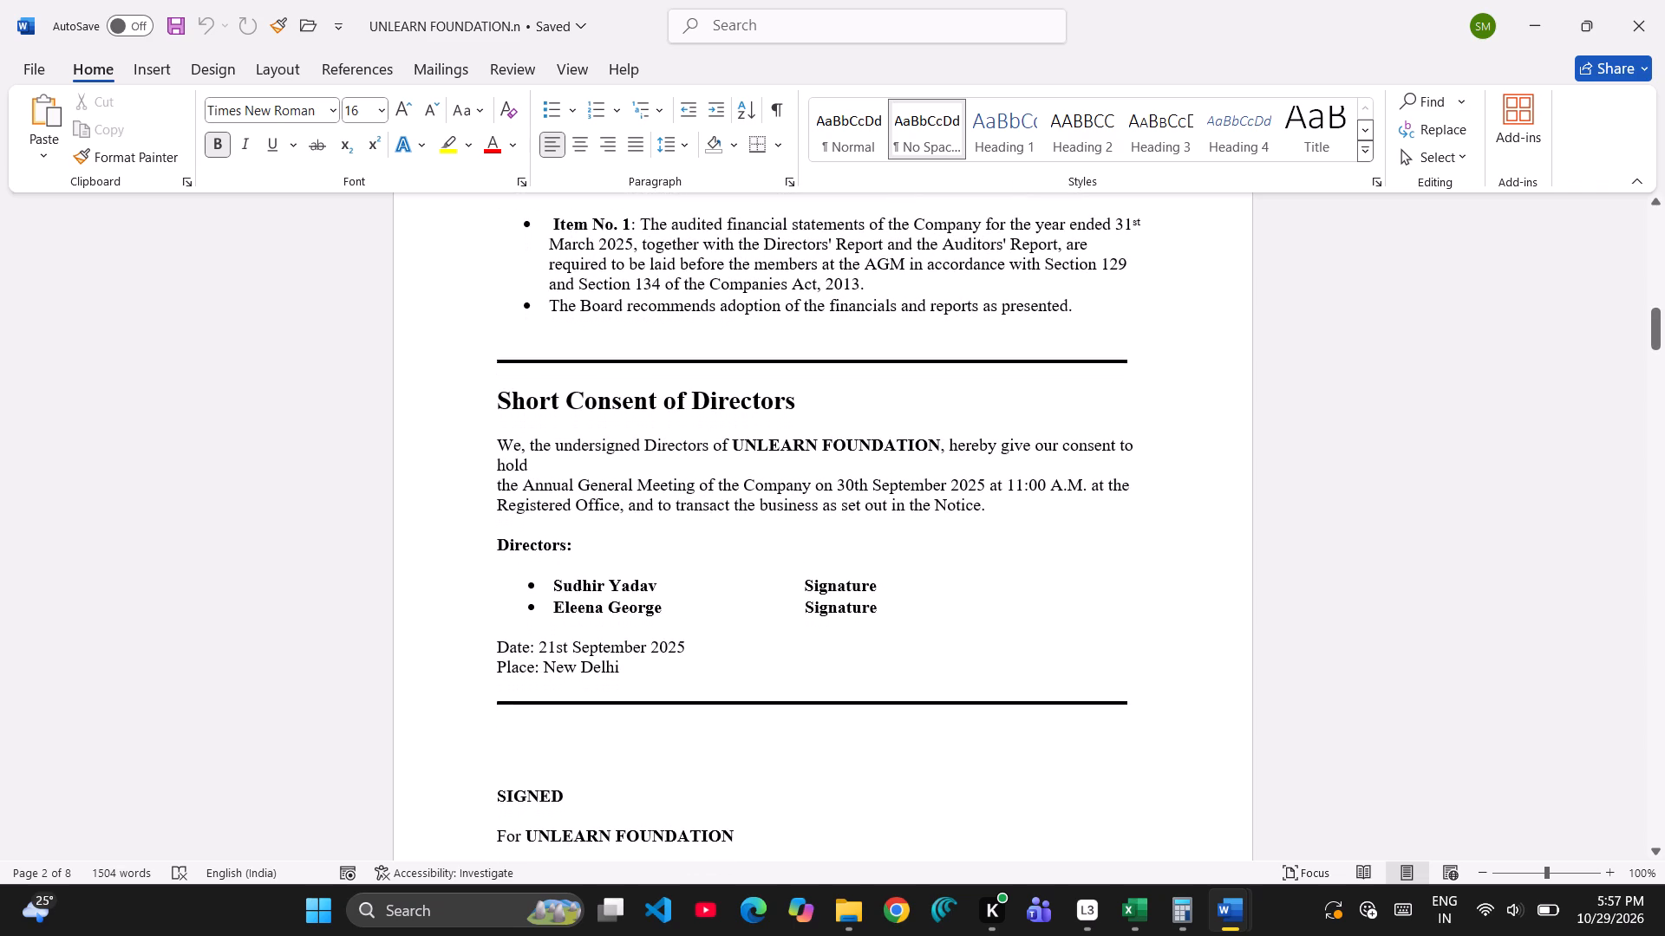
pyautogui.scroll(-1, 754, 691)
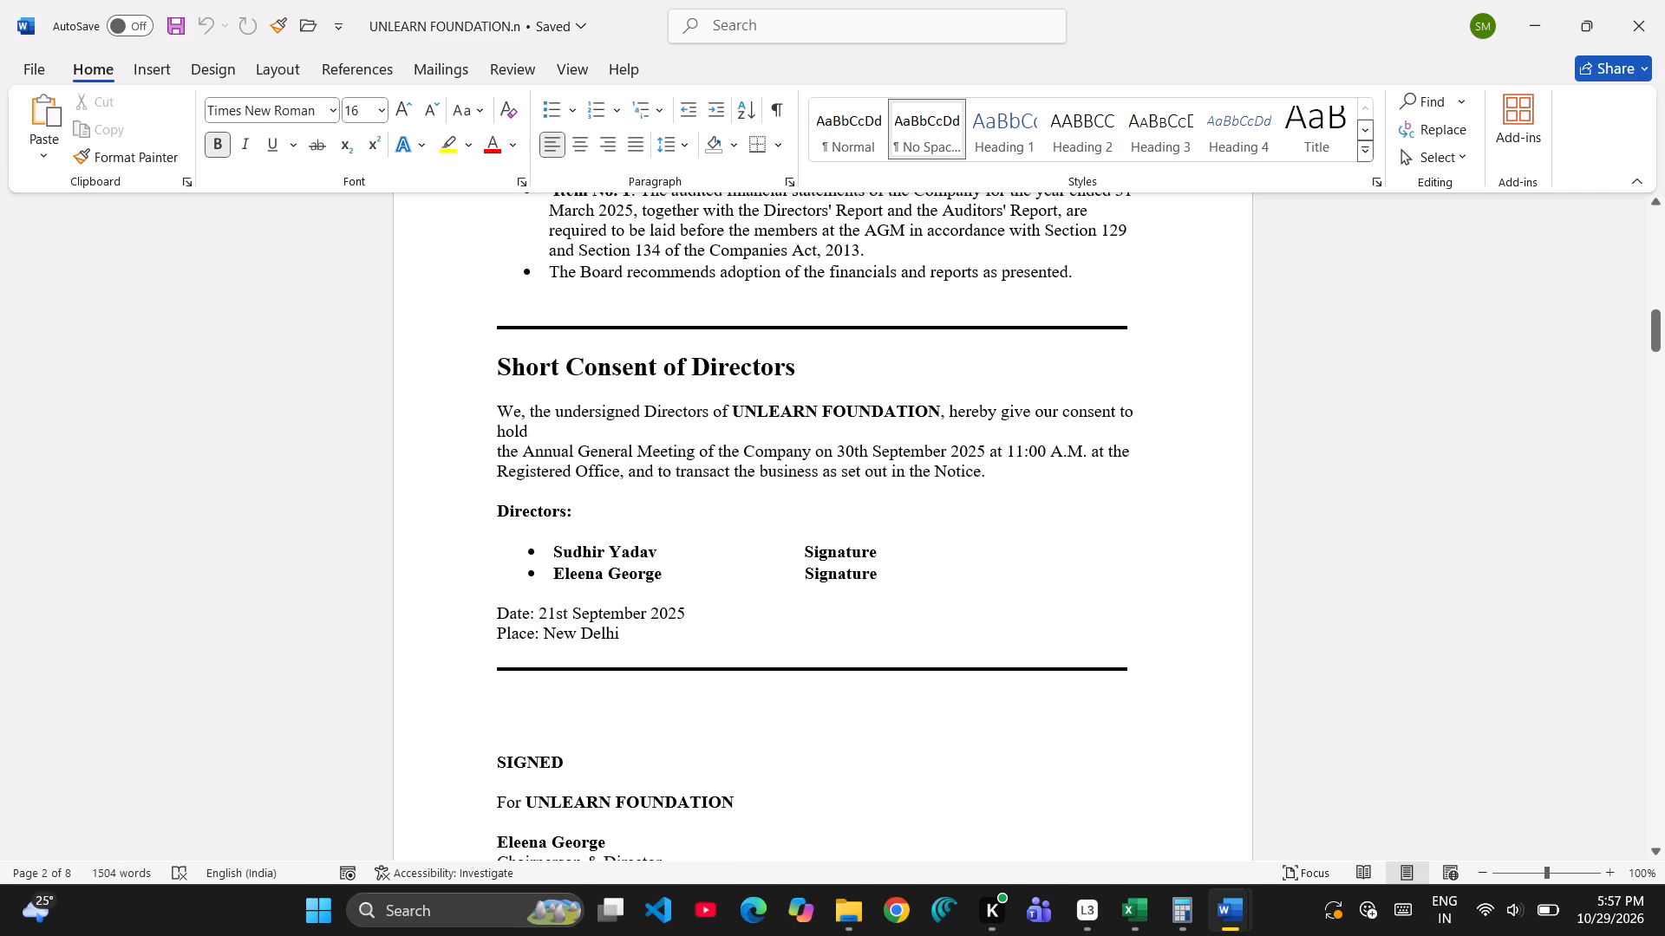
pyautogui.scroll(-1, 754, 691)
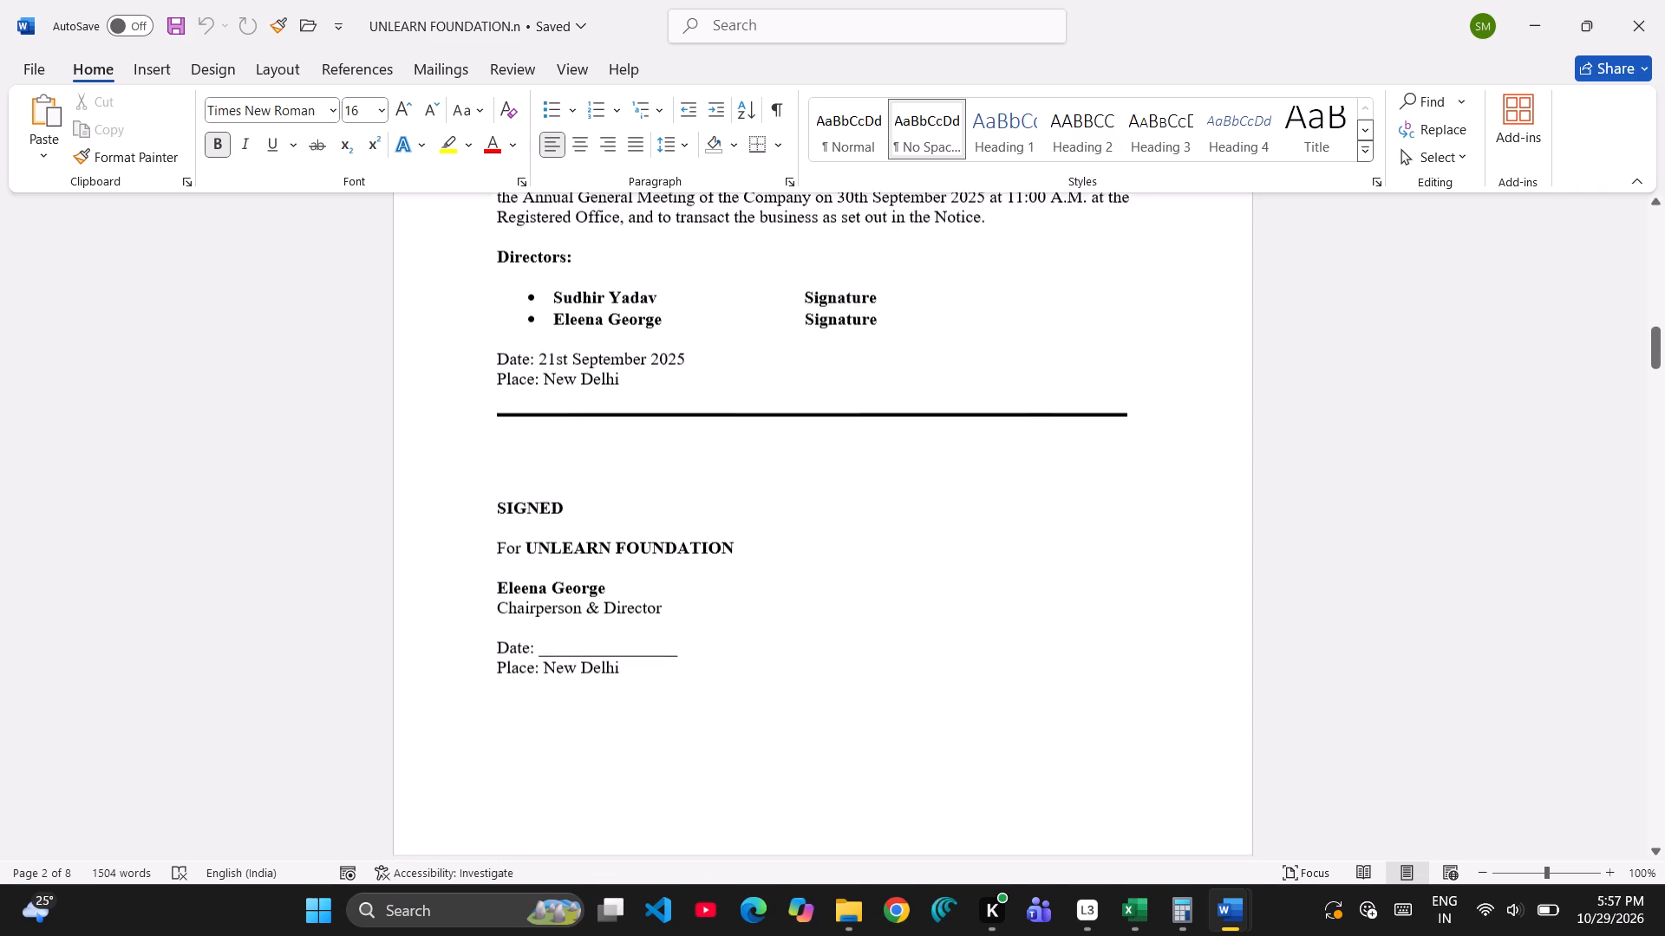
pyautogui.scroll(-3, 754, 691)
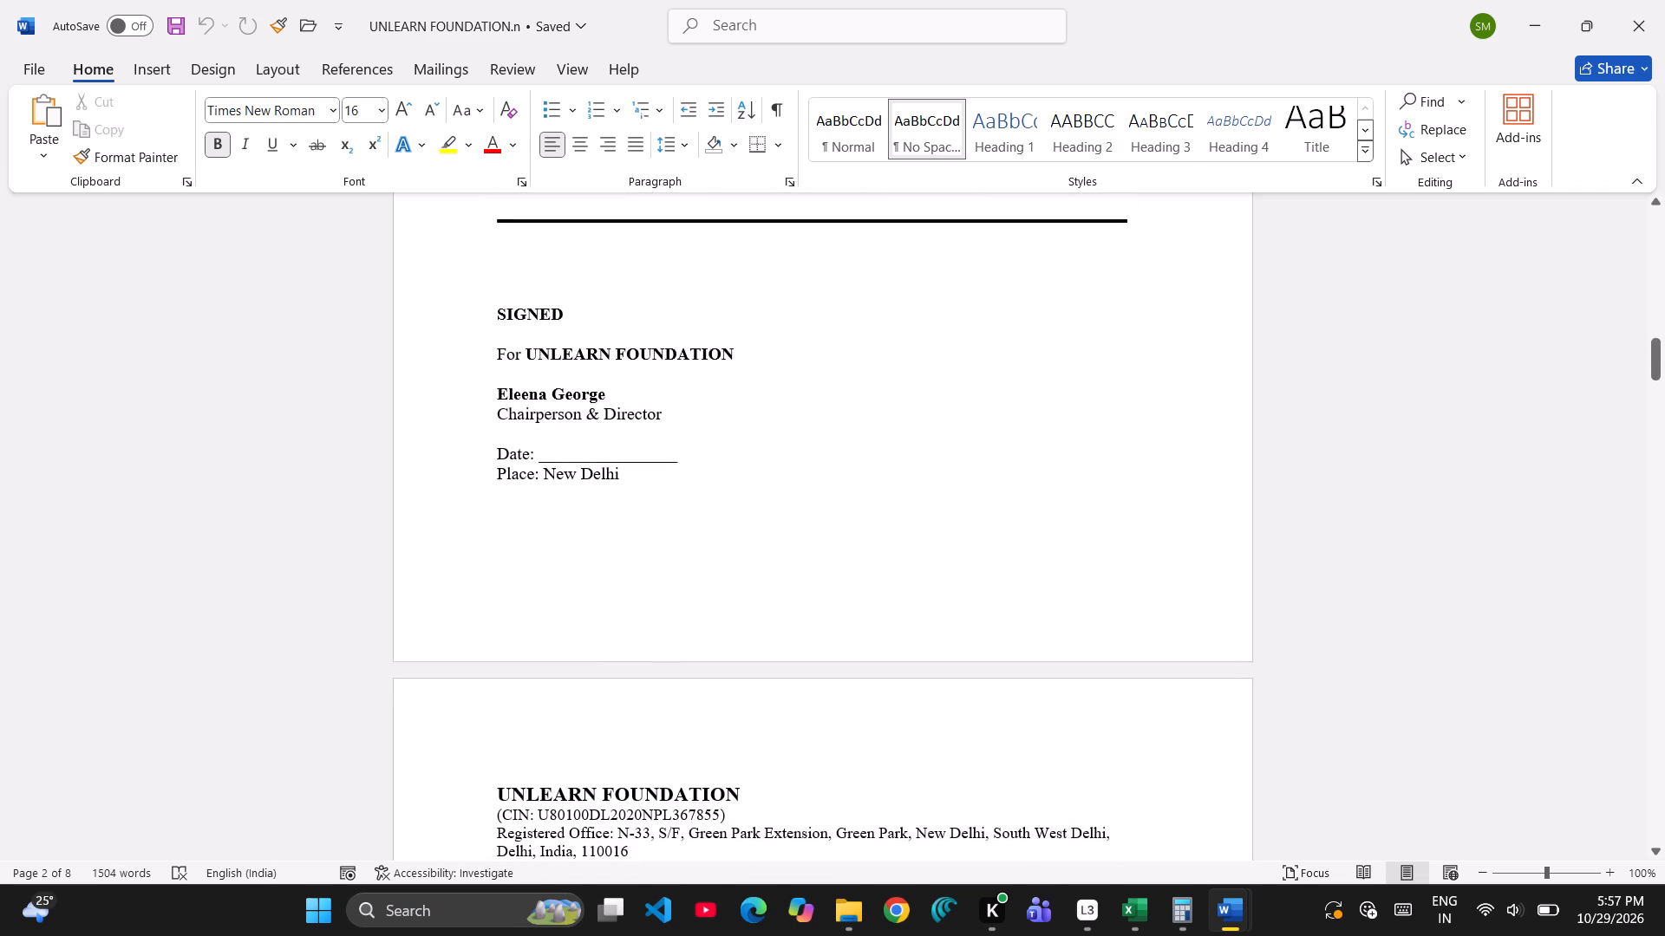
# Examine the Minutes of the Annual General Meeting pages, comparing the BUSINESS TRANSACTED items with the sections that follow across the page break.
pyautogui.scroll(-3, 754, 691)
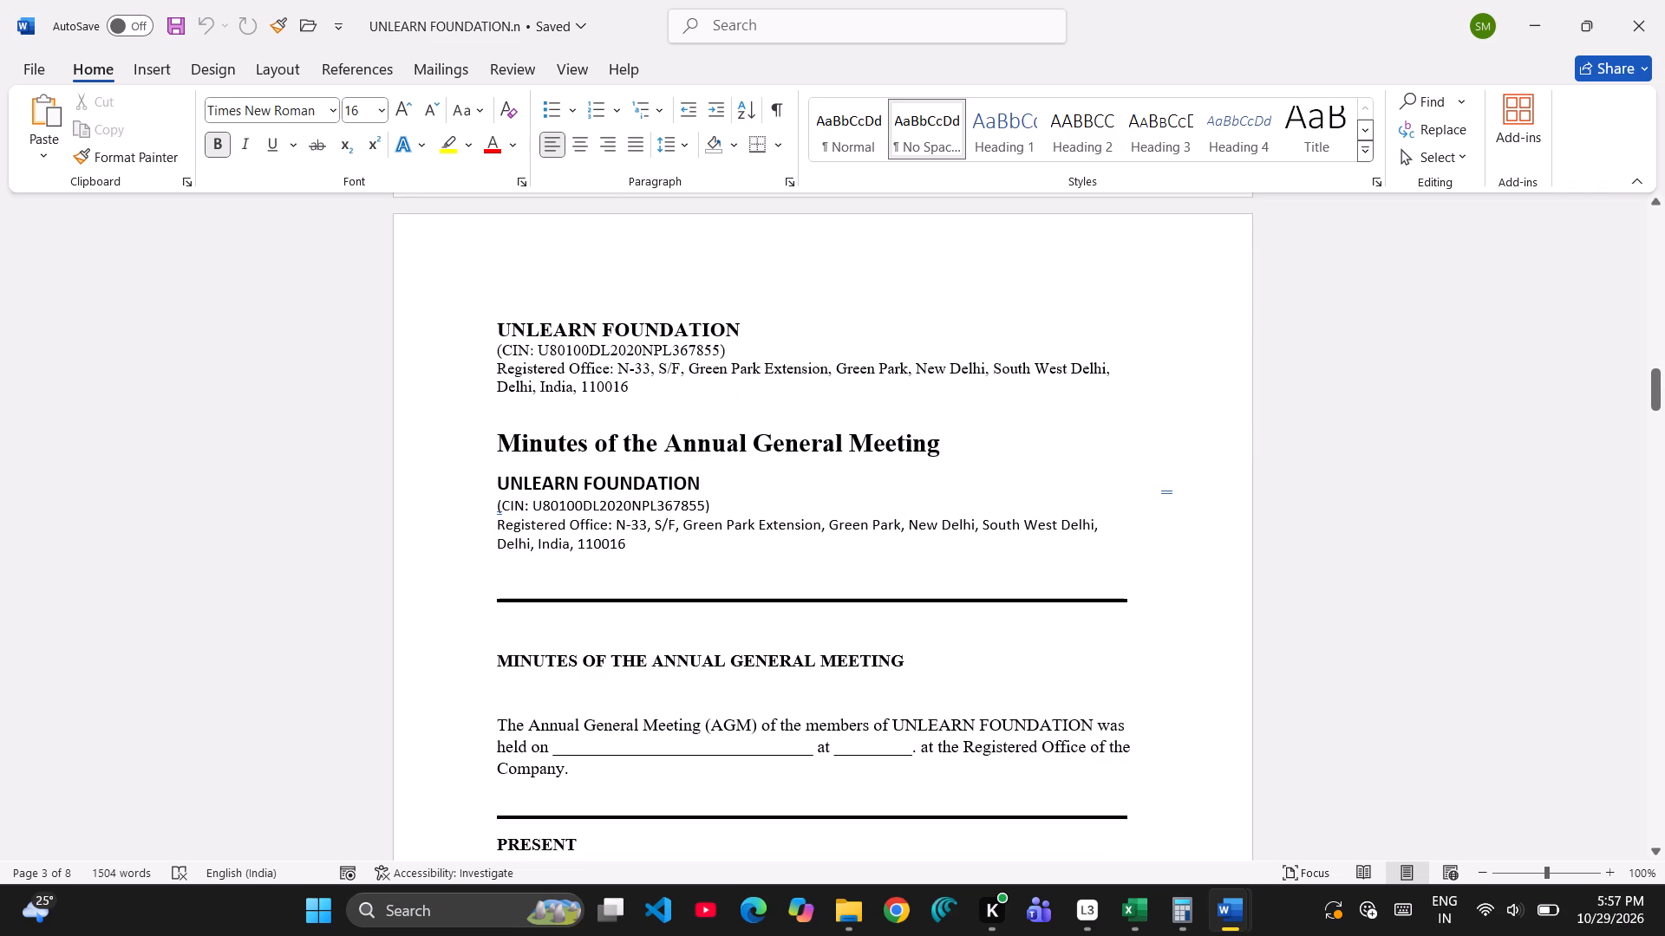
pyautogui.scroll(-2, 754, 691)
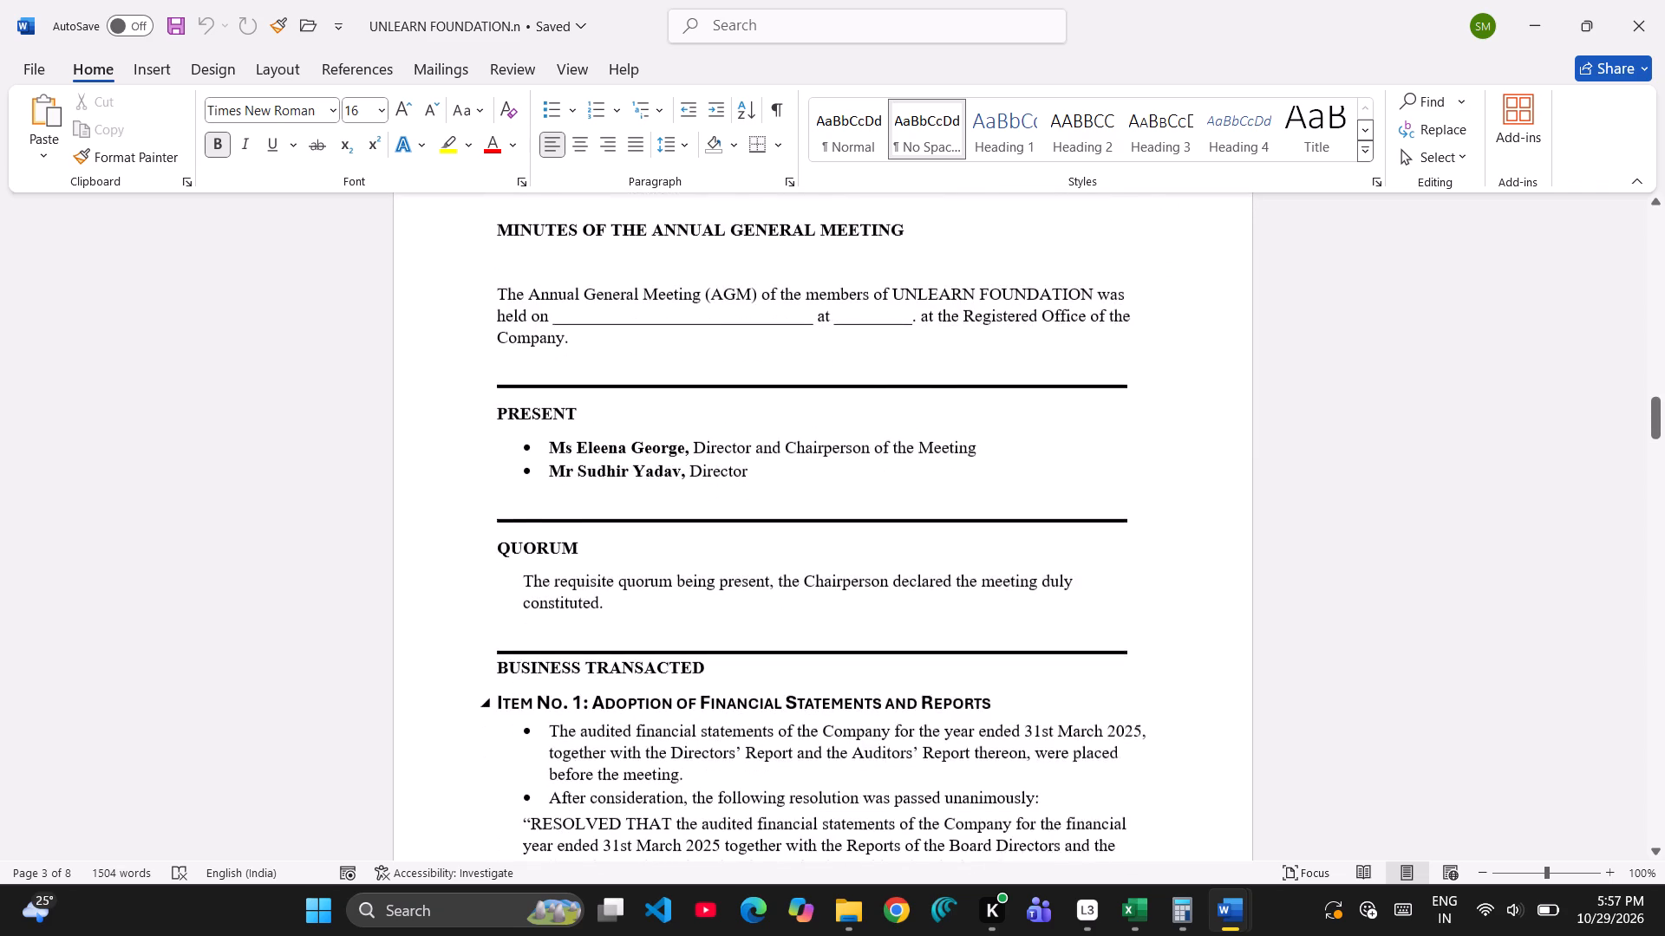
pyautogui.scroll(-4, 754, 691)
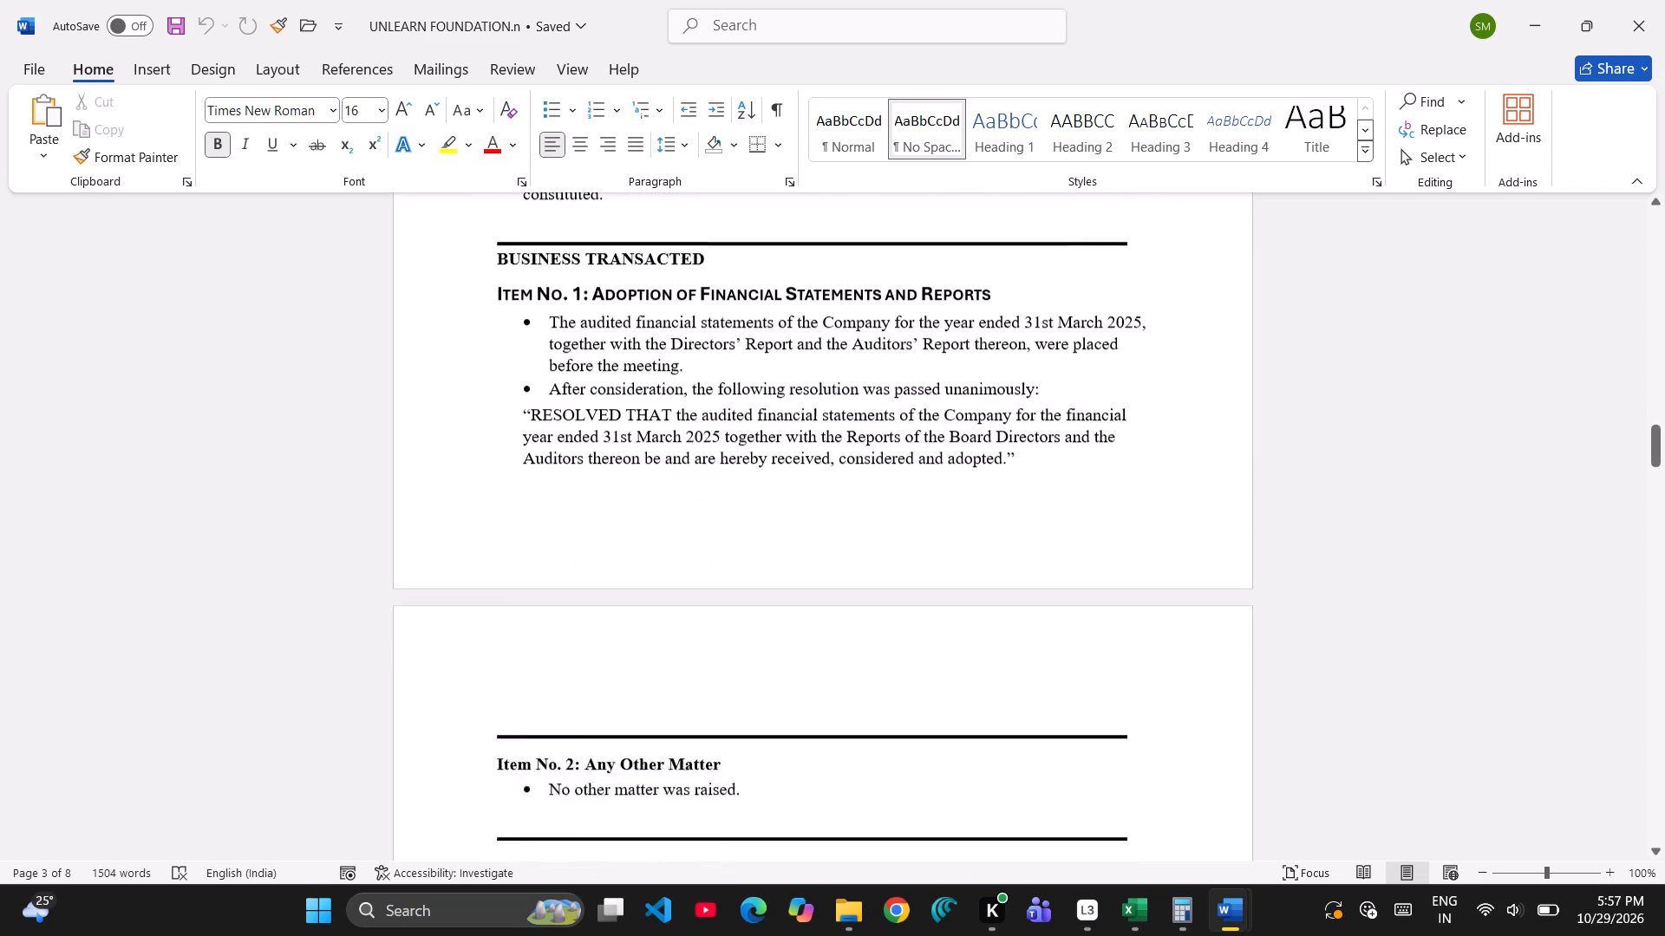
pyautogui.scroll(-1, 754, 691)
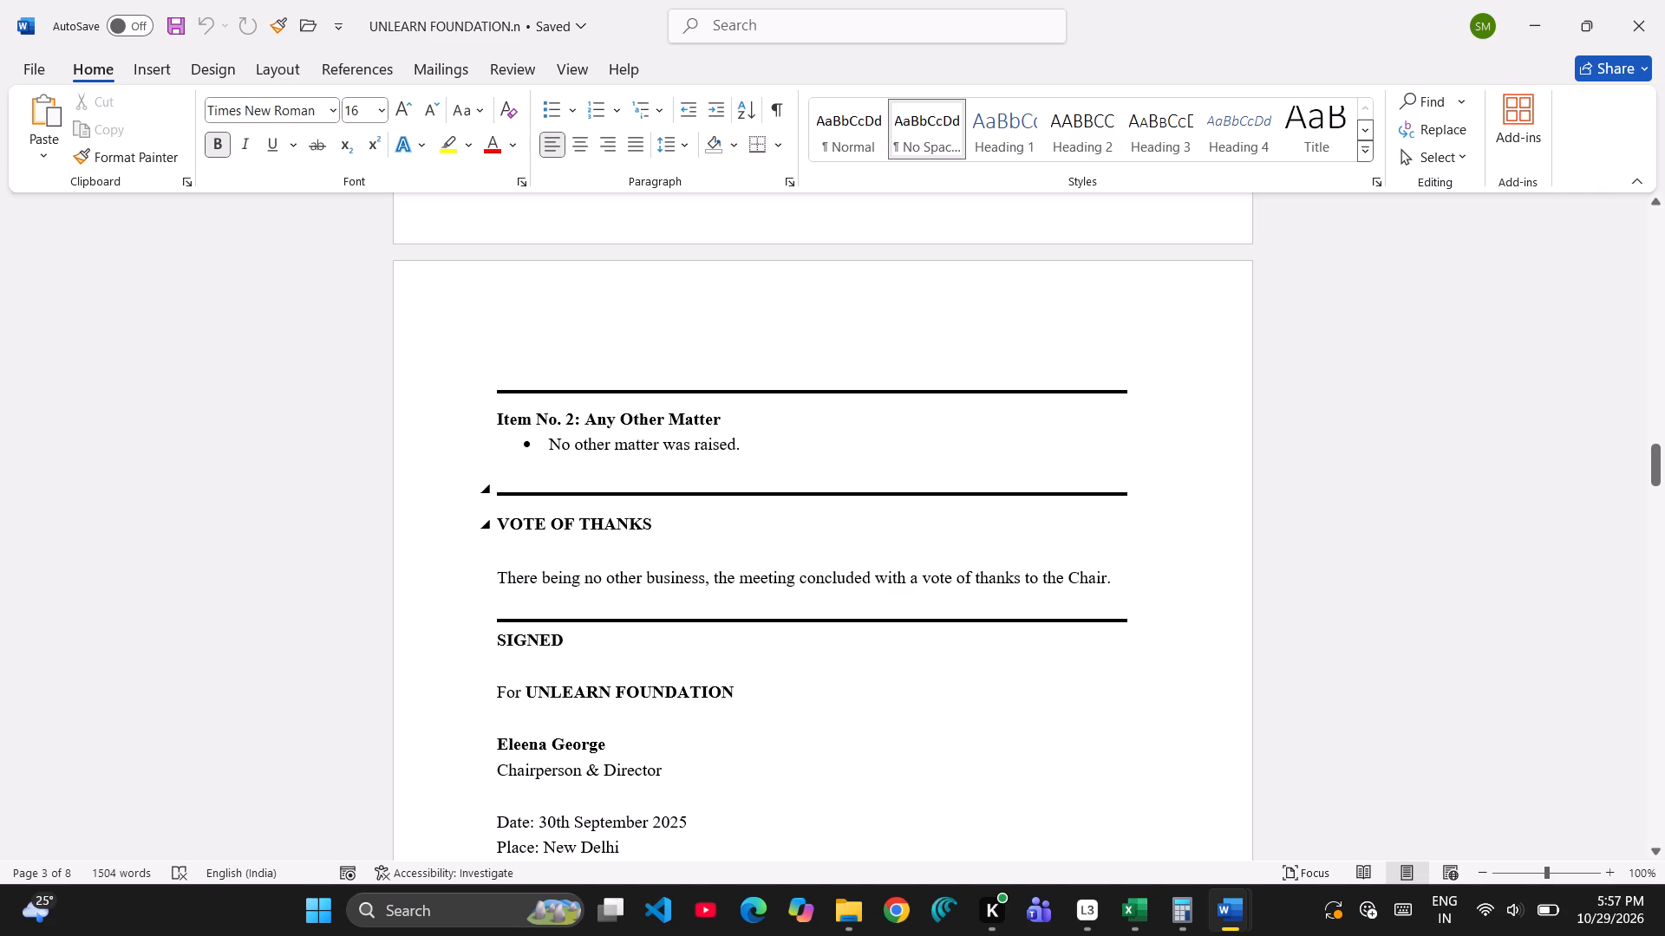
pyautogui.scroll(1, 857, 358)
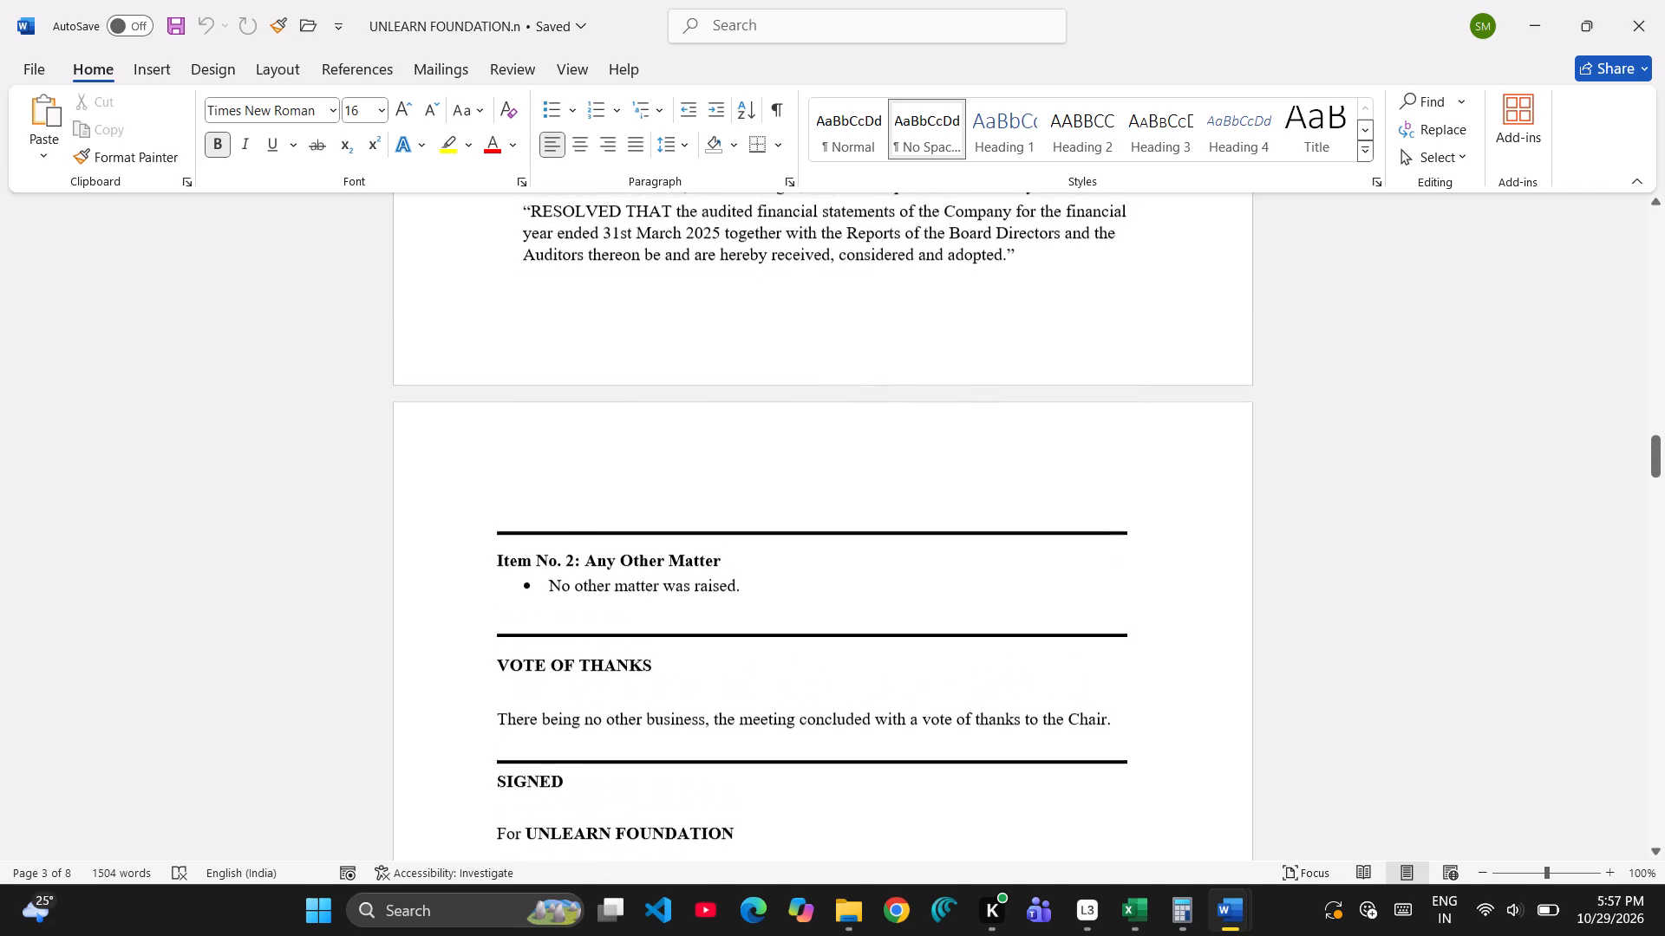
pyautogui.scroll(3, 857, 358)
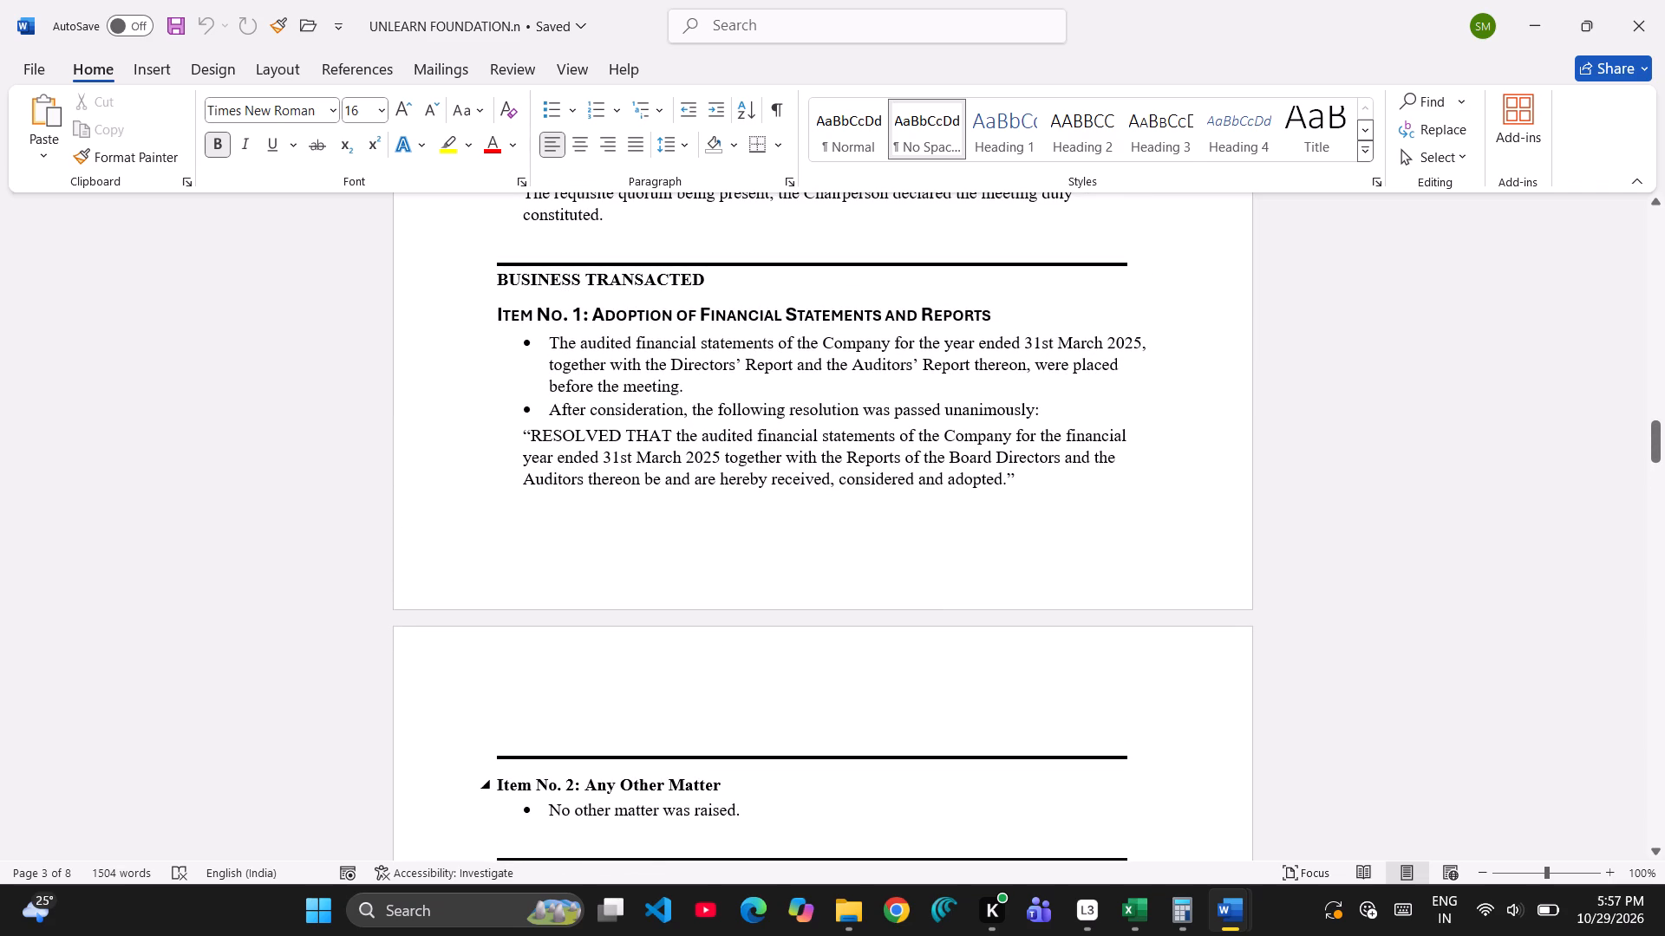
pyautogui.scroll(-1, 755, 732)
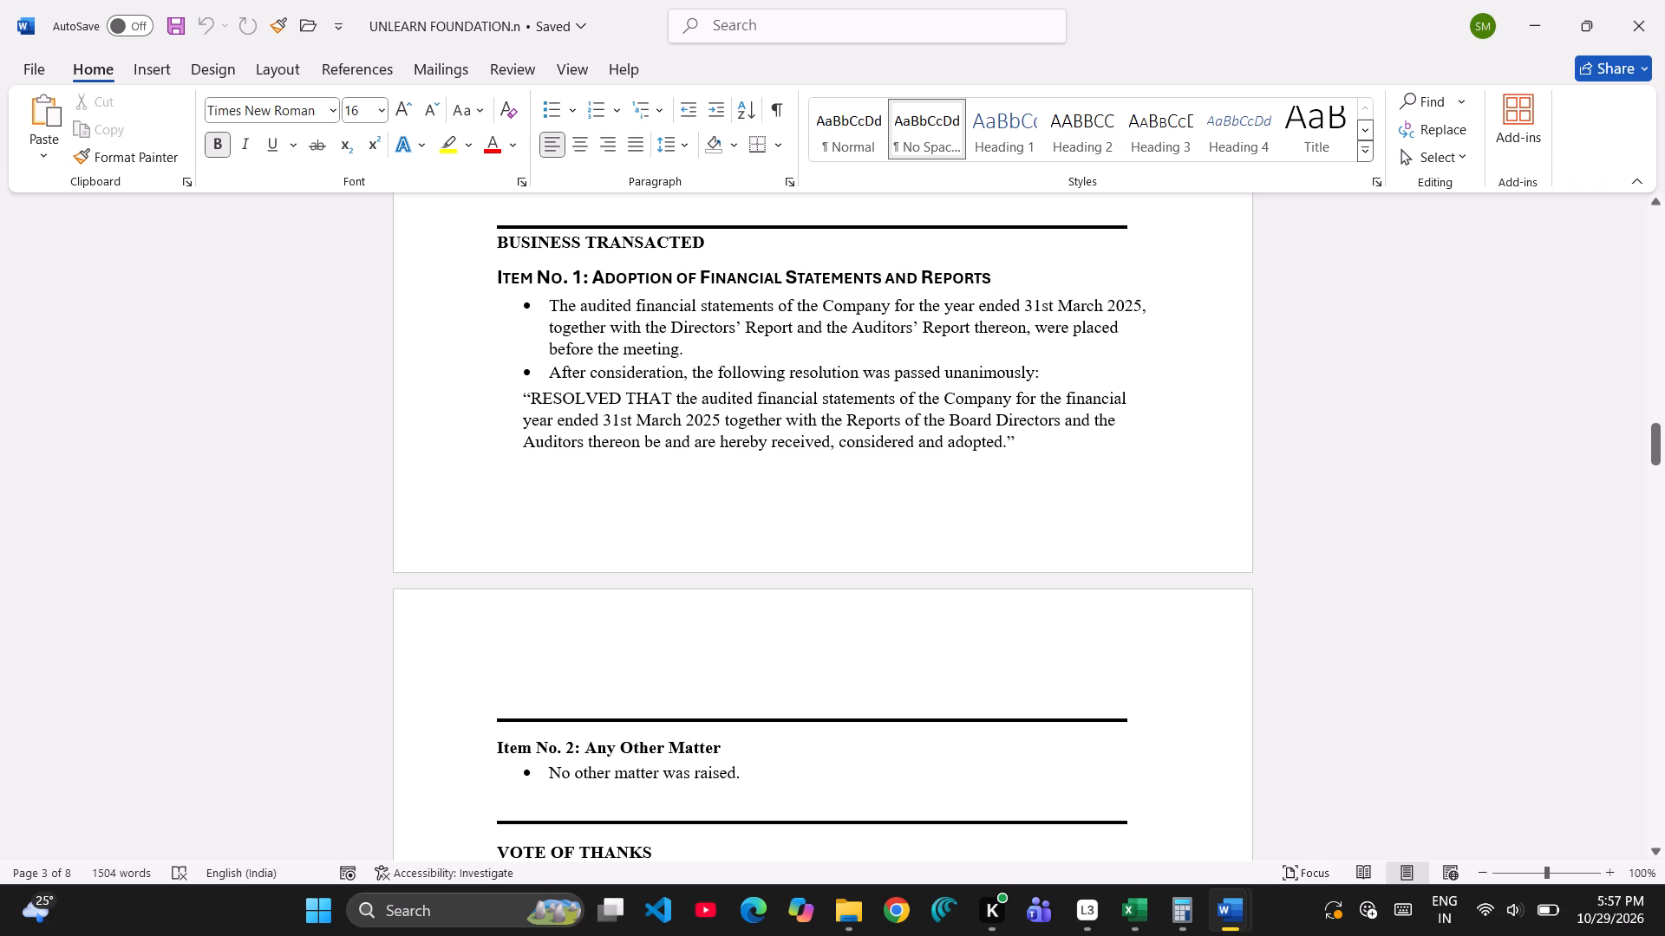
# Delete the horizontal line above the Item No. 2: Any Other Matter heading and remove the empty paragraph before that heading.
pyautogui.click(563, 717)
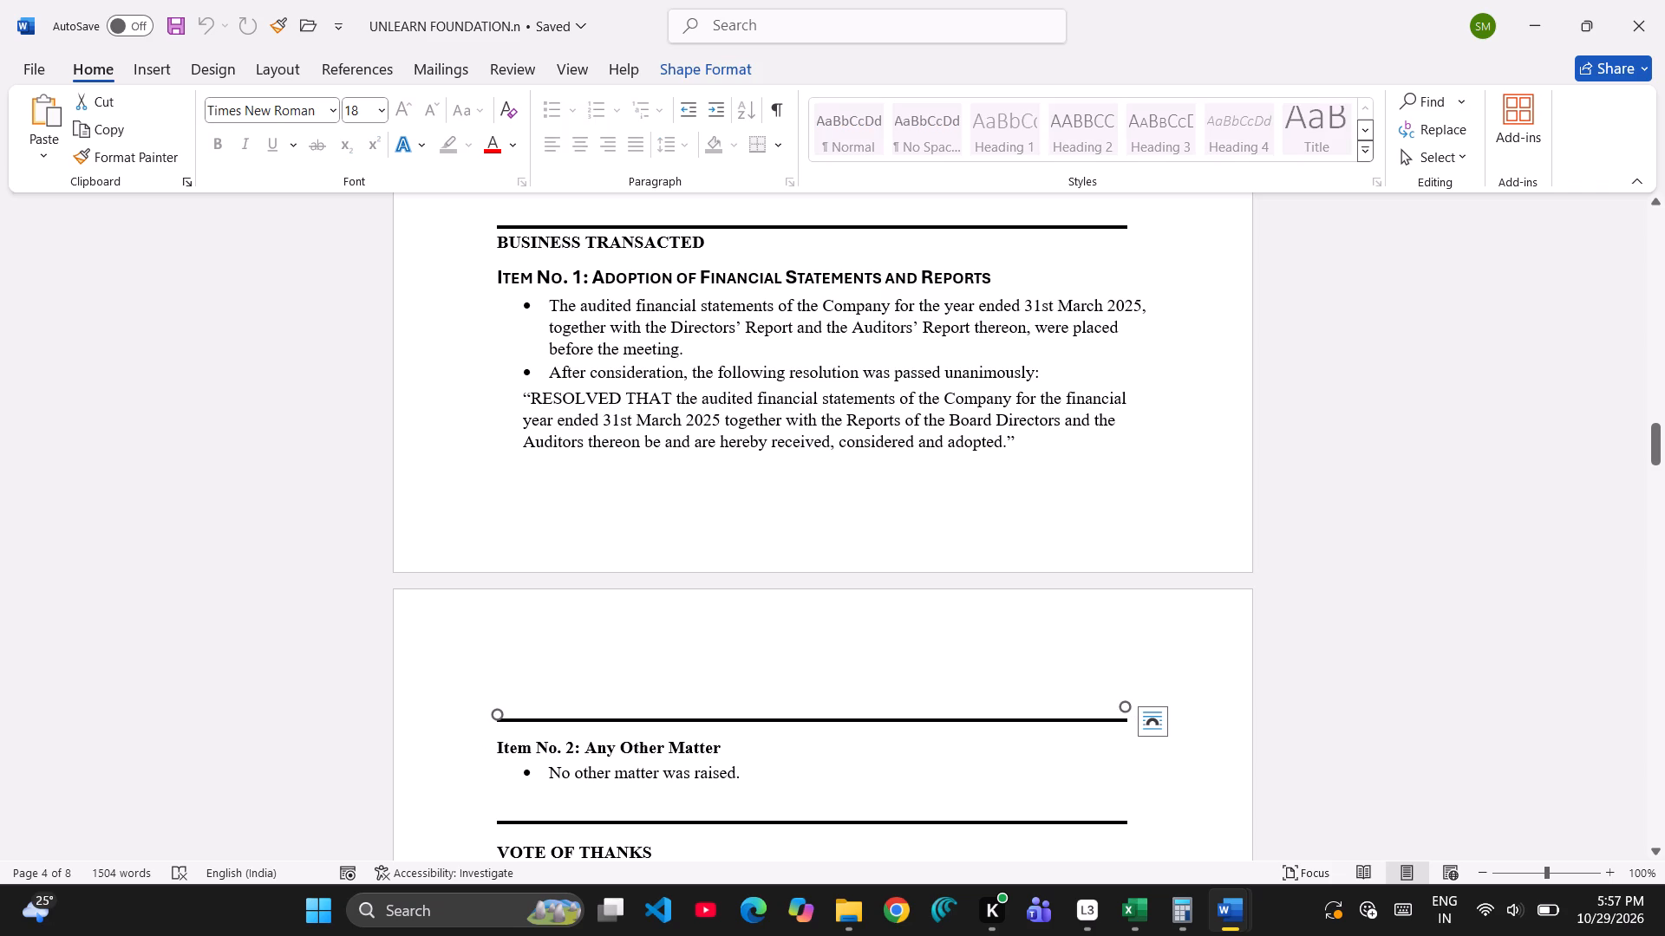
pyautogui.click(563, 717)
pyautogui.press('Delete')
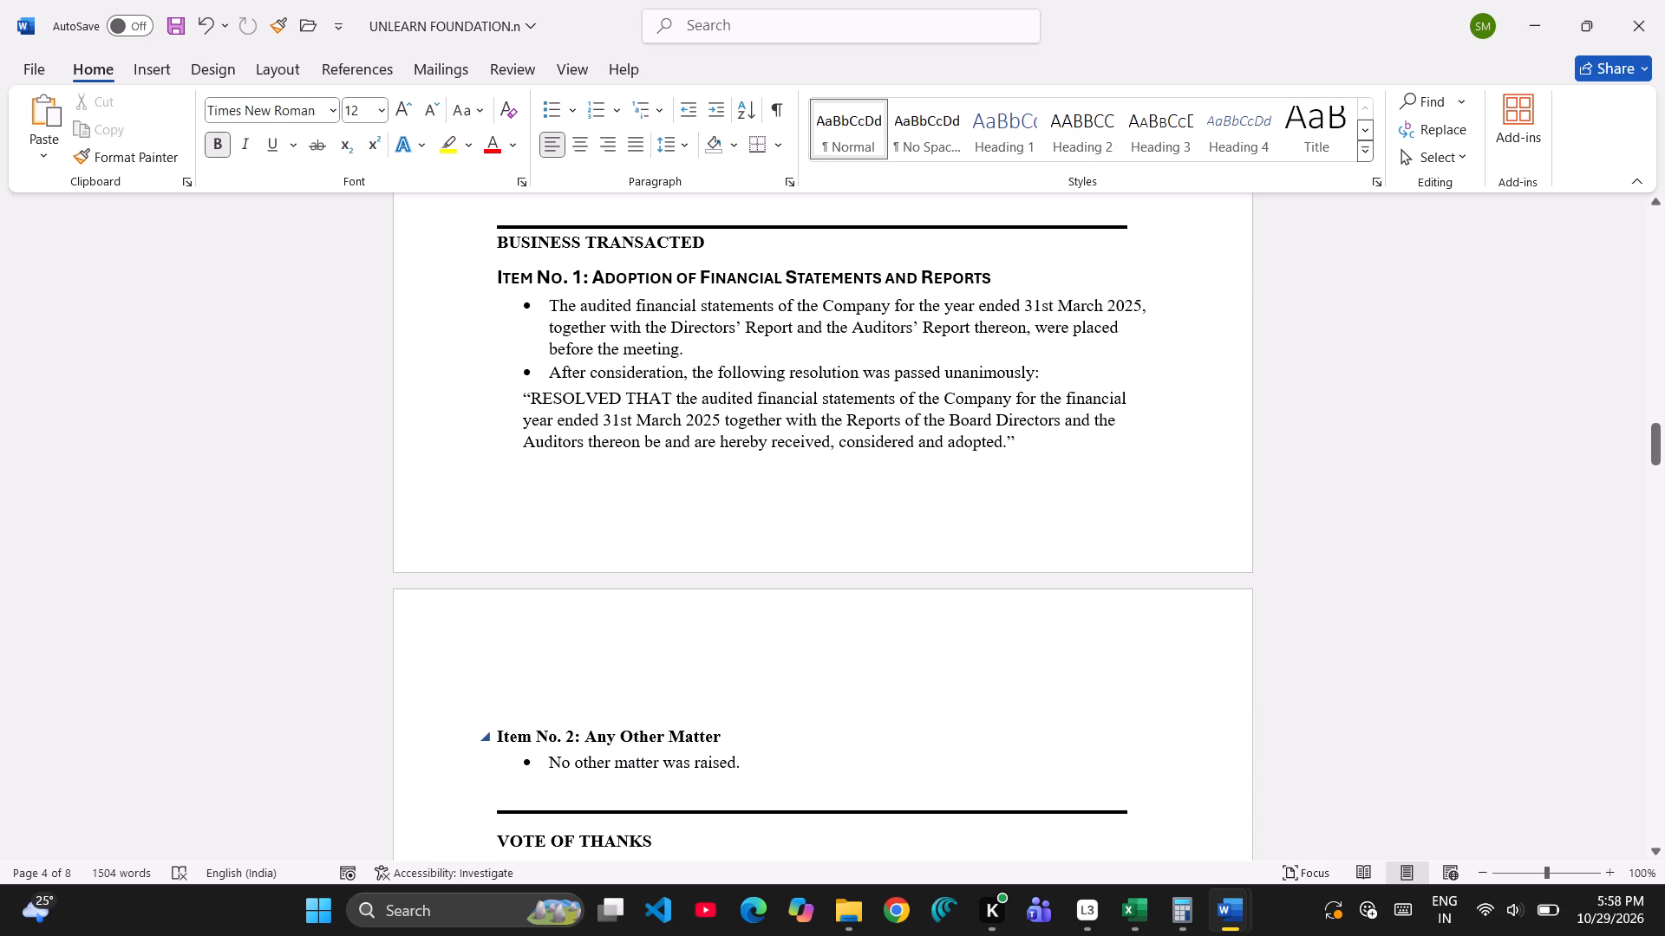
pyautogui.press('Down')
pyautogui.press('BackSpace')
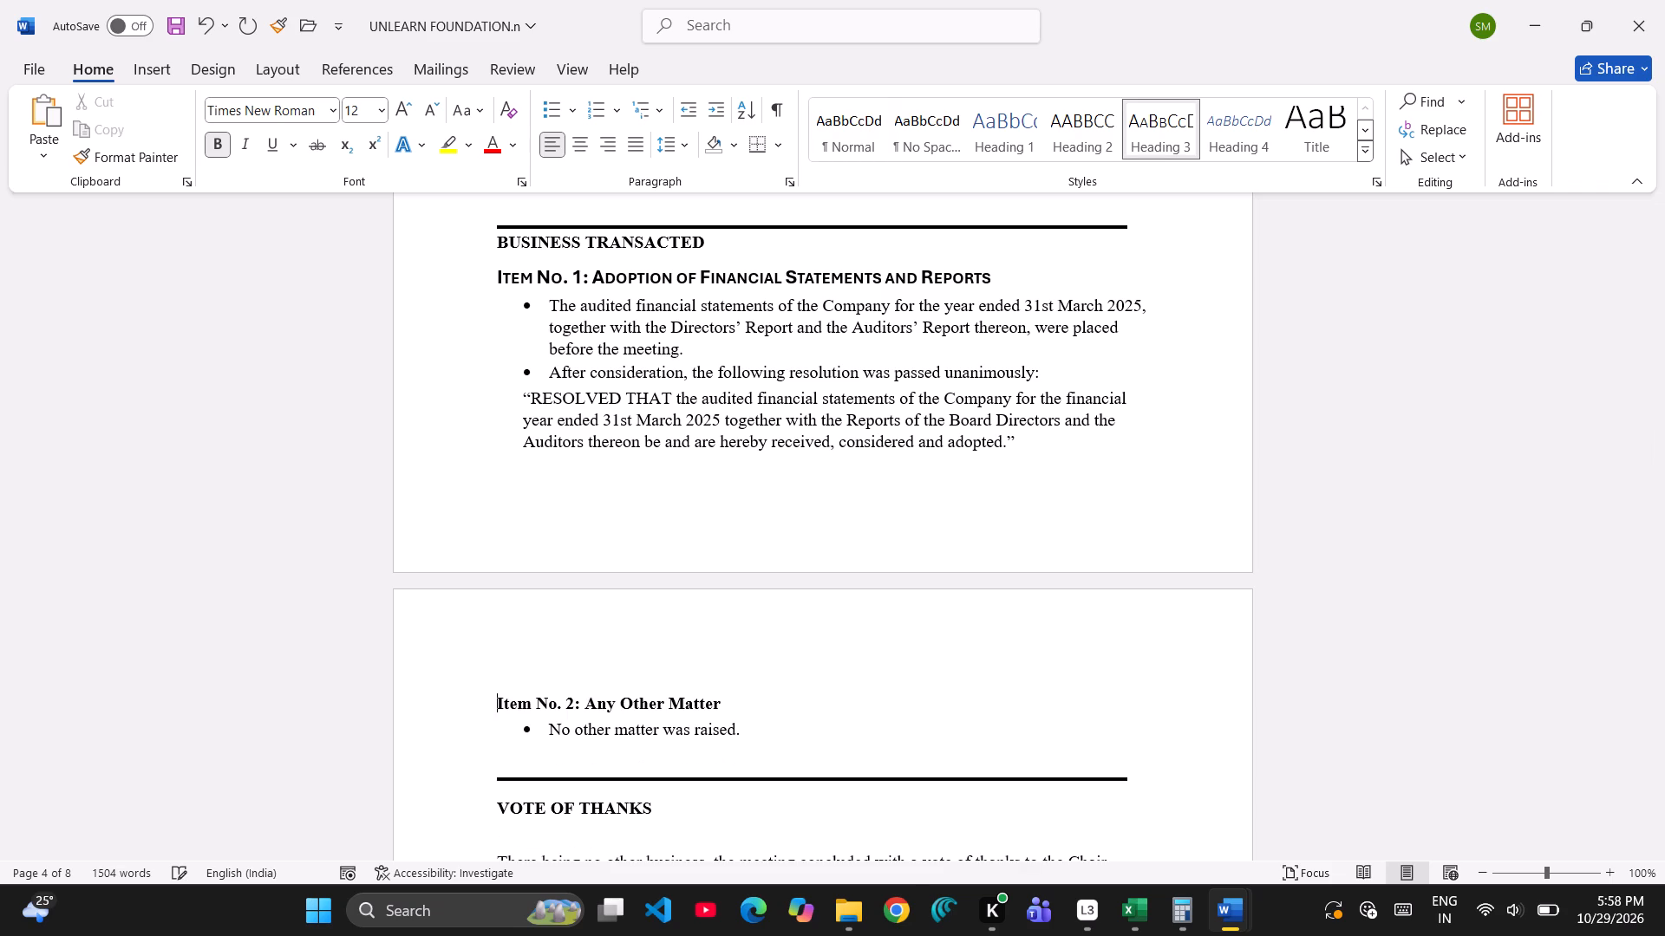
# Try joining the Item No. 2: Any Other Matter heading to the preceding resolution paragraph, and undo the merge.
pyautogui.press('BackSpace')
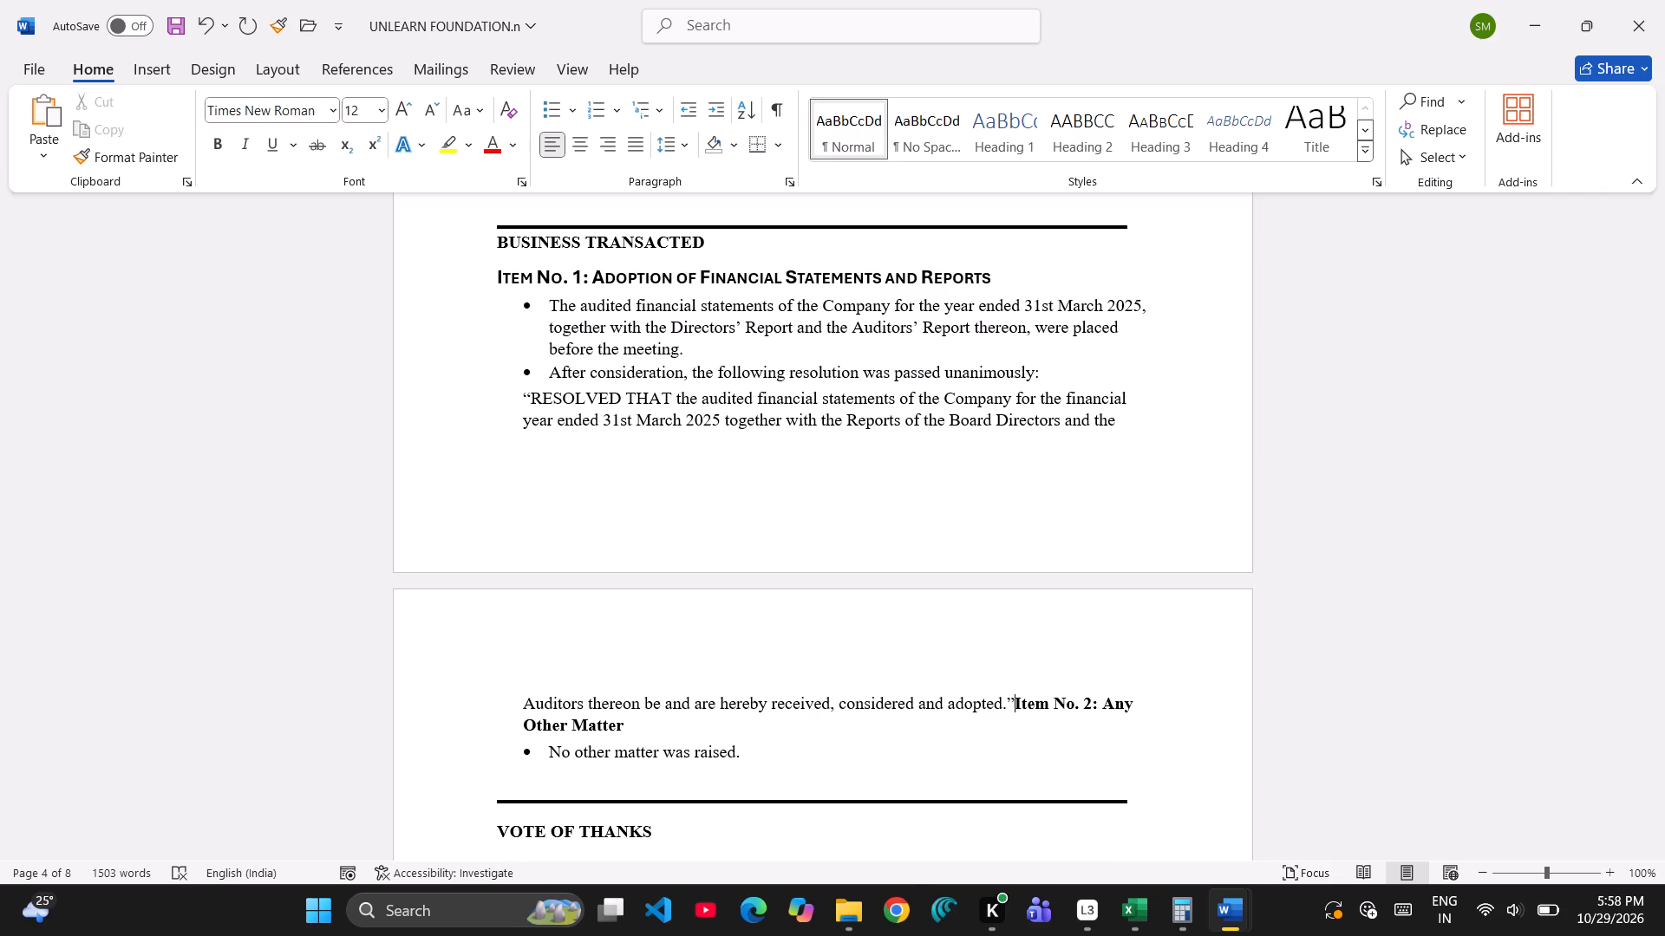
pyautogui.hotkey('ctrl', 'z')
# Examine the rest of the Minutes from VOTE OF THANKS onward and the following page with its CERTIFICATION and SIGNED sections.
pyautogui.scroll(-1, 762, 617)
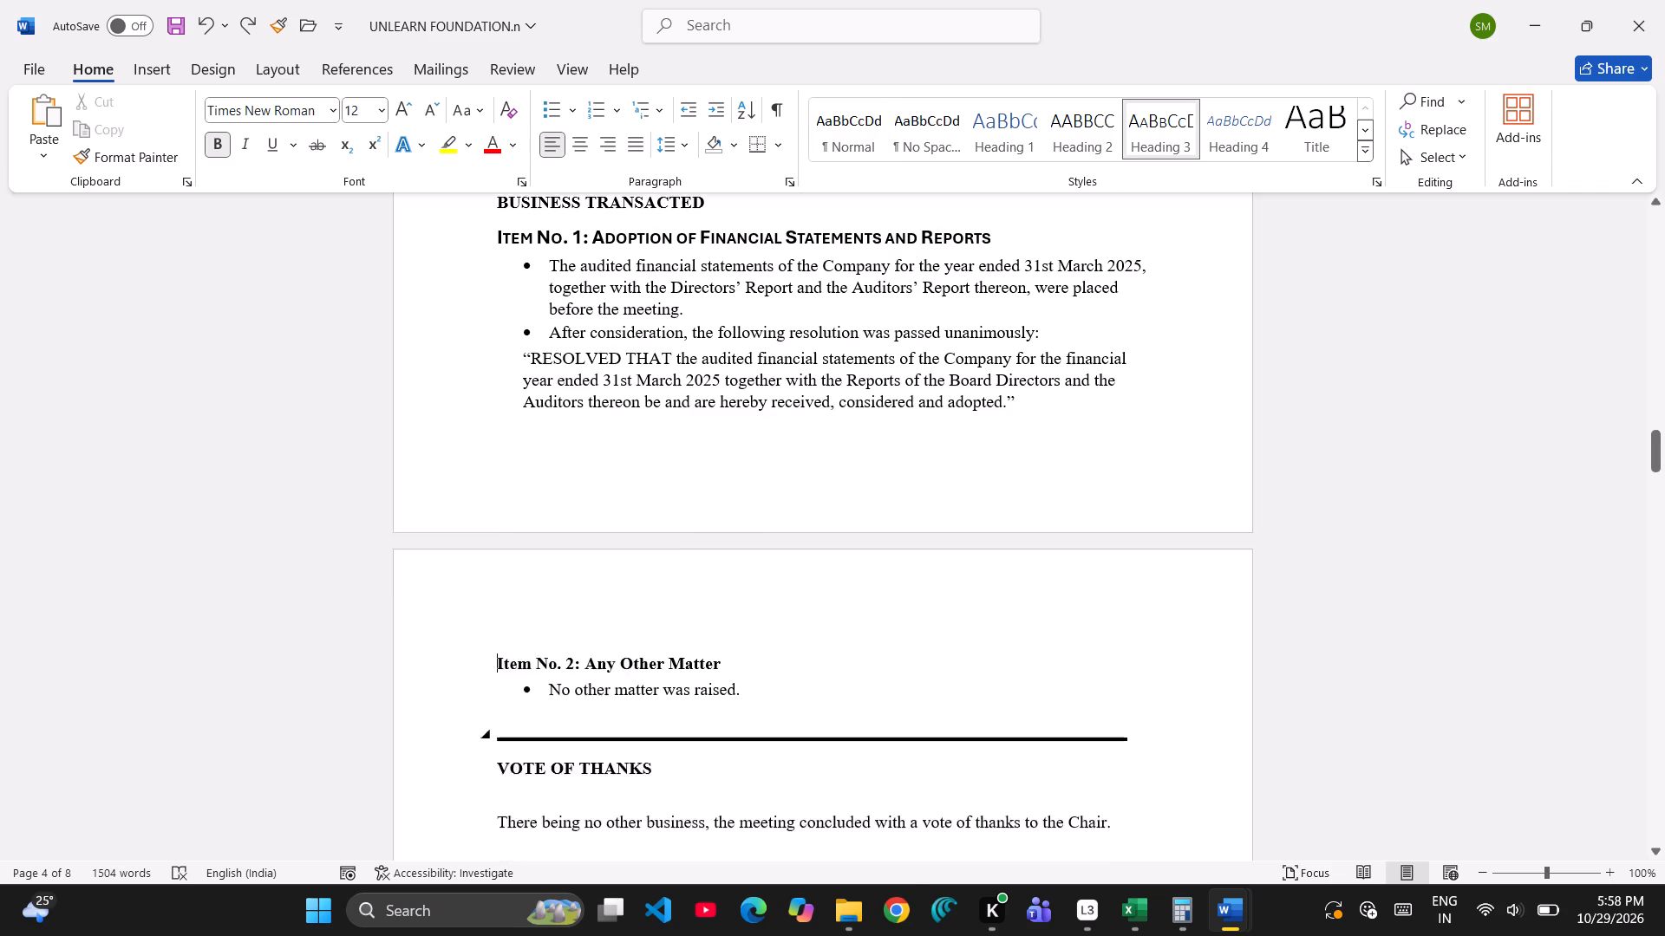
pyautogui.scroll(-4, 762, 617)
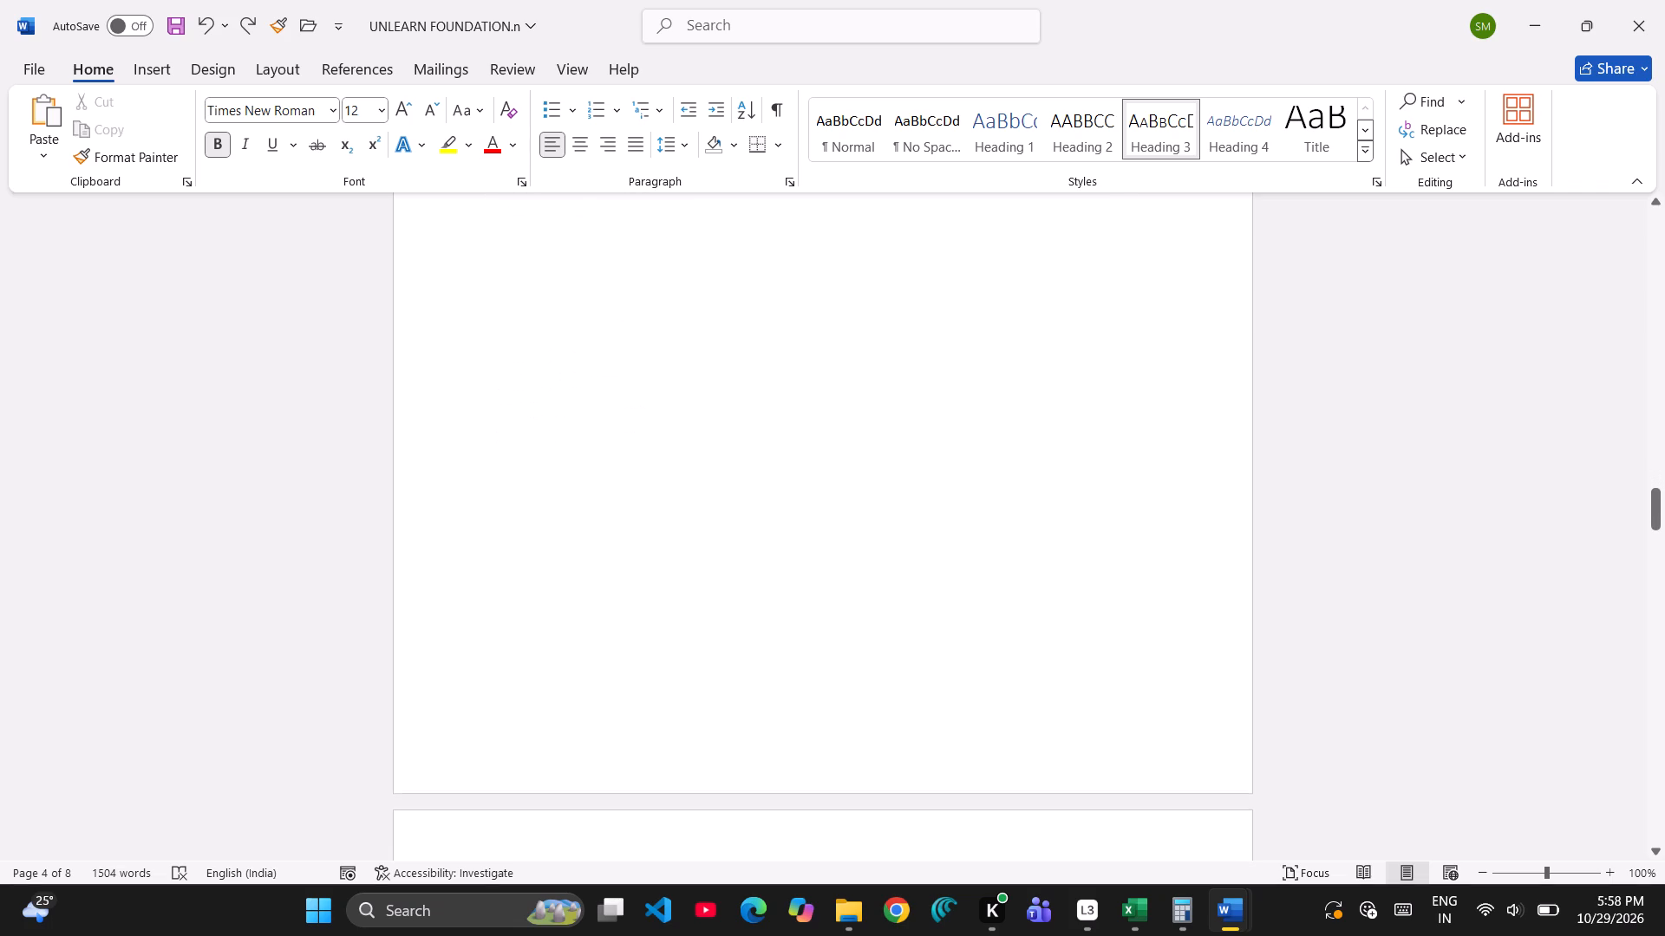
pyautogui.scroll(-2, 762, 617)
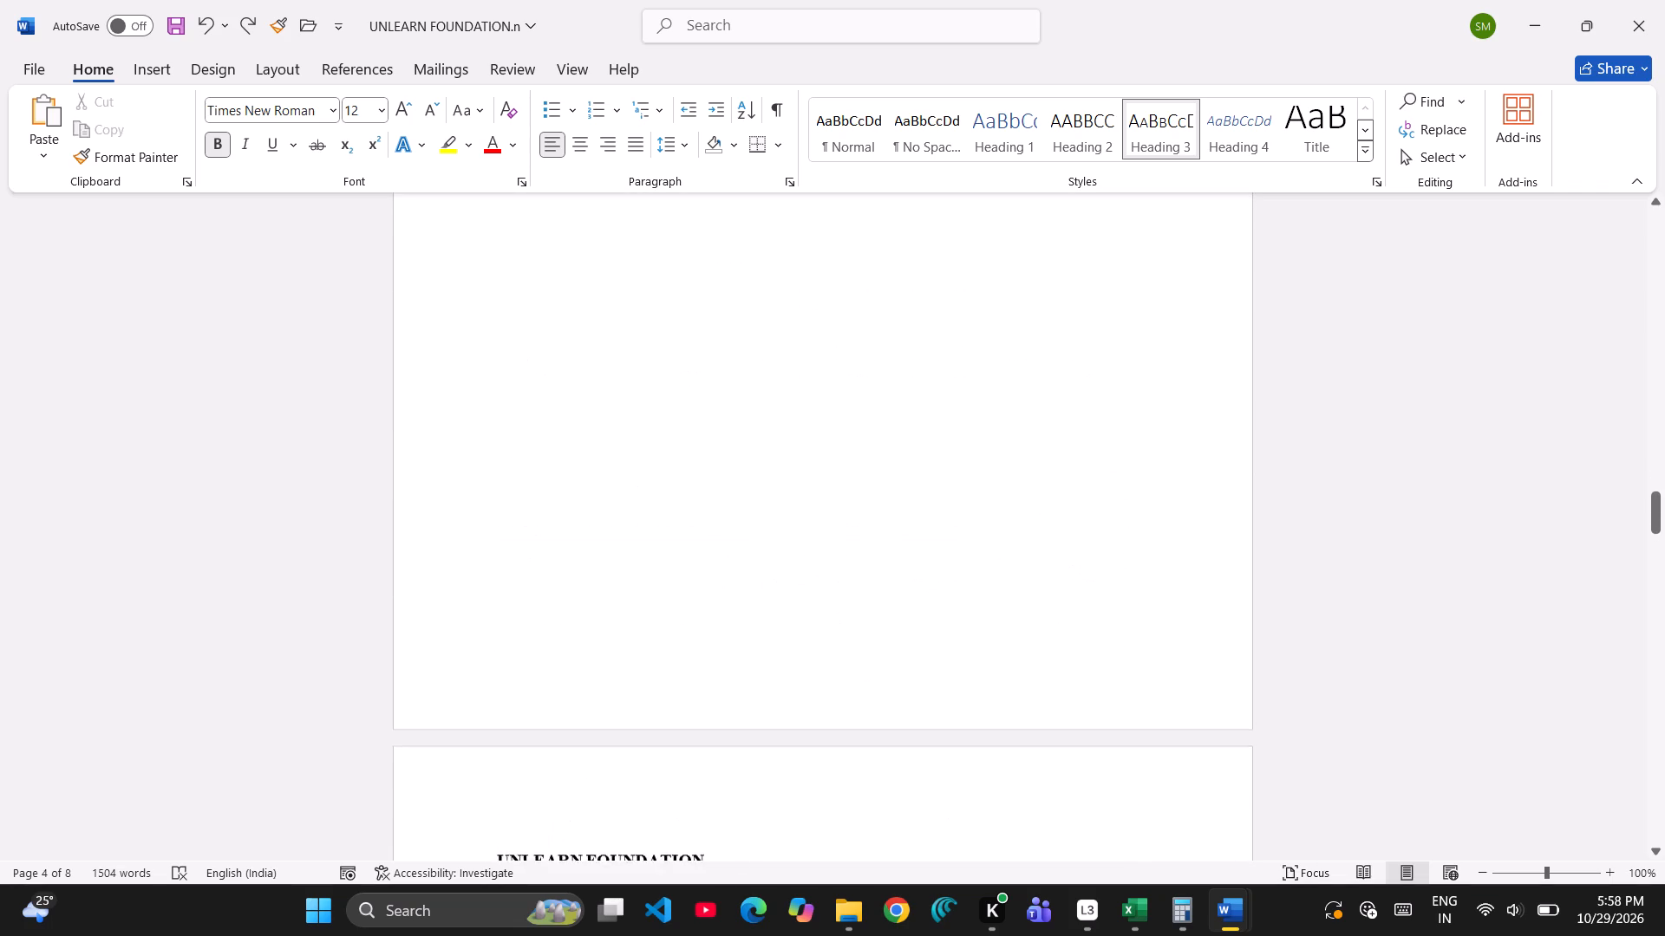
pyautogui.scroll(2, 762, 617)
pyautogui.scroll(-2, 762, 617)
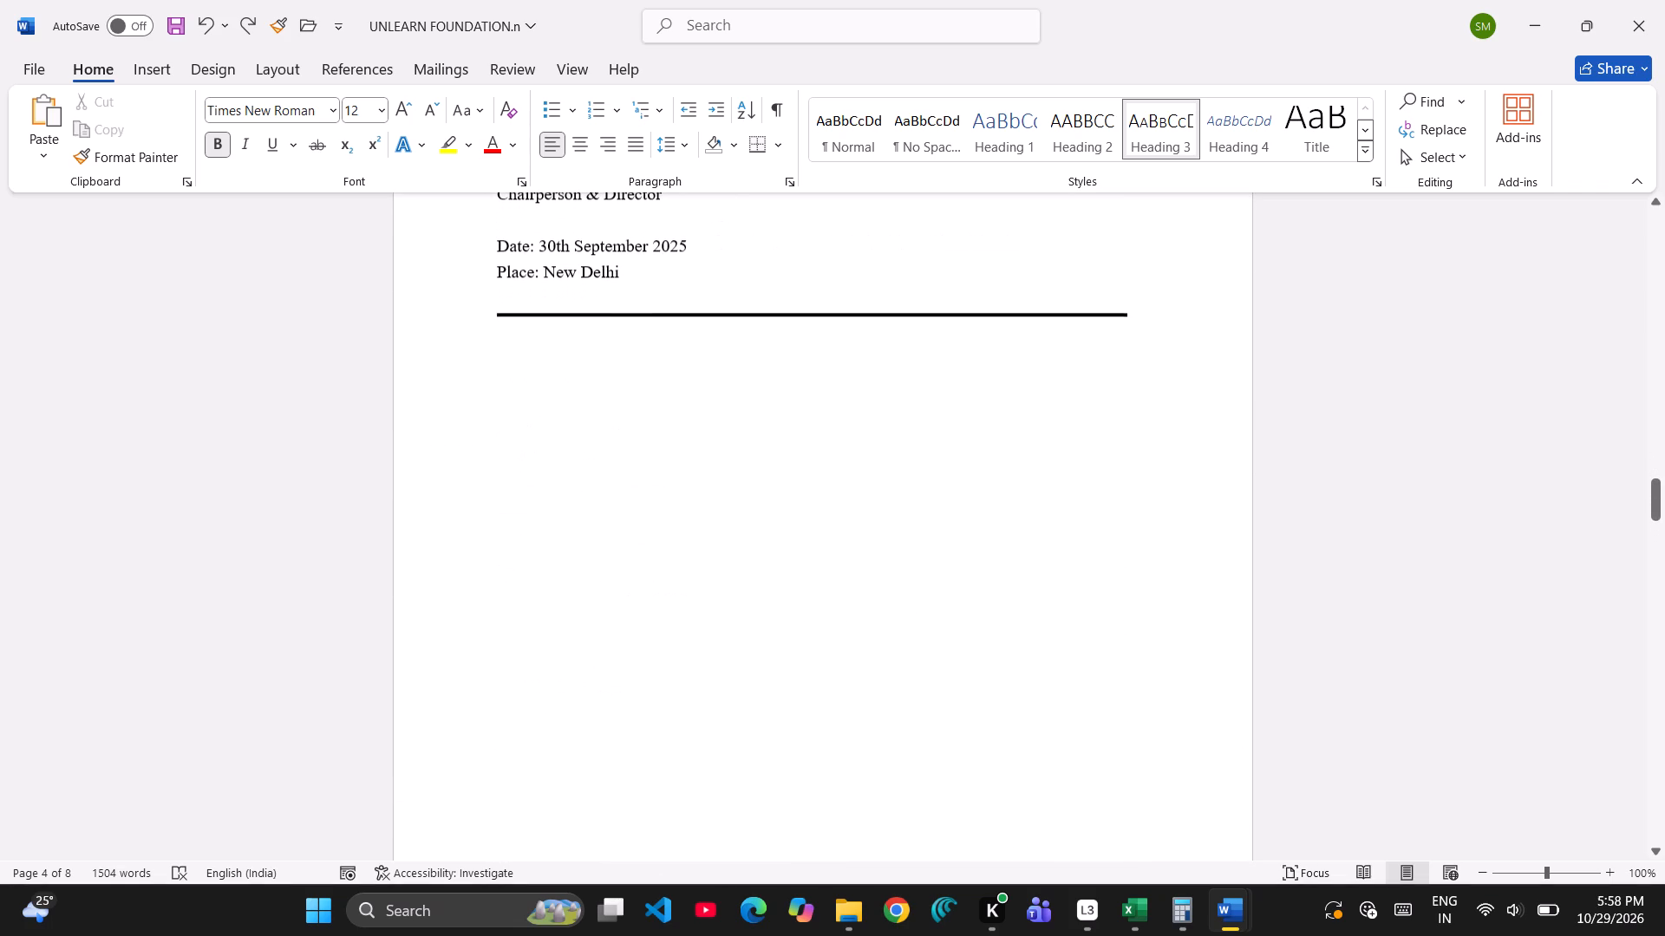
pyautogui.scroll(-7, 762, 617)
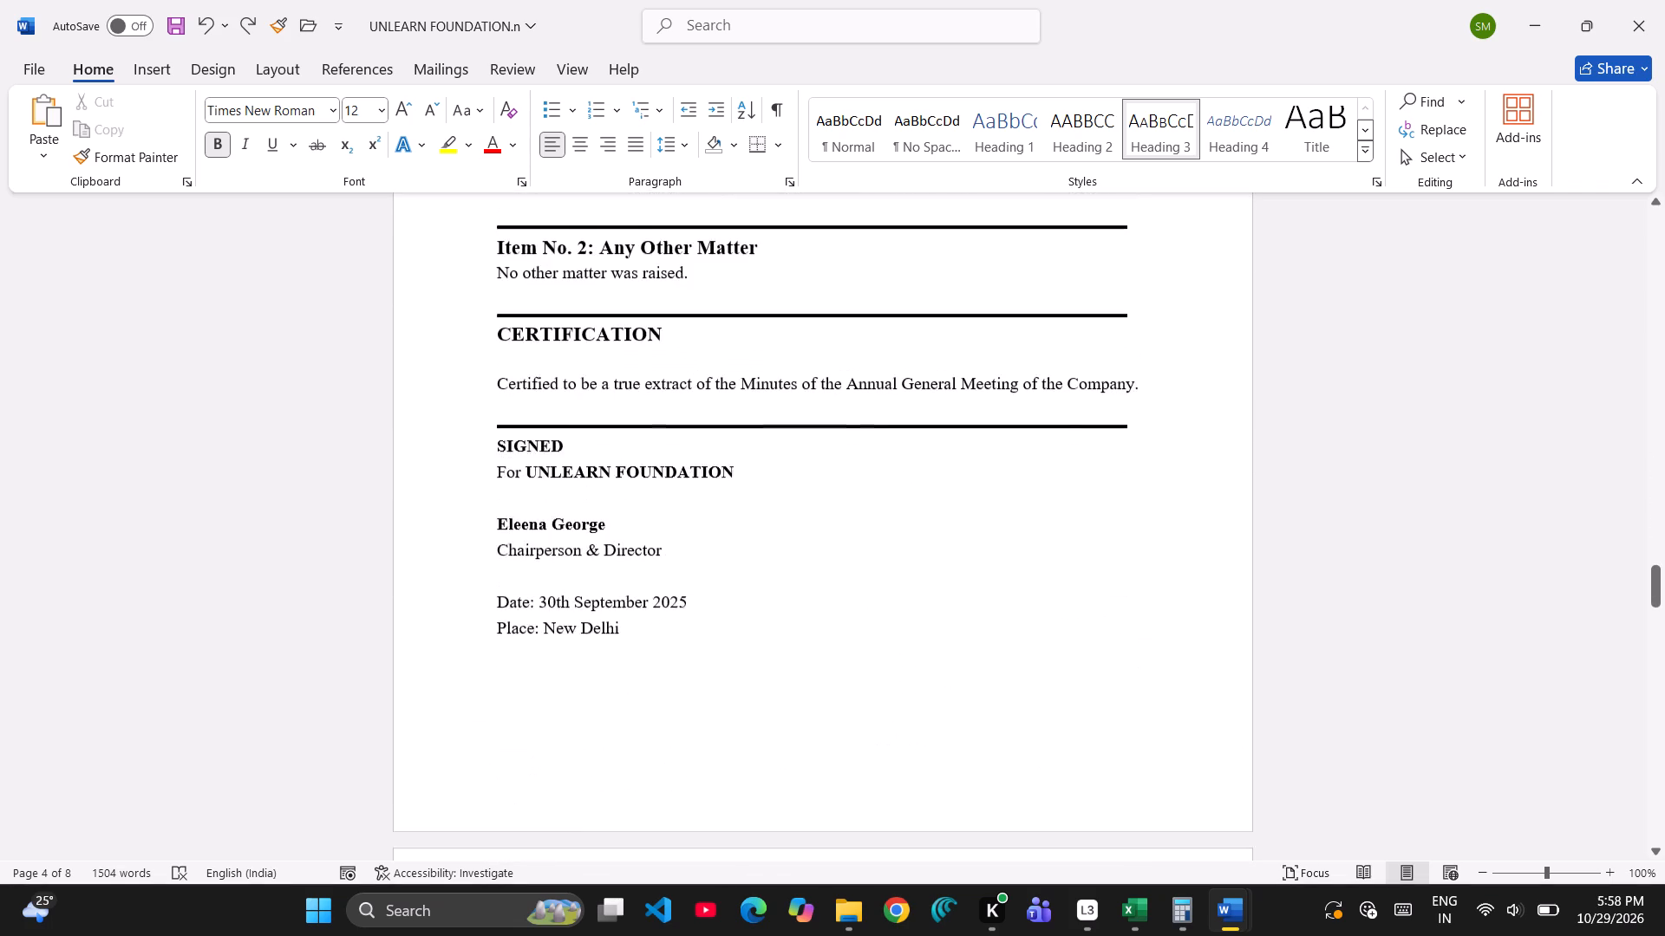
# Examine the remaining report pages, from the numbered State of Affairs list through the Director's Responsibility Statement to the Signing Section.
pyautogui.scroll(-7, 762, 617)
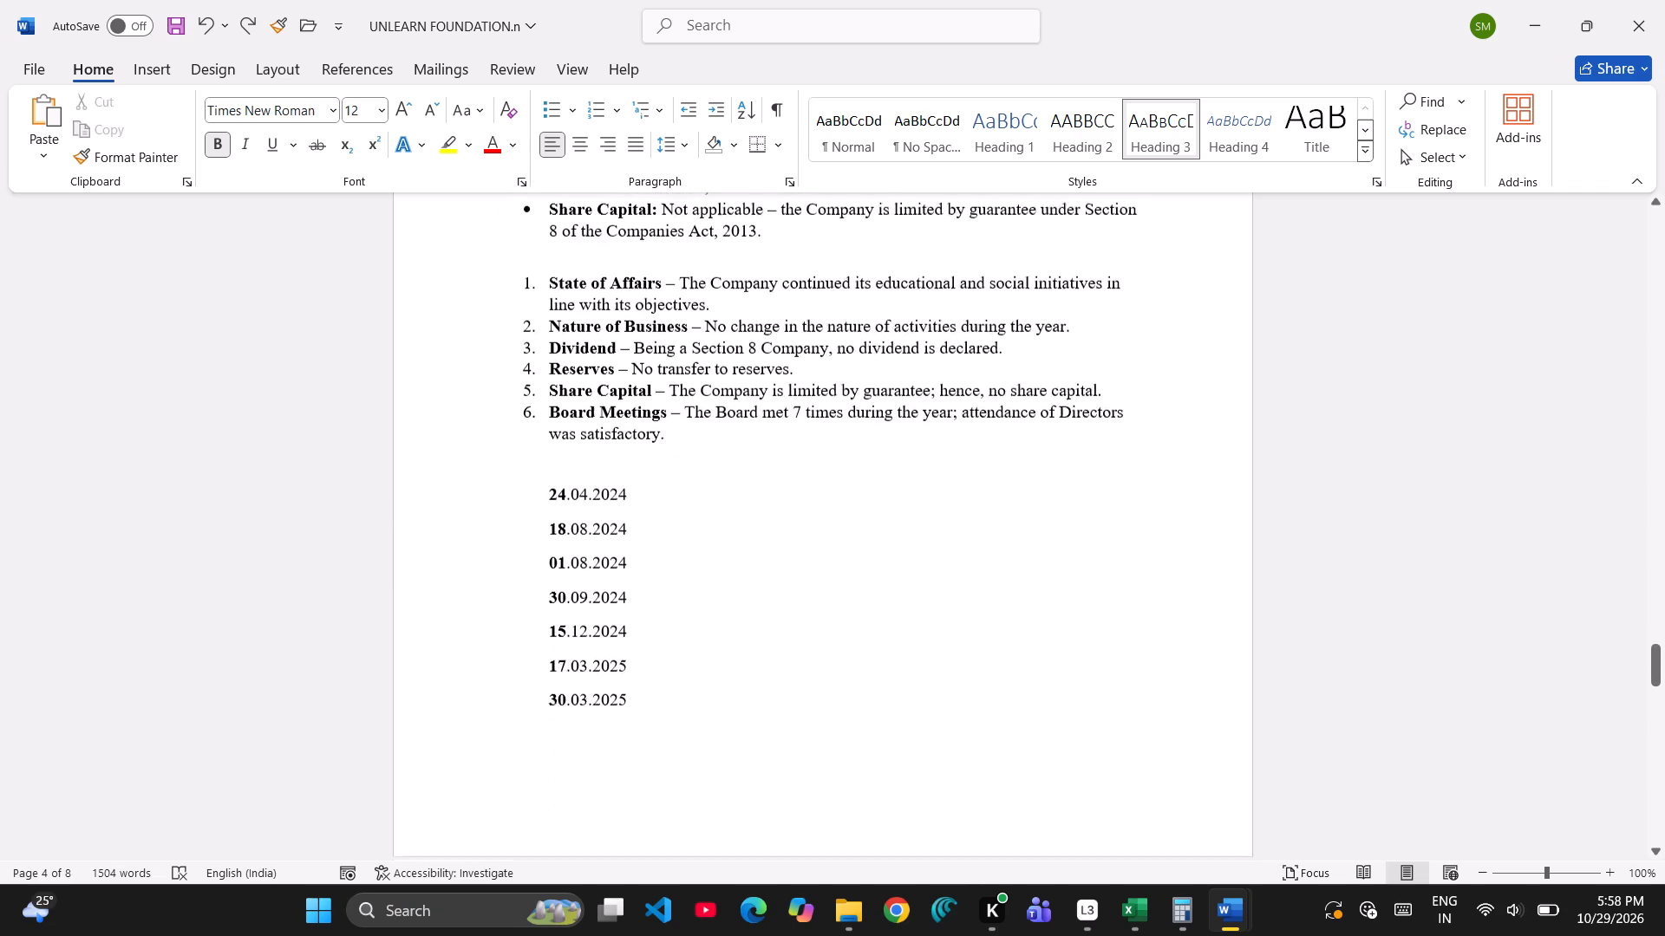
pyautogui.scroll(-3, 762, 617)
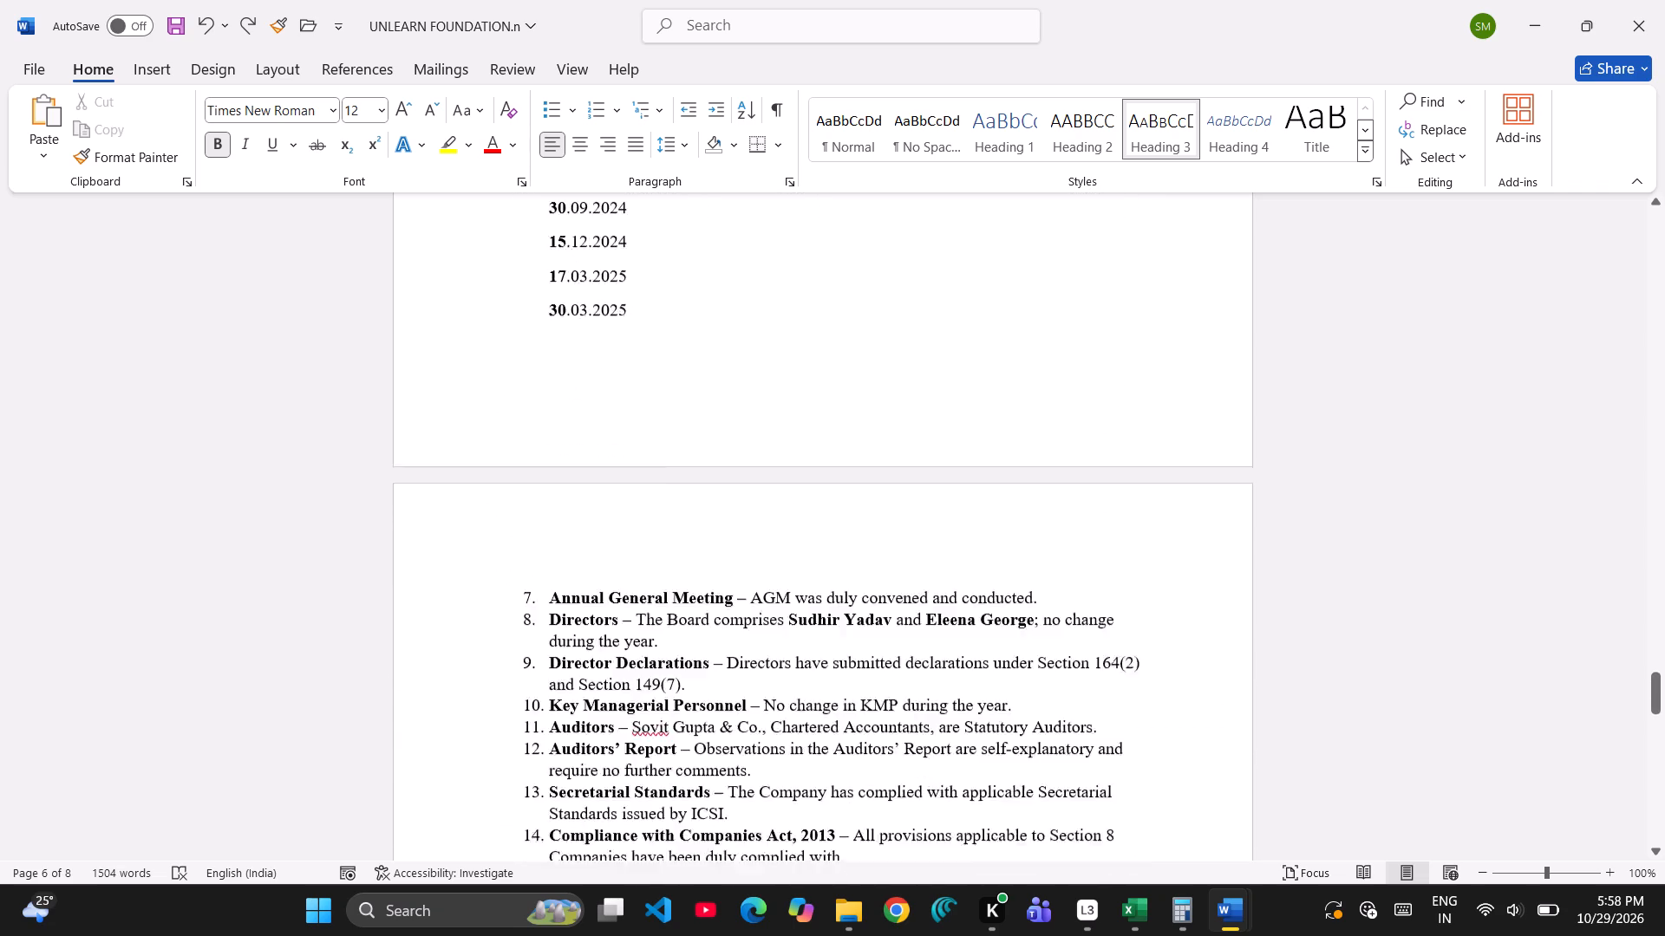
pyautogui.scroll(-3, 762, 617)
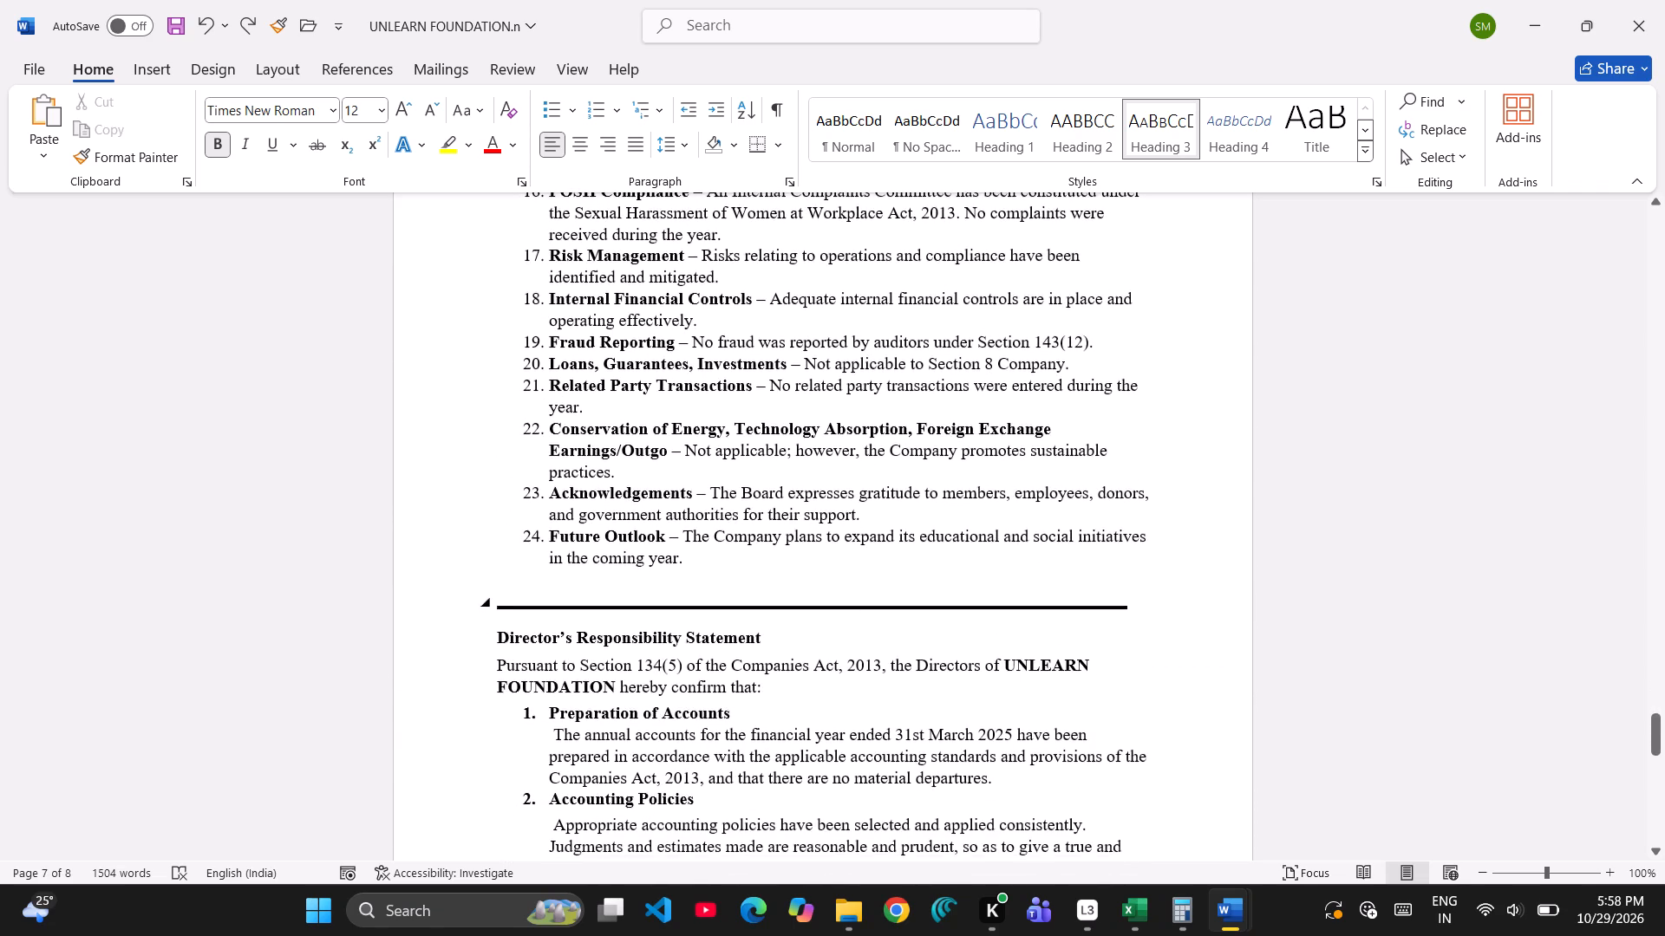
pyautogui.scroll(-3, 762, 617)
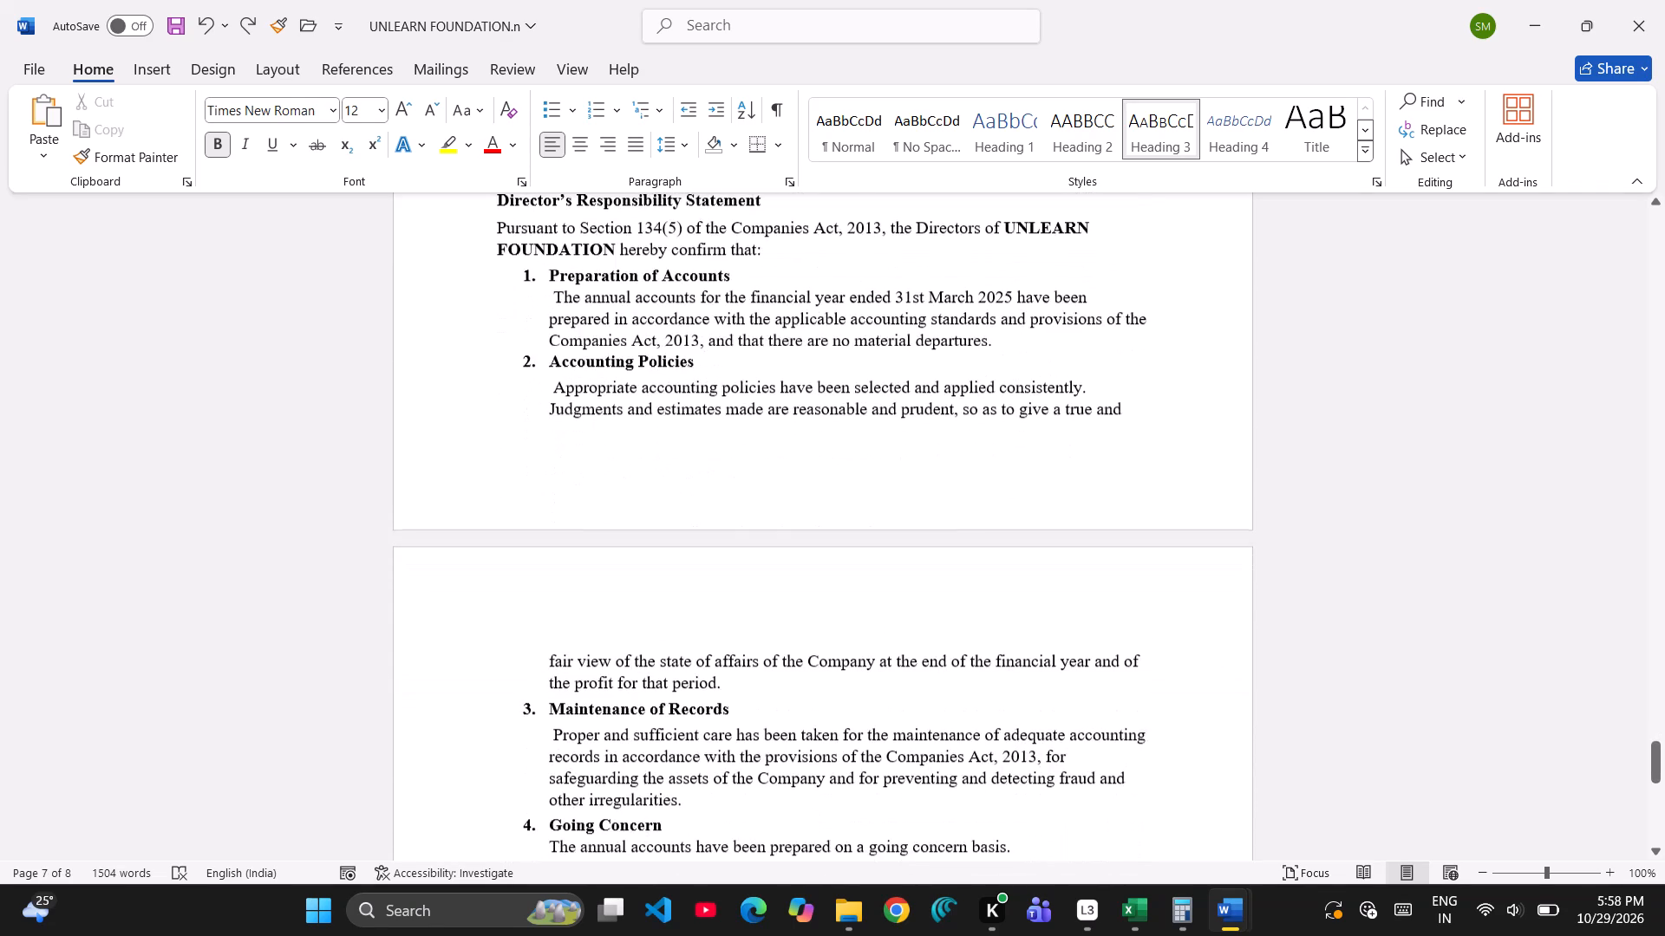
pyautogui.scroll(-4, 762, 617)
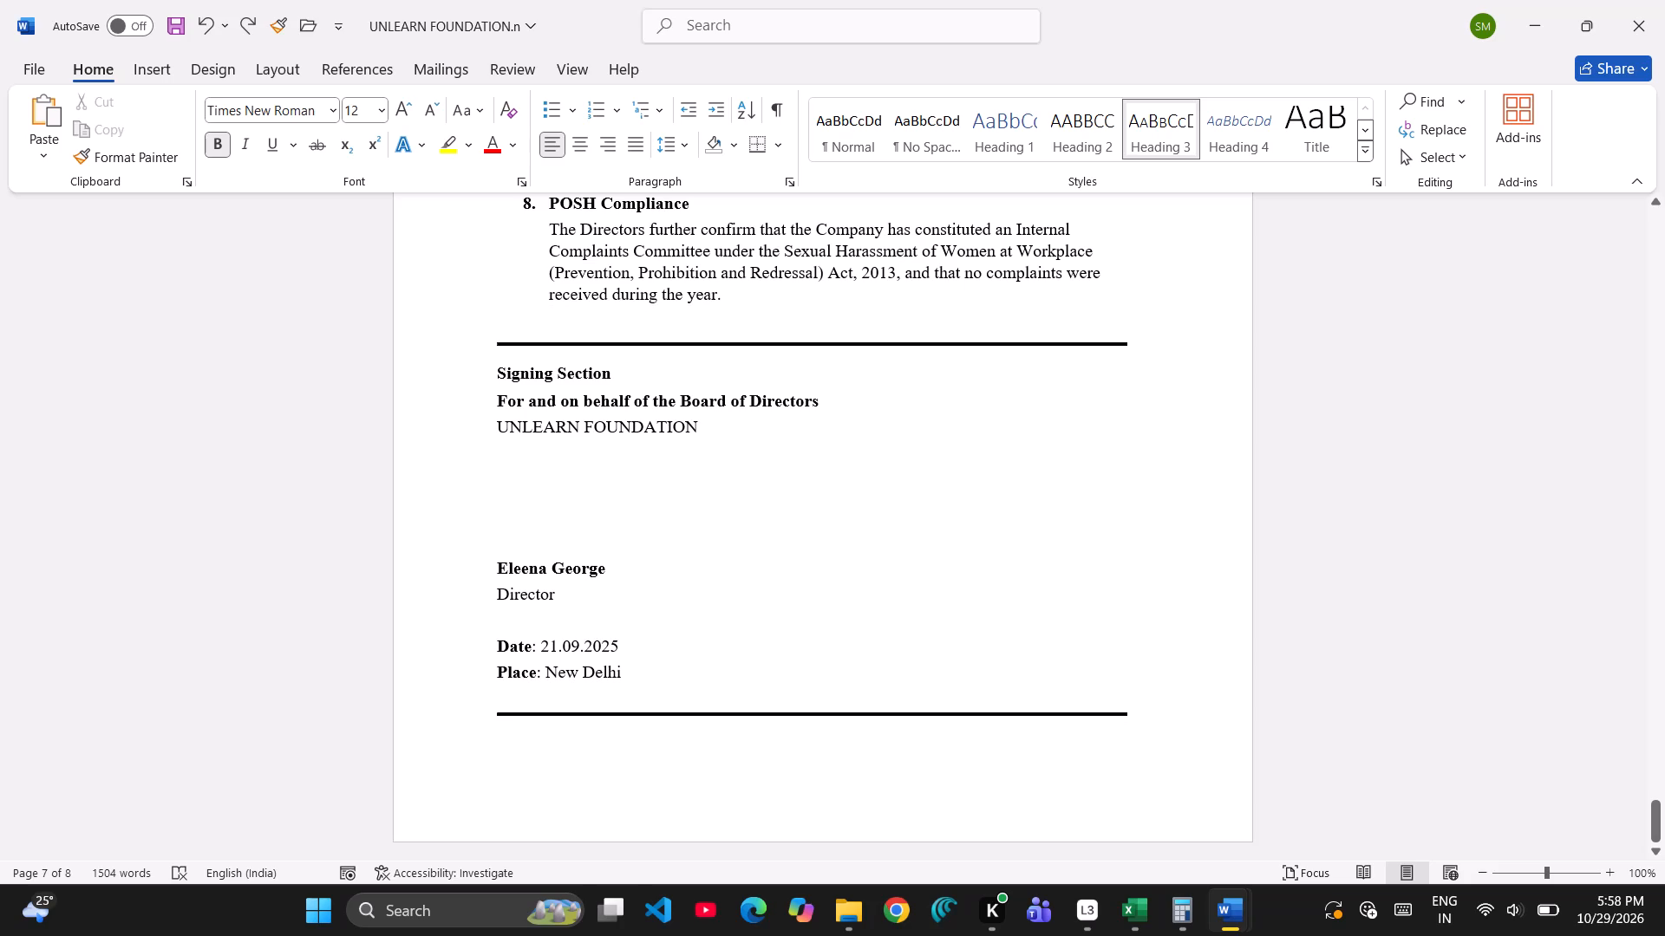
pyautogui.scroll(-3, 762, 617)
# Save the formatted UNLEARN FOUNDATION.n document and close it.
pyautogui.click(180, 10)
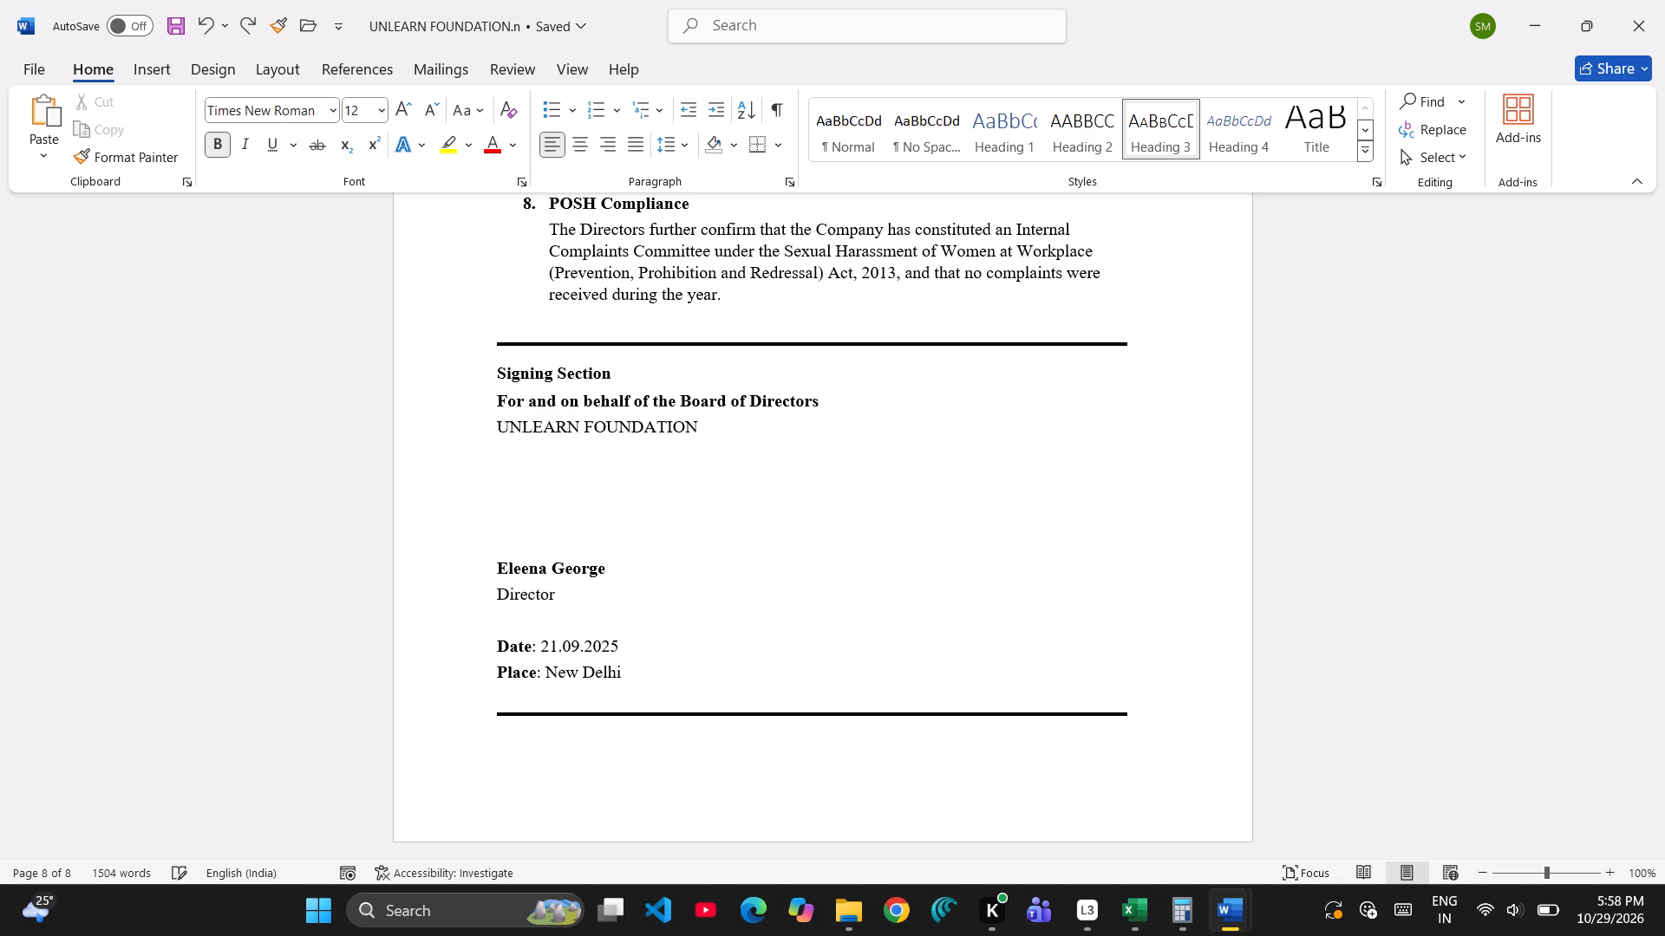
pyautogui.click(1662, 0)
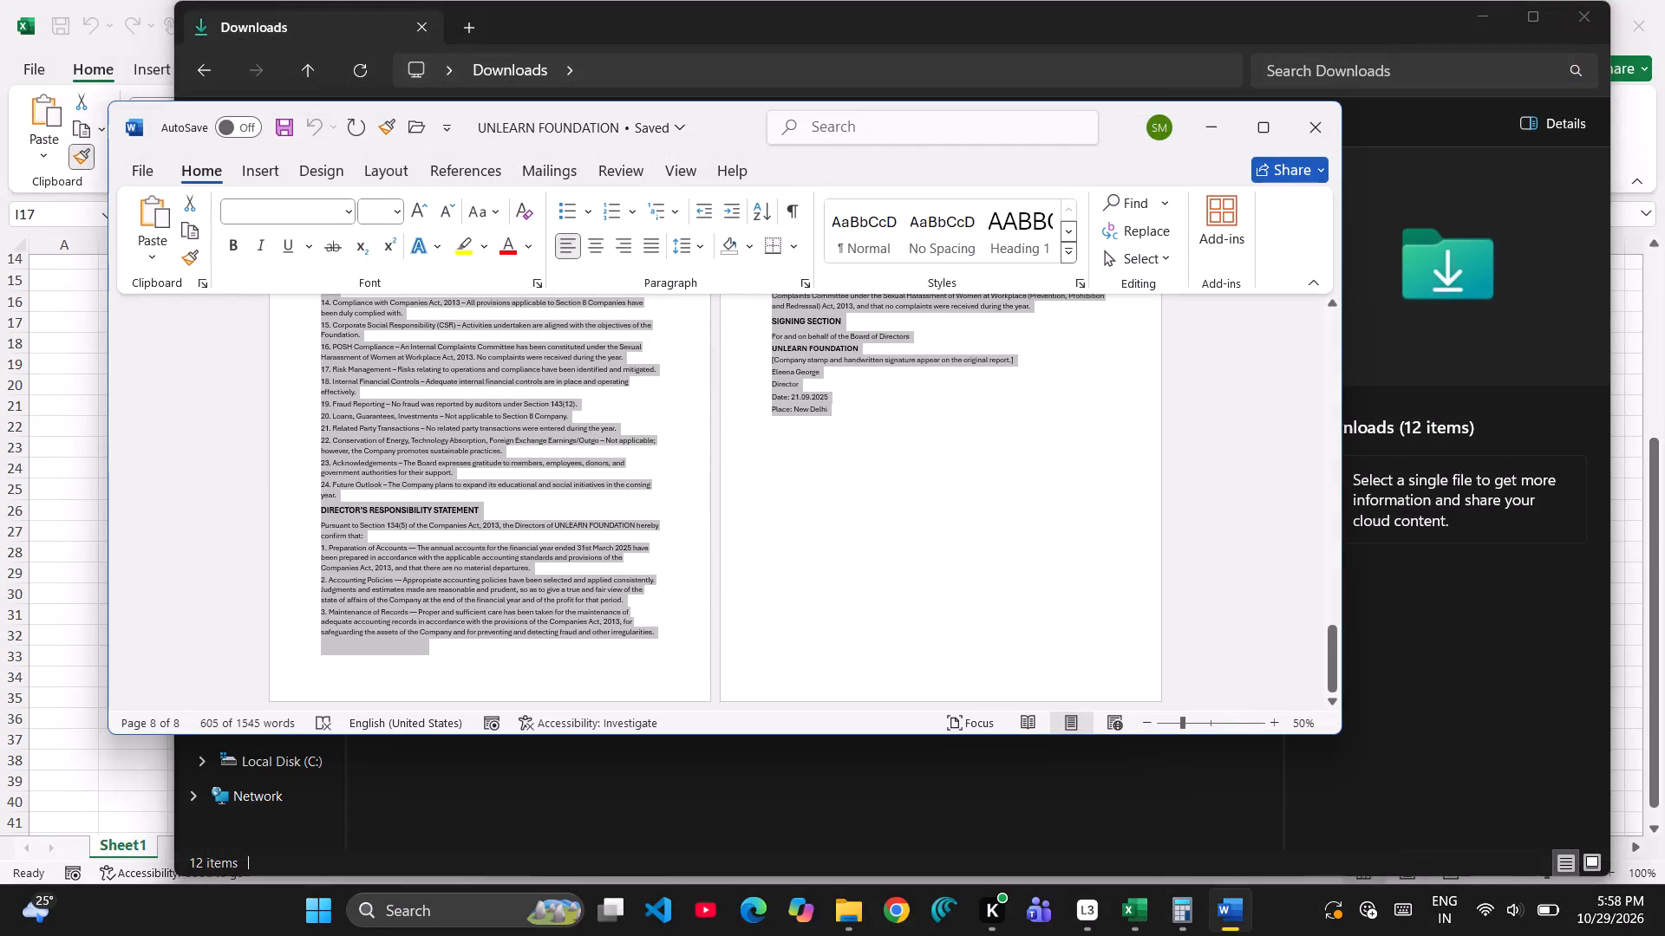
# Minimize the unformatted UNLEARN FOUNDATION document to return to the Downloads folder.
pyautogui.click(1211, 111)
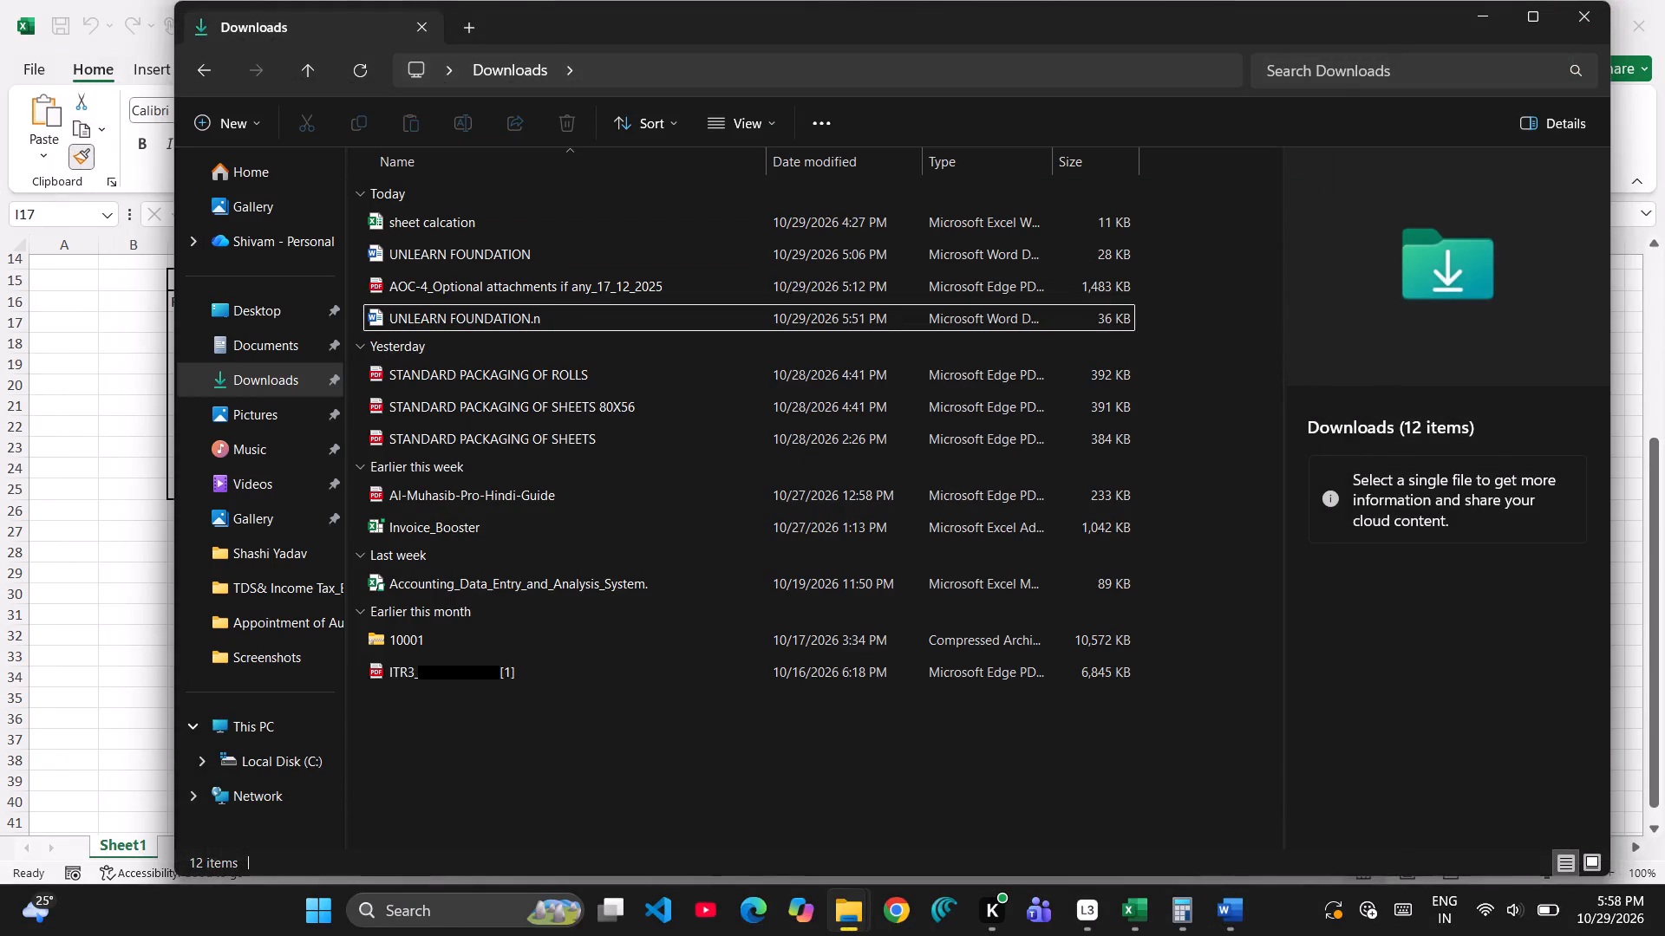
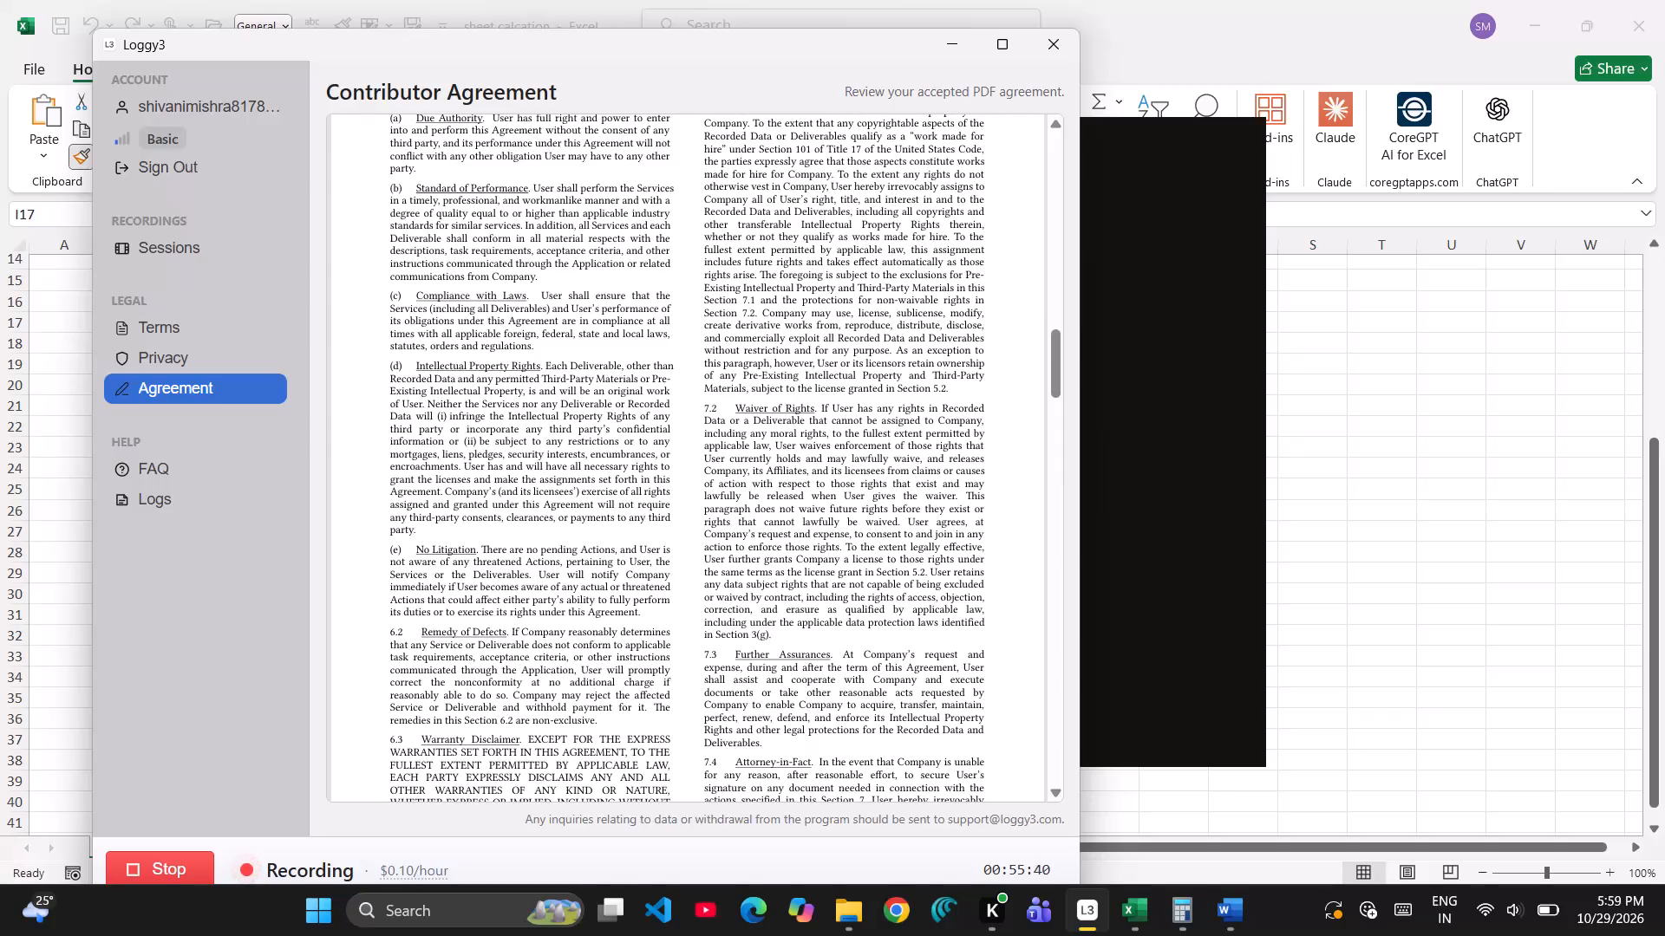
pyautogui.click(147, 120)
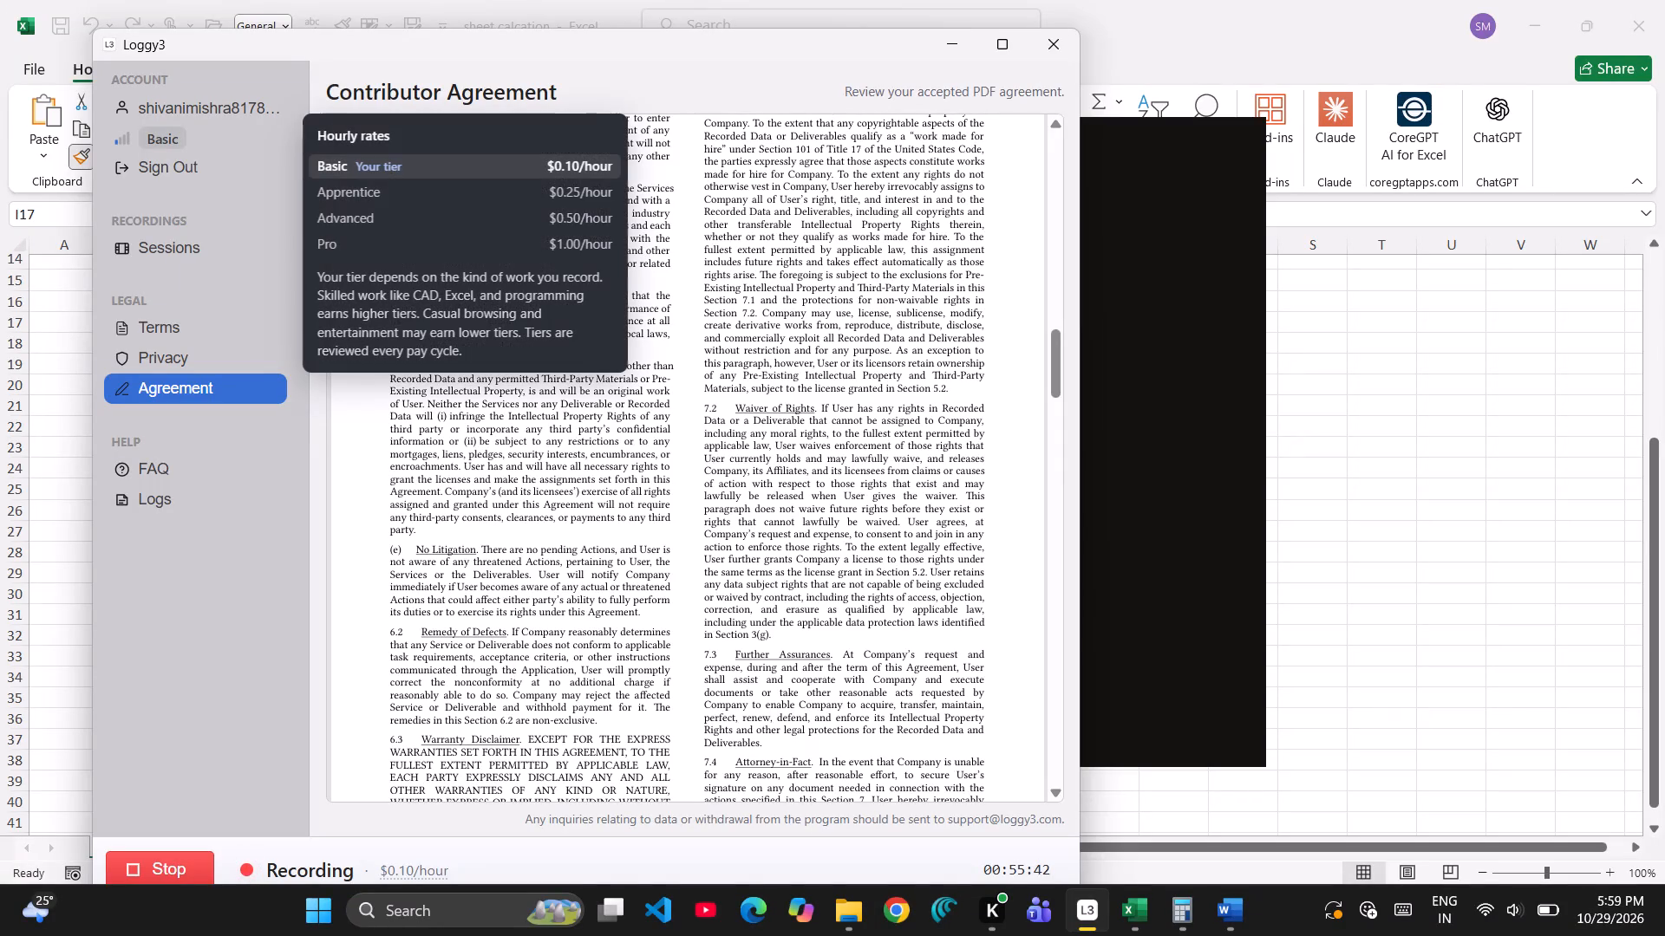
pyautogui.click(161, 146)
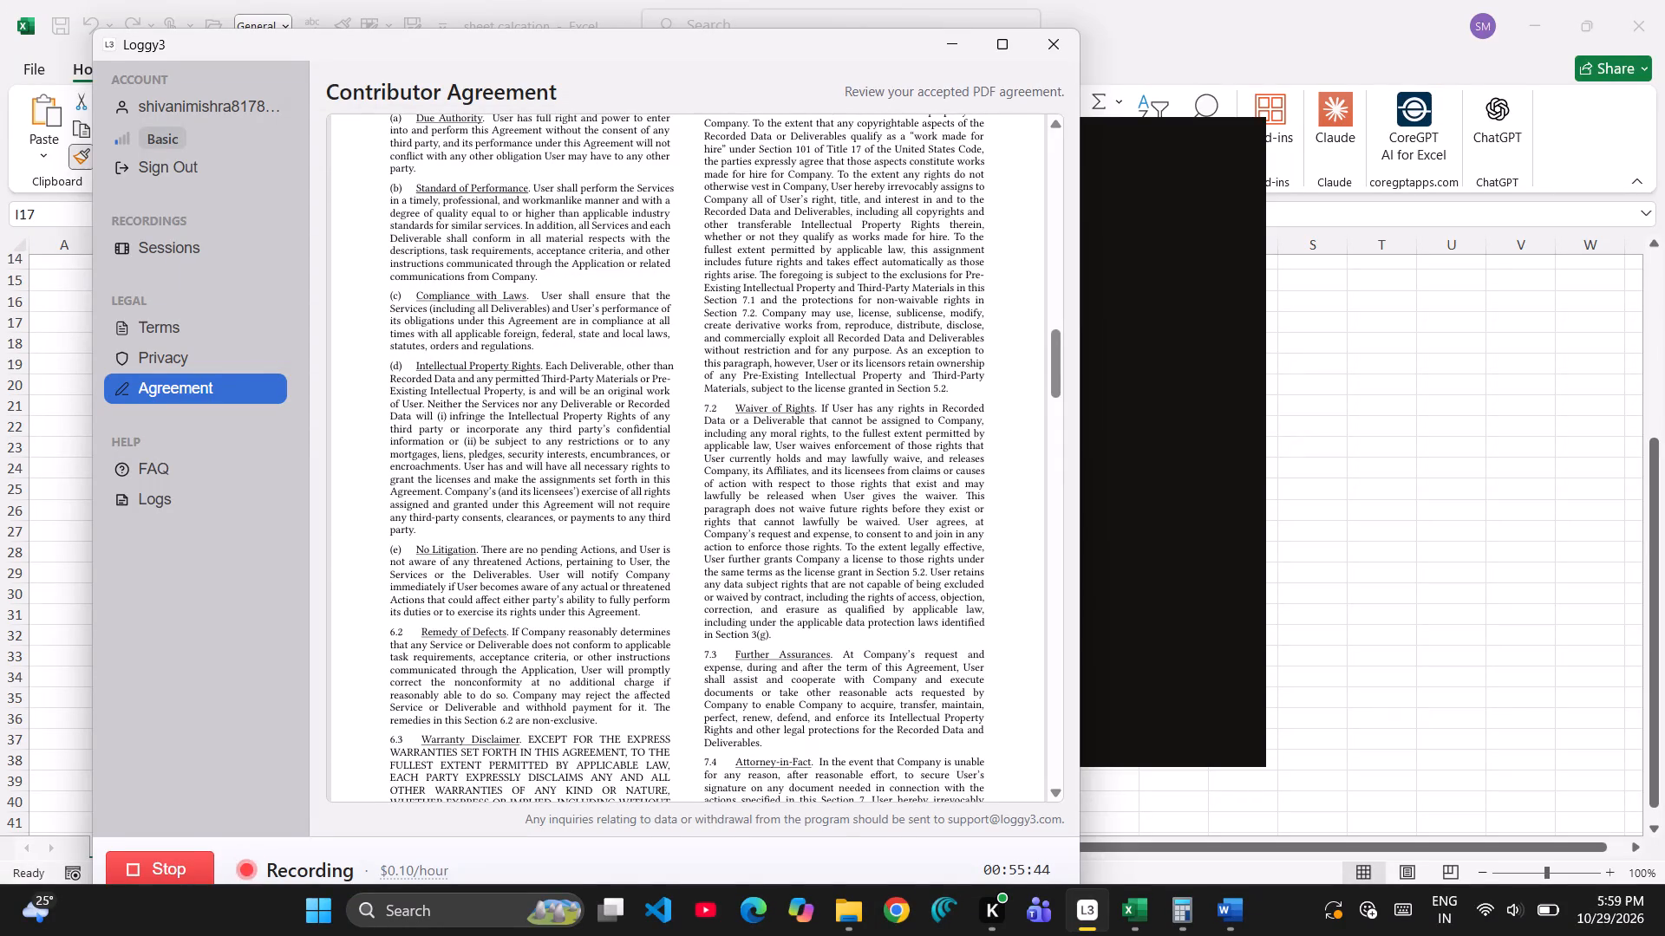
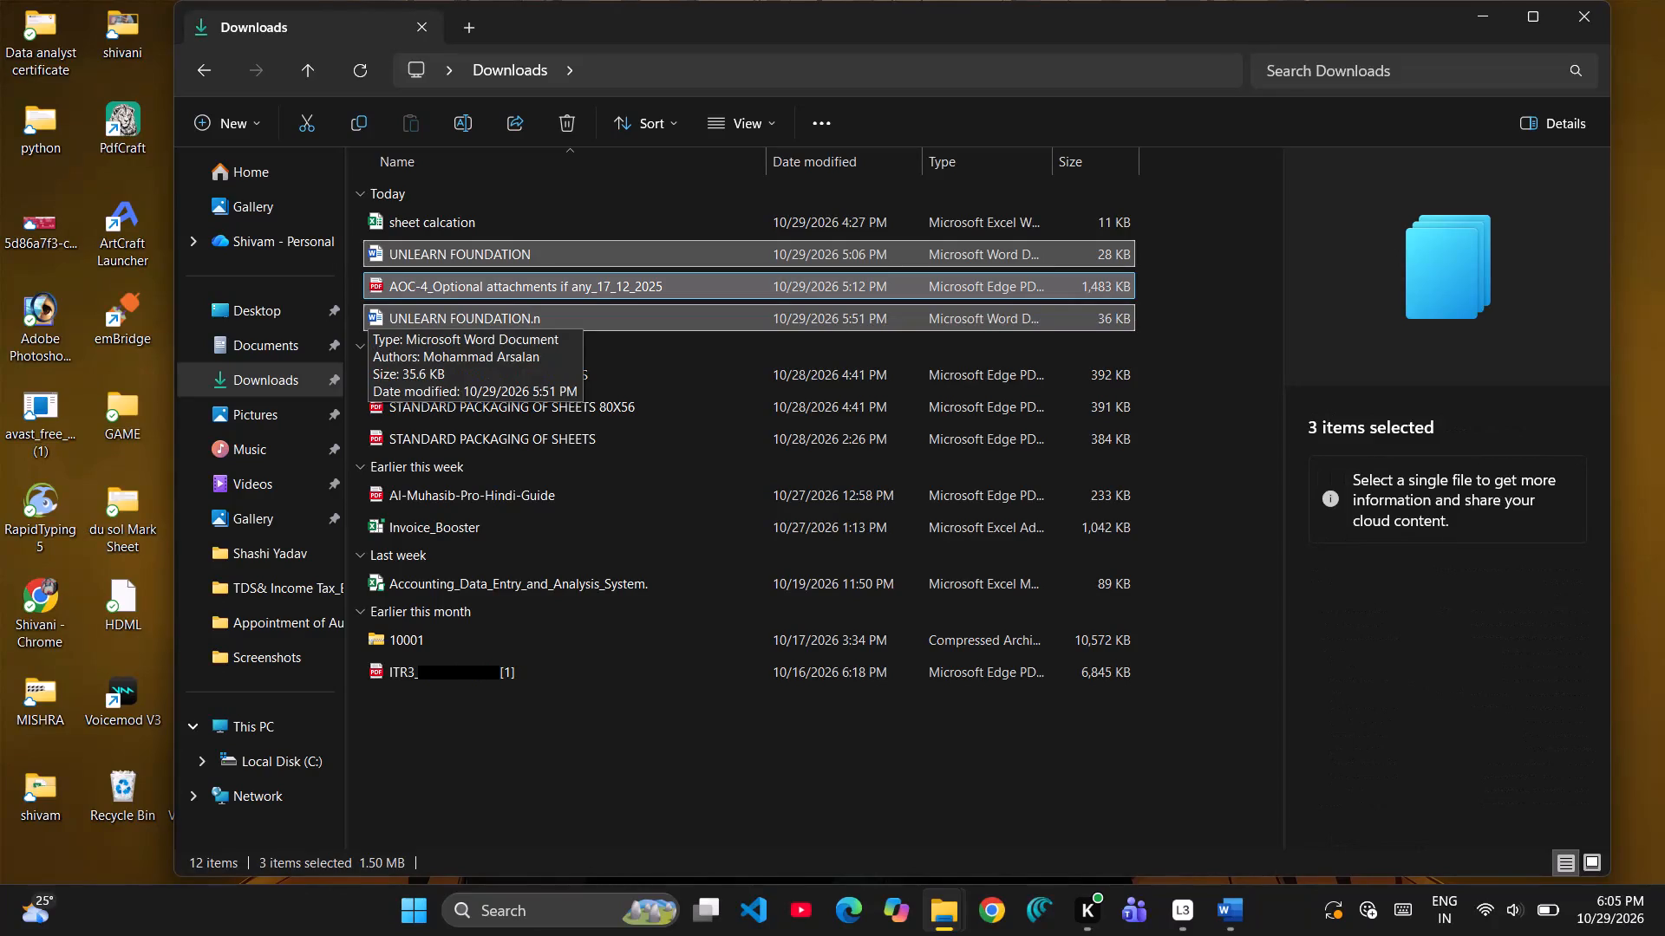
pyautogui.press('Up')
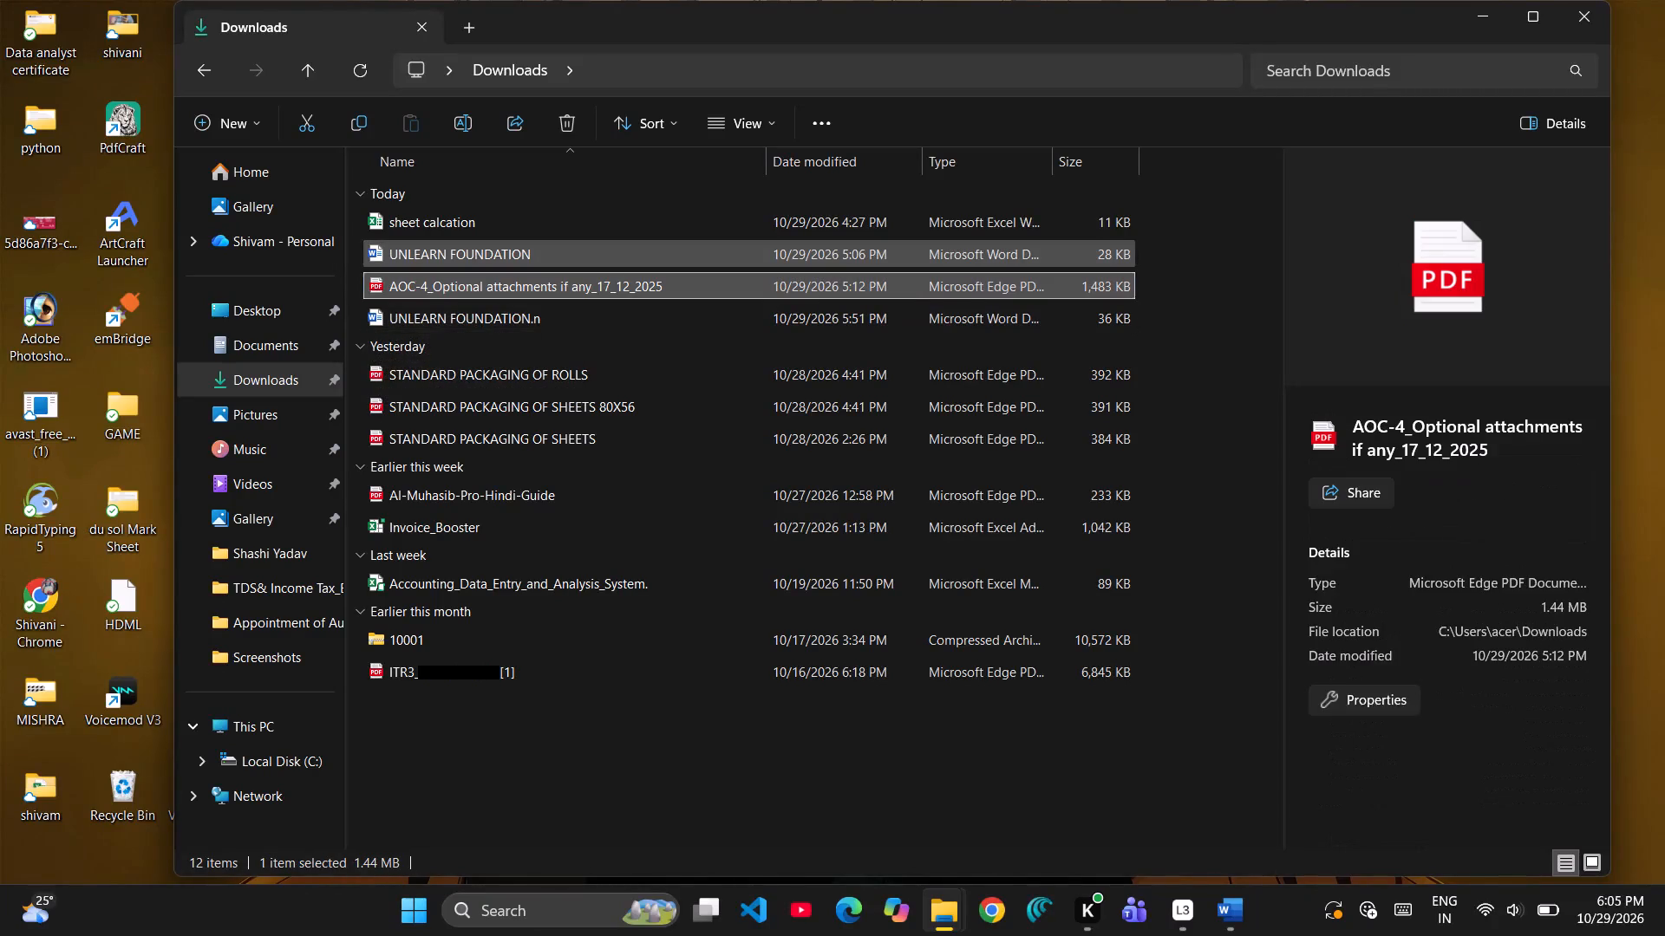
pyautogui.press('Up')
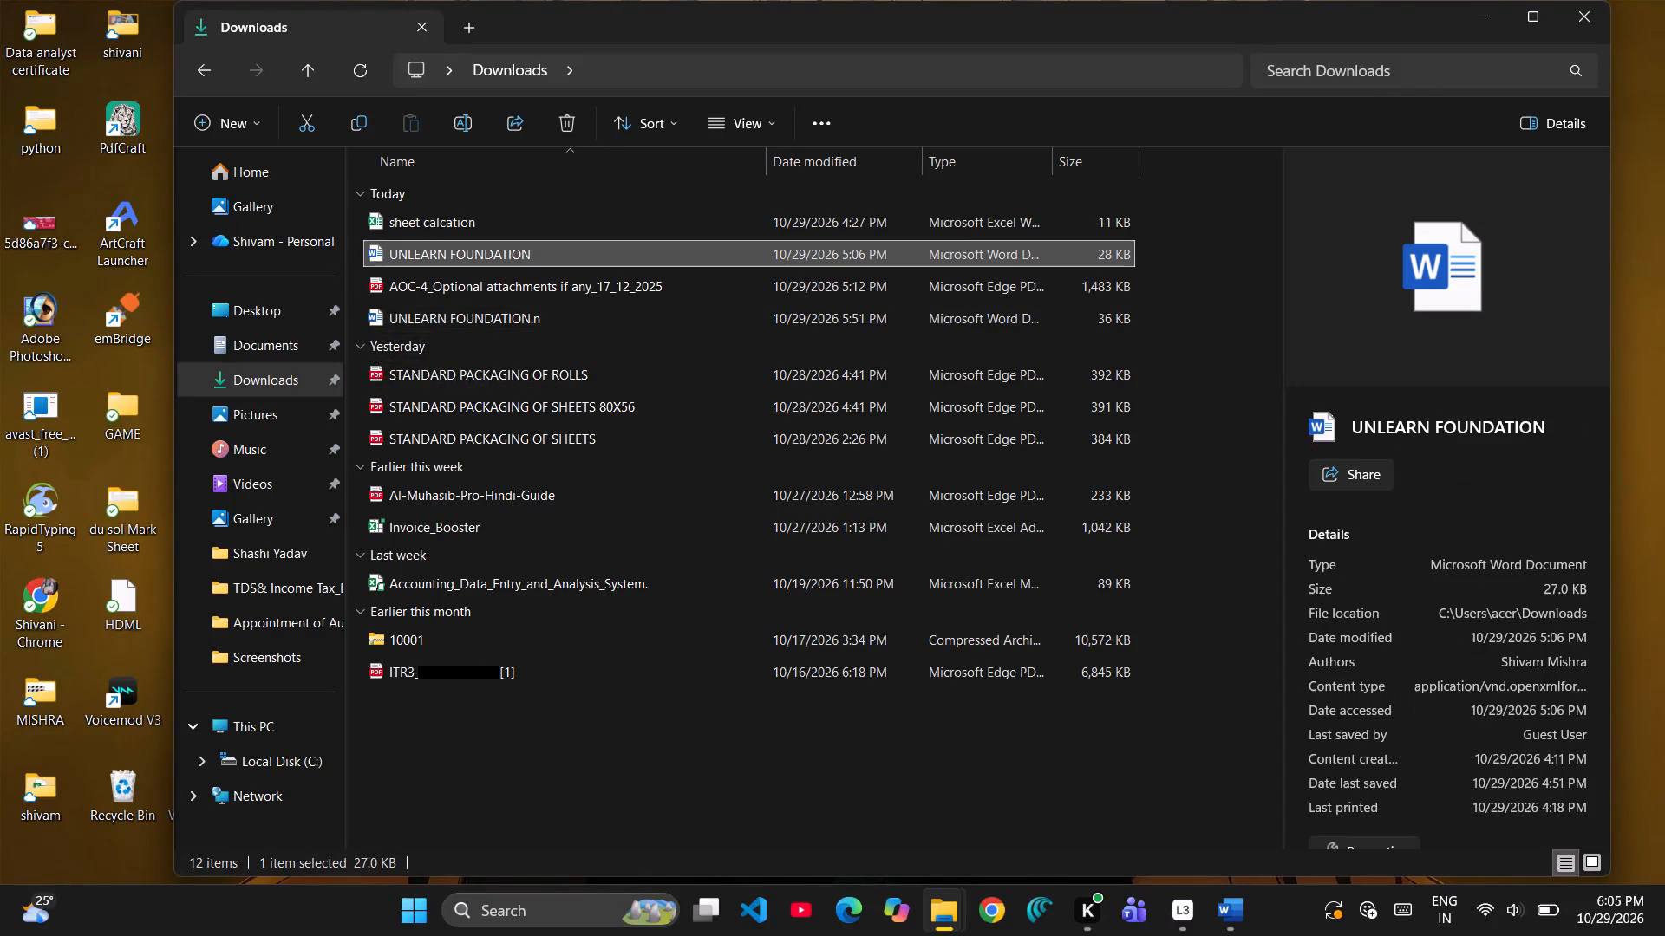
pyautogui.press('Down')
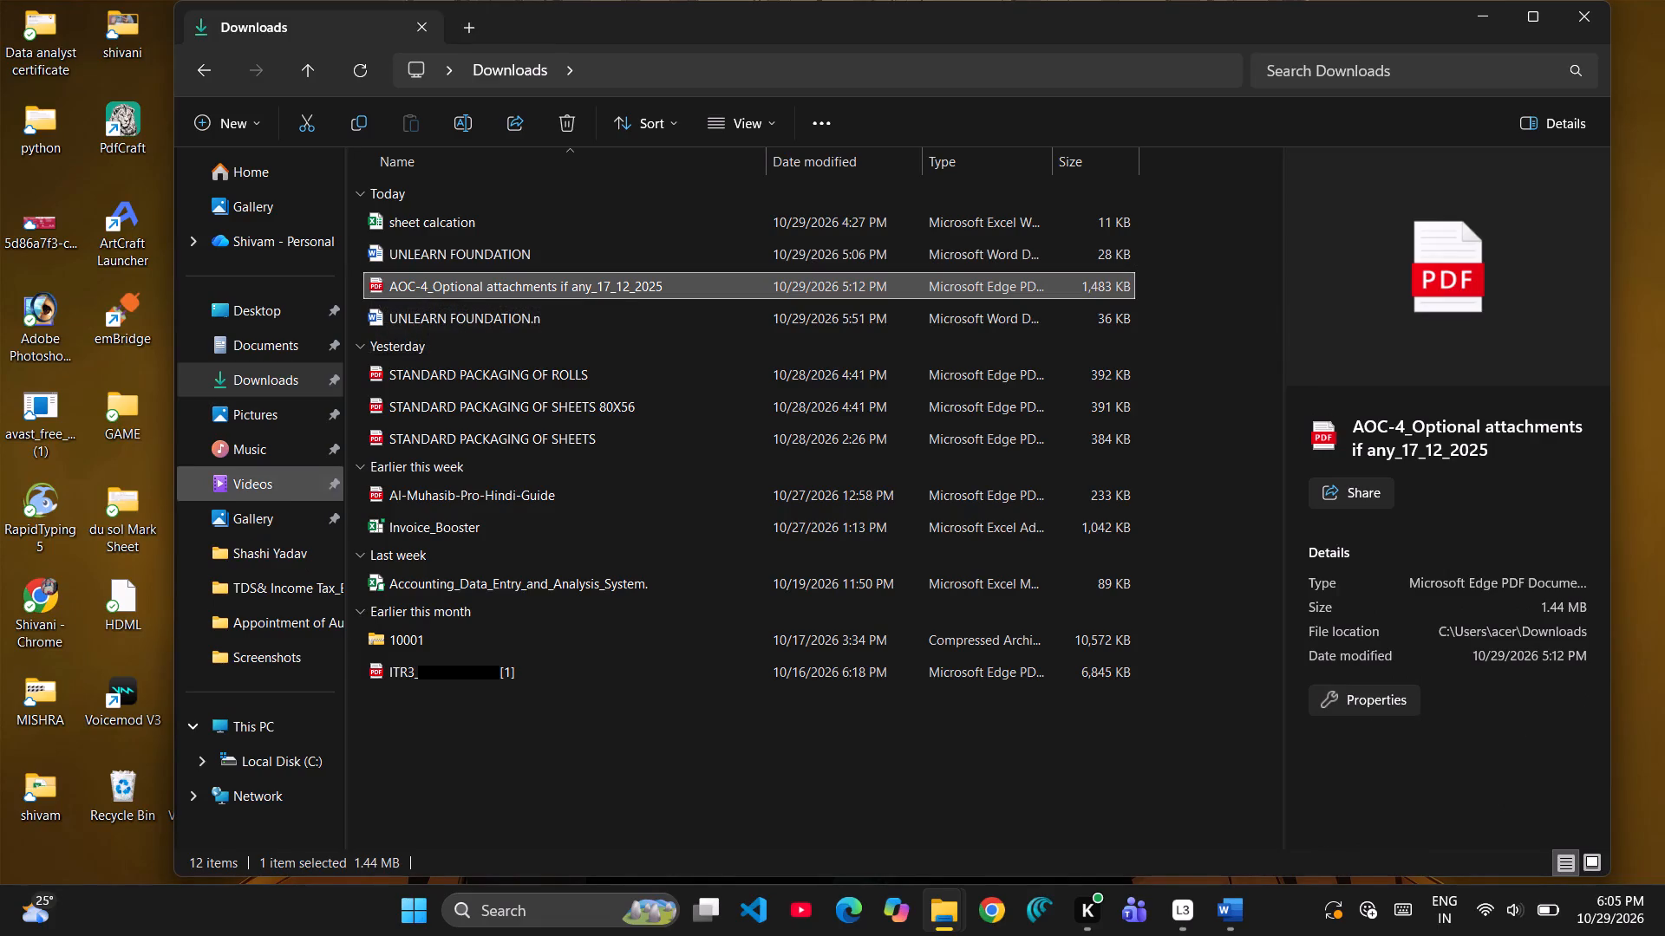
# Create a folder named MCA inside the office ca folder in Music.
pyautogui.click(258, 461)
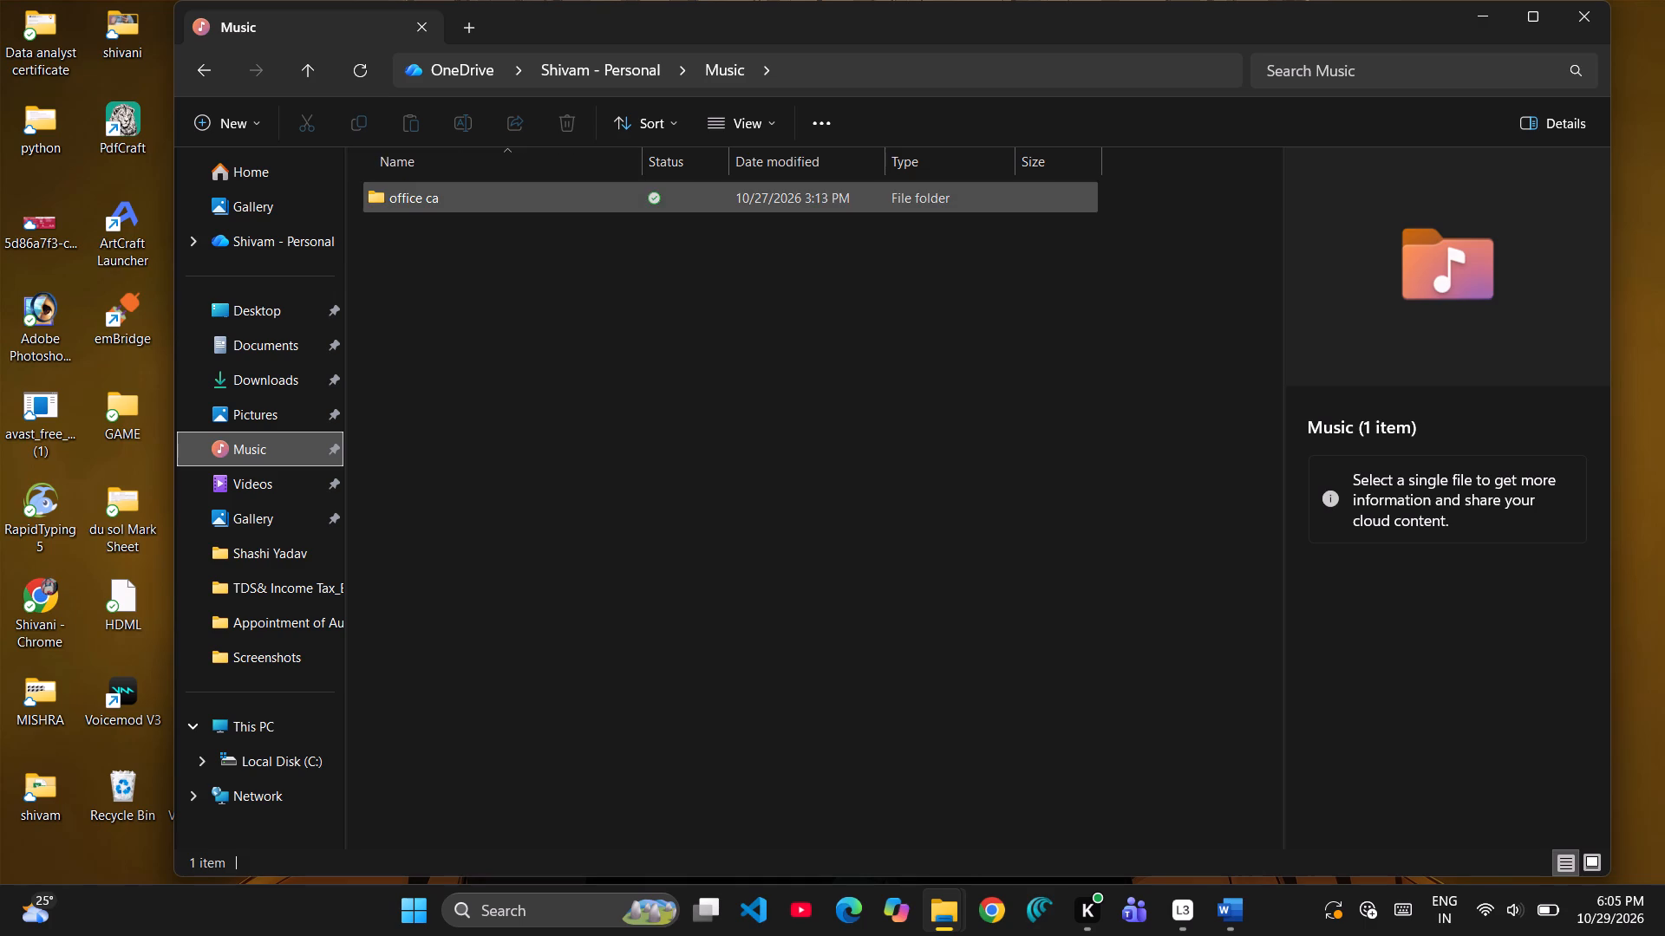
pyautogui.doubleClick(578, 197)
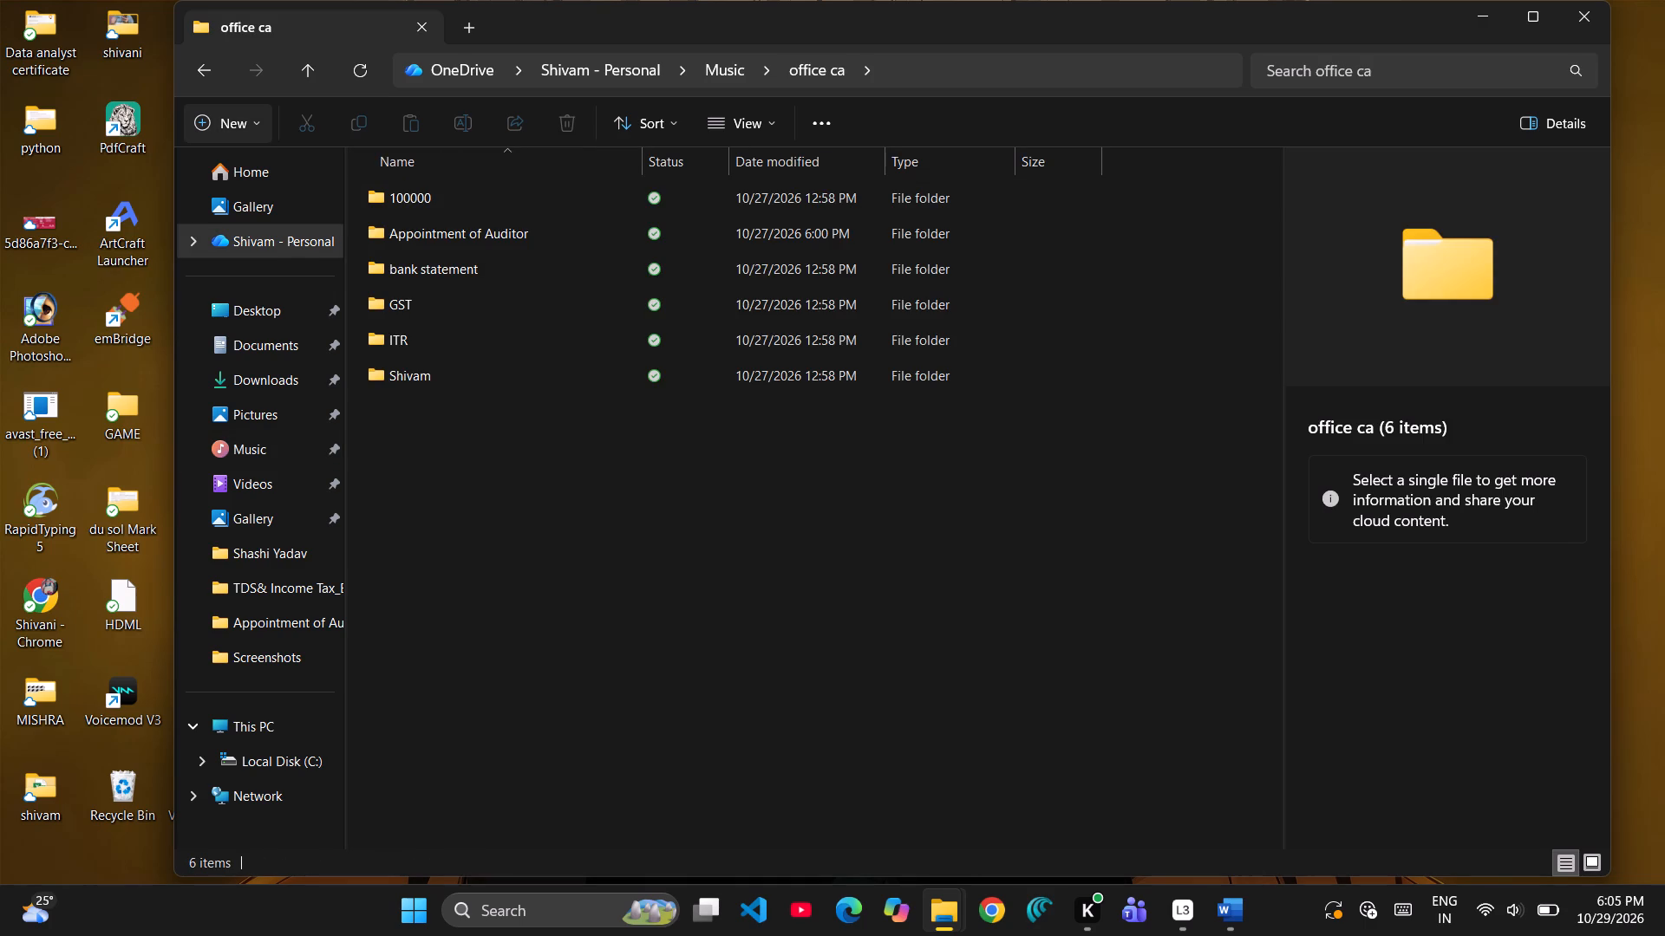
pyautogui.click(248, 122)
pyautogui.click(271, 172)
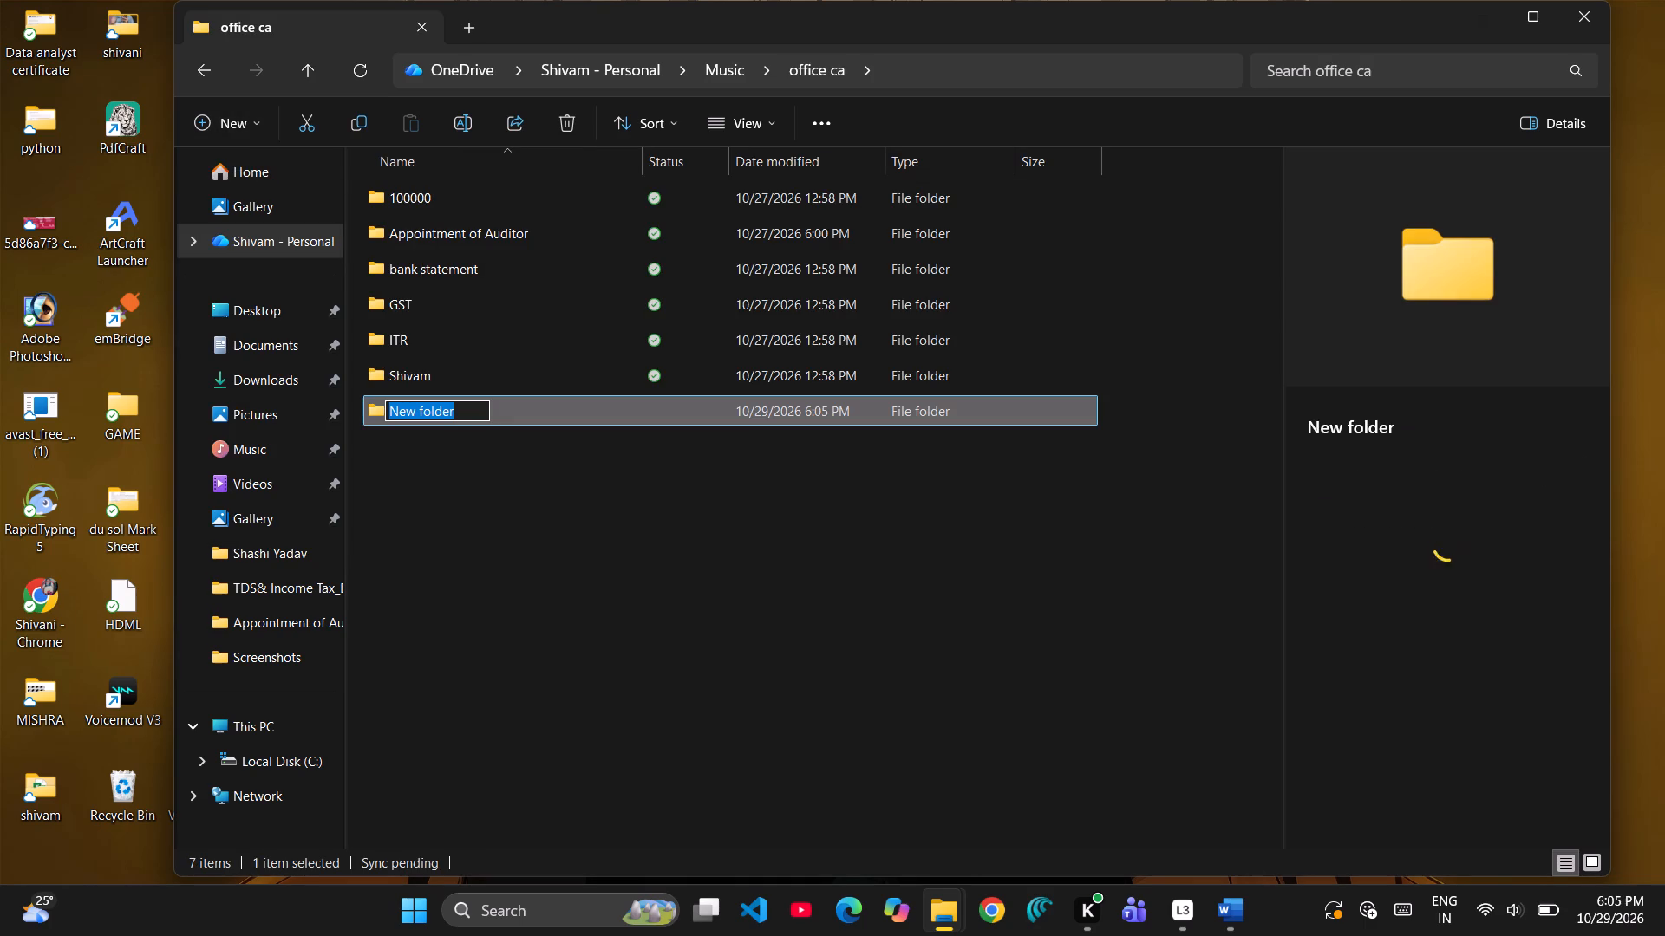
pyautogui.write('MCA')
pyautogui.press('Return')
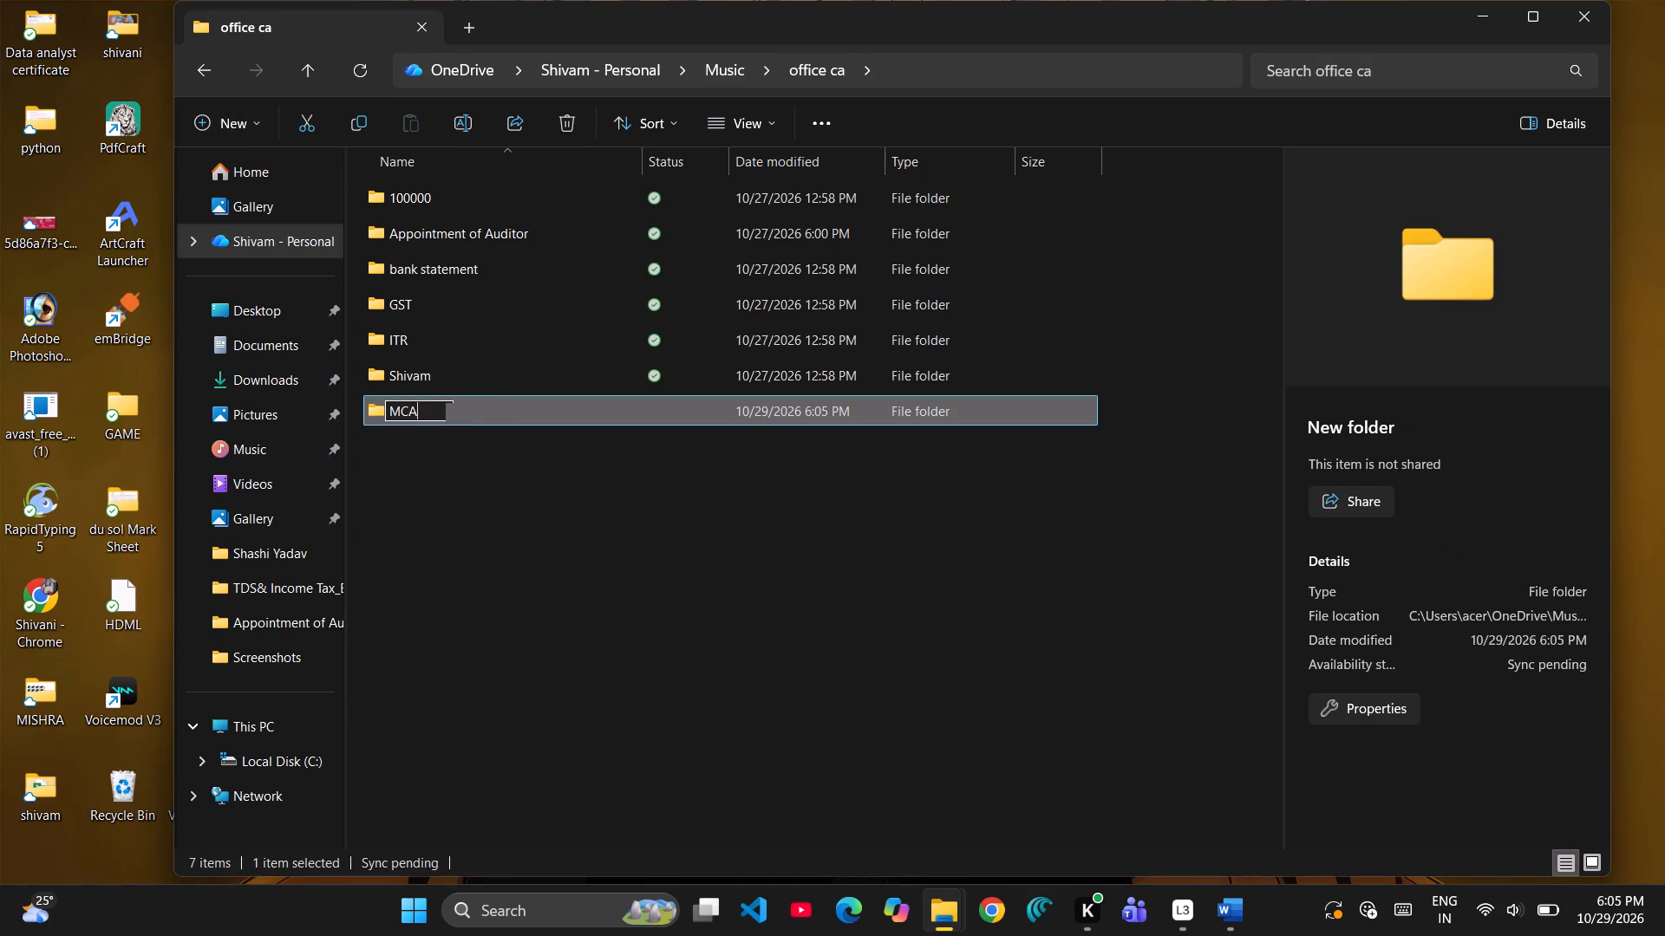
# Move the AOC-4_Optional attachments if any_17_12_2025 PDF from Downloads into the MCA folder under Music > office ca.
pyautogui.click(248, 389)
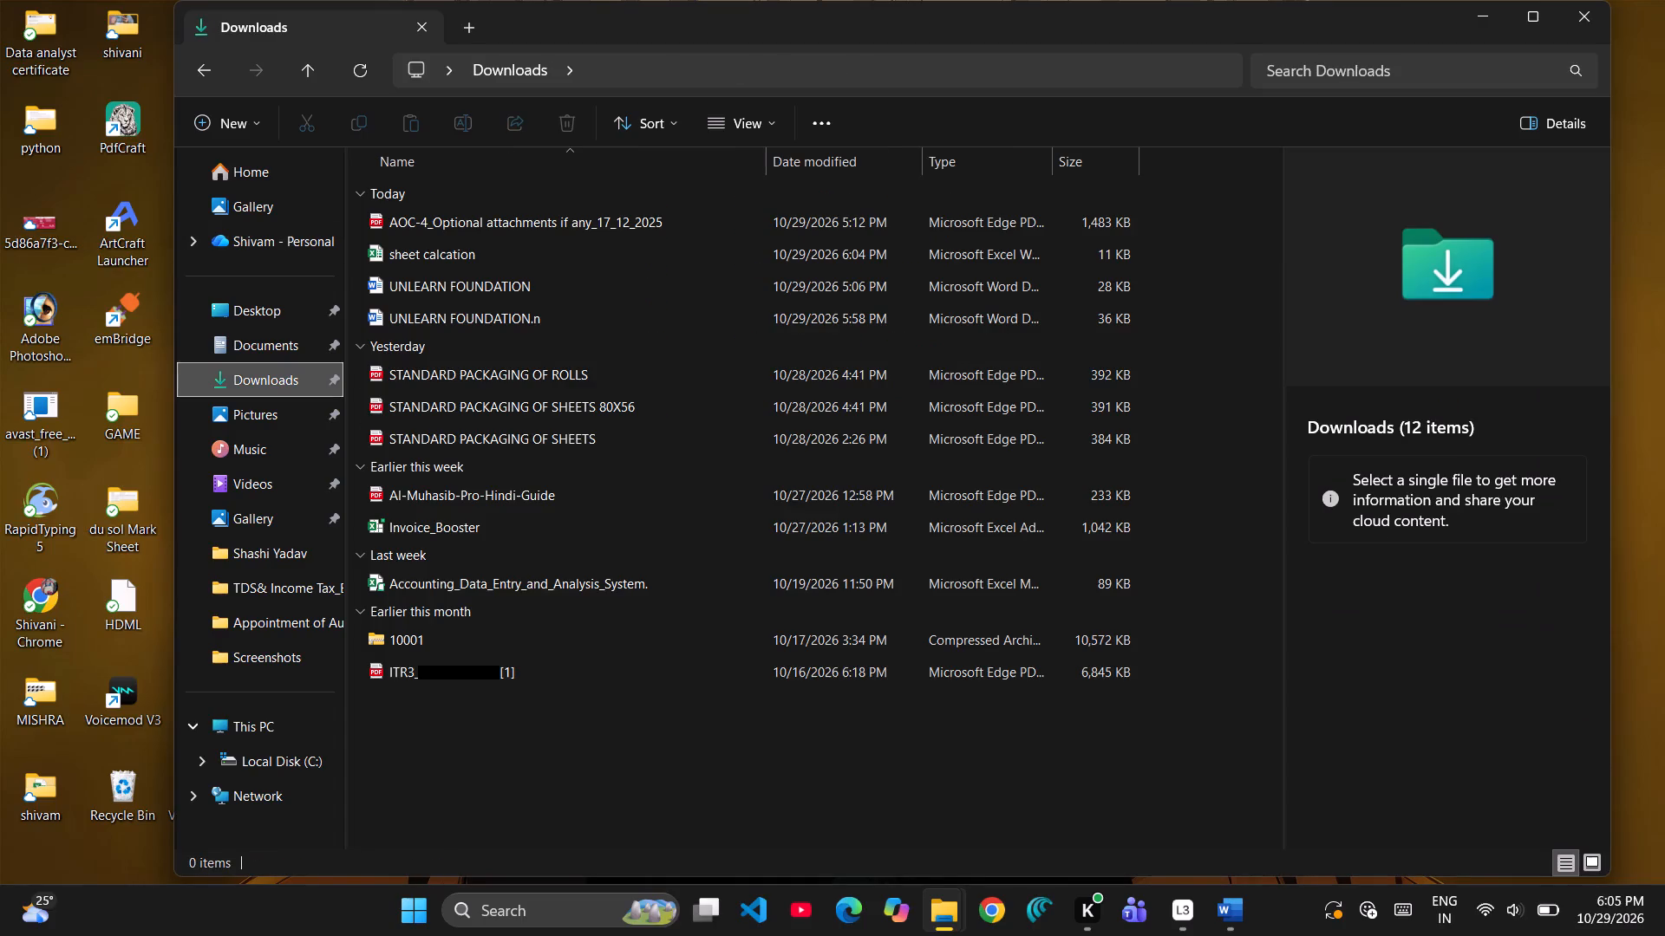
pyautogui.click(548, 232)
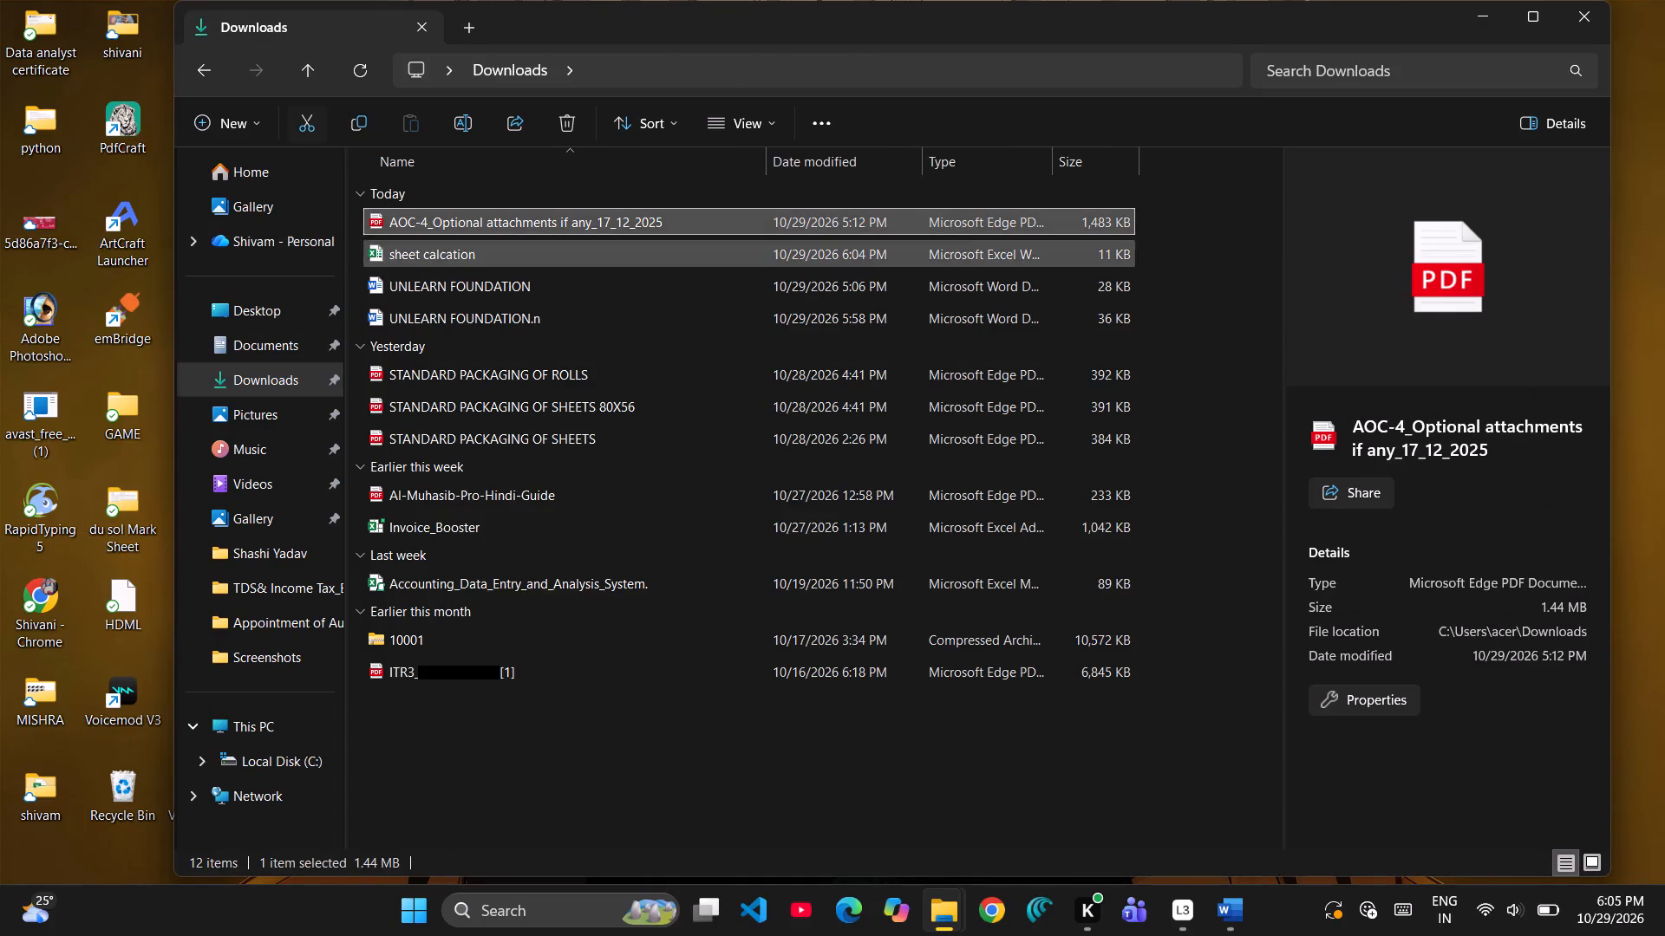
pyautogui.click(317, 127)
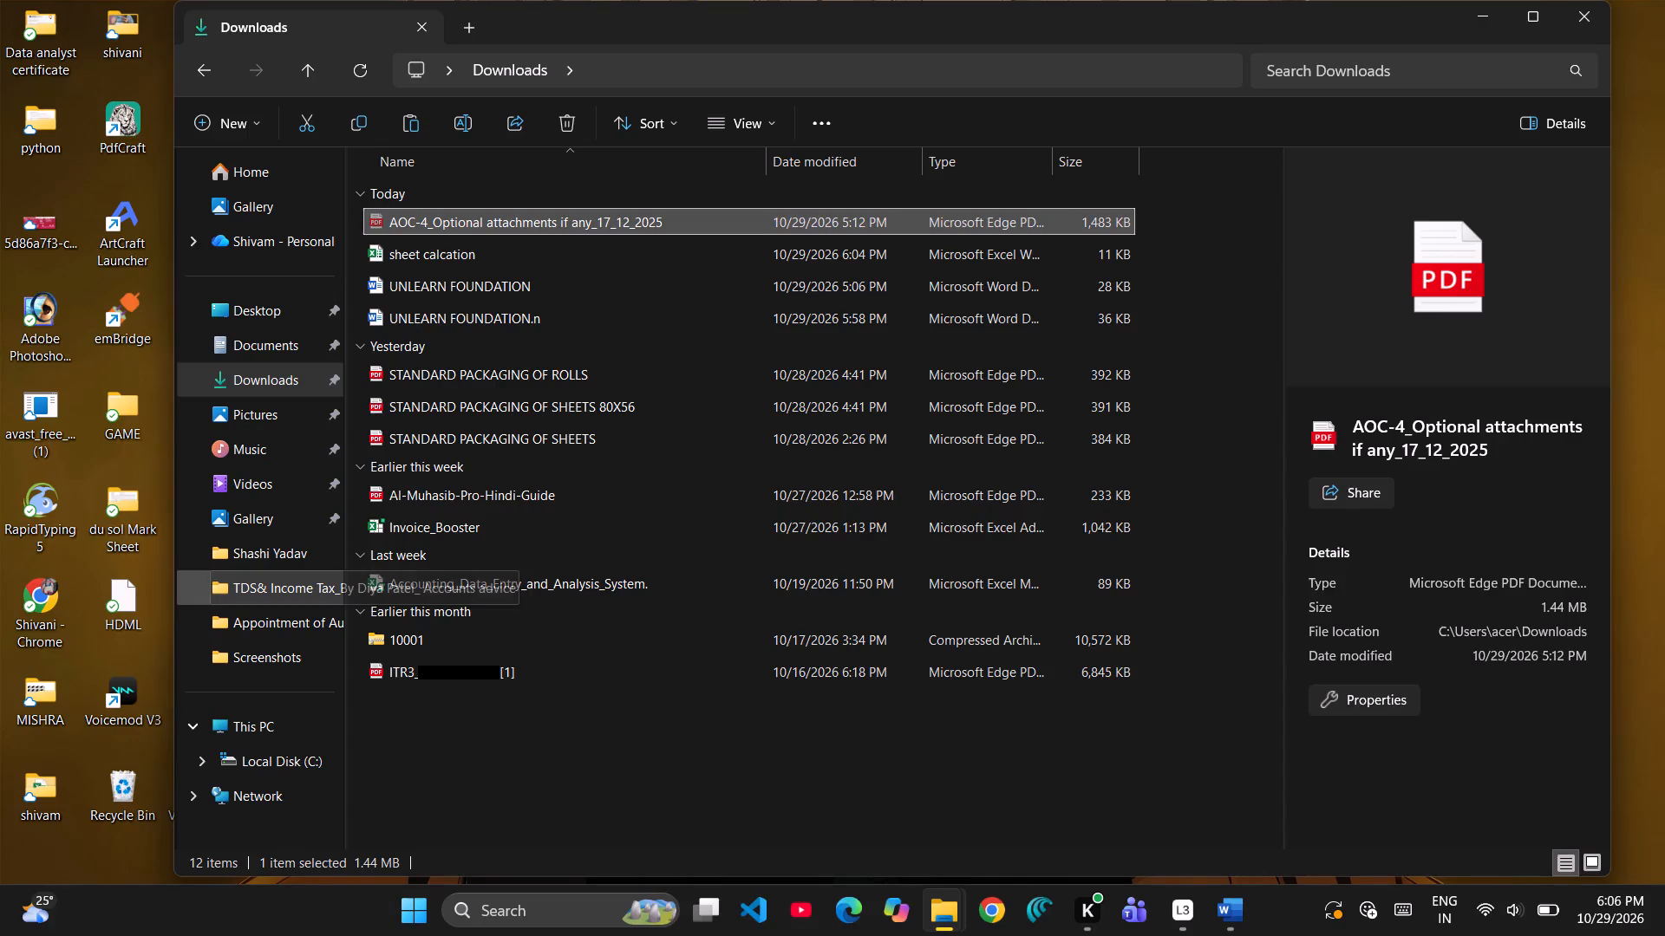
pyautogui.click(246, 446)
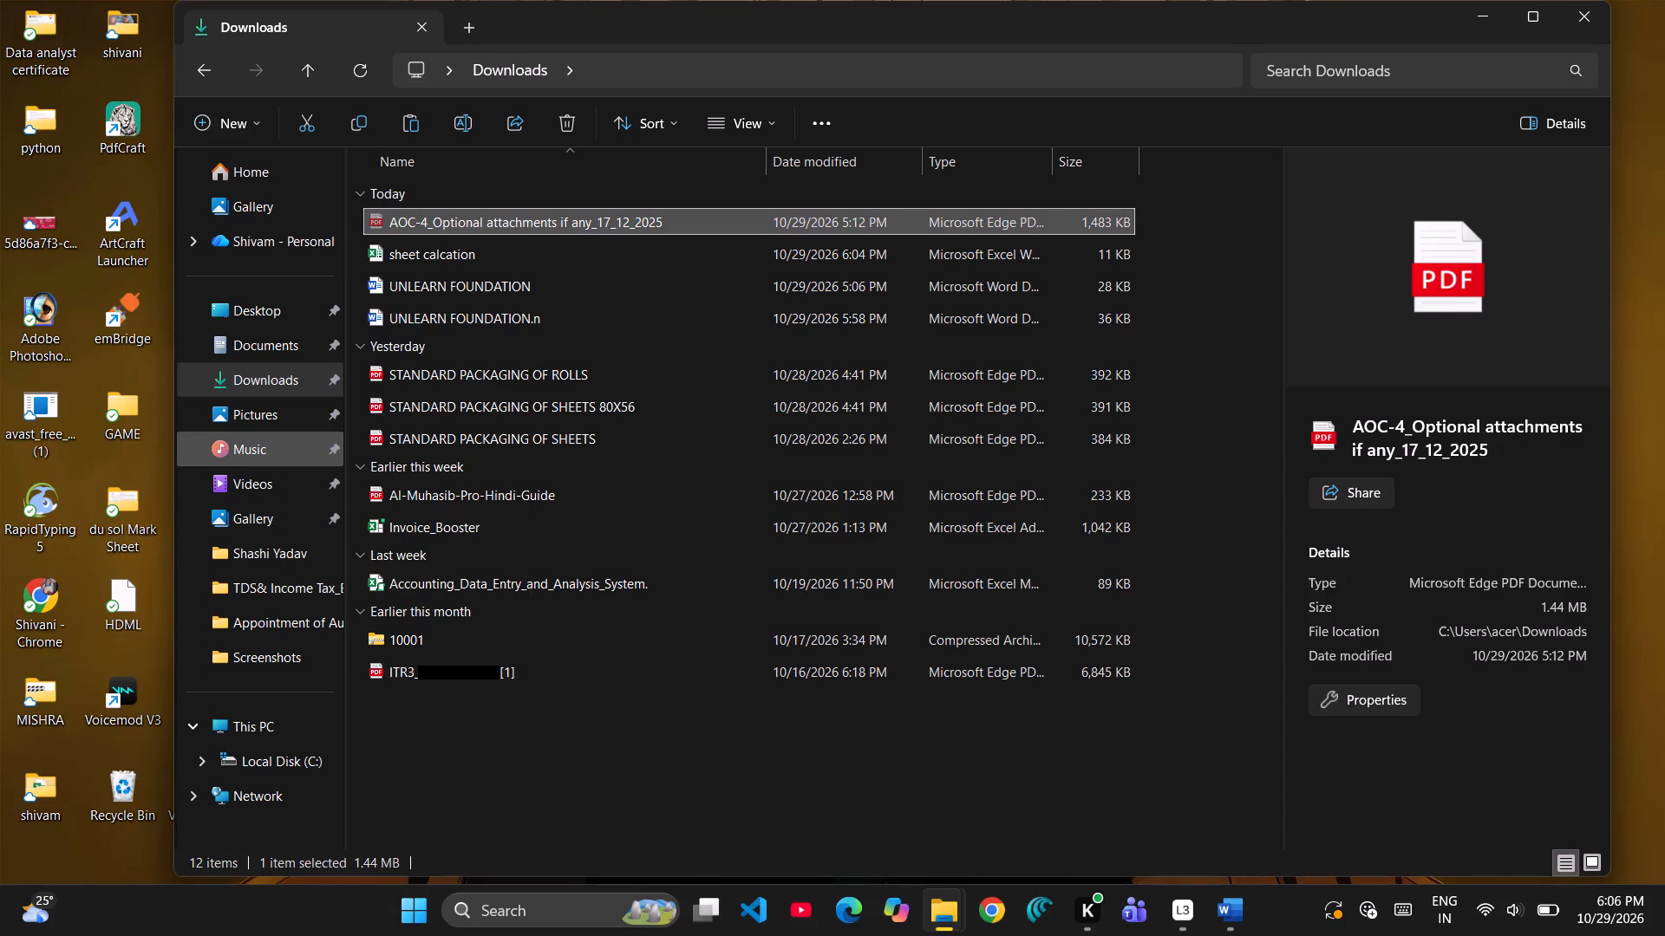
pyautogui.doubleClick(407, 207)
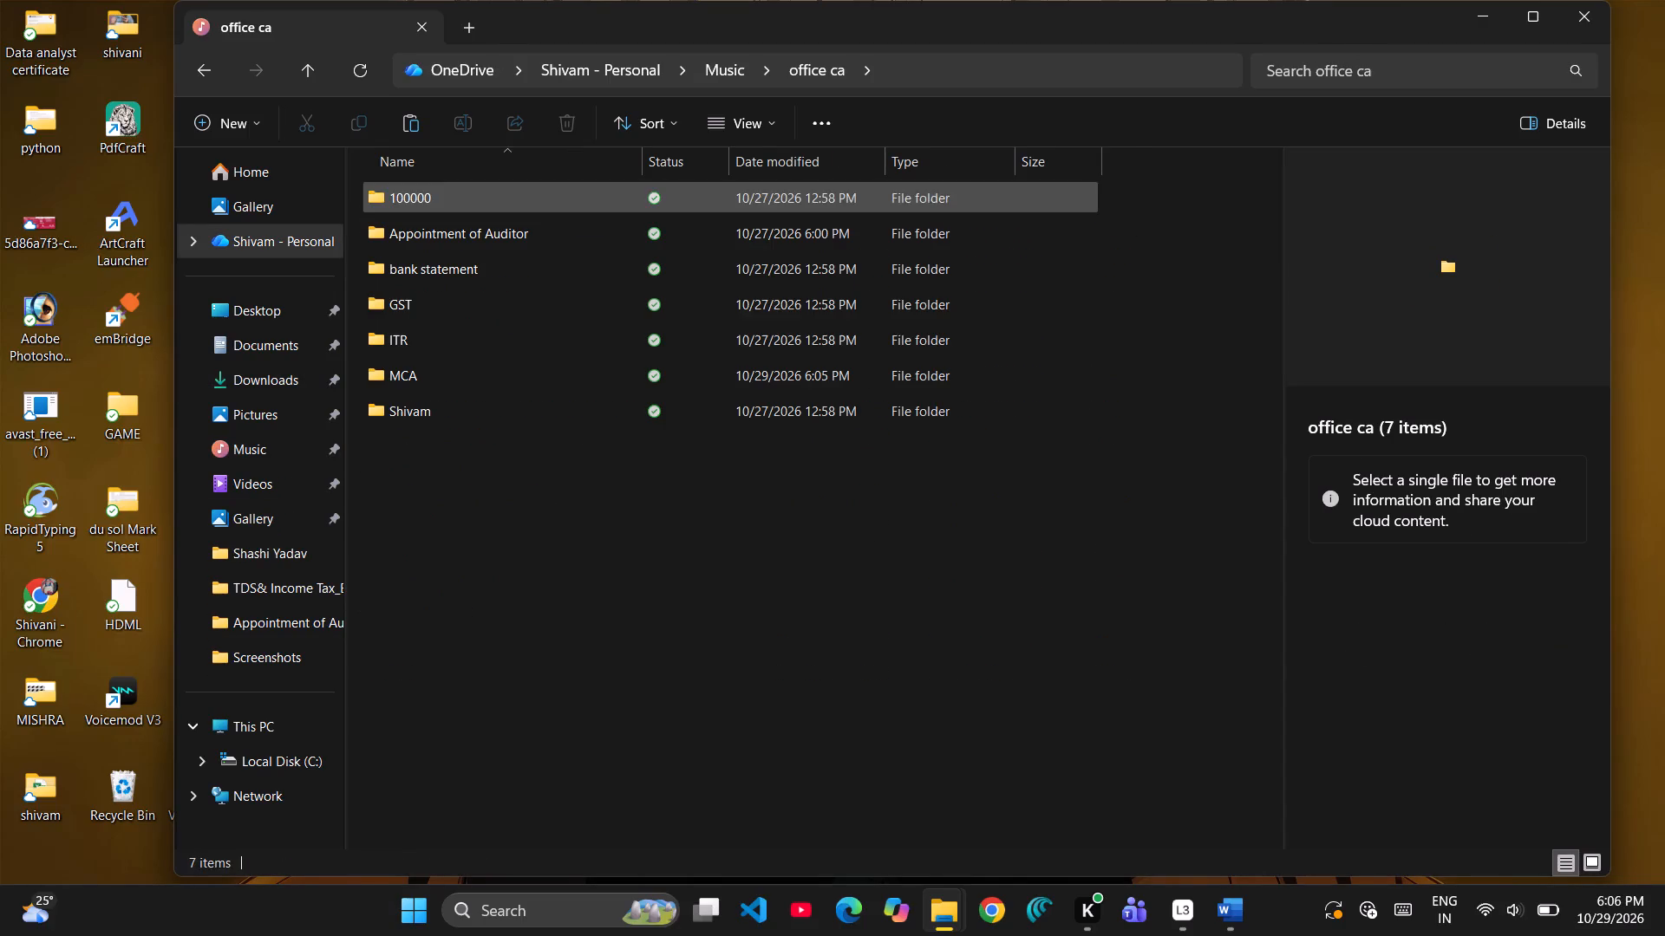
pyautogui.click(421, 367)
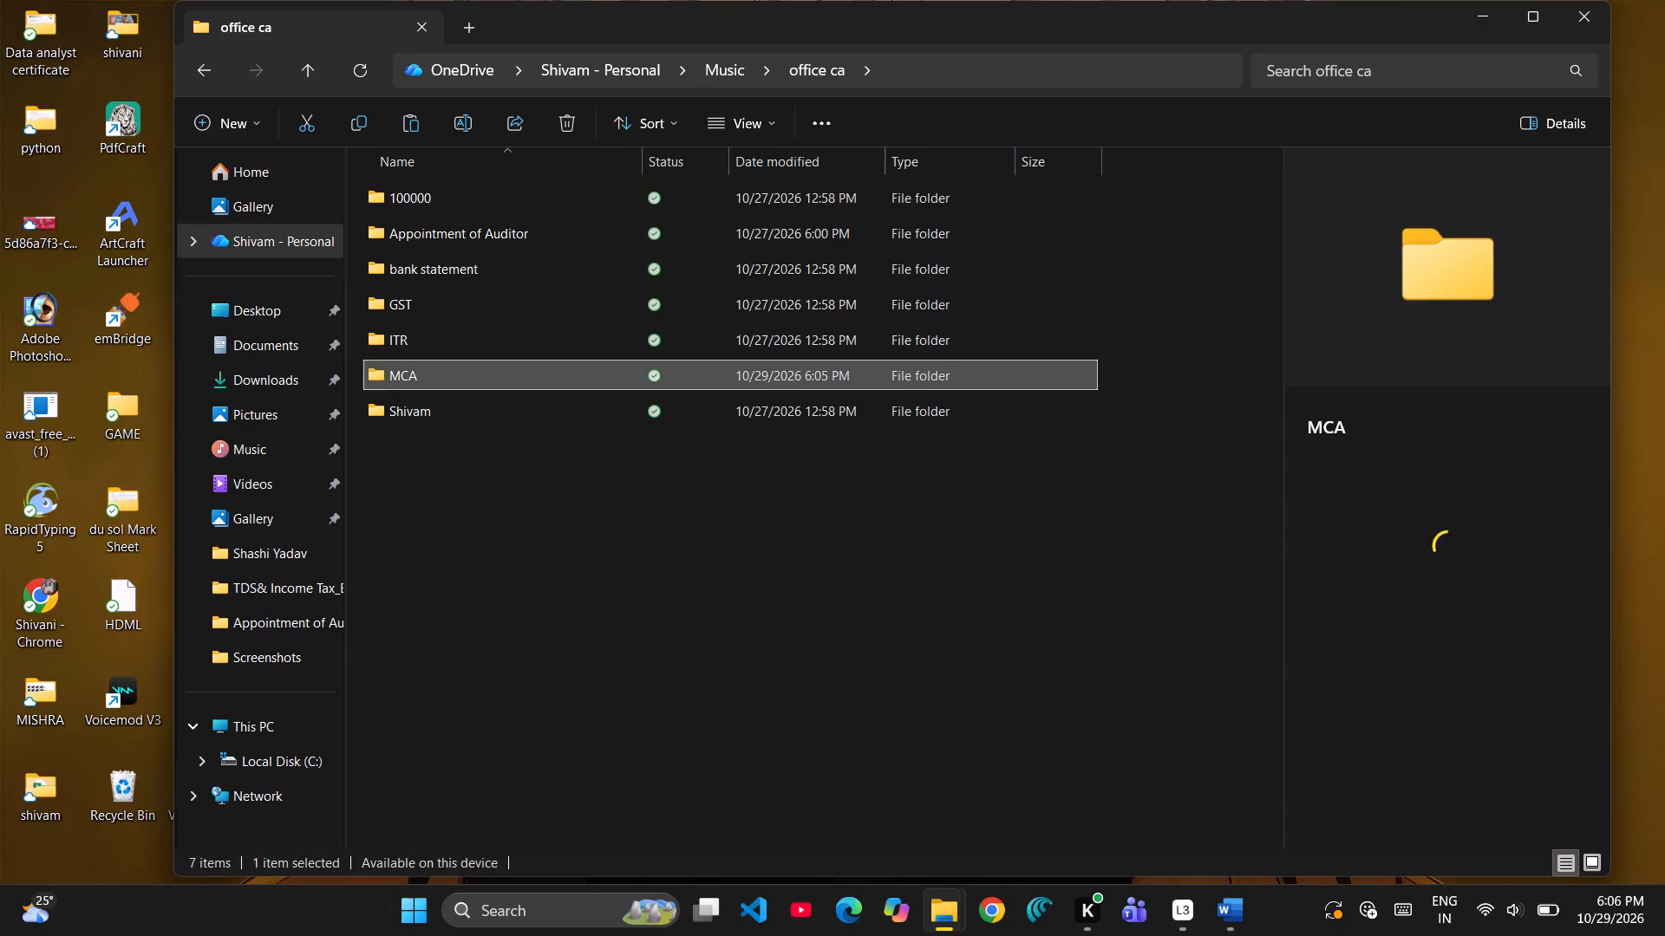
pyautogui.hotkey('ctrl', 'v')
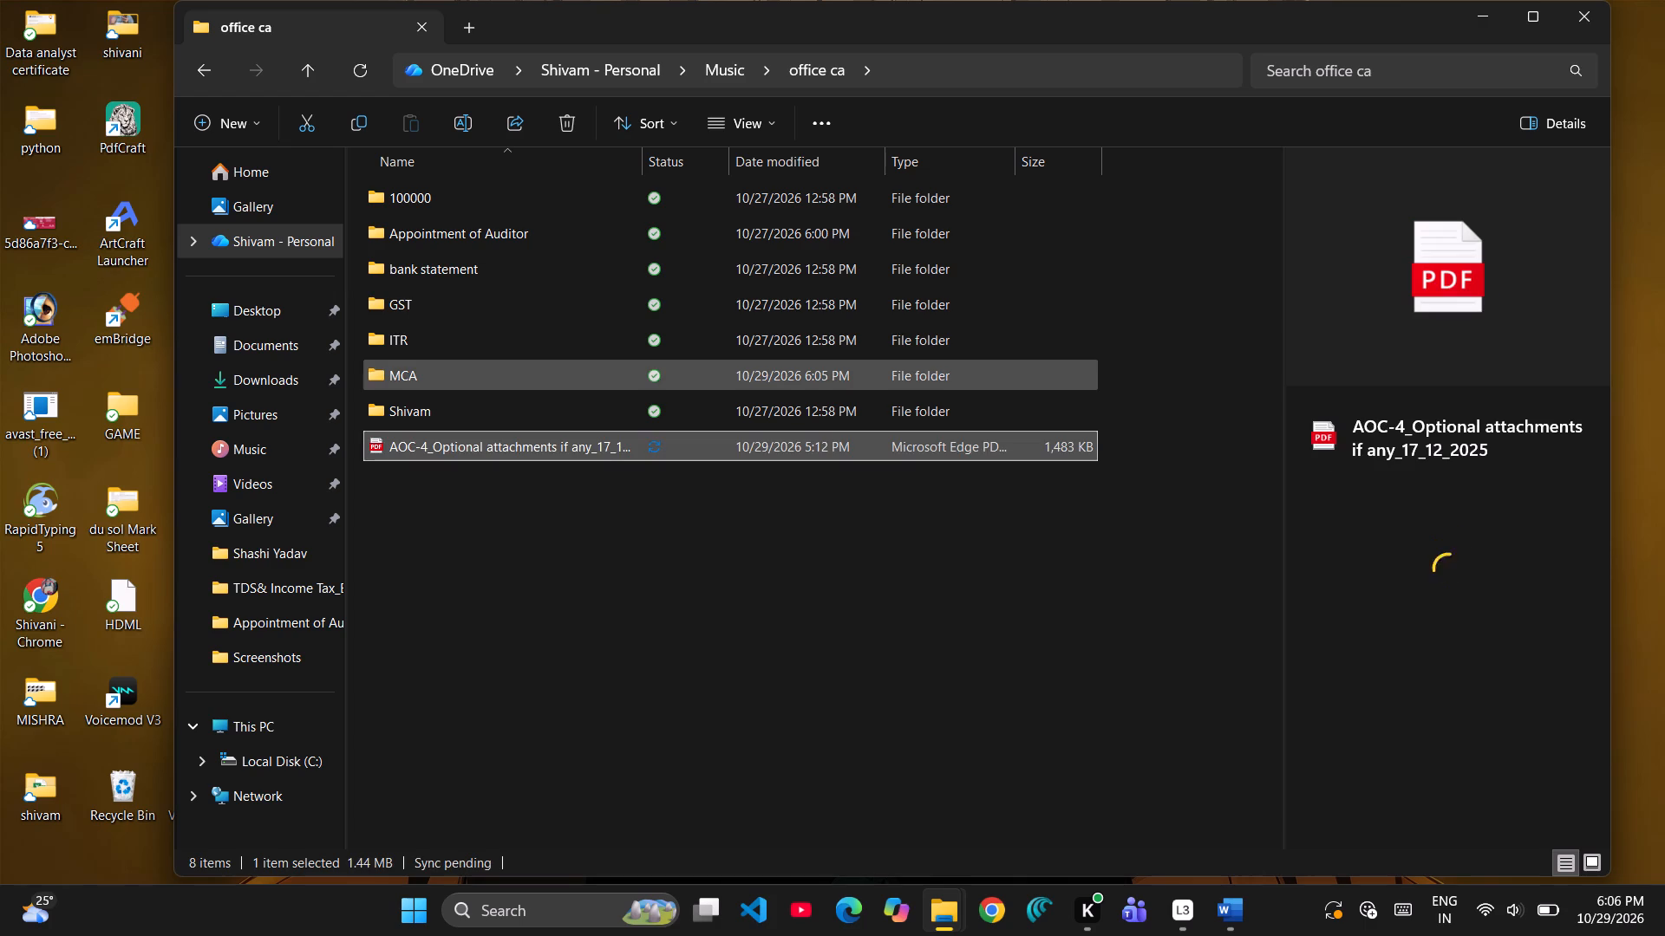
pyautogui.hotkey('ctrl', 'x')
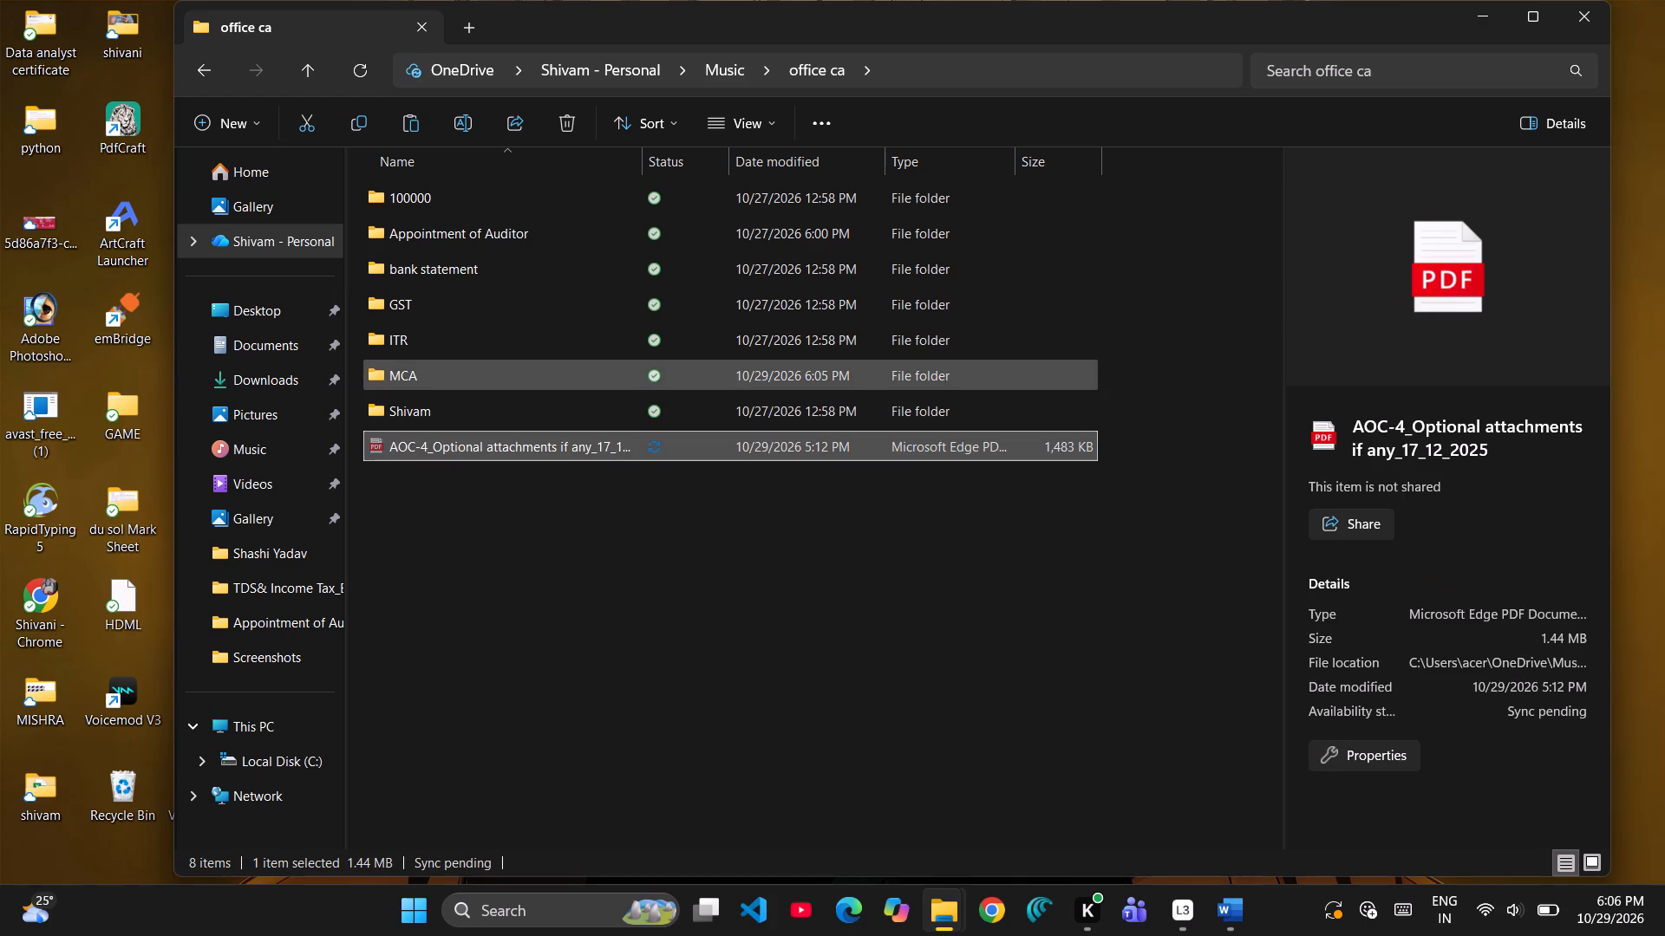
pyautogui.doubleClick(431, 376)
pyautogui.hotkey('ctrl', 'v')
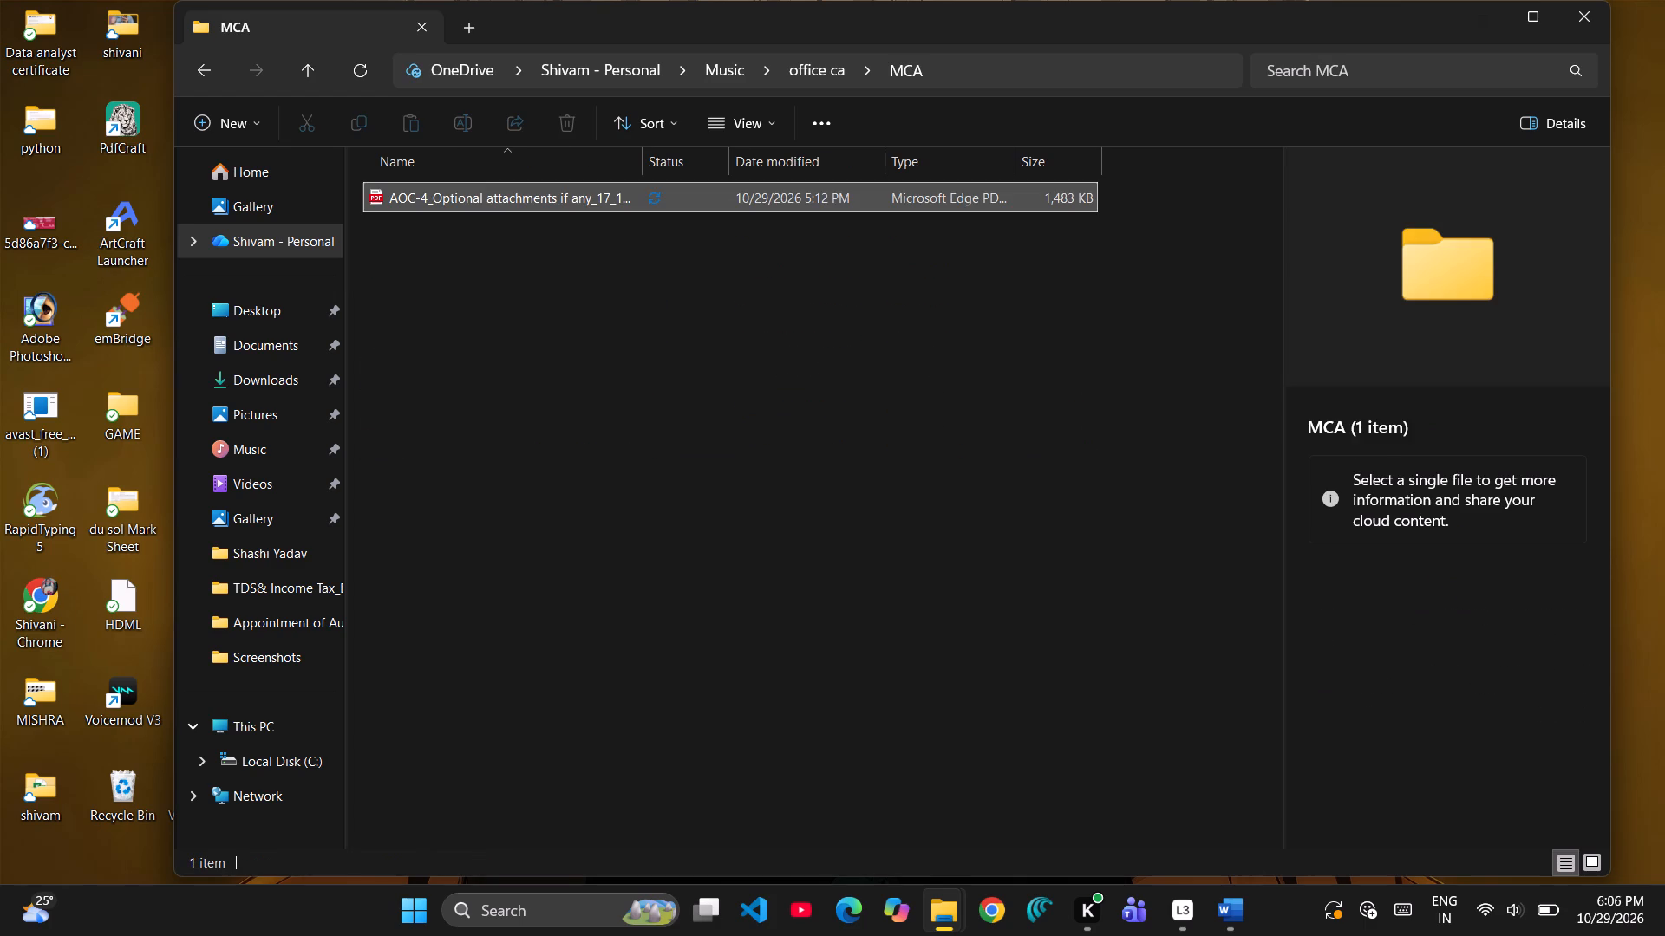
# Move the UNLEARN FOUNDATION.n Word document from Downloads into the MCA folder under Music > office ca.
pyautogui.click(261, 384)
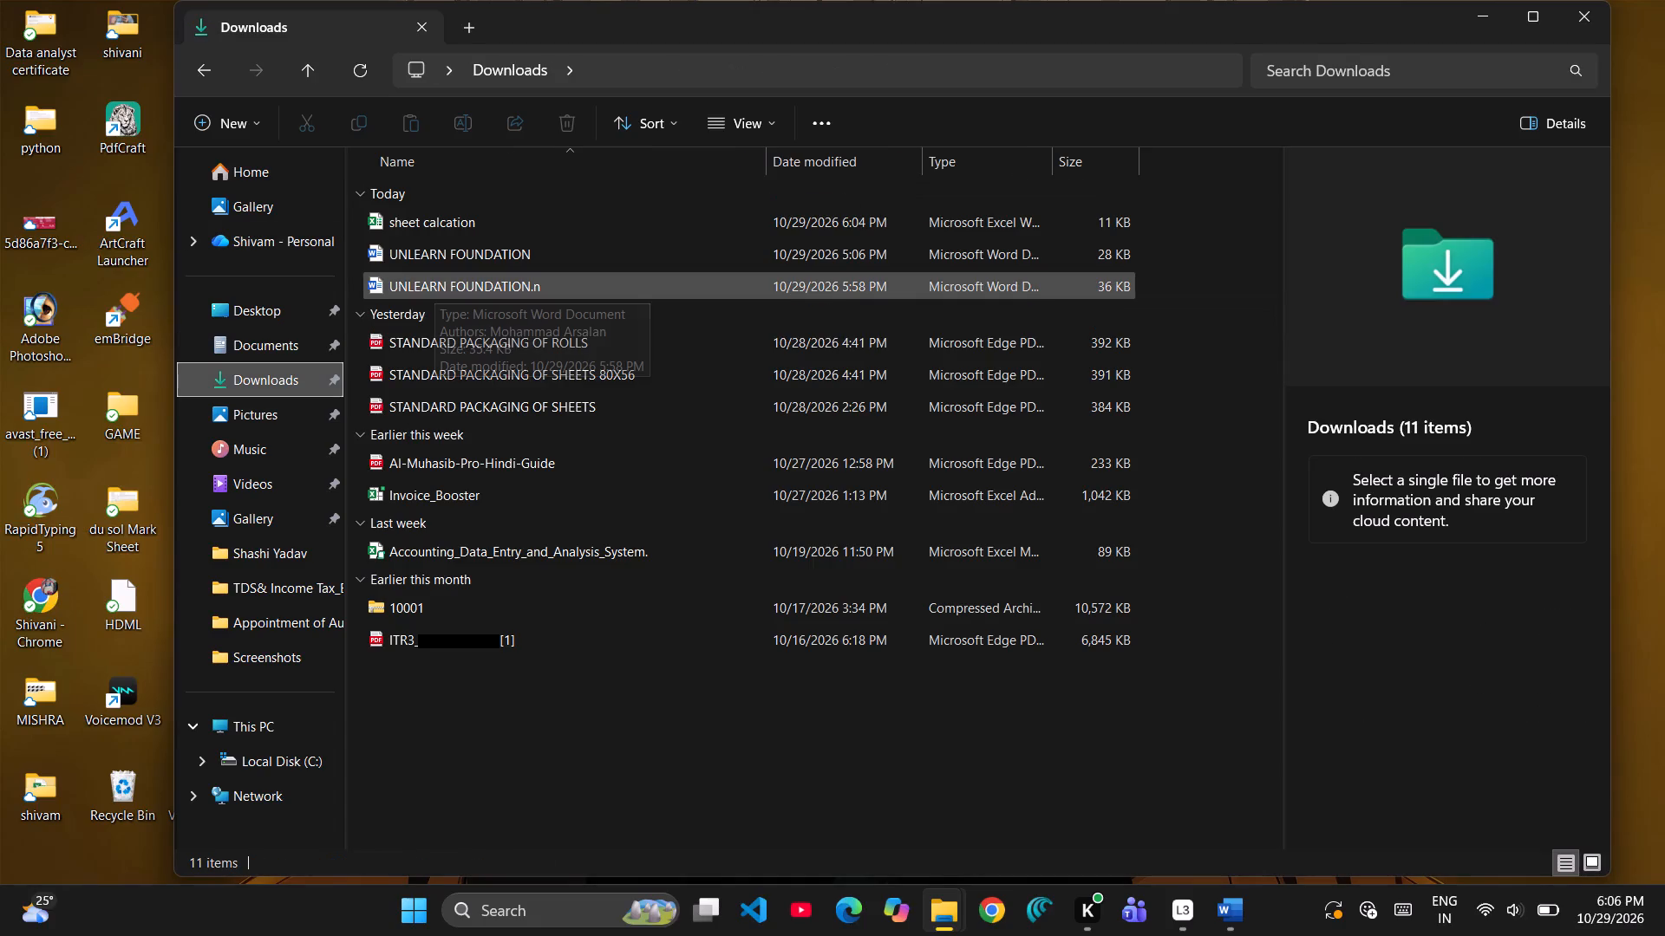
pyautogui.click(434, 282)
pyautogui.hotkey('ctrl', 'x')
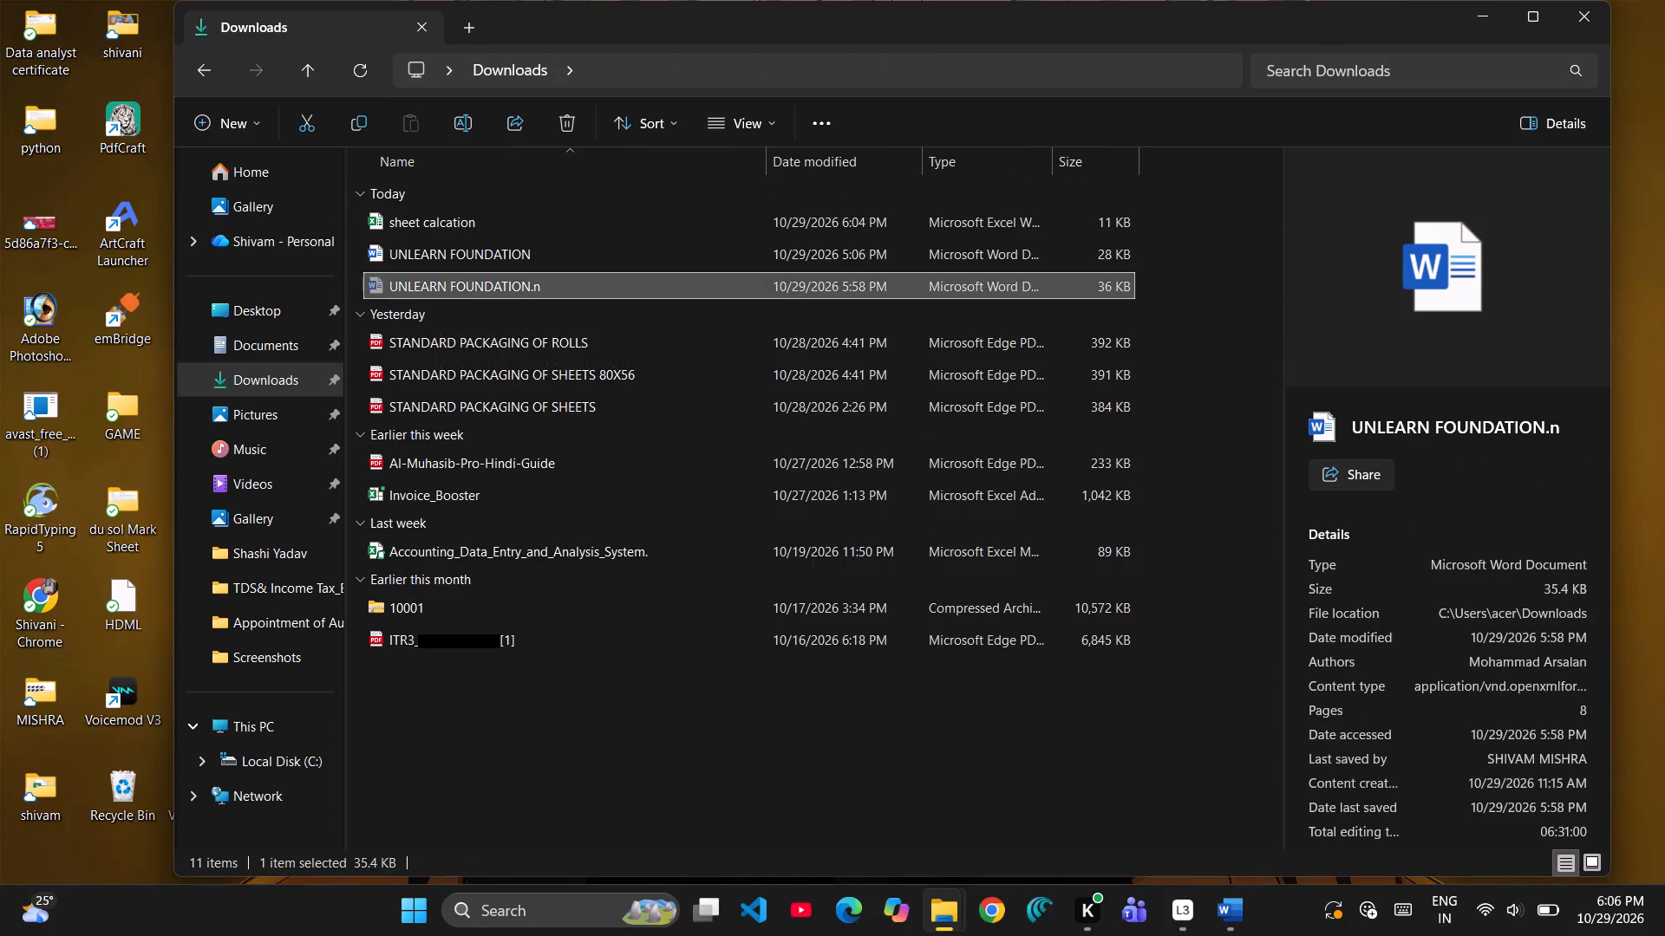
pyautogui.click(517, 261)
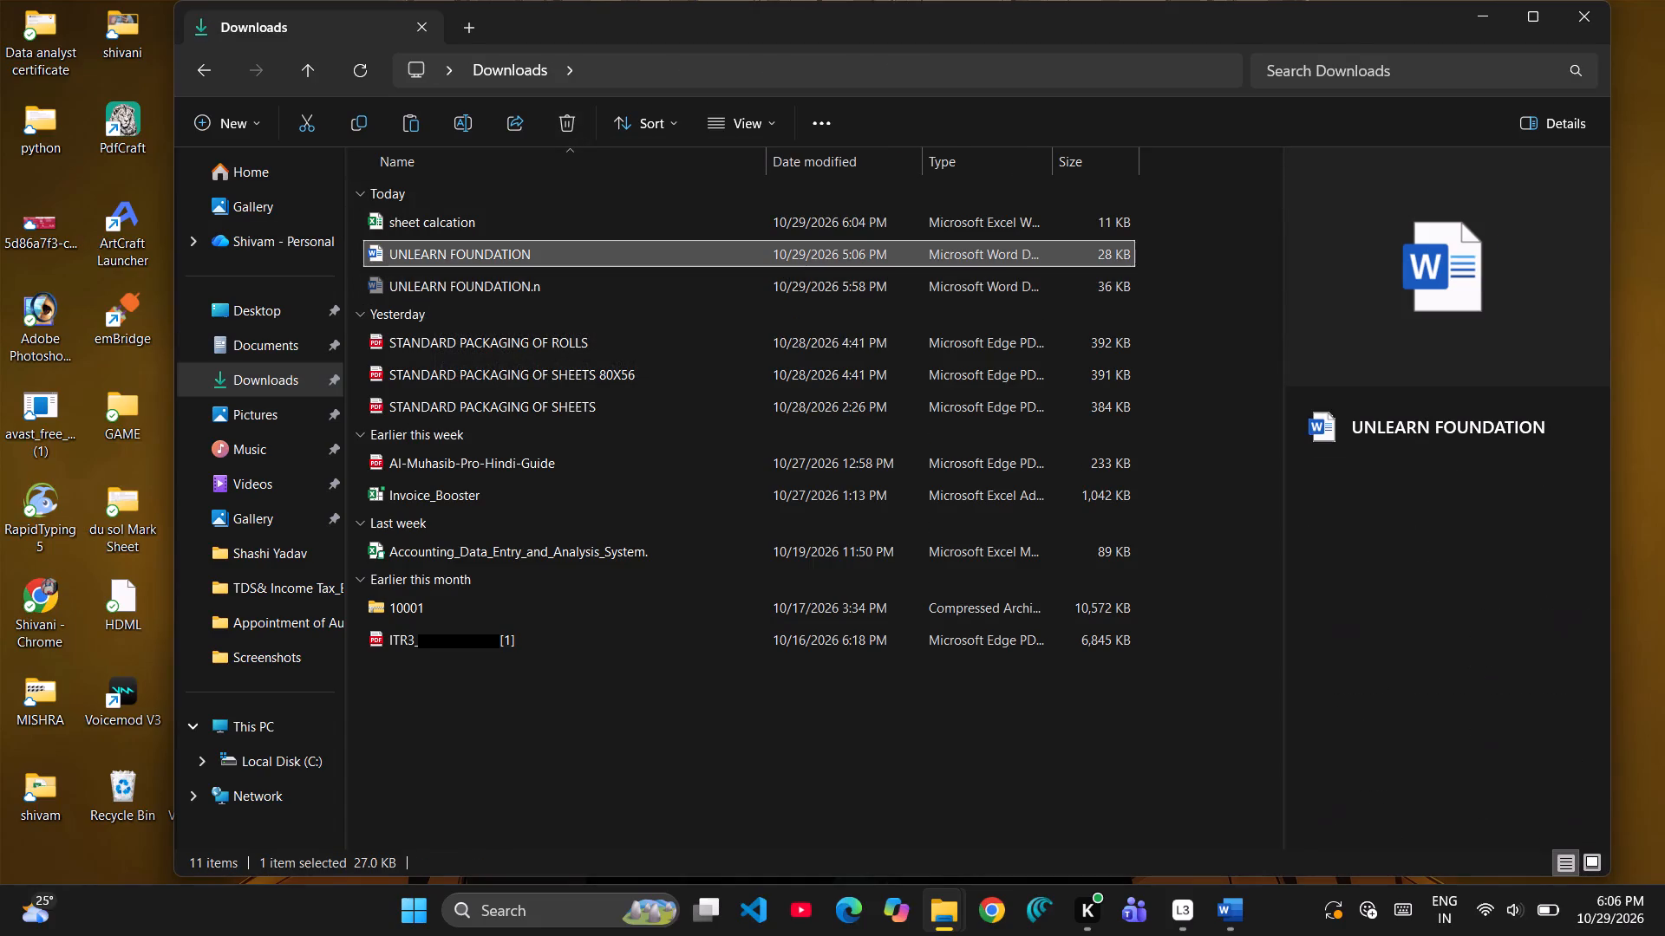
pyautogui.click(277, 453)
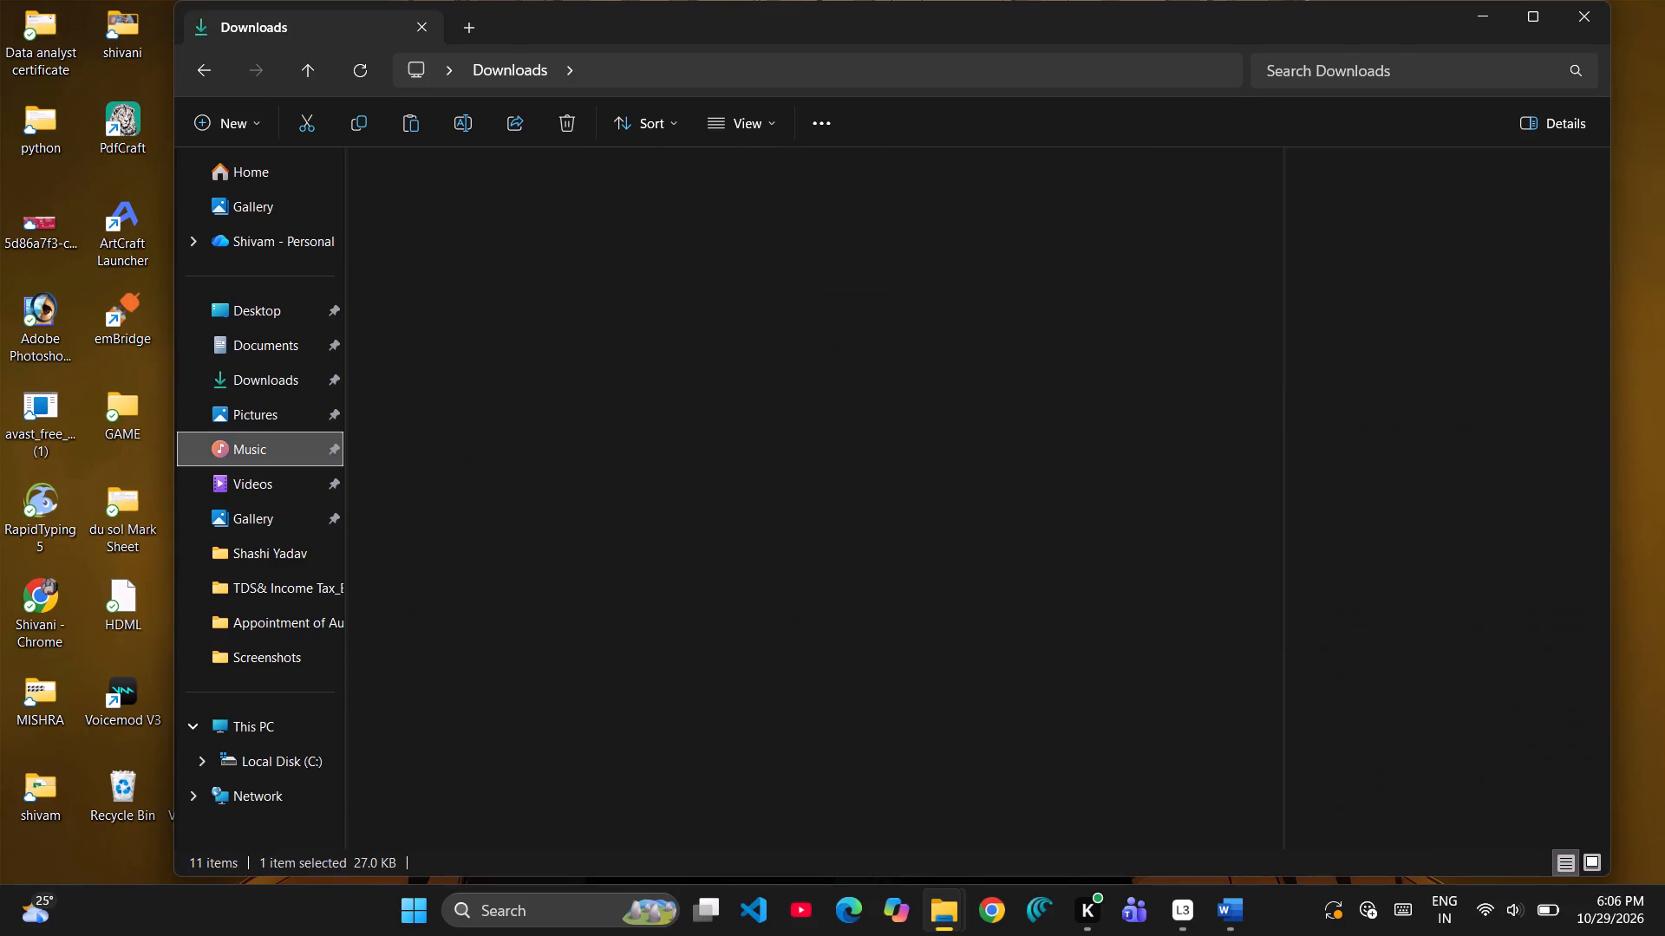
pyautogui.doubleClick(411, 205)
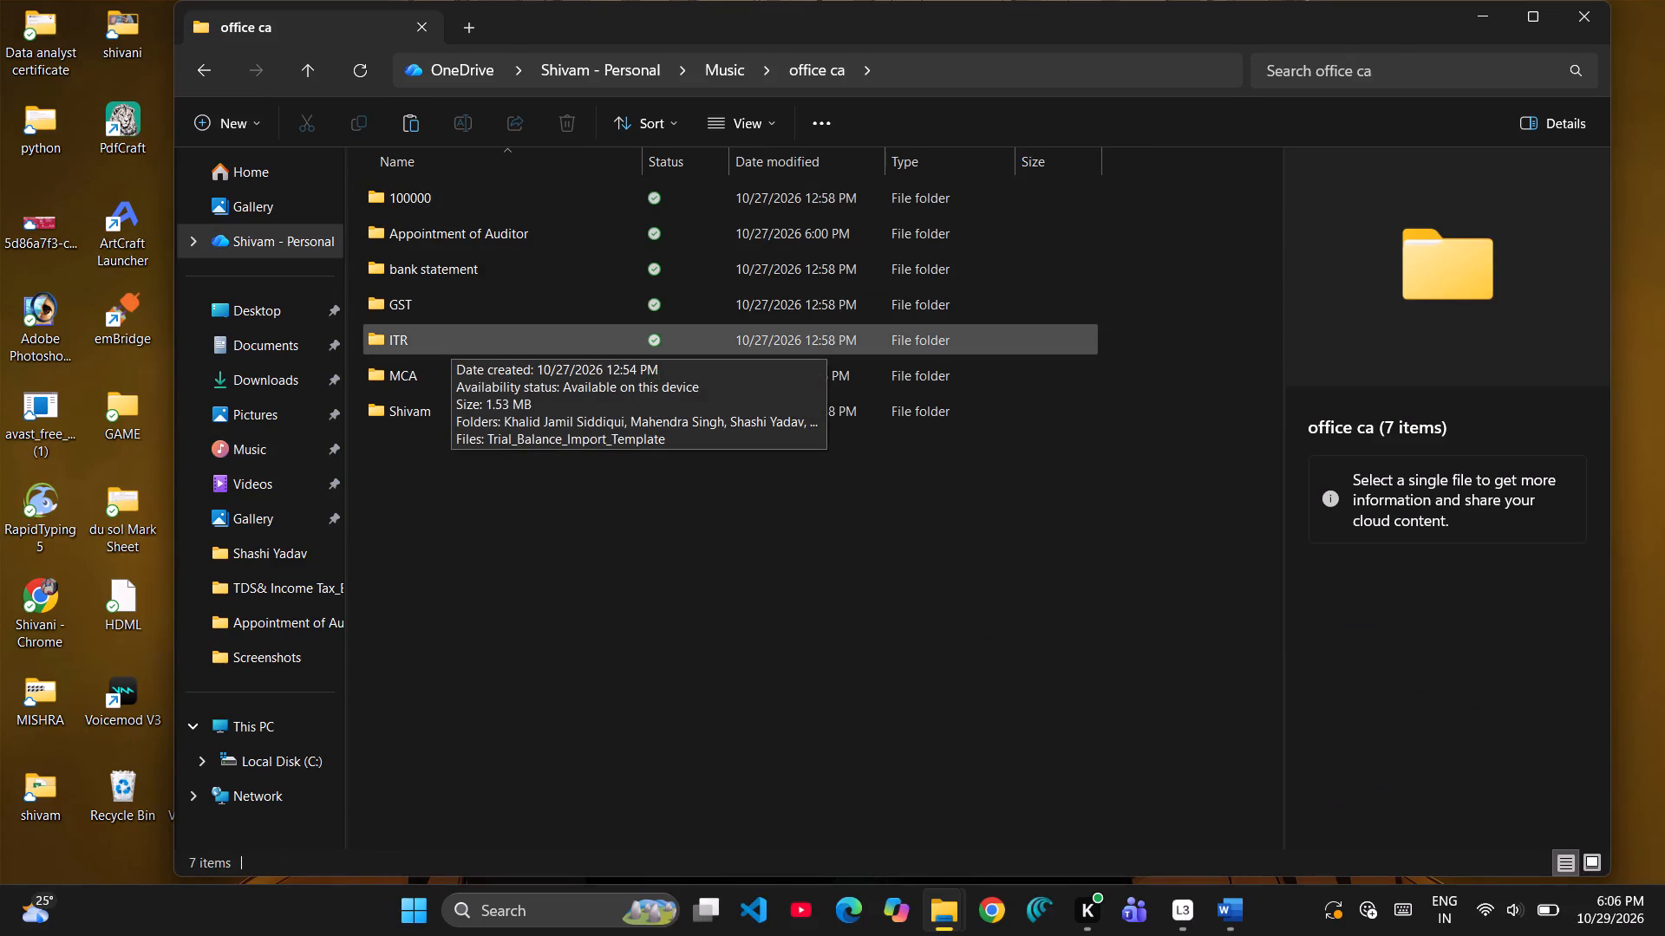
pyautogui.press('Down')
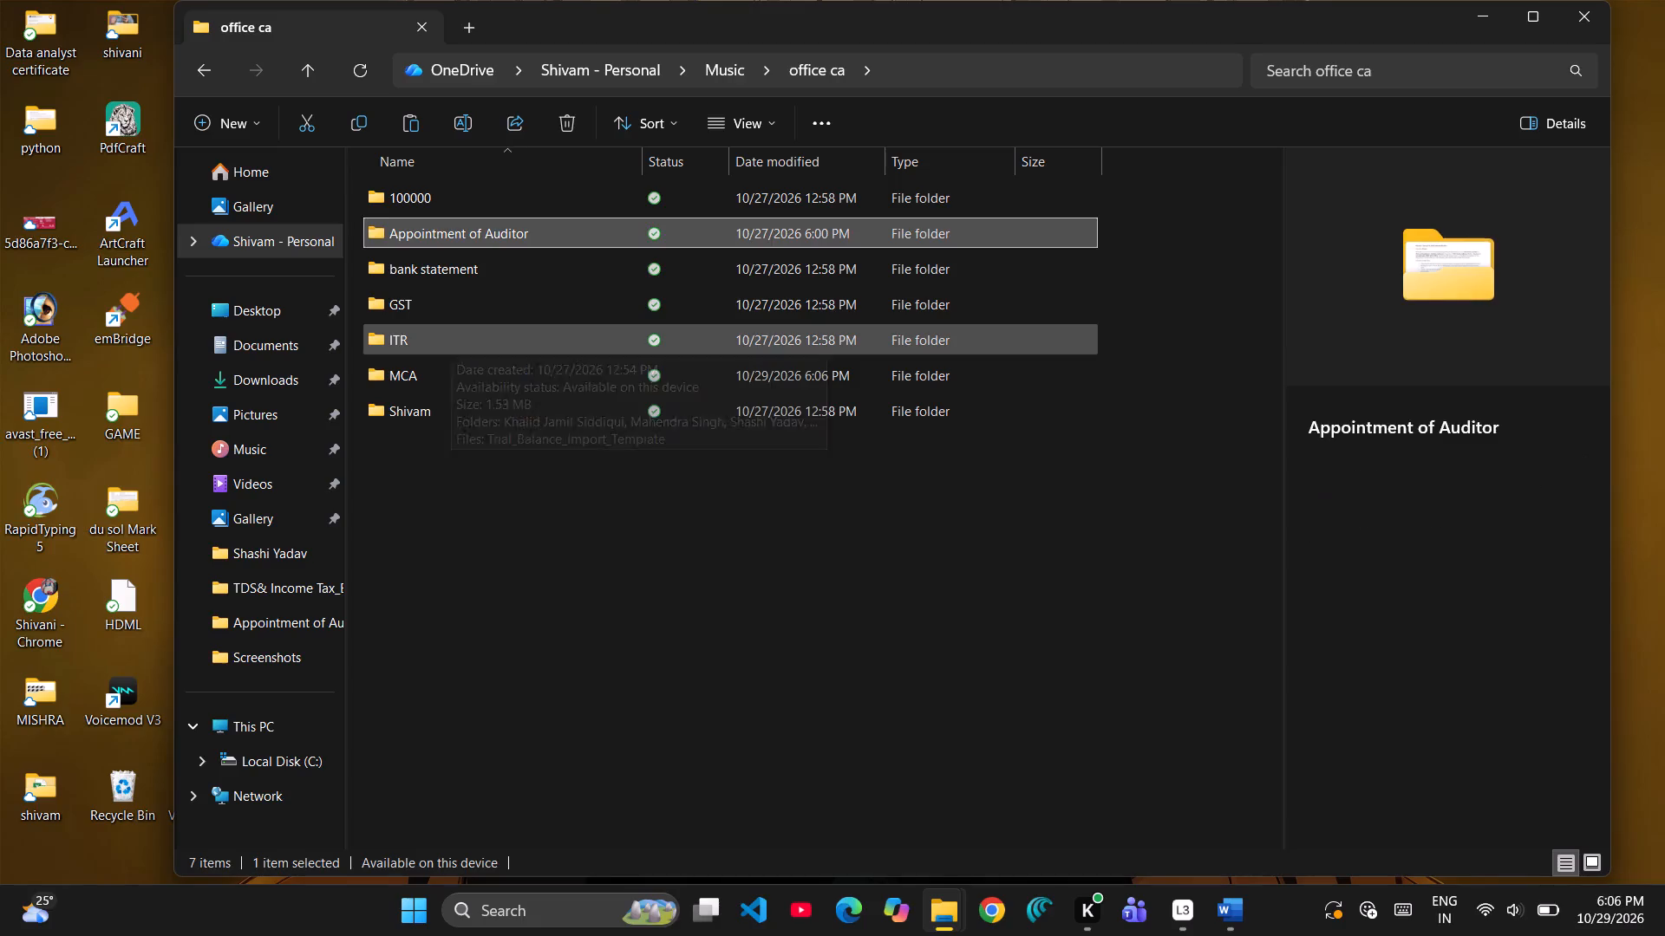
pyautogui.press('Down')
pyautogui.press('Down')
pyautogui.press('Down')
pyautogui.press('Down')
pyautogui.press('Return')
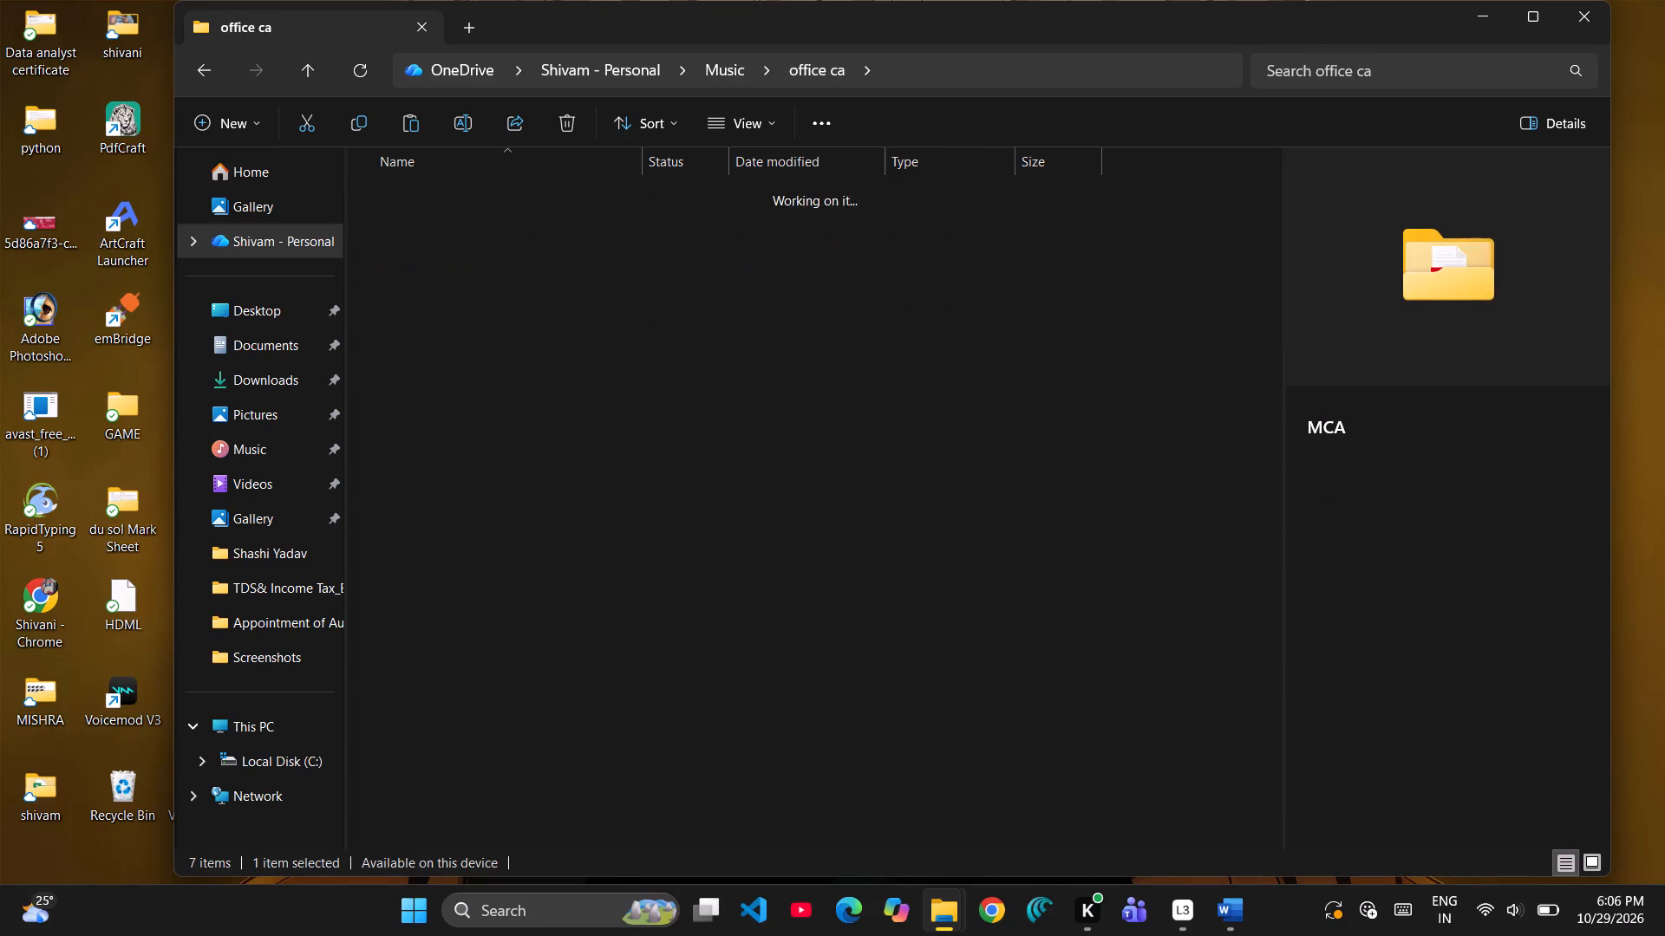
pyautogui.hotkey('ctrl', 'v')
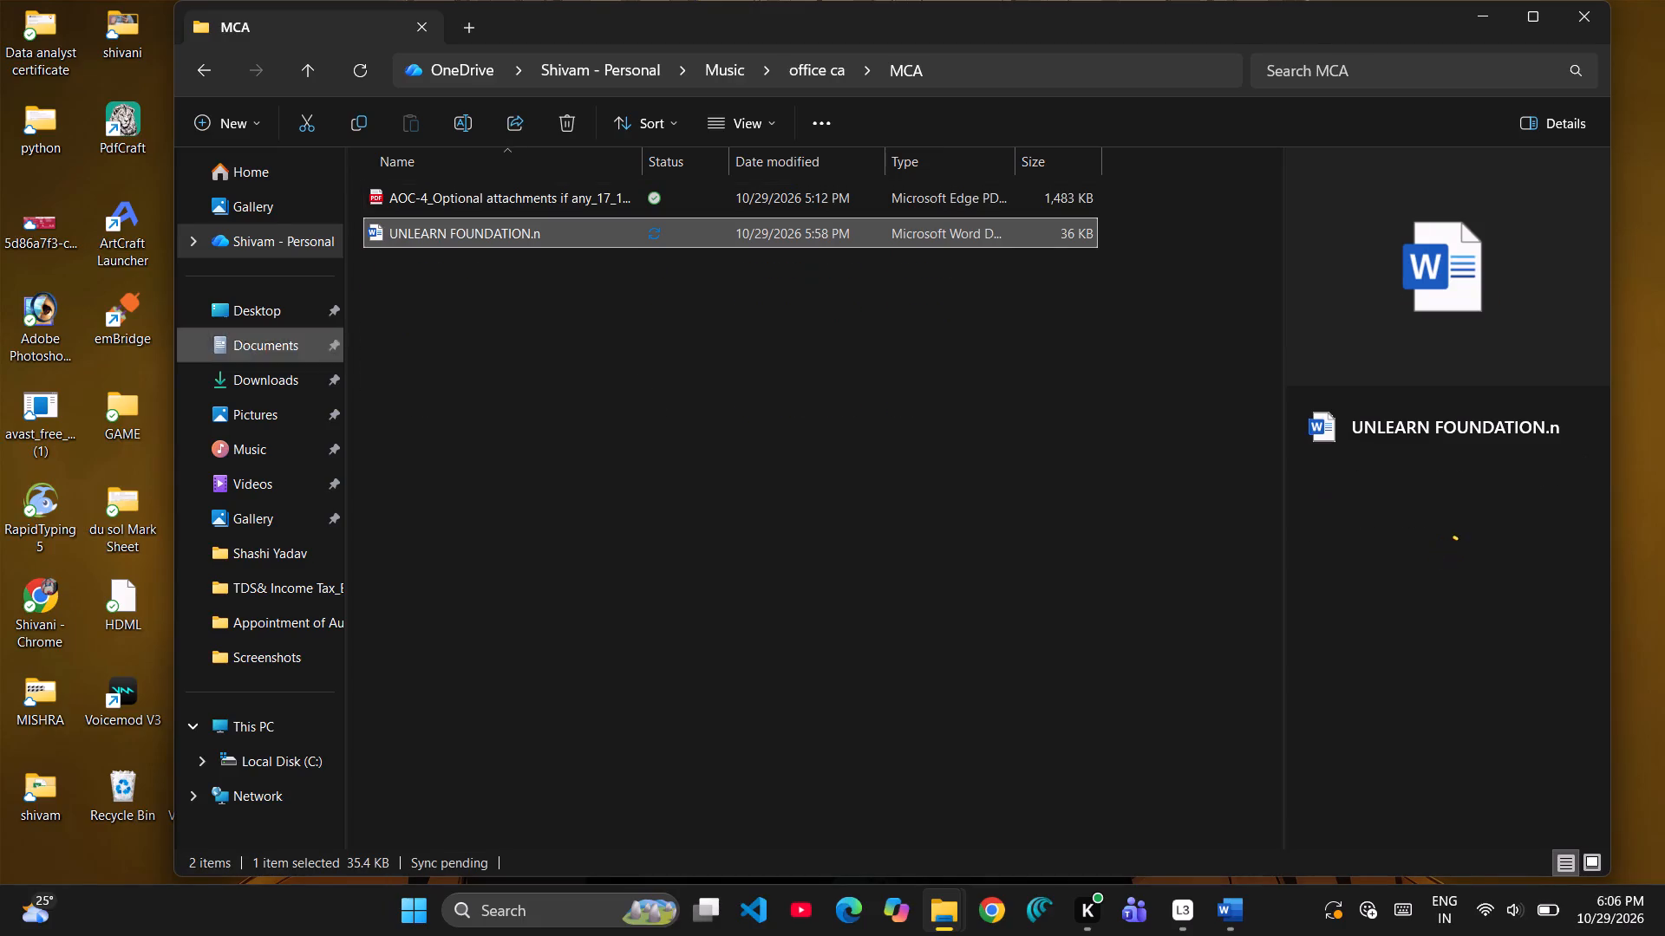
# Delete the UNLEARN FOUNDATION document from Downloads, closing its open Word window as part of the deletion.
pyautogui.press('BackSpace')
pyautogui.press('BackSpace')
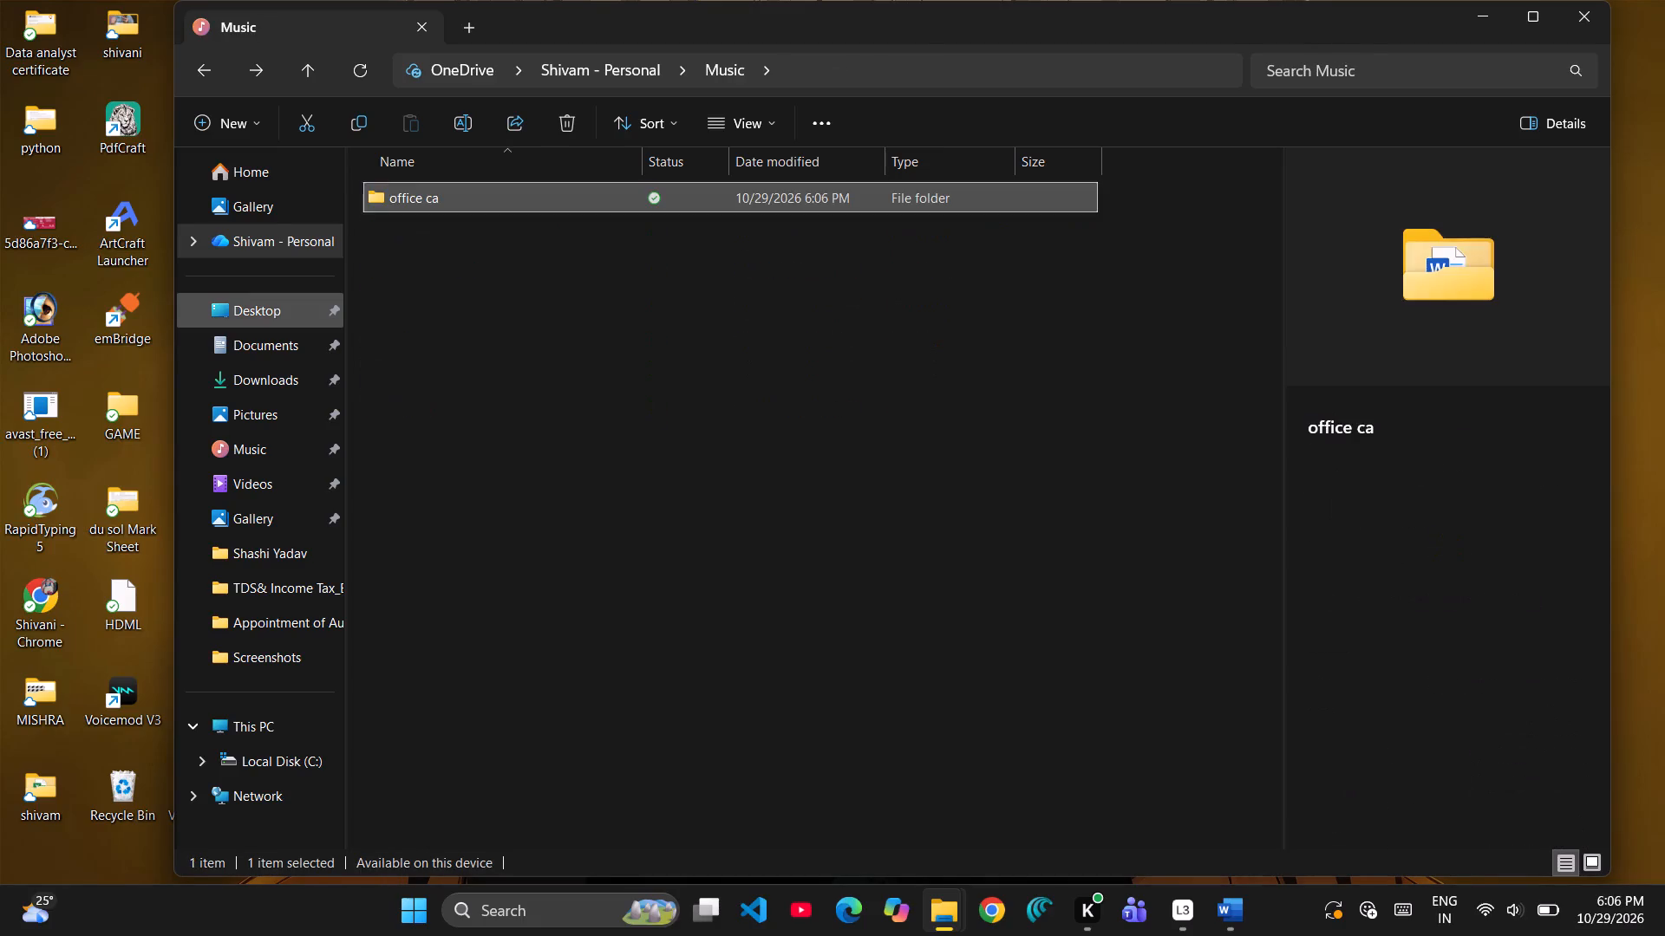
pyautogui.press('BackSpace')
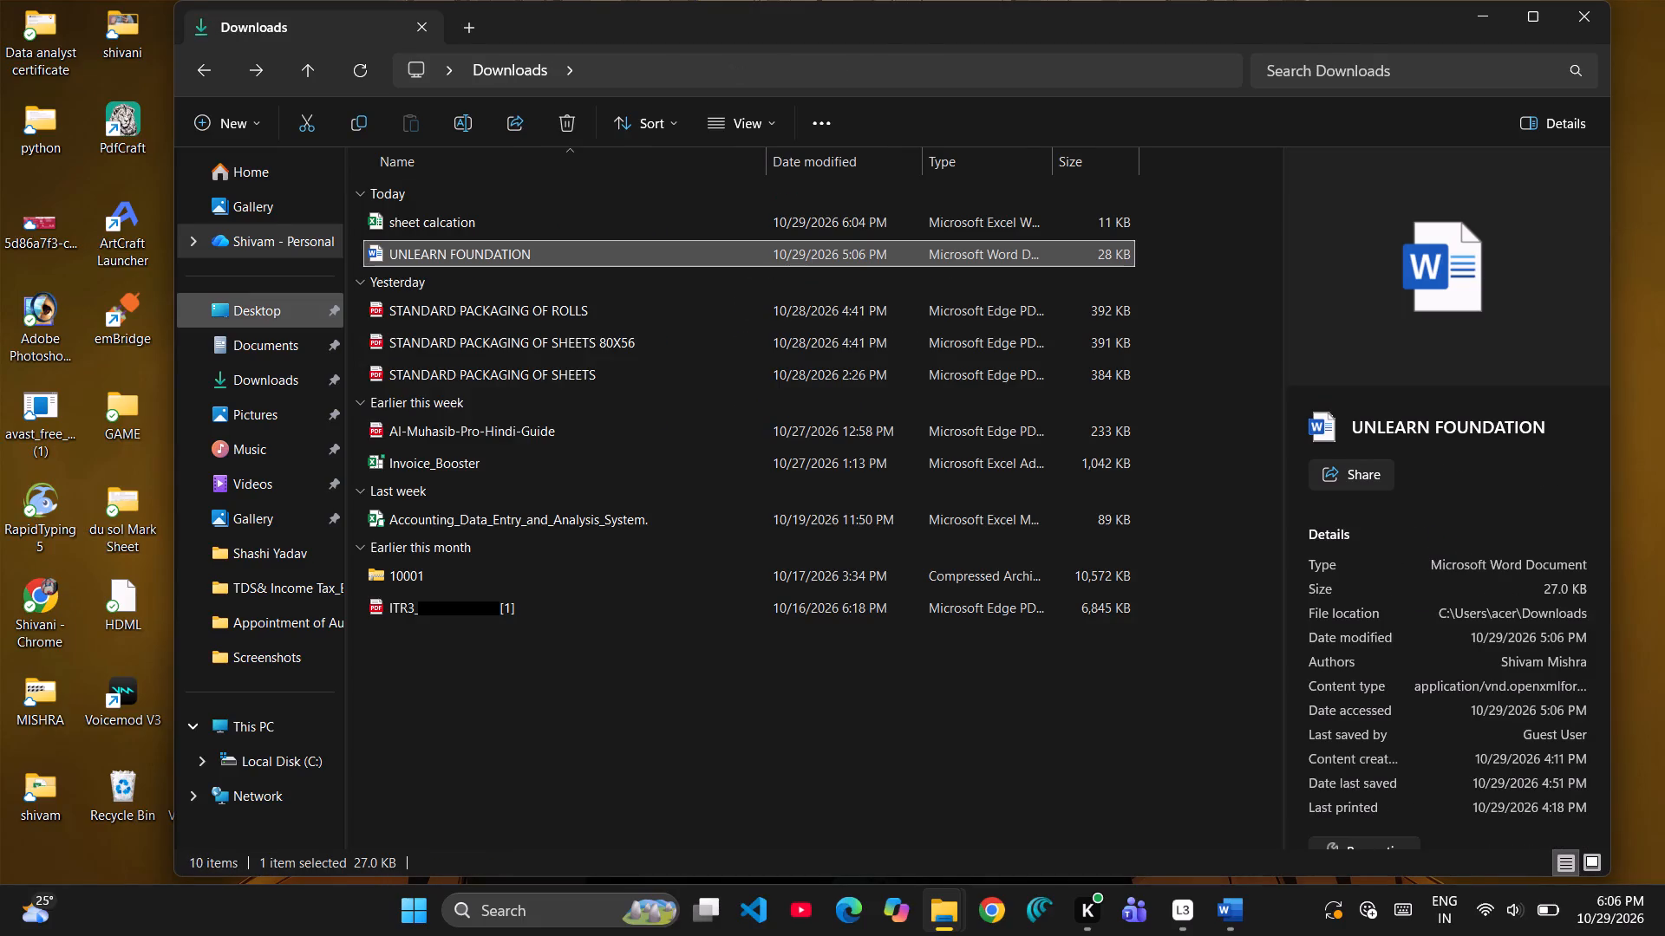
pyautogui.hotkey('shift', 'Up')
pyautogui.hotkey('shift', 'Down')
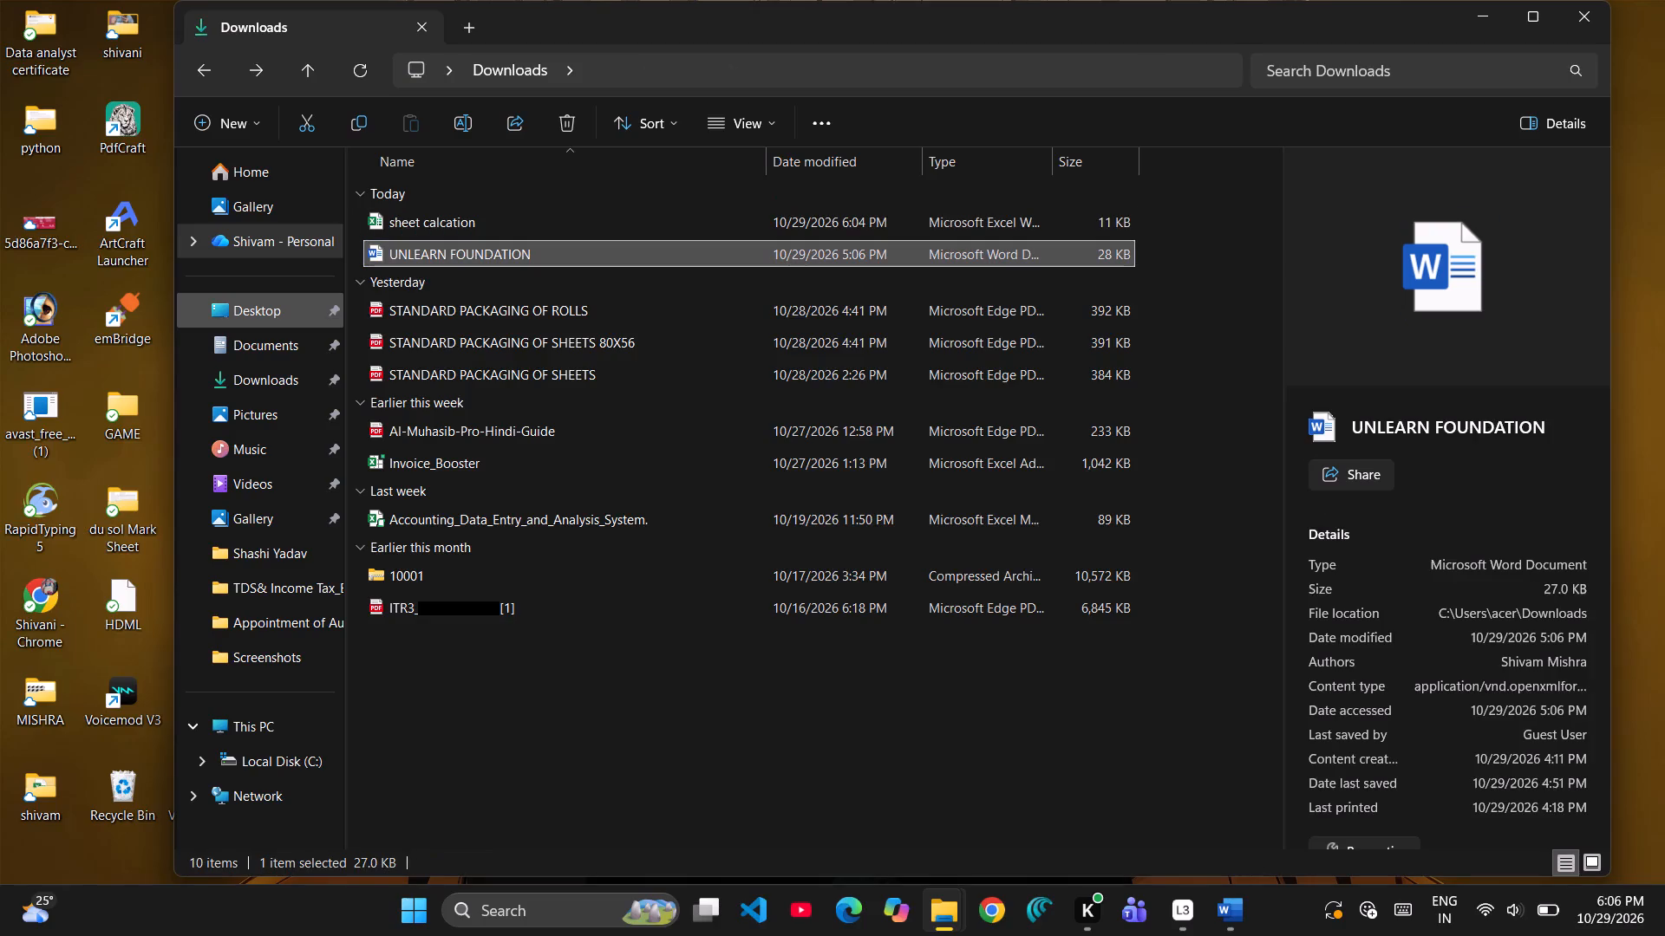
pyautogui.press('Delete')
pyautogui.press('Return')
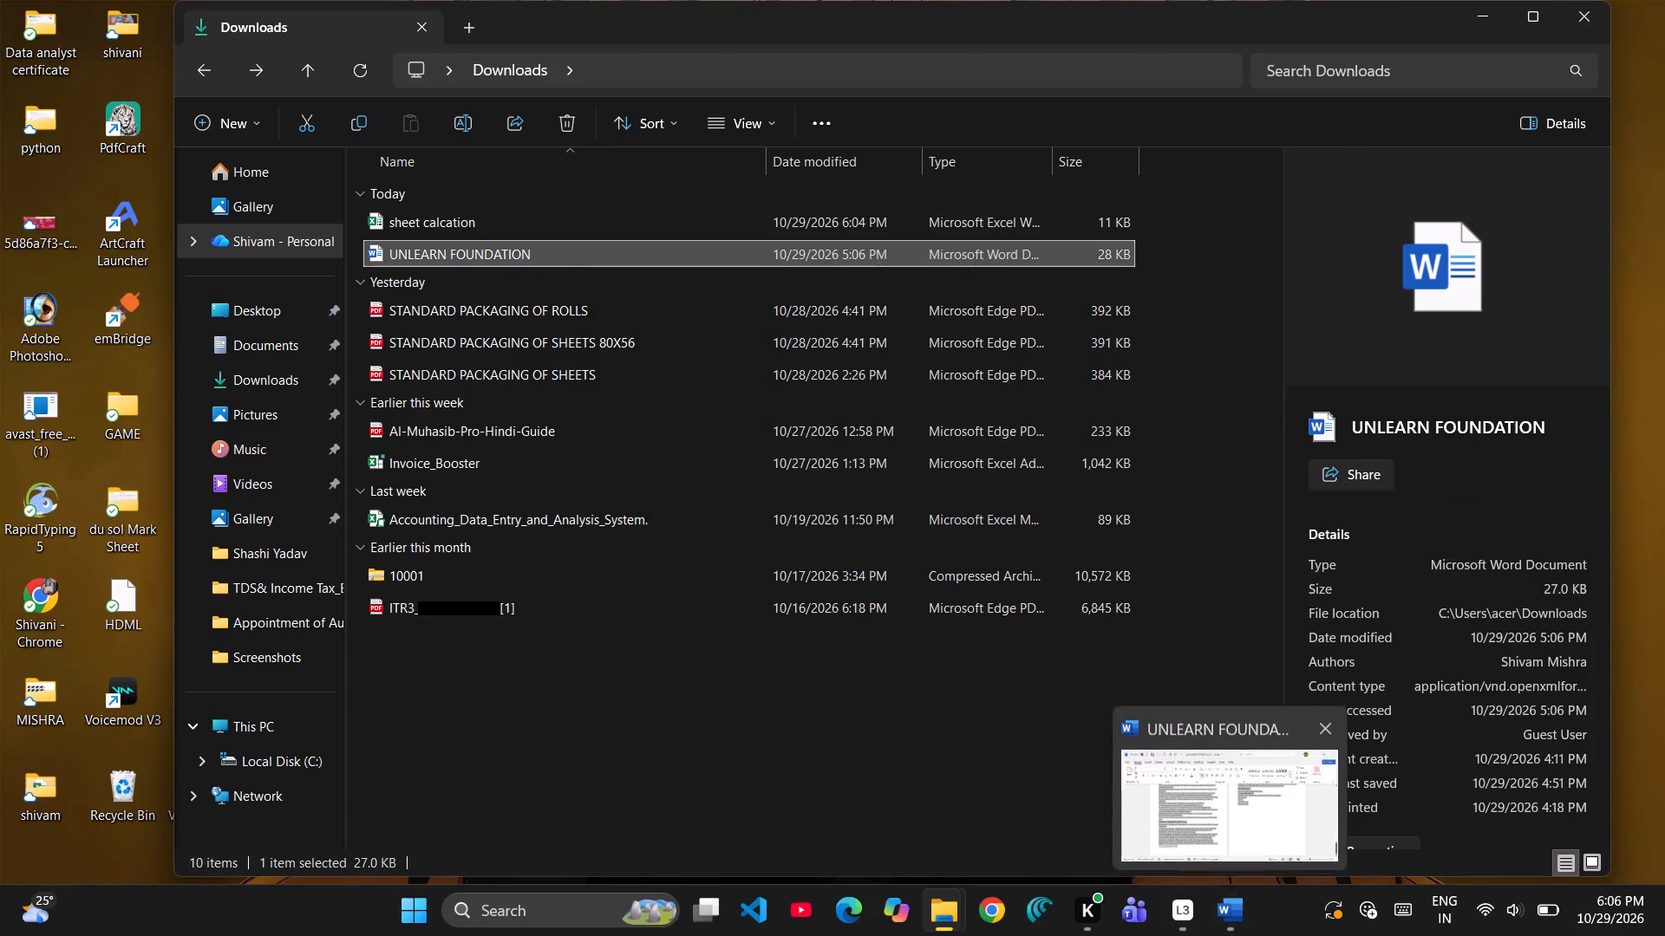
pyautogui.click(1217, 816)
pyautogui.click(1321, 111)
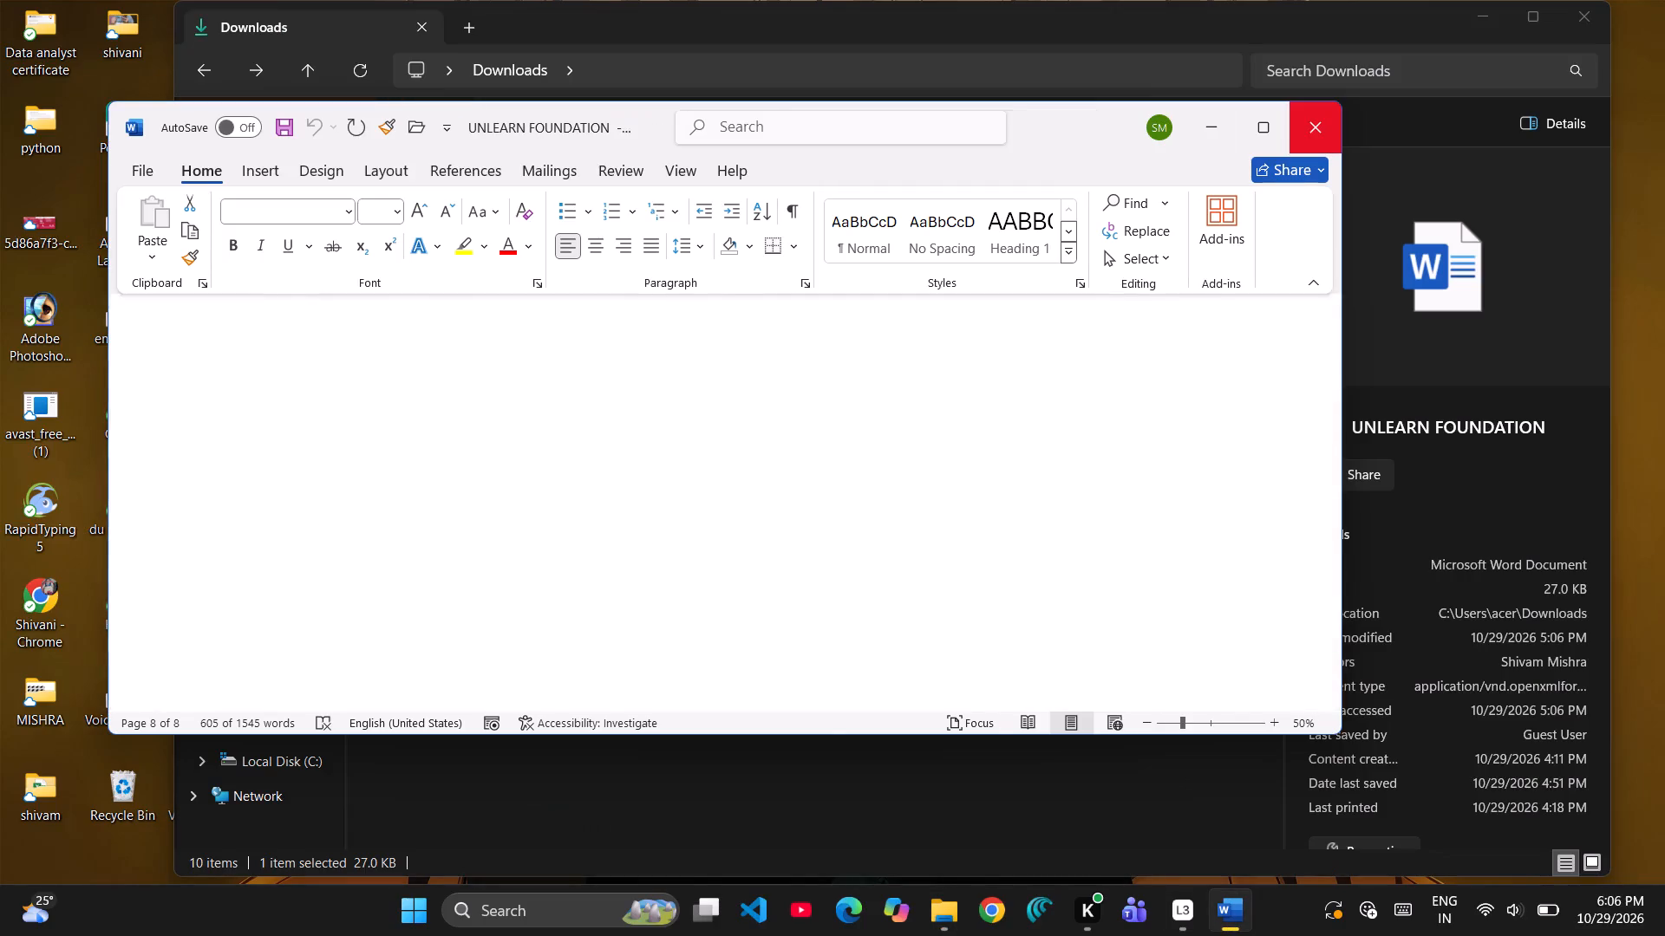
pyautogui.click(551, 115)
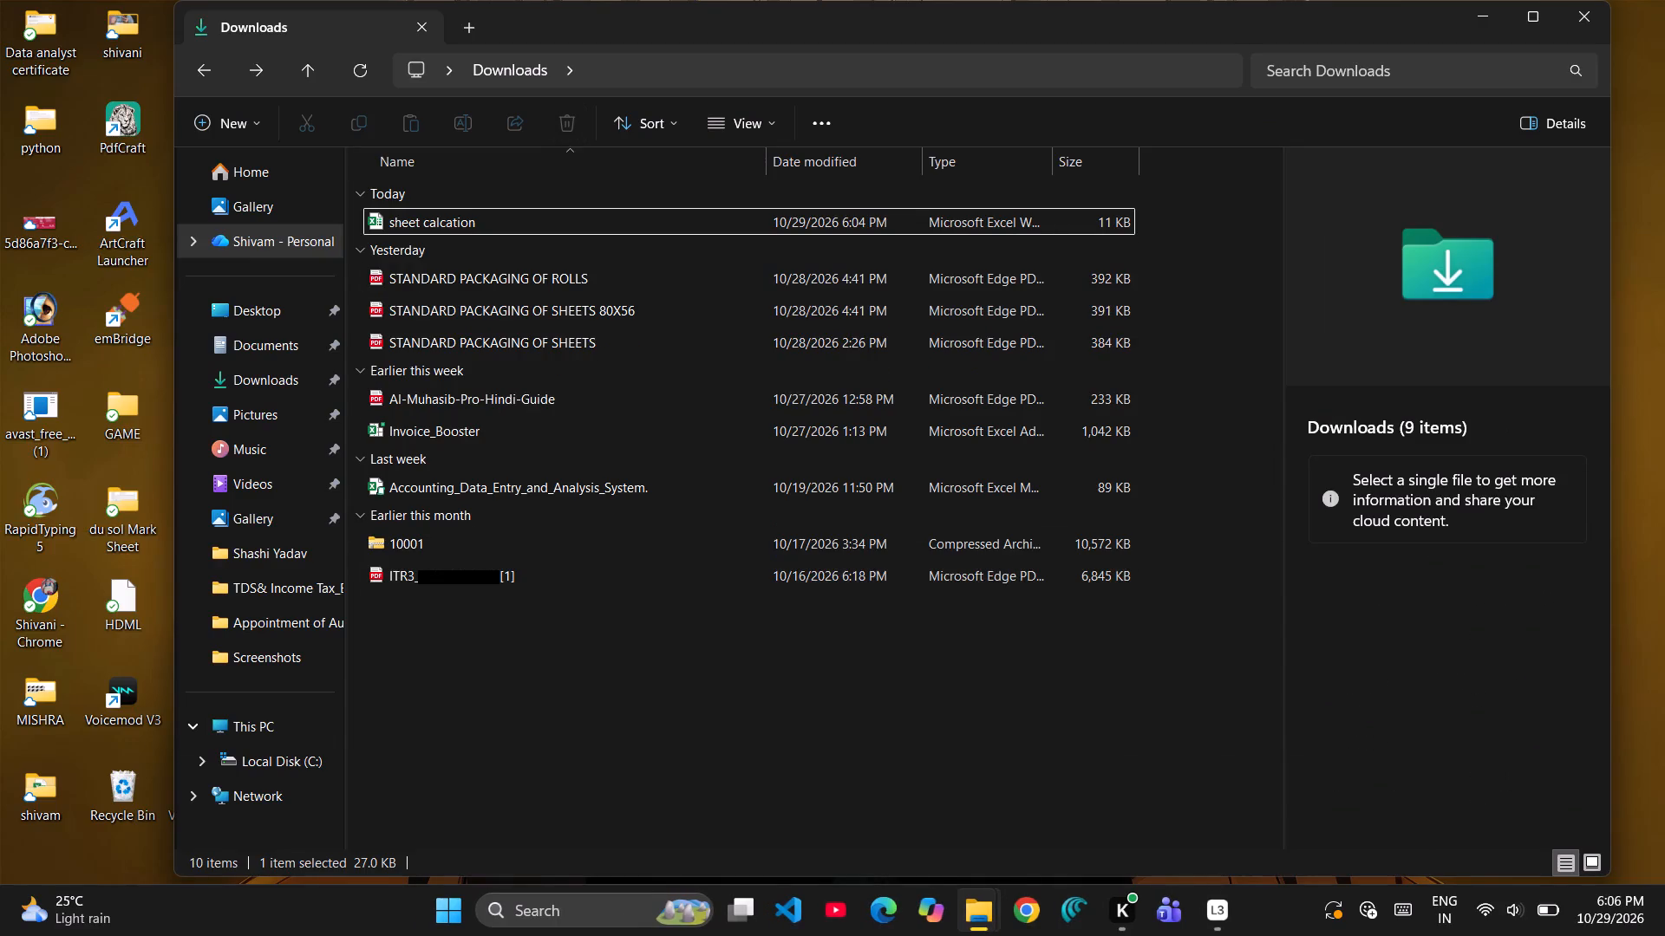
# Try to open the Invoice_Booster Excel add-in from Downloads.
pyautogui.click(504, 439)
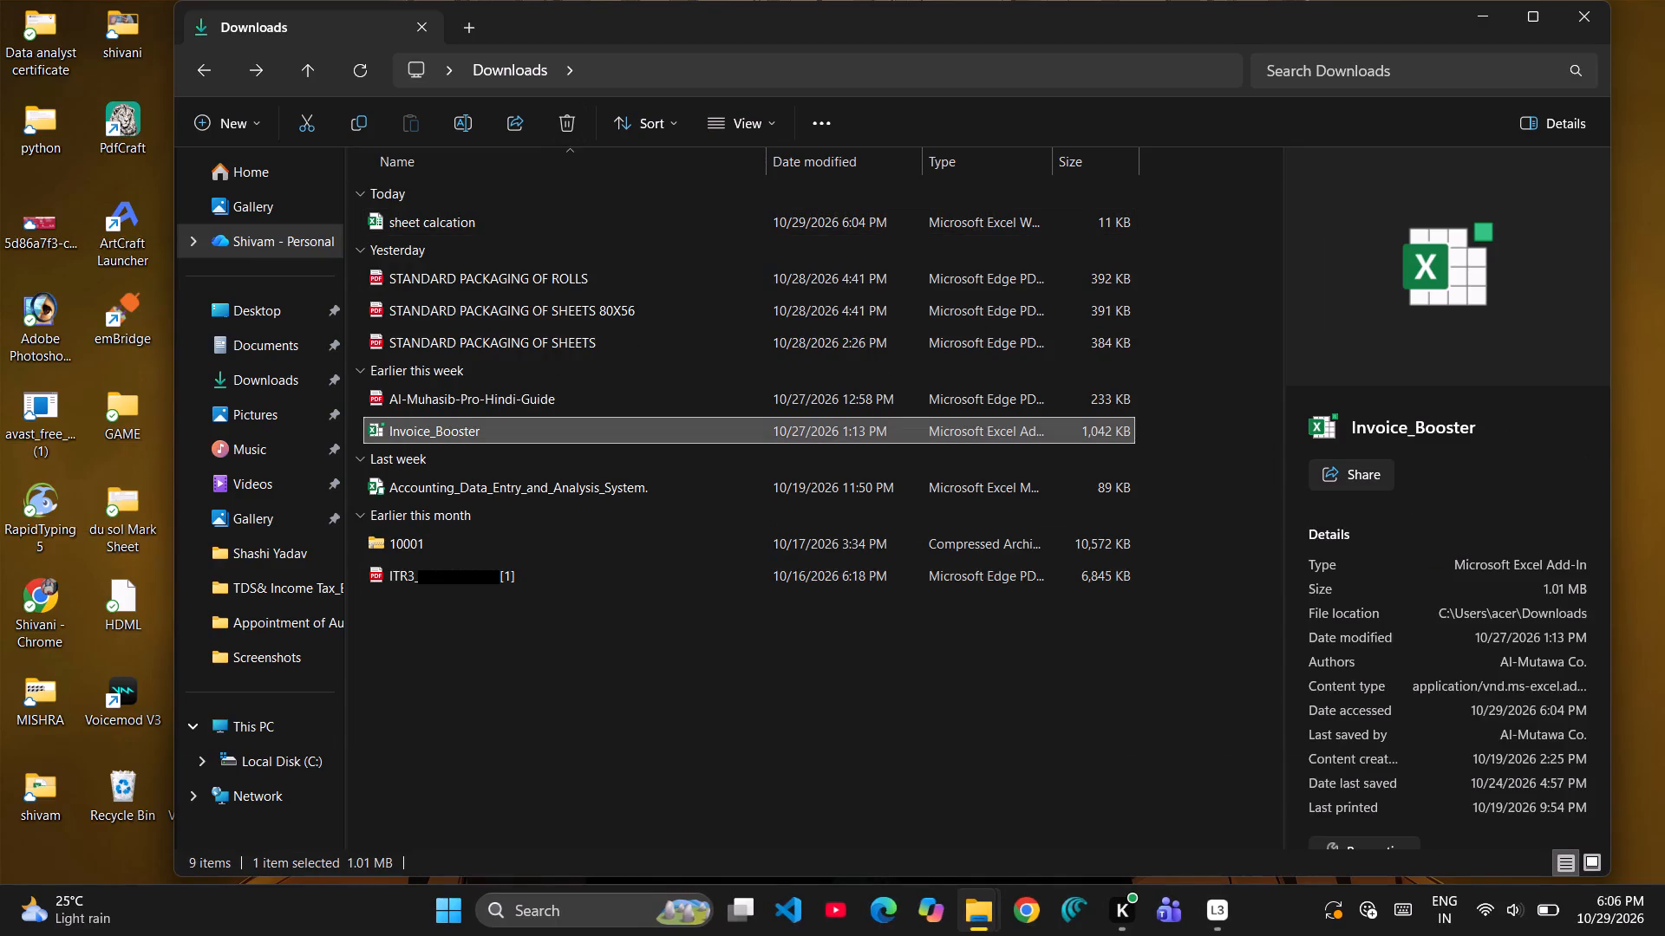
pyautogui.click(493, 428)
pyautogui.doubleClick(493, 428)
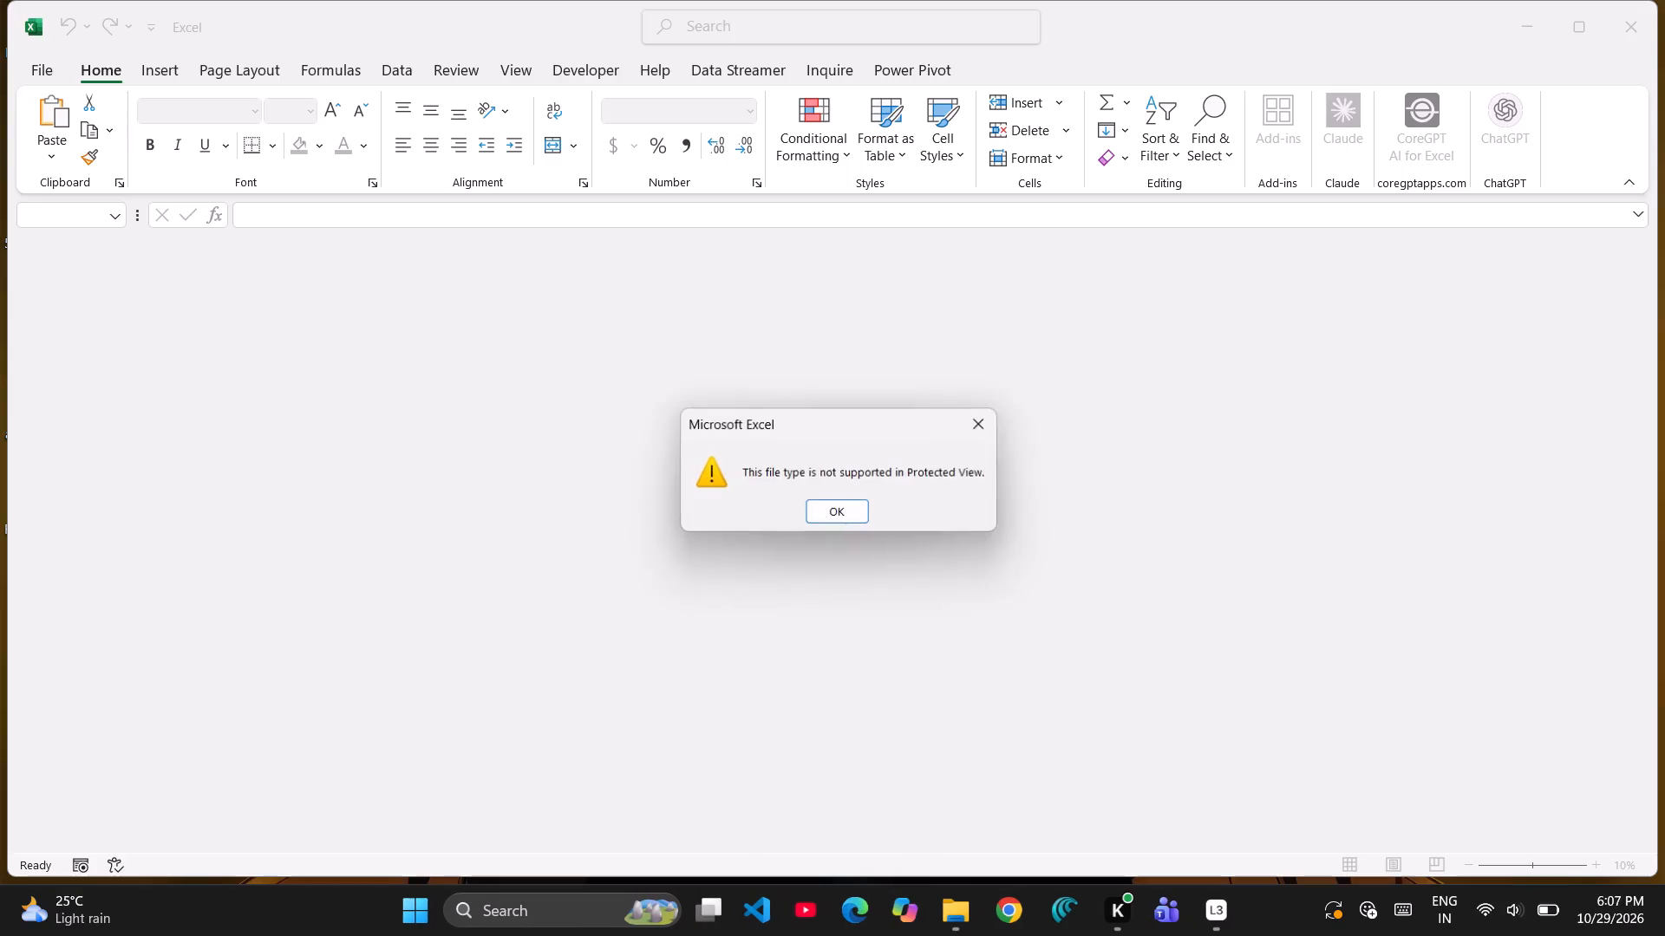
# Dismiss the Excel alert about the unsupported file type.
pyautogui.click(852, 497)
pyautogui.click(852, 509)
# Switch to Microsoft Edge, maximize its window and open a new tab.
pyautogui.click(848, 905)
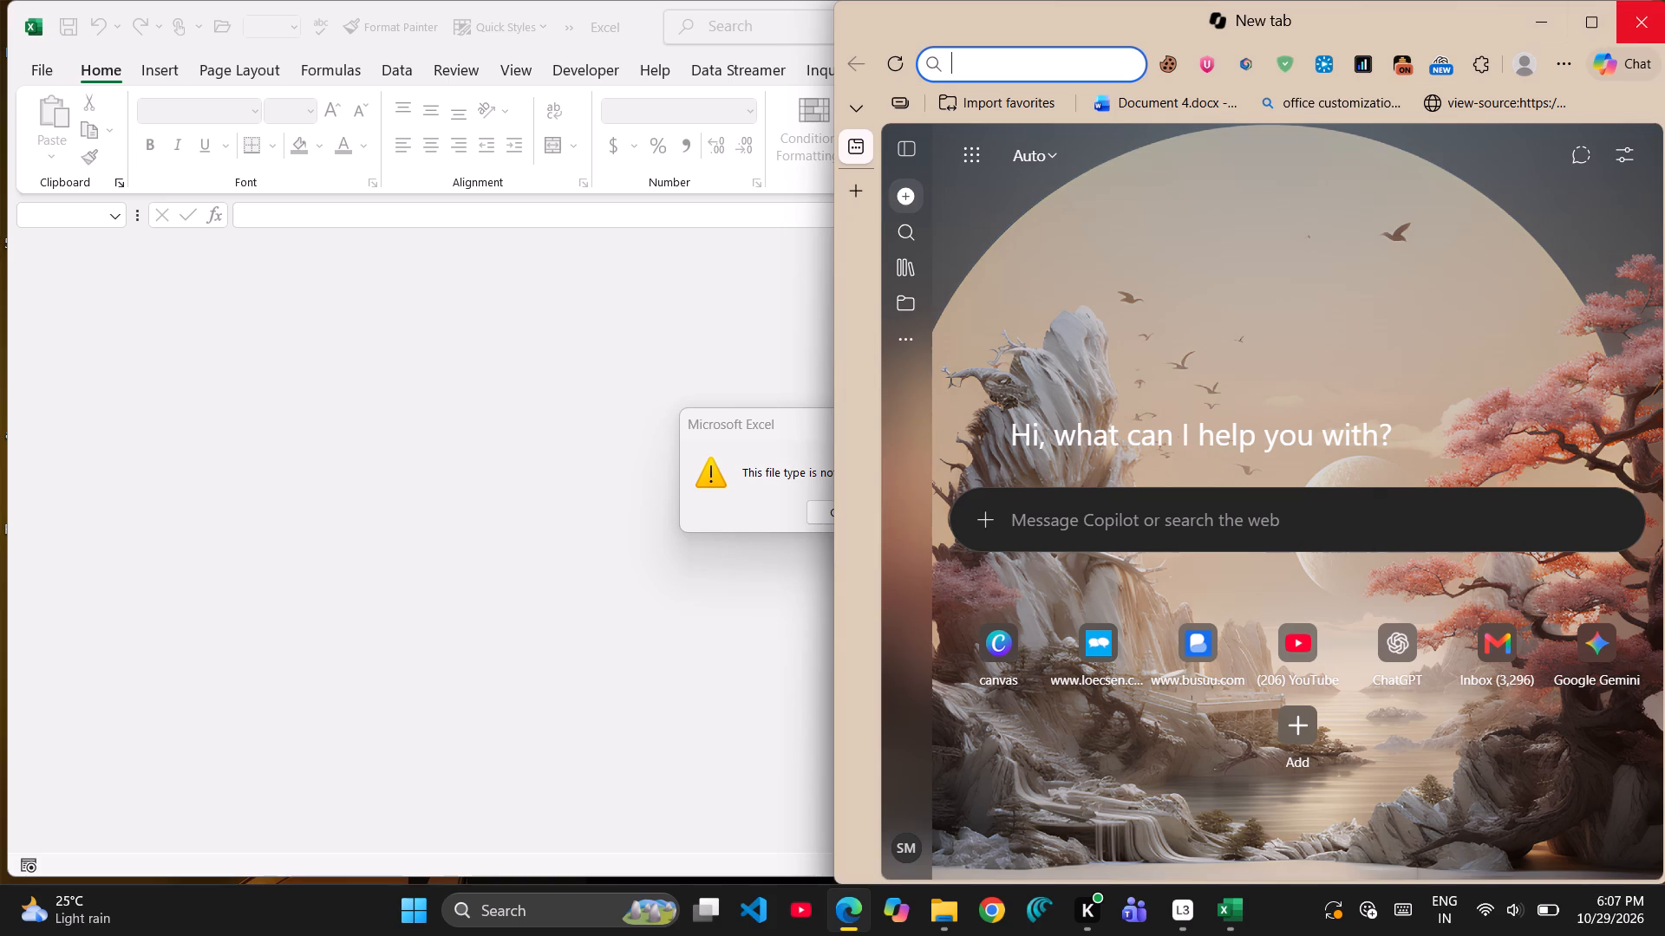
pyautogui.click(1601, 10)
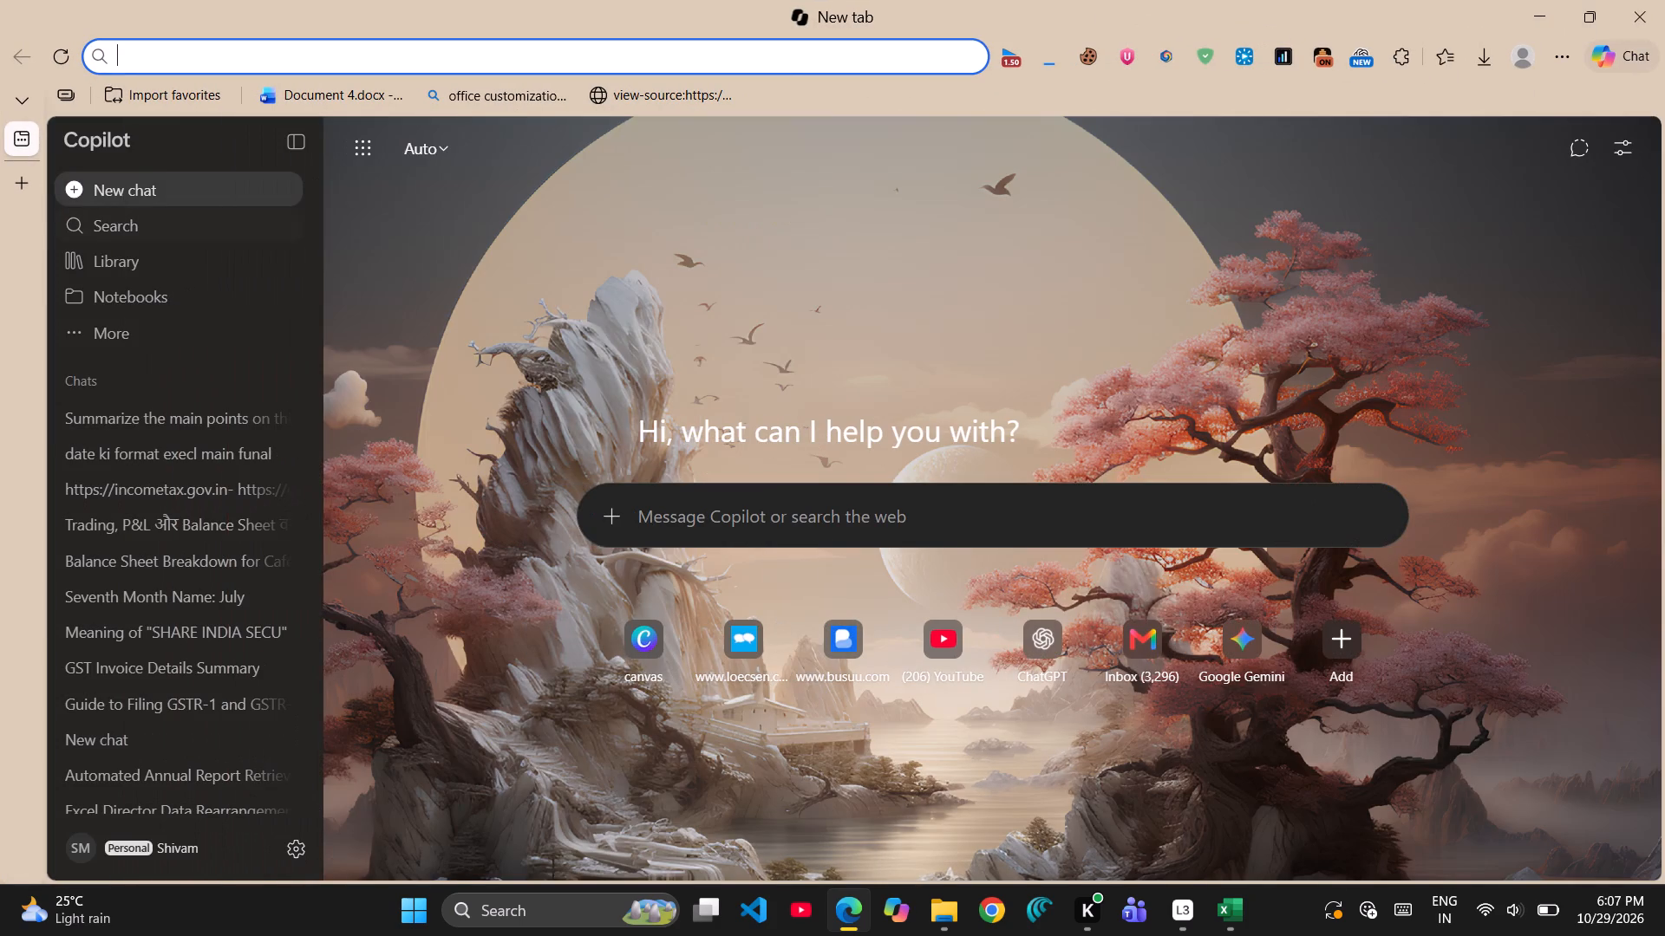
pyautogui.click(20, 189)
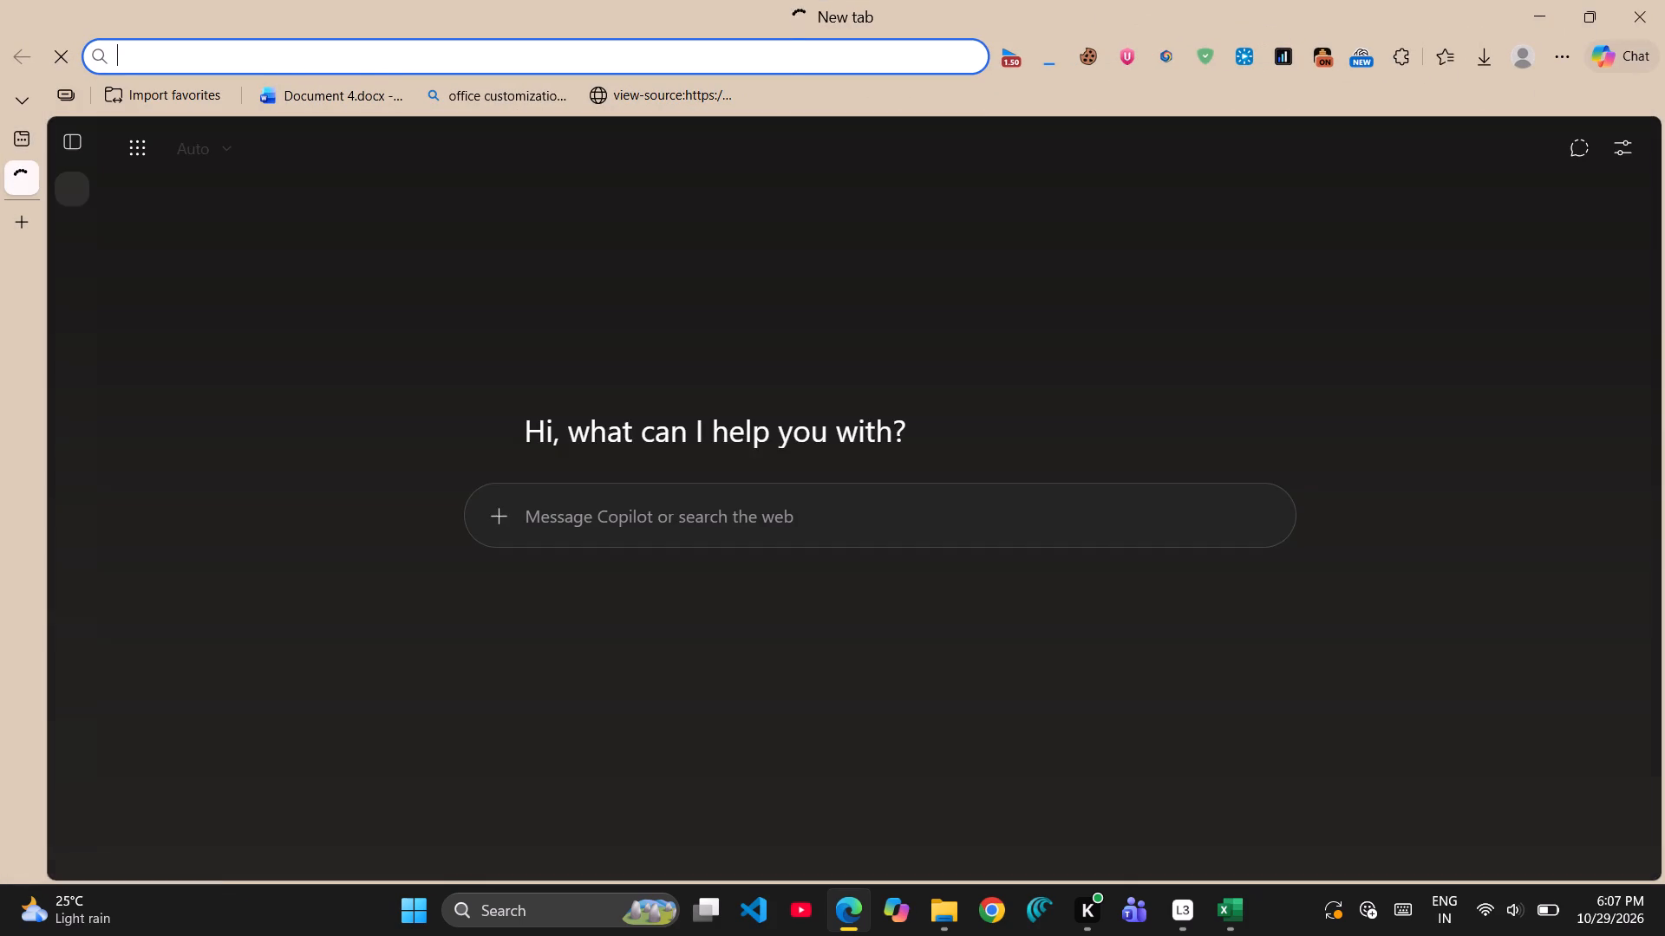
# Start a web address lookup in the new tab with "tall", shorten it to "t", and move through the suggested sites.
pyautogui.click(414, 55)
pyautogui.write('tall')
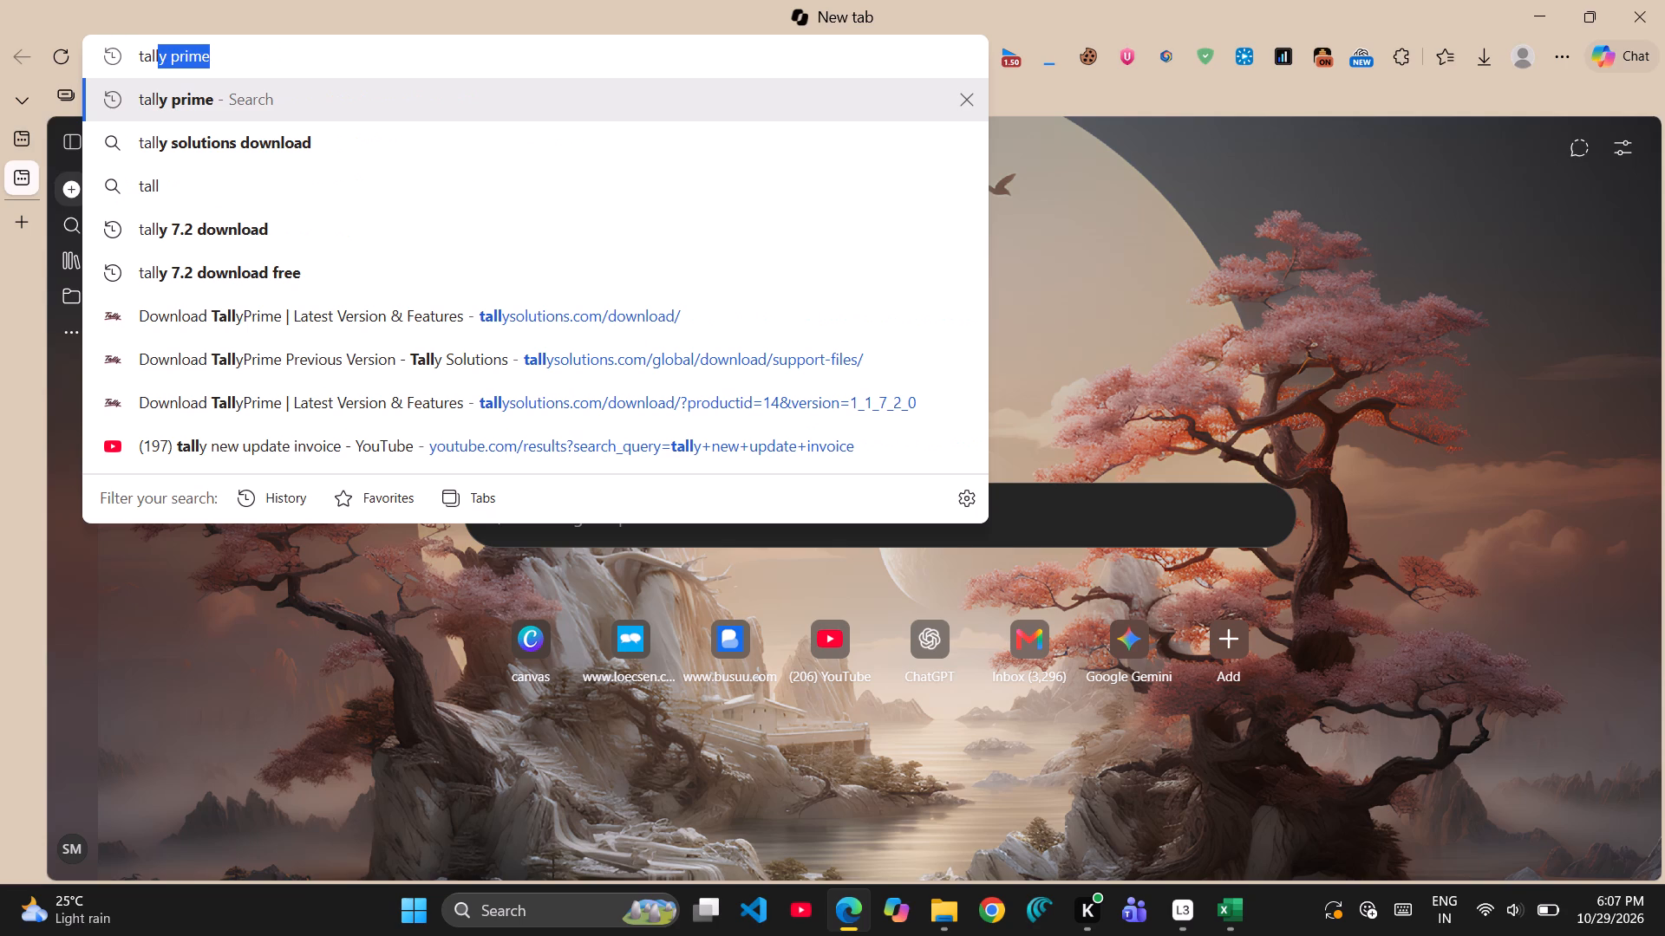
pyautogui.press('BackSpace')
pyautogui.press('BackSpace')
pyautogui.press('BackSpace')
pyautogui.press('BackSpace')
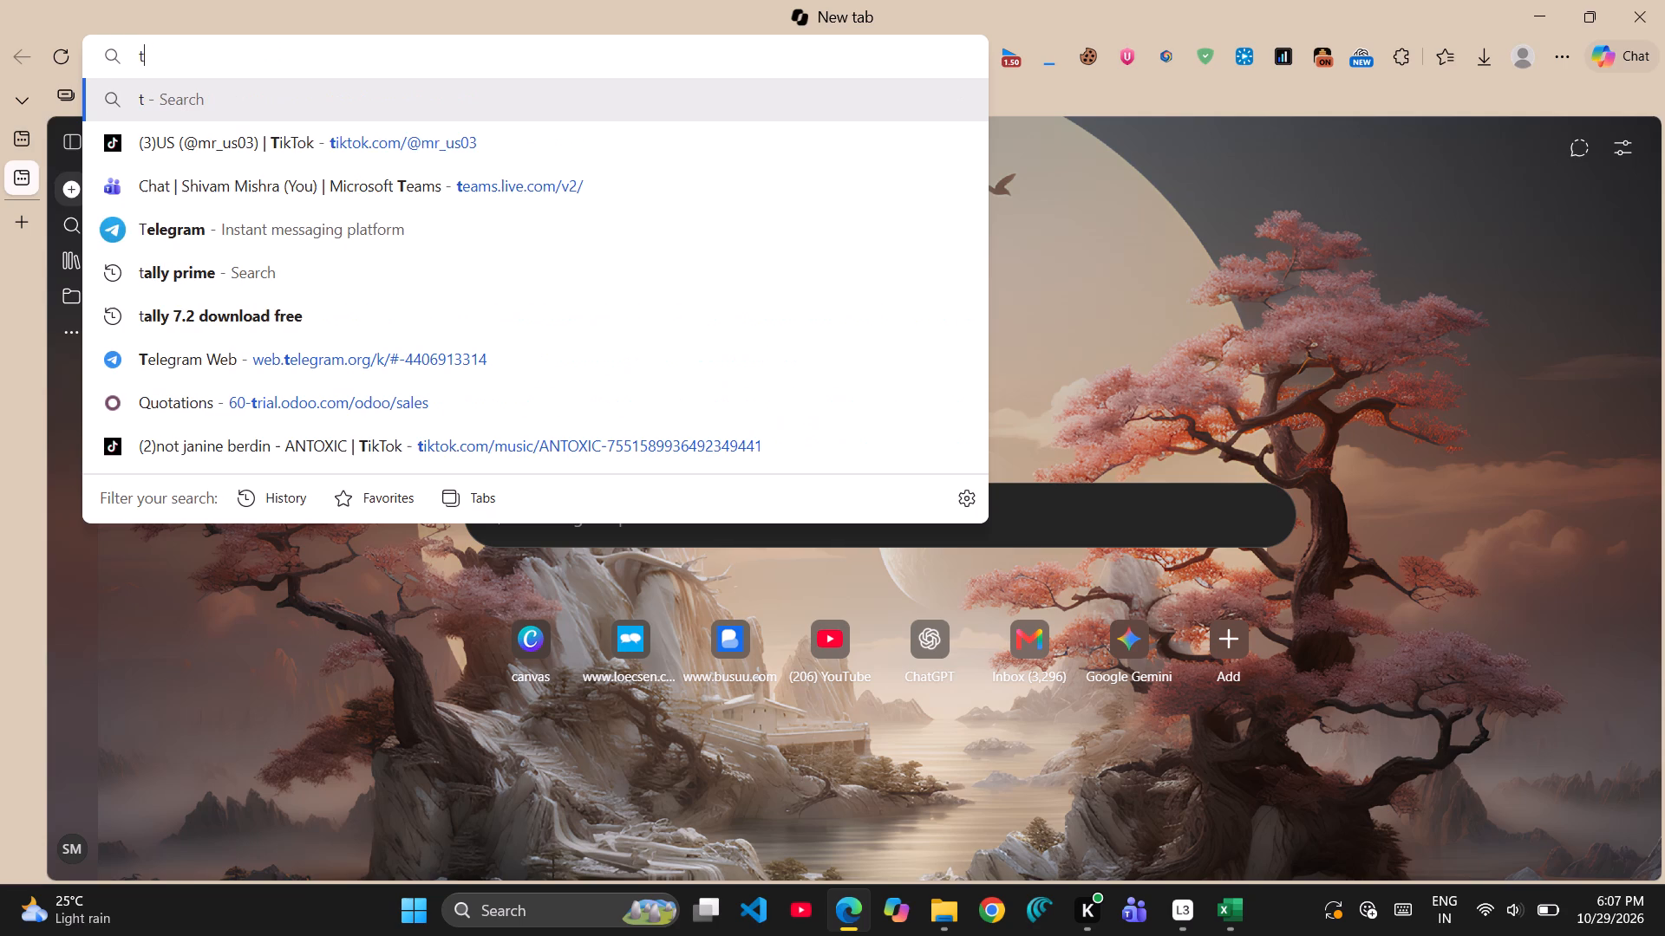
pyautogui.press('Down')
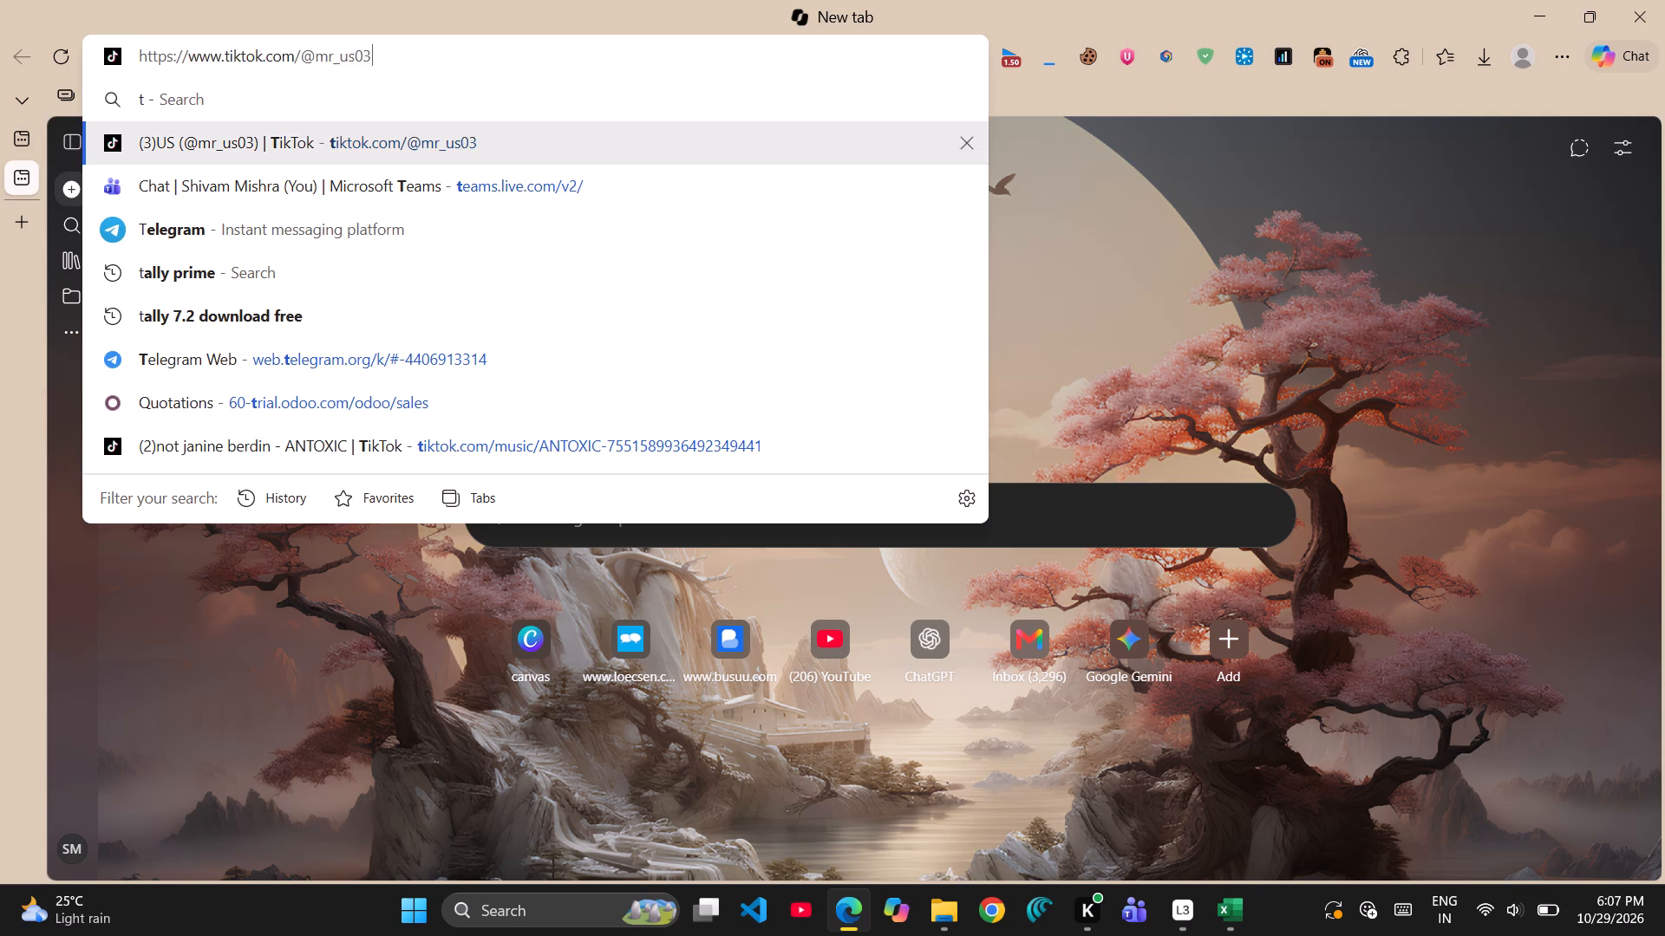